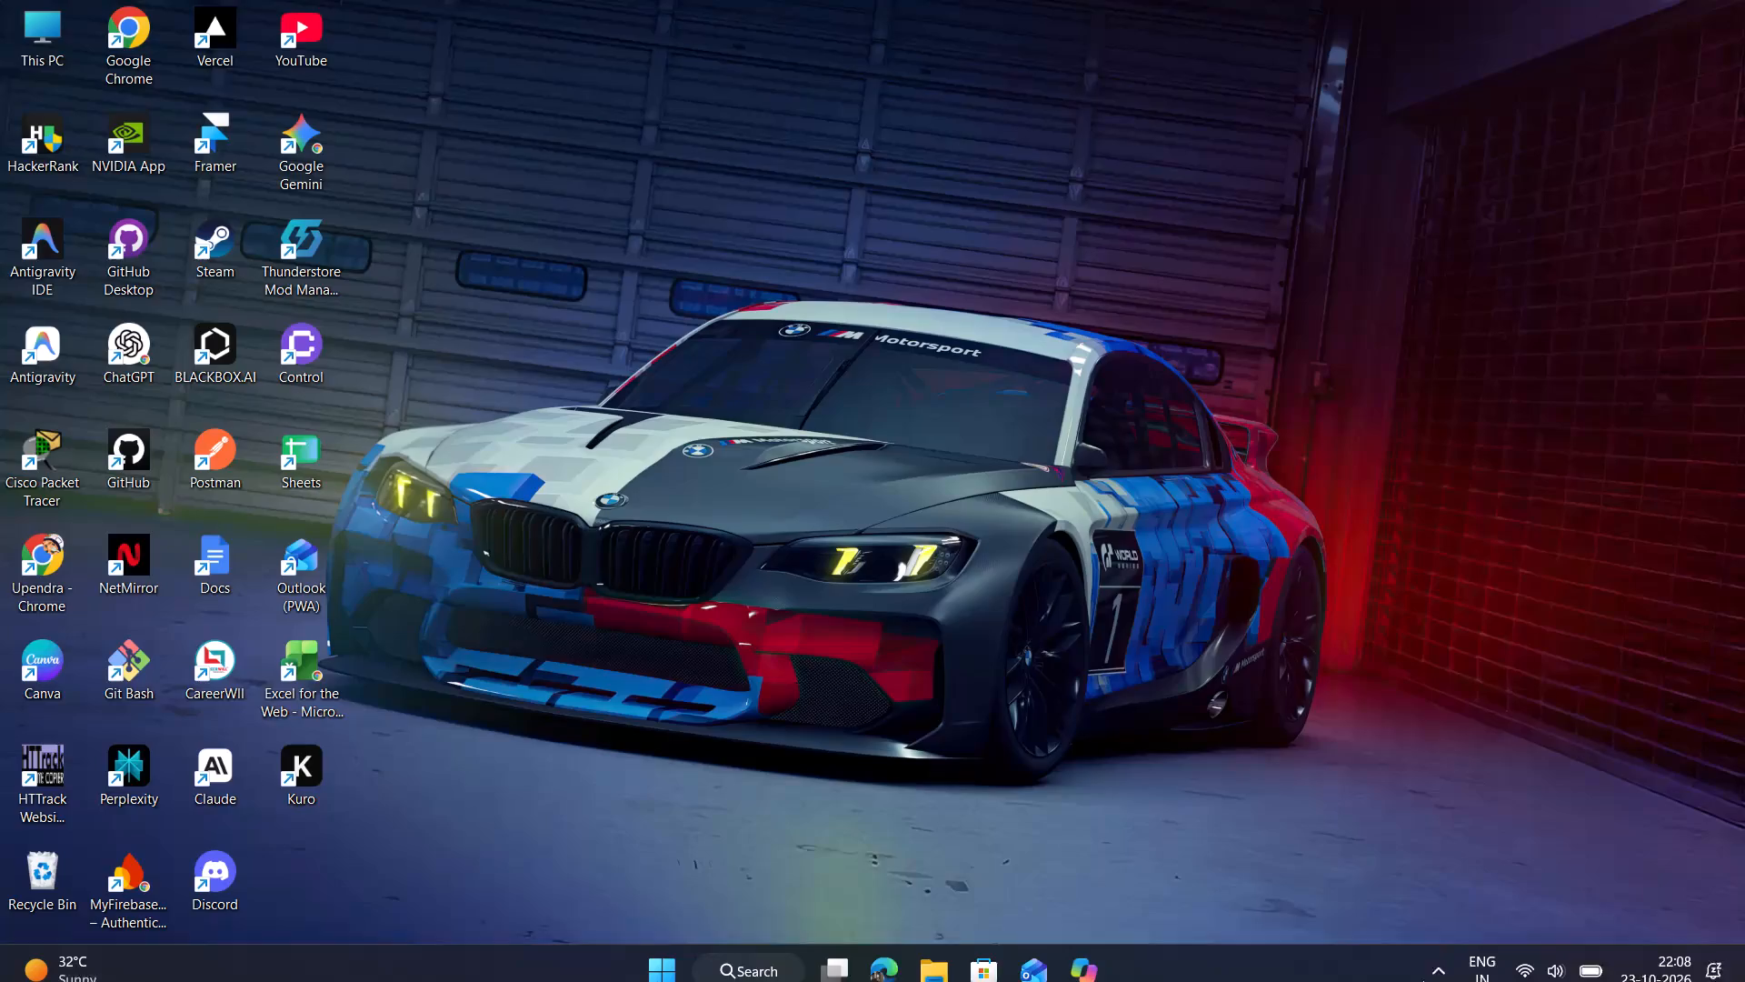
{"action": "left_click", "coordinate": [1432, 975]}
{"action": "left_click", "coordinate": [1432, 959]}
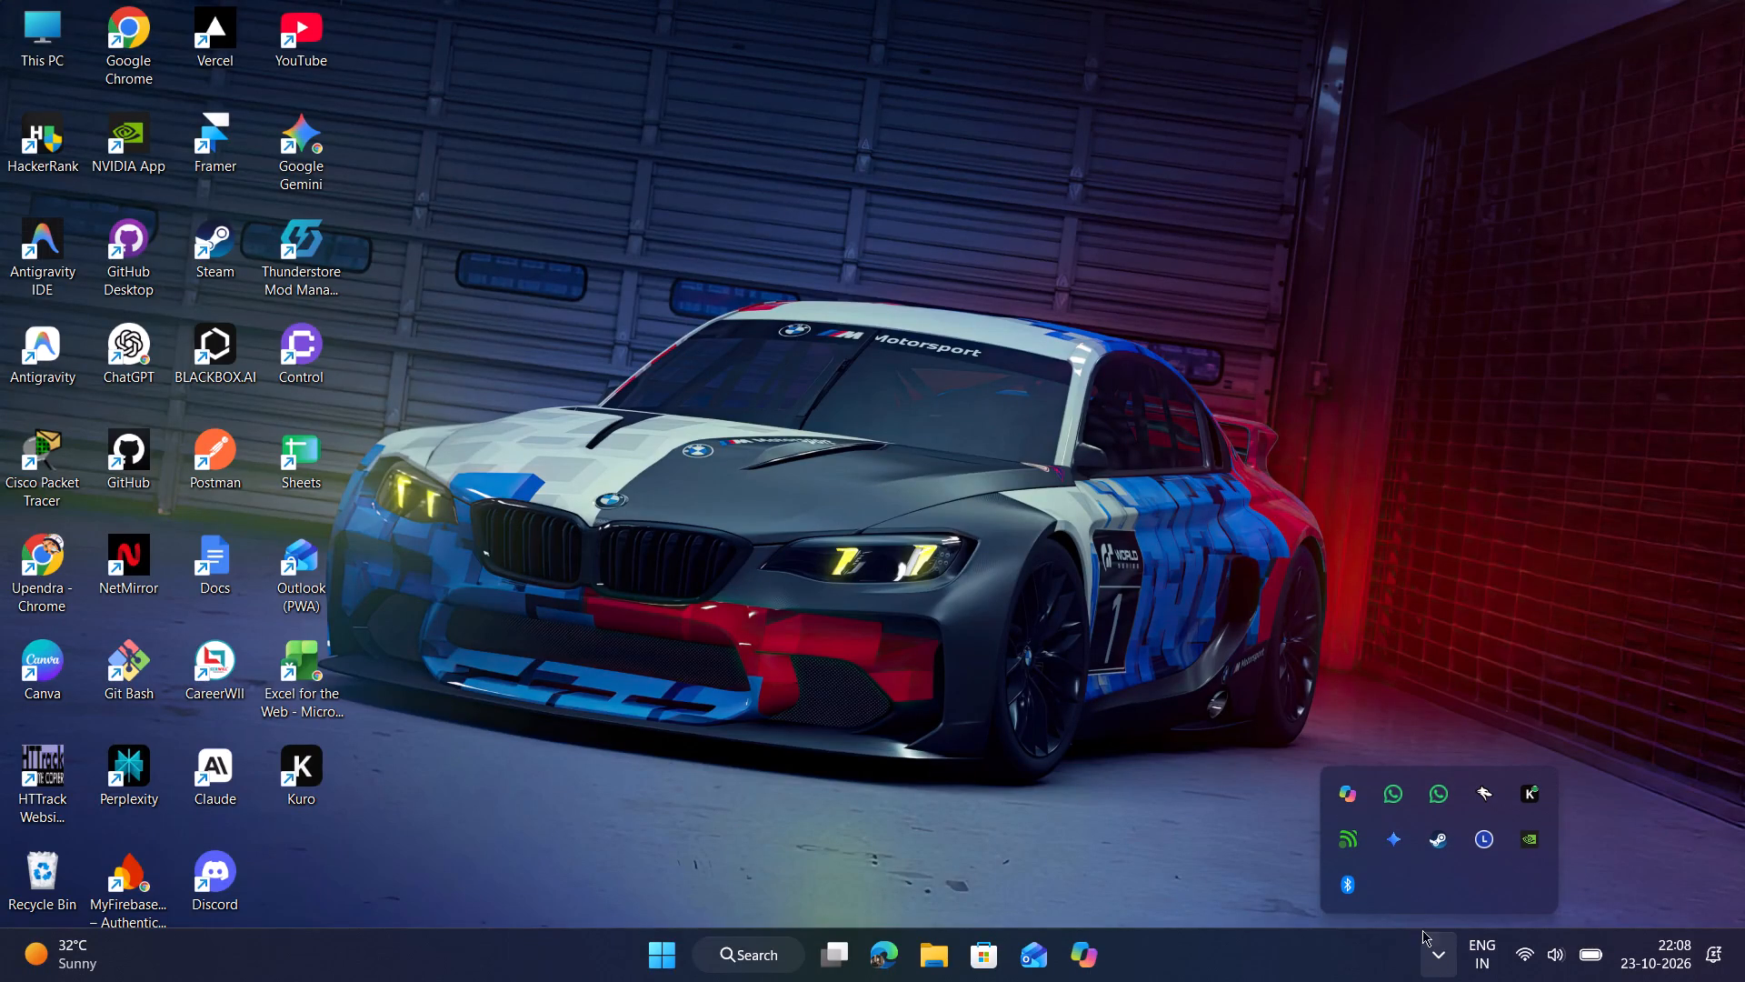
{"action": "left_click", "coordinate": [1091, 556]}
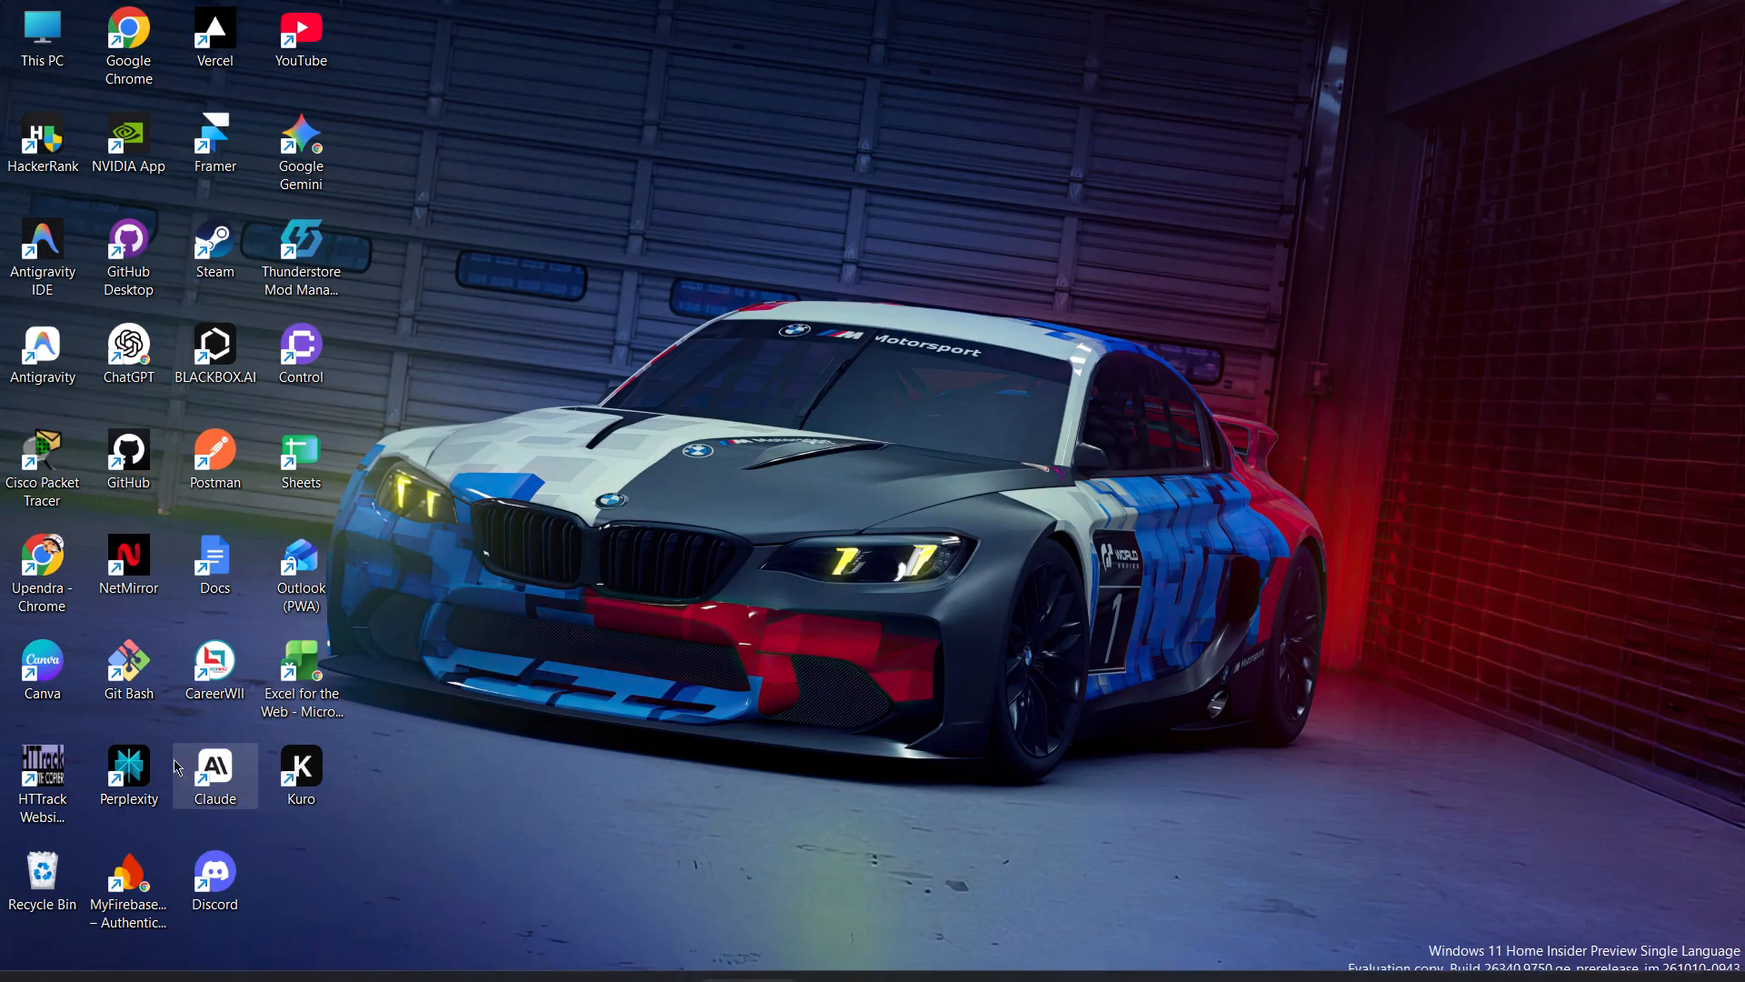
Launch Canva from the desktop and close both open resume designs.
{"action": "double_click", "coordinate": [62, 643]}
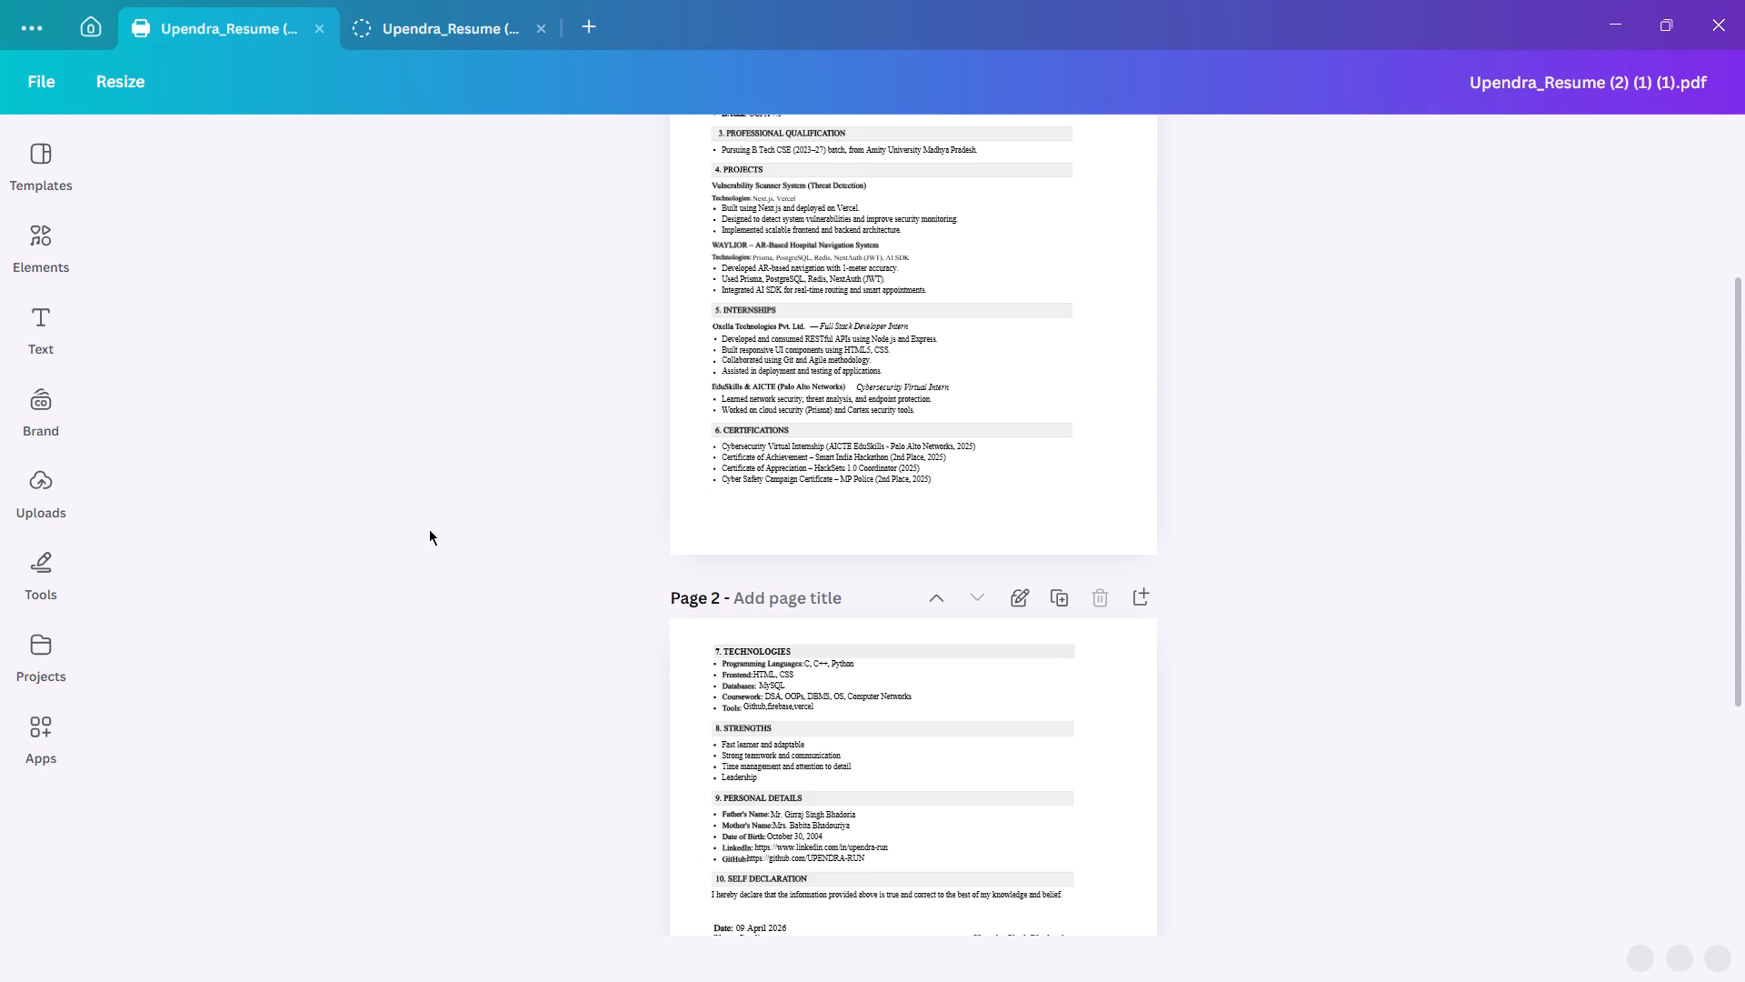
{"action": "scroll", "coordinate": [640, 516], "scroll_direction": "up", "scroll_amount": 5}
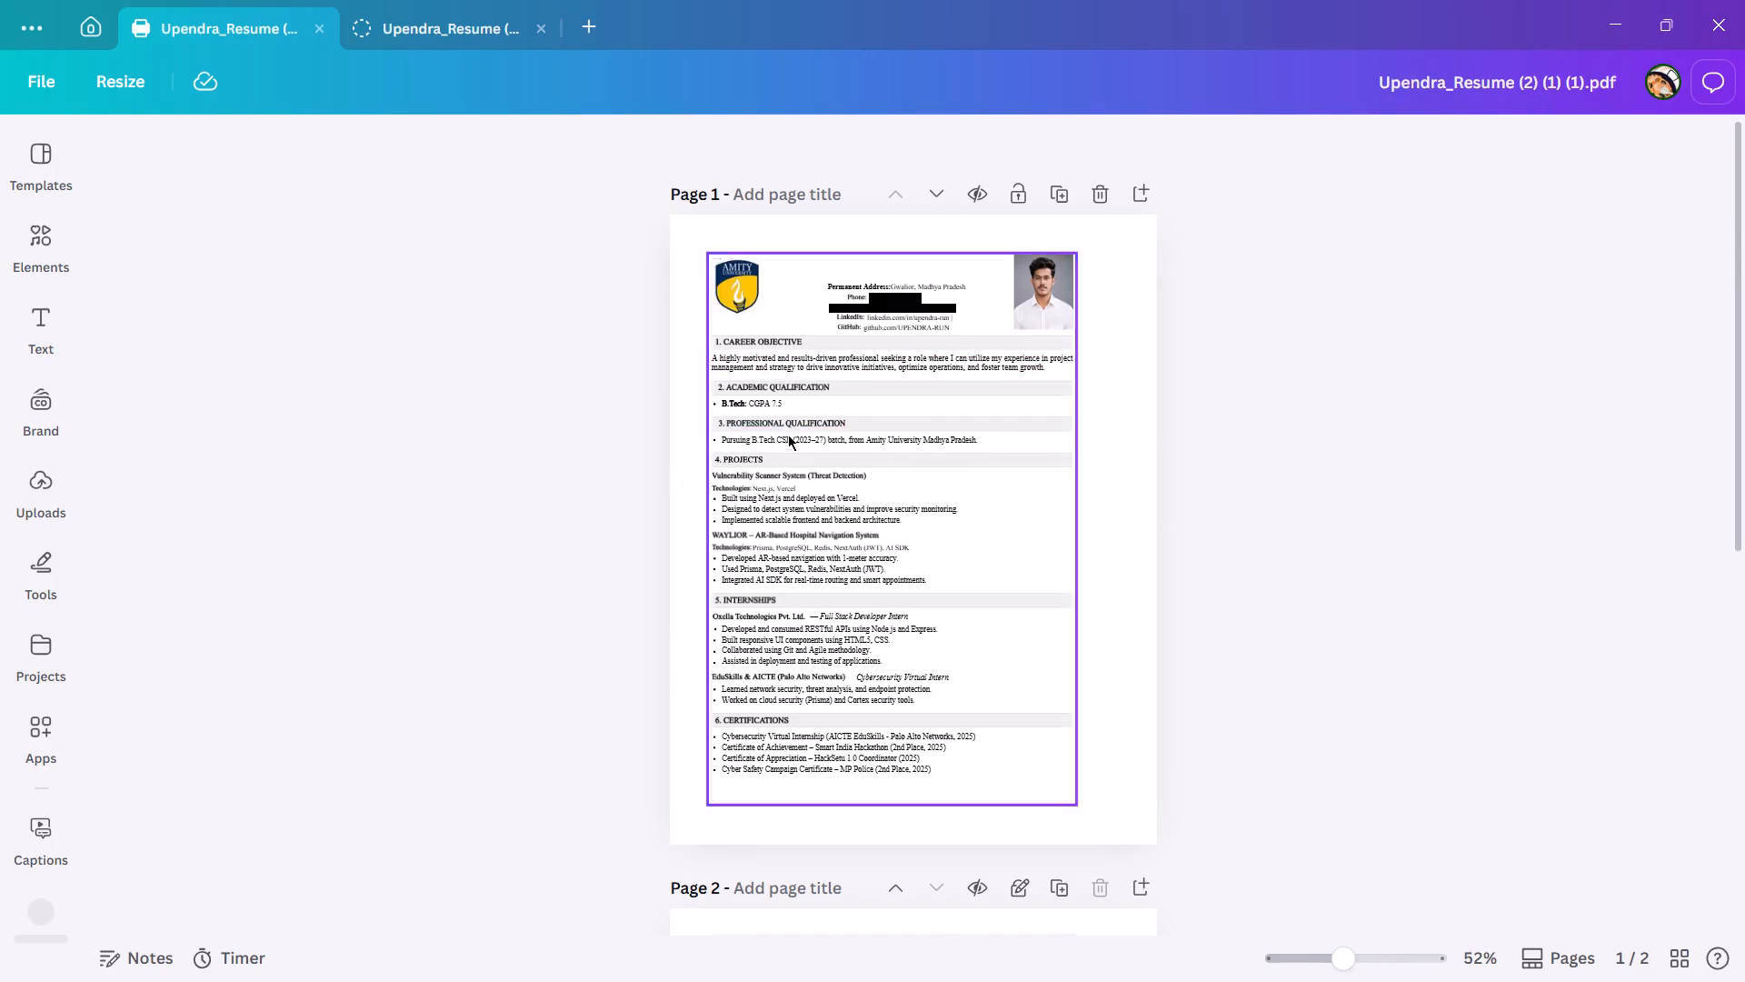
{"action": "left_click", "coordinate": [323, 30]}
{"action": "left_click", "coordinate": [322, 30]}
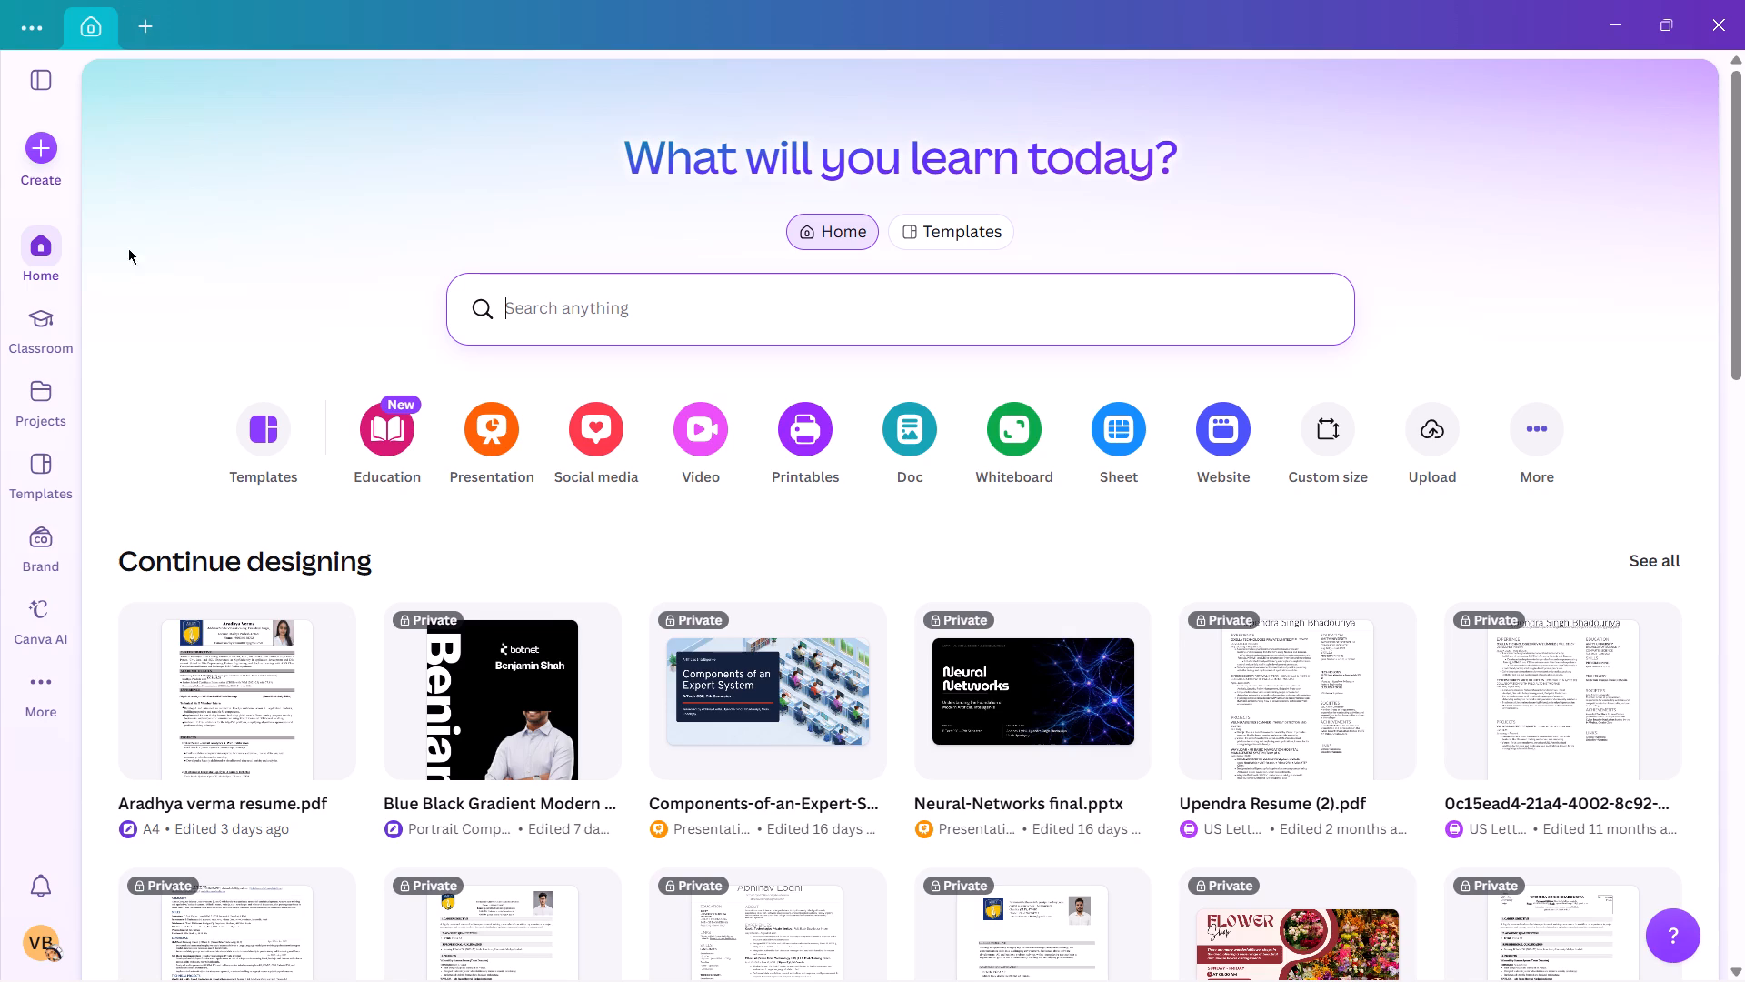
Open the A4 resume design edited 3 days ago from the recent designs and review its first page.
{"action": "left_click", "coordinate": [252, 710]}
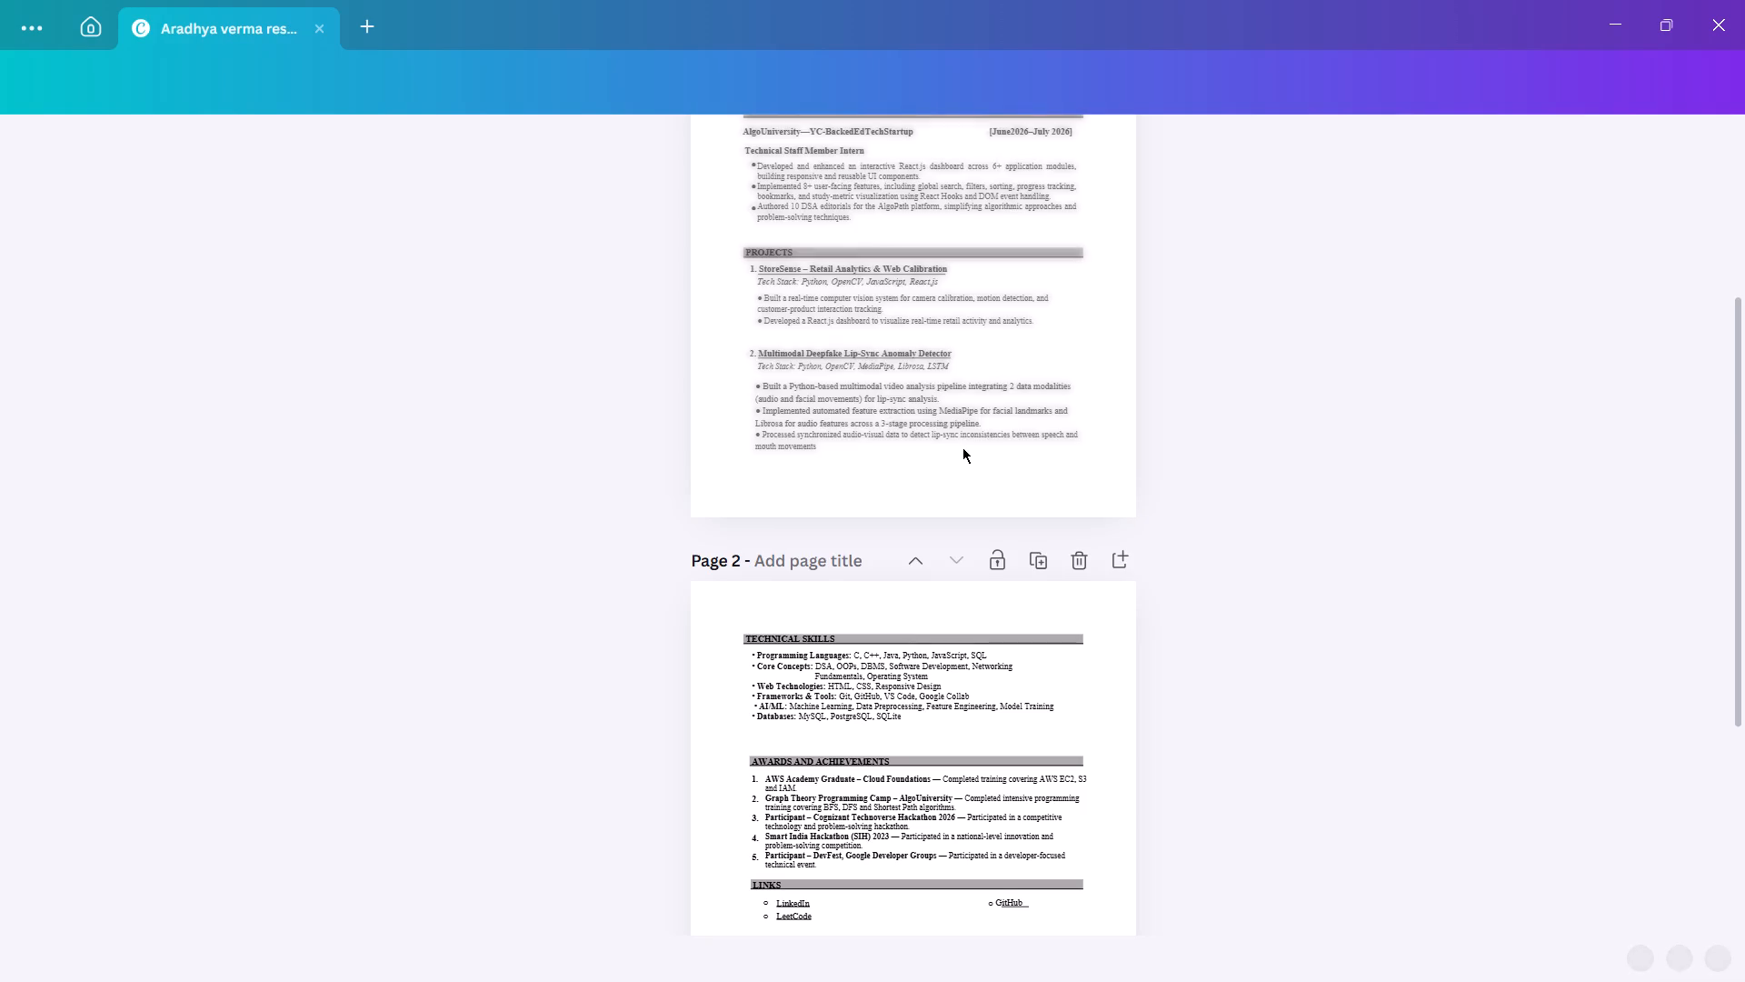
{"action": "scroll", "coordinate": [962, 447], "scroll_direction": "up", "scroll_amount": 3, "text": "ctrl"}
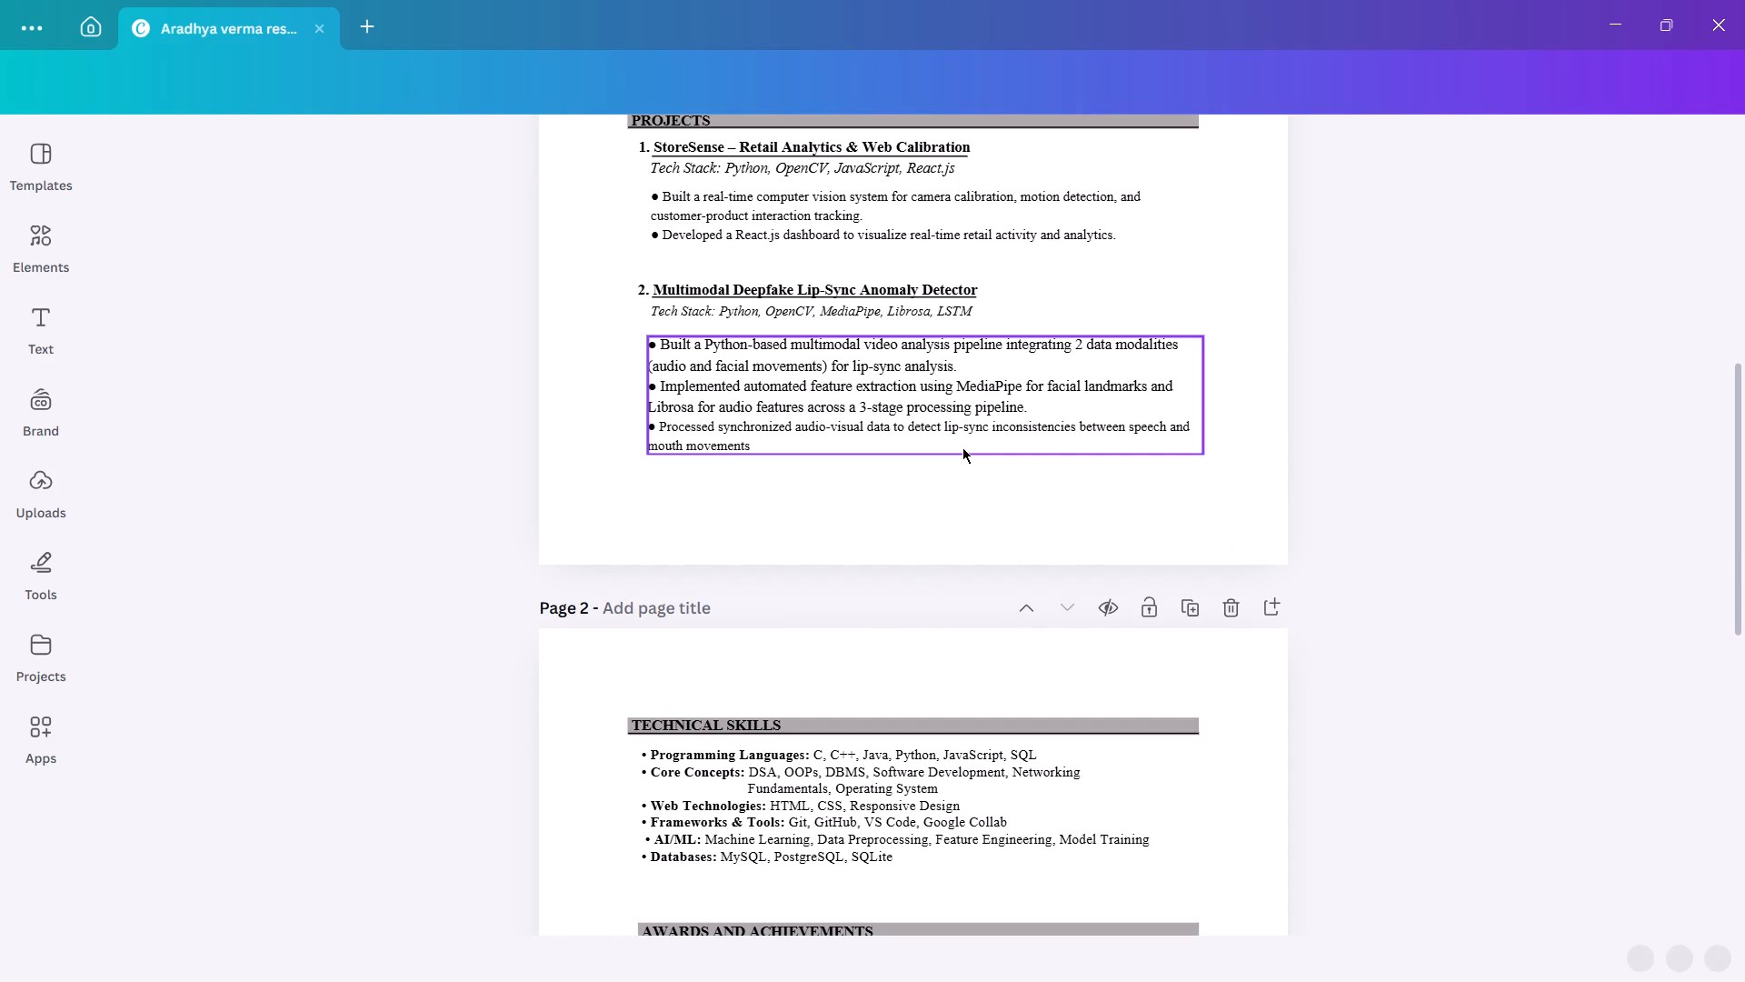
{"action": "scroll", "coordinate": [962, 447], "scroll_direction": "up", "scroll_amount": 6}
{"action": "scroll", "coordinate": [962, 446], "scroll_direction": "up", "scroll_amount": 2, "text": "ctrl"}
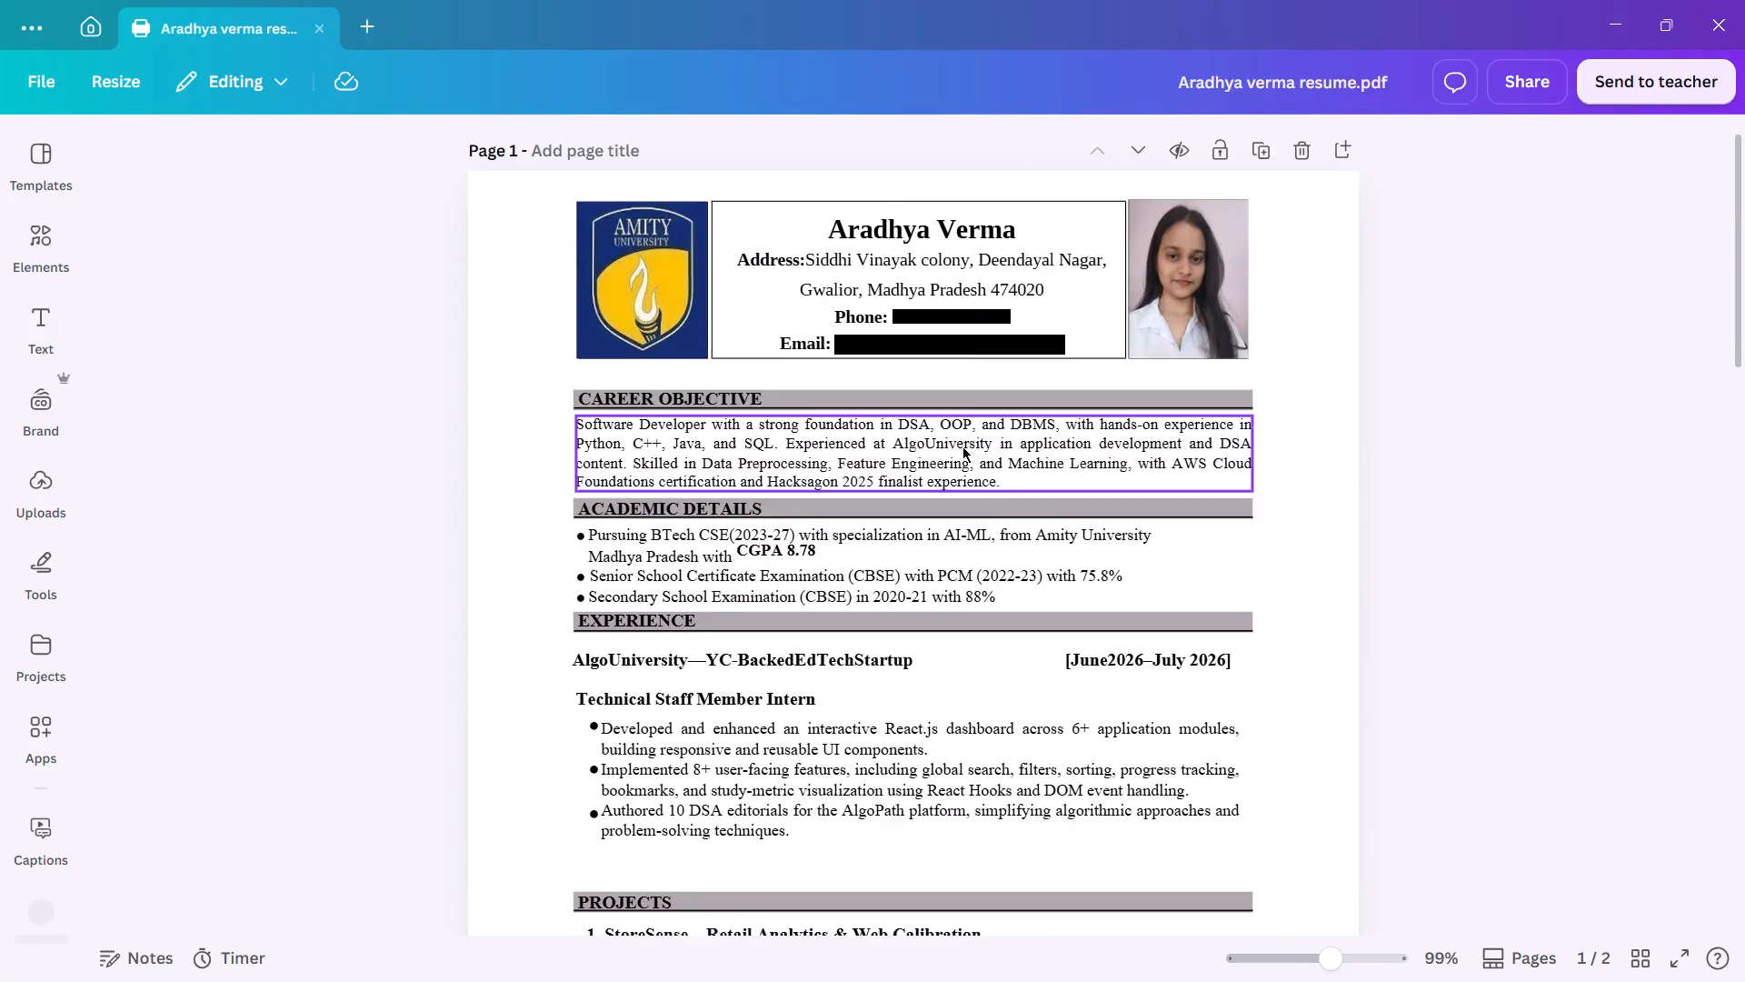
{"action": "scroll", "coordinate": [962, 446], "scroll_direction": "up", "scroll_amount": 1, "text": "ctrl"}
{"action": "scroll", "coordinate": [962, 446], "scroll_direction": "up", "scroll_amount": 1}
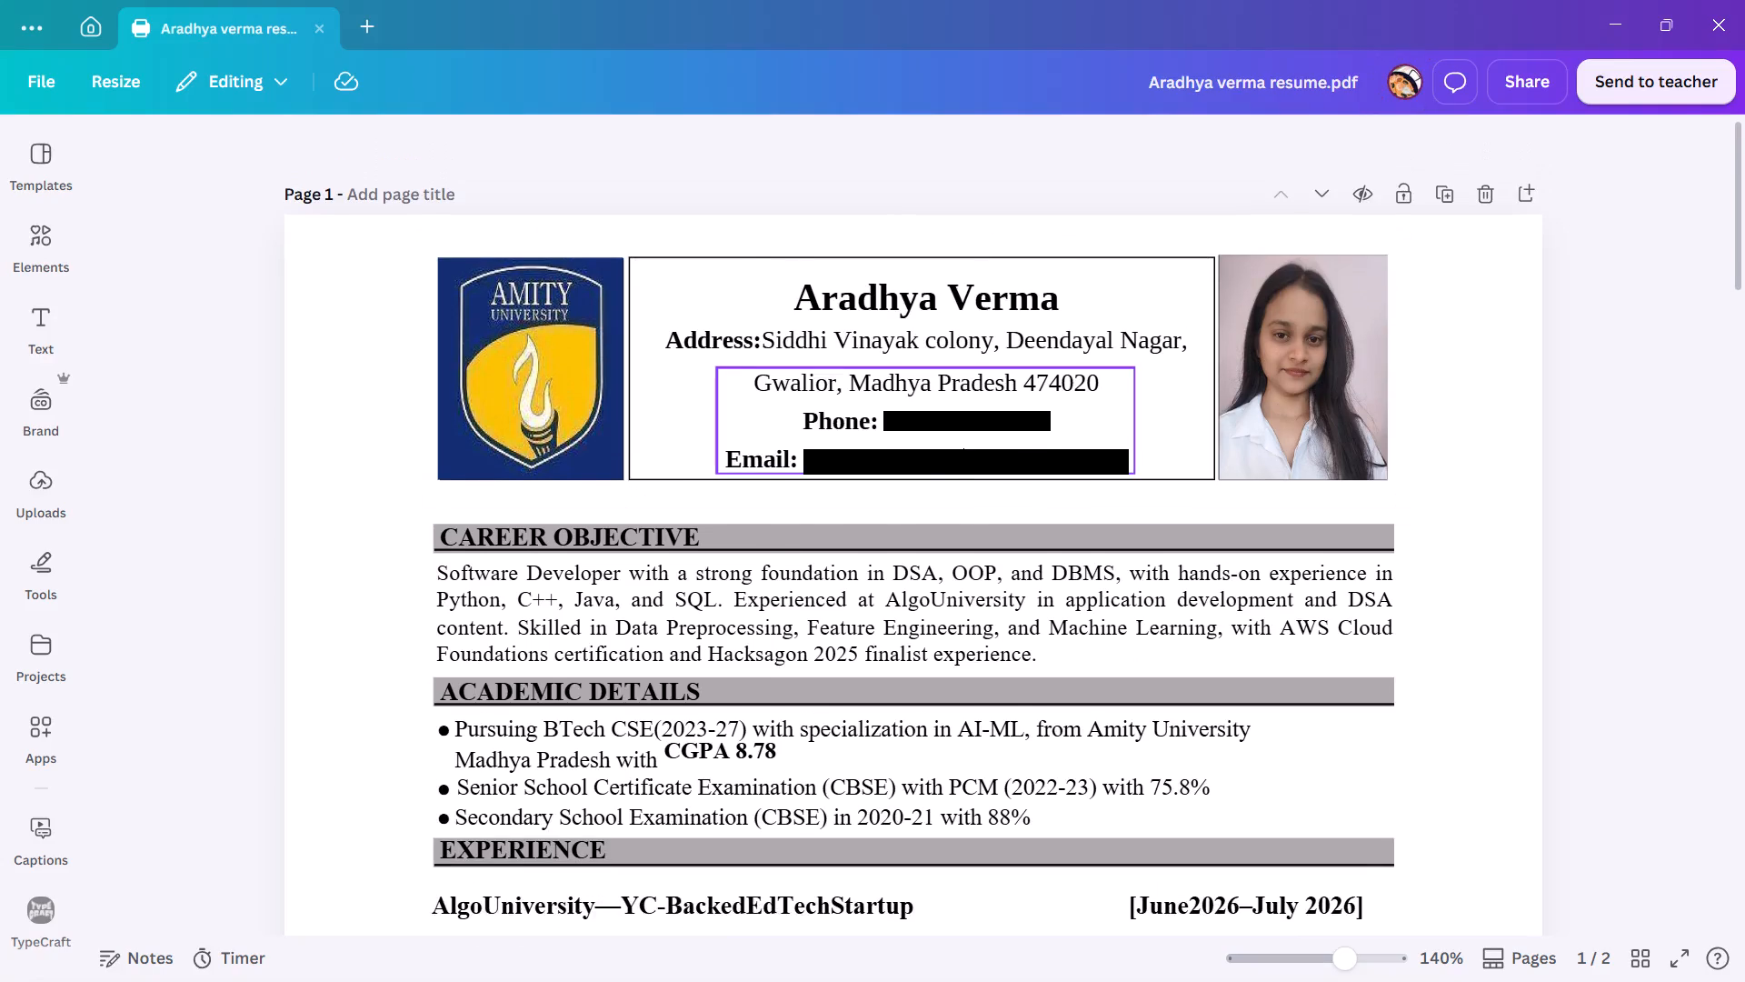
{"action": "scroll", "coordinate": [962, 446], "scroll_direction": "down", "scroll_amount": 1}
{"action": "scroll", "coordinate": [962, 446], "scroll_direction": "up", "scroll_amount": 1}
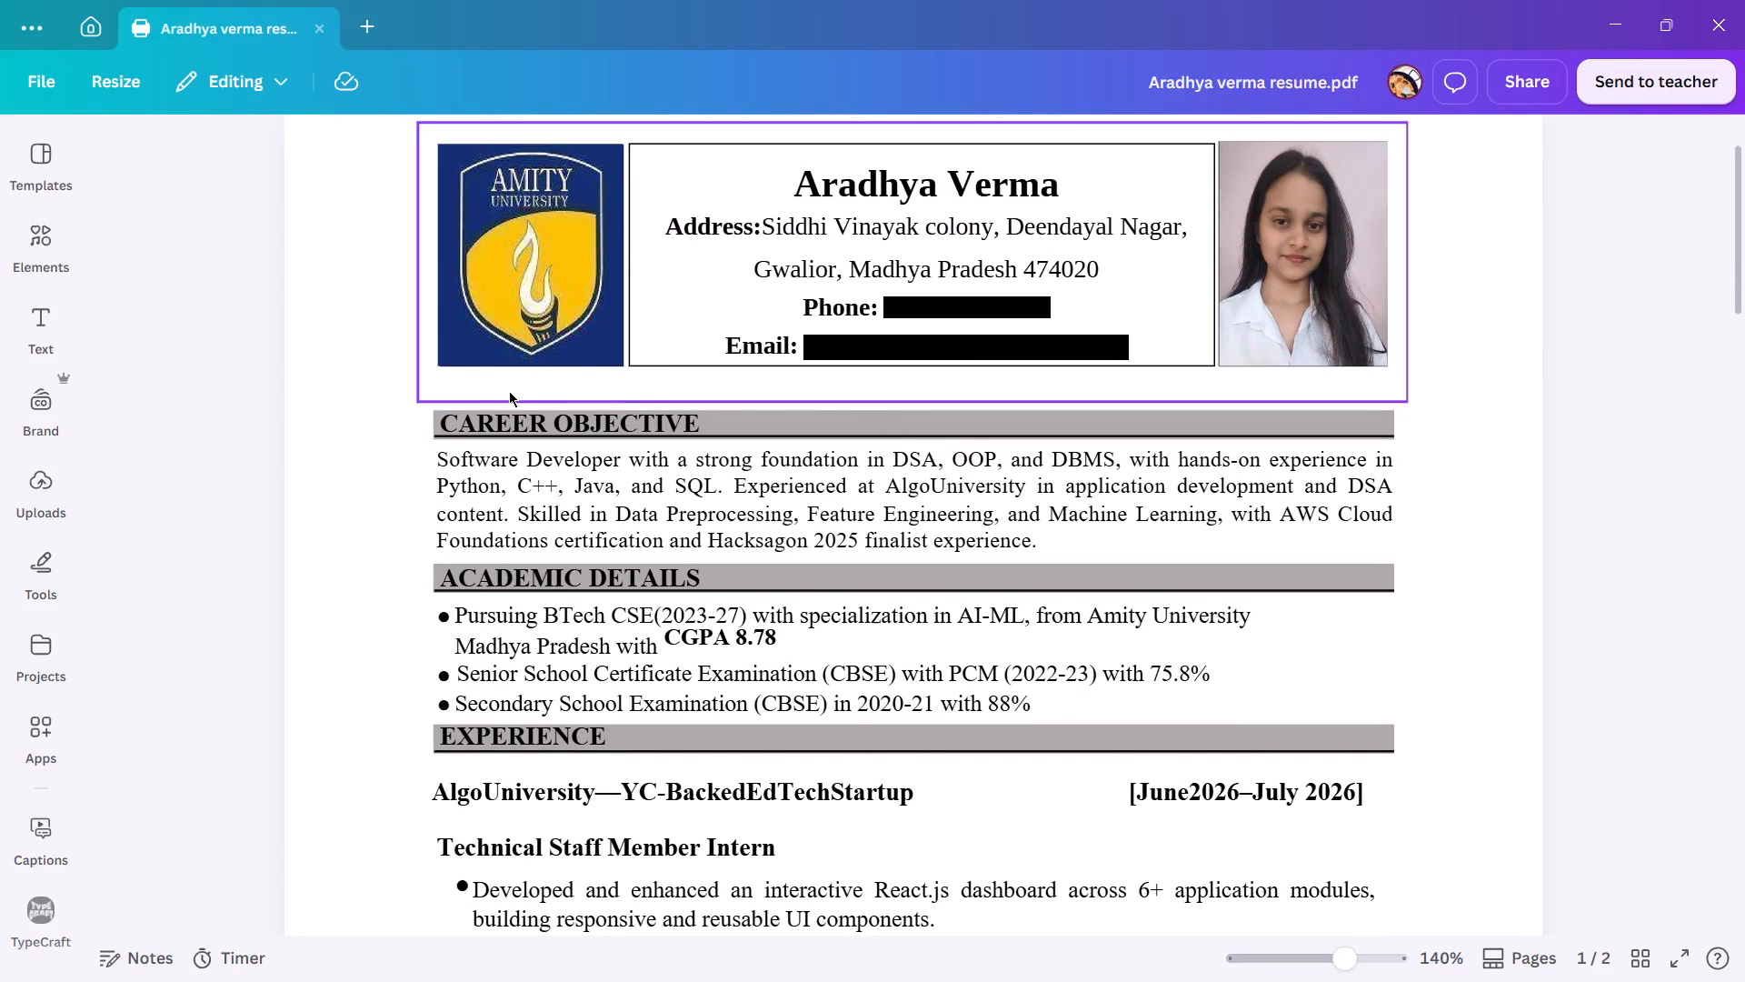
{"action": "scroll", "coordinate": [514, 416], "scroll_direction": "down", "scroll_amount": 1, "text": "ctrl"}
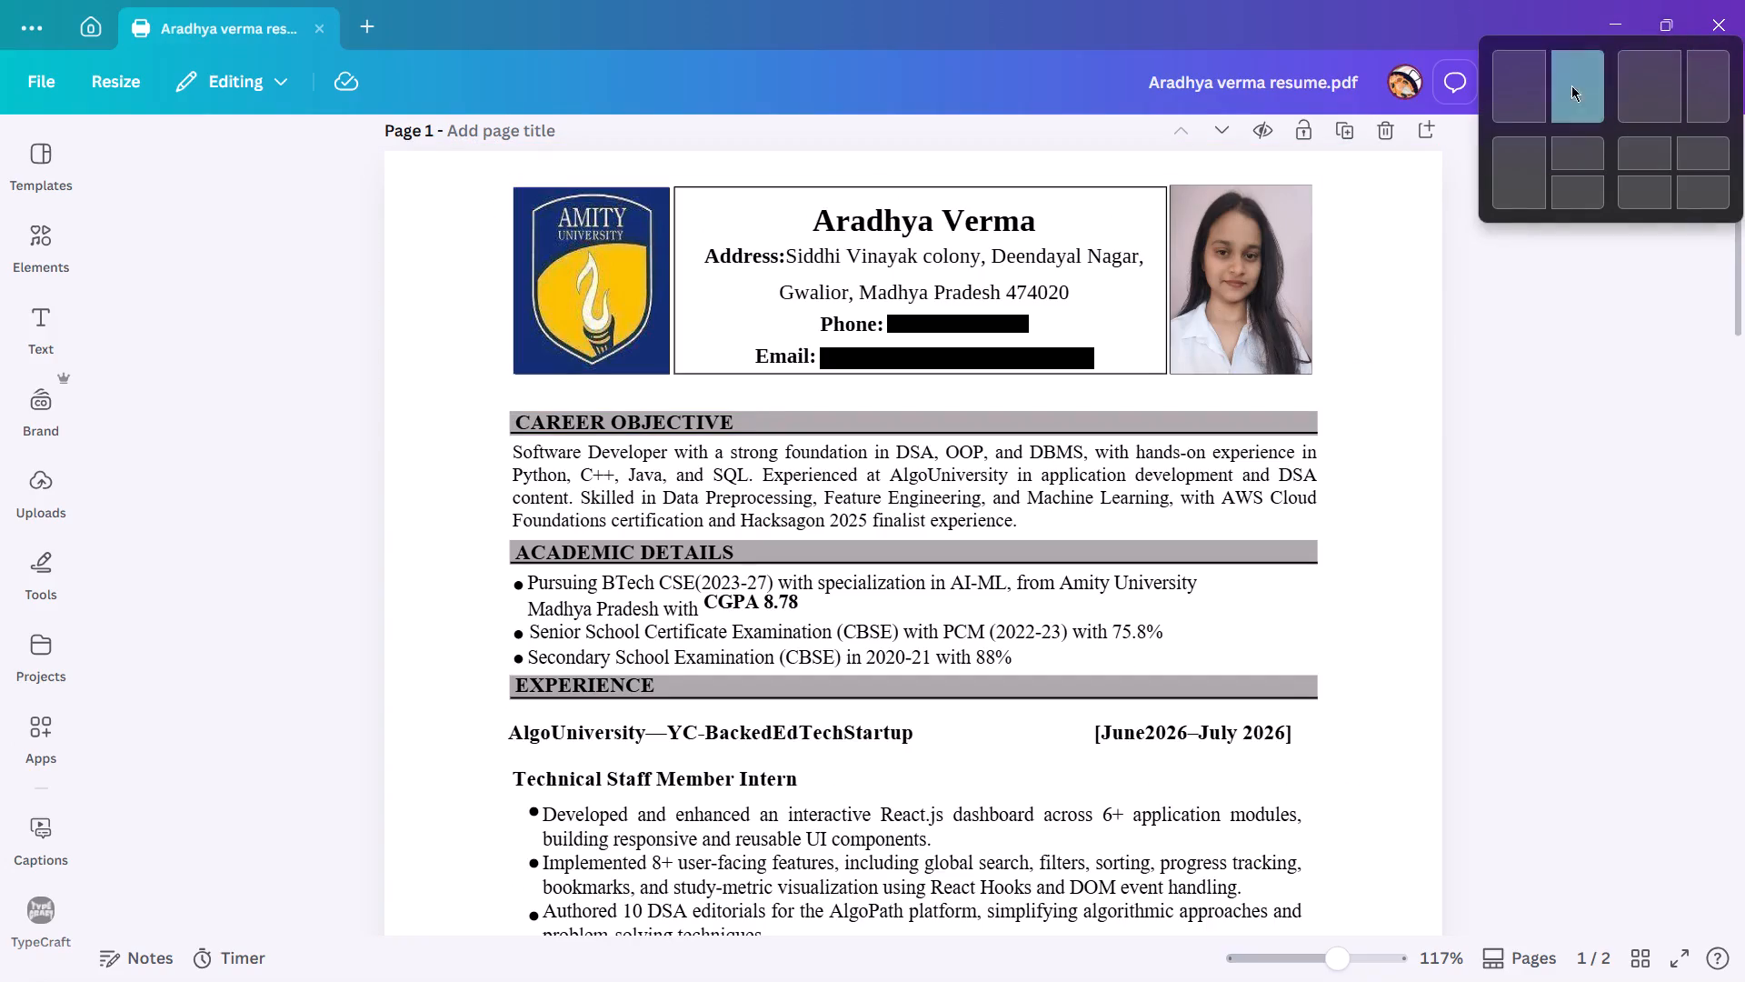
Snap the resume design's window to the right half of the screen, keeping the full page width readable.
{"action": "left_click", "coordinate": [1561, 81]}
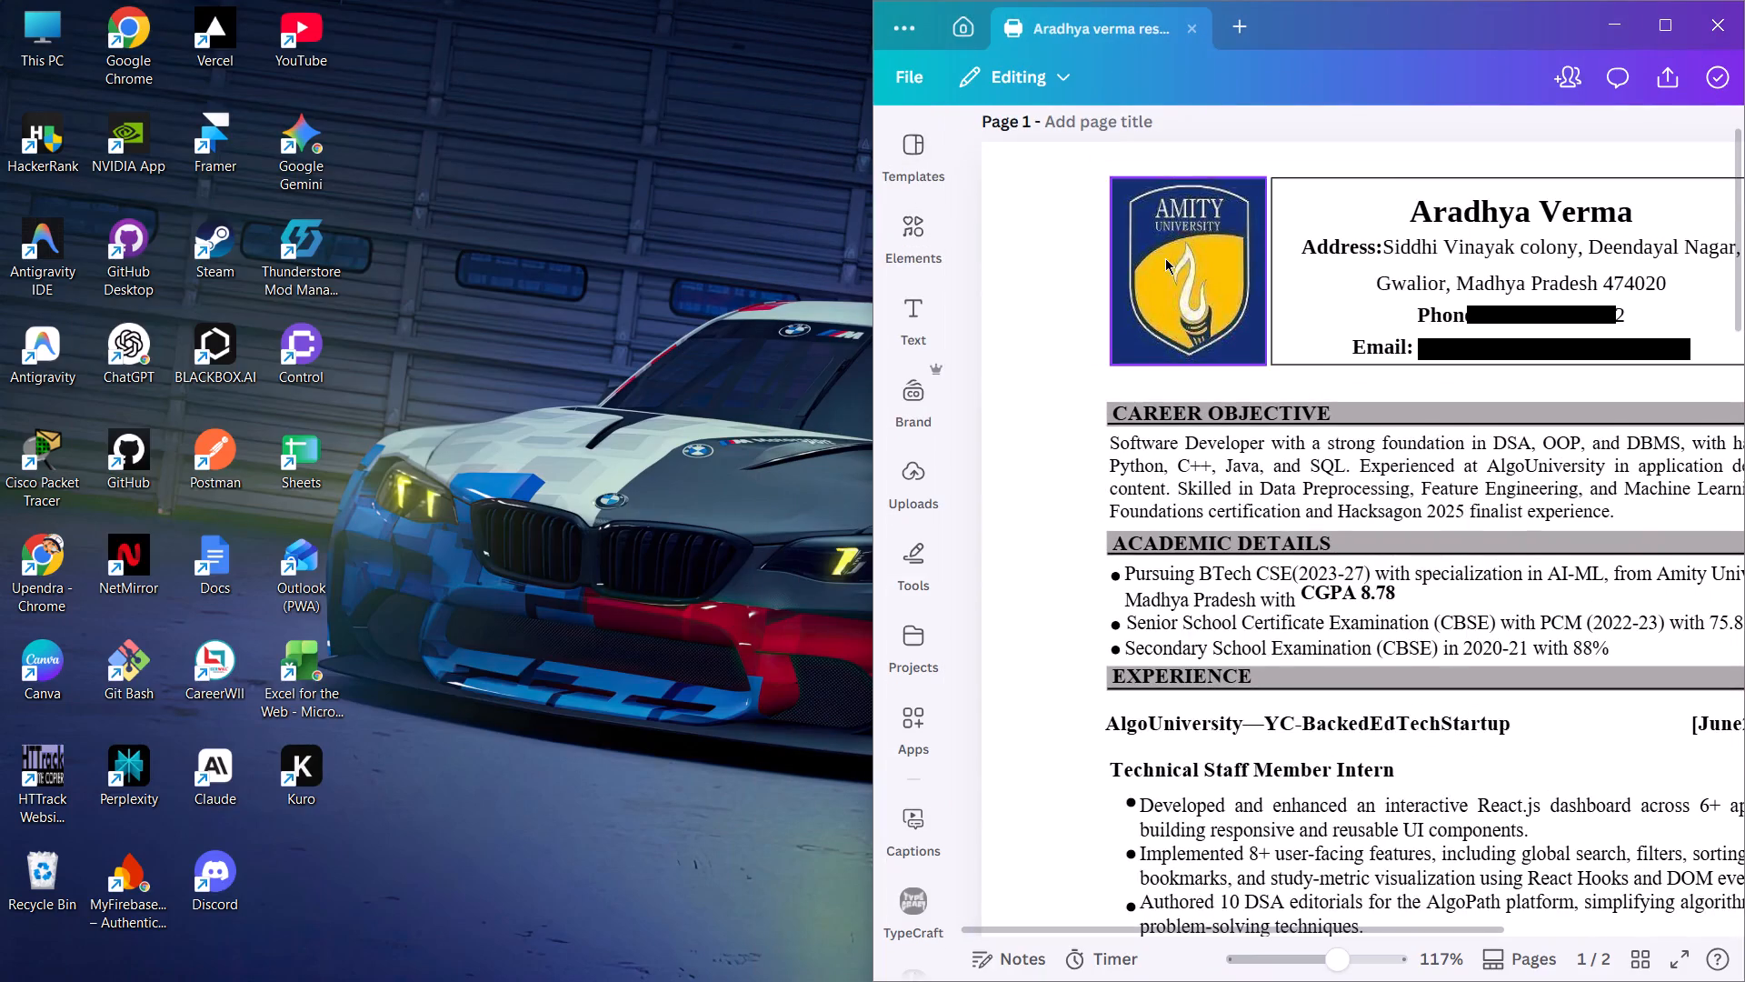
{"action": "left_click_drag", "start_coordinate": [1071, 298], "coordinate": [1032, 299]}
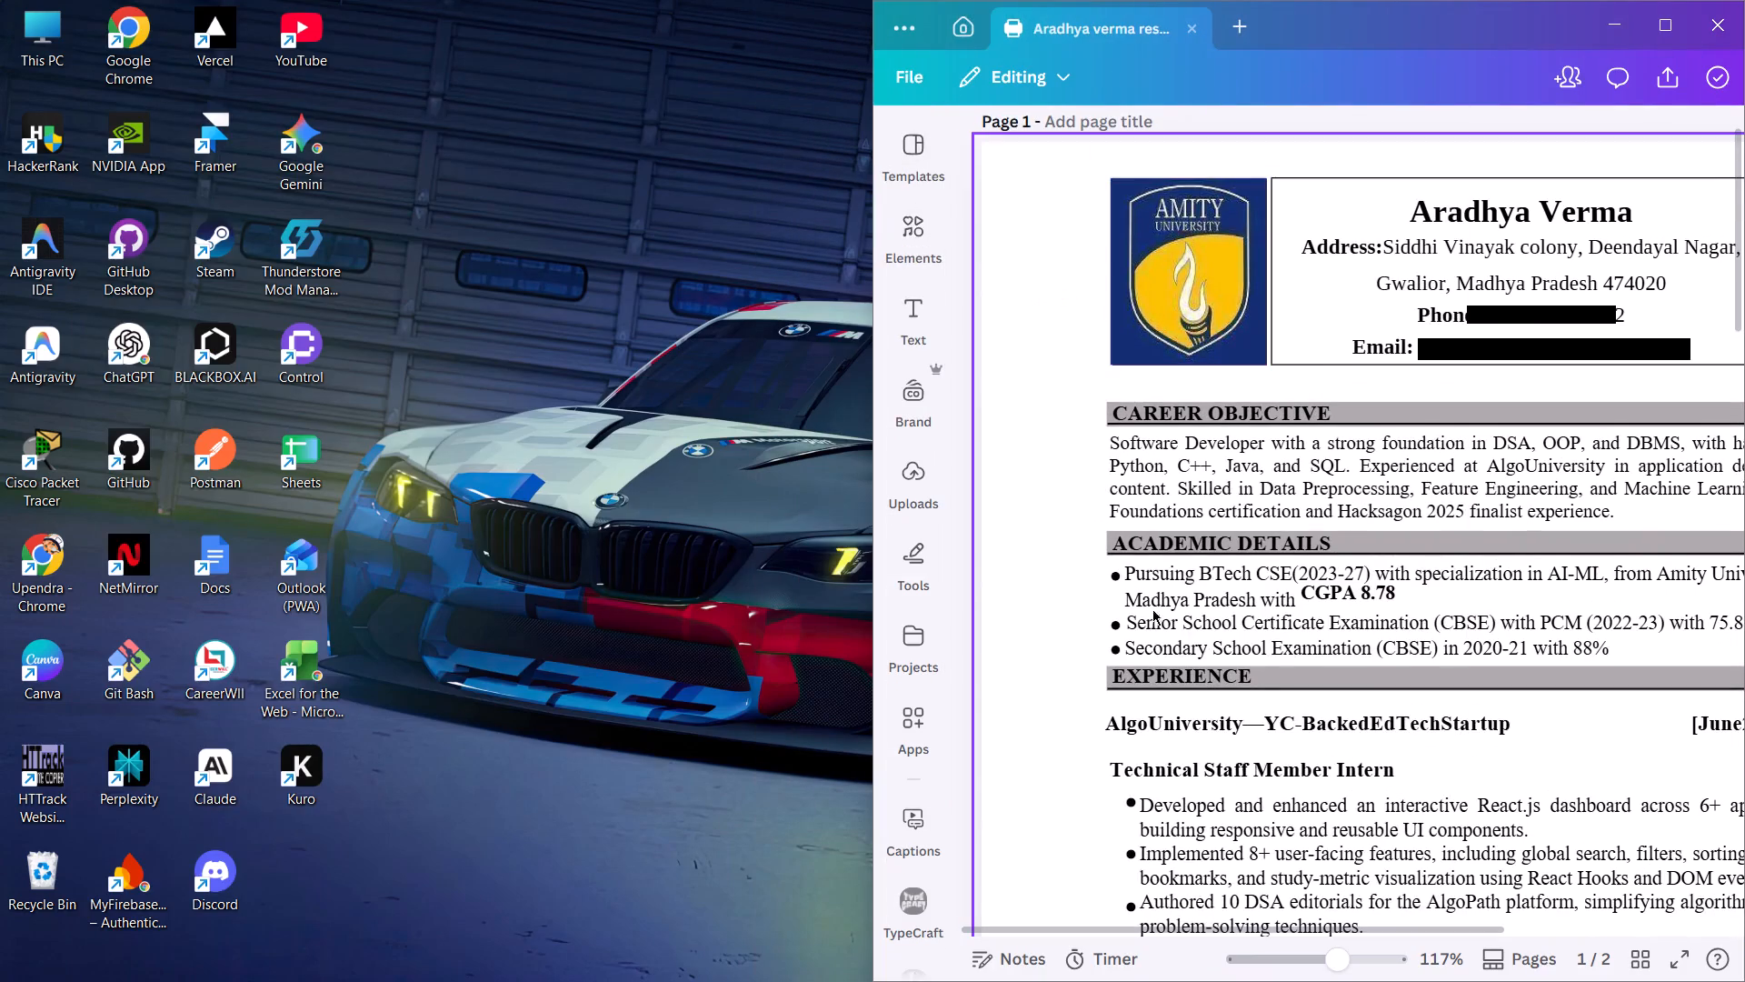
{"action": "left_click_drag", "start_coordinate": [1114, 926], "coordinate": [1162, 922]}
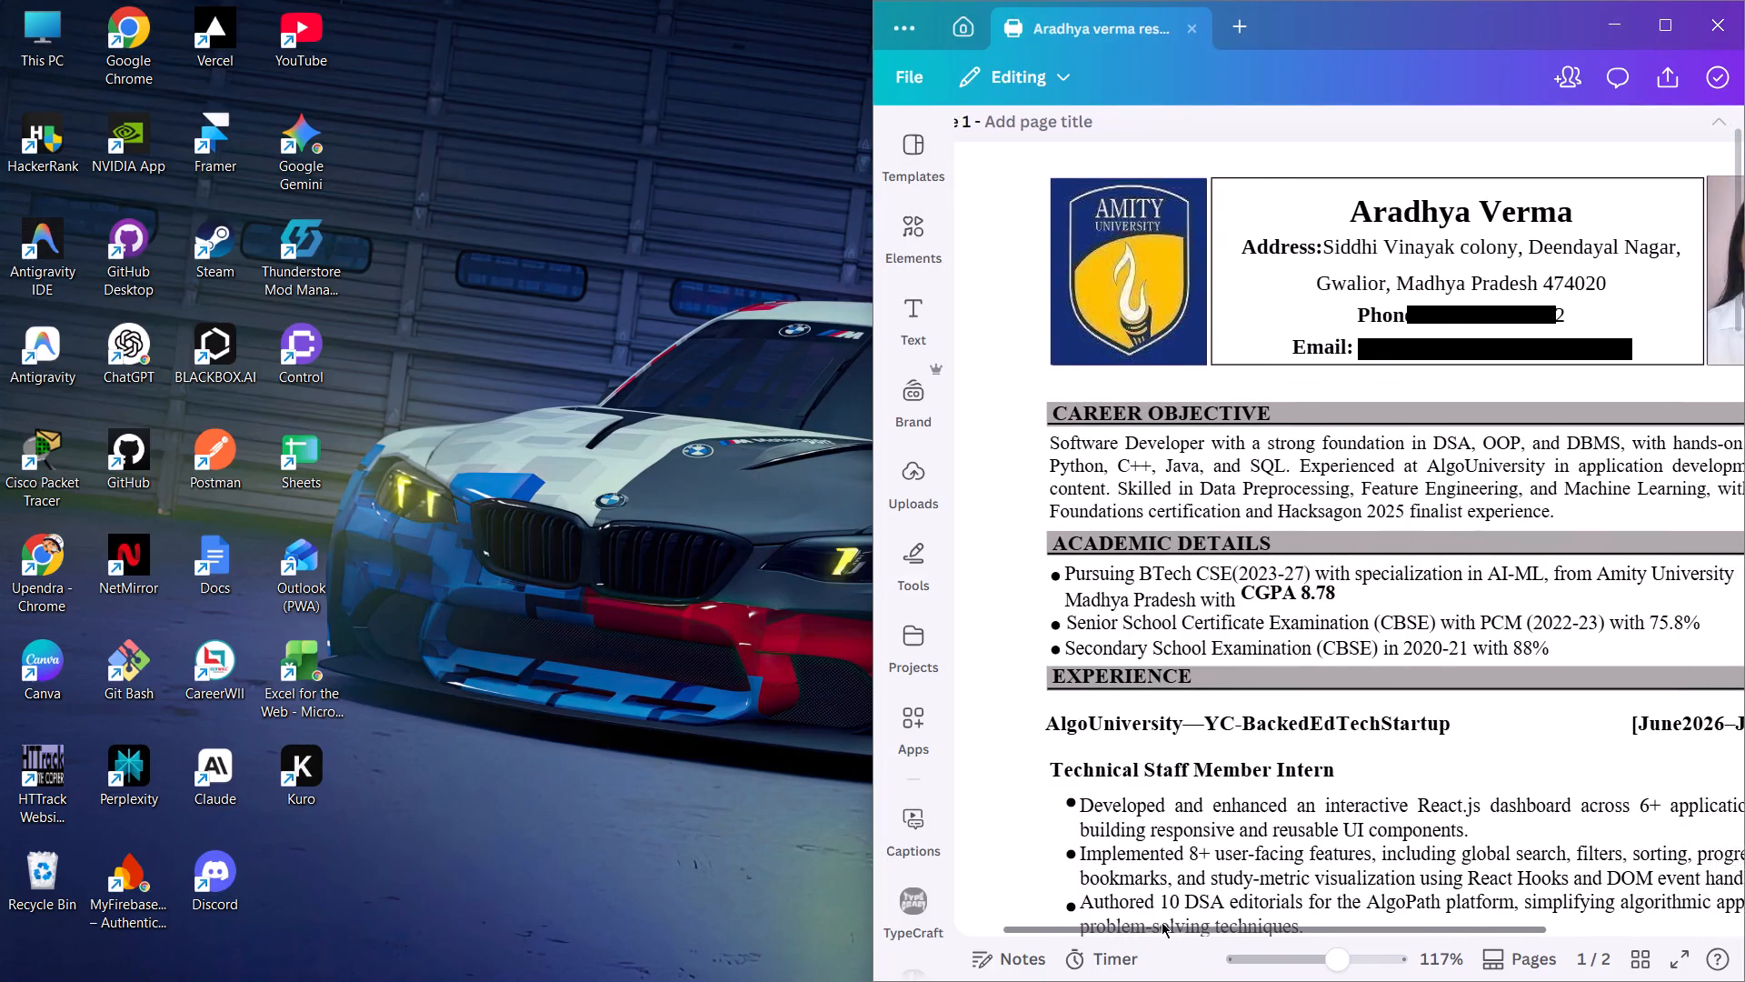
{"action": "left_click_drag", "start_coordinate": [1162, 922], "coordinate": [1185, 915]}
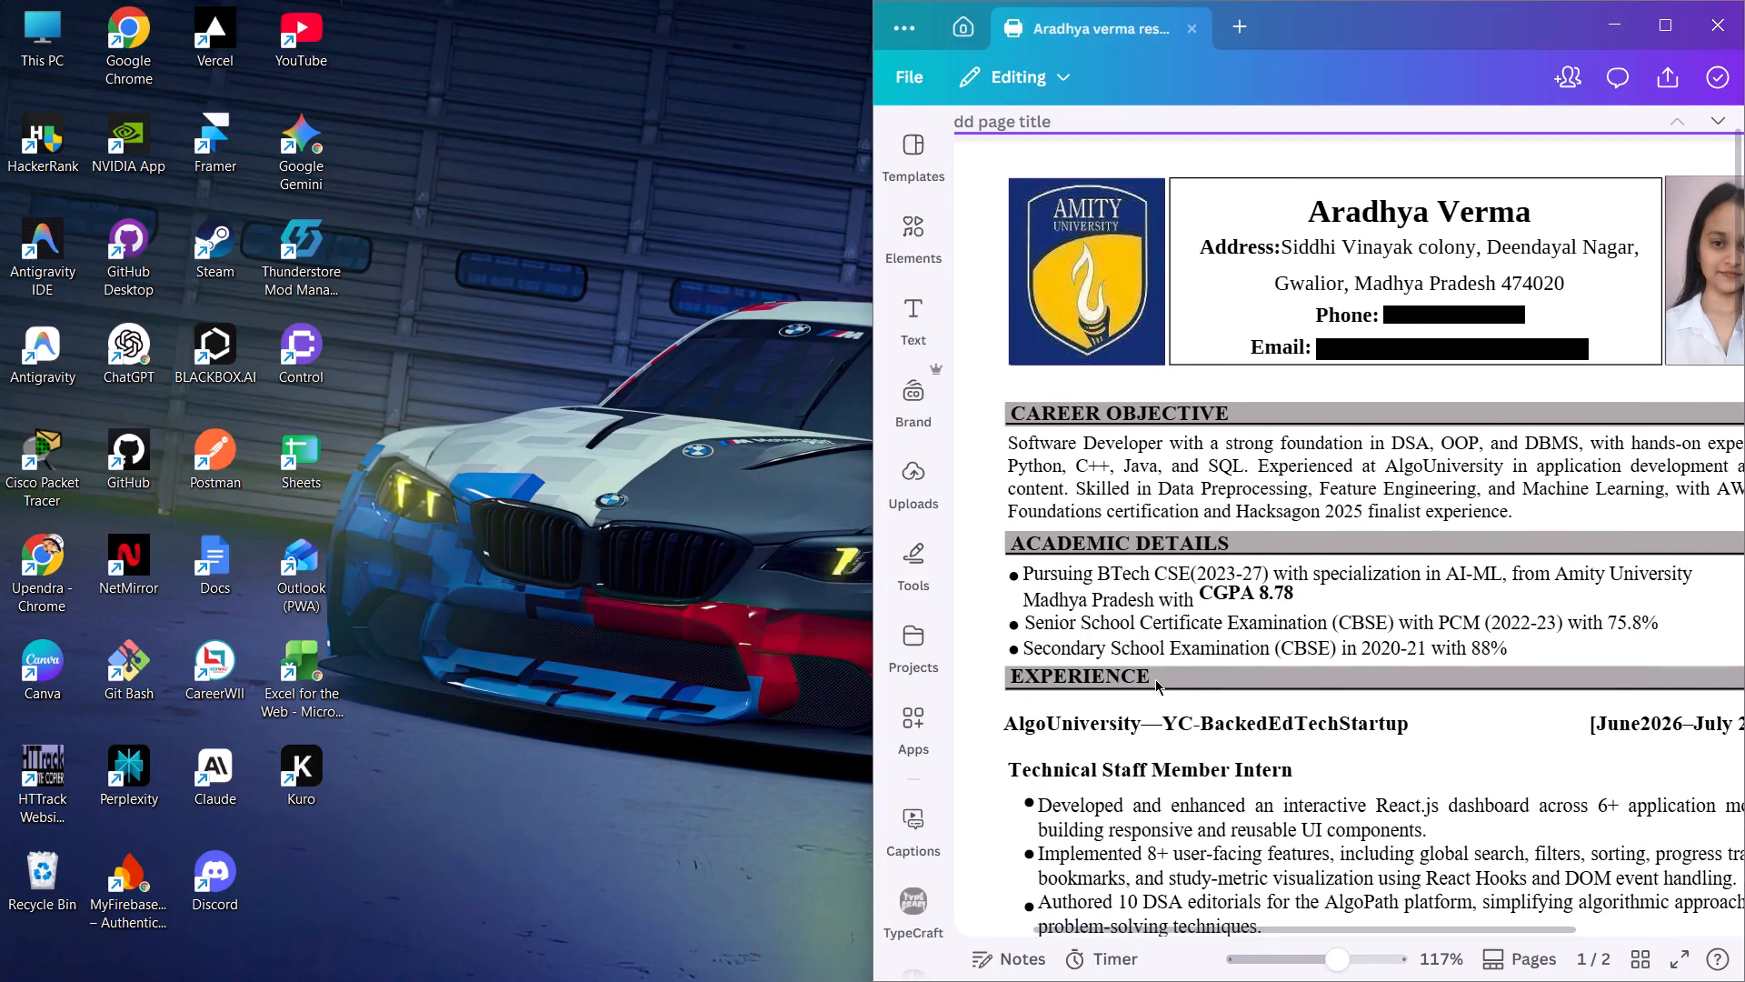
{"action": "scroll", "coordinate": [1155, 679], "scroll_direction": "down", "scroll_amount": 2, "text": "ctrl"}
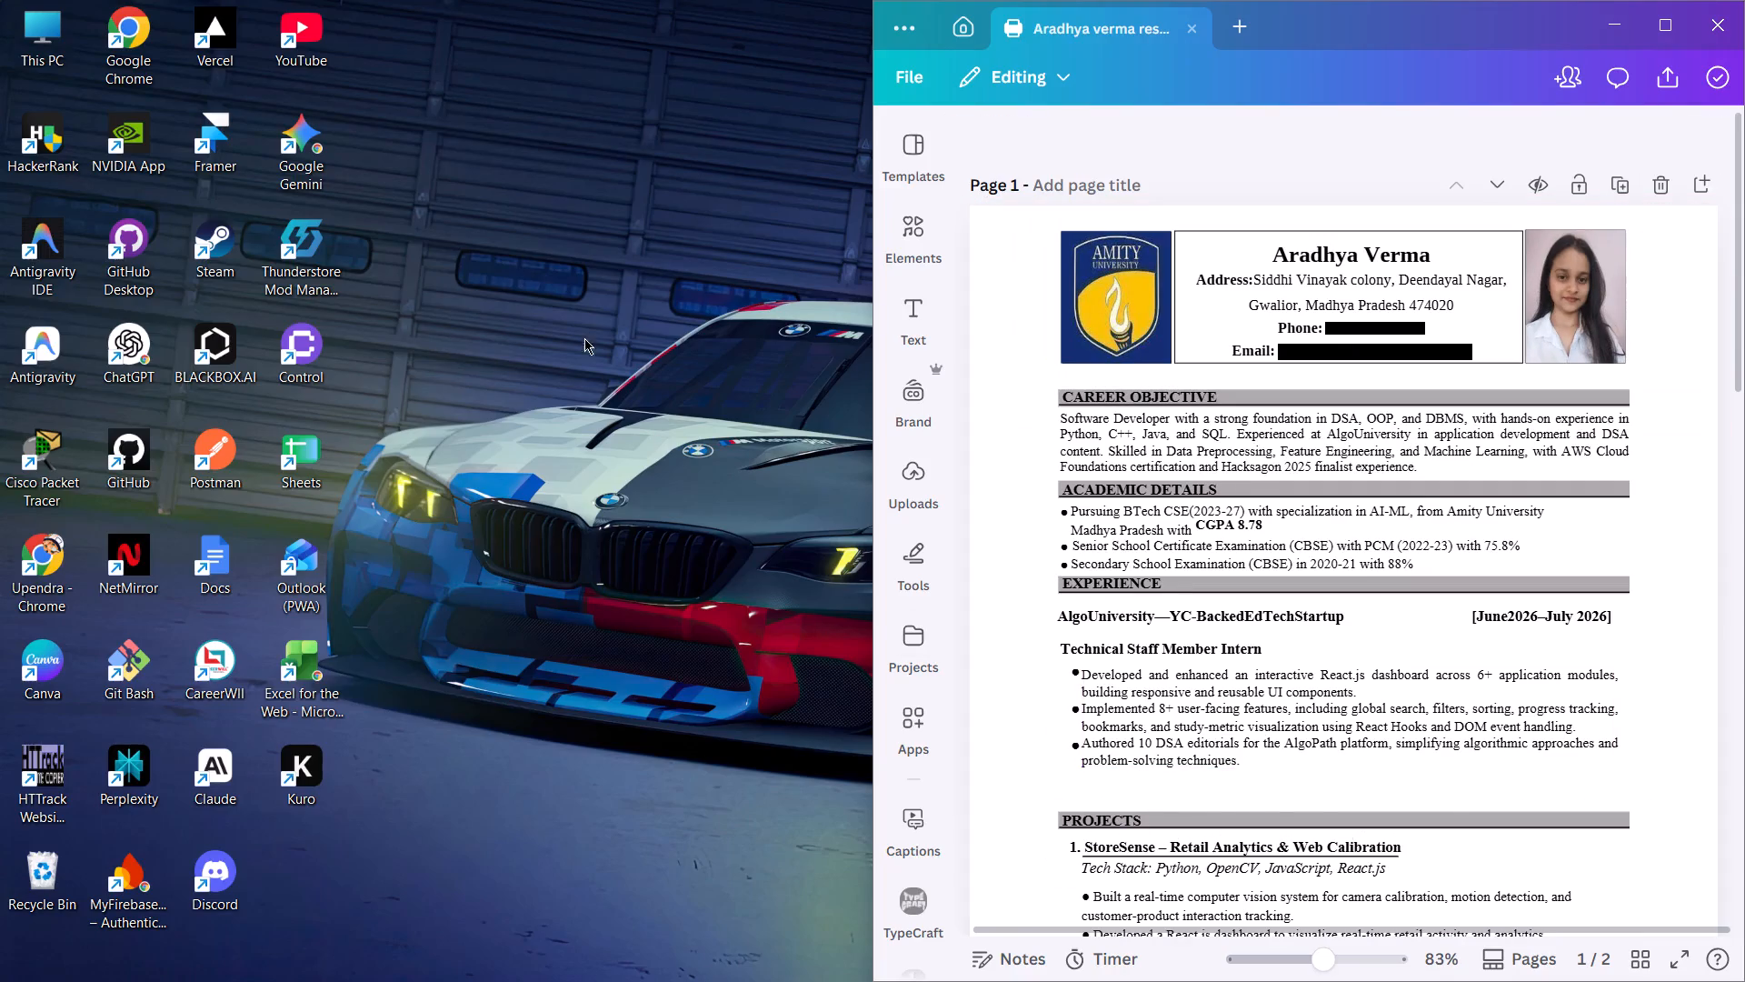
Open the 111 KB resume PDF from the Downloads folder and snap it to the left half, beside the Canva design.
{"action": "double_click", "coordinate": [65, 14]}
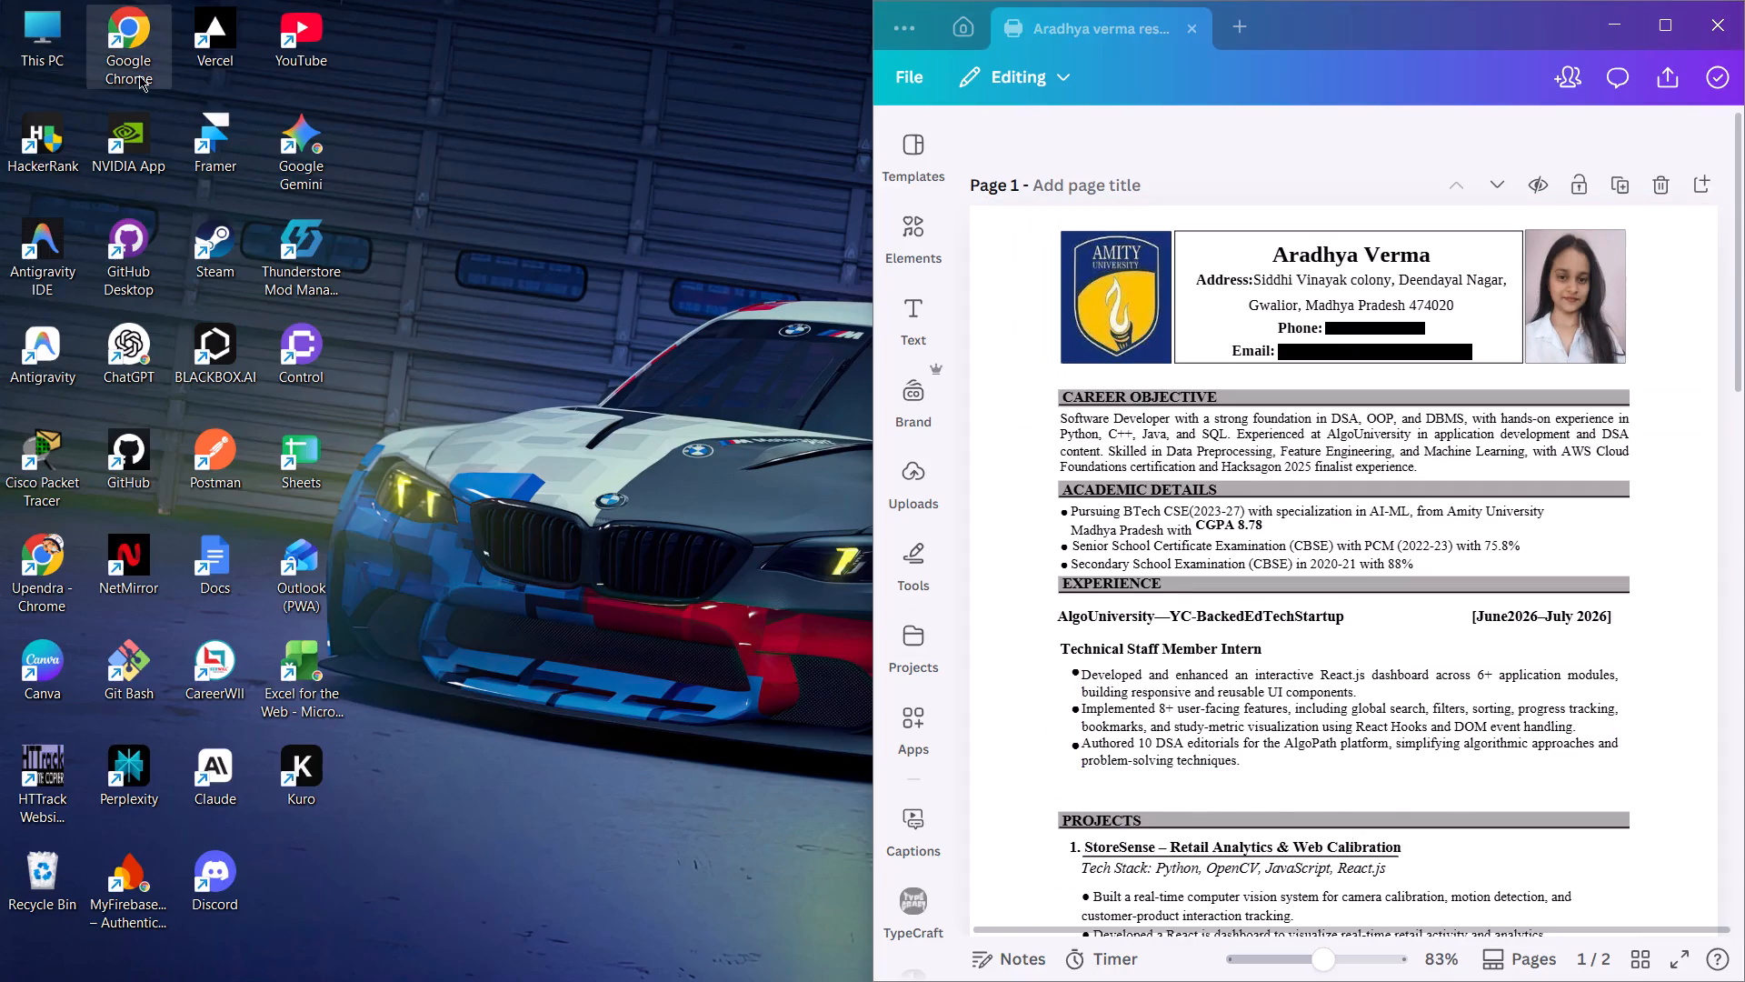
{"action": "left_click", "coordinate": [123, 324]}
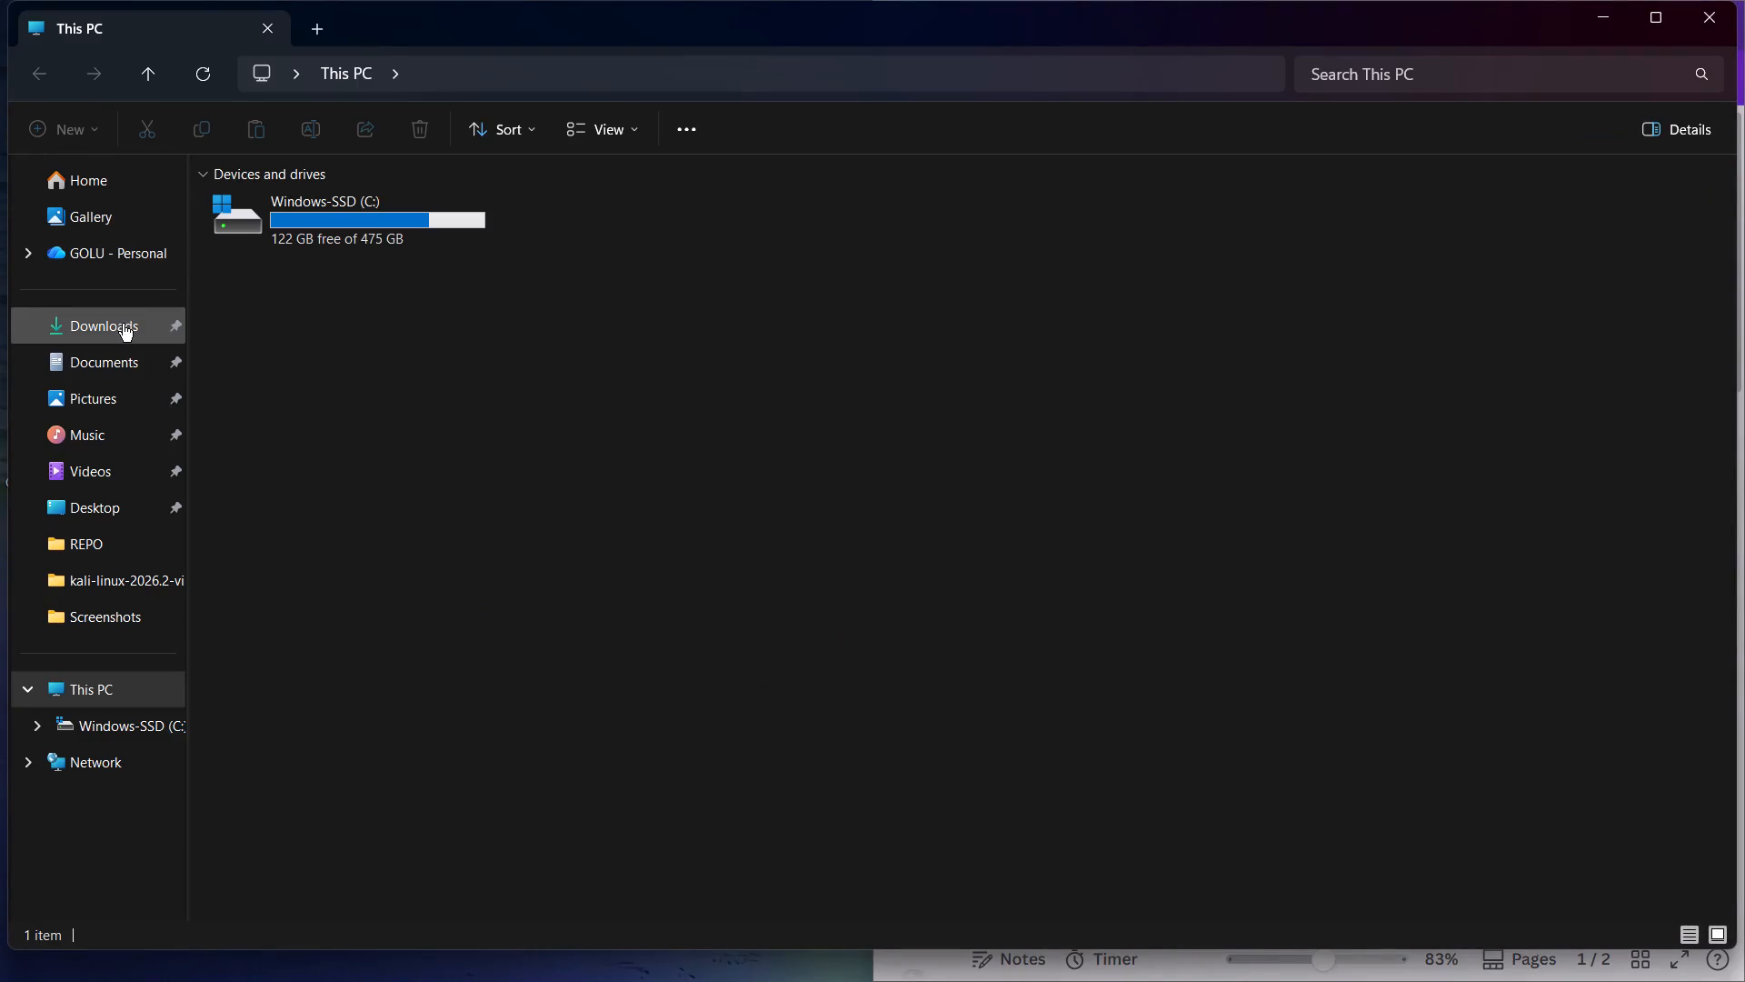
{"action": "double_click", "coordinate": [414, 265]}
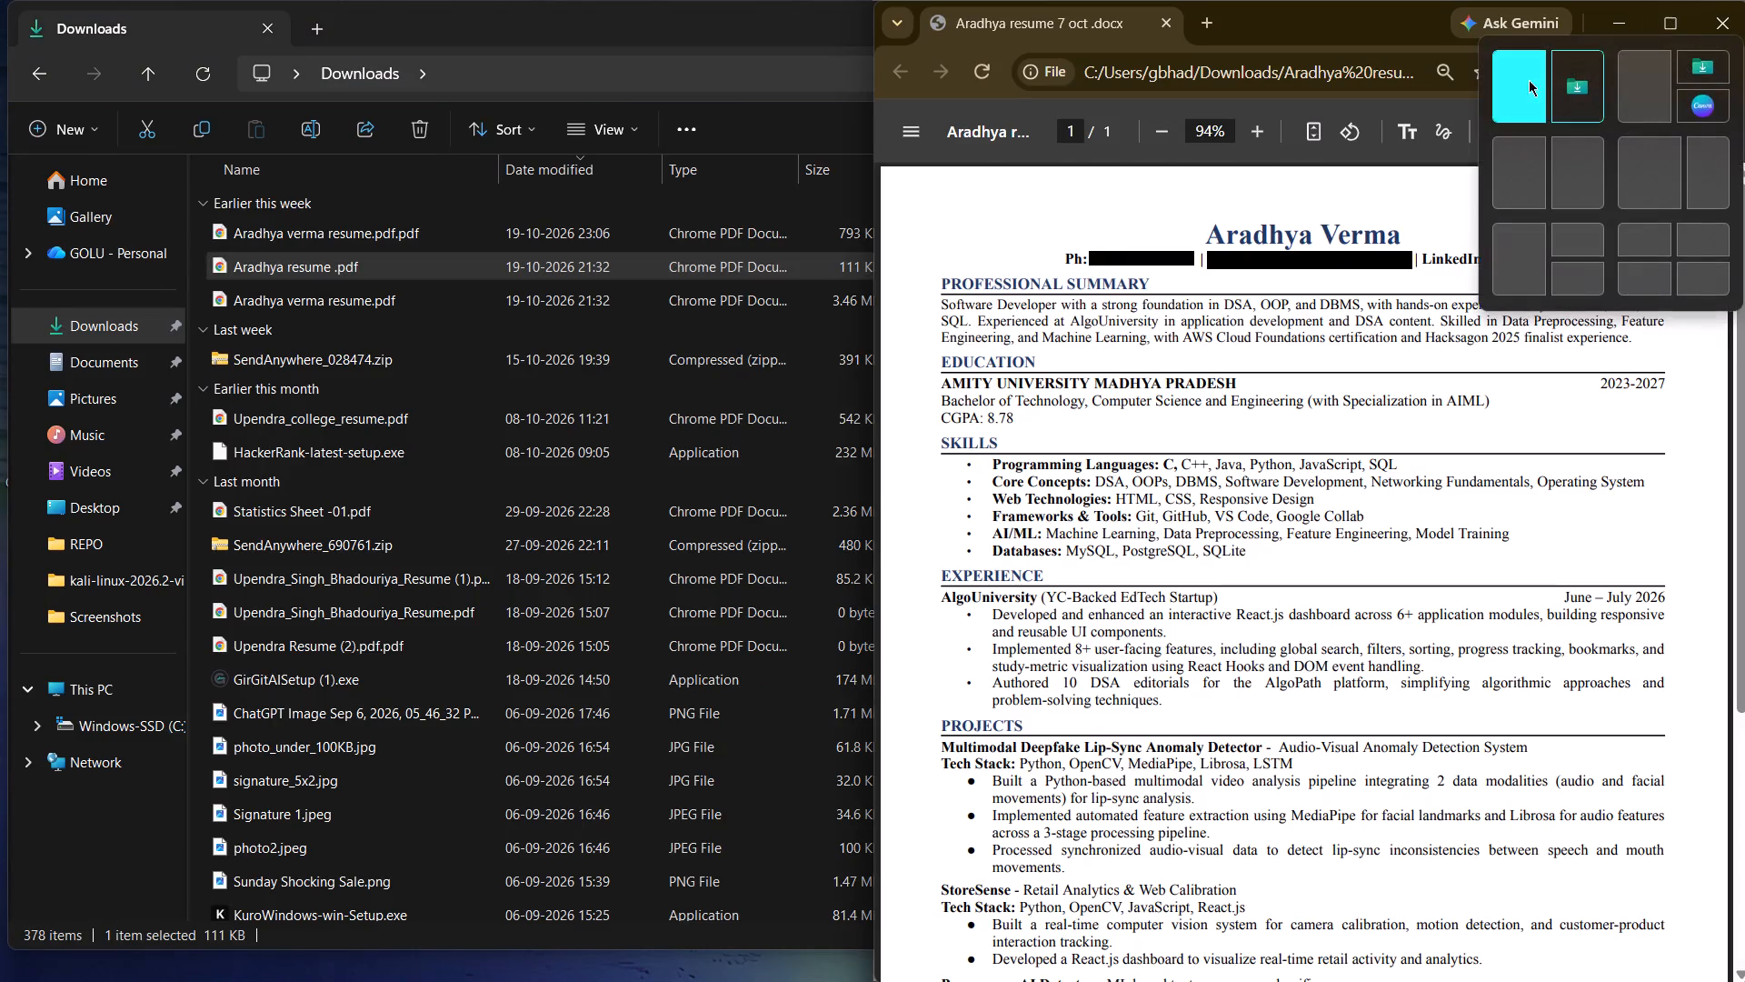
{"action": "left_click", "coordinate": [1508, 101]}
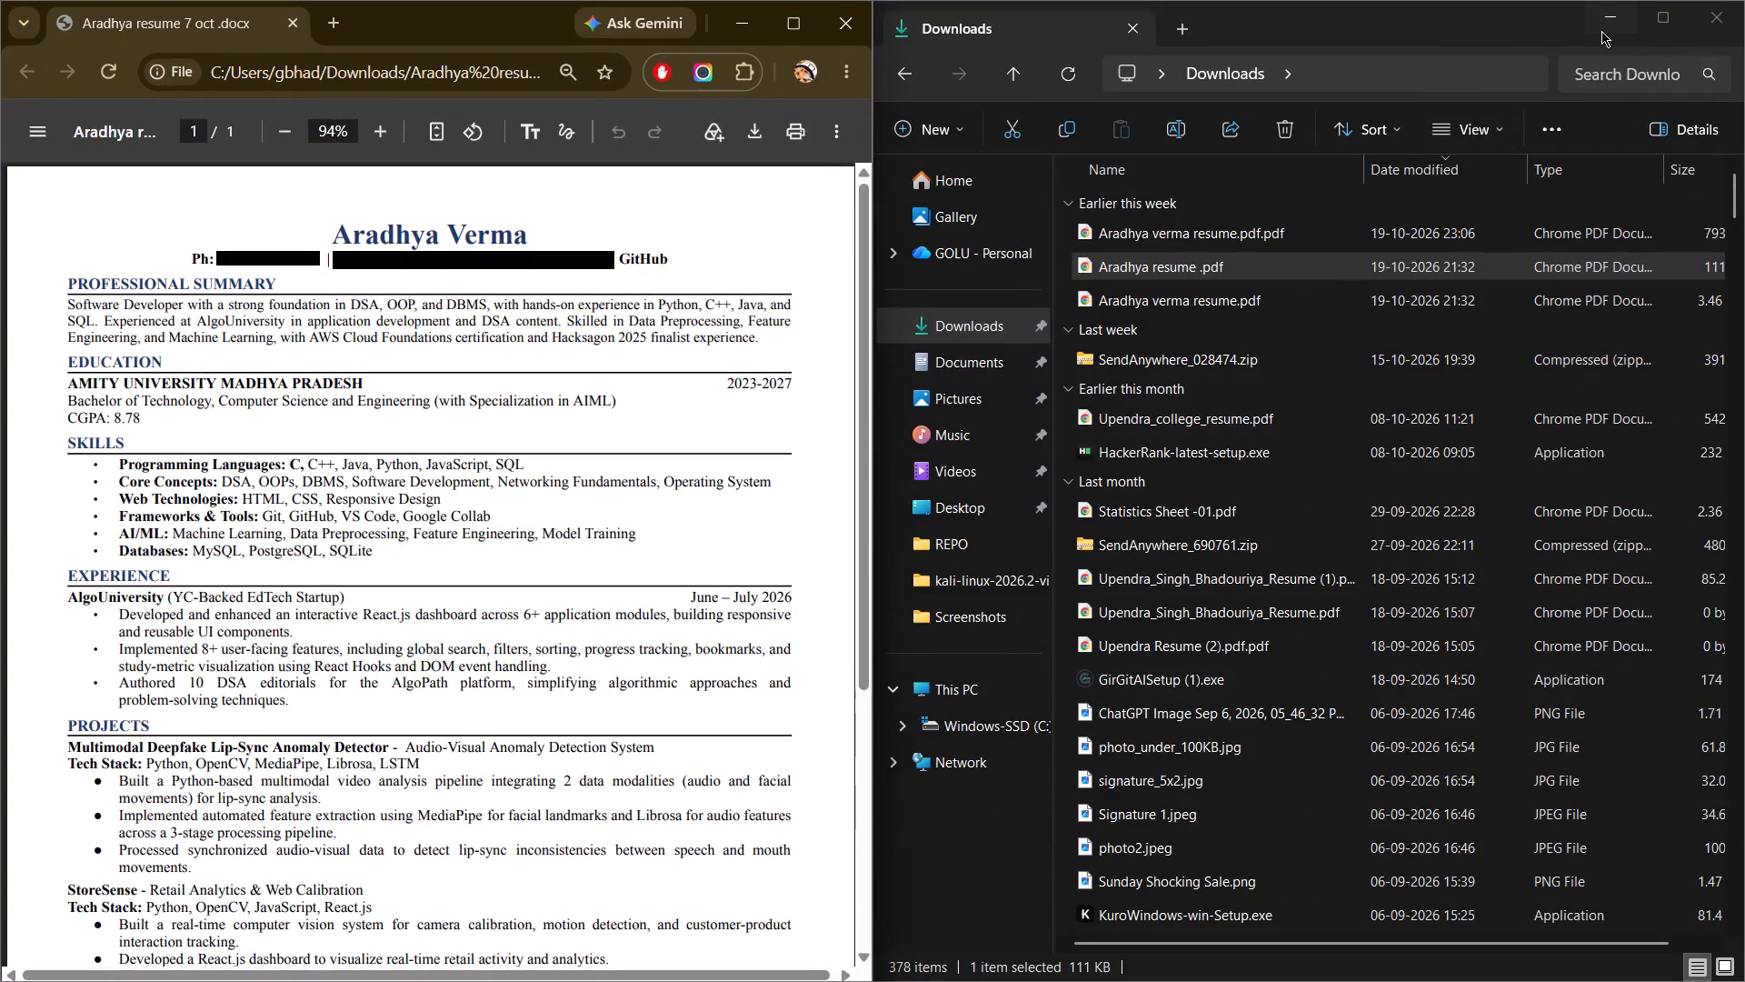
{"action": "left_click", "coordinate": [1609, 25]}
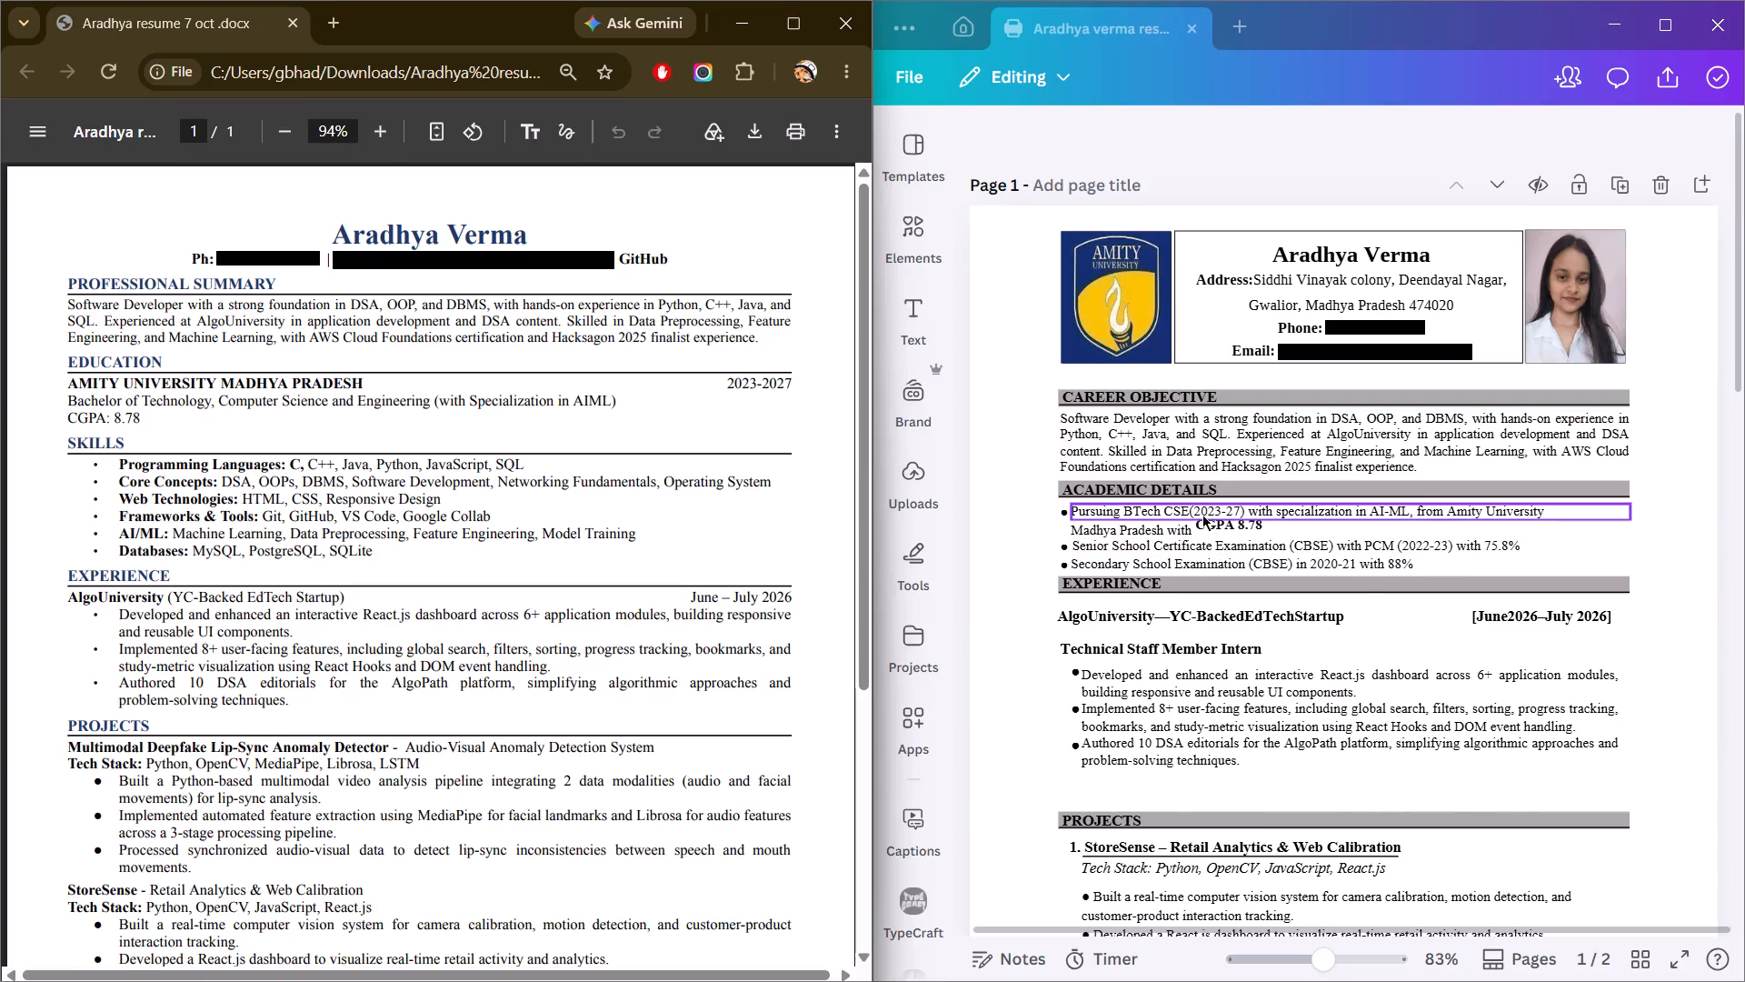
In Canva, nudge the "CGPA 8.78" text down under Academic Details to line up with "Madhya Pradesh with".
{"action": "left_click", "coordinate": [1220, 526]}
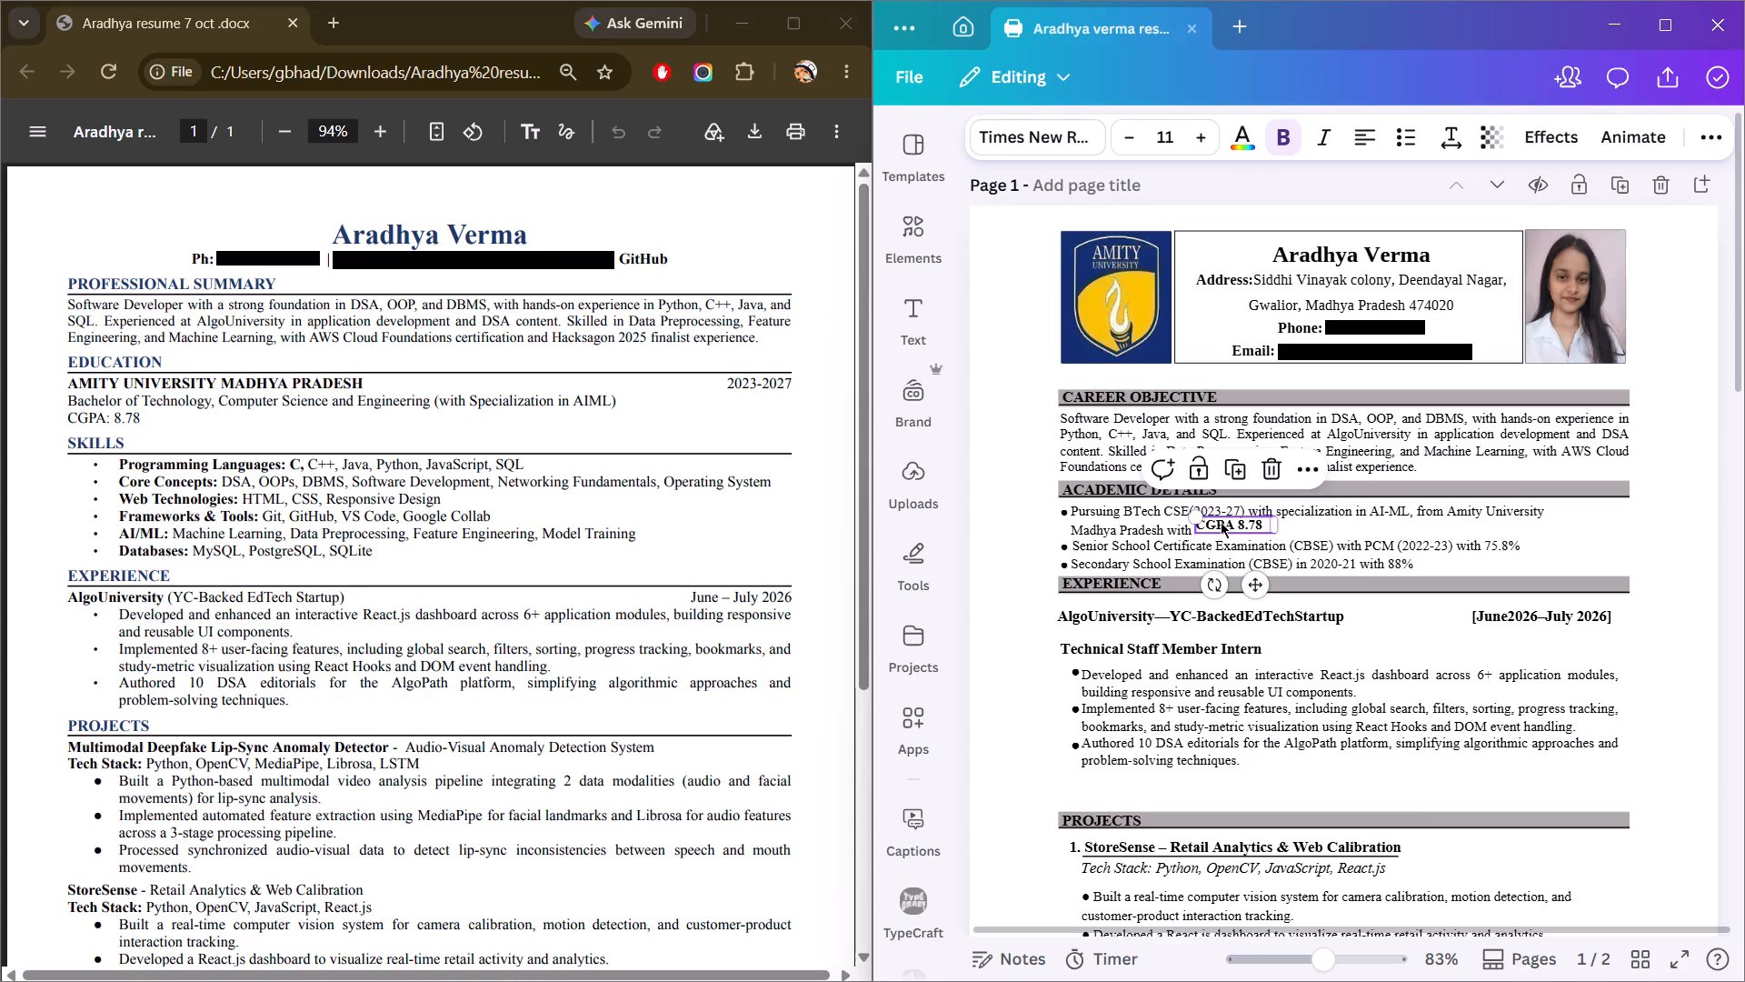
{"action": "key", "text": "Down"}
{"action": "key", "text": "Down"}
{"action": "key", "text": "Up"}
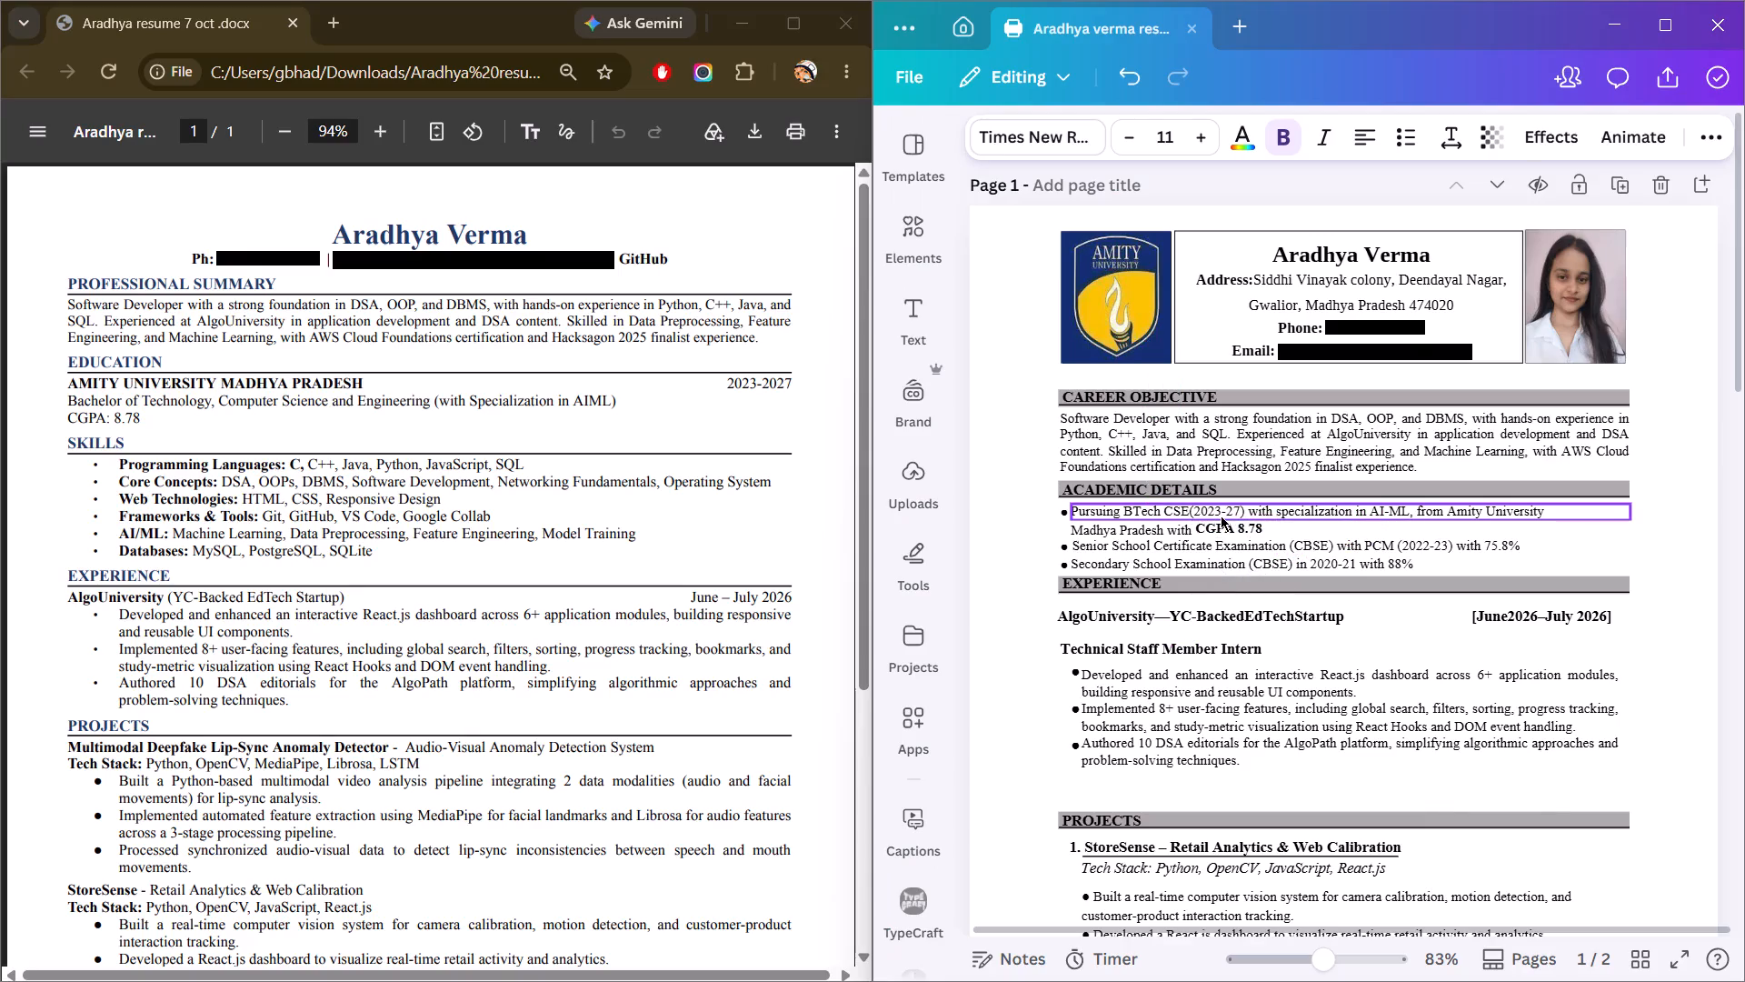
{"action": "left_click", "coordinate": [1222, 523]}
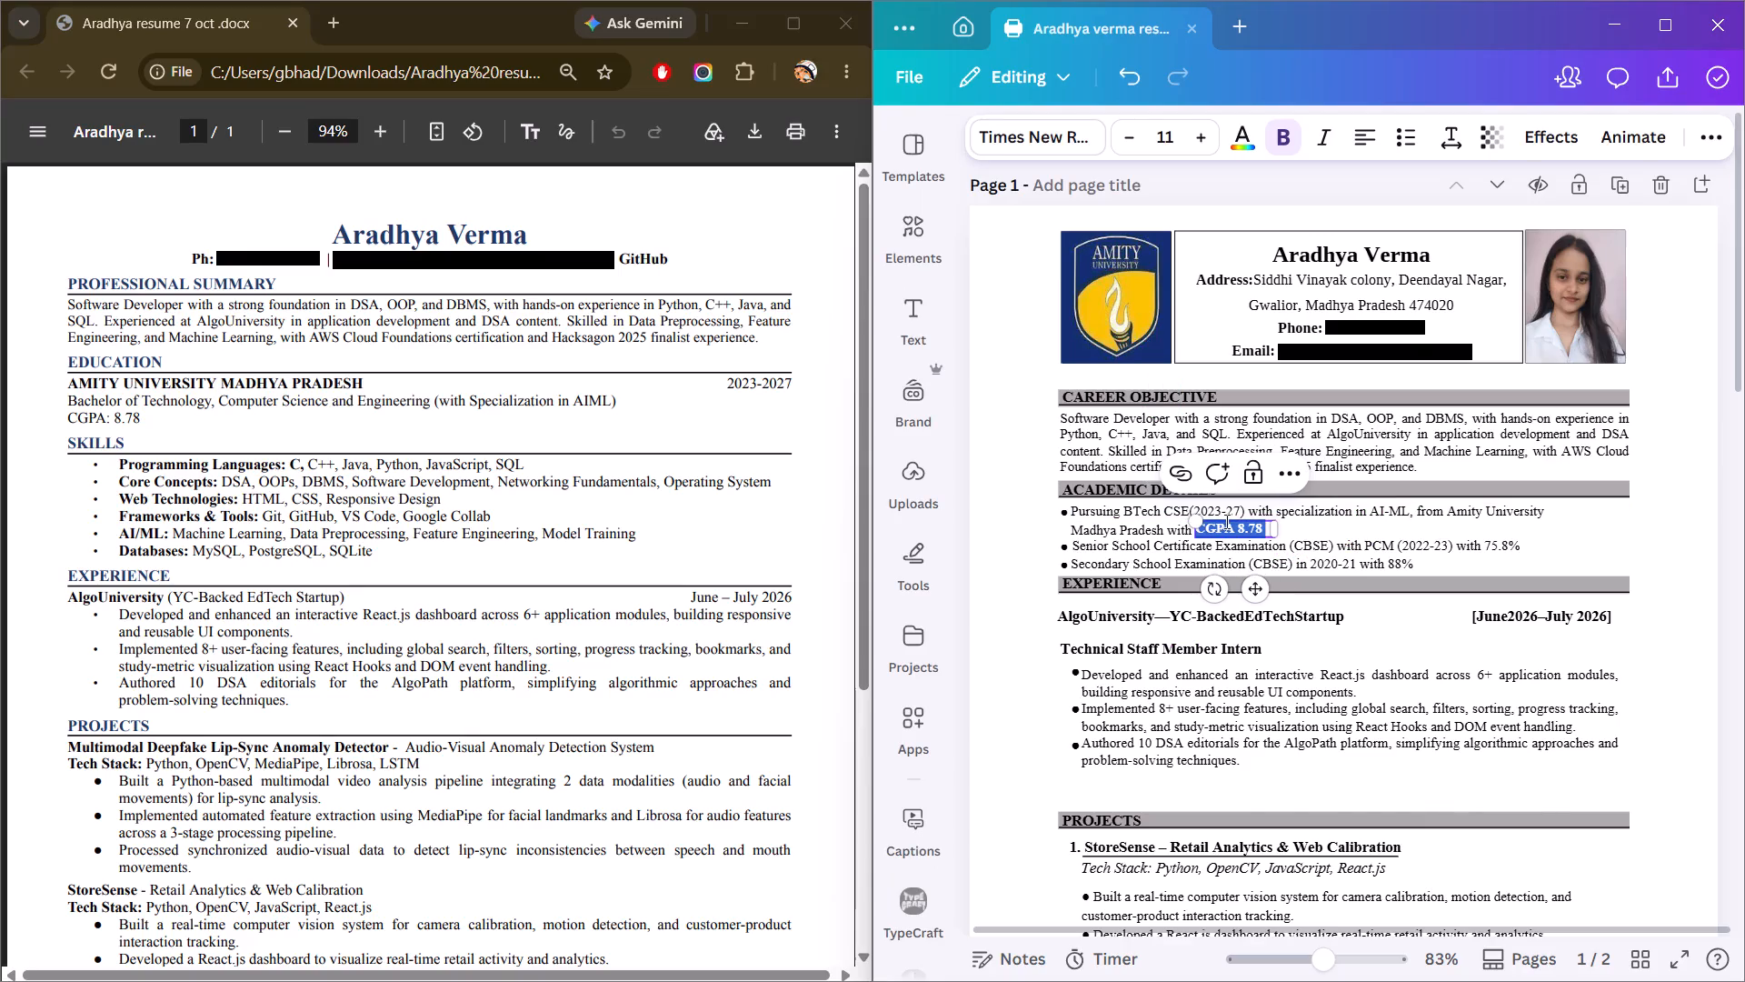
{"action": "left_click", "coordinate": [1299, 524]}
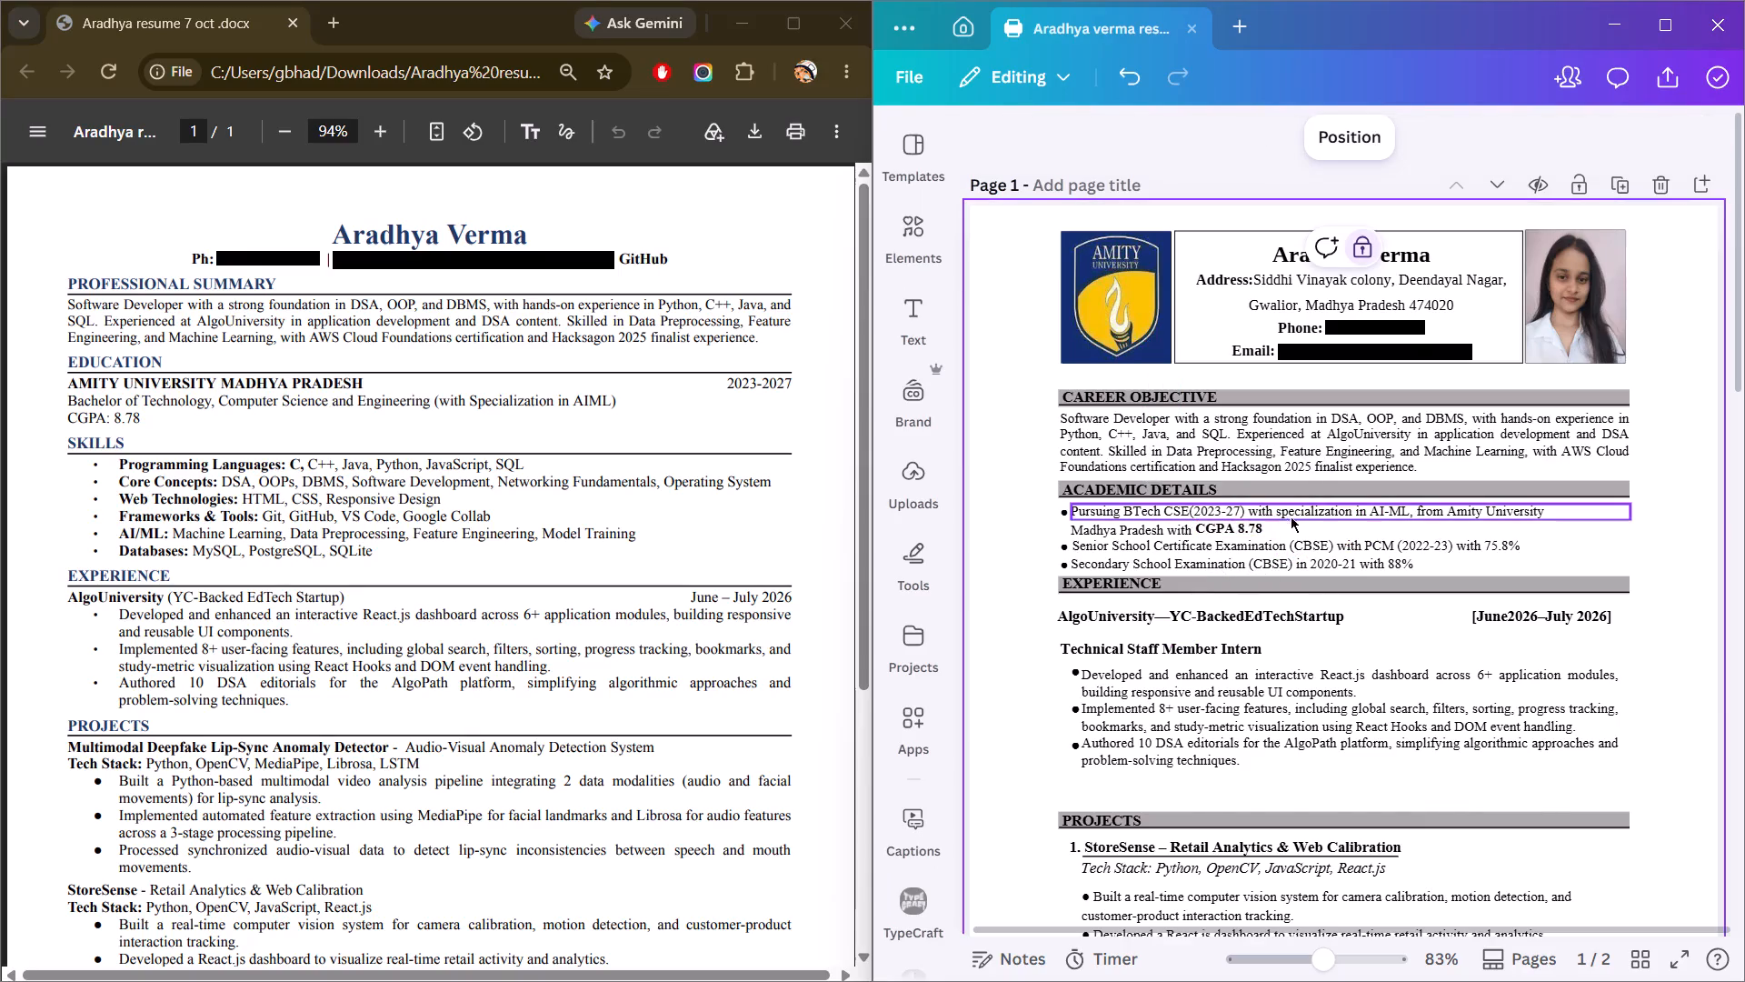
{"action": "scroll", "coordinate": [1237, 540], "scroll_direction": "up", "scroll_amount": 3, "text": "ctrl"}
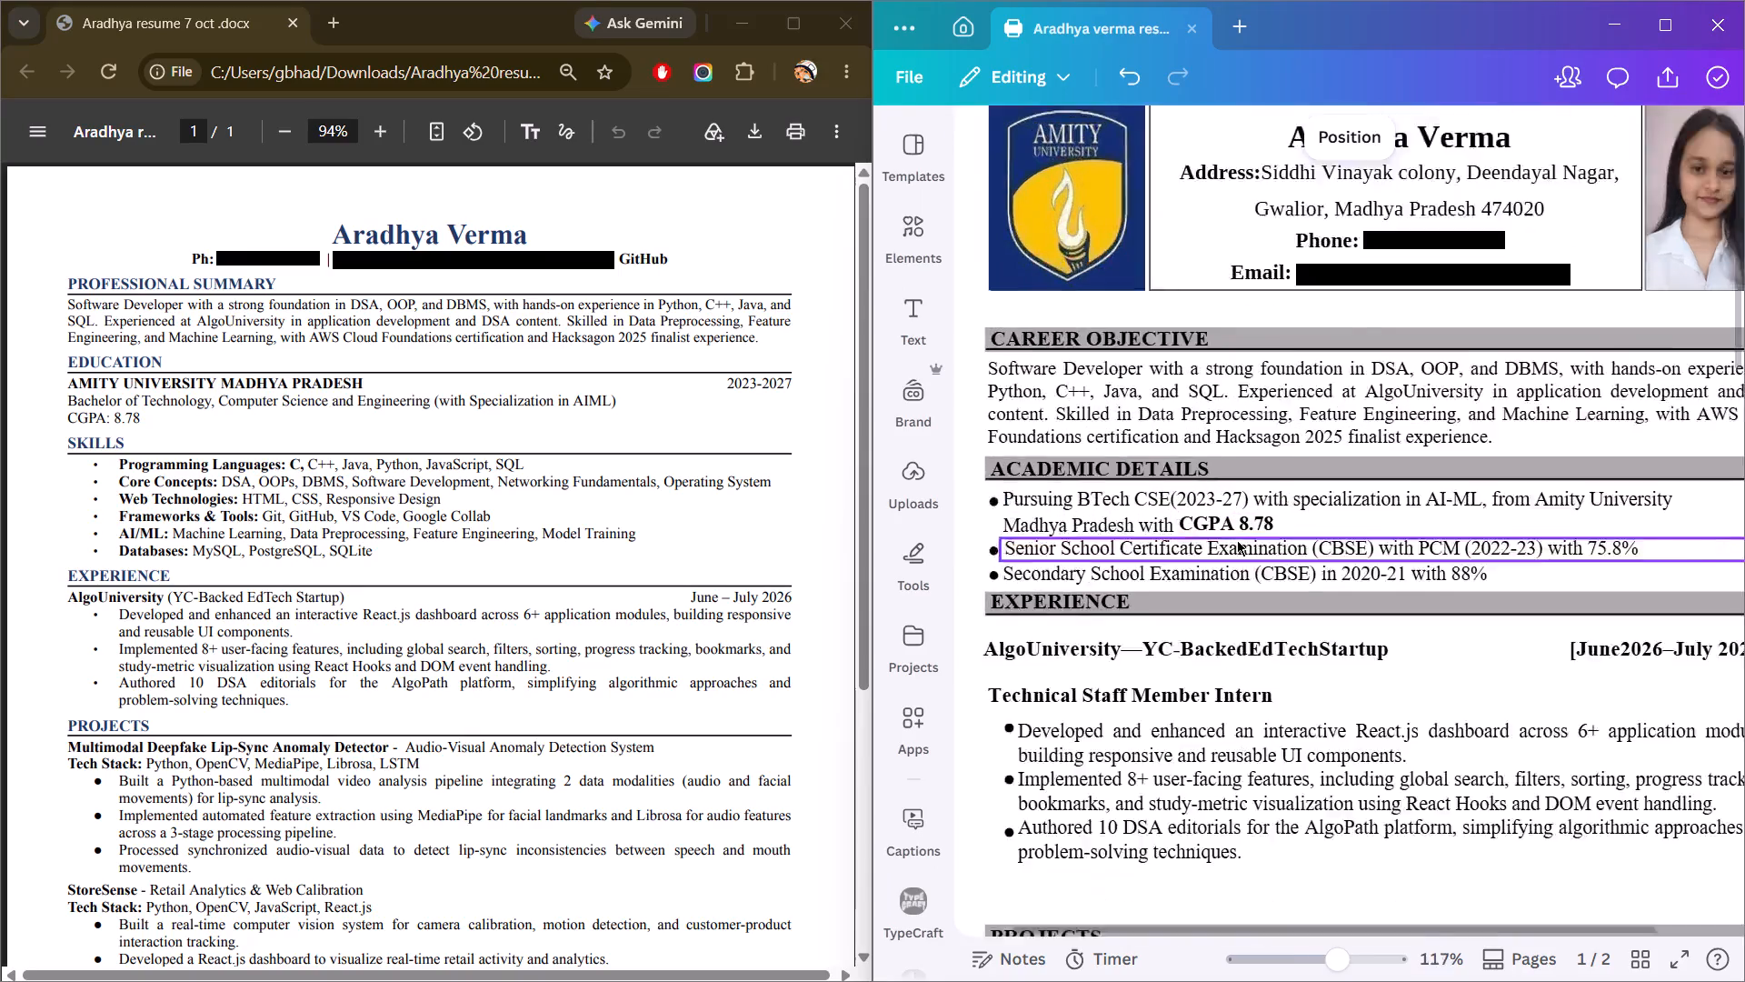
{"action": "scroll", "coordinate": [1237, 540], "scroll_direction": "up", "scroll_amount": 4, "text": "ctrl"}
{"action": "left_click", "coordinate": [1204, 502]}
{"action": "left_click", "coordinate": [1191, 496]}
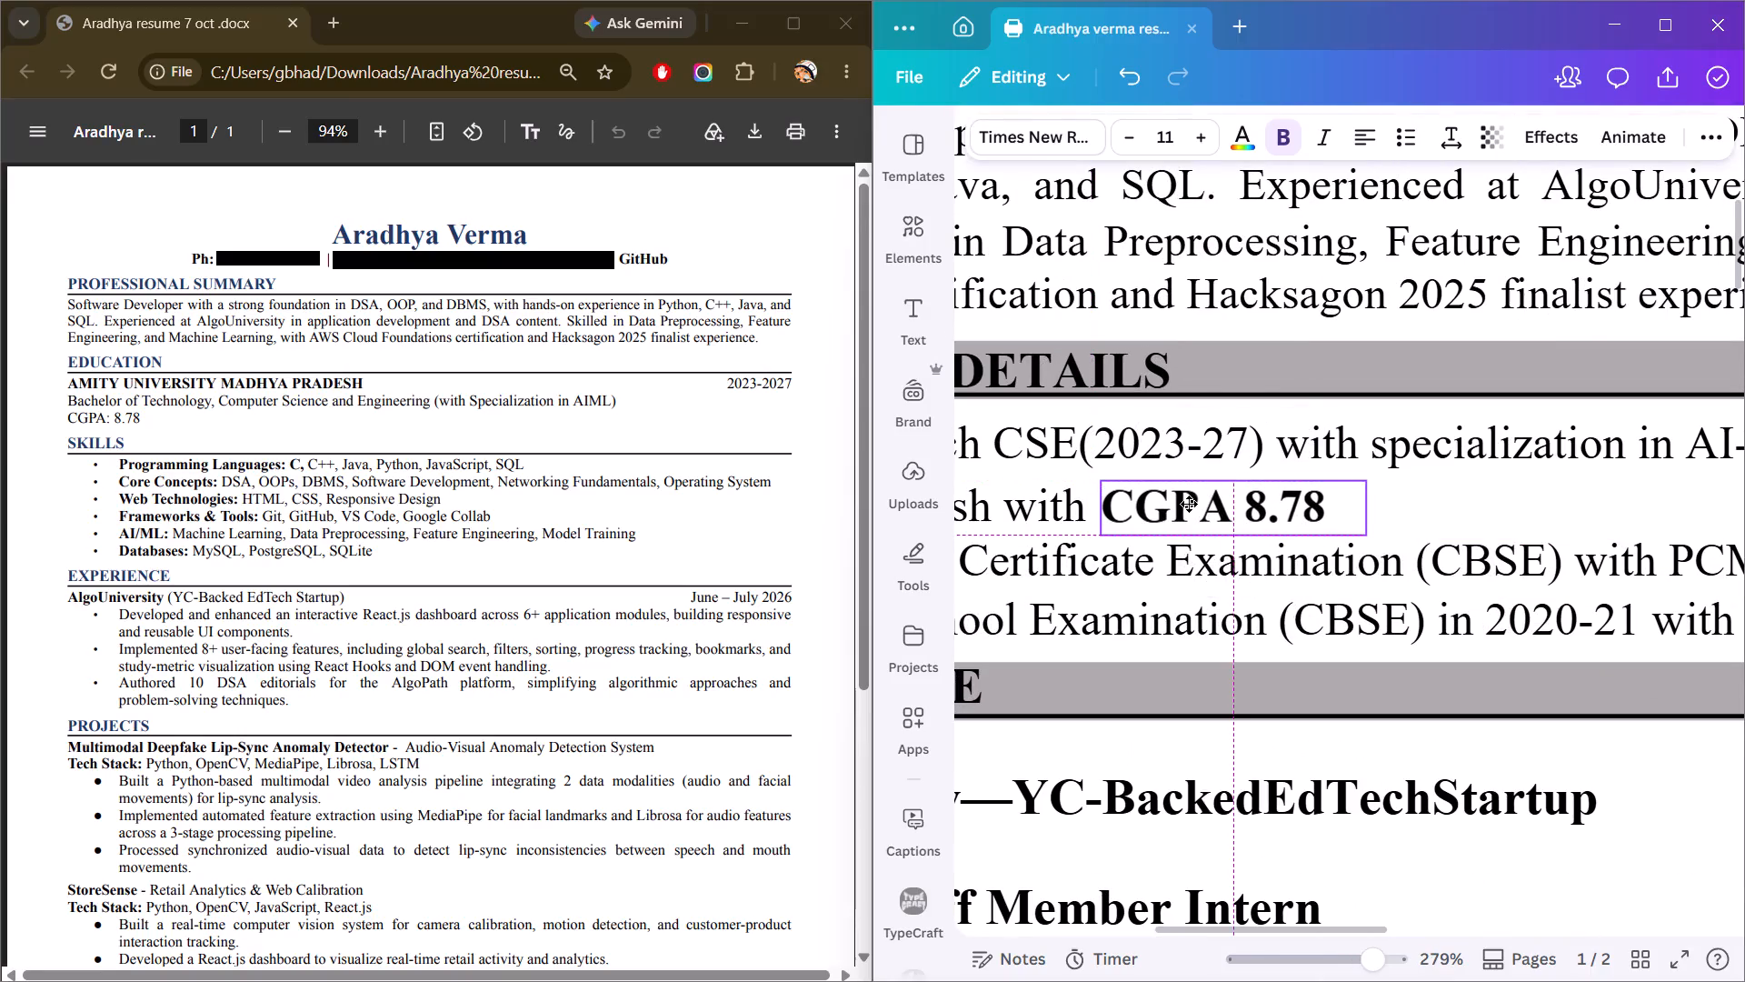
{"action": "left_click", "coordinate": [1409, 502]}
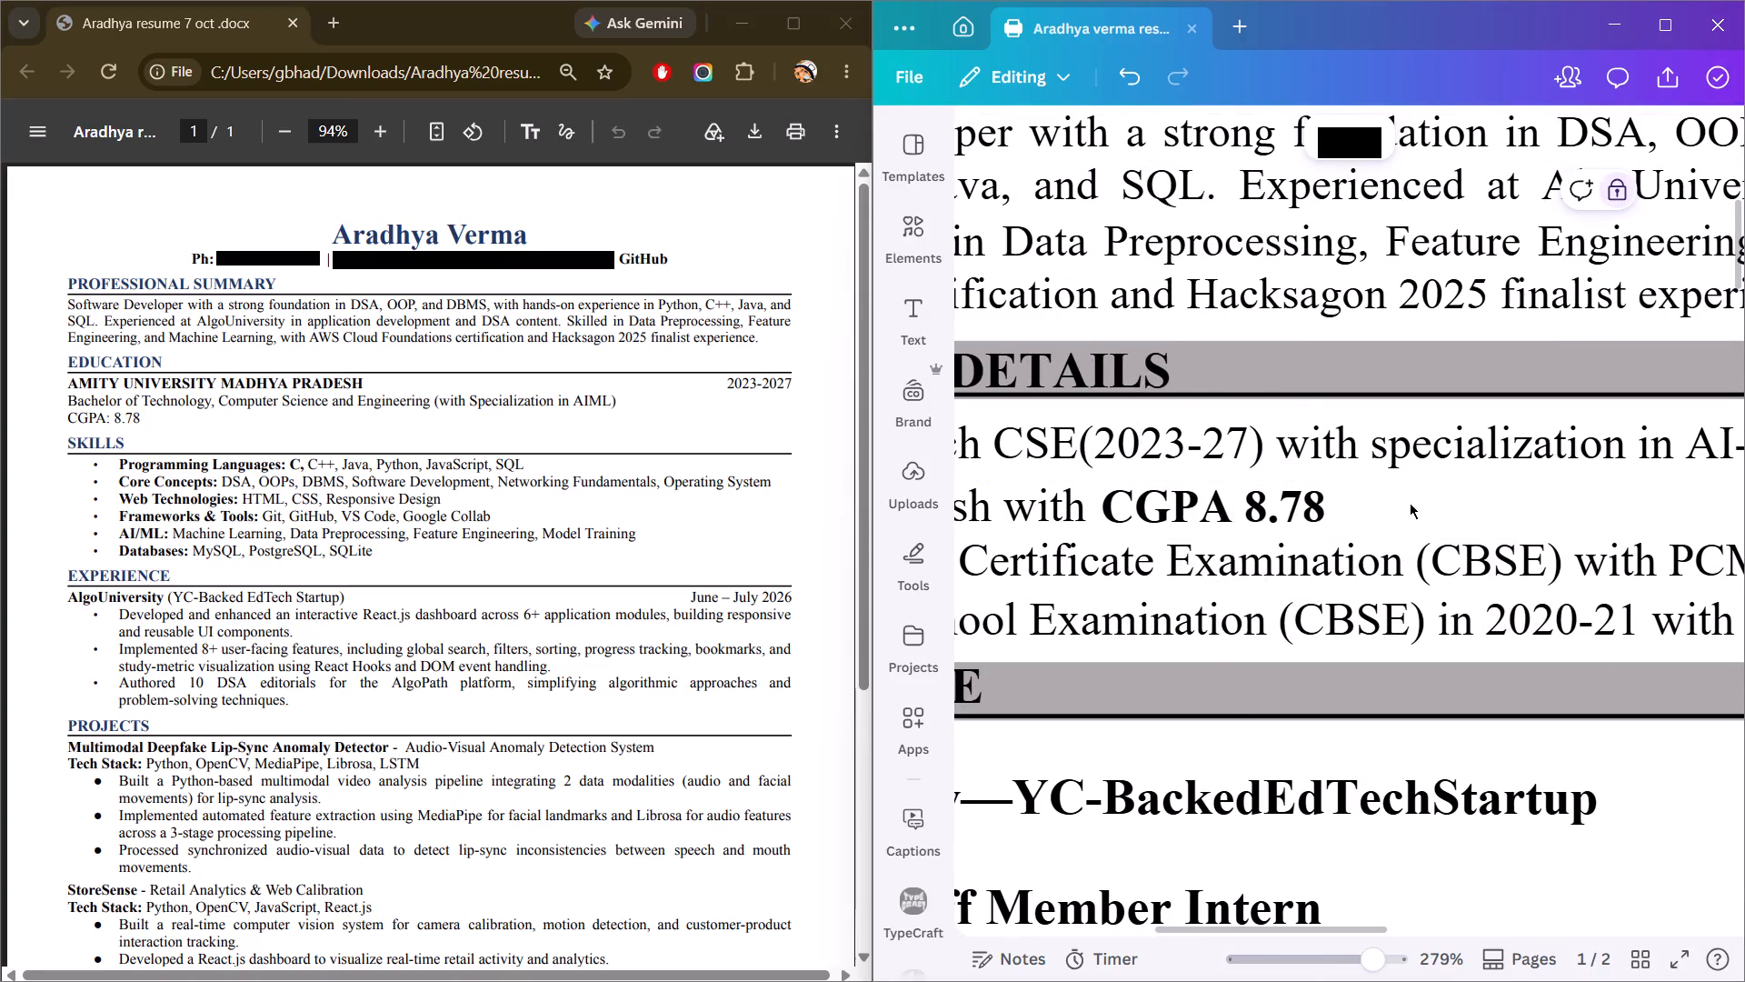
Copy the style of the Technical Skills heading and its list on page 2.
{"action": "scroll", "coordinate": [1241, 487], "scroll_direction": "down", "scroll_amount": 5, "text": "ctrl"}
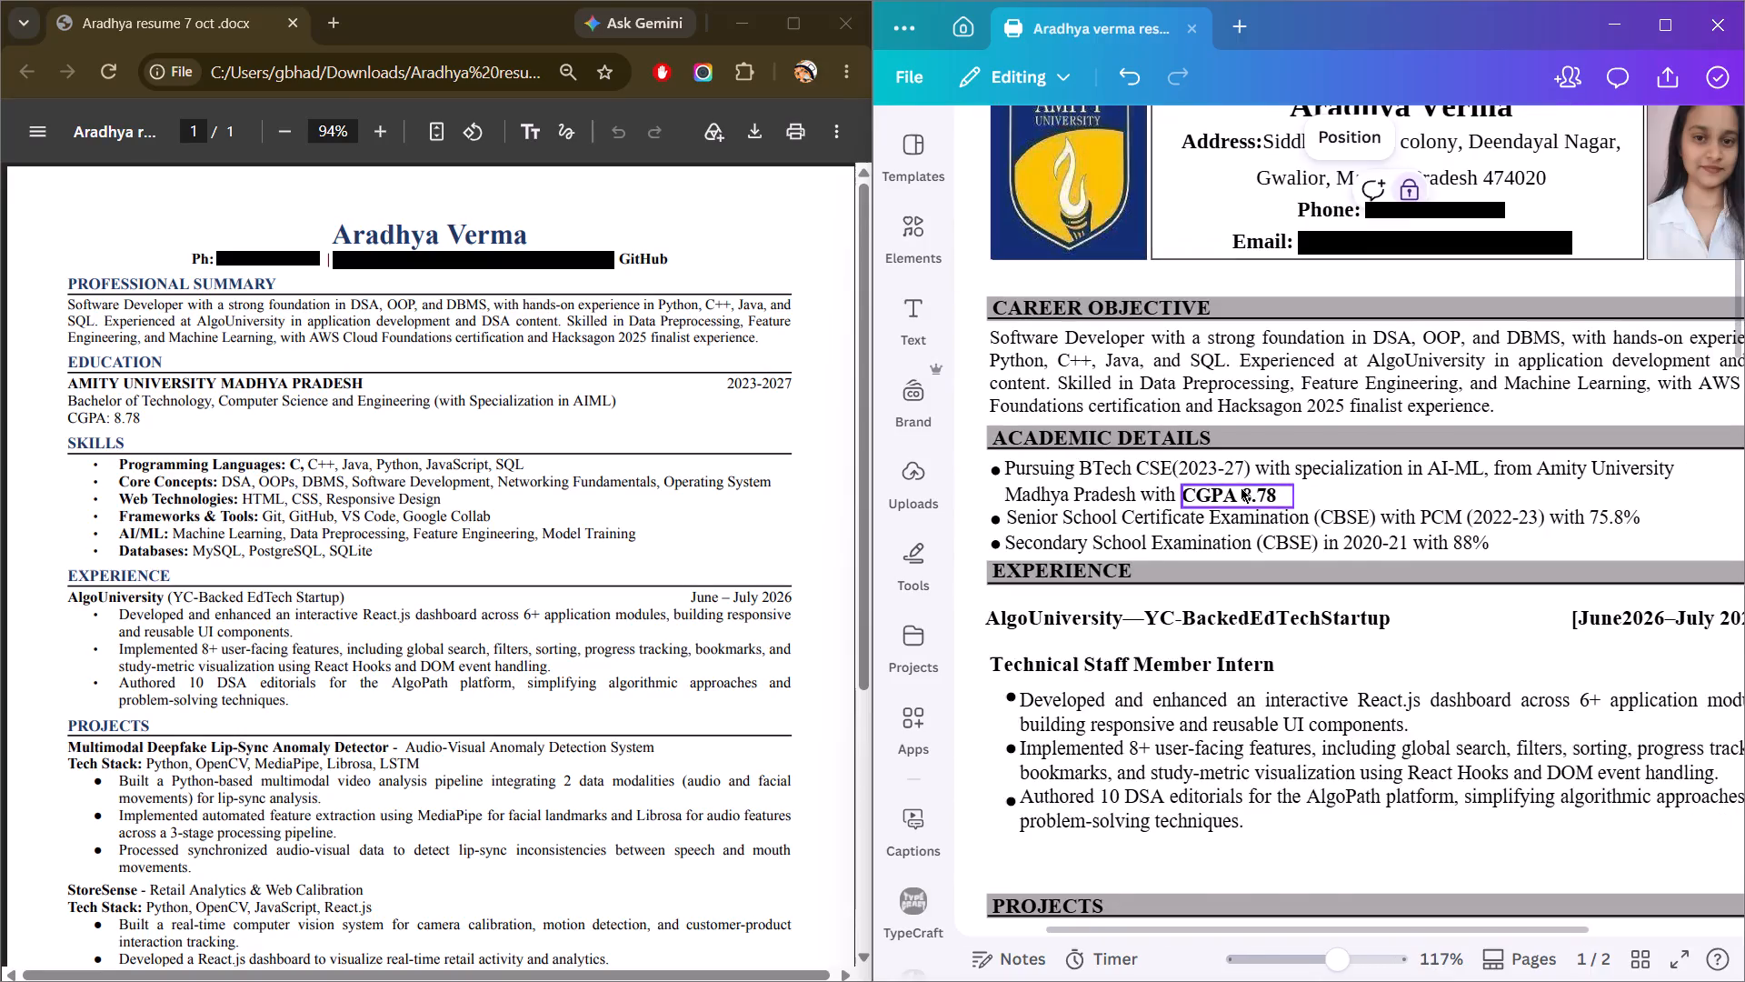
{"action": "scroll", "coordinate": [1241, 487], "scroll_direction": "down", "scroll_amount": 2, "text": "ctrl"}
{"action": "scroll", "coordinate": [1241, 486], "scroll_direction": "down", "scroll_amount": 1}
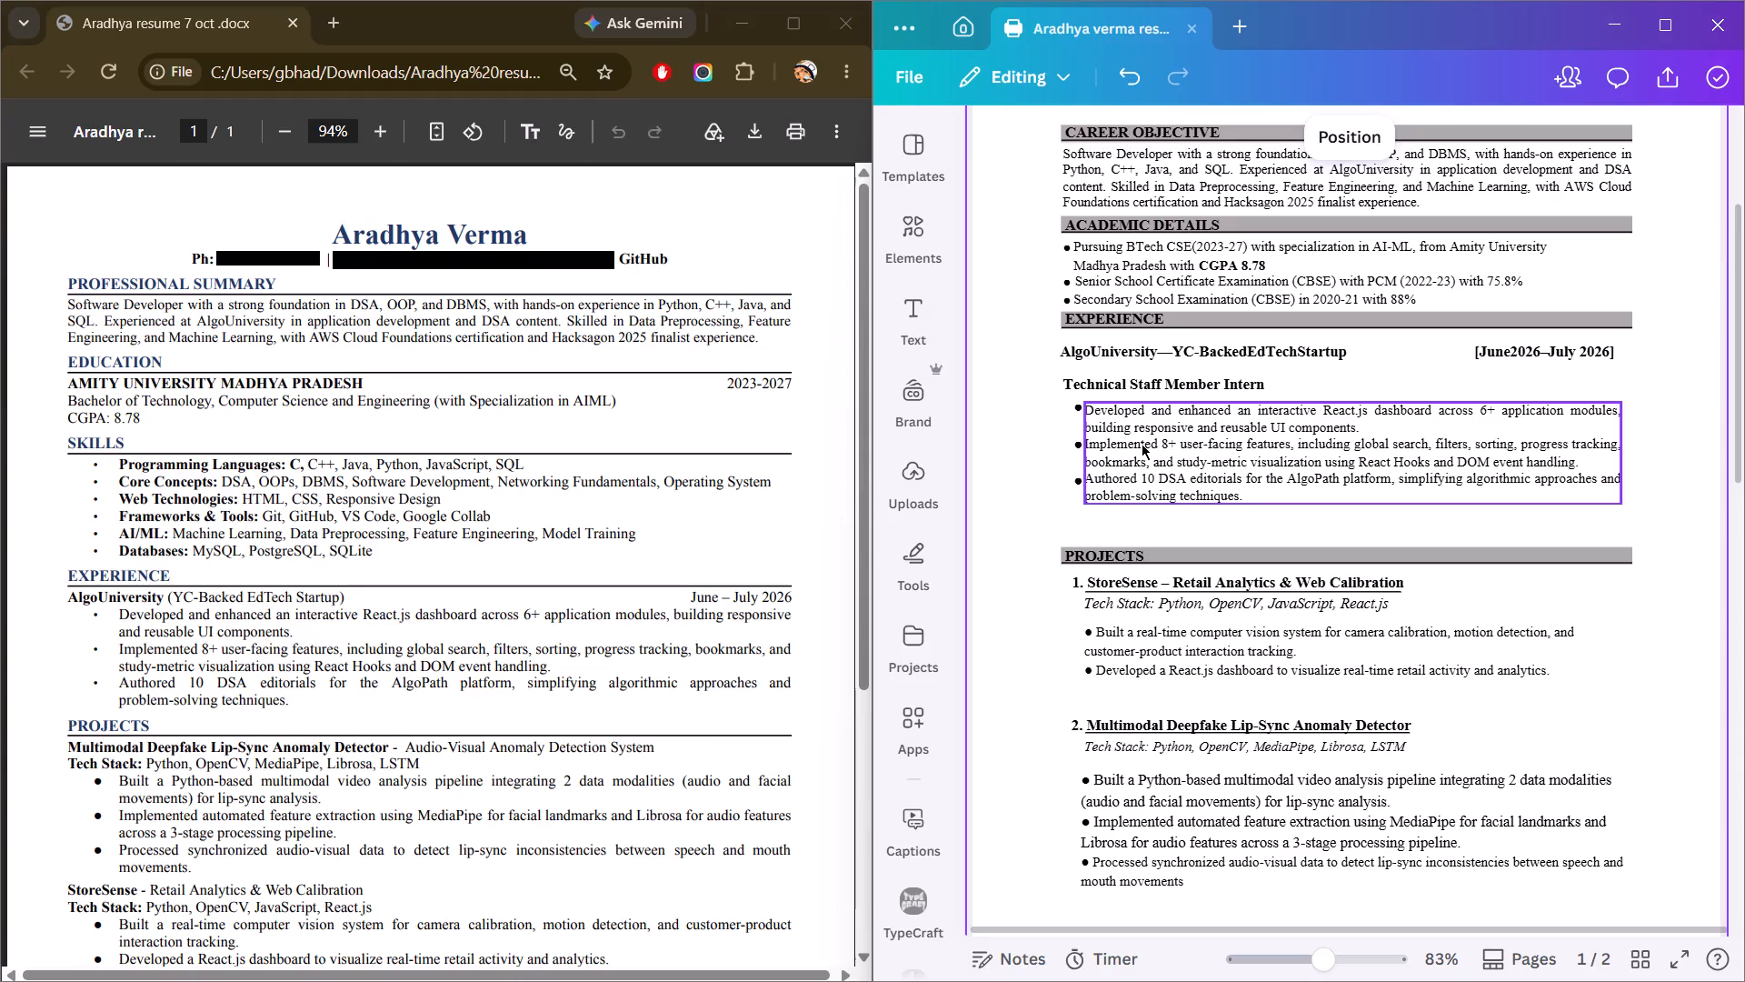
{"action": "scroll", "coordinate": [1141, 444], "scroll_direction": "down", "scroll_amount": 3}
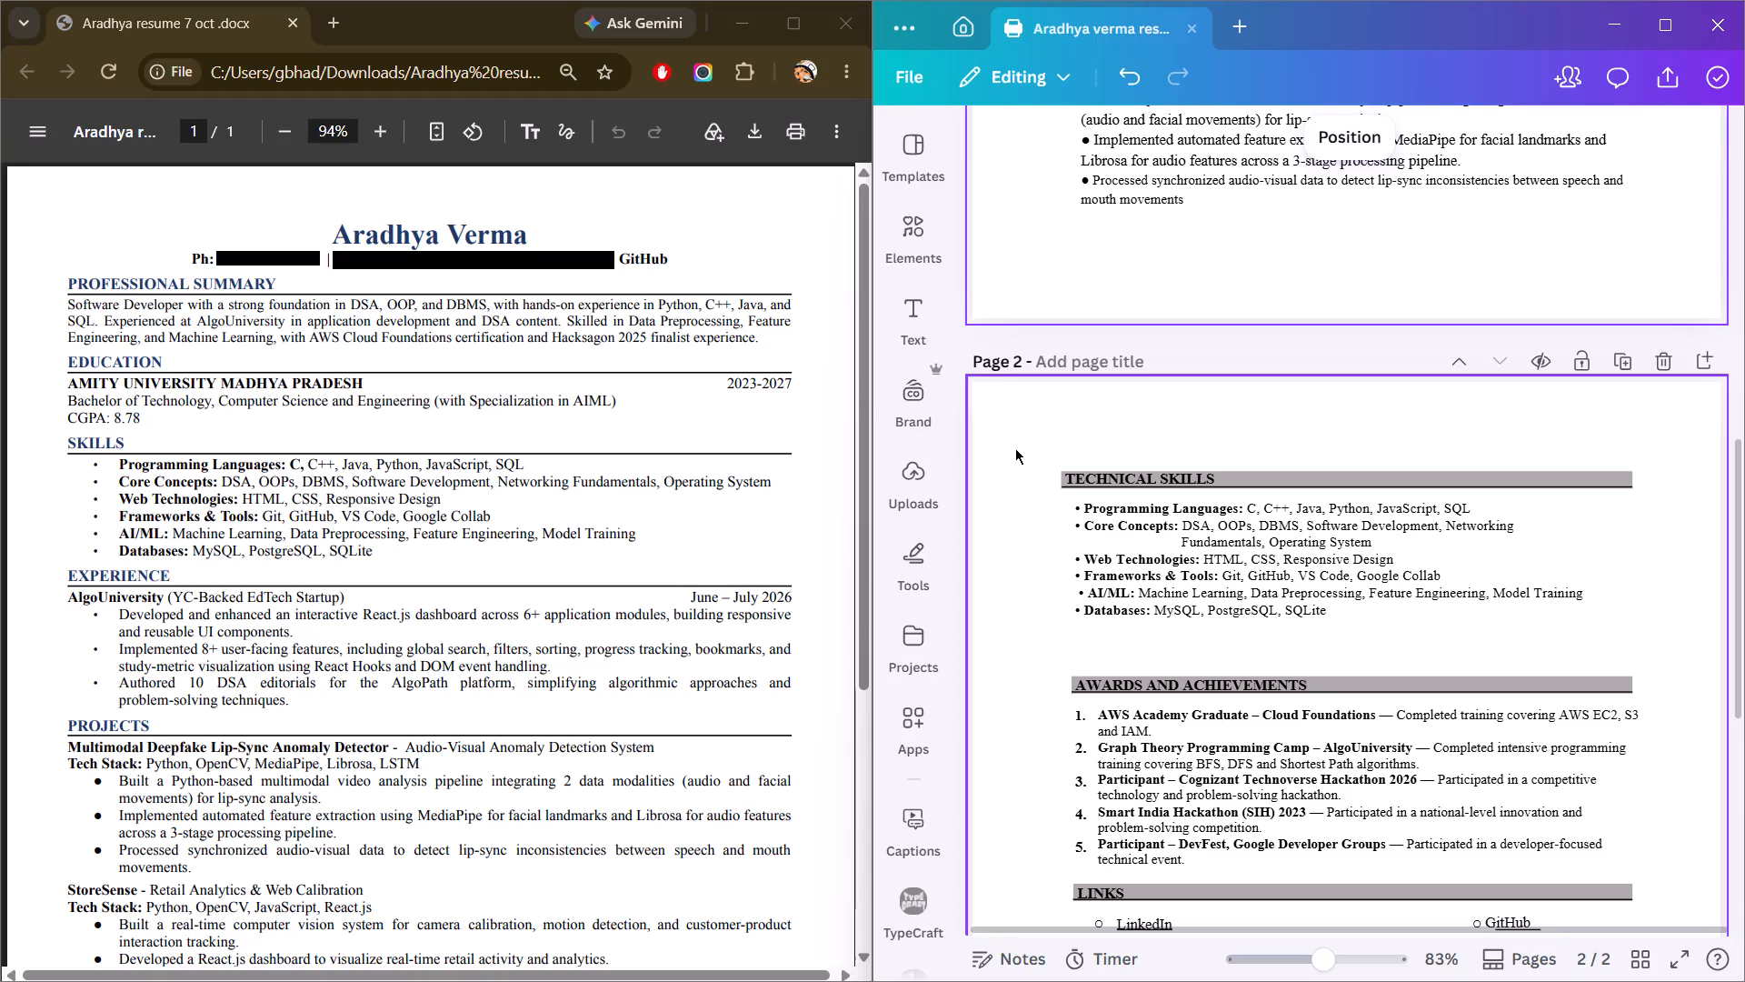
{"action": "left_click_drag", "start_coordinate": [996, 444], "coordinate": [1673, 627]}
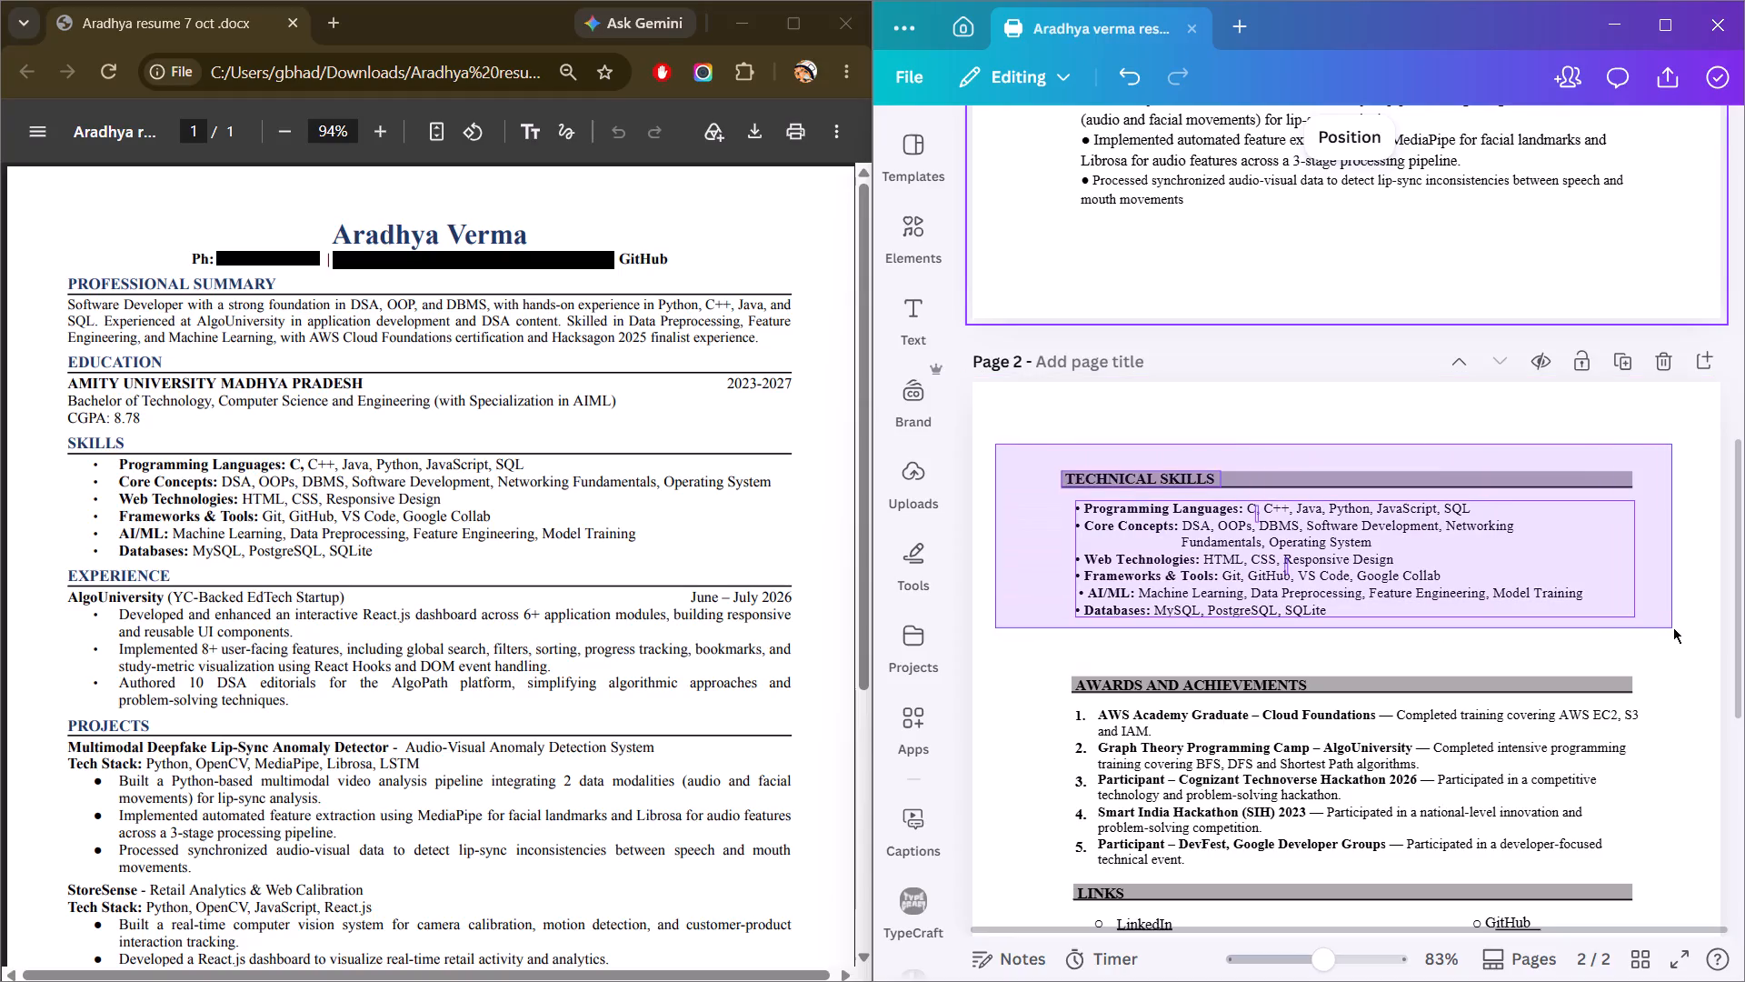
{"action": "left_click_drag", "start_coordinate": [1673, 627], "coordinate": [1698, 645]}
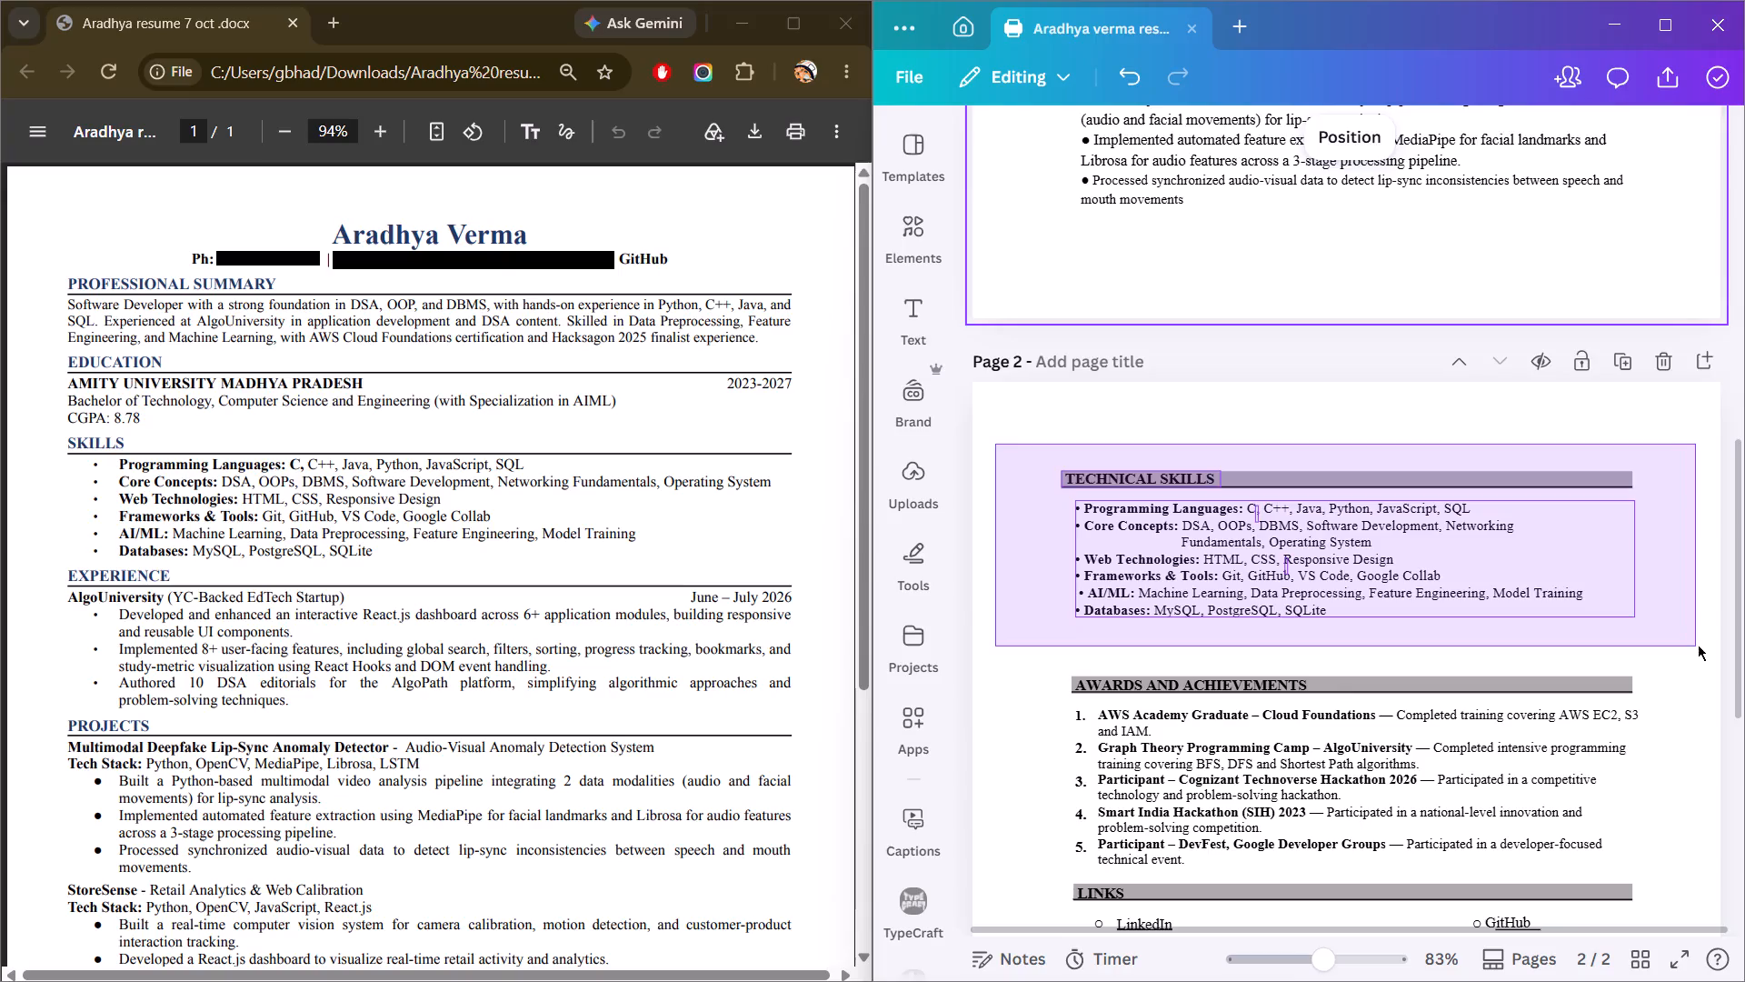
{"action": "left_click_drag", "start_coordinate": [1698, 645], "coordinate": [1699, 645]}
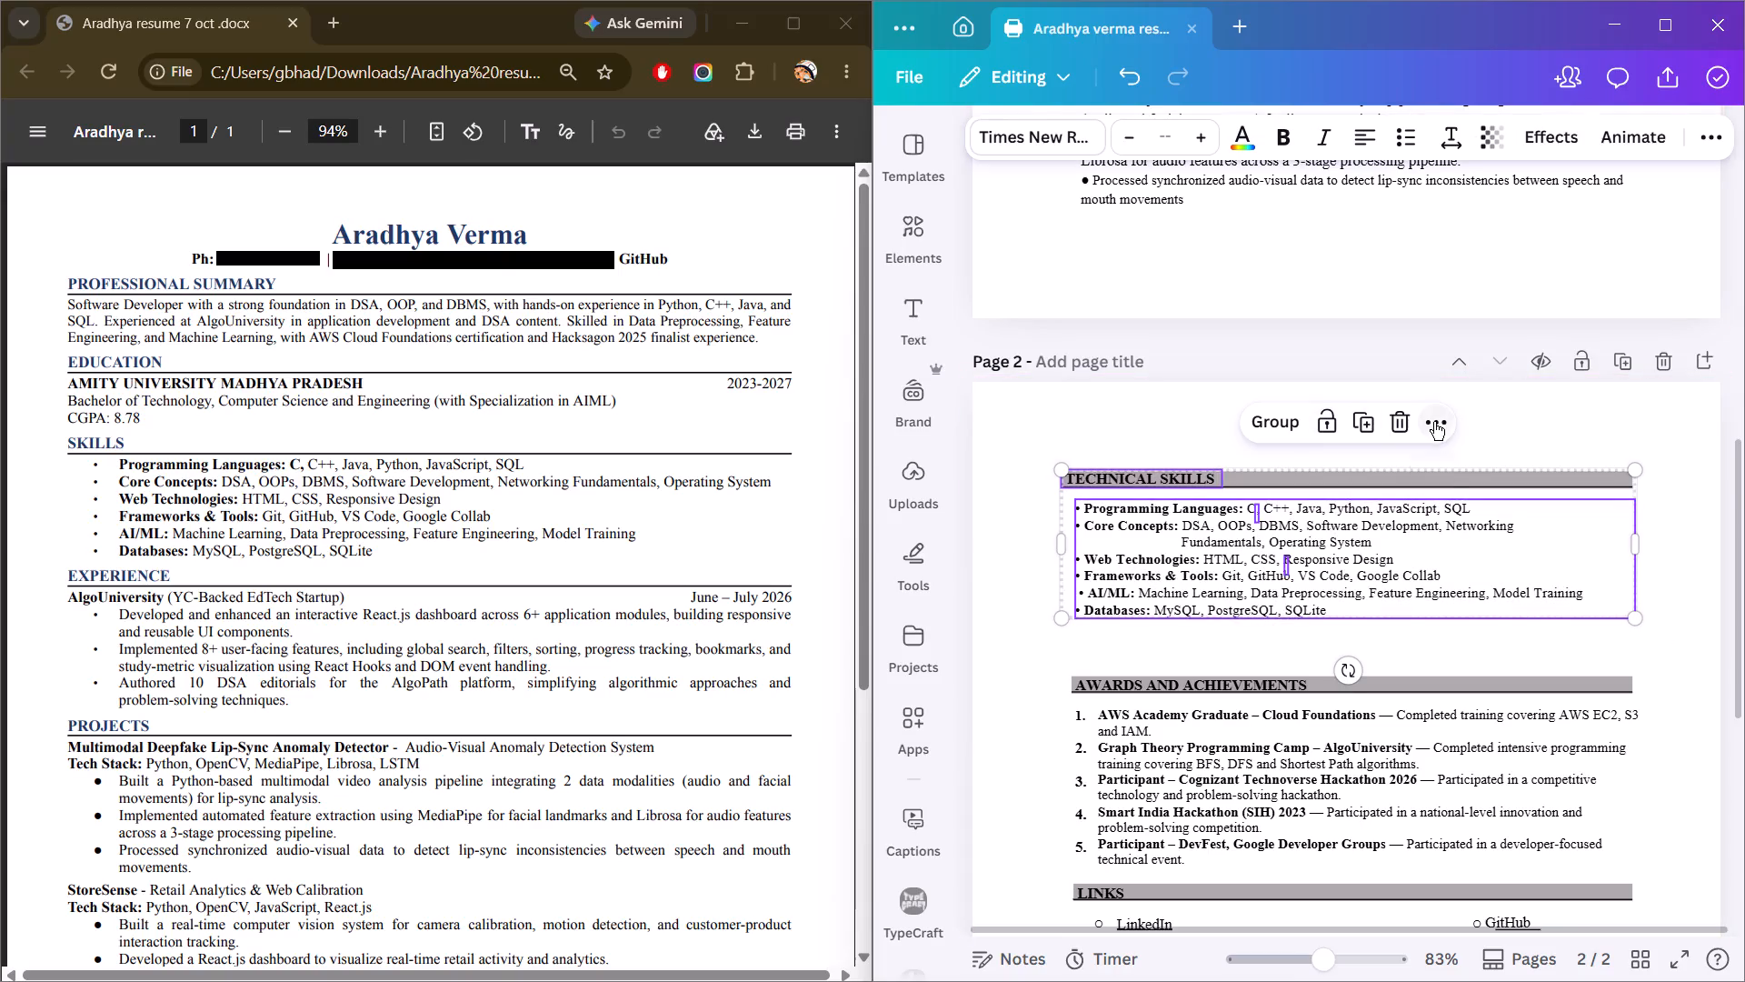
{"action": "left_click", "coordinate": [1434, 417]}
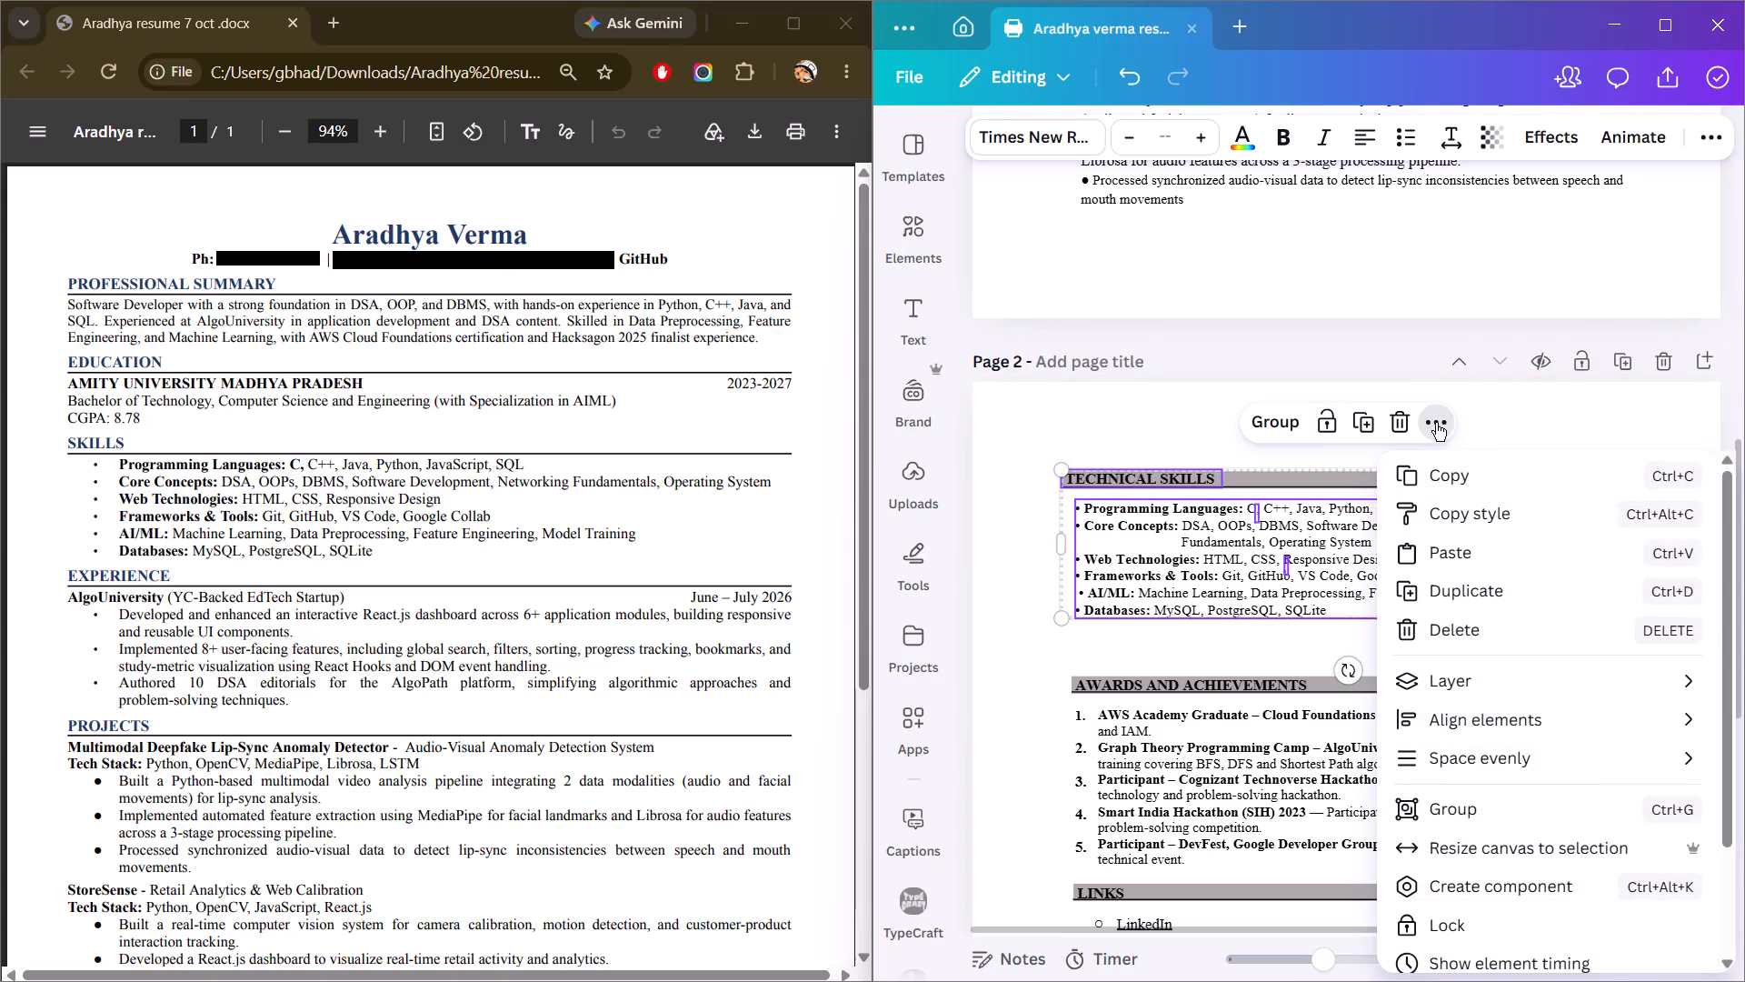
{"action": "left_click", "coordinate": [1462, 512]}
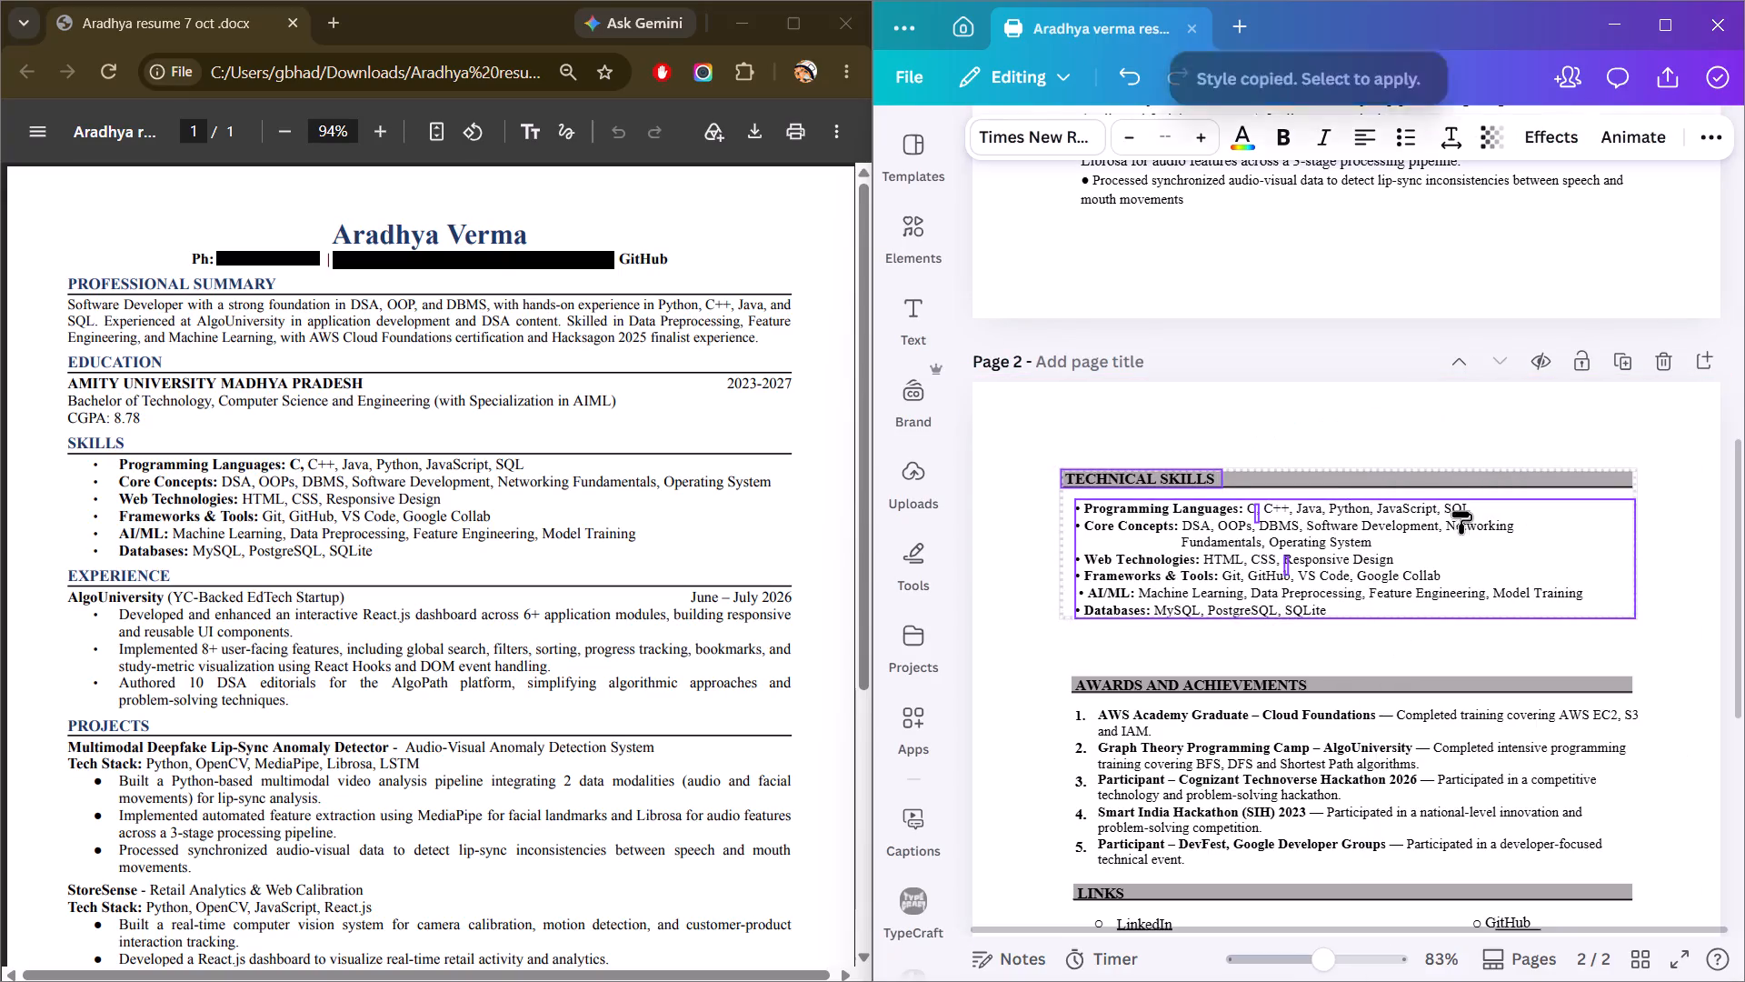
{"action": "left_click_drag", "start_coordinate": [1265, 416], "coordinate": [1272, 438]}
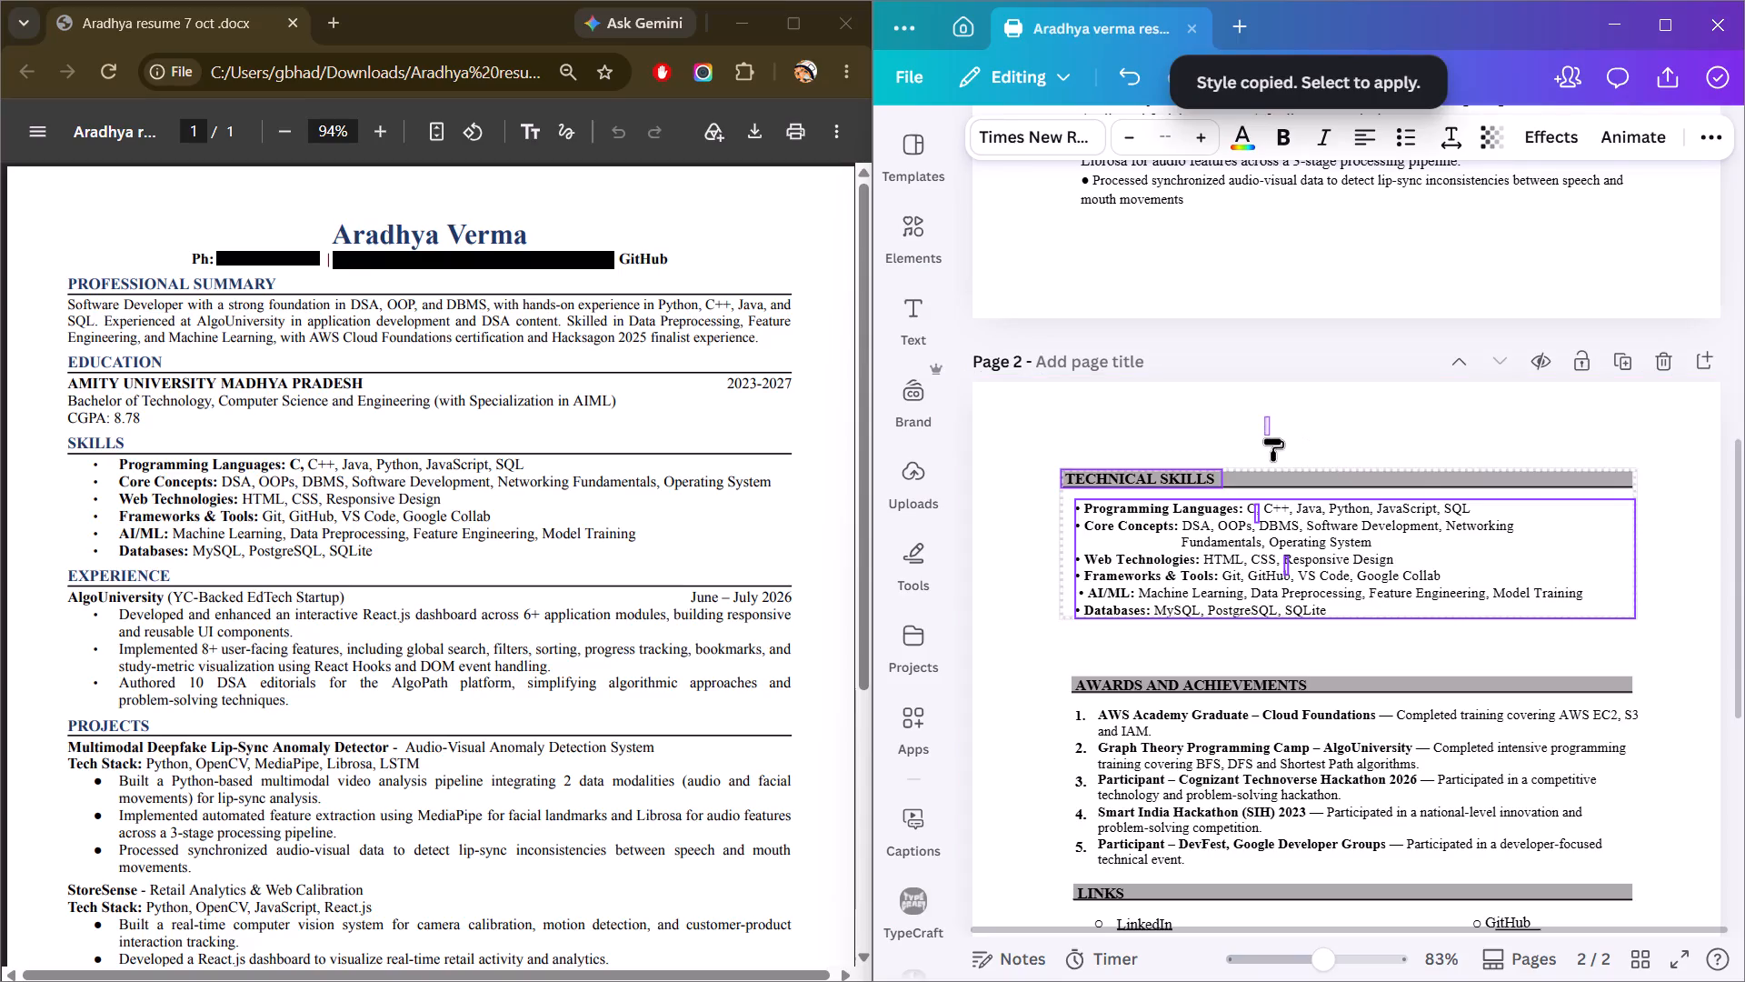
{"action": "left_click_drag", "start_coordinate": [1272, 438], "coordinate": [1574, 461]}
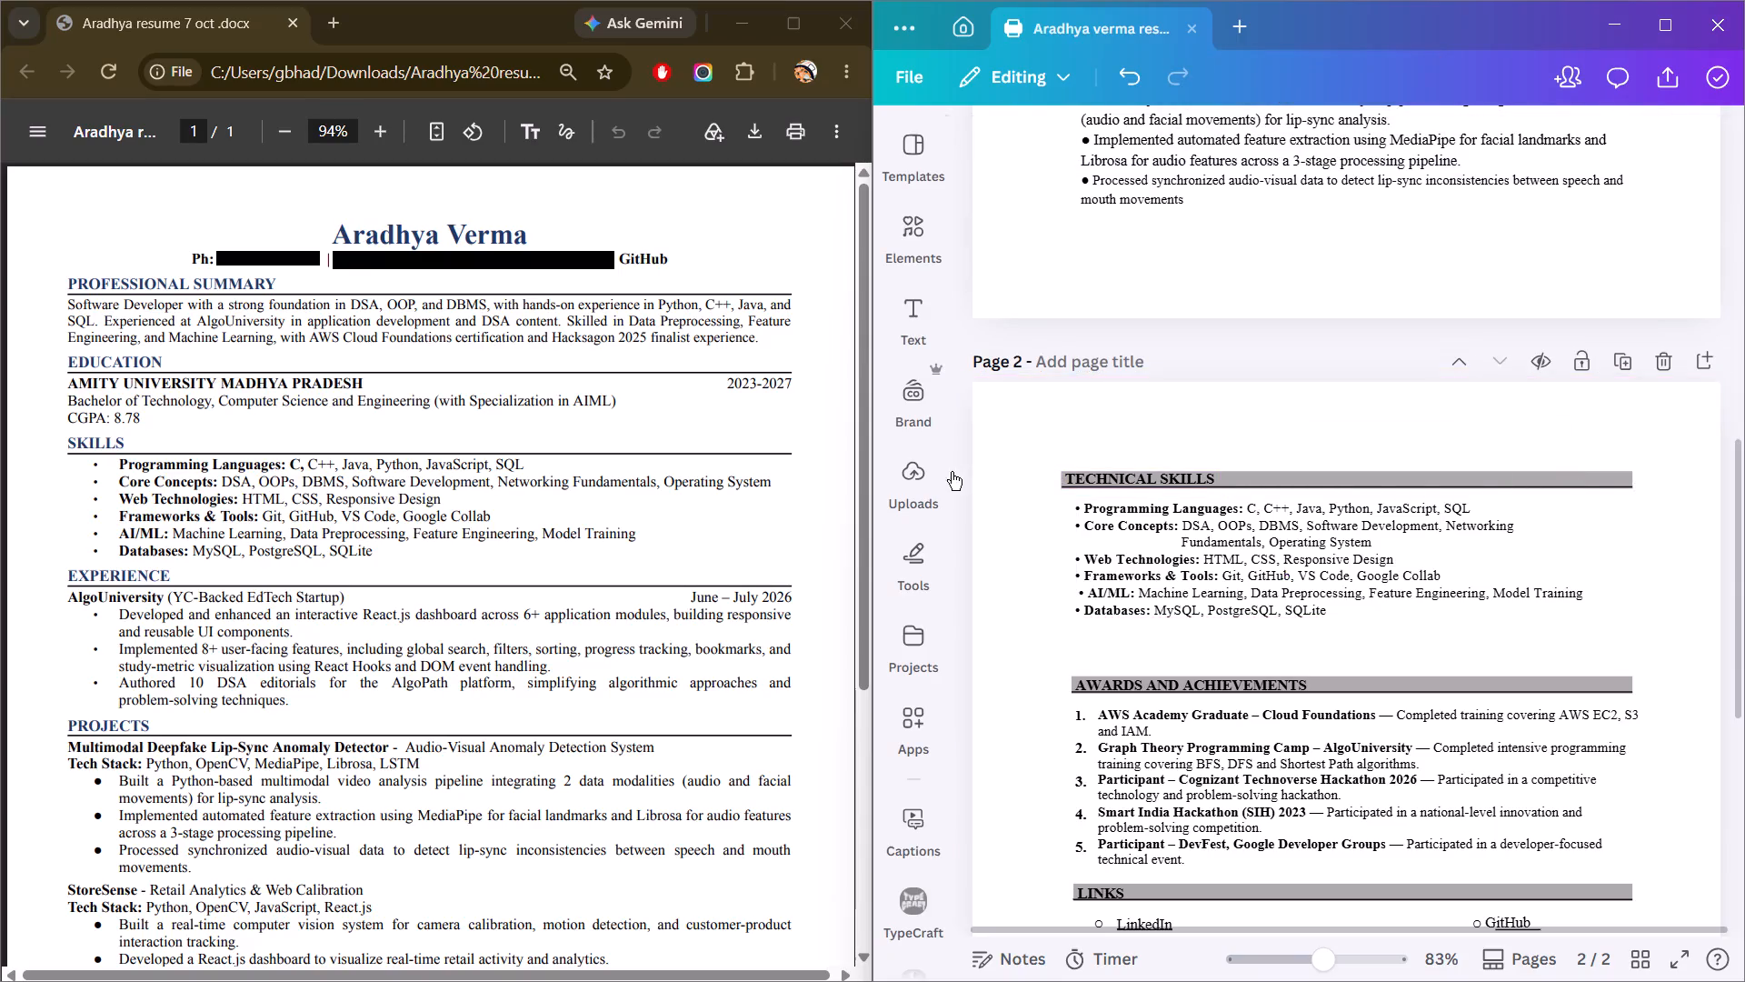
Select the Technical Skills heading and its list together on page 2 and lock them.
{"action": "left_click_drag", "start_coordinate": [1046, 441], "coordinate": [1663, 621]}
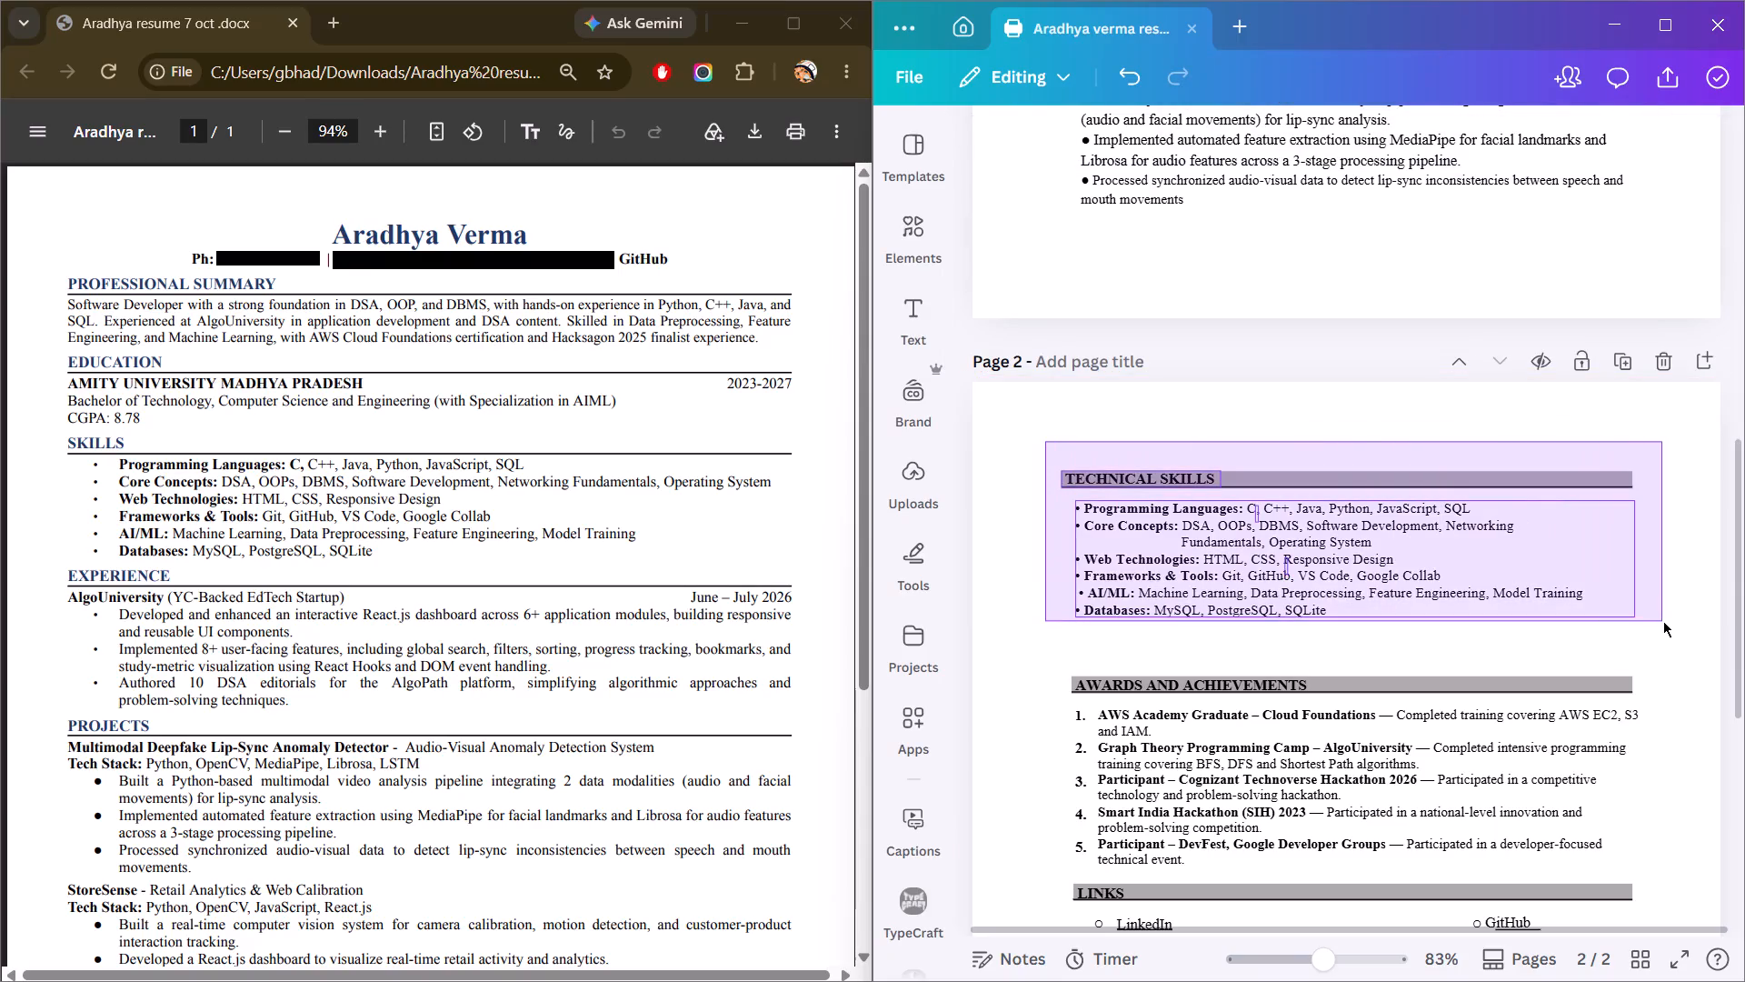
{"action": "left_click_drag", "start_coordinate": [1663, 621], "coordinate": [1665, 633]}
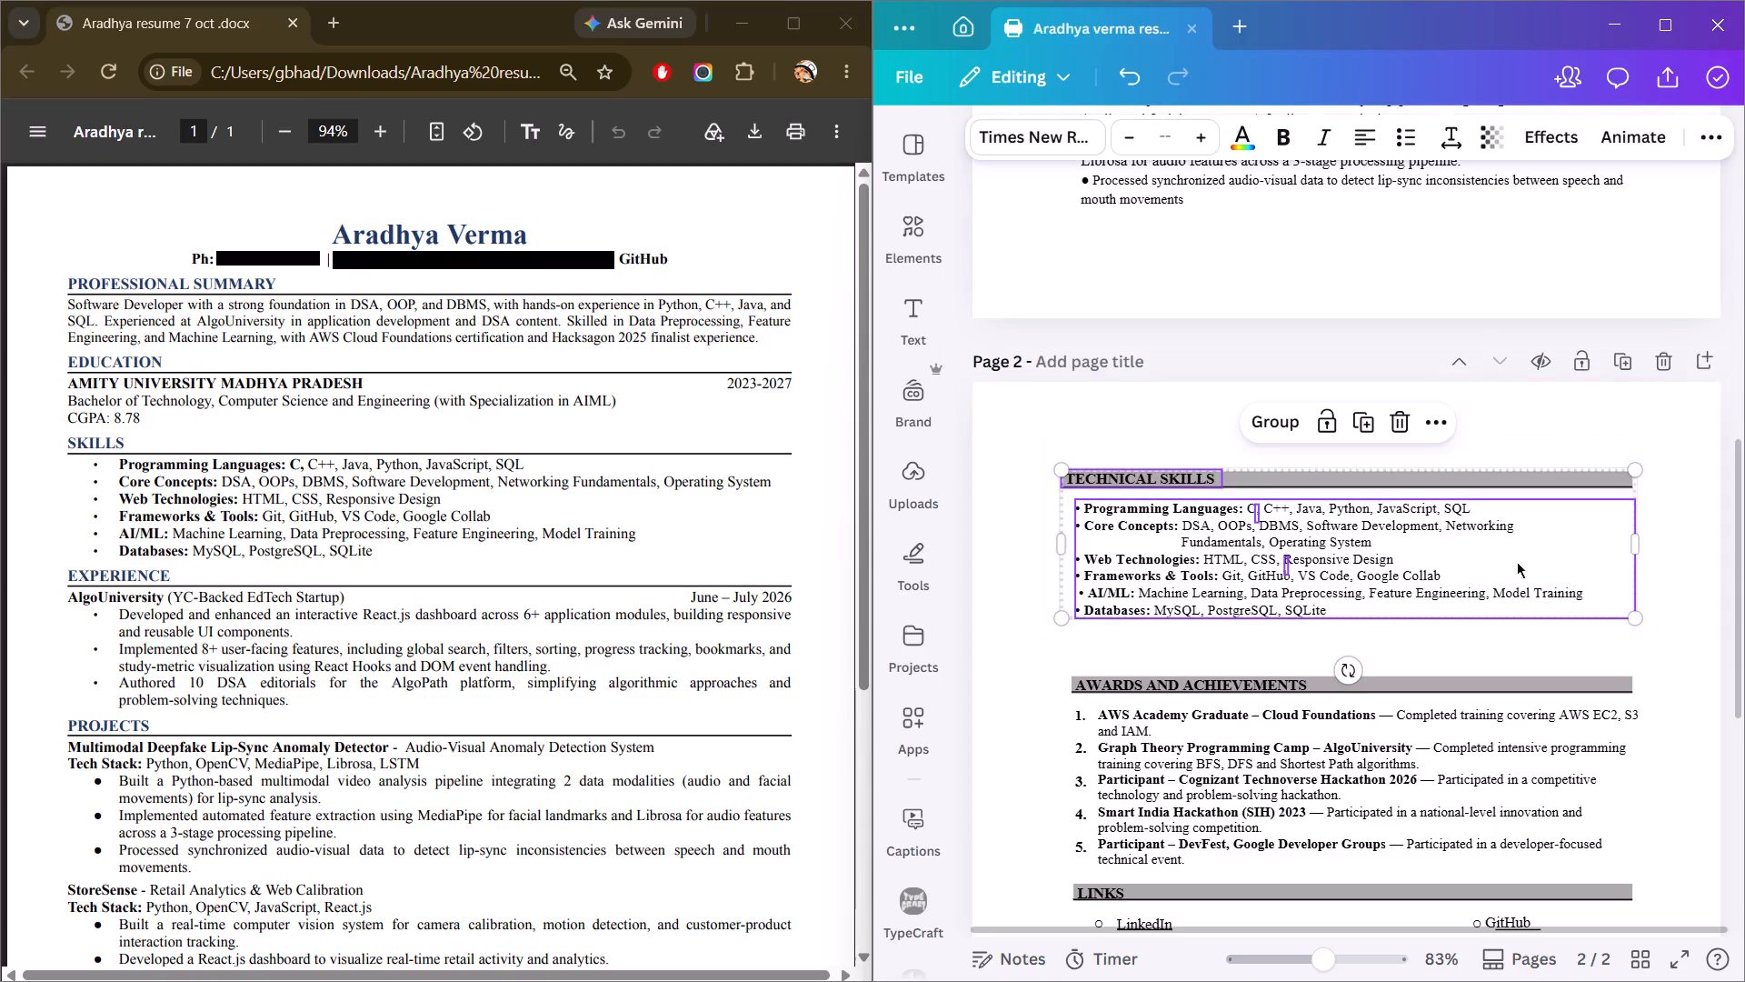
{"action": "left_click", "coordinate": [1322, 430]}
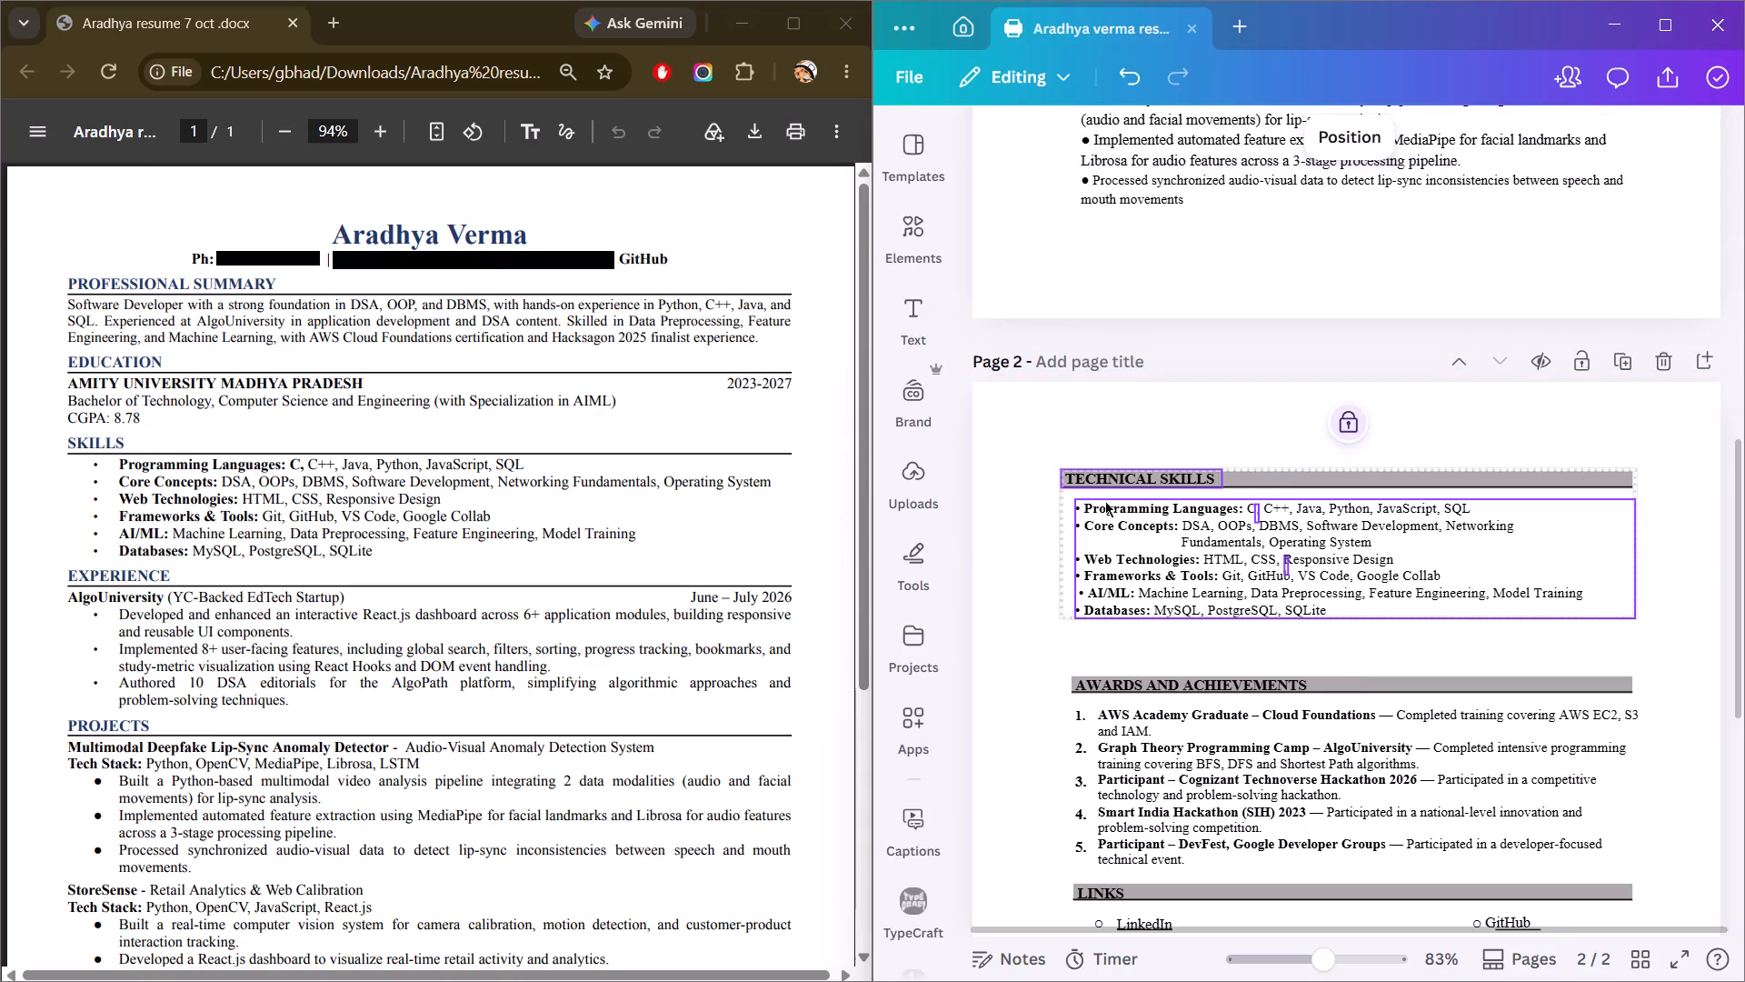
{"action": "left_click_drag", "start_coordinate": [1118, 486], "coordinate": [1151, 476]}
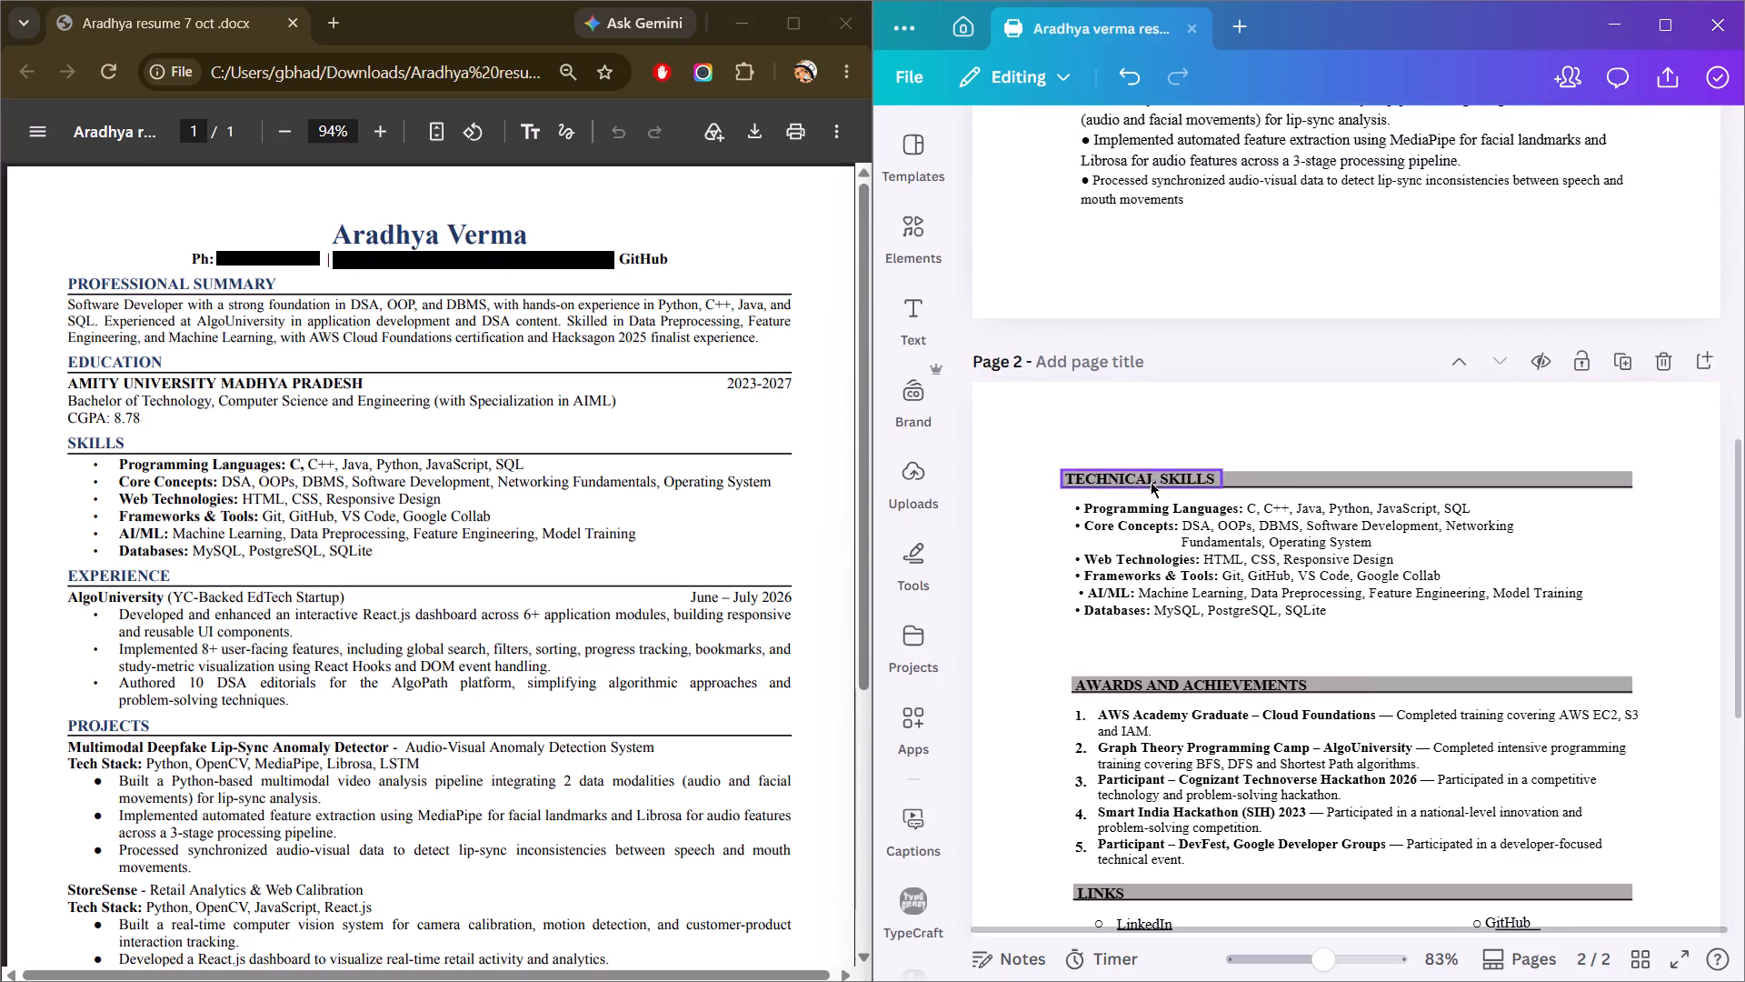
{"action": "left_click_drag", "start_coordinate": [1027, 450], "coordinate": [1656, 630]}
{"action": "left_click_drag", "start_coordinate": [1141, 524], "coordinate": [1092, 509]}
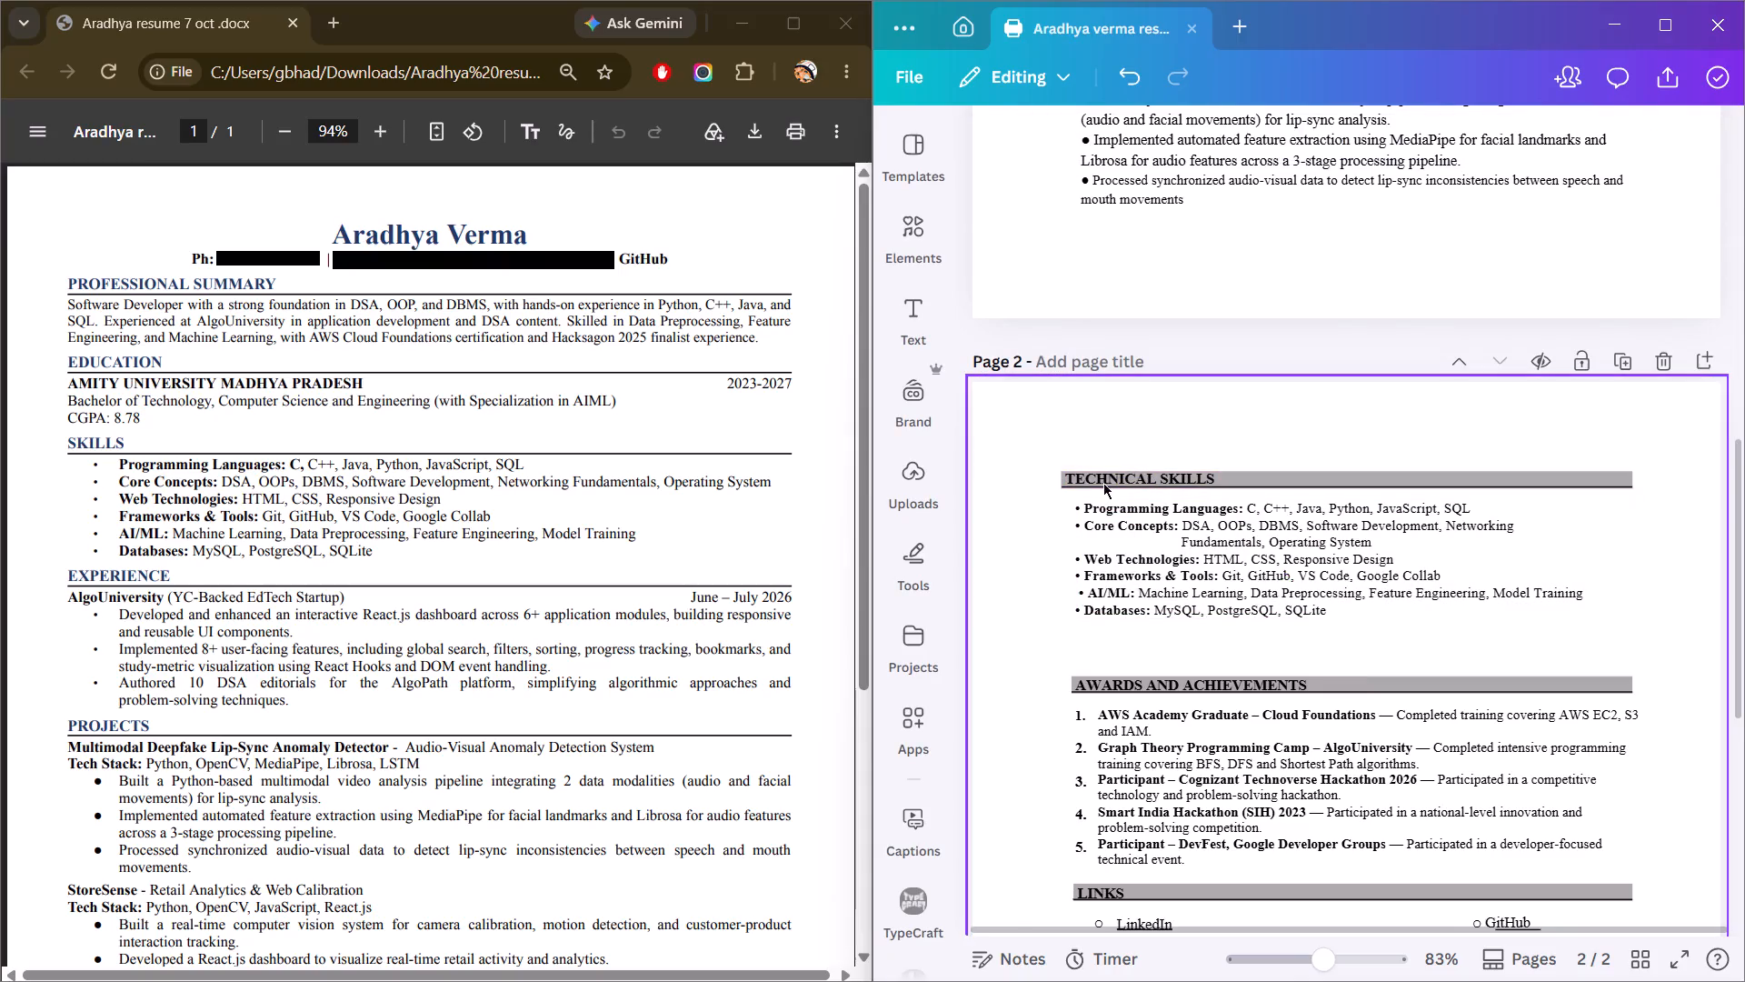
{"action": "left_click_drag", "start_coordinate": [1038, 463], "coordinate": [1663, 631]}
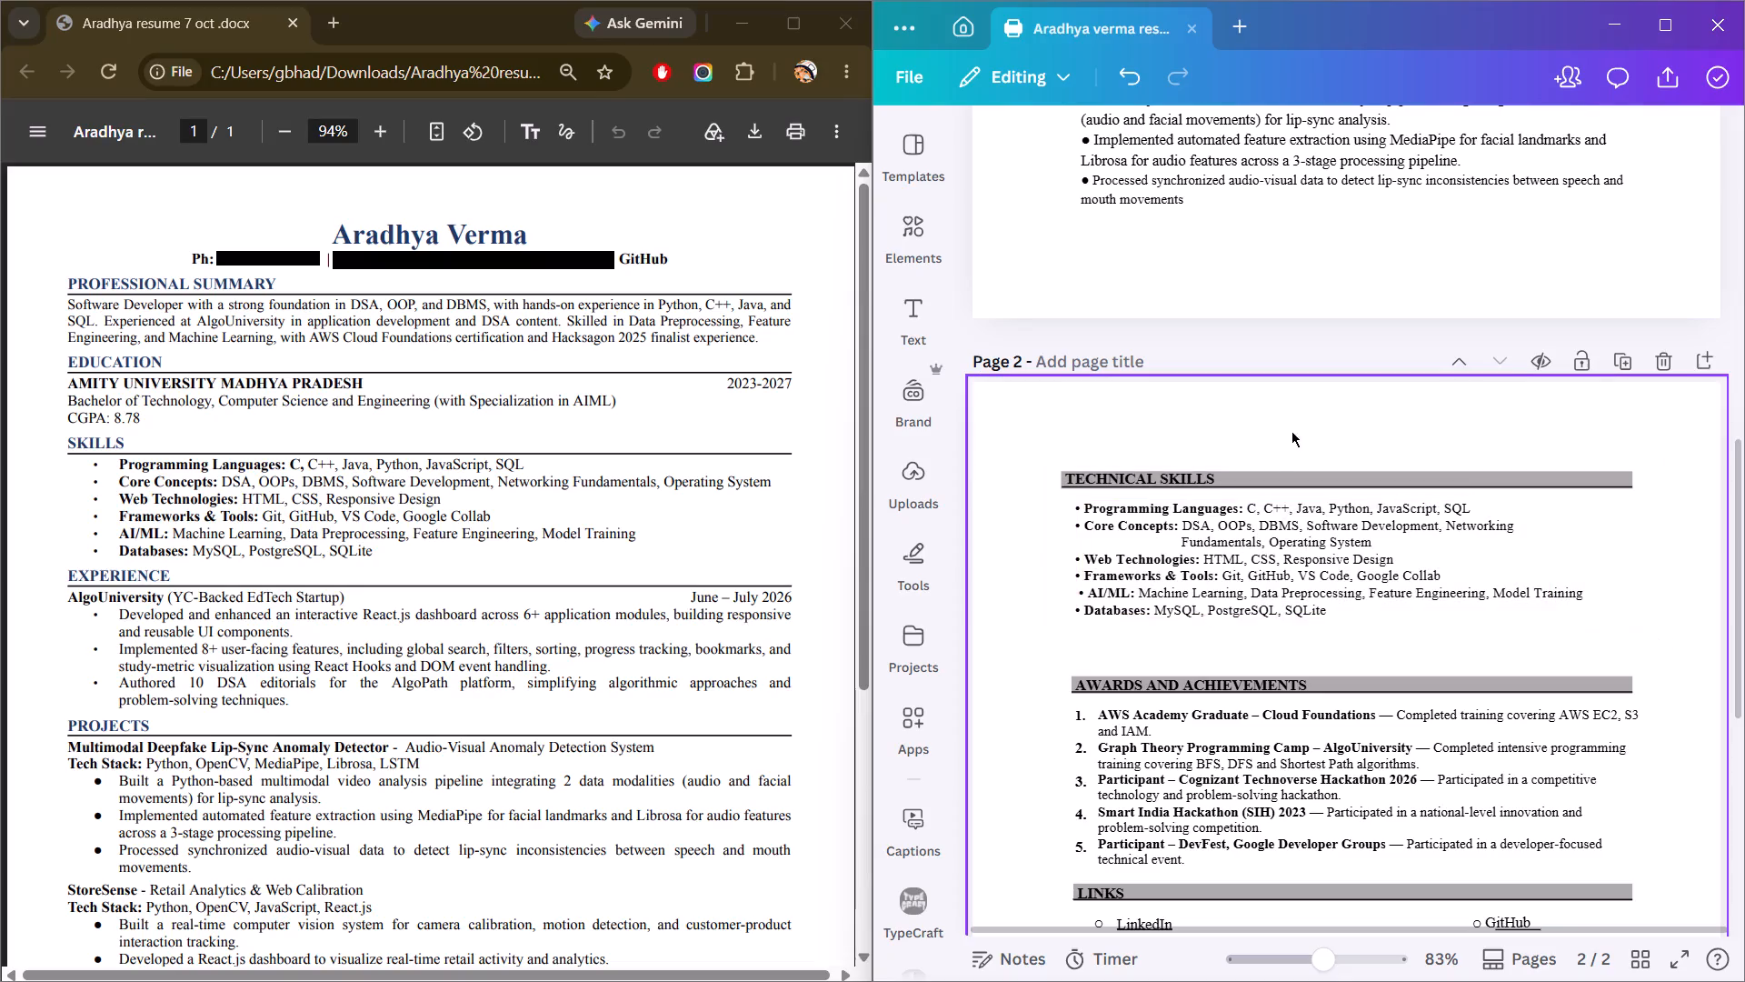
Unlock the technical skills list below the heading.
{"action": "right_click", "coordinate": [1292, 536]}
{"action": "left_click", "coordinate": [1366, 454]}
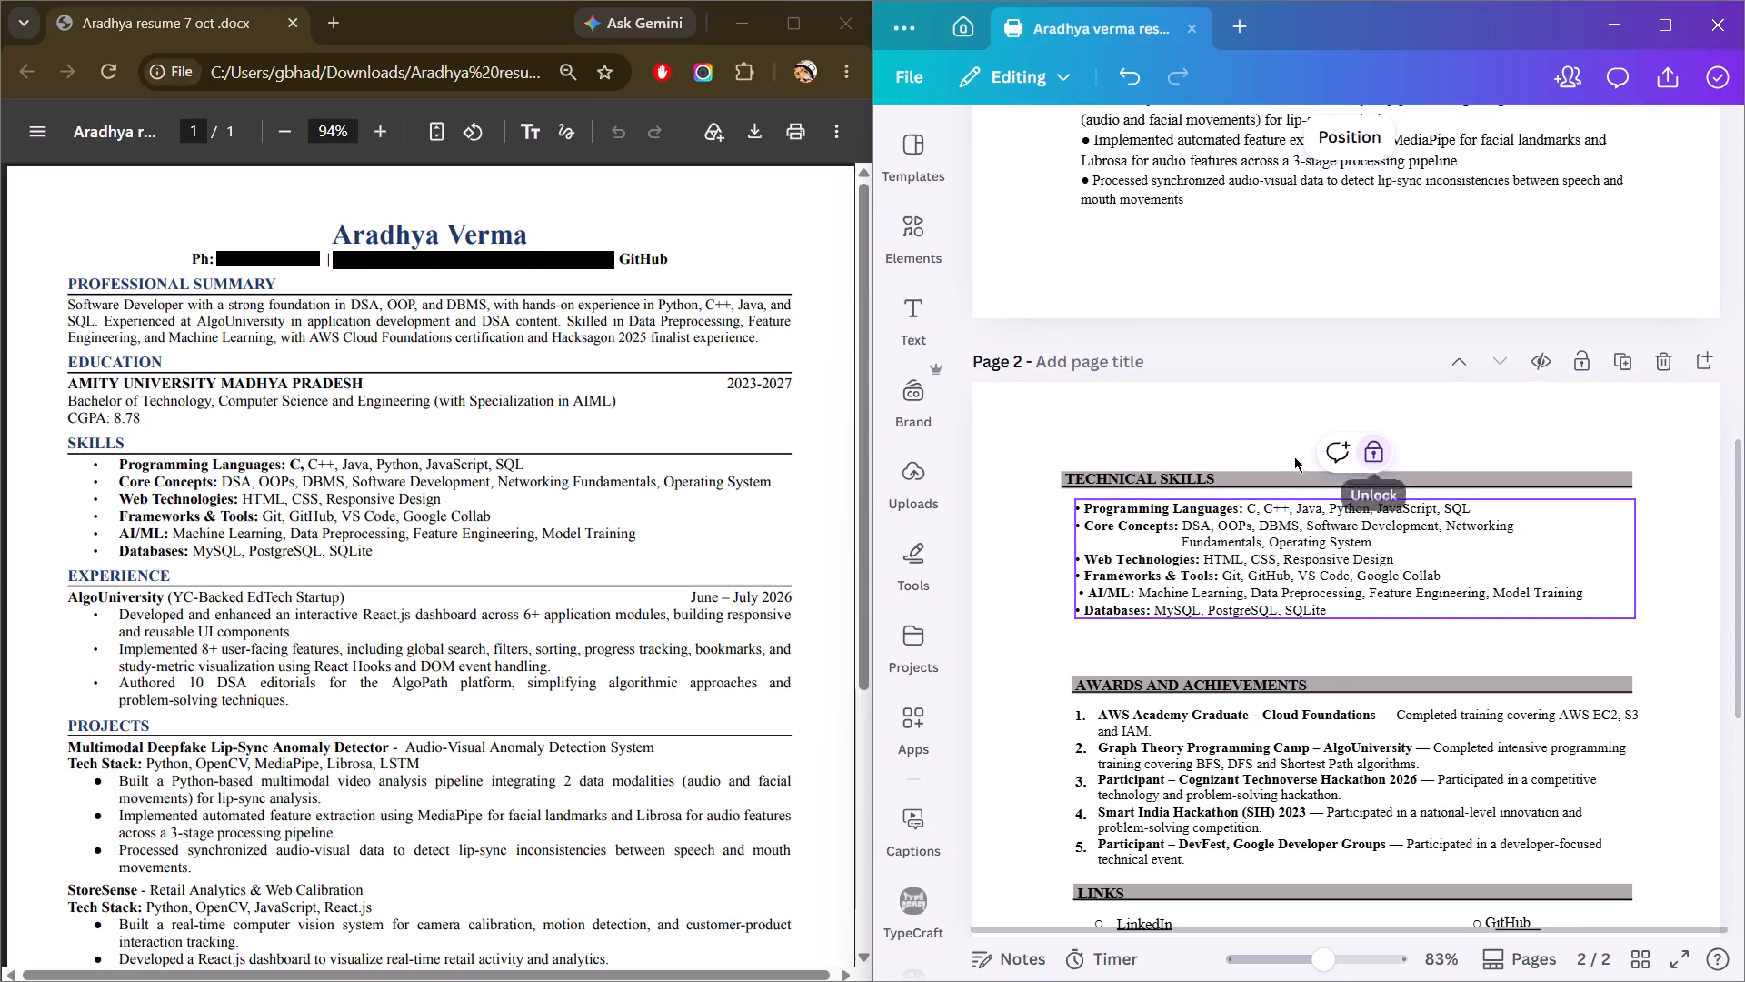
{"action": "left_click", "coordinate": [1383, 448]}
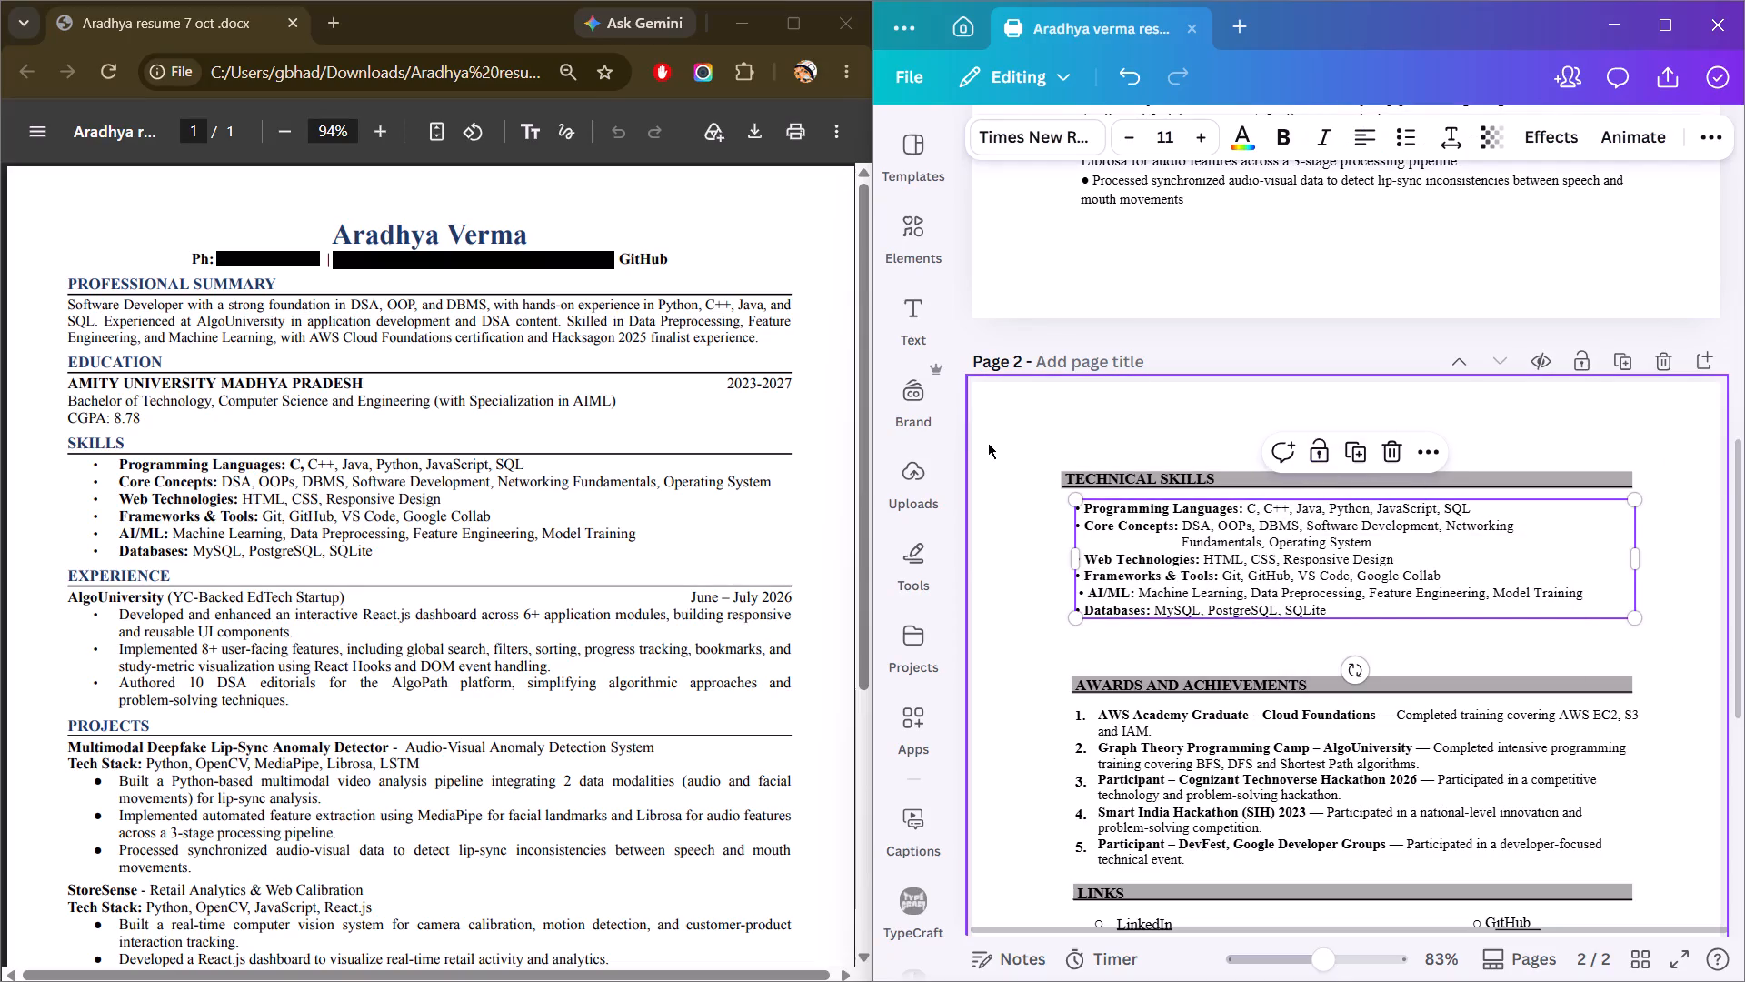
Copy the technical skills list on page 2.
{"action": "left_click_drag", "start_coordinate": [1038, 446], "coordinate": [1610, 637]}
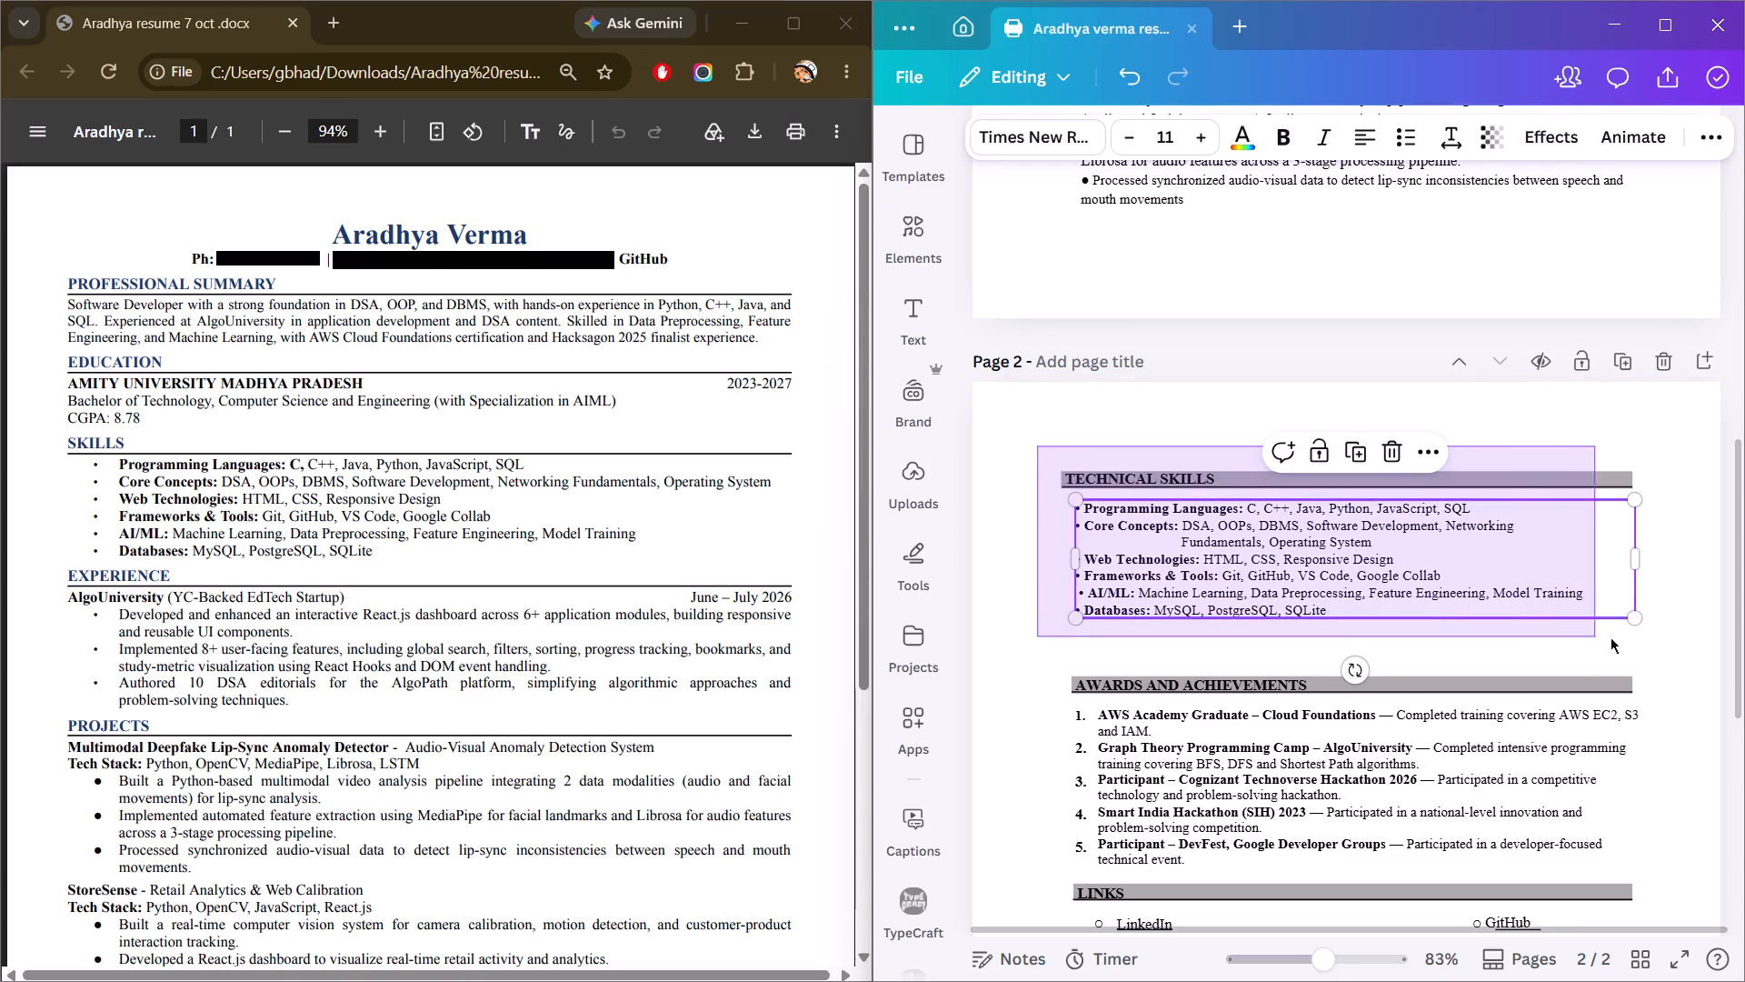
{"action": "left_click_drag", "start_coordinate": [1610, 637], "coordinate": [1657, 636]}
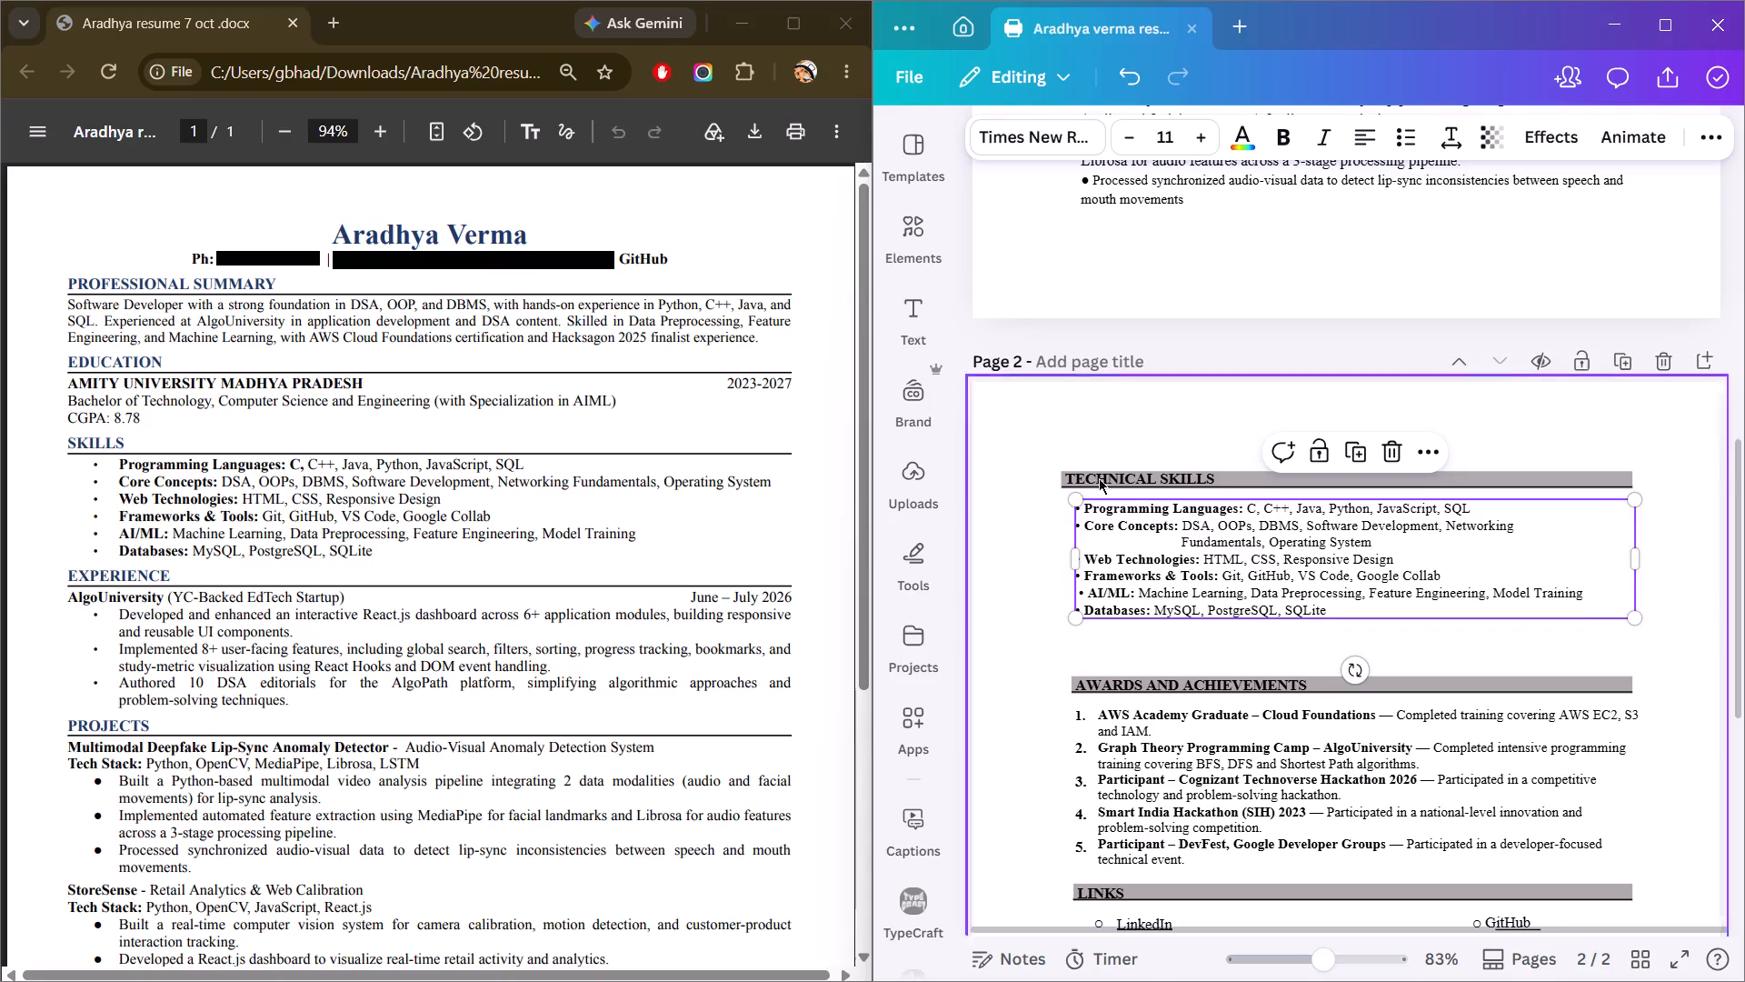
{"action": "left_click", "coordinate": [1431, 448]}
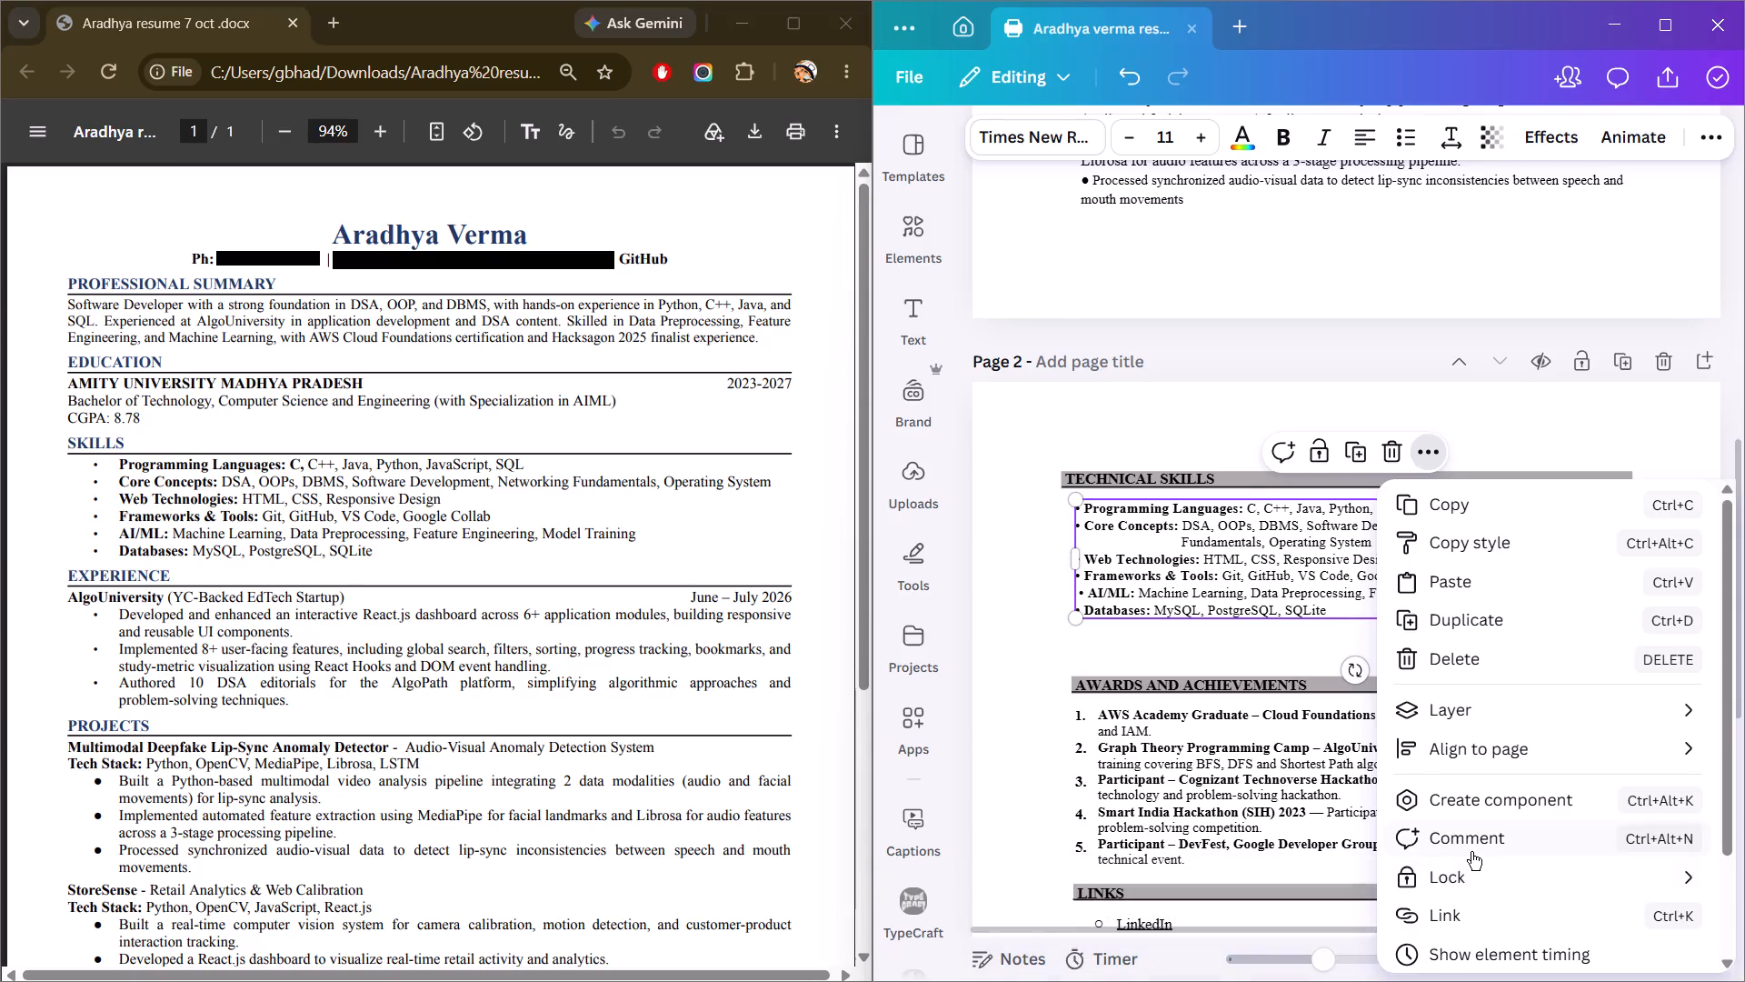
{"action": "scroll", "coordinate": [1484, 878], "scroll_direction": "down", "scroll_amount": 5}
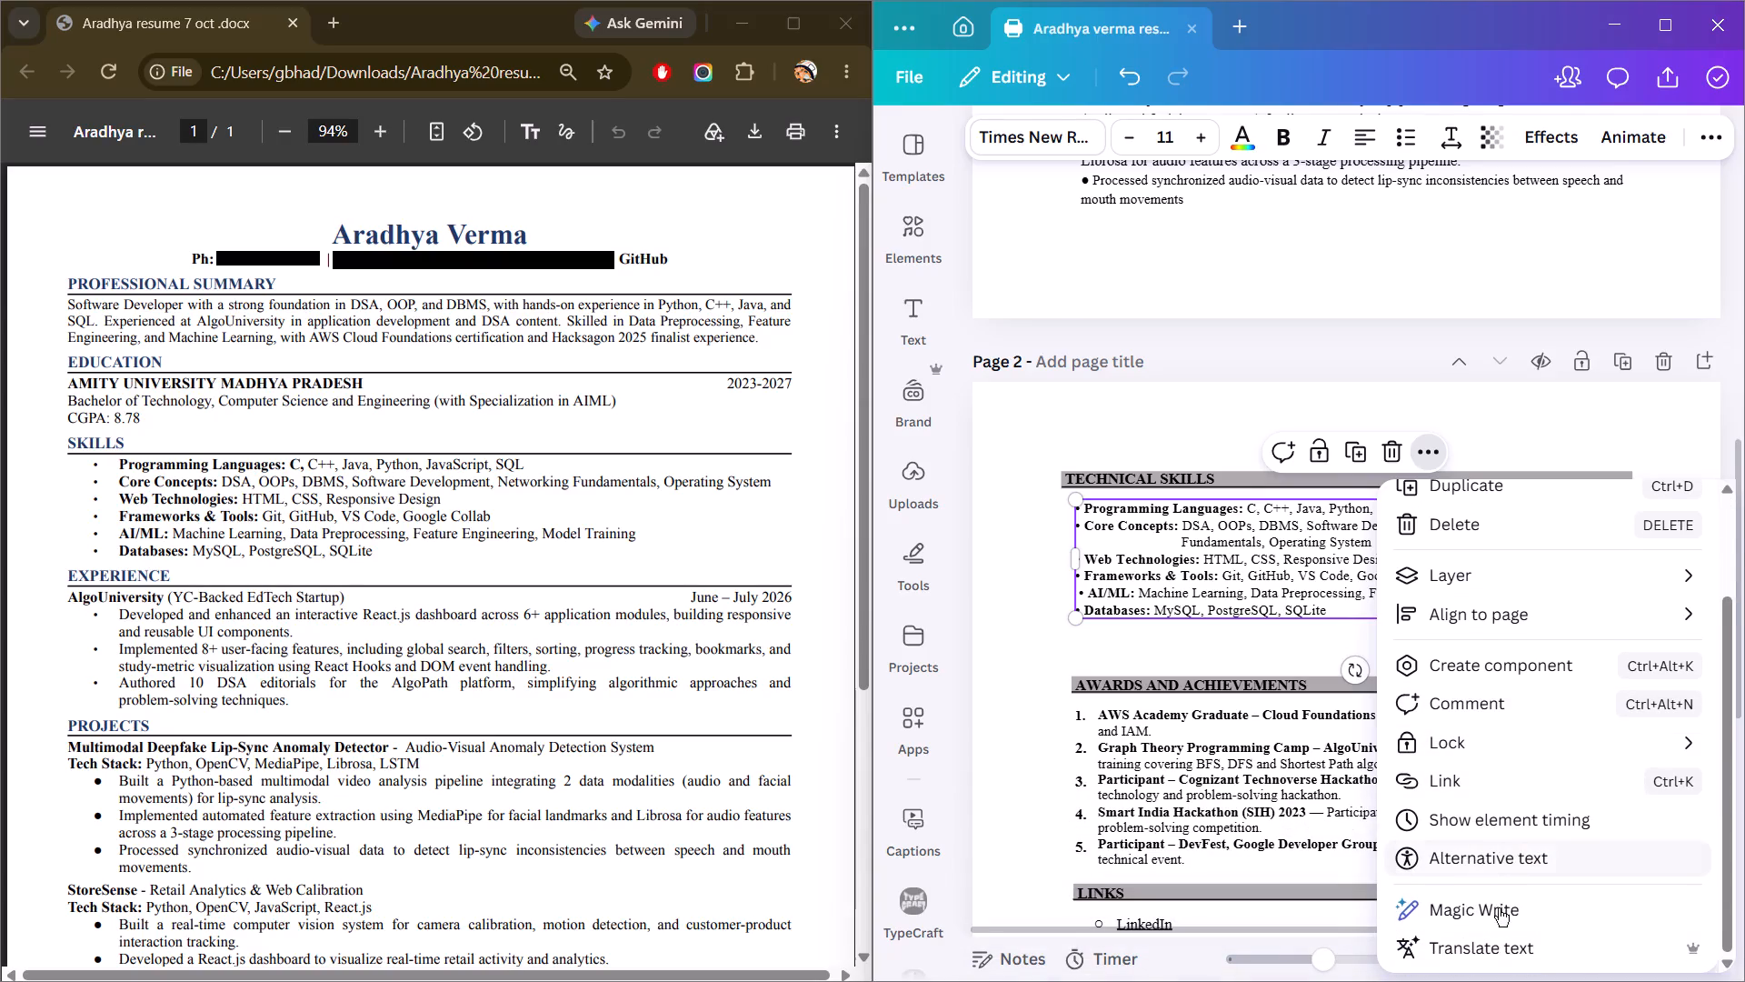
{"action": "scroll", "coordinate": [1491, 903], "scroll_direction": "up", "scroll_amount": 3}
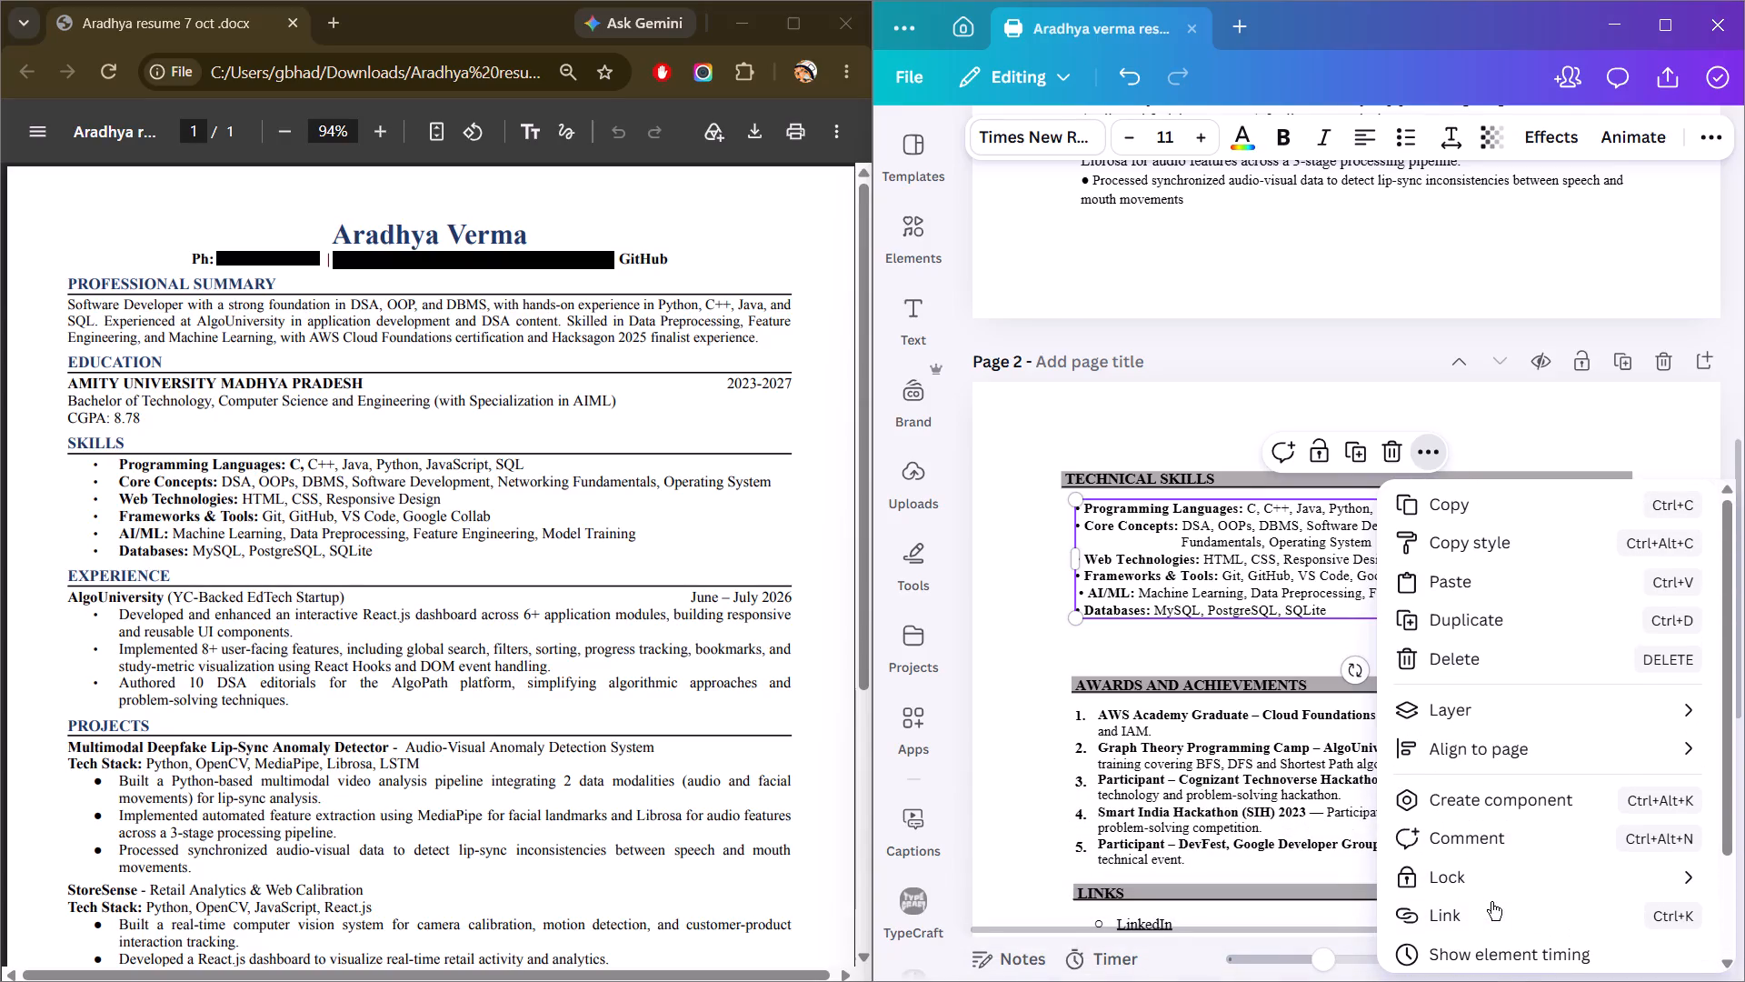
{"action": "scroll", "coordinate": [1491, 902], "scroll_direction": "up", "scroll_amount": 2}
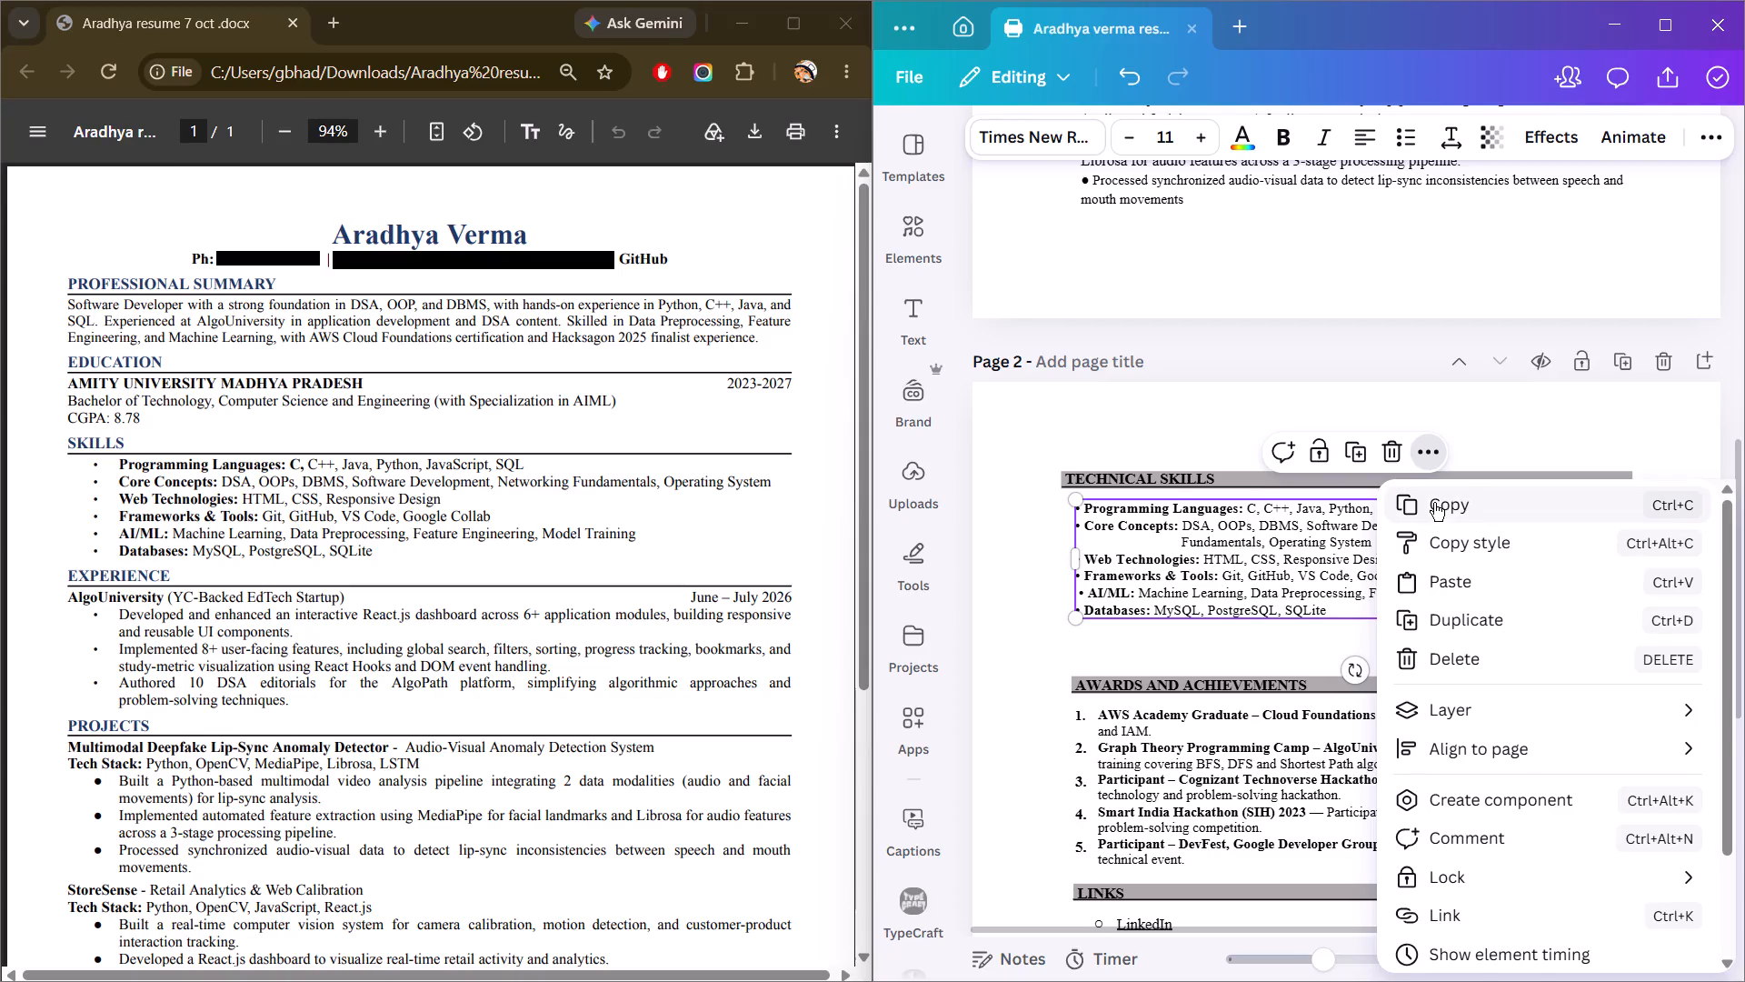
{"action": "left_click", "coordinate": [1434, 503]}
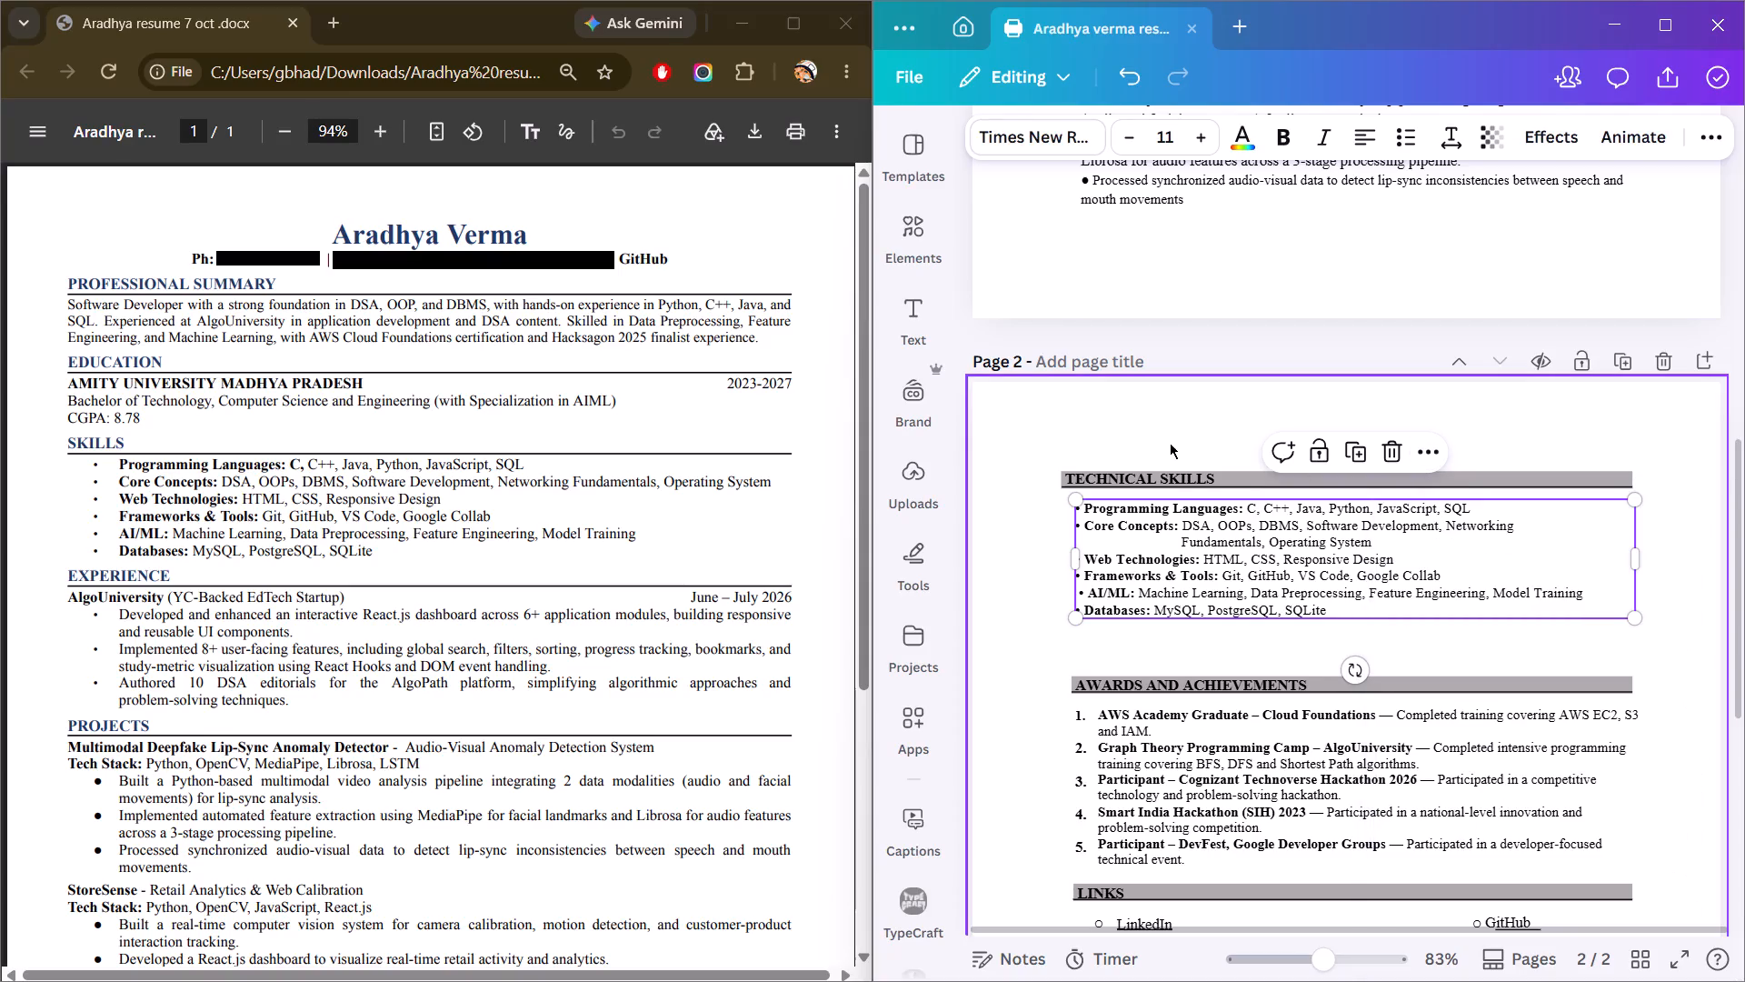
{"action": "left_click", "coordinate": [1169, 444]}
Nudge the technical skills list slightly to the right beneath its heading.
{"action": "scroll", "coordinate": [1169, 444], "scroll_direction": "up", "scroll_amount": 4}
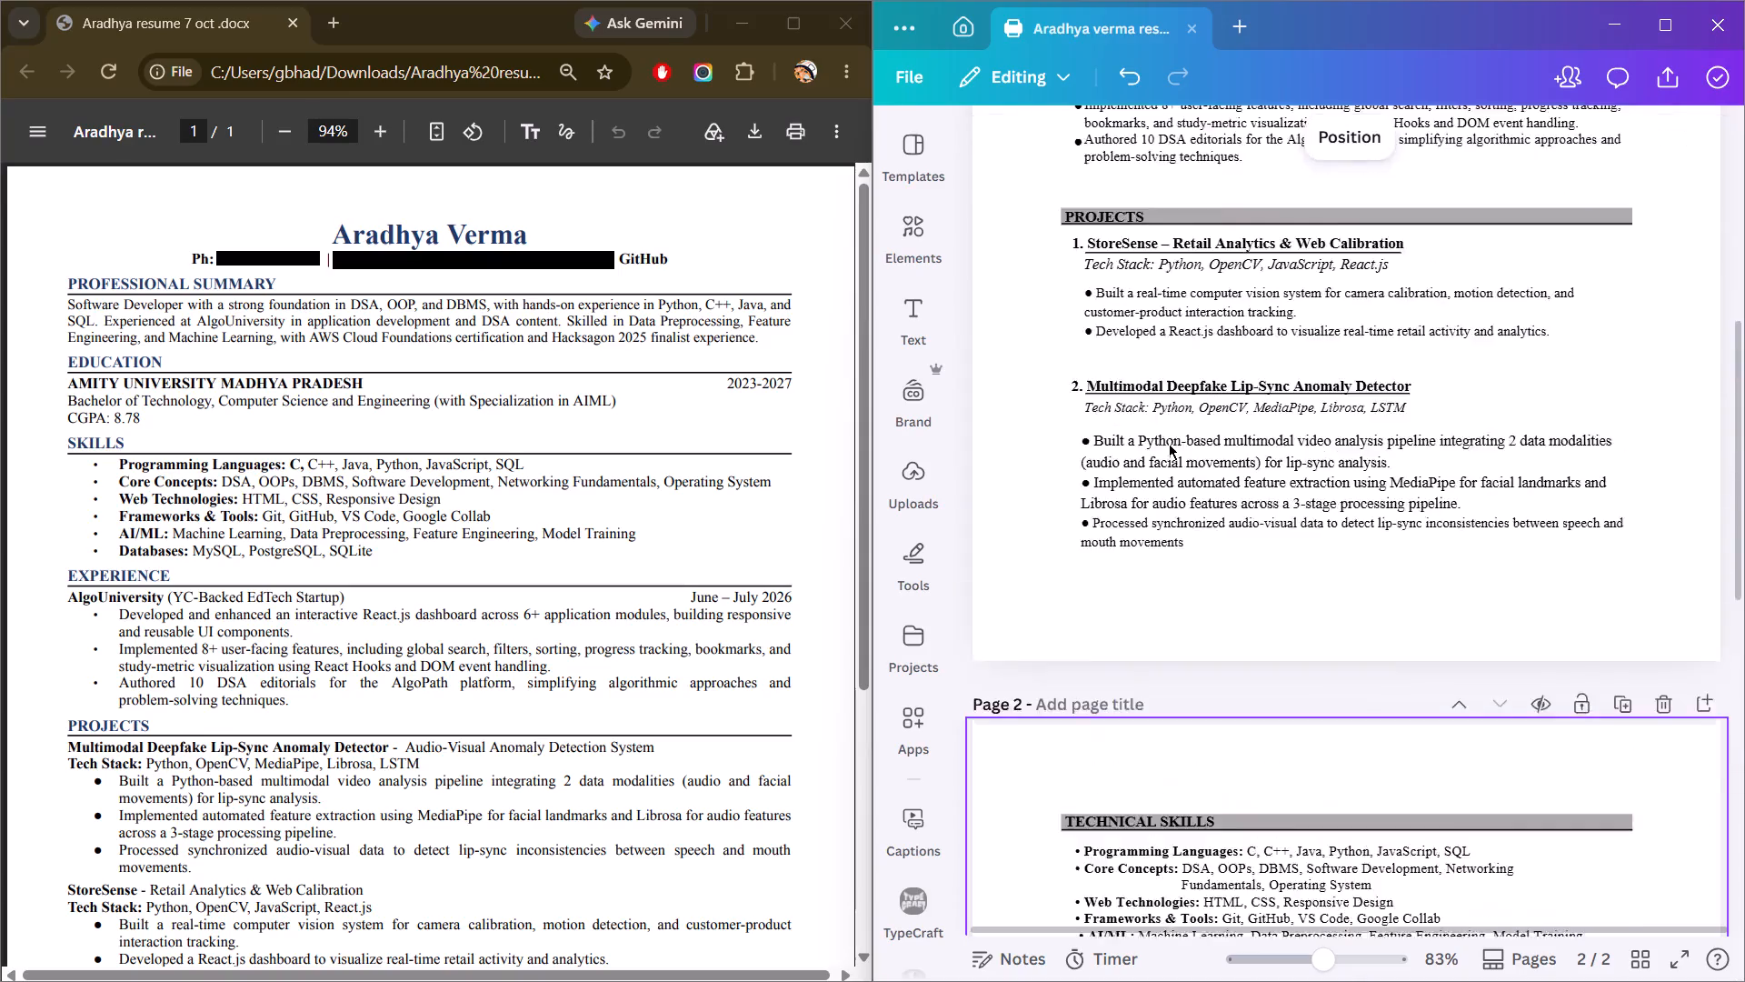
{"action": "scroll", "coordinate": [1169, 444], "scroll_direction": "up", "scroll_amount": 1}
{"action": "scroll", "coordinate": [1169, 444], "scroll_direction": "down", "scroll_amount": 4}
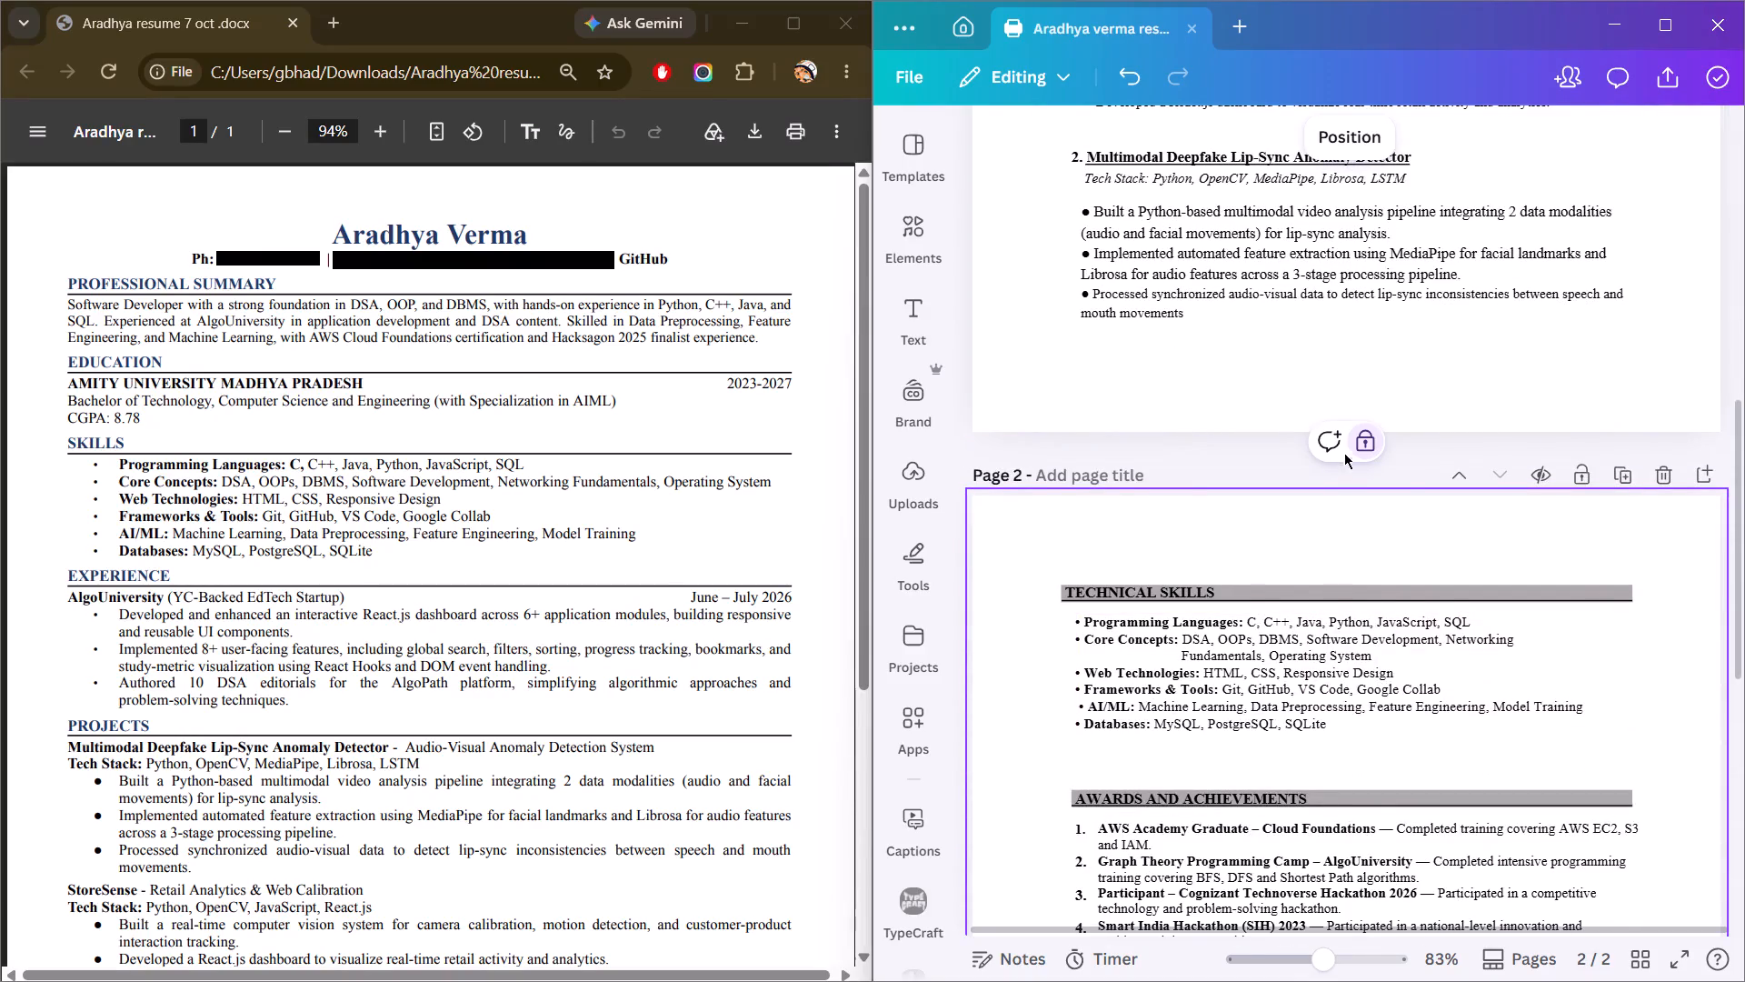
{"action": "left_click", "coordinate": [1359, 442]}
{"action": "left_click", "coordinate": [1311, 444]}
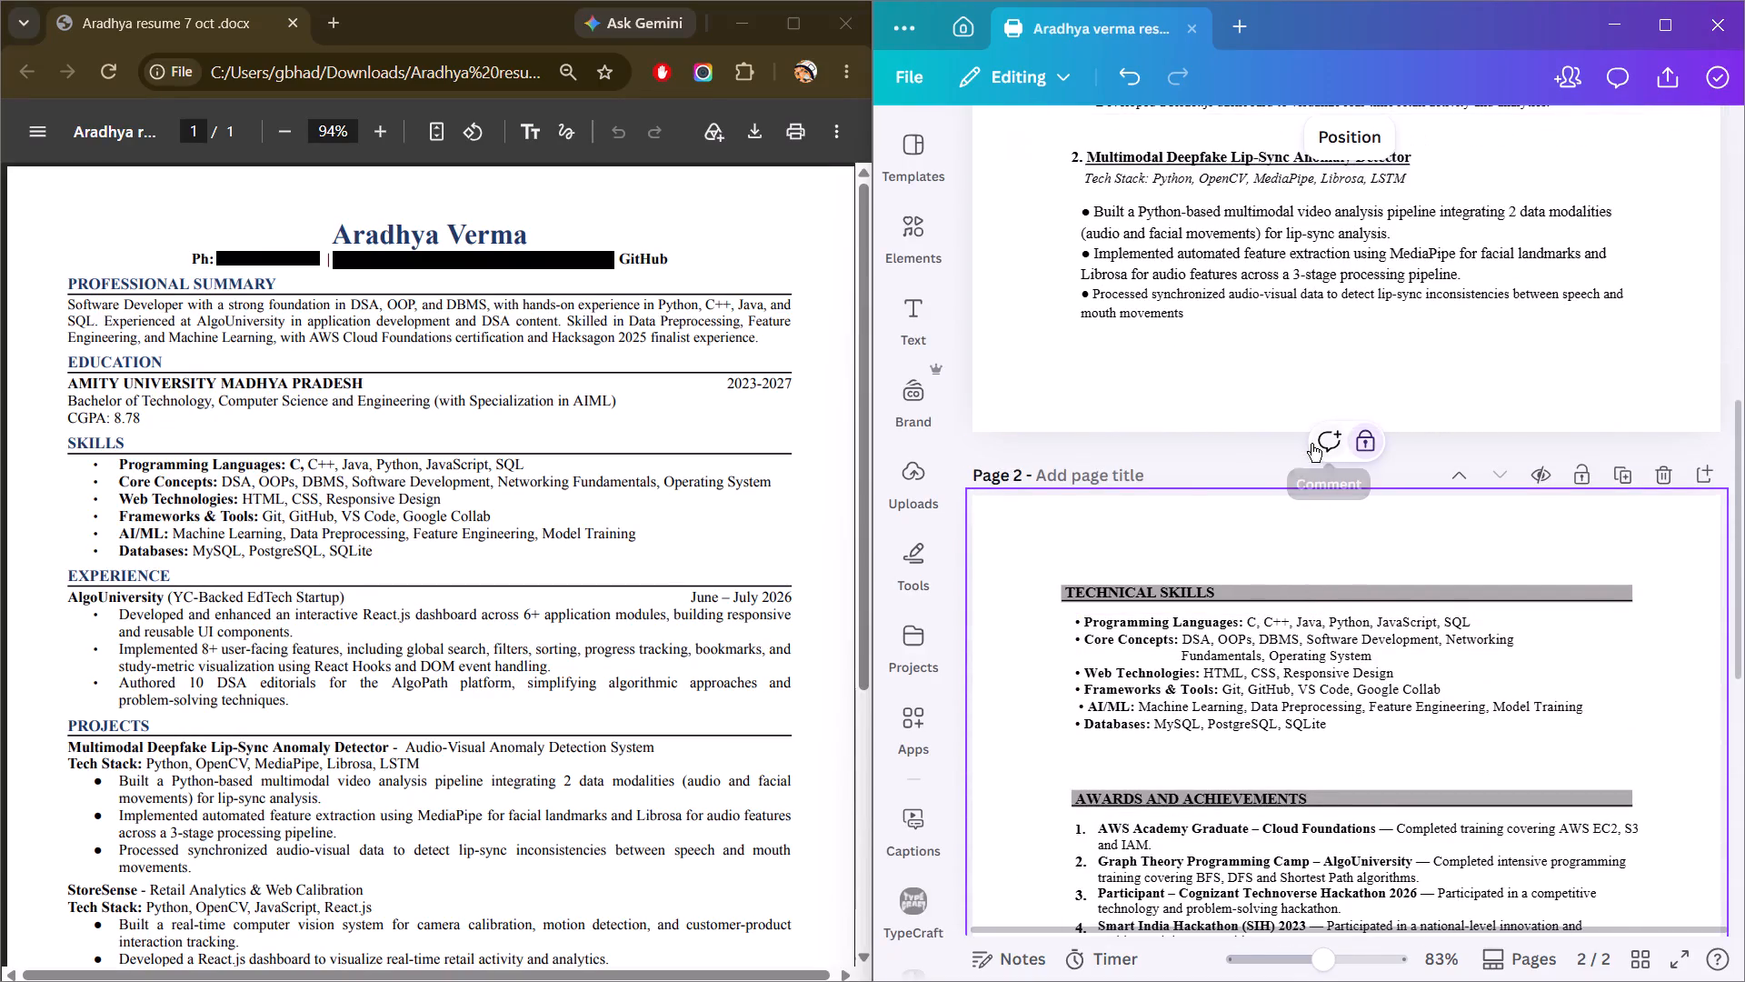
{"action": "left_click", "coordinate": [1147, 670]}
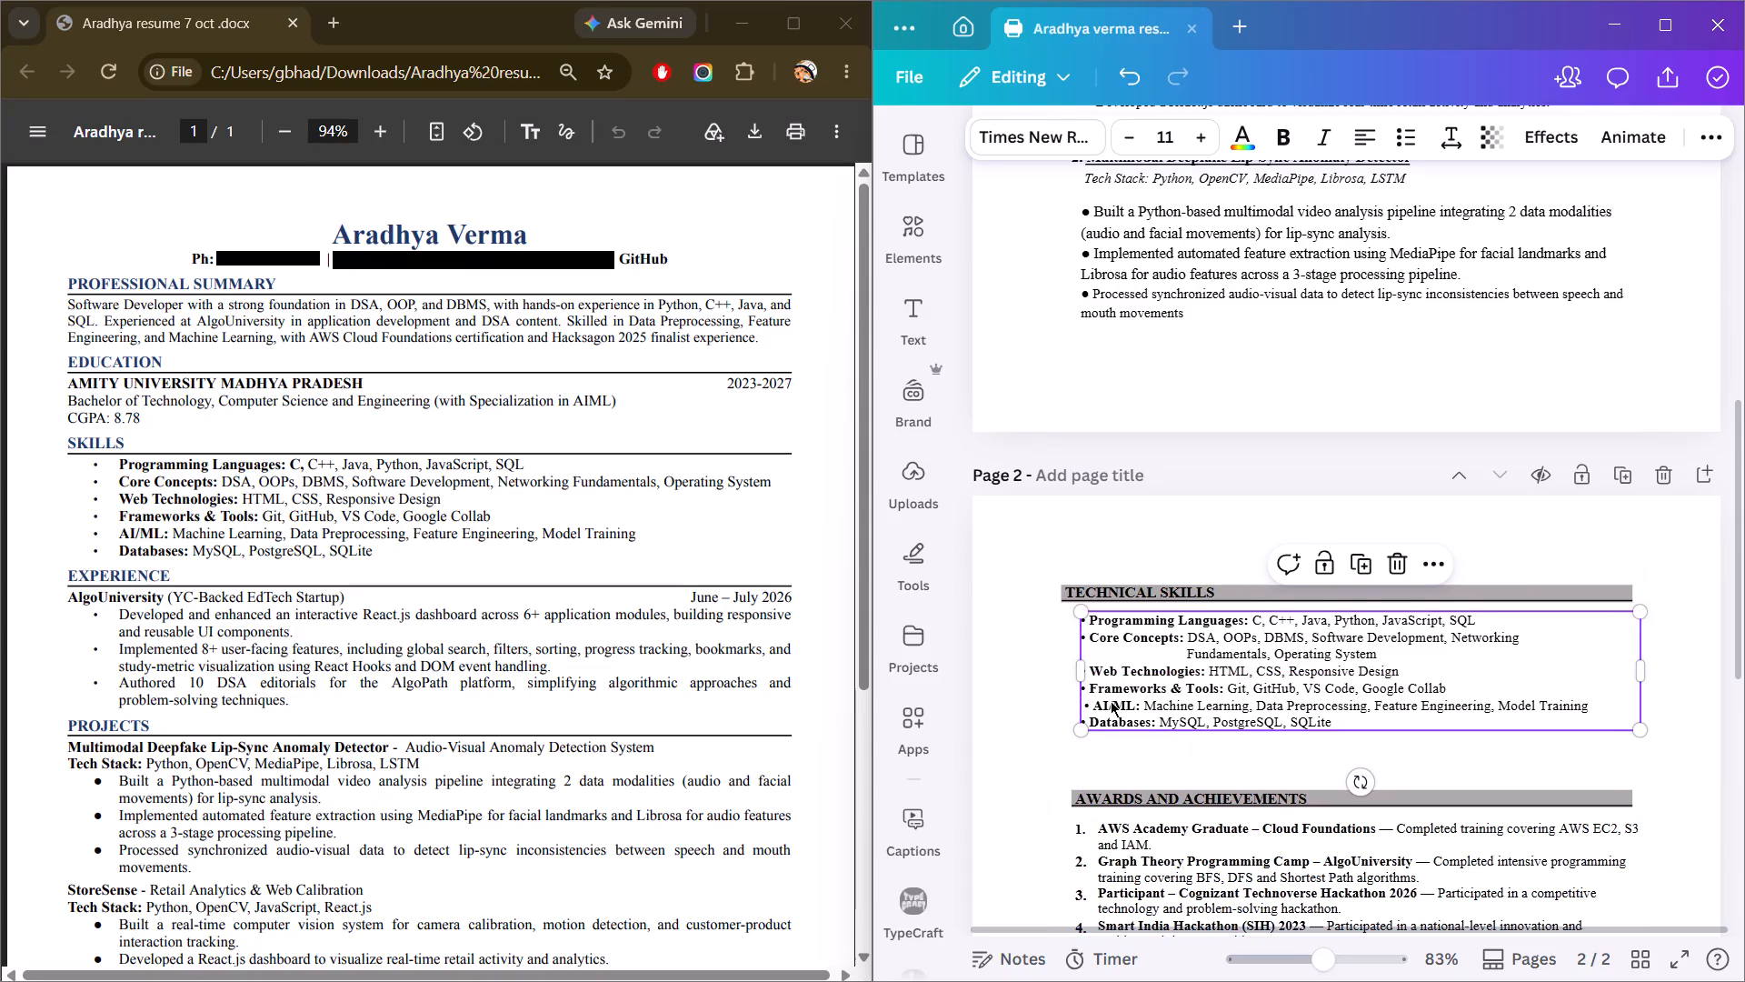
Delete the extra space before the AI/ML bullet so it lines up with the other technical skills bullets.
{"action": "scroll", "coordinate": [1111, 701], "scroll_direction": "up", "scroll_amount": 7, "text": "ctrl"}
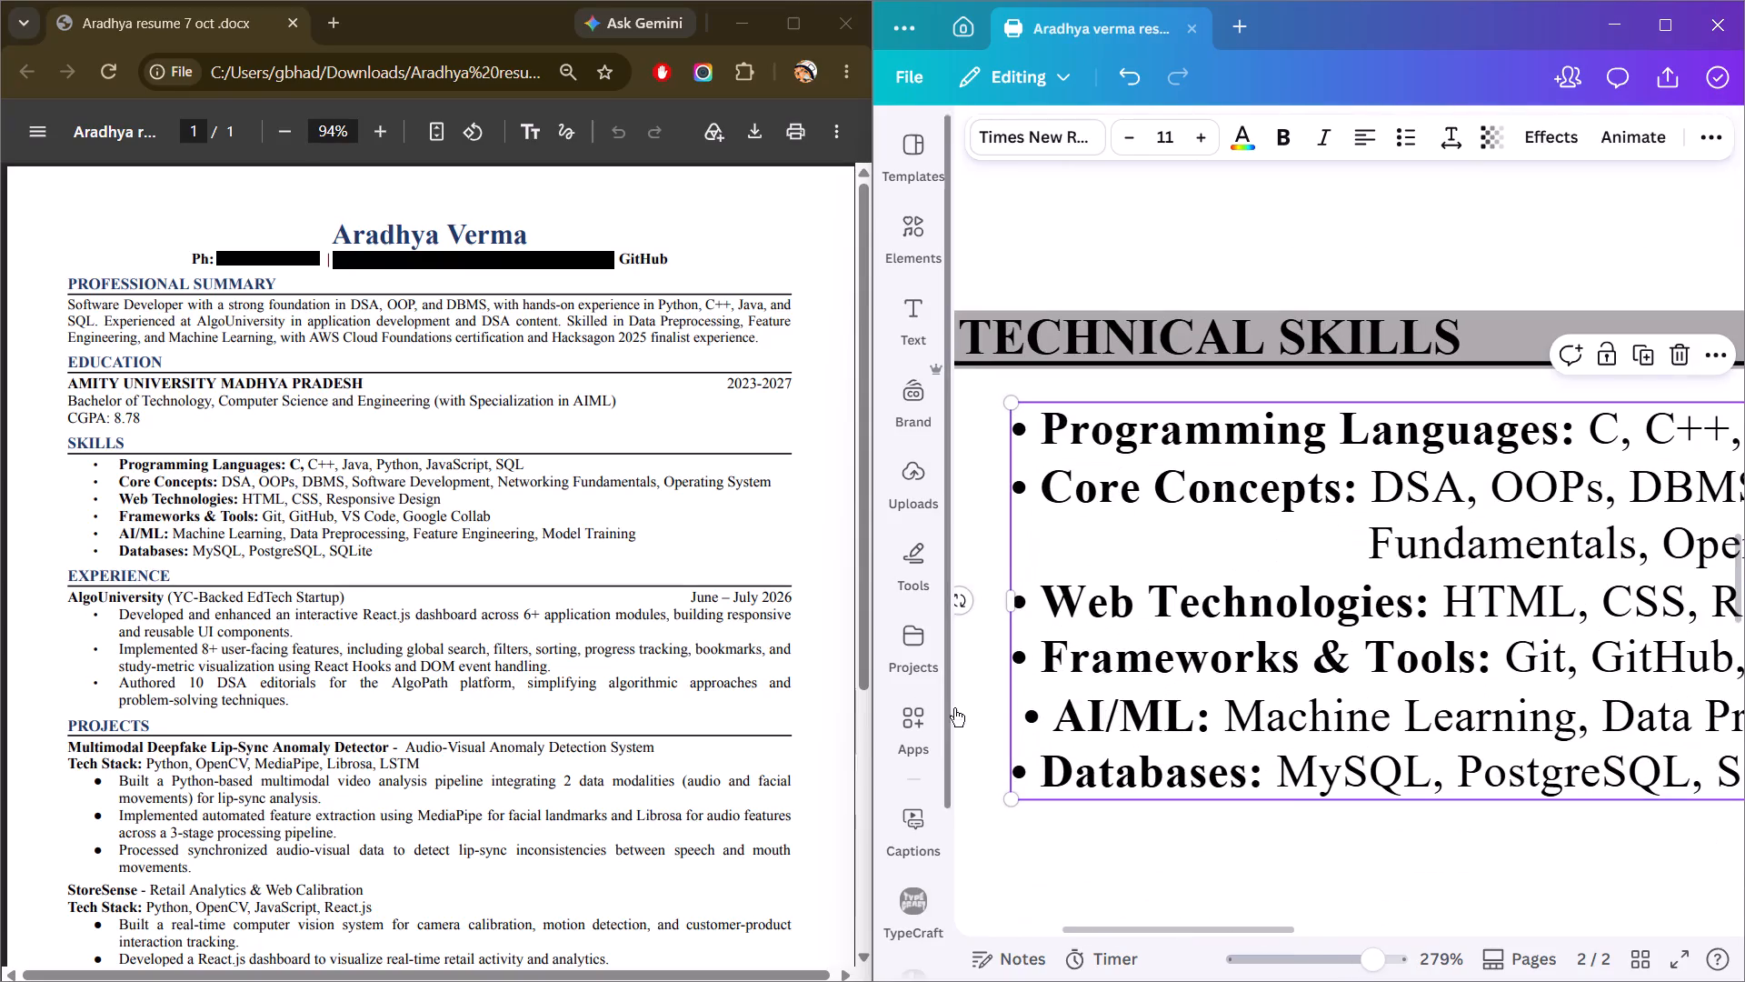
{"action": "left_click", "coordinate": [1028, 716]}
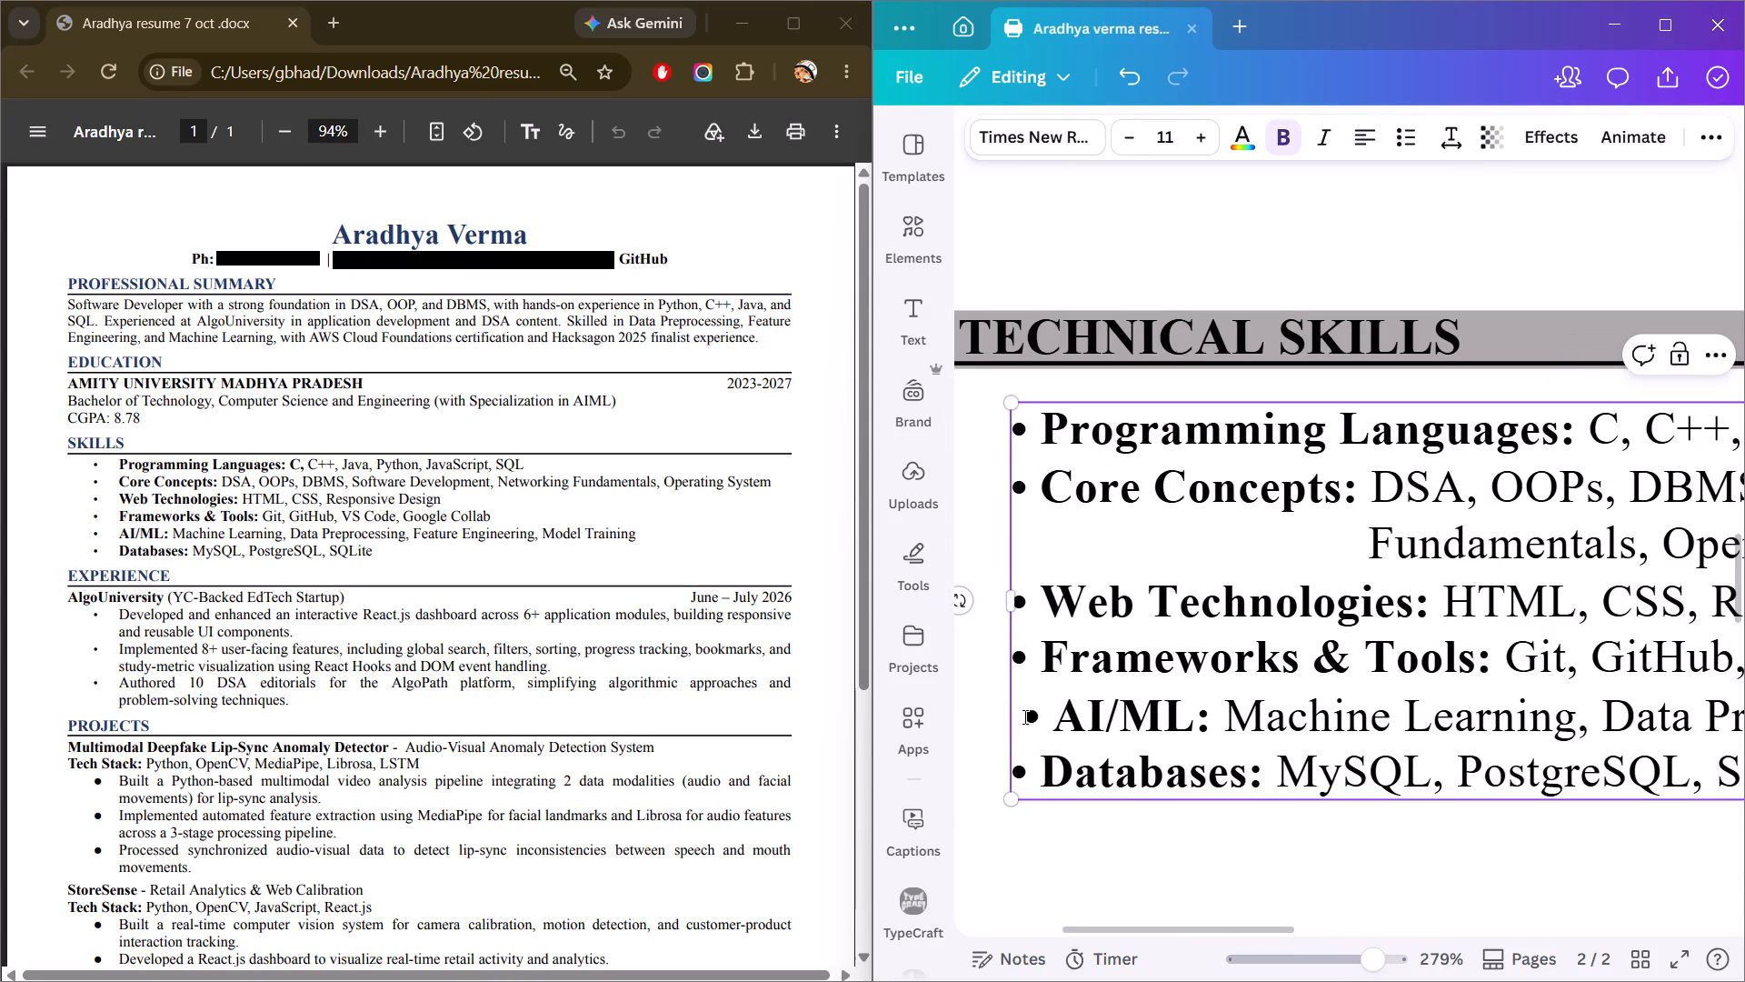
{"action": "key", "text": "BackSpace"}
{"action": "left_click", "coordinate": [965, 727]}
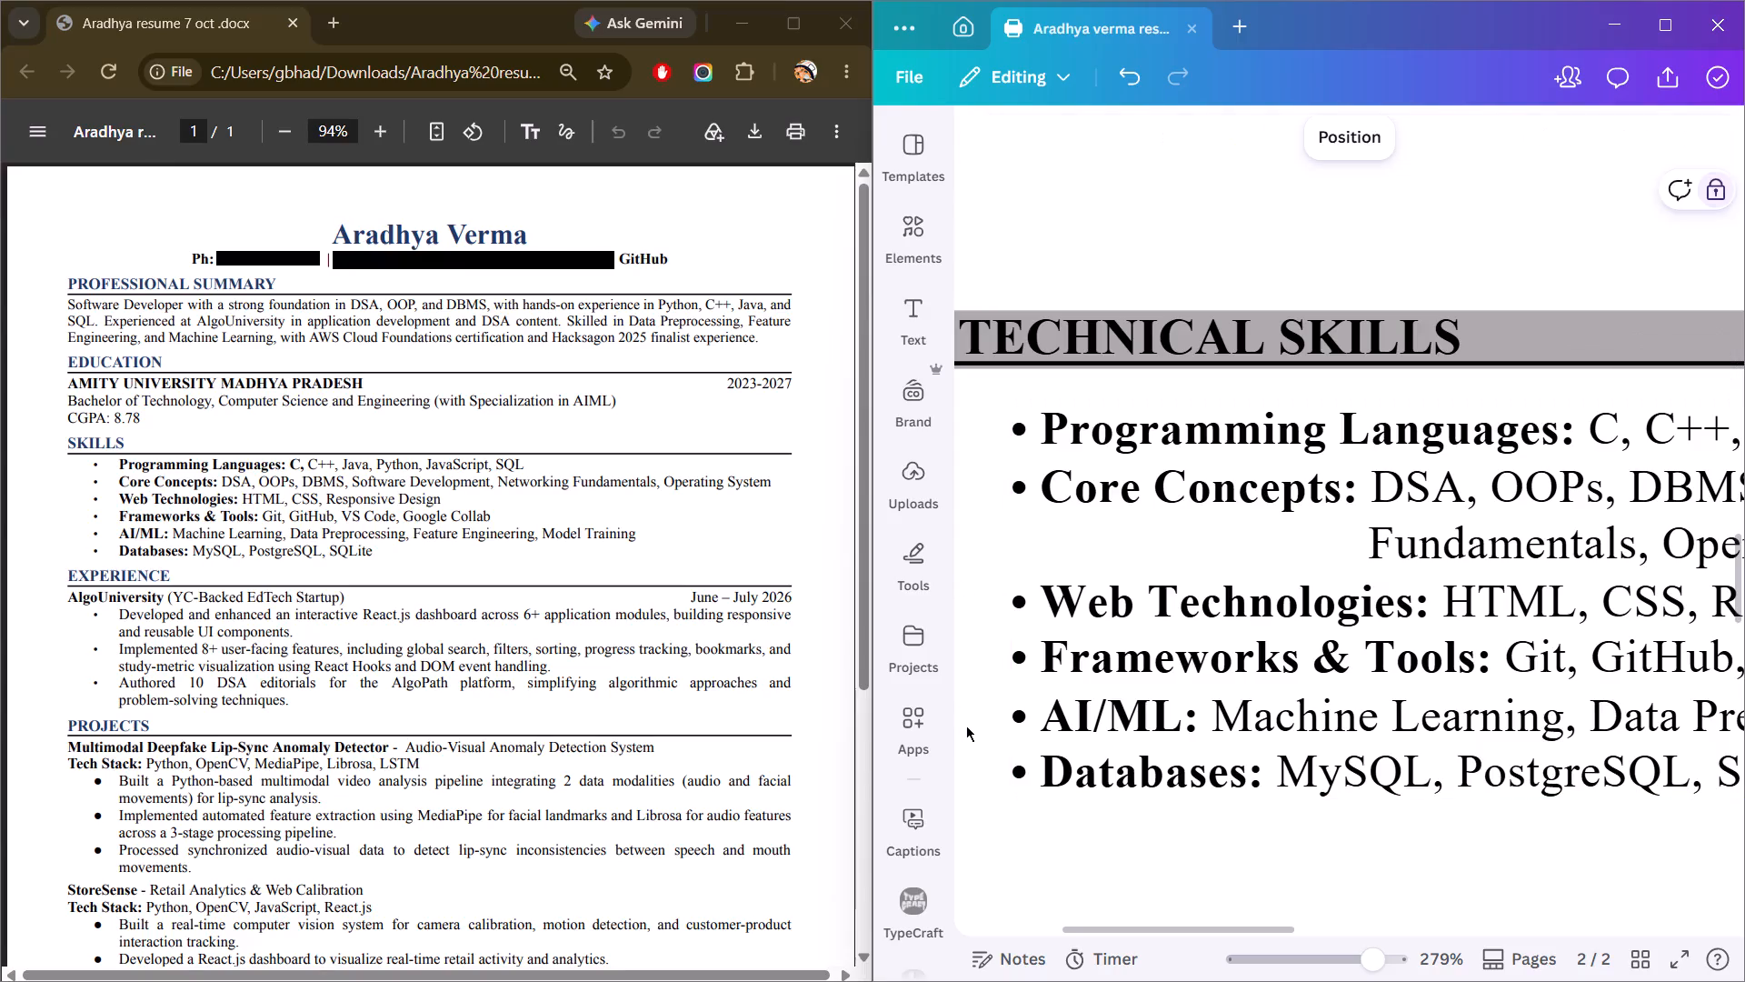
Review both pages of the resume design, checking the layout and spacing of each section.
{"action": "scroll", "coordinate": [973, 730], "scroll_direction": "down", "scroll_amount": 6, "text": "ctrl"}
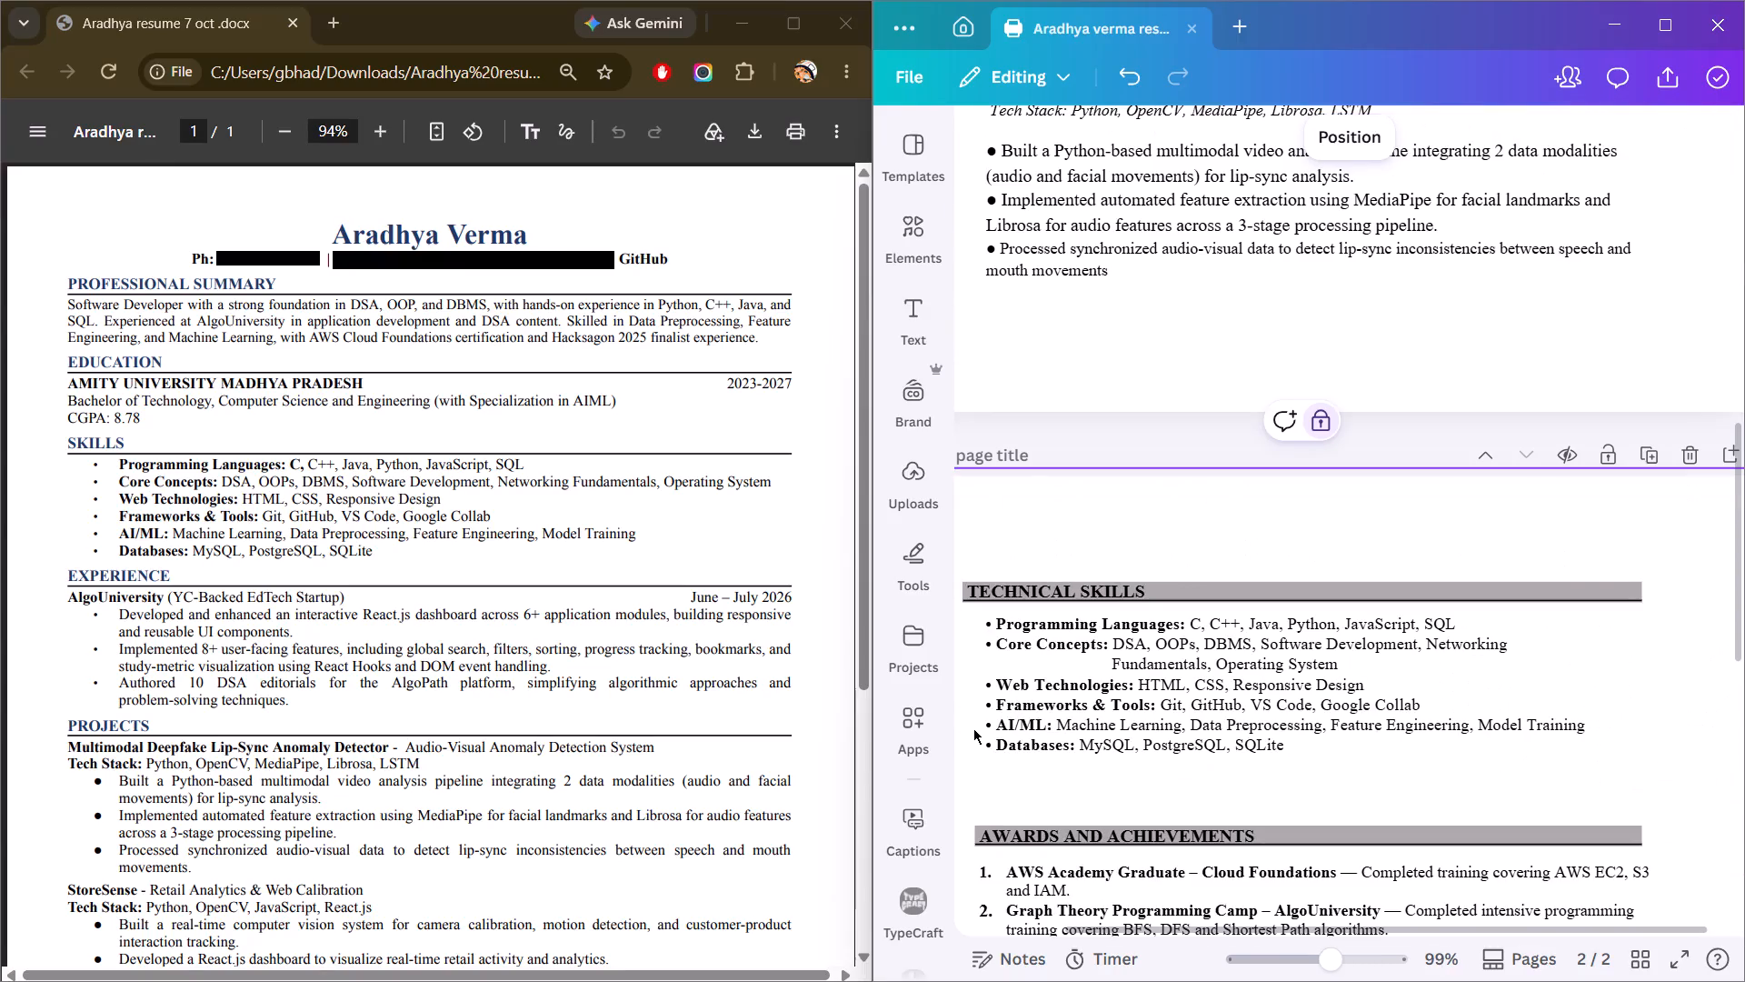
{"action": "scroll", "coordinate": [1002, 654], "scroll_direction": "up", "scroll_amount": 5}
{"action": "scroll", "coordinate": [1002, 654], "scroll_direction": "down", "scroll_amount": 1, "text": "ctrl"}
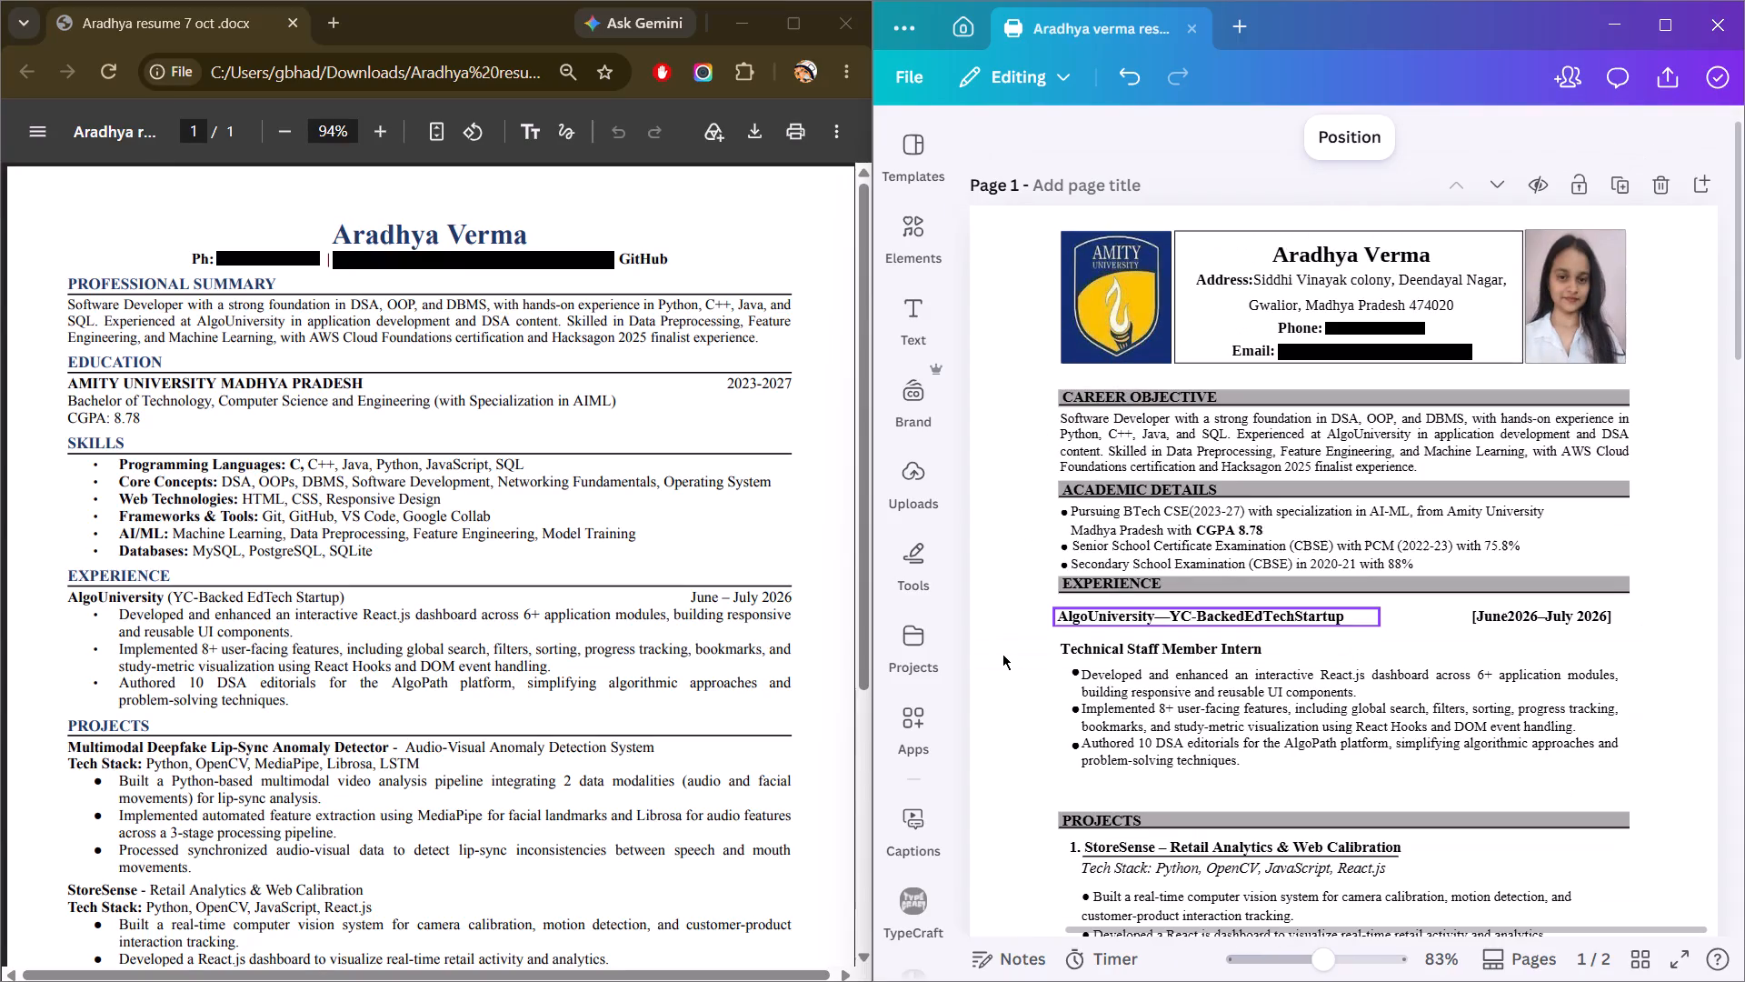
{"action": "scroll", "coordinate": [1002, 654], "scroll_direction": "down", "scroll_amount": 5}
{"action": "scroll", "coordinate": [1002, 654], "scroll_direction": "up", "scroll_amount": 2}
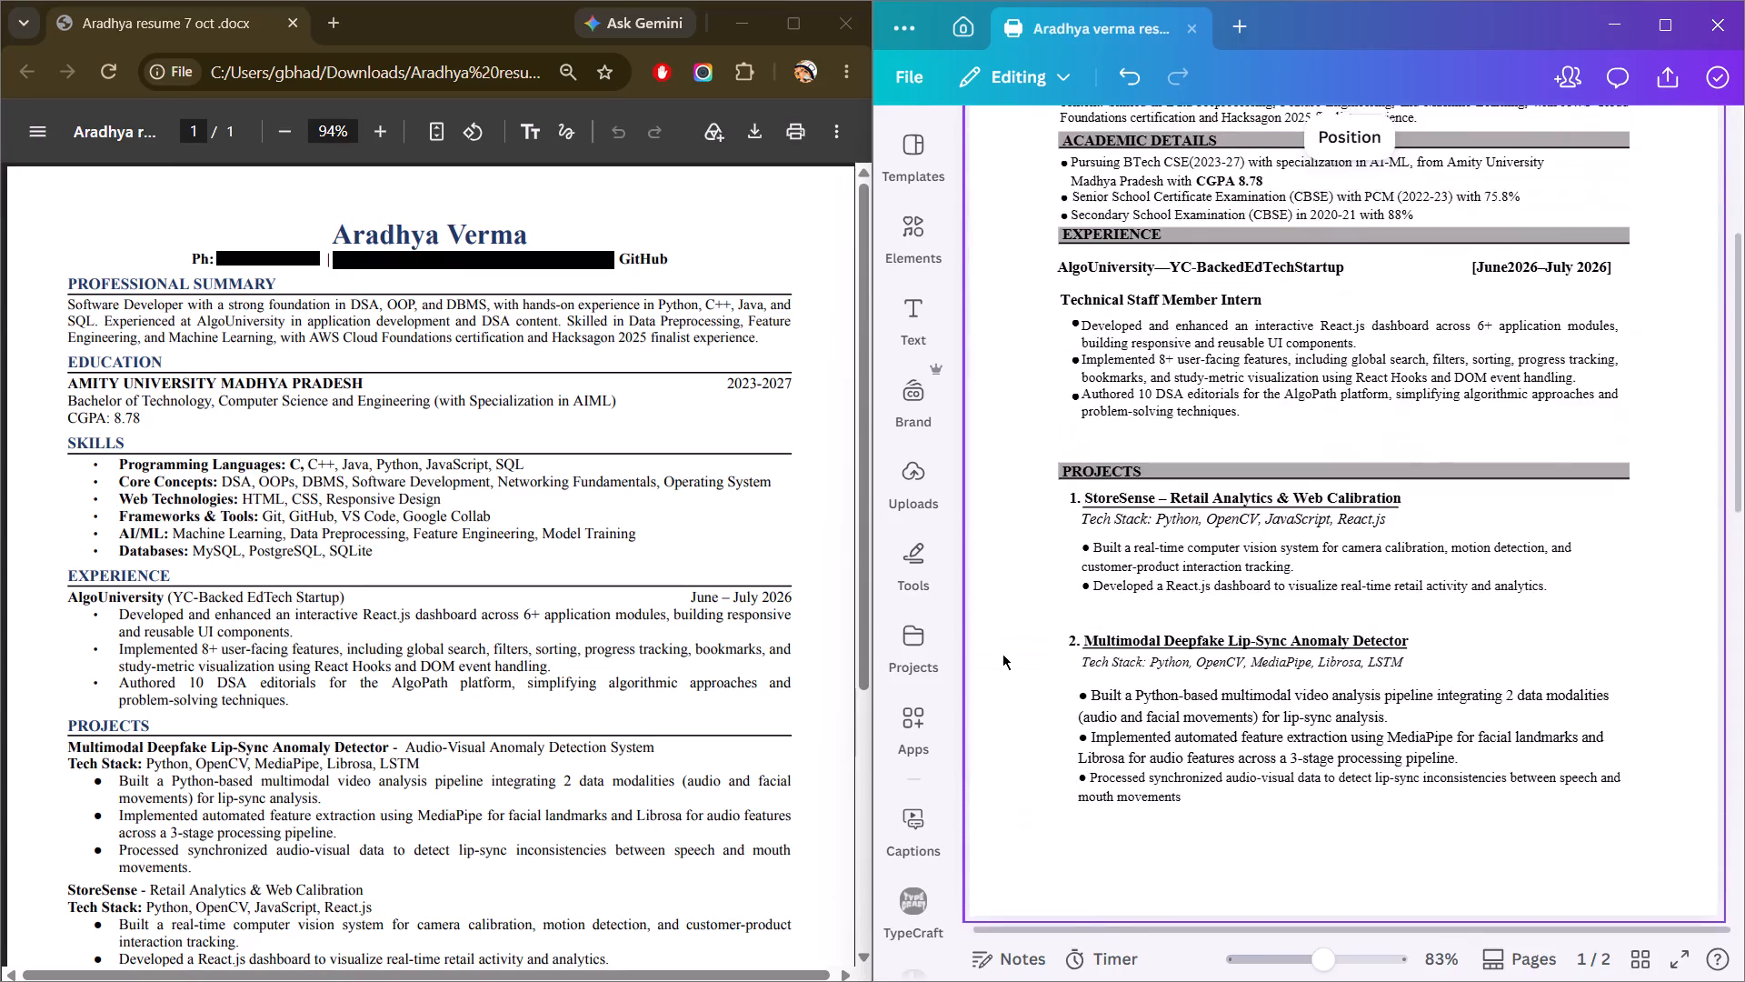
{"action": "scroll", "coordinate": [1002, 654], "scroll_direction": "down", "scroll_amount": 4}
{"action": "scroll", "coordinate": [1002, 654], "scroll_direction": "up", "scroll_amount": 4}
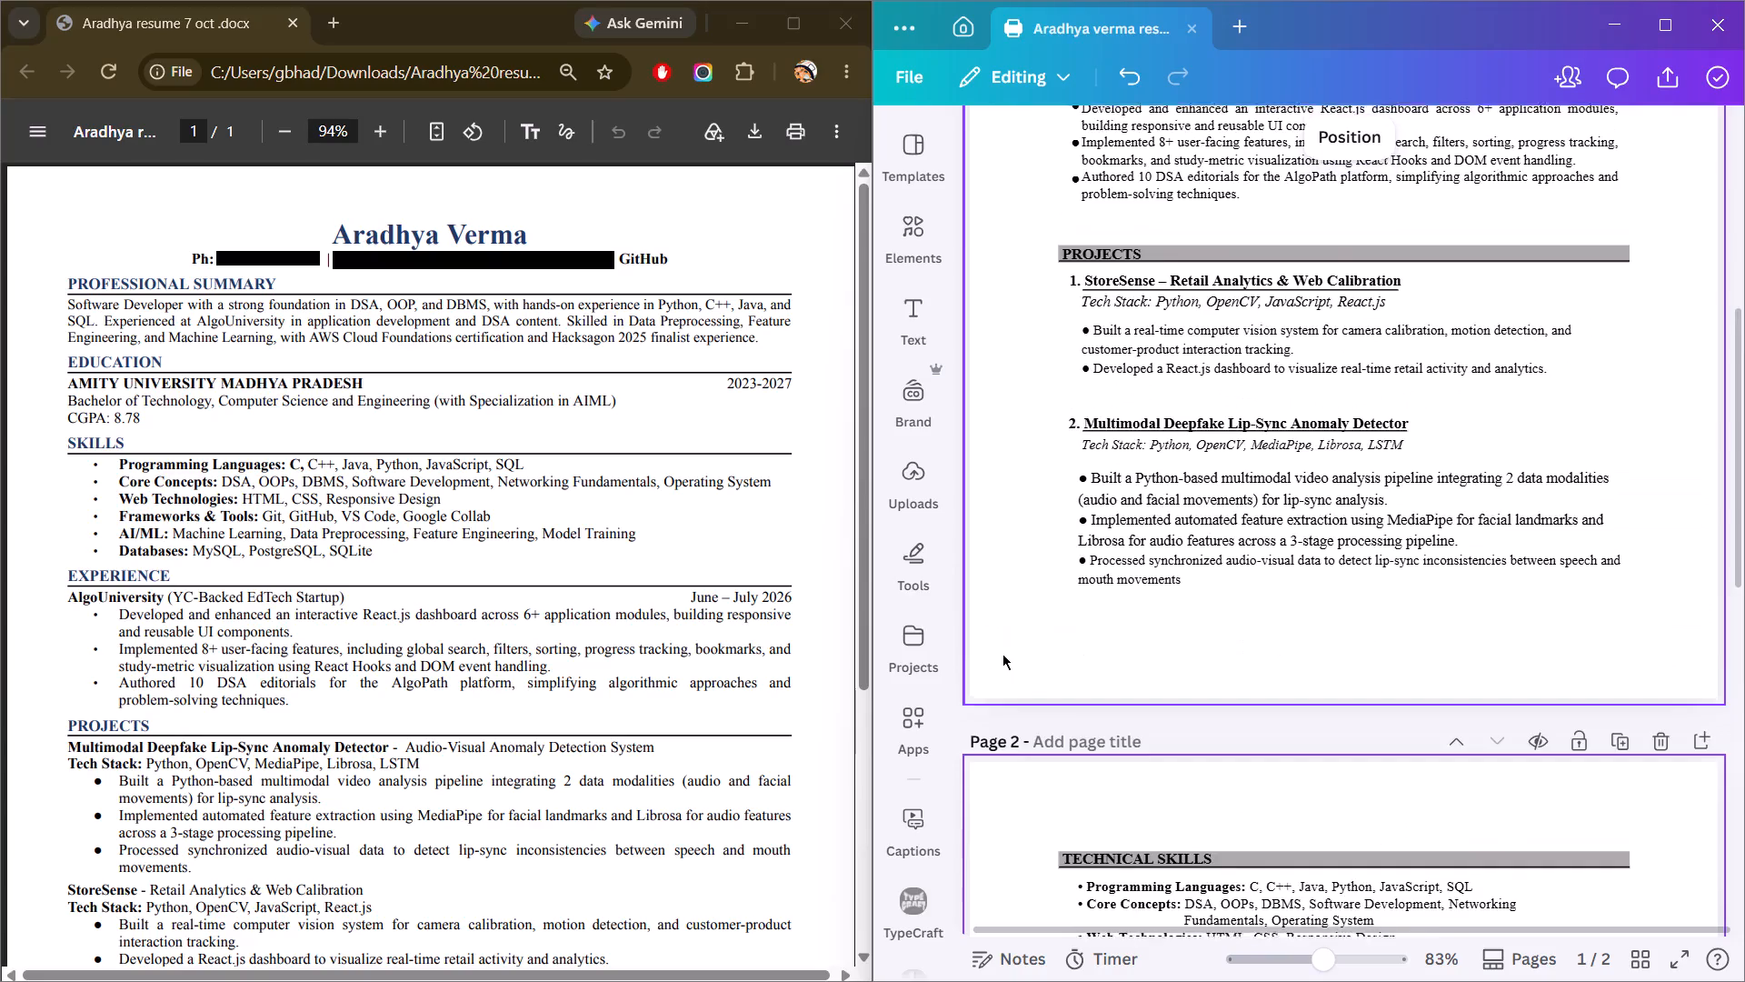
{"action": "scroll", "coordinate": [1002, 654], "scroll_direction": "up", "scroll_amount": 5}
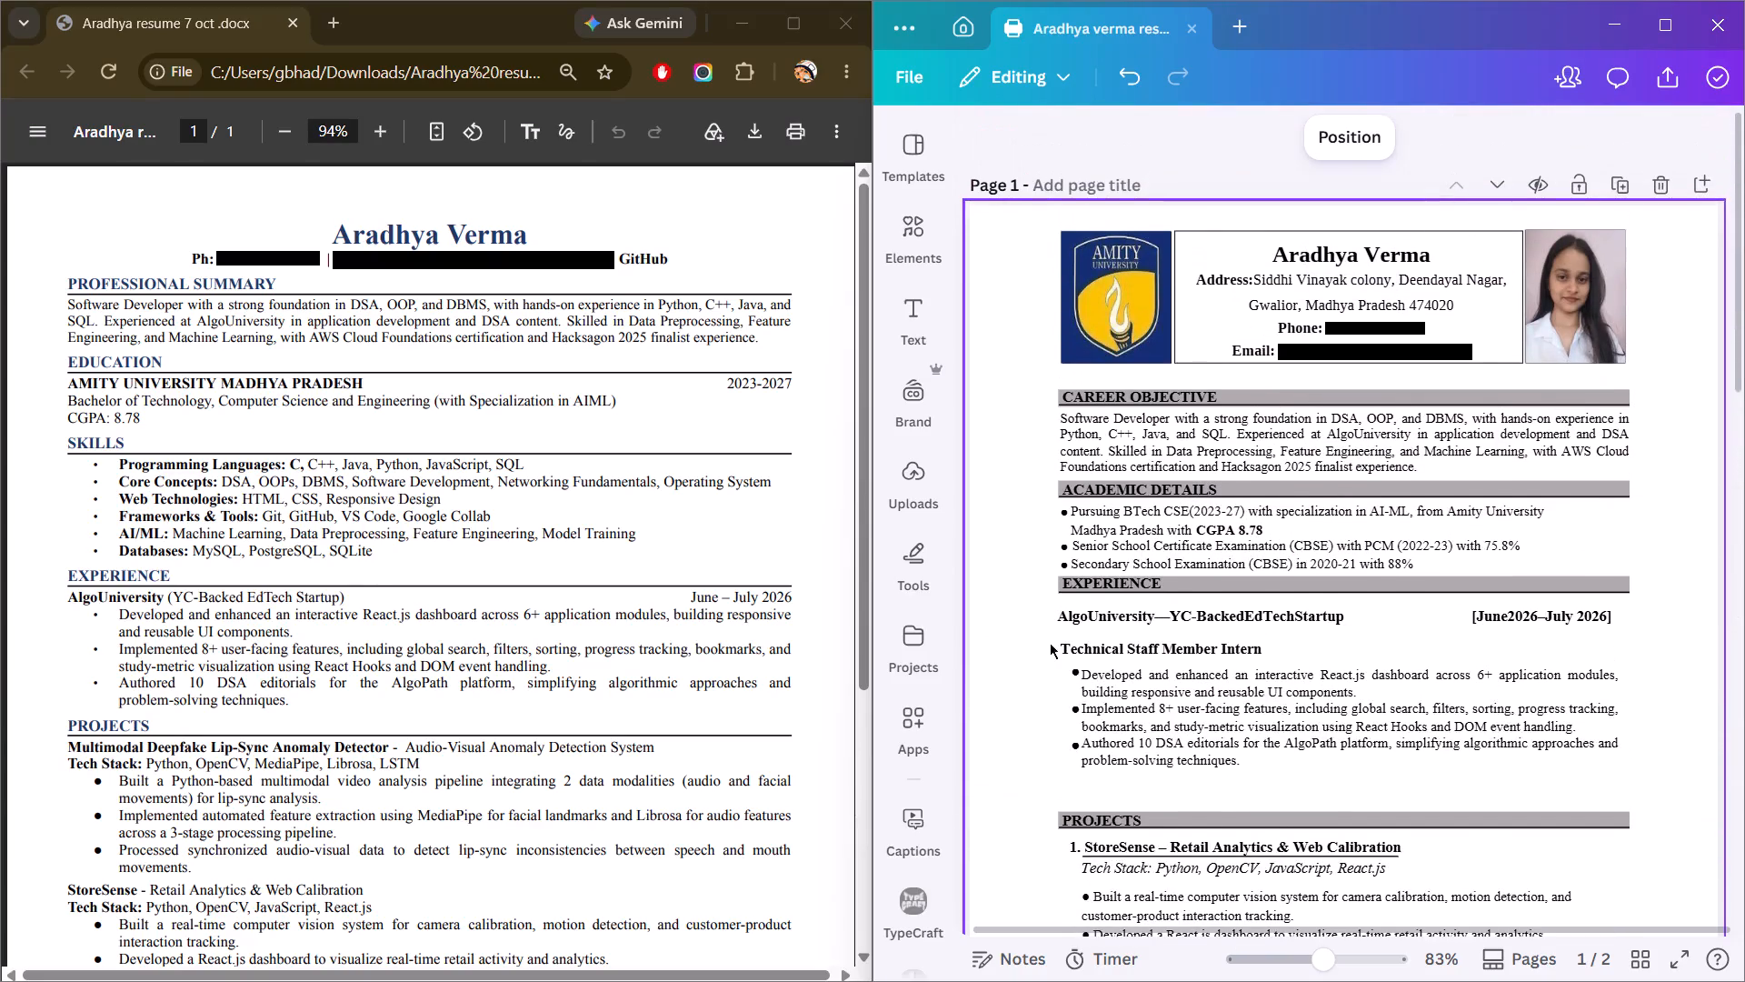
{"action": "scroll", "coordinate": [1050, 593], "scroll_direction": "down", "scroll_amount": 1}
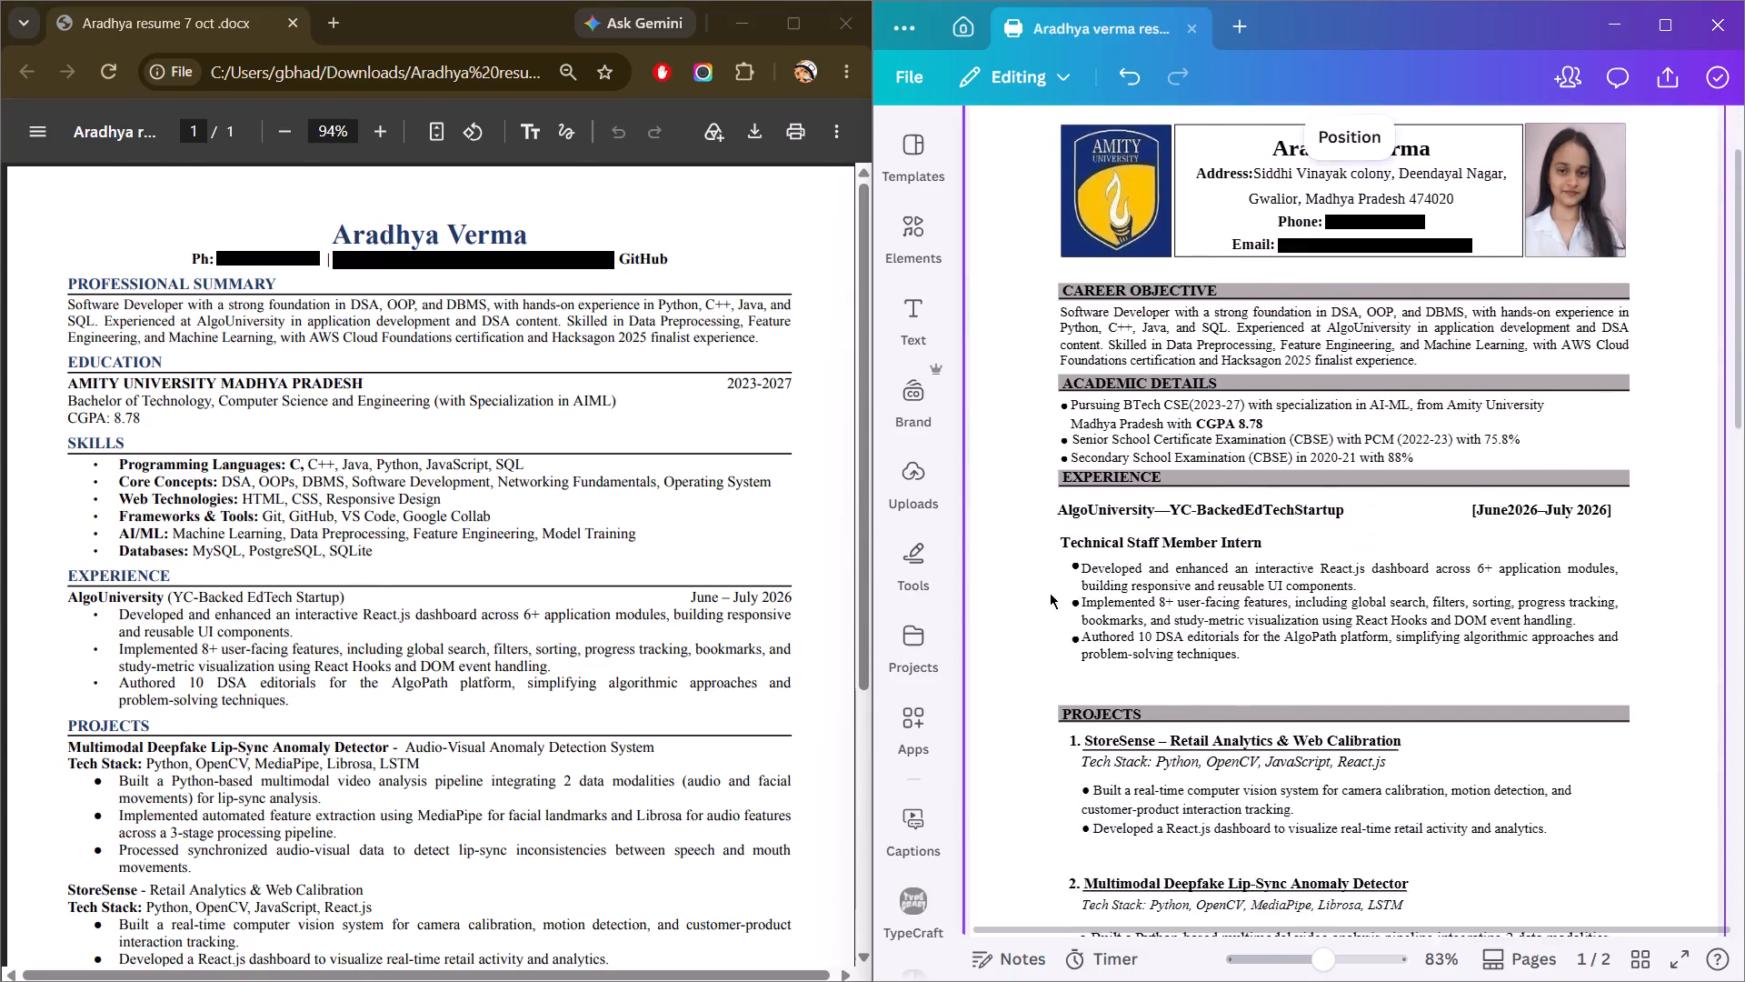
{"action": "scroll", "coordinate": [1050, 593], "scroll_direction": "down", "scroll_amount": 1}
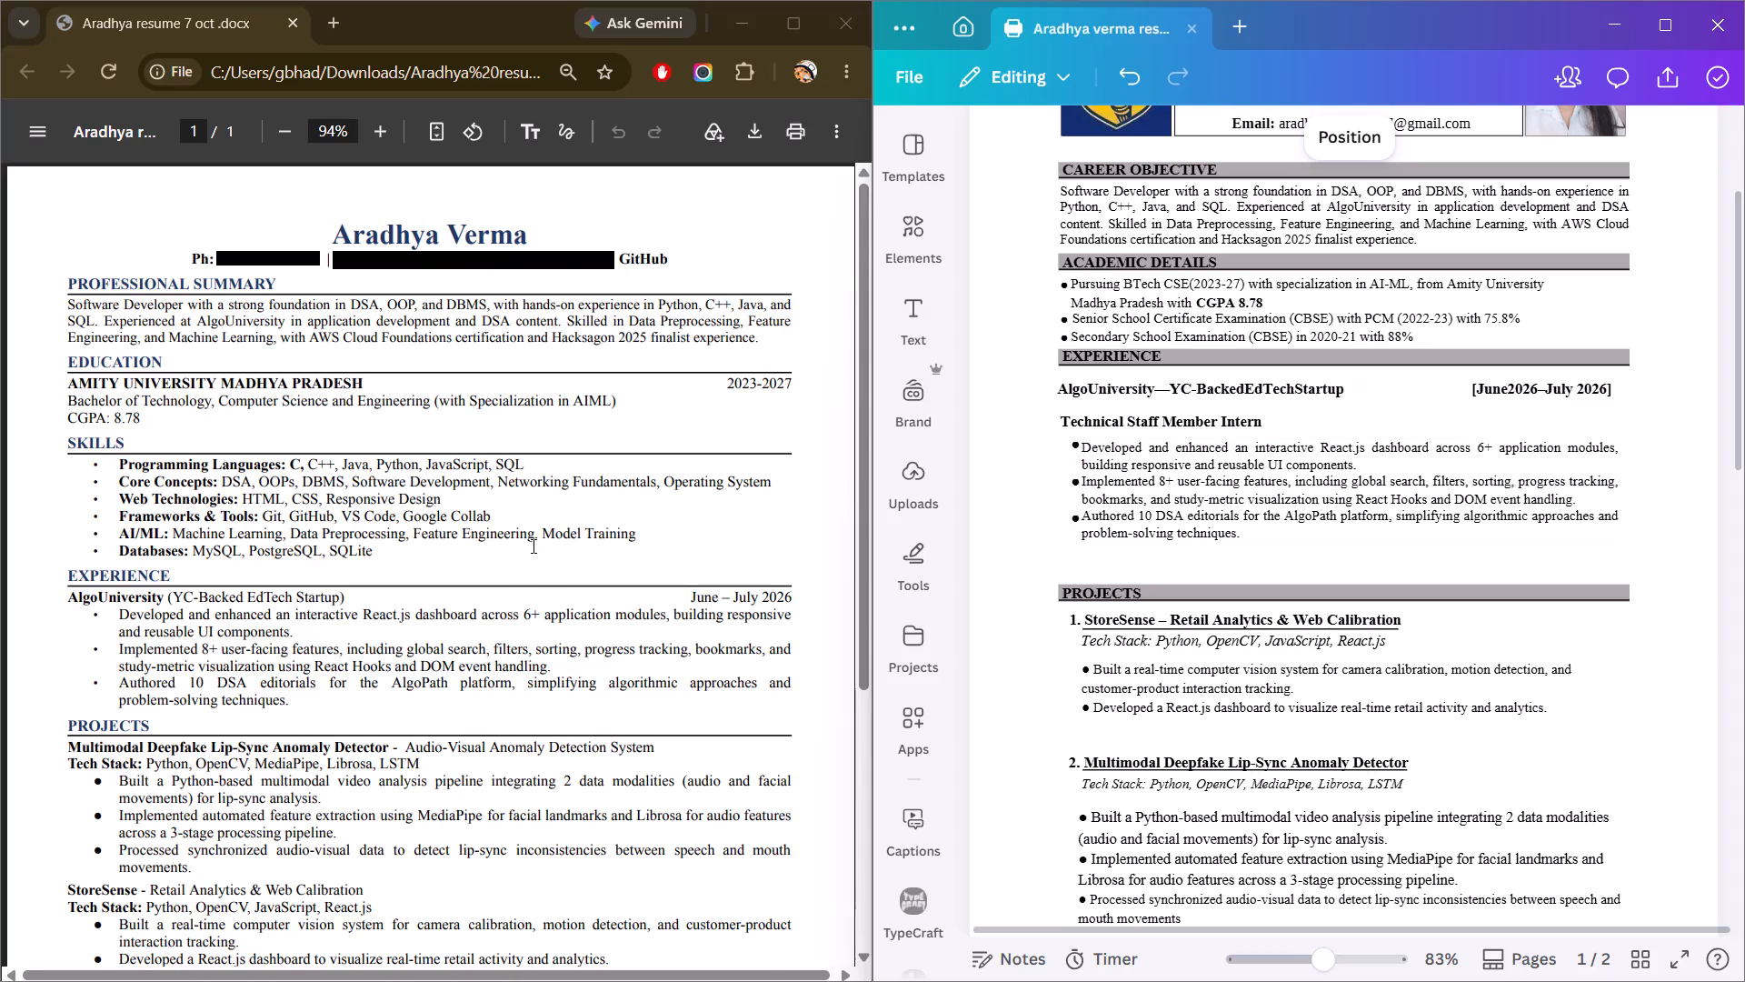
Compare the reference resume's experience, projects, achievements and certification sections with the sections in the design.
{"action": "scroll", "coordinate": [532, 546], "scroll_direction": "down", "scroll_amount": 4}
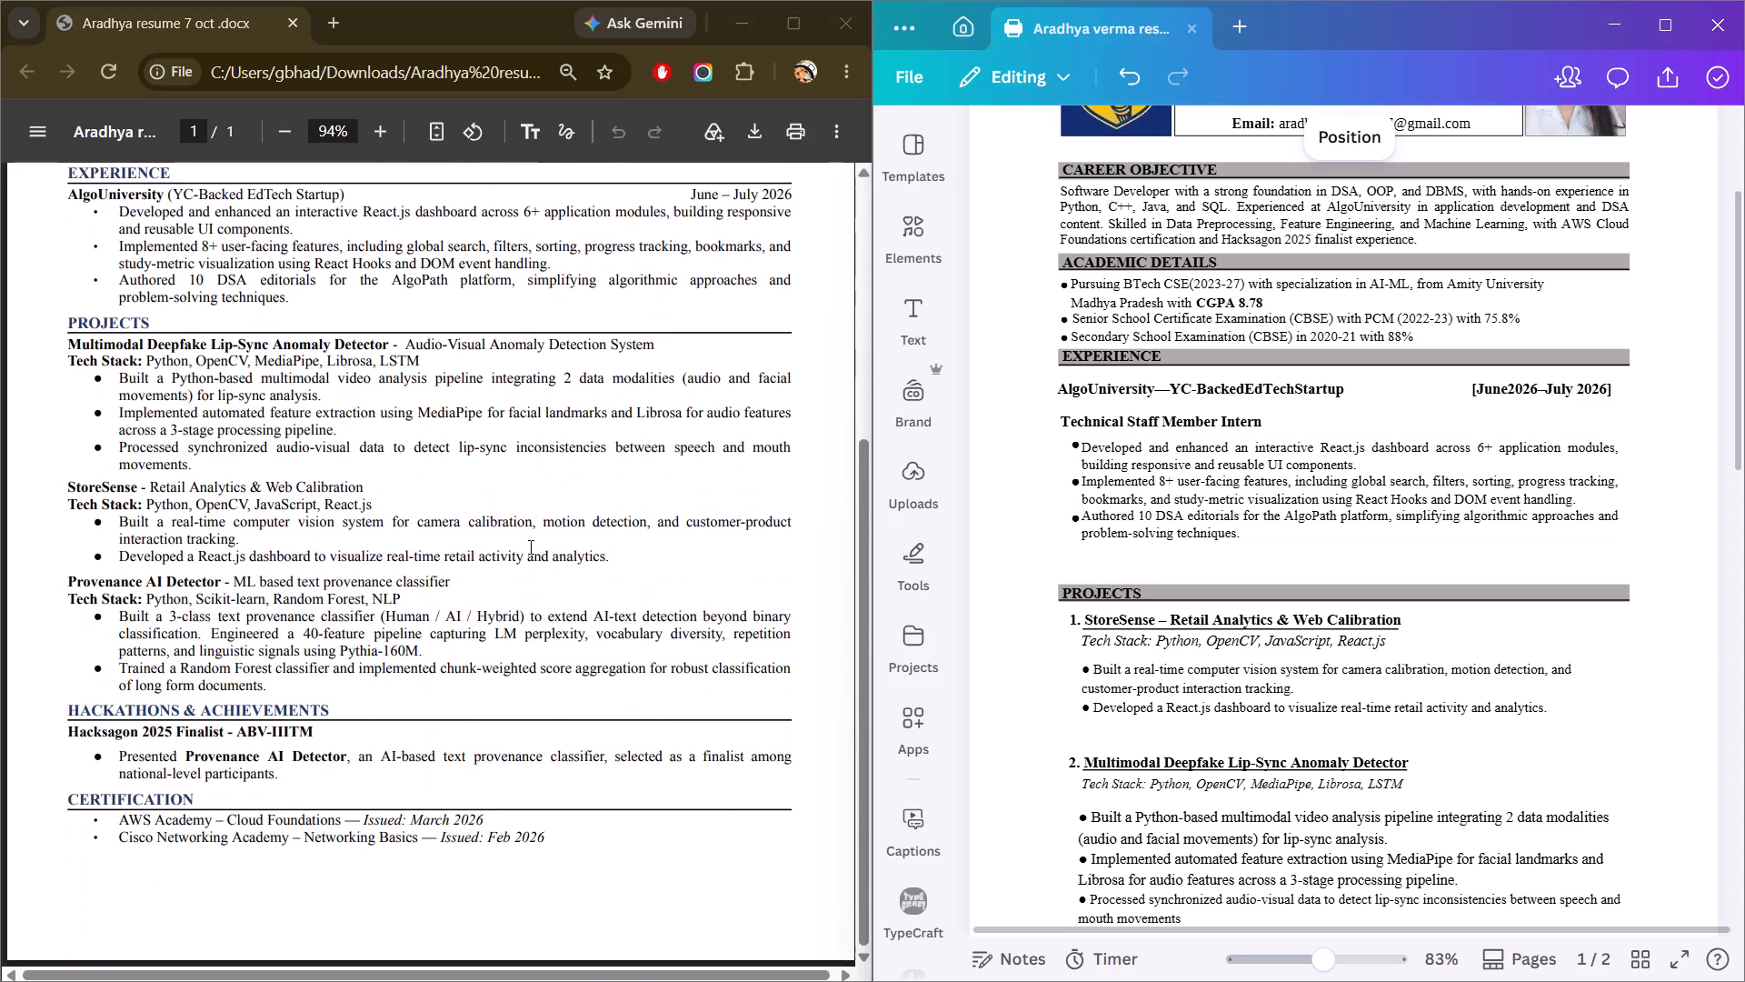
{"action": "scroll", "coordinate": [531, 547], "scroll_direction": "up", "scroll_amount": 4}
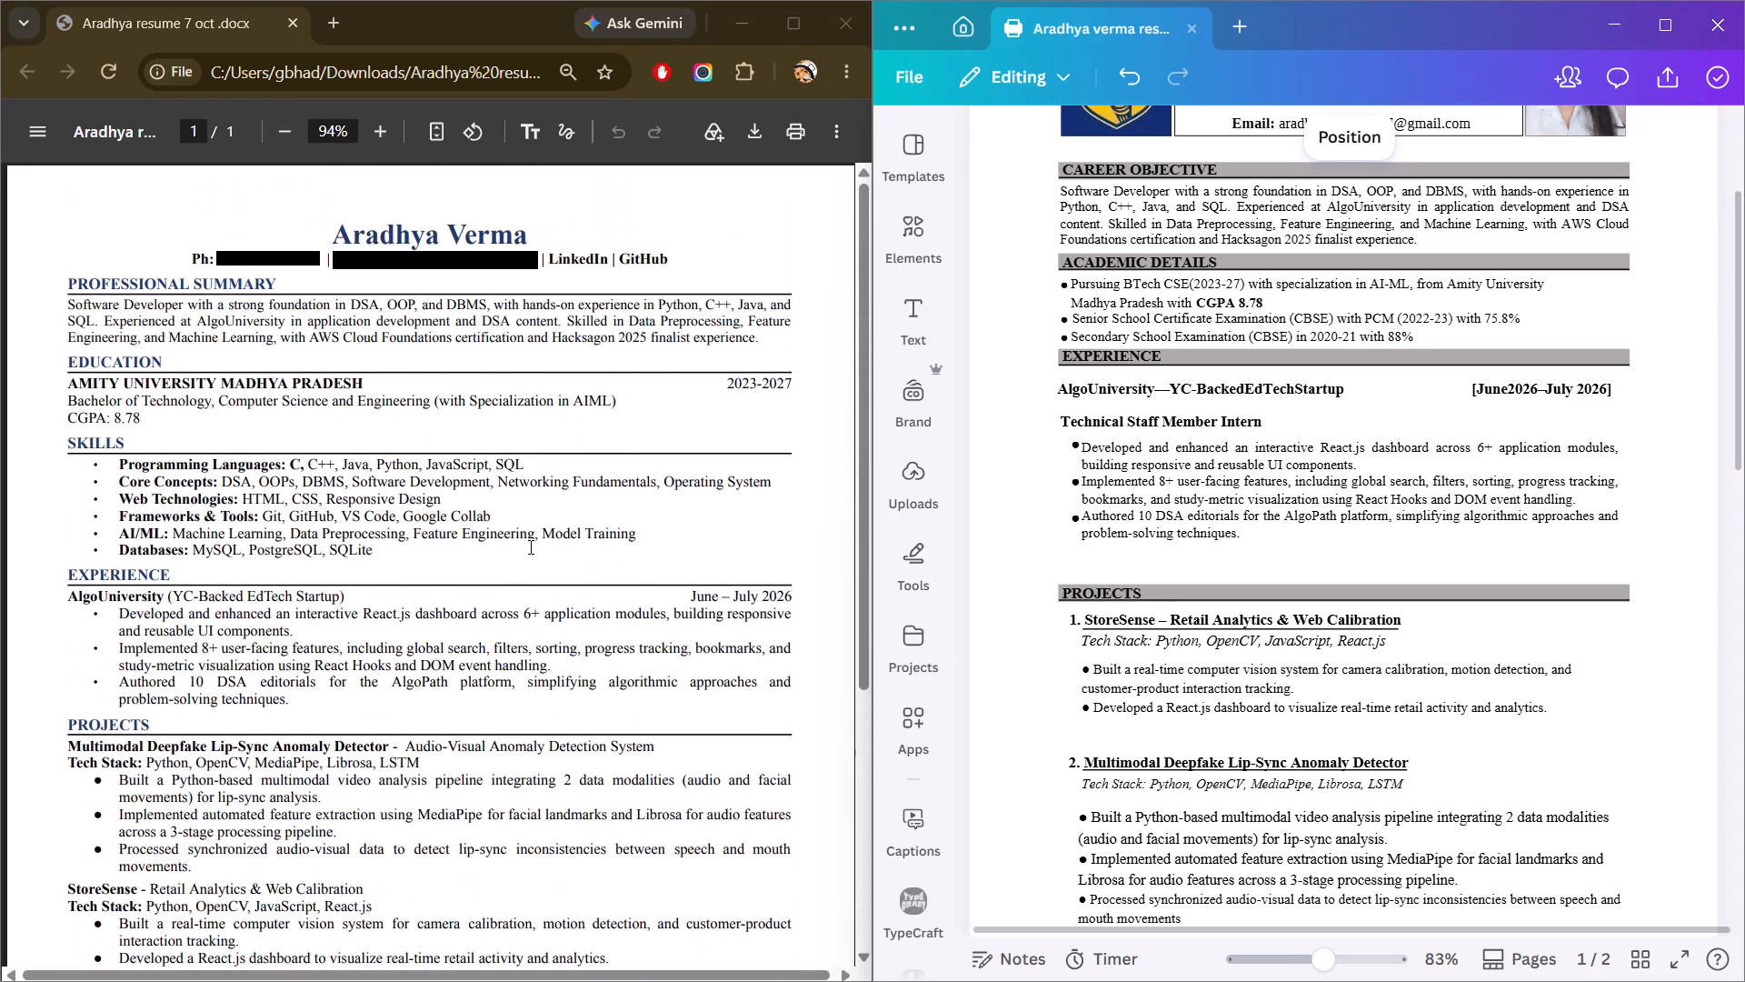
{"action": "scroll", "coordinate": [1214, 549], "scroll_direction": "down", "scroll_amount": 5}
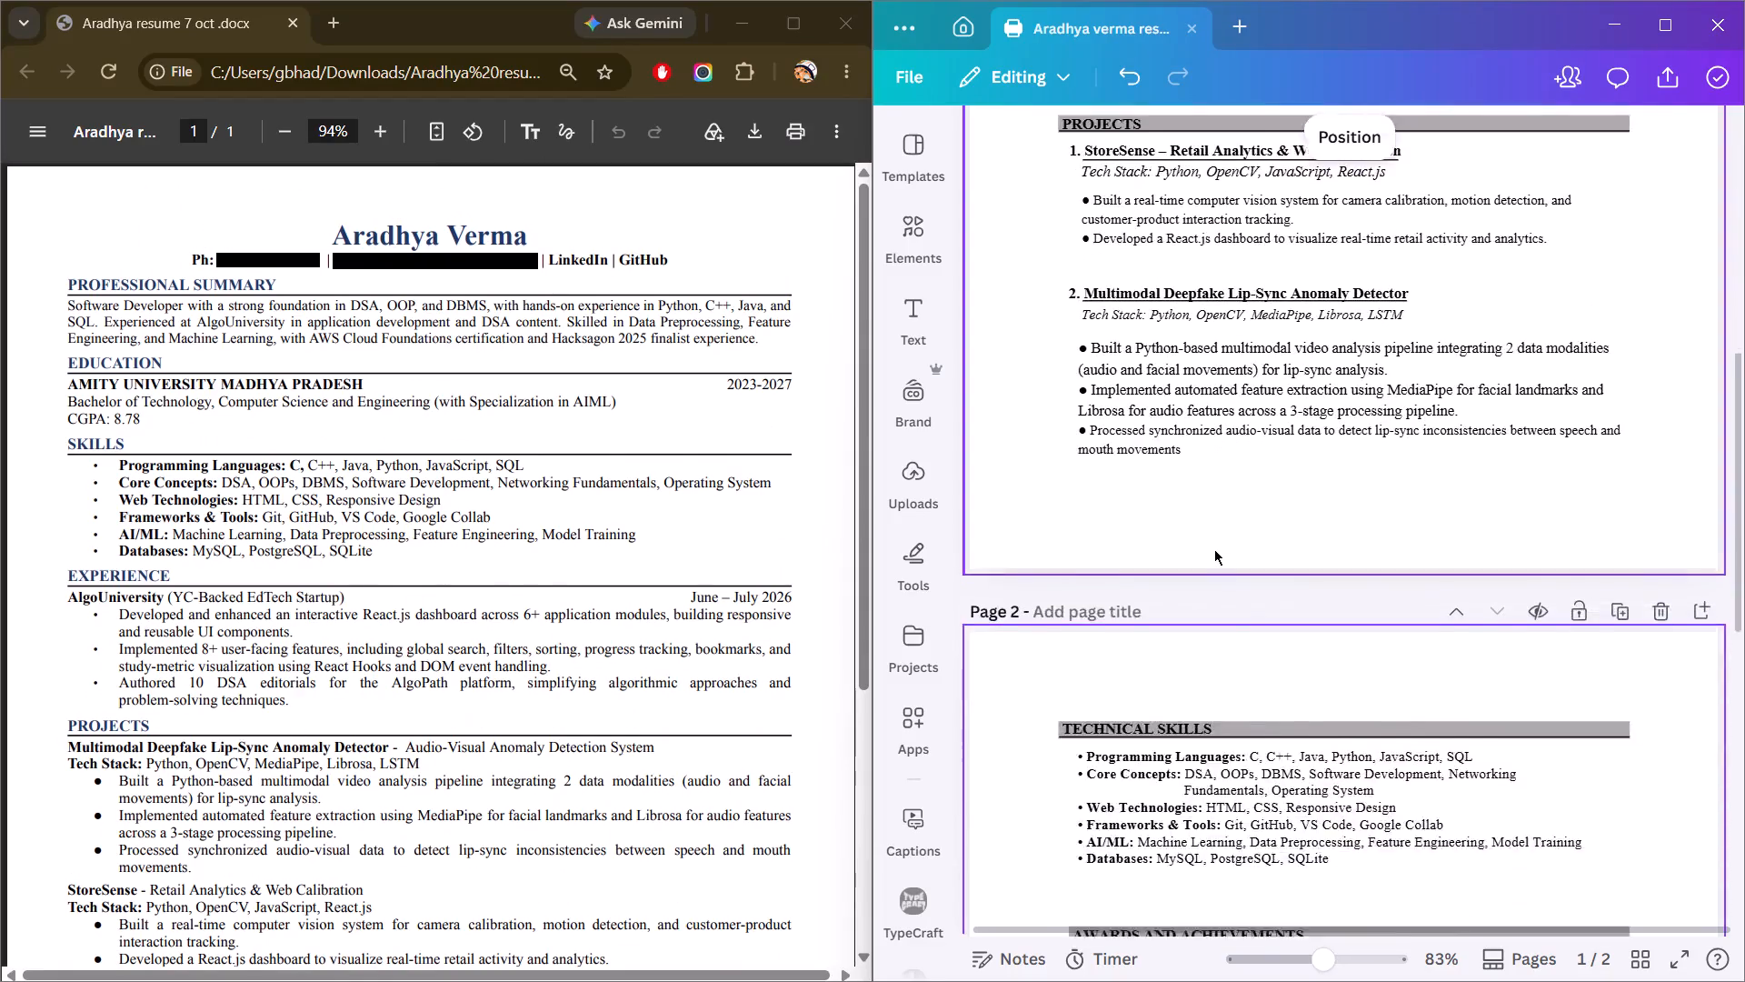
{"action": "scroll", "coordinate": [1214, 549], "scroll_direction": "down", "scroll_amount": 2}
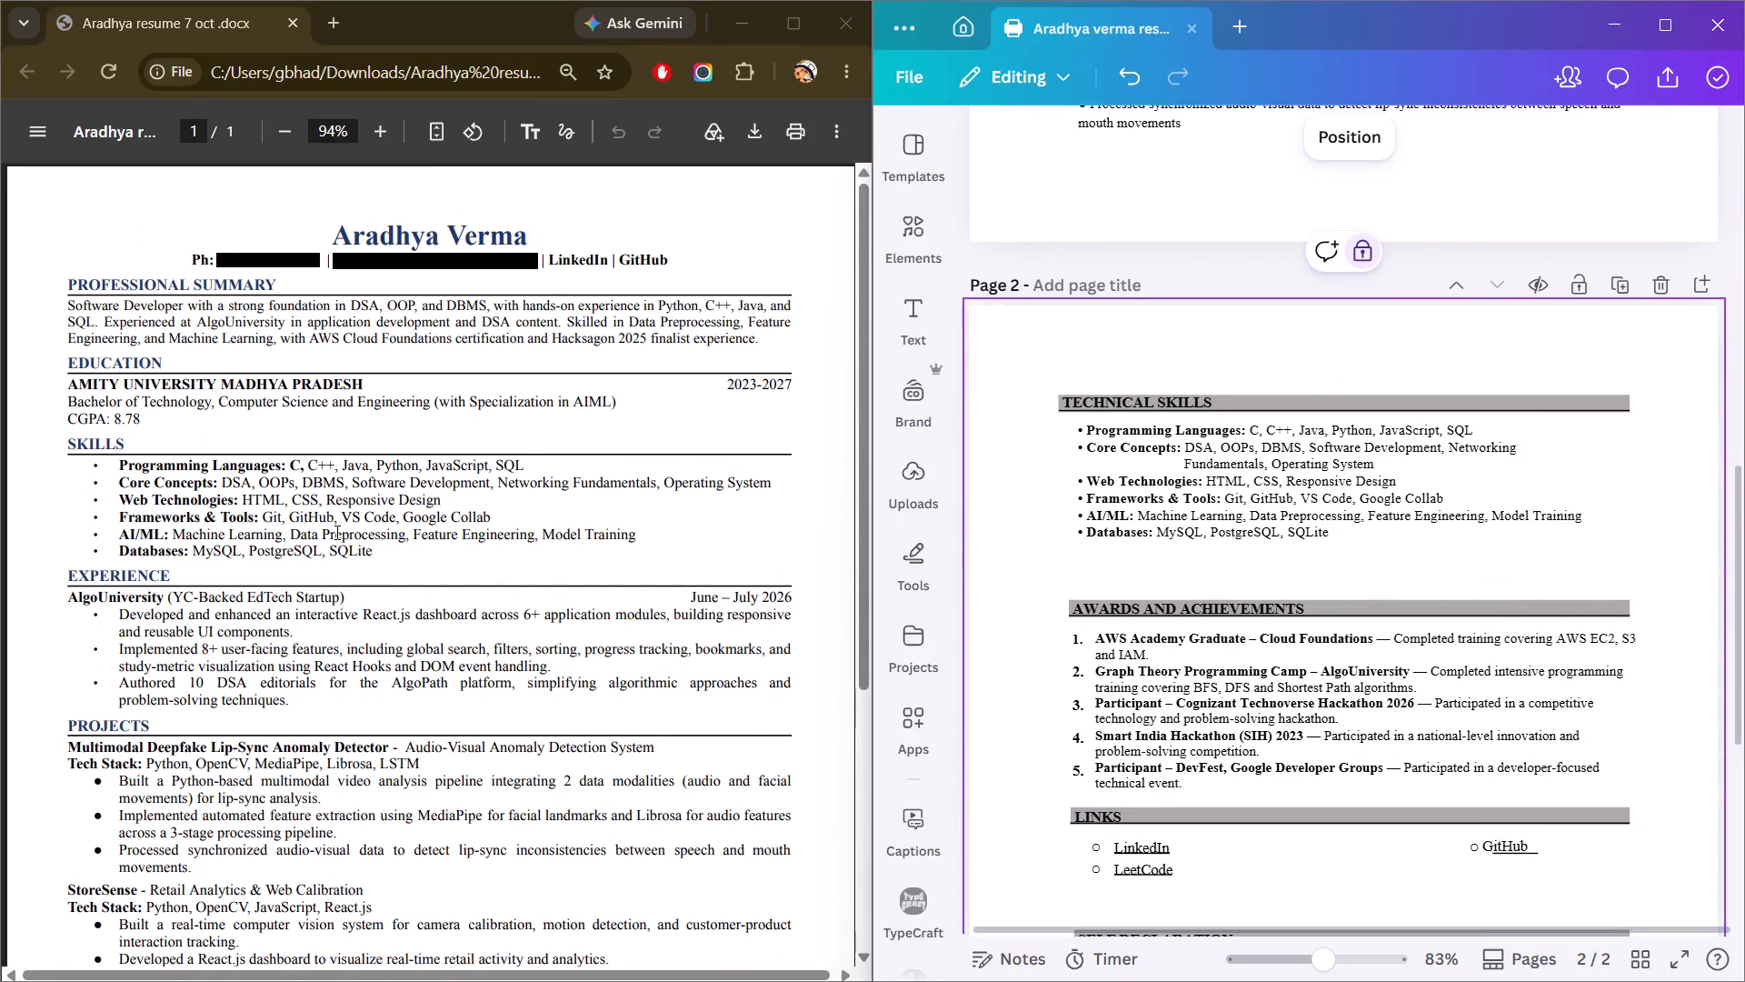
{"action": "scroll", "coordinate": [337, 533], "scroll_direction": "down", "scroll_amount": 4}
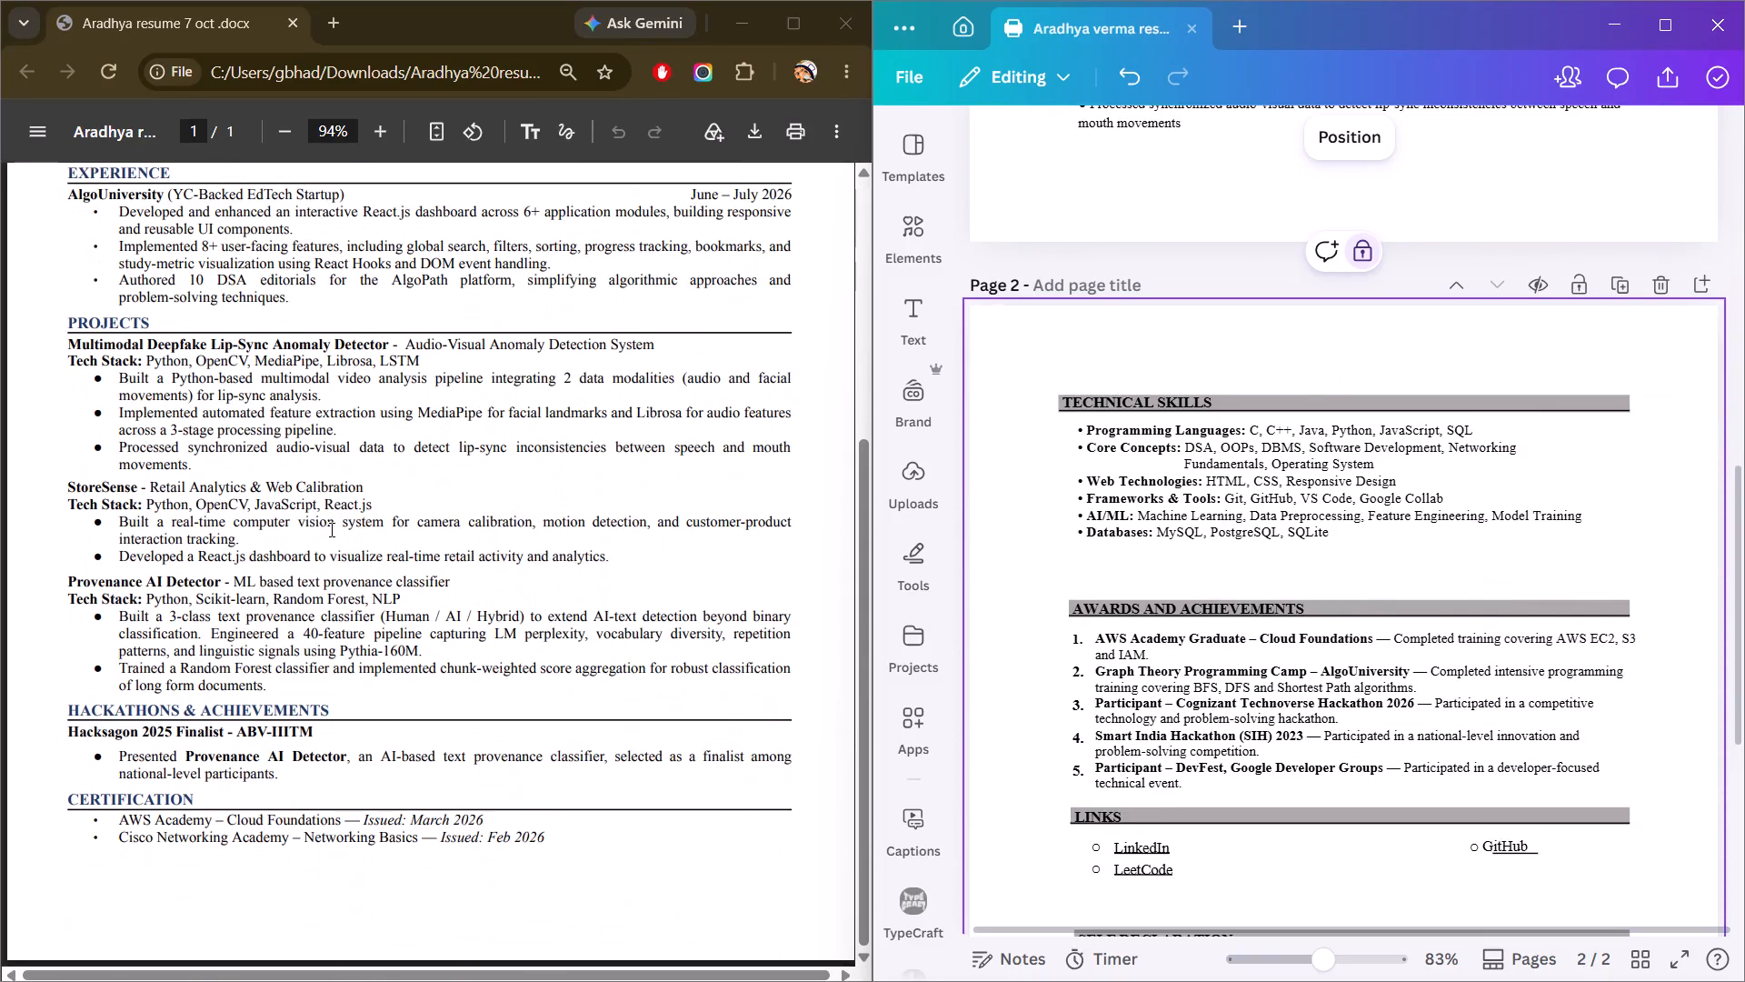
{"action": "scroll", "coordinate": [332, 530], "scroll_direction": "up", "scroll_amount": 2}
{"action": "scroll", "coordinate": [332, 530], "scroll_direction": "down", "scroll_amount": 1}
{"action": "scroll", "coordinate": [332, 530], "scroll_direction": "up", "scroll_amount": 4}
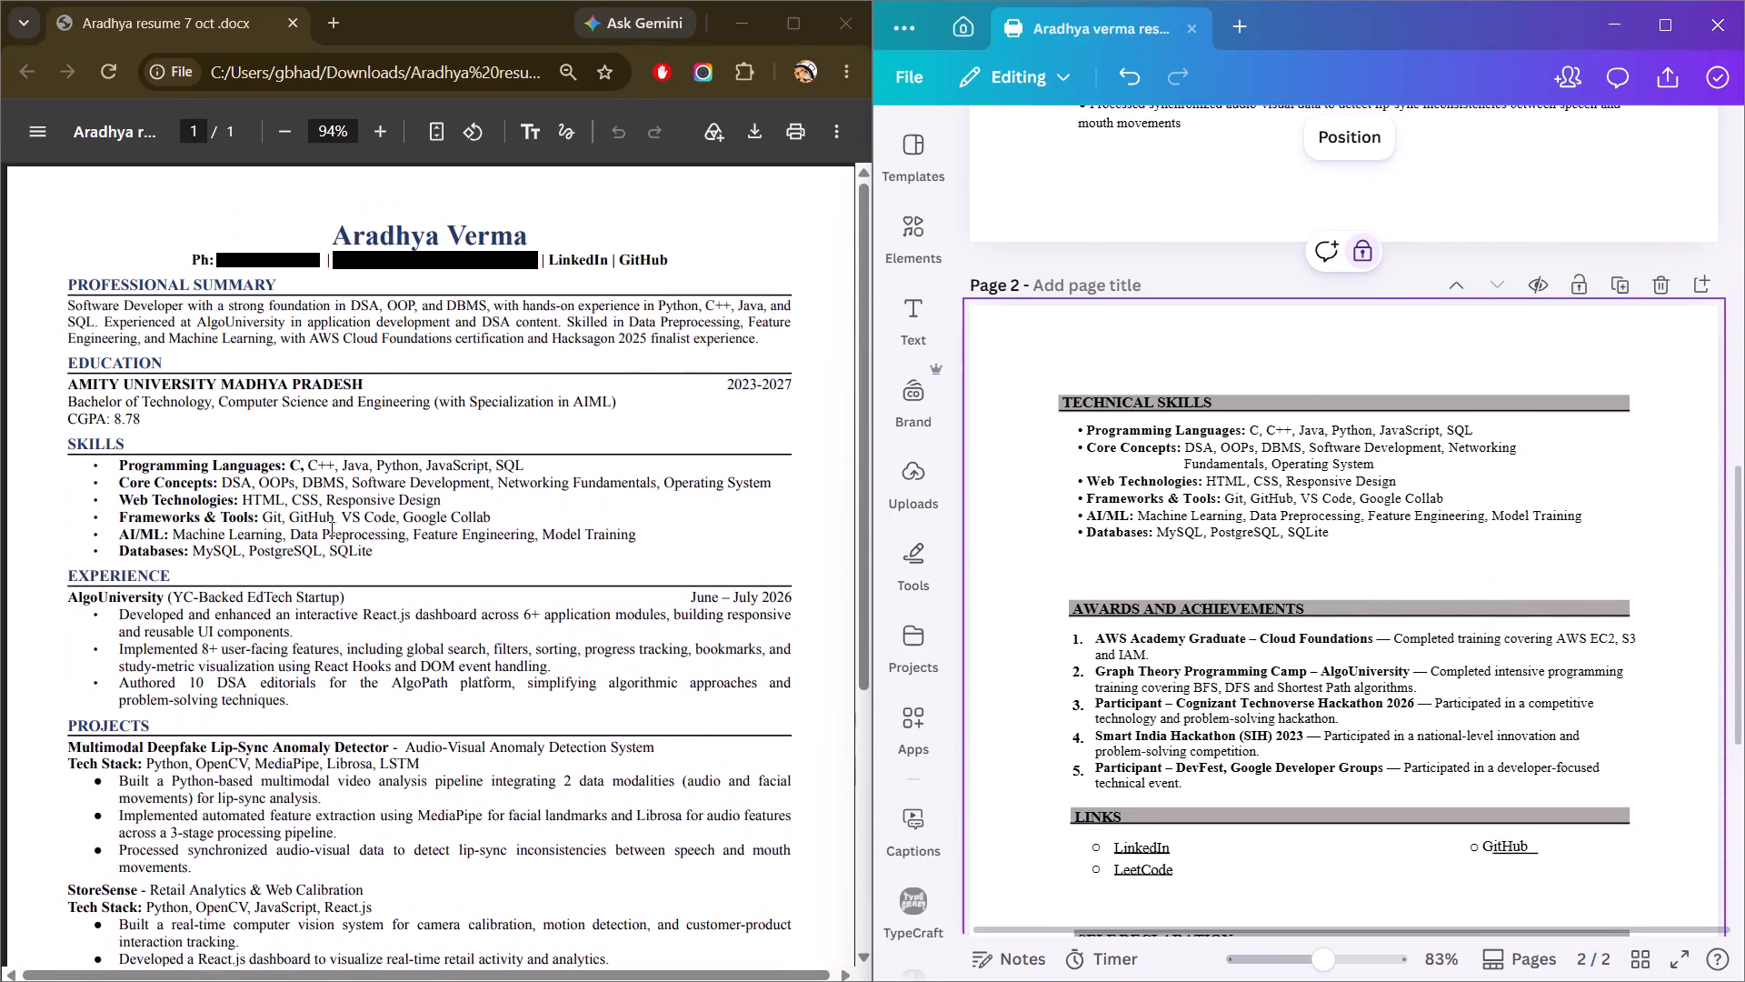
Select the whole Projects section on page 1, including its heading and both project entries with their bullets.
{"action": "scroll", "coordinate": [834, 530], "scroll_direction": "up", "scroll_amount": 3}
{"action": "scroll", "coordinate": [1191, 563], "scroll_direction": "up", "scroll_amount": 4}
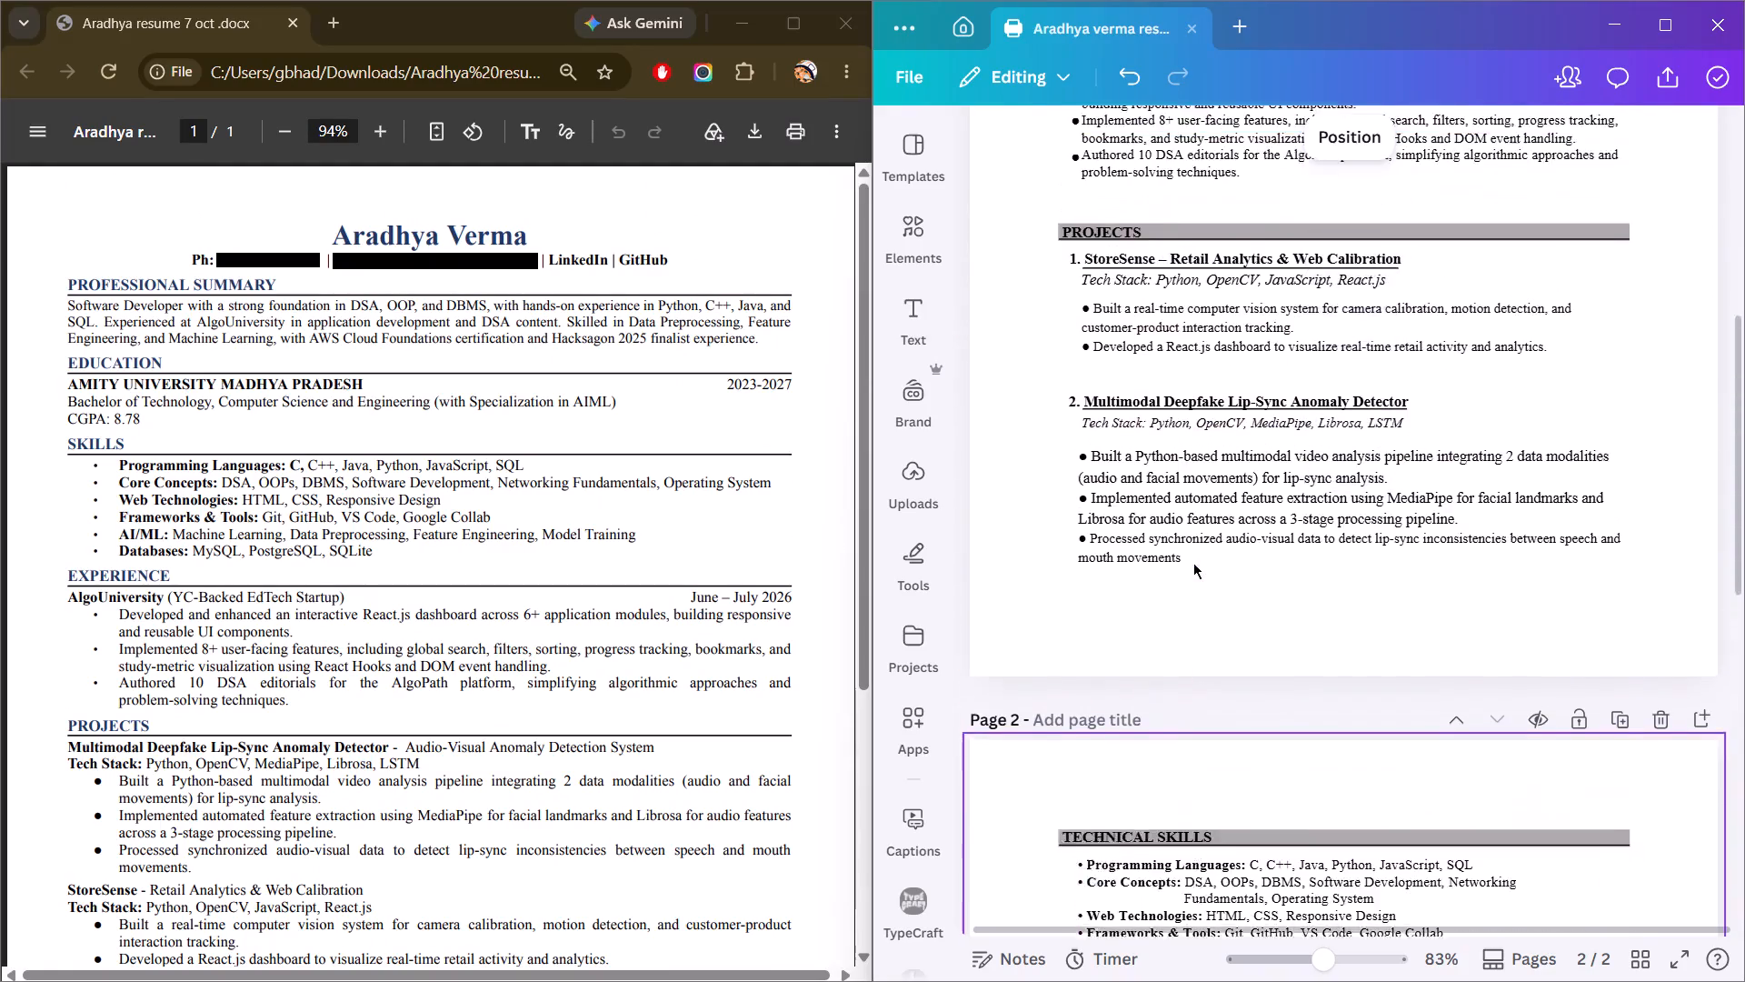
{"action": "scroll", "coordinate": [1193, 563], "scroll_direction": "up", "scroll_amount": 2}
{"action": "scroll", "coordinate": [1122, 490], "scroll_direction": "down", "scroll_amount": 1}
{"action": "scroll", "coordinate": [1048, 438], "scroll_direction": "up", "scroll_amount": 1}
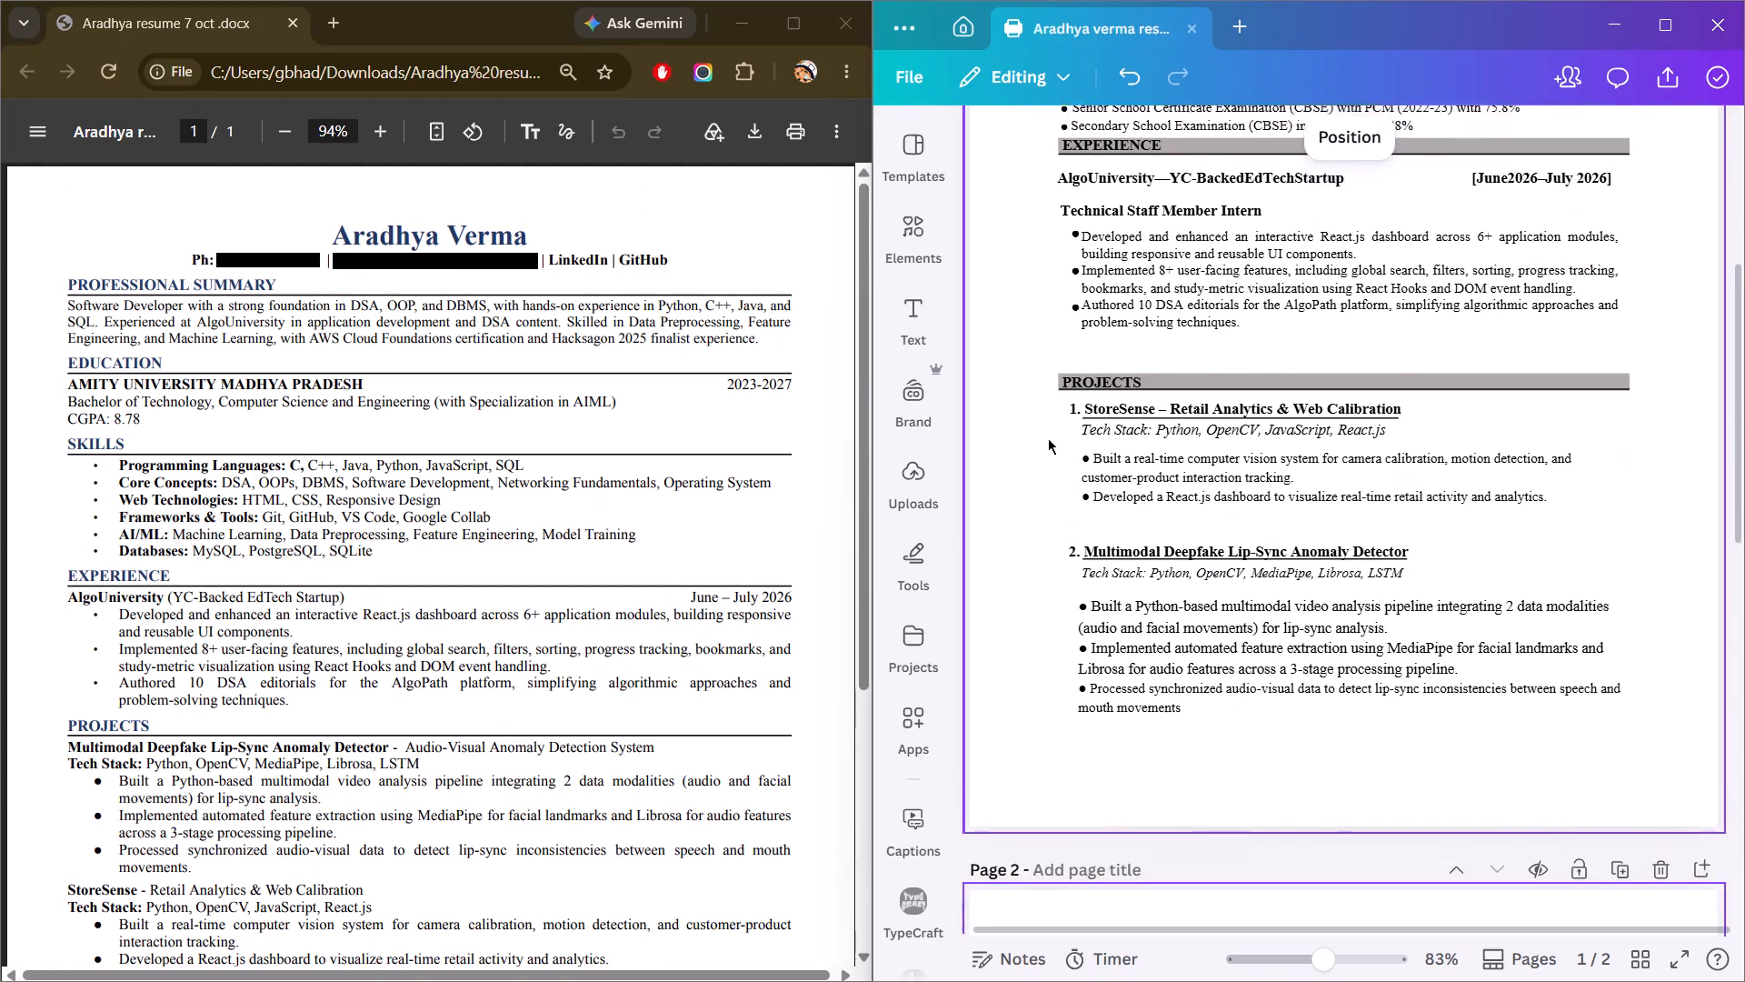
{"action": "left_click_drag", "start_coordinate": [1033, 443], "coordinate": [1670, 833]}
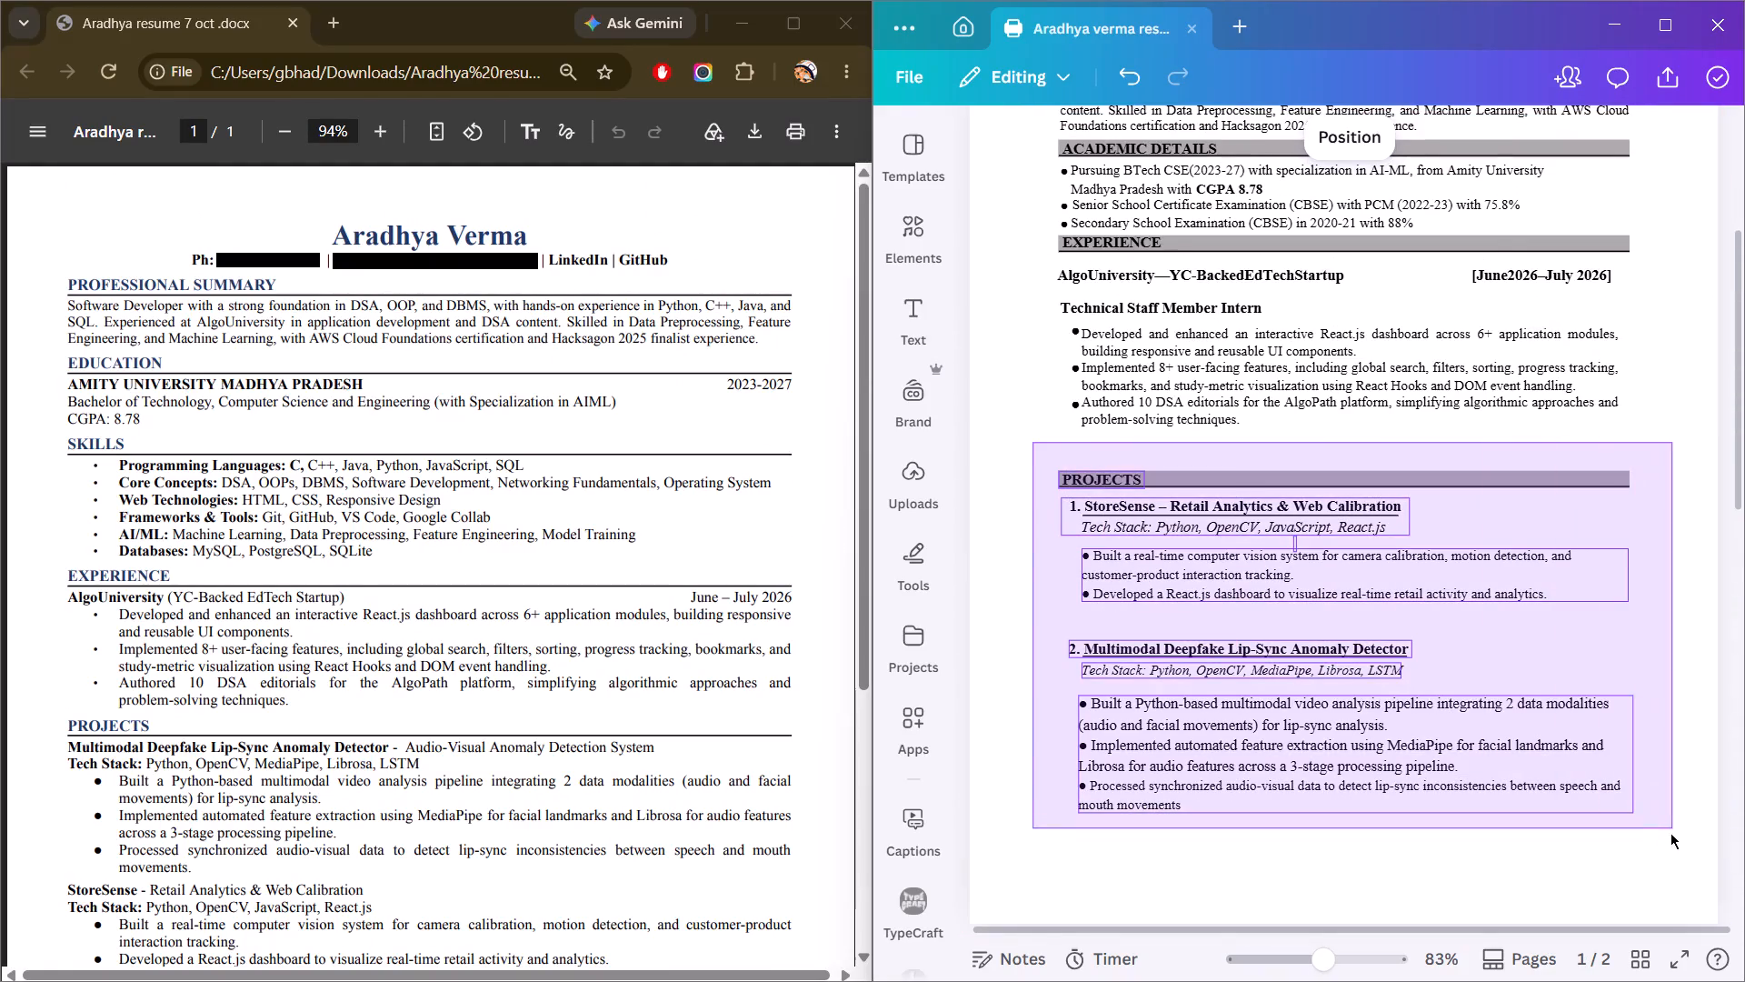
{"action": "left_click_drag", "start_coordinate": [1670, 833], "coordinate": [1664, 840]}
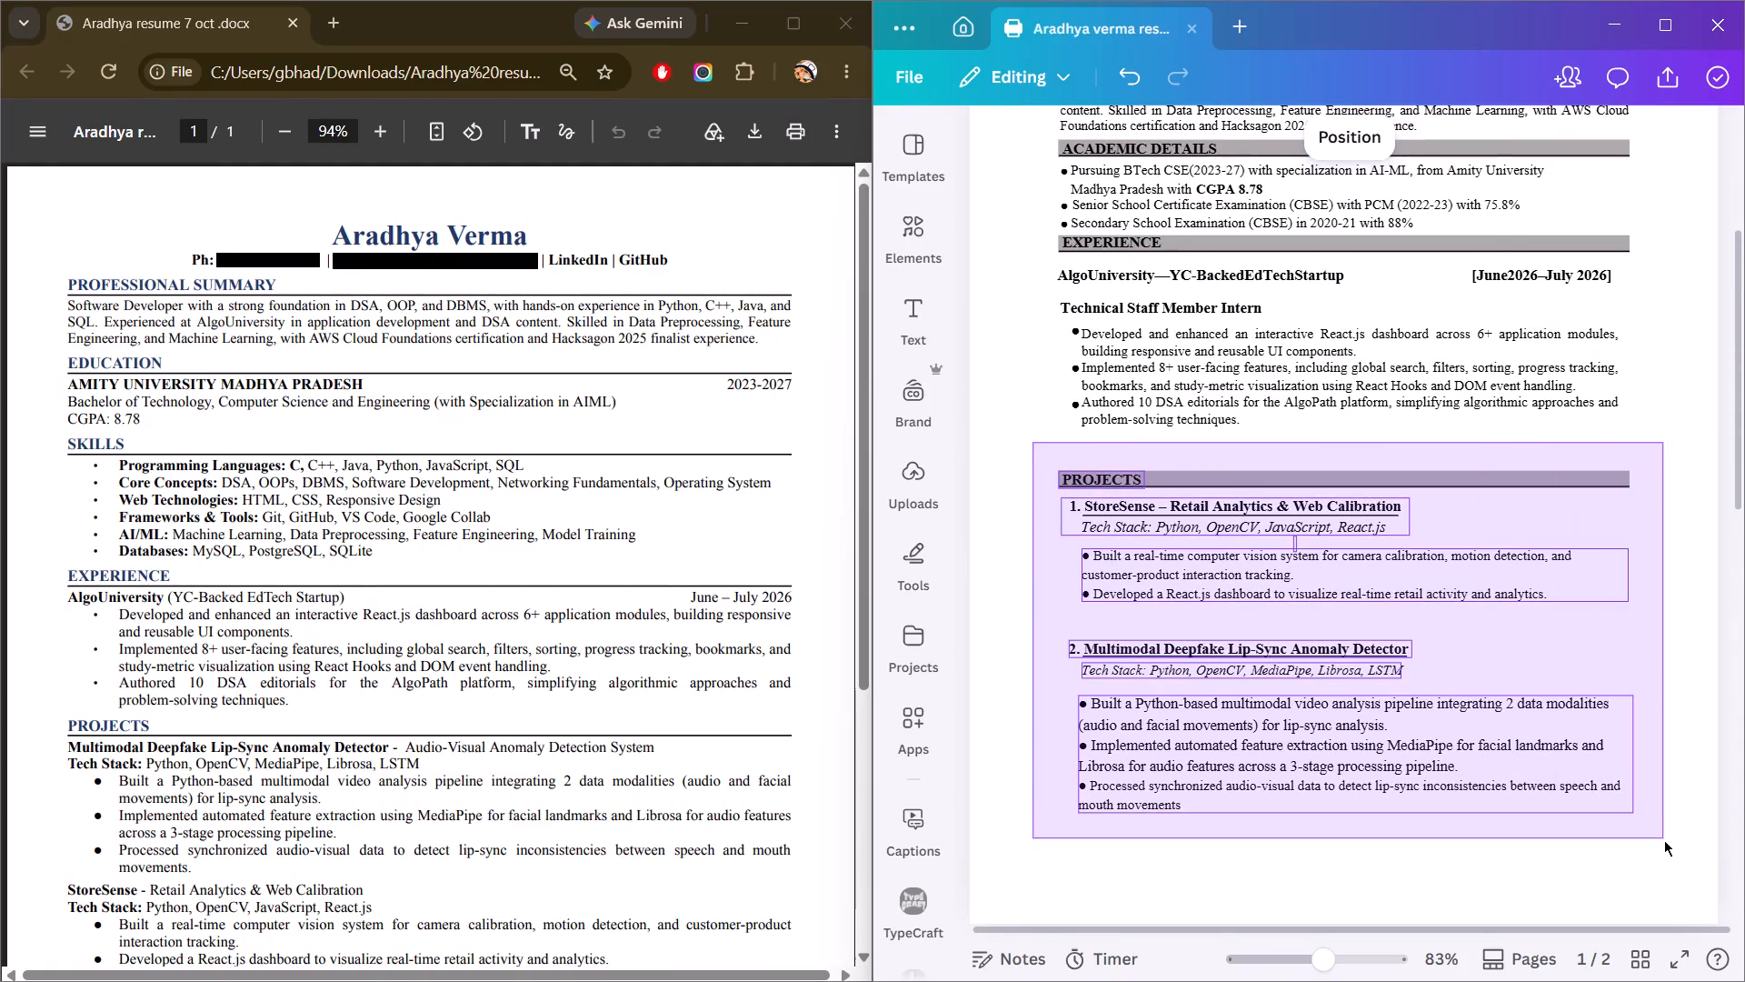
{"action": "left_click_drag", "start_coordinate": [1664, 840], "coordinate": [1663, 840]}
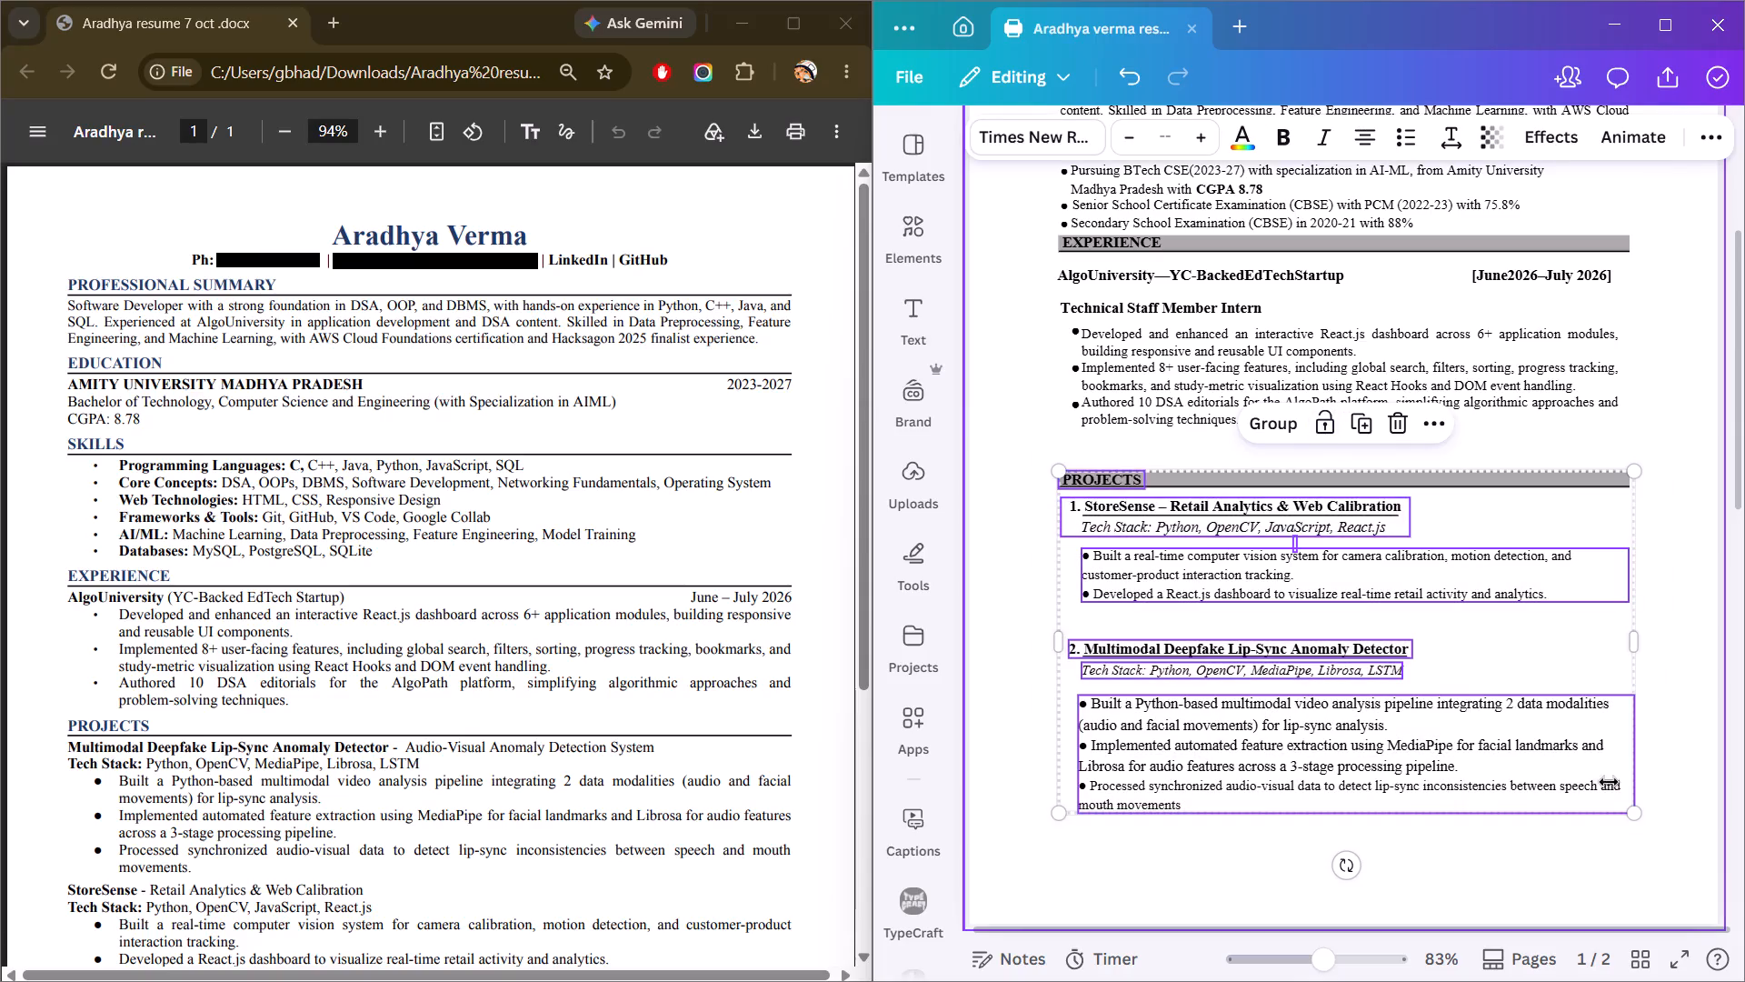
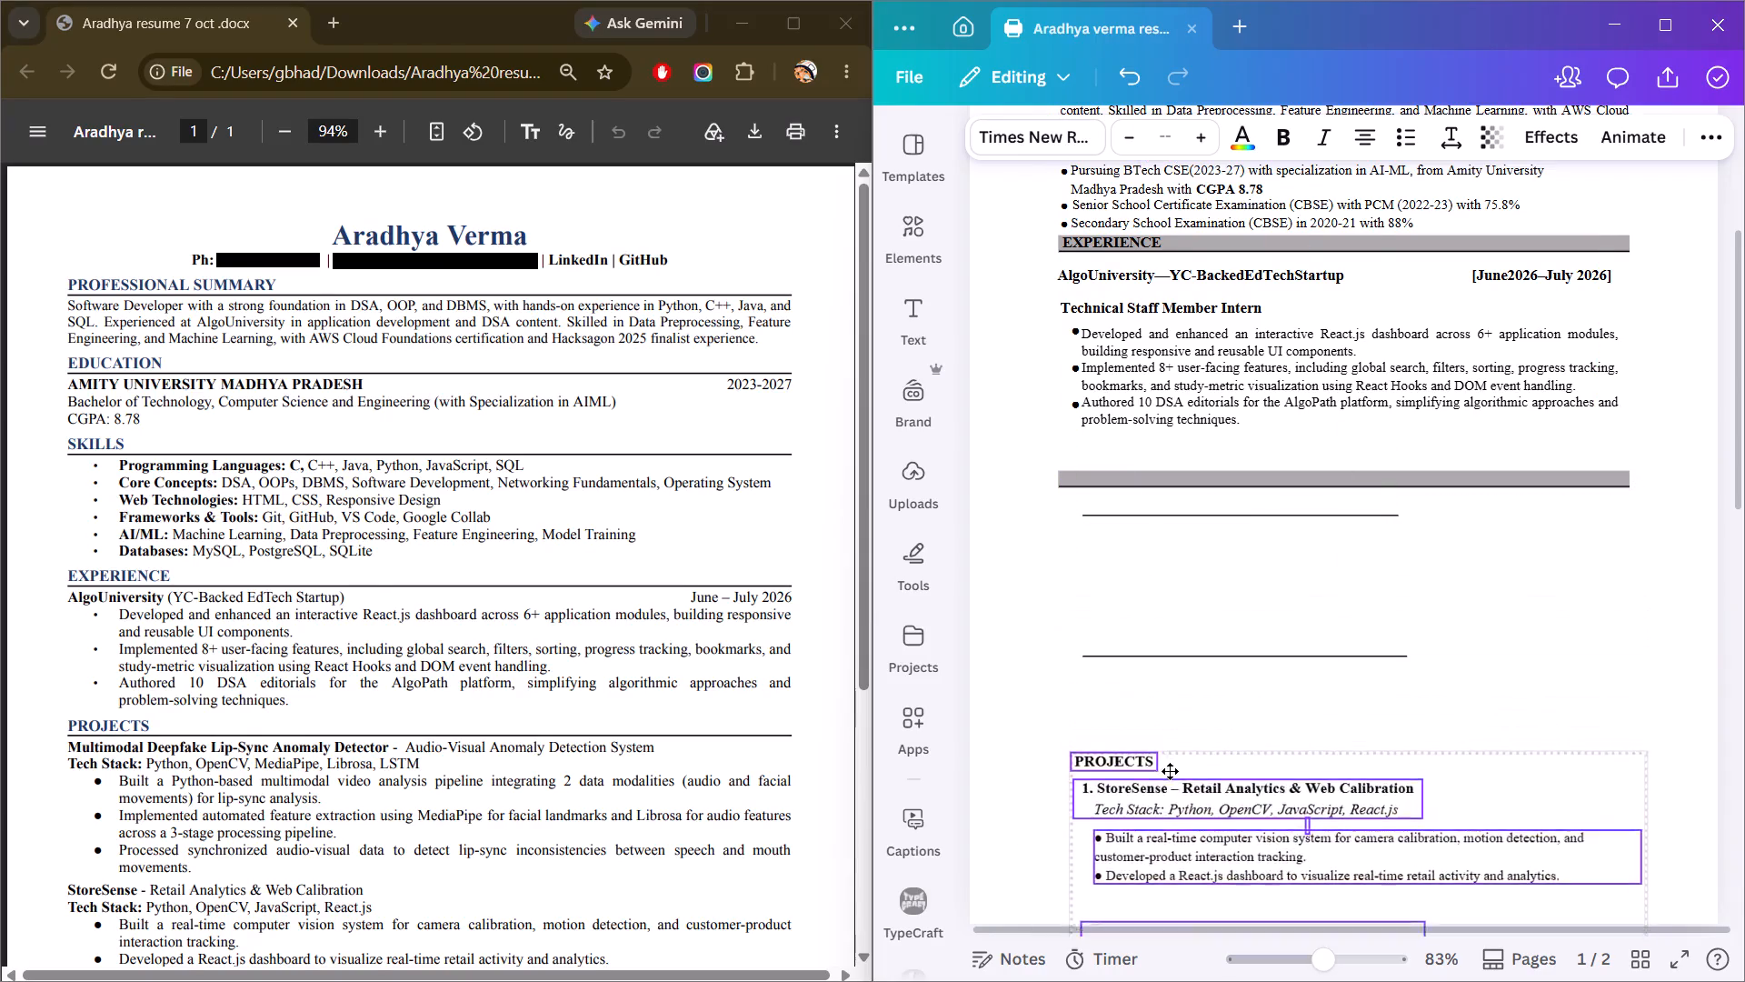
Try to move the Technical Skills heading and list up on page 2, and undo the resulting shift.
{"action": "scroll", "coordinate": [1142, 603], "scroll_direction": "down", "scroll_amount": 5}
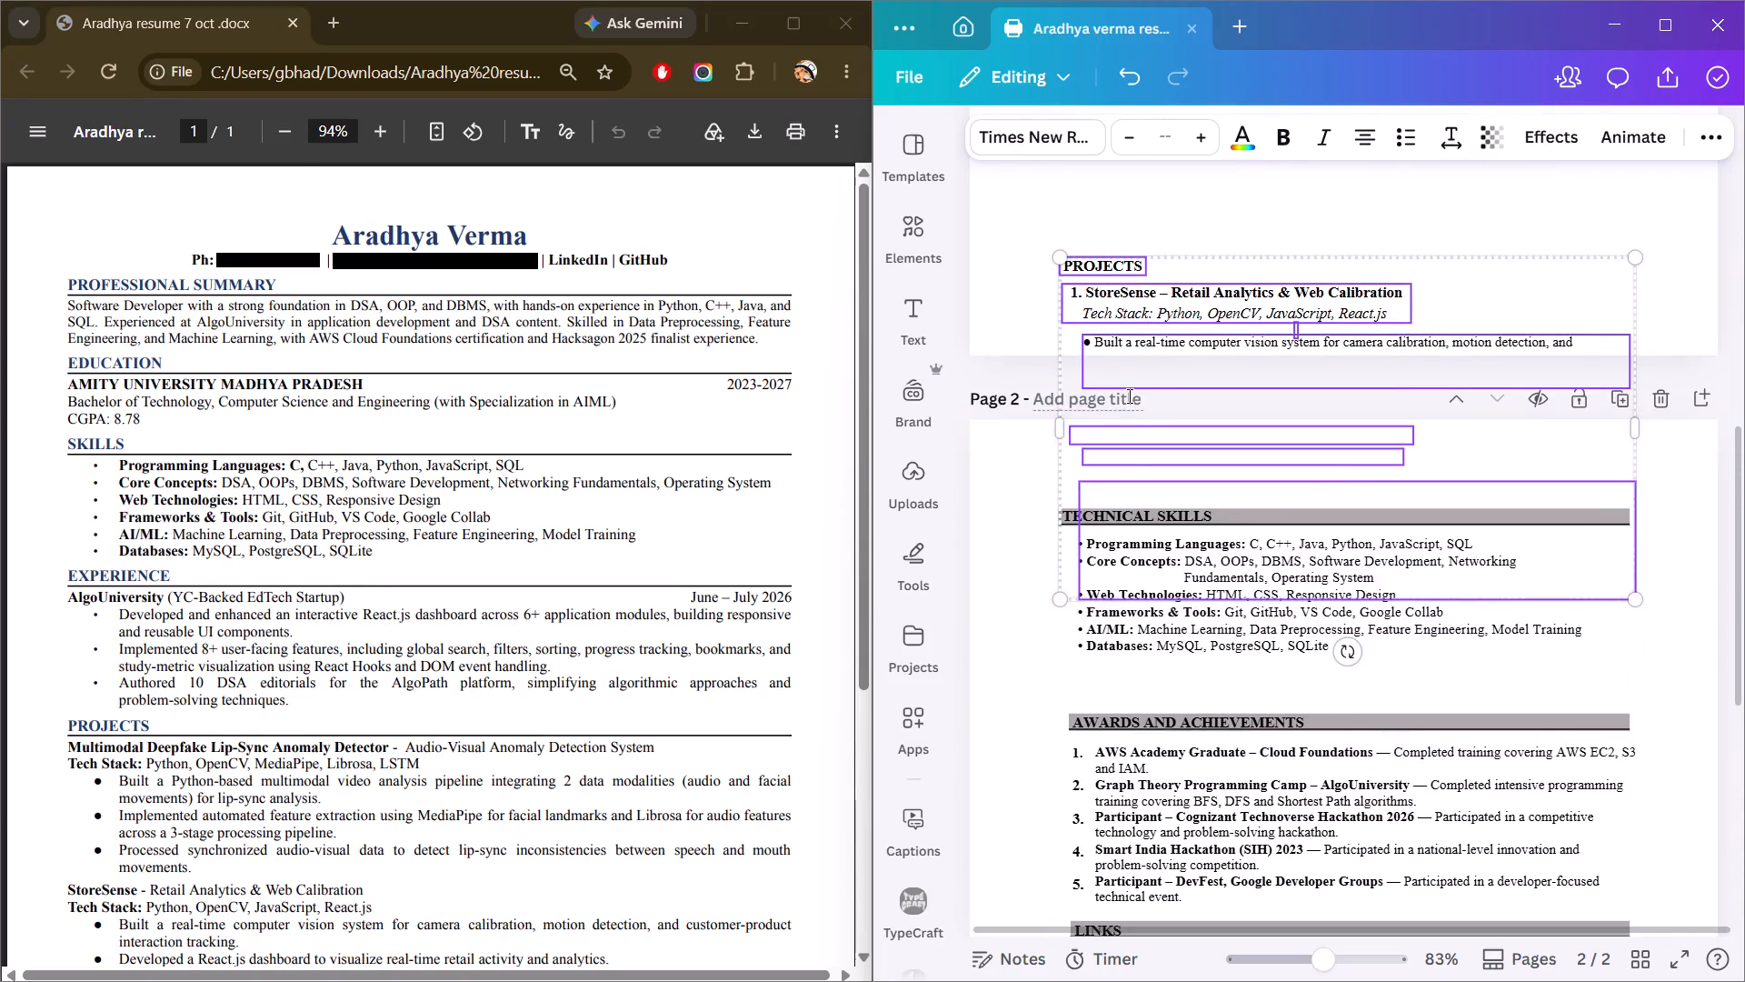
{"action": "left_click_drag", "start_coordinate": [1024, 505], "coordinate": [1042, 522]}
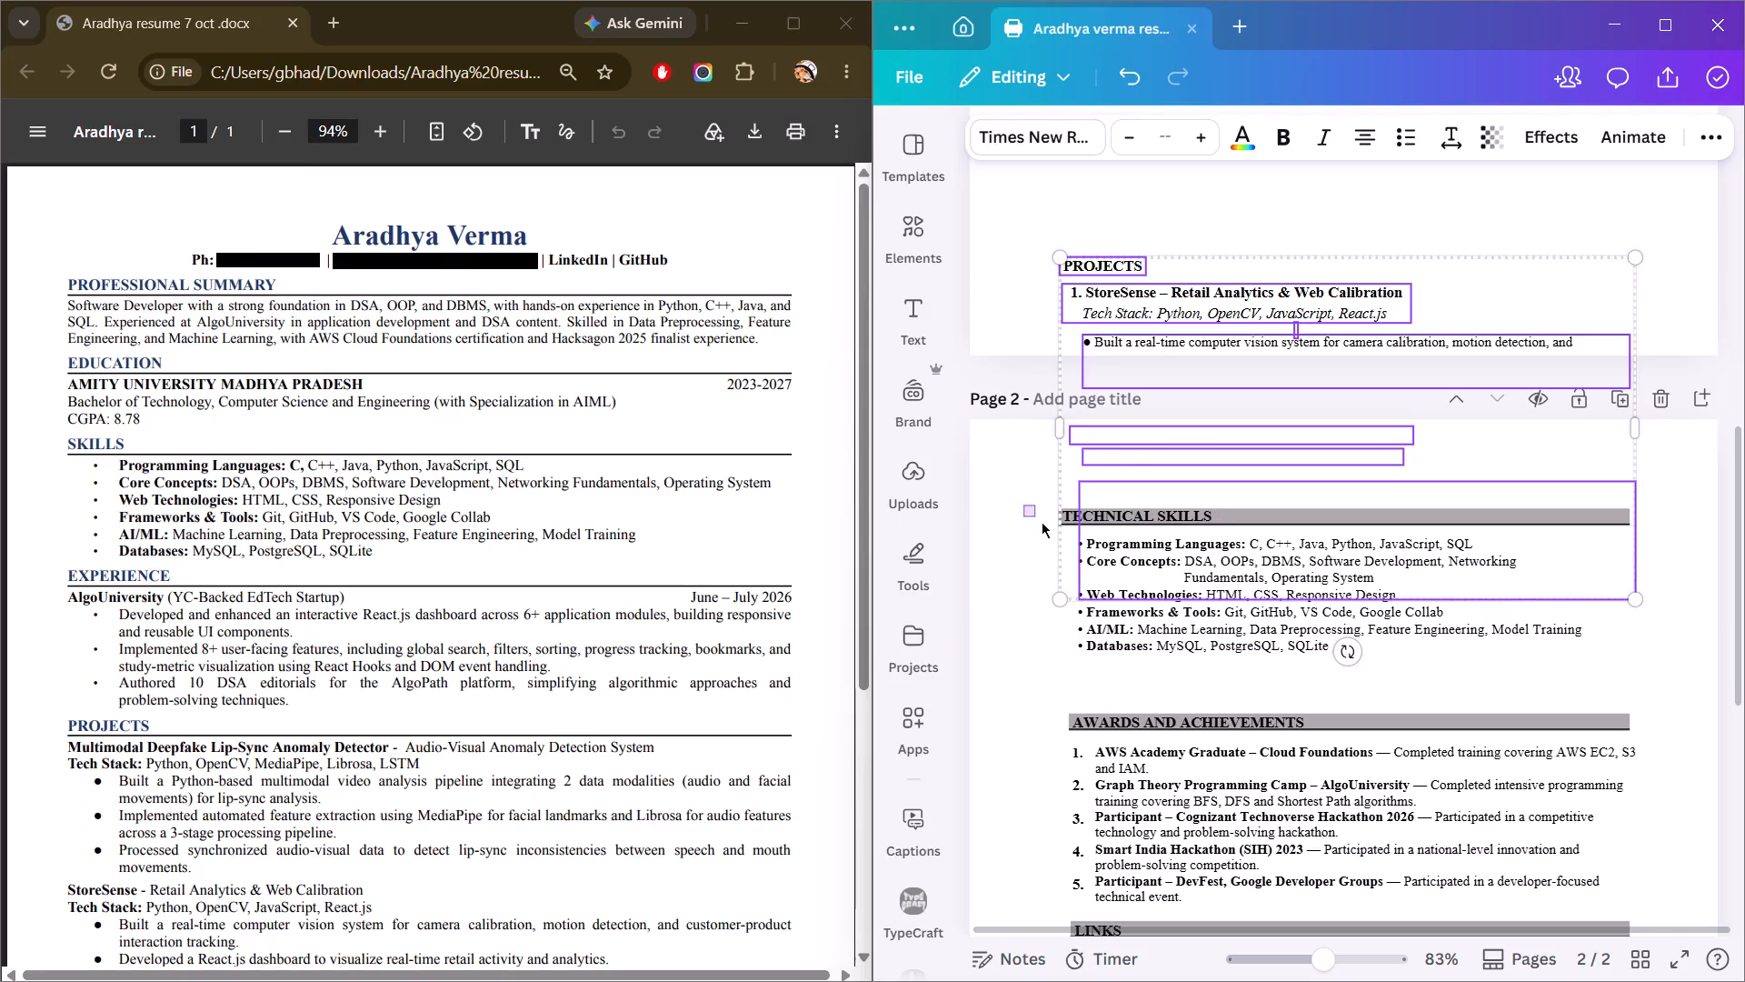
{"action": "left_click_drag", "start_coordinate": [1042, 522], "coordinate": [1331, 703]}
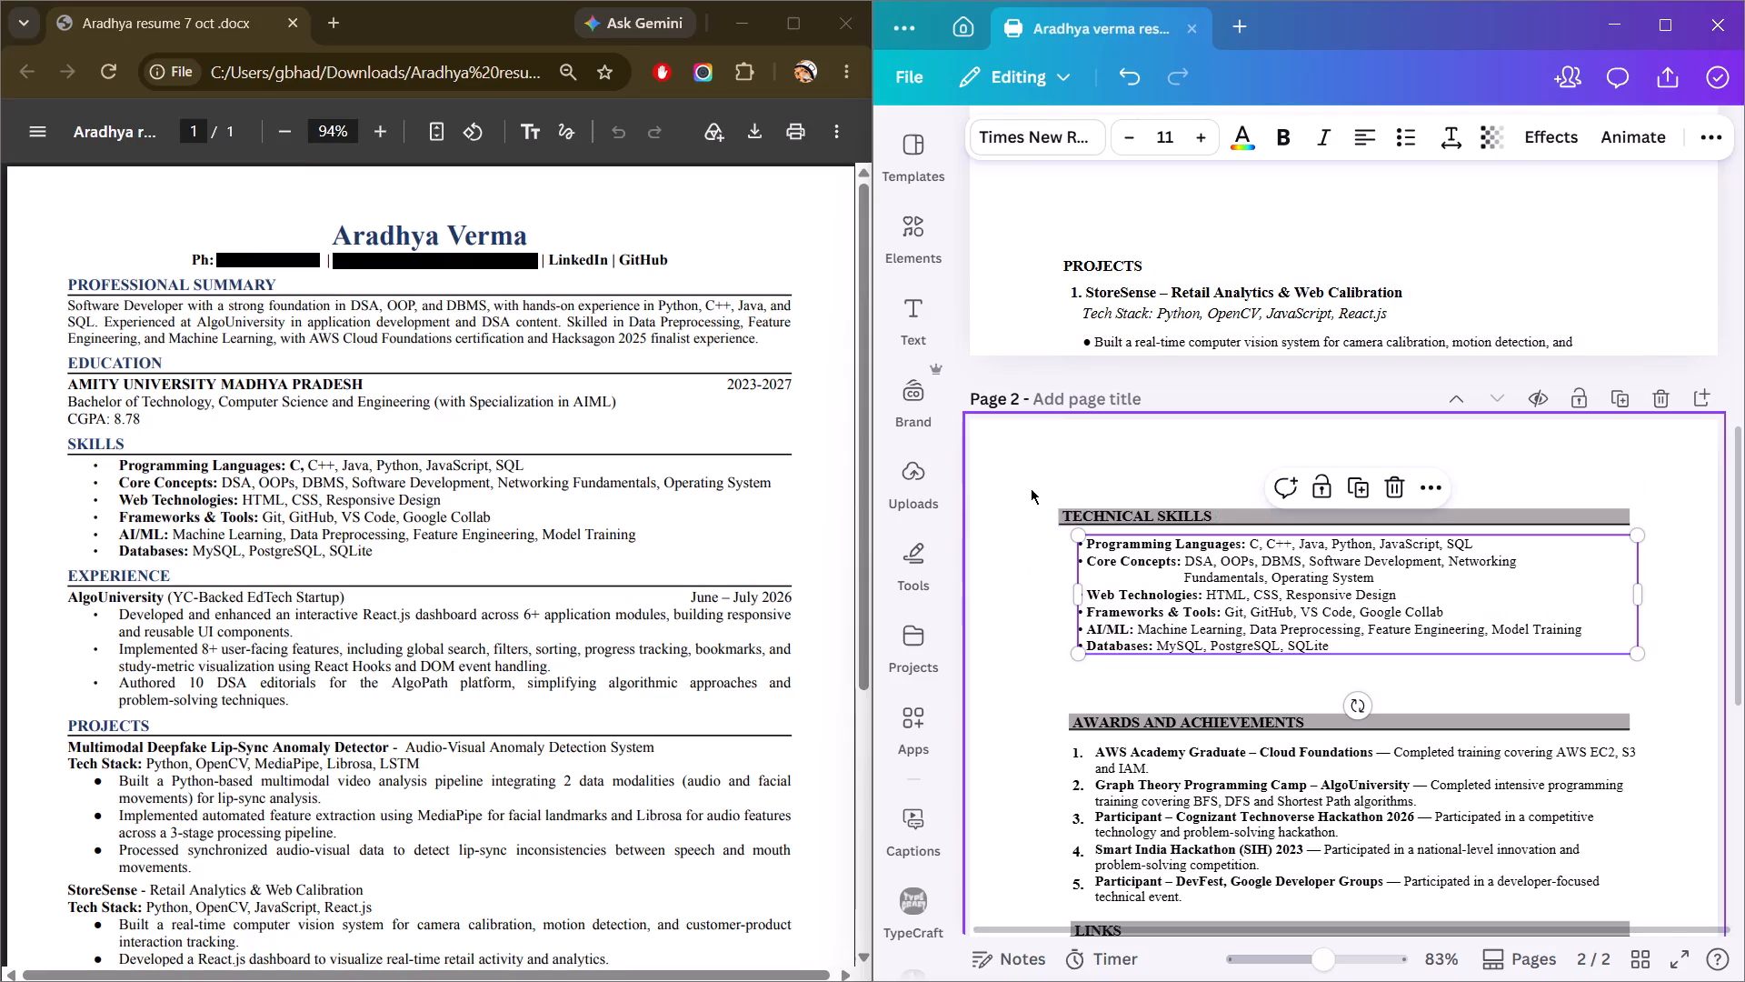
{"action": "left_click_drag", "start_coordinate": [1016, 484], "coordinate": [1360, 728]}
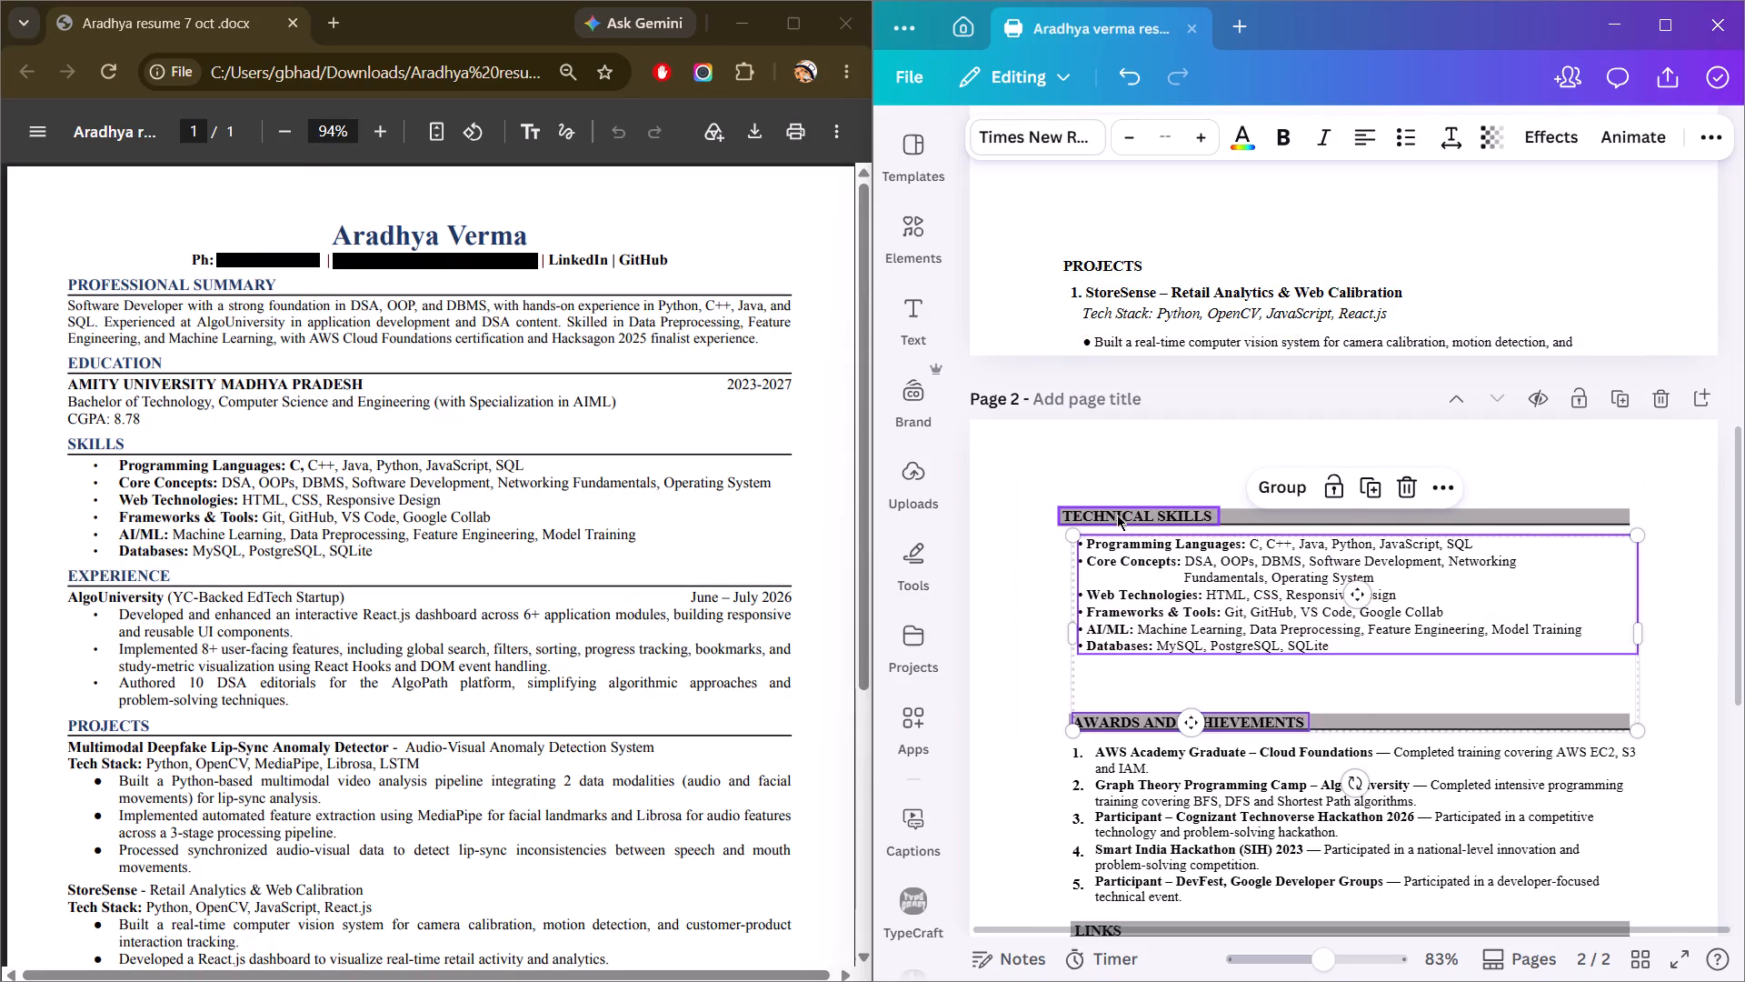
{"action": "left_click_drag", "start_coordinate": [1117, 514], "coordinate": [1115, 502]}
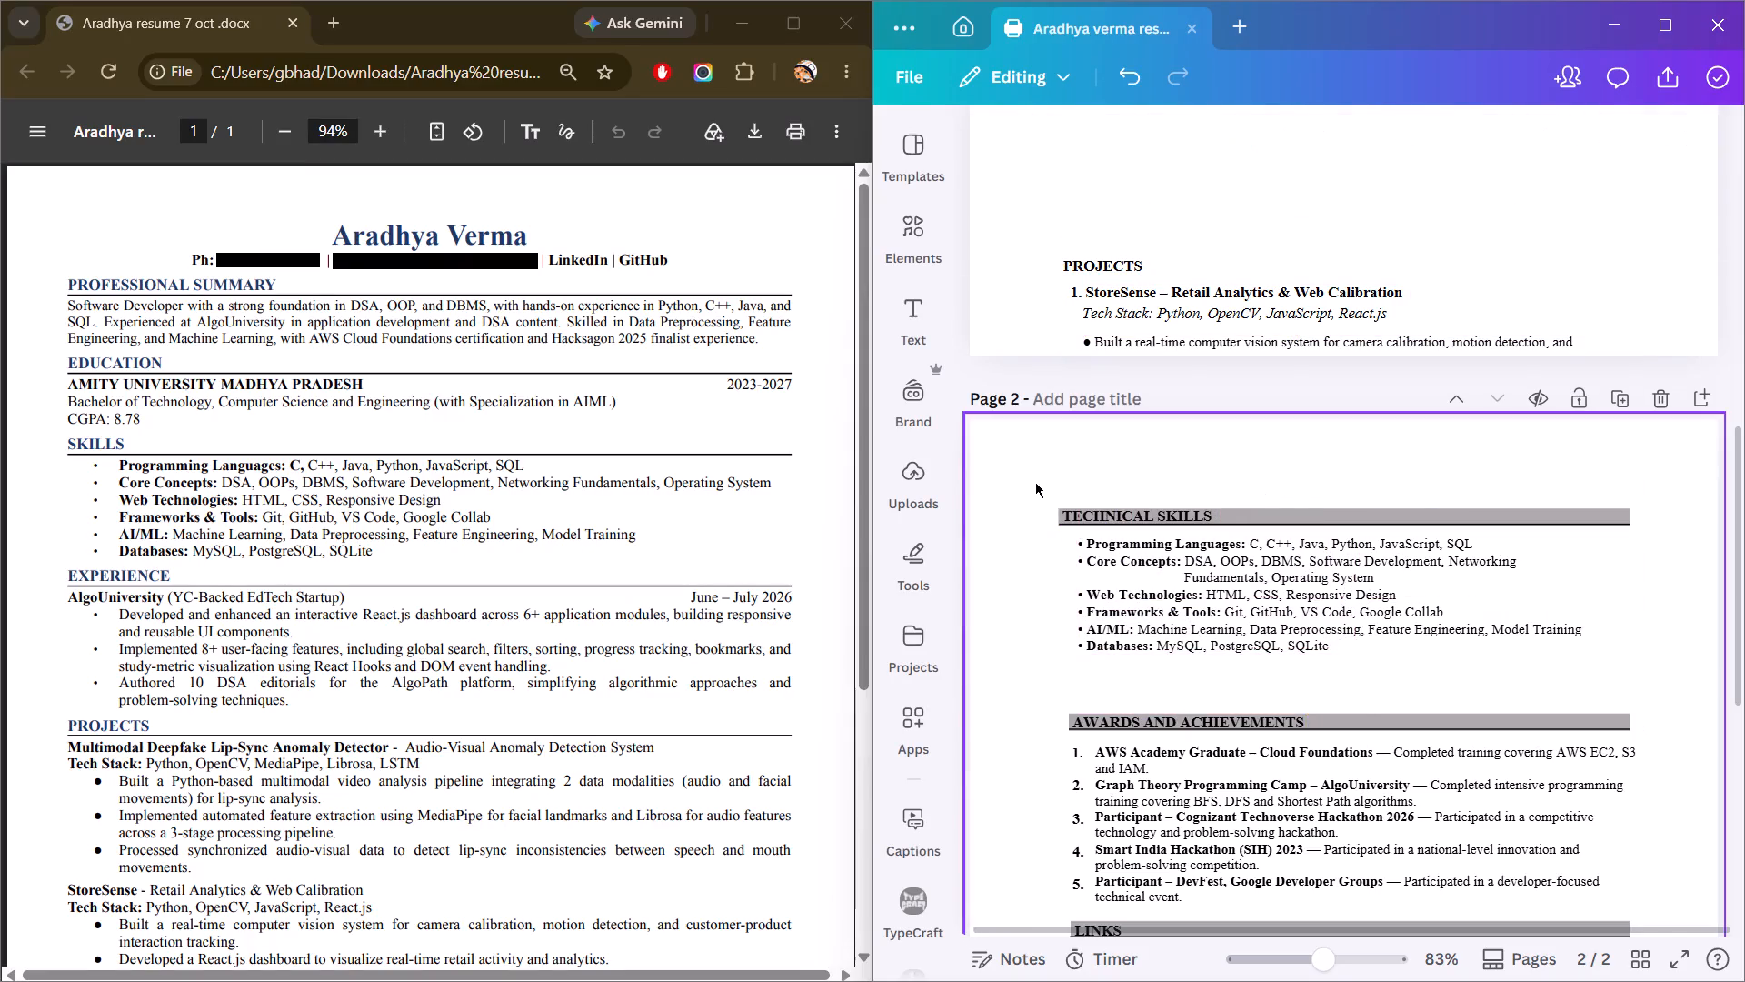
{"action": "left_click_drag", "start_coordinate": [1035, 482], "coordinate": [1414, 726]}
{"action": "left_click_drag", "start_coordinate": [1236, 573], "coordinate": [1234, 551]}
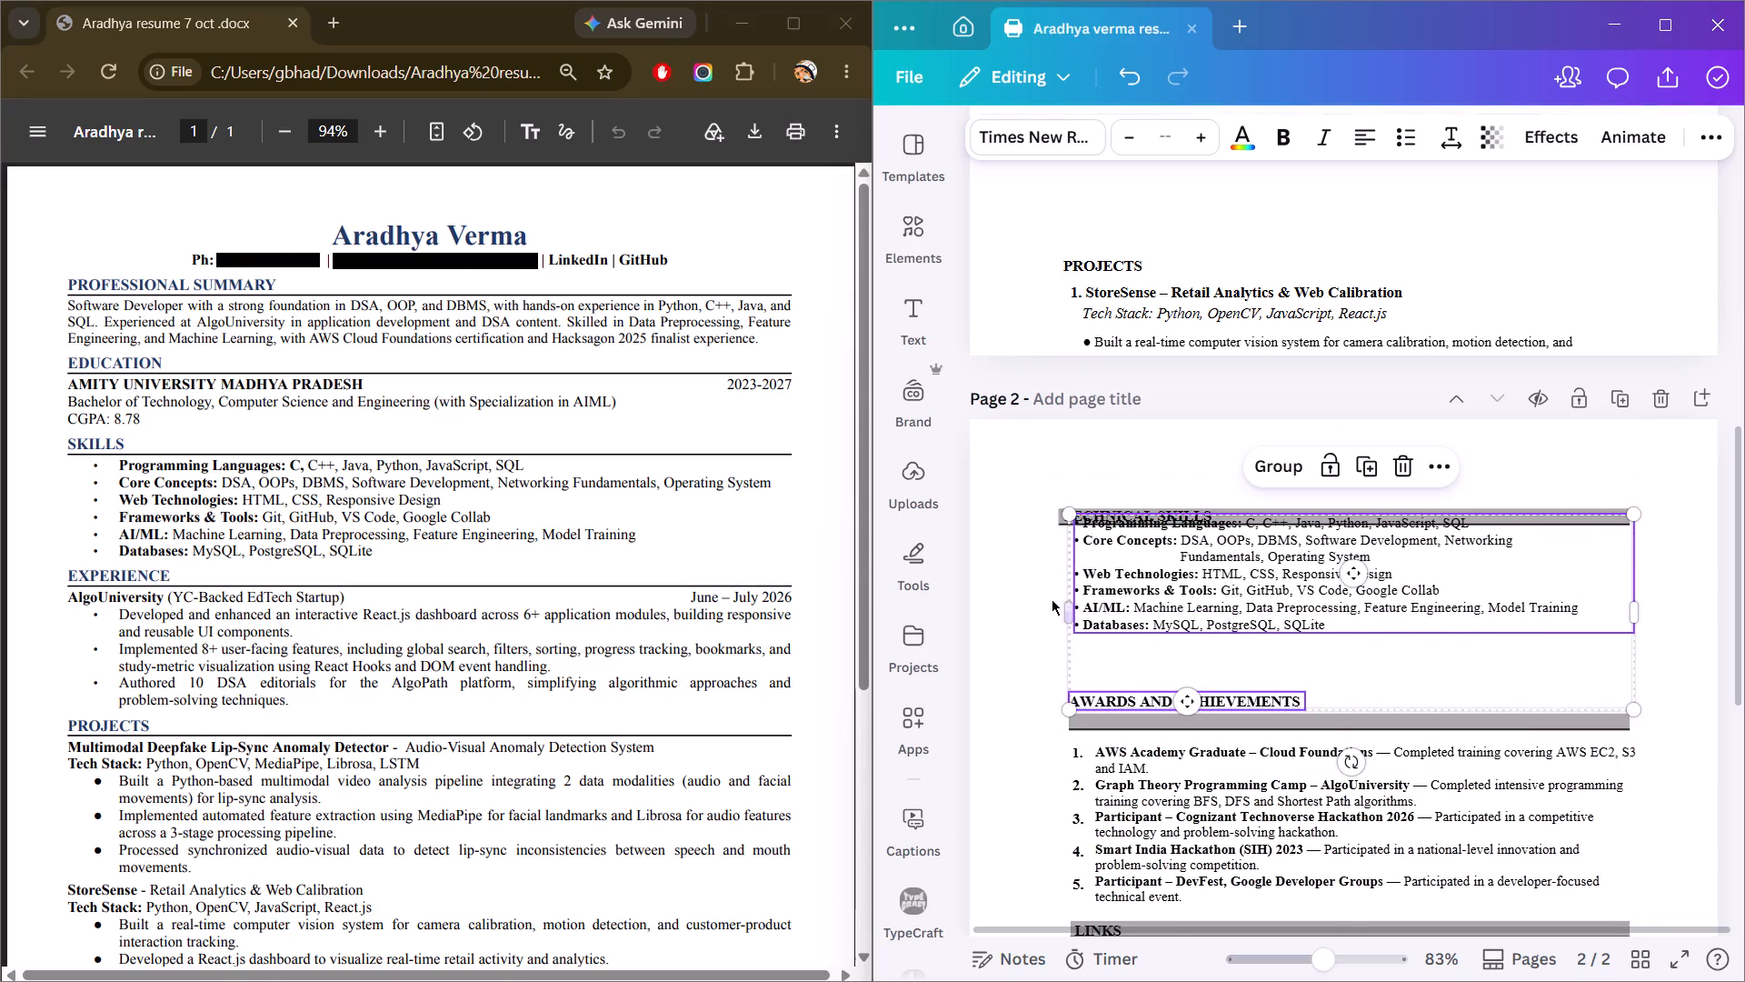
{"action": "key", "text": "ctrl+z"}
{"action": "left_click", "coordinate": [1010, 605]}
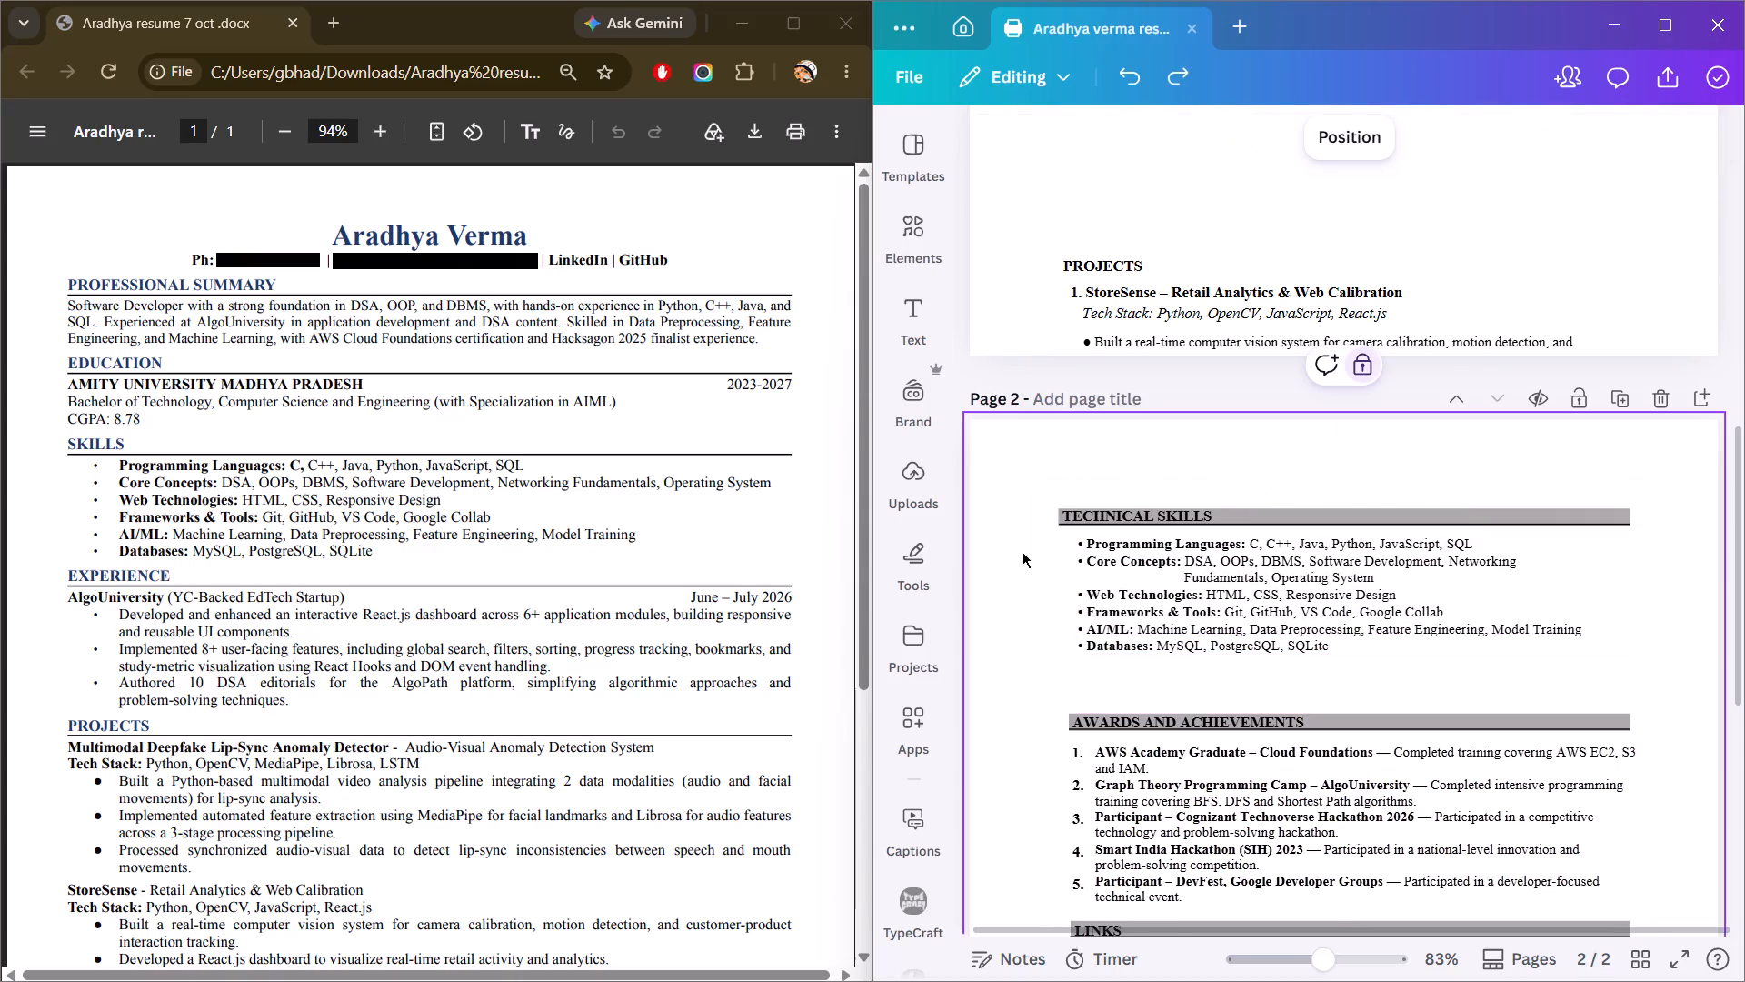
Move the technical skills bullet list from page 2 to page 1, just below the lower leftover horizontal line.
{"action": "left_click_drag", "start_coordinate": [1022, 486], "coordinate": [1318, 666]}
{"action": "left_click_drag", "start_coordinate": [1249, 605], "coordinate": [1232, 556]}
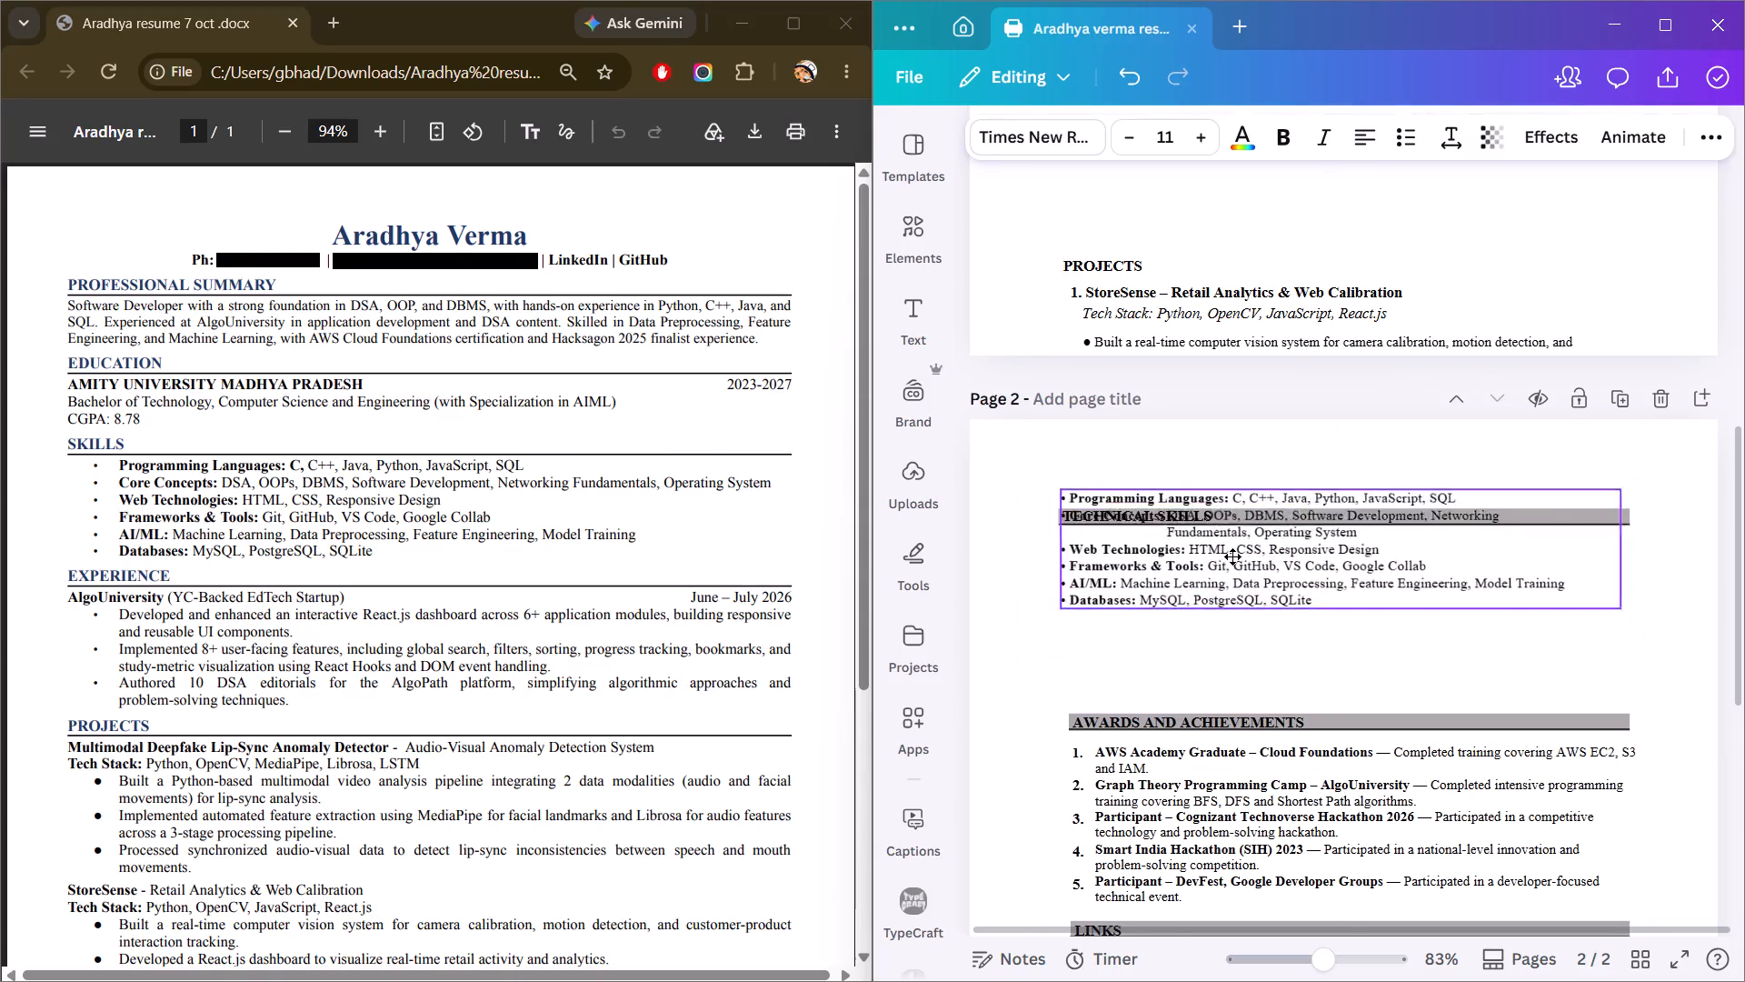
{"action": "left_click_drag", "start_coordinate": [1232, 556], "coordinate": [1257, 195]}
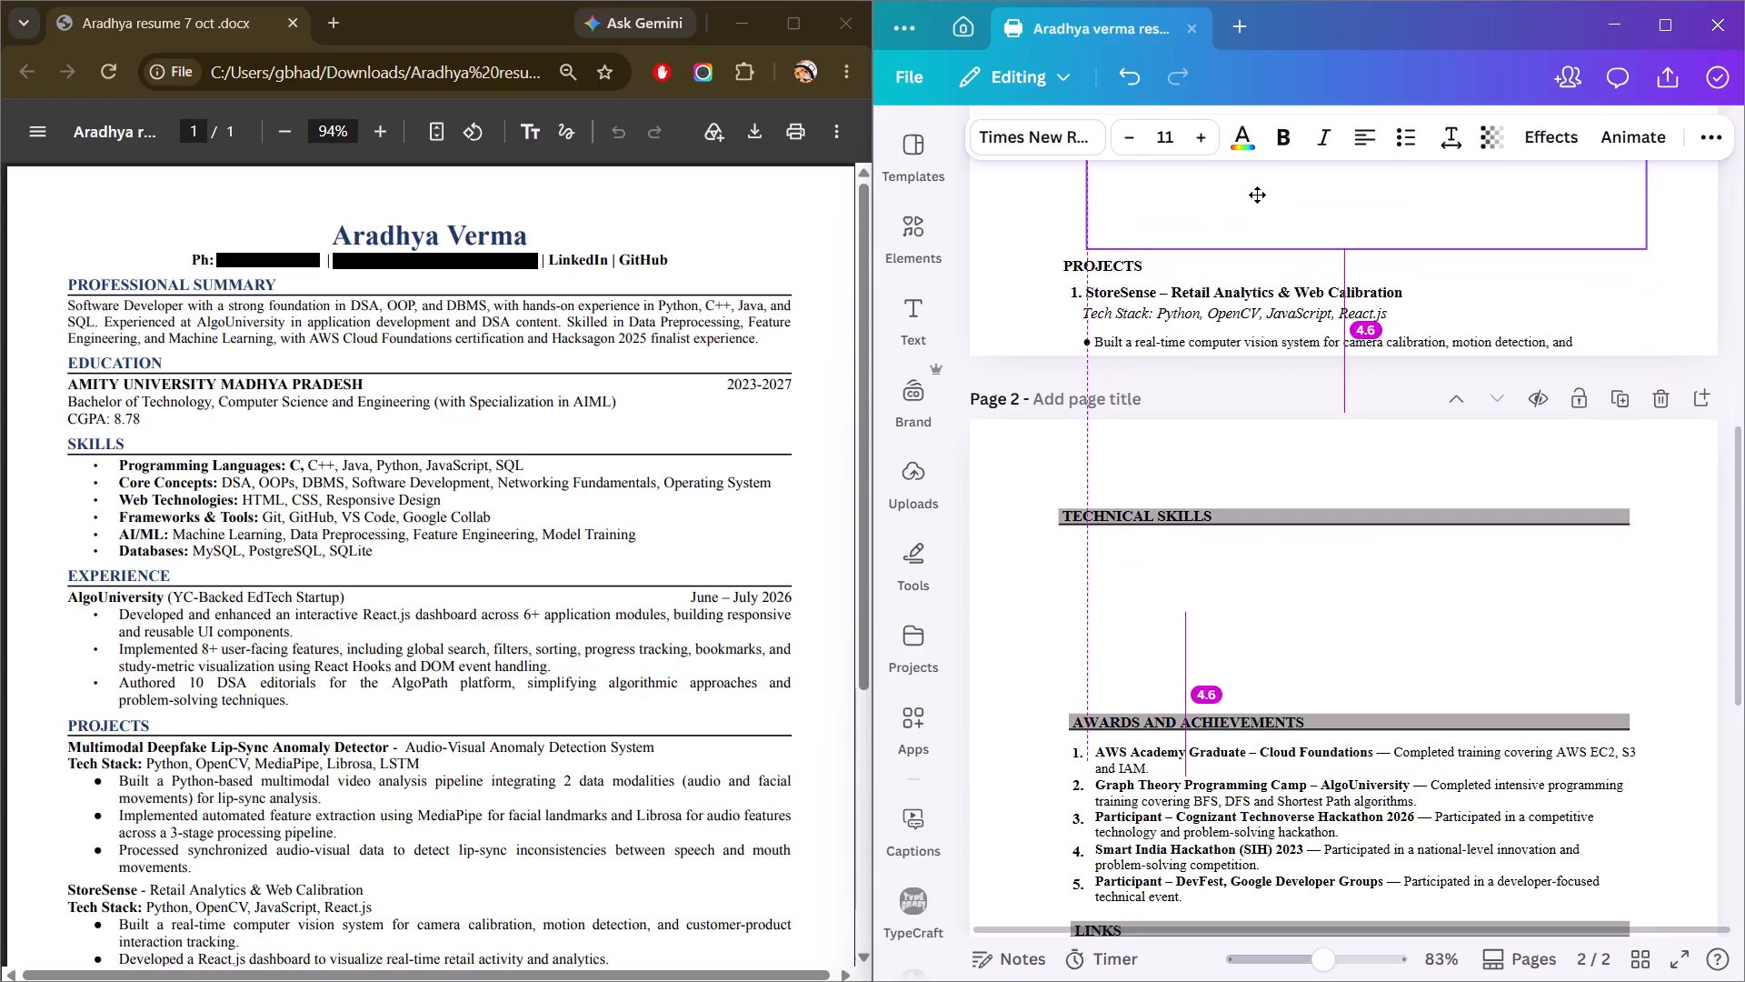
{"action": "left_click_drag", "start_coordinate": [1257, 195], "coordinate": [1249, 221]}
{"action": "scroll", "coordinate": [1239, 276], "scroll_direction": "up", "scroll_amount": 3}
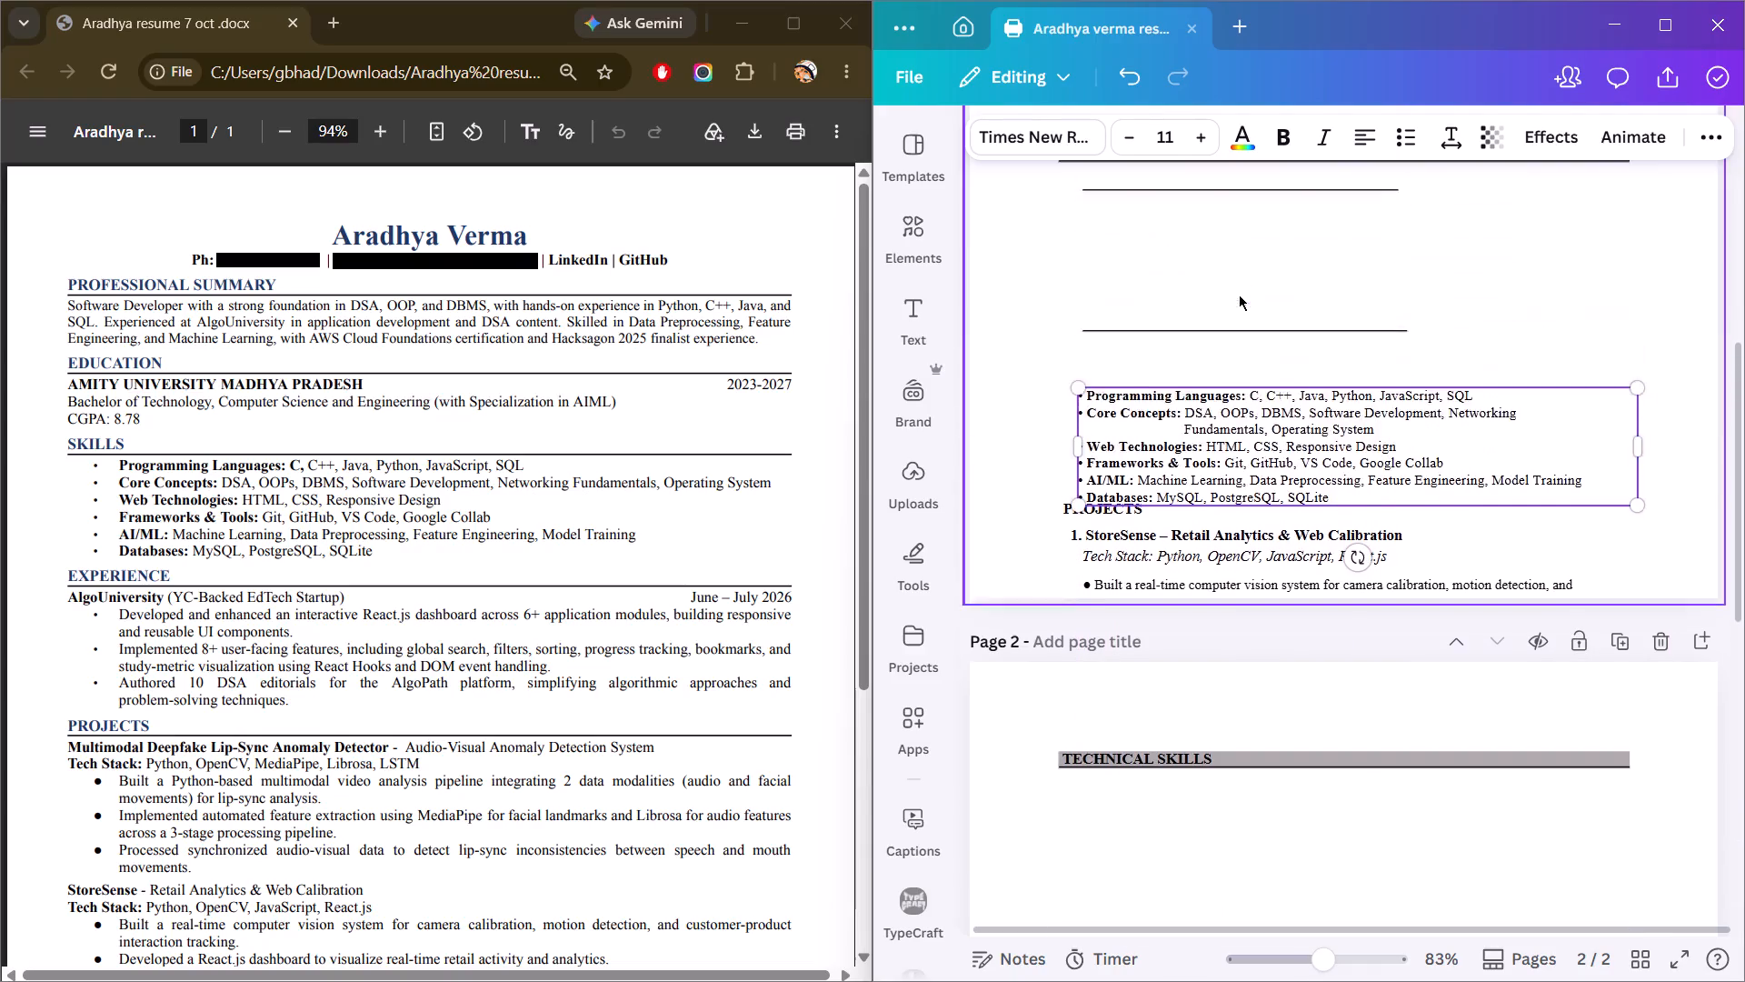
{"action": "scroll", "coordinate": [1239, 295], "scroll_direction": "up", "scroll_amount": 2}
{"action": "scroll", "coordinate": [1353, 906], "scroll_direction": "up", "scroll_amount": 1}
{"action": "left_click_drag", "start_coordinate": [1228, 855], "coordinate": [1228, 853]}
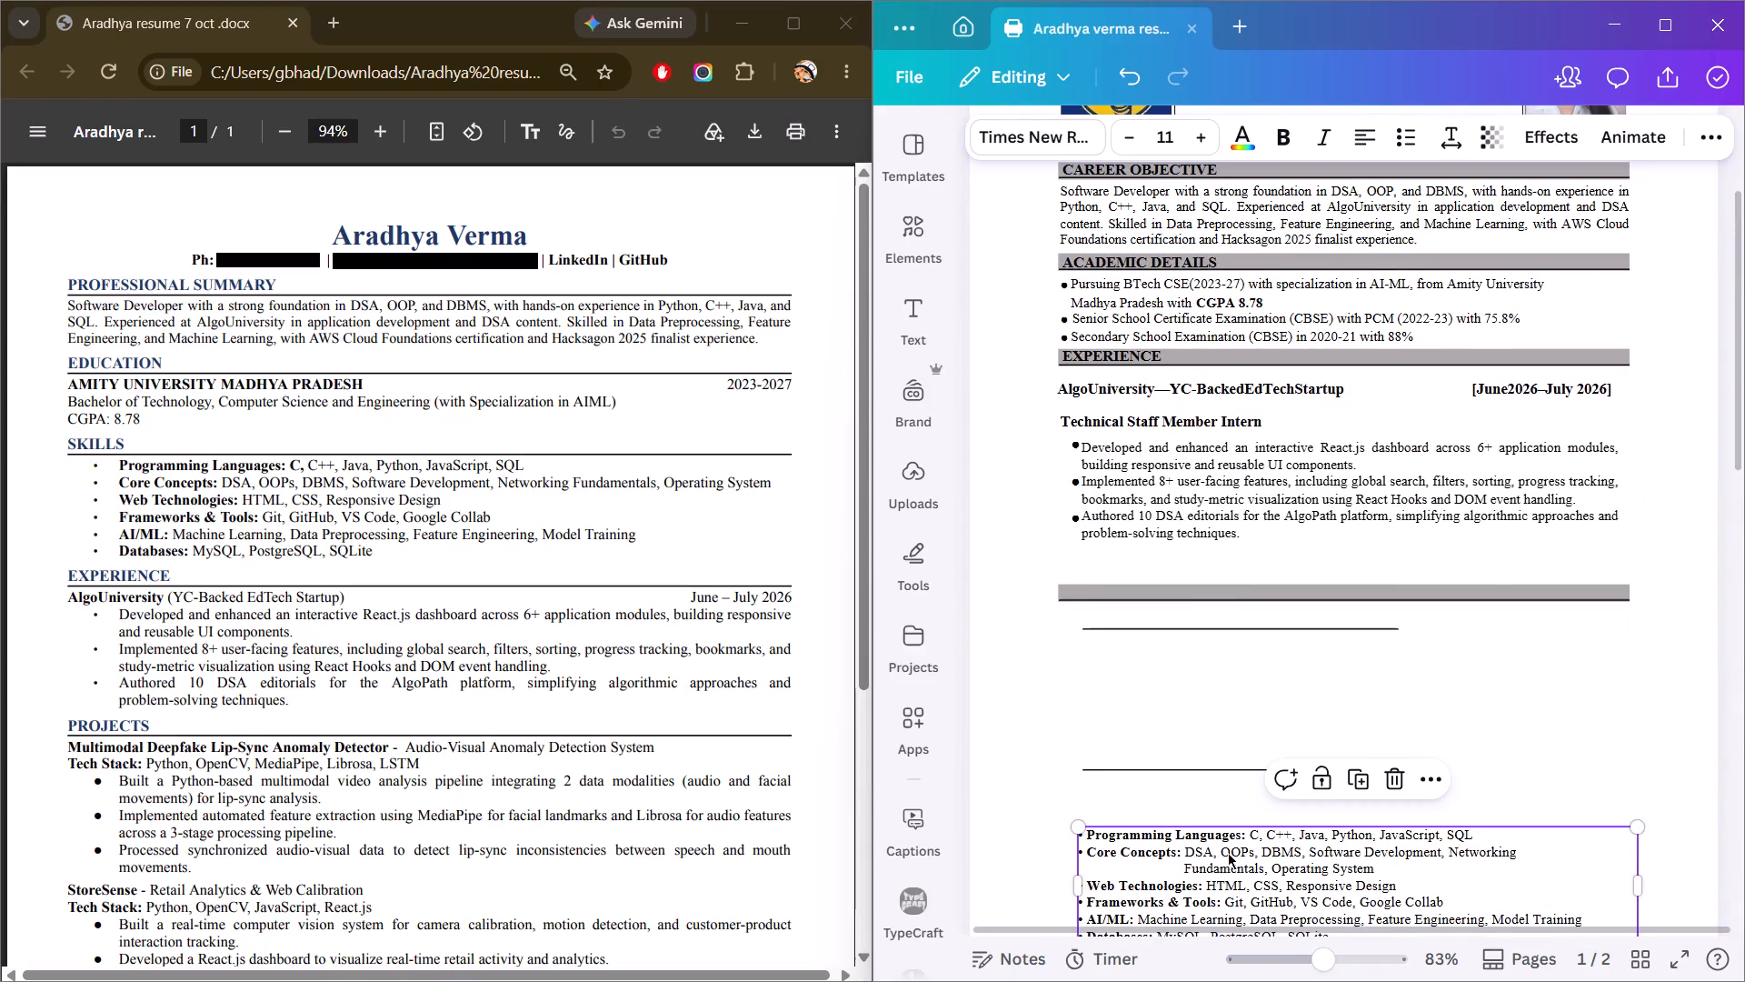
{"action": "left_click_drag", "start_coordinate": [1228, 853], "coordinate": [1224, 833]}
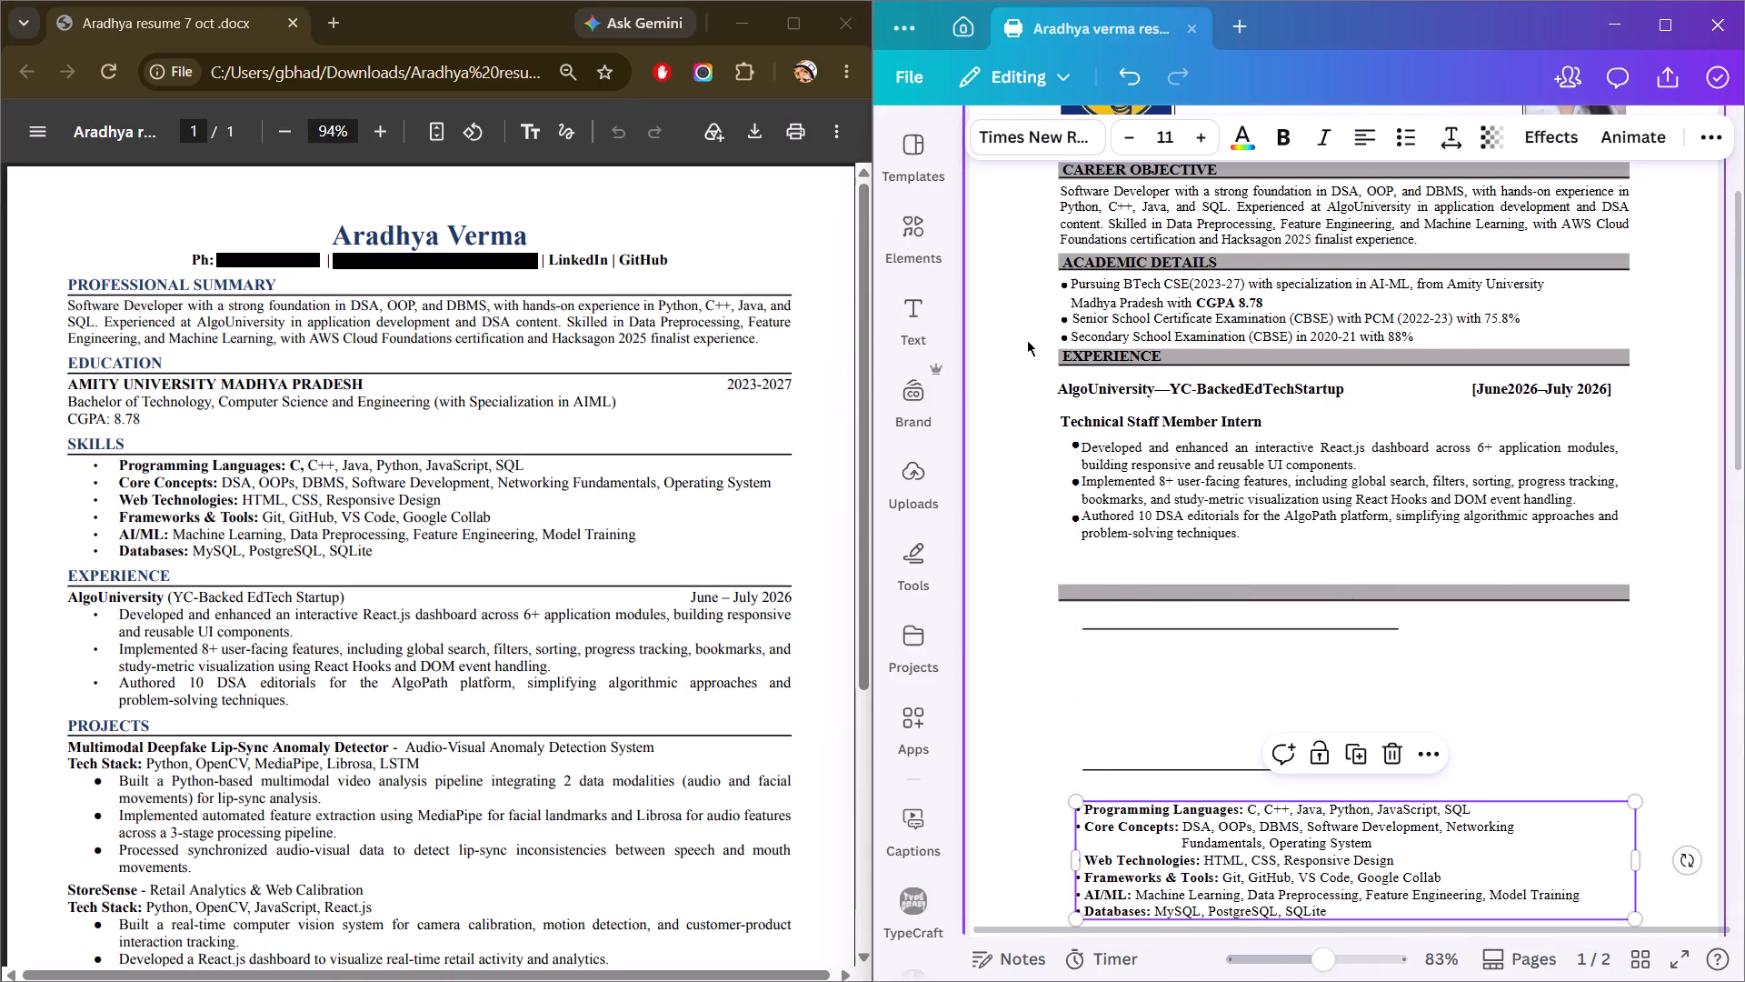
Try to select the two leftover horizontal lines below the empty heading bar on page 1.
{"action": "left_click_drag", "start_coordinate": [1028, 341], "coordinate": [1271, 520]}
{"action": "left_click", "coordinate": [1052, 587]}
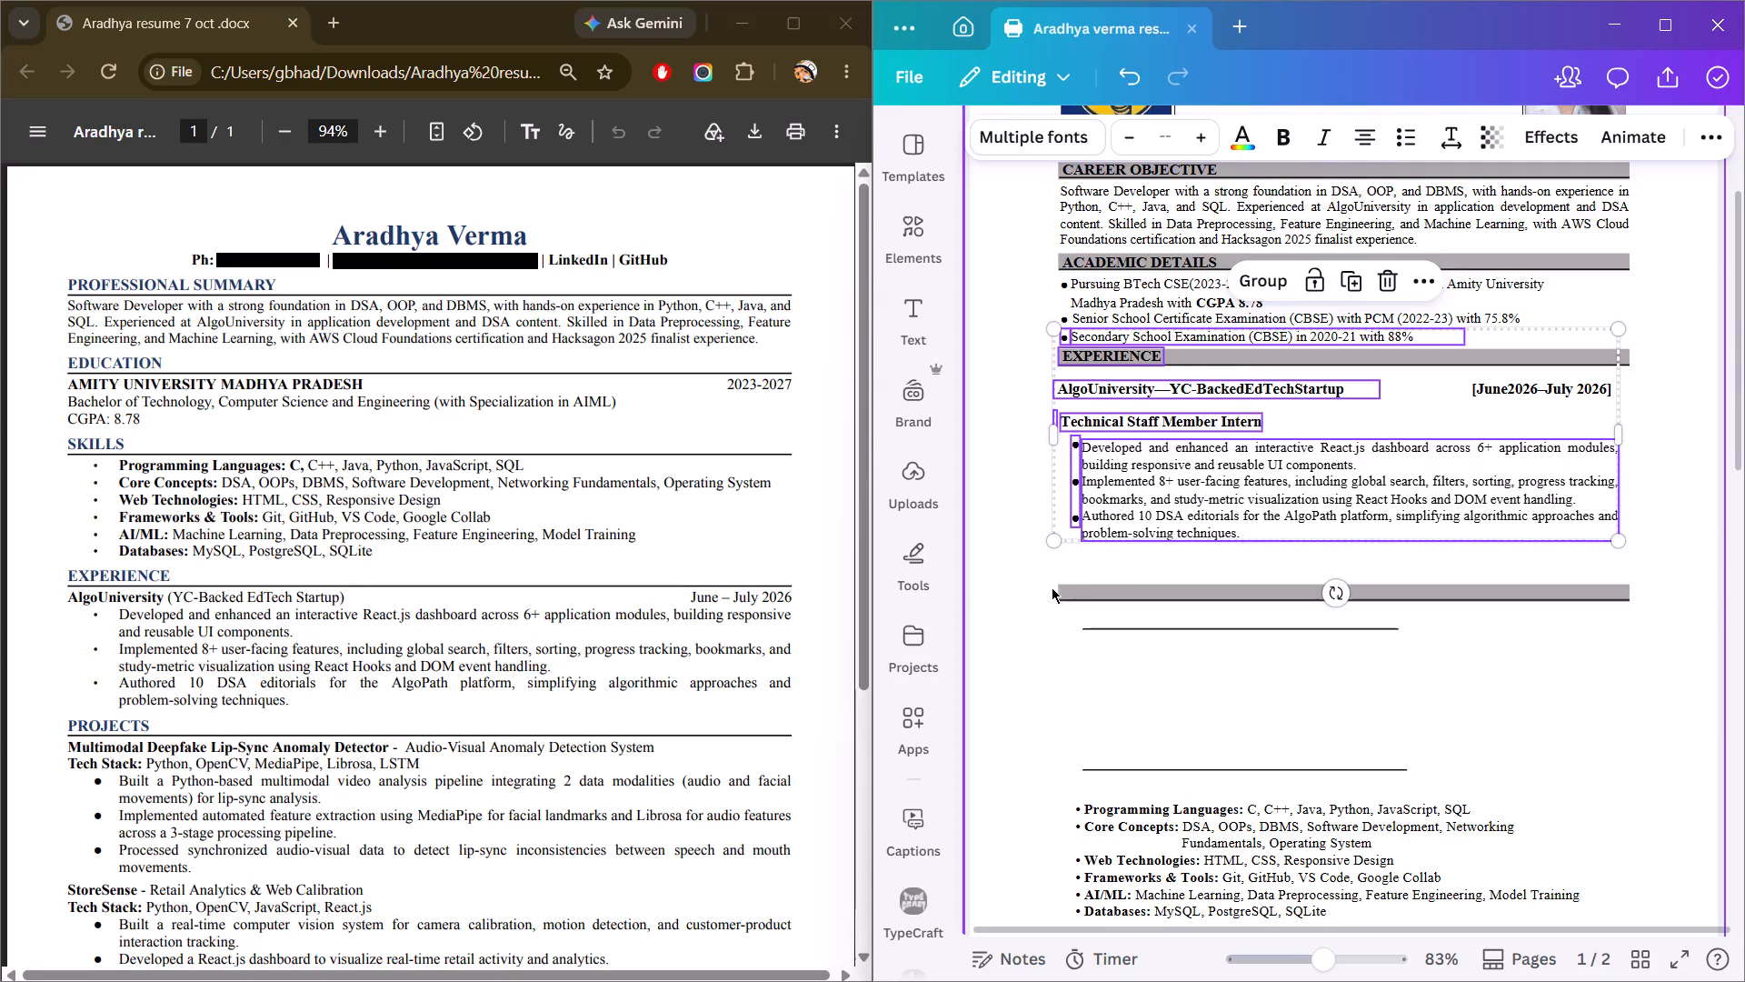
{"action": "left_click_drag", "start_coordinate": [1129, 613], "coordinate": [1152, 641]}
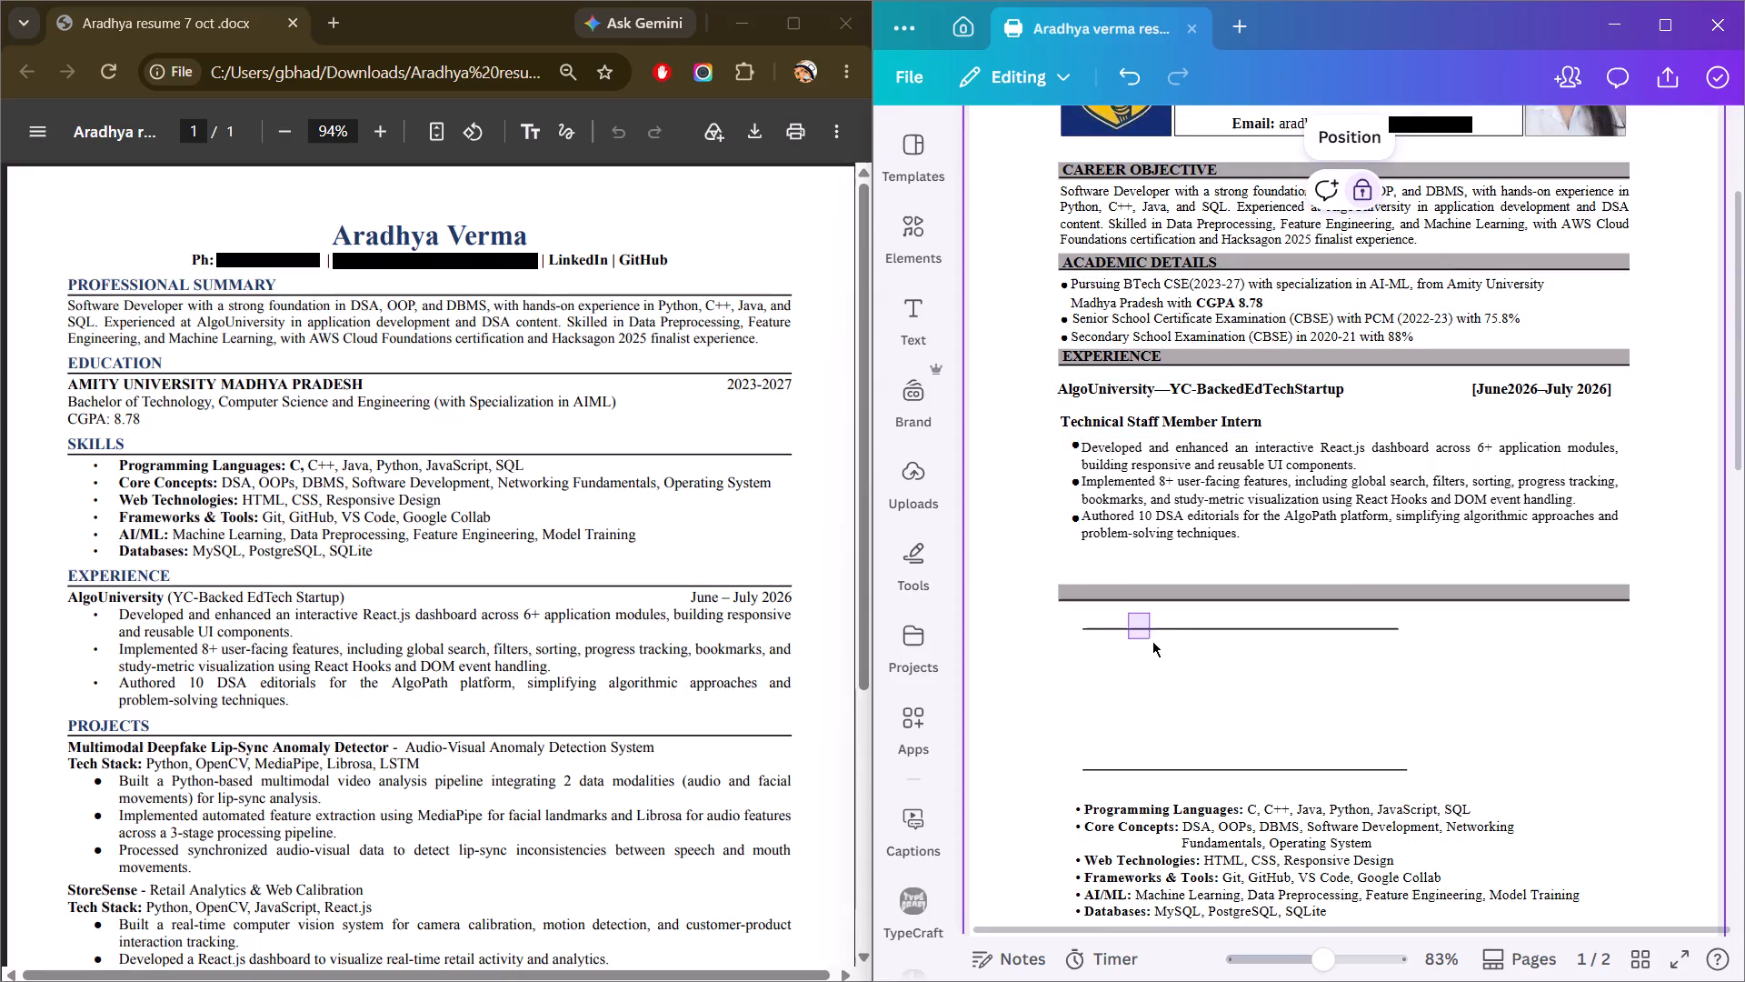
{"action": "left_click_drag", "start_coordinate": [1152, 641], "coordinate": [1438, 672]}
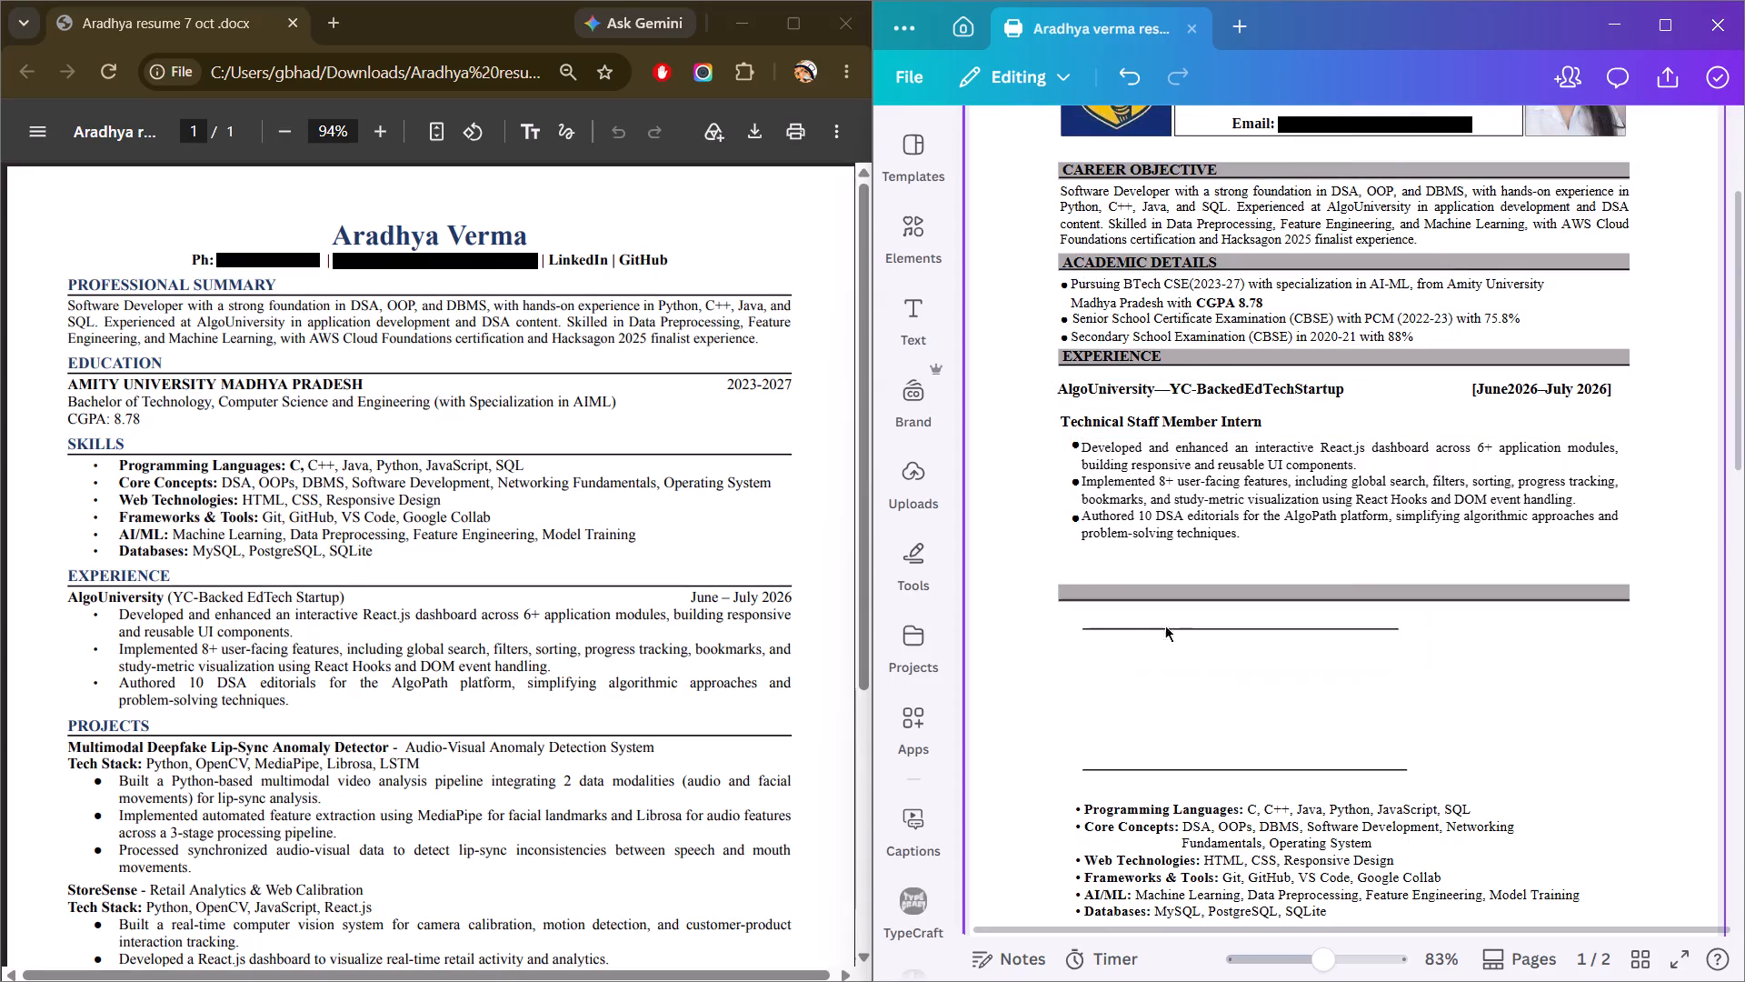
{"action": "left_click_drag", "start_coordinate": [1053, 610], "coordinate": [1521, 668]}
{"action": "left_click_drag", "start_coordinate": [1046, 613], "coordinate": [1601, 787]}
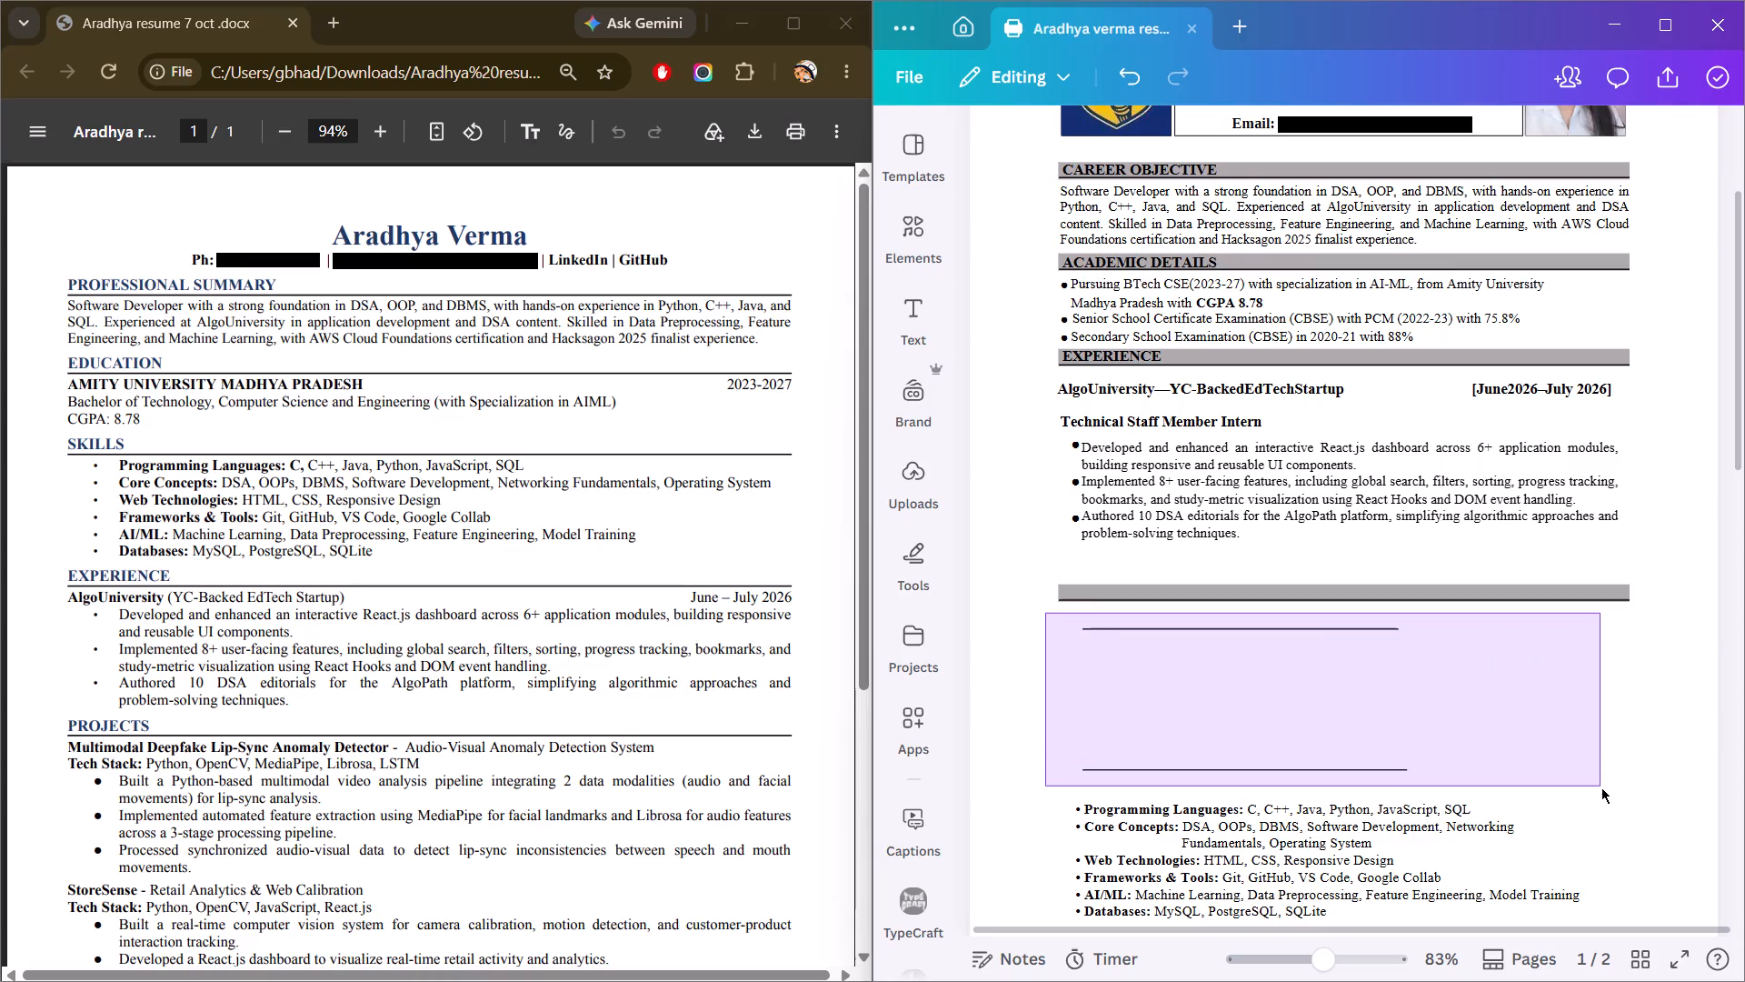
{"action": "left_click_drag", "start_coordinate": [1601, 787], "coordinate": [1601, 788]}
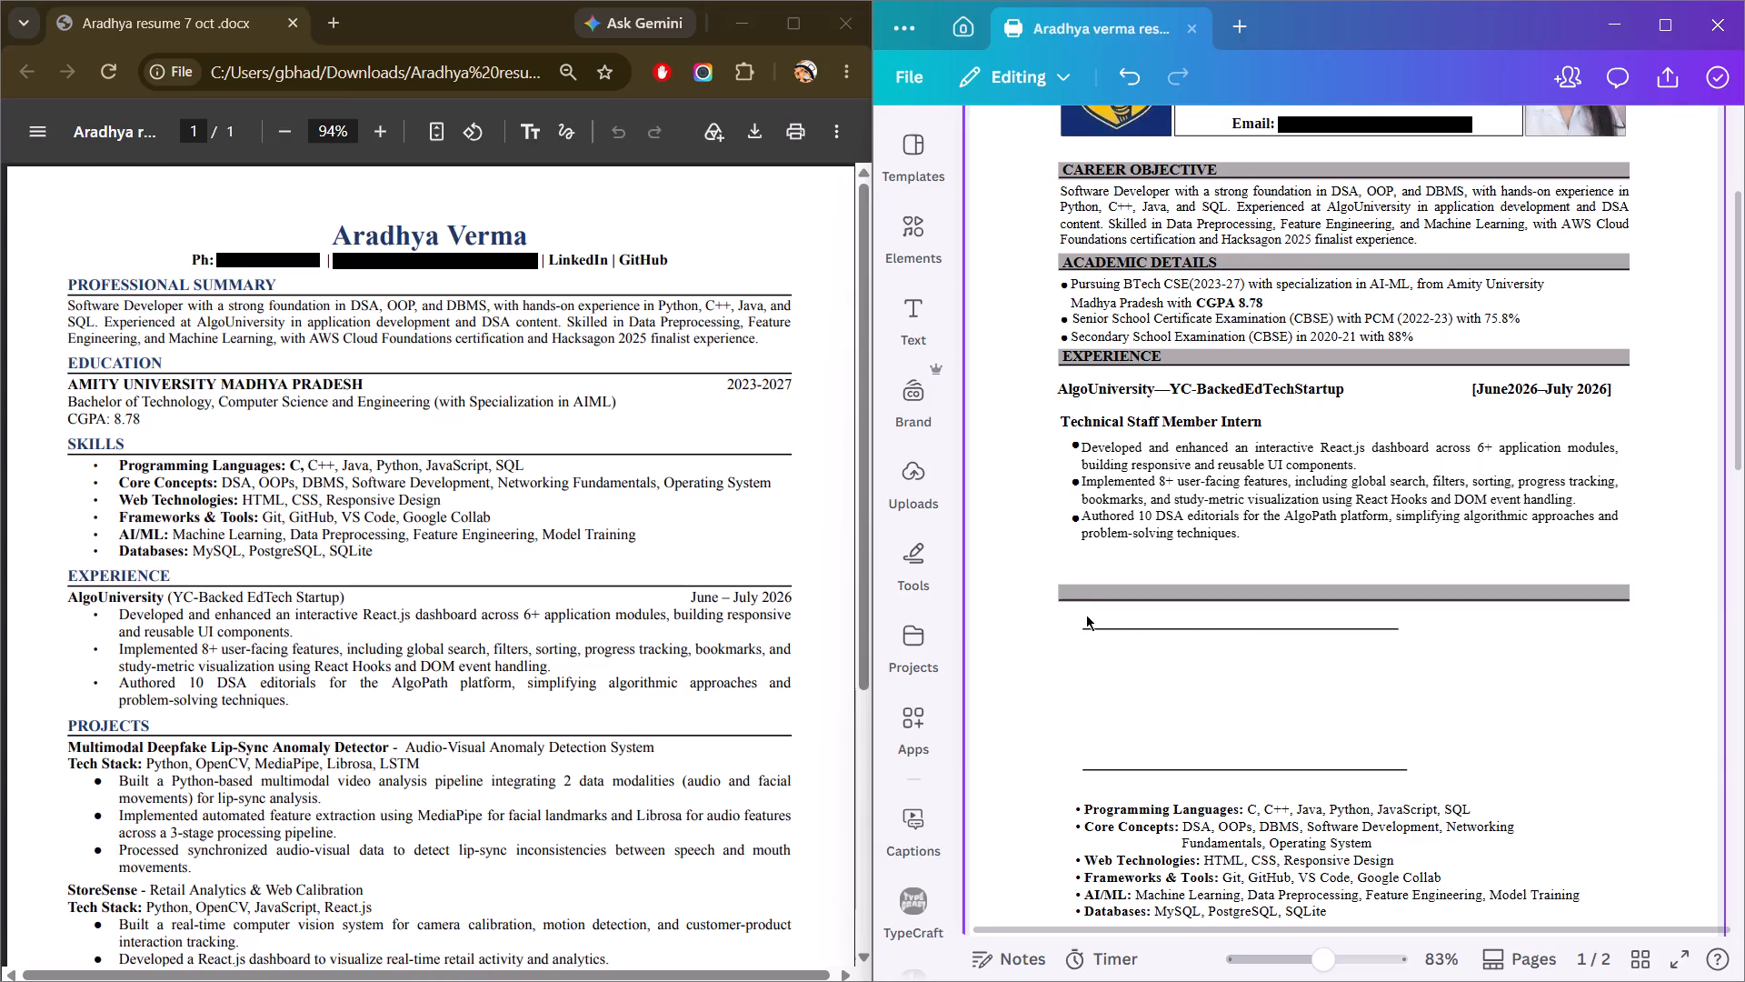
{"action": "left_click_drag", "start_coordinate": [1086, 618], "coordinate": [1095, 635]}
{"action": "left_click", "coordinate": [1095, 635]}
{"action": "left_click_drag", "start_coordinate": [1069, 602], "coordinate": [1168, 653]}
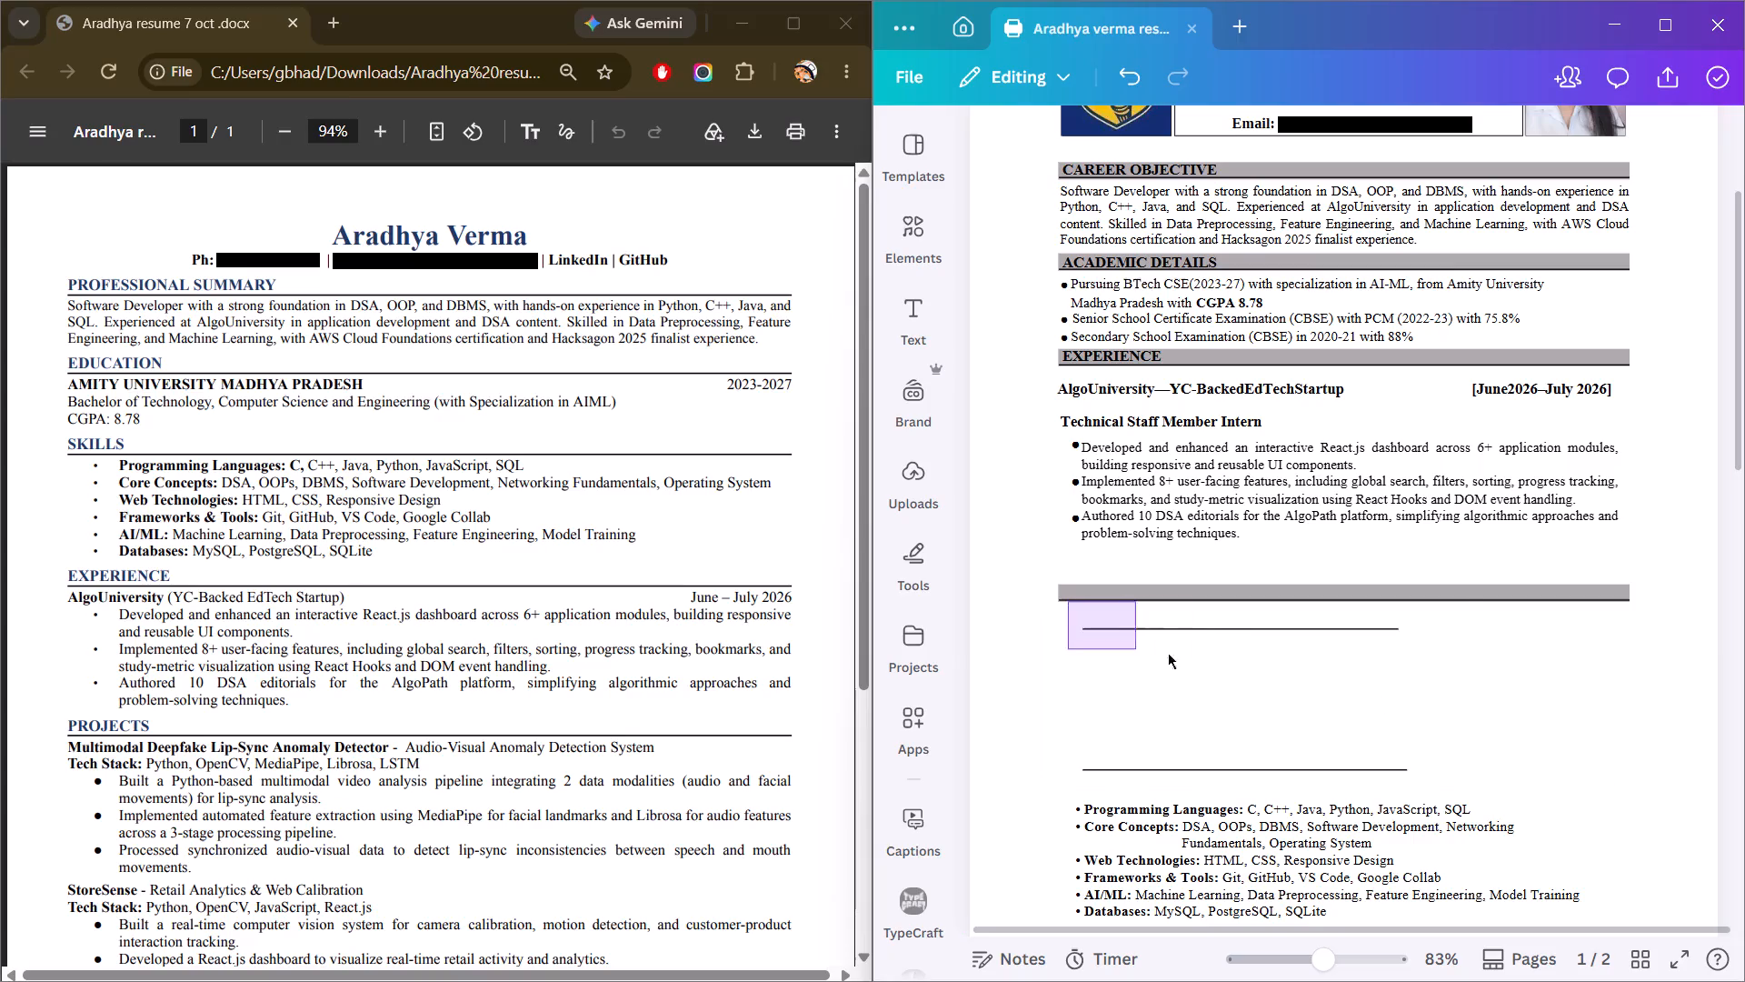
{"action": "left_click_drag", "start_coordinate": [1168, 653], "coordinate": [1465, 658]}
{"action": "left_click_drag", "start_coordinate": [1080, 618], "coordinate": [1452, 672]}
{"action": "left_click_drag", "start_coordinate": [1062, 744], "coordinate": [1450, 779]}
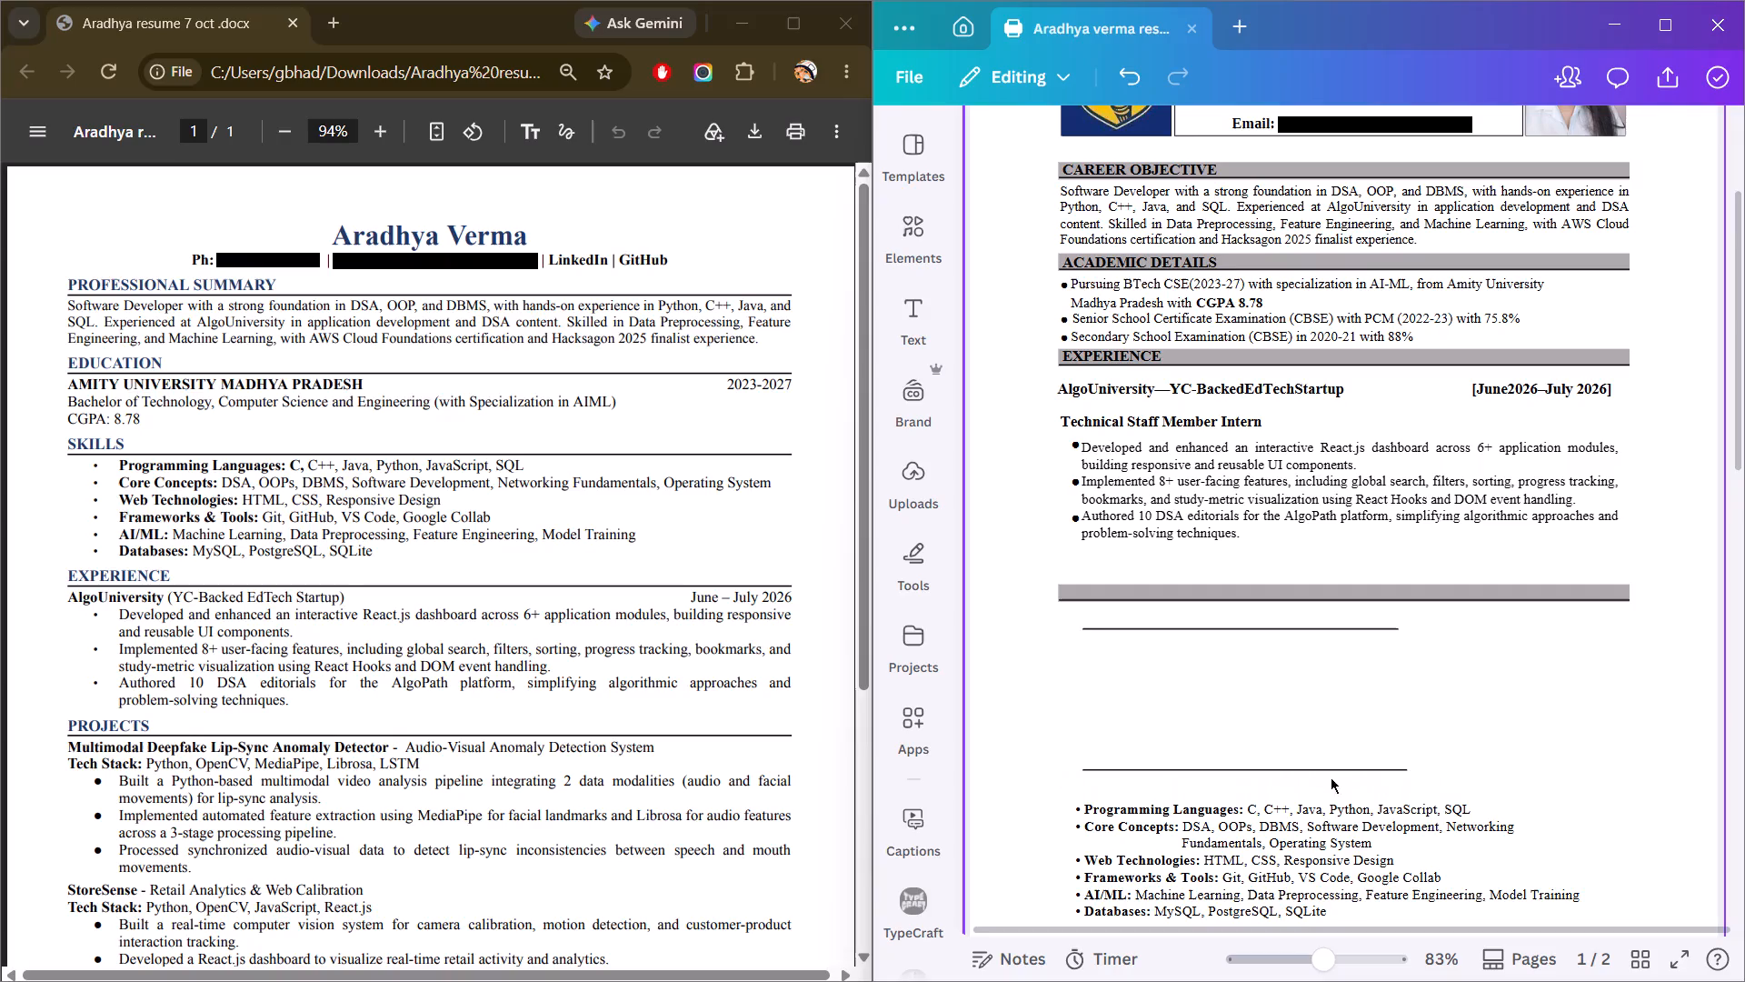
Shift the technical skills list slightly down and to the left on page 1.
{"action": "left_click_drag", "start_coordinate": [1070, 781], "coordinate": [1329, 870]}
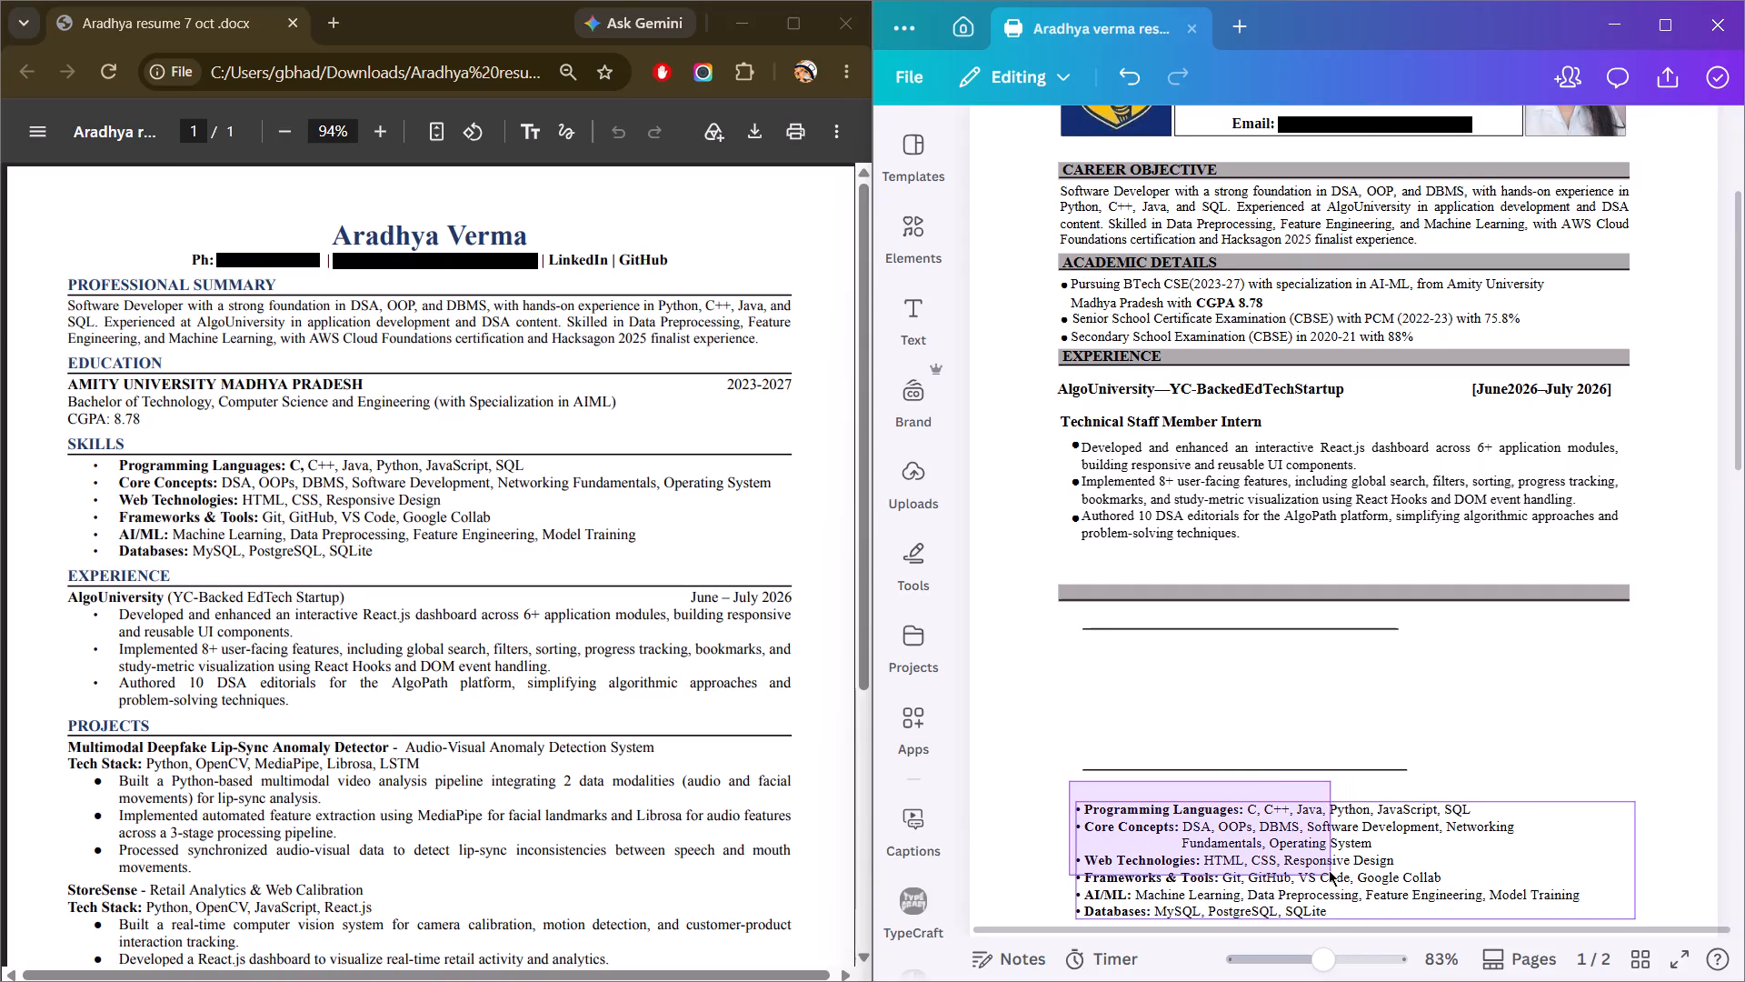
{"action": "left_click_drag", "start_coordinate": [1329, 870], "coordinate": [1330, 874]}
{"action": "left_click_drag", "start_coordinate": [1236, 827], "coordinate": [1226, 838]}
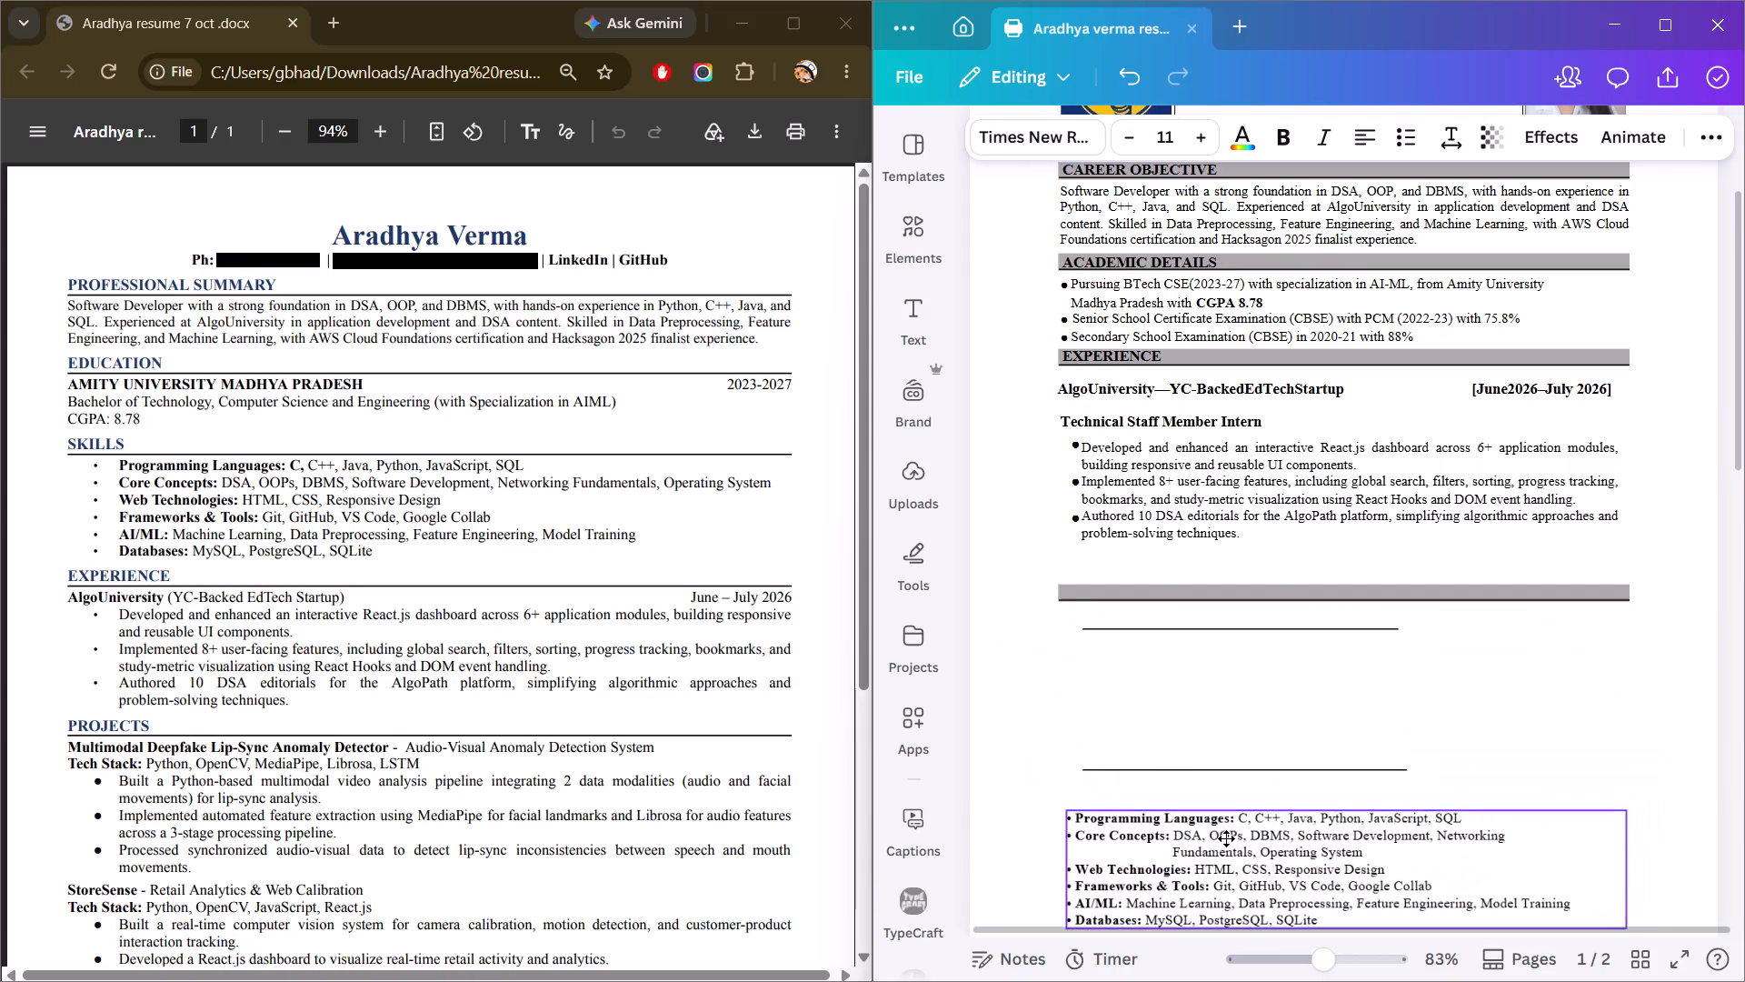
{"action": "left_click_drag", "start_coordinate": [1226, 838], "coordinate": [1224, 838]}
Move the Experience heading, company name, role and bullets down so the heading sits on the empty grey bar below.
{"action": "left_click_drag", "start_coordinate": [1042, 346], "coordinate": [1216, 531]}
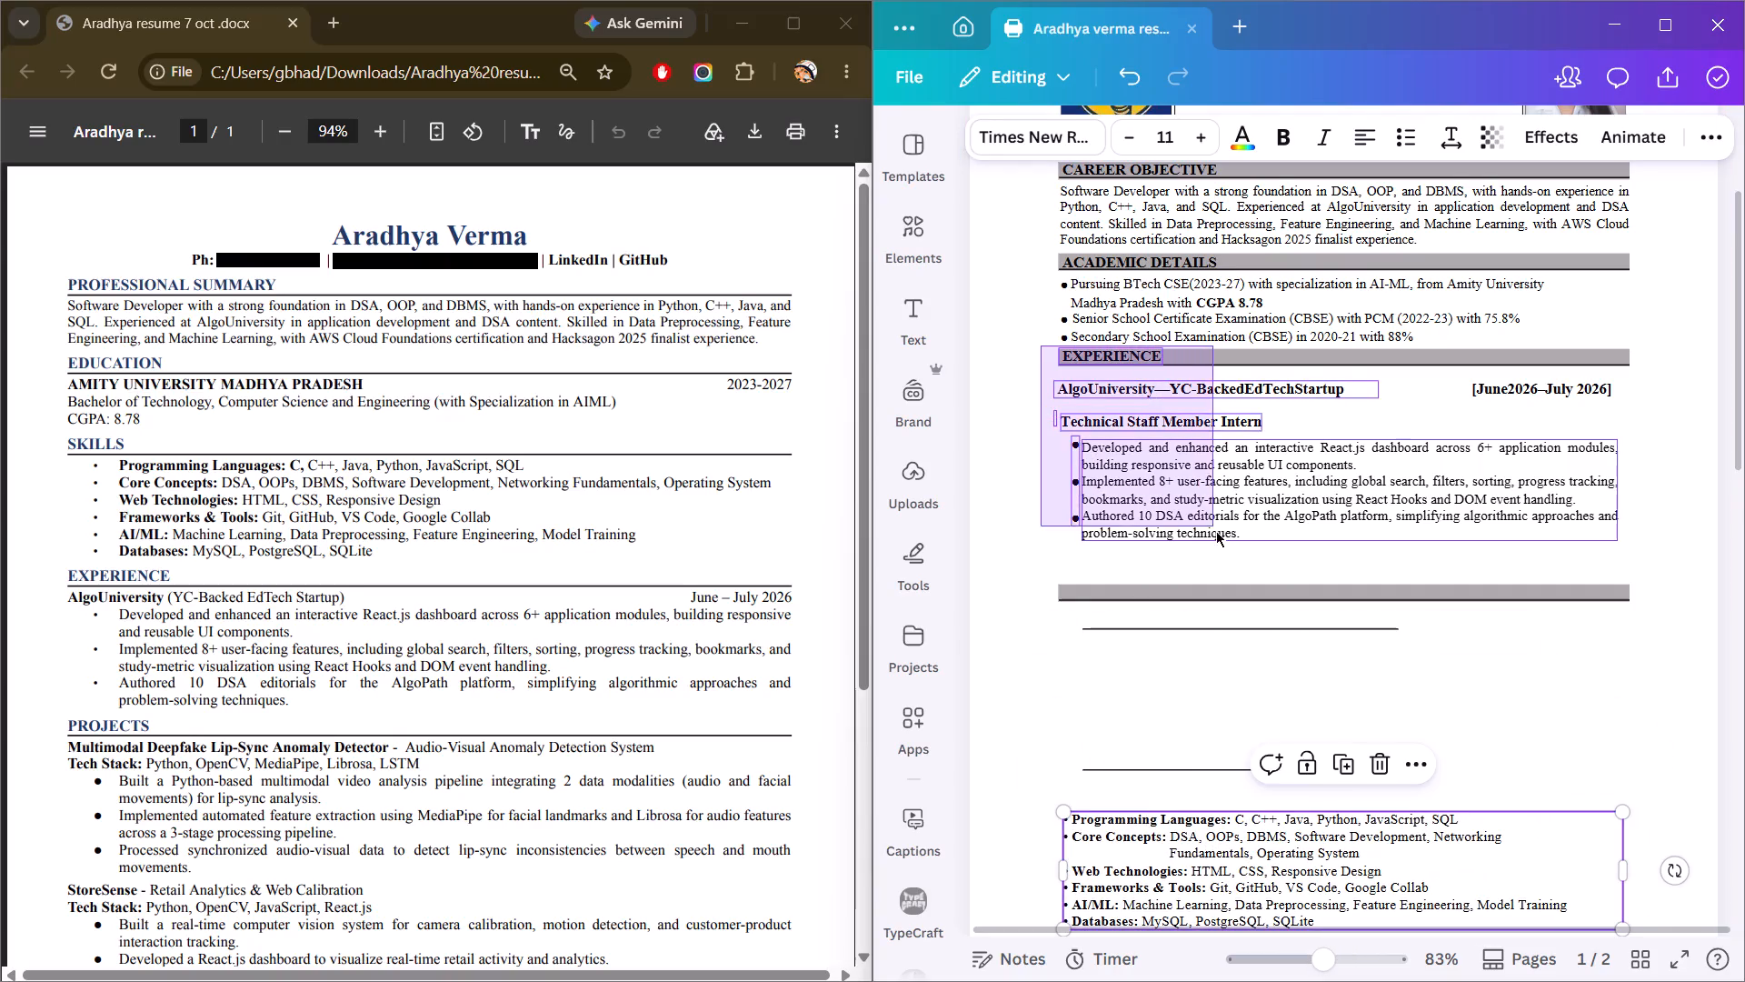
{"action": "left_click_drag", "start_coordinate": [1216, 531], "coordinate": [1231, 559]}
{"action": "left_click_drag", "start_coordinate": [1156, 455], "coordinate": [1161, 663]}
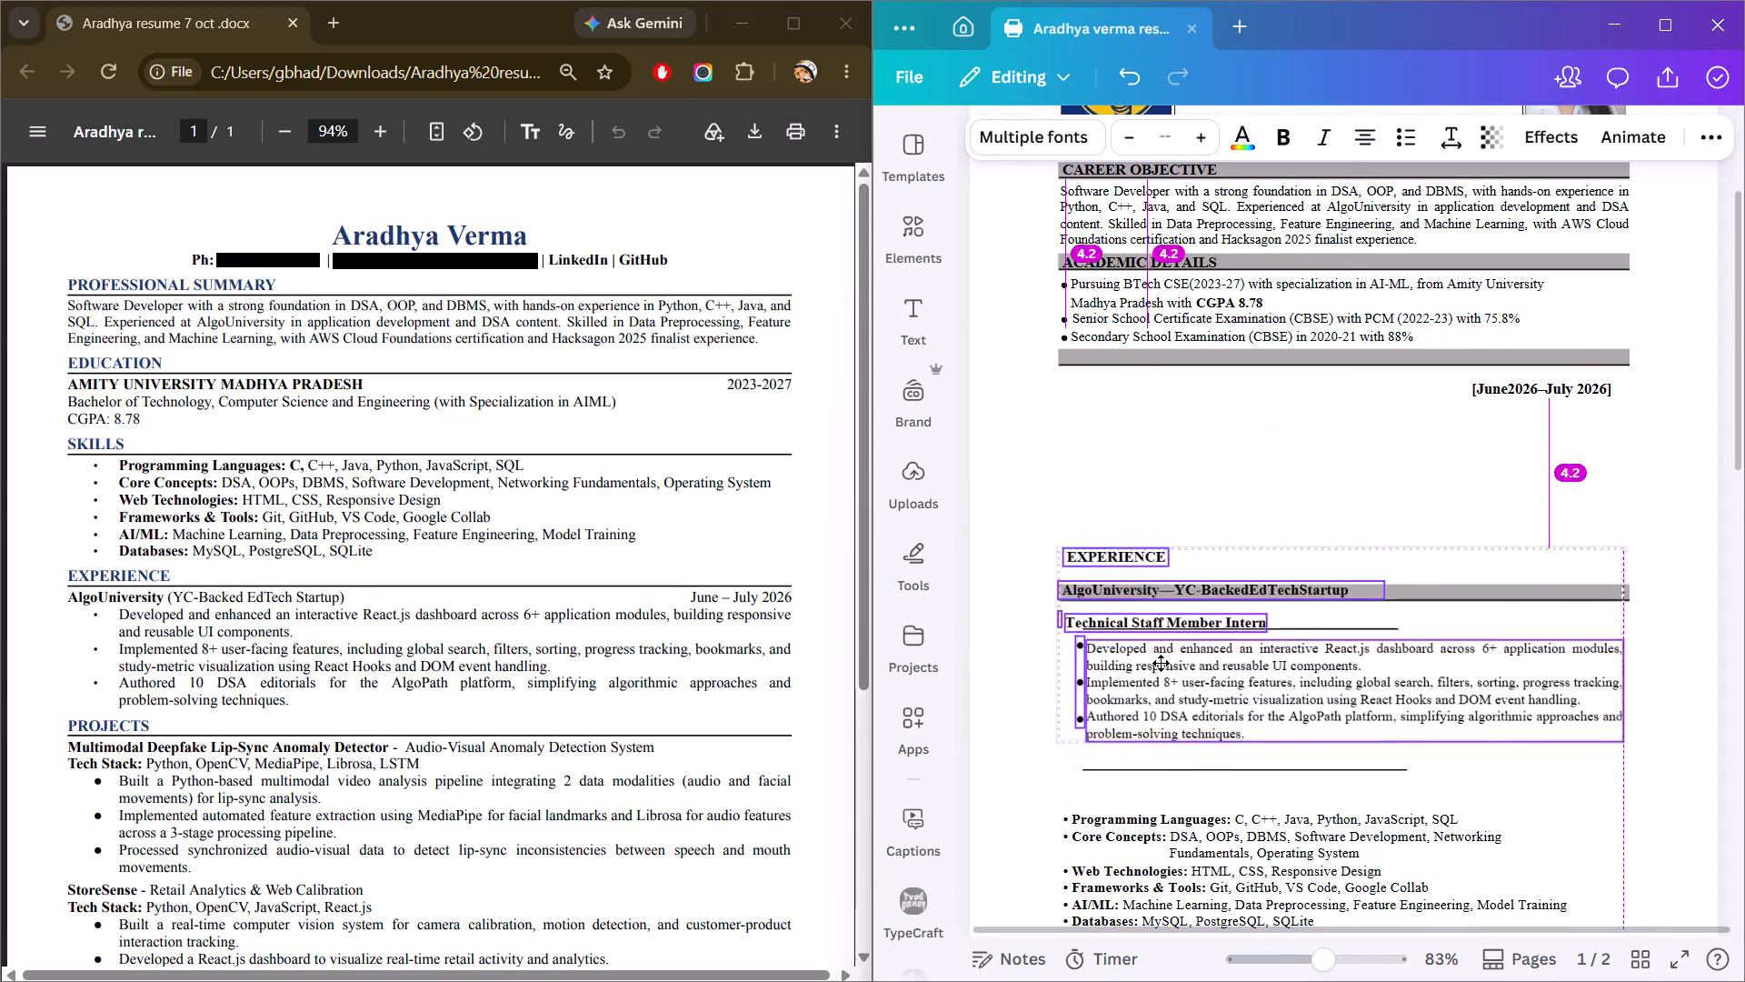
{"action": "left_click_drag", "start_coordinate": [1161, 663], "coordinate": [1161, 690]}
{"action": "left_click", "coordinate": [1098, 522]}
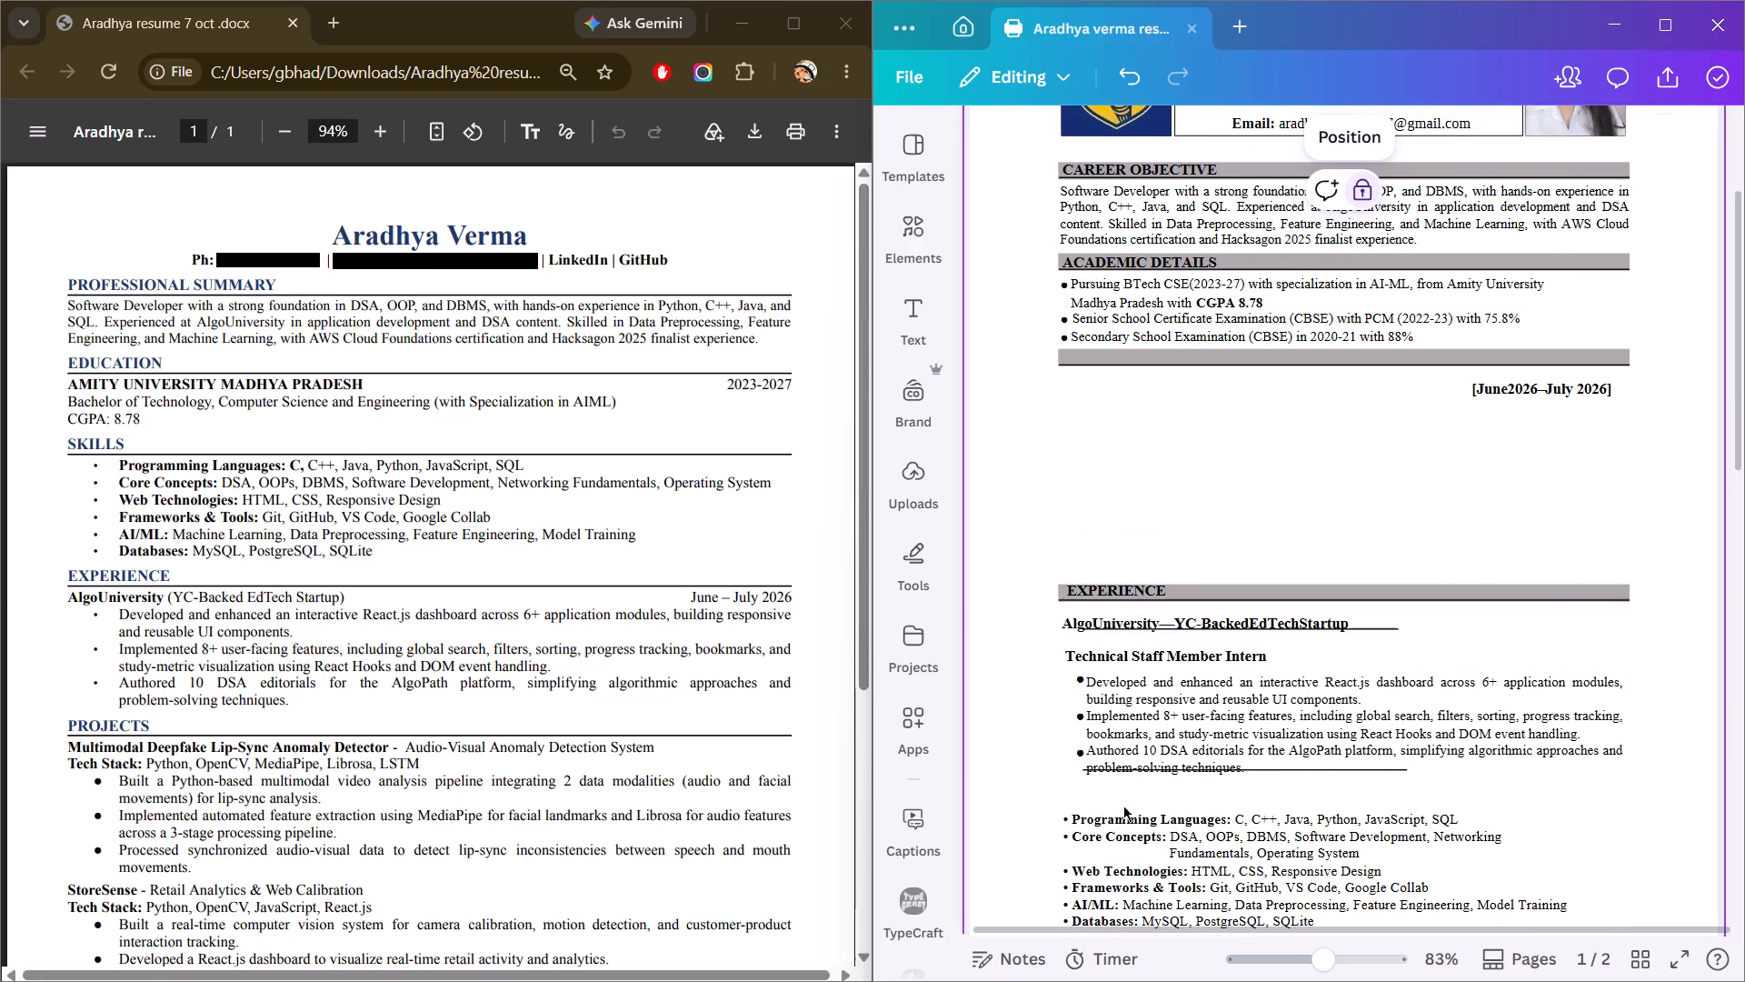
Move the technical skills list up into the gap between the Academic Details and Experience sections.
{"action": "left_click_drag", "start_coordinate": [1061, 810], "coordinate": [1087, 838]}
{"action": "left_click_drag", "start_coordinate": [1129, 849], "coordinate": [1089, 443]}
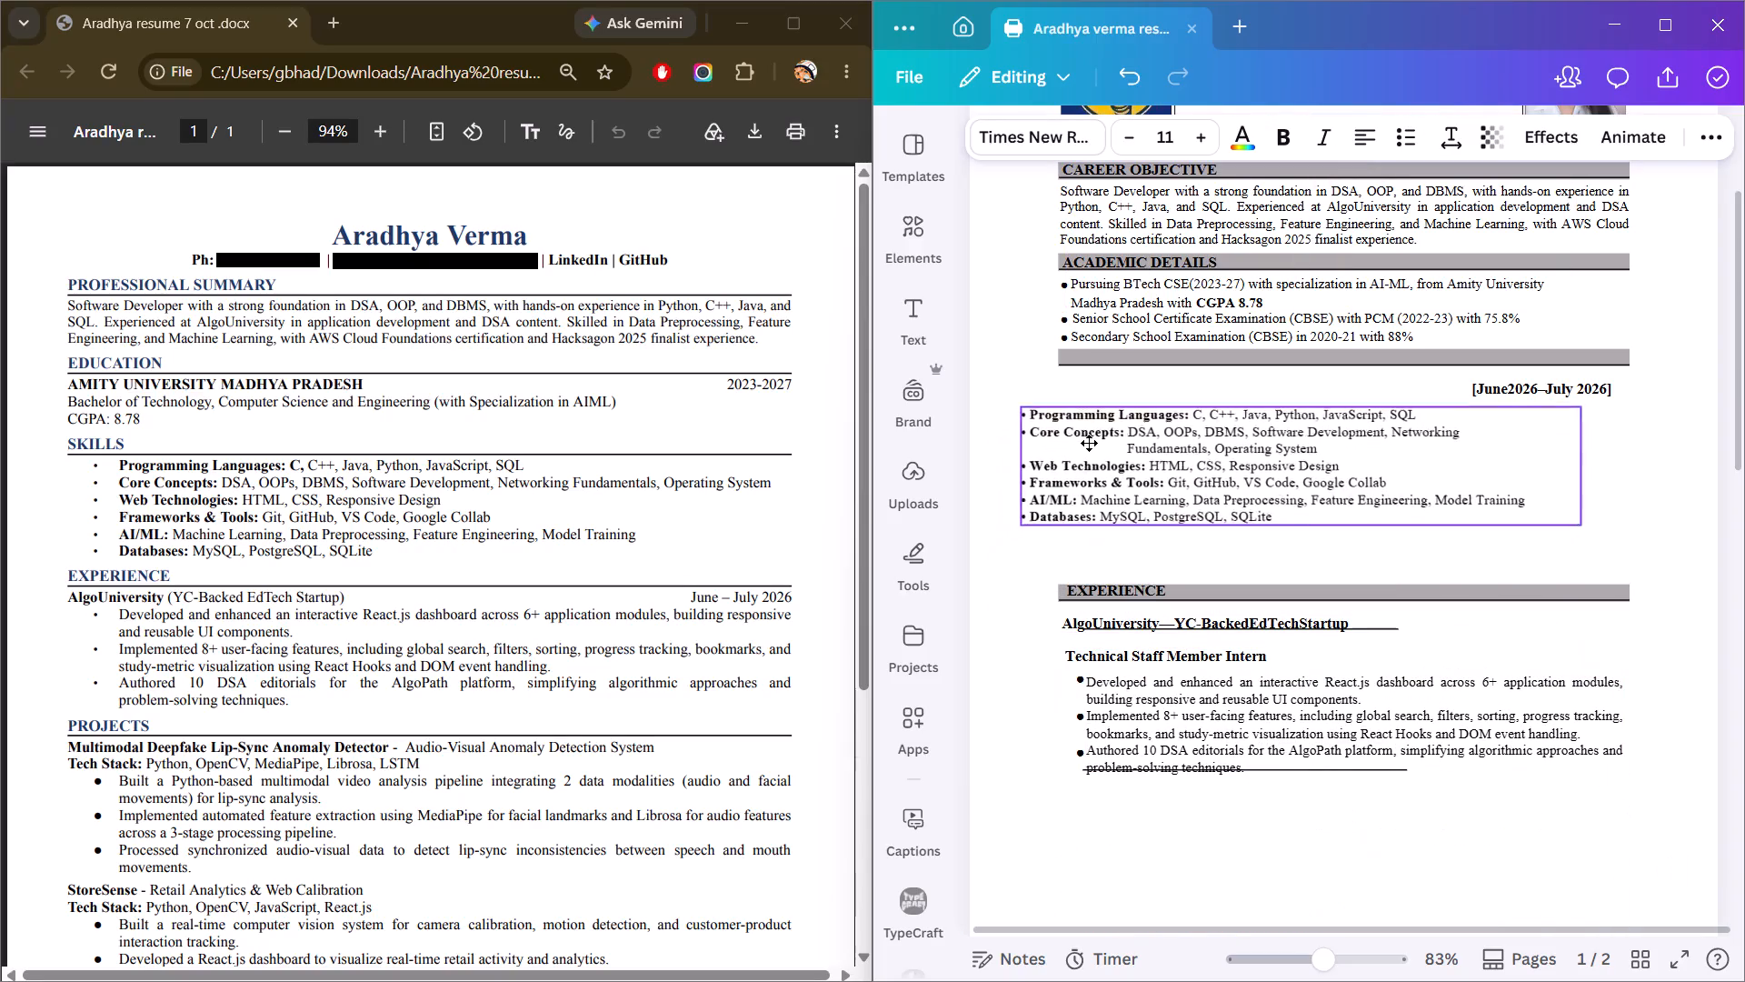
{"action": "left_click_drag", "start_coordinate": [1089, 443], "coordinate": [1092, 434]}
Move the "[June2026–July 2026]" date down onto the AlgoUniversity line in the Experience section.
{"action": "left_click_drag", "start_coordinate": [1460, 377], "coordinate": [1499, 394]}
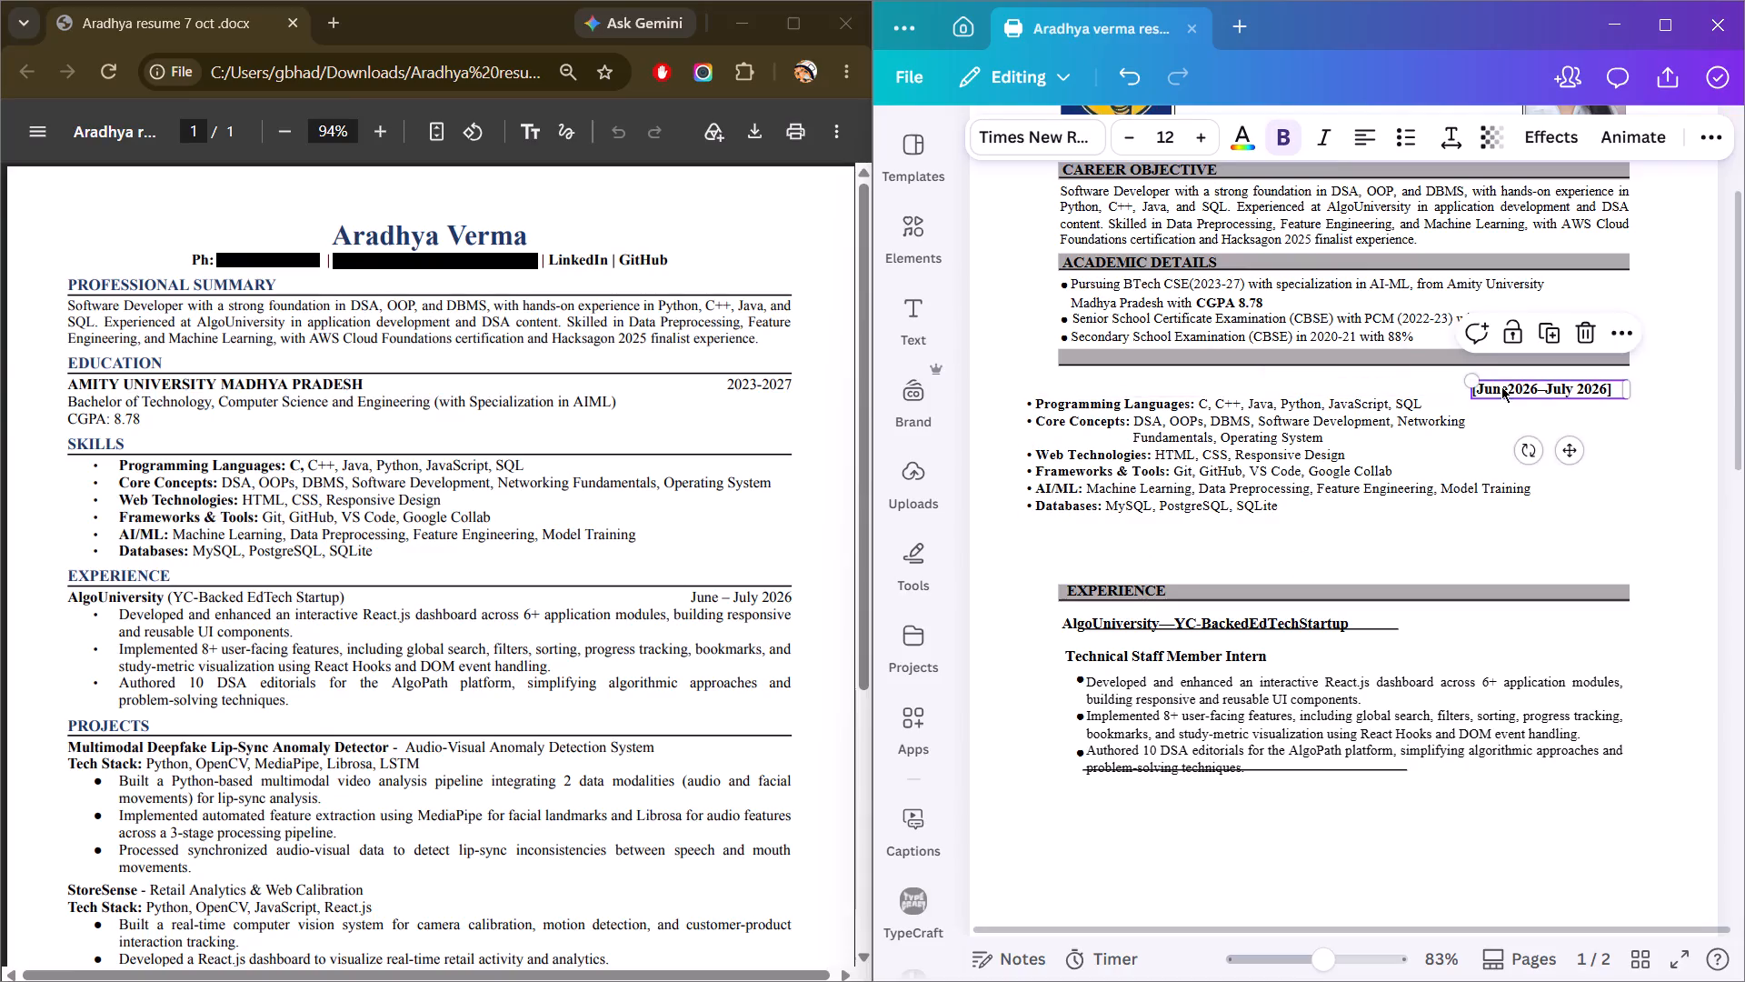
{"action": "left_click_drag", "start_coordinate": [1501, 386], "coordinate": [1494, 624]}
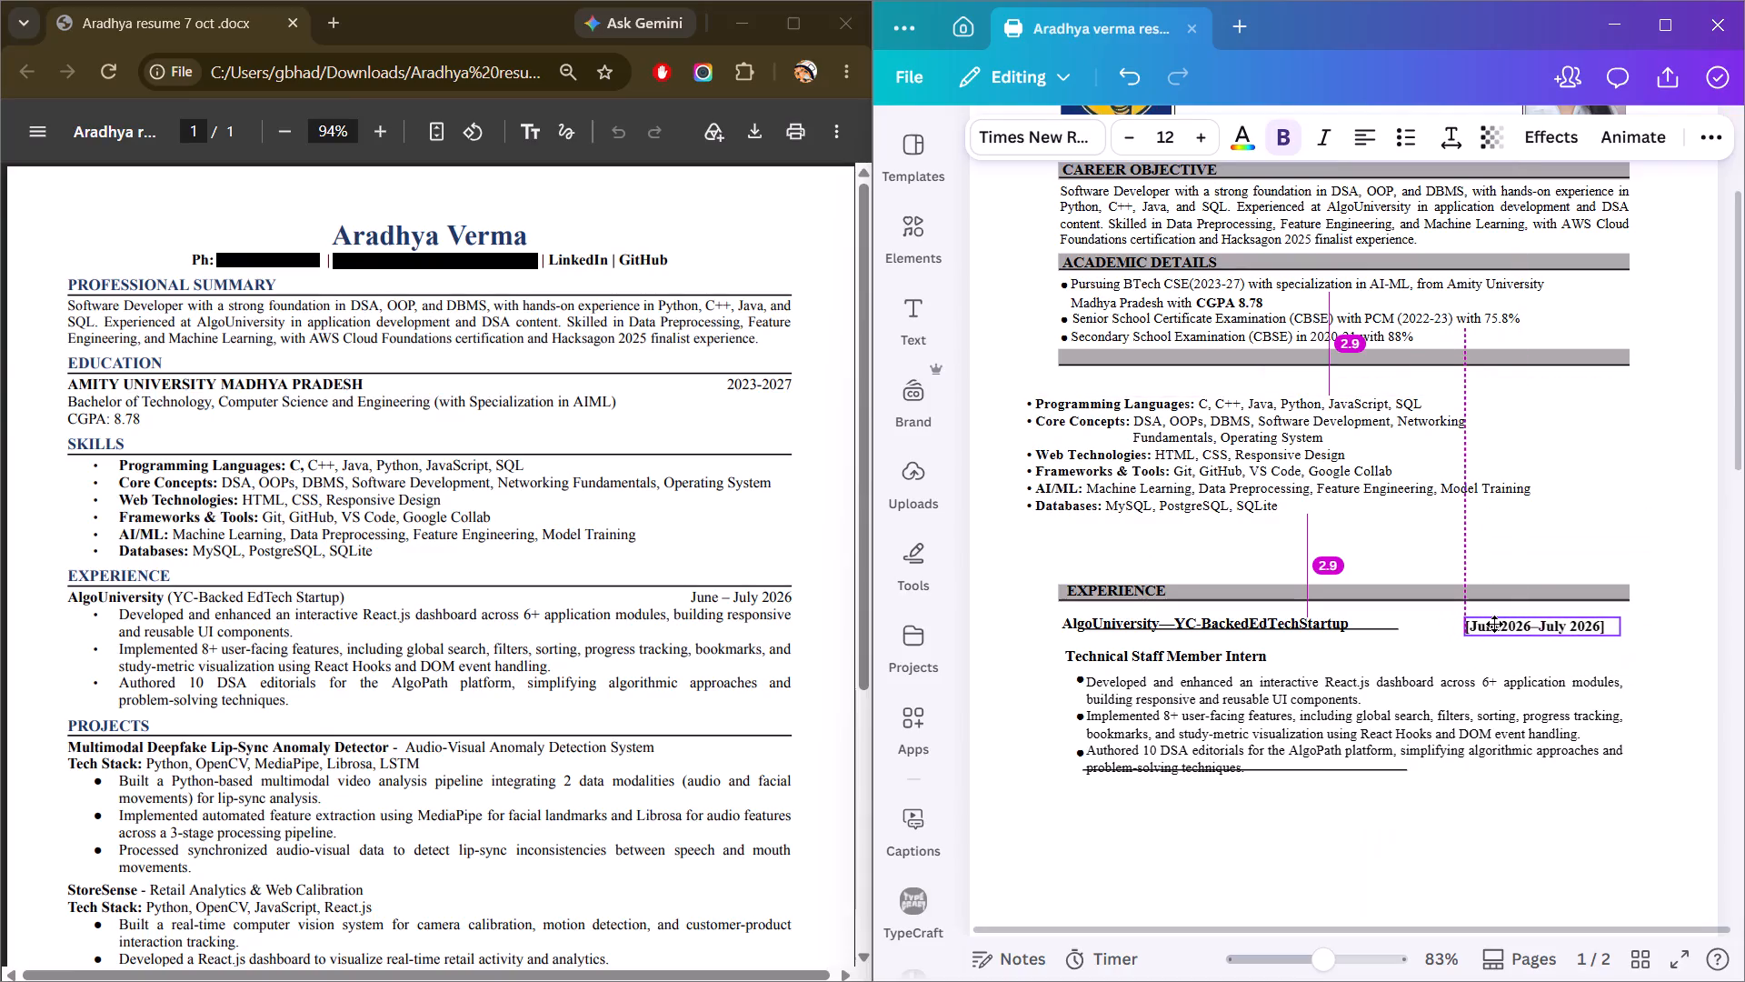
{"action": "left_click_drag", "start_coordinate": [1494, 624], "coordinate": [1497, 623]}
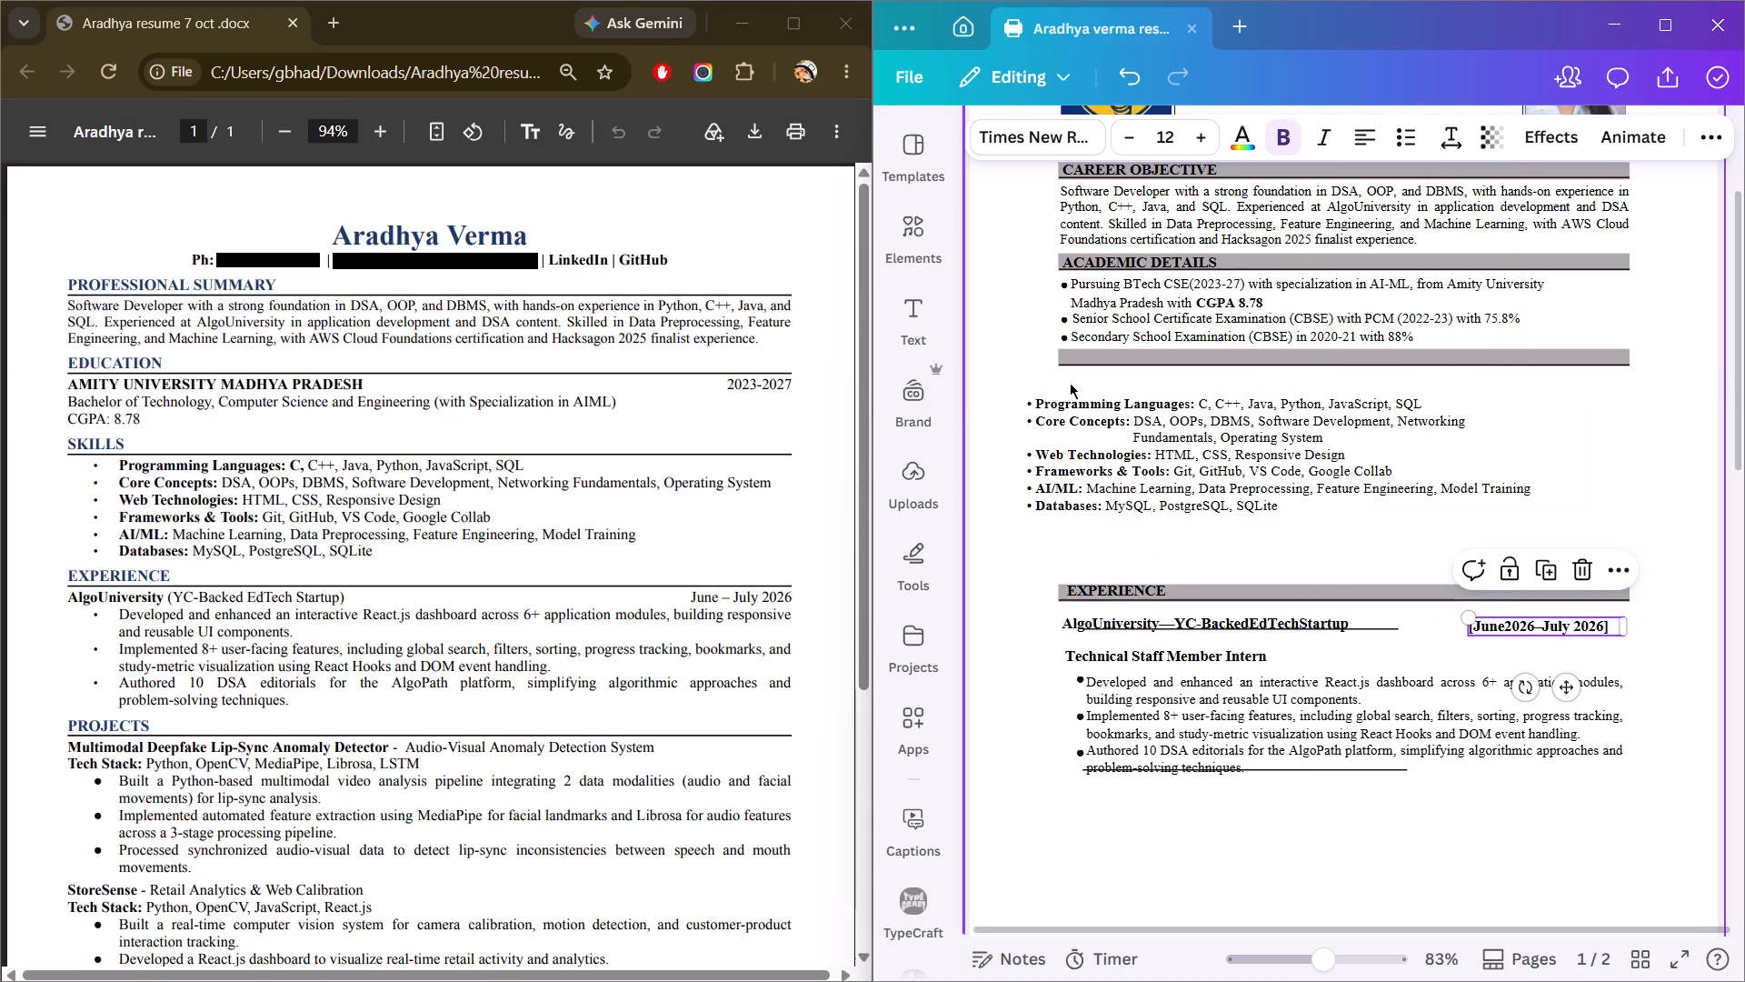
Shift the technical skills list right so its bullets line up with the Academic Details bullets.
{"action": "left_click_drag", "start_coordinate": [1021, 378], "coordinate": [1073, 440]}
{"action": "left_click_drag", "start_coordinate": [1077, 446], "coordinate": [1116, 446]}
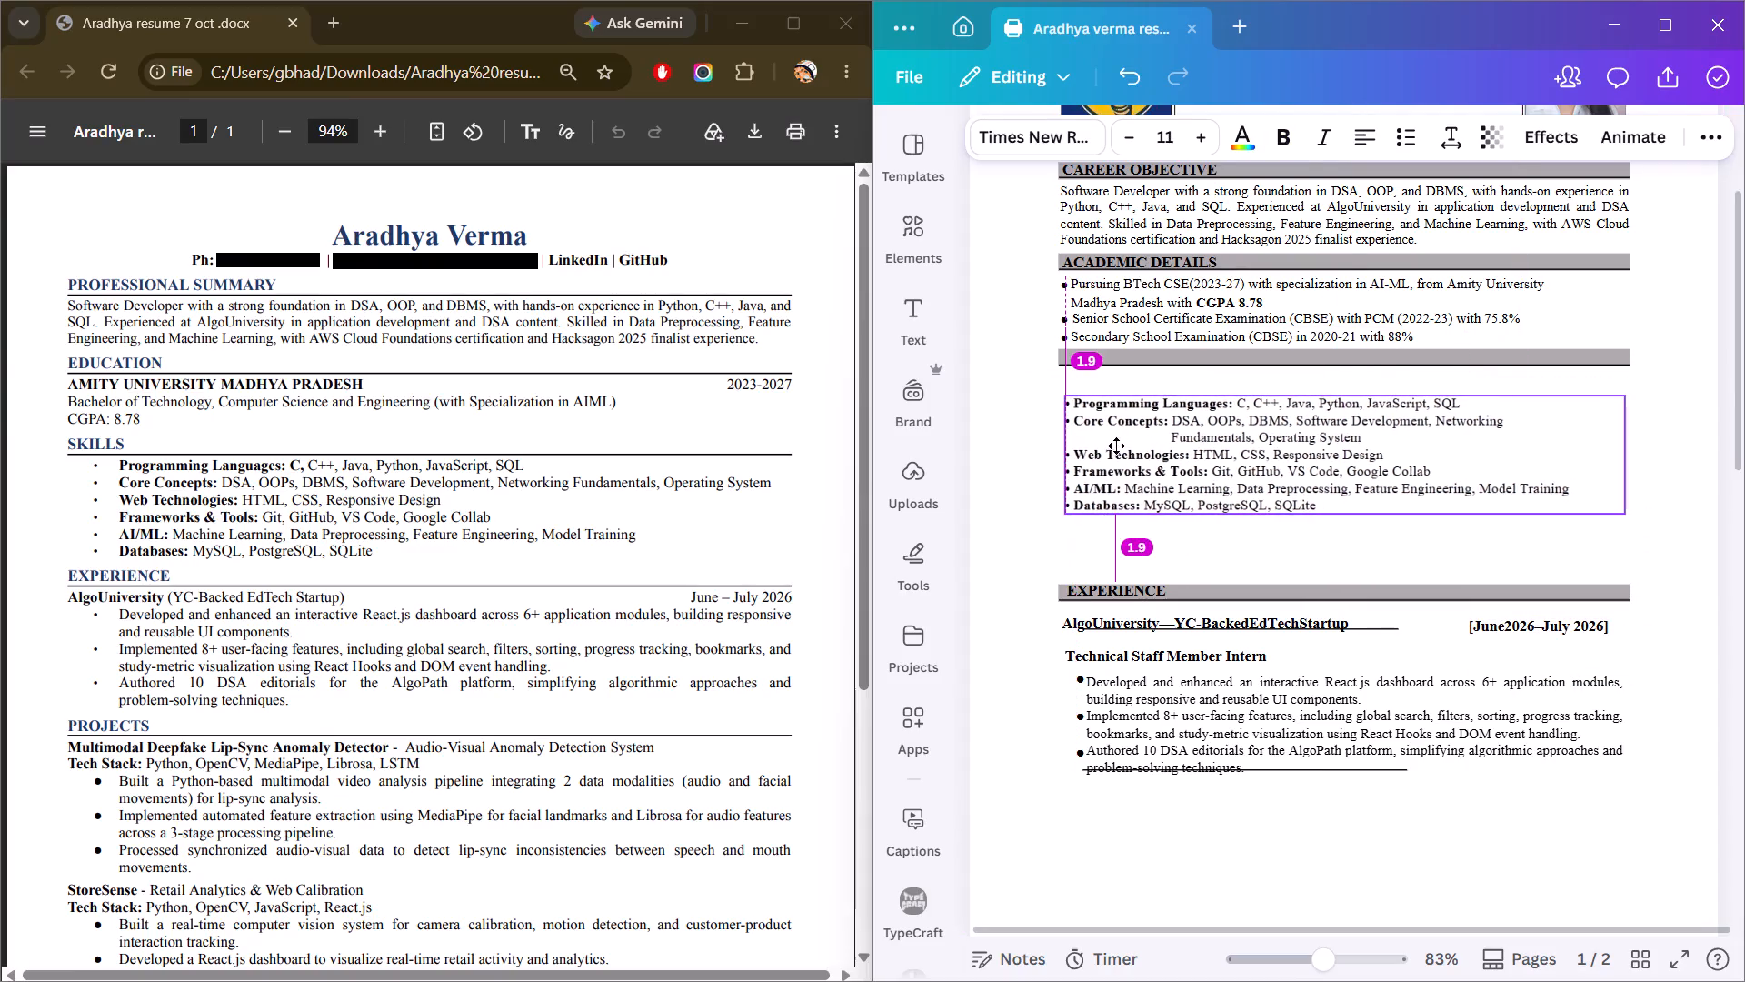
{"action": "left_click_drag", "start_coordinate": [1116, 446], "coordinate": [1112, 446]}
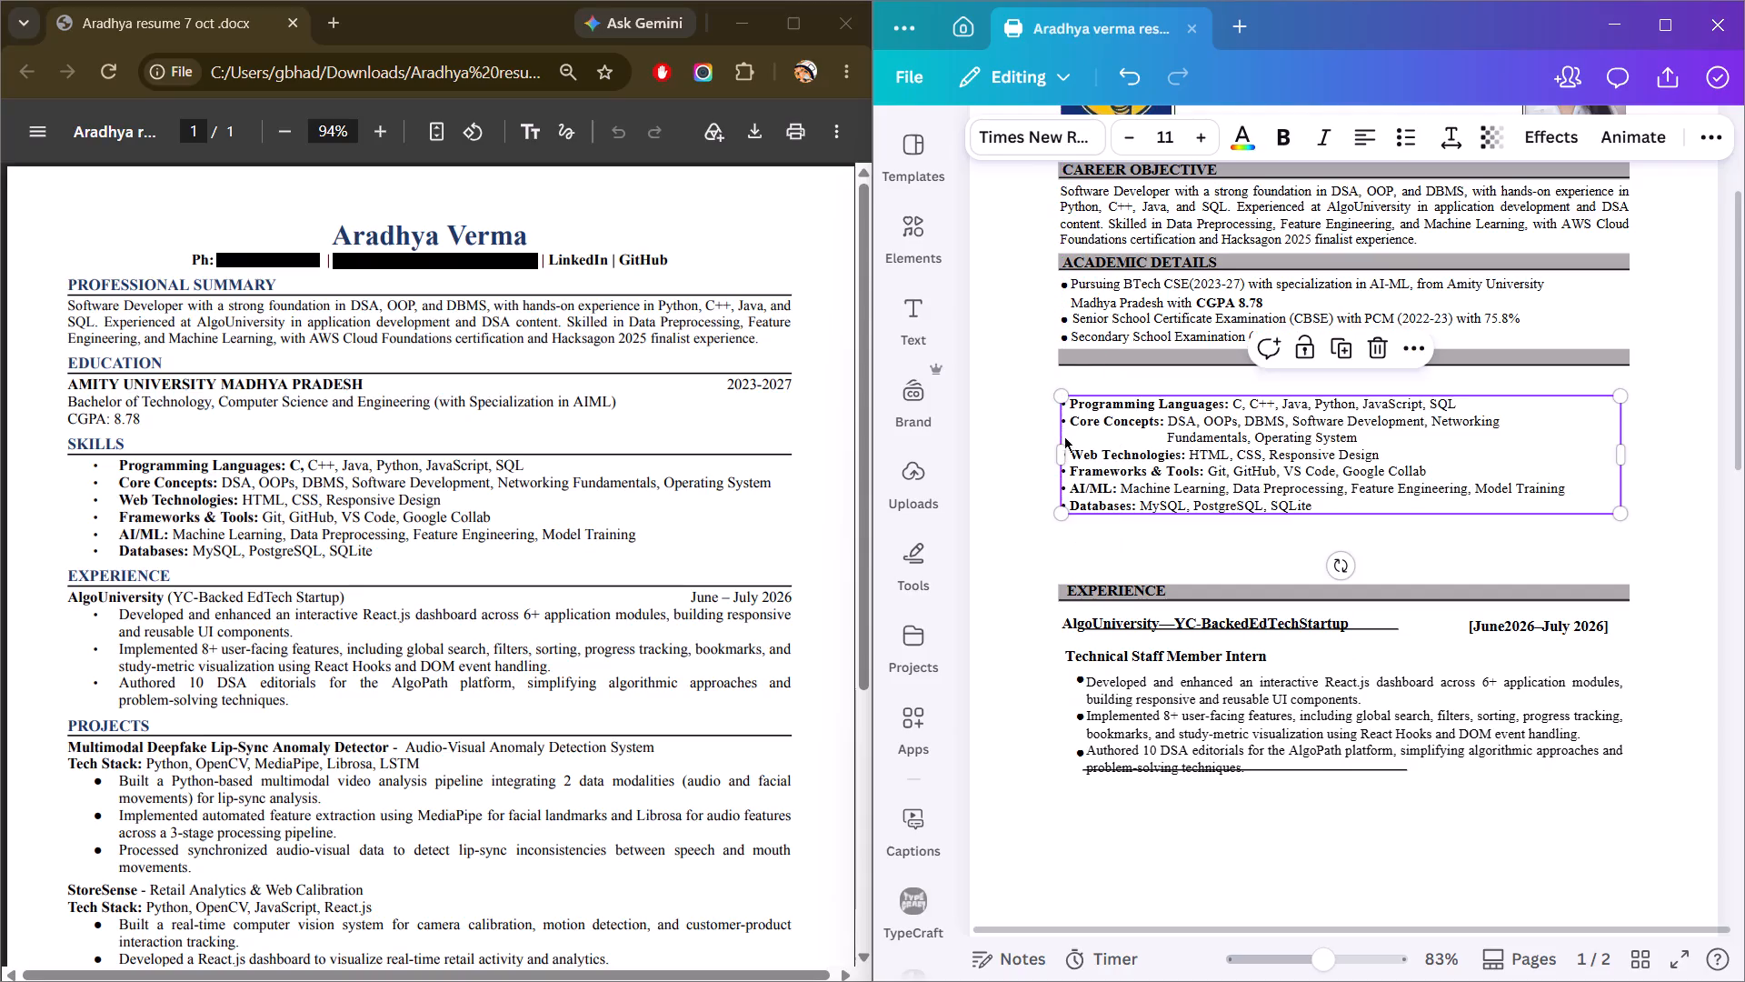
{"action": "left_click", "coordinate": [1018, 446]}
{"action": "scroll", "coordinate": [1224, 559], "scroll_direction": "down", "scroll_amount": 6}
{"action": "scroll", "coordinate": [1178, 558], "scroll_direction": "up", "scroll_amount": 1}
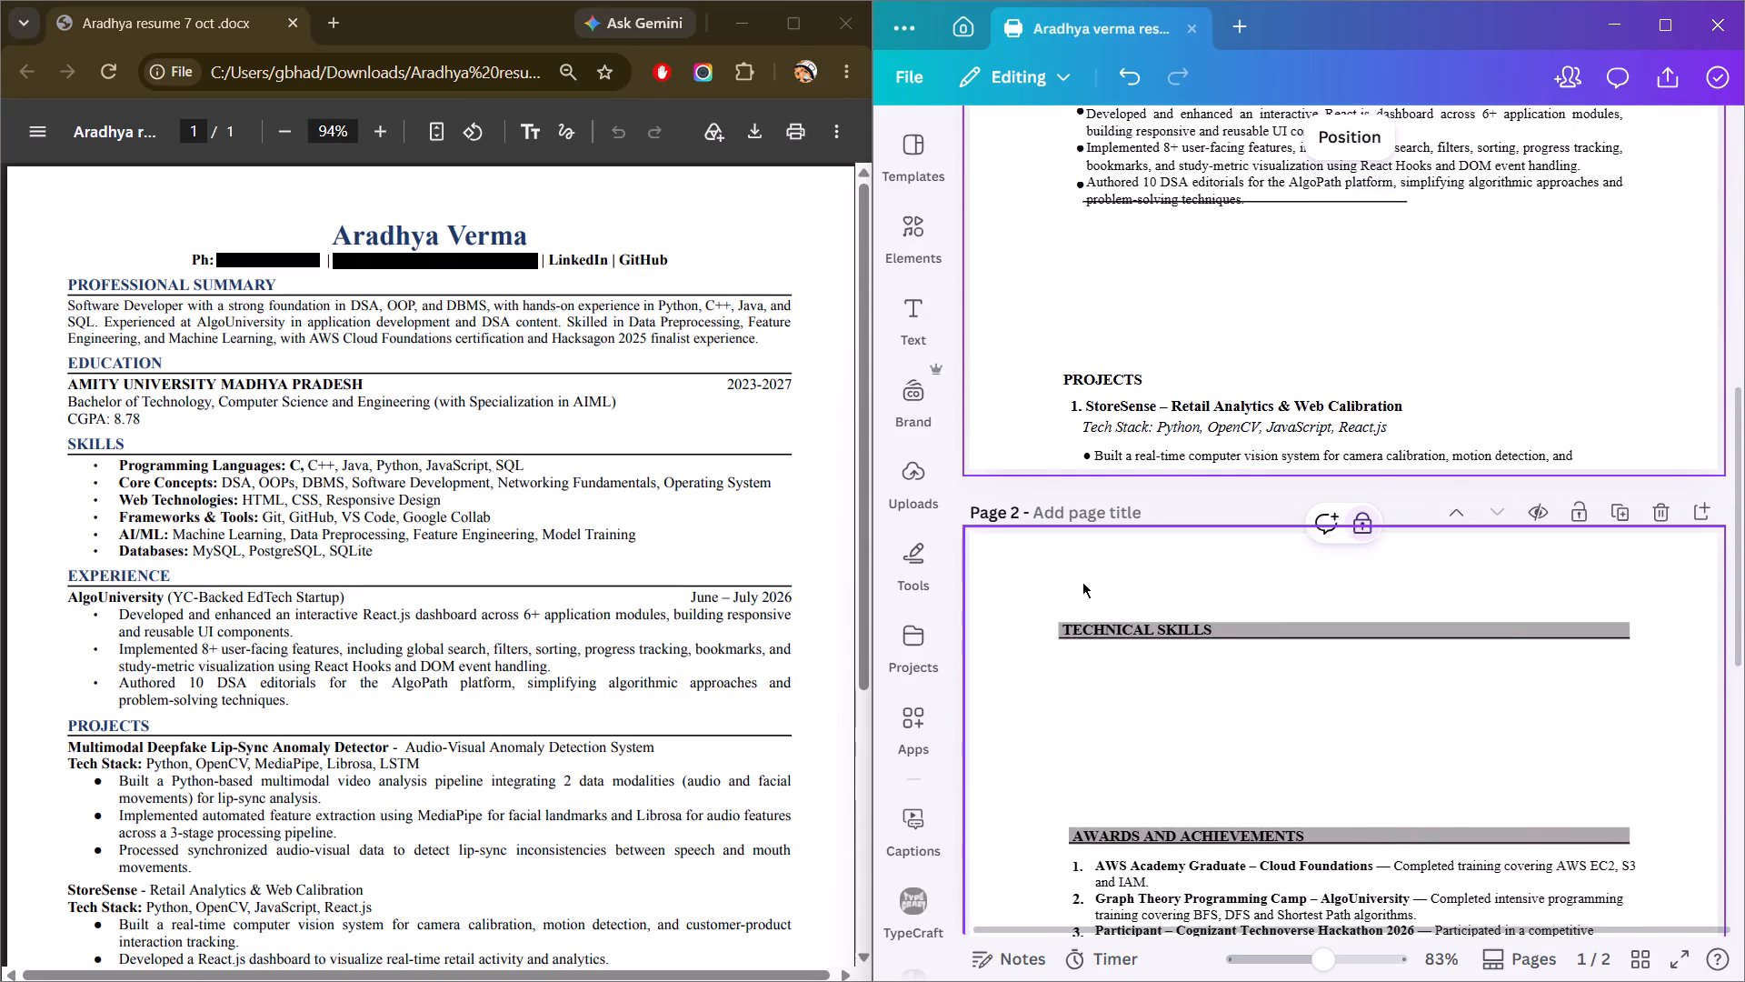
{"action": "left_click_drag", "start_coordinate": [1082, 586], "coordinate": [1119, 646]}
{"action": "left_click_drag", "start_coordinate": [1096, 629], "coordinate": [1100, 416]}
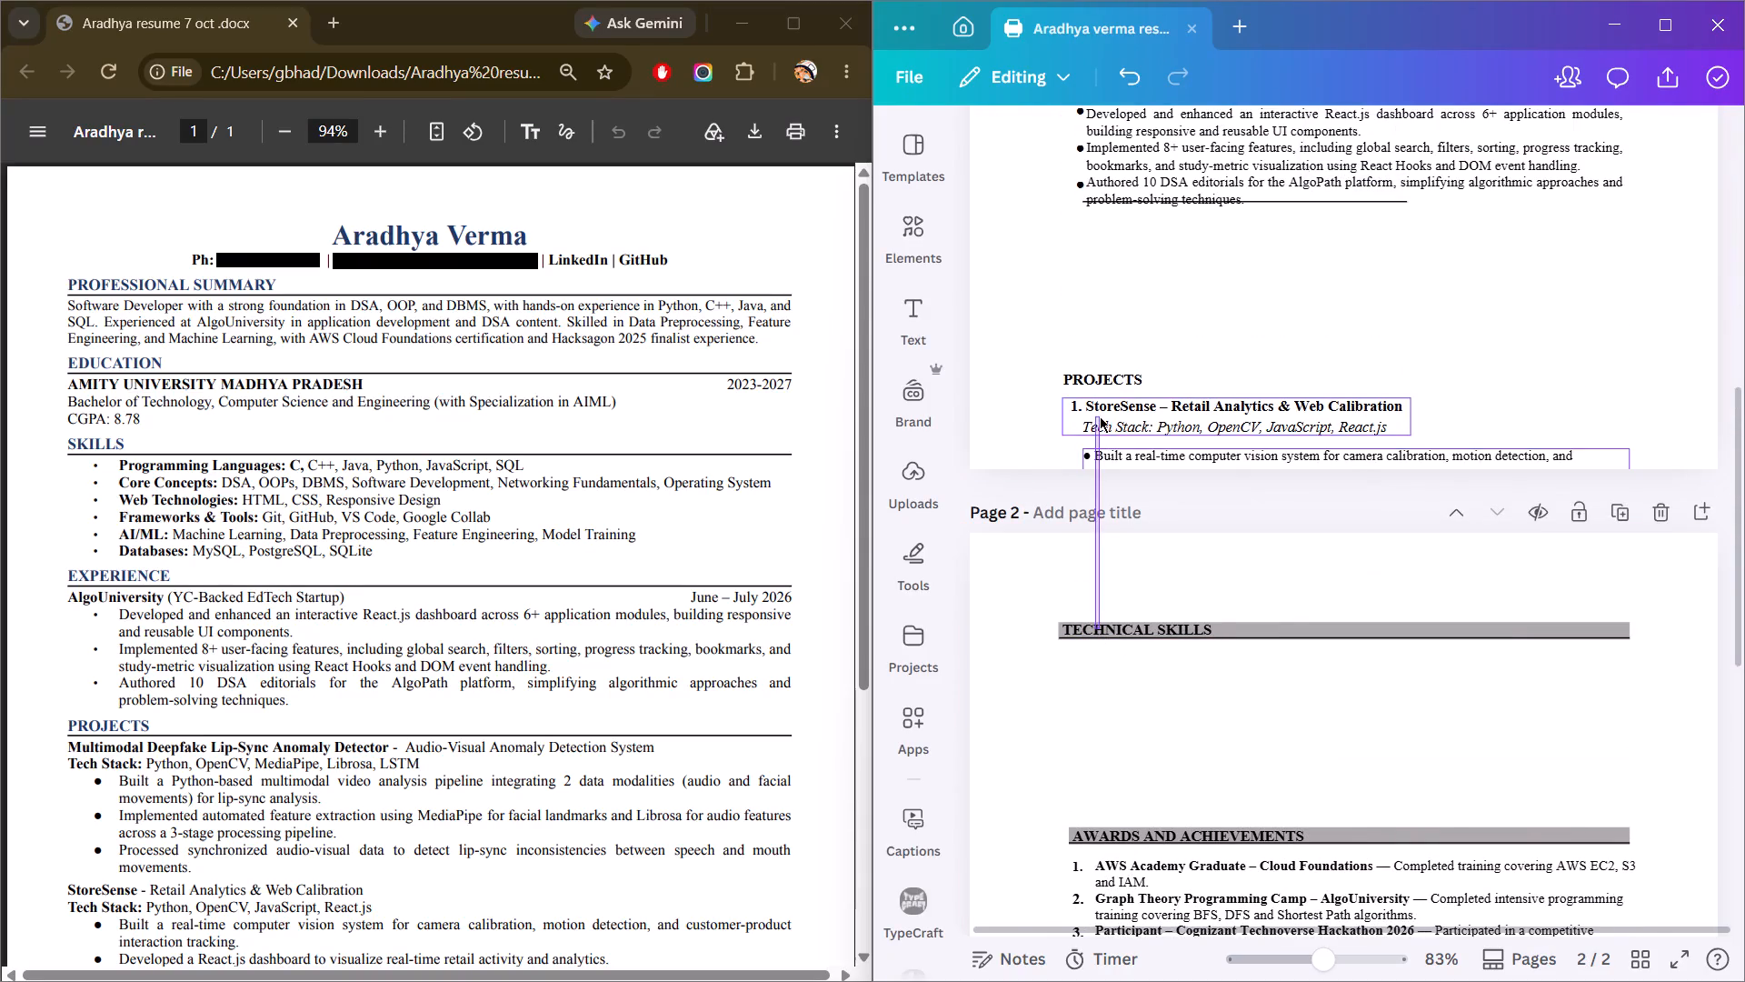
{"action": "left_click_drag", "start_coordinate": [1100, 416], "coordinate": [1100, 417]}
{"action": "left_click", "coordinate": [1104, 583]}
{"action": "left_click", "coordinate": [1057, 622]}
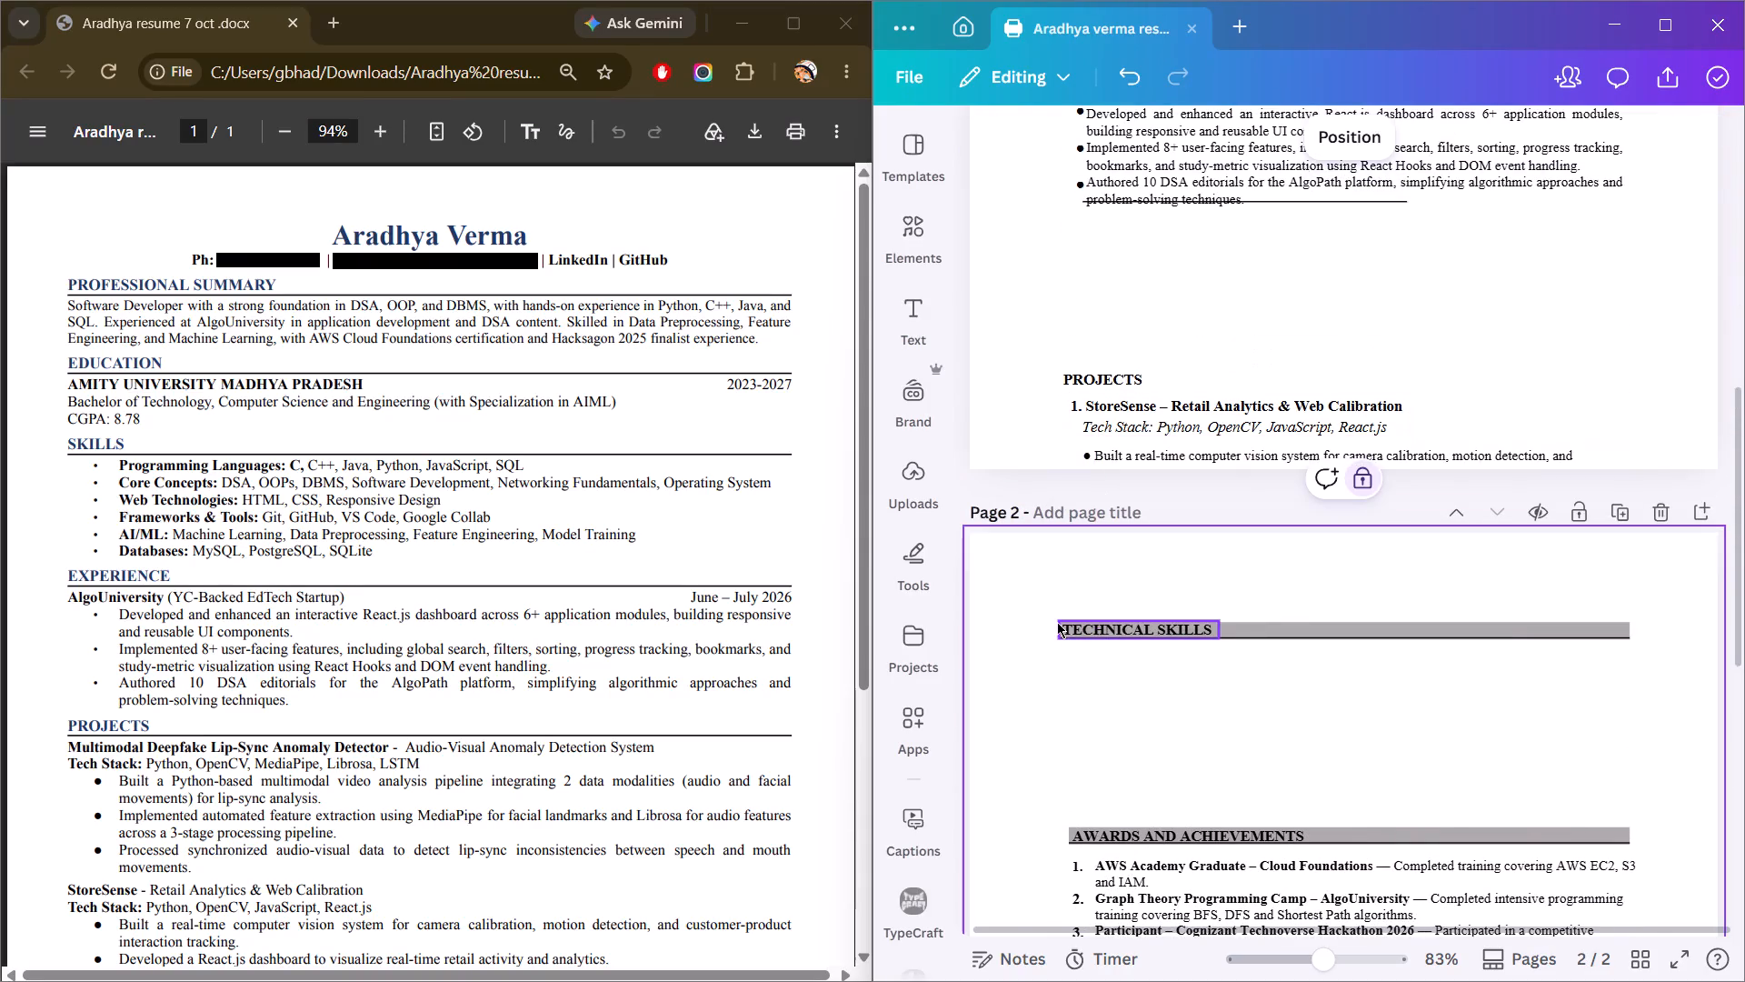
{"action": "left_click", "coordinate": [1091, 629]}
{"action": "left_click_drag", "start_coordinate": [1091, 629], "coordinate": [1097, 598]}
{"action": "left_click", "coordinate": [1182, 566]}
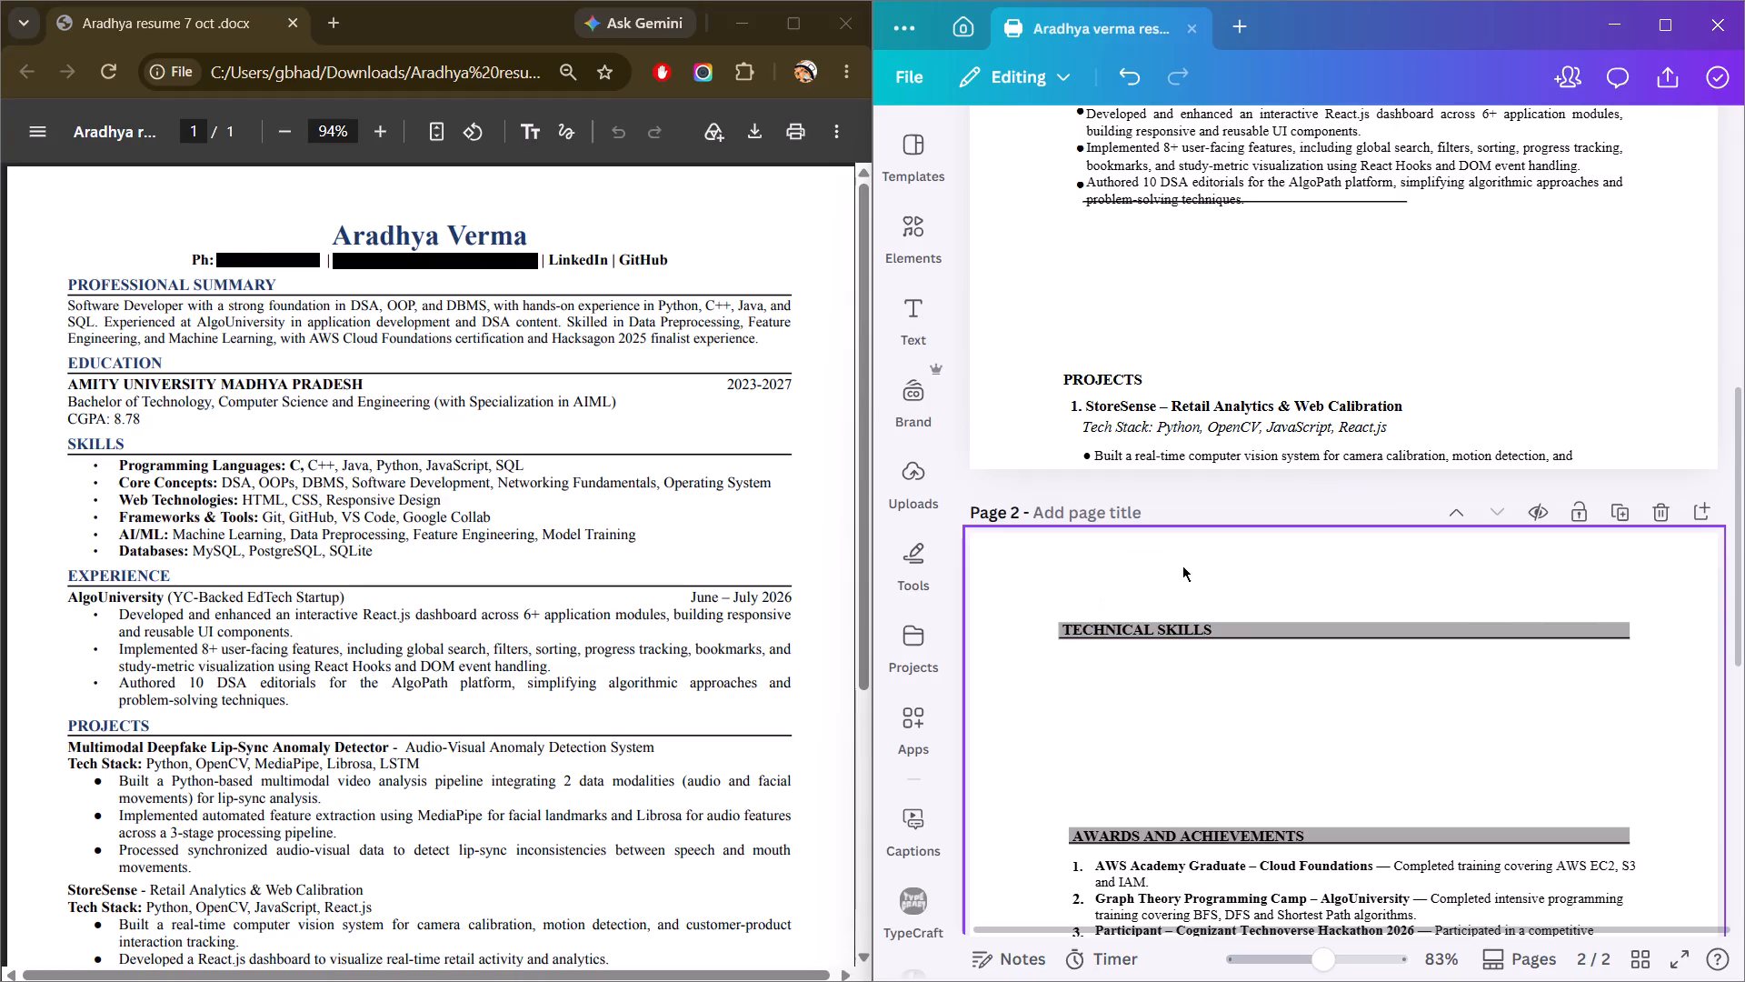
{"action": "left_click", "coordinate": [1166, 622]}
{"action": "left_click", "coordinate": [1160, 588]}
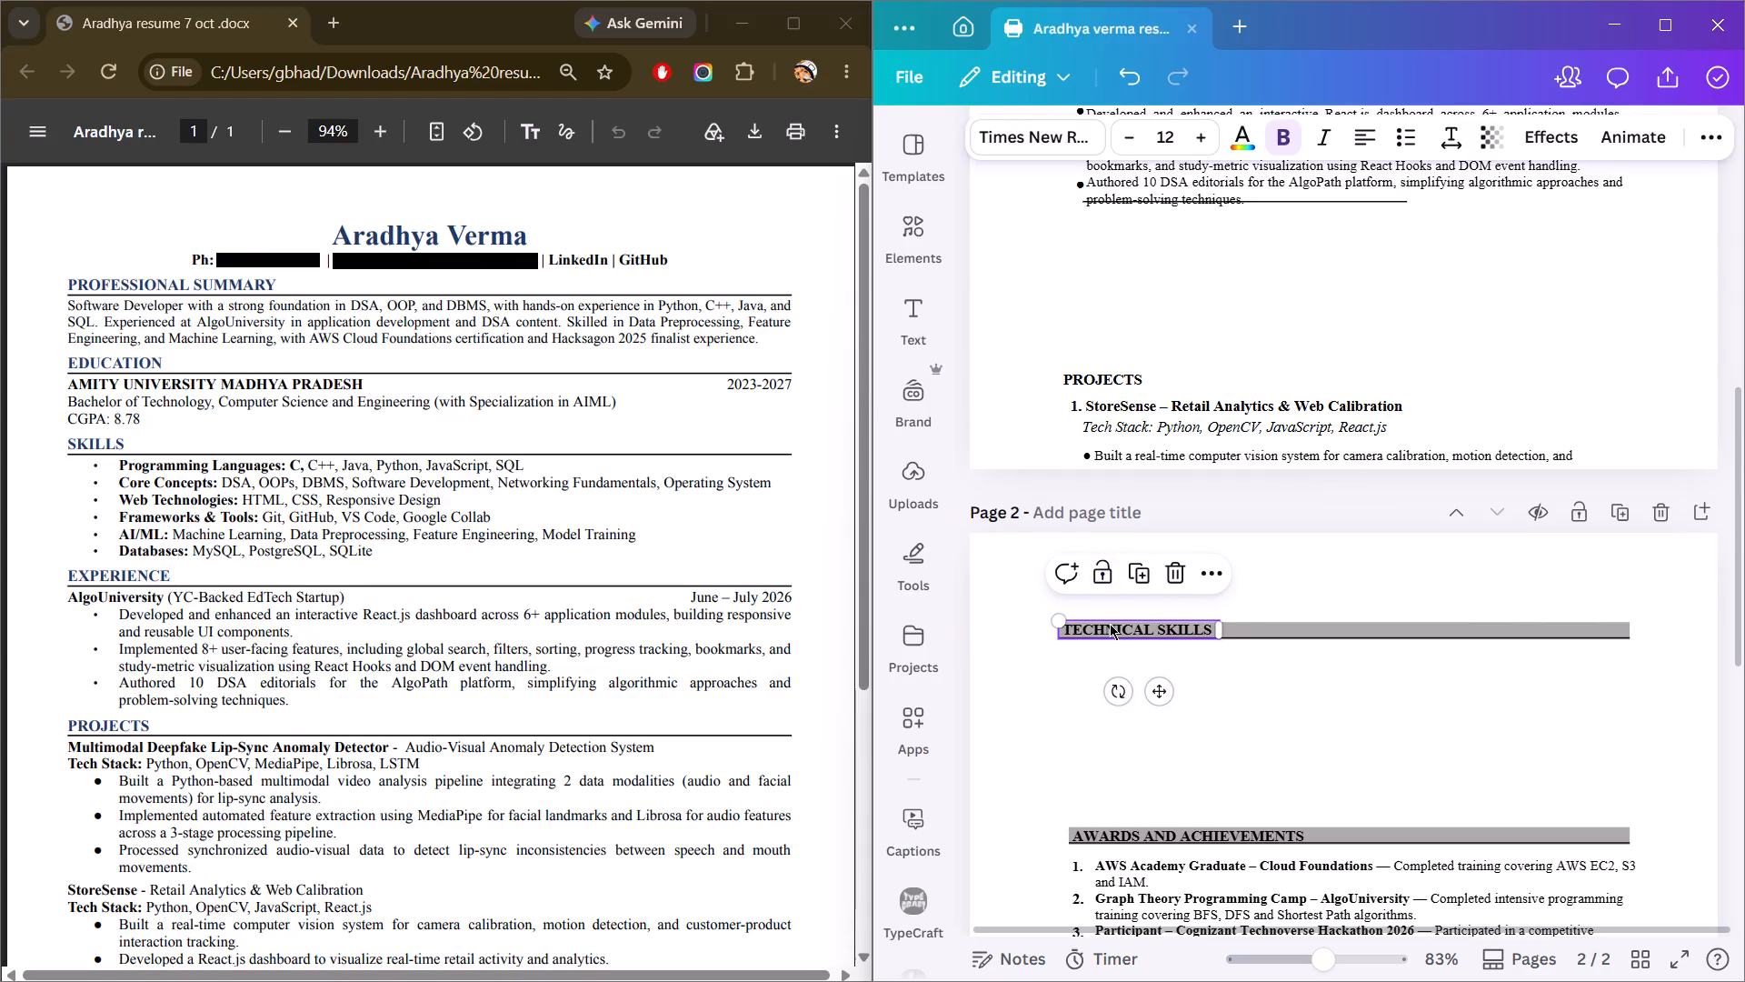
Move the "TECHNICAL SKILLS" heading from page 2 onto the empty grey bar below Academic Details on page 1.
{"action": "left_click_drag", "start_coordinate": [1109, 629], "coordinate": [1113, 283]}
{"action": "scroll", "coordinate": [1135, 350], "scroll_direction": "up", "scroll_amount": 1}
{"action": "scroll", "coordinate": [1135, 350], "scroll_direction": "down", "scroll_amount": 1}
{"action": "scroll", "coordinate": [1135, 351], "scroll_direction": "up", "scroll_amount": 1}
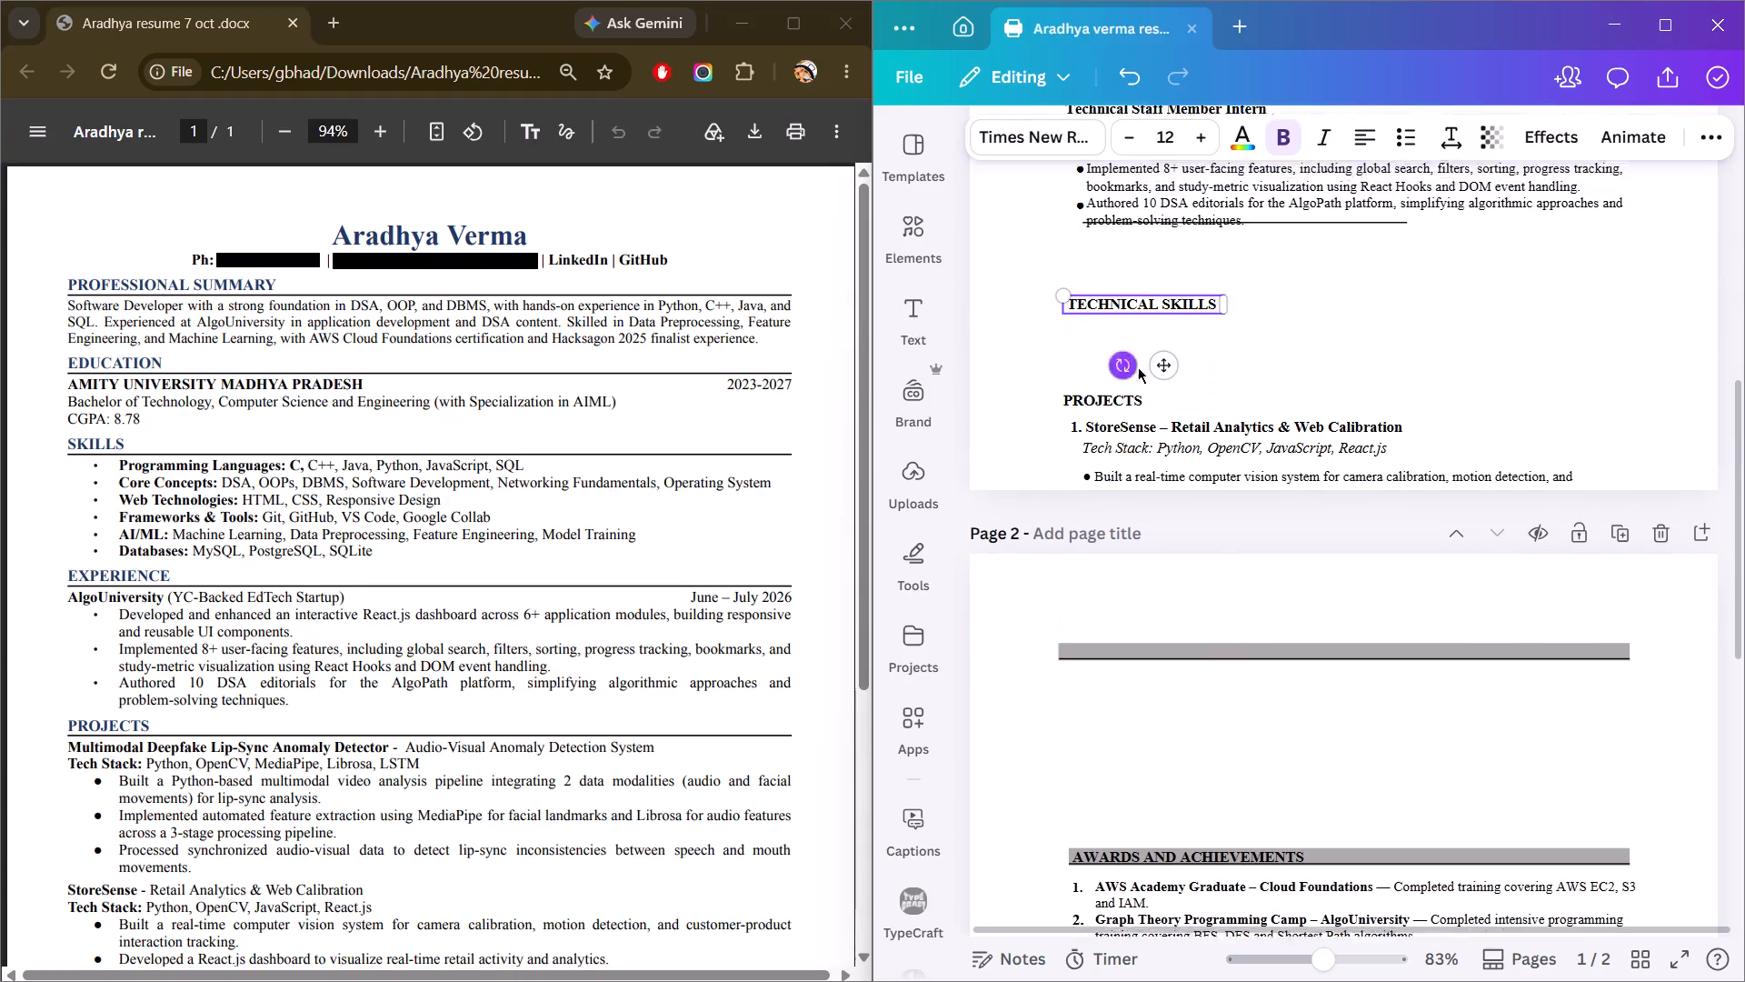
{"action": "scroll", "coordinate": [1138, 367], "scroll_direction": "up", "scroll_amount": 1}
{"action": "left_click_drag", "start_coordinate": [1126, 626], "coordinate": [1123, 337]}
{"action": "scroll", "coordinate": [1123, 336], "scroll_direction": "up", "scroll_amount": 4}
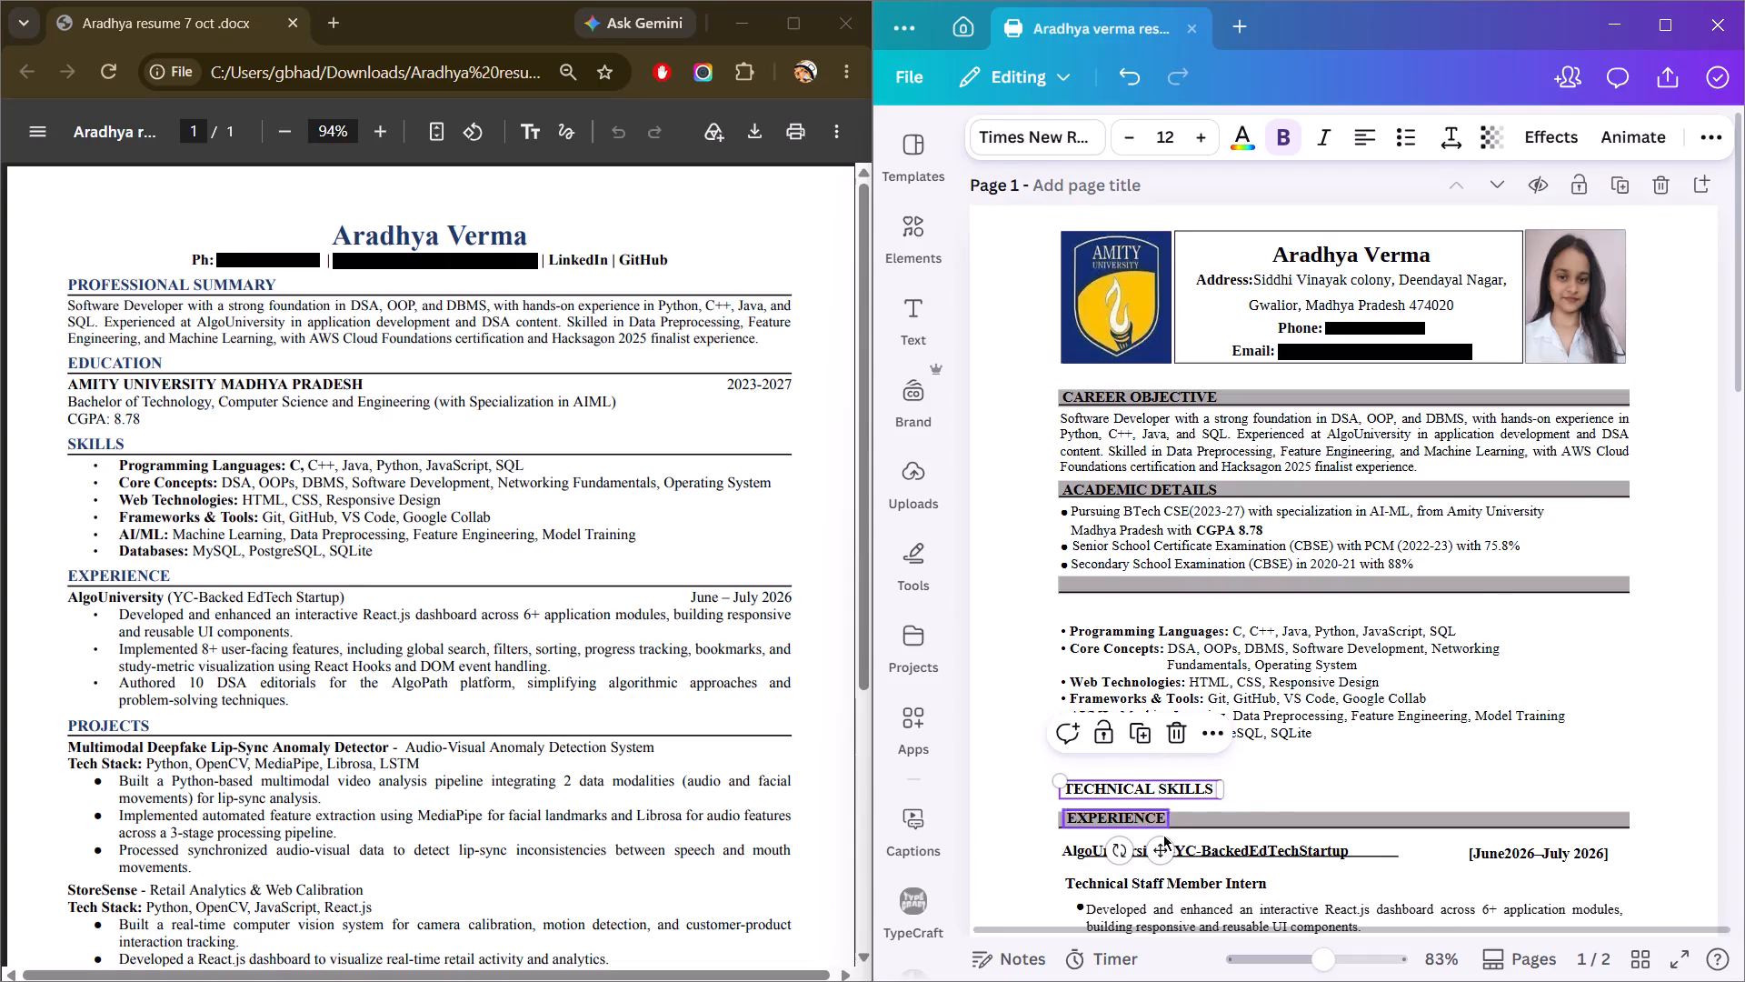
{"action": "left_click_drag", "start_coordinate": [1127, 787], "coordinate": [1132, 580]}
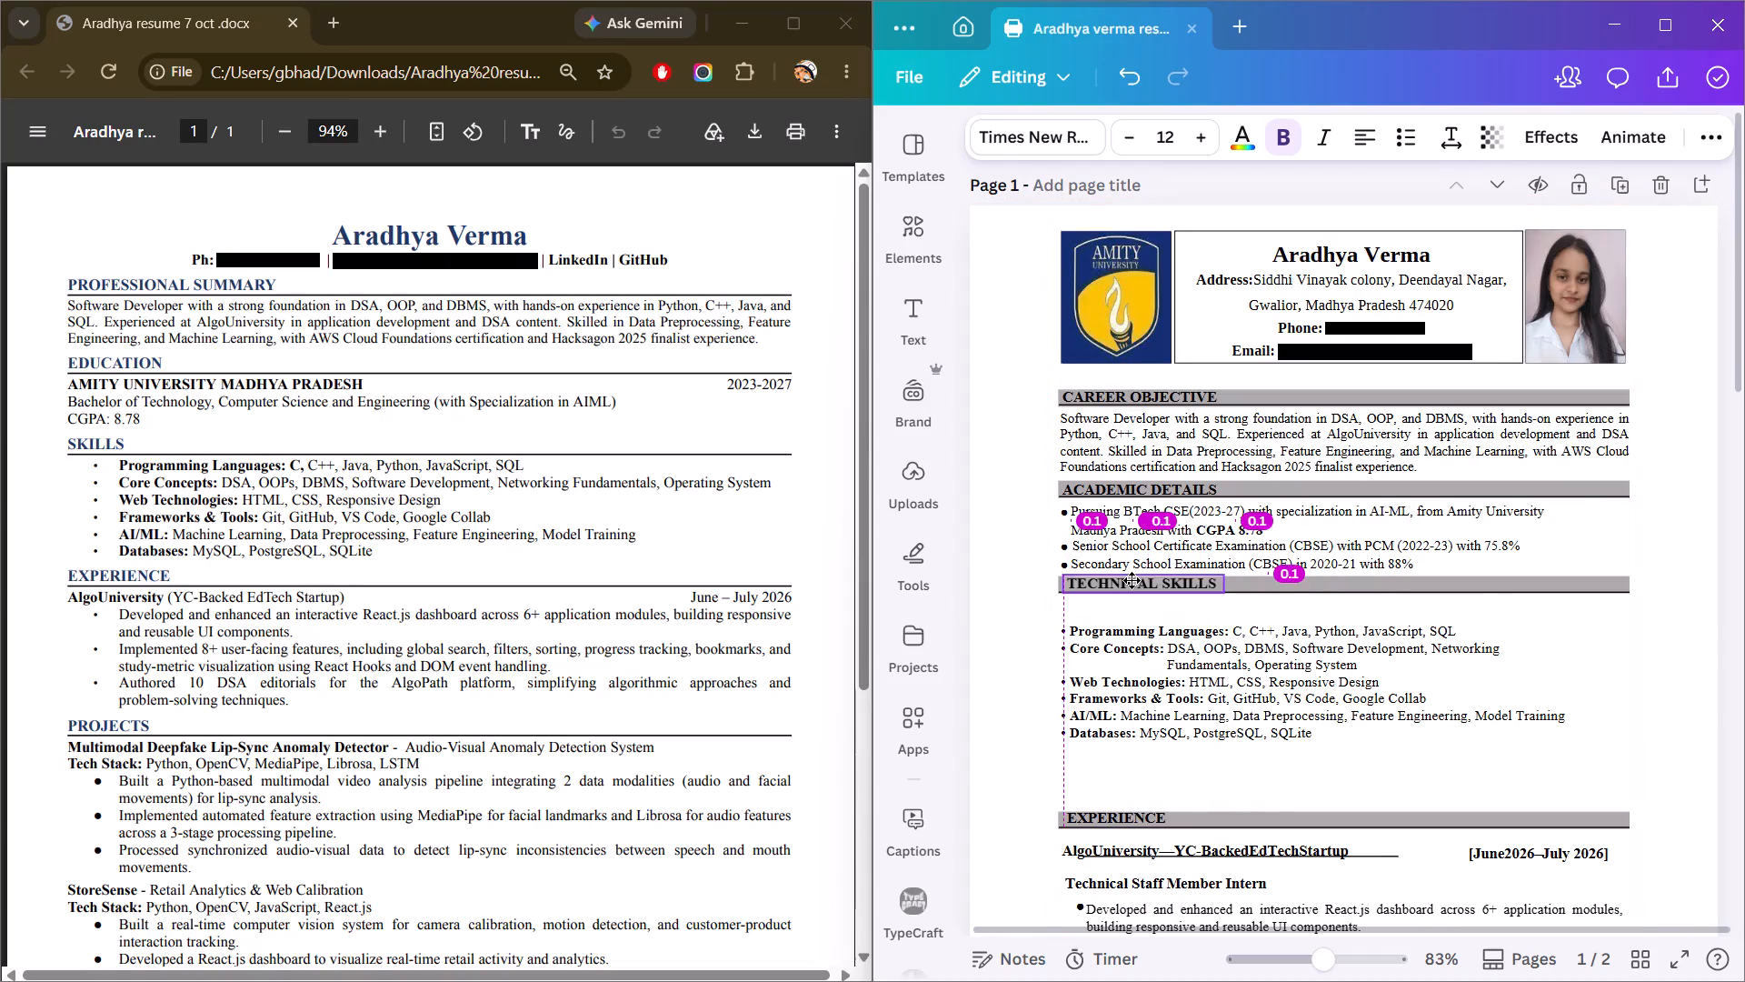
{"action": "left_click_drag", "start_coordinate": [1132, 580], "coordinate": [1132, 584]}
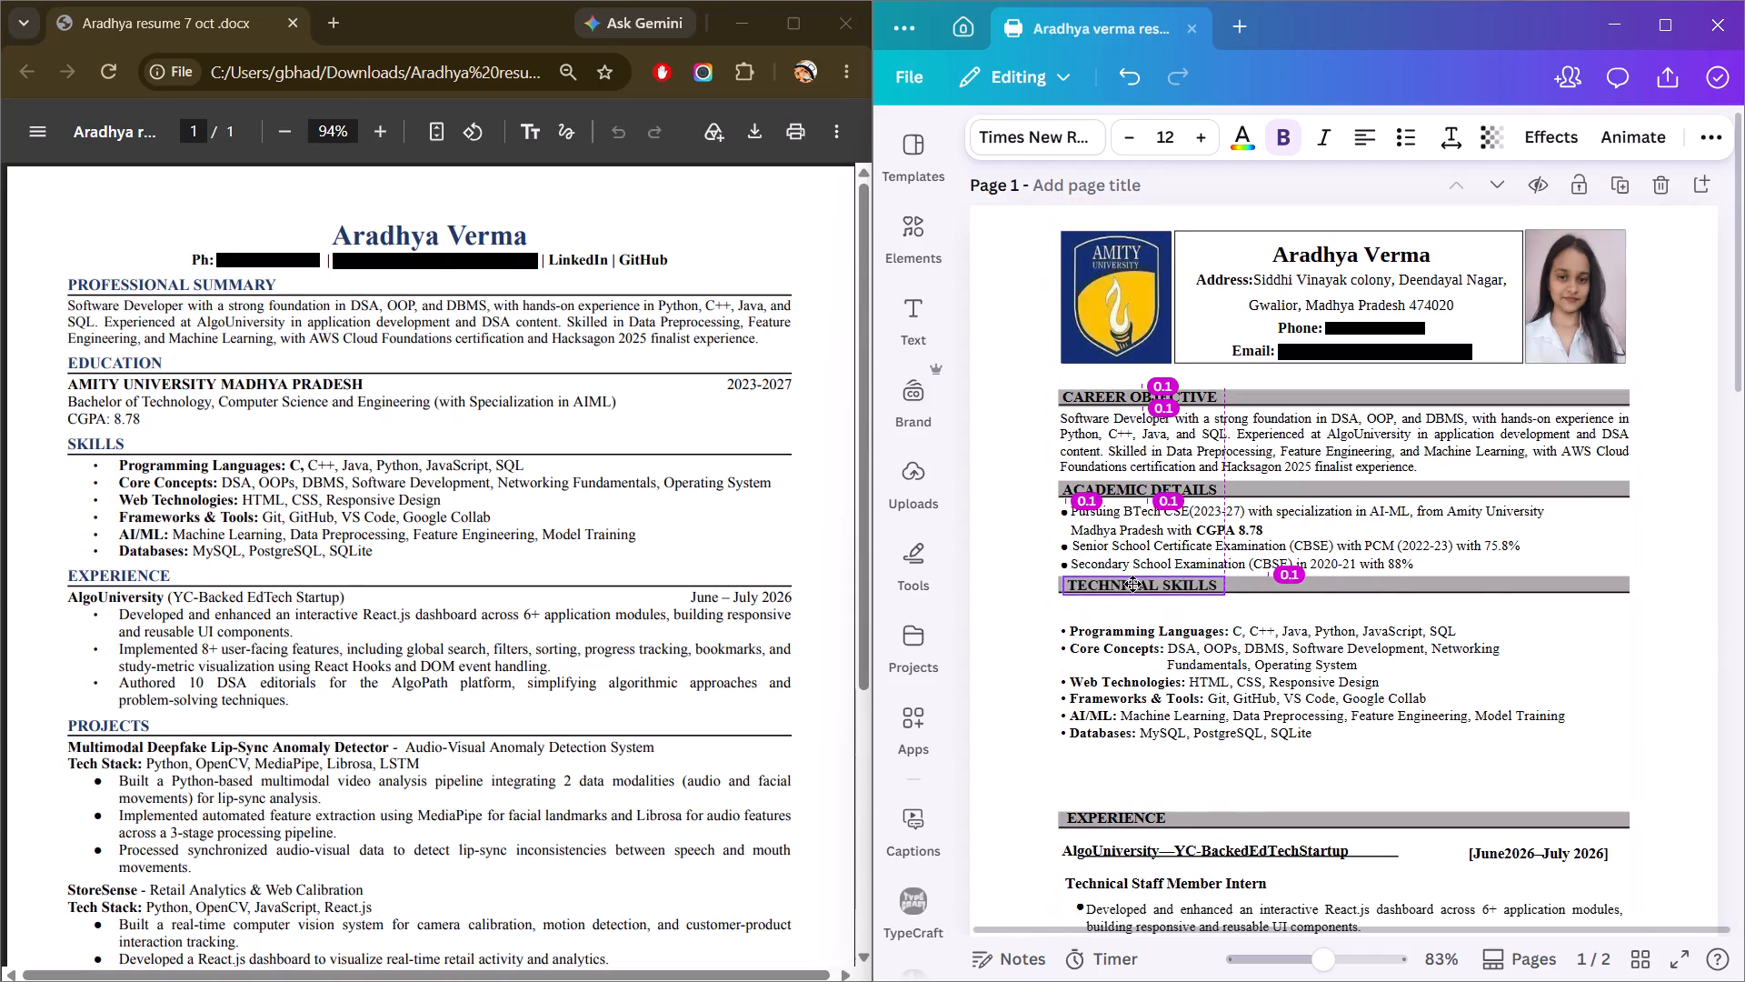
{"action": "left_click_drag", "start_coordinate": [1132, 584], "coordinate": [1131, 581]}
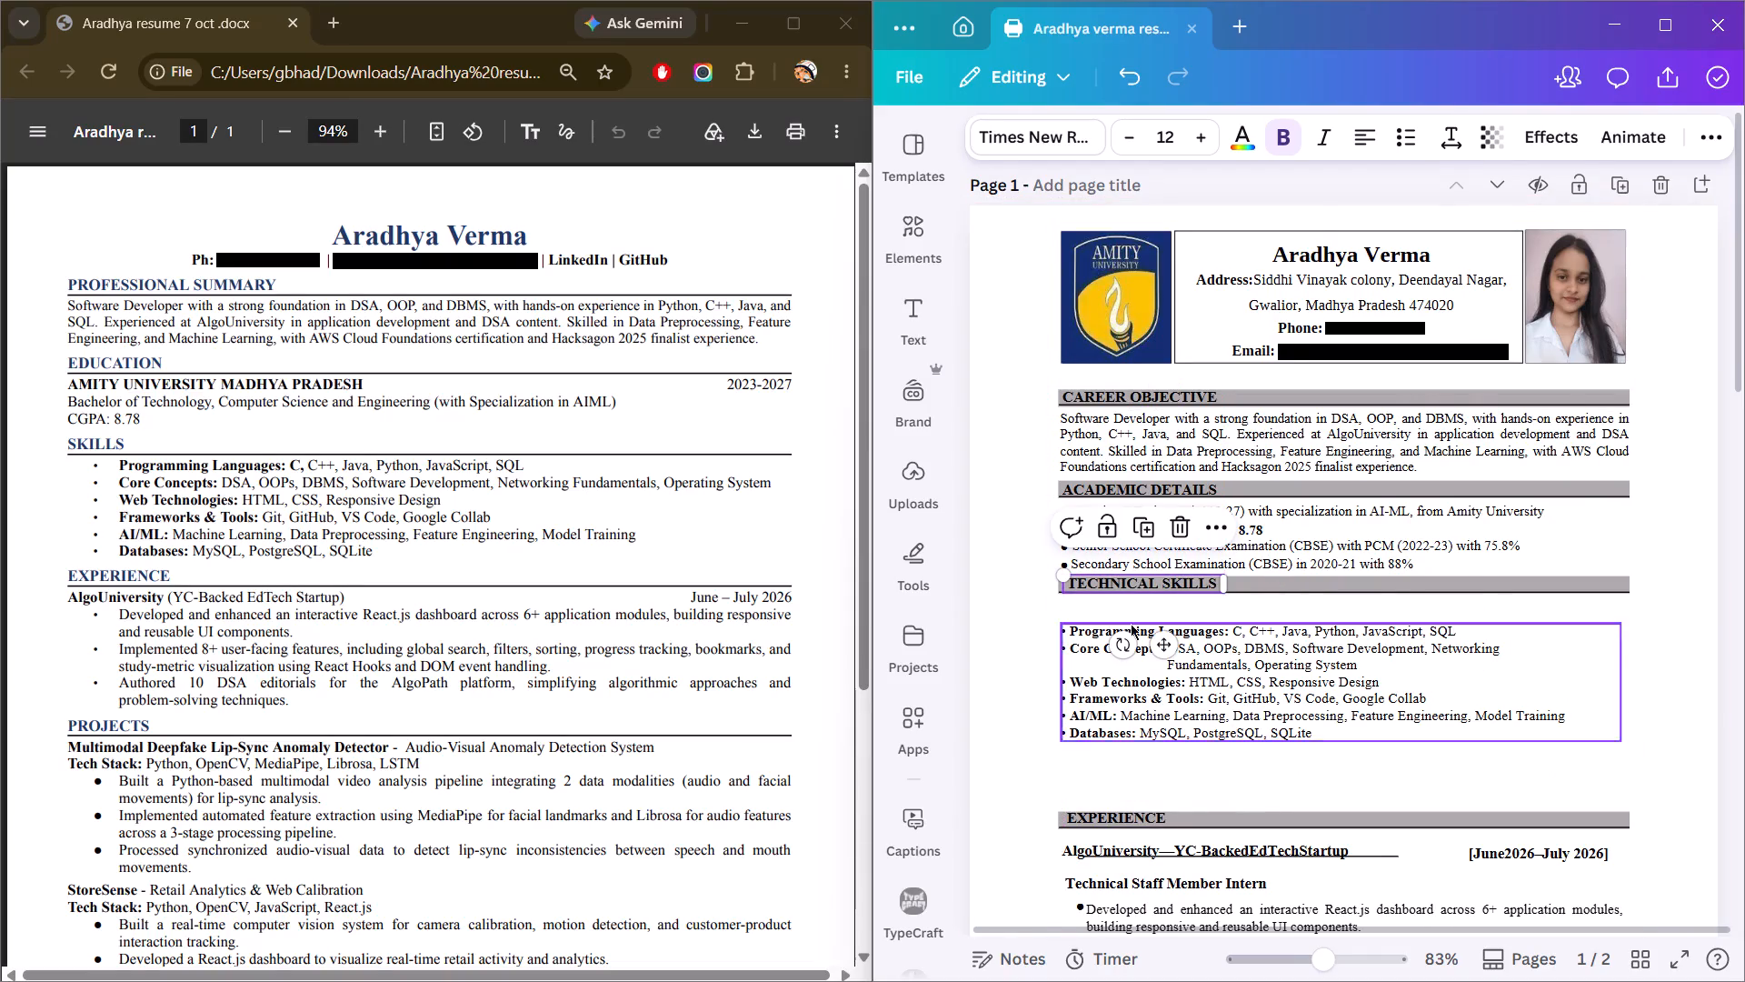
Nudge the "TECHNICAL SKILLS" heading left and slightly down on its grey bar to line up with the "ACADEMIC DETAILS" heading.
{"action": "scroll", "coordinate": [1131, 624], "scroll_direction": "up", "scroll_amount": 7, "text": "ctrl"}
{"action": "scroll", "coordinate": [1113, 575], "scroll_direction": "down", "scroll_amount": 2, "text": "ctrl"}
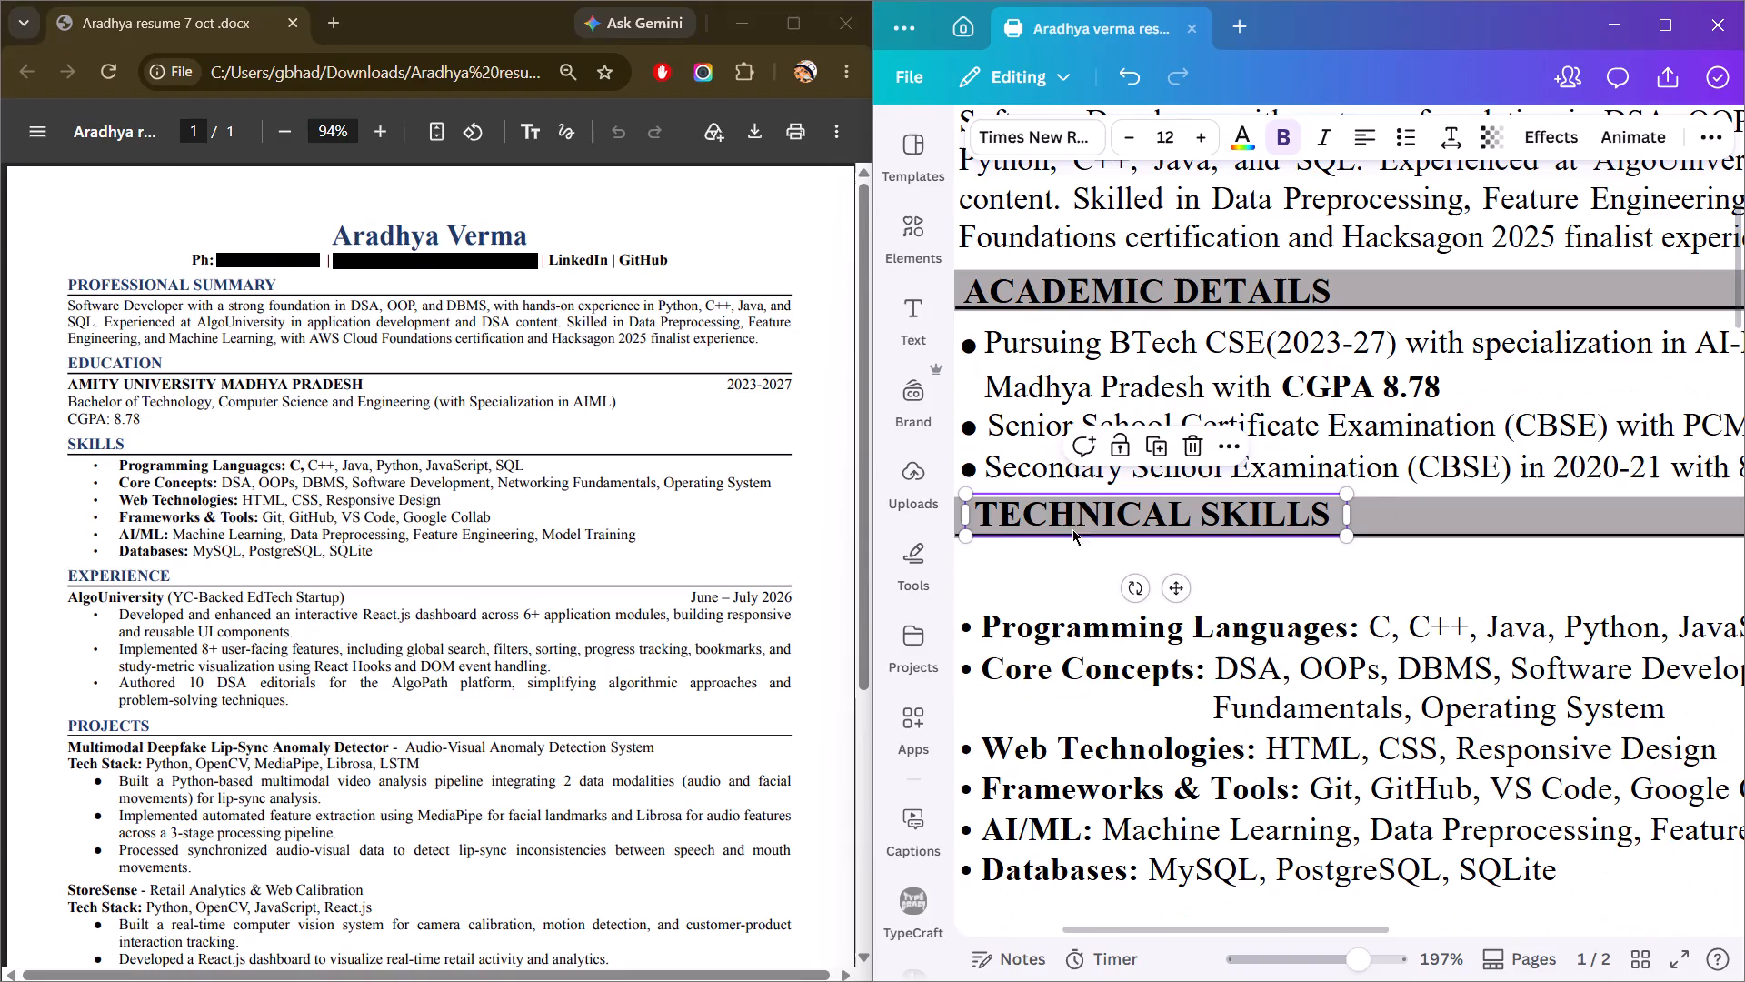
{"action": "left_click_drag", "start_coordinate": [1062, 518], "coordinate": [1060, 519]}
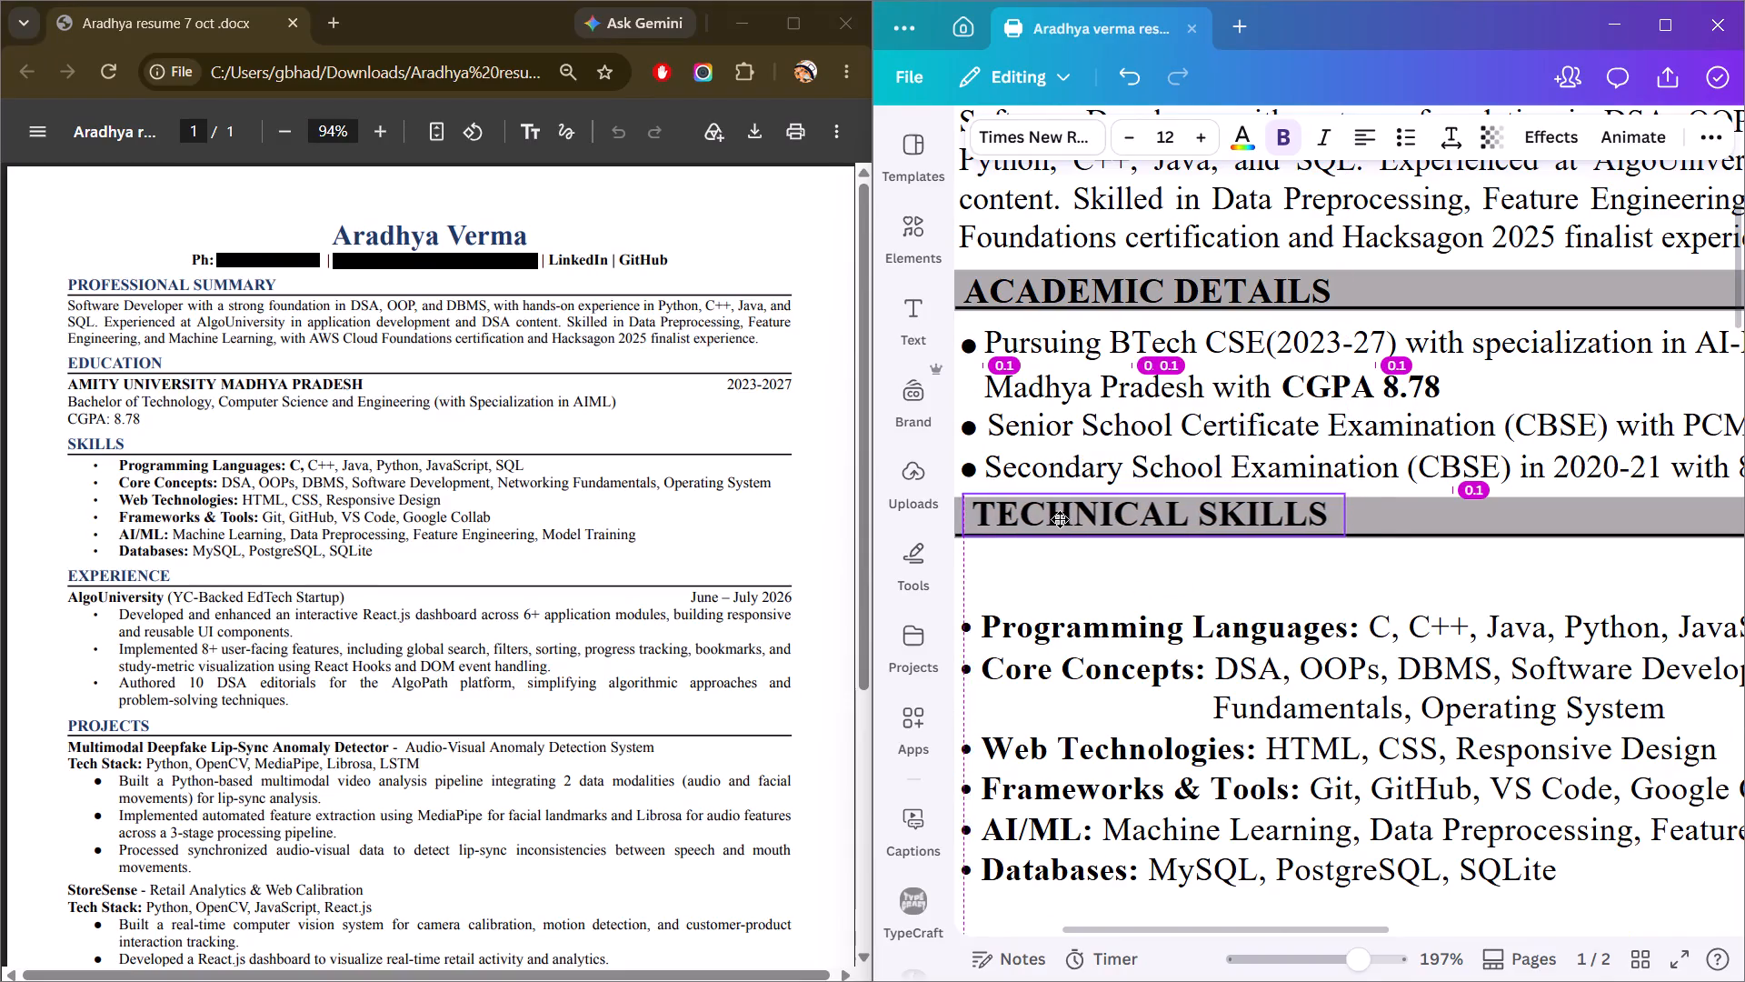
{"action": "left_click_drag", "start_coordinate": [1060, 519], "coordinate": [1054, 519]}
{"action": "left_click", "coordinate": [1040, 564]}
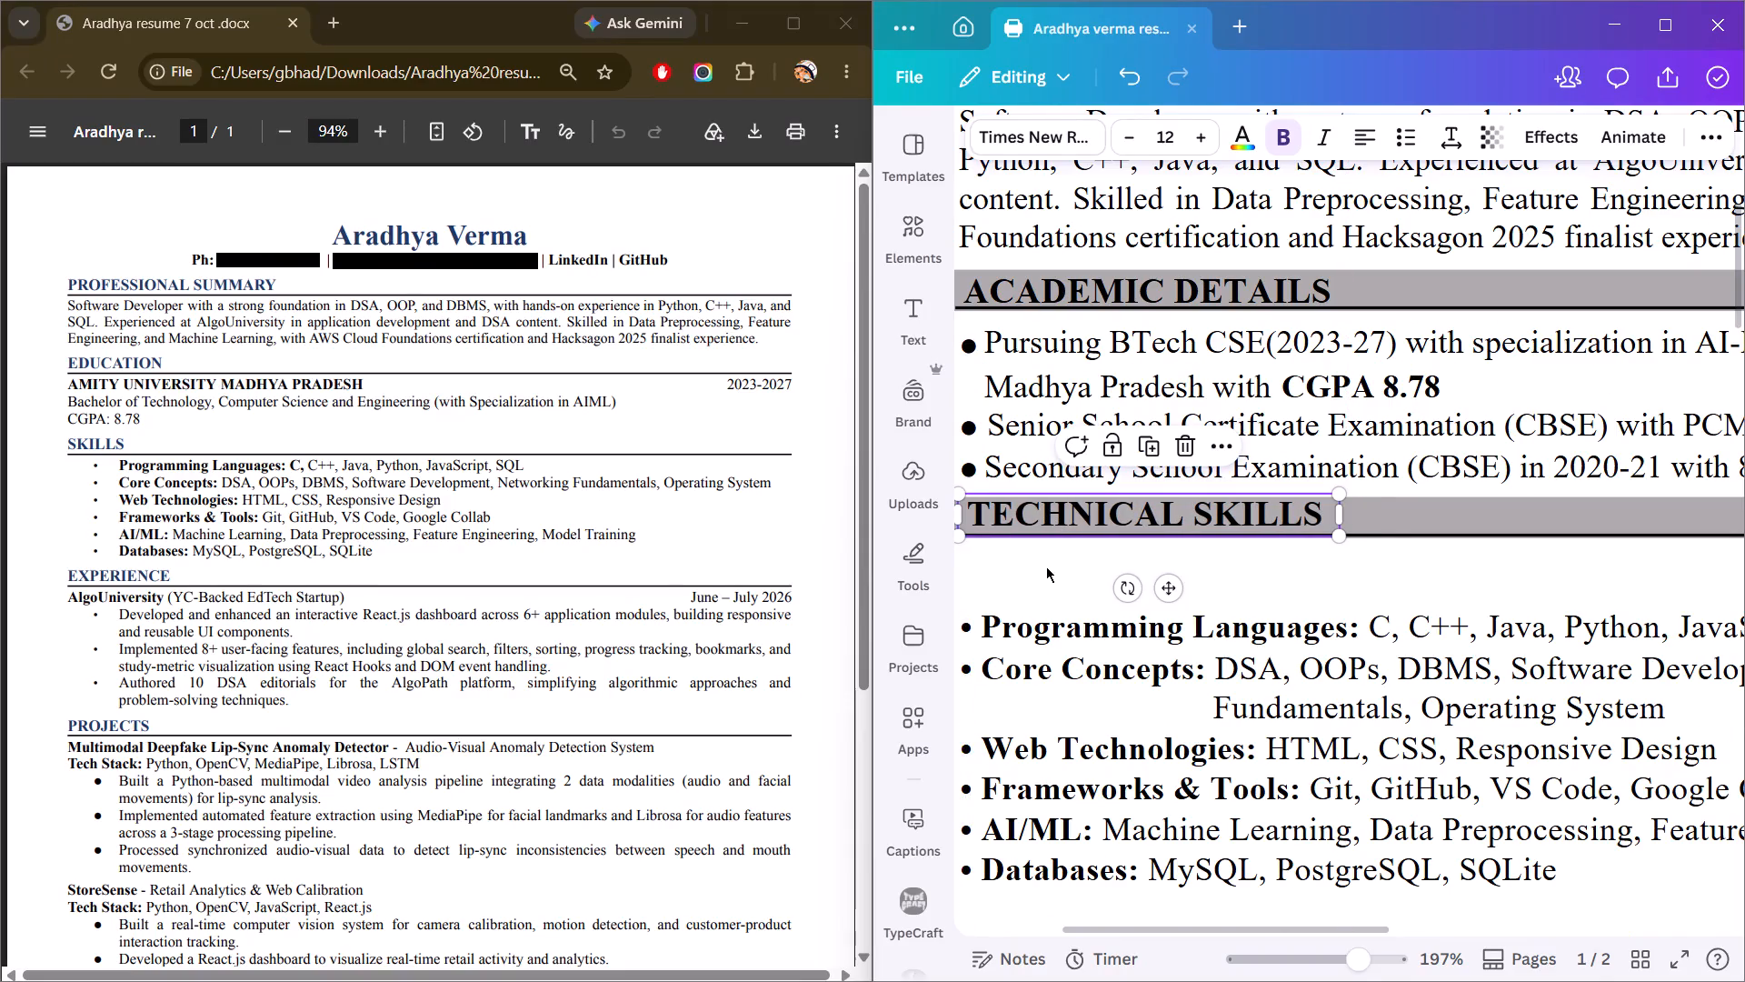
{"action": "left_click_drag", "start_coordinate": [1046, 567], "coordinate": [1055, 569], "text": "ctrl"}
{"action": "scroll", "coordinate": [1055, 569], "scroll_direction": "down", "scroll_amount": 1, "text": "ctrl"}
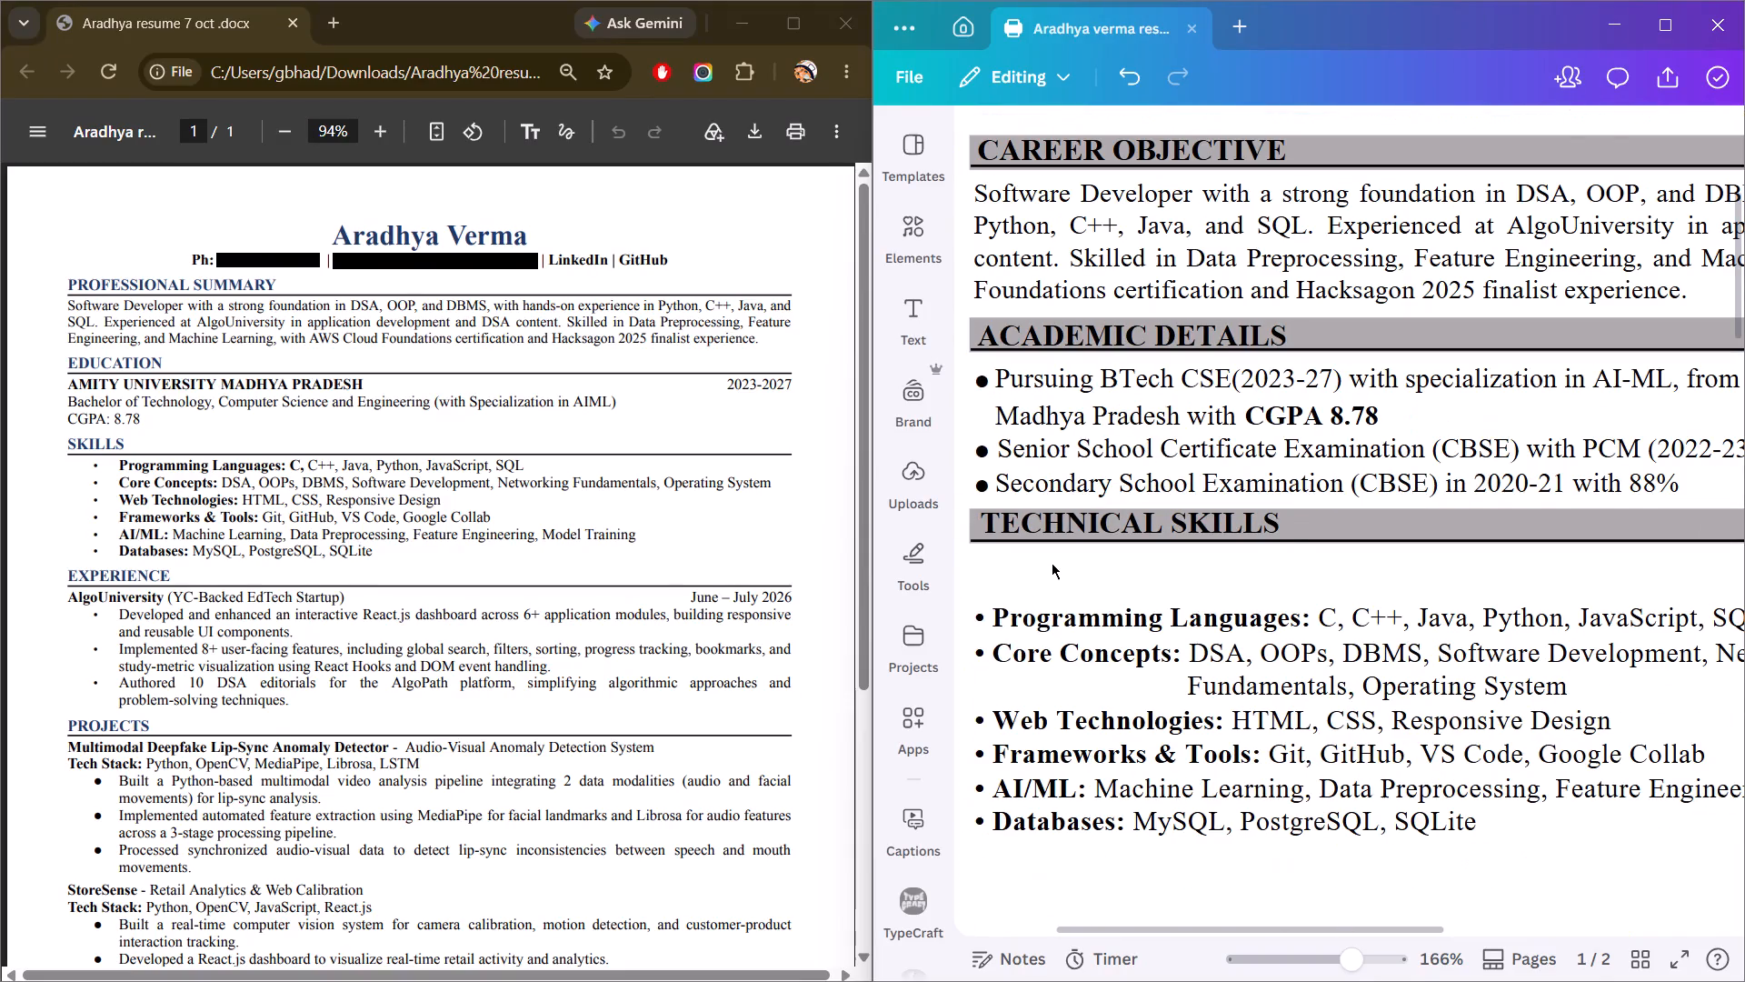
{"action": "left_click", "coordinate": [1032, 525], "text": "ctrl"}
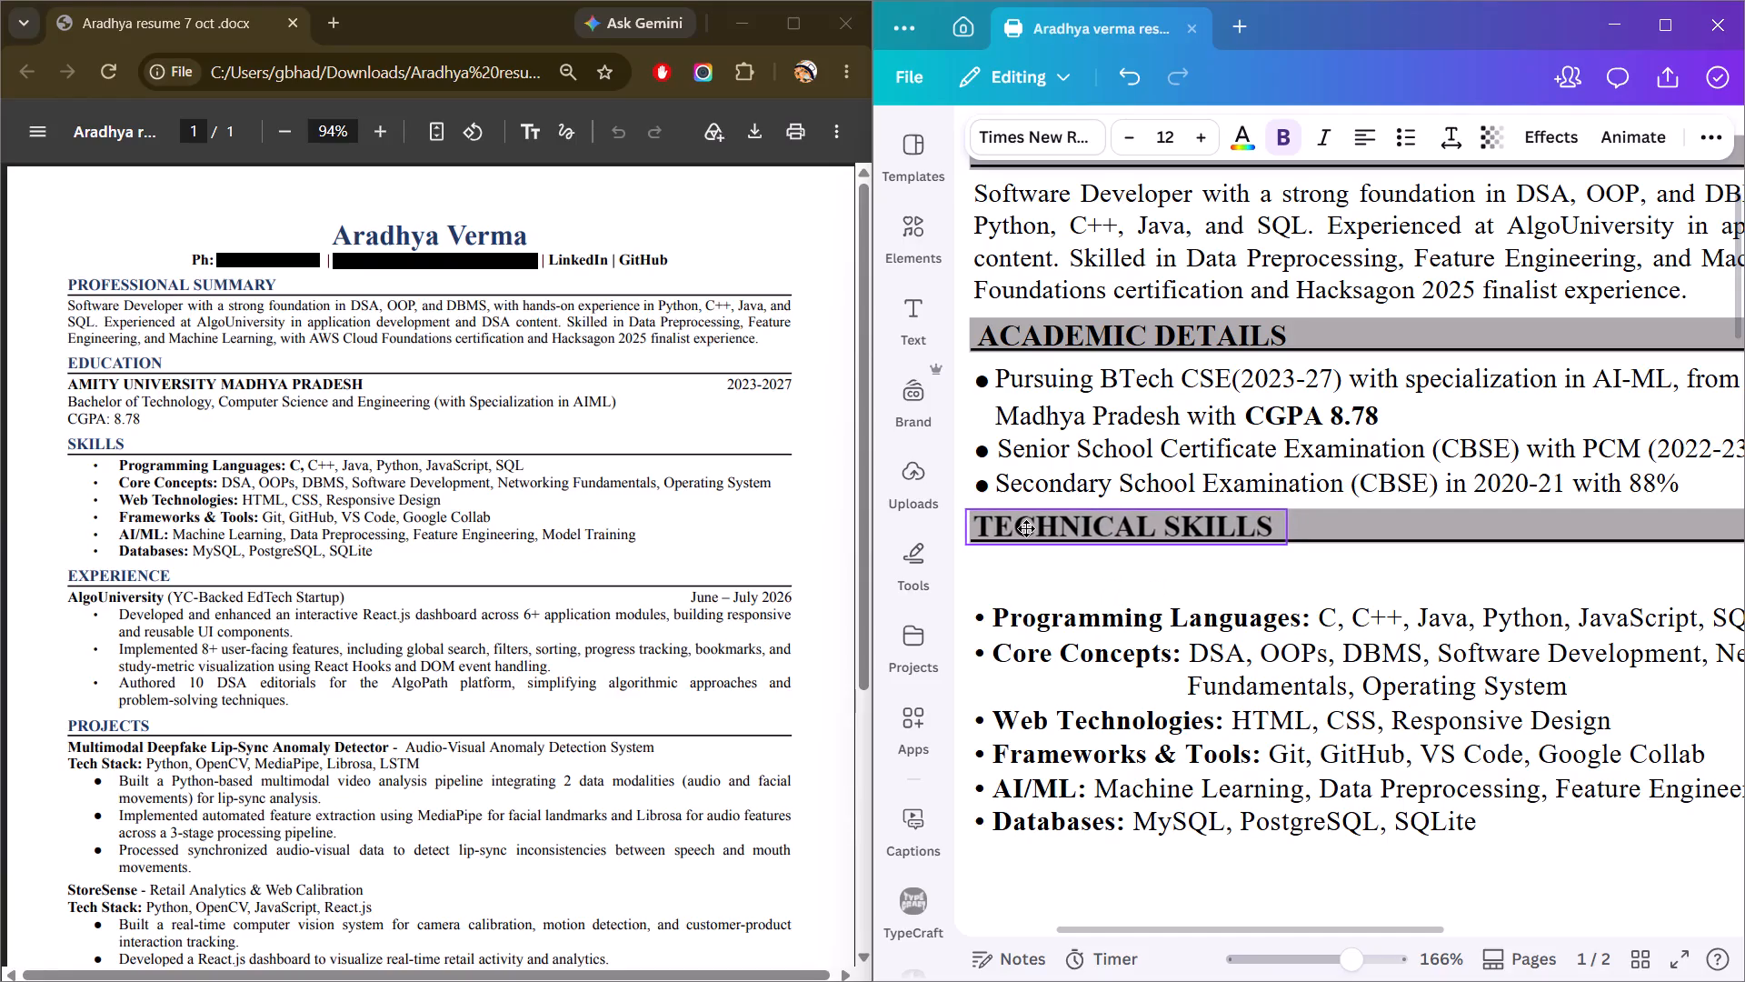
{"action": "left_click", "coordinate": [1028, 592]}
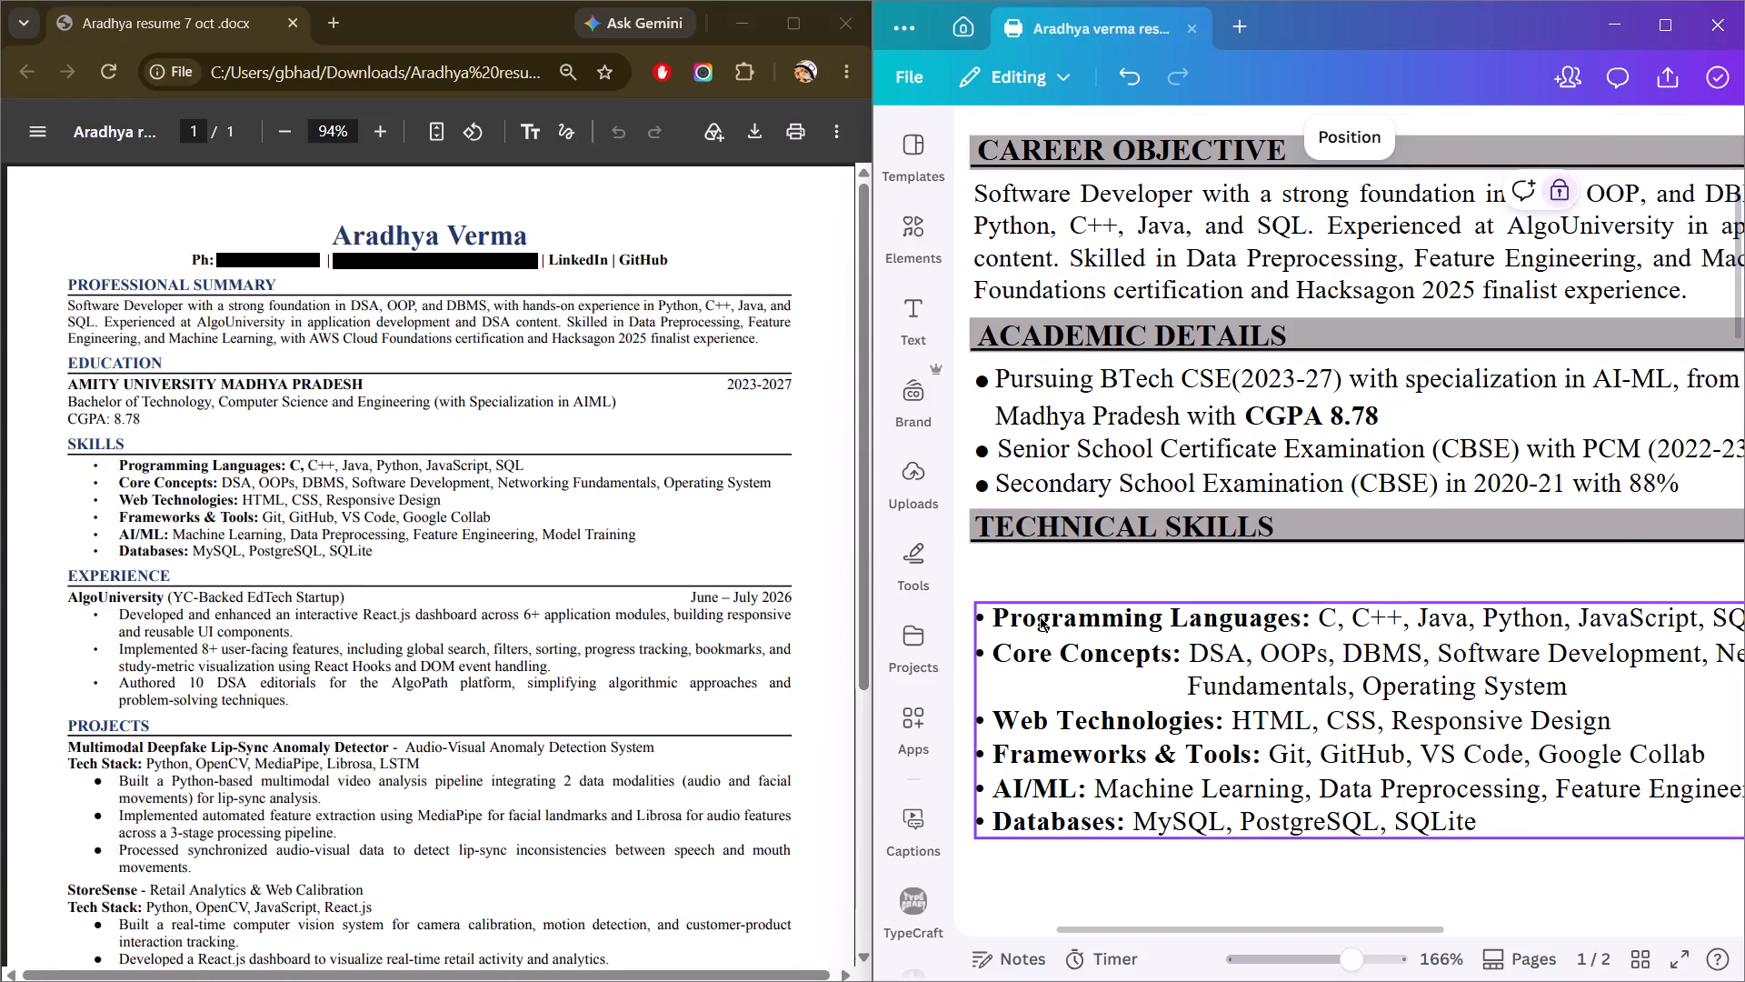
Move the technical skills list up closer to its heading, keeping its left alignment.
{"action": "left_click_drag", "start_coordinate": [1040, 616], "coordinate": [1040, 596]}
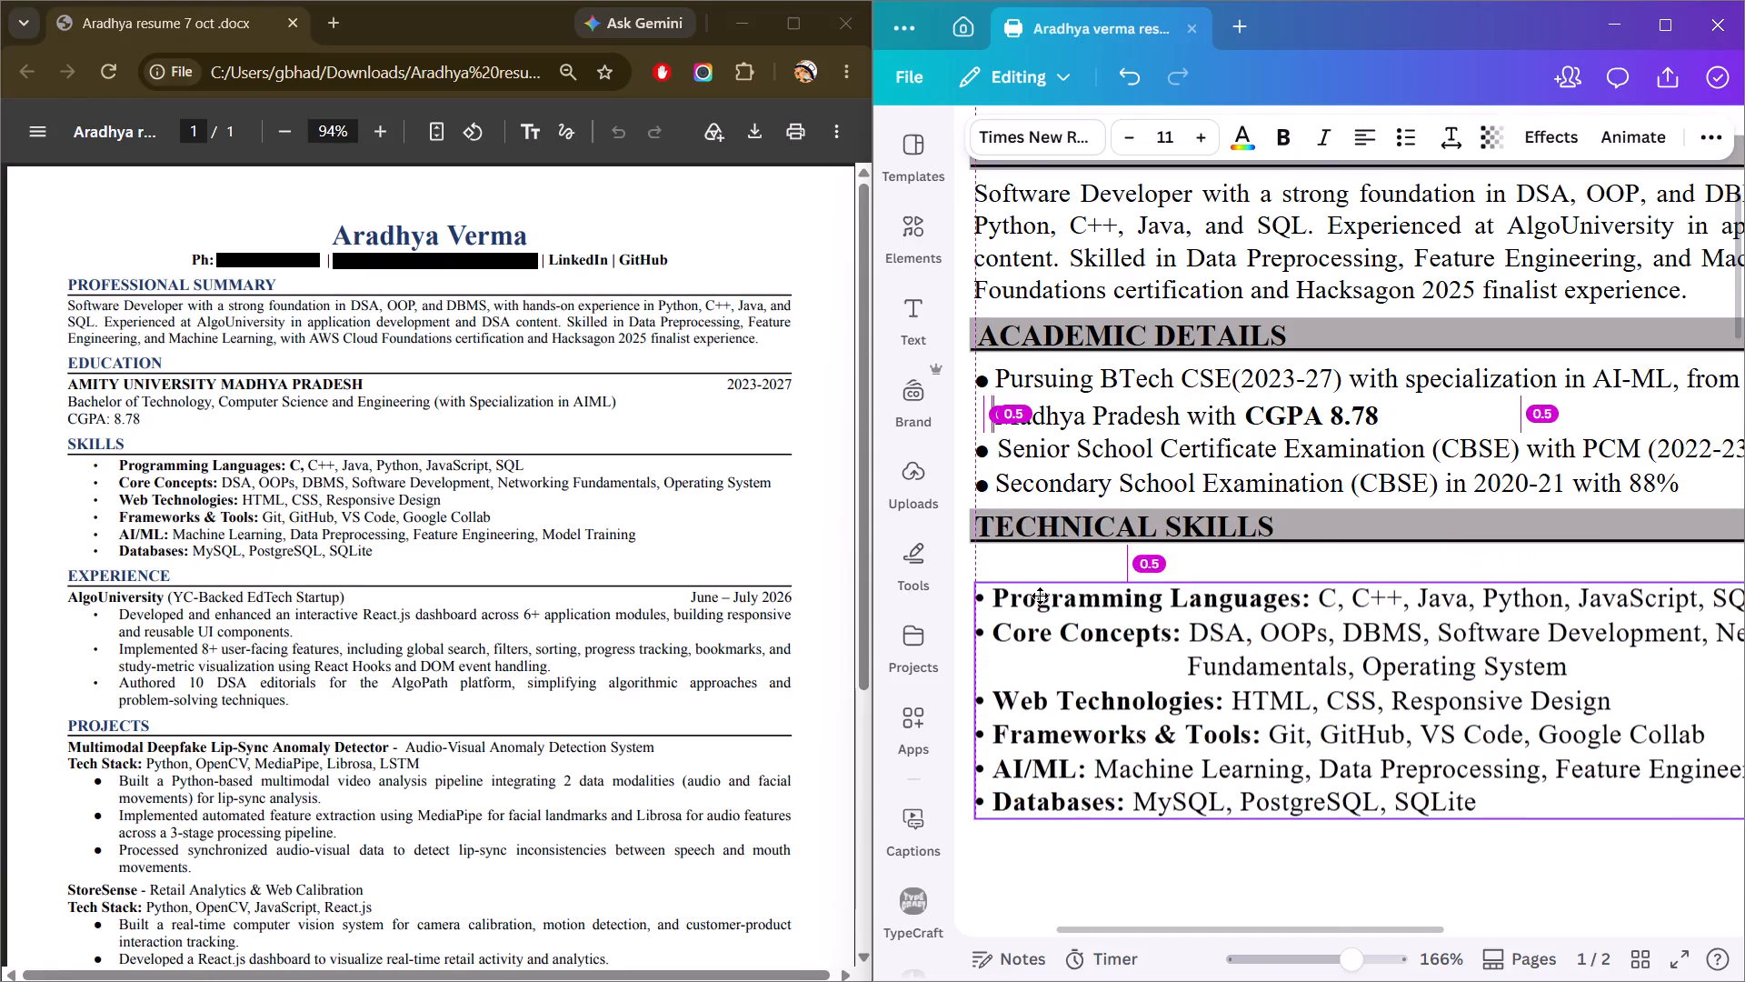
{"action": "left_click_drag", "start_coordinate": [1040, 596], "coordinate": [1041, 593]}
{"action": "left_click", "coordinate": [1084, 846]}
Shift the "EXPERIENCE" heading left and slightly down so it lines up with the left end of its grey bar.
{"action": "scroll", "coordinate": [1082, 831], "scroll_direction": "down", "scroll_amount": 3, "text": "ctrl"}
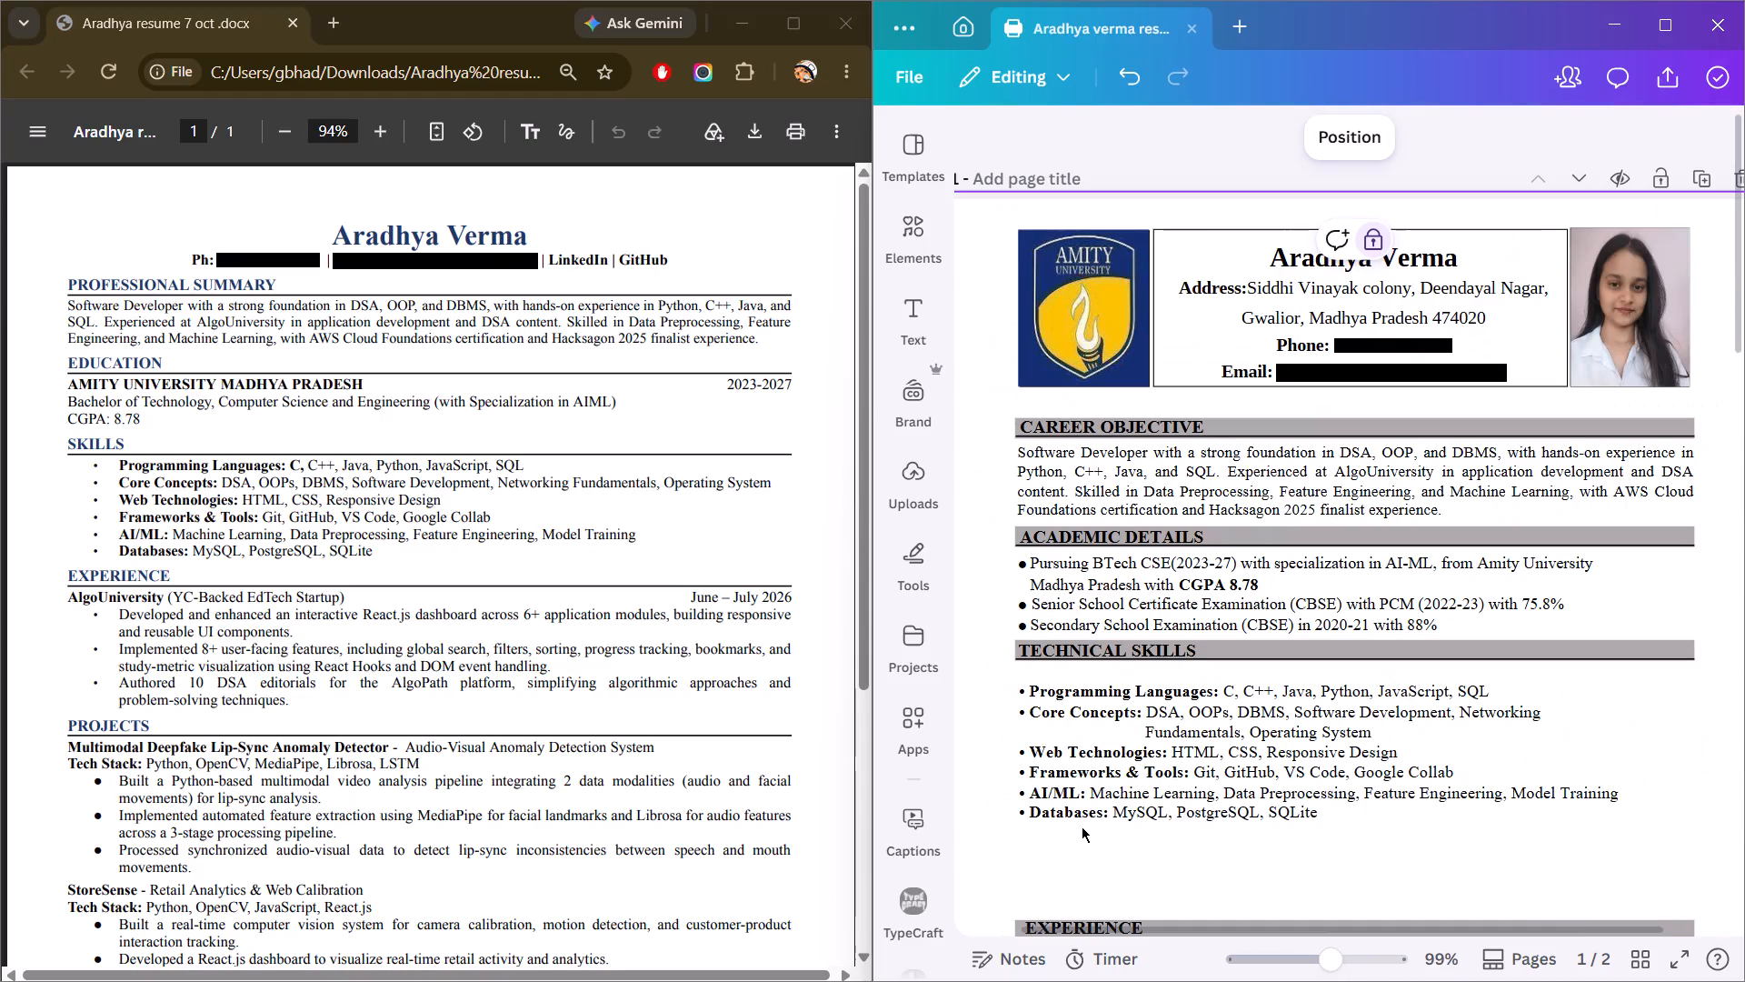
{"action": "scroll", "coordinate": [1080, 825], "scroll_direction": "down", "scroll_amount": 1, "text": "ctrl"}
{"action": "scroll", "coordinate": [1080, 822], "scroll_direction": "up", "scroll_amount": 1, "text": "ctrl"}
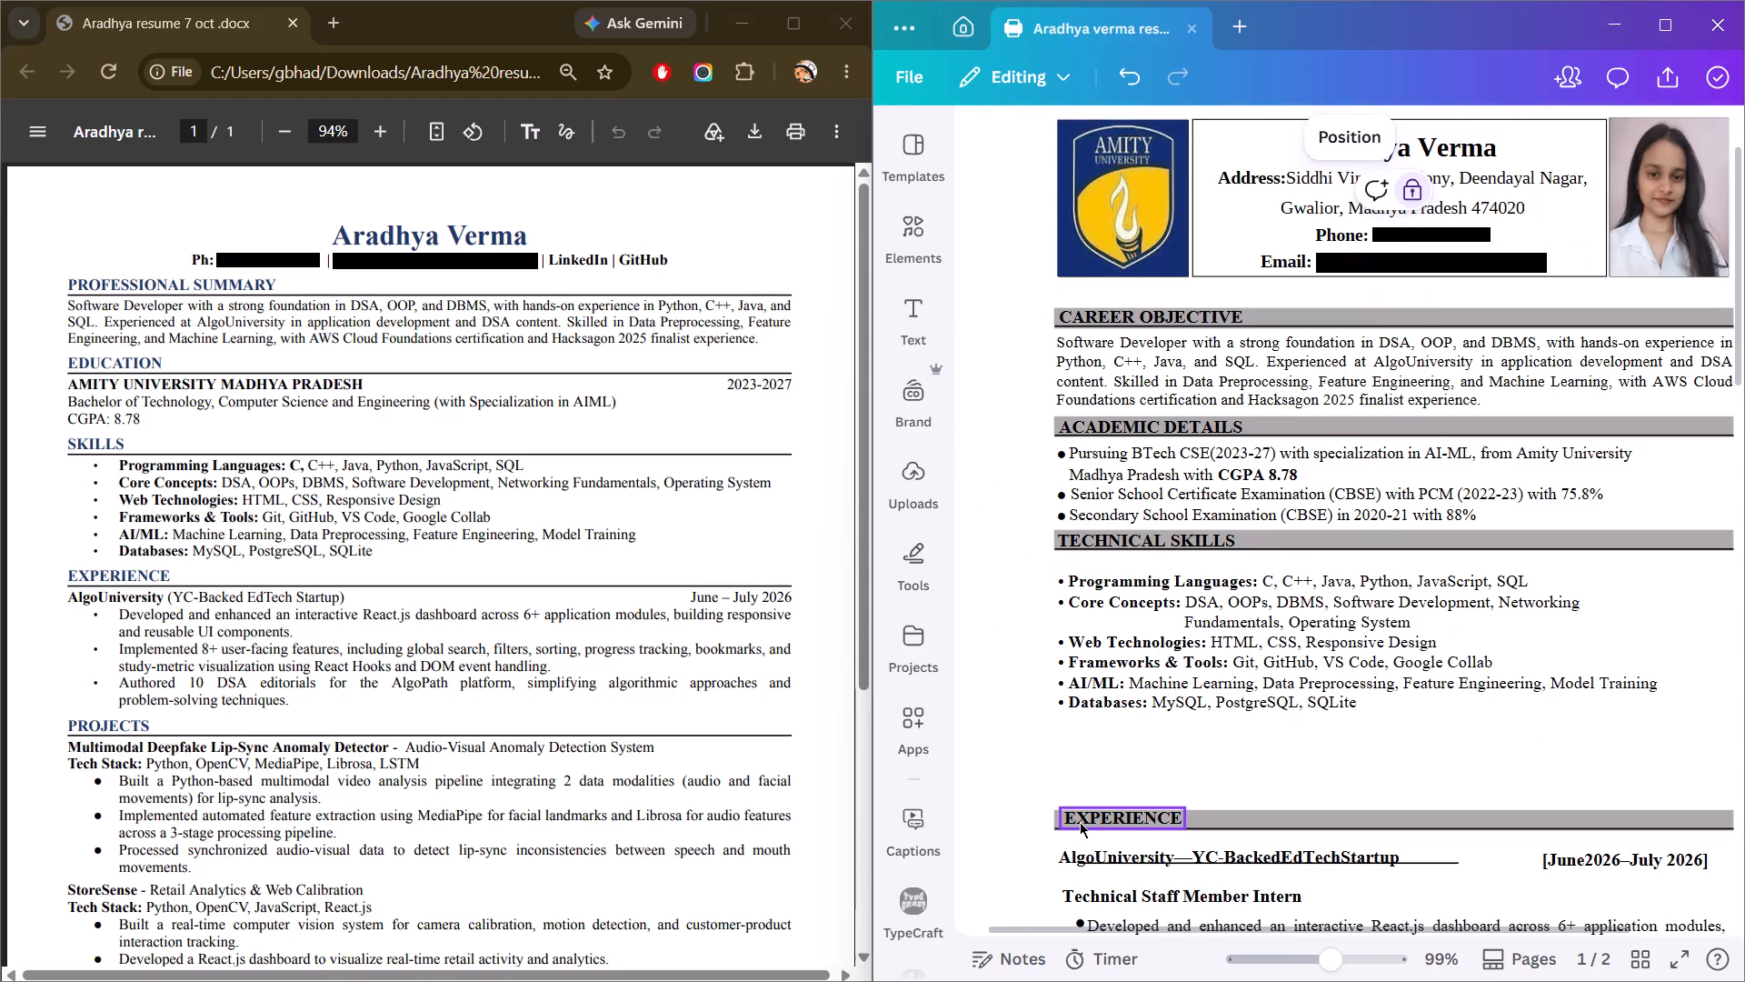
{"action": "scroll", "coordinate": [1094, 667], "scroll_direction": "down", "scroll_amount": 2}
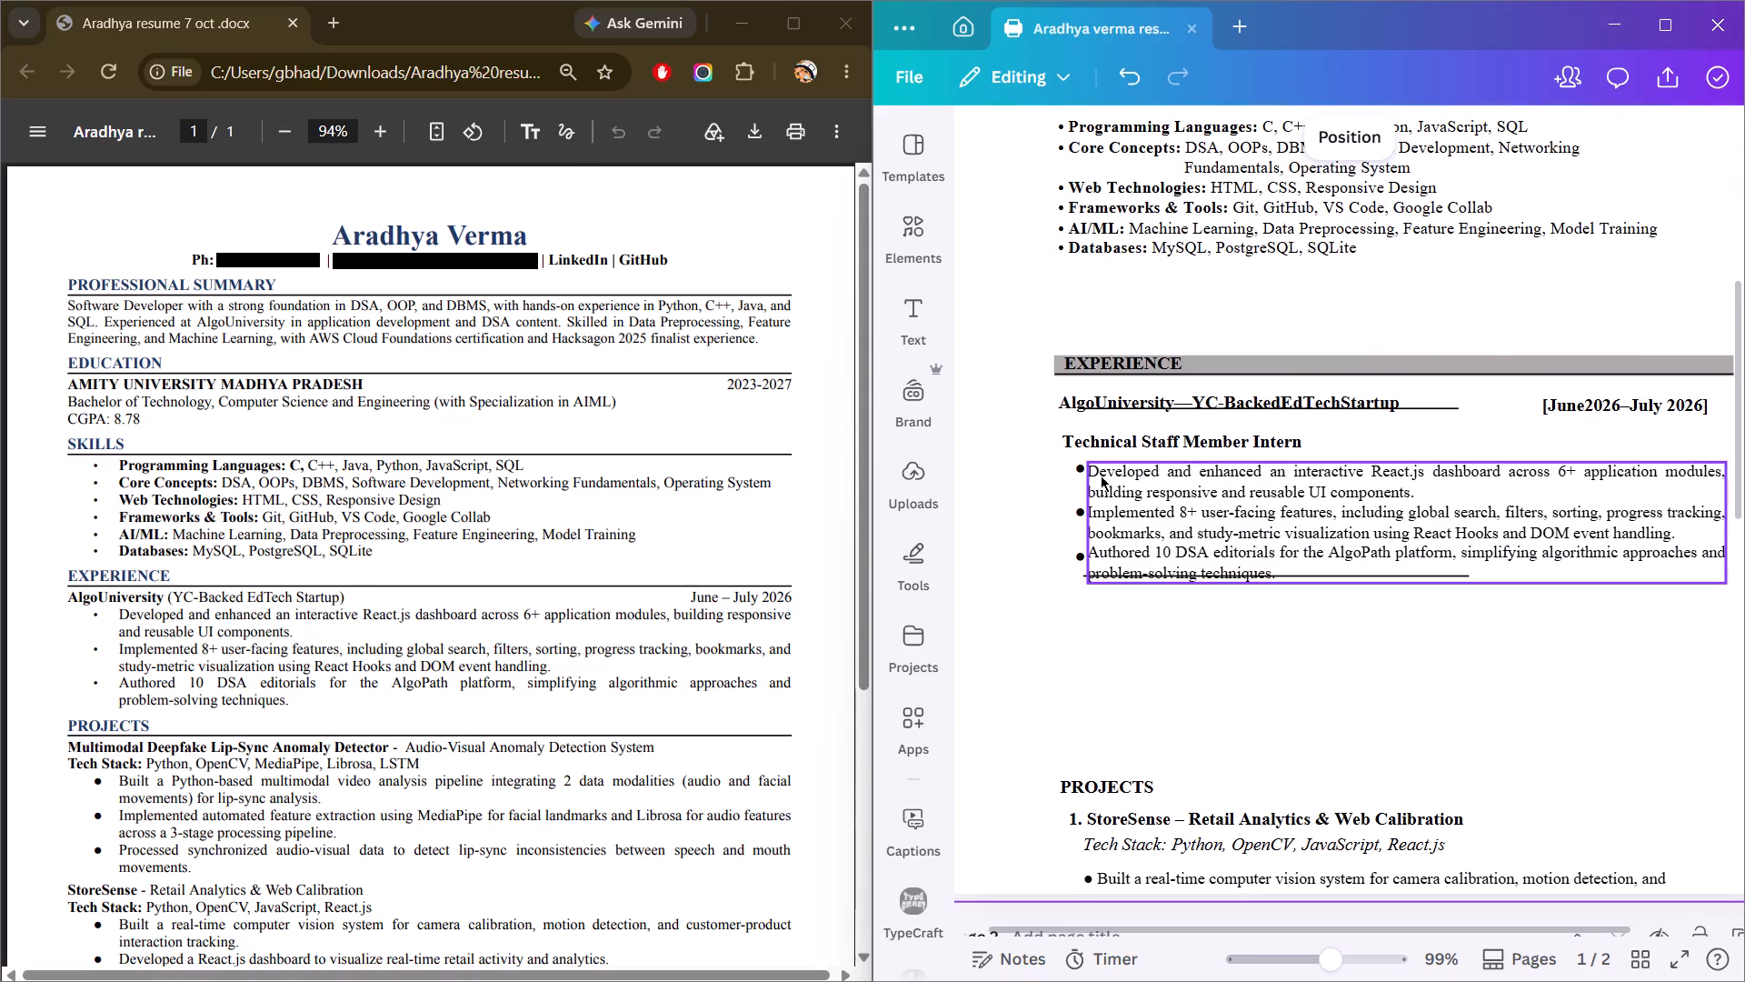
{"action": "scroll", "coordinate": [1104, 434], "scroll_direction": "up", "scroll_amount": 3}
{"action": "scroll", "coordinate": [1110, 520], "scroll_direction": "down", "scroll_amount": 1}
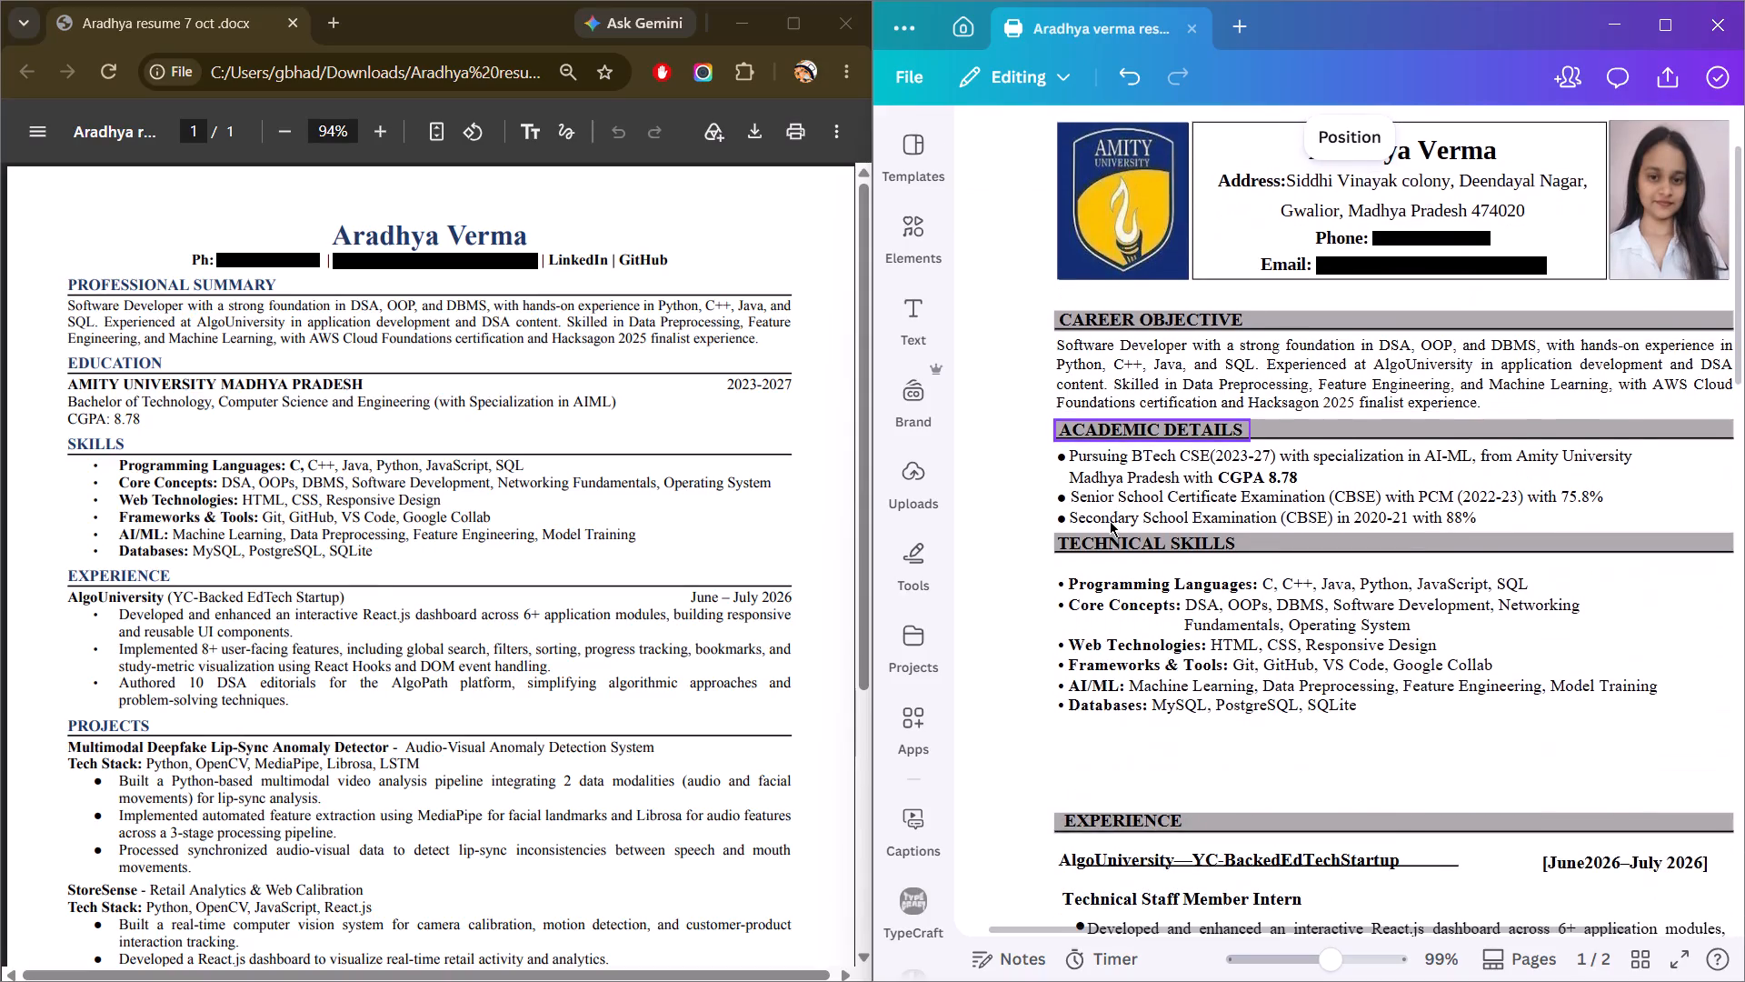
{"action": "scroll", "coordinate": [1135, 693], "scroll_direction": "down", "scroll_amount": 1}
{"action": "scroll", "coordinate": [1130, 661], "scroll_direction": "up", "scroll_amount": 4, "text": "ctrl"}
{"action": "left_click_drag", "start_coordinate": [1087, 525], "coordinate": [1087, 526]}
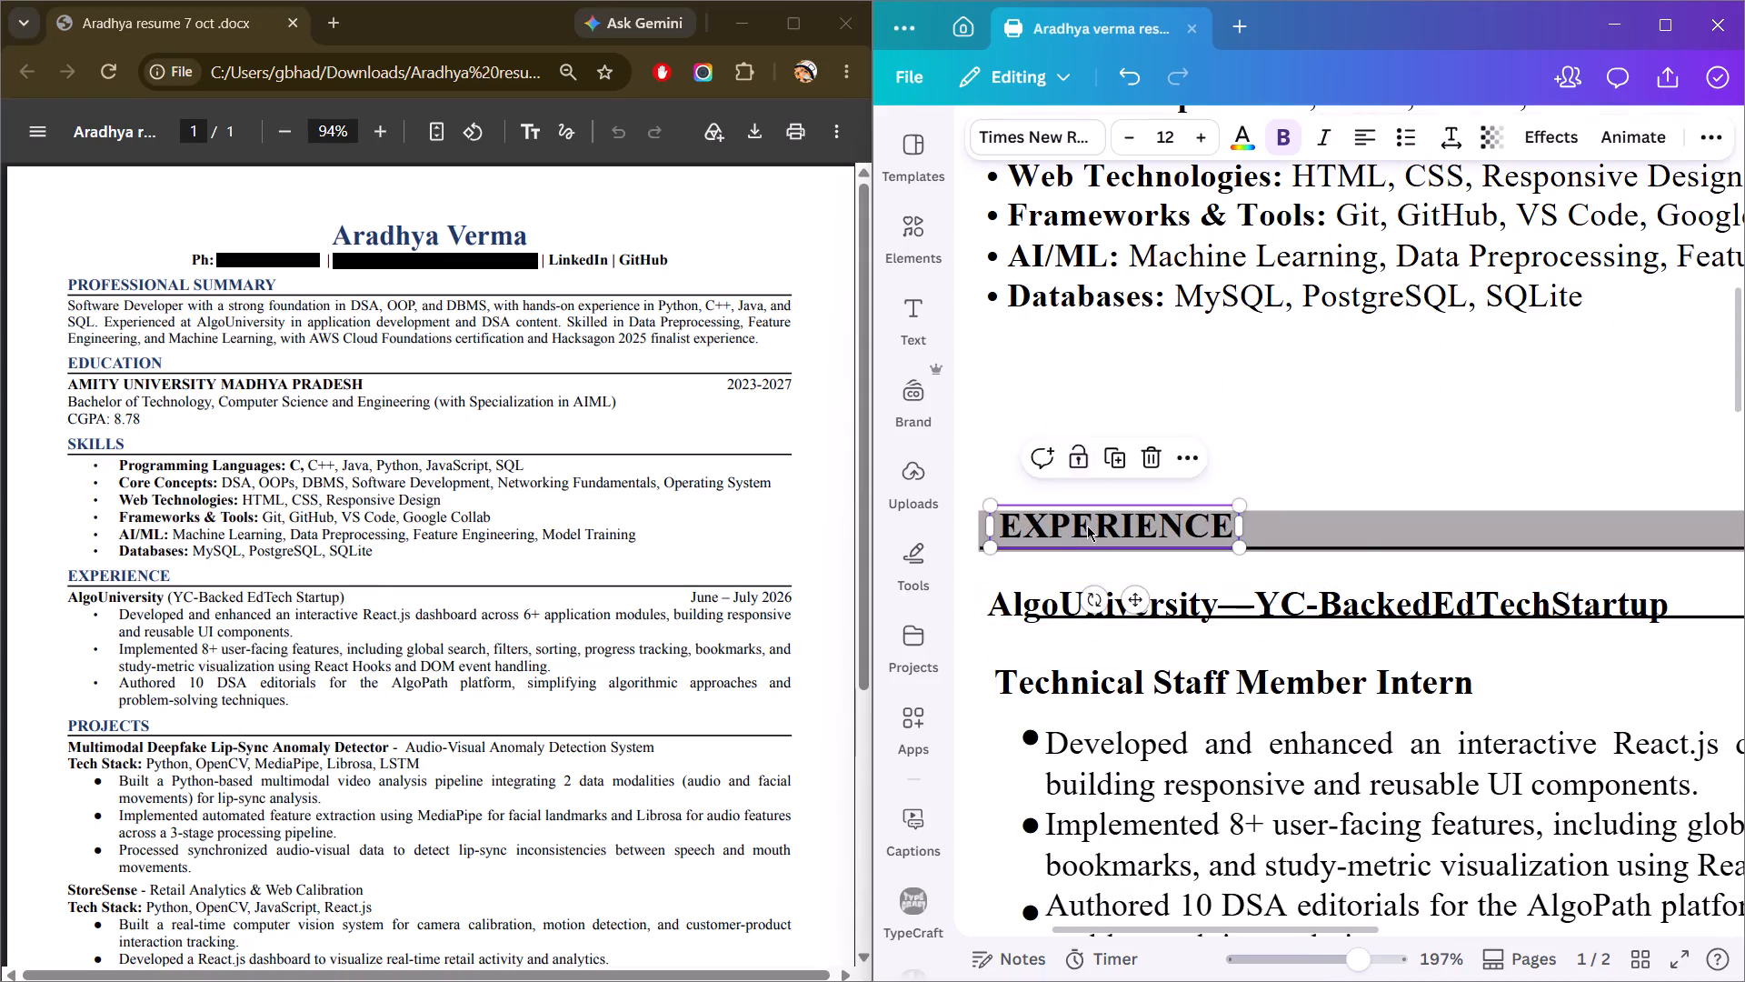
{"action": "left_click_drag", "start_coordinate": [1087, 526], "coordinate": [1080, 529]}
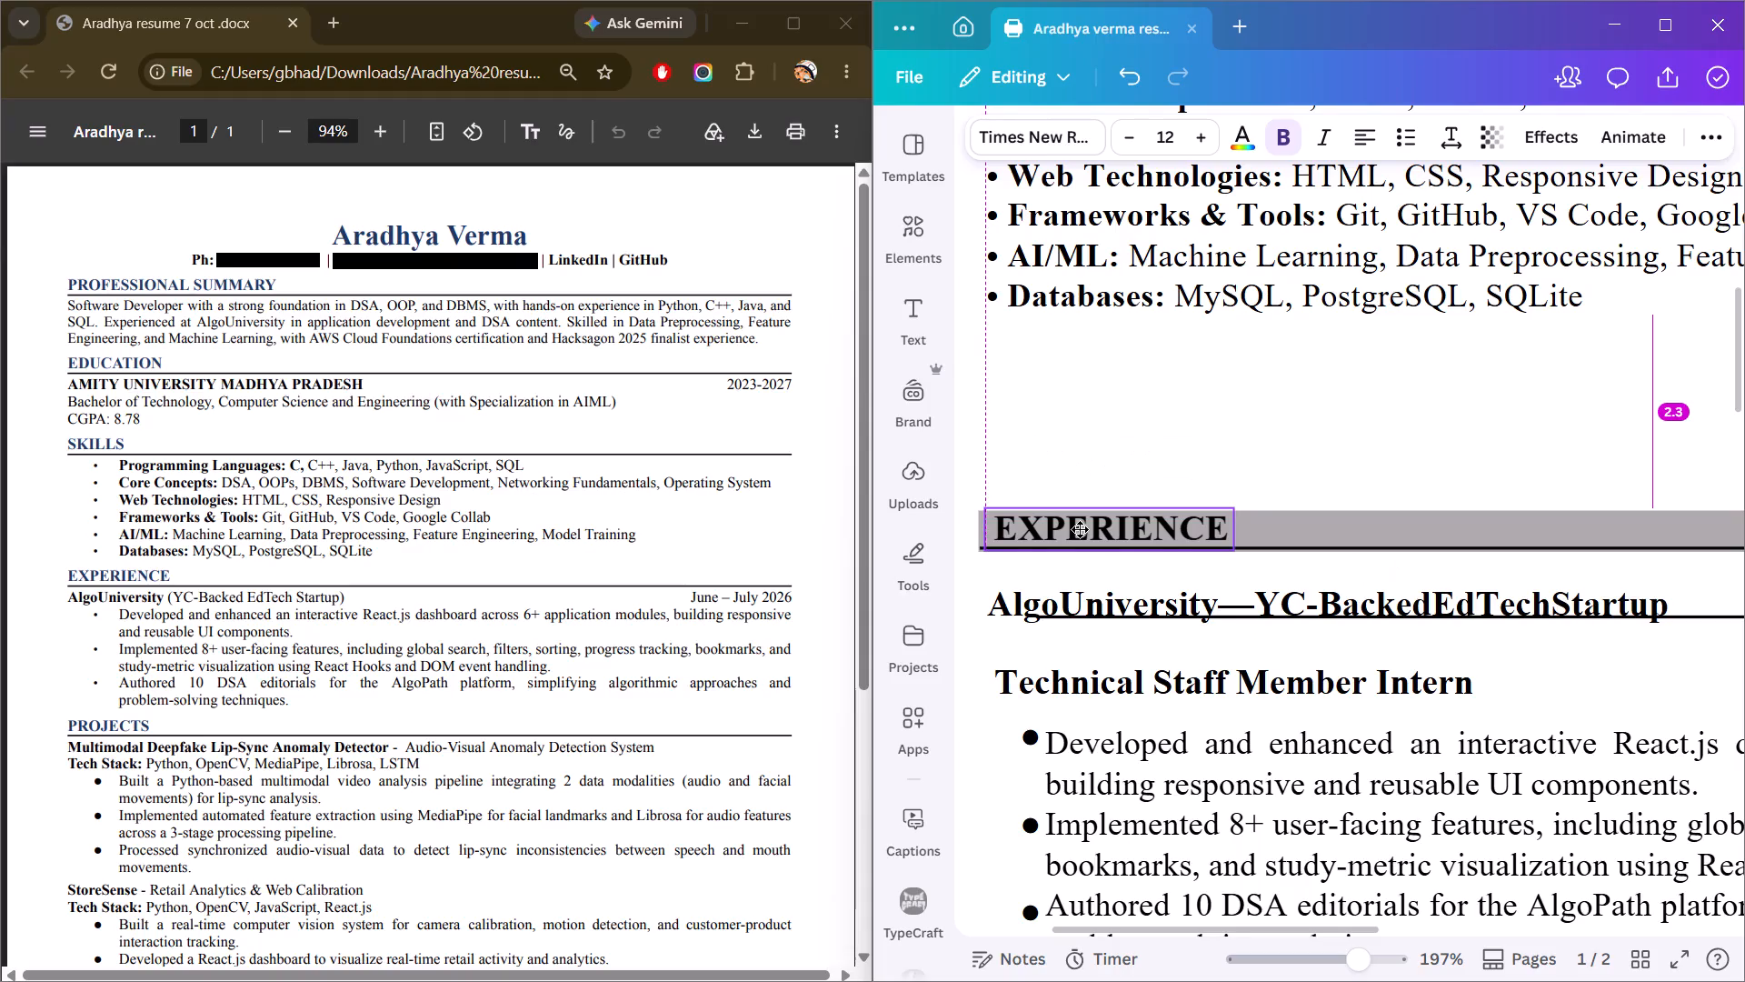
{"action": "left_click_drag", "start_coordinate": [1080, 529], "coordinate": [1076, 531]}
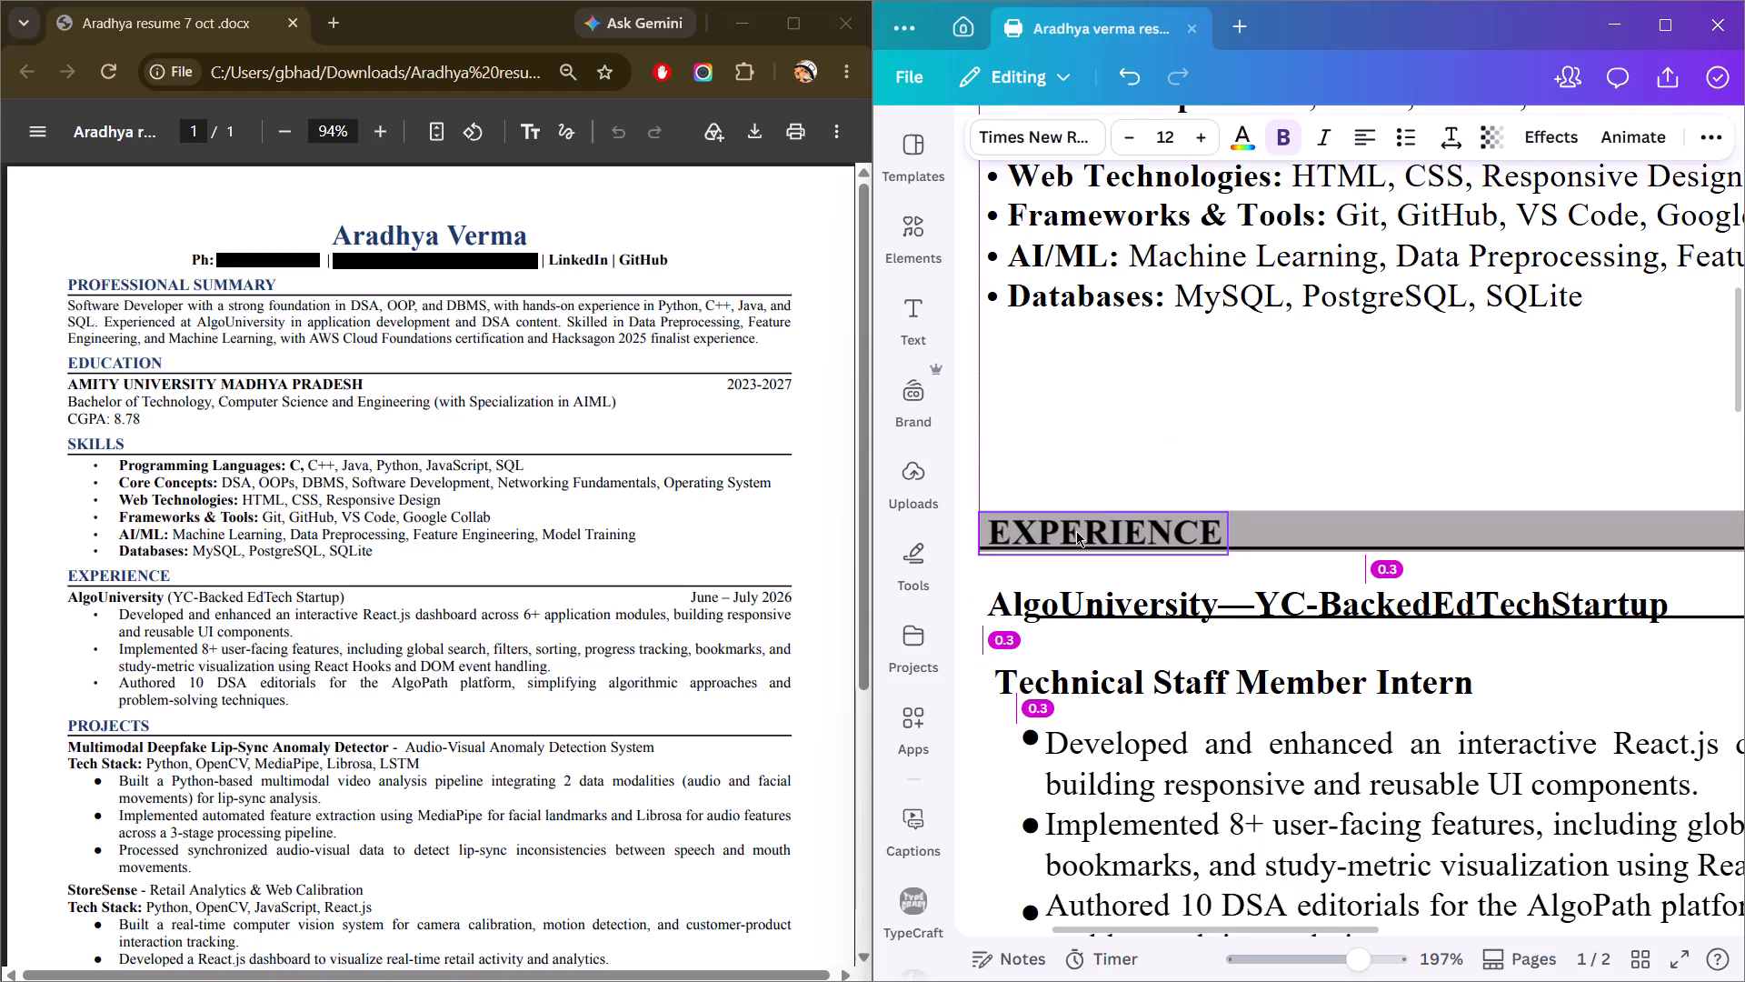
Move the "AlgoUniversity—YC-BackedEdTechStartup" line up and right so it sits directly above its underline.
{"action": "scroll", "coordinate": [1076, 531], "scroll_direction": "down", "scroll_amount": 2, "text": "ctrl"}
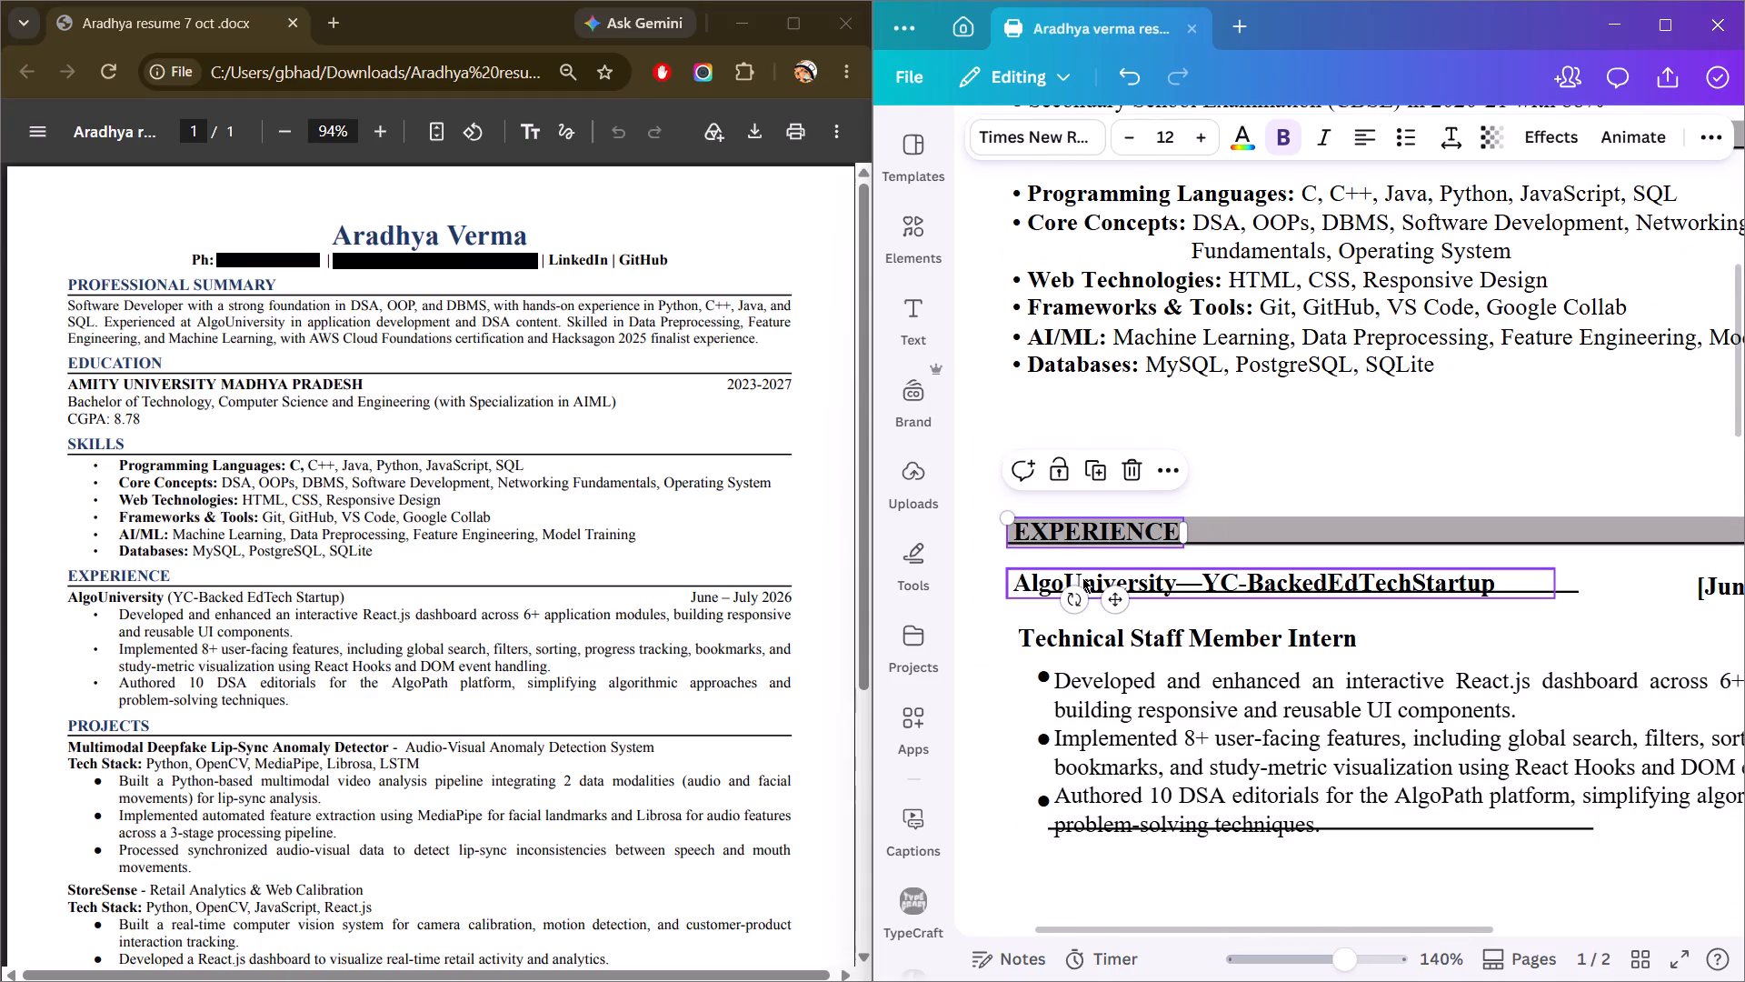
{"action": "left_click_drag", "start_coordinate": [1094, 580], "coordinate": [1130, 566]}
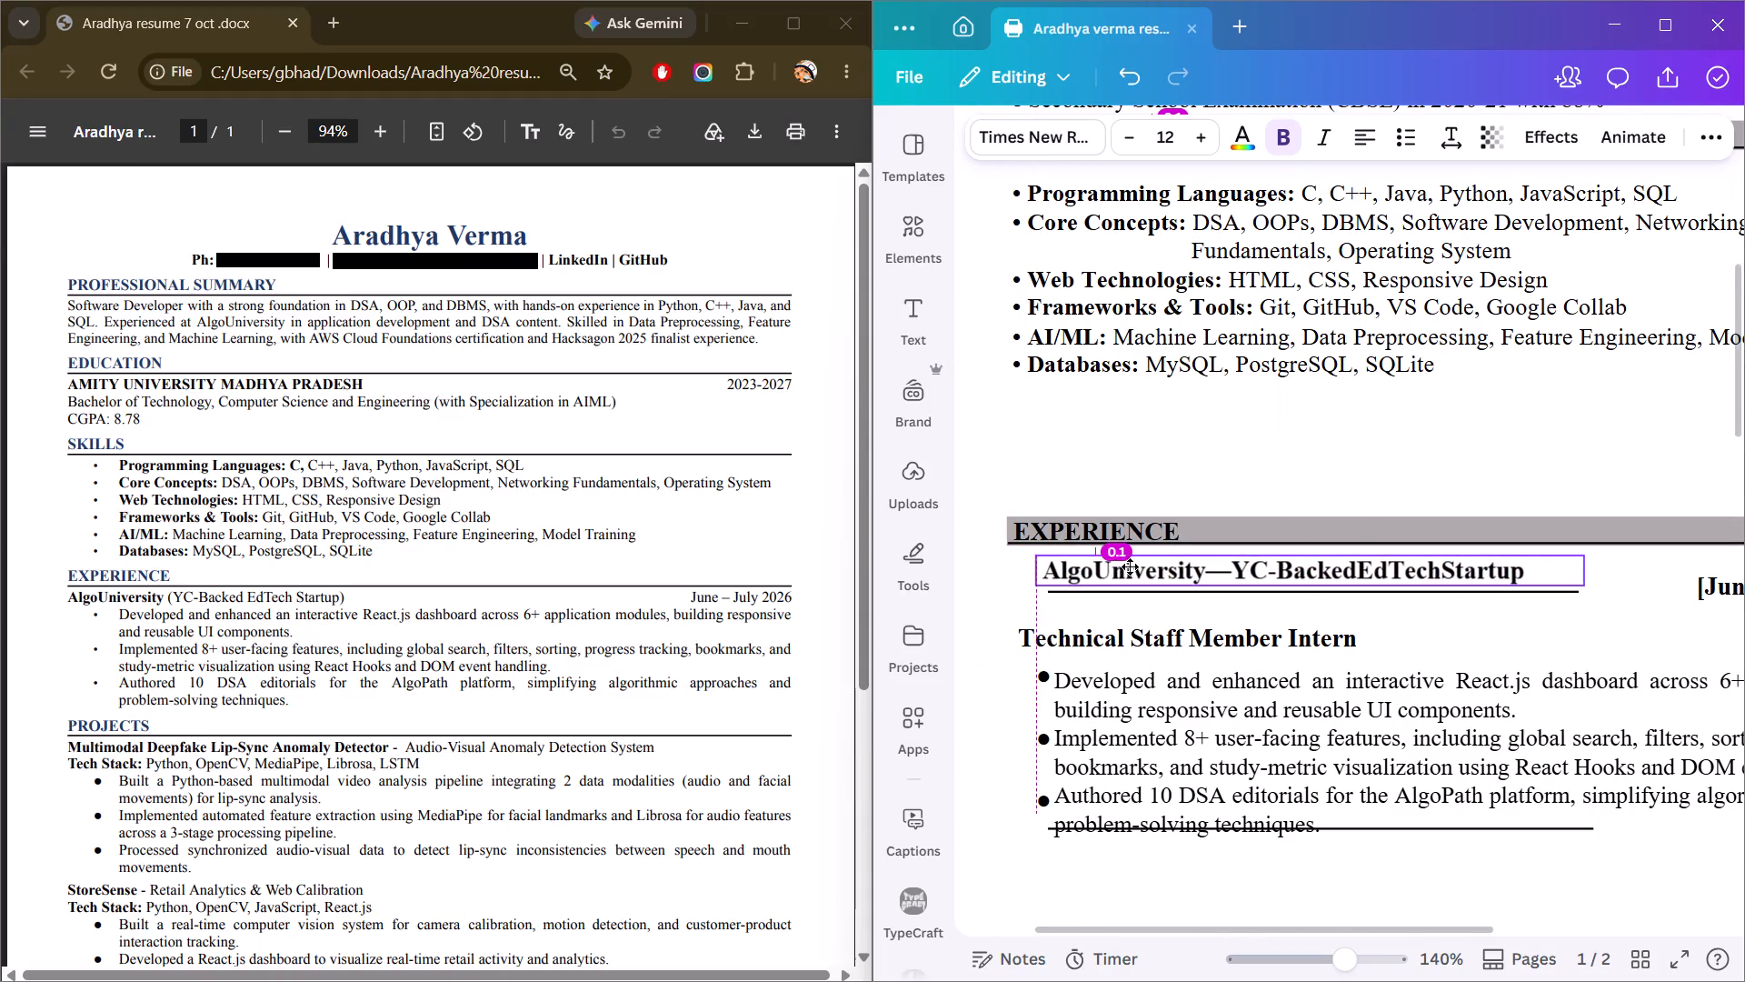
{"action": "left_click_drag", "start_coordinate": [1130, 566], "coordinate": [1138, 570]}
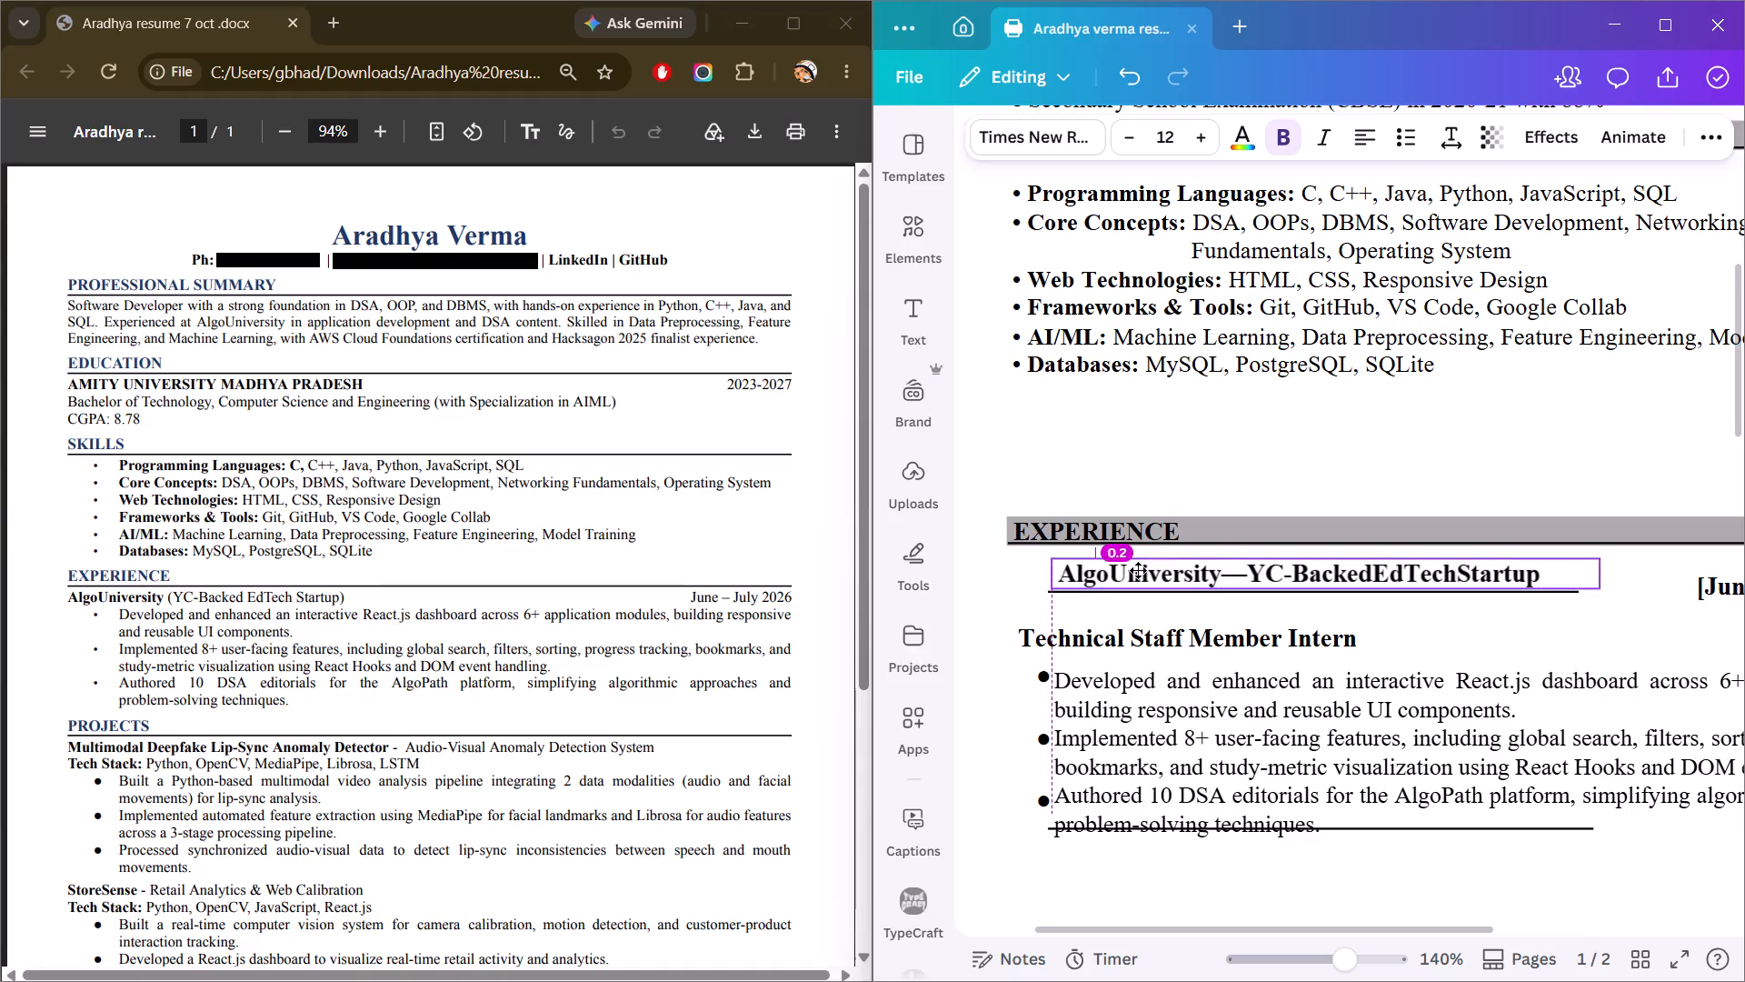
{"action": "left_click_drag", "start_coordinate": [1138, 570], "coordinate": [1137, 570]}
{"action": "left_click", "coordinate": [1142, 610]}
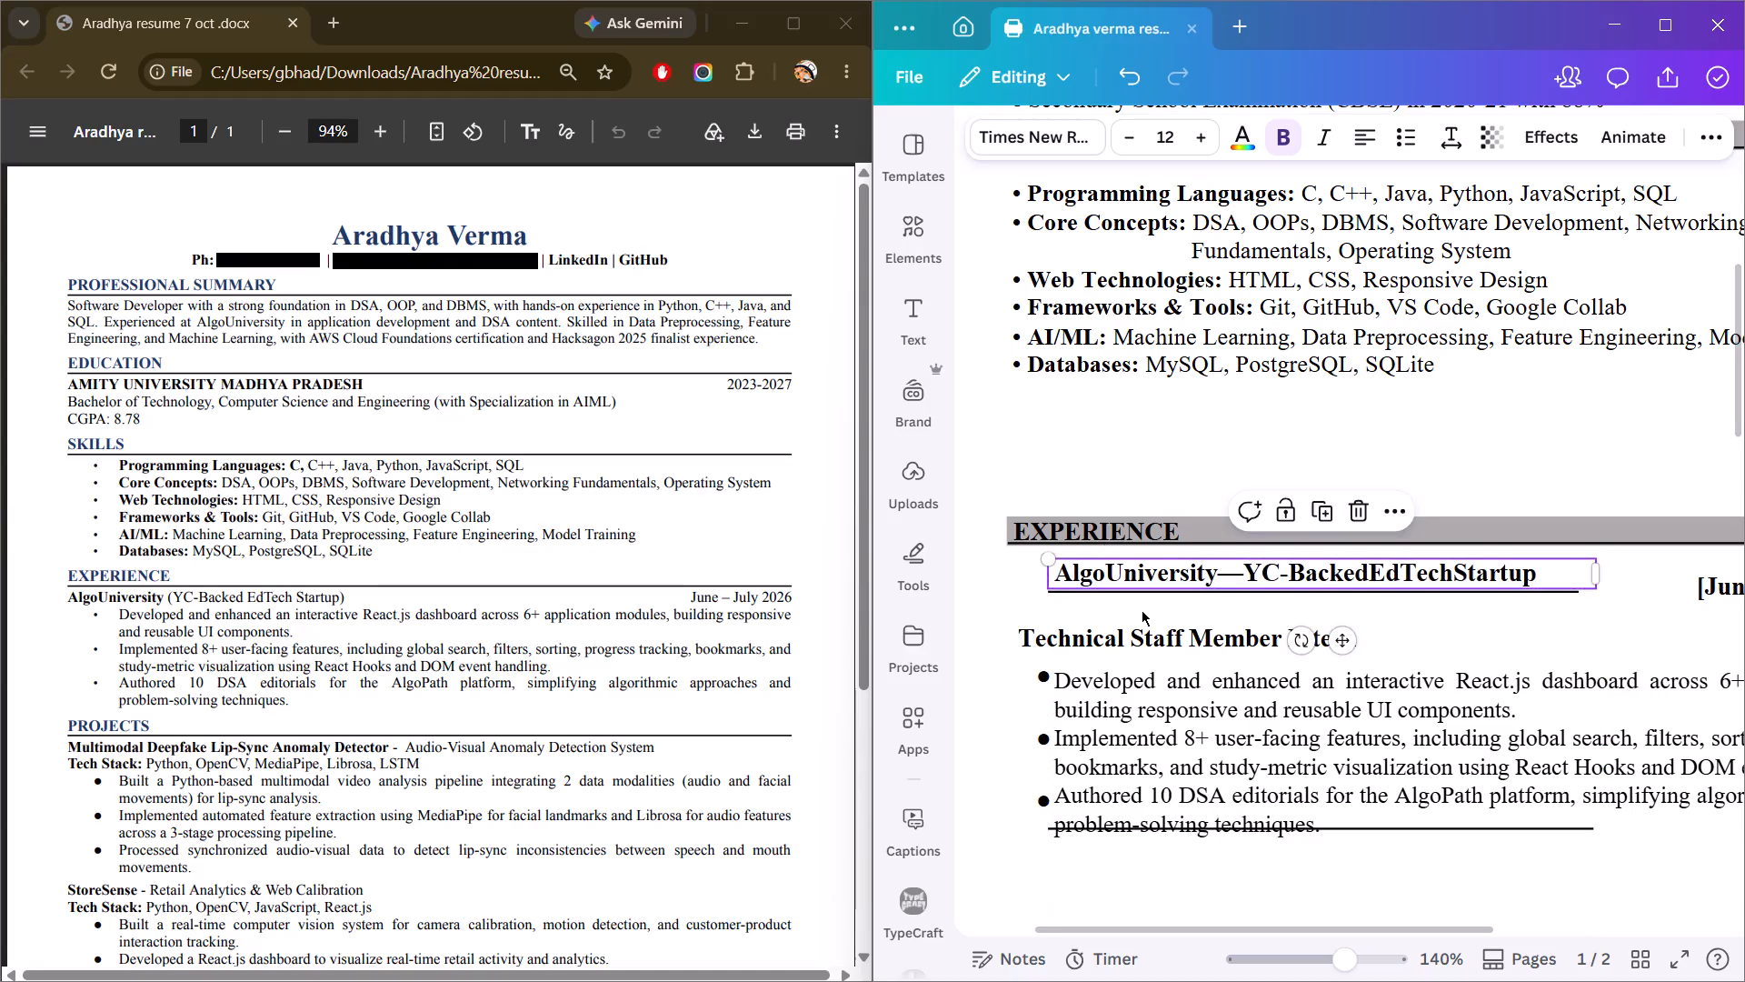
Move the "[June2026–July 2026]" date up level with the AlgoUniversity line and right to the end of the grey bar.
{"action": "scroll", "coordinate": [1142, 610], "scroll_direction": "down", "scroll_amount": 2, "text": "ctrl"}
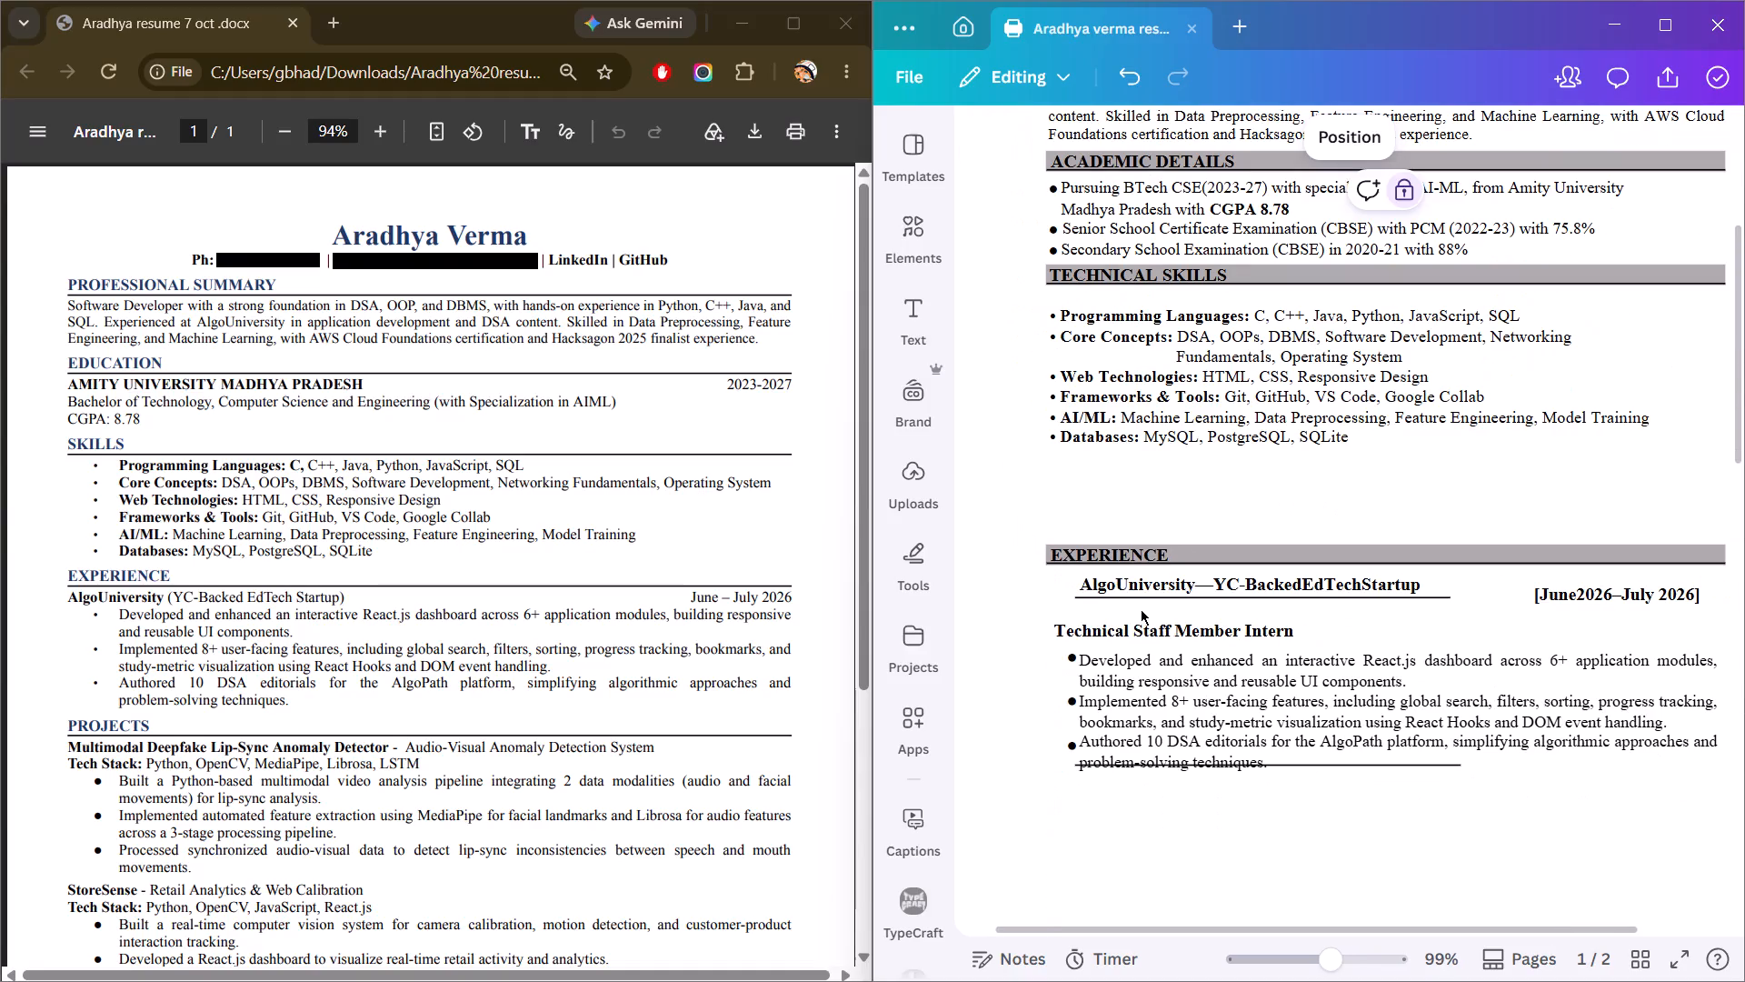
{"action": "right_click", "coordinate": [1619, 586]}
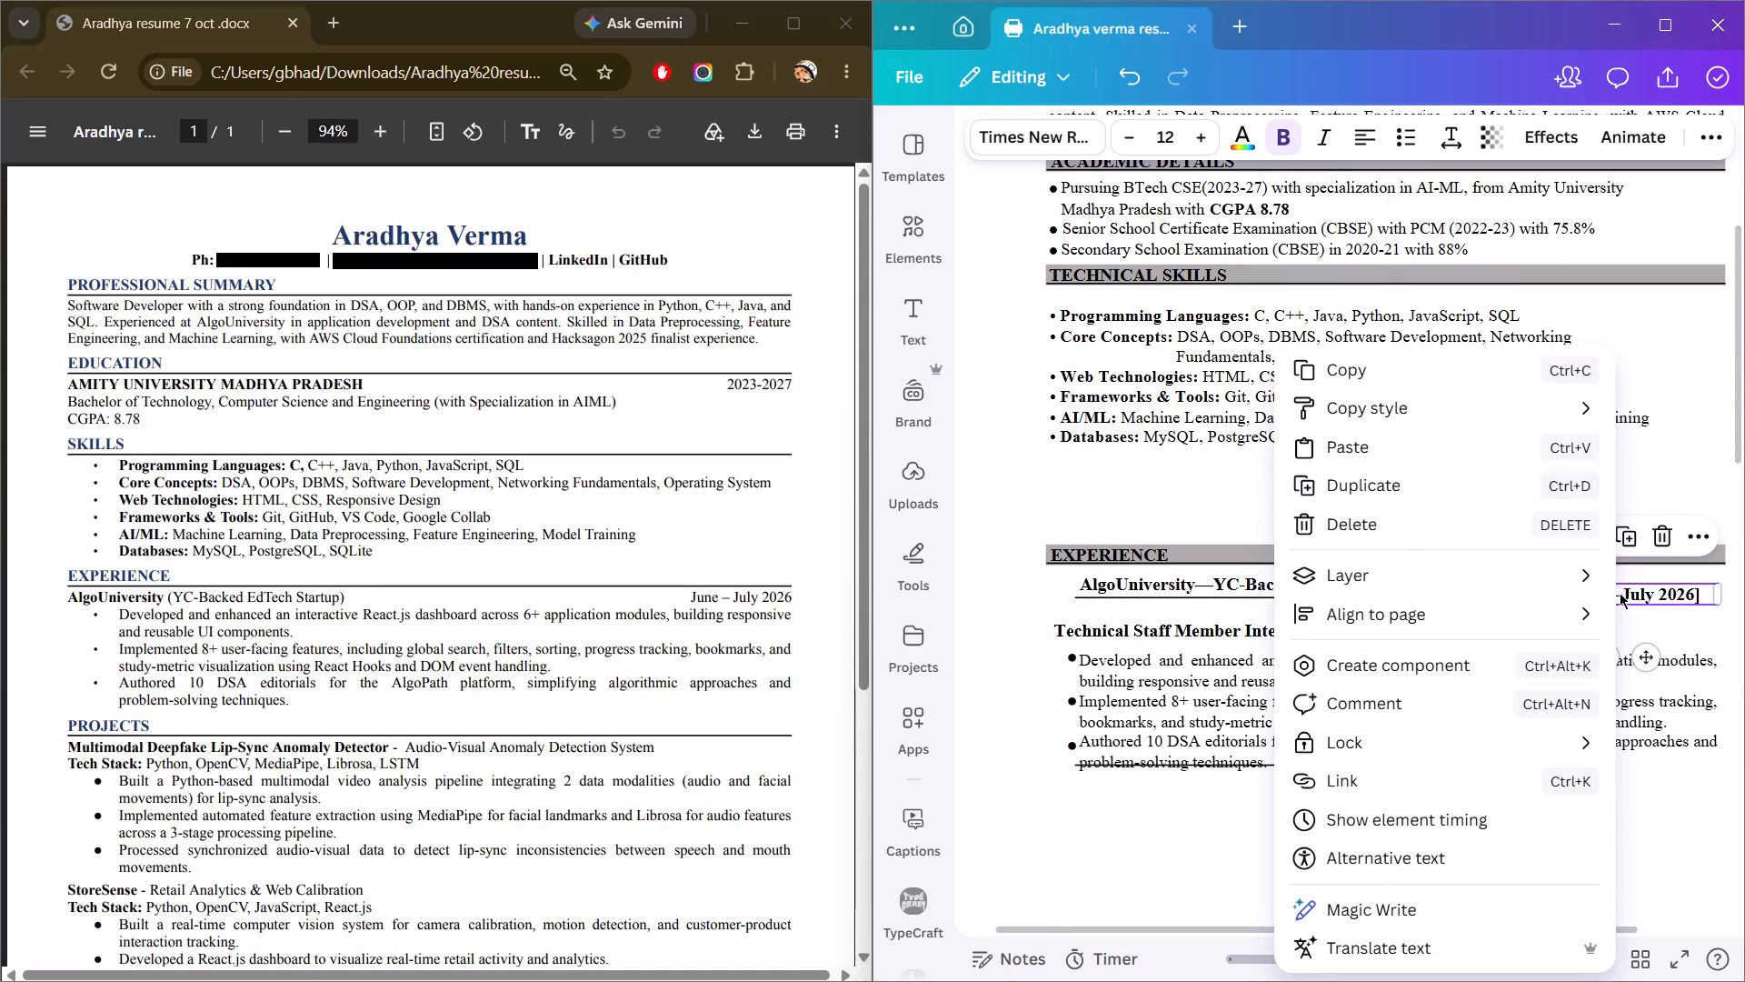
{"action": "left_click", "coordinate": [1655, 617]}
{"action": "left_click_drag", "start_coordinate": [1612, 591], "coordinate": [1613, 583]}
{"action": "left_click", "coordinate": [1541, 623]}
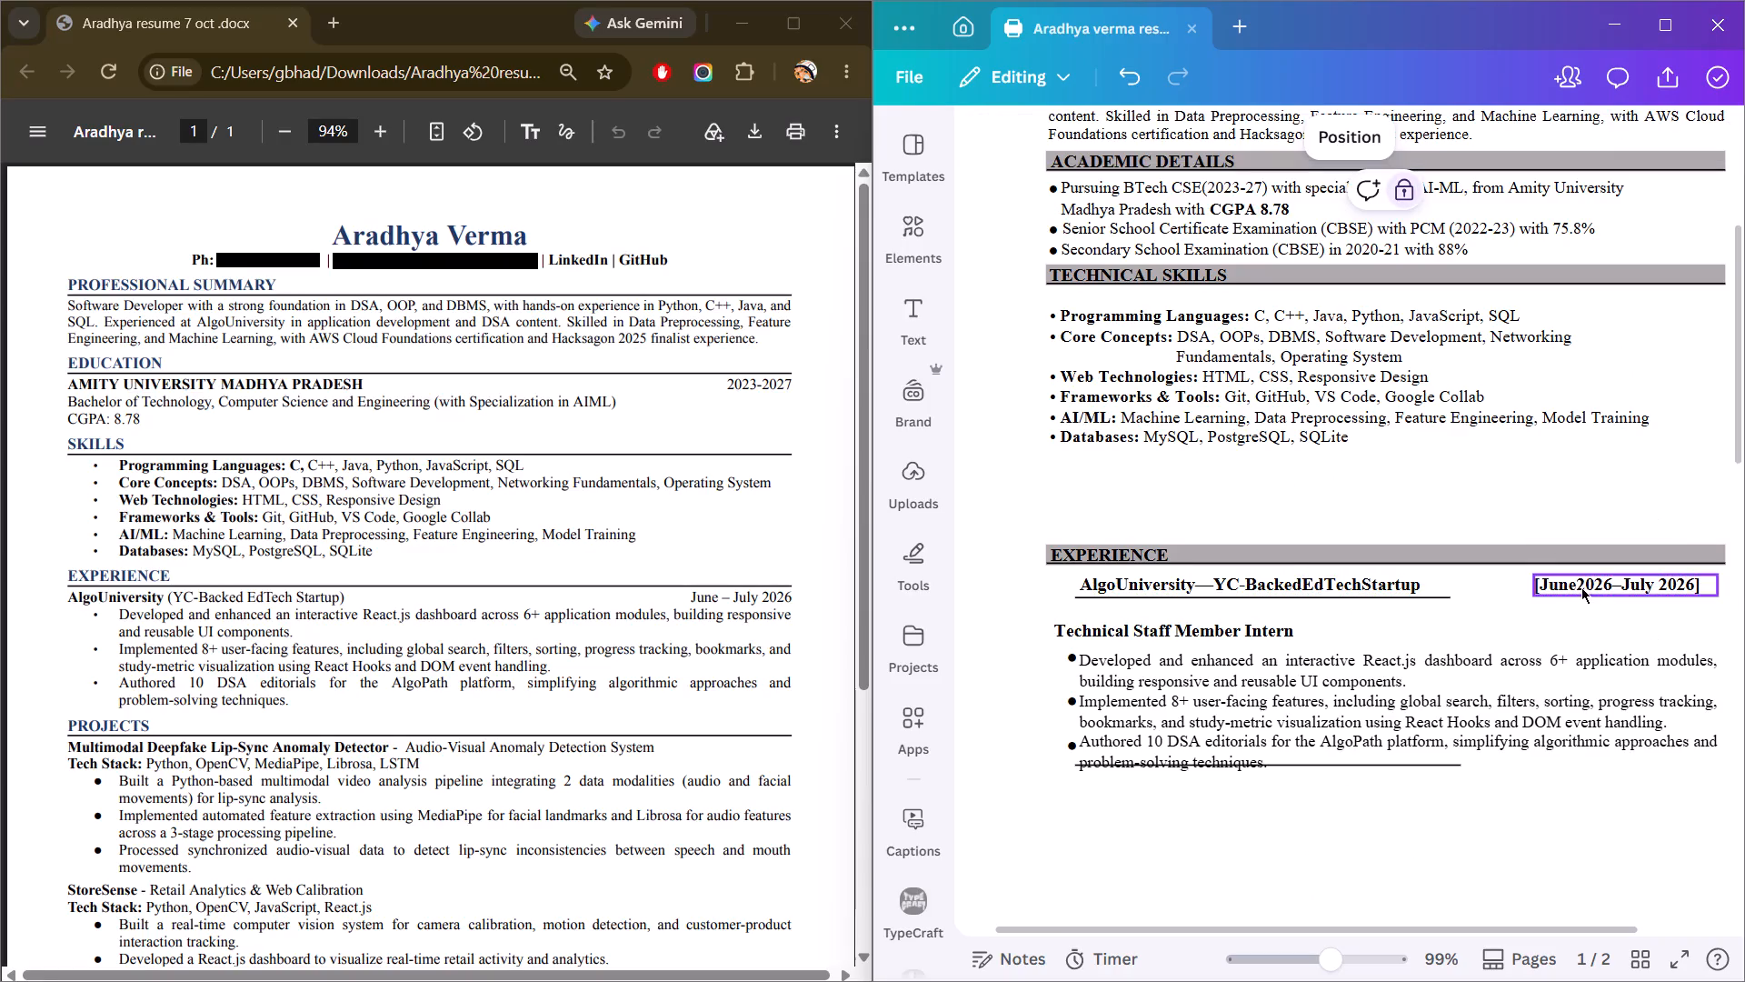
{"action": "left_click_drag", "start_coordinate": [1581, 587], "coordinate": [1608, 587]}
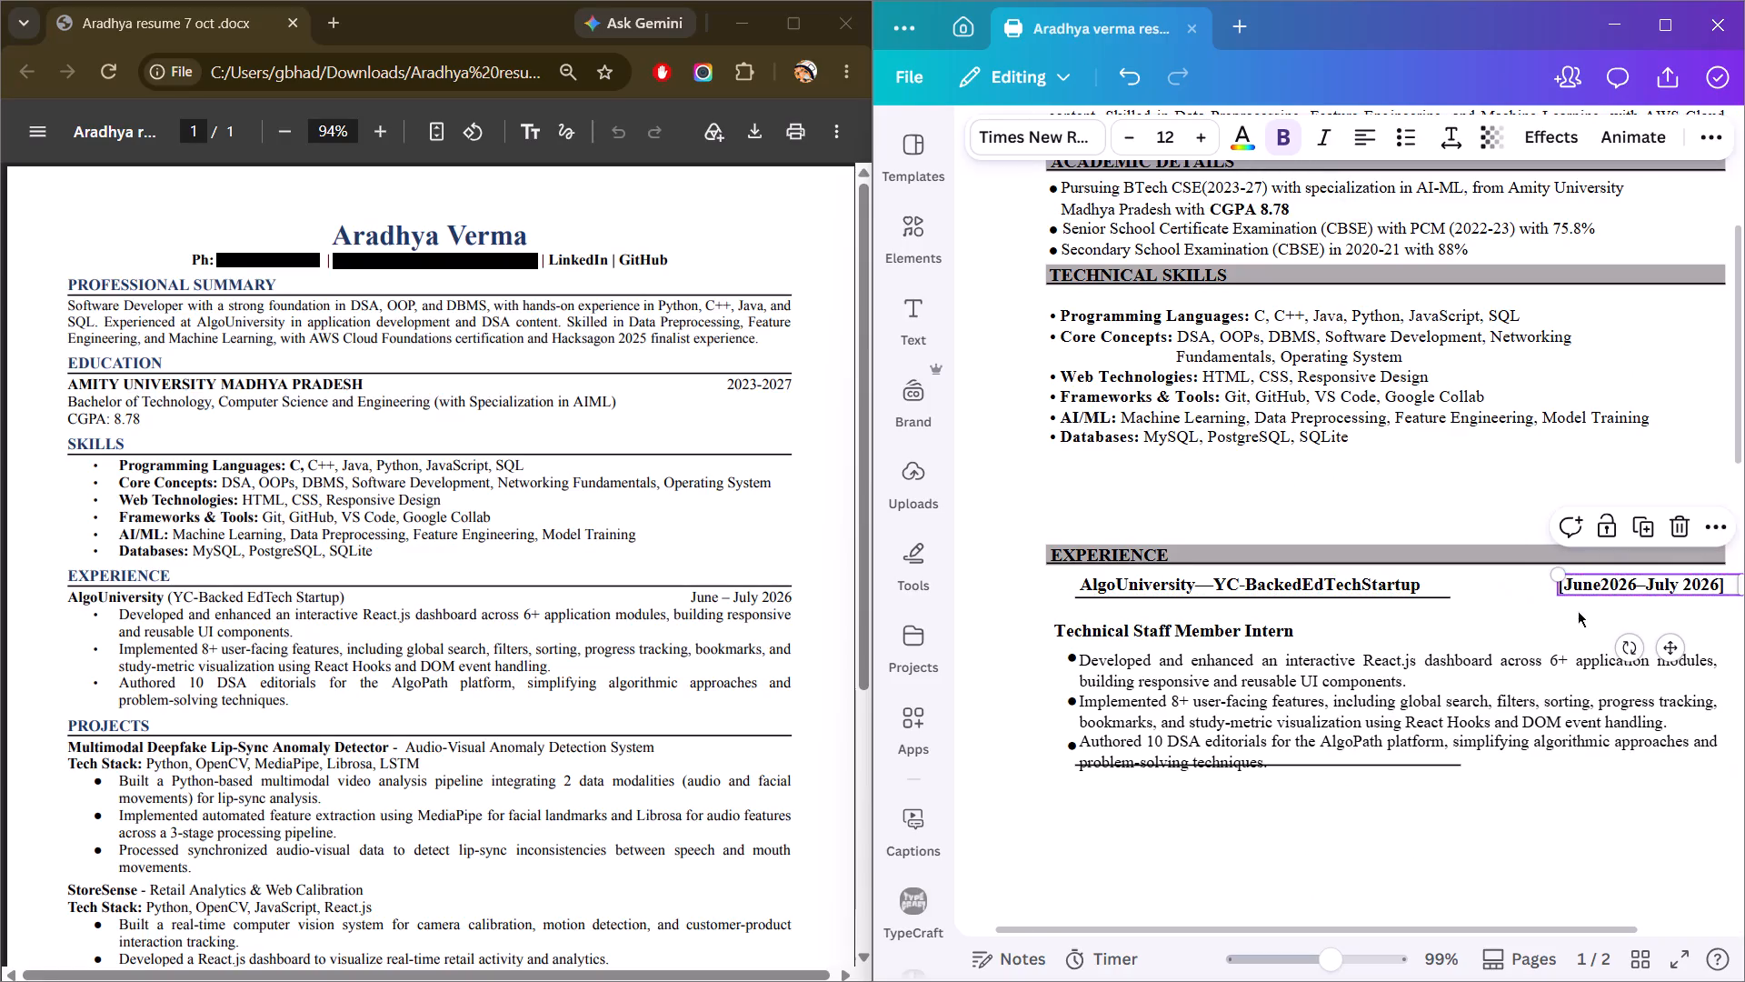
{"action": "left_click", "coordinate": [1561, 617]}
Nudge the bullet text under Technical Staff Member Intern slightly up and right.
{"action": "scroll", "coordinate": [1444, 656], "scroll_direction": "down", "scroll_amount": 1}
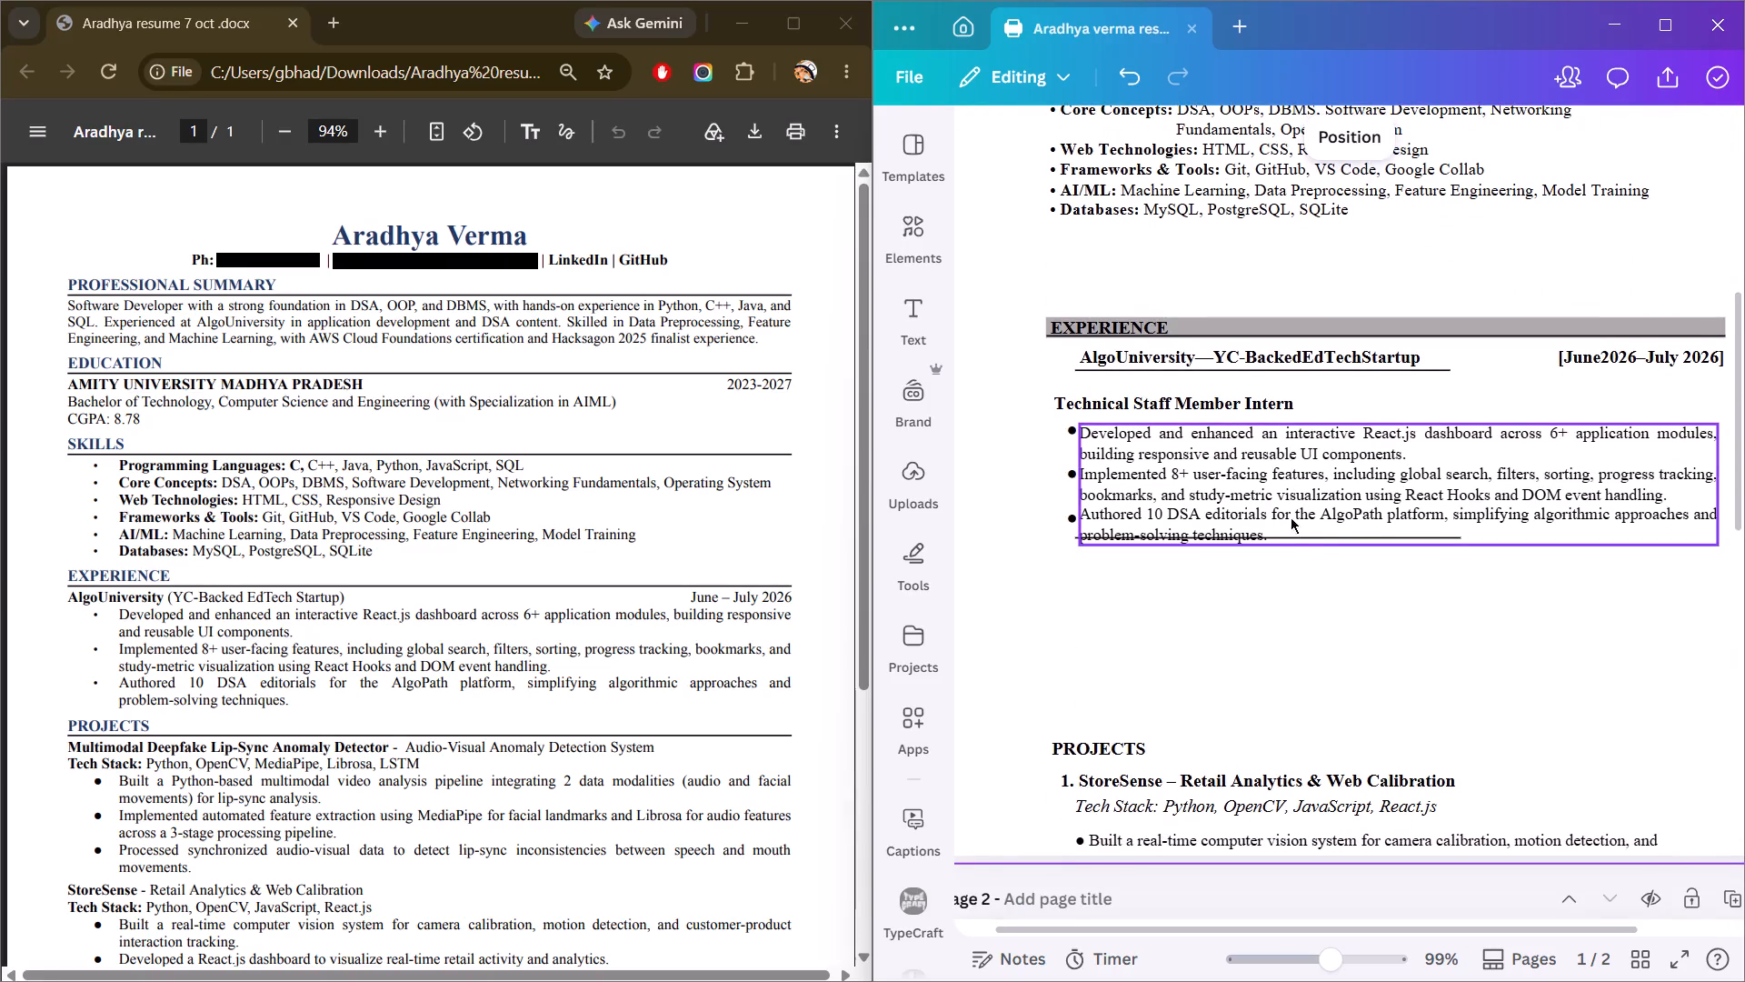
{"action": "left_click", "coordinate": [1277, 481]}
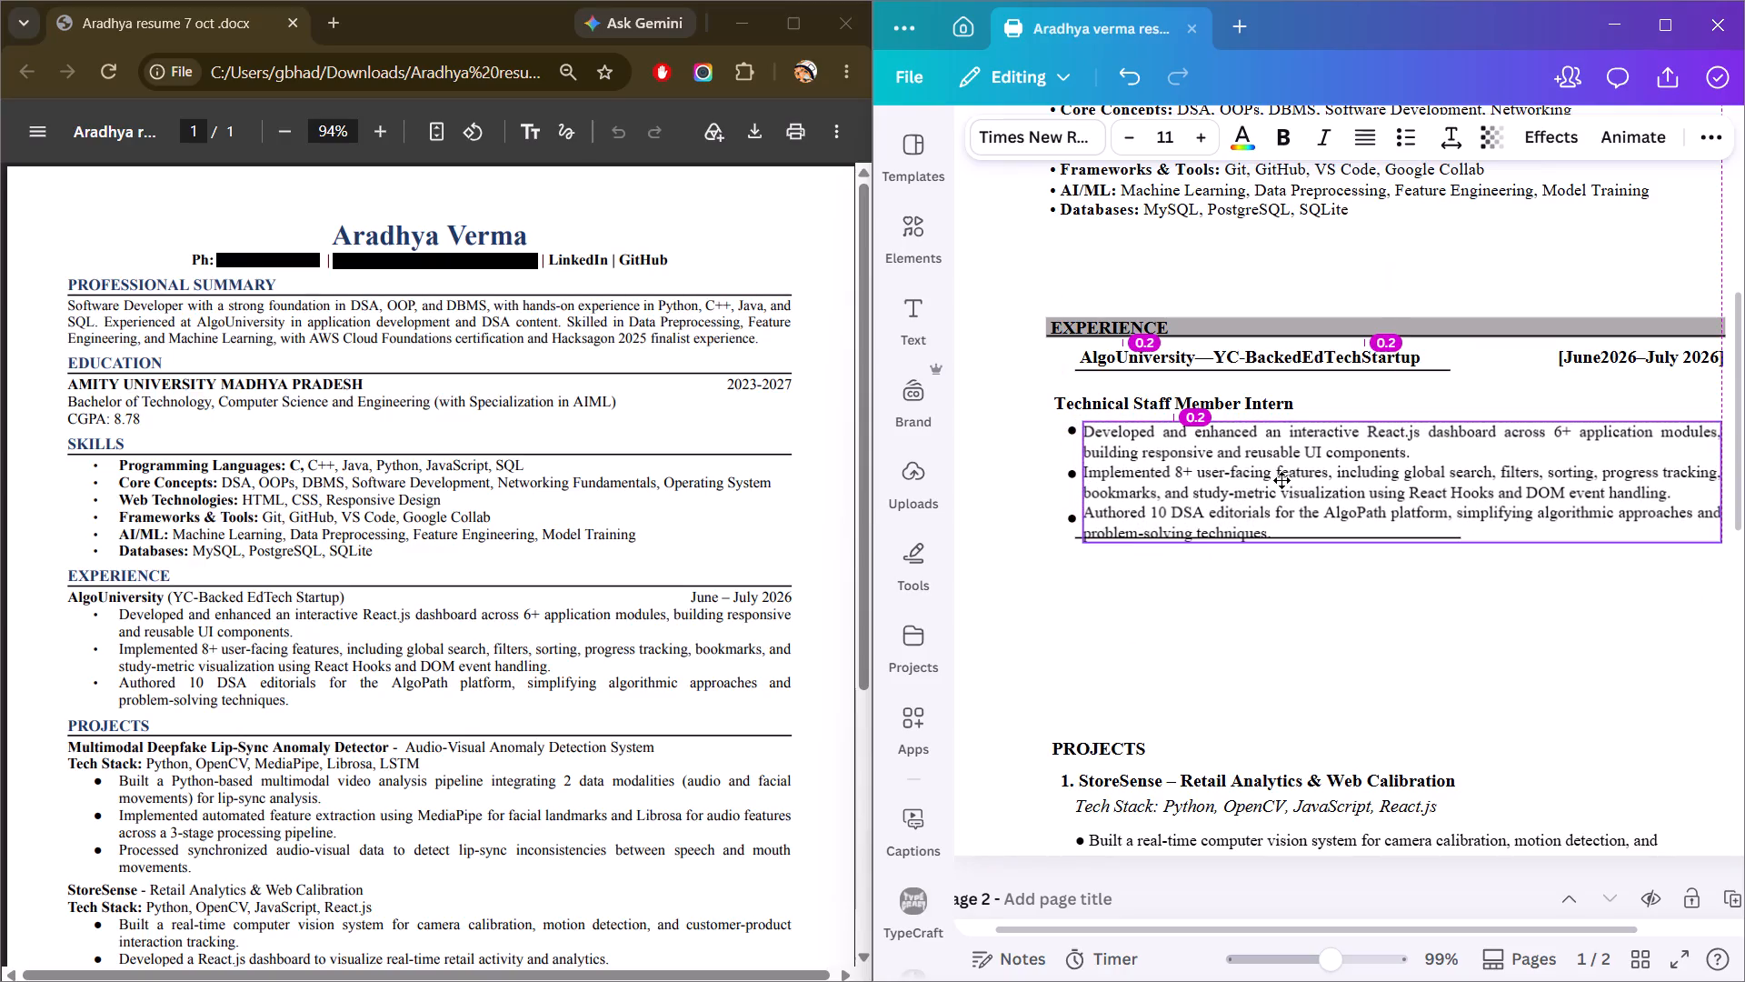
{"action": "scroll", "coordinate": [1275, 480], "scroll_direction": "up", "scroll_amount": 4, "text": "ctrl"}
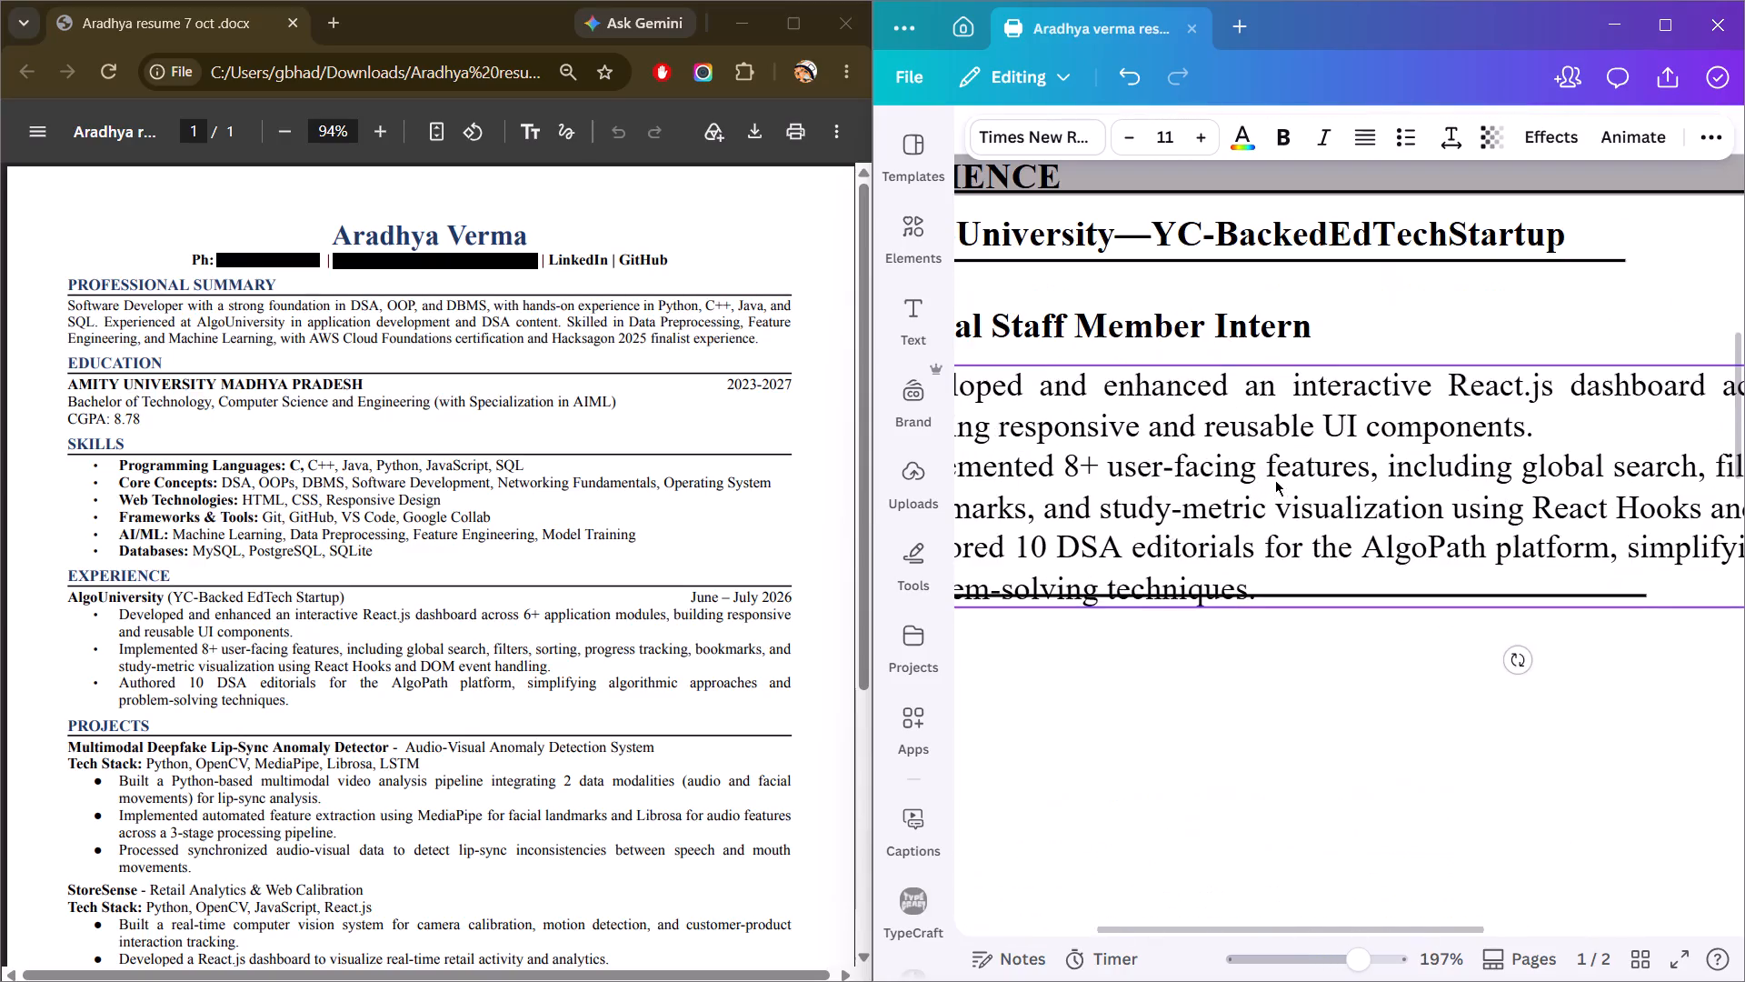
{"action": "scroll", "coordinate": [1273, 480], "scroll_direction": "down", "scroll_amount": 2, "text": "ctrl"}
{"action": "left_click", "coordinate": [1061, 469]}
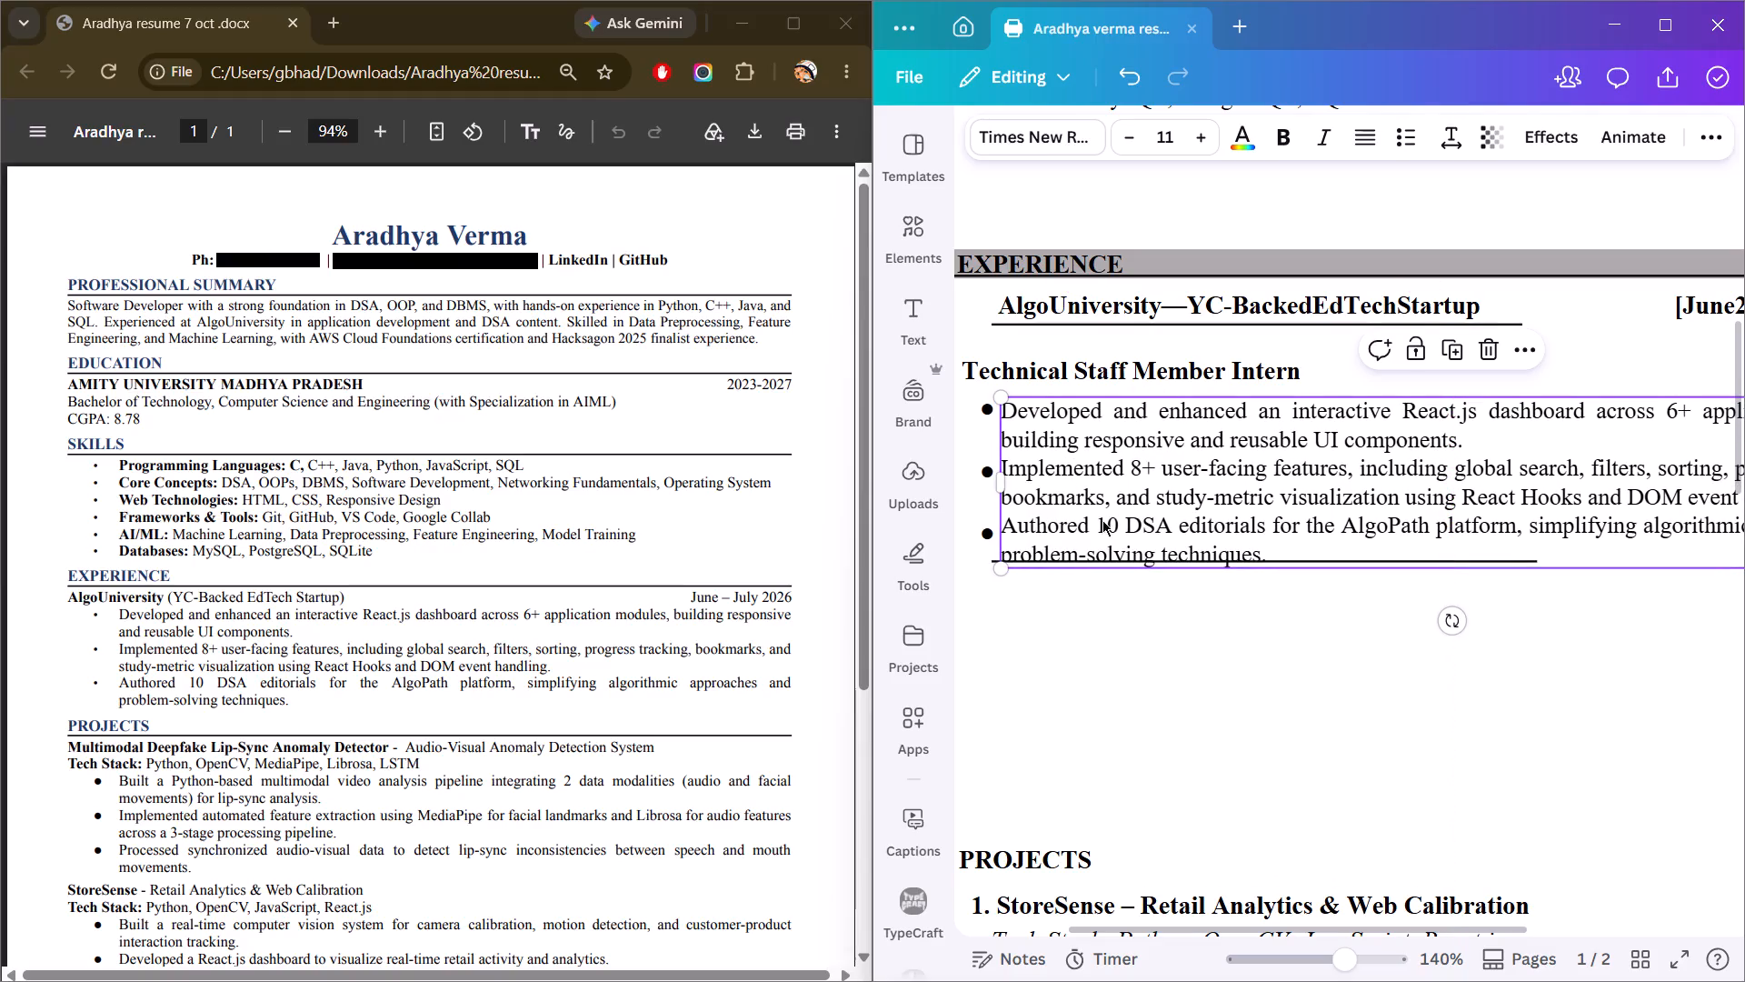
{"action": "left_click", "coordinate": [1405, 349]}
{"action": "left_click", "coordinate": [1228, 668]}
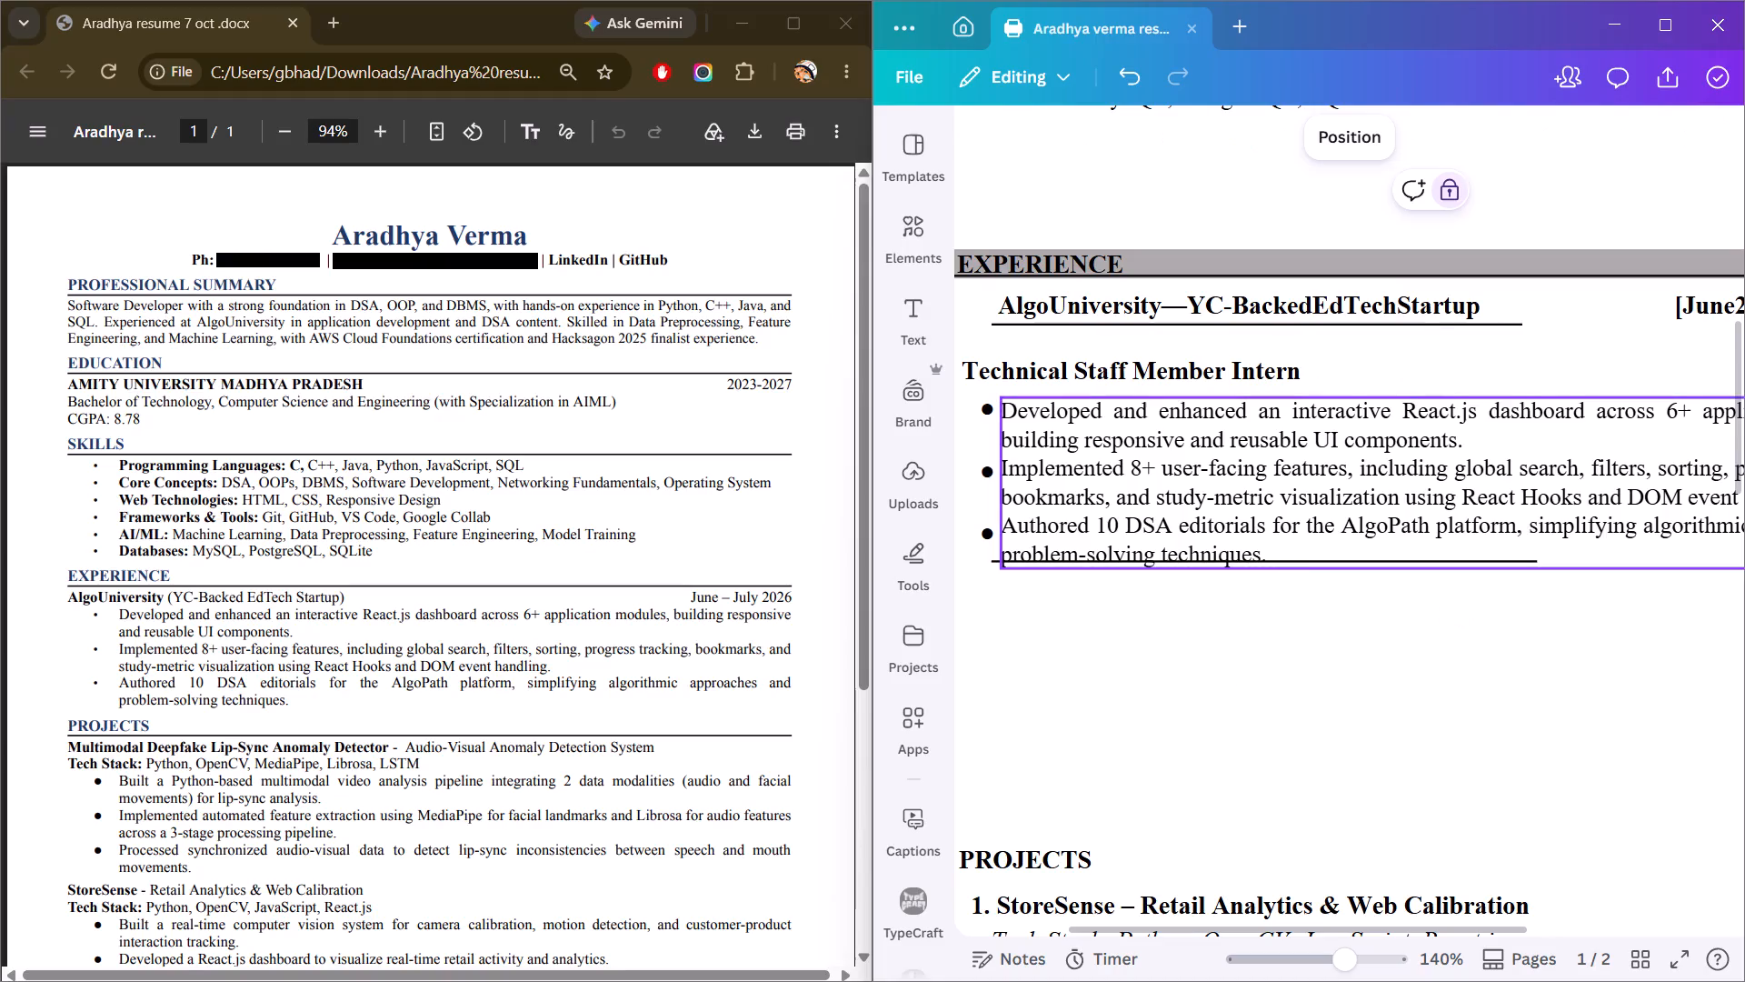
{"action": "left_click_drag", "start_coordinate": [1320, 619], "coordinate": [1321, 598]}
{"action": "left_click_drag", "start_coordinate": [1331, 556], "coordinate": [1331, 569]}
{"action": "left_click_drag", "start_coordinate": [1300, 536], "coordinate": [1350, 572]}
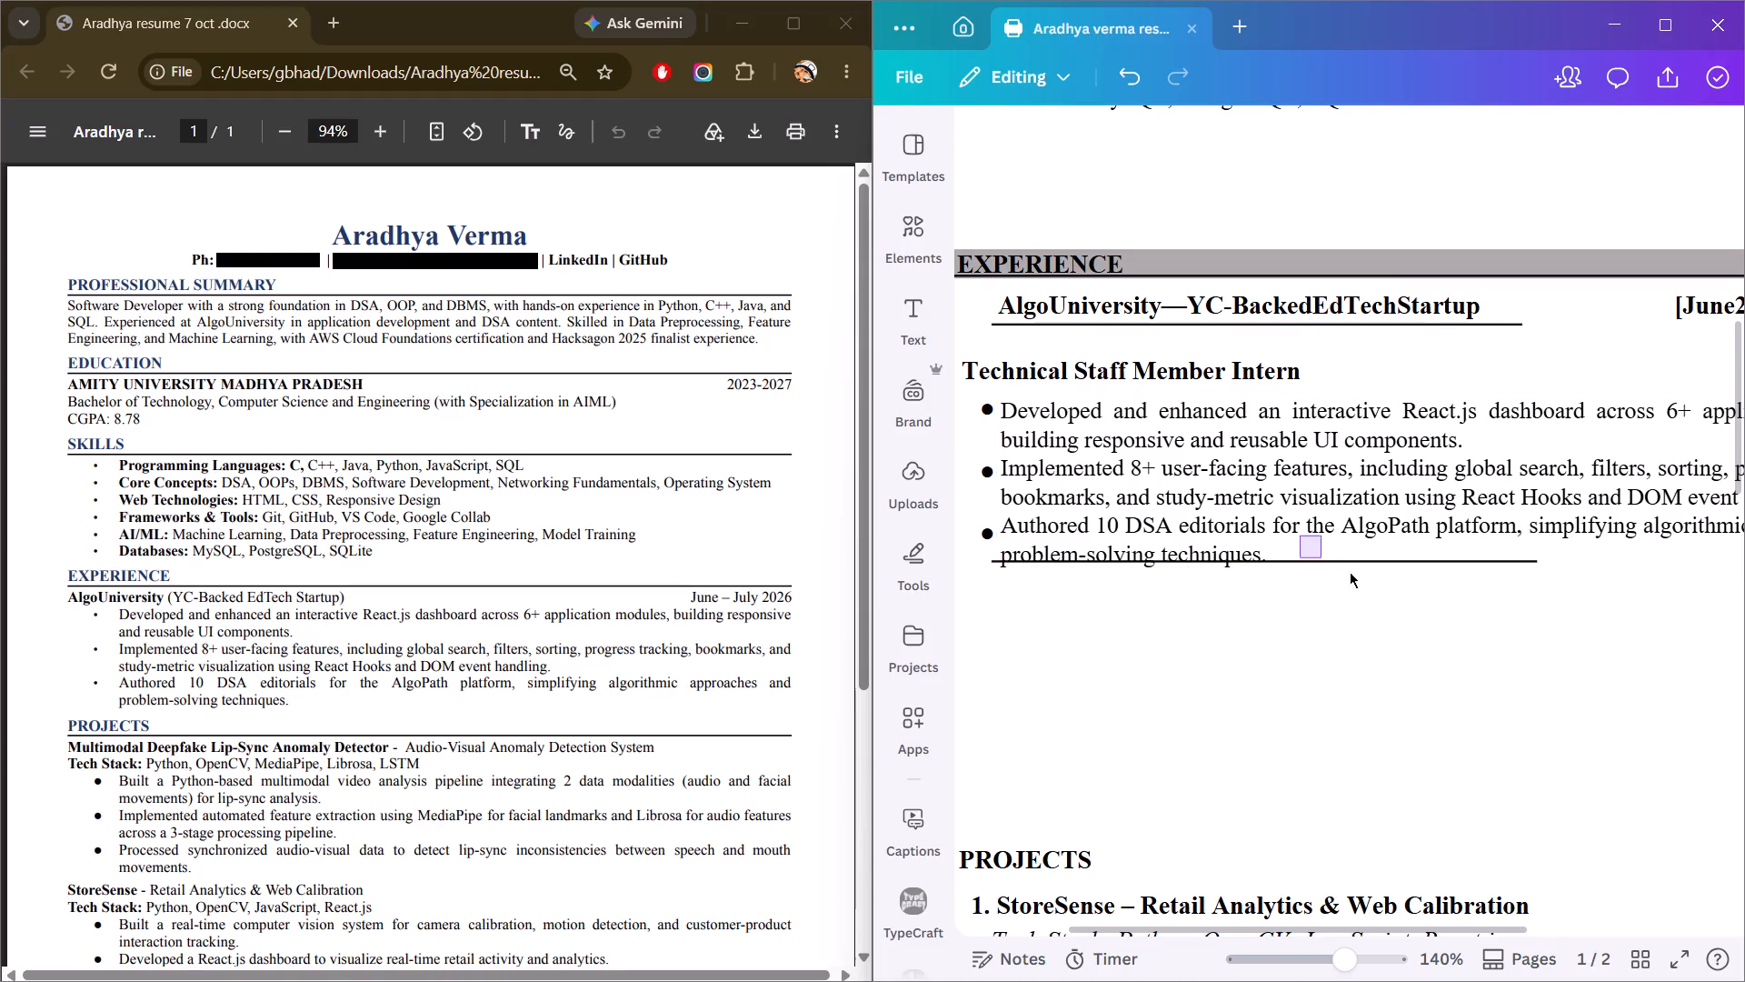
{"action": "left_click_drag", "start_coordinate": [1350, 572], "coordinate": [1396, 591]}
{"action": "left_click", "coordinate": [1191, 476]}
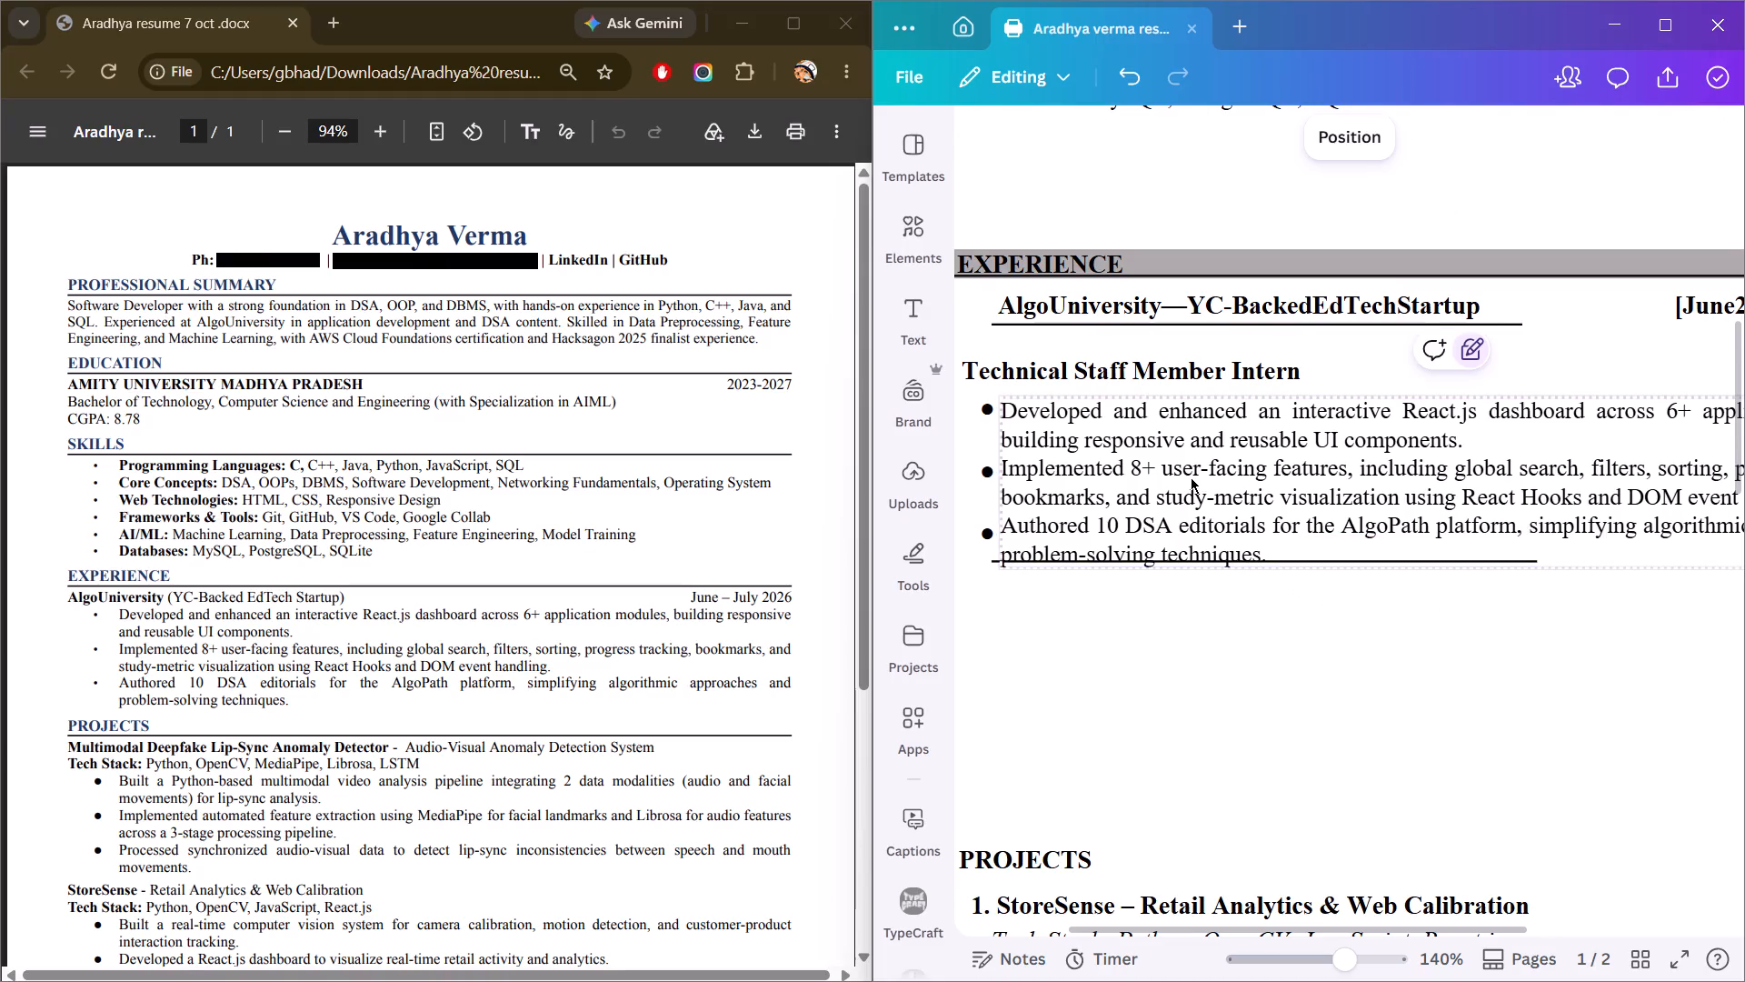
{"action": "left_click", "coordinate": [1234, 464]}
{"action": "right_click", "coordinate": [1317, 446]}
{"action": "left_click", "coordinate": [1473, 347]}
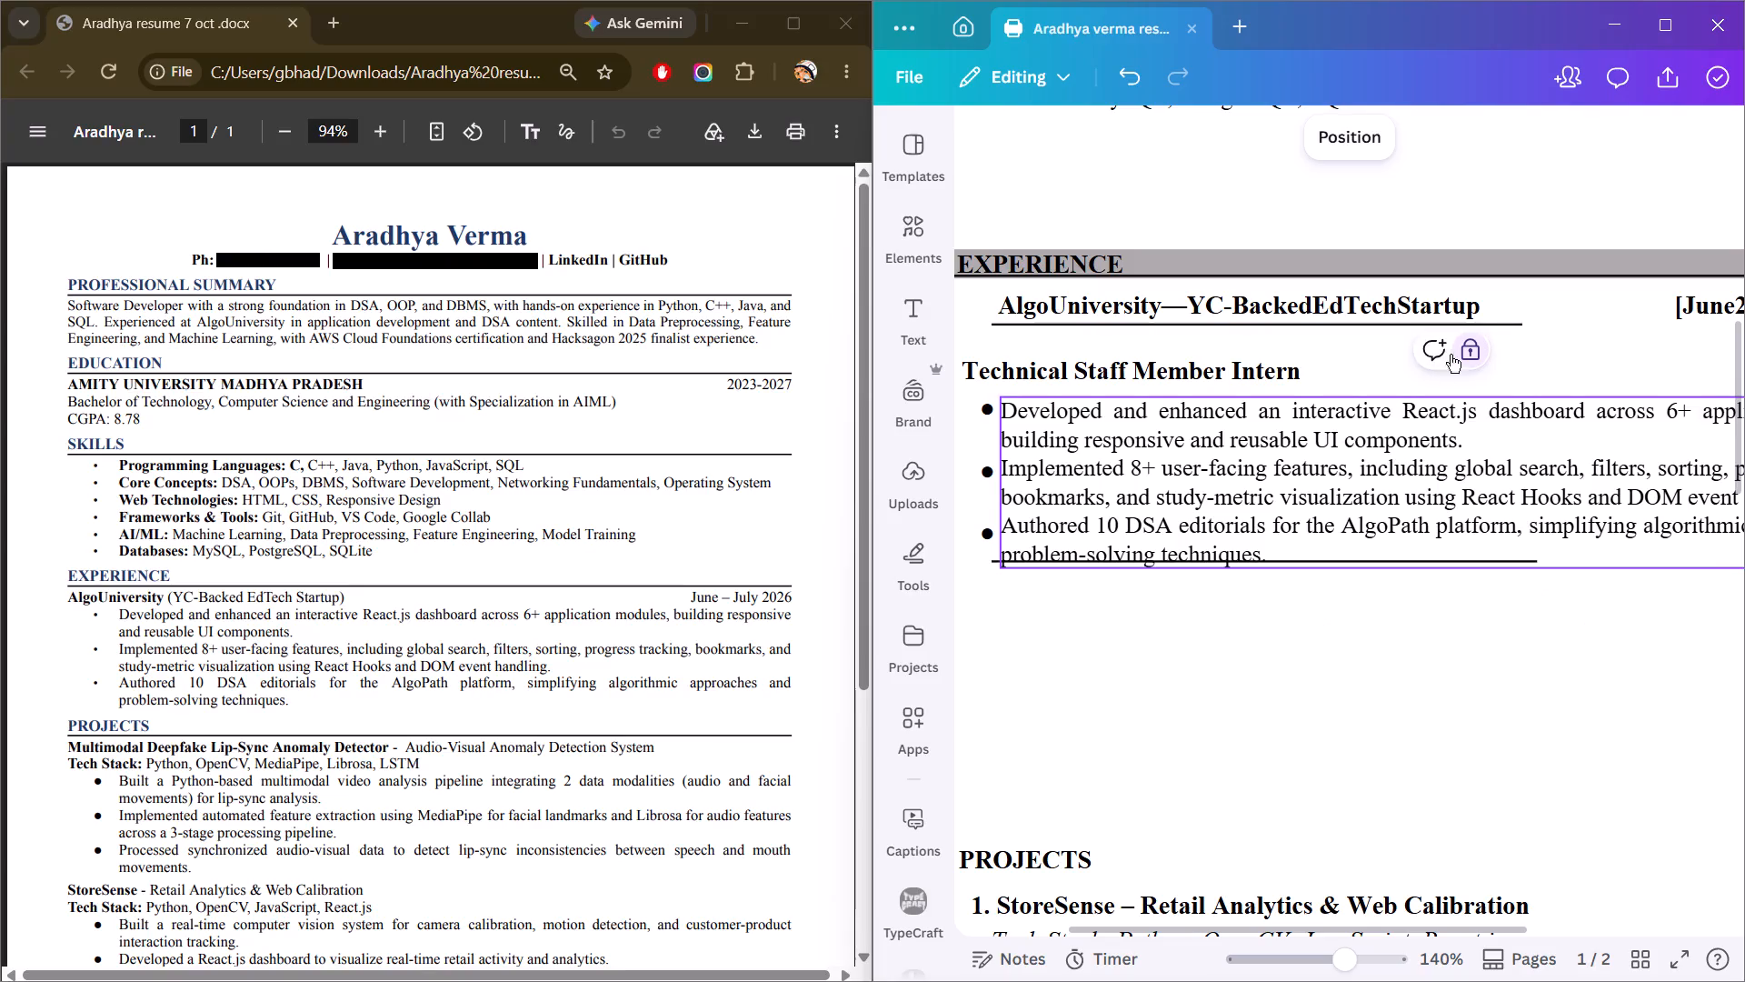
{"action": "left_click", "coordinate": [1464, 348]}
Move the AlgoUniversity bullet text up until its last line sits clear above the long black line.
{"action": "left_click_drag", "start_coordinate": [1320, 530], "coordinate": [1321, 484]}
{"action": "left_click_drag", "start_coordinate": [1037, 553], "coordinate": [1202, 604]}
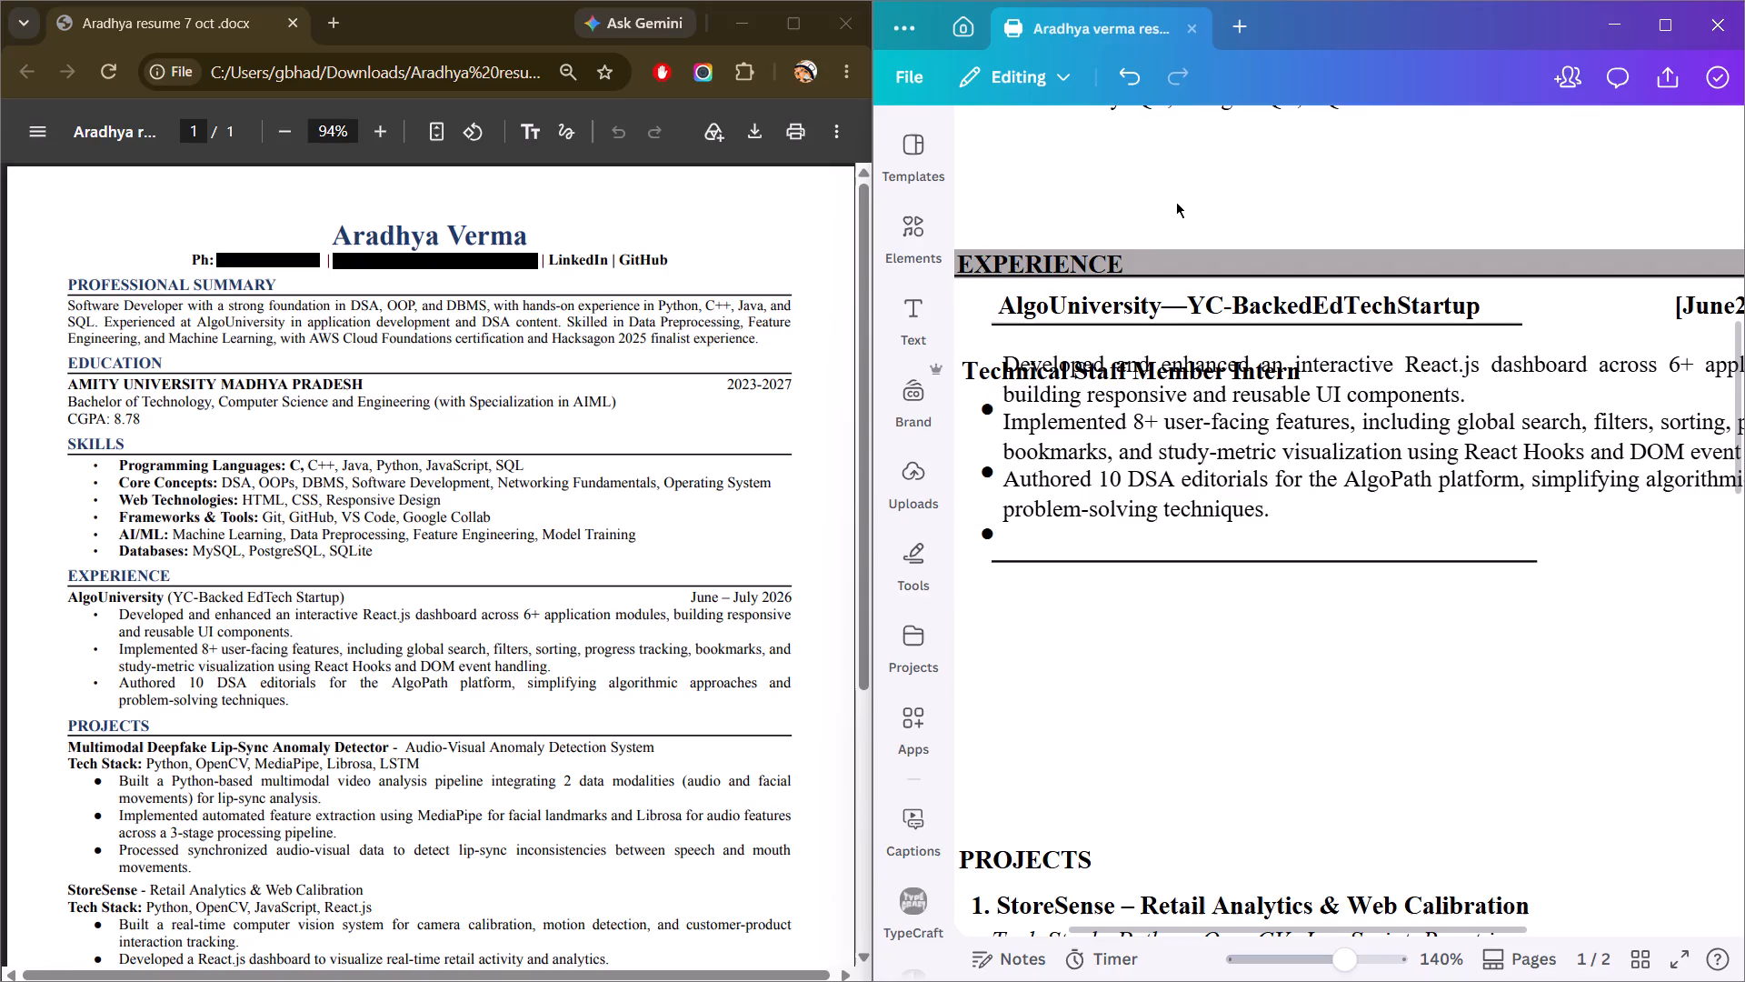
Examine the layout of page 1 from the header to Projects, checking the spacing around the Experience section.
{"action": "scroll", "coordinate": [1176, 202], "scroll_direction": "up", "scroll_amount": 6}
{"action": "scroll", "coordinate": [1176, 202], "scroll_direction": "down", "scroll_amount": 2}
{"action": "scroll", "coordinate": [1176, 202], "scroll_direction": "up", "scroll_amount": 2}
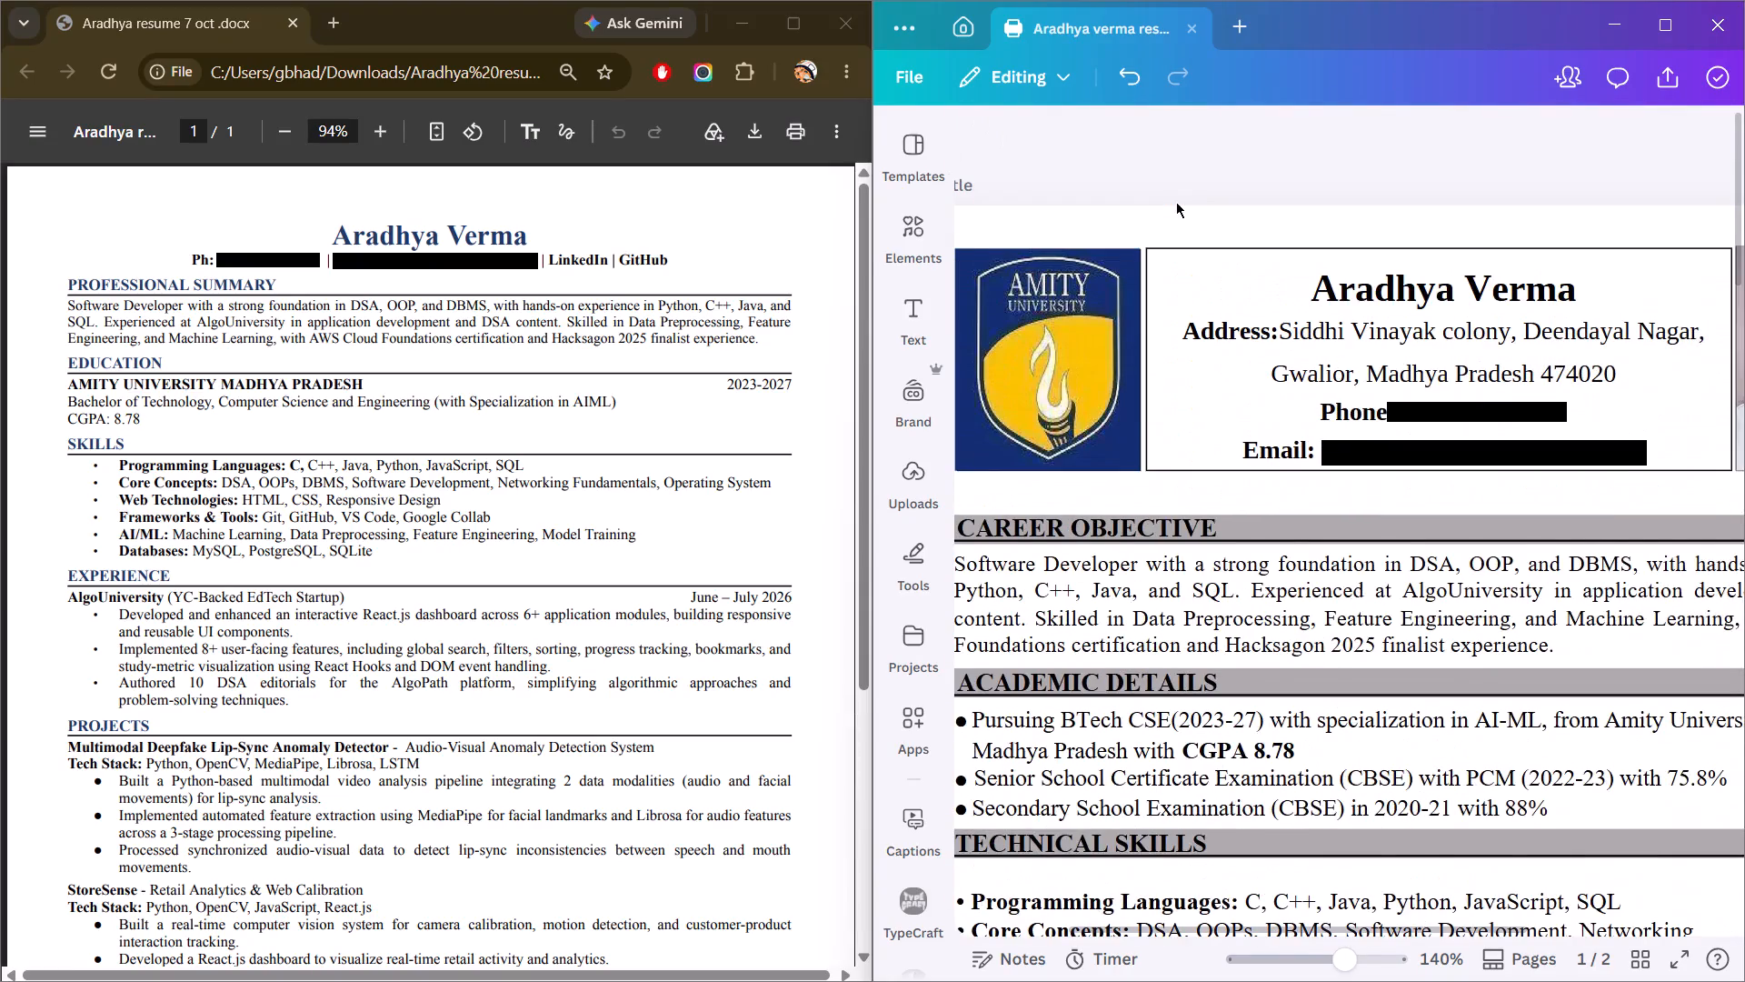
{"action": "scroll", "coordinate": [1176, 202], "scroll_direction": "down", "scroll_amount": 5, "text": "ctrl"}
{"action": "scroll", "coordinate": [1176, 203], "scroll_direction": "up", "scroll_amount": 1, "text": "ctrl"}
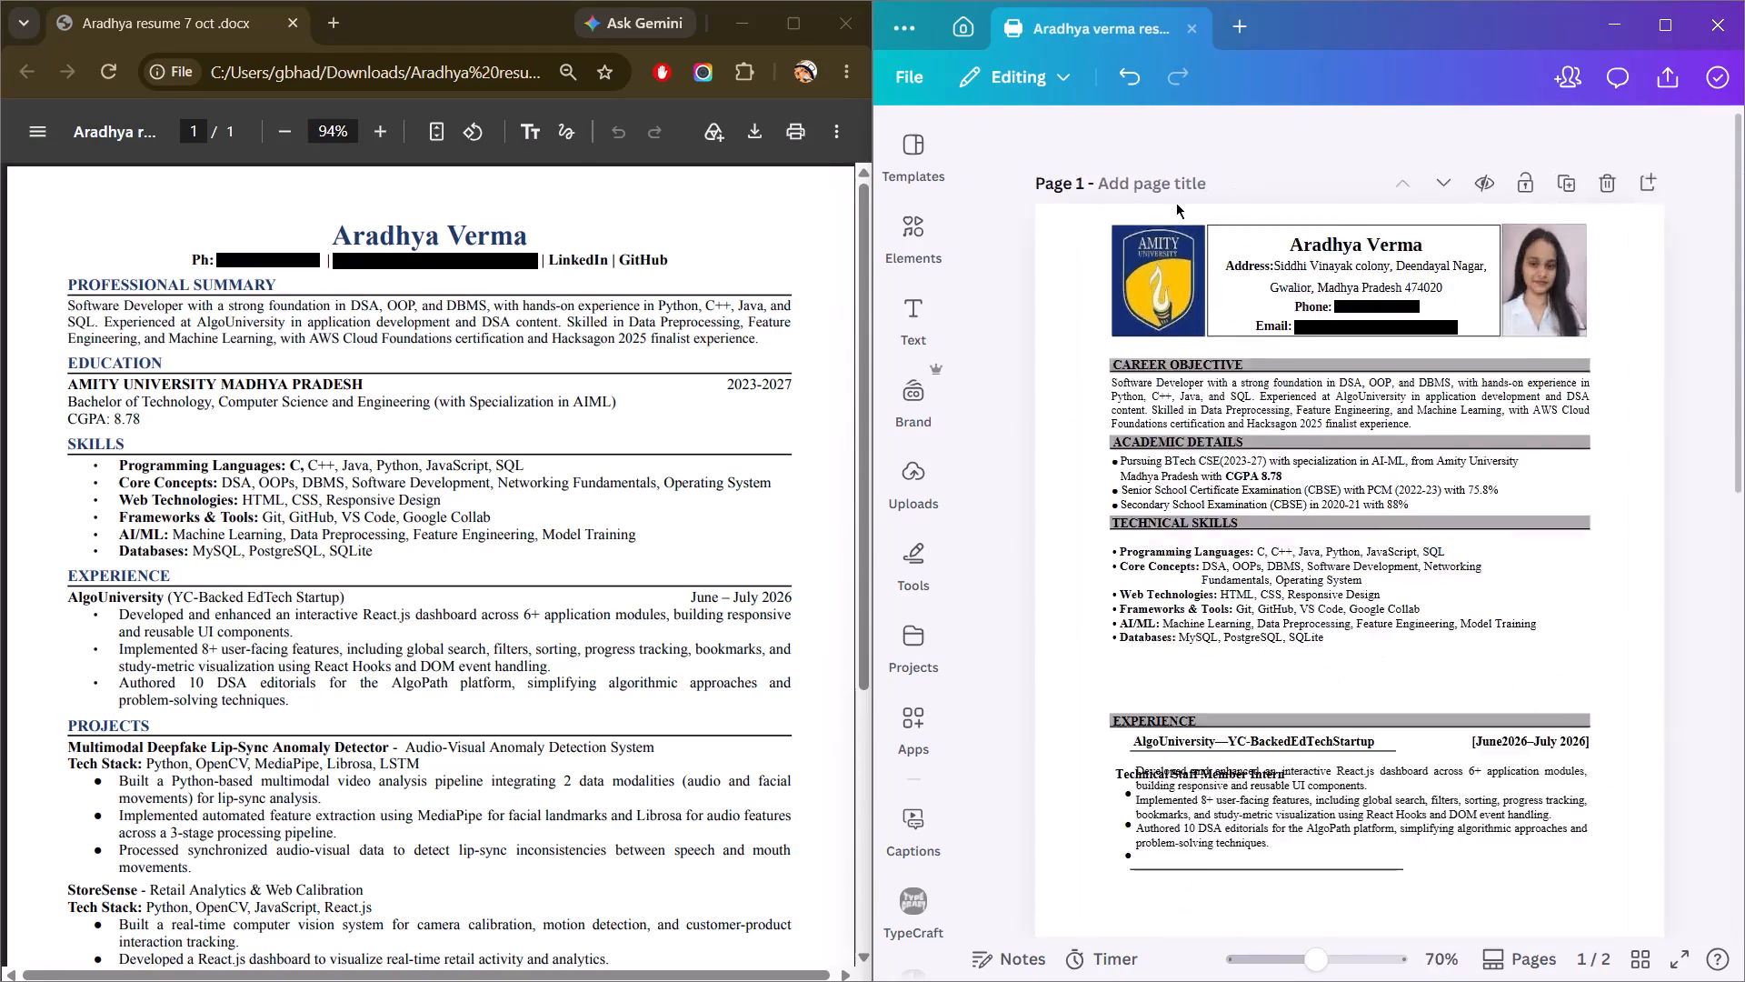
{"action": "scroll", "coordinate": [1176, 203], "scroll_direction": "up", "scroll_amount": 2, "text": "ctrl"}
{"action": "scroll", "coordinate": [1176, 203], "scroll_direction": "down", "scroll_amount": 1, "text": "ctrl"}
{"action": "scroll", "coordinate": [1203, 662], "scroll_direction": "down", "scroll_amount": 2}
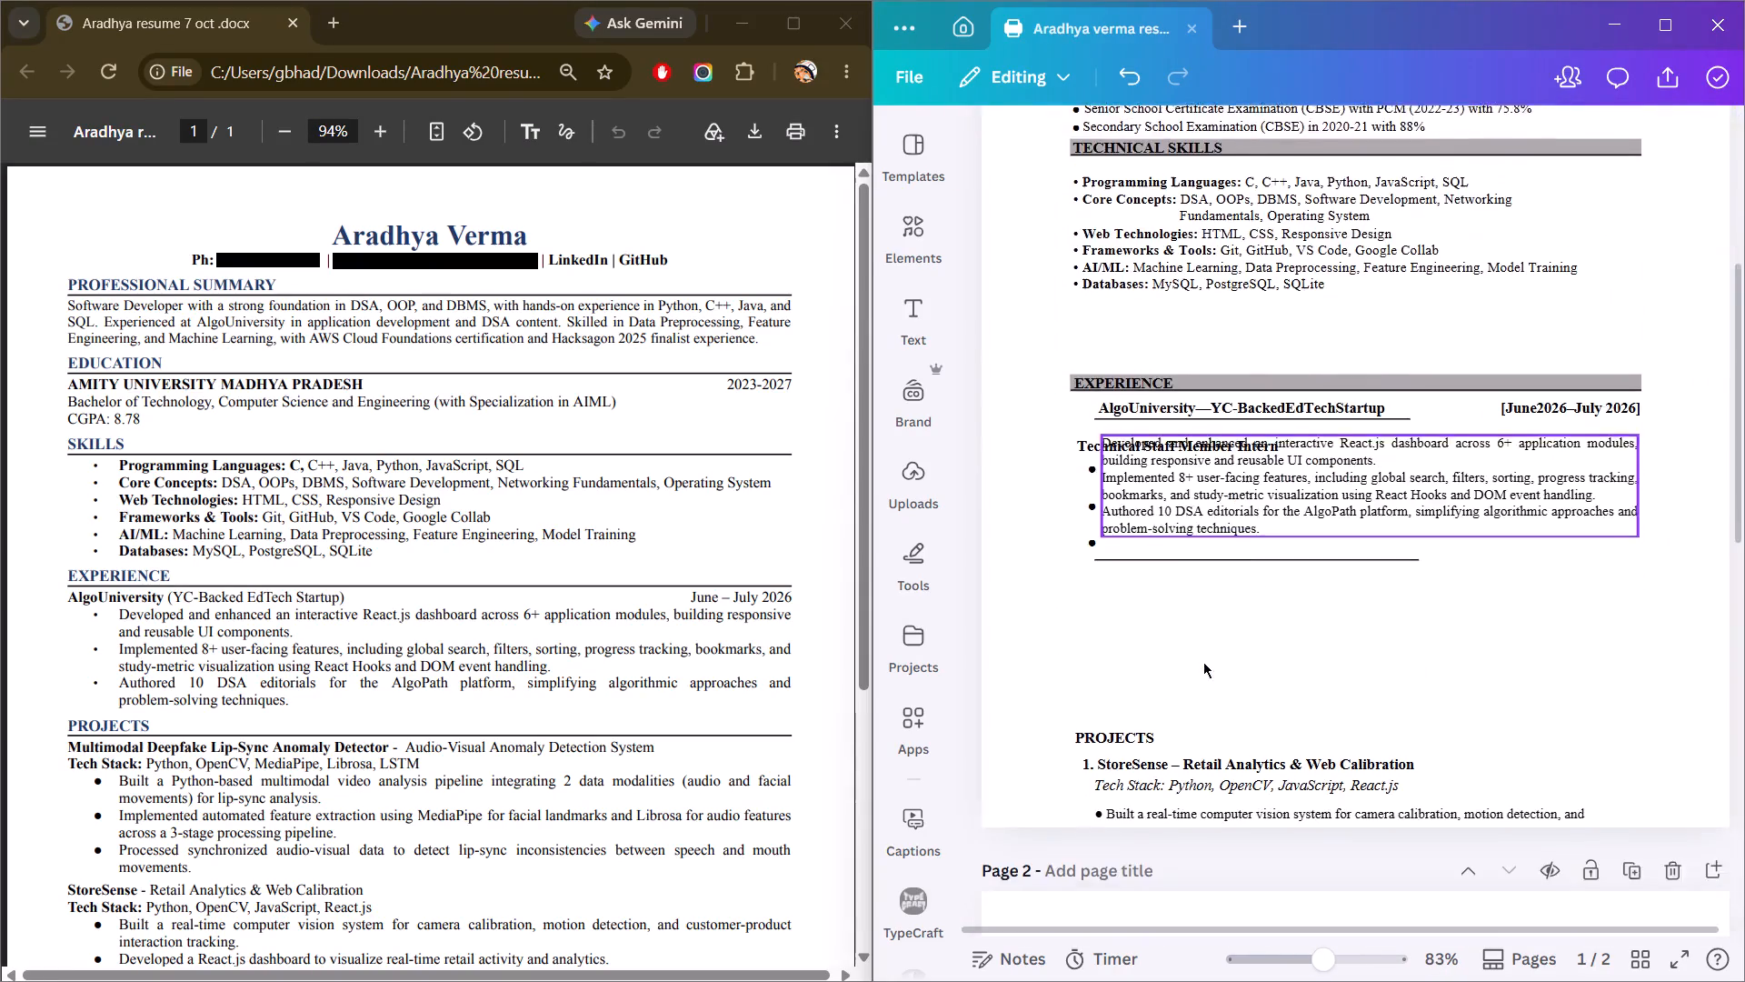
{"action": "scroll", "coordinate": [1203, 630], "scroll_direction": "up", "scroll_amount": 1}
{"action": "left_click", "coordinate": [1212, 585]}
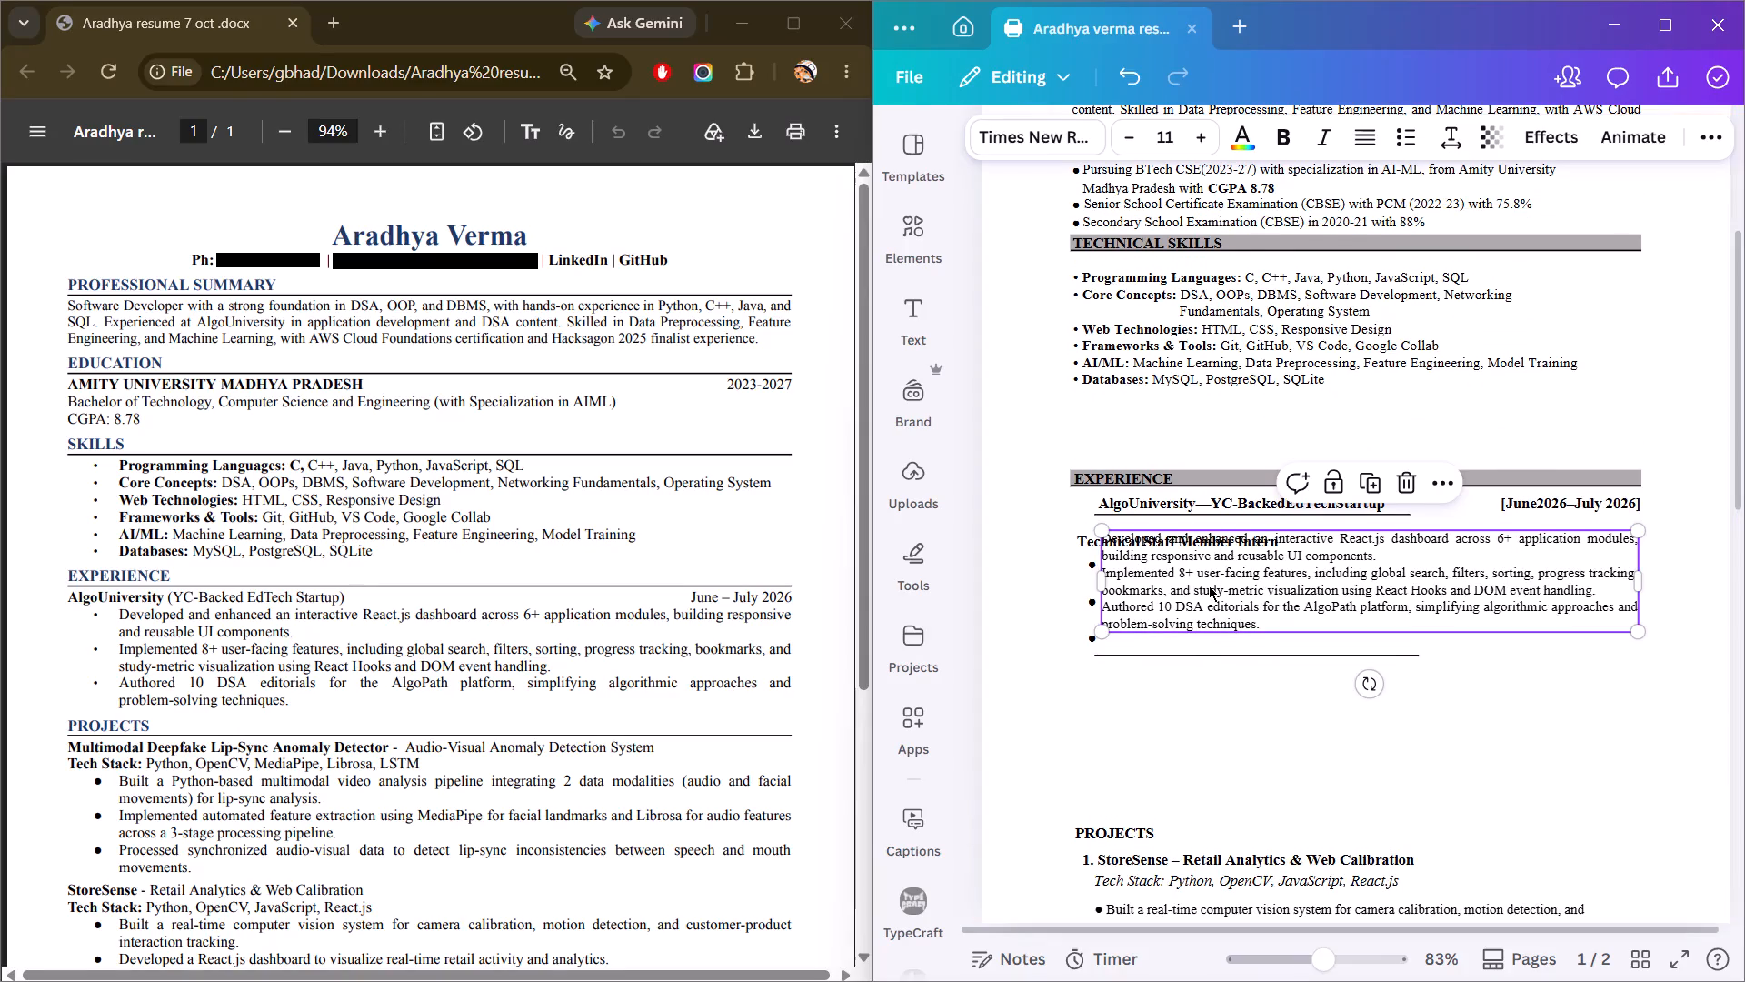
{"action": "scroll", "coordinate": [1195, 679], "scroll_direction": "down", "scroll_amount": 2}
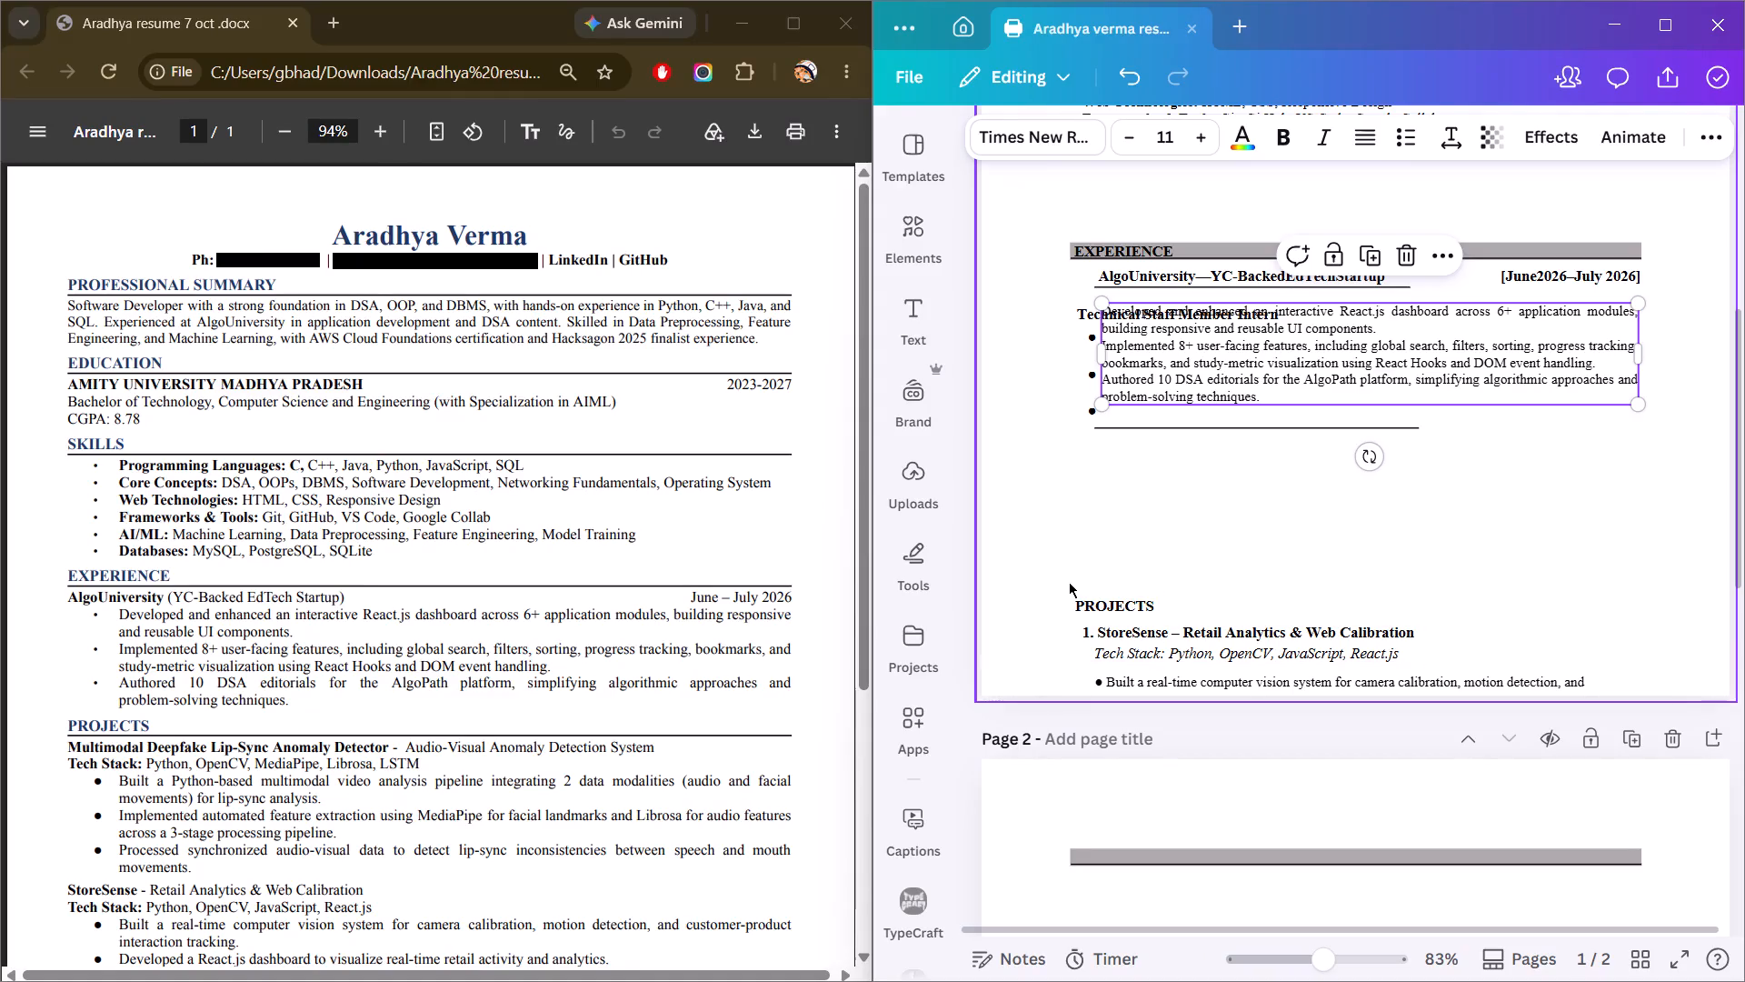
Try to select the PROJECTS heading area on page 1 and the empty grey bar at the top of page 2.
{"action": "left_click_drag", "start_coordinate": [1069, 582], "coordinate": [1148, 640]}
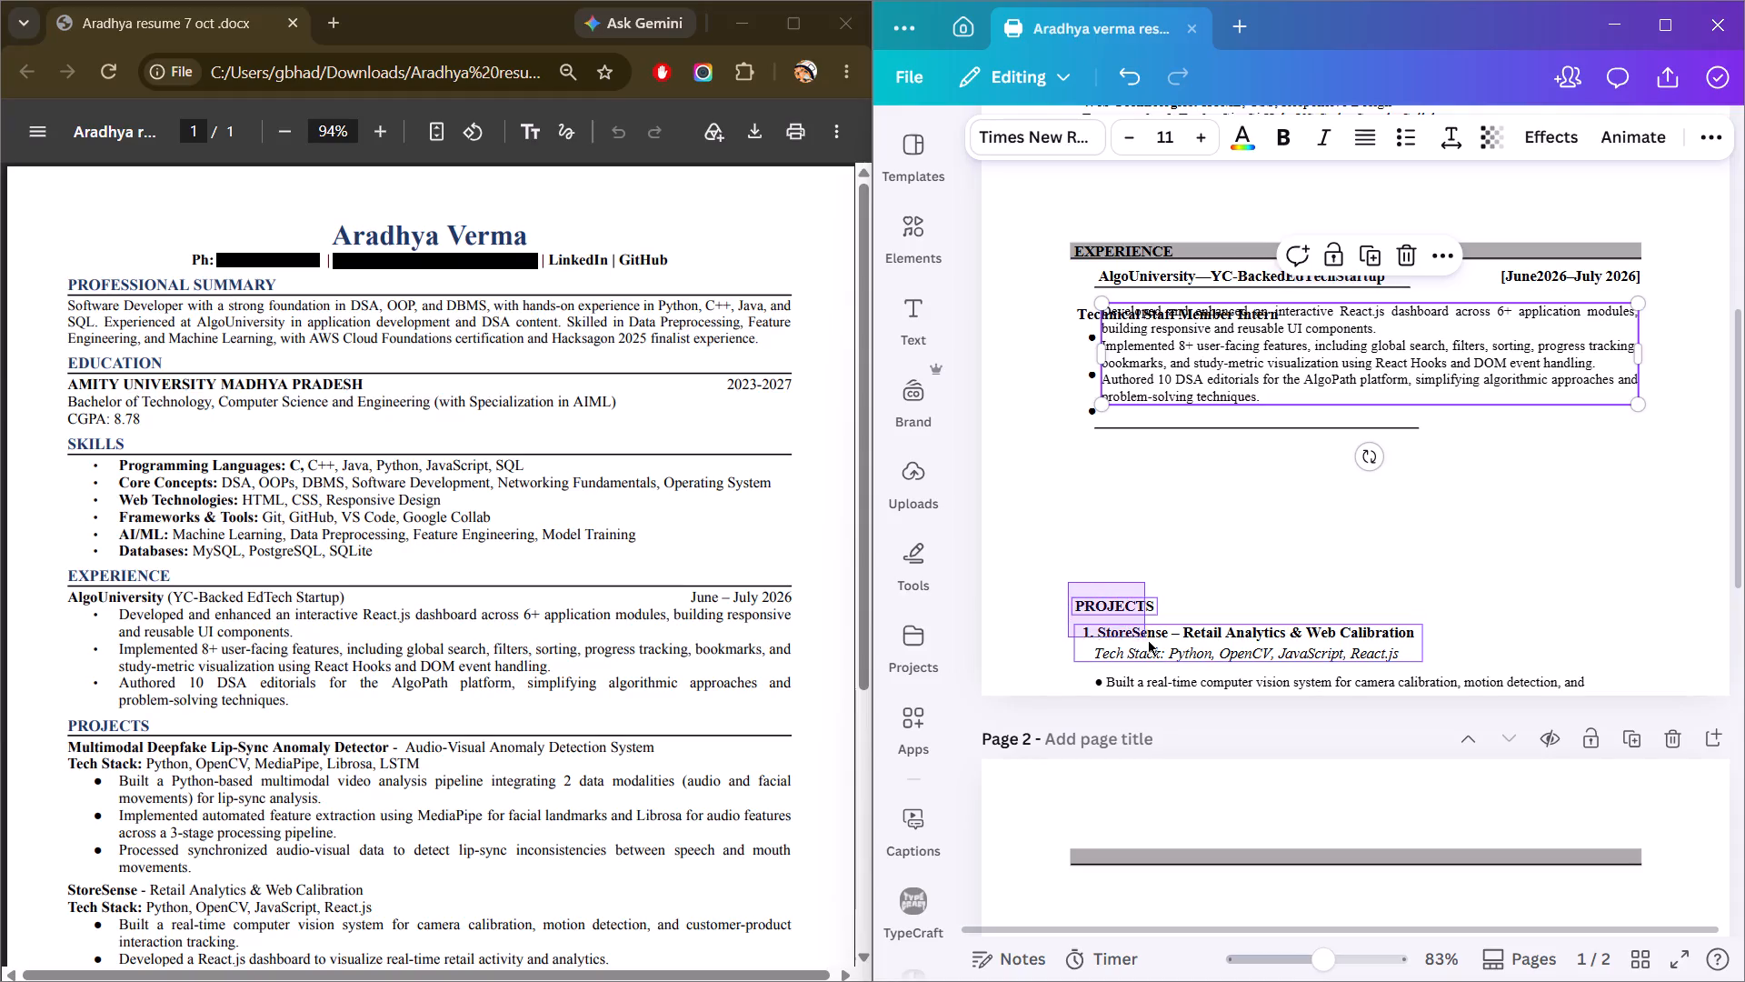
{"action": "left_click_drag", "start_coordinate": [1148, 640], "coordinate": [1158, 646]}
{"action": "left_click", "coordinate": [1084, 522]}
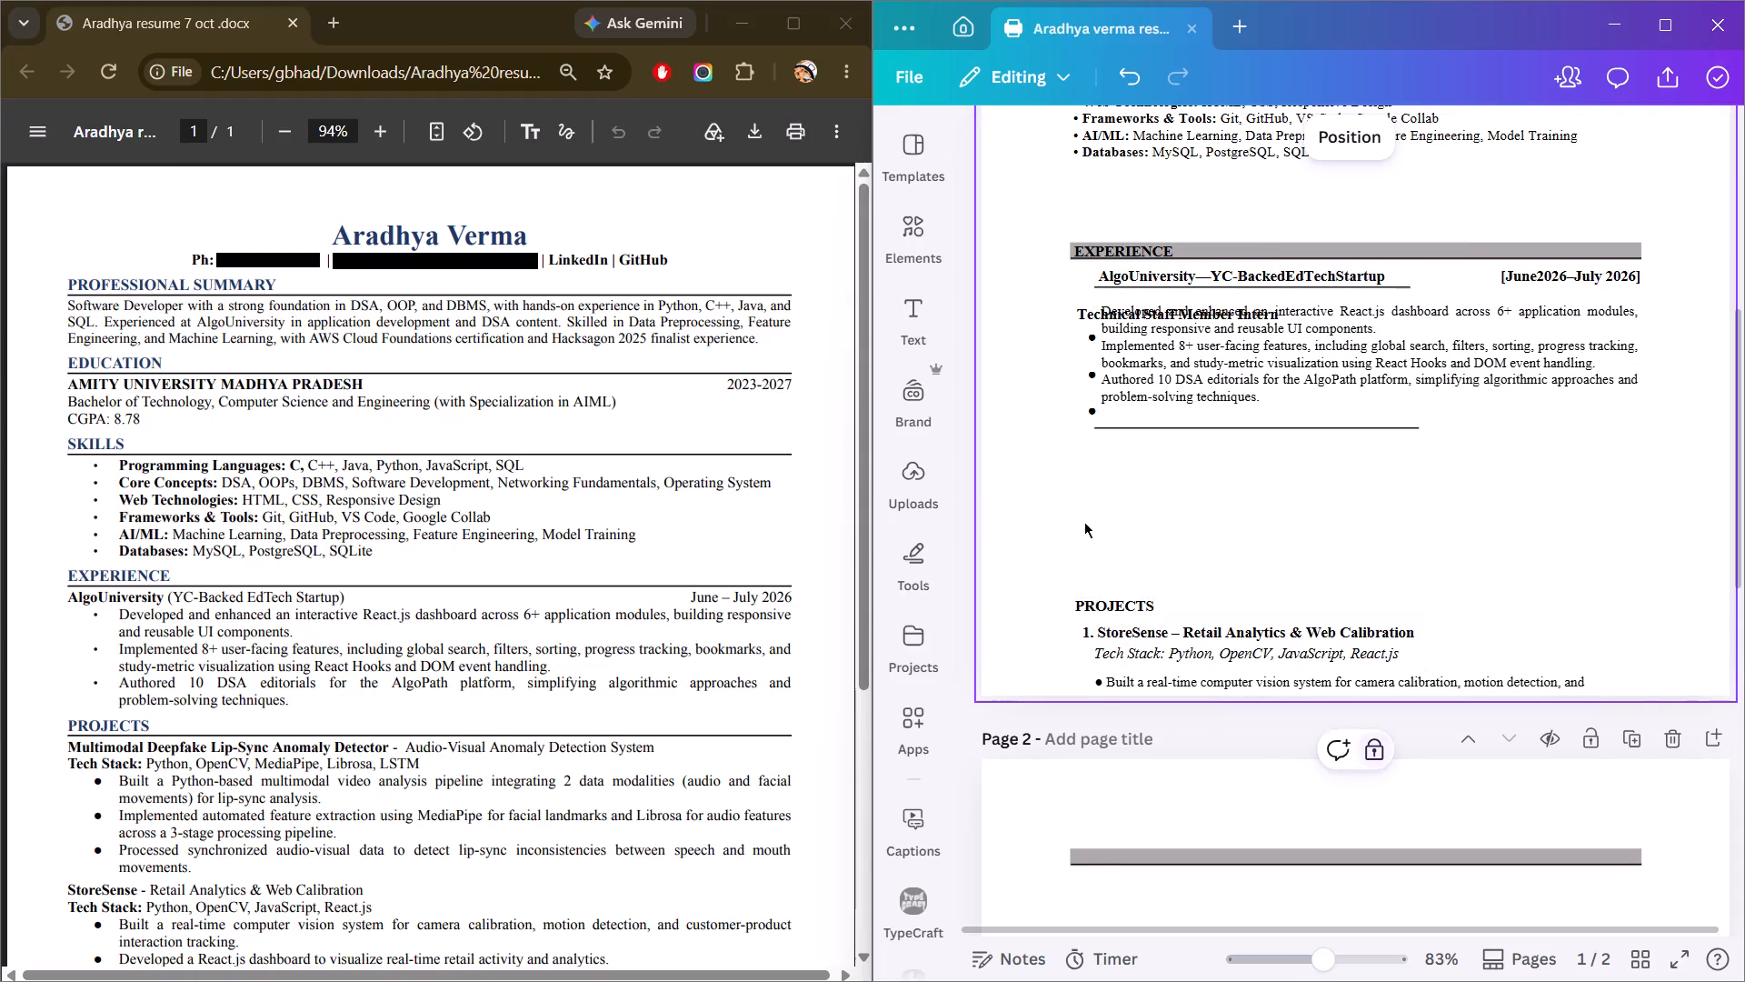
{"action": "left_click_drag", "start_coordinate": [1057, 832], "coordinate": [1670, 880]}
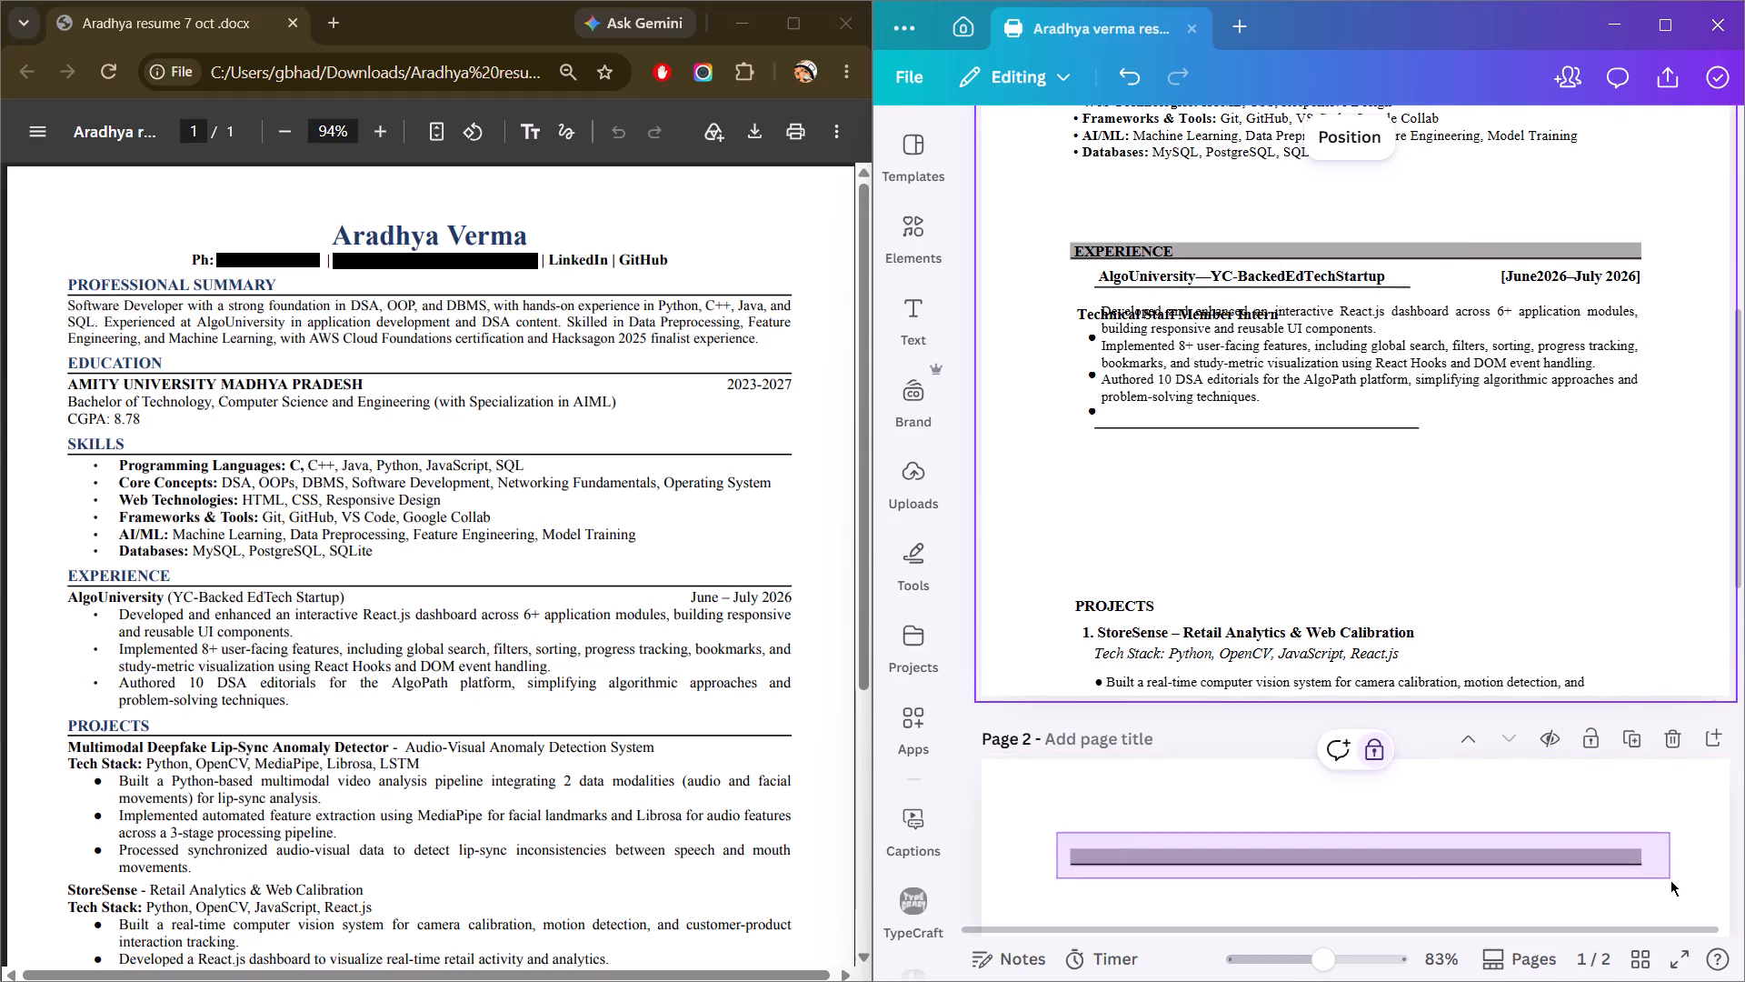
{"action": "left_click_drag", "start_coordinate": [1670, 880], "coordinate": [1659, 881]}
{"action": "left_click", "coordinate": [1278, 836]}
Unlock the page 2 background graphic that contains the grey heading bars.
{"action": "scroll", "coordinate": [1268, 822], "scroll_direction": "down", "scroll_amount": 1}
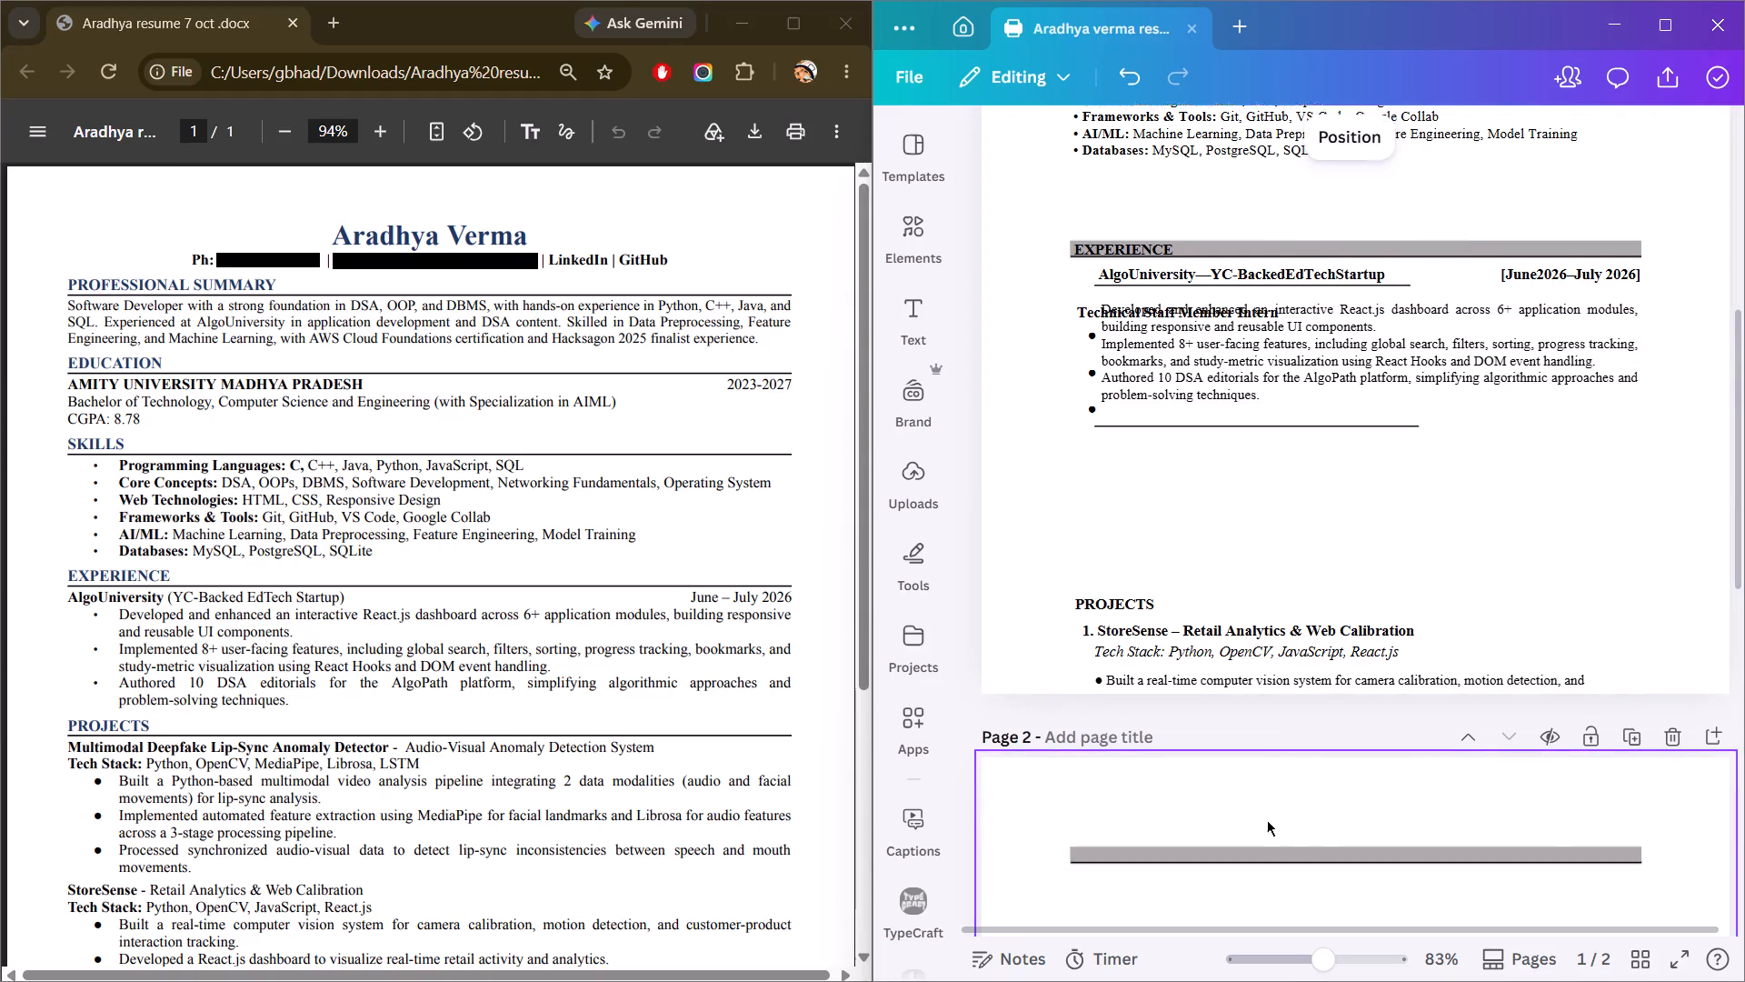
{"action": "scroll", "coordinate": [1267, 820], "scroll_direction": "down", "scroll_amount": 1}
{"action": "left_click", "coordinate": [1085, 596]}
{"action": "left_click_drag", "start_coordinate": [1040, 594], "coordinate": [1127, 658]}
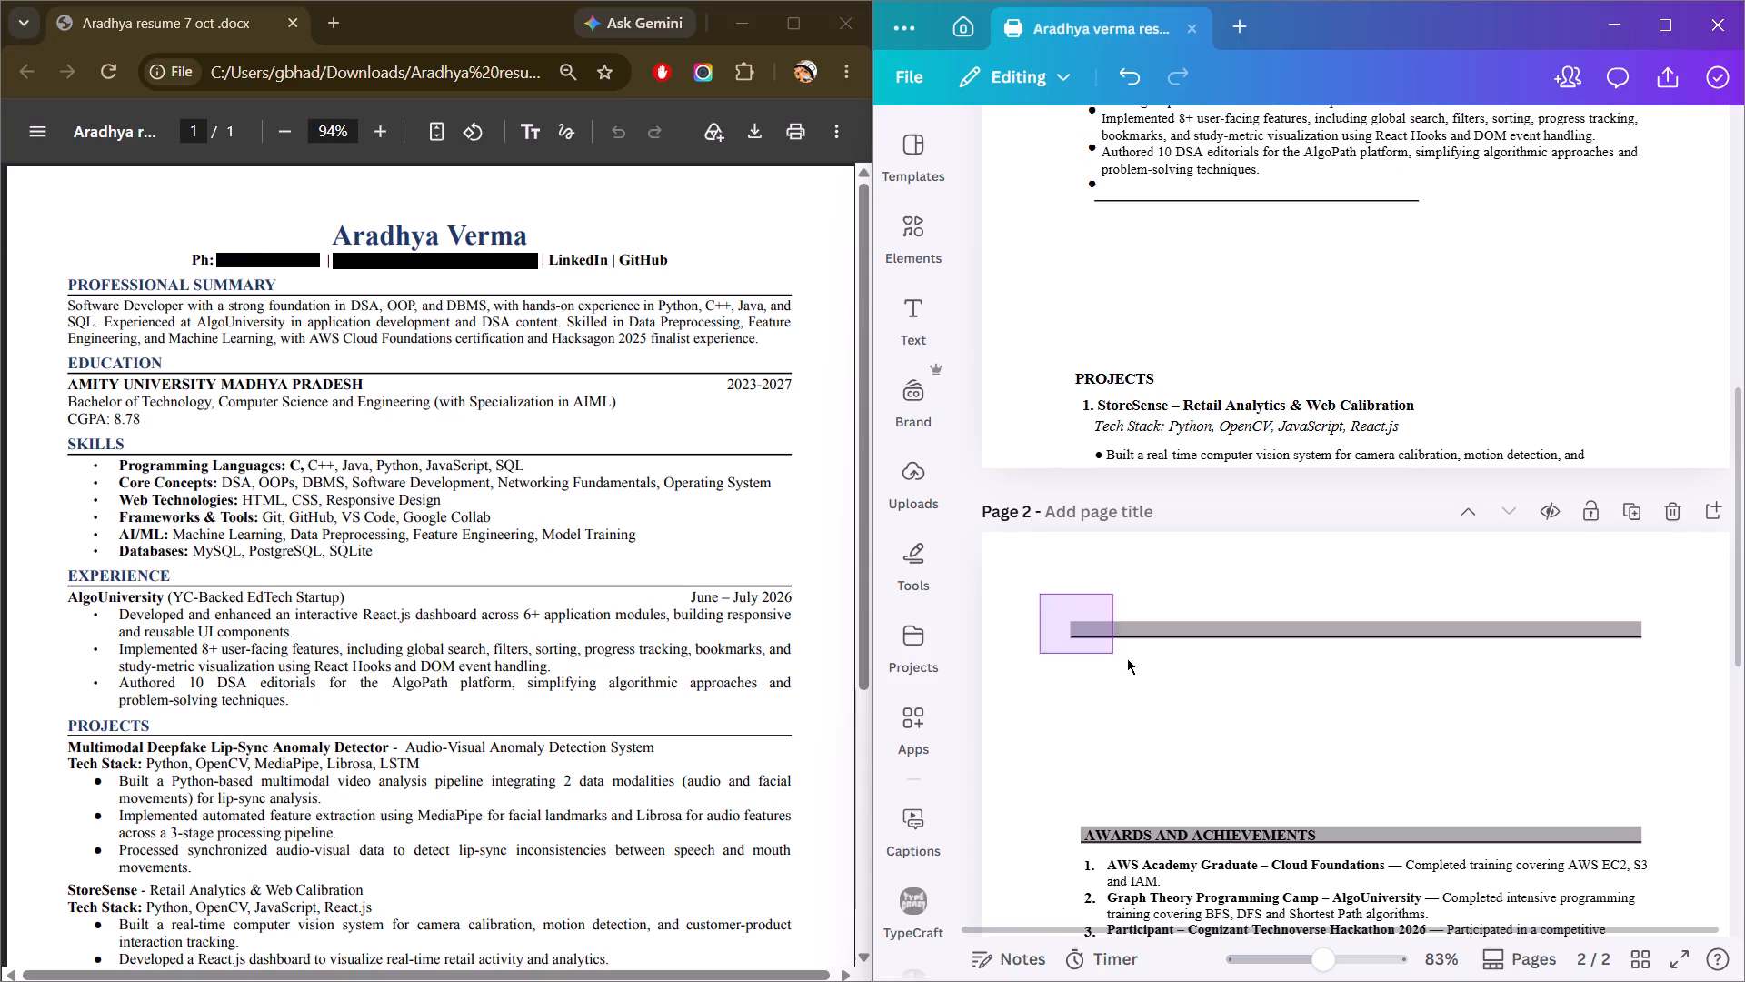
{"action": "left_click_drag", "start_coordinate": [1127, 658], "coordinate": [1657, 668]}
{"action": "right_click", "coordinate": [1657, 668]}
{"action": "left_click_drag", "start_coordinate": [1058, 596], "coordinate": [1531, 667]}
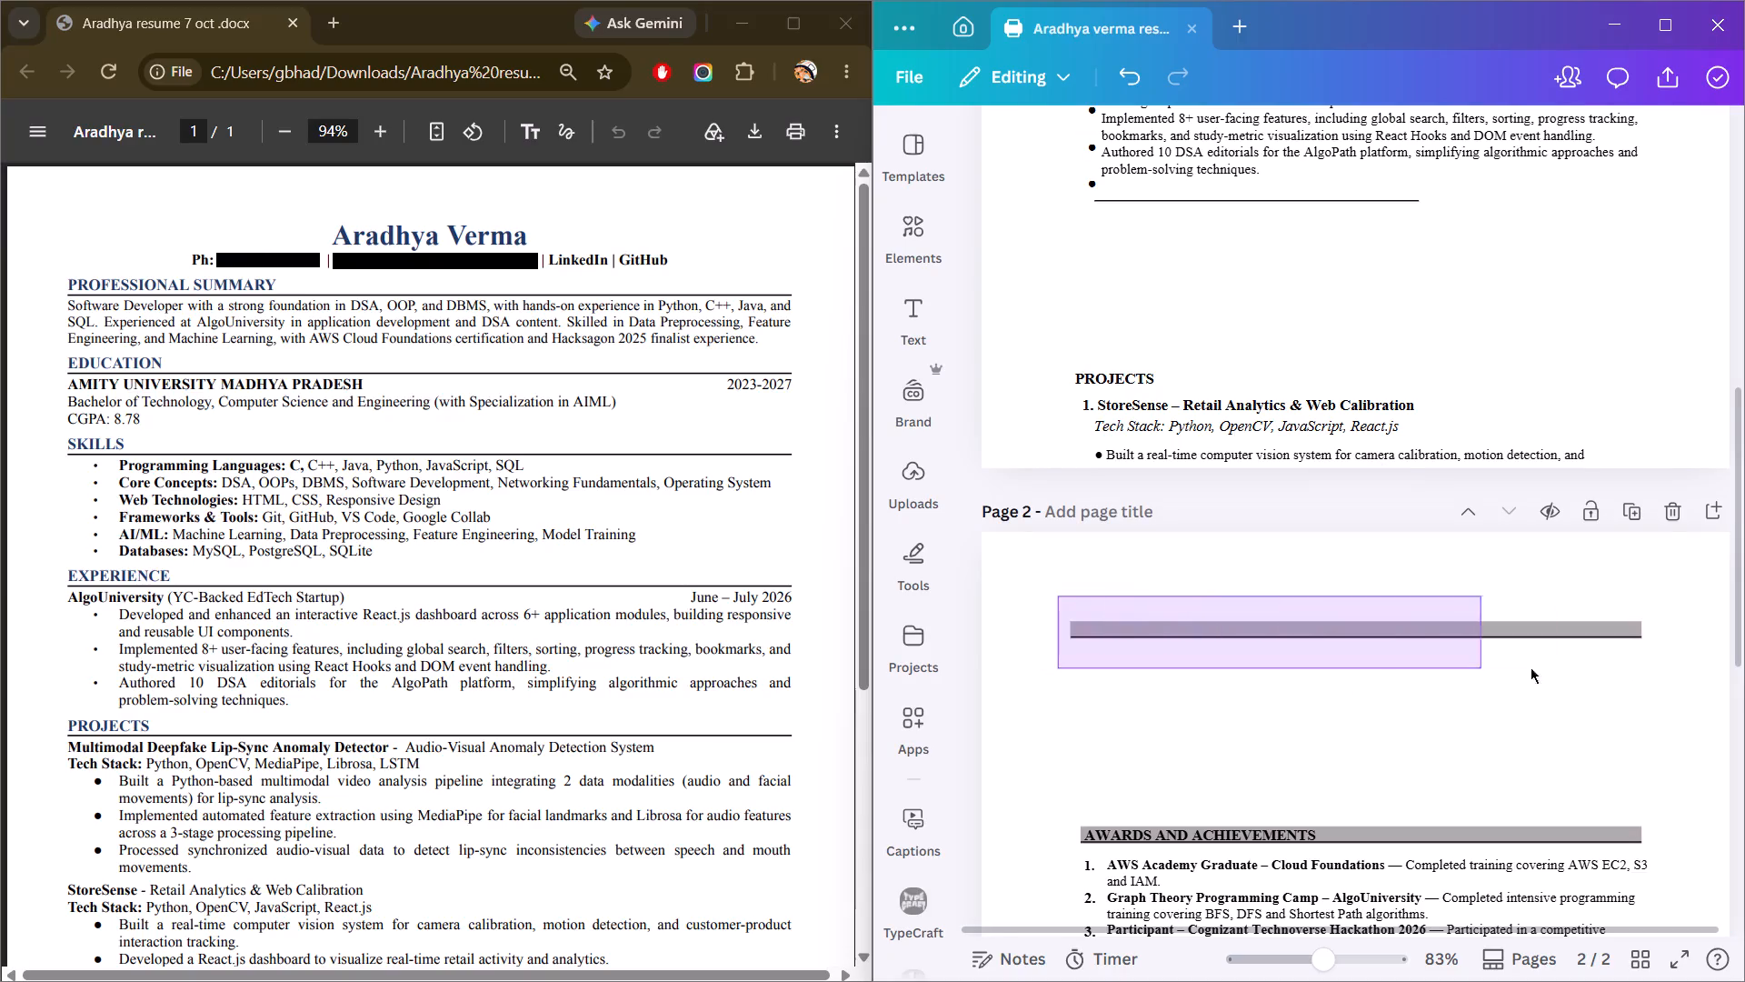
{"action": "left_click_drag", "start_coordinate": [1531, 667], "coordinate": [1653, 667]}
{"action": "left_click", "coordinate": [1437, 703]}
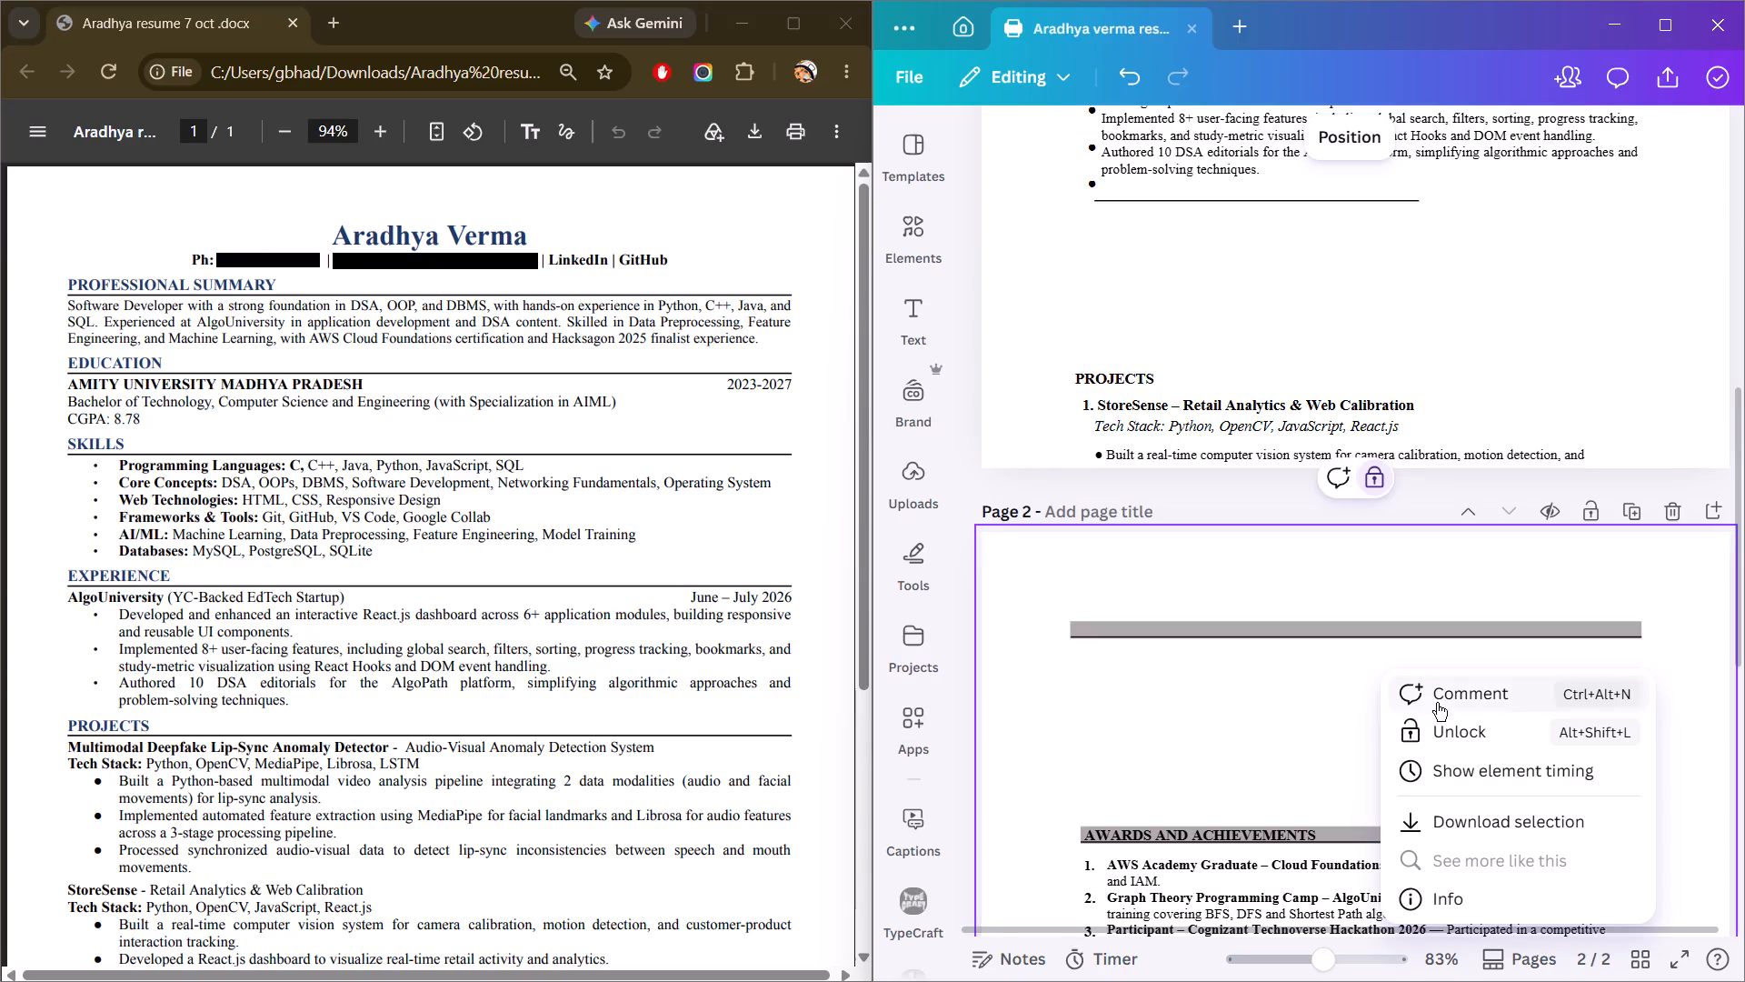
{"action": "left_click", "coordinate": [1430, 722]}
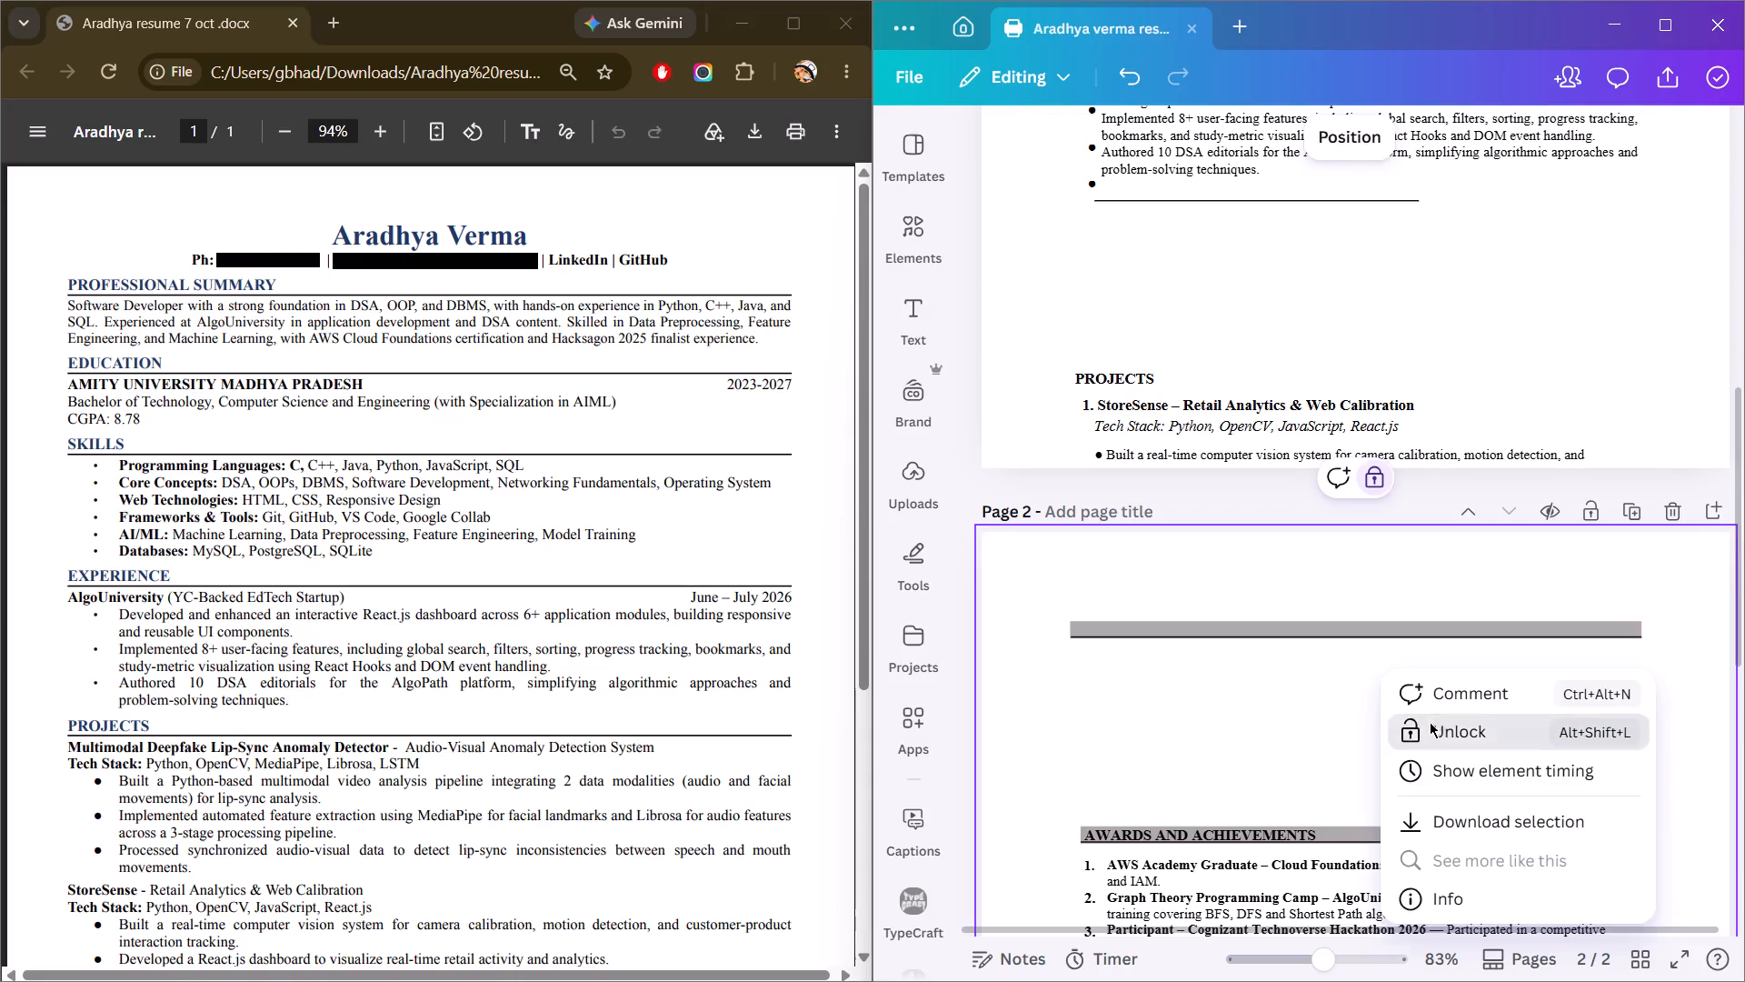
Shift the unlocked page 2 background graphic slightly down and right, keeping it nearly full-page.
{"action": "left_click_drag", "start_coordinate": [1037, 596], "coordinate": [1328, 664]}
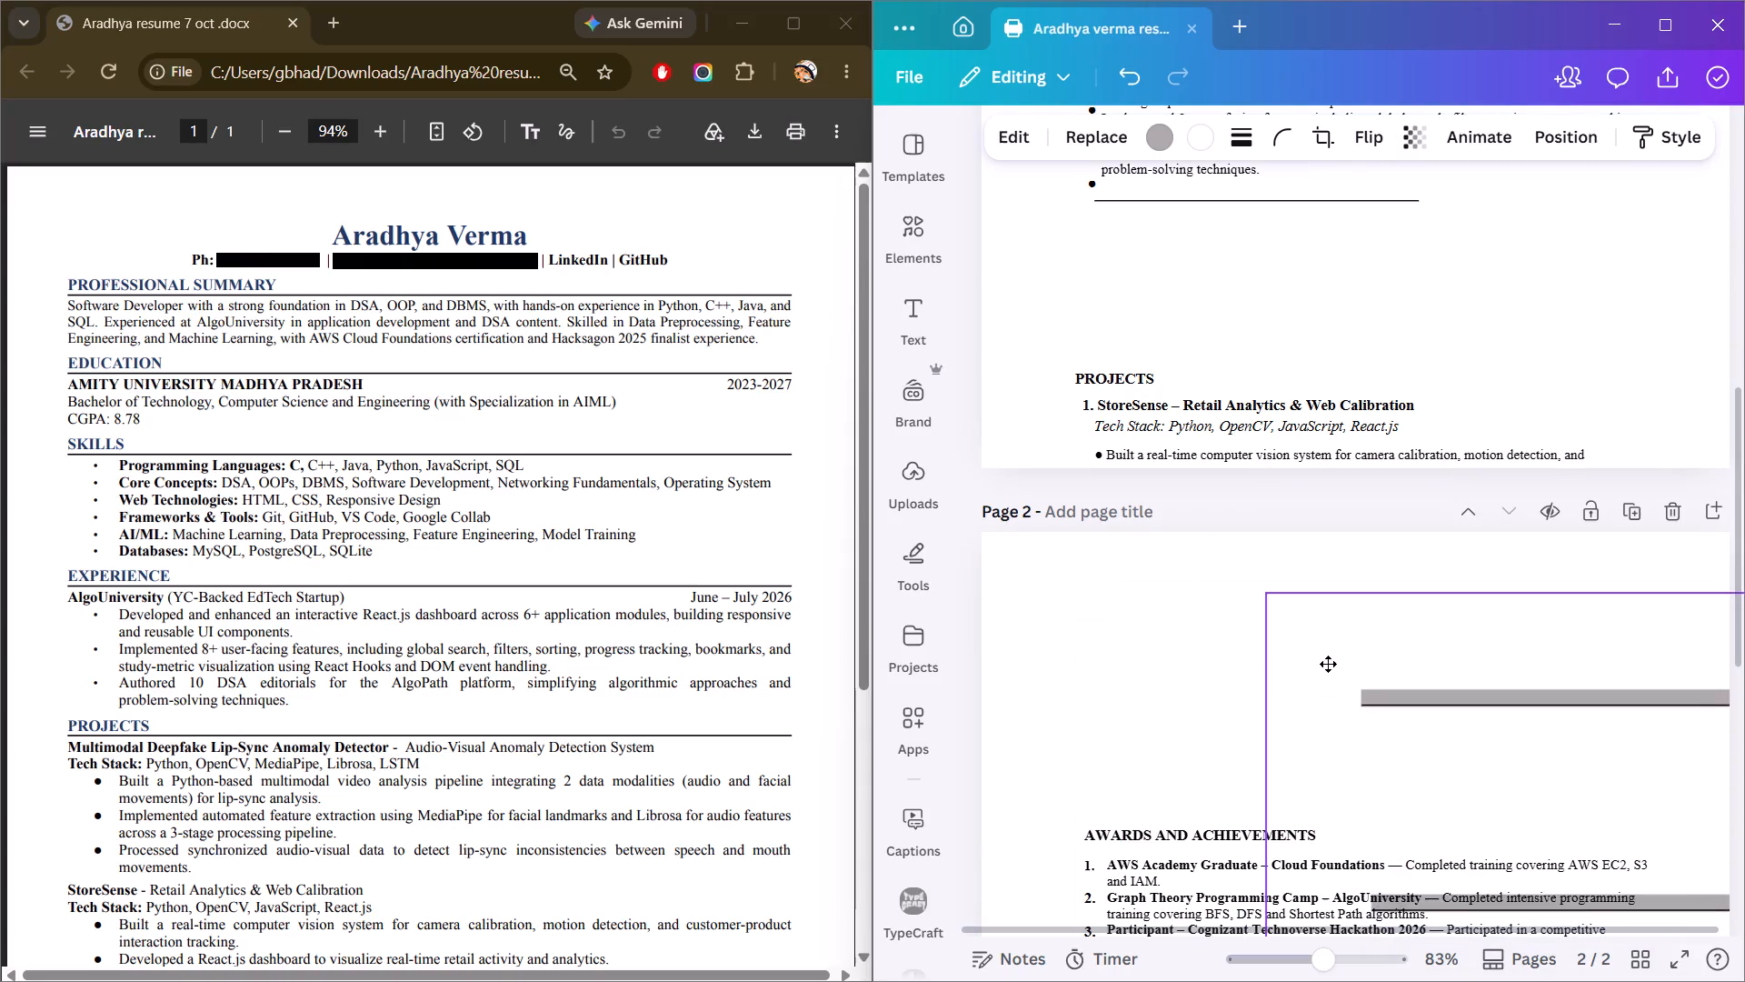
{"action": "left_click_drag", "start_coordinate": [1328, 664], "coordinate": [1044, 633]}
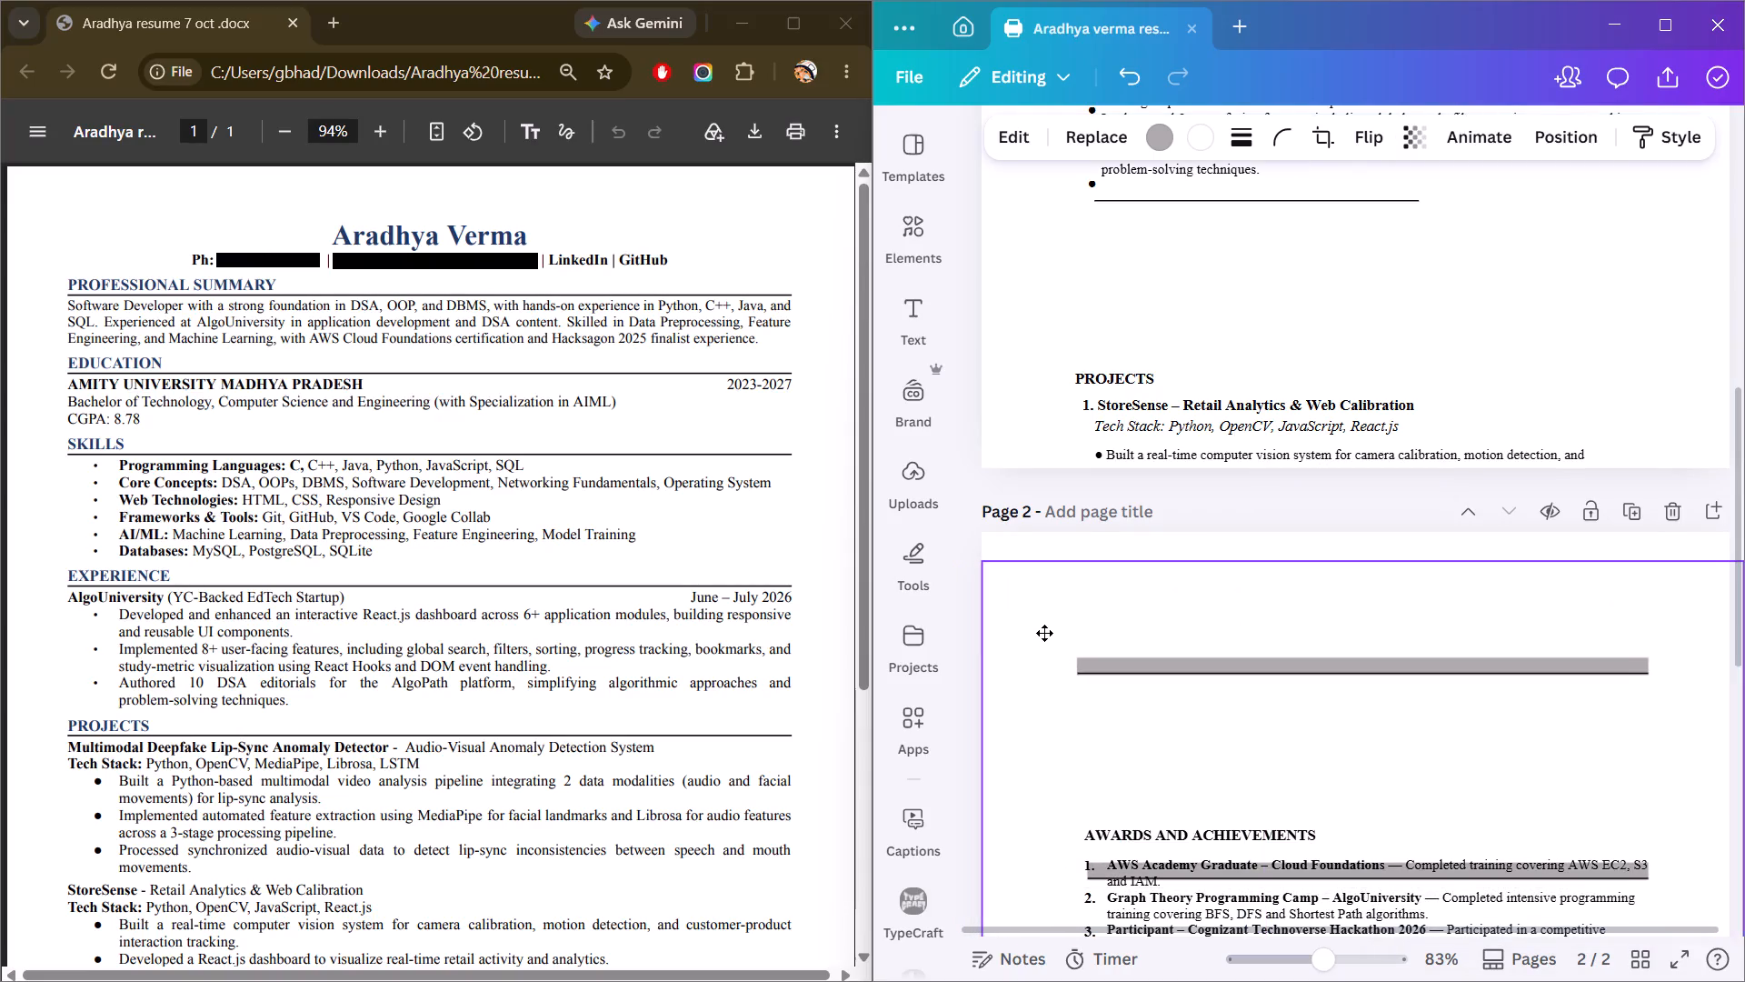
{"action": "left_click_drag", "start_coordinate": [1044, 633], "coordinate": [1036, 624]}
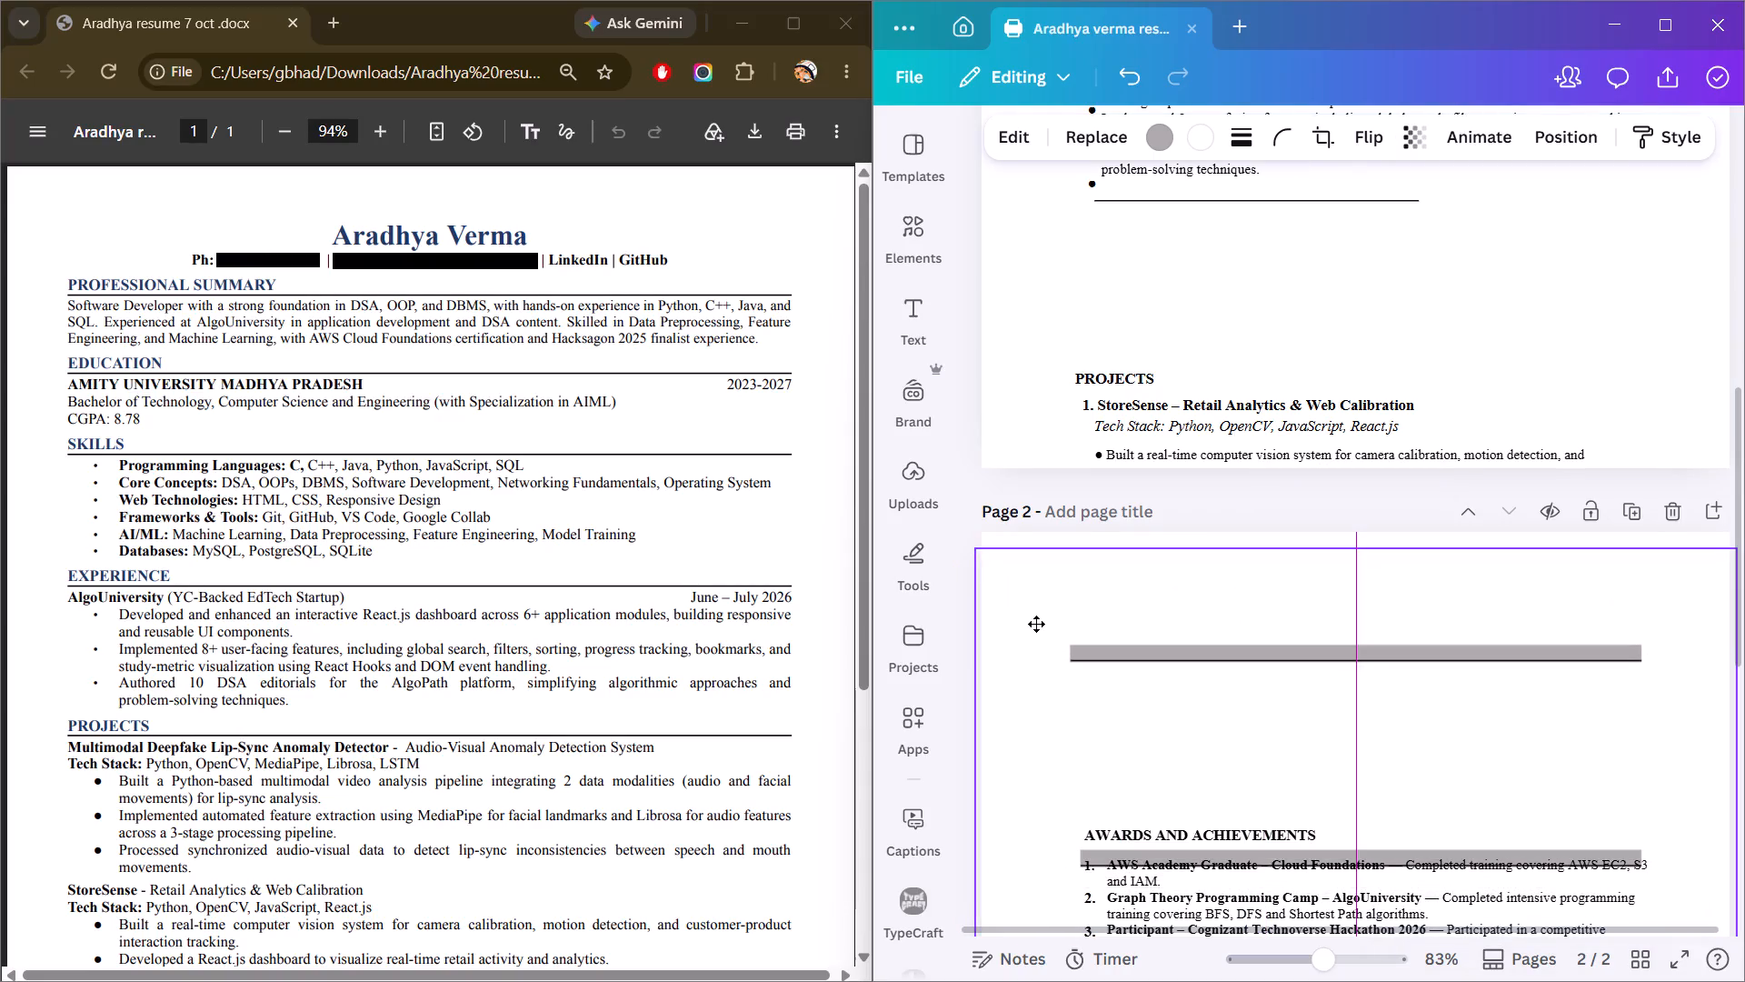
{"action": "left_click_drag", "start_coordinate": [1036, 624], "coordinate": [1042, 606]}
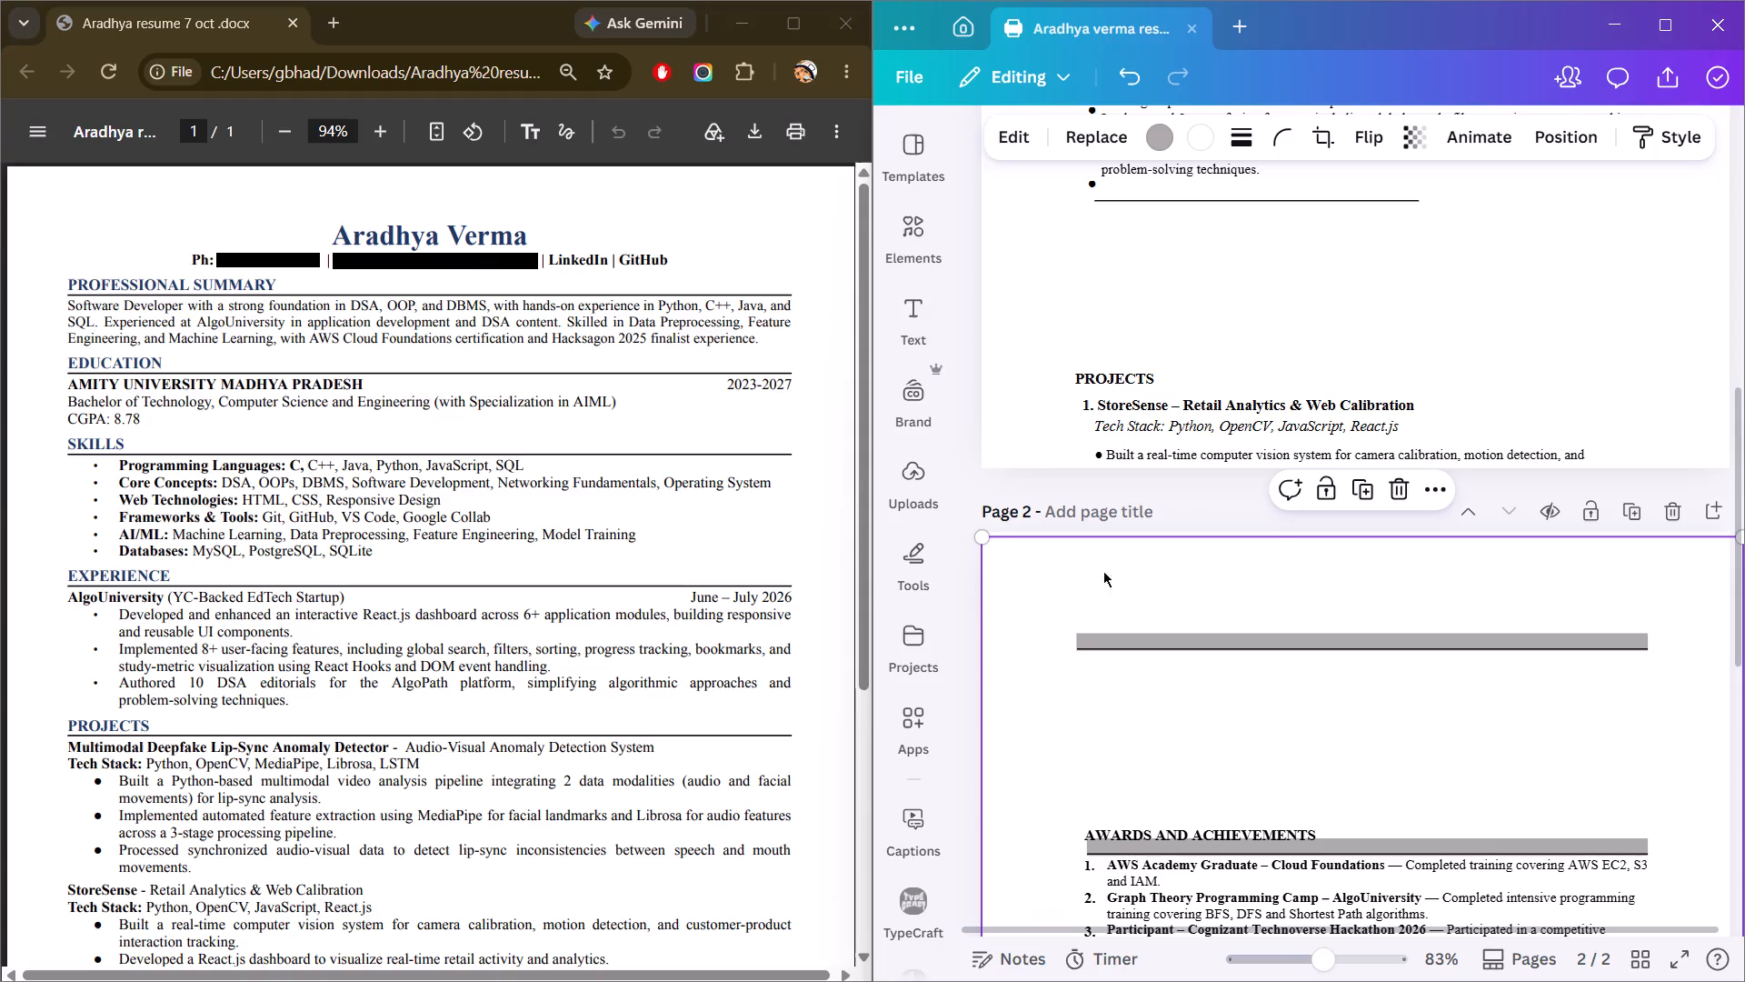
Duplicate the page 2 background graphic and move the copy up and left towards page 1.
{"action": "left_click", "coordinate": [1435, 486]}
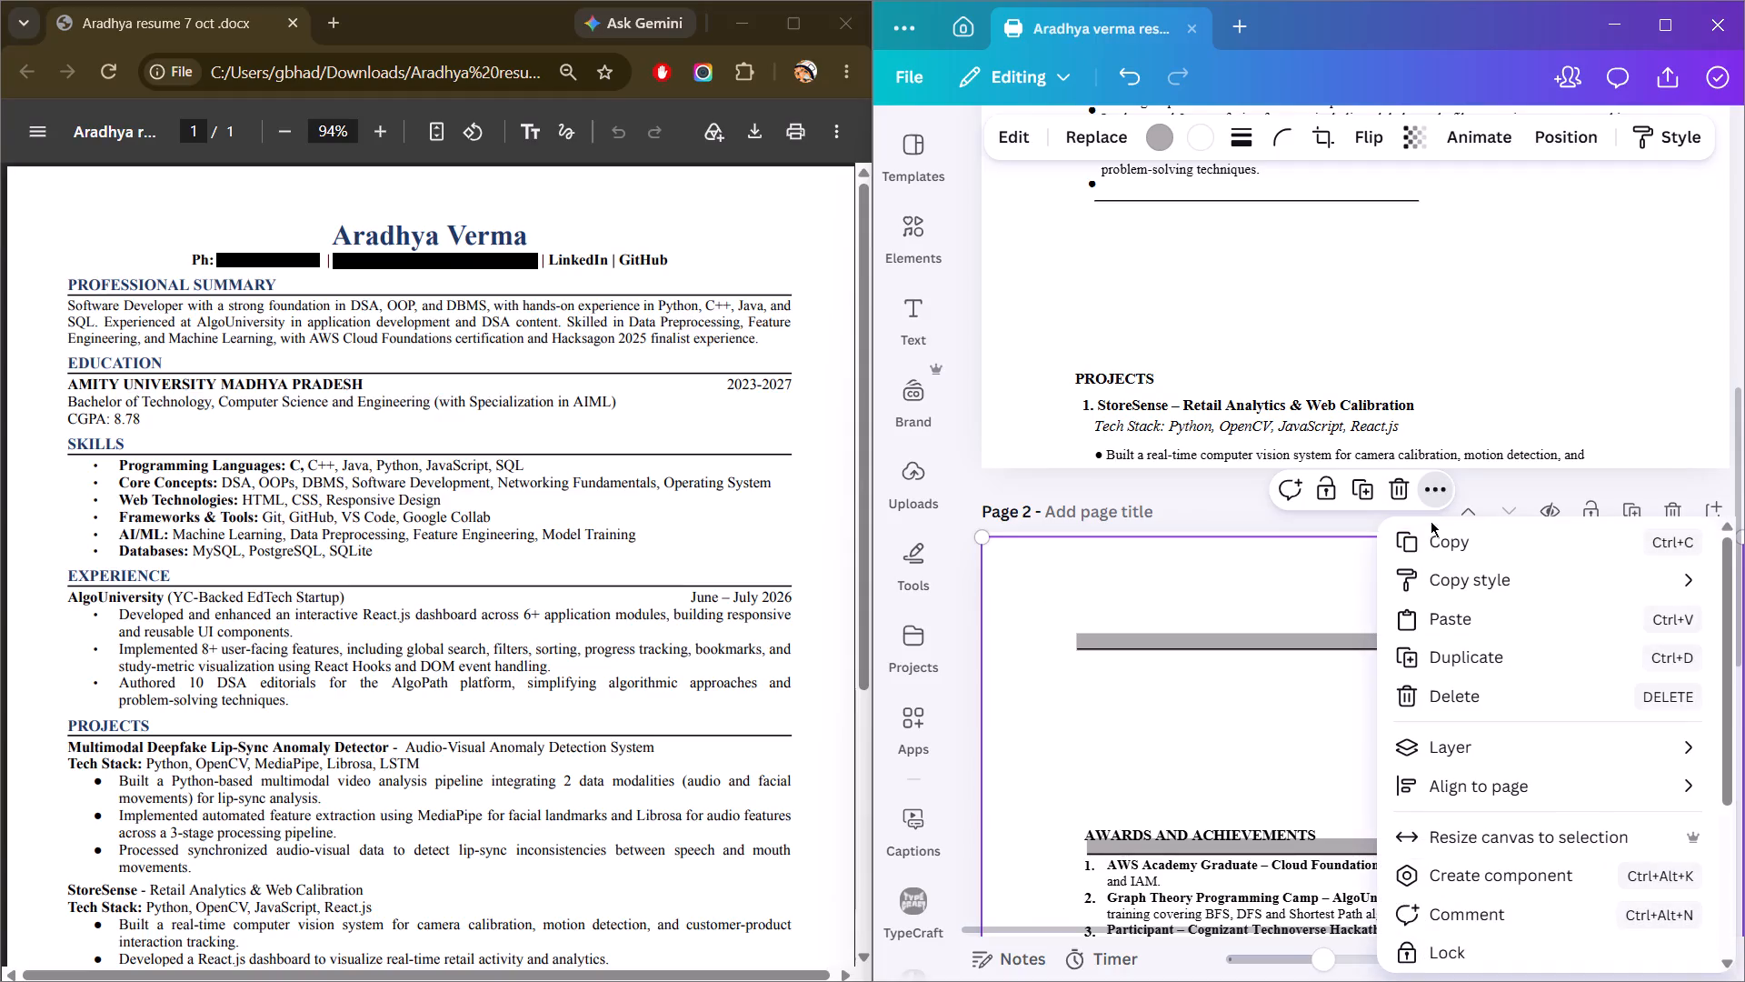
{"action": "left_click", "coordinate": [1456, 657]}
{"action": "left_click_drag", "start_coordinate": [1284, 711], "coordinate": [1267, 666]}
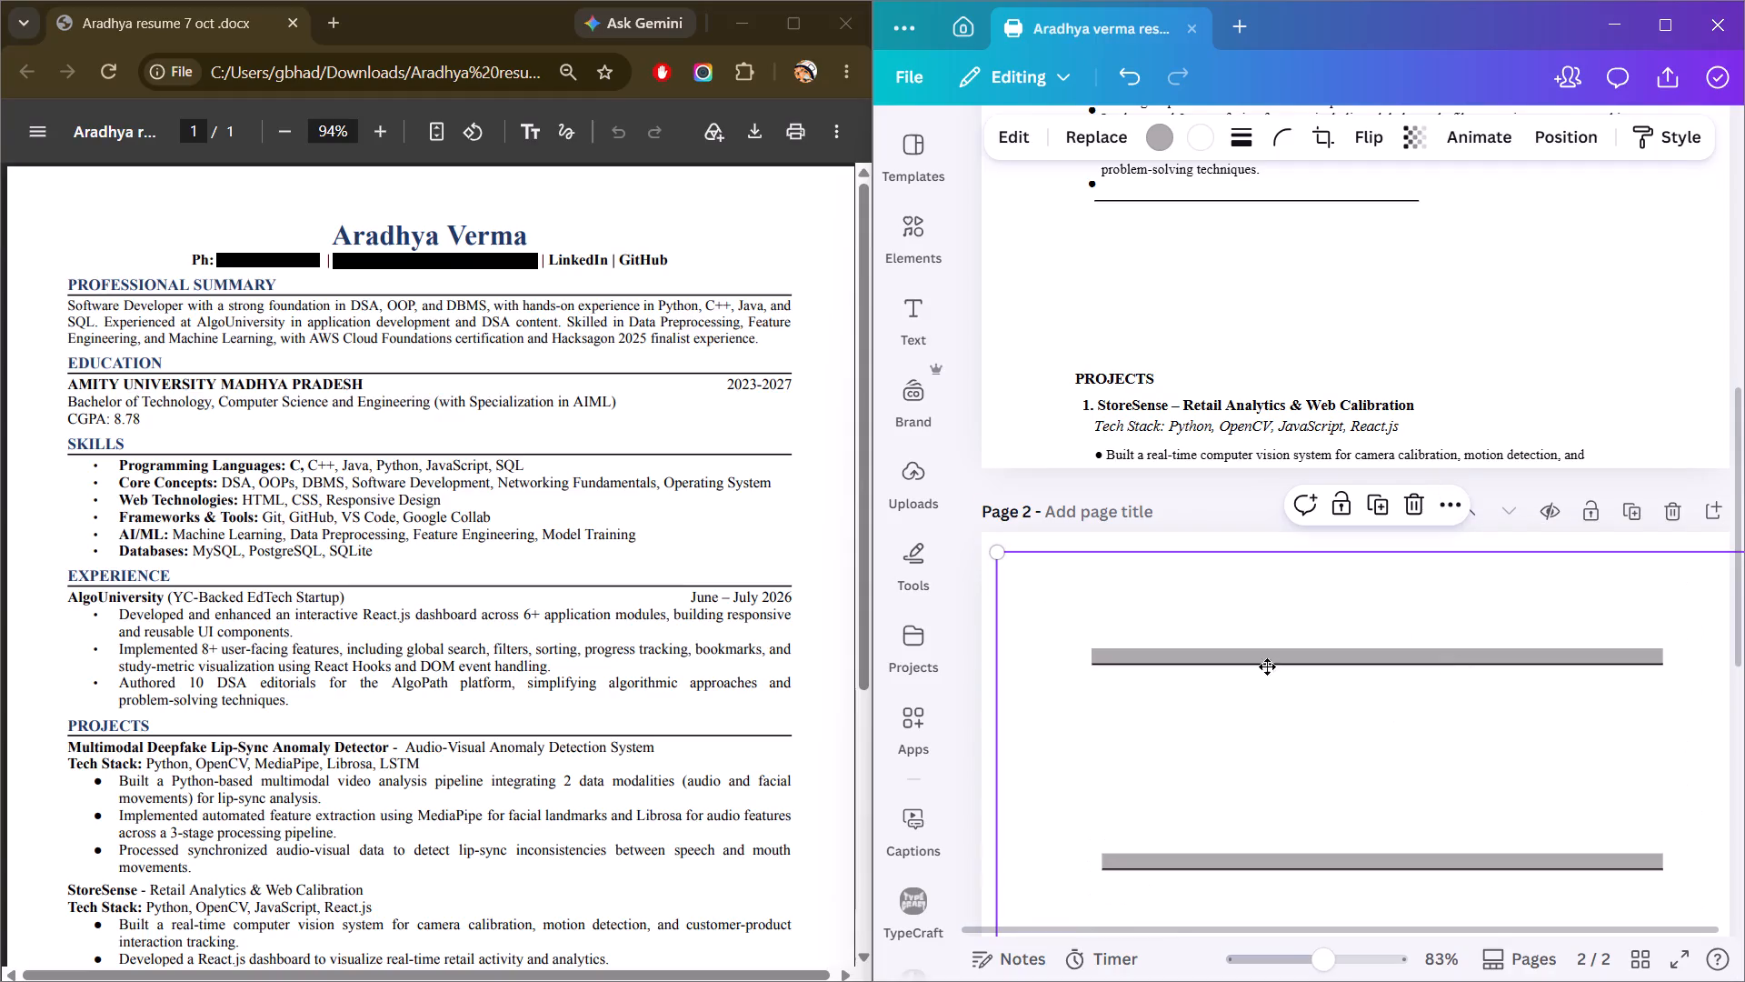
{"action": "left_click_drag", "start_coordinate": [1267, 666], "coordinate": [1258, 131]}
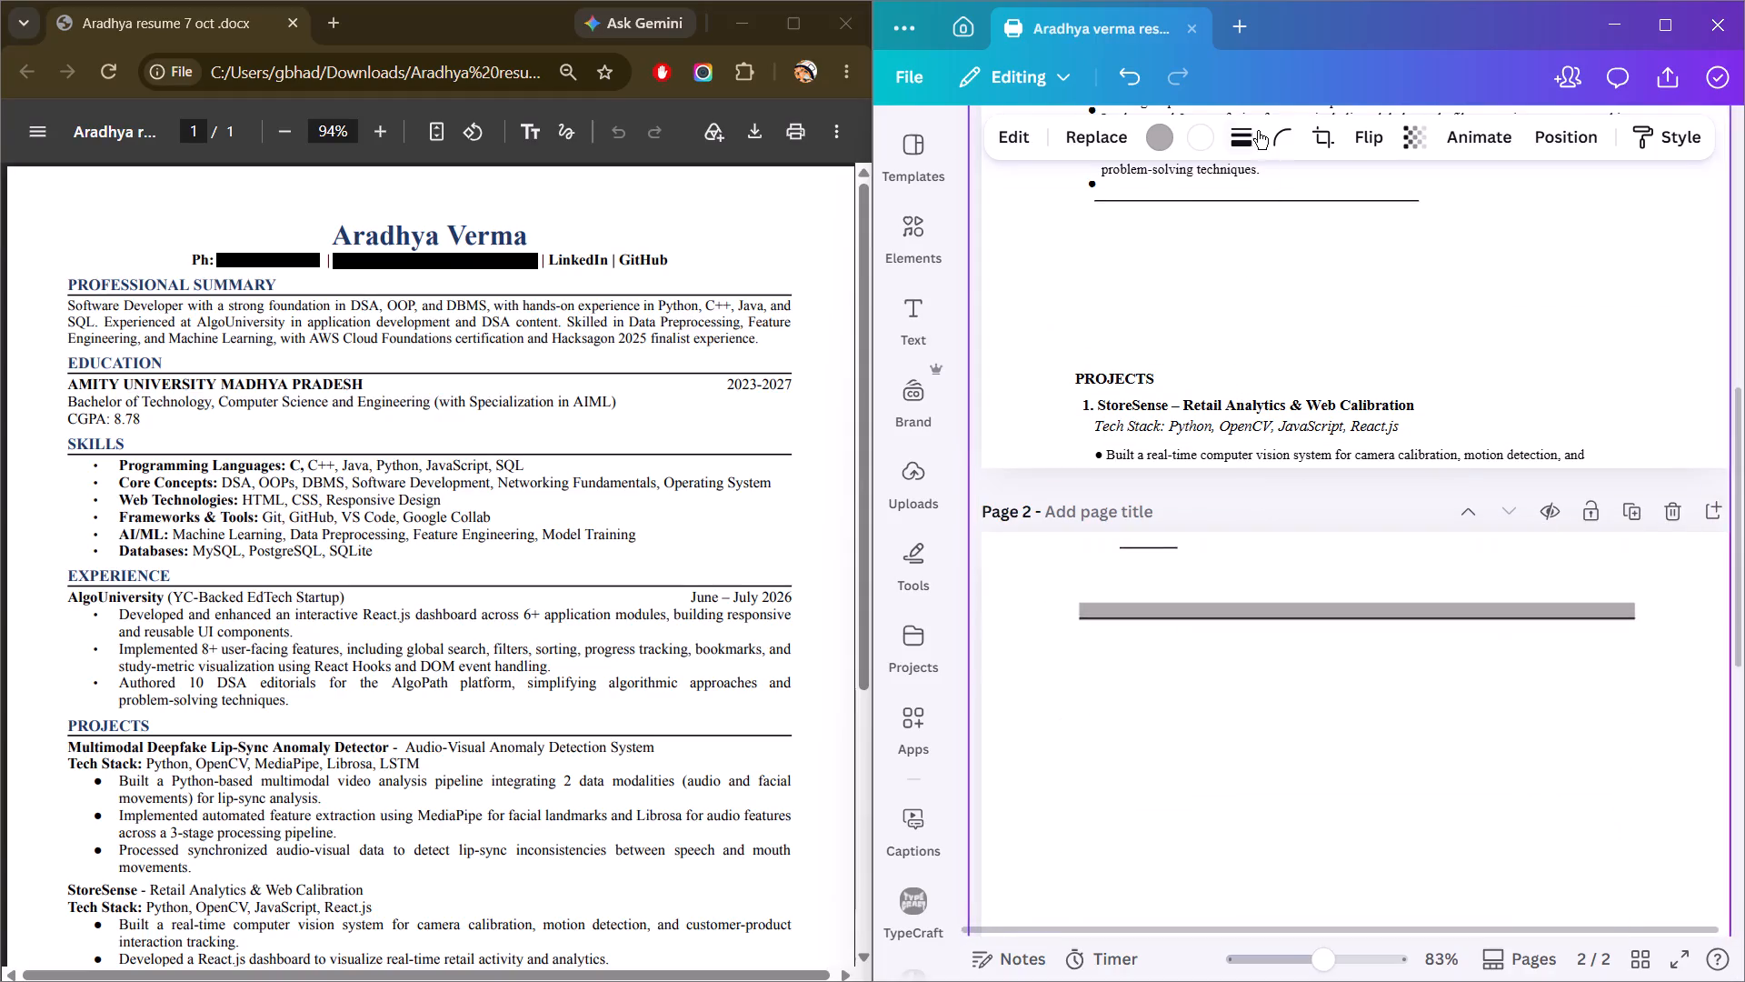
{"action": "left_click_drag", "start_coordinate": [1258, 131], "coordinate": [1225, 353]}
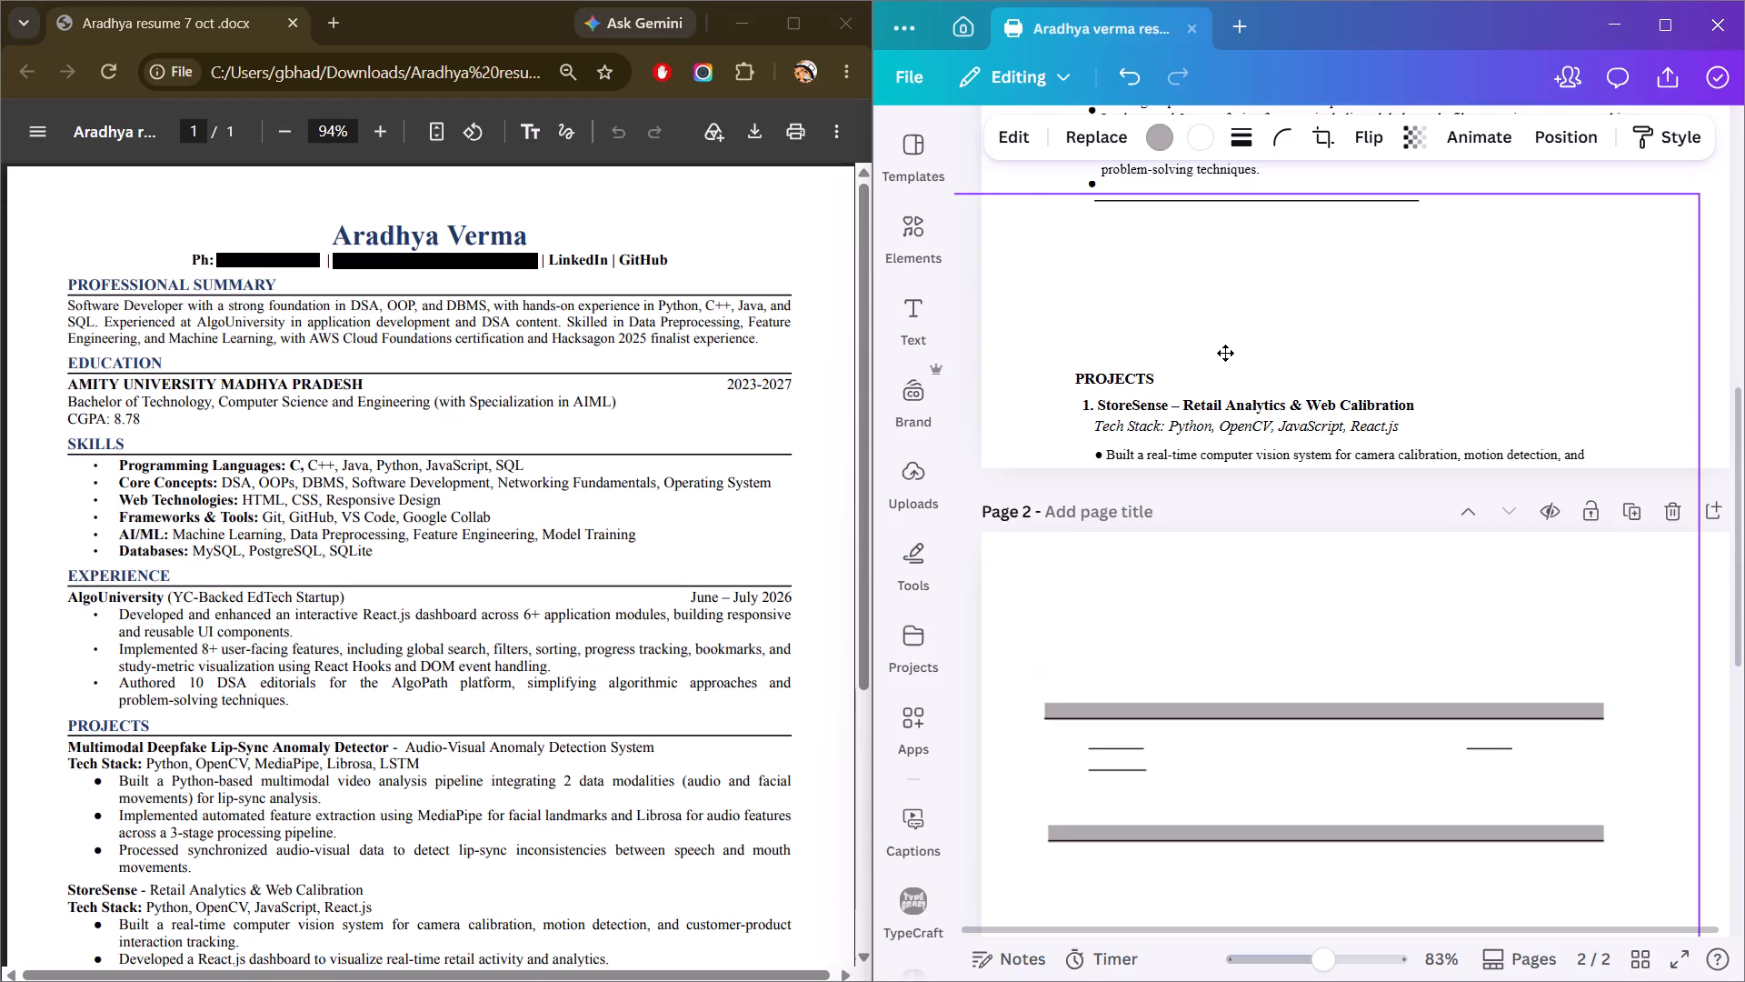
{"action": "left_click_drag", "start_coordinate": [1225, 353], "coordinate": [1202, 195]}
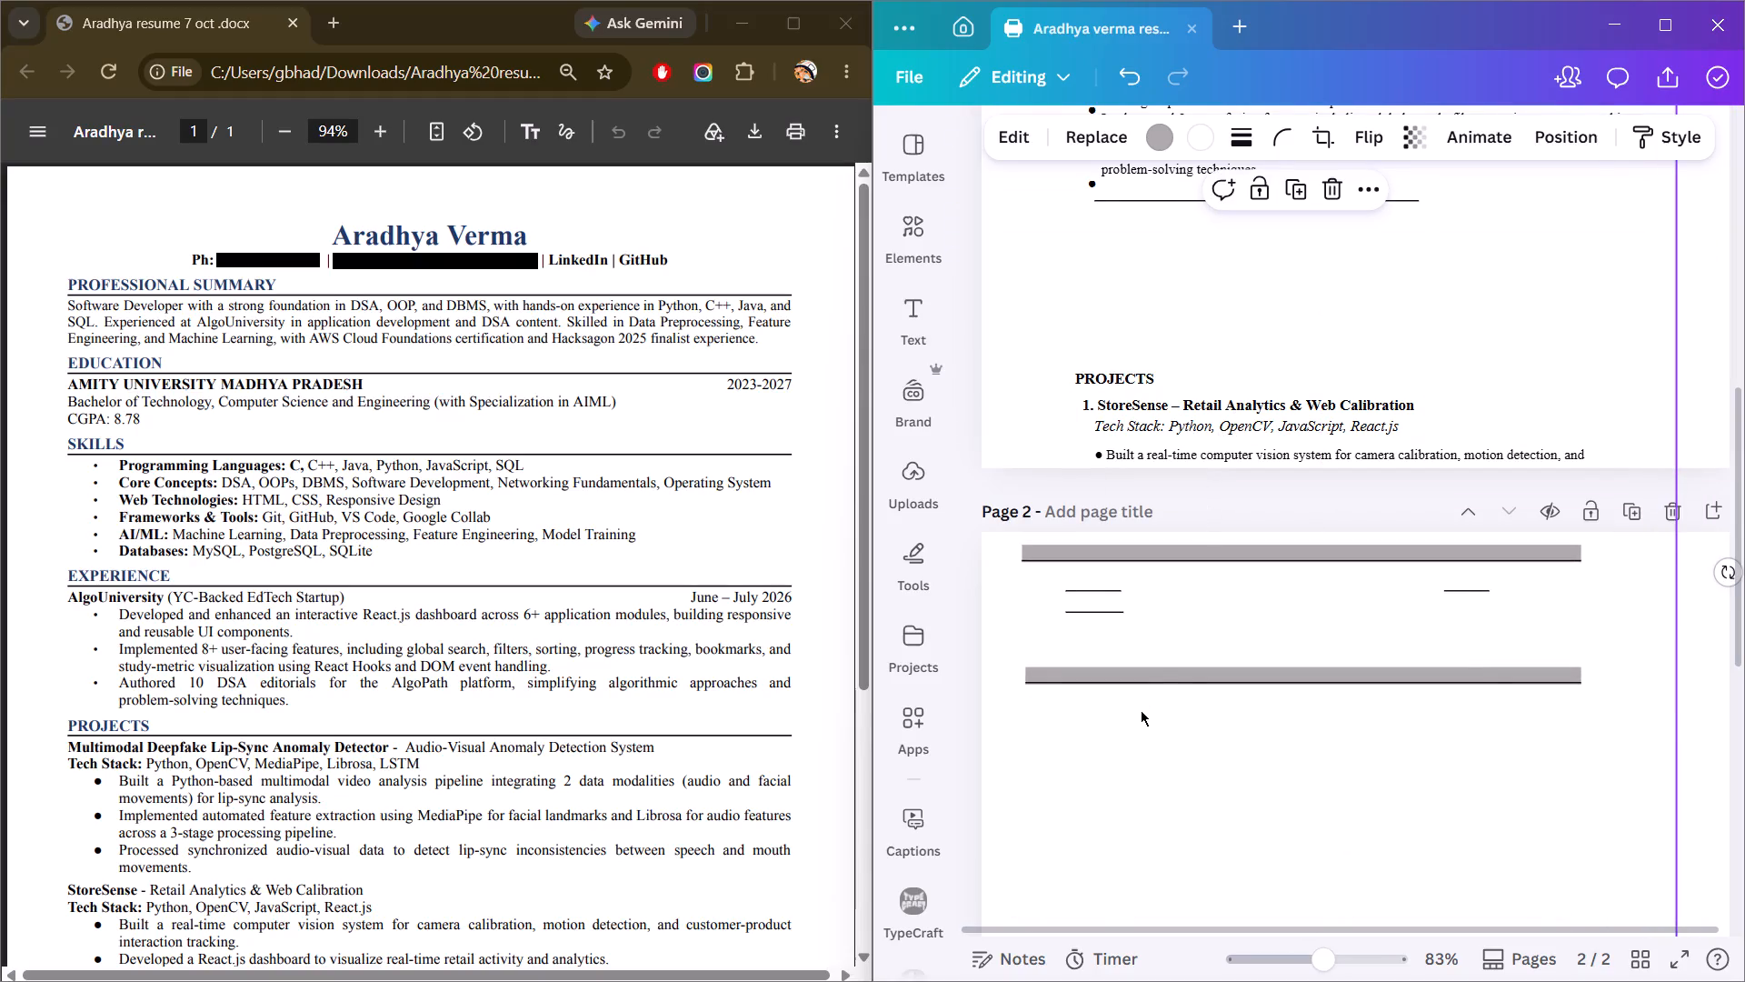
Move the duplicated background graphic onto page 1, scale it down, and reposition it over the page content.
{"action": "scroll", "coordinate": [1140, 710], "scroll_direction": "down", "scroll_amount": 2, "text": "ctrl"}
{"action": "left_click_drag", "start_coordinate": [1244, 745], "coordinate": [1108, 372]}
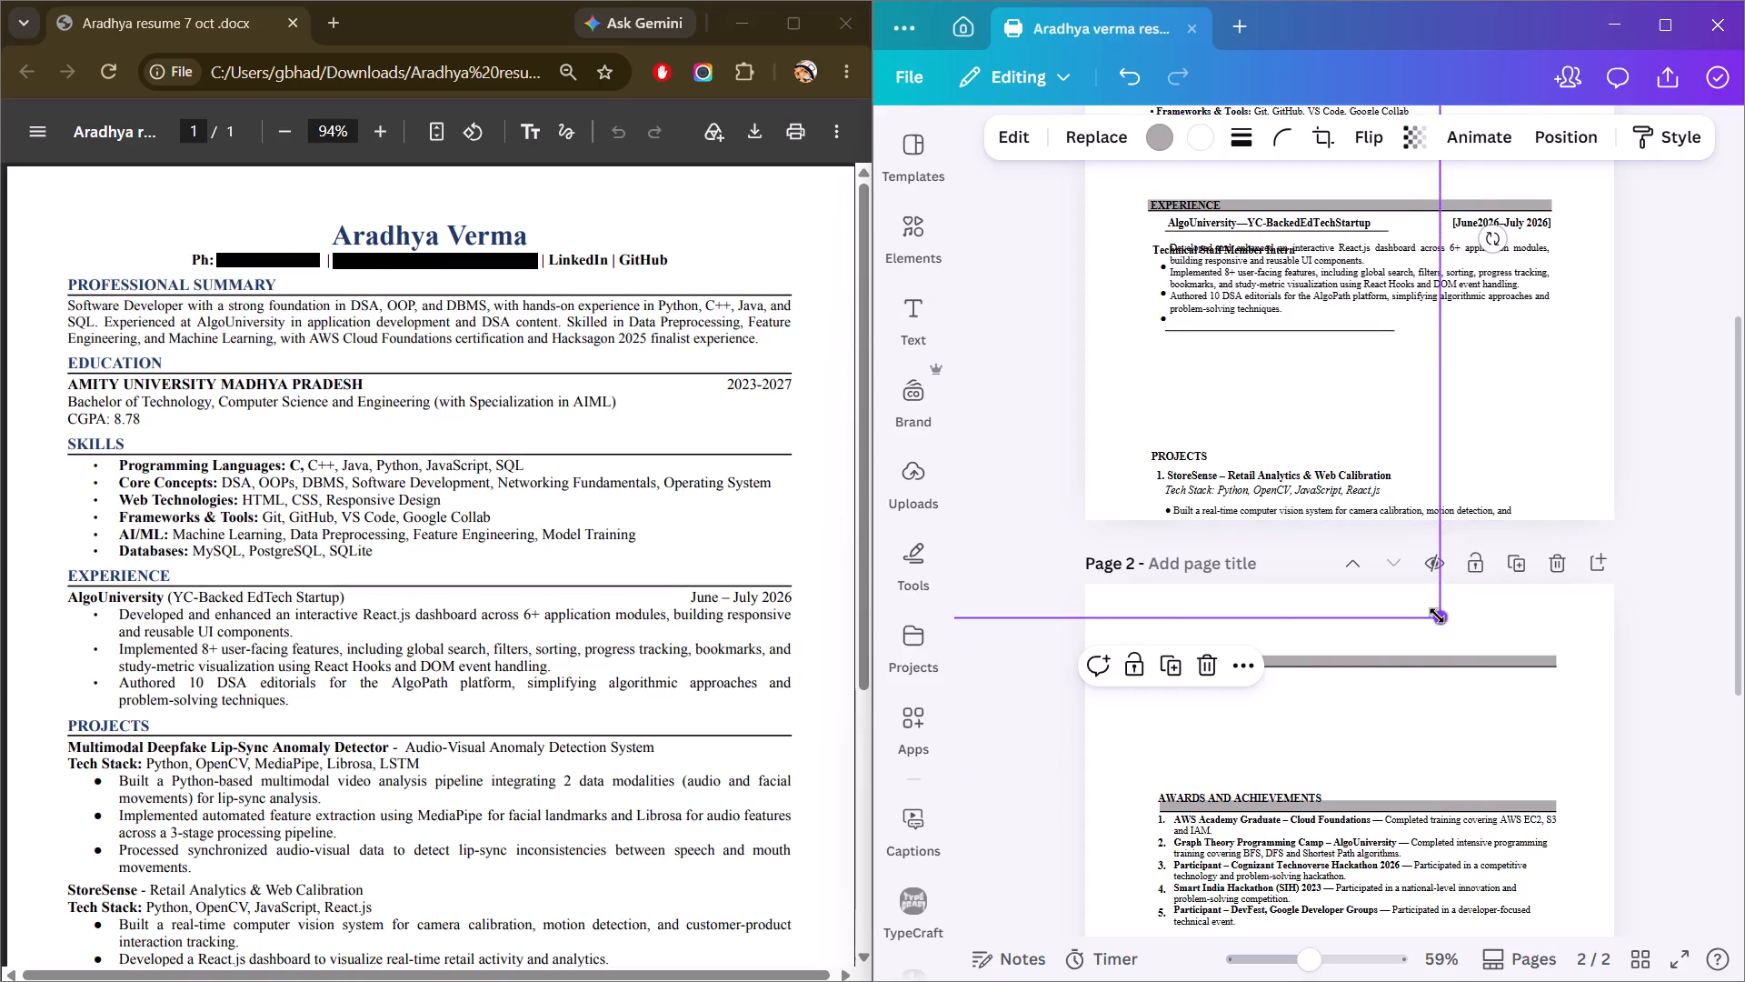
{"action": "left_click_drag", "start_coordinate": [1437, 619], "coordinate": [1332, 435]}
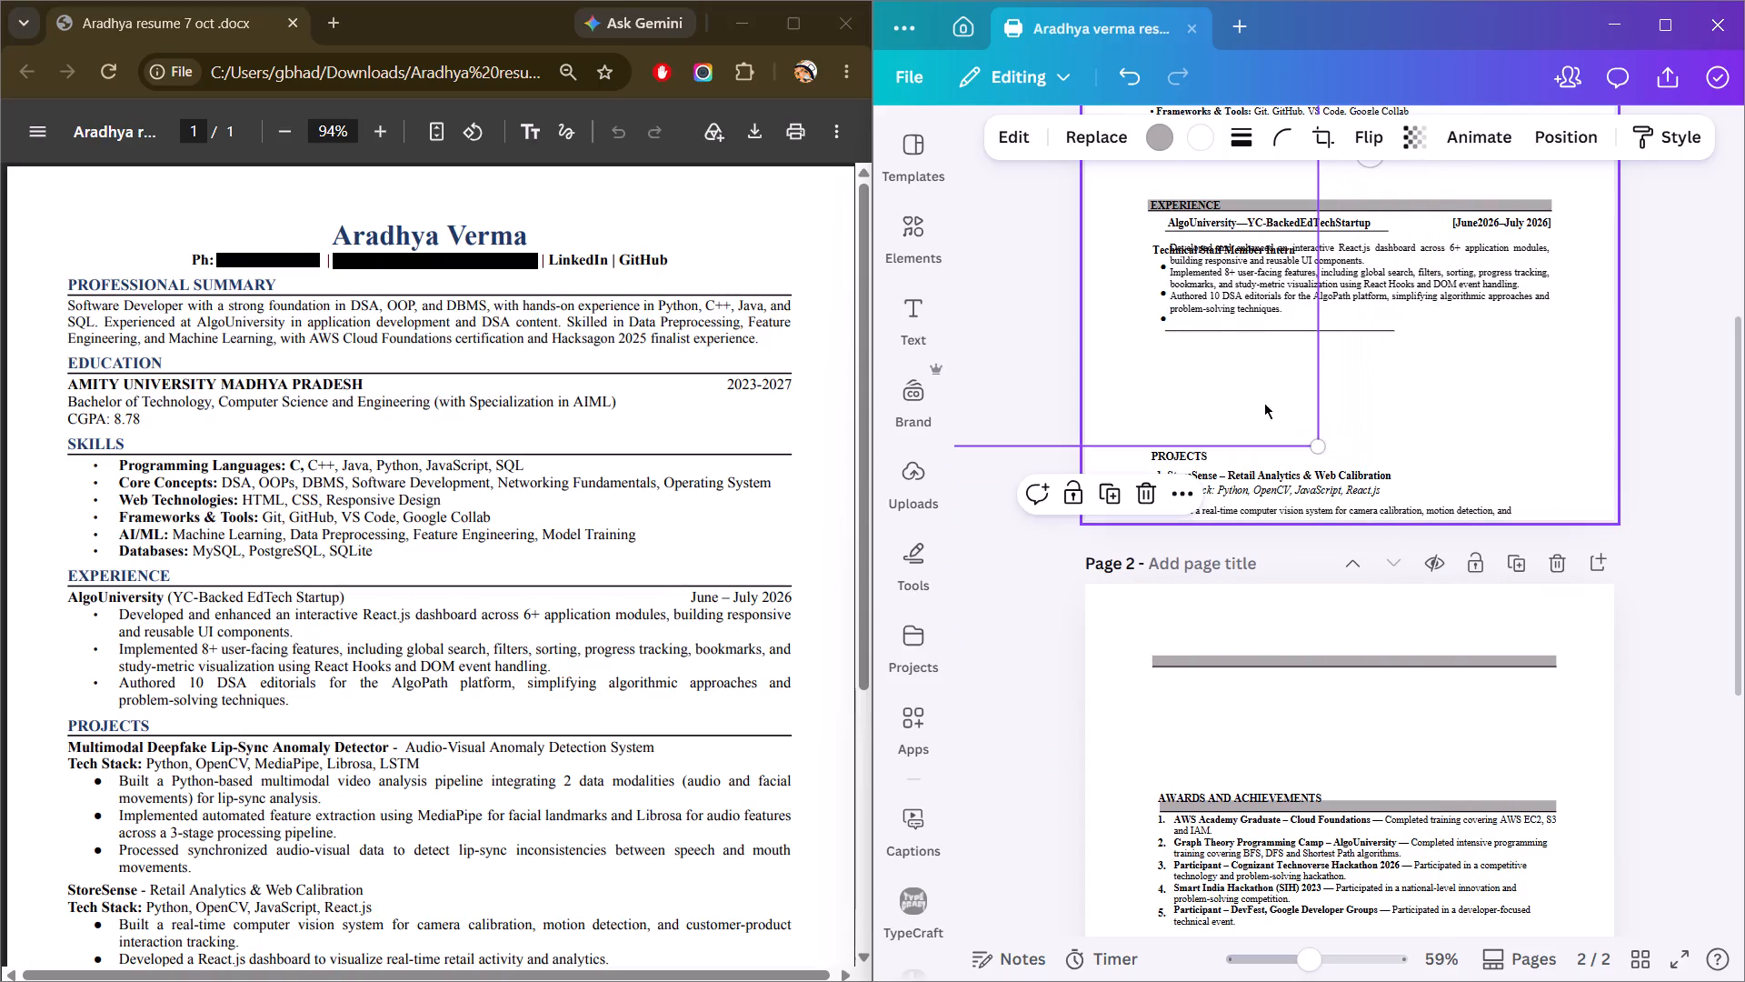
{"action": "left_click_drag", "start_coordinate": [1233, 393], "coordinate": [1426, 462]}
{"action": "scroll", "coordinate": [1326, 387], "scroll_direction": "up", "scroll_amount": 1}
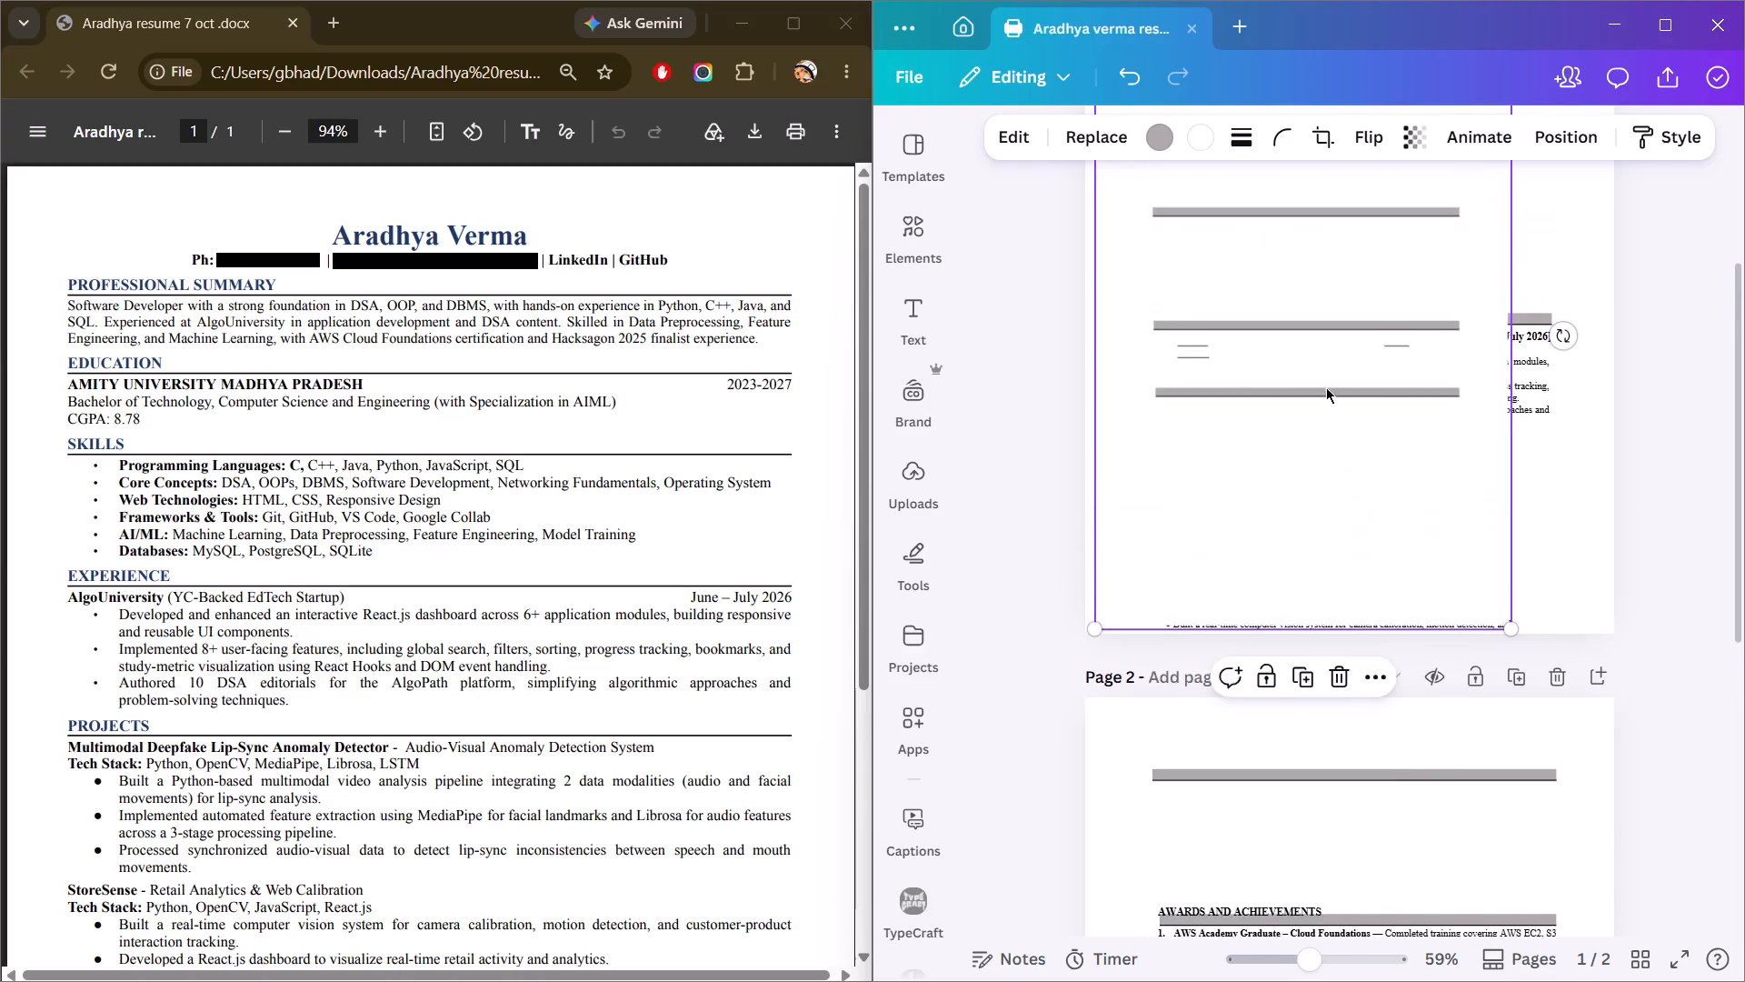
Shrink the page 1 background copy further and place it just above the PROJECTS heading.
{"action": "scroll", "coordinate": [1326, 387], "scroll_direction": "down", "scroll_amount": 2, "text": "ctrl"}
{"action": "scroll", "coordinate": [1326, 387], "scroll_direction": "up", "scroll_amount": 7, "text": "ctrl"}
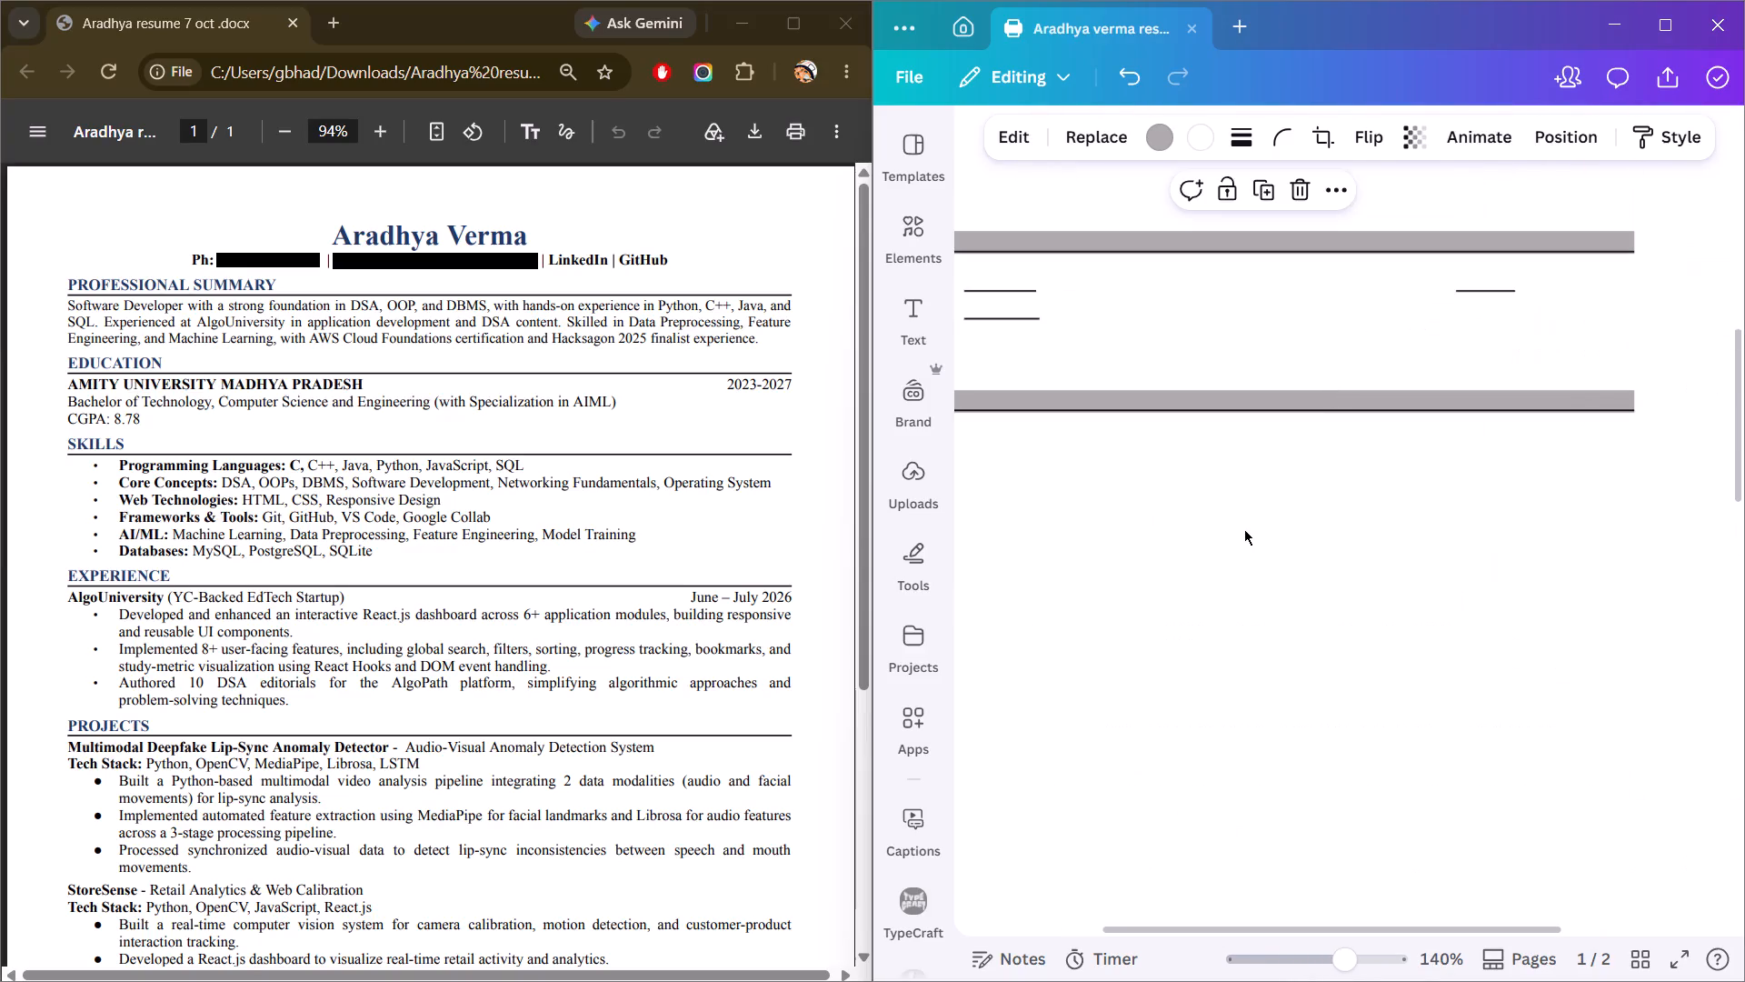
{"action": "scroll", "coordinate": [1243, 529], "scroll_direction": "down", "scroll_amount": 4, "text": "ctrl"}
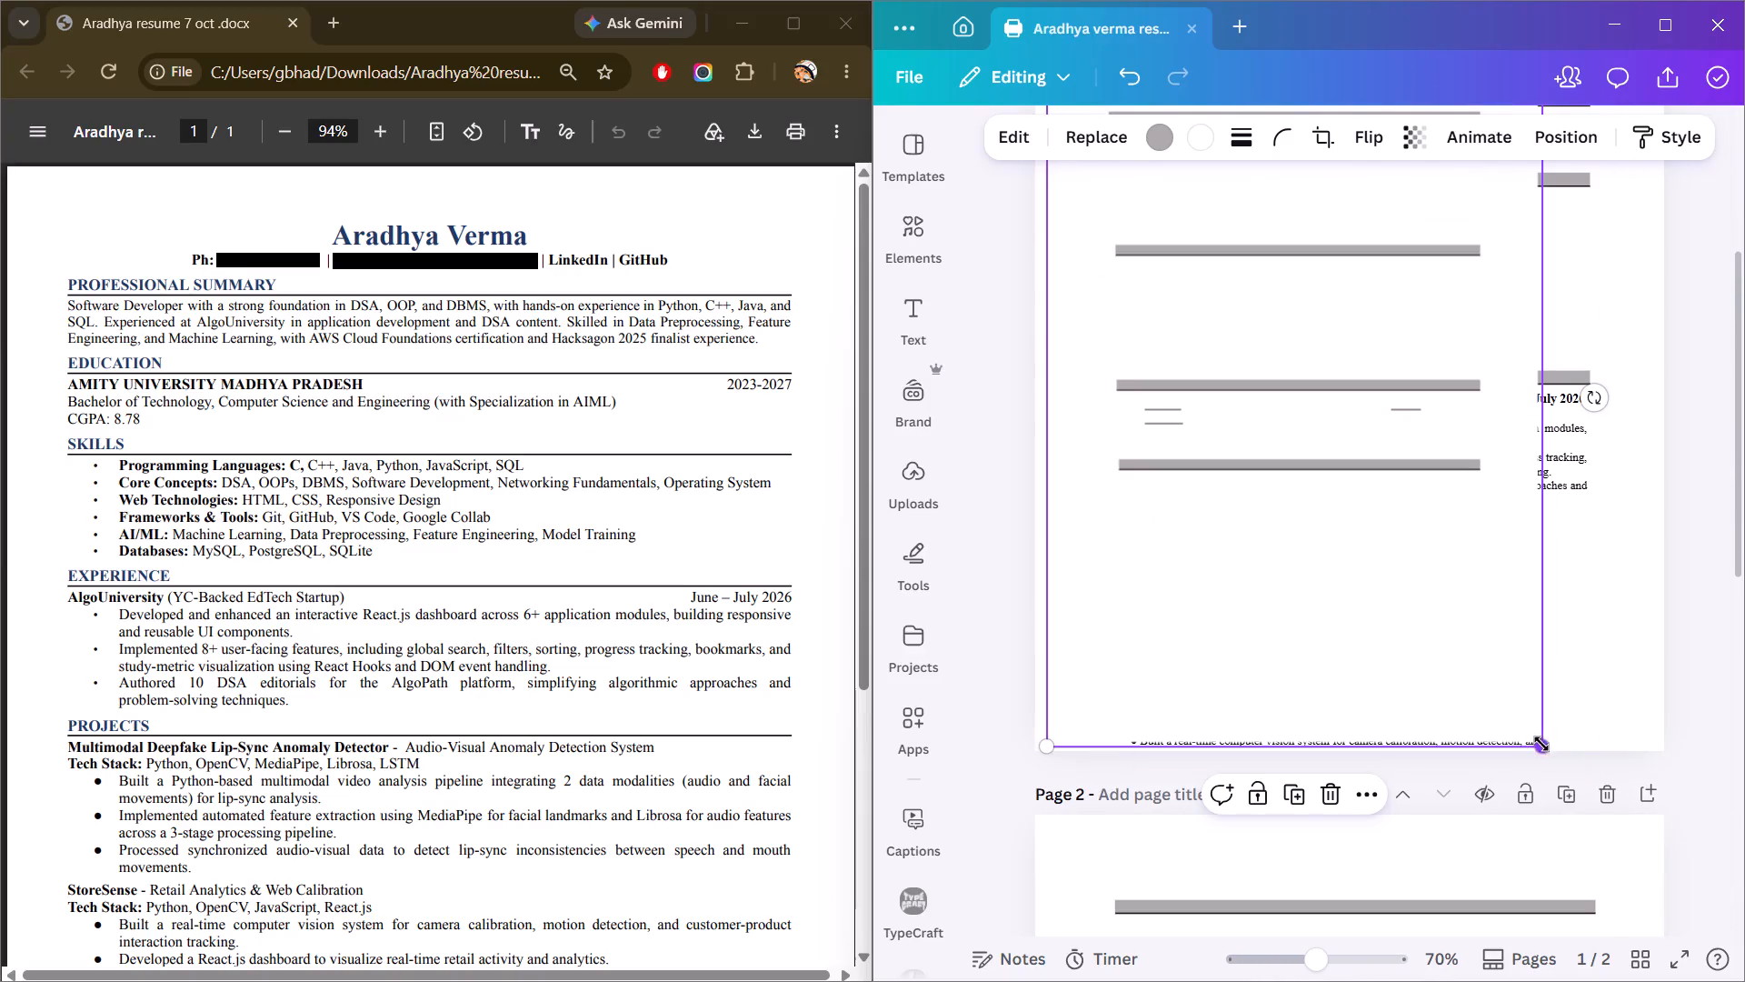
{"action": "left_click_drag", "start_coordinate": [1541, 745], "coordinate": [1342, 524]}
{"action": "left_click_drag", "start_coordinate": [1221, 426], "coordinate": [1293, 584]}
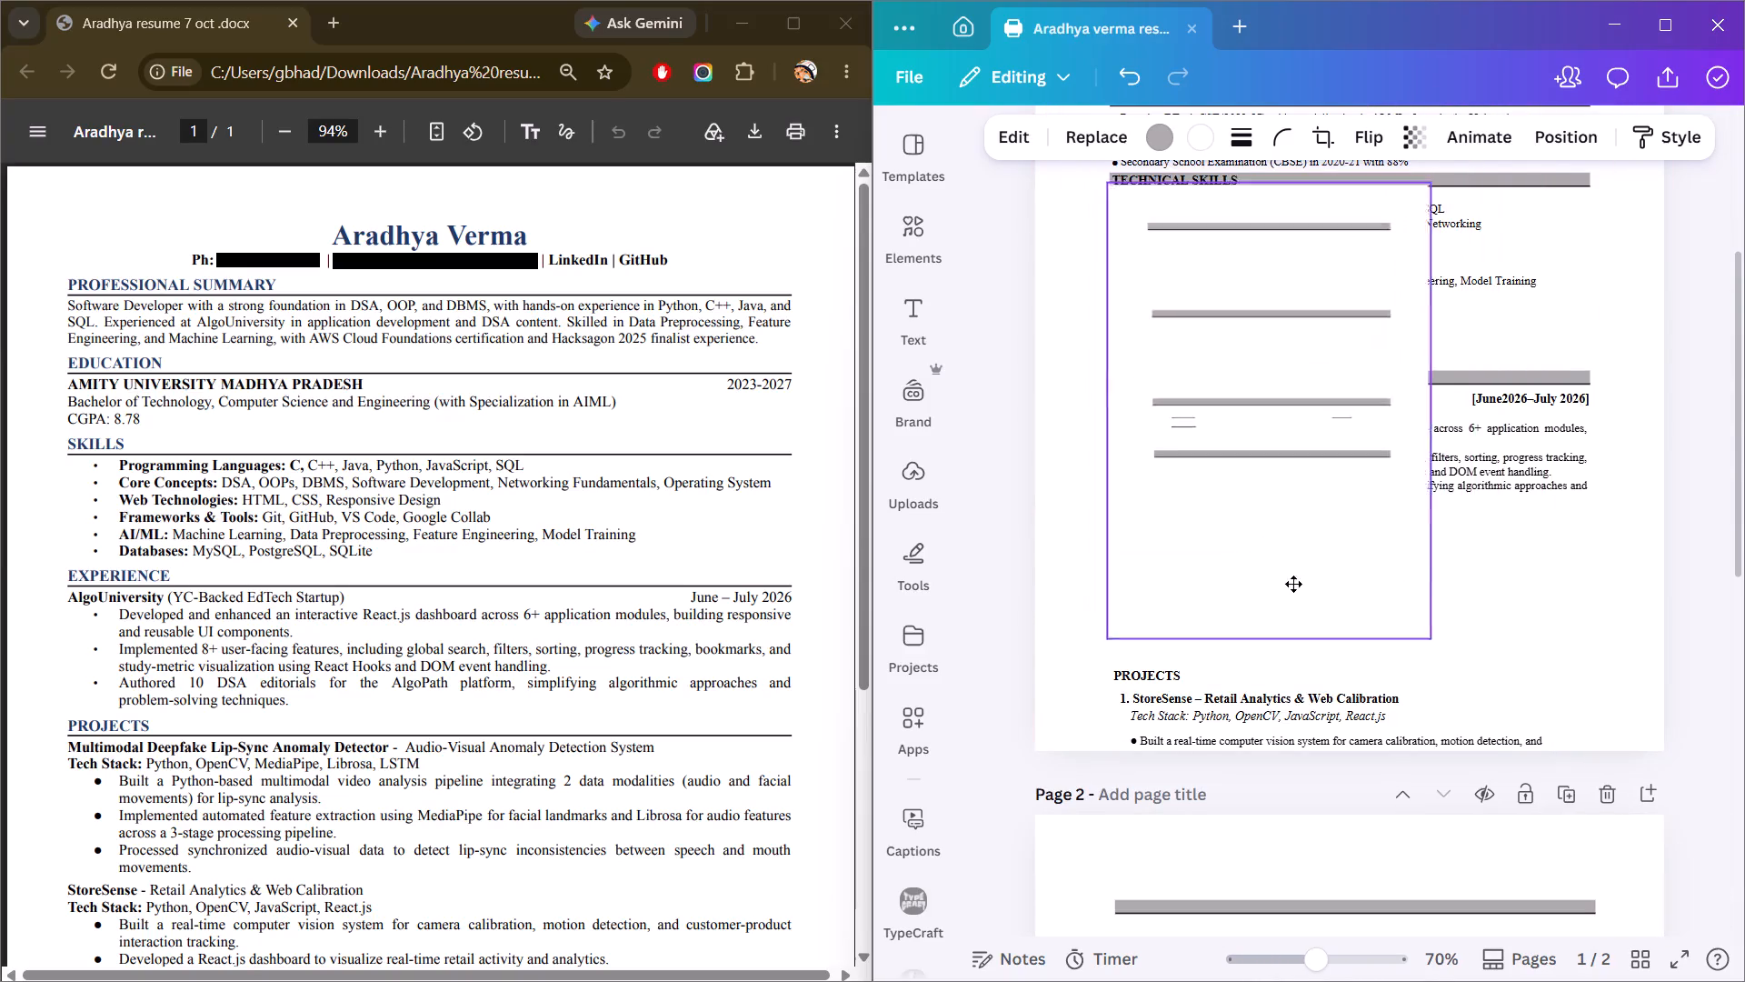
{"action": "left_click_drag", "start_coordinate": [1293, 584], "coordinate": [1293, 628]}
{"action": "scroll", "coordinate": [1286, 616], "scroll_direction": "up", "scroll_amount": 3, "text": "ctrl"}
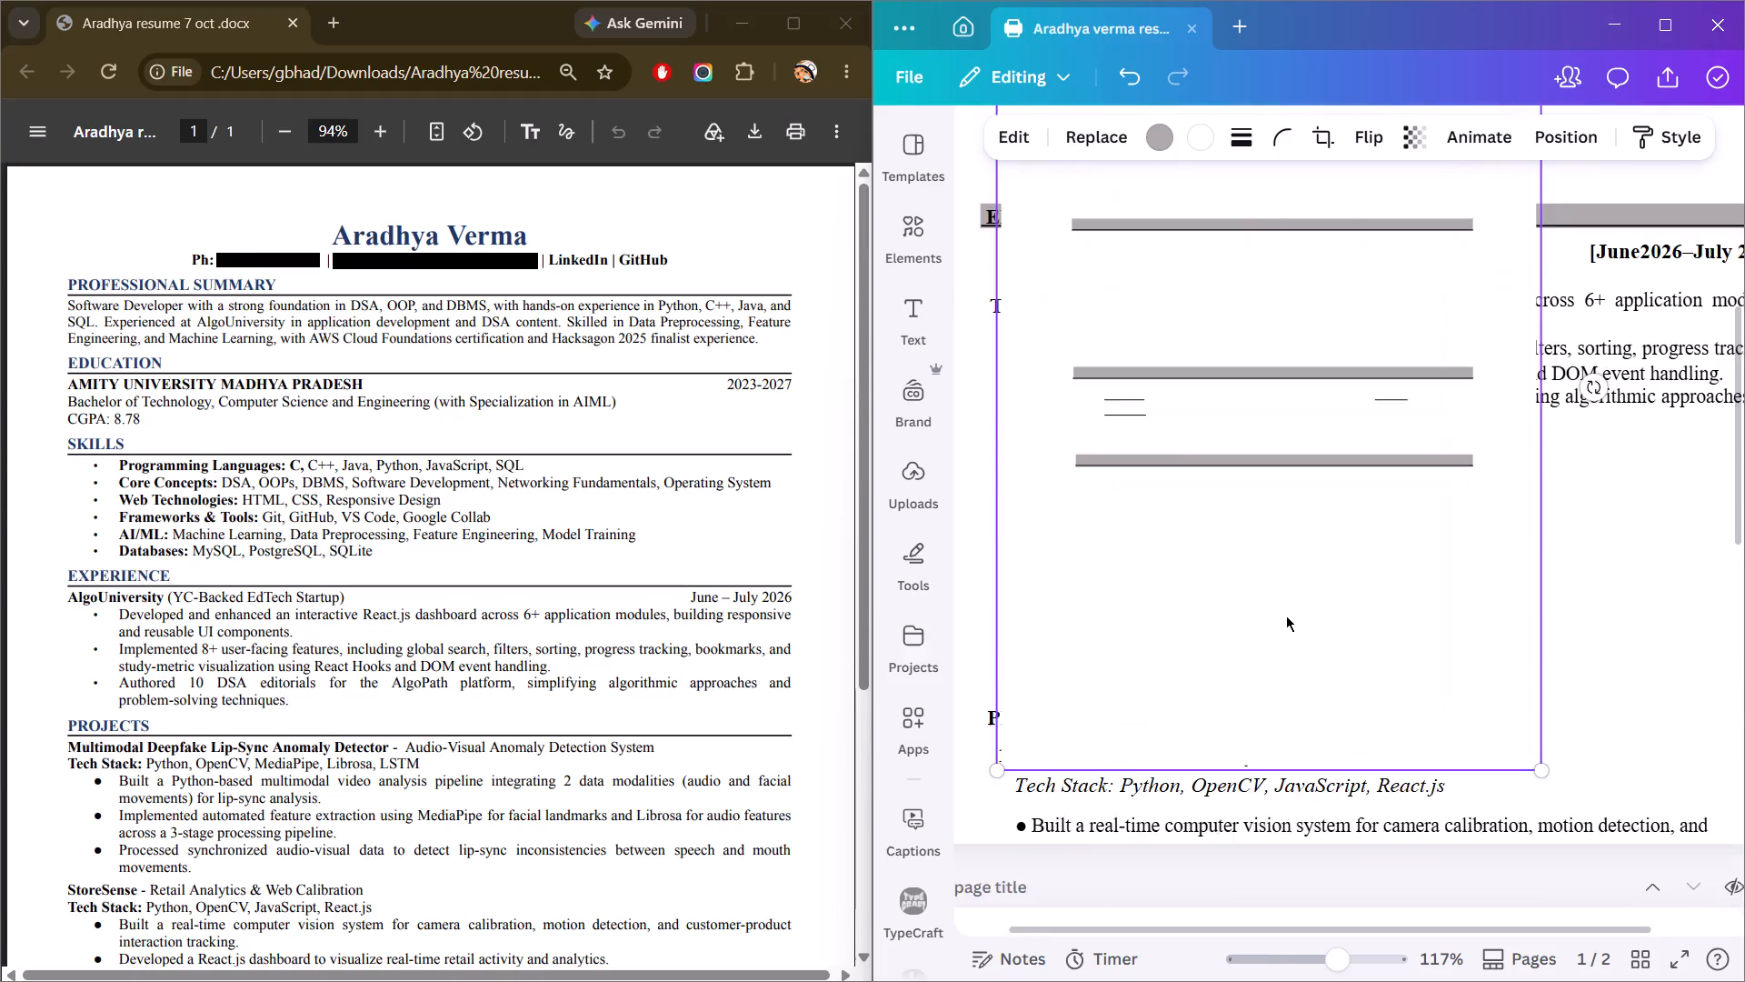
{"action": "scroll", "coordinate": [1286, 616], "scroll_direction": "down", "scroll_amount": 2, "text": "ctrl"}
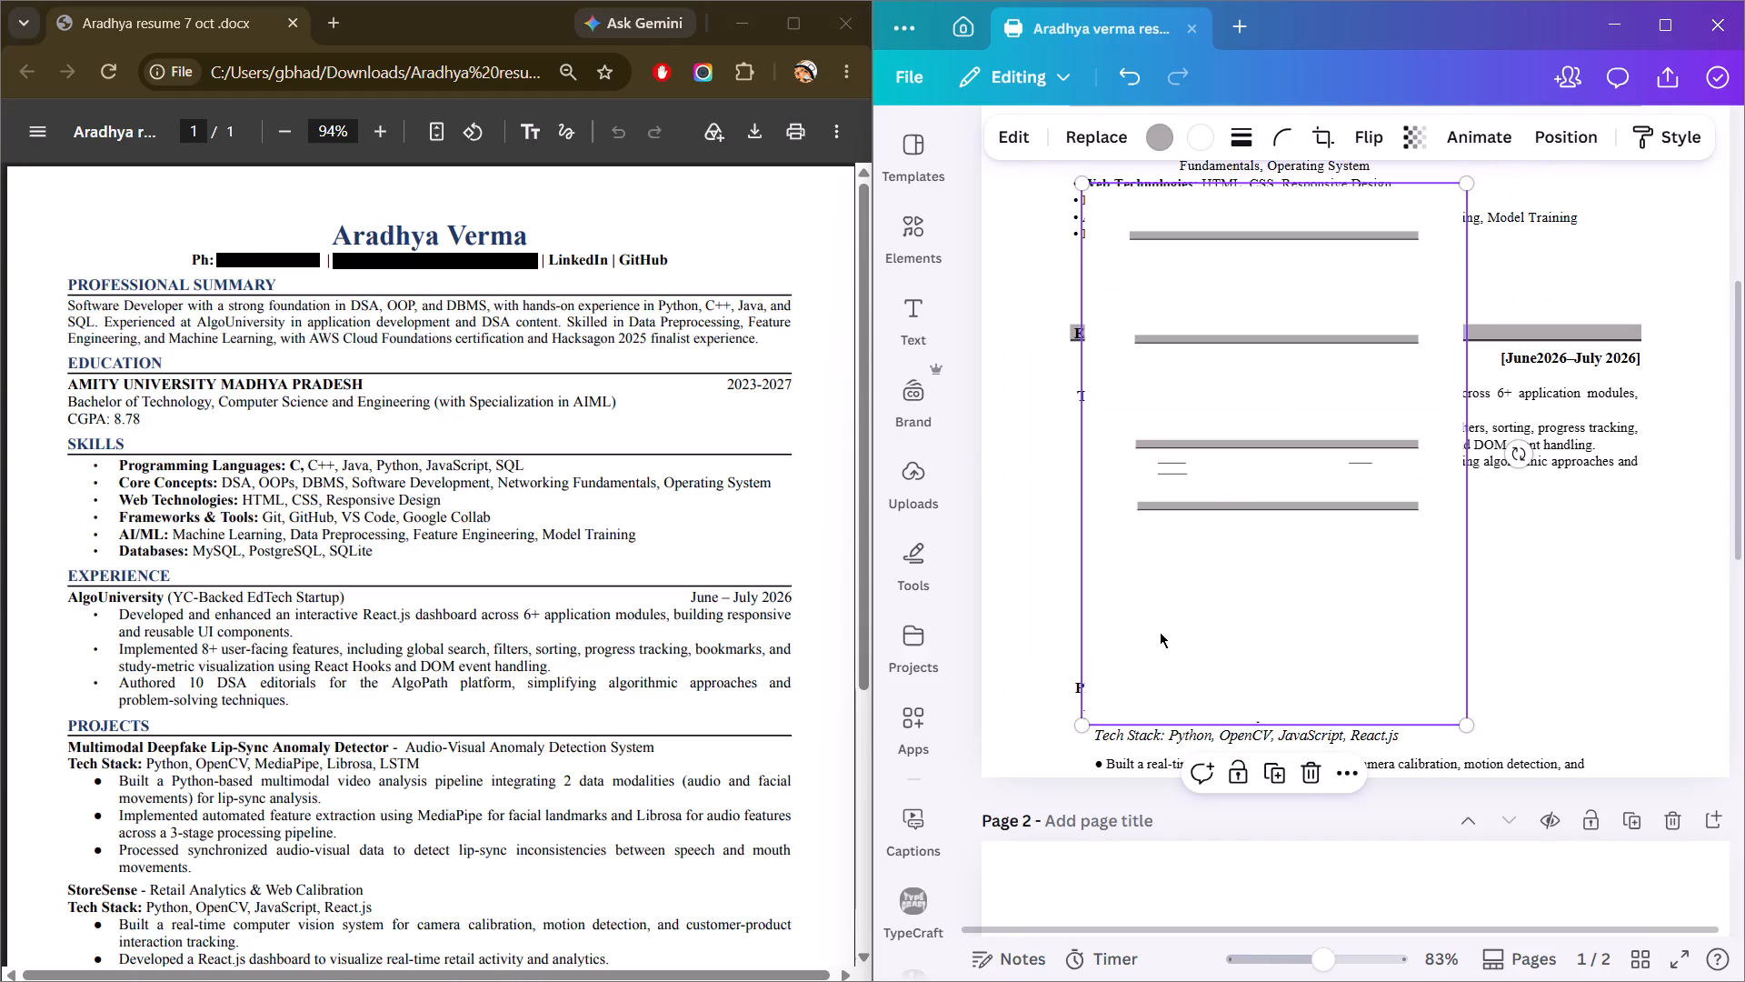
Duplicate the reduced background graphic and place the new copy lower, with its top grey bar over the PROJECTS area.
{"action": "left_click", "coordinate": [1276, 780]}
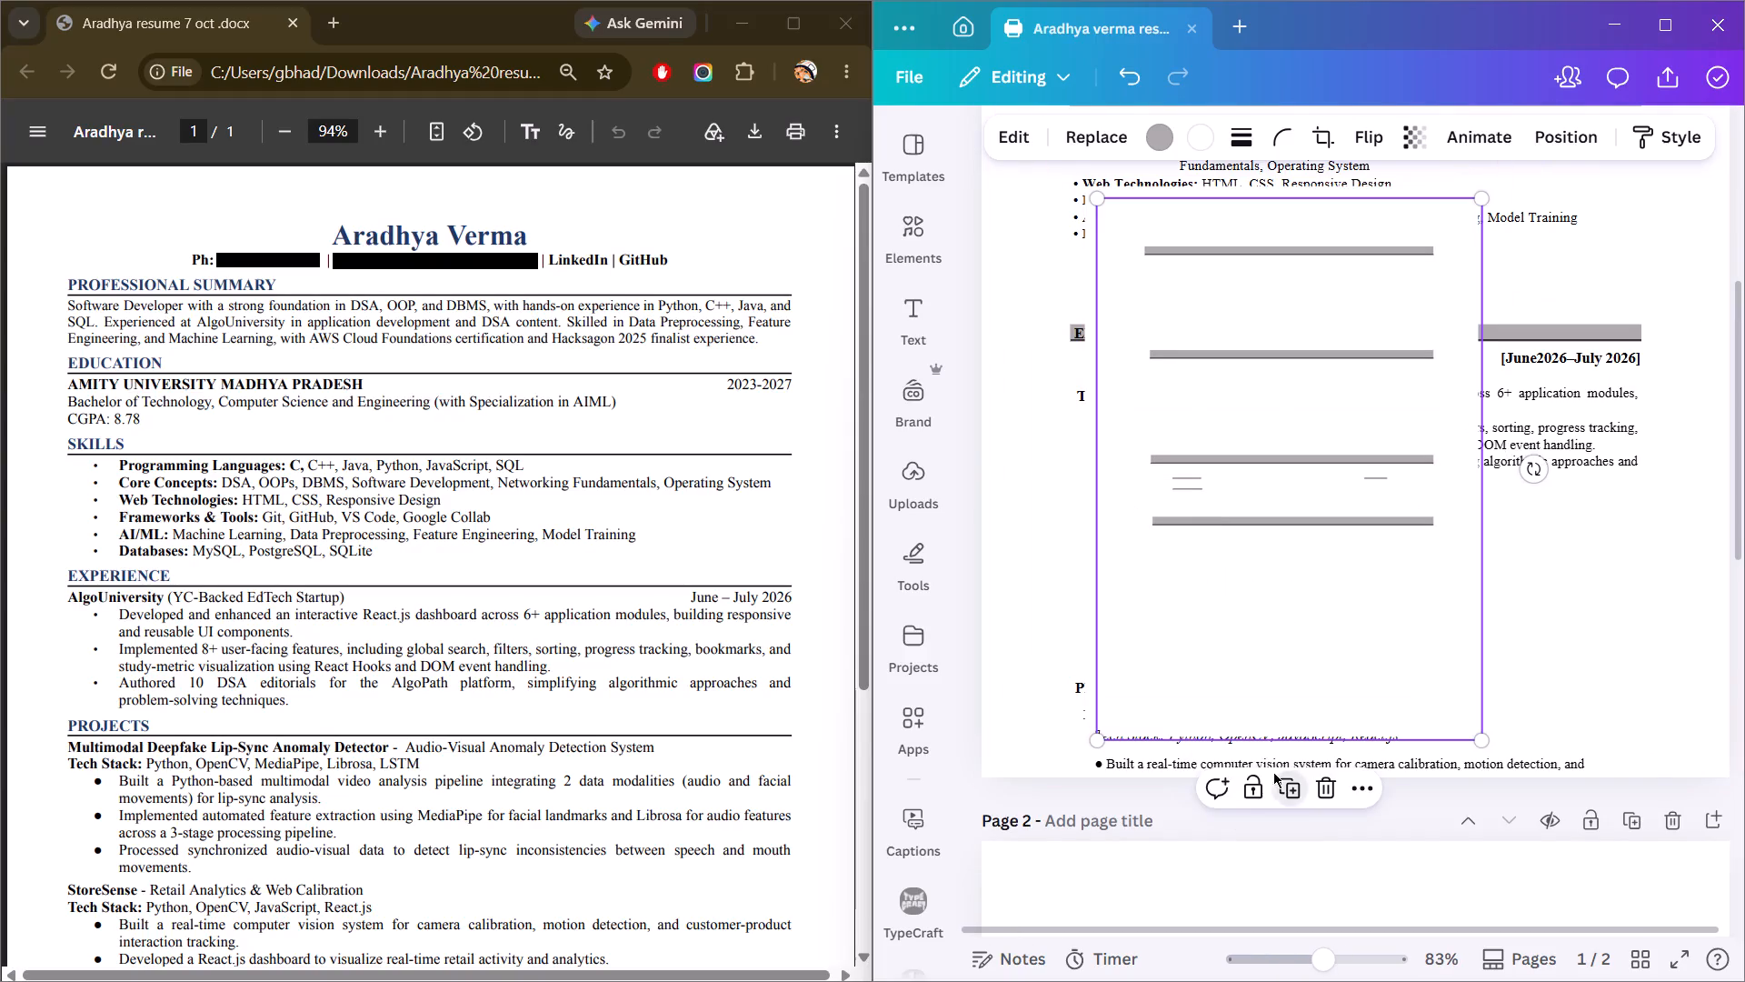
{"action": "left_click_drag", "start_coordinate": [1211, 513], "coordinate": [1096, 976]}
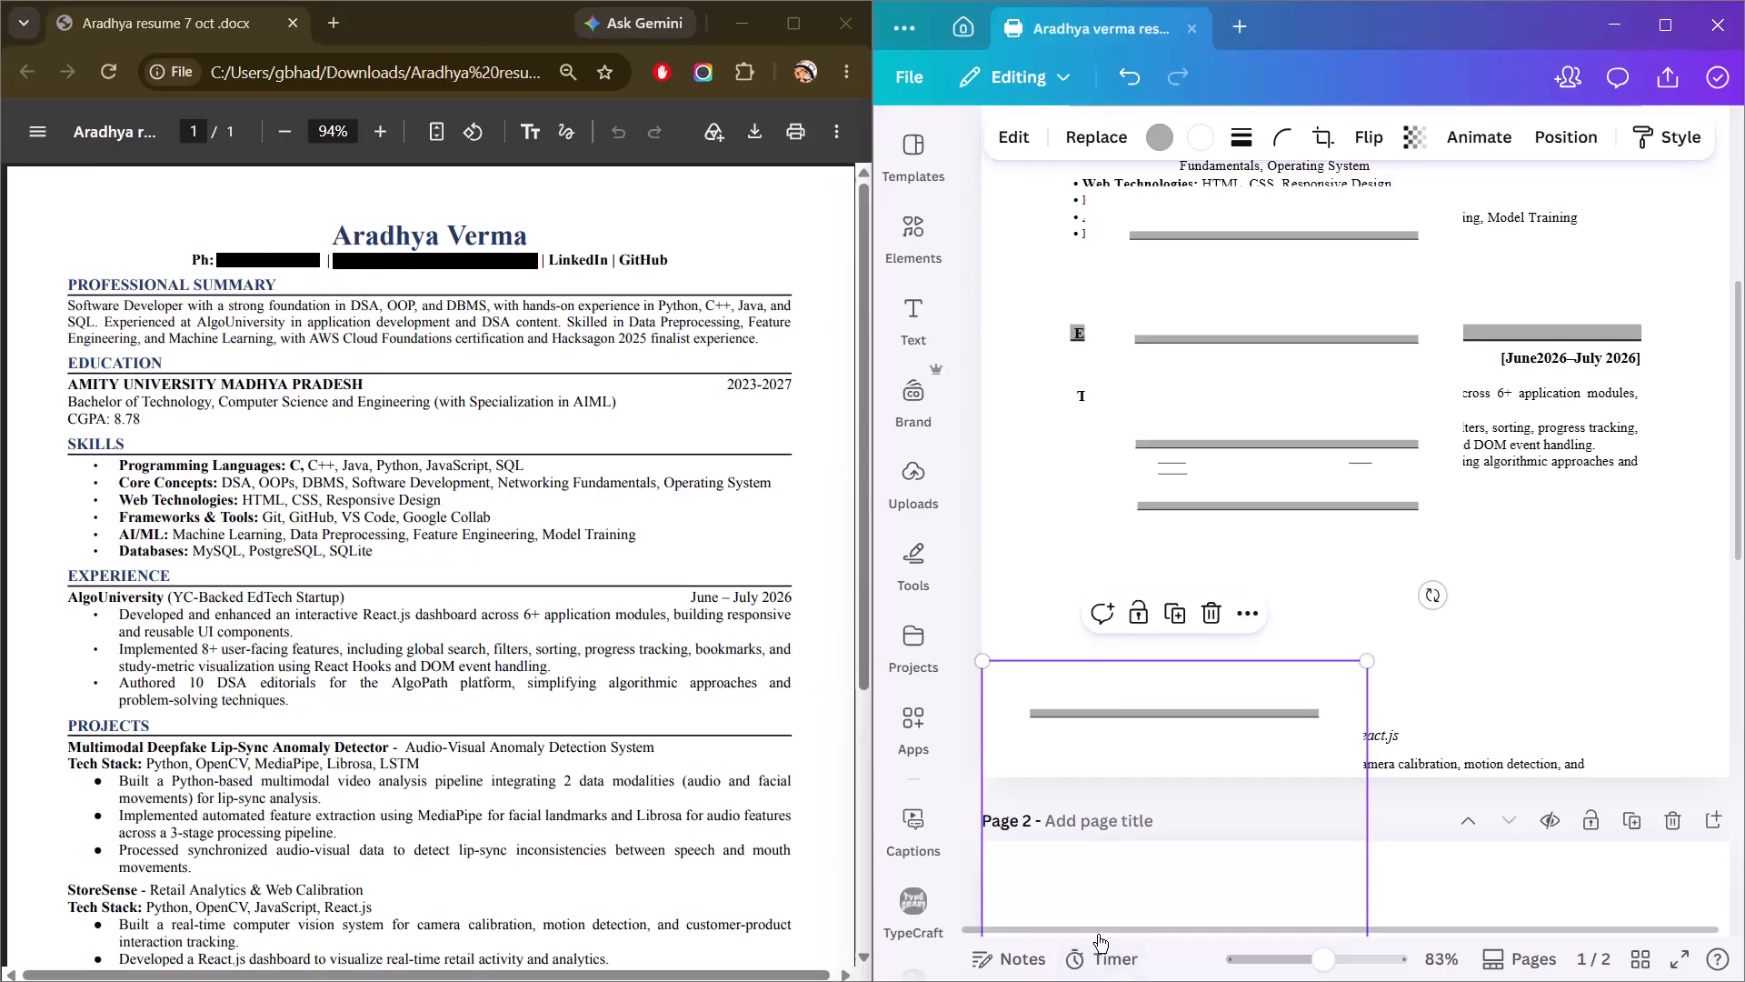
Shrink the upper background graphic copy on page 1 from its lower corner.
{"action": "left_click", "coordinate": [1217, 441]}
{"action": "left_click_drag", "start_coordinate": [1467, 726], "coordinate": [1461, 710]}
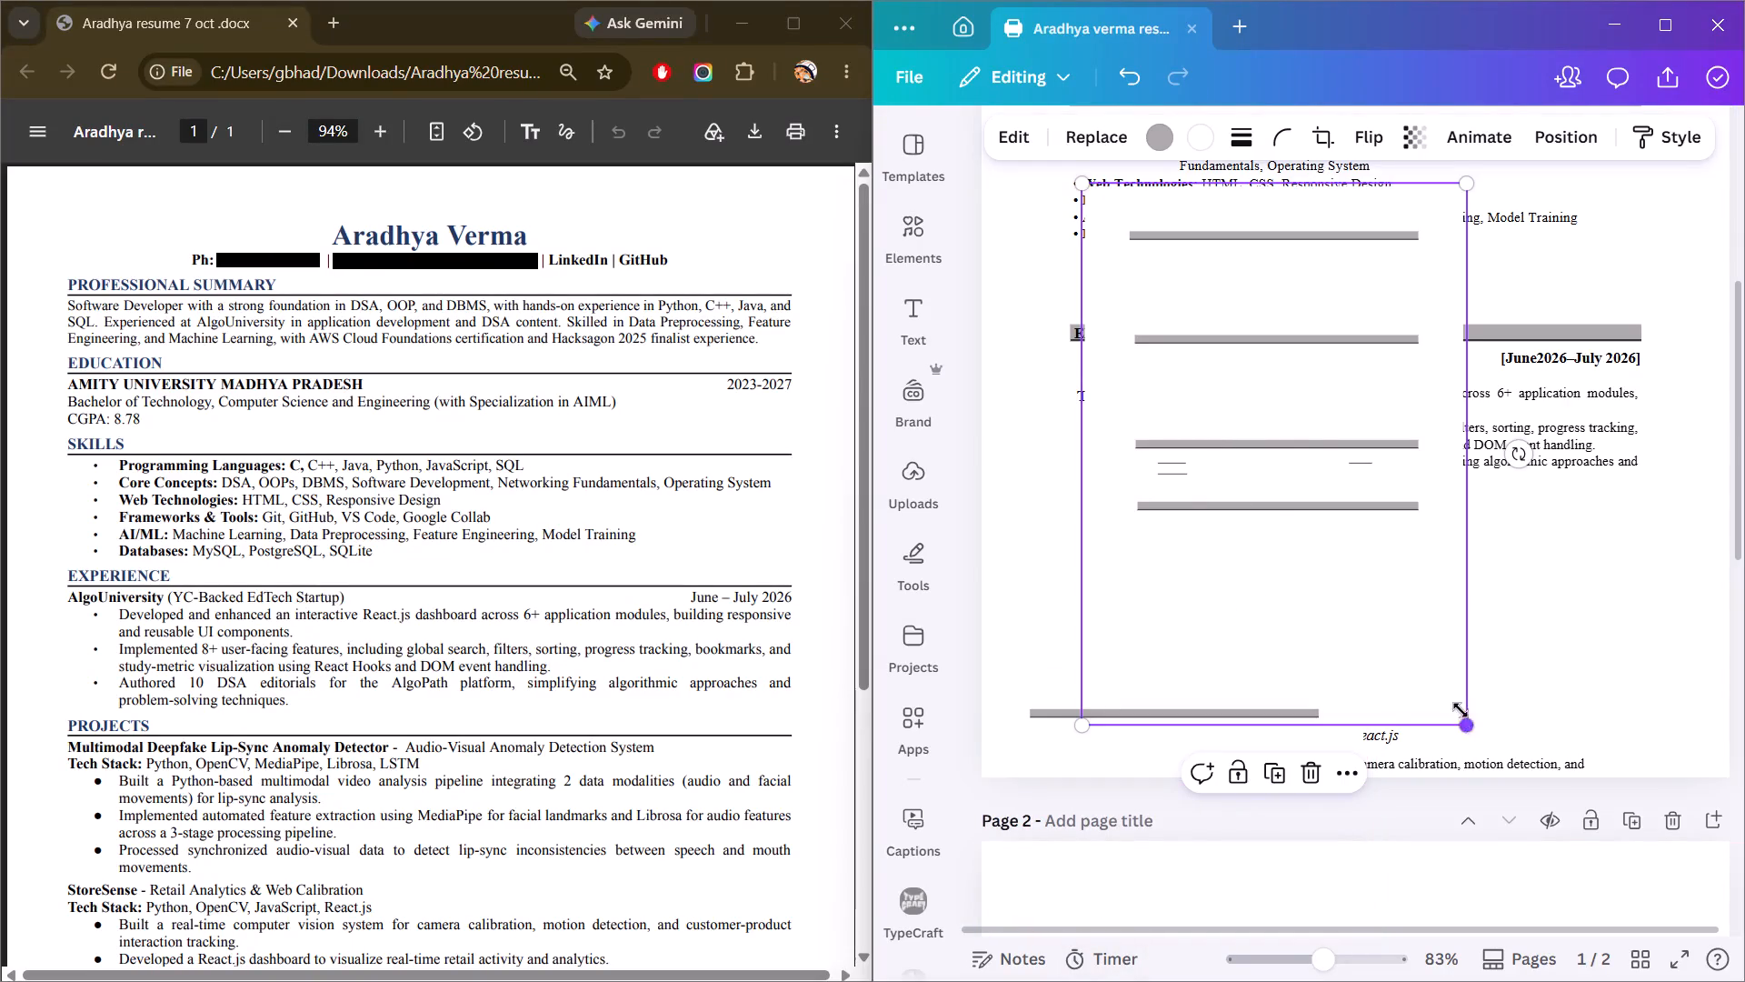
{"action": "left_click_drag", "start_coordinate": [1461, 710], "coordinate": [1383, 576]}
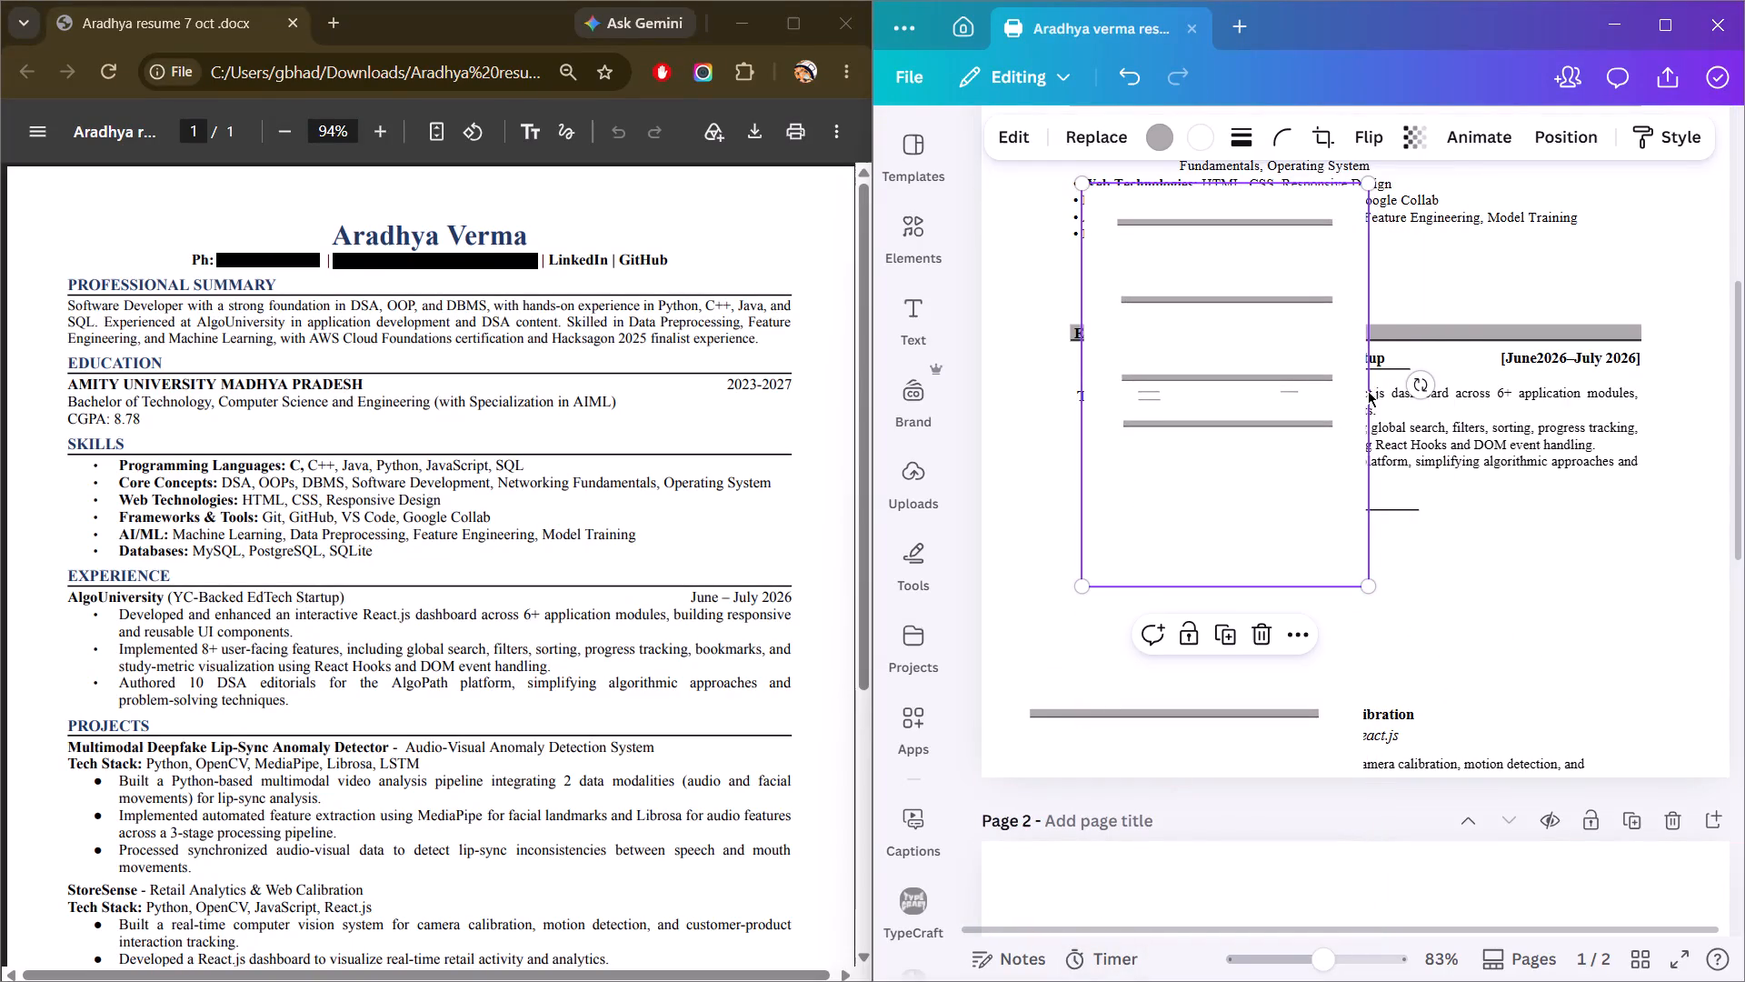
Enlarge the upper background graphic copy to about w 17.7, h 24.9 and shift it over the Experience and Projects area.
{"action": "left_click_drag", "start_coordinate": [1082, 584], "coordinate": [1041, 610]}
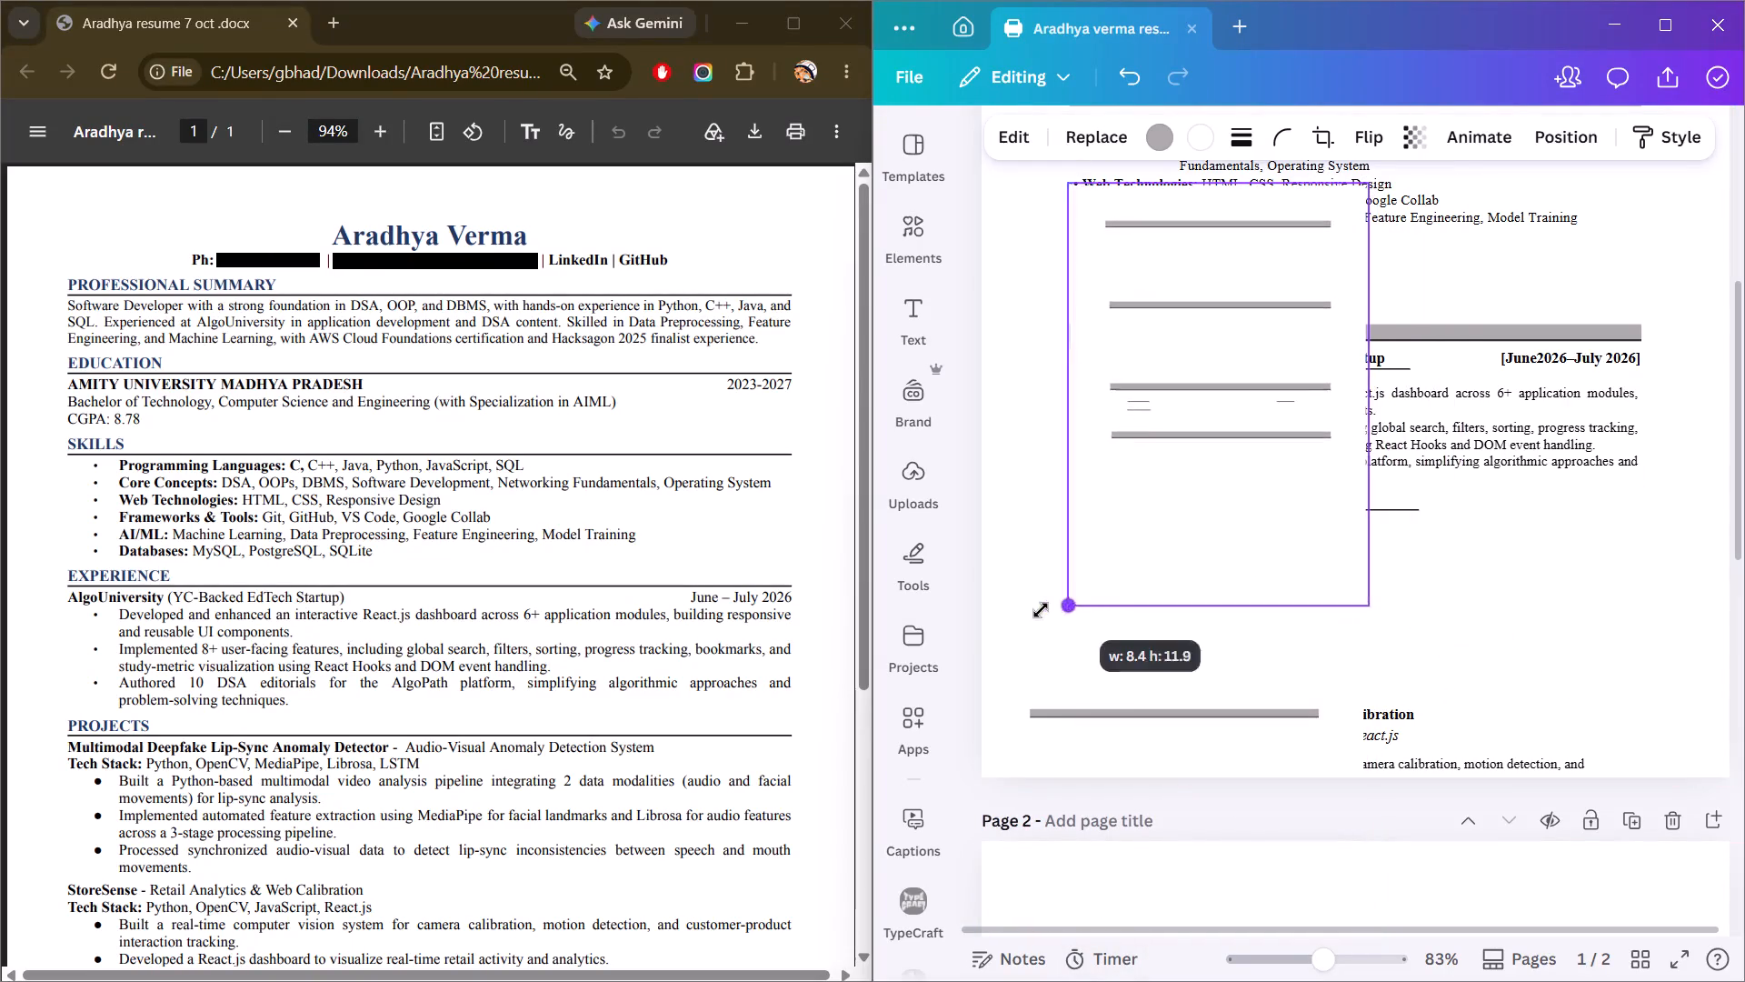
{"action": "left_click_drag", "start_coordinate": [1041, 610], "coordinate": [979, 648]}
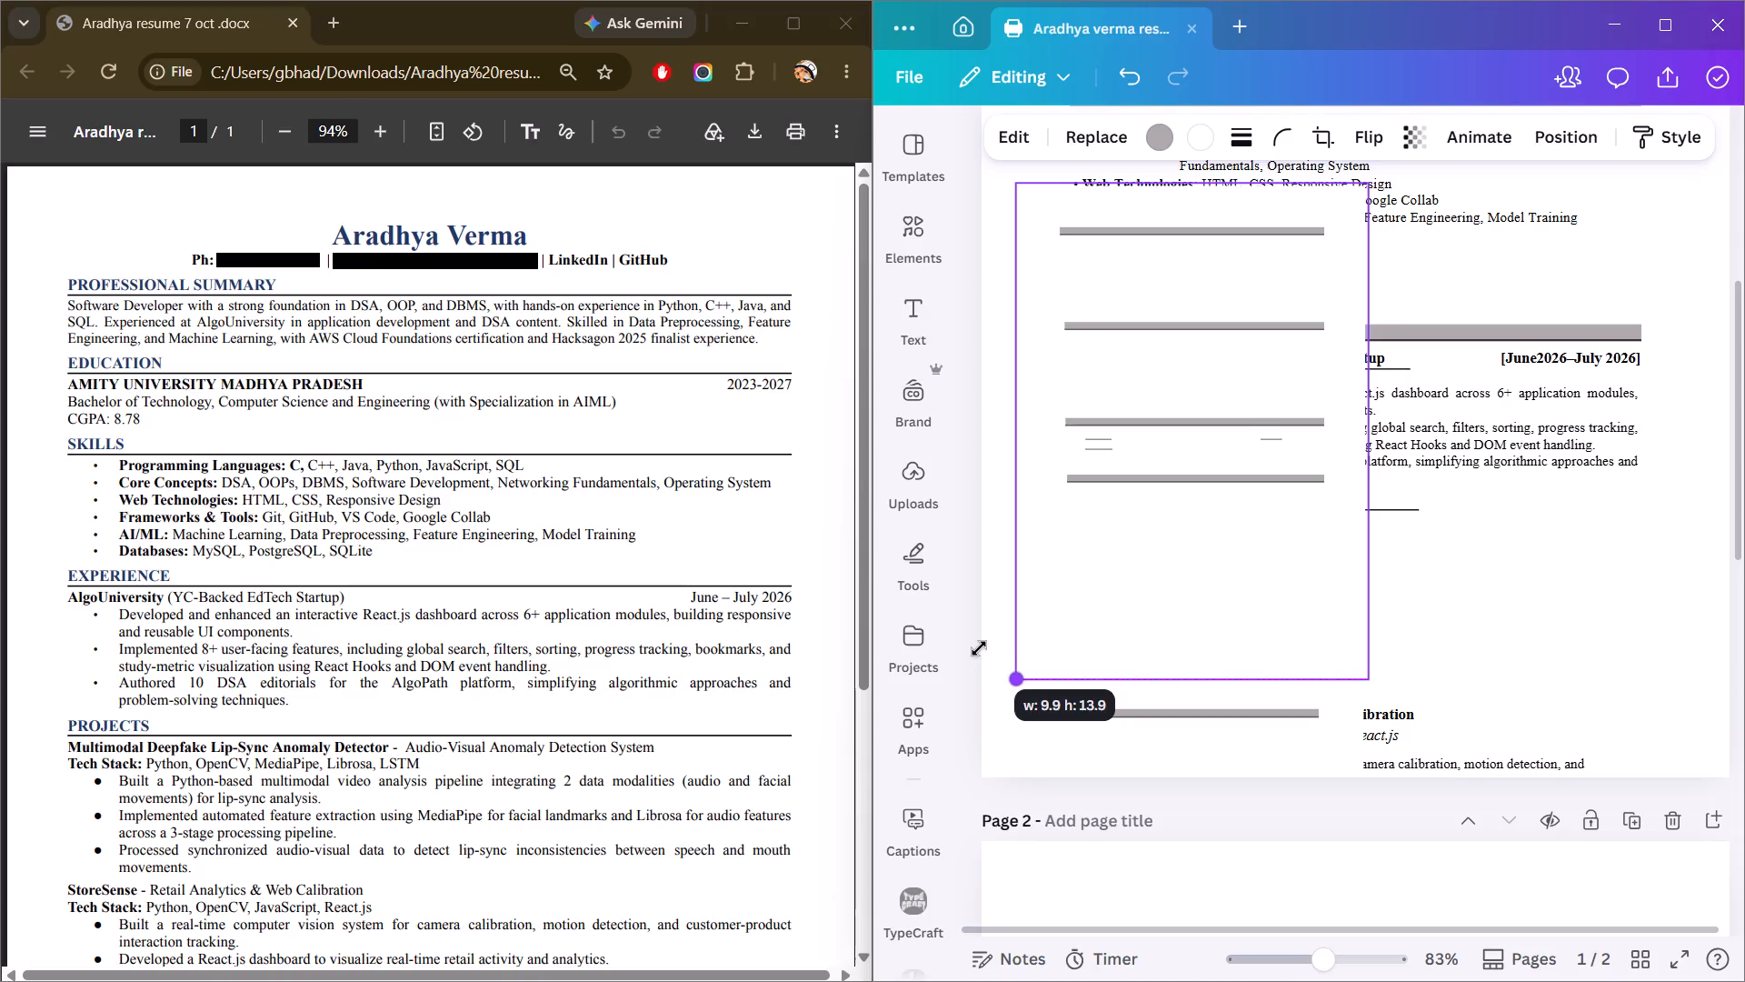
{"action": "left_click_drag", "start_coordinate": [979, 648], "coordinate": [762, 922]}
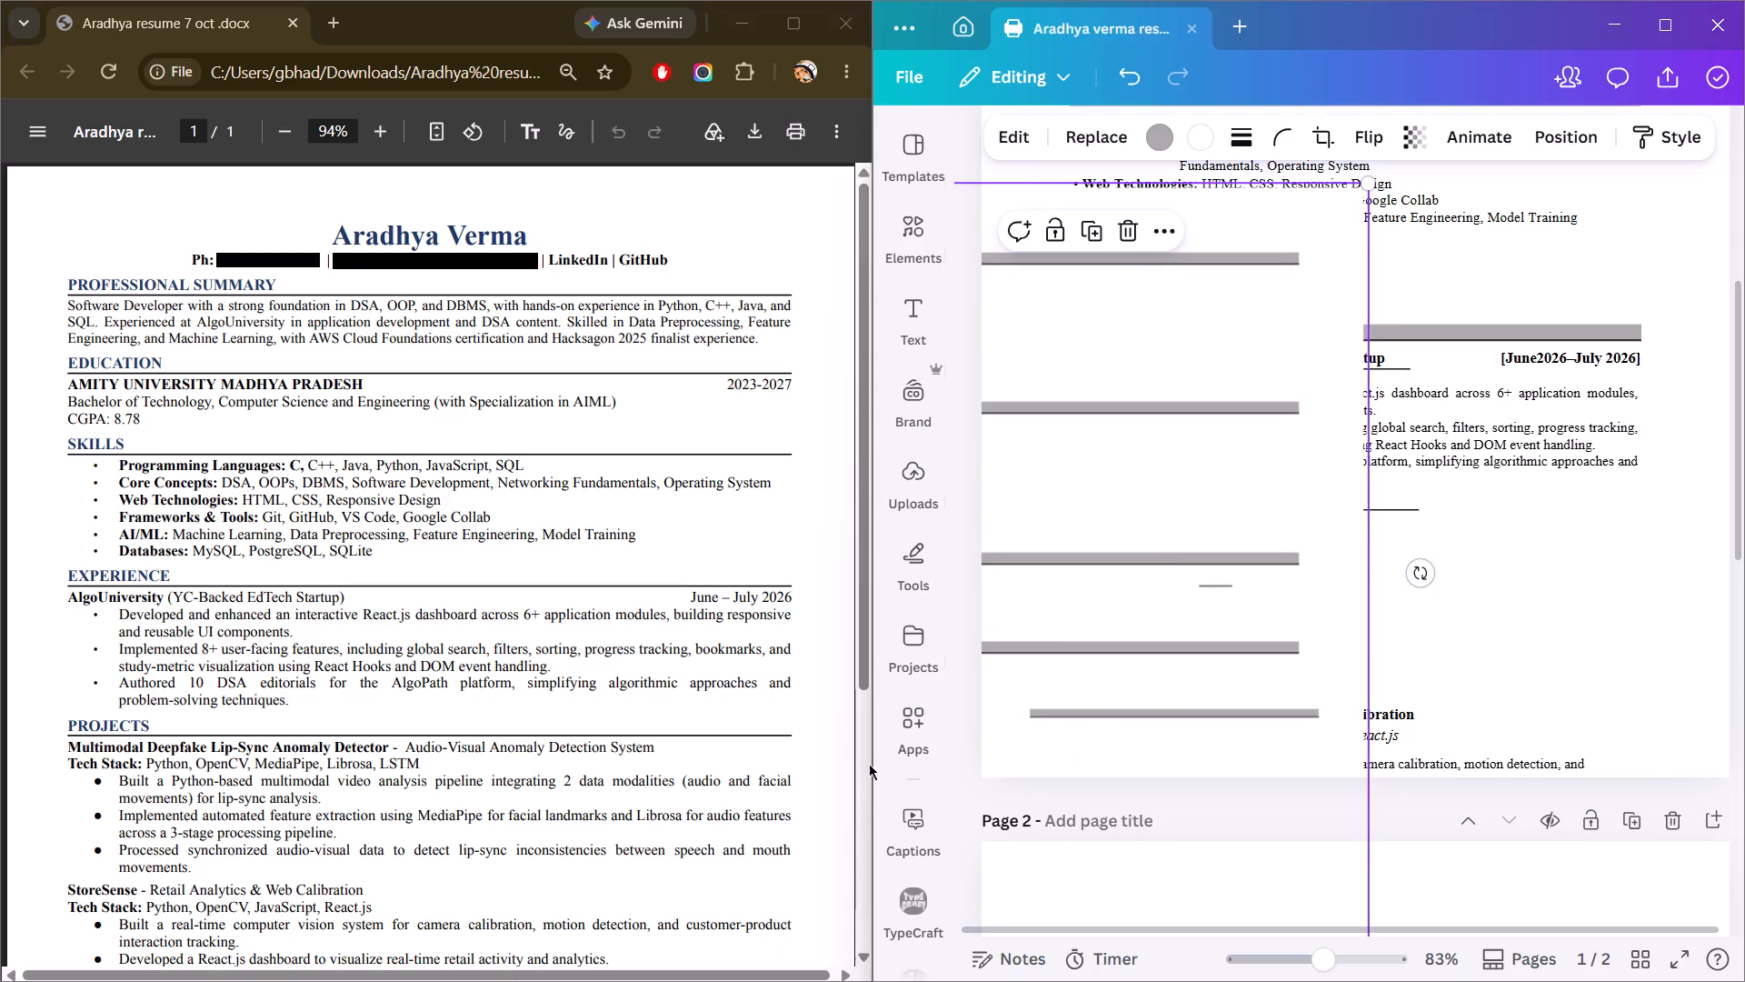
{"action": "left_click_drag", "start_coordinate": [1152, 554], "coordinate": [1353, 648]}
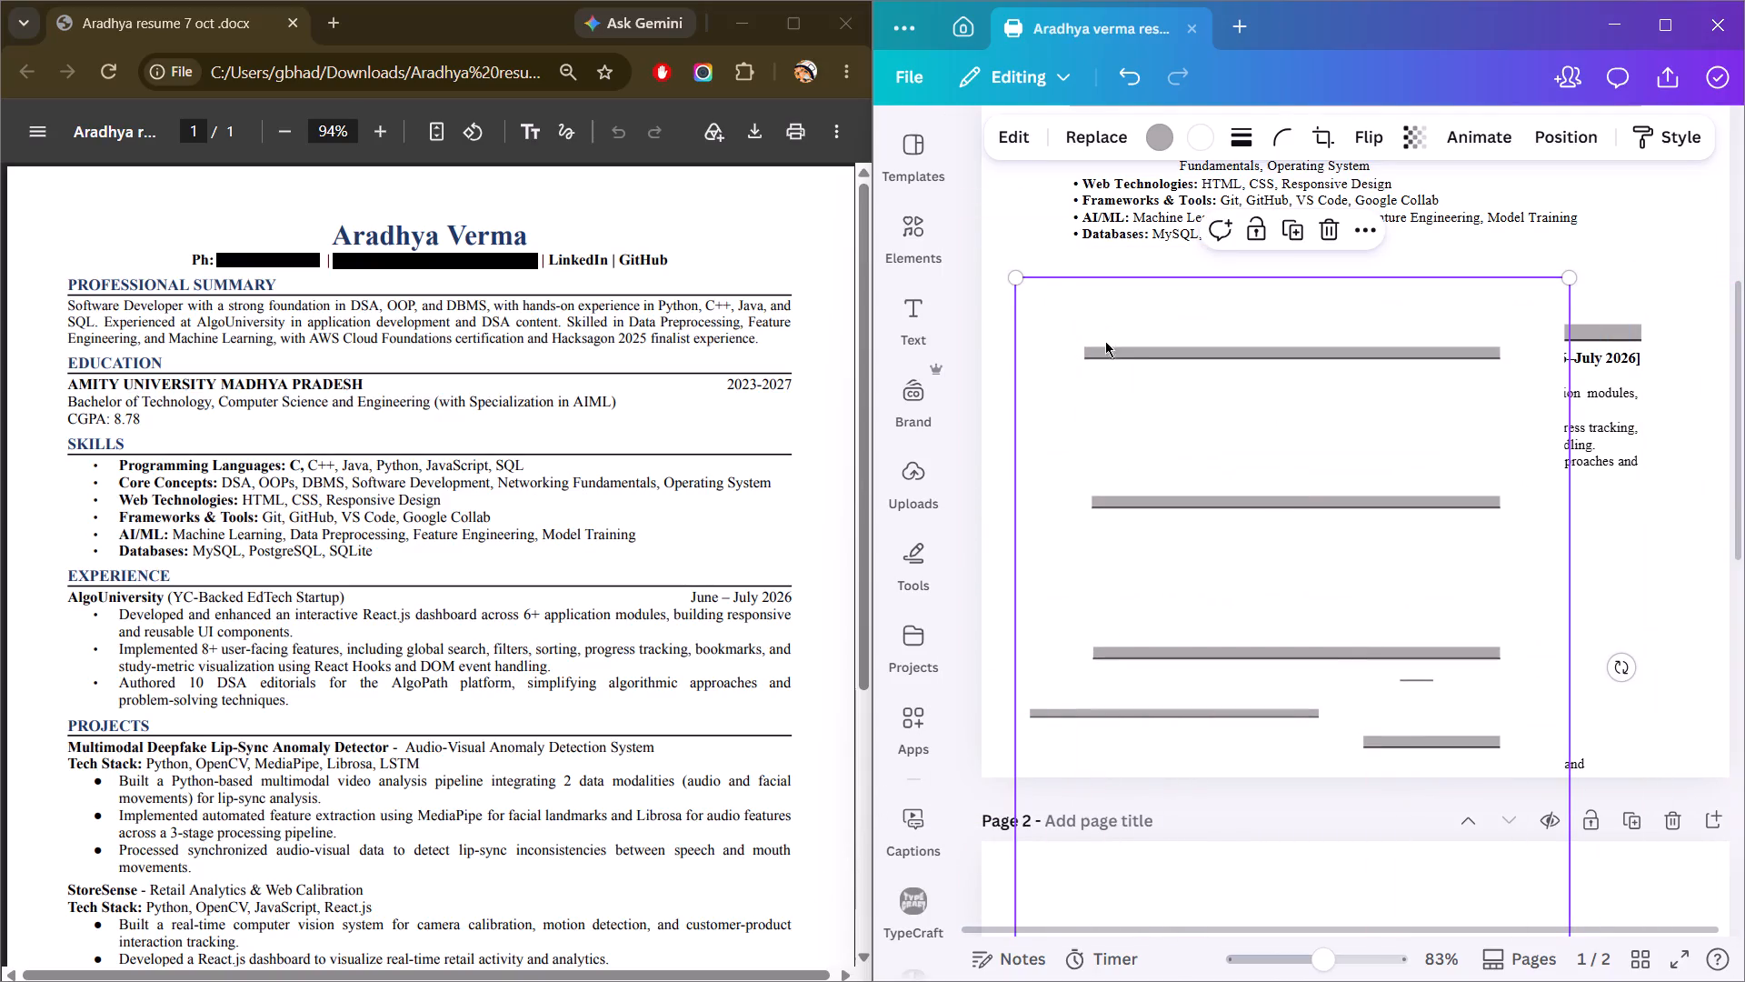
{"action": "left_click_drag", "start_coordinate": [1013, 282], "coordinate": [966, 161]}
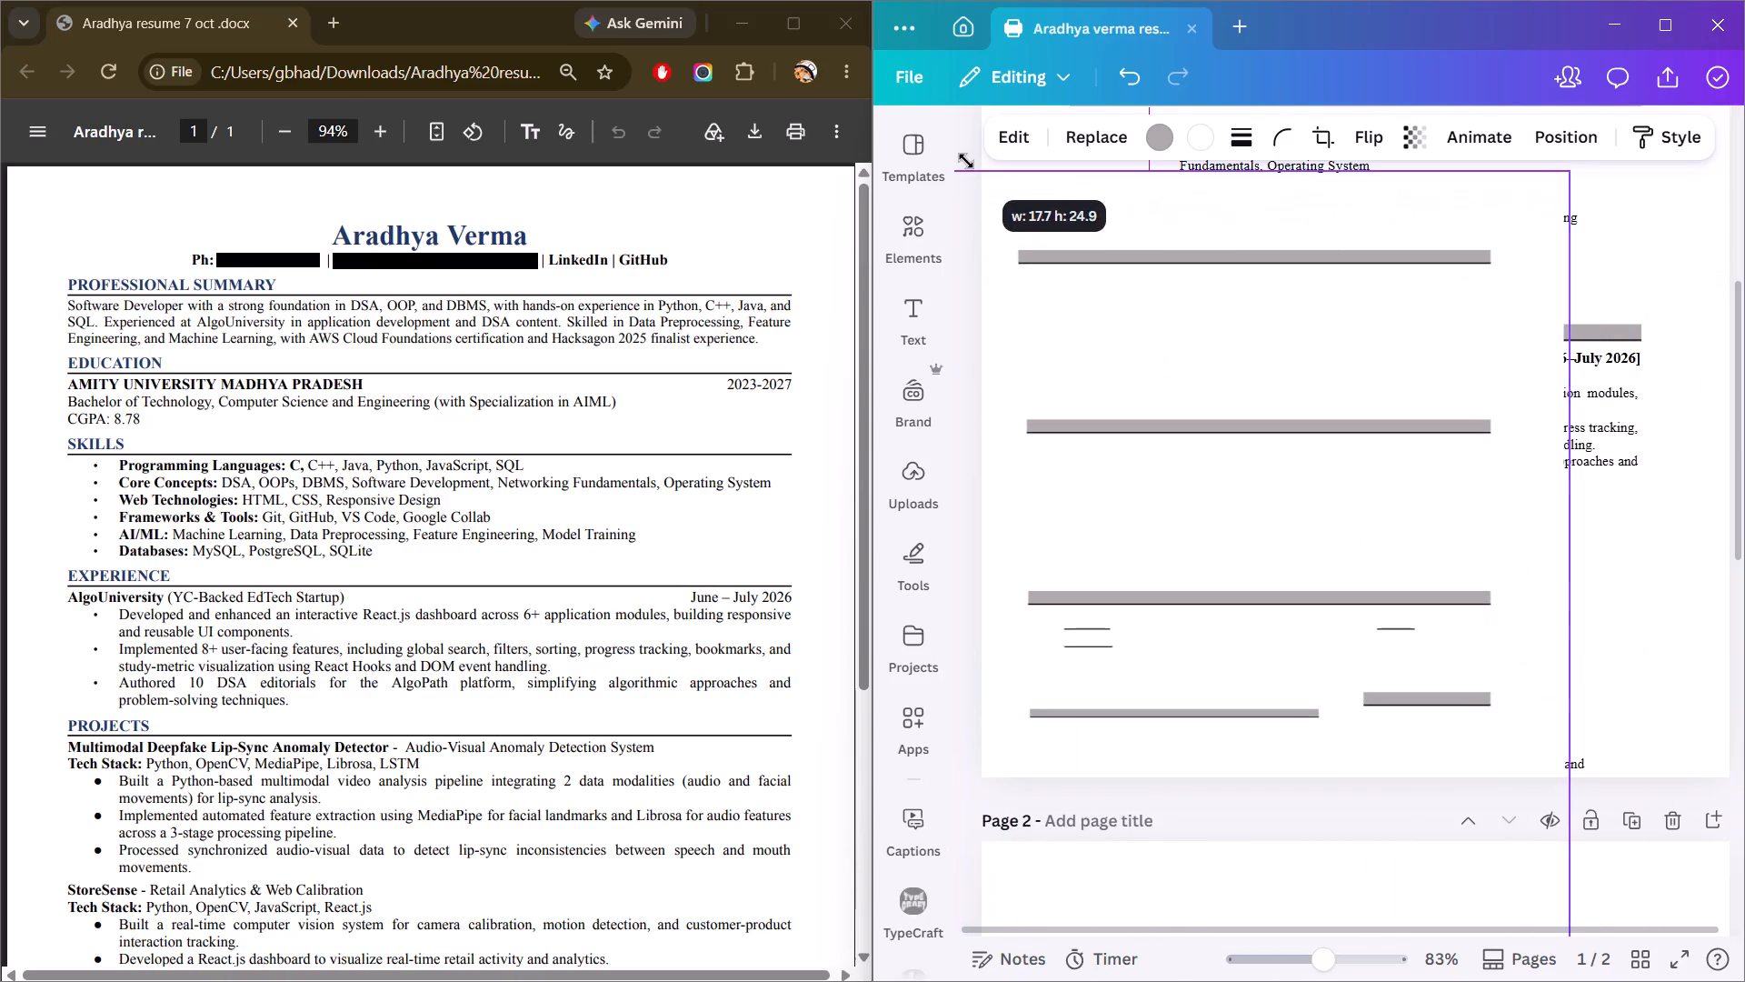
{"action": "left_click_drag", "start_coordinate": [966, 161], "coordinate": [966, 160]}
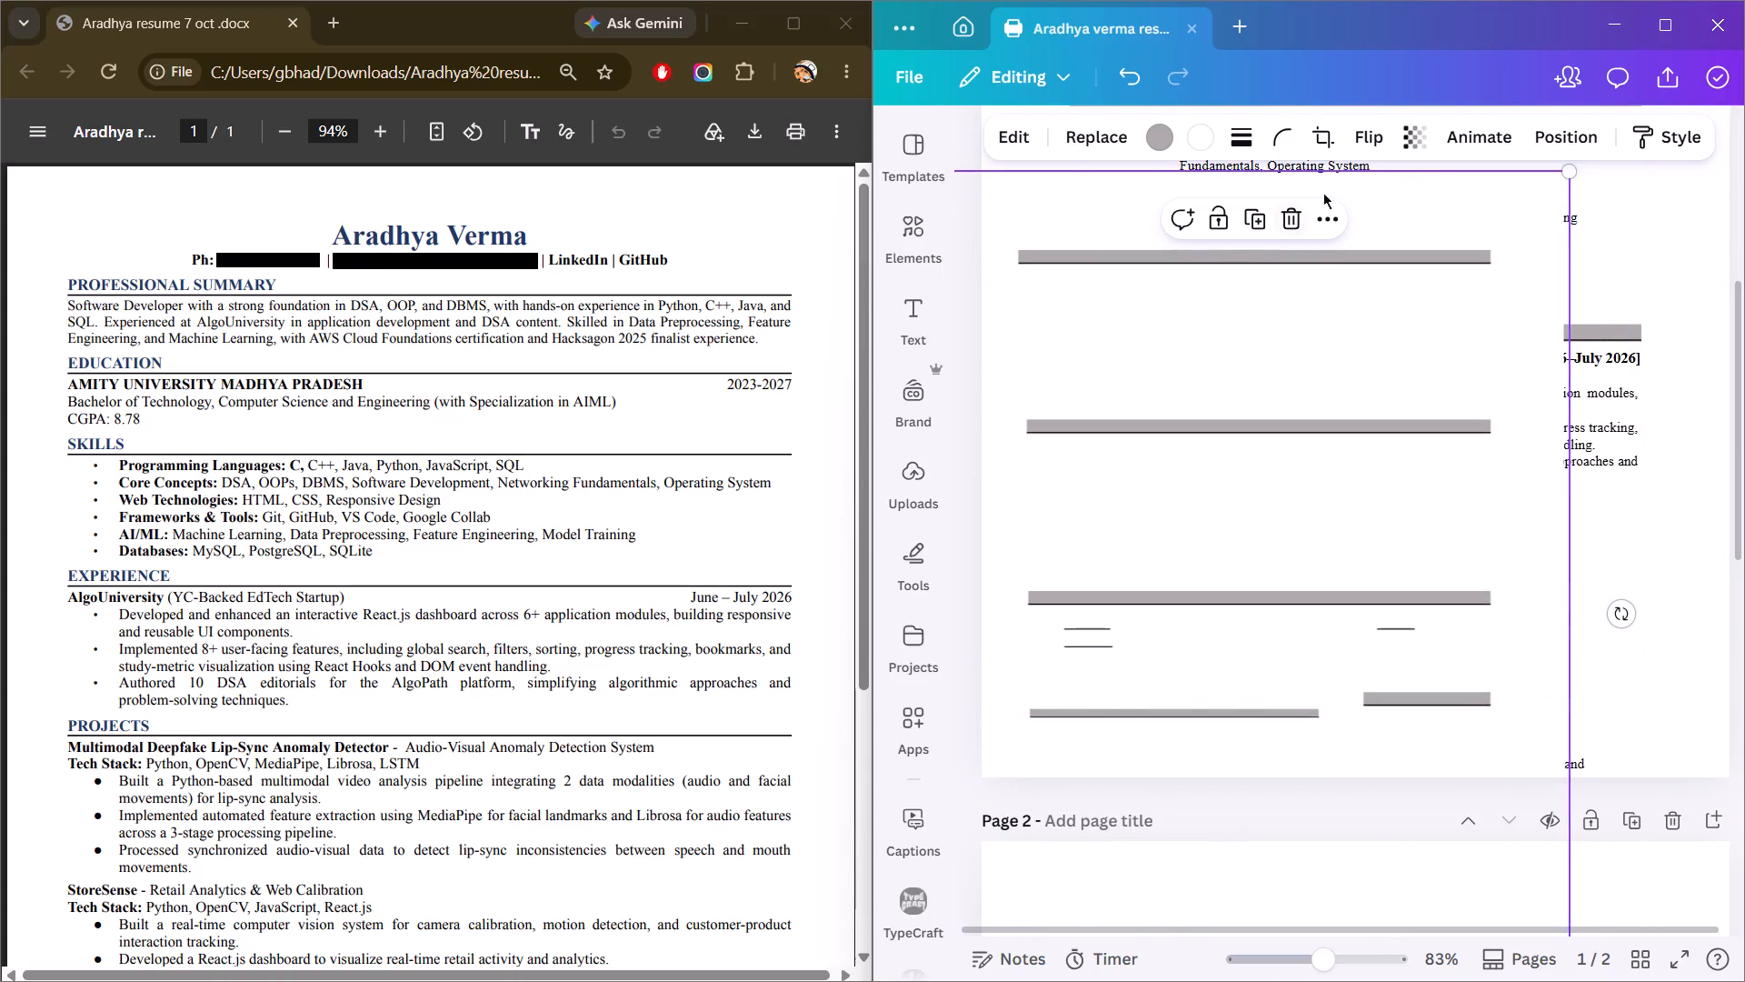
Look through the image editing options for the enlarged background graphic, including its tools, style match and filters.
{"action": "right_click", "coordinate": [1403, 195]}
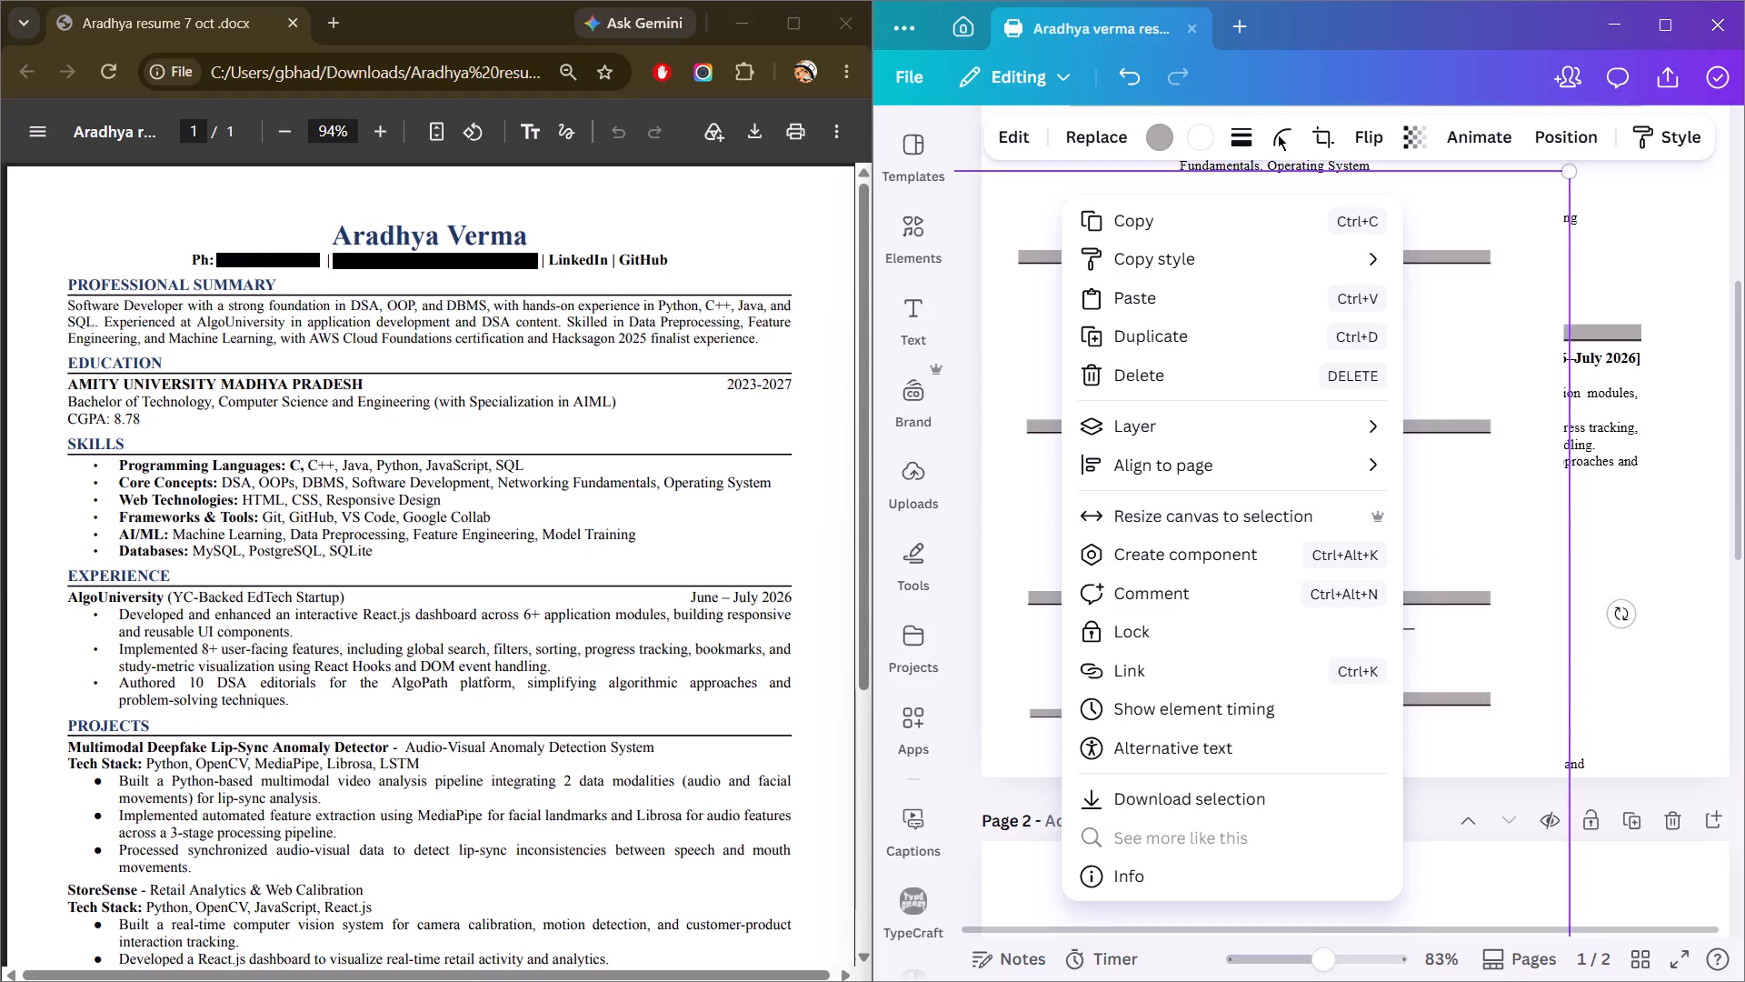
{"action": "left_click", "coordinate": [1004, 130]}
{"action": "left_click", "coordinate": [1012, 142]}
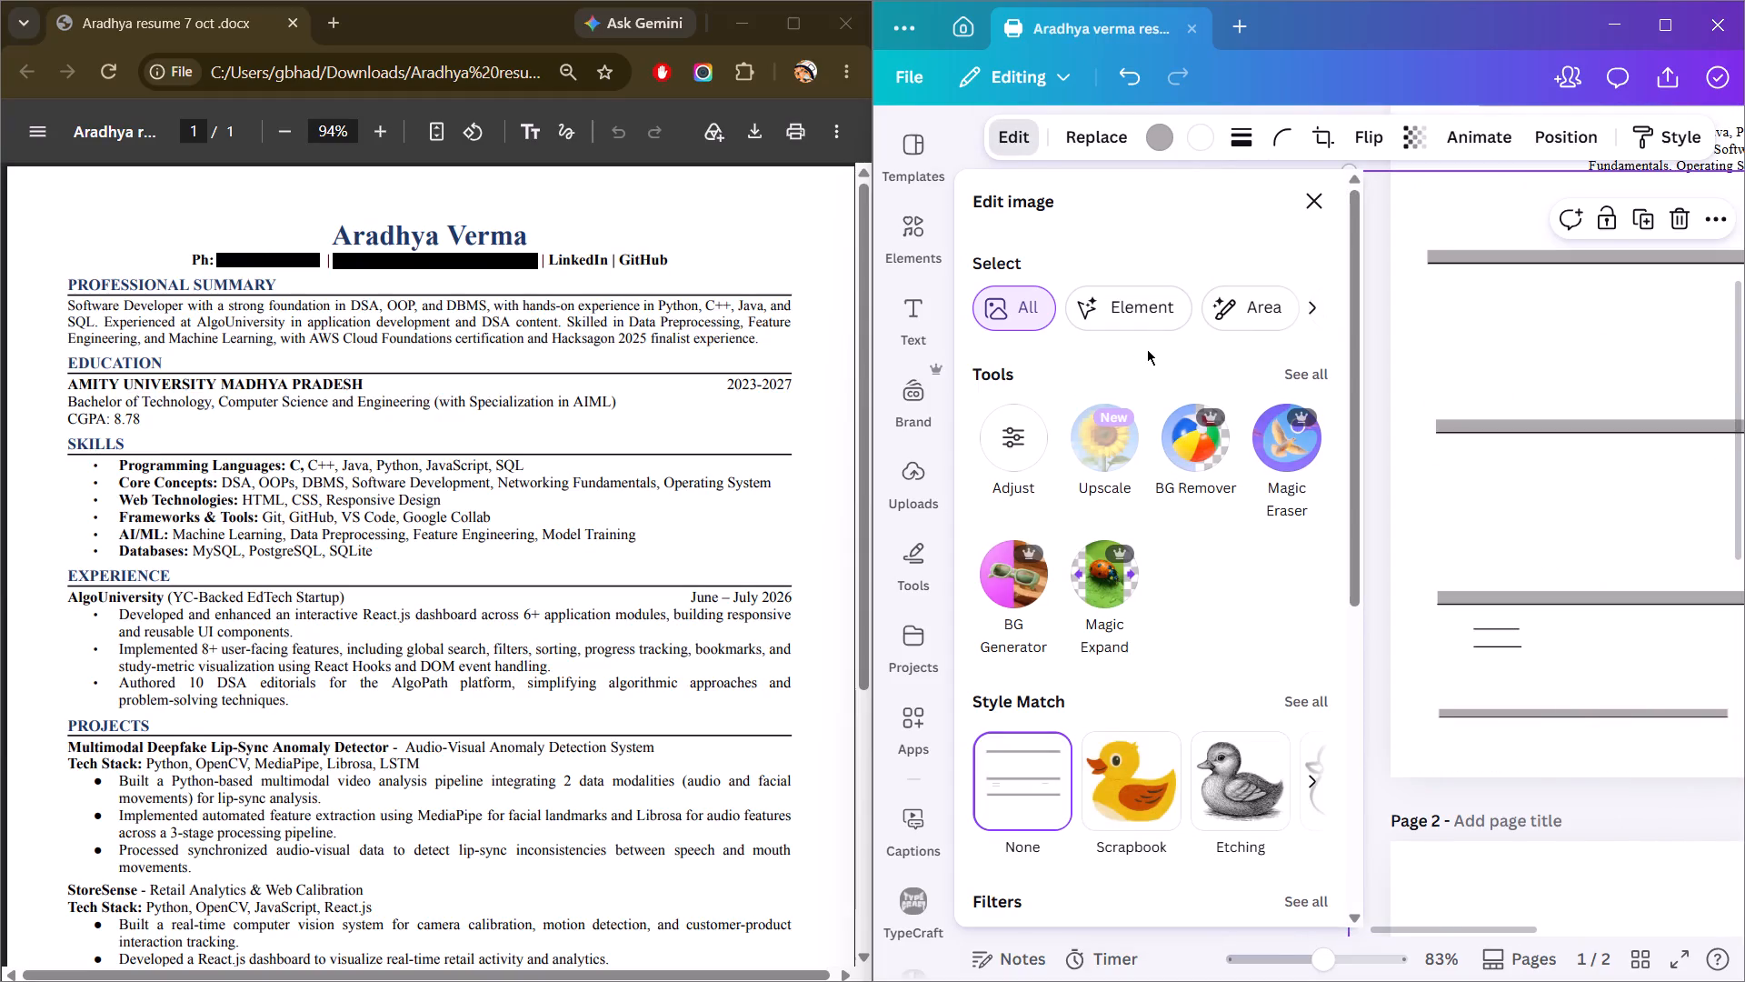
{"action": "scroll", "coordinate": [1106, 691], "scroll_direction": "down", "scroll_amount": 2}
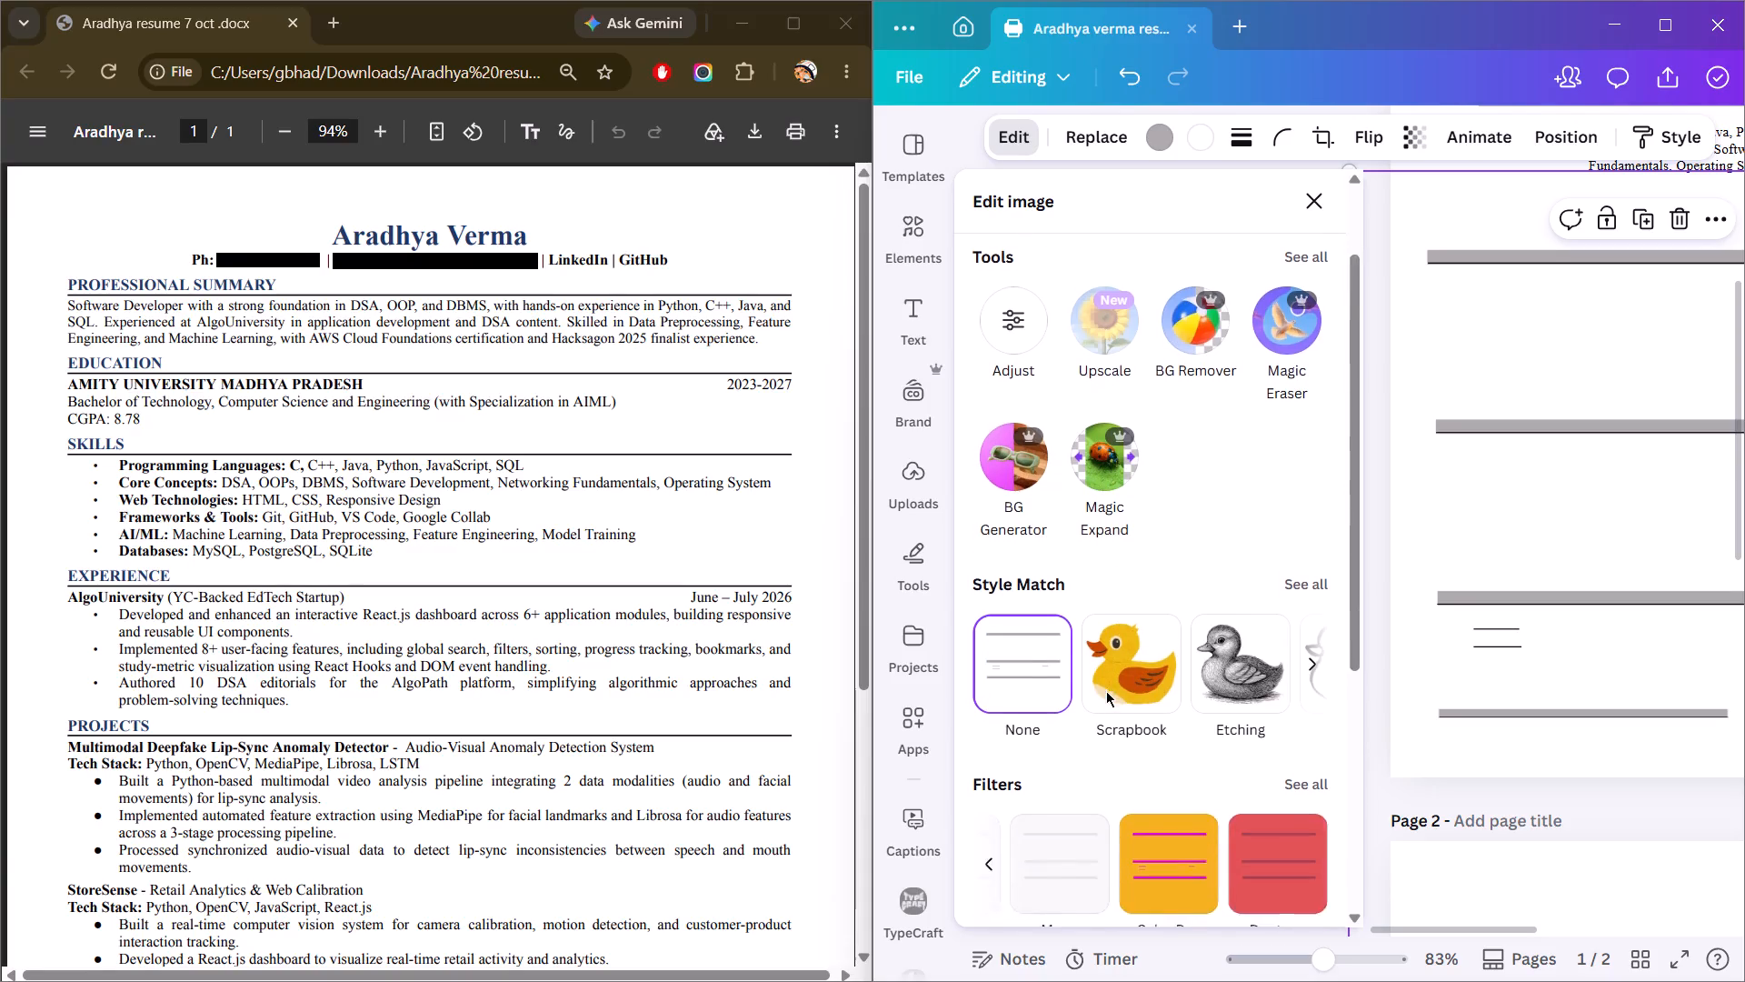
{"action": "scroll", "coordinate": [1106, 686], "scroll_direction": "down", "scroll_amount": 2}
{"action": "scroll", "coordinate": [1102, 666], "scroll_direction": "up", "scroll_amount": 5}
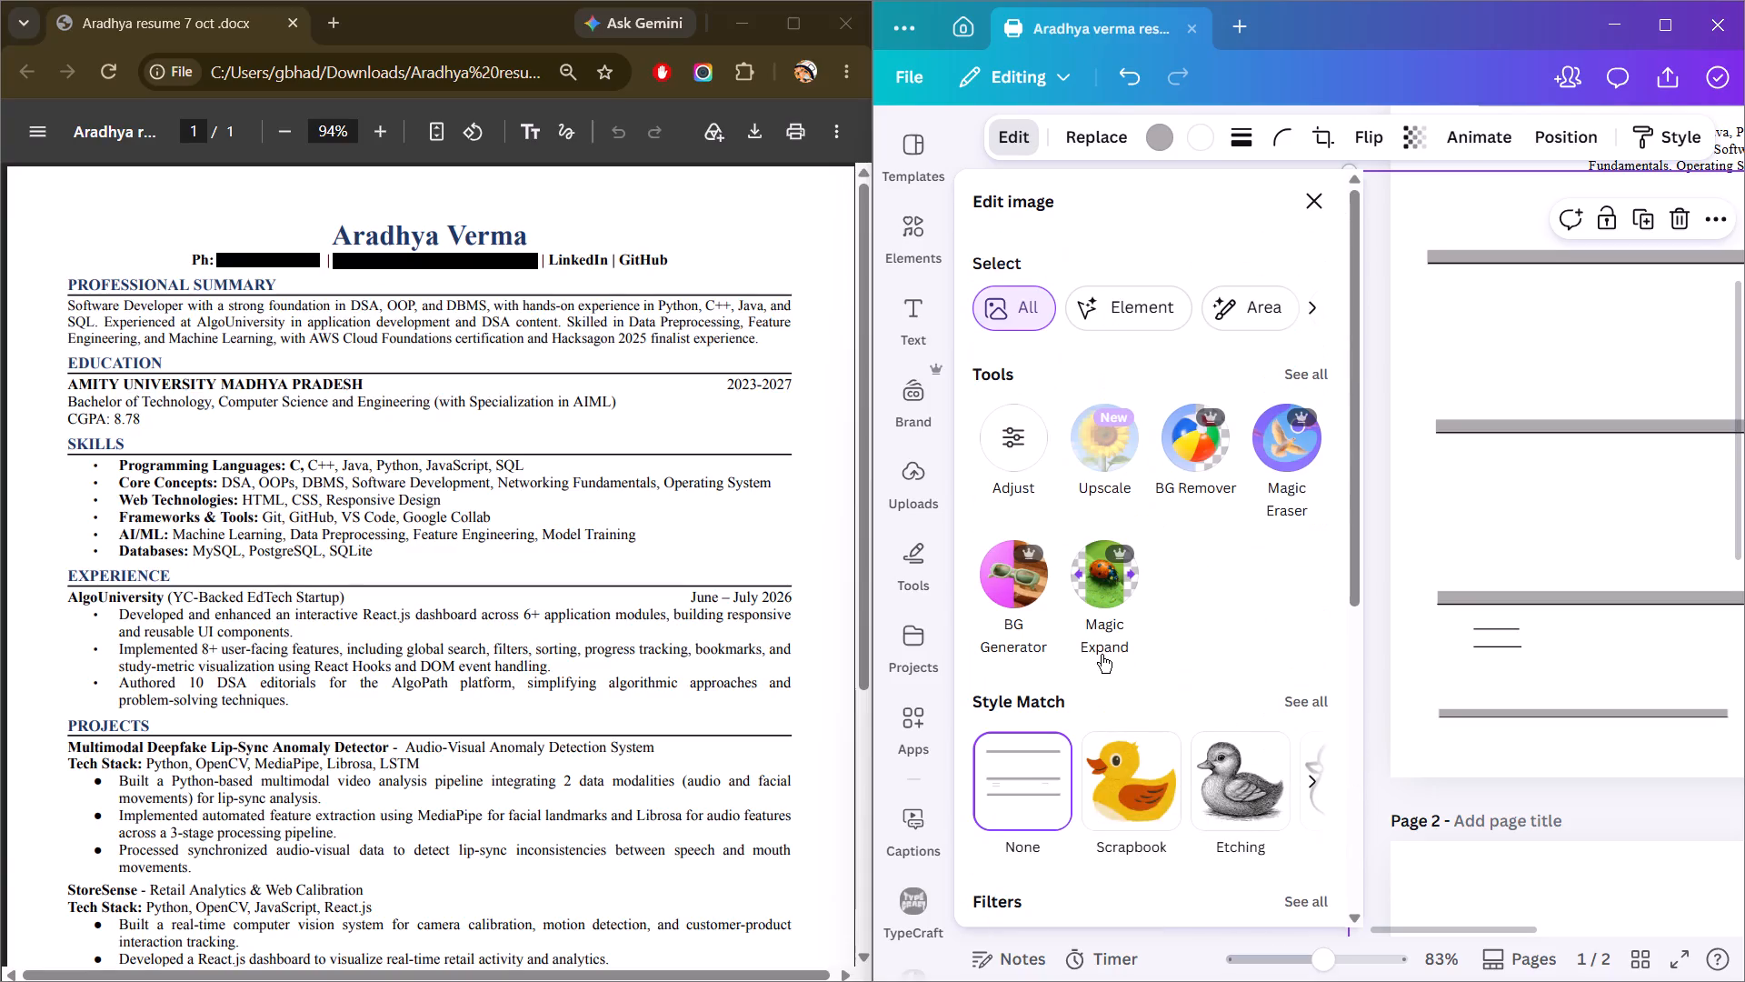
{"action": "scroll", "coordinate": [1102, 654], "scroll_direction": "up", "scroll_amount": 2}
{"action": "left_click", "coordinate": [1313, 187]}
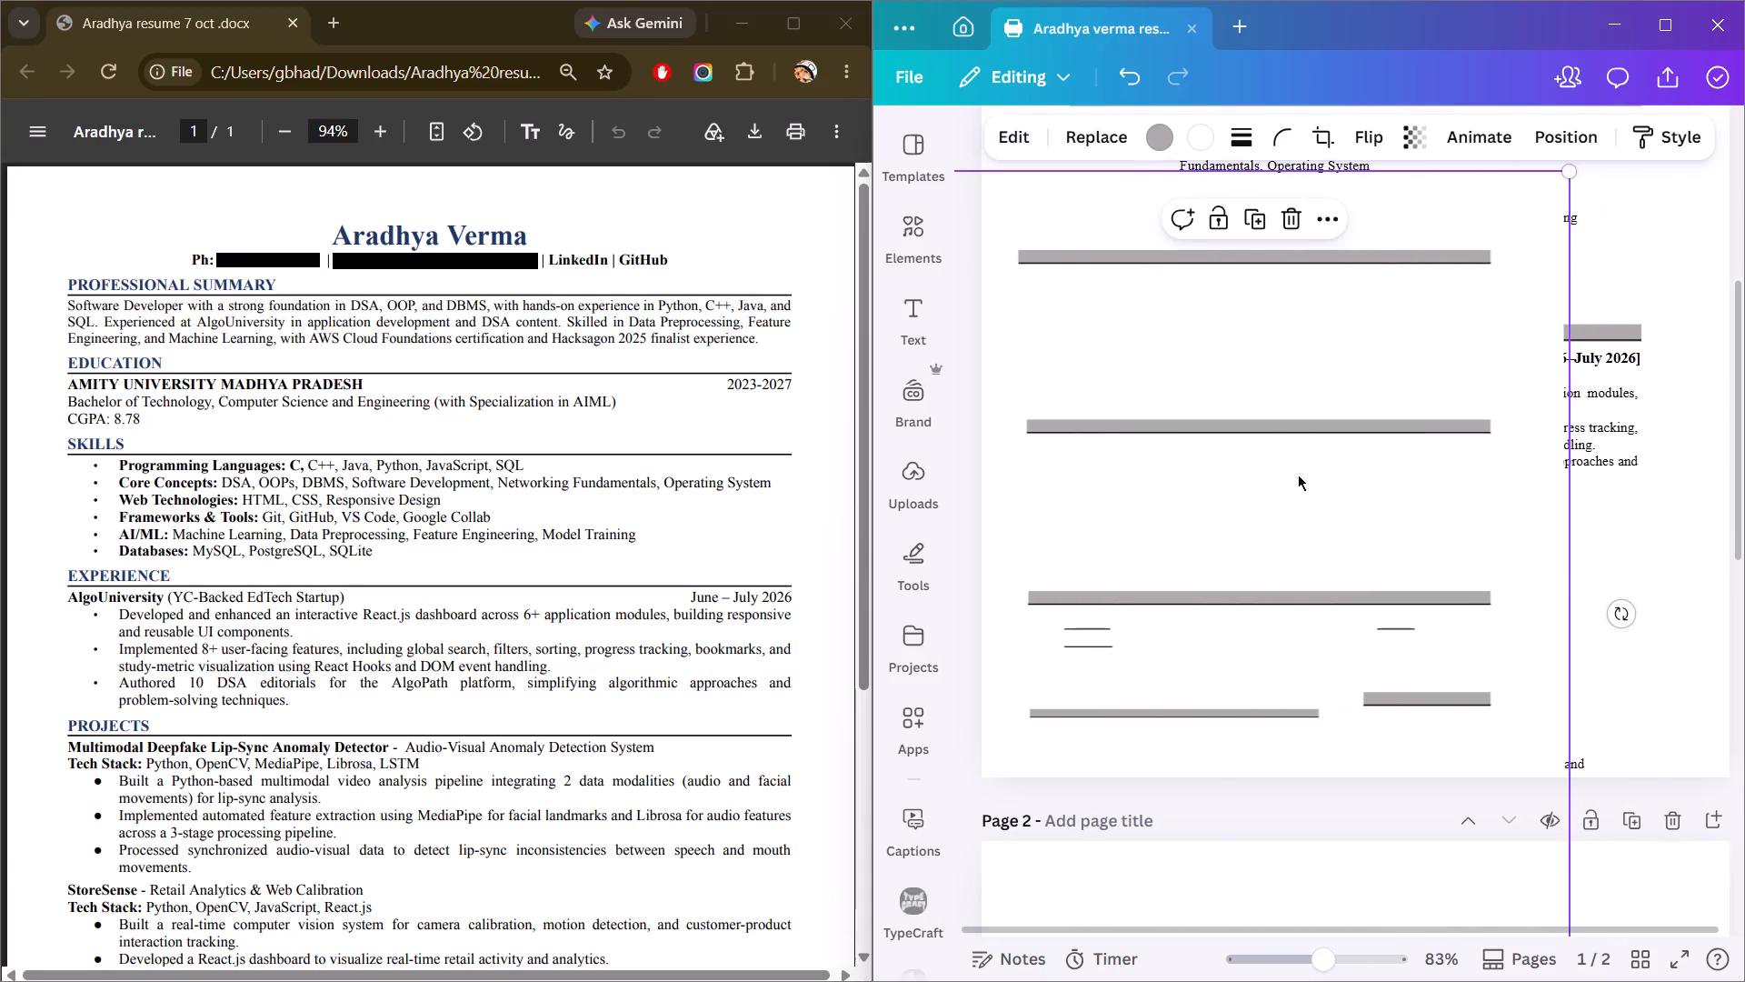
Shift the enlarged background graphic down and right, and send it backward in the layer order.
{"action": "left_click_drag", "start_coordinate": [1239, 296], "coordinate": [1316, 349]}
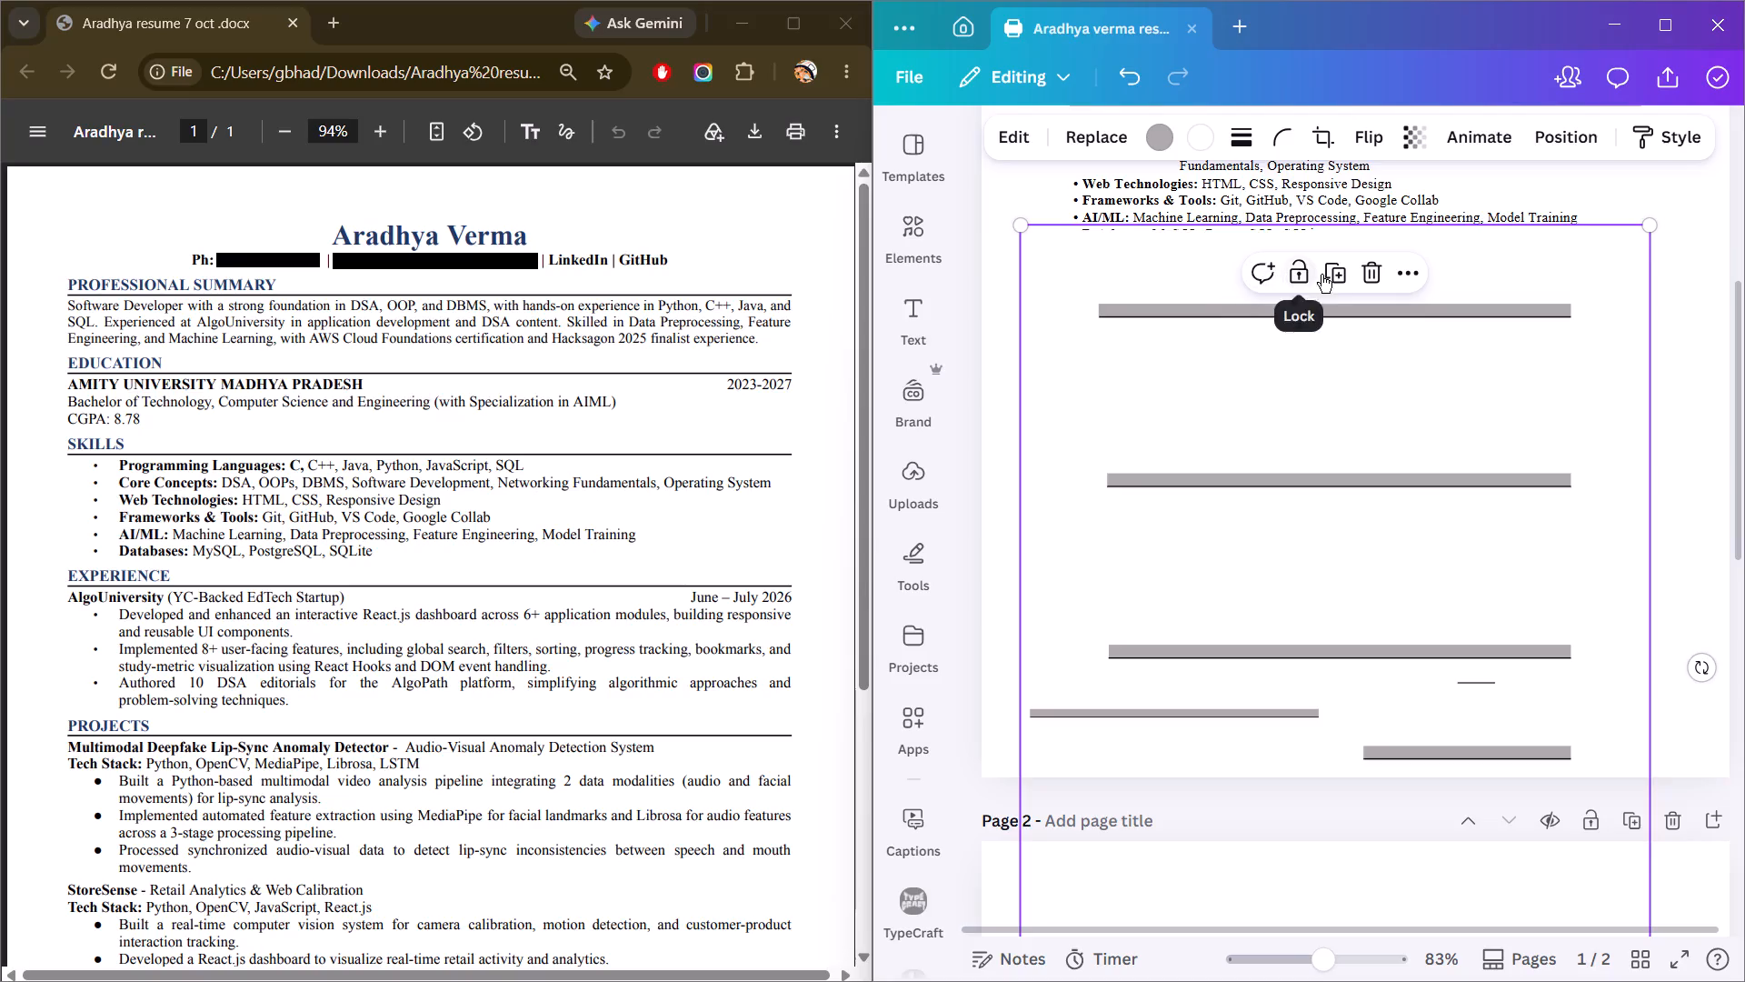
{"action": "left_click", "coordinate": [1394, 271]}
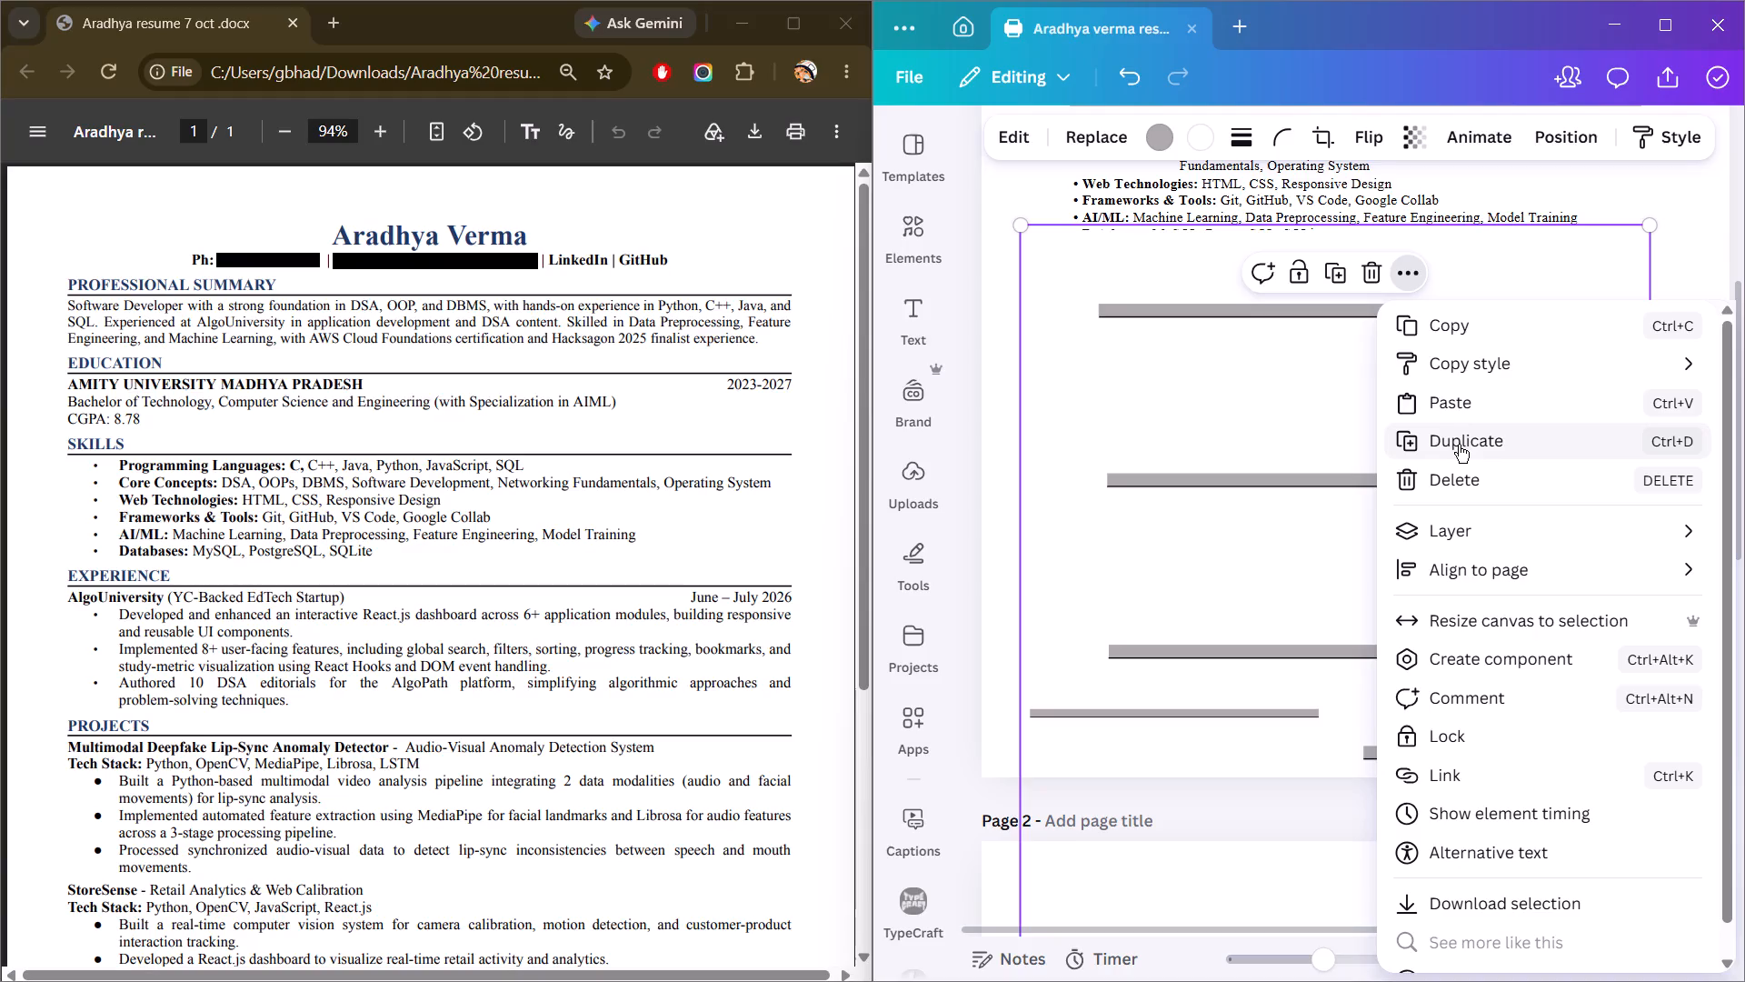
{"action": "scroll", "coordinate": [1454, 536], "scroll_direction": "down", "scroll_amount": 1}
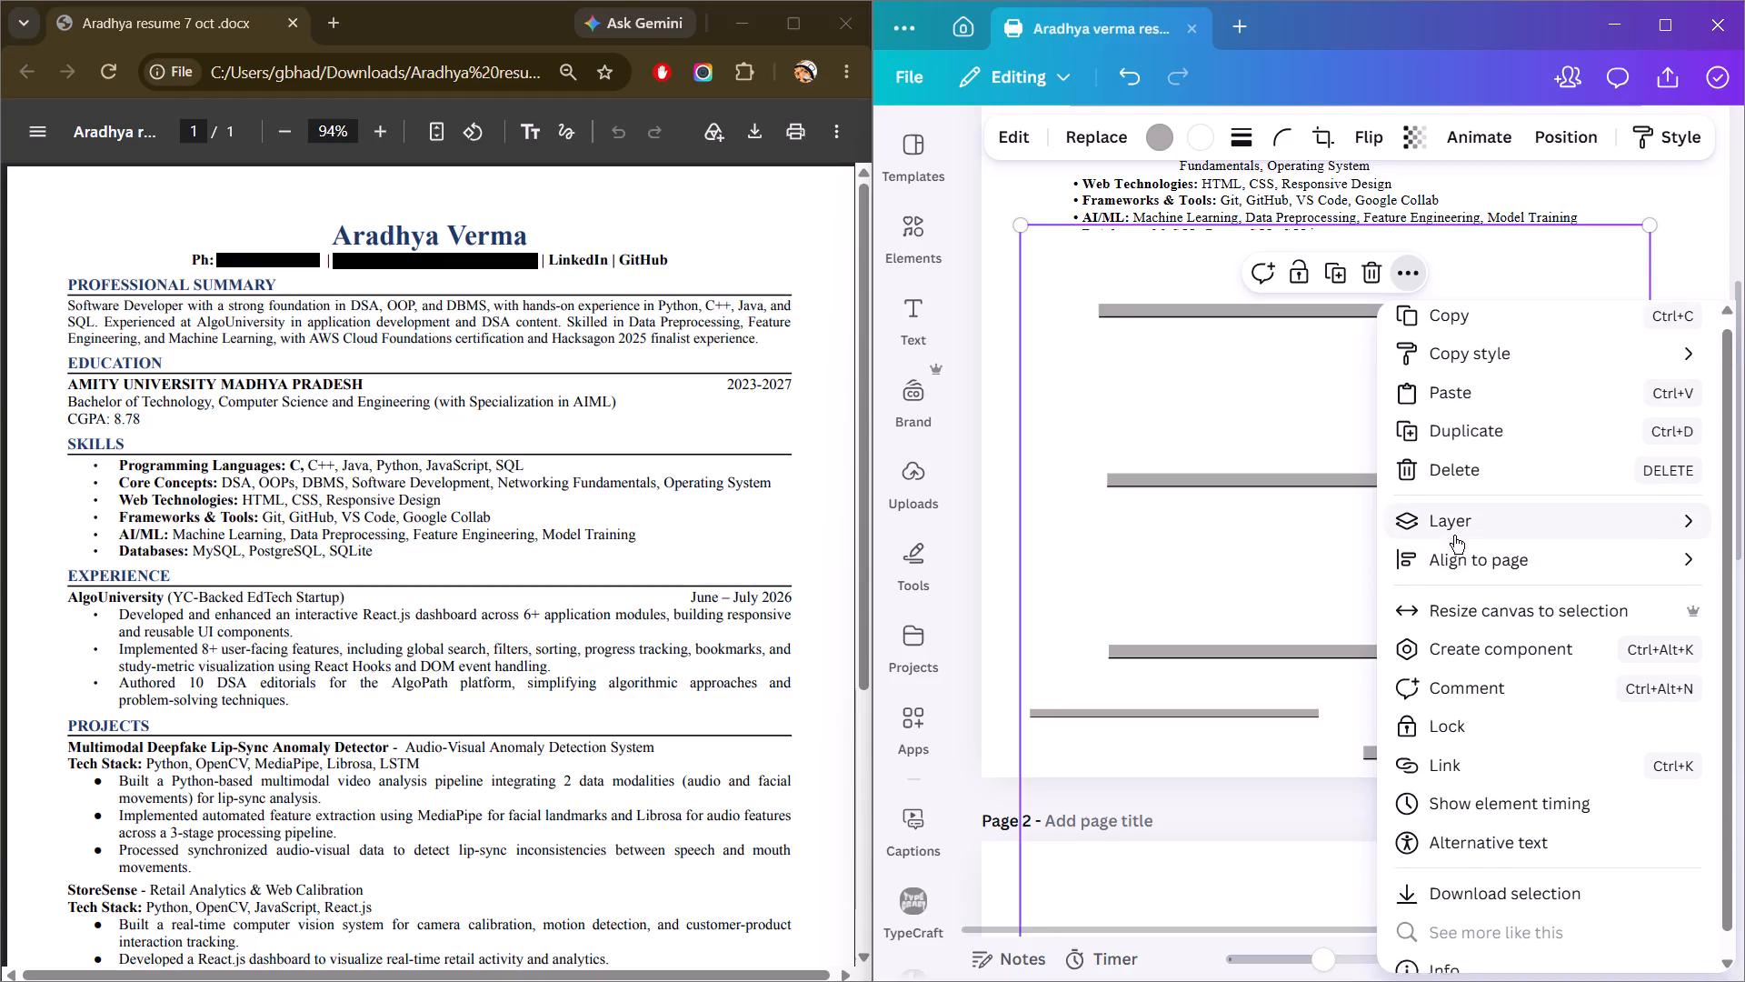
{"action": "scroll", "coordinate": [1454, 536], "scroll_direction": "down", "scroll_amount": 3}
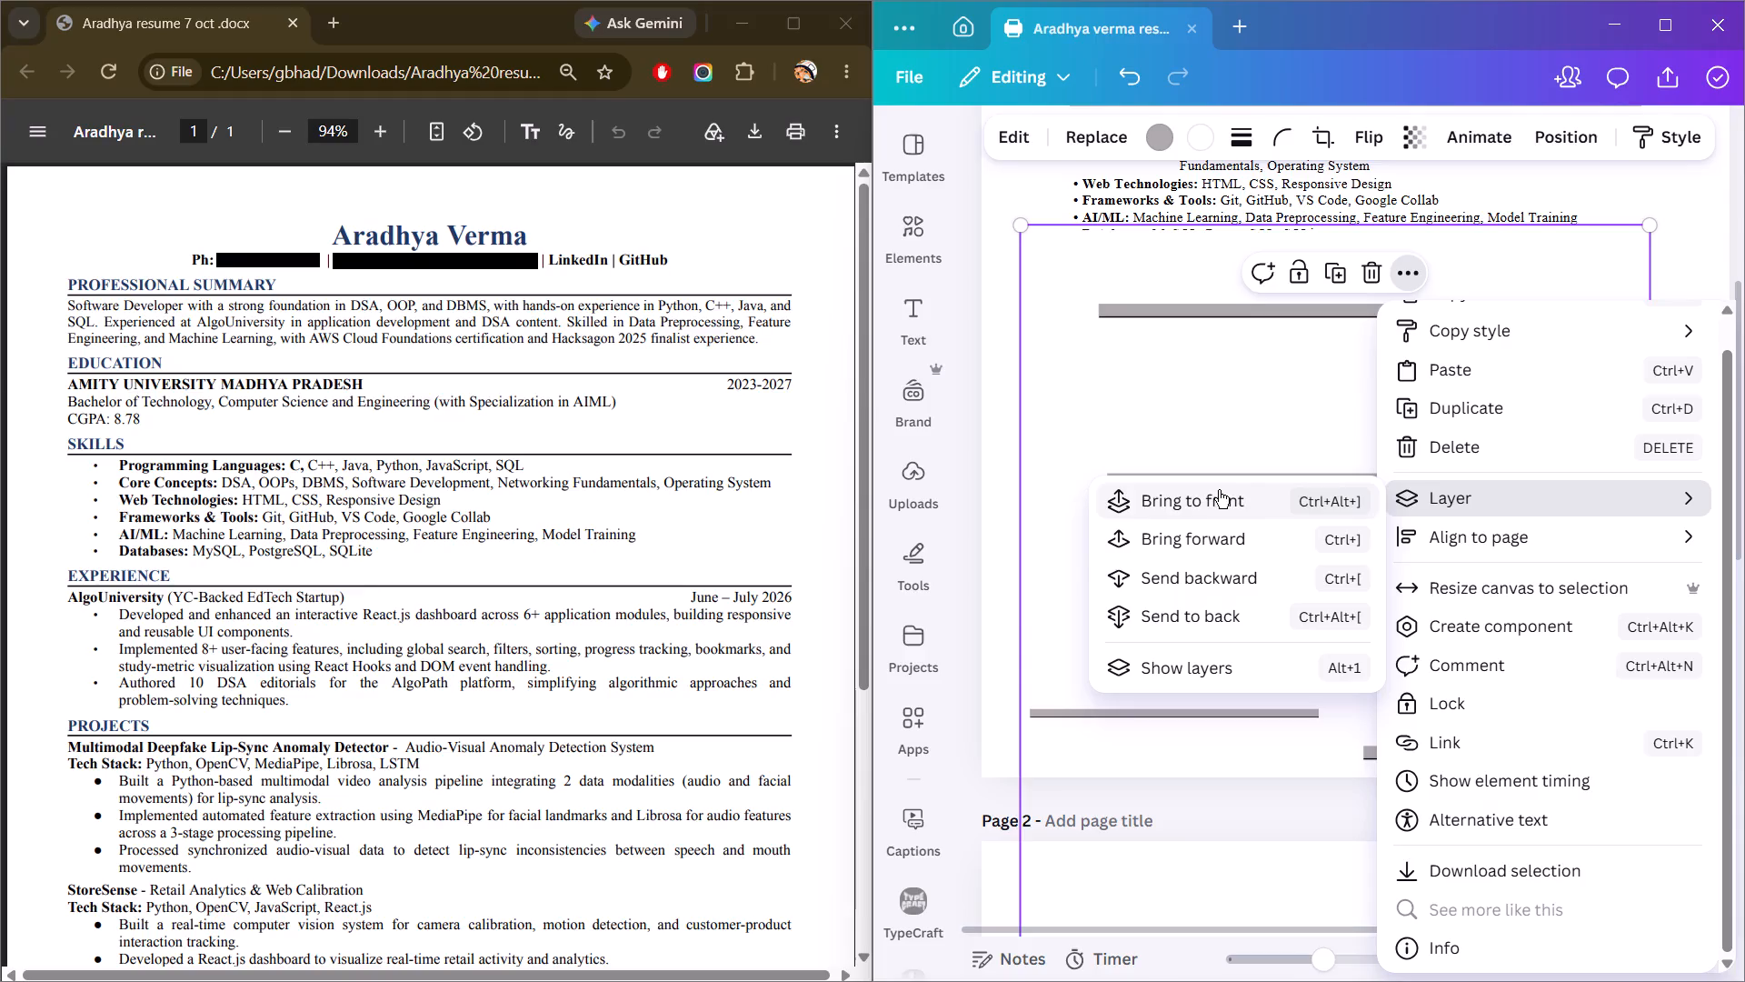
{"action": "left_click", "coordinate": [1235, 576]}
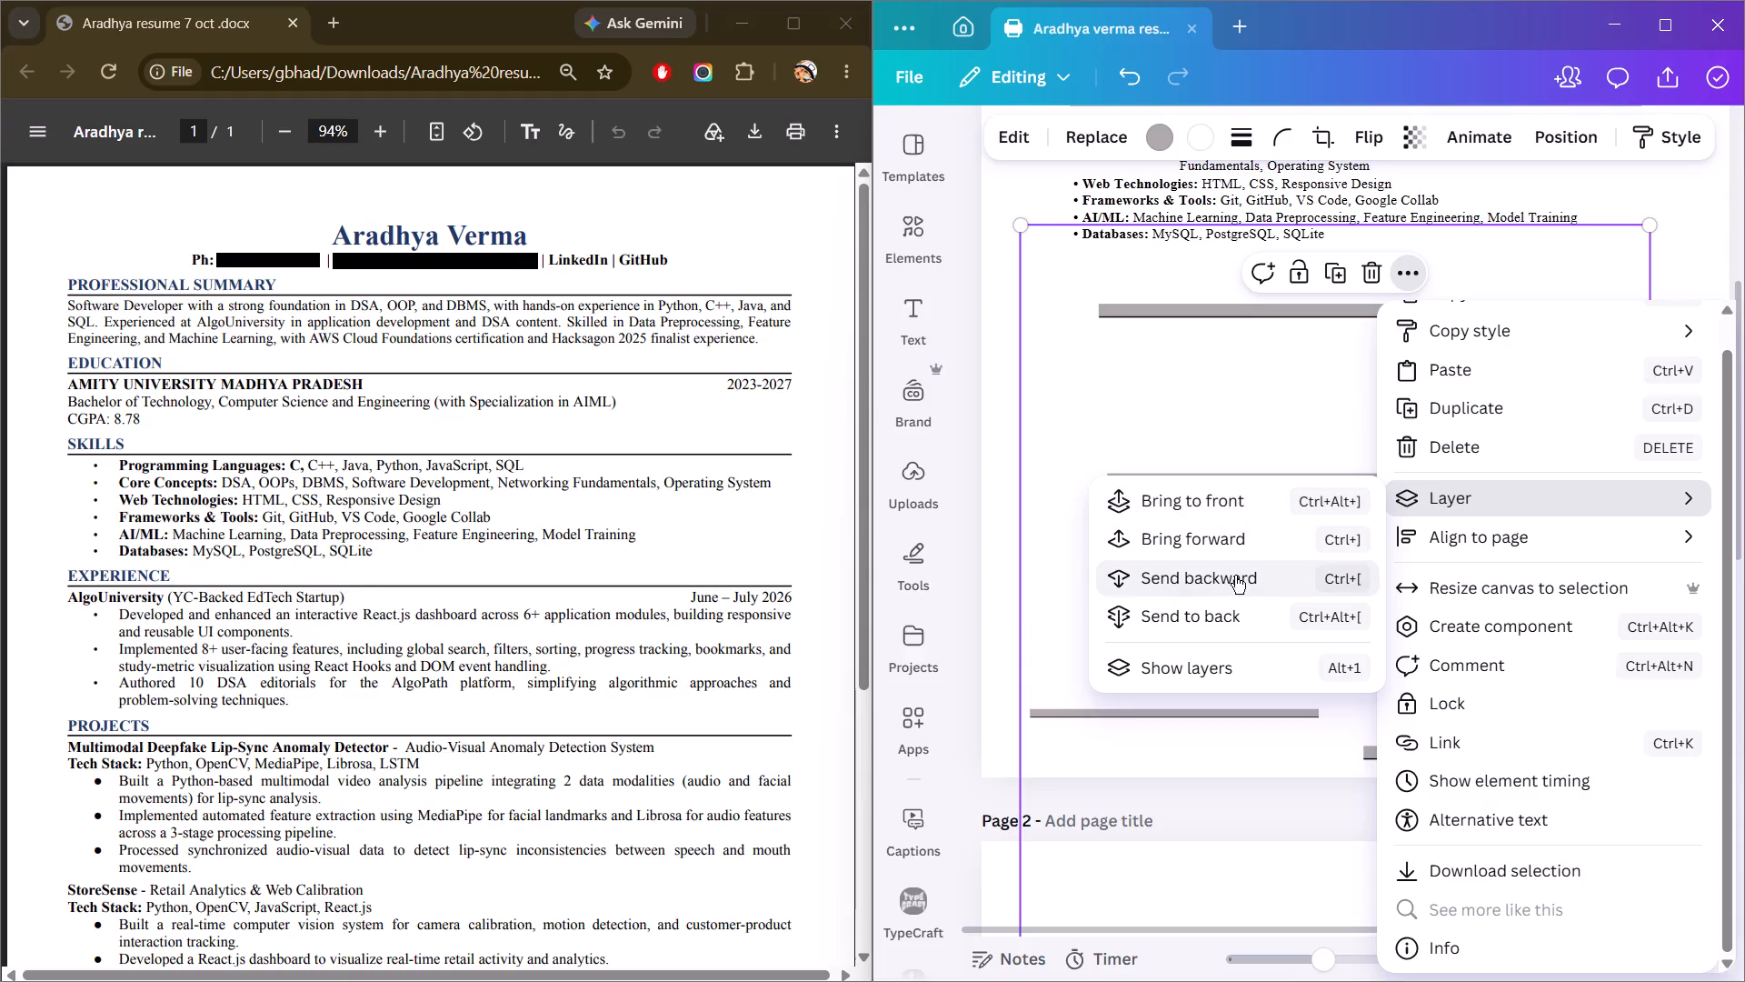
Reposition the enlarged background graphic below the technical skills list, bringing its grey bars over the Experience and Projects area.
{"action": "left_click_drag", "start_coordinate": [1210, 369], "coordinate": [1212, 436]}
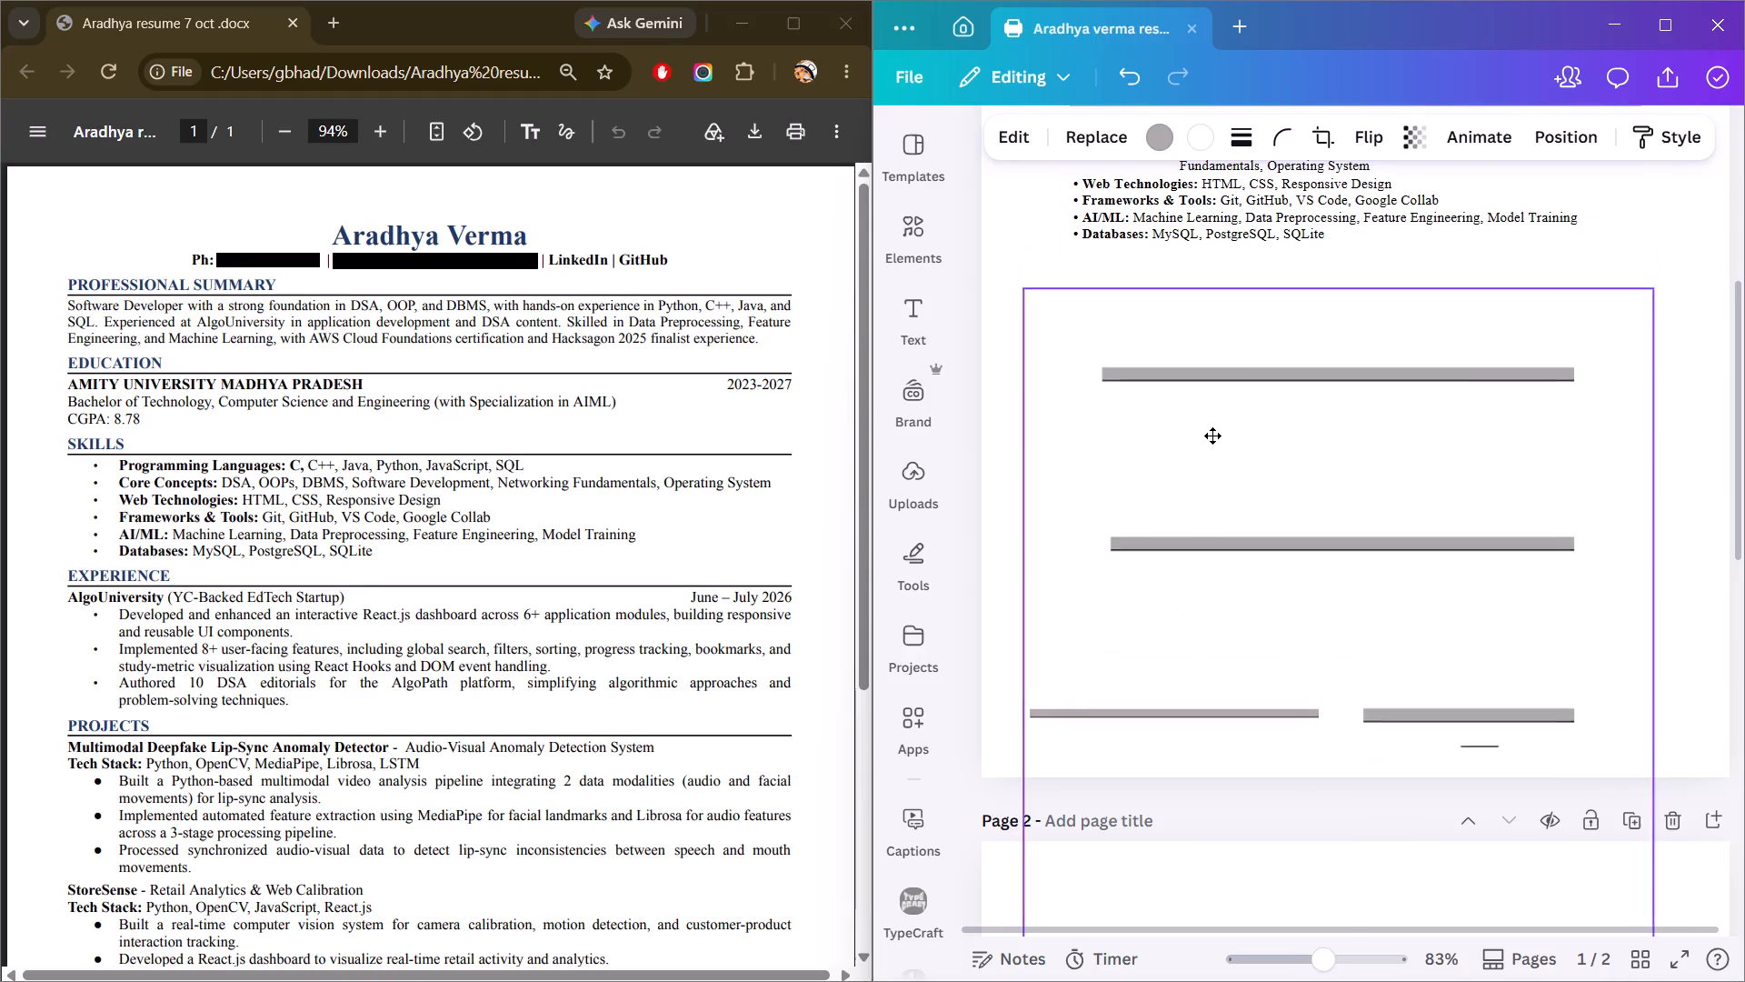
{"action": "left_click_drag", "start_coordinate": [1212, 436], "coordinate": [1184, 522]}
{"action": "left_click_drag", "start_coordinate": [1241, 529], "coordinate": [1256, 412]}
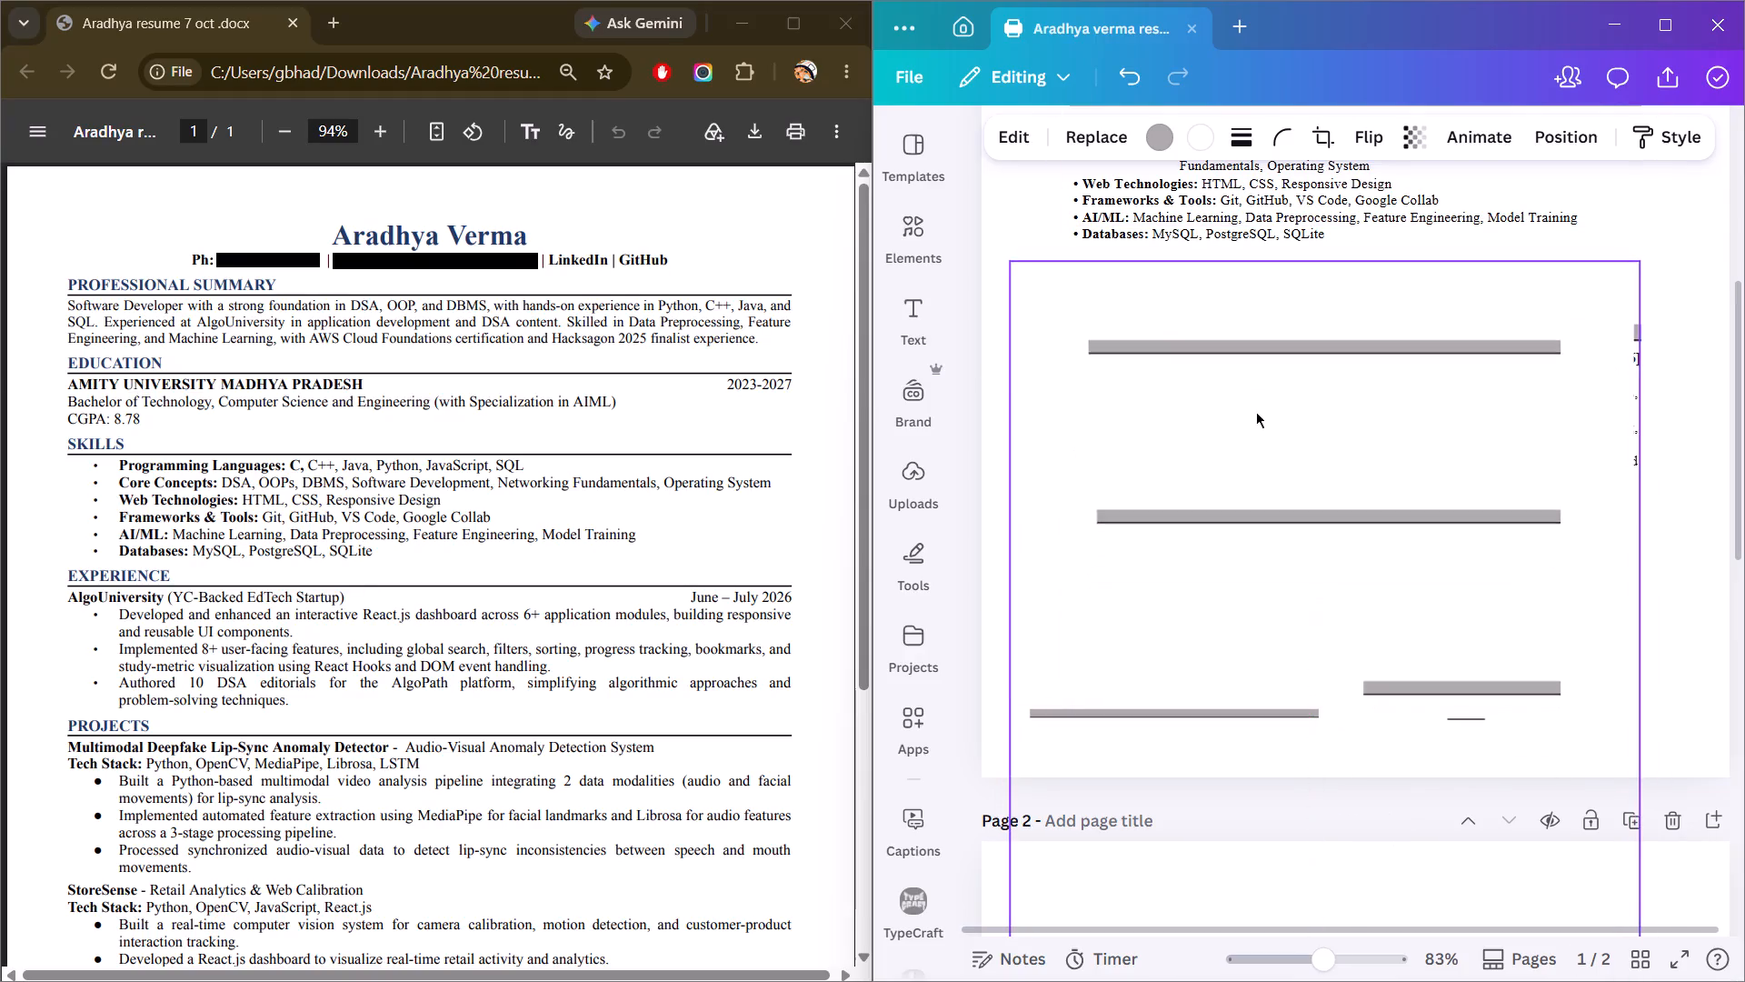
{"action": "left_click_drag", "start_coordinate": [1256, 412], "coordinate": [1238, 296]}
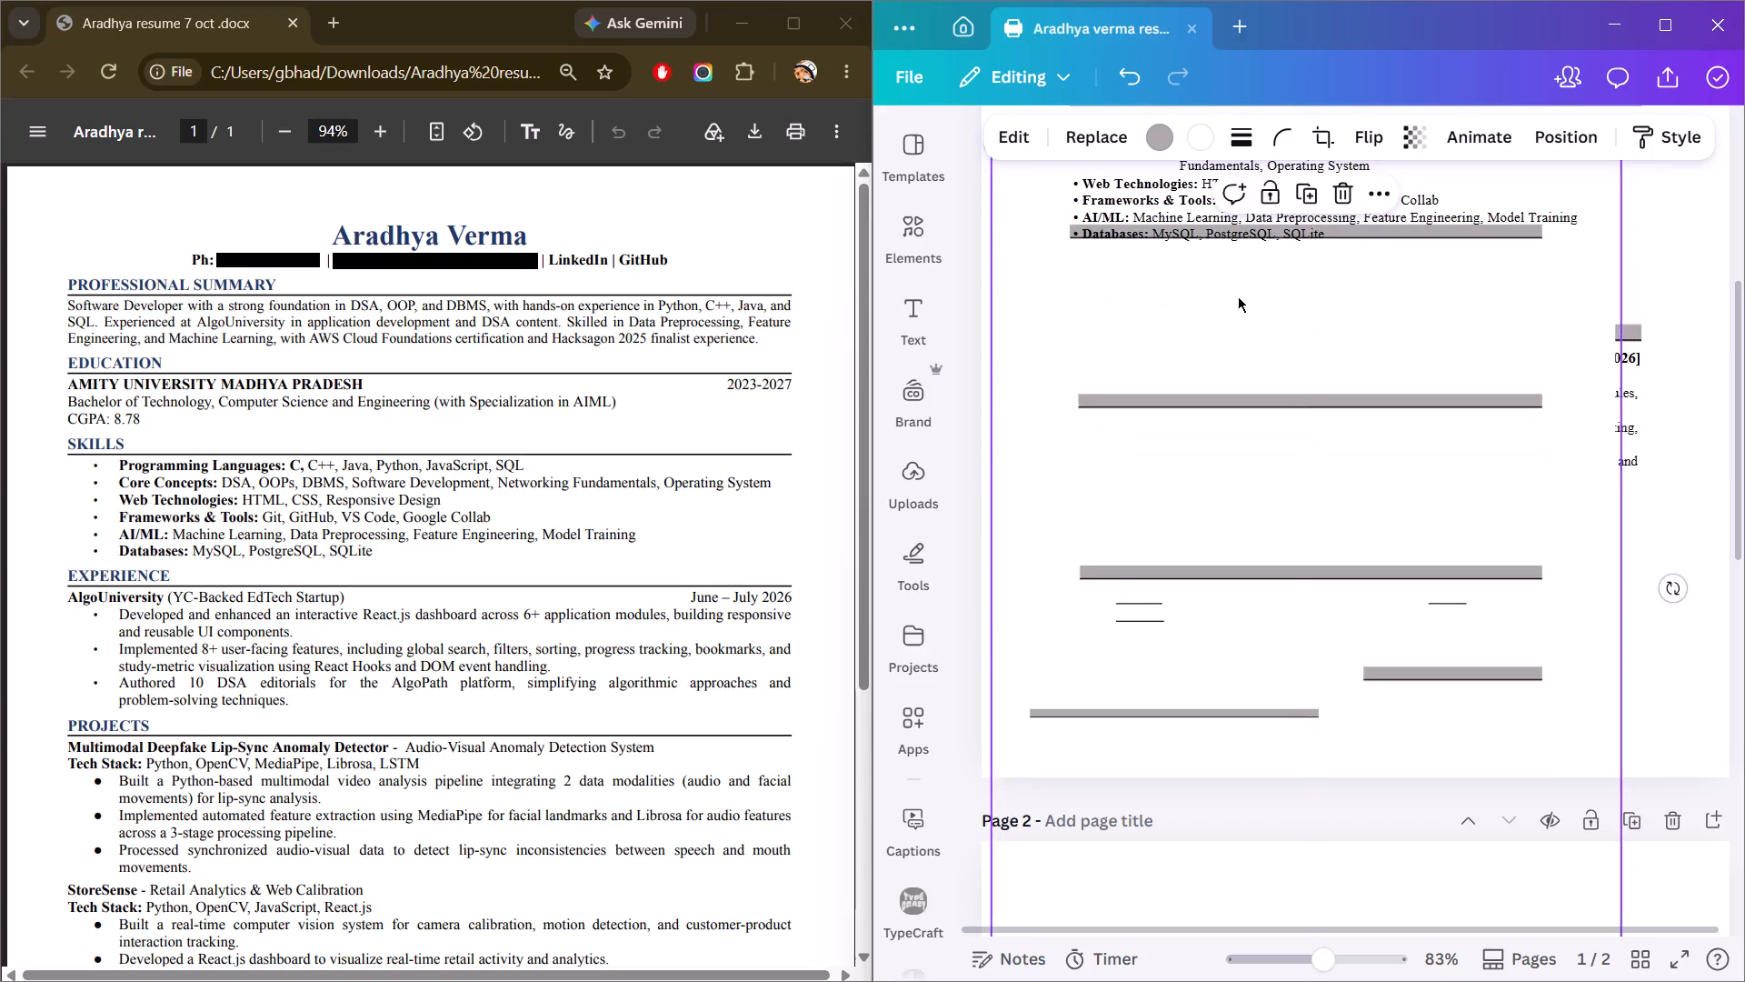
{"action": "left_click_drag", "start_coordinate": [1238, 305], "coordinate": [1280, 446]}
Change the enlarged graphic's layer order, sending it backward twice and finally bringing it to the front.
{"action": "right_click", "coordinate": [1280, 446]}
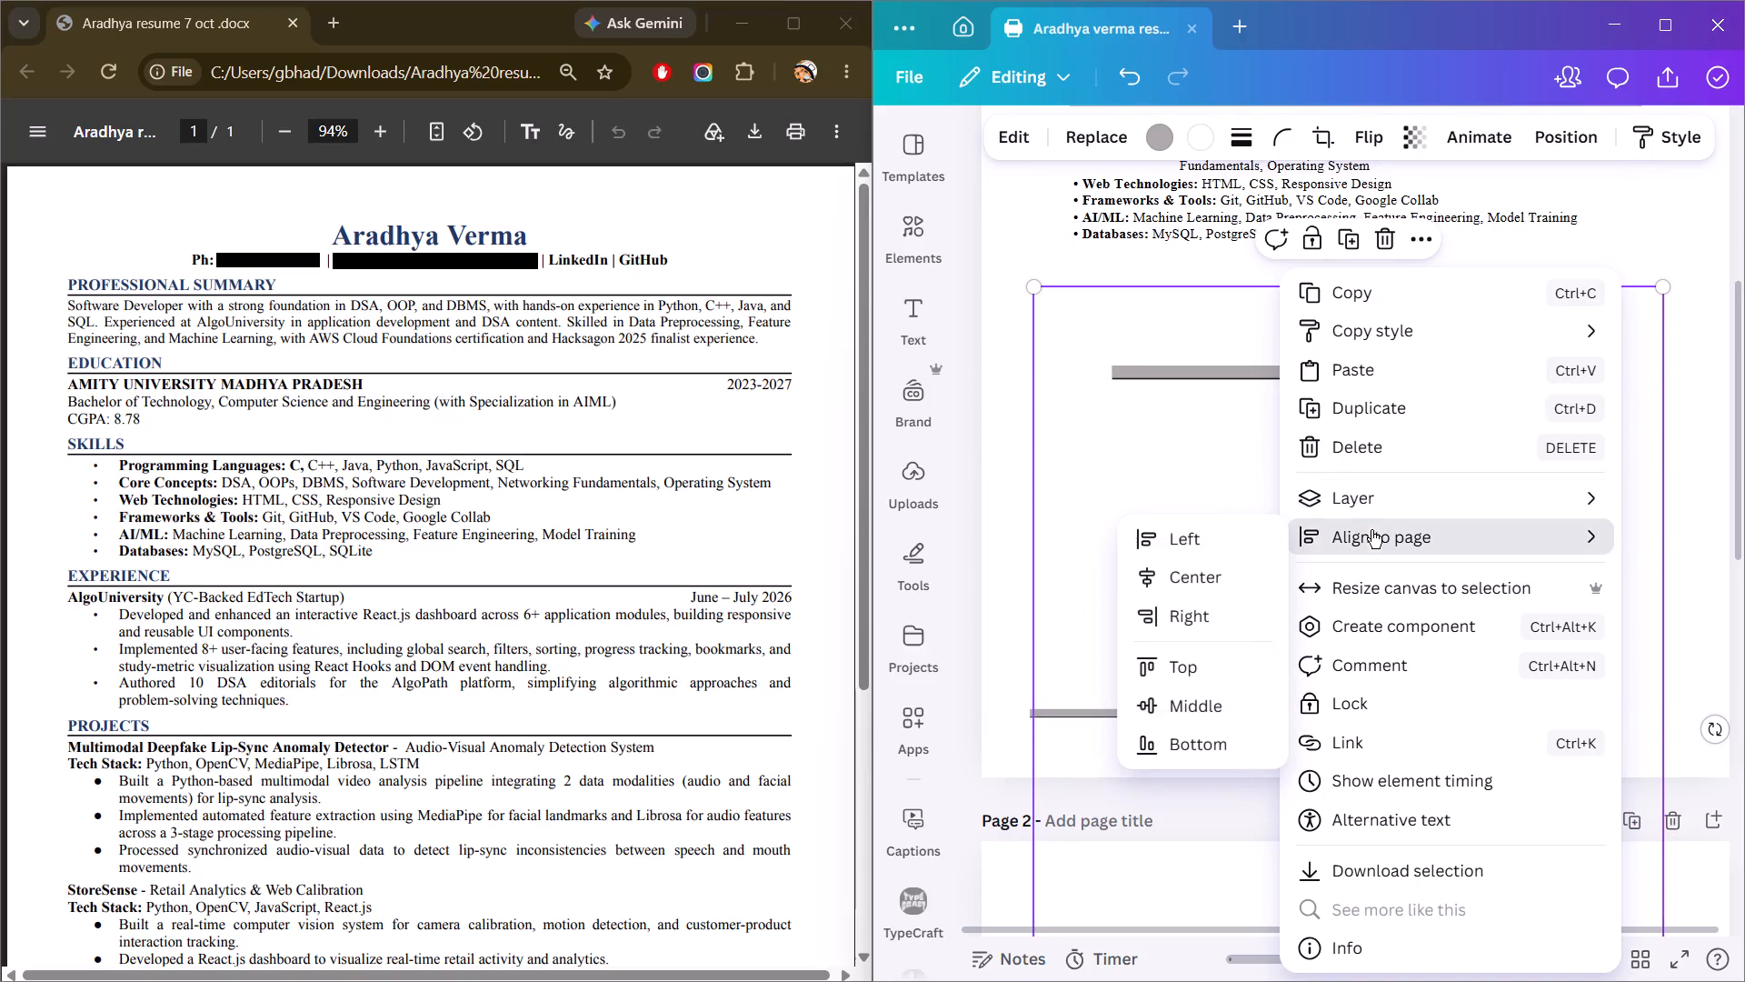
{"action": "left_click", "coordinate": [1142, 583]}
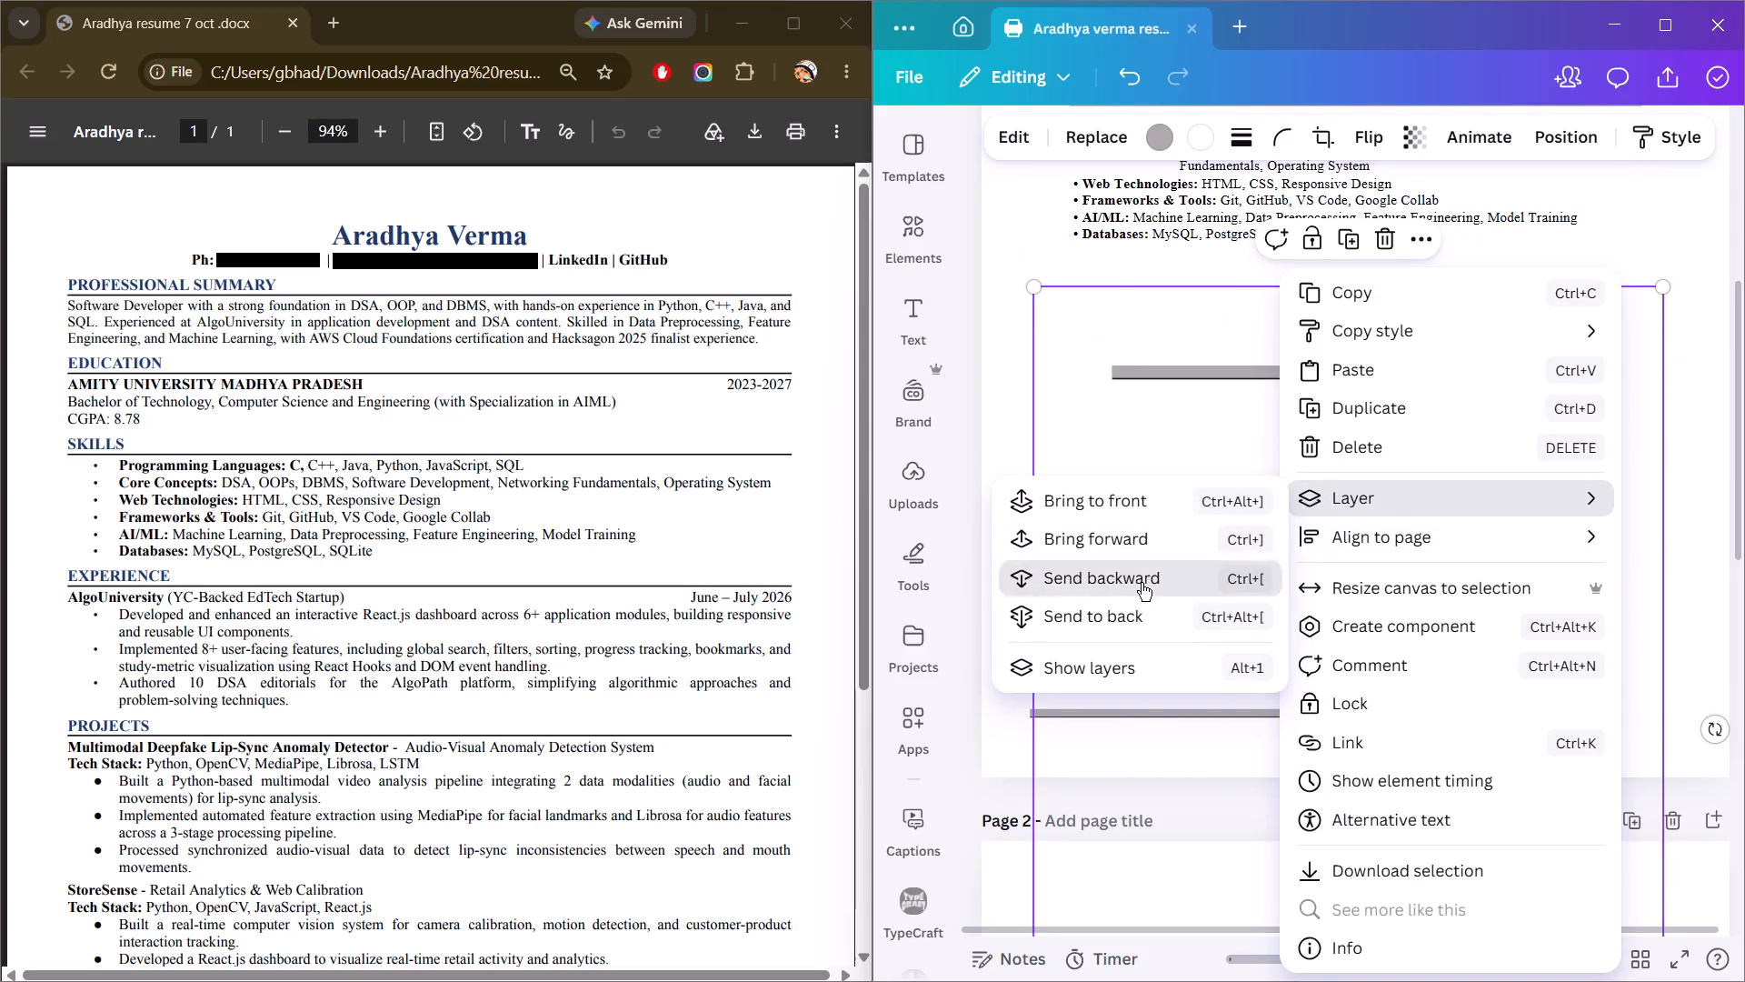
{"action": "left_click", "coordinate": [1142, 582]}
{"action": "left_click", "coordinate": [1166, 506]}
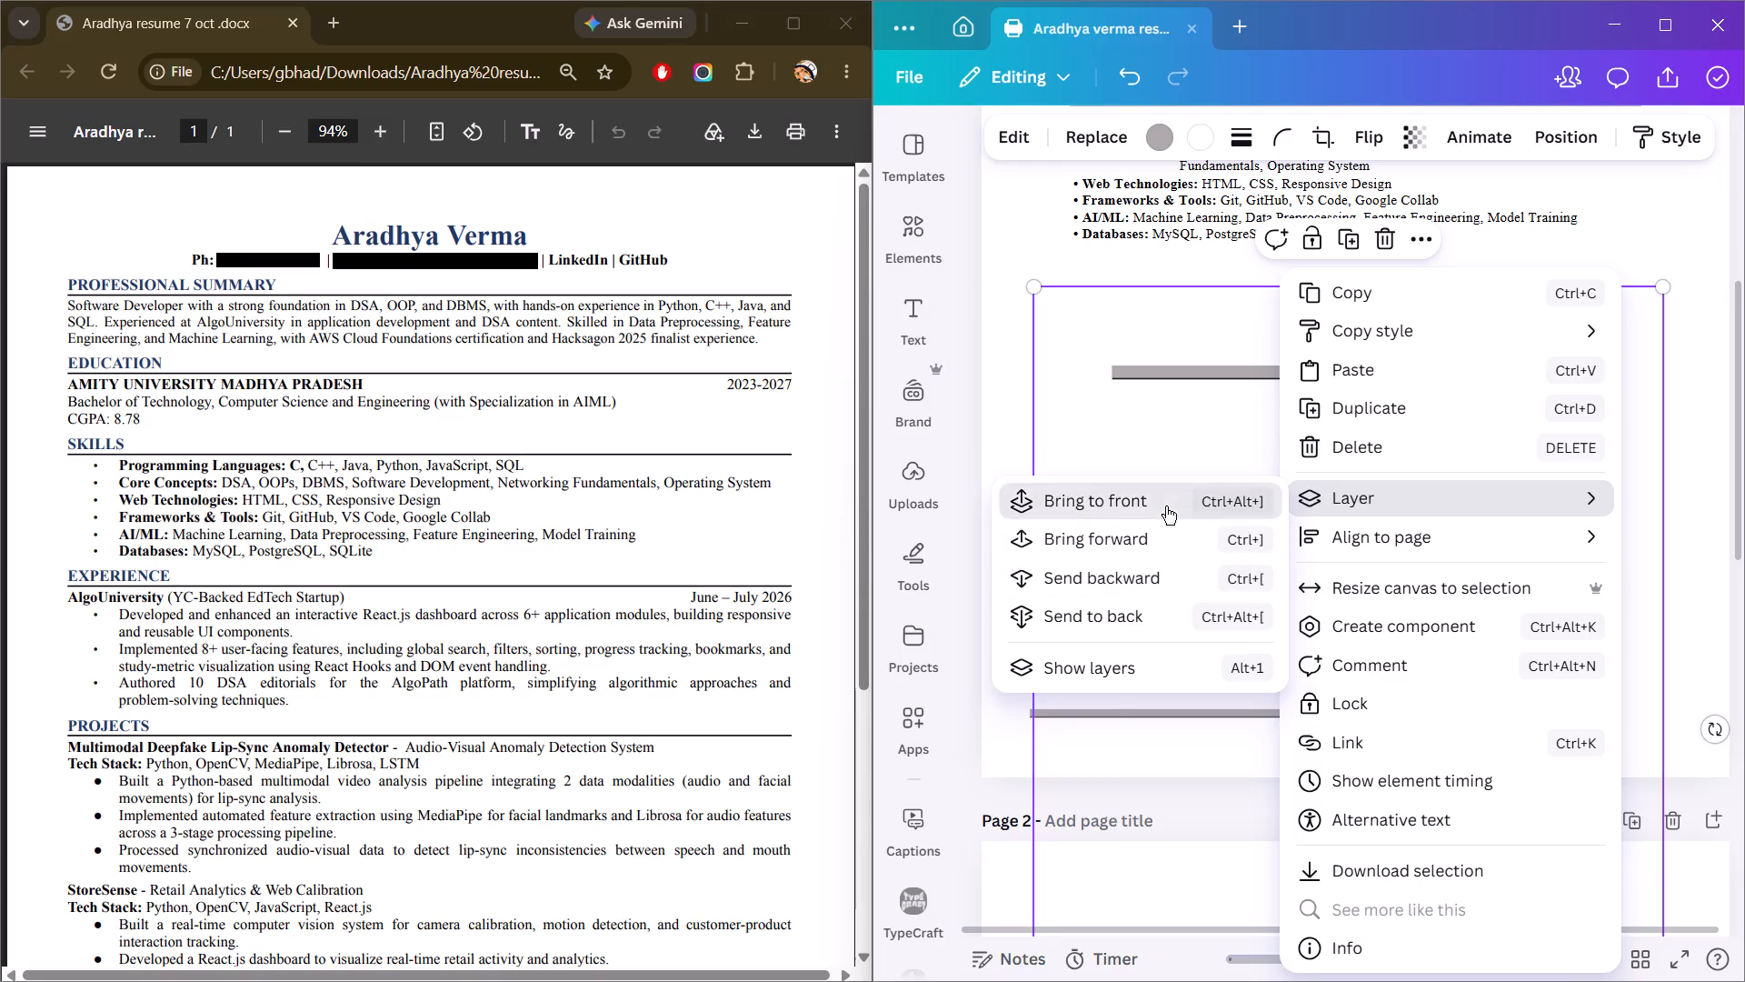
{"action": "left_click", "coordinate": [1243, 406]}
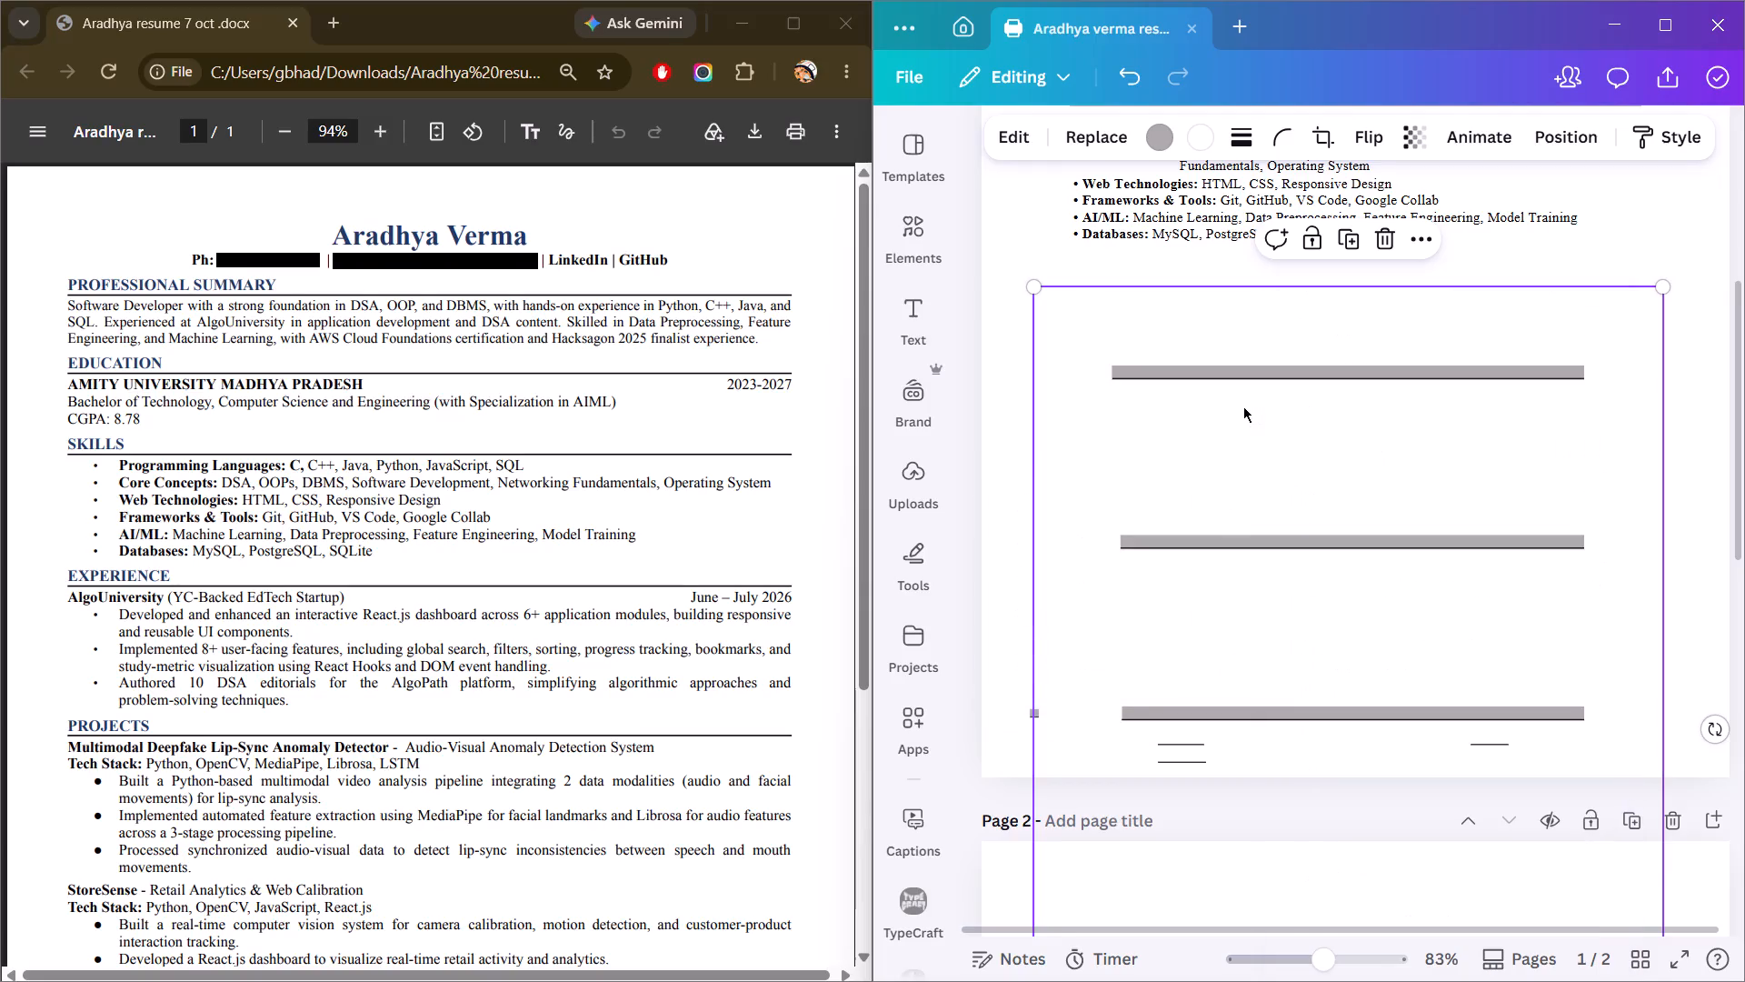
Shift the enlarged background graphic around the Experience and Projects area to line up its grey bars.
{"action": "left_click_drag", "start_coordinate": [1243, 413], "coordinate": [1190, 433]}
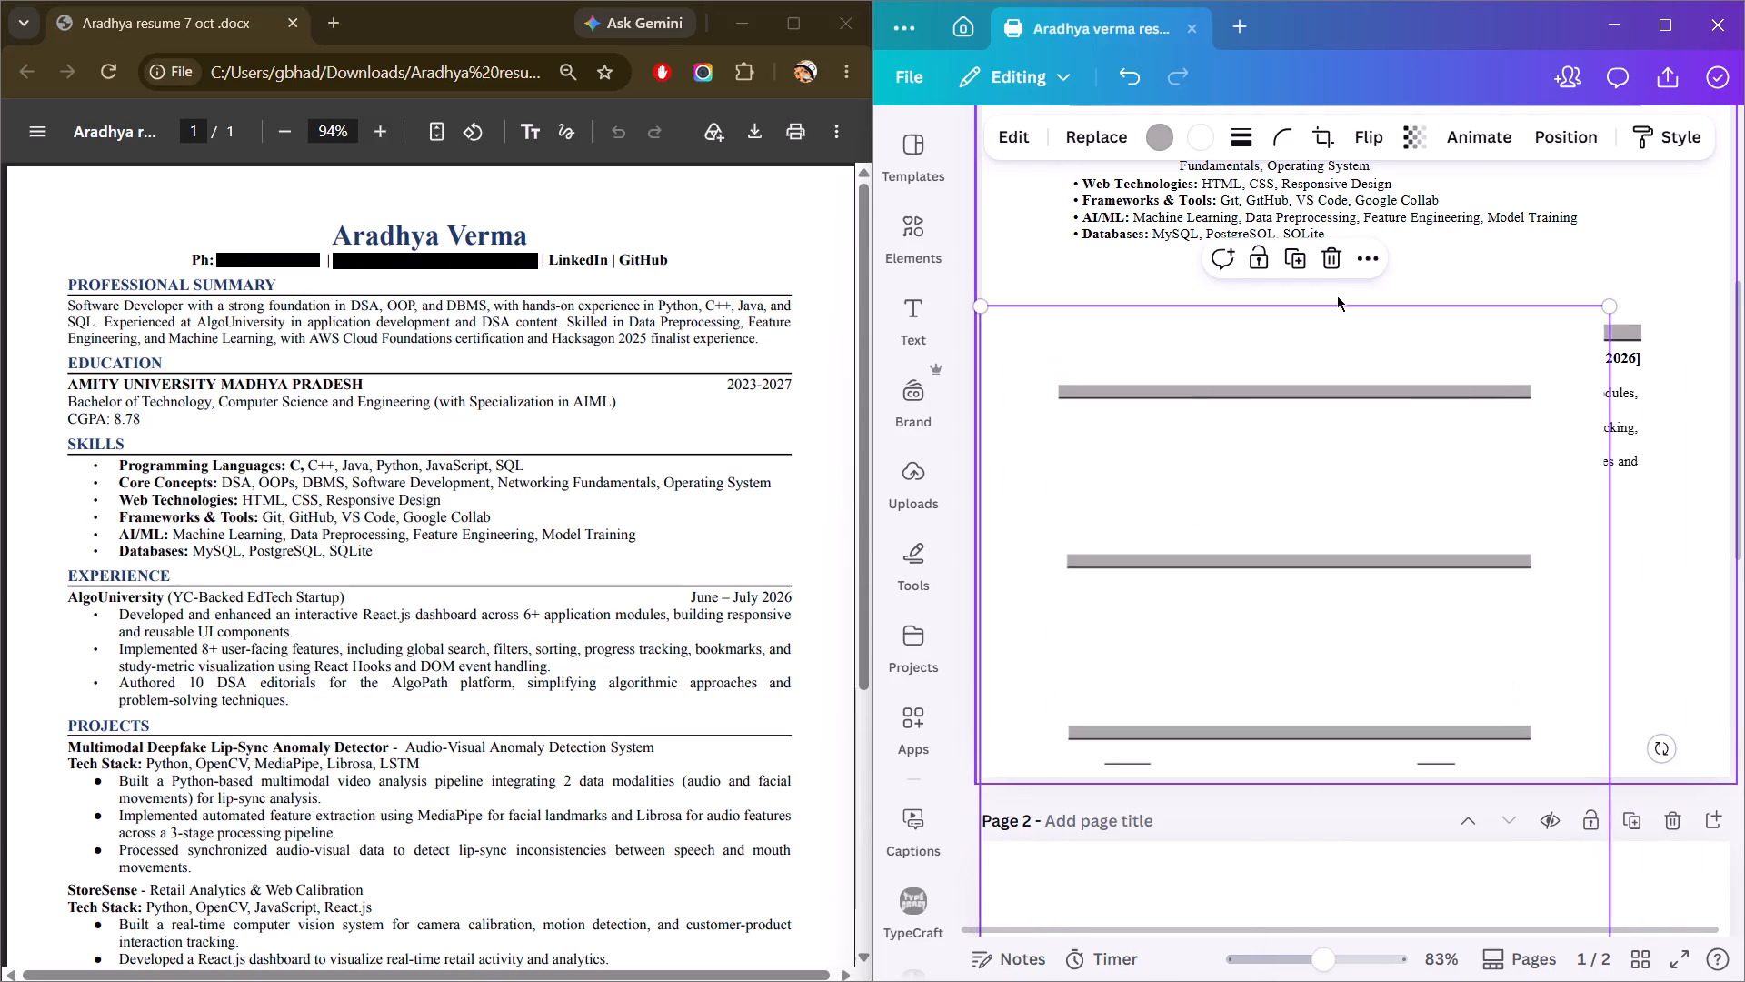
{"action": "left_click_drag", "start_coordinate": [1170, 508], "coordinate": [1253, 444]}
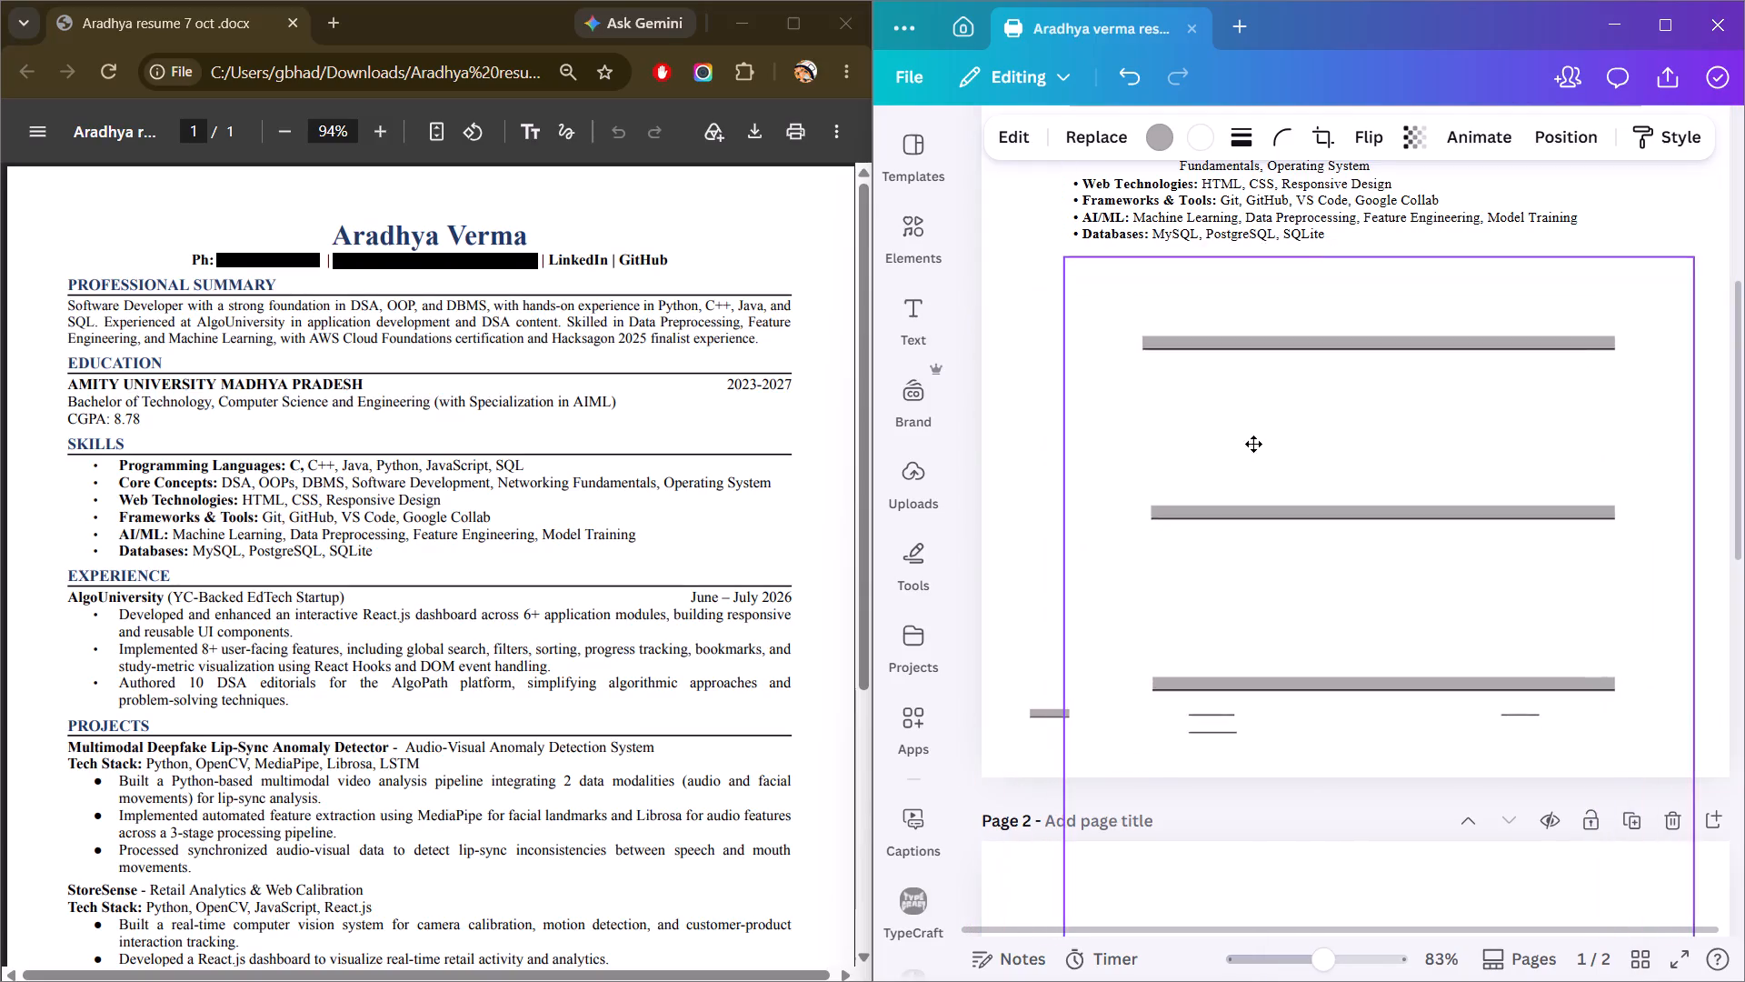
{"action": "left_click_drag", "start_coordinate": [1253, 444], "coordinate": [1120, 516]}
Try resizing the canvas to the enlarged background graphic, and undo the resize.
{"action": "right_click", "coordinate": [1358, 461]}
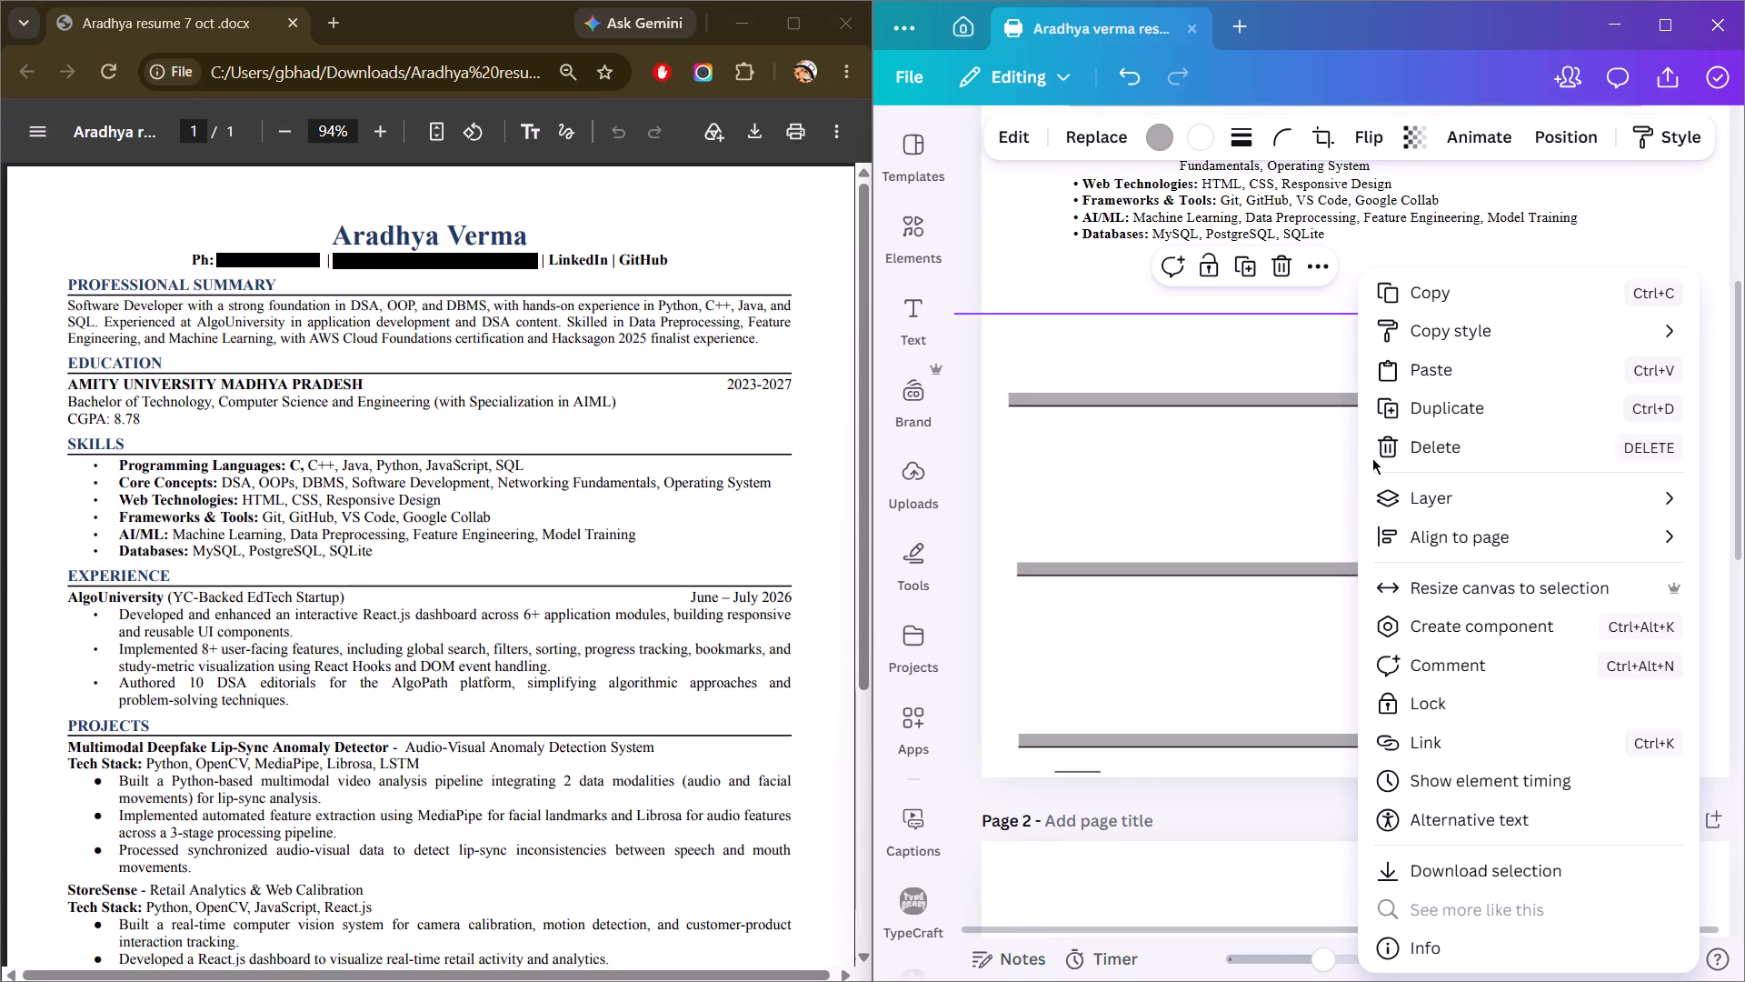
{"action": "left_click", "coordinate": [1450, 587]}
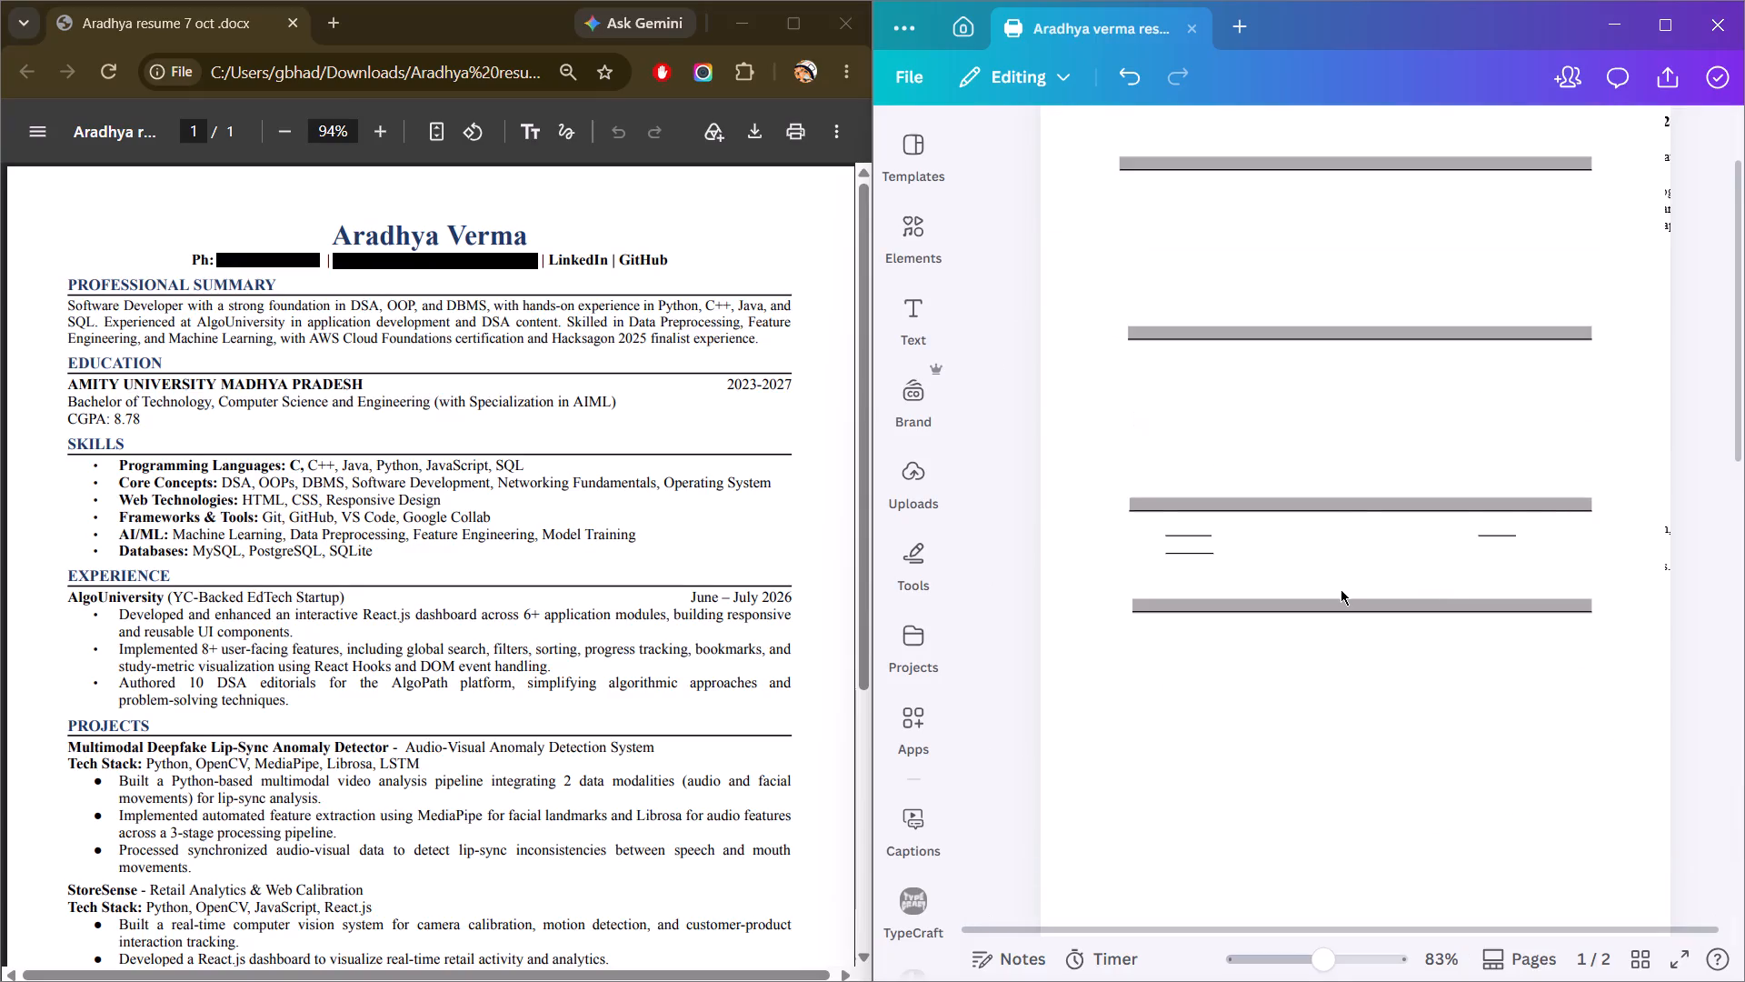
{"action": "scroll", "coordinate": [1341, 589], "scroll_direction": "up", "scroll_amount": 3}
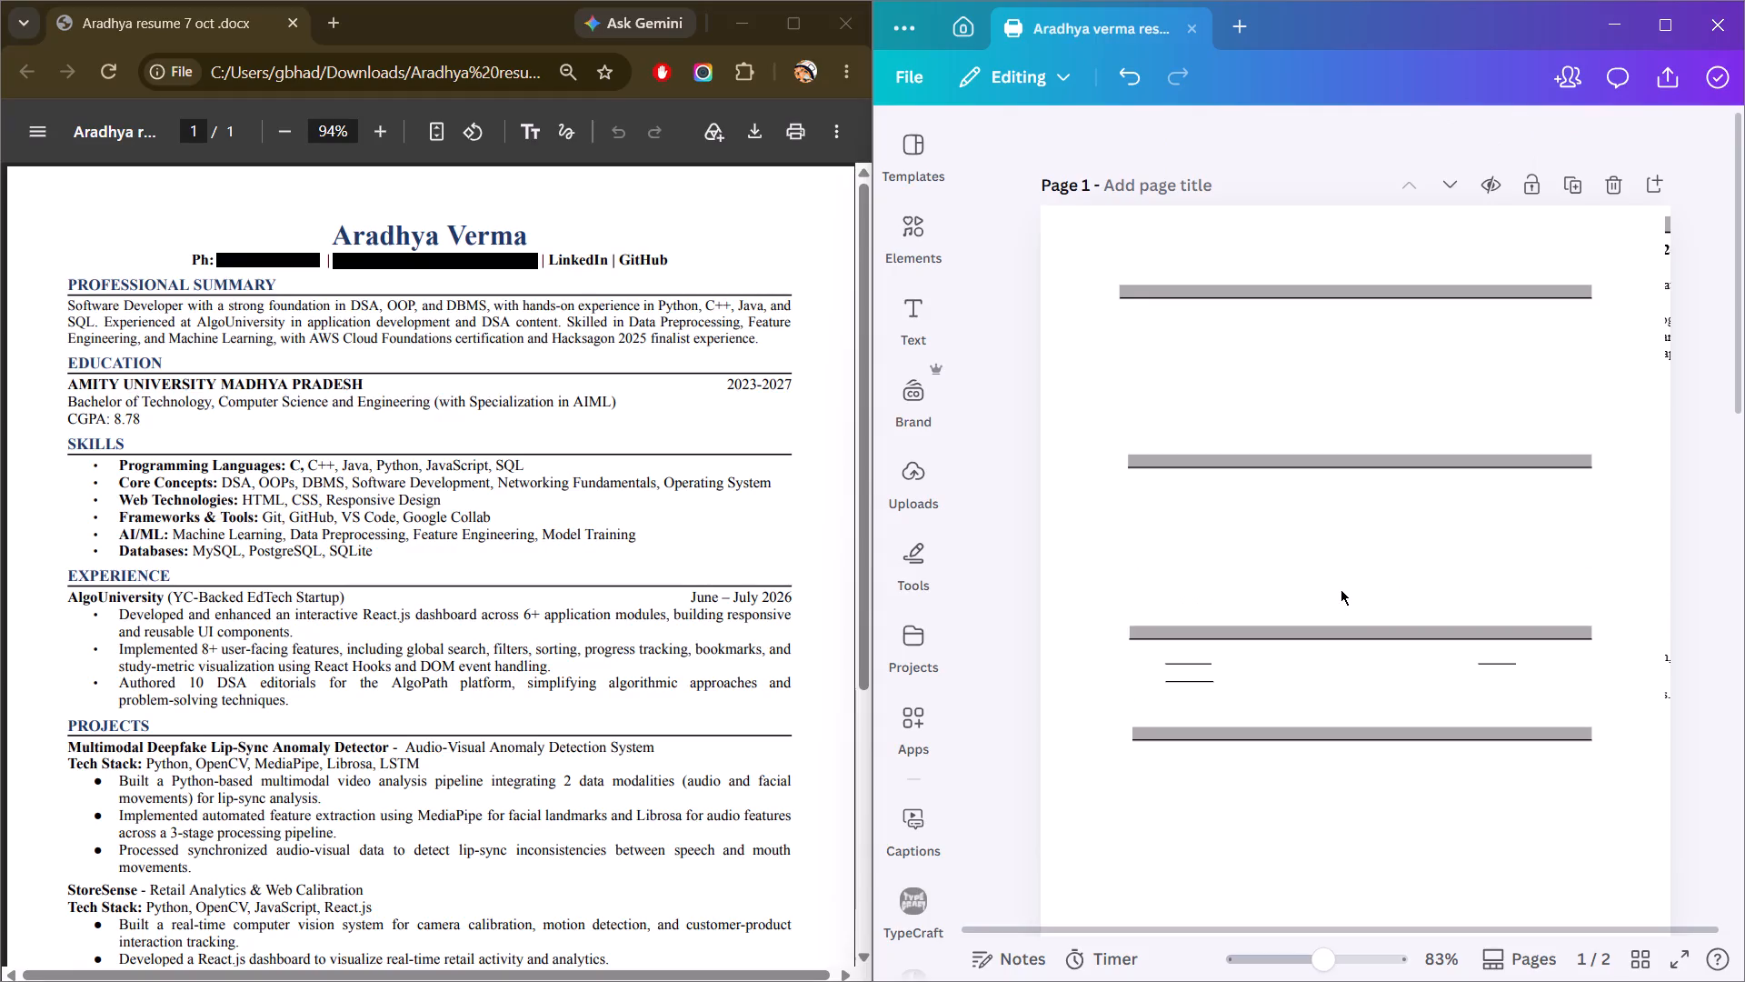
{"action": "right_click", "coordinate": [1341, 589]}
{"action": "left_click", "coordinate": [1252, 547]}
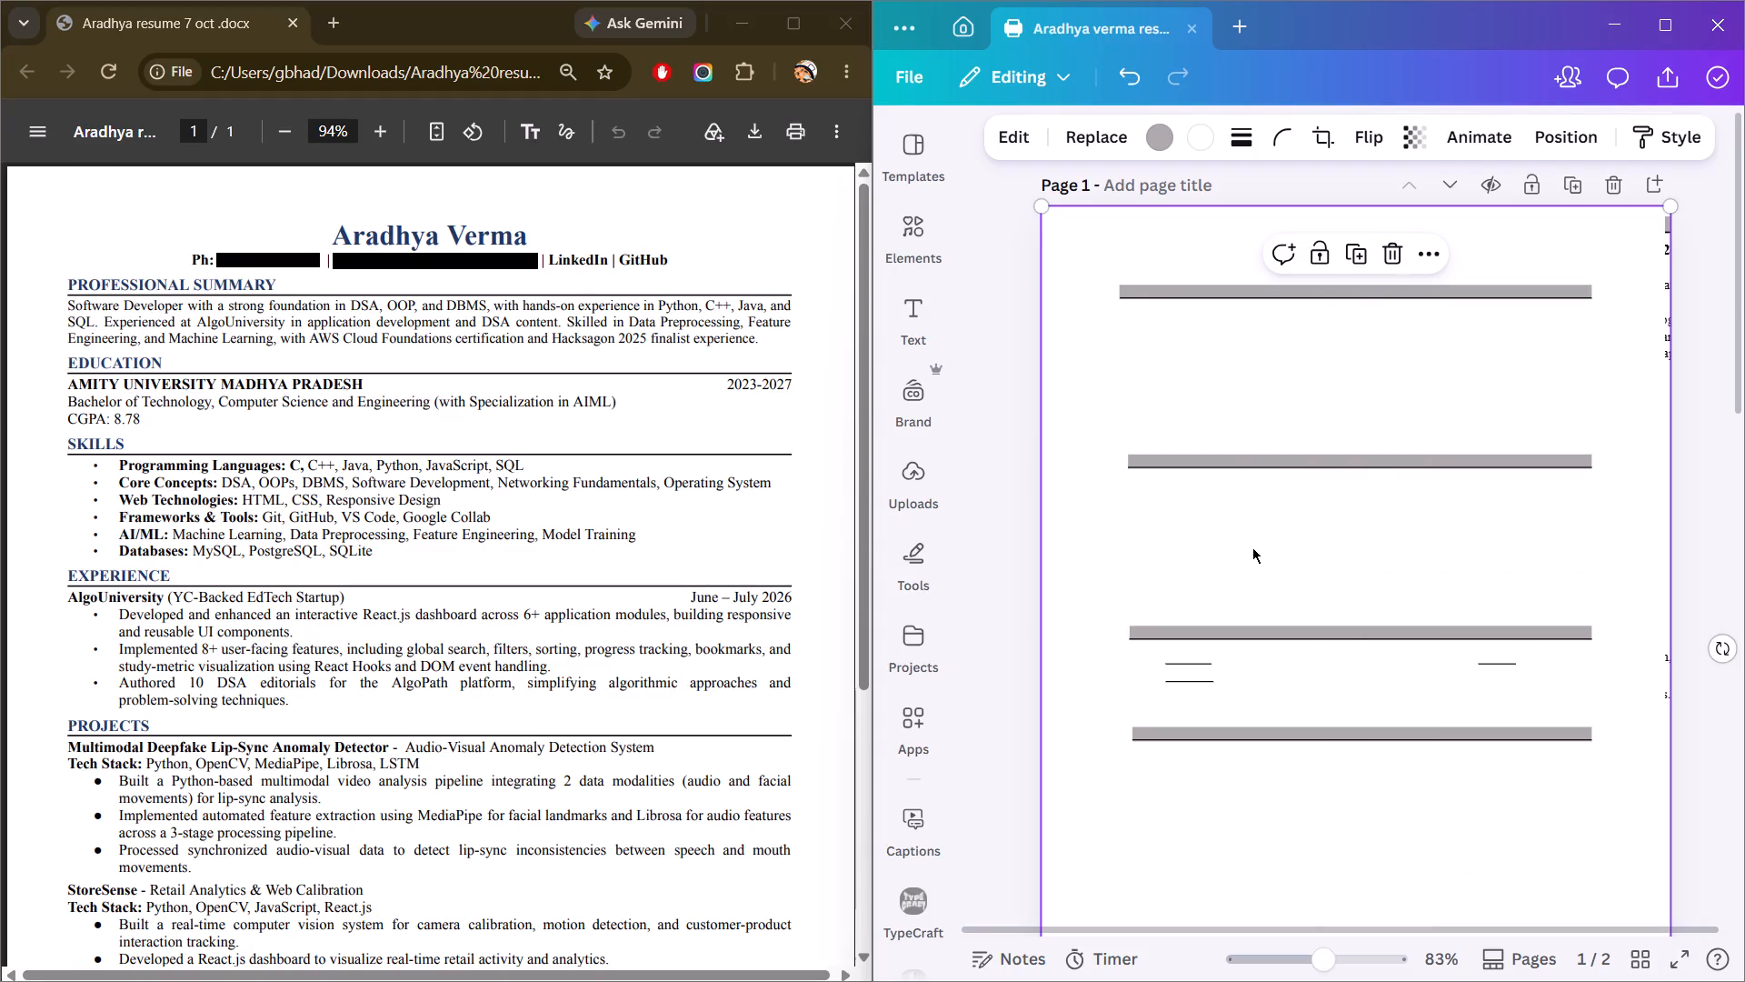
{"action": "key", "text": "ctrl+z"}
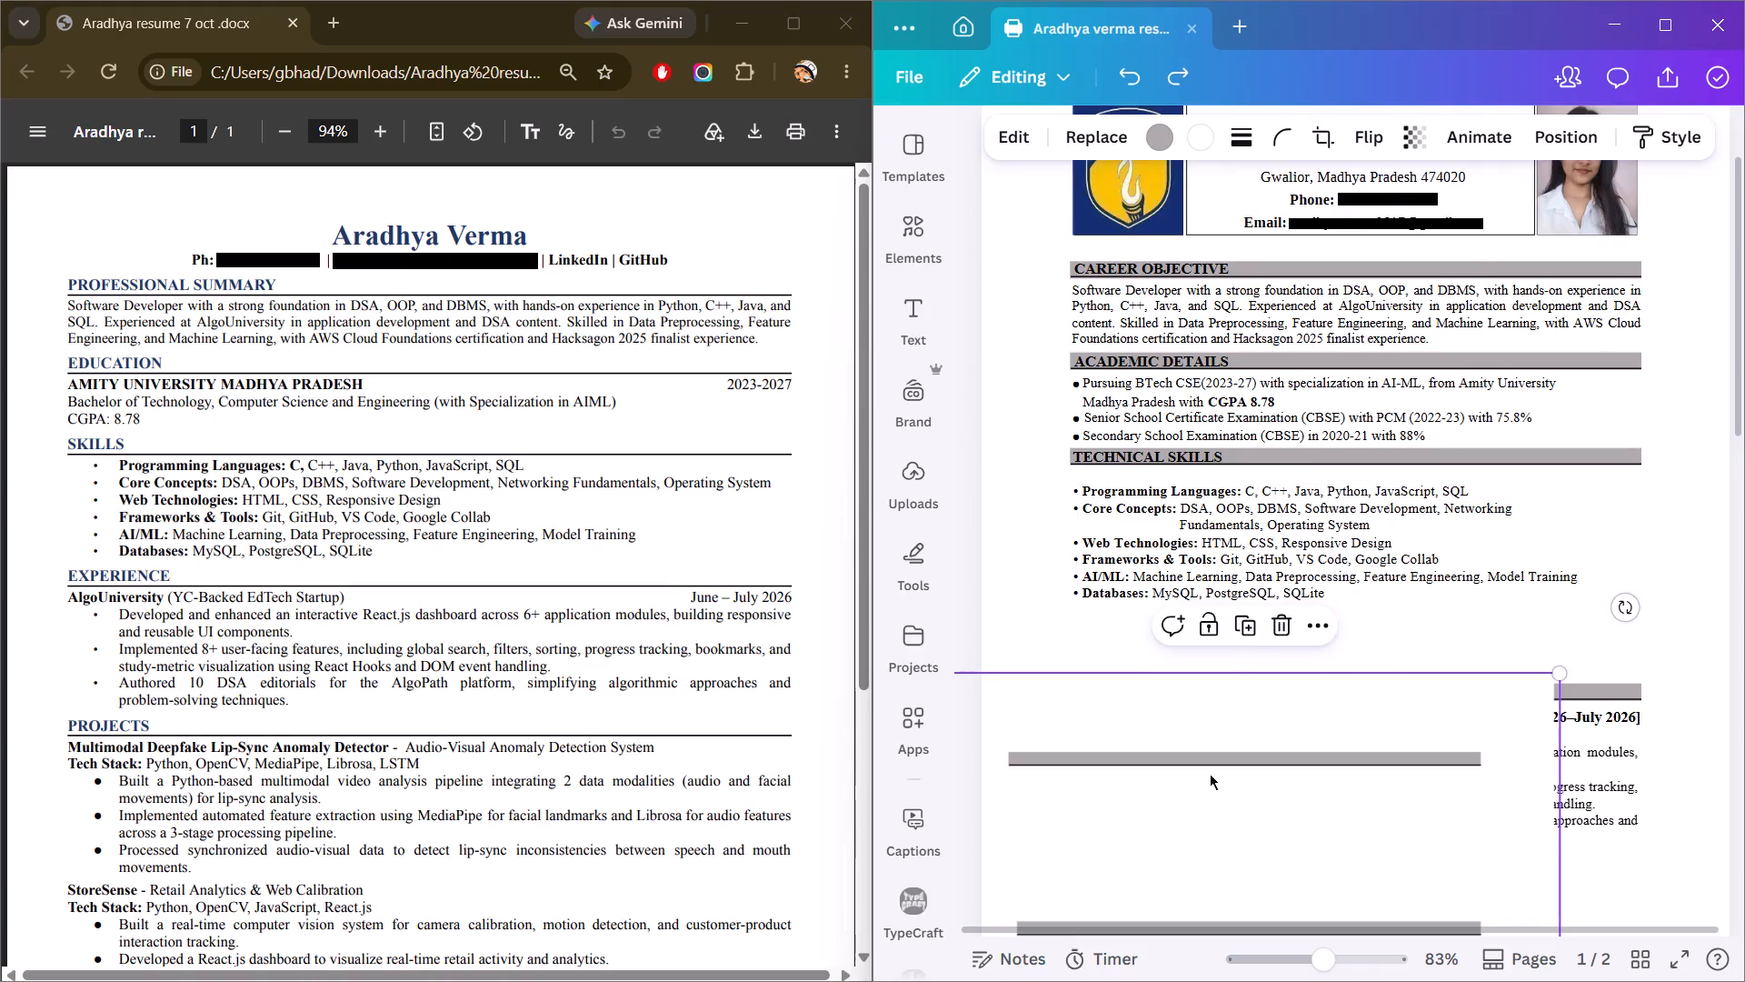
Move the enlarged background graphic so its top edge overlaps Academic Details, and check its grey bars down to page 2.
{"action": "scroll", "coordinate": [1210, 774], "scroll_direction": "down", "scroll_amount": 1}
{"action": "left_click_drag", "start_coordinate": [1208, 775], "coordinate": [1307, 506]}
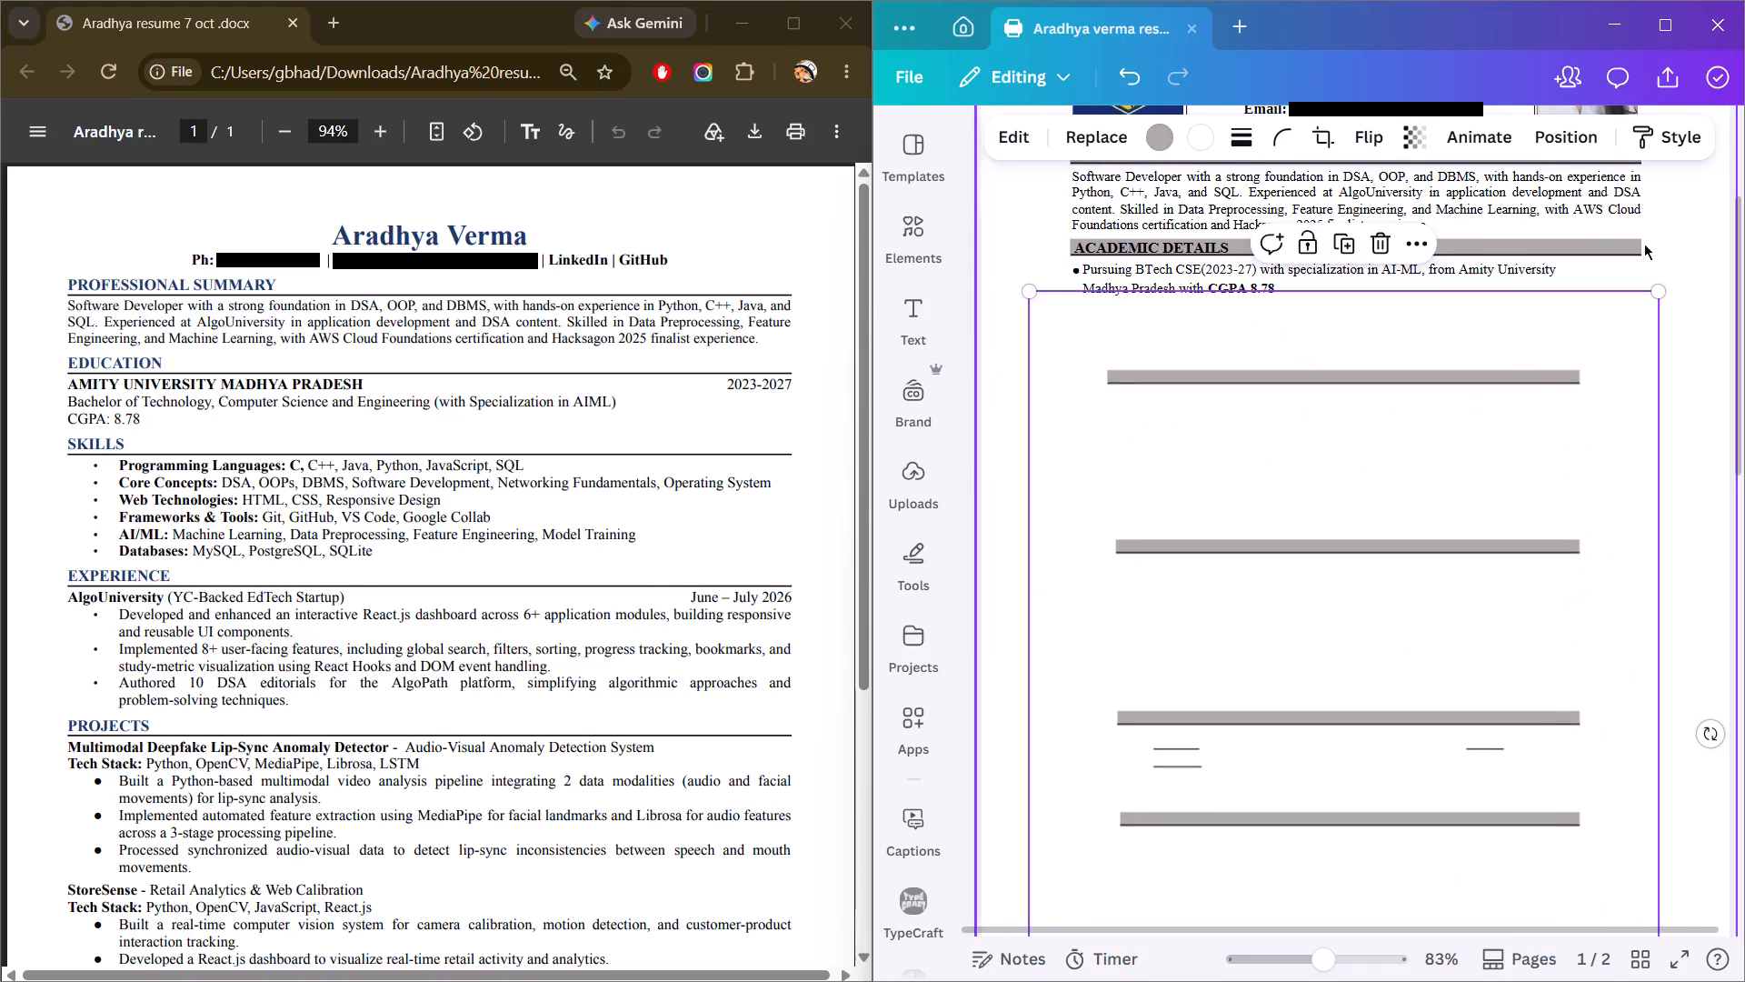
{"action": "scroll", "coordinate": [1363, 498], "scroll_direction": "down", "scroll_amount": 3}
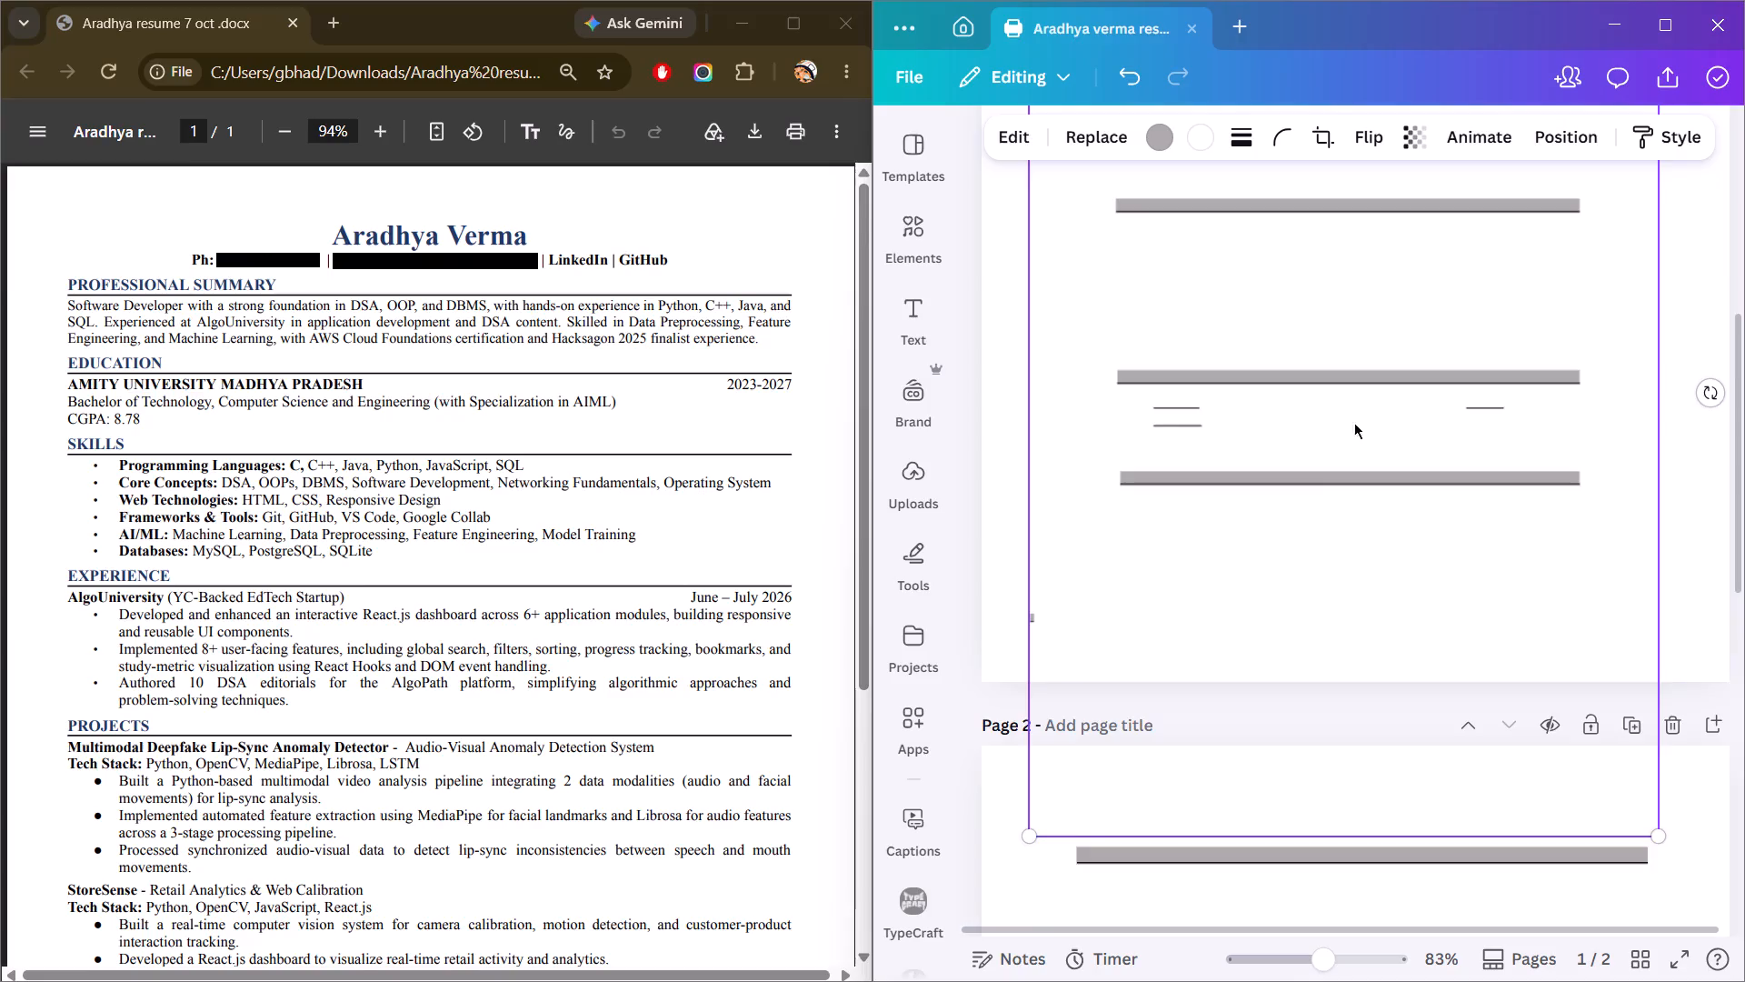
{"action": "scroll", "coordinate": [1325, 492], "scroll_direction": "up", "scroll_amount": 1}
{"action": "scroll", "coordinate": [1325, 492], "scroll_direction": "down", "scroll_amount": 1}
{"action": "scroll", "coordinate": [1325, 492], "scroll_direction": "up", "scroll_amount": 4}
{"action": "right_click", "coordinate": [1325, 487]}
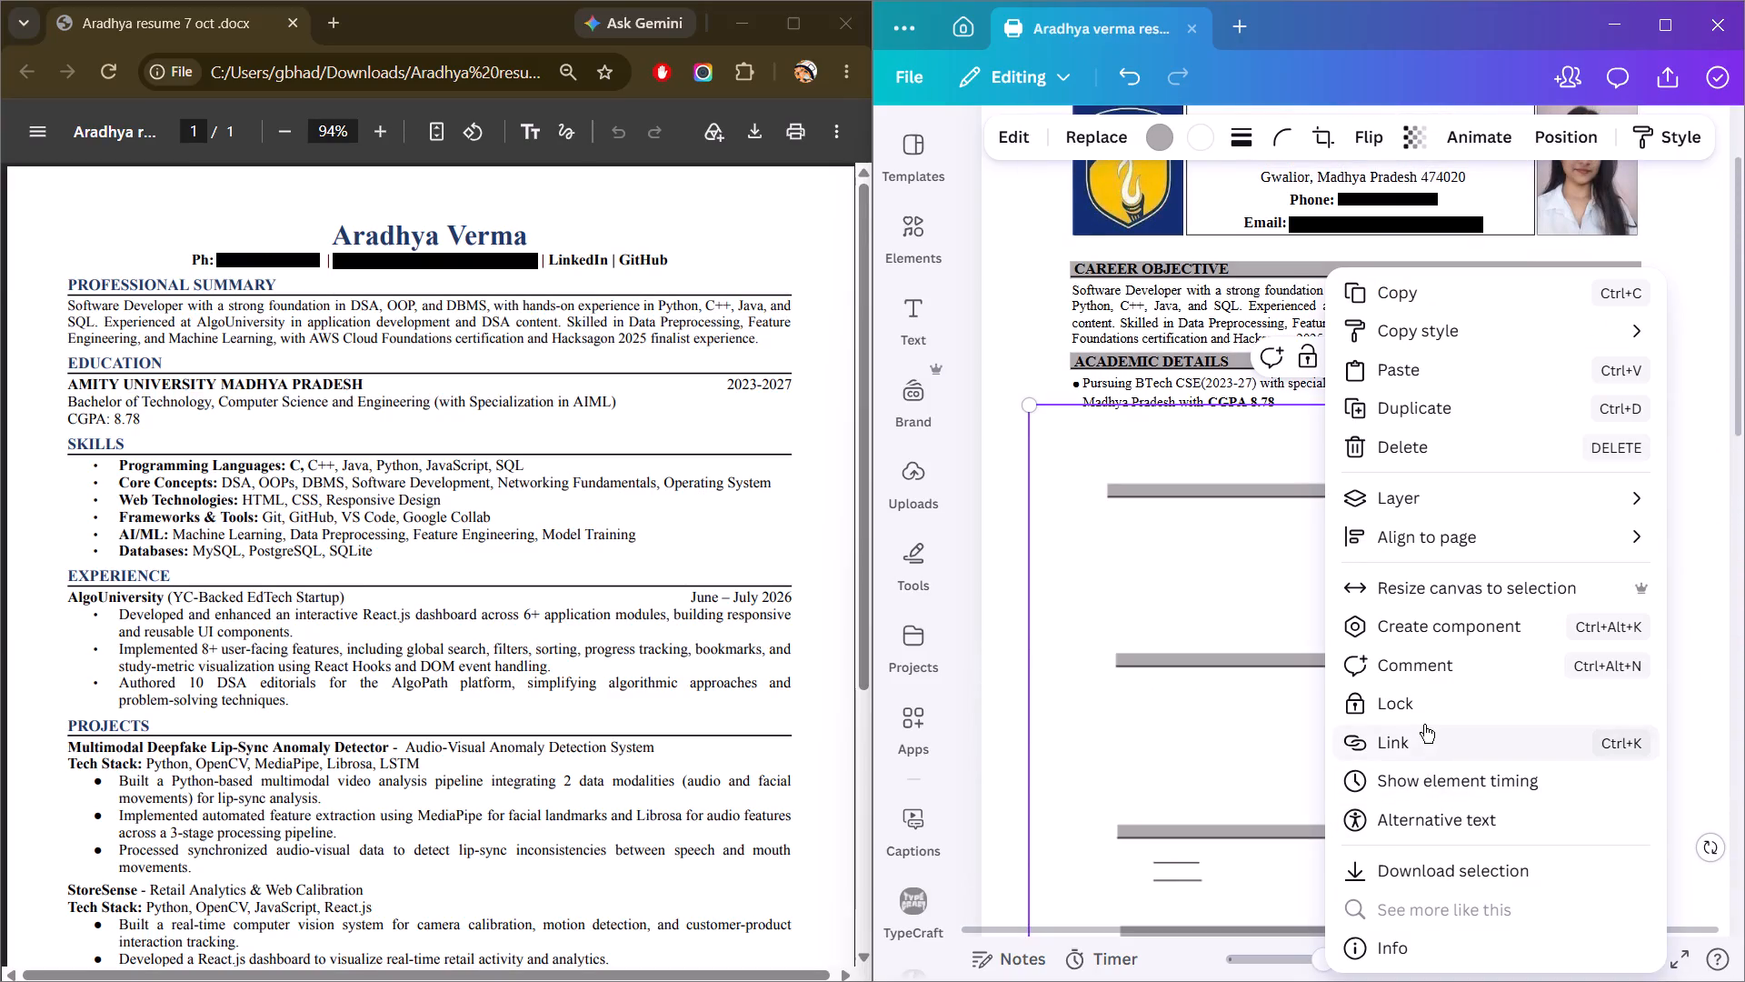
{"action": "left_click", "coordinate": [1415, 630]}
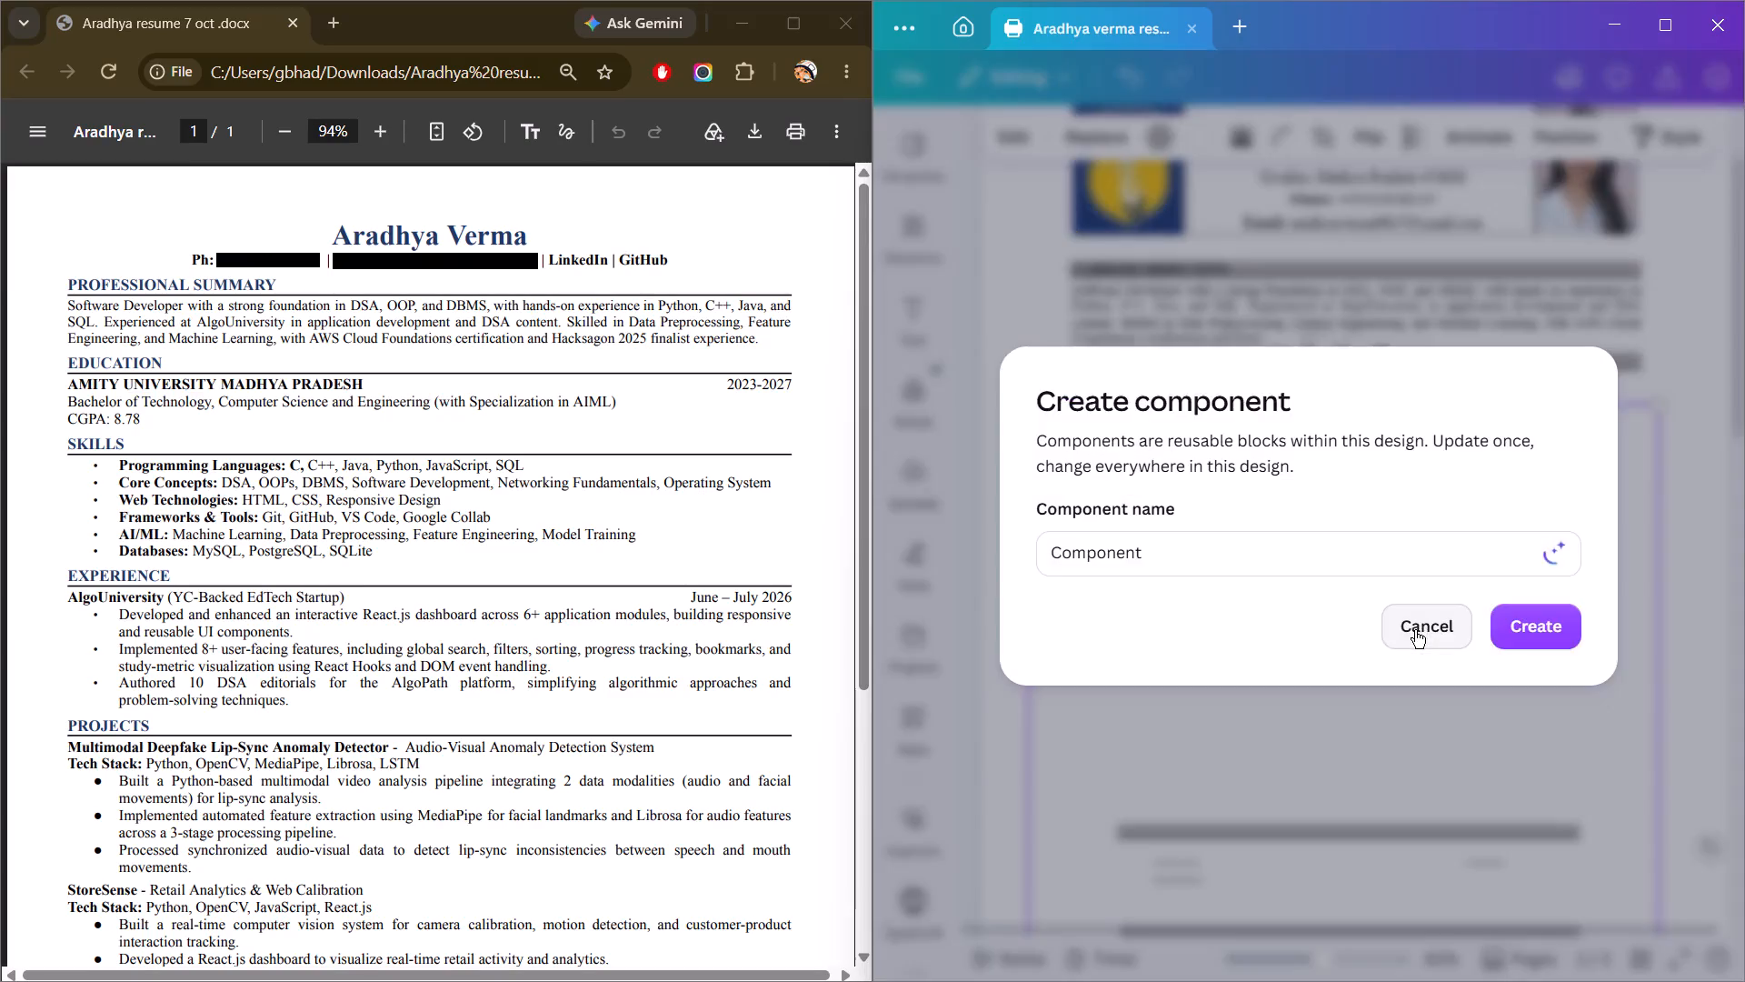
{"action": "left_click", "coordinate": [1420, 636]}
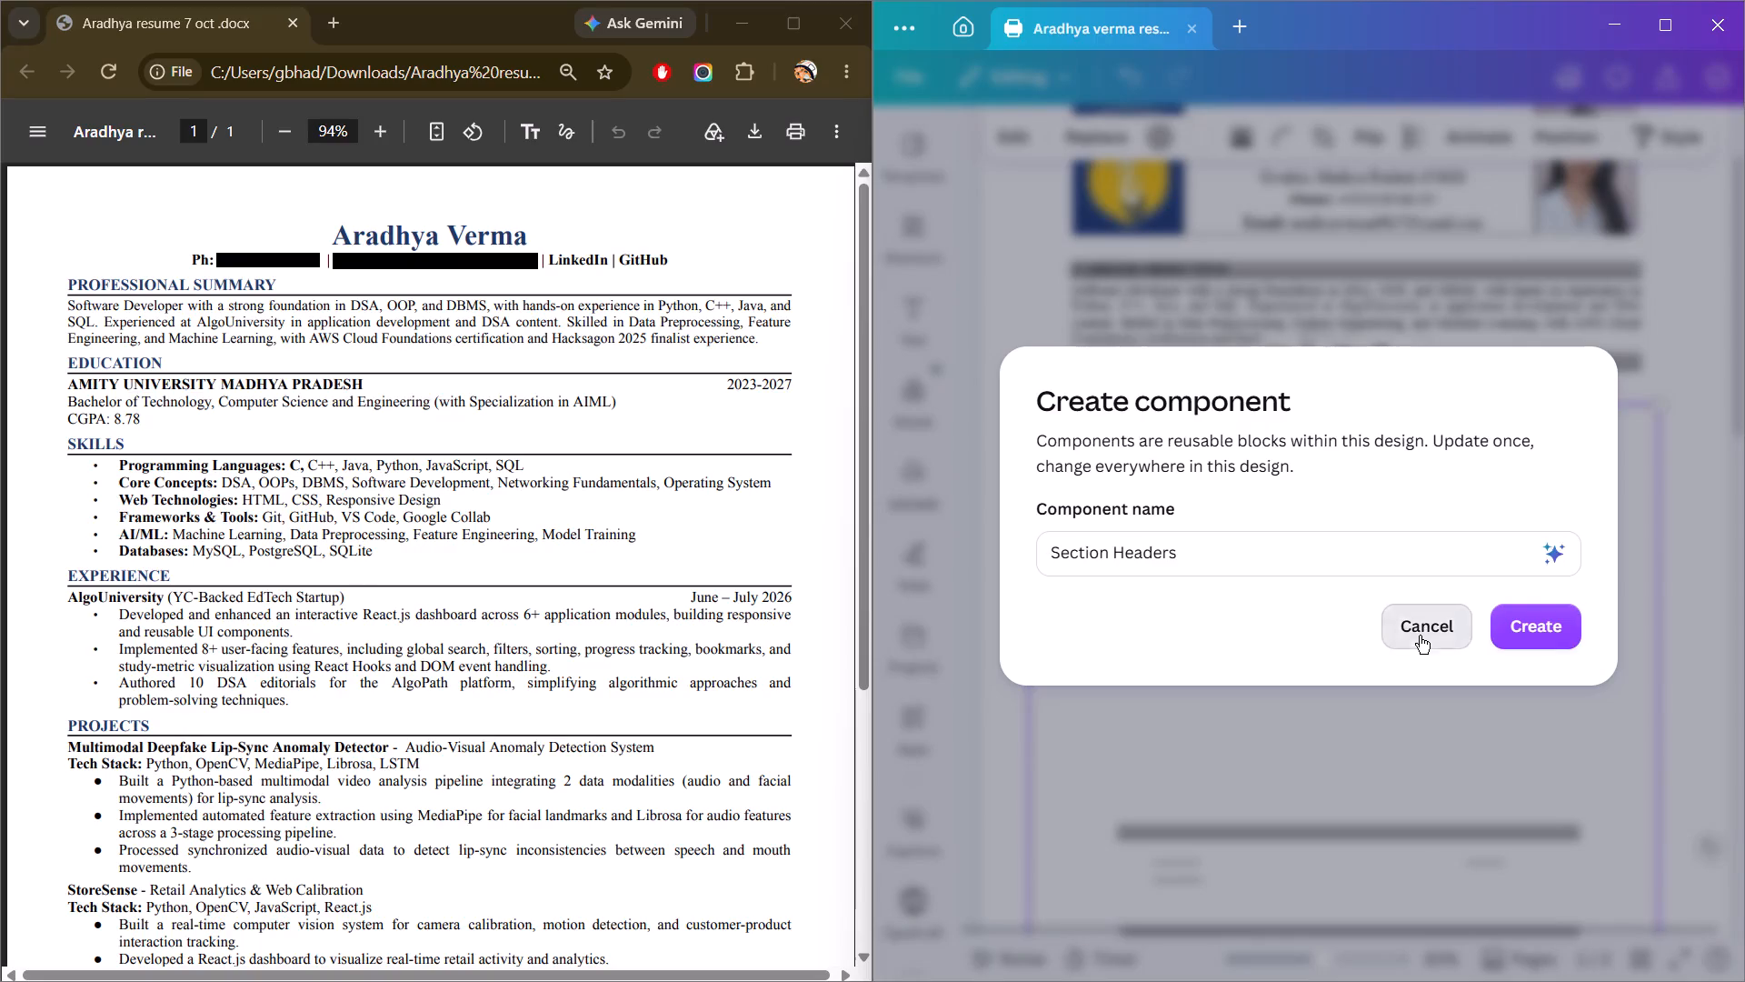
Delete the enlarged background graphic and the smaller copy covering the Projects section at the bottom of page 1.
{"action": "left_click_drag", "start_coordinate": [1372, 414], "coordinate": [1341, 492]}
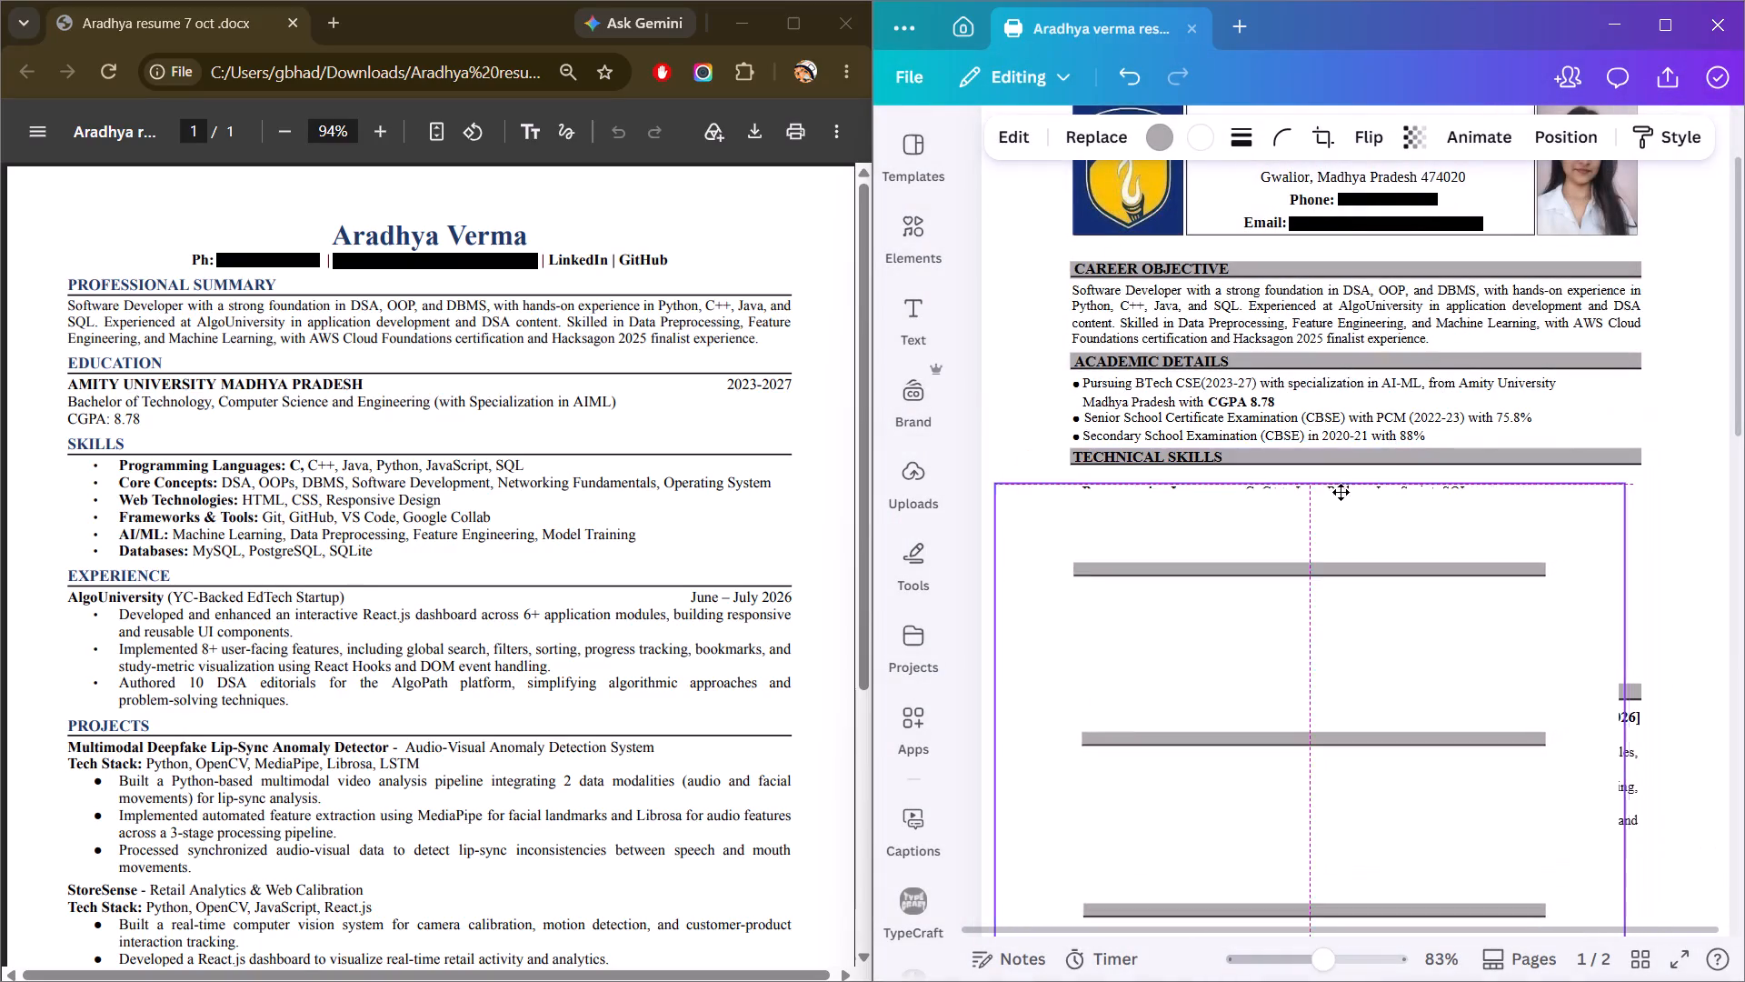
{"action": "left_click_drag", "start_coordinate": [1341, 492], "coordinate": [1339, 491]}
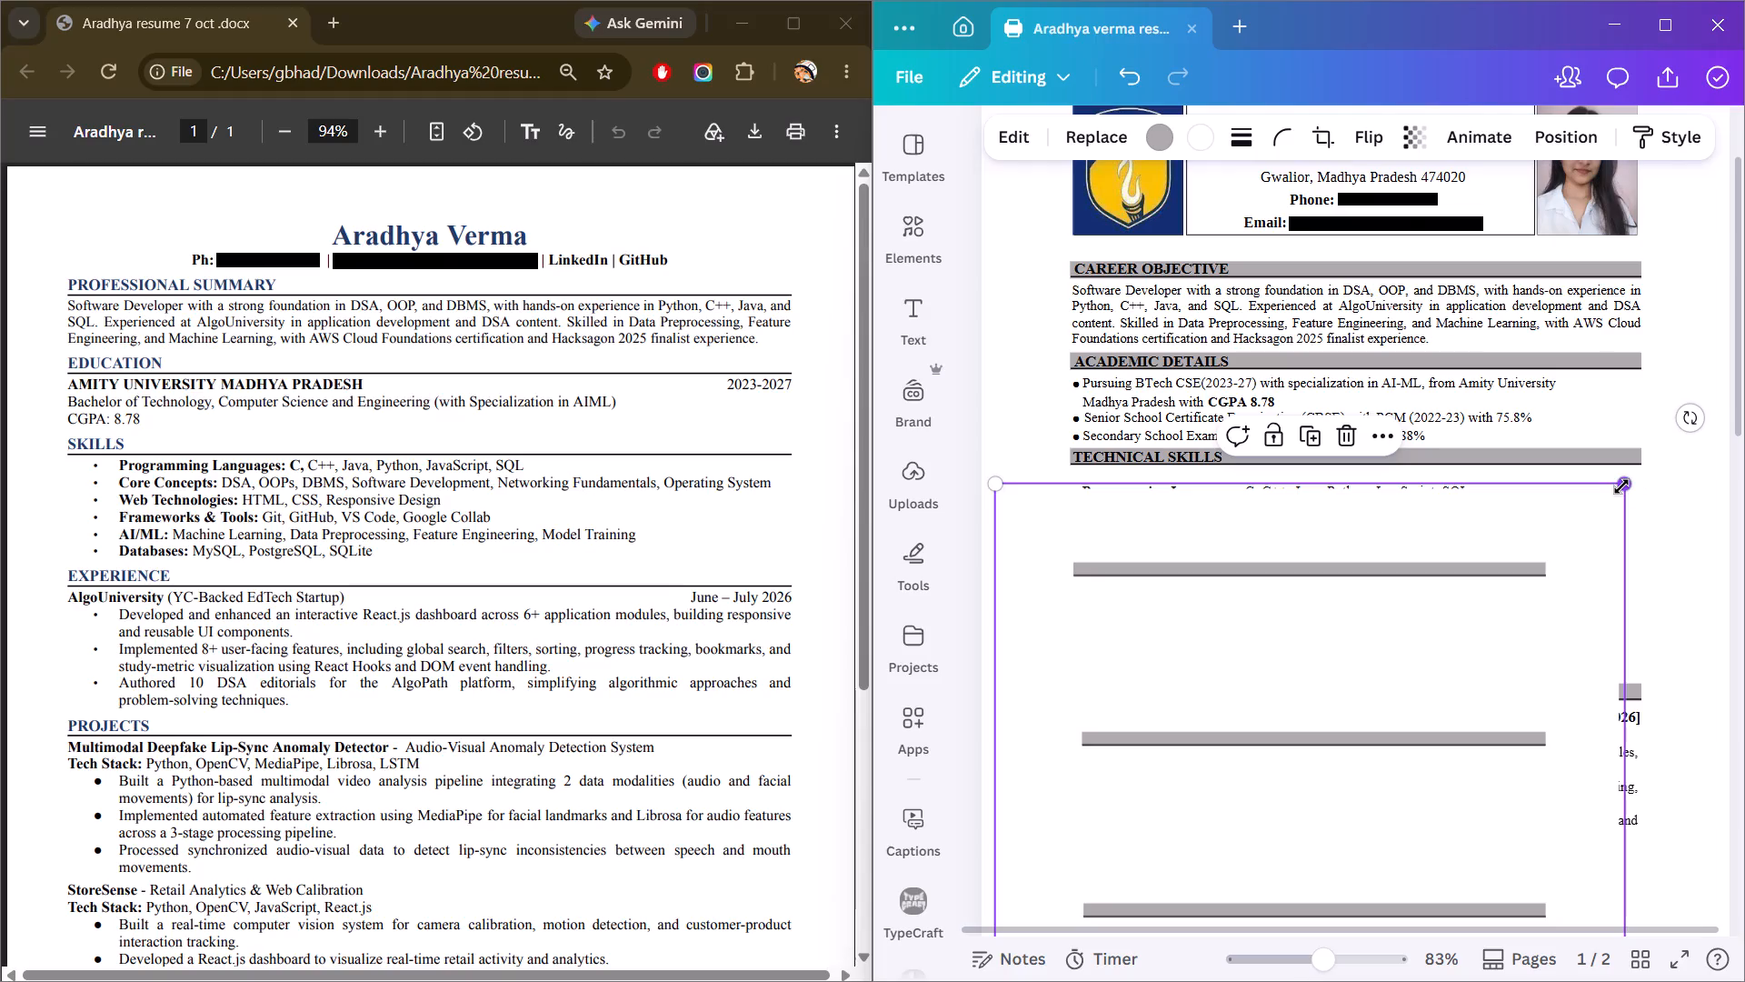
{"action": "left_click", "coordinate": [1349, 441]}
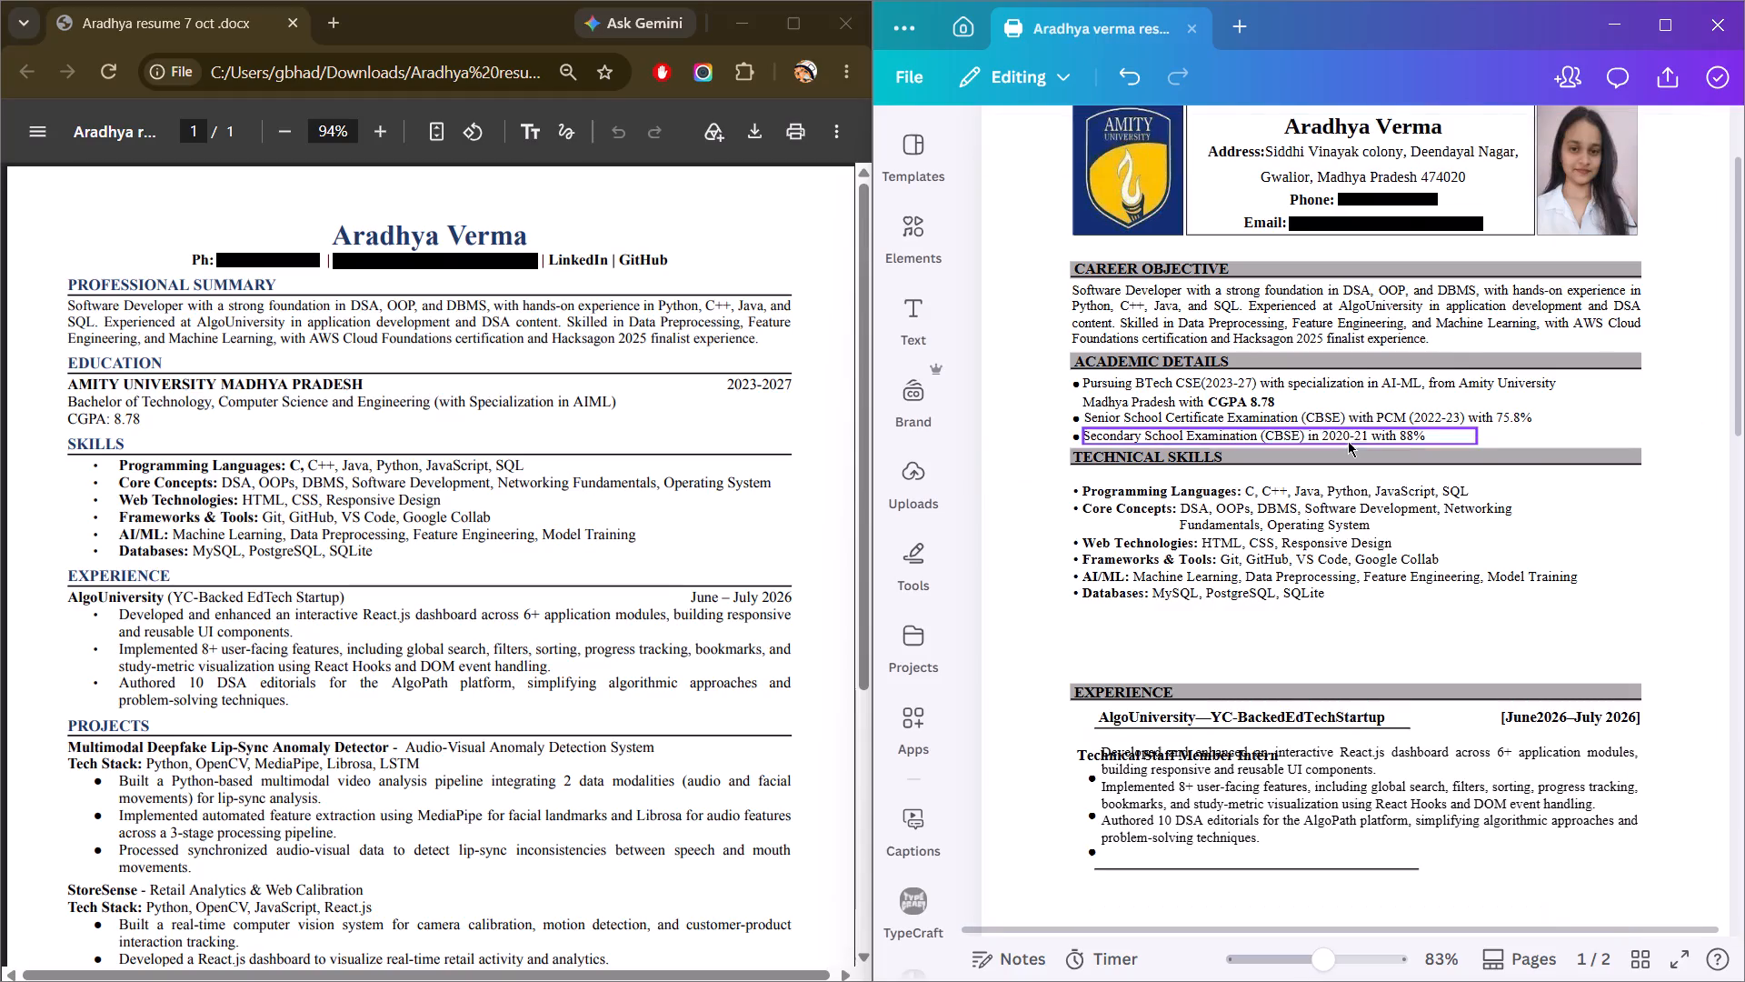
{"action": "scroll", "coordinate": [1345, 540], "scroll_direction": "down", "scroll_amount": 3}
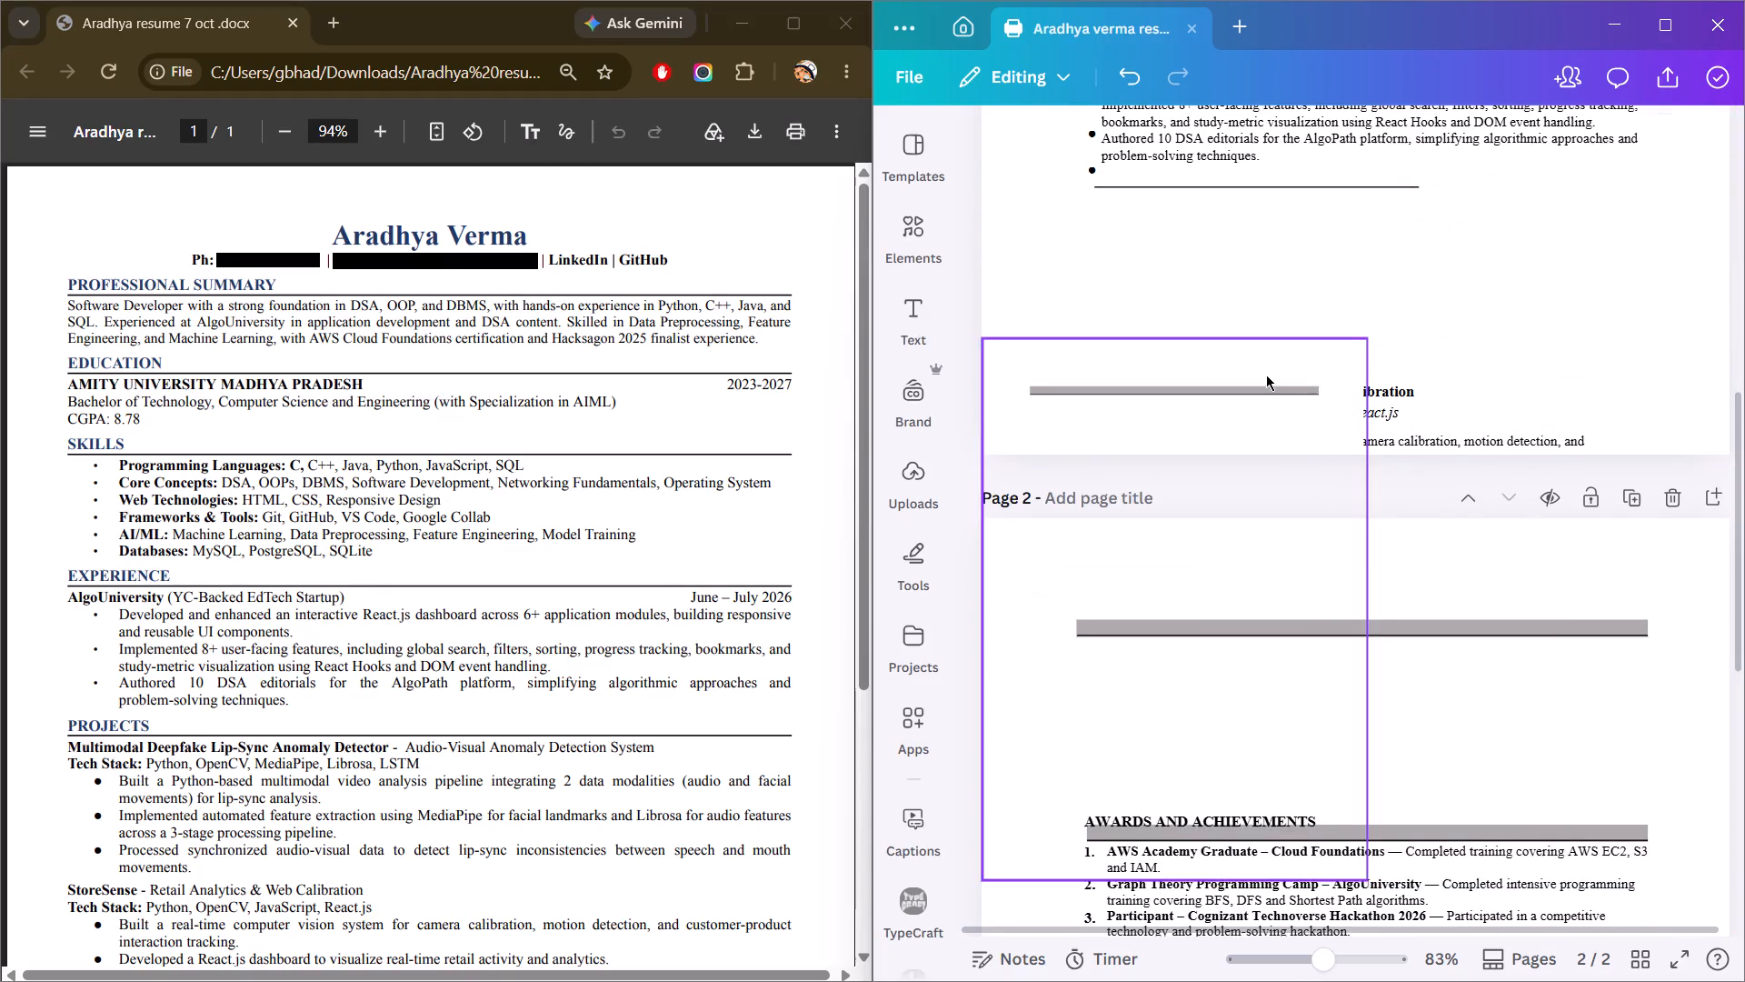
{"action": "left_click", "coordinate": [1266, 375]}
{"action": "left_click", "coordinate": [1216, 295]}
Move the Experience description text slightly down so it sits below the Technical Staff Member Intern subheading, beside its bullets.
{"action": "scroll", "coordinate": [1383, 685], "scroll_direction": "up", "scroll_amount": 3}
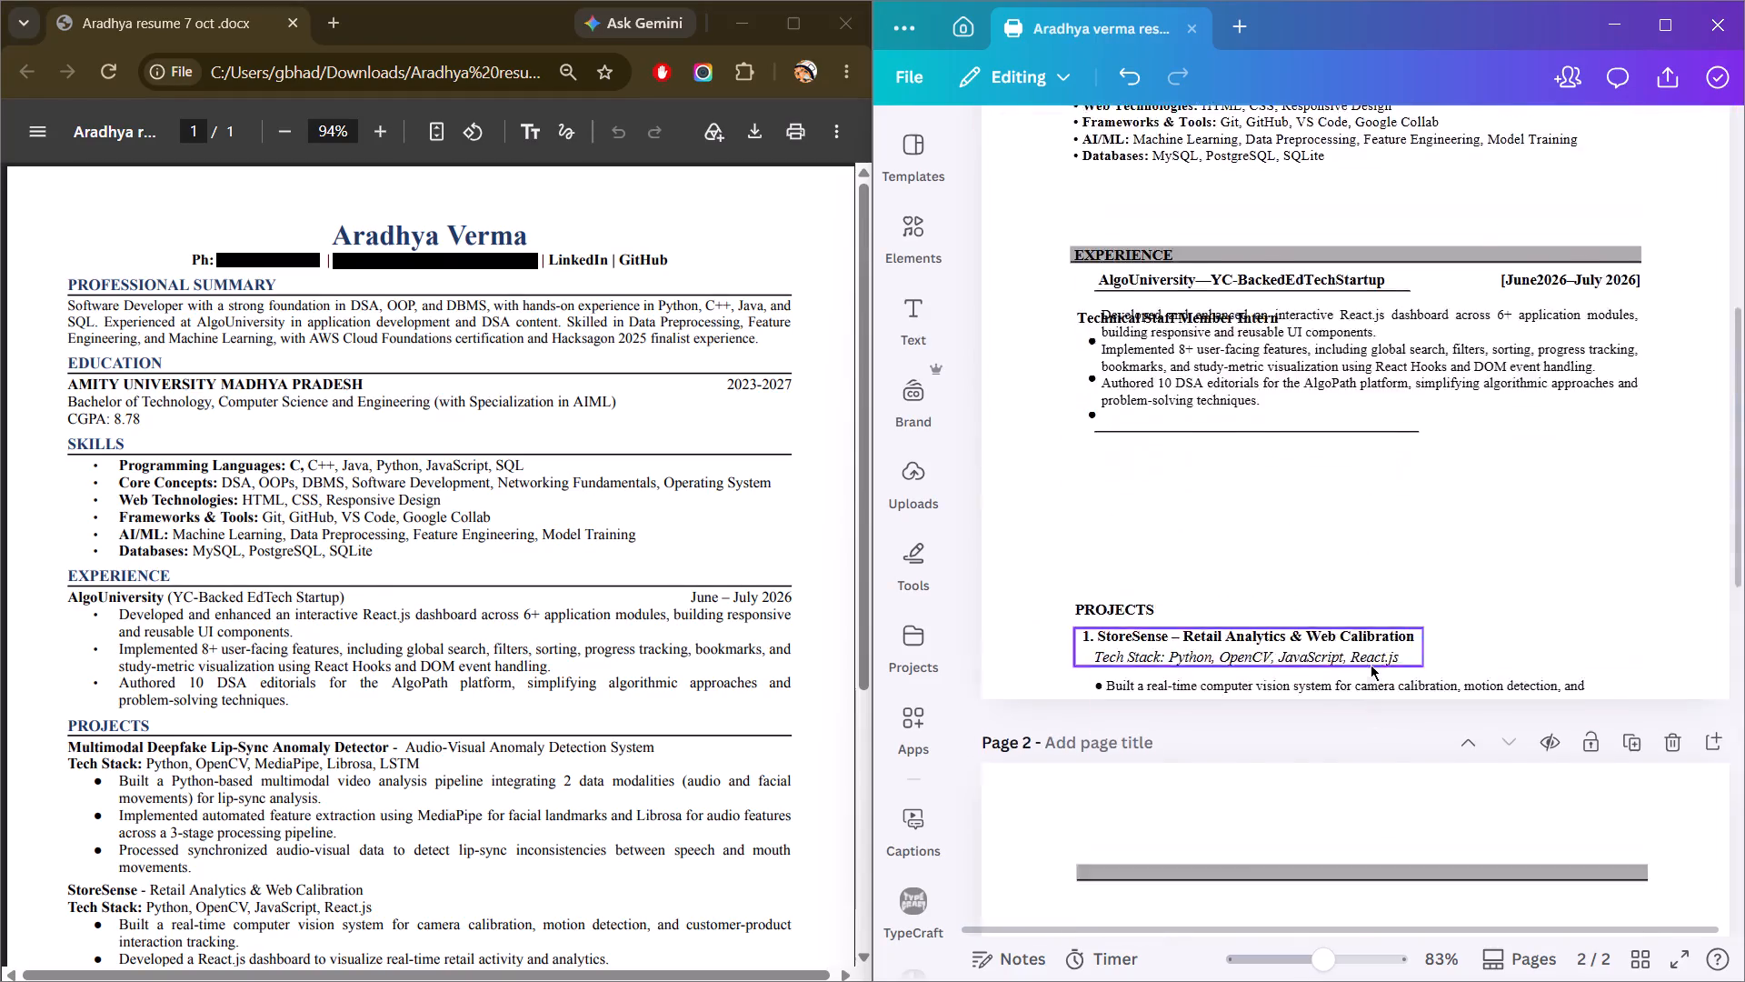
{"action": "scroll", "coordinate": [1371, 665], "scroll_direction": "up", "scroll_amount": 1}
{"action": "scroll", "coordinate": [1246, 716], "scroll_direction": "up", "scroll_amount": 1}
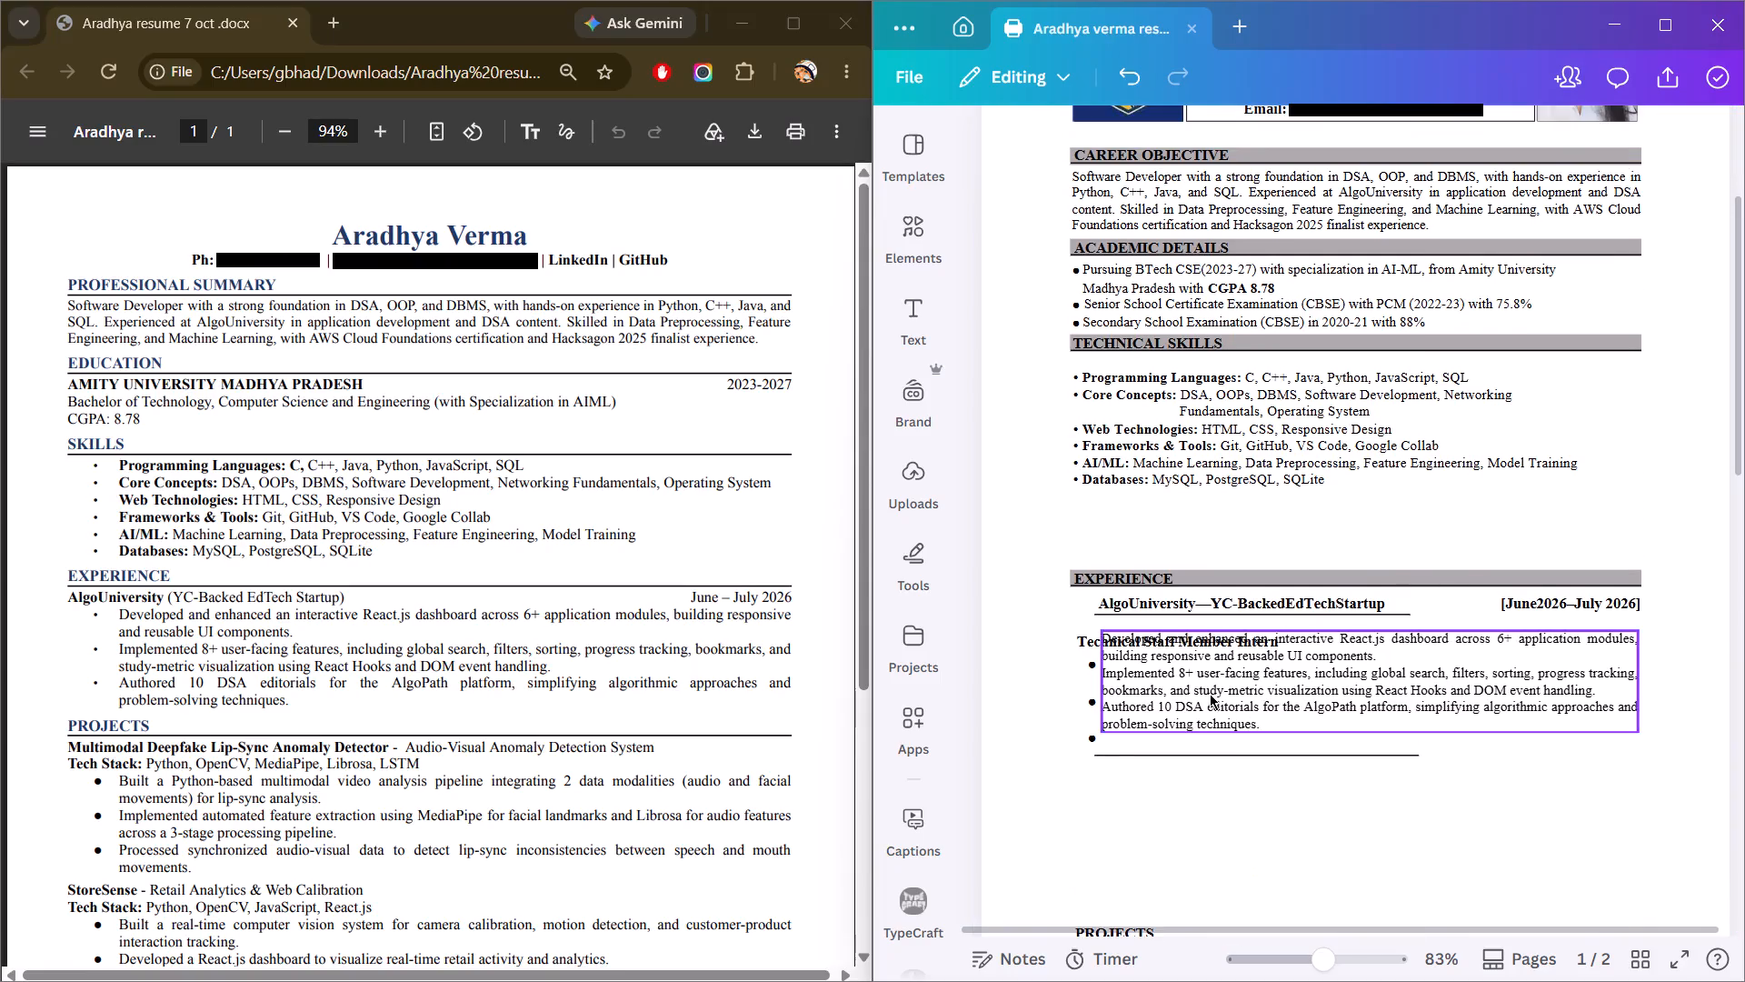
{"action": "left_click", "coordinate": [1210, 694]}
{"action": "left_click_drag", "start_coordinate": [1210, 693], "coordinate": [1205, 711]}
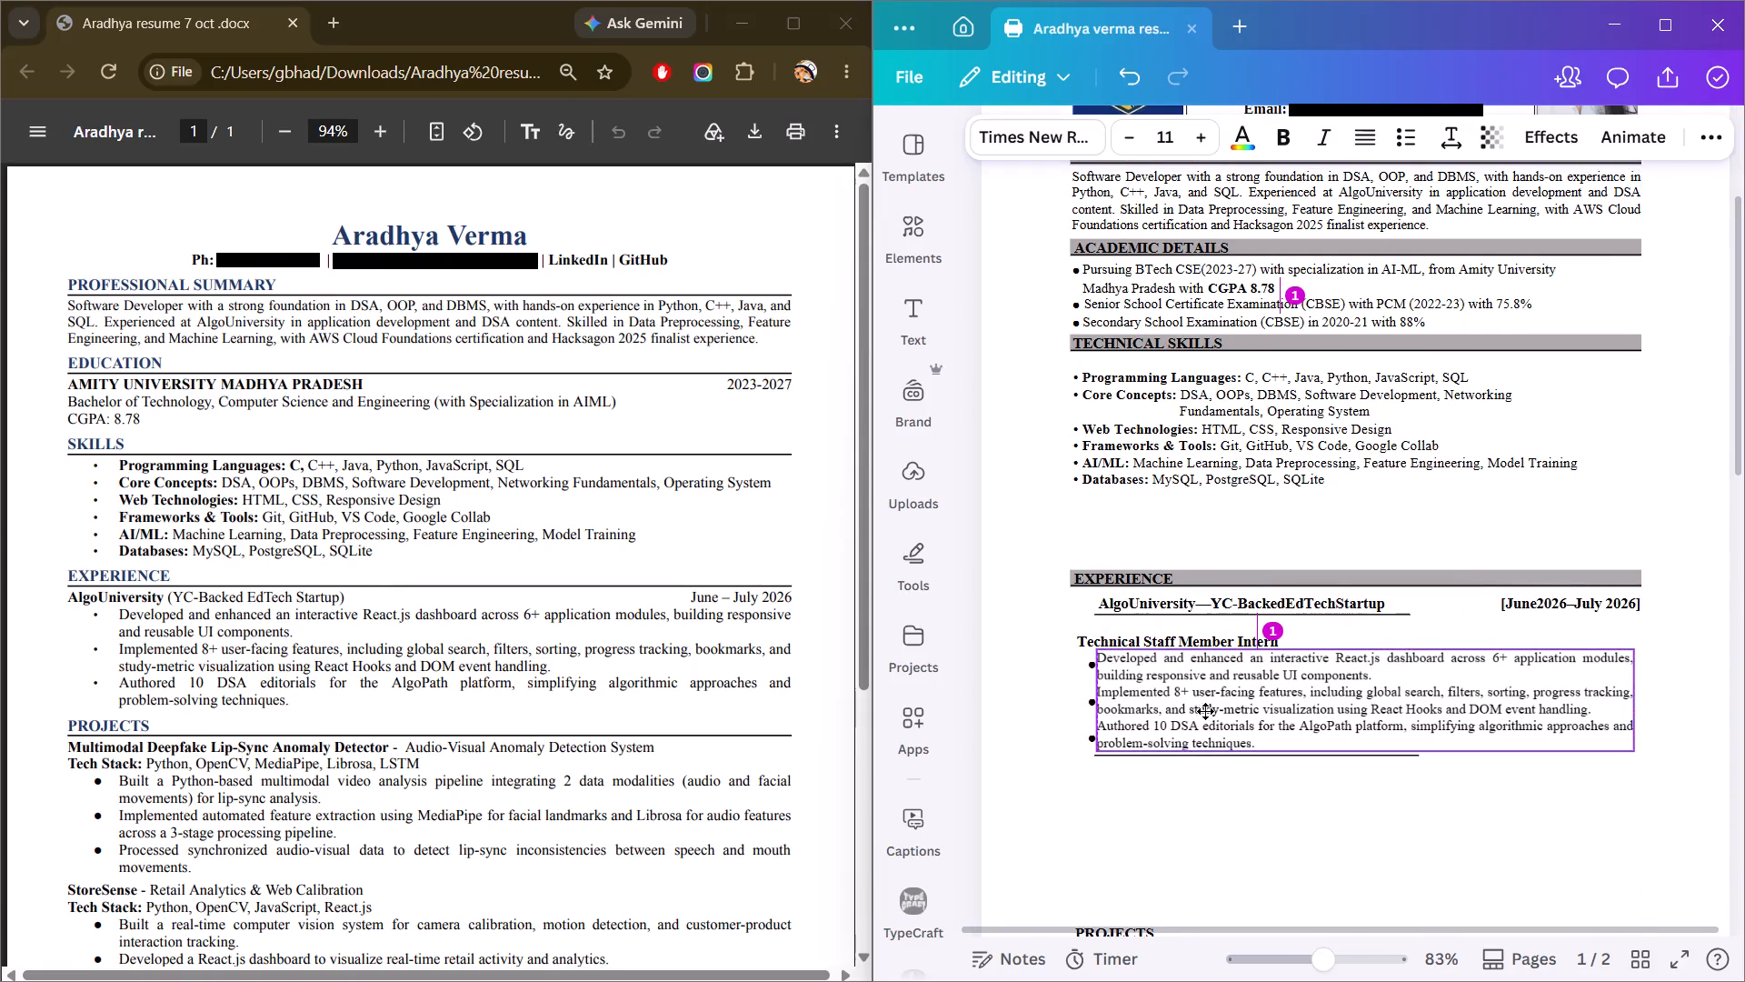
{"action": "left_click_drag", "start_coordinate": [1205, 711], "coordinate": [1204, 711]}
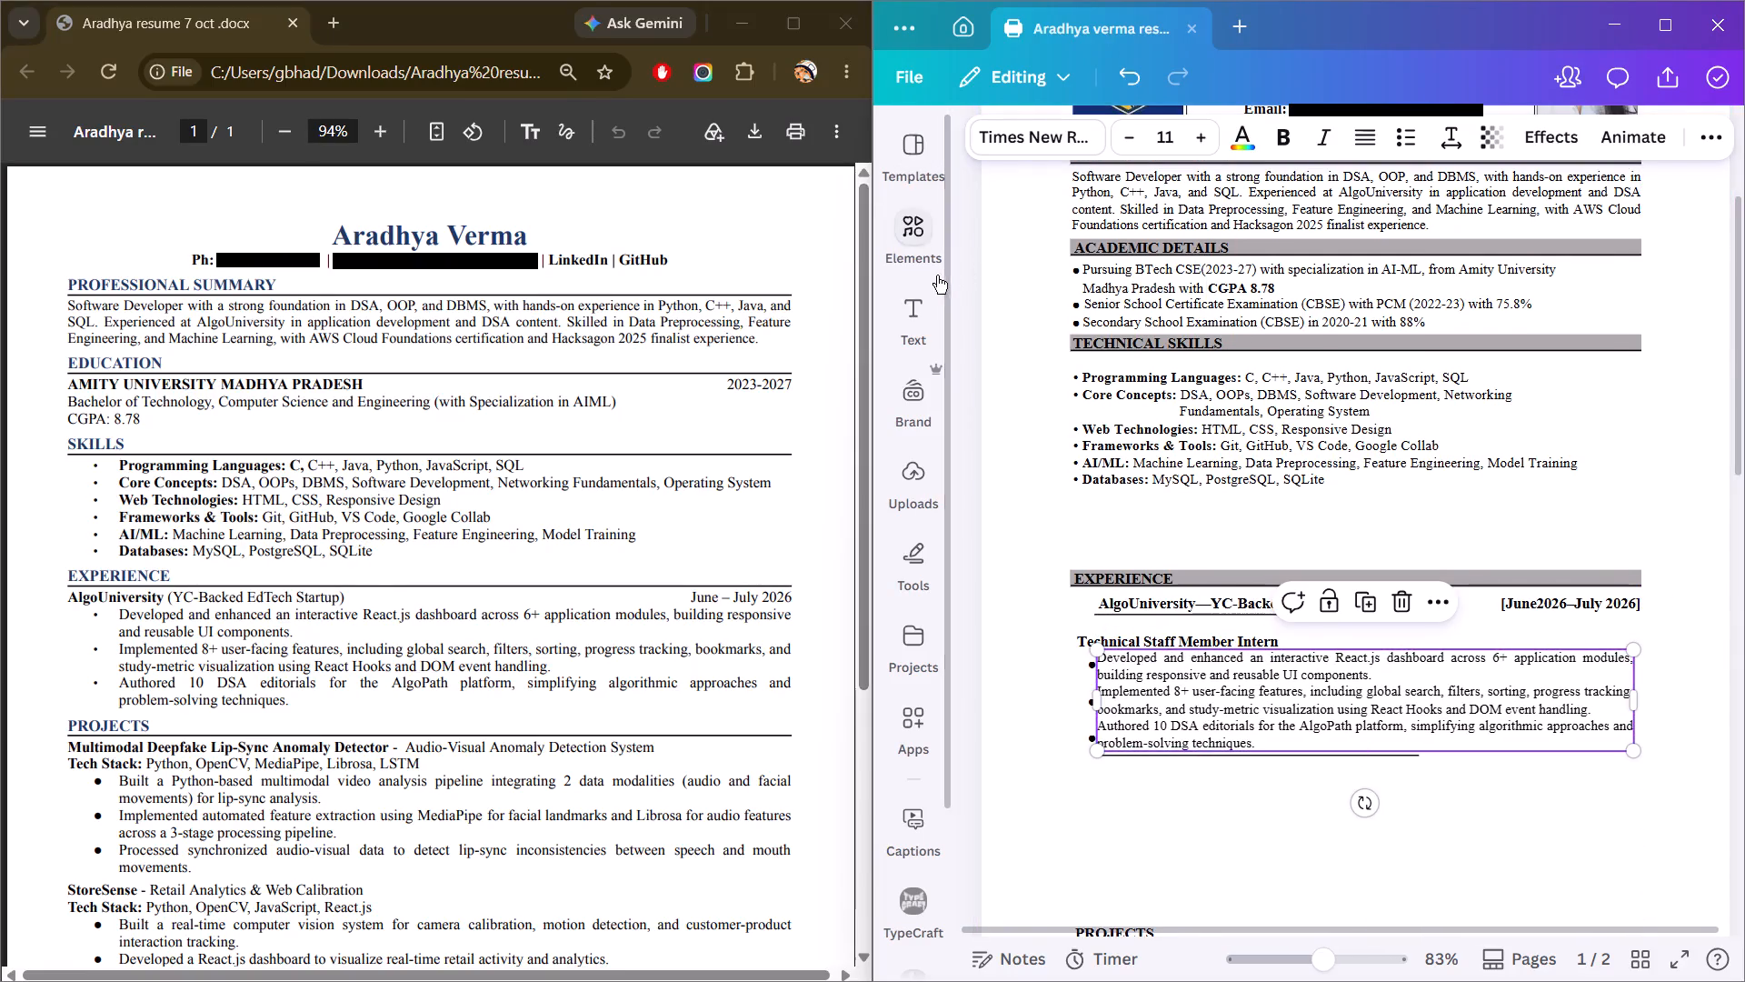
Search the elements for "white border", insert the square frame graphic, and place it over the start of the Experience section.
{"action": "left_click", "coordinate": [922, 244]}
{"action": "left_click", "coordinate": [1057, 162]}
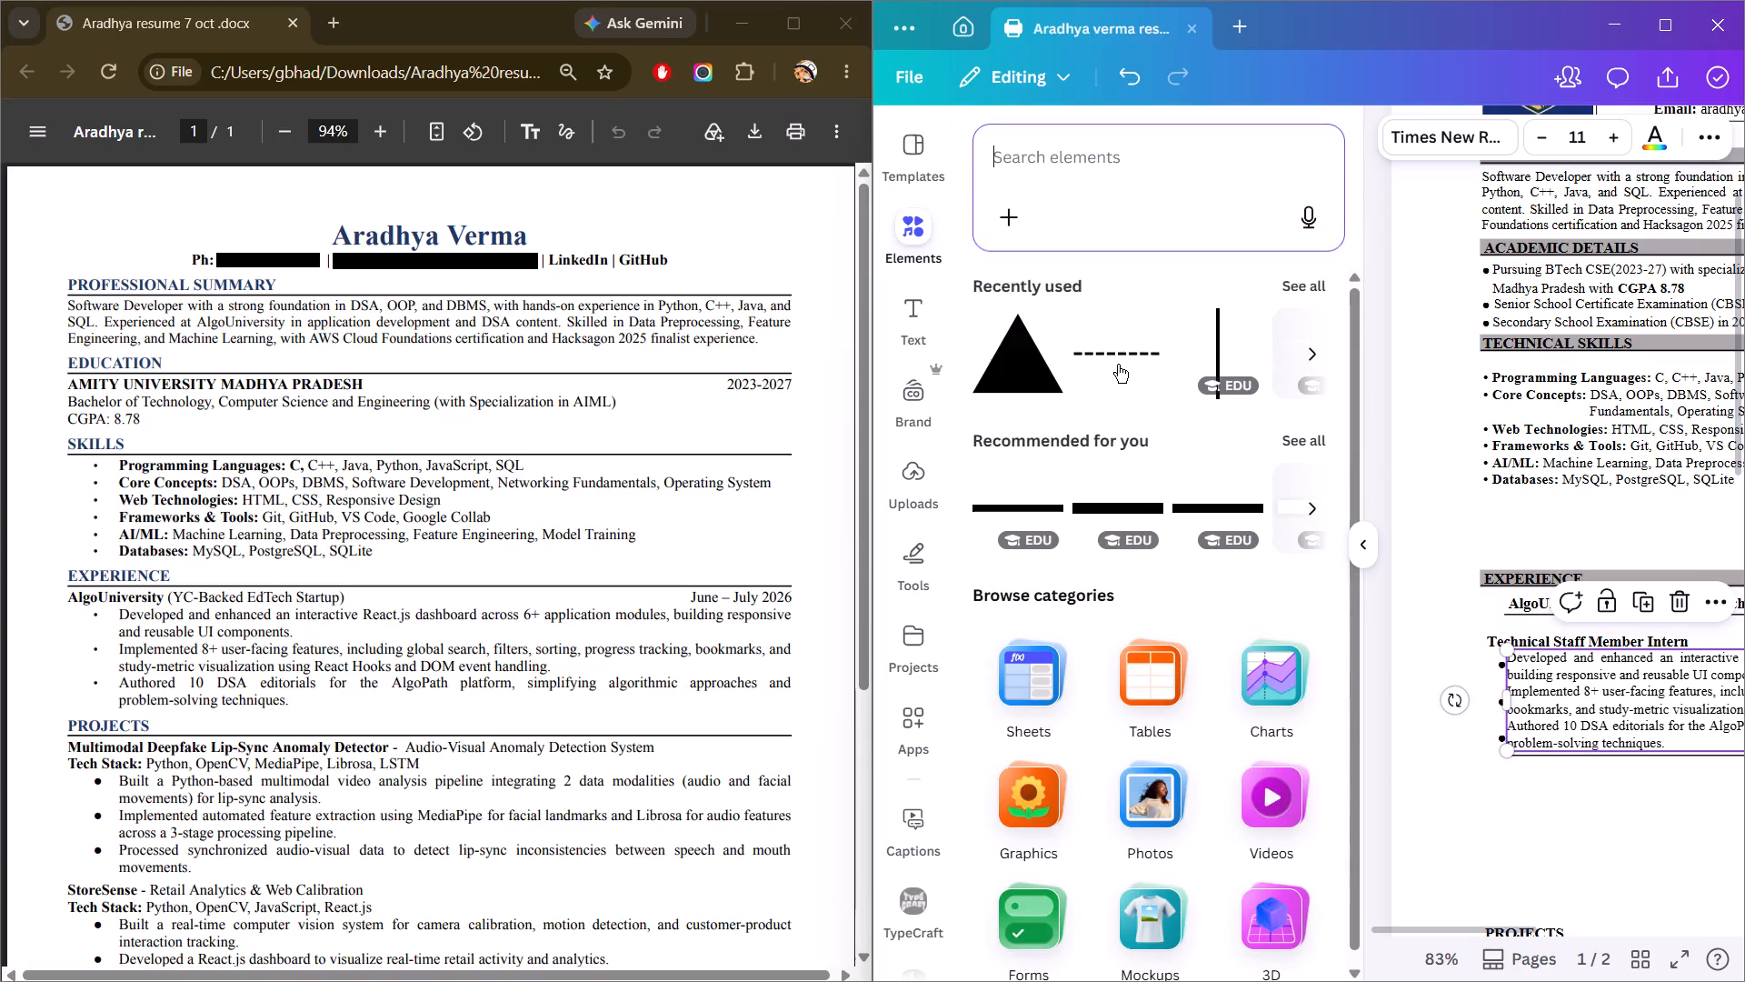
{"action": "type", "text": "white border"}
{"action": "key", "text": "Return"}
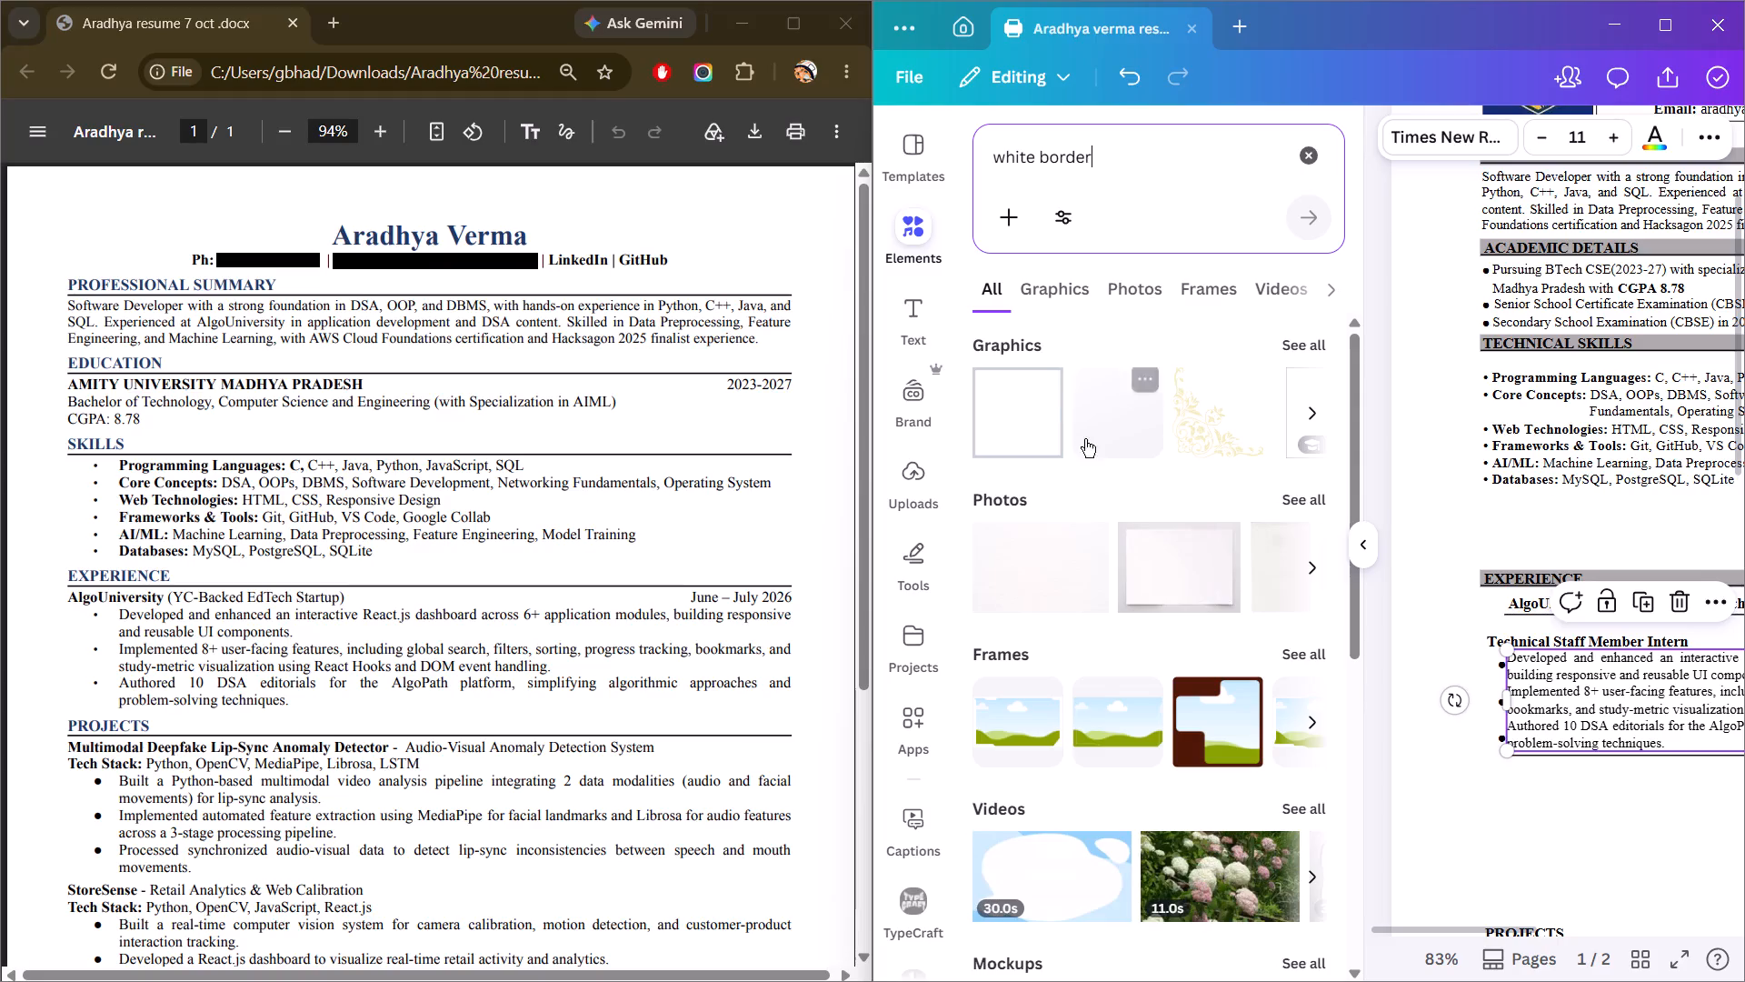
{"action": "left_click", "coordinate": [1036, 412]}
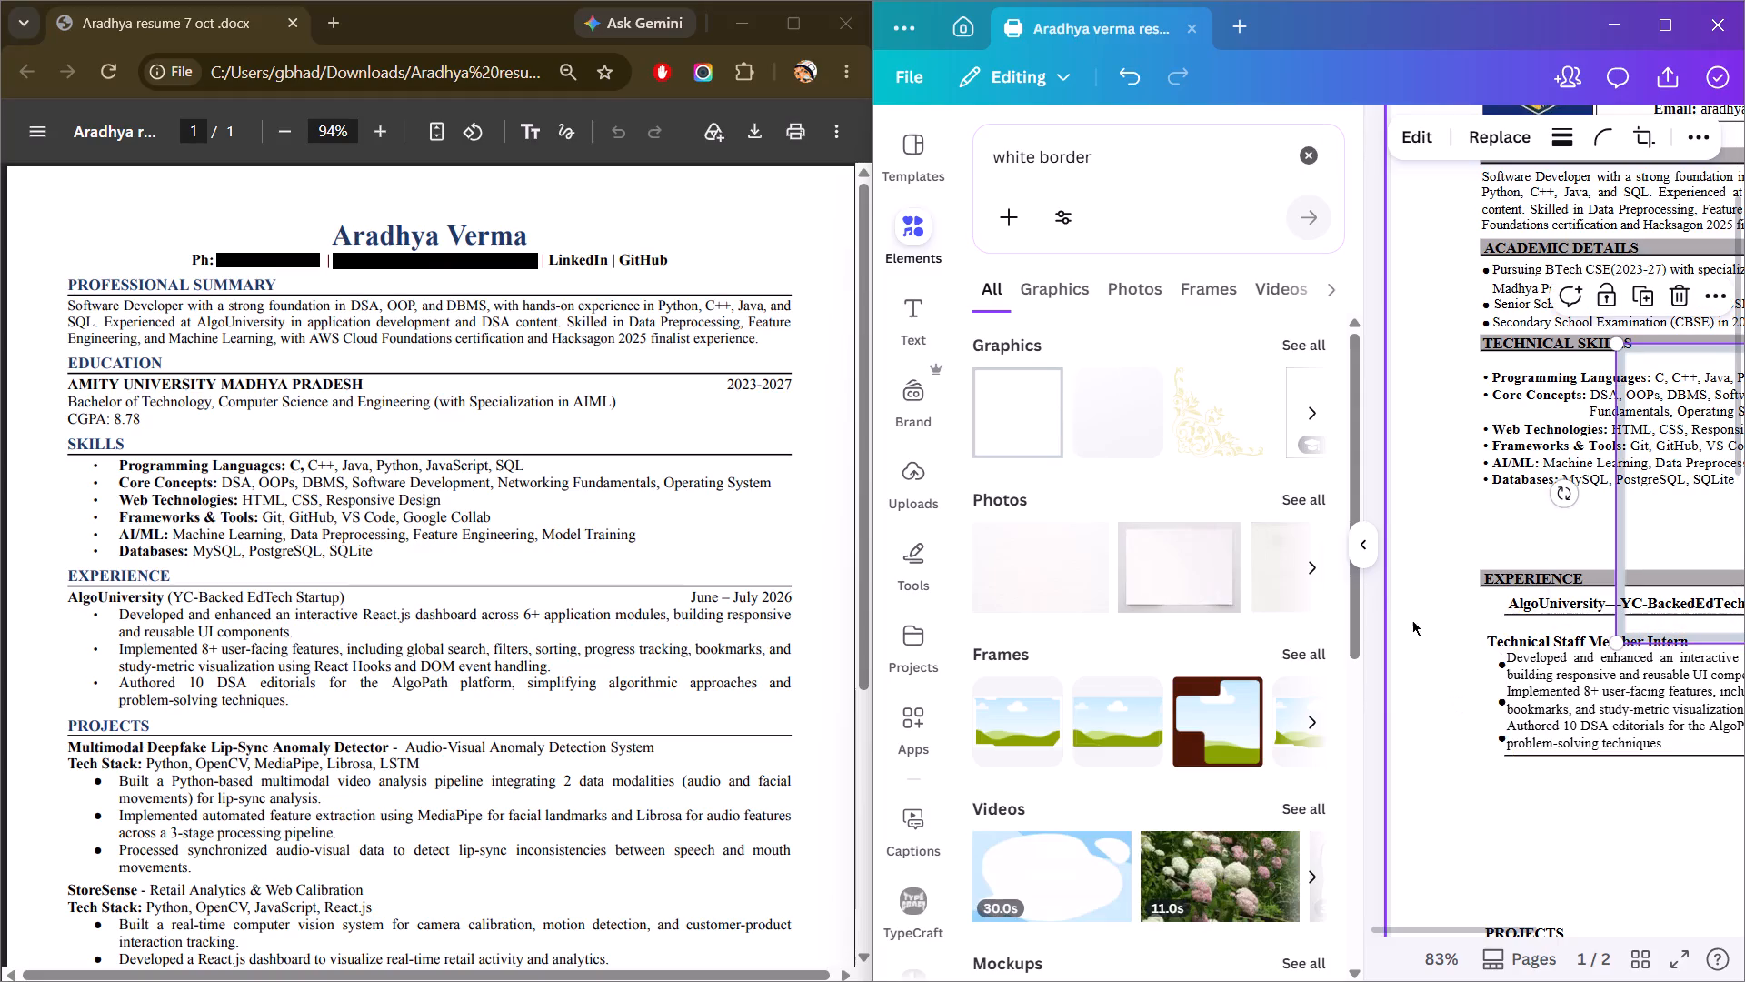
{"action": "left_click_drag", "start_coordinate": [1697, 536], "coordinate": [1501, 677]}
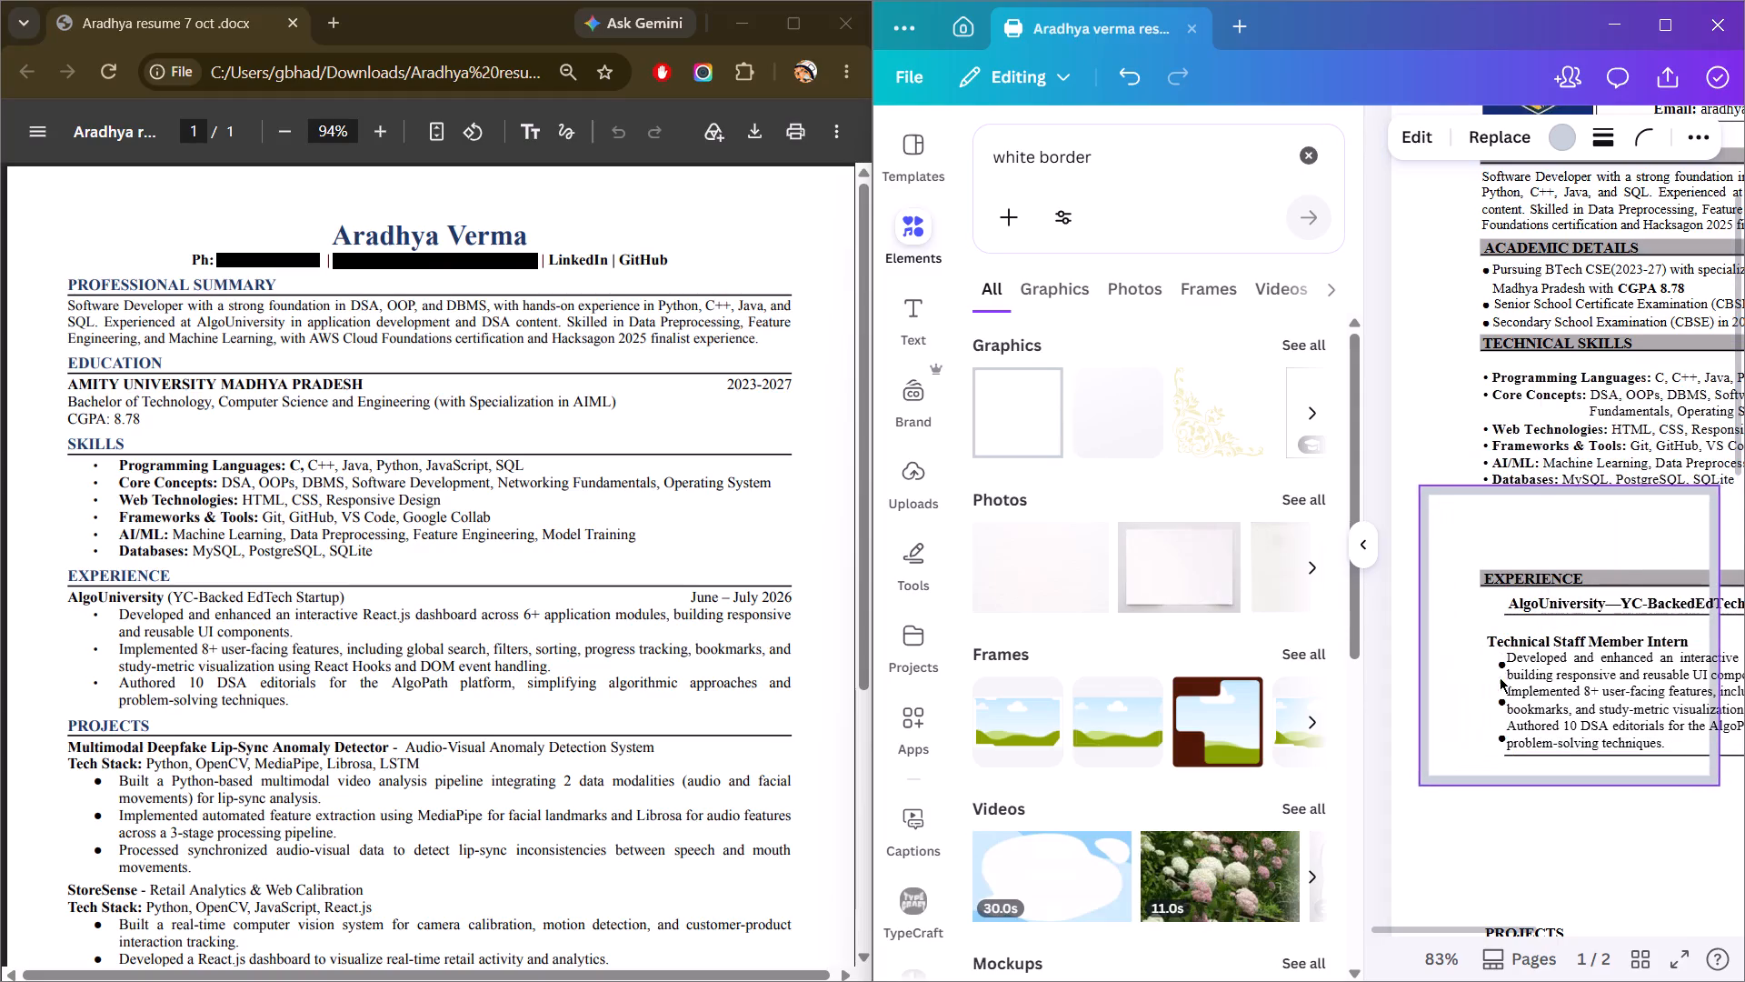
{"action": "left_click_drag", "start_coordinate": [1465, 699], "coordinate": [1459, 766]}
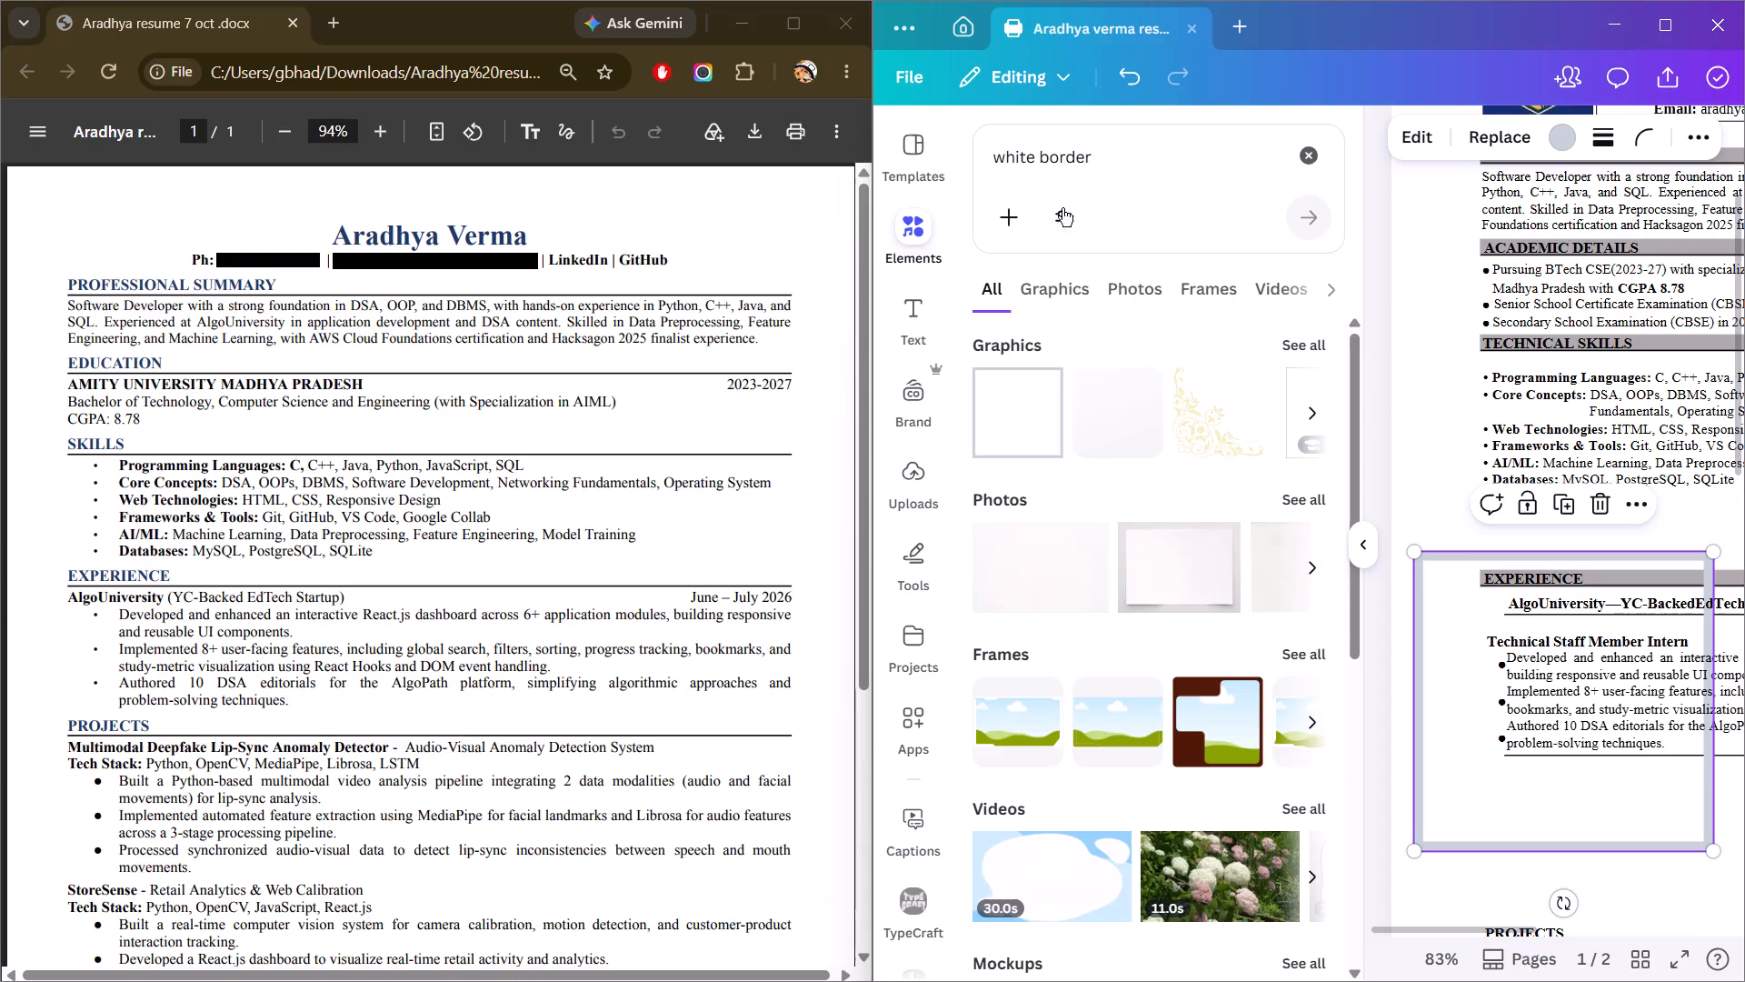
Search the elements for "white line" and insert the first white line graphic, with the design window maximized.
{"action": "left_click_drag", "start_coordinate": [1096, 158], "coordinate": [1034, 154]}
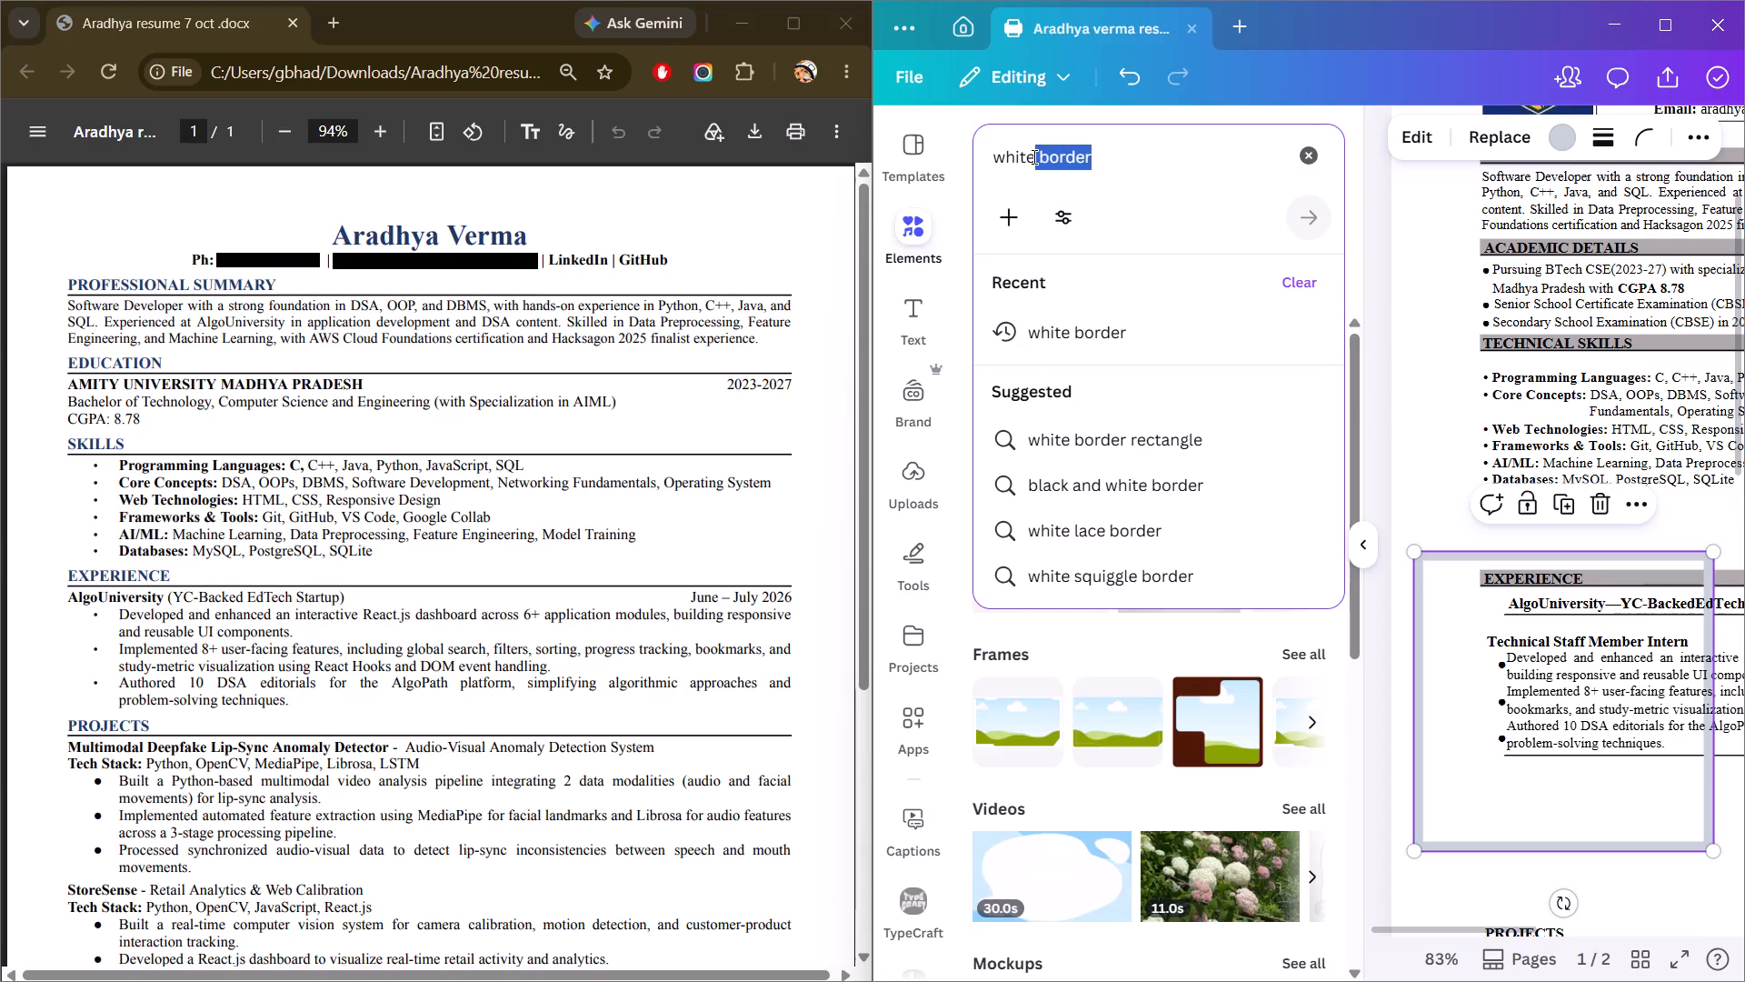
{"action": "key", "text": "space"}
{"action": "type", "text": "linr"}
{"action": "key", "text": "BackSpace"}
{"action": "key", "text": "e"}
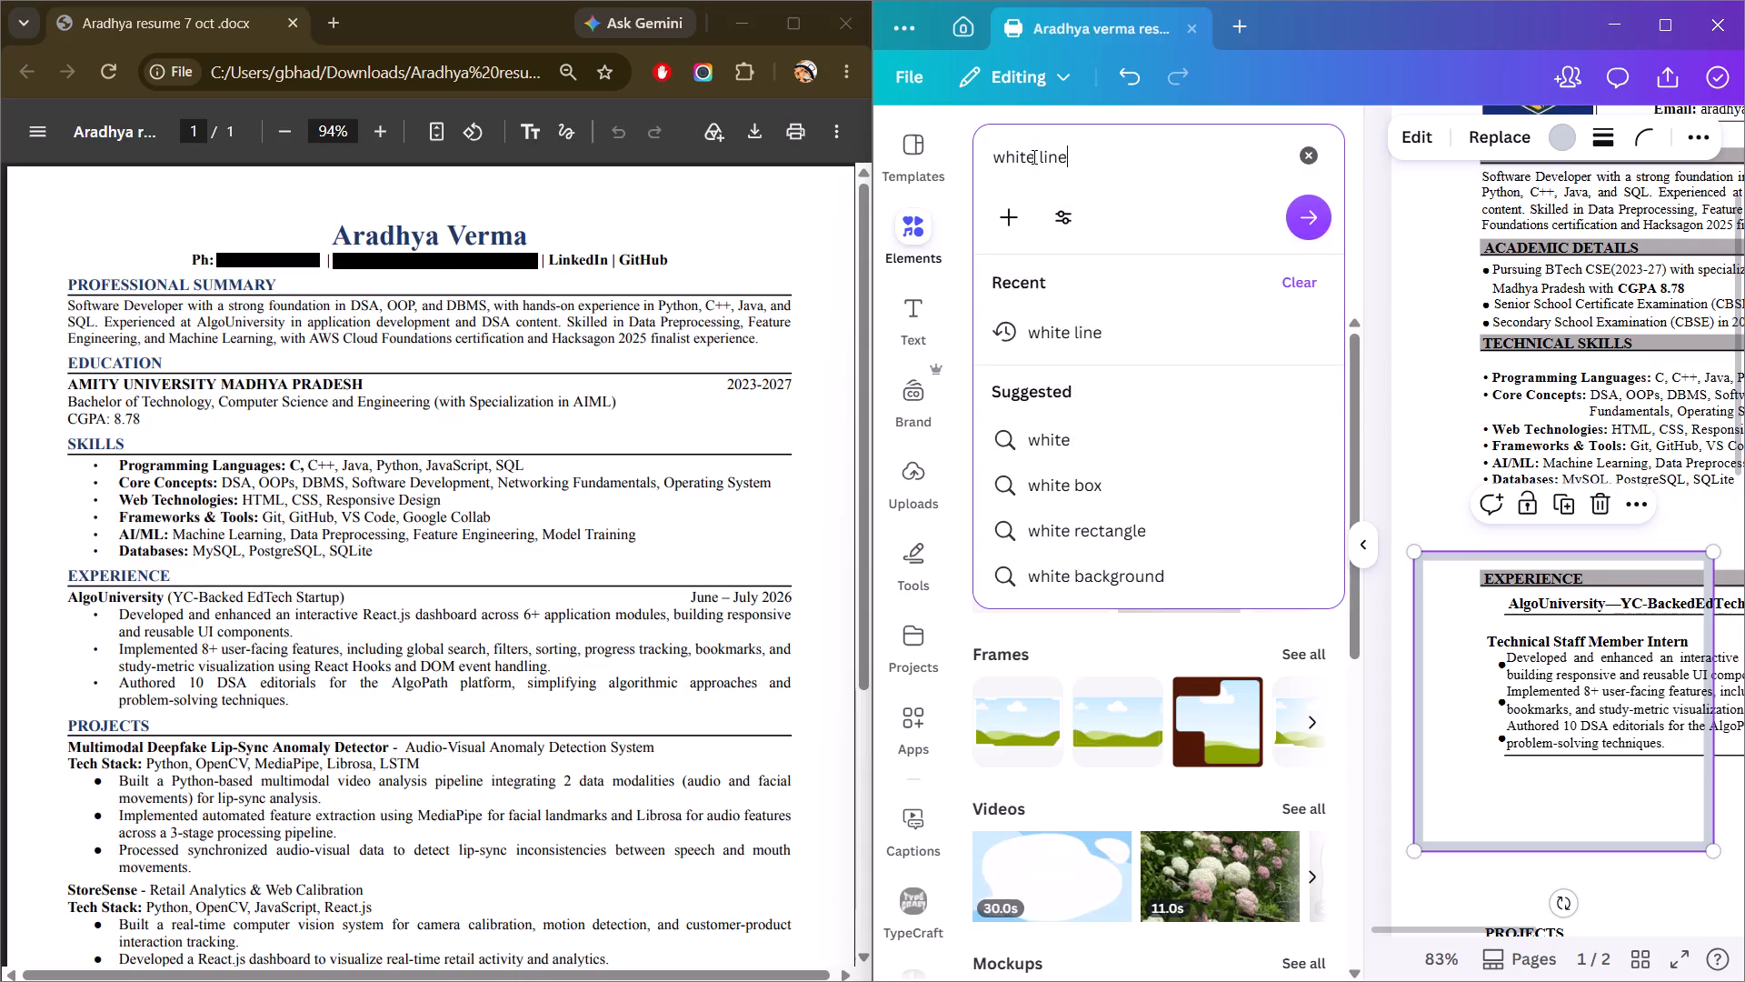
{"action": "key", "text": "Return"}
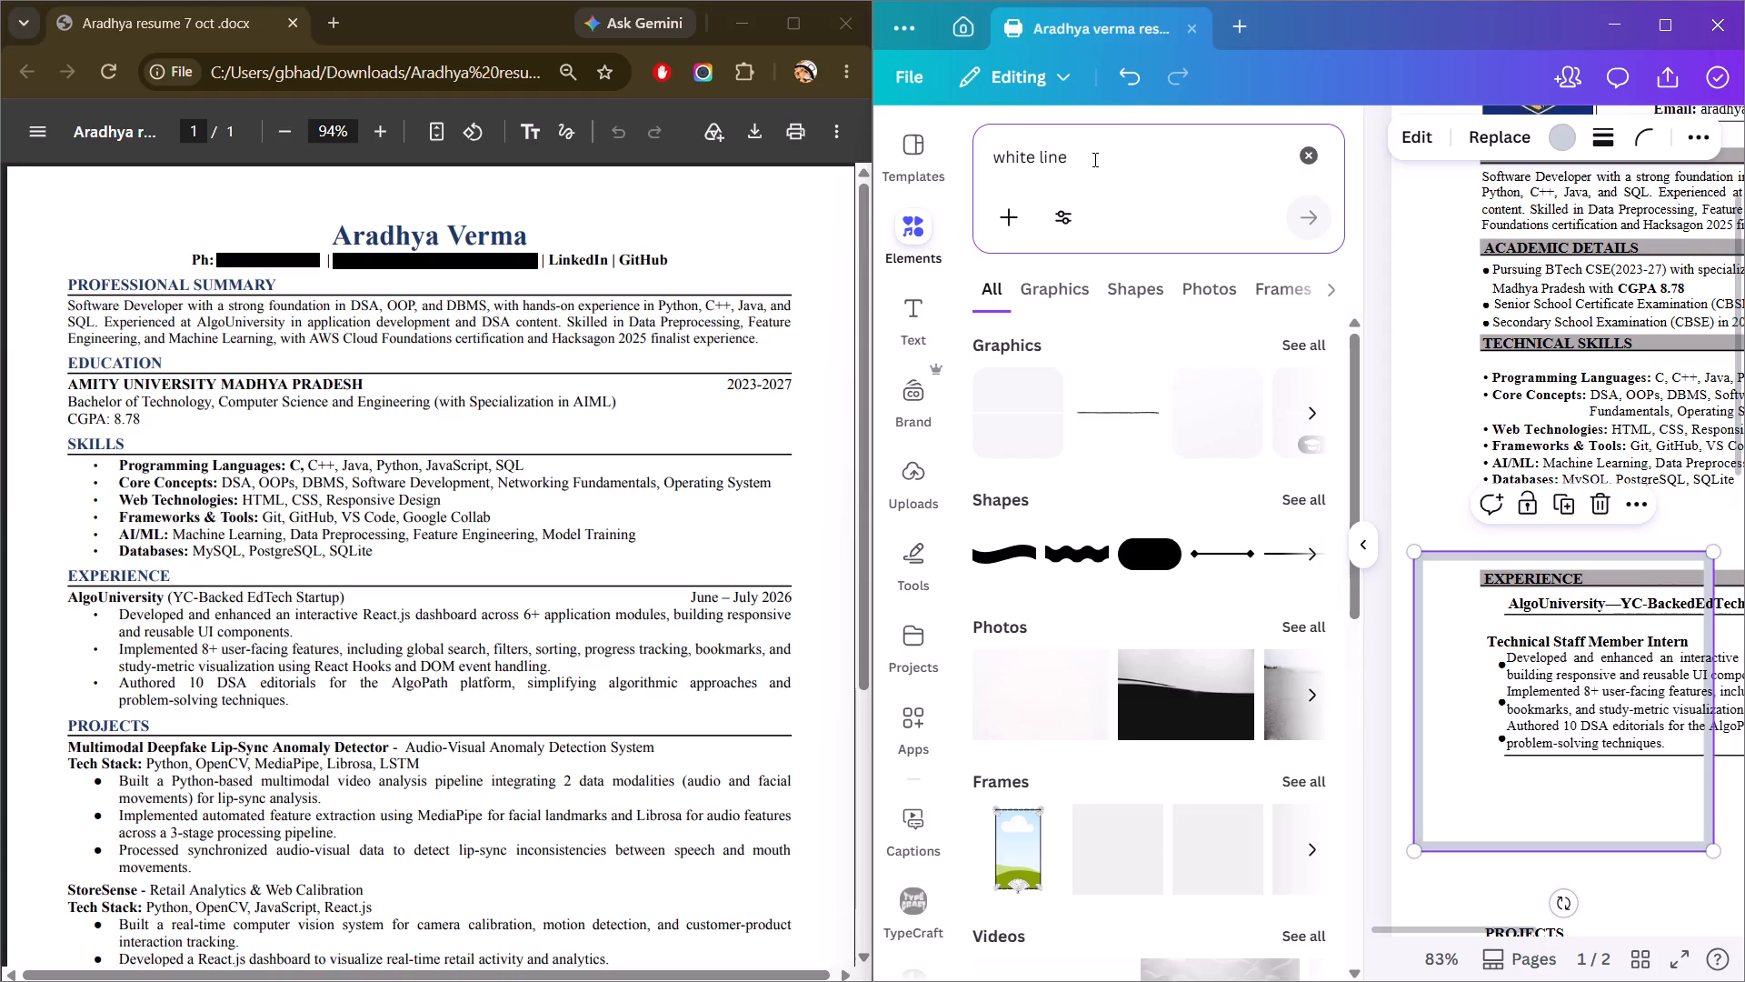
{"action": "left_click", "coordinate": [1665, 22]}
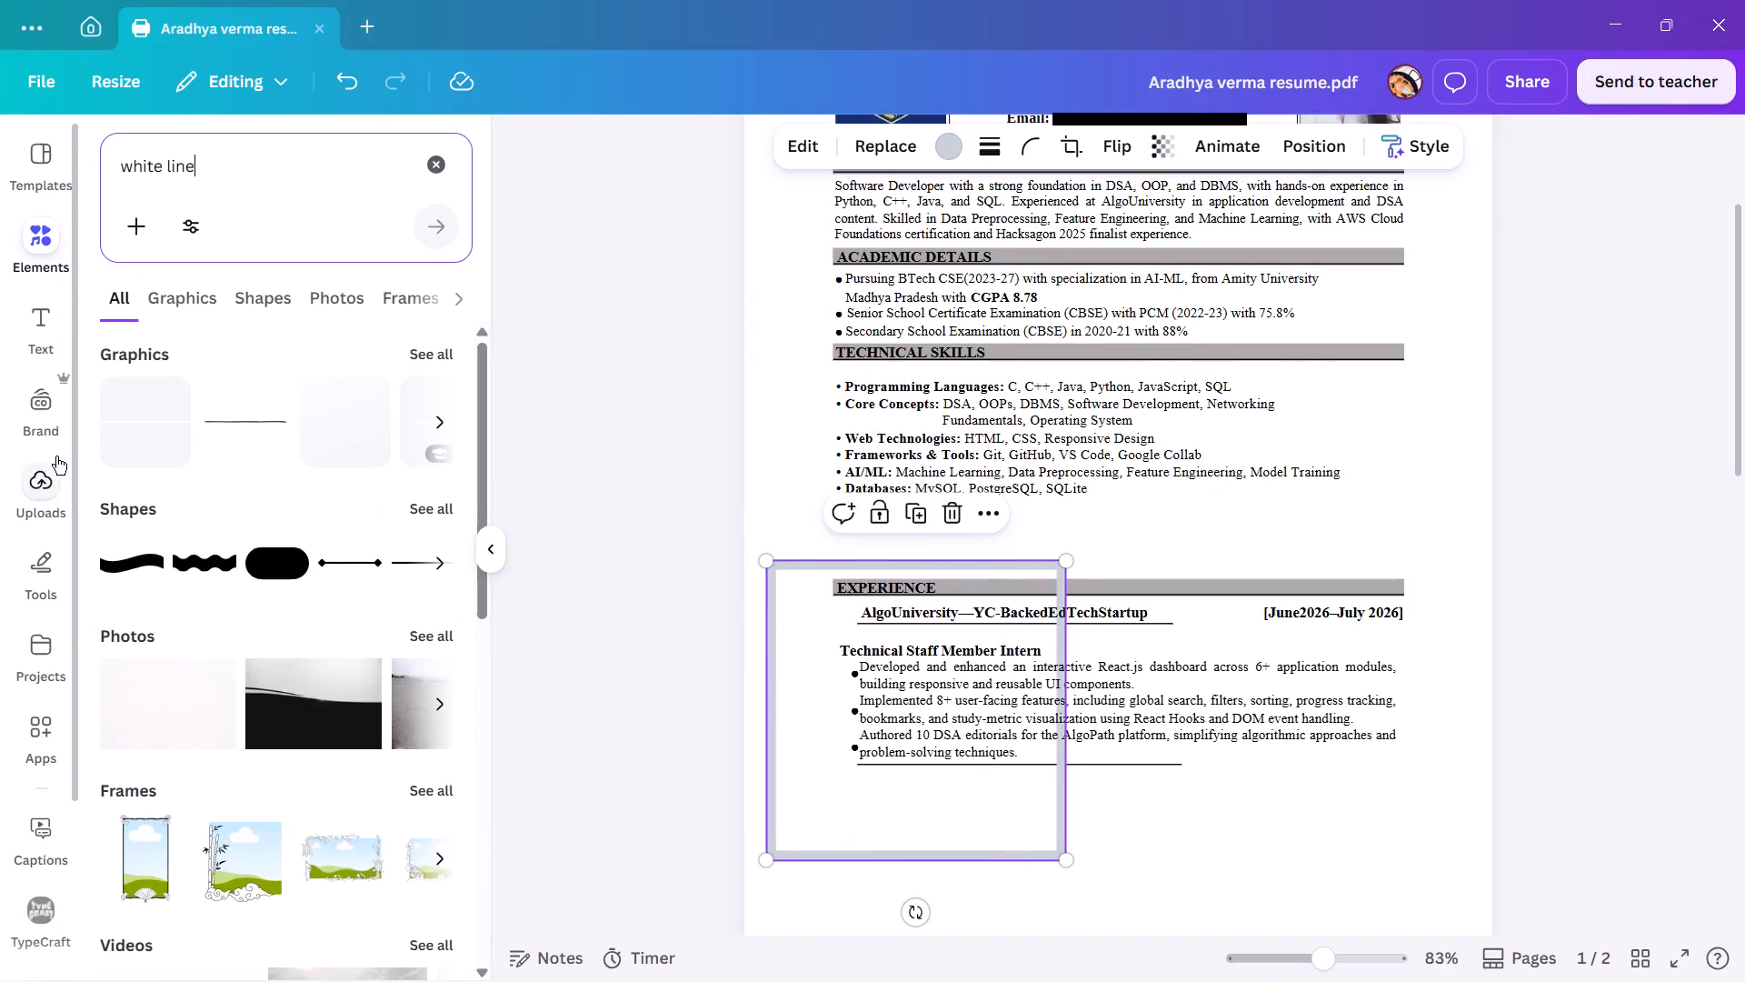
{"action": "left_click", "coordinate": [130, 419]}
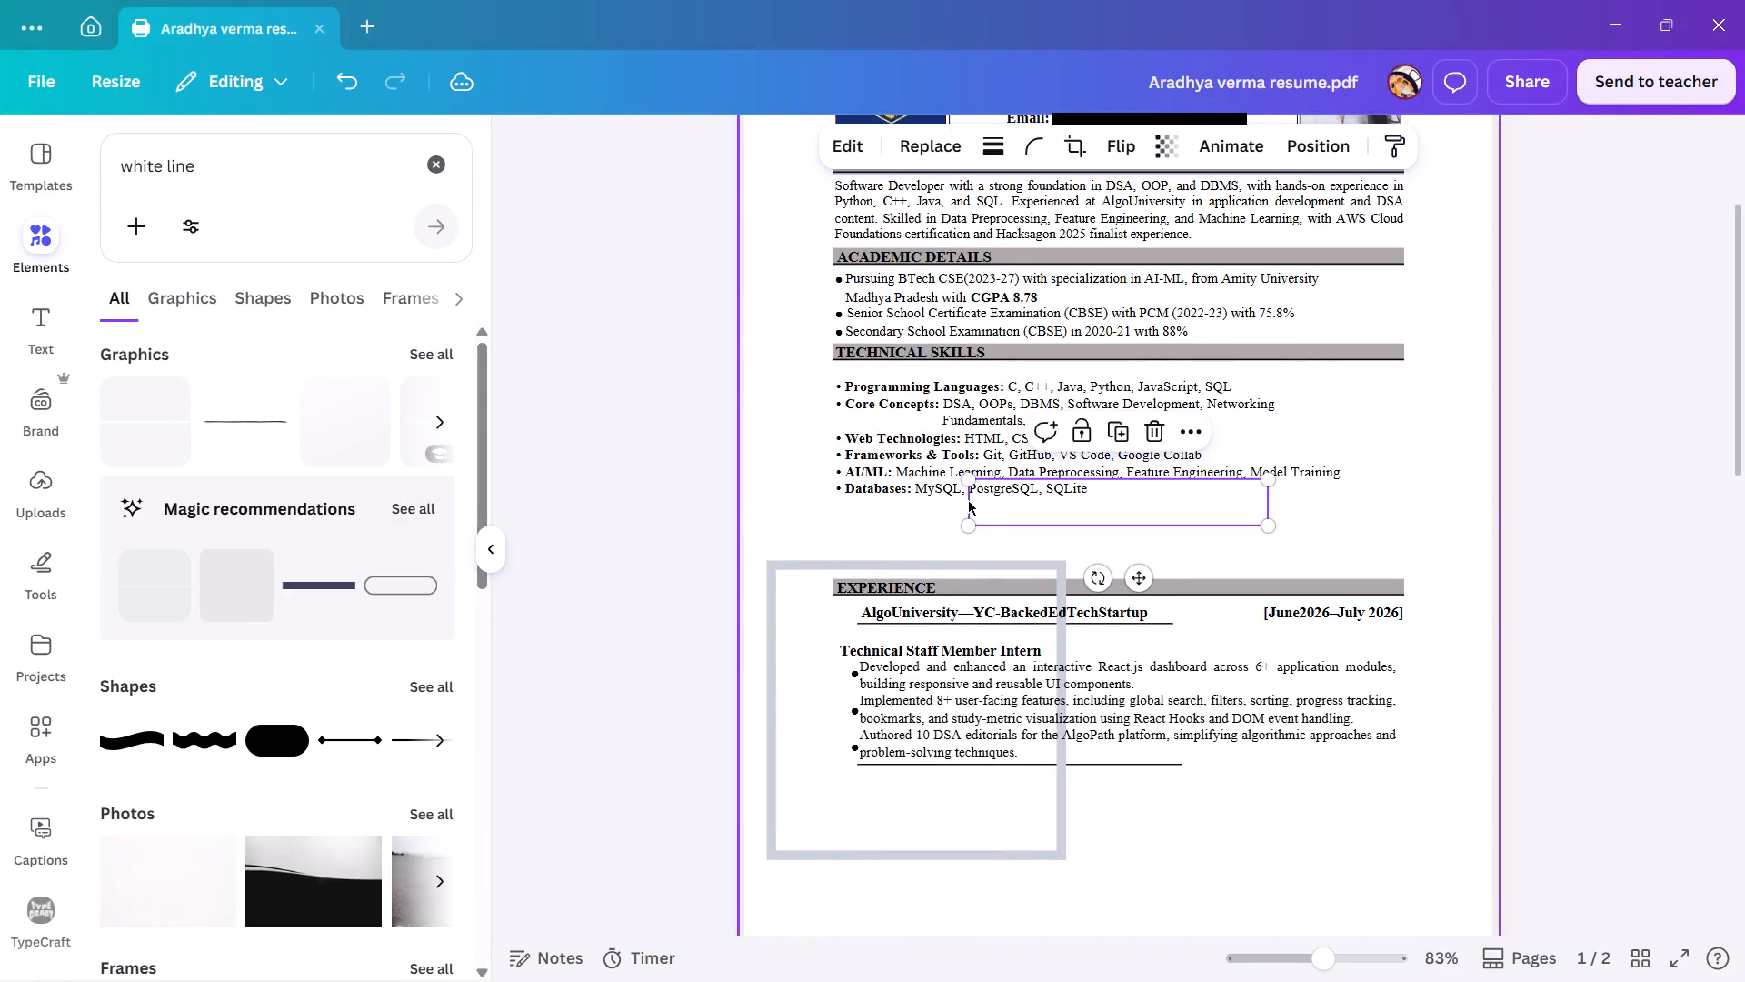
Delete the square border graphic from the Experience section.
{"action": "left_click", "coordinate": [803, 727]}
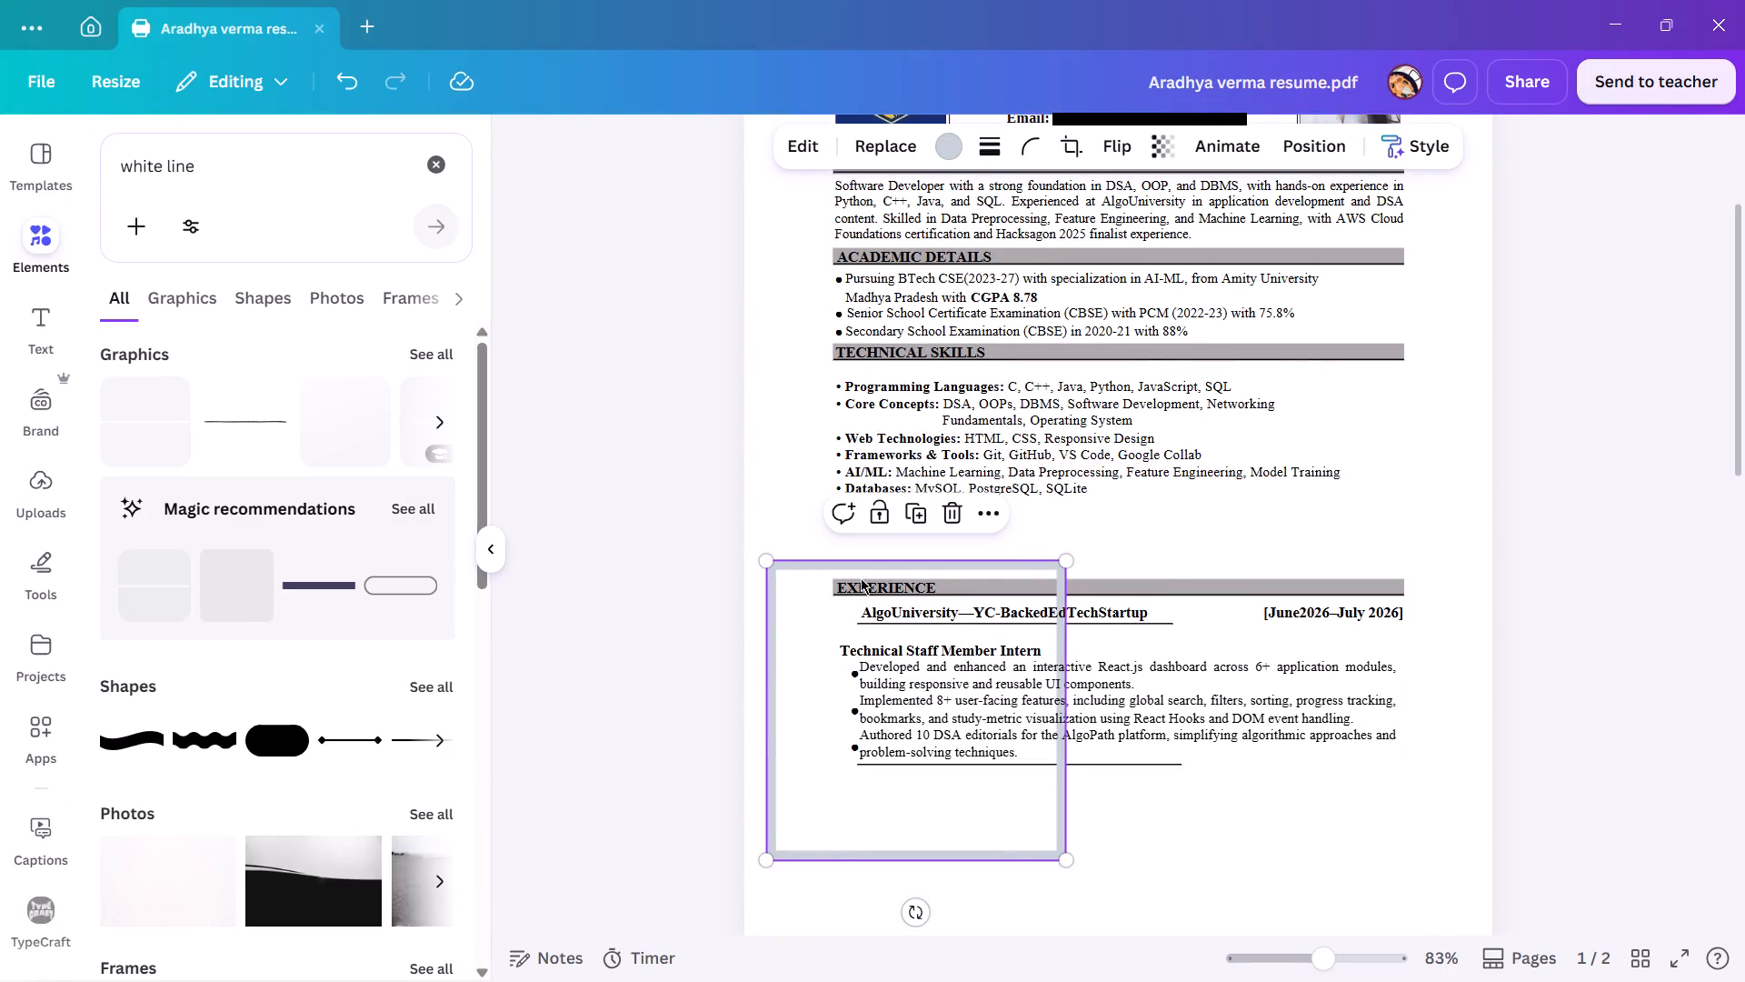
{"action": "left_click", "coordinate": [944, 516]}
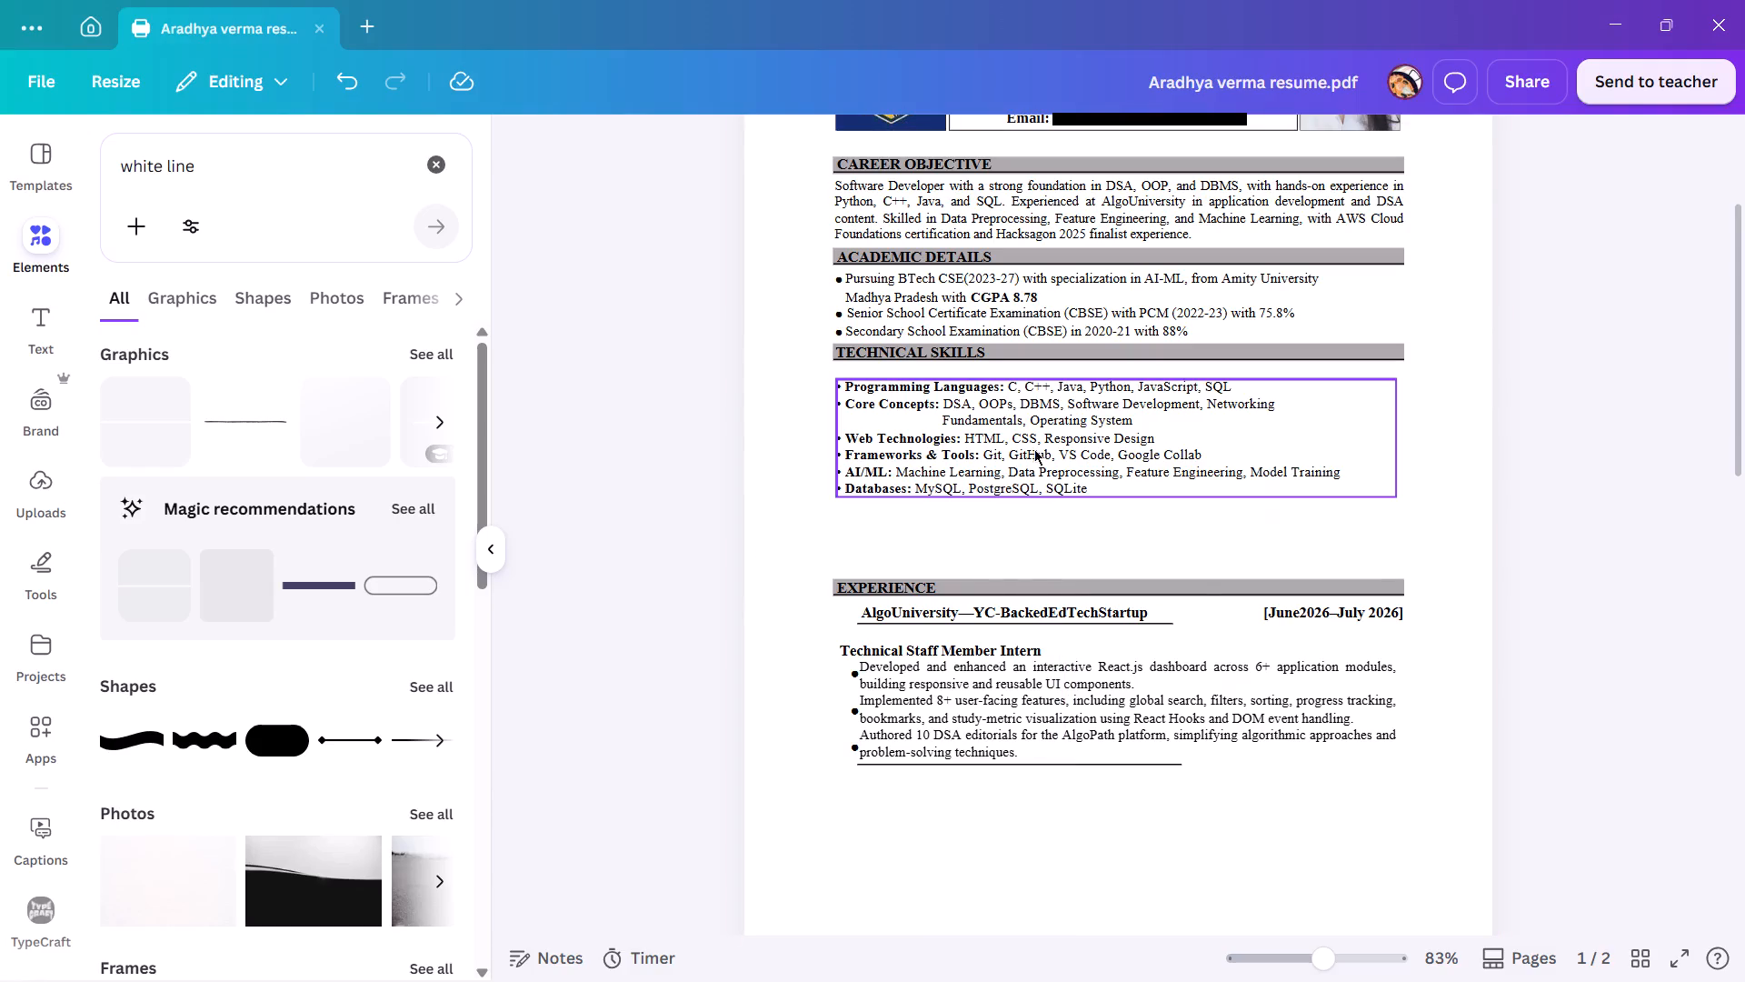
Move the white line graphic down into the gap between the technical skills list and the Experience heading.
{"action": "left_click", "coordinate": [1019, 511]}
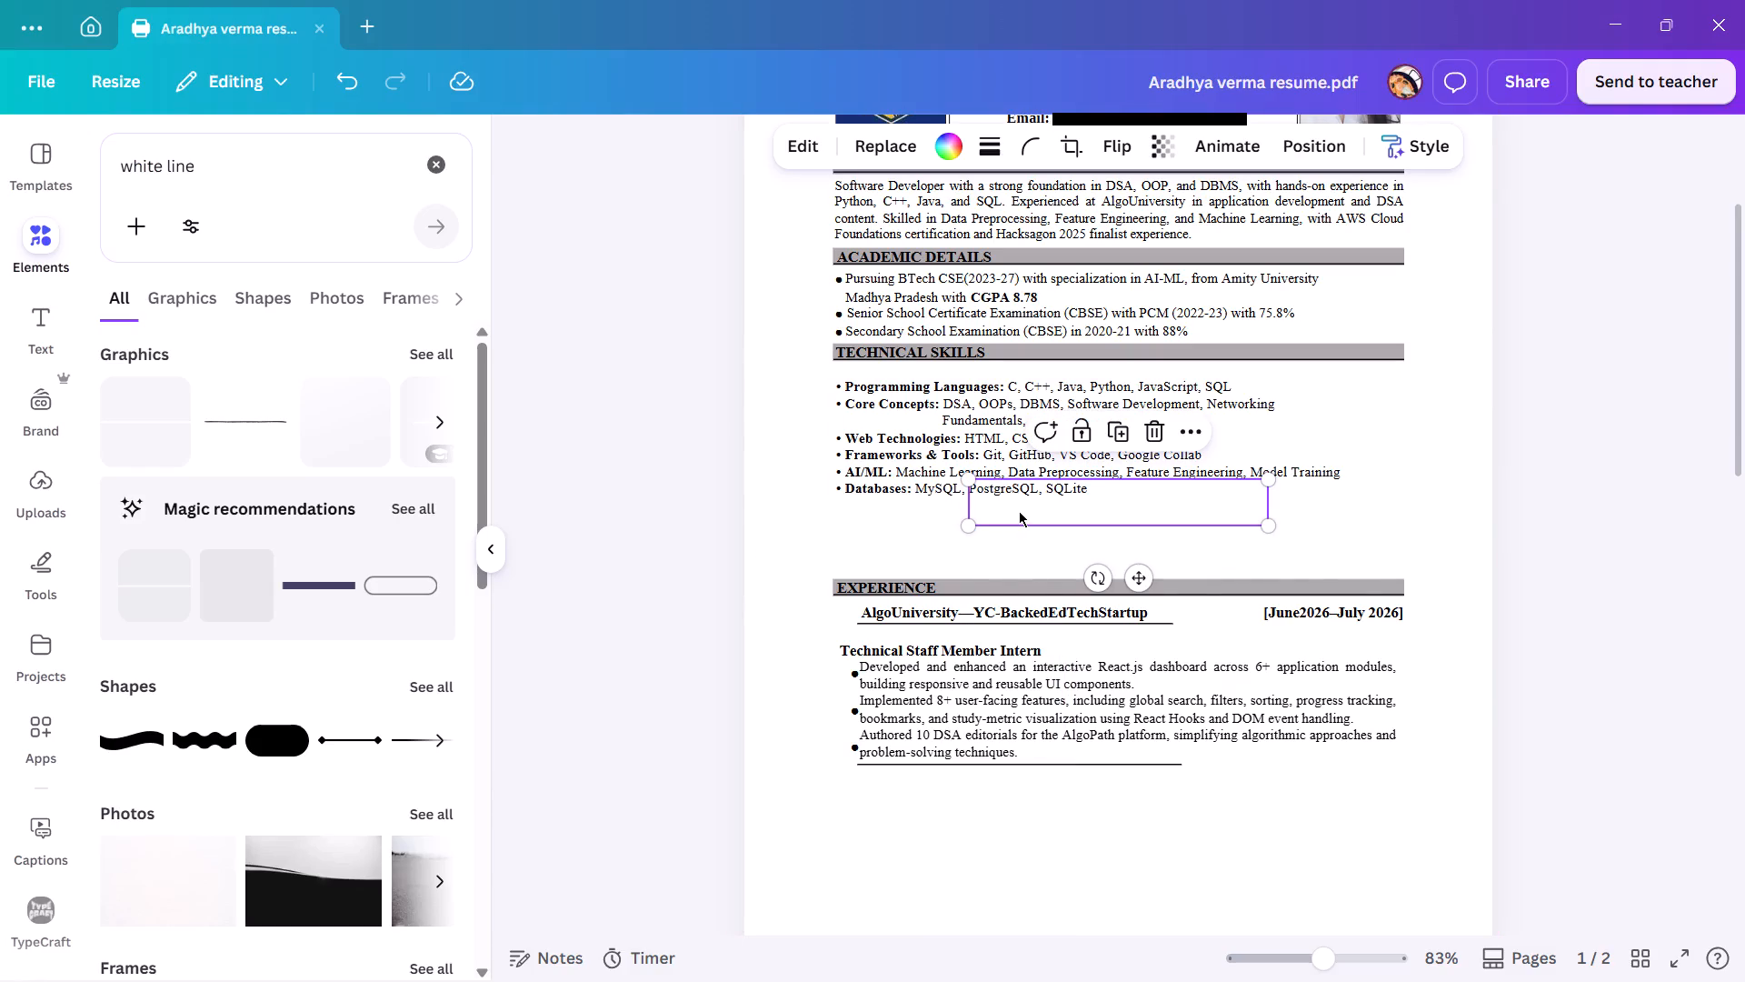
{"action": "left_click_drag", "start_coordinate": [1019, 511], "coordinate": [1015, 537]}
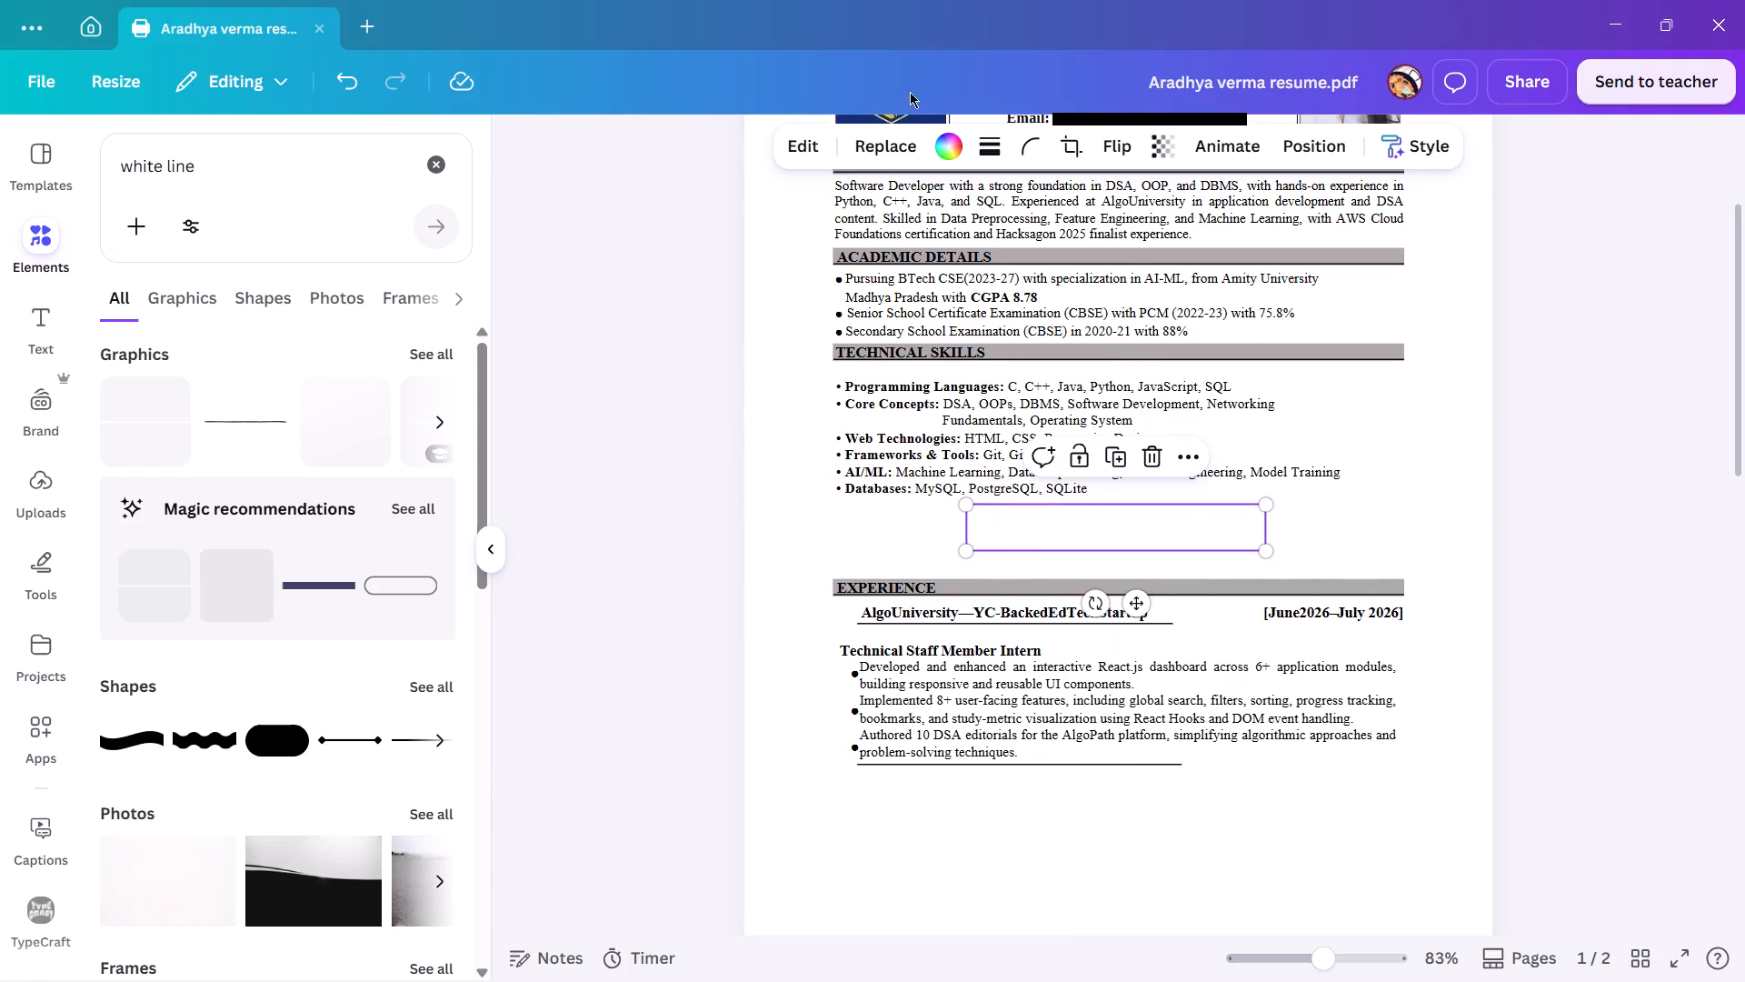
Recolor the white line graphic with the design's black.
{"action": "left_click", "coordinate": [951, 143]}
{"action": "left_click", "coordinate": [118, 400]}
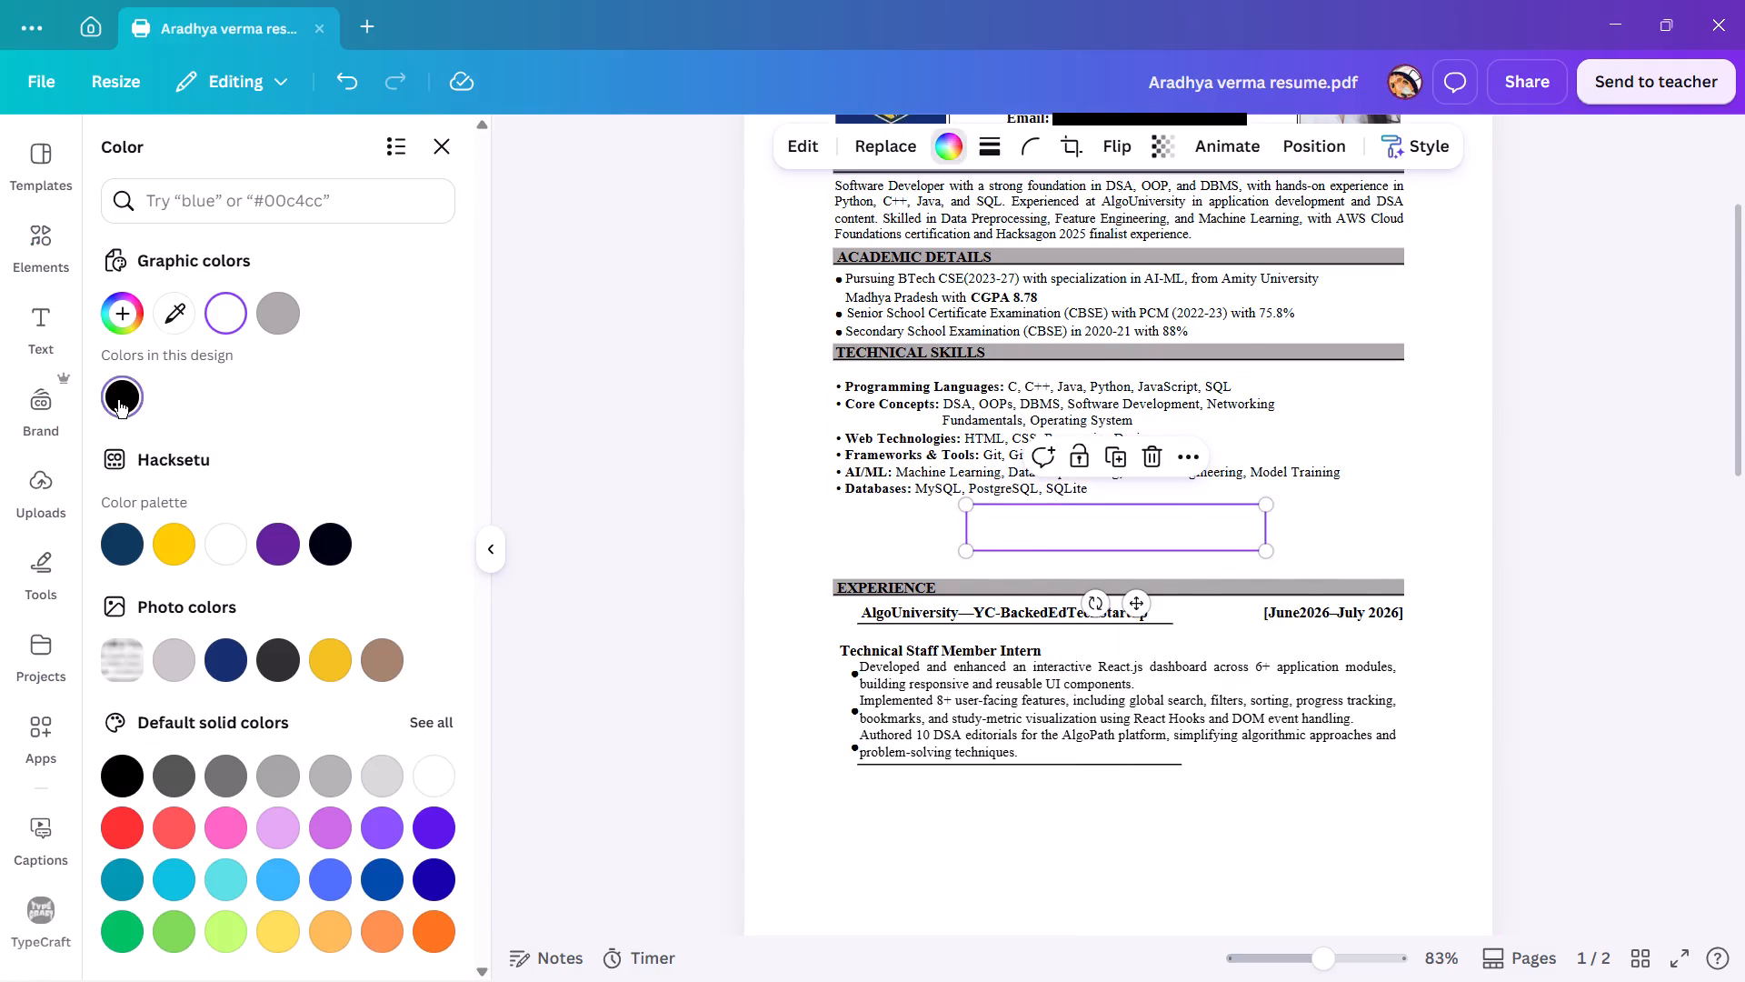
Move the black line graphic over the thin underline below the last Experience bullet and enlarge it to cover the underline's full length.
{"action": "left_click", "coordinate": [440, 451]}
{"action": "left_click", "coordinate": [619, 476]}
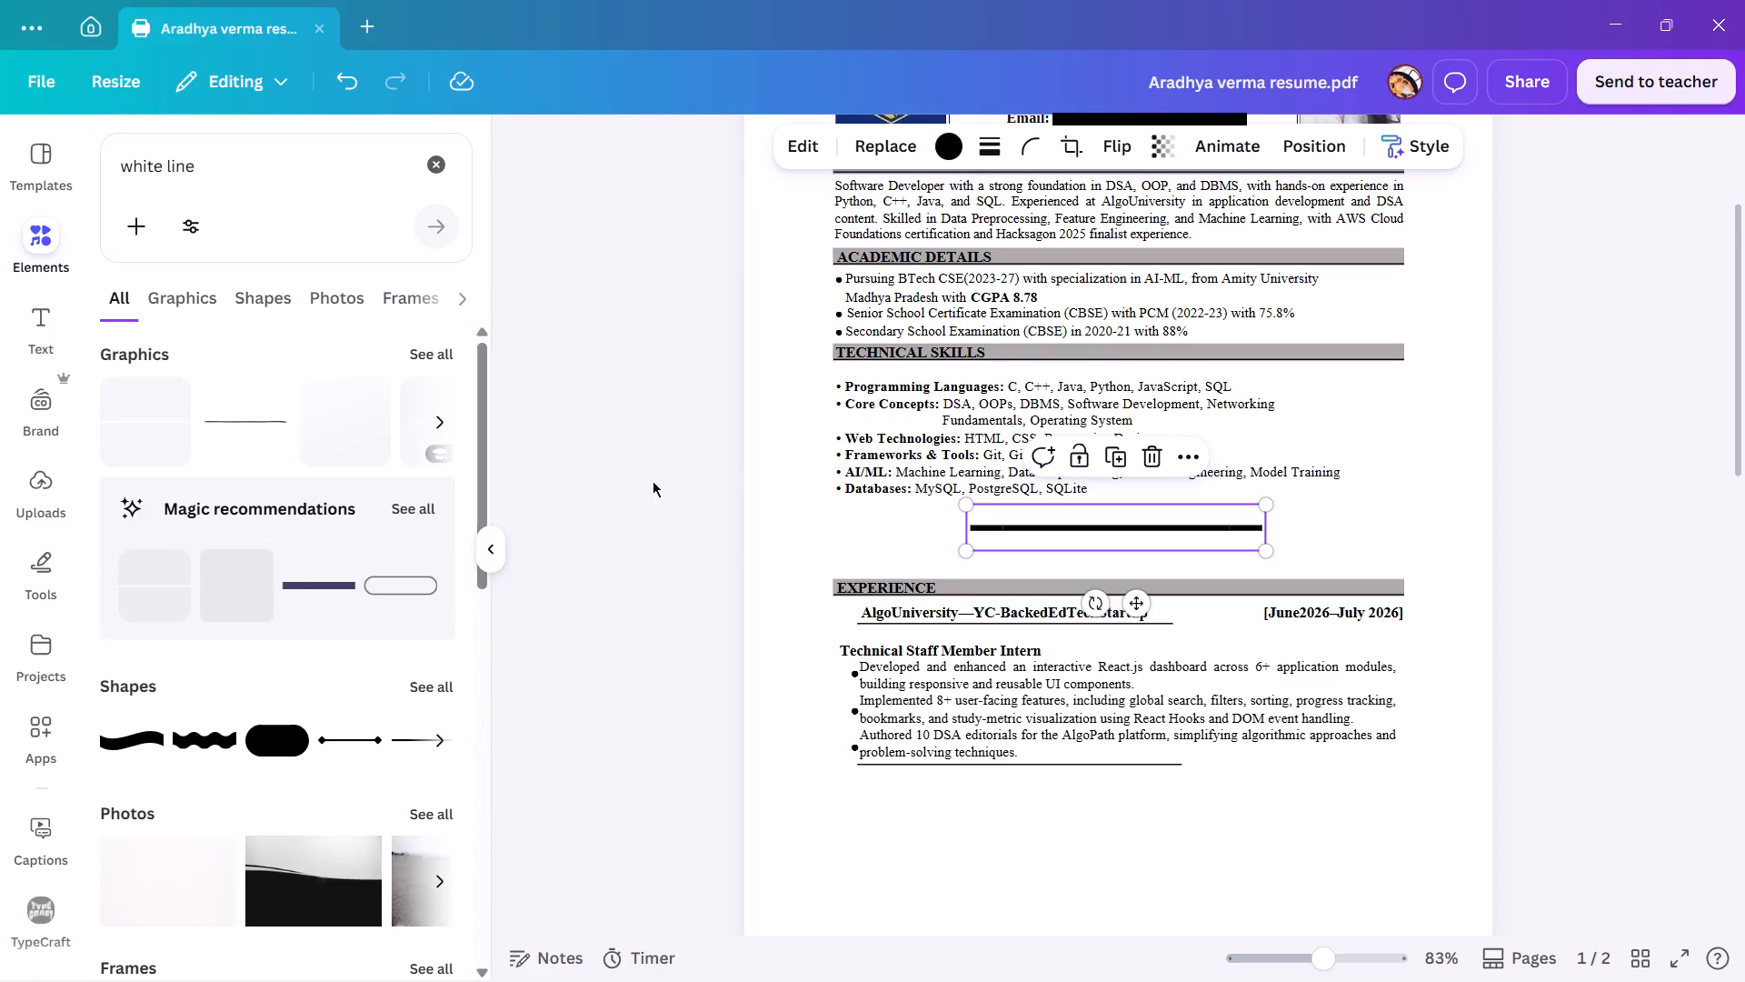
{"action": "left_click_drag", "start_coordinate": [992, 529], "coordinate": [861, 763]}
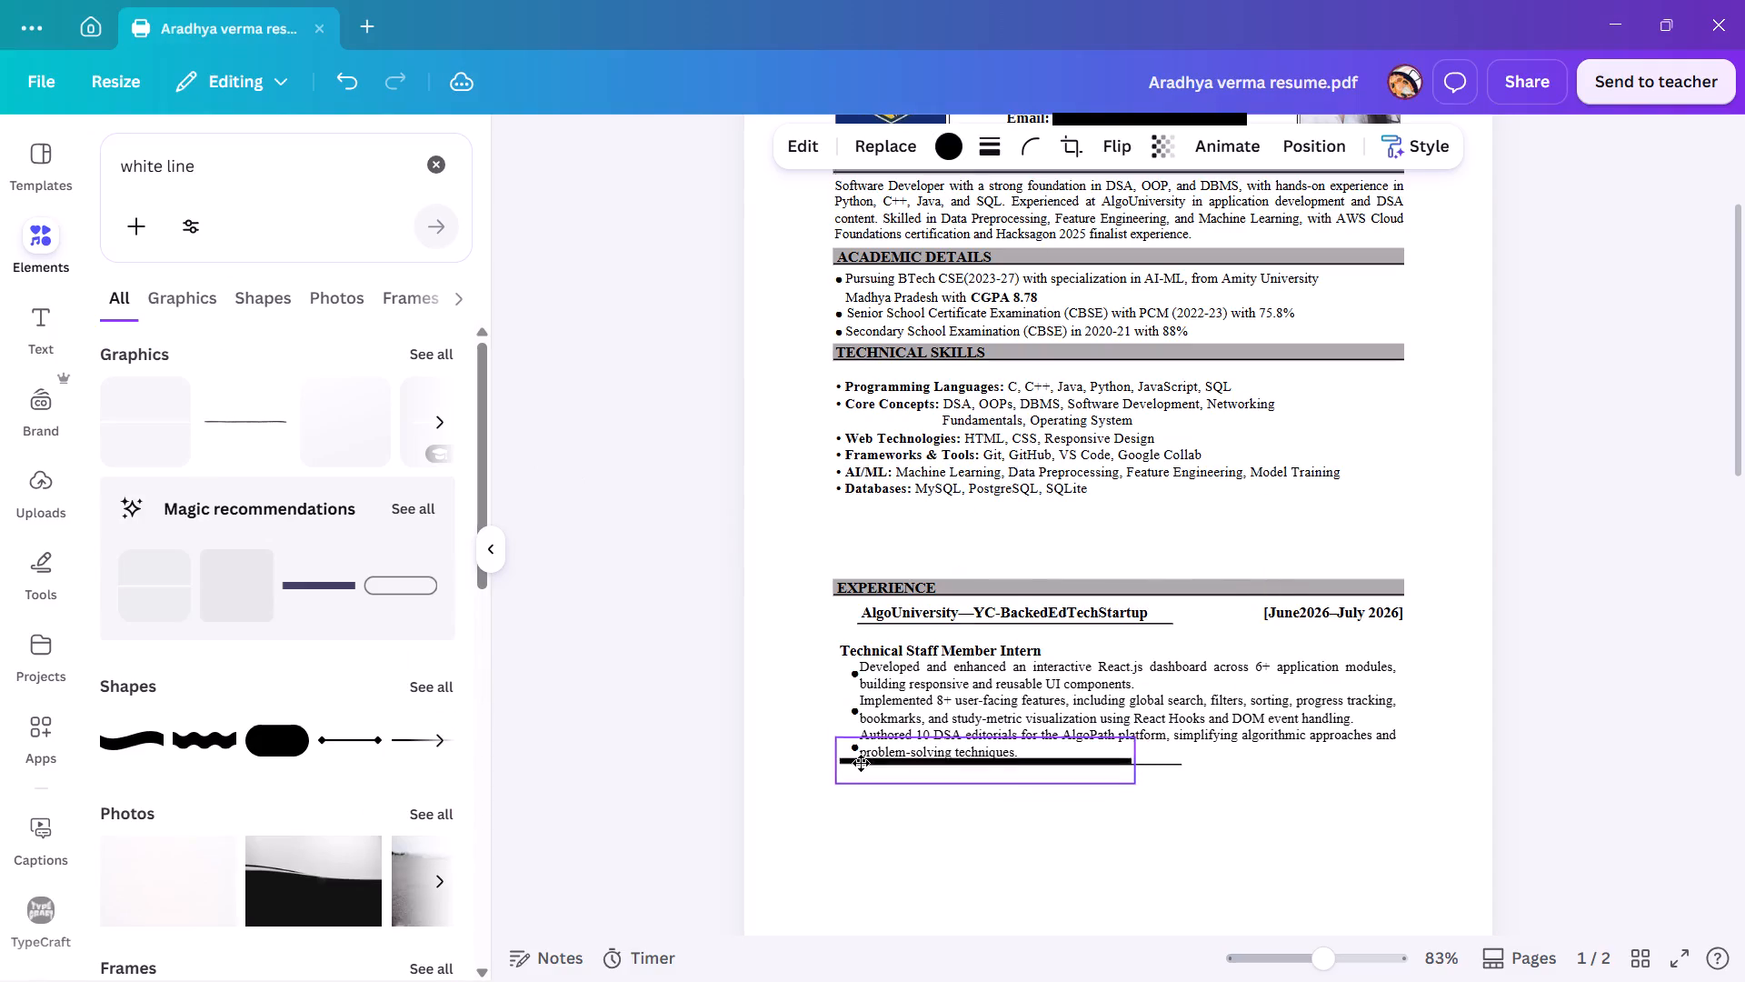
{"action": "left_click_drag", "start_coordinate": [861, 763], "coordinate": [863, 765]}
{"action": "scroll", "coordinate": [957, 785], "scroll_direction": "up", "scroll_amount": 4, "text": "ctrl"}
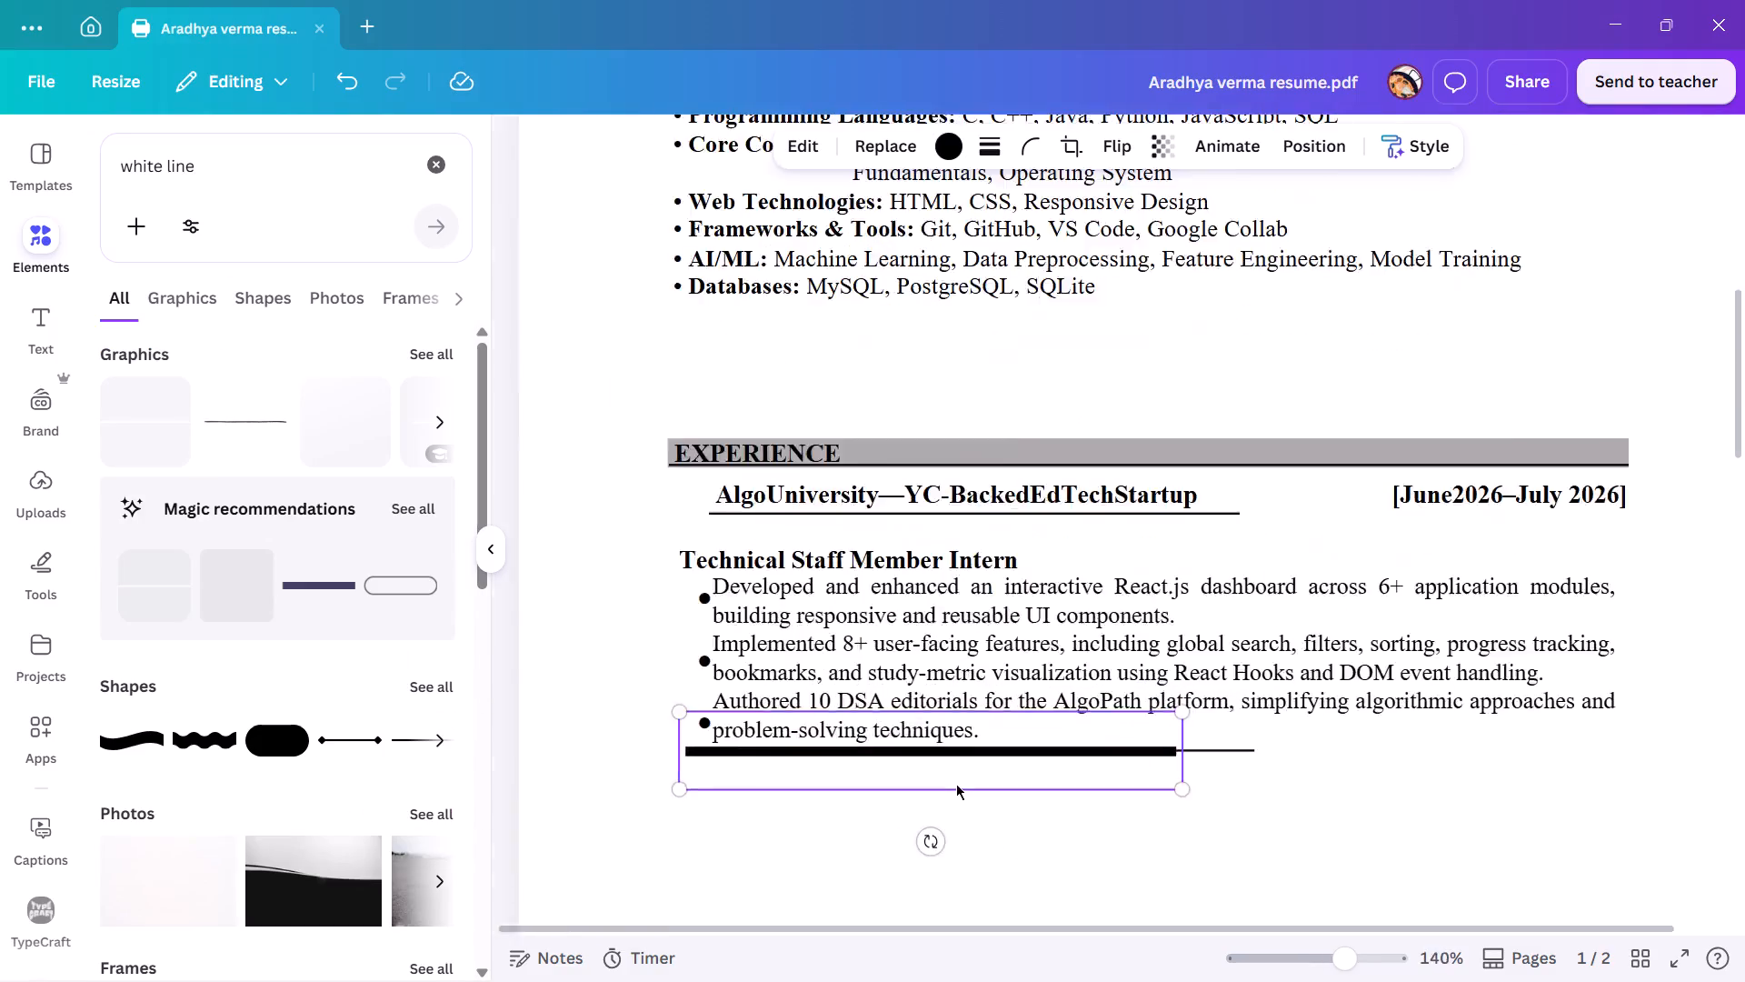
{"action": "scroll", "coordinate": [956, 784], "scroll_direction": "up", "scroll_amount": 2, "text": "ctrl"}
{"action": "left_click_drag", "start_coordinate": [602, 745], "coordinate": [619, 747]}
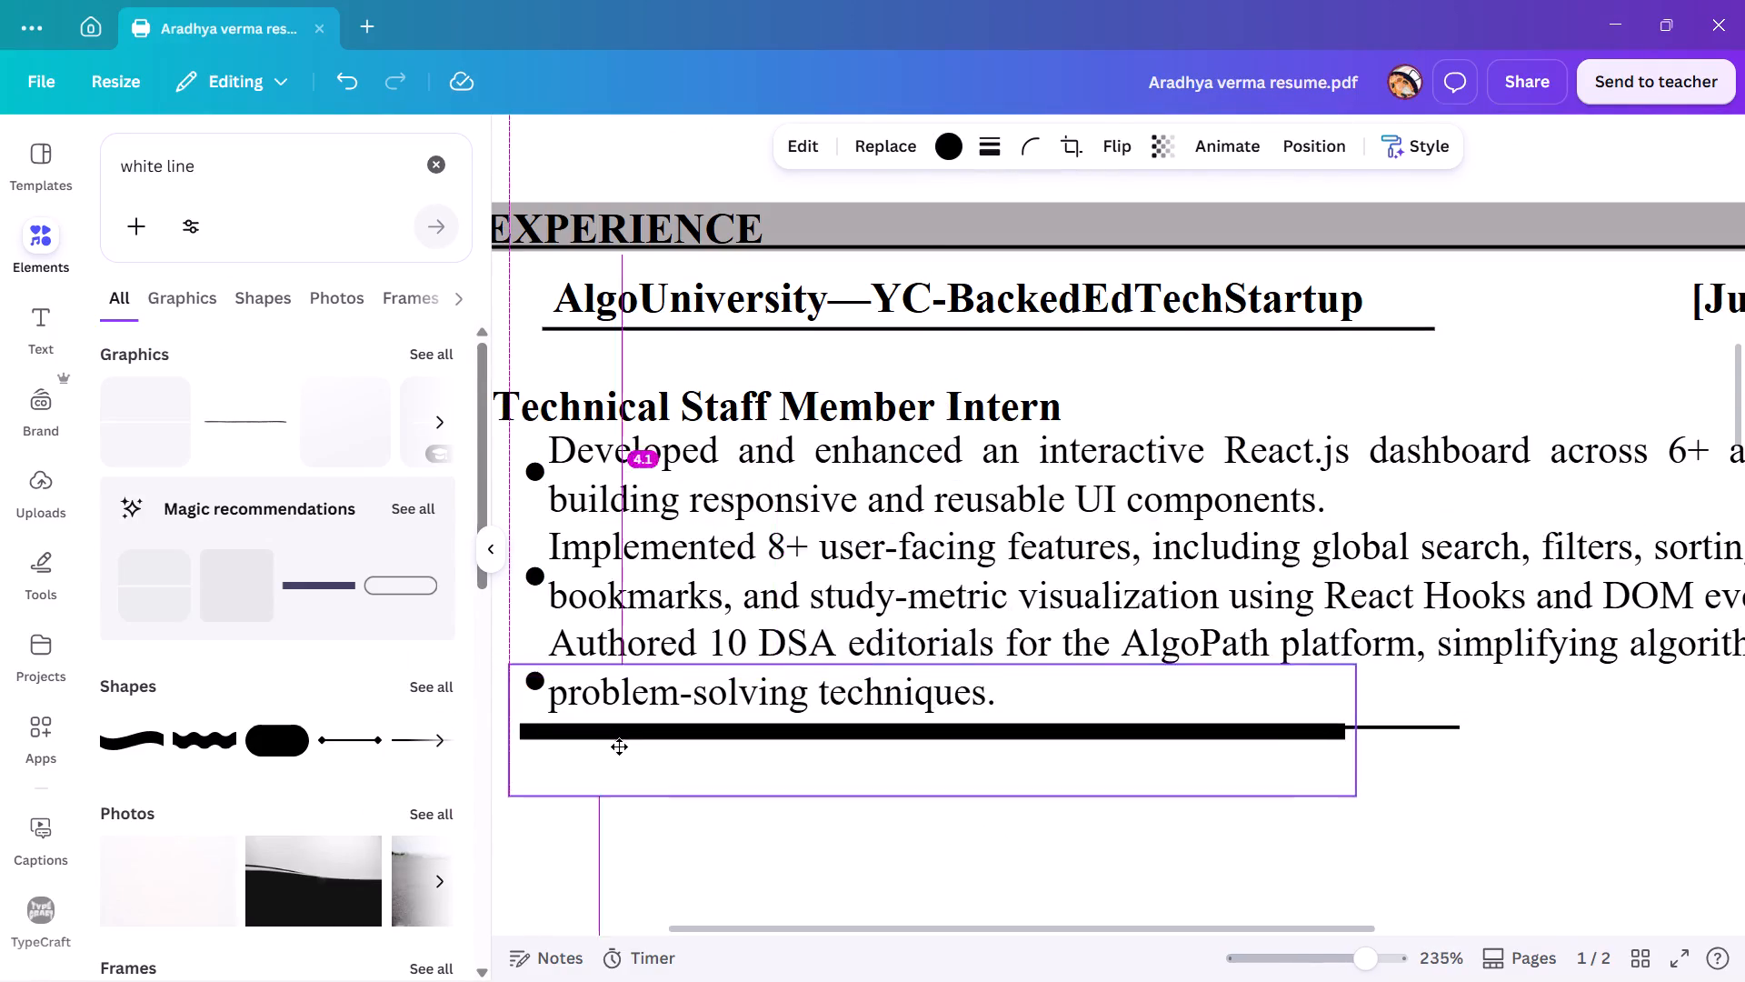
{"action": "left_click_drag", "start_coordinate": [619, 747], "coordinate": [624, 740]}
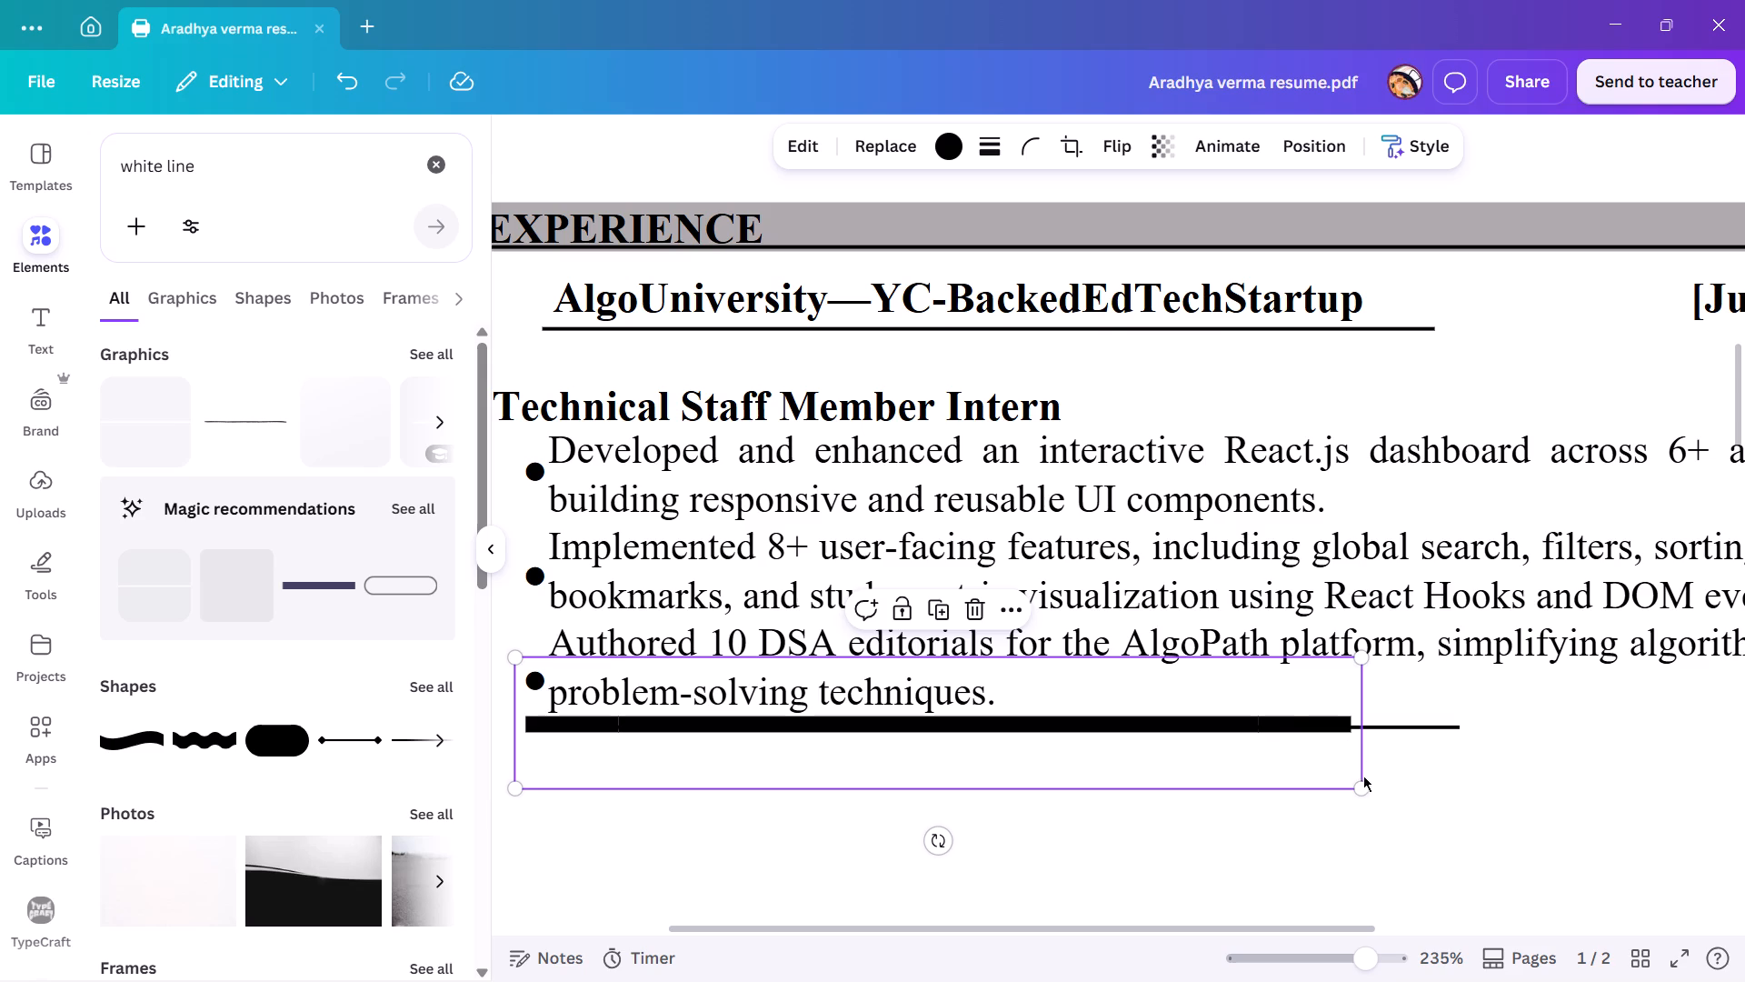
{"action": "left_click_drag", "start_coordinate": [1361, 788], "coordinate": [1494, 796]}
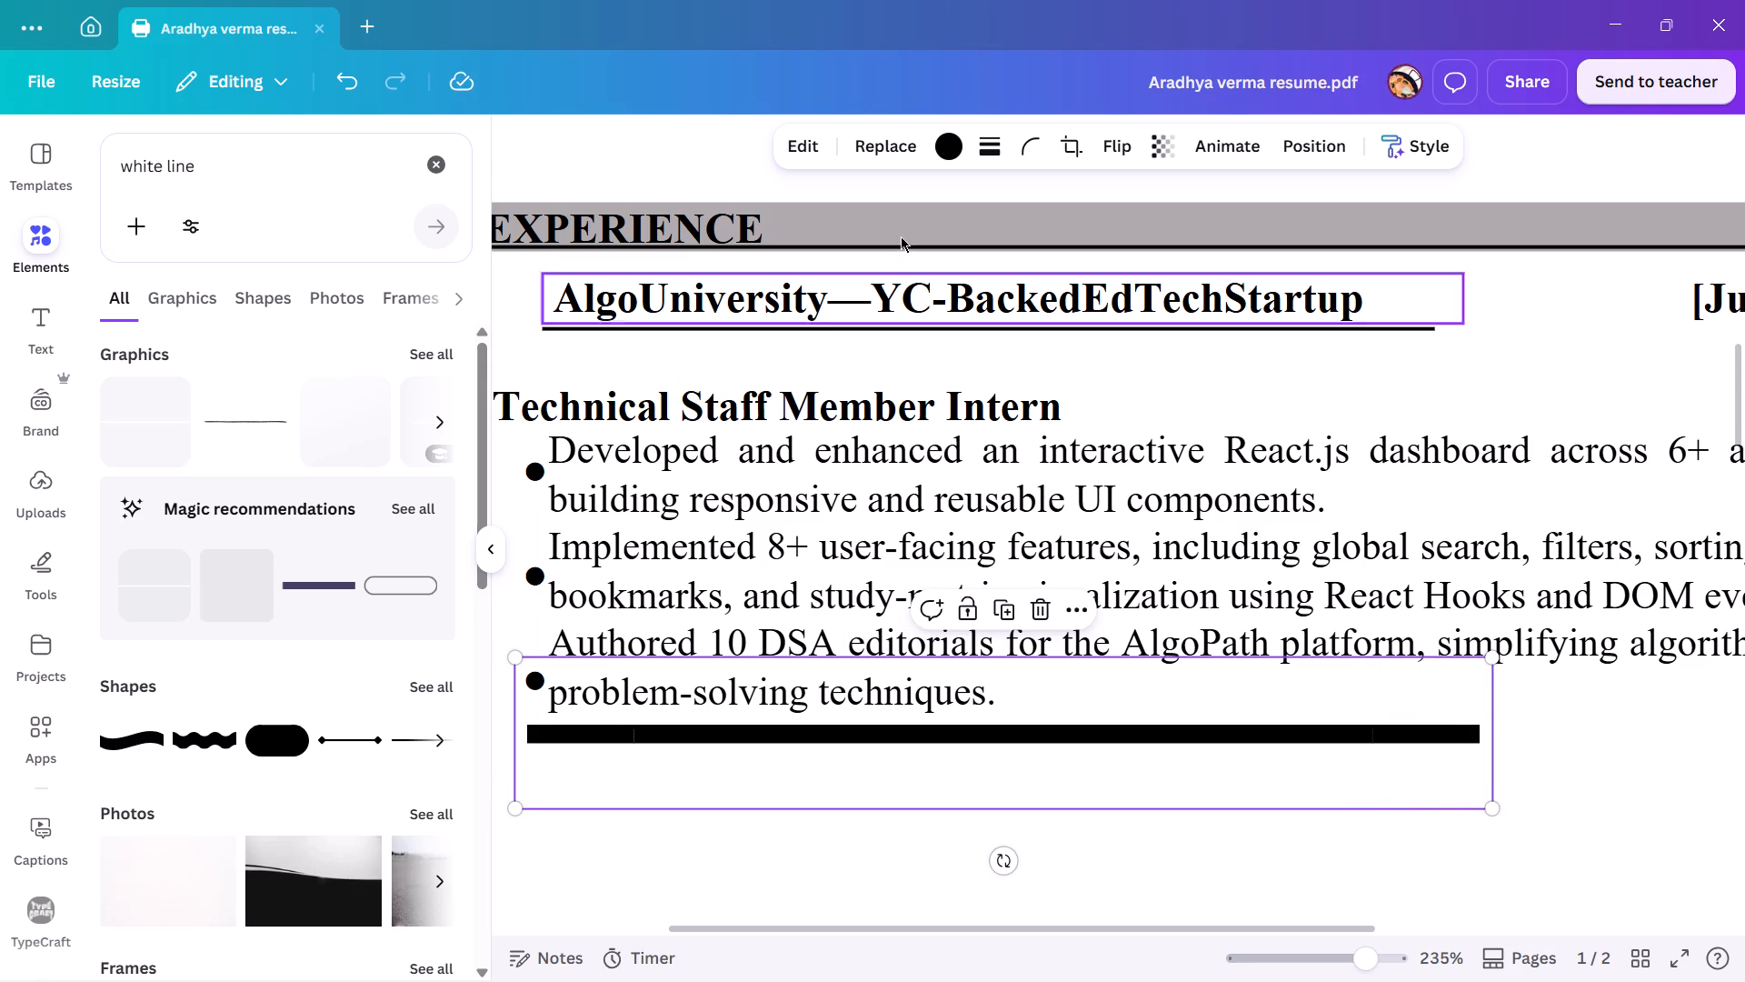
Recolor the covering line graphic below the last Experience bullet white.
{"action": "left_click", "coordinate": [959, 138]}
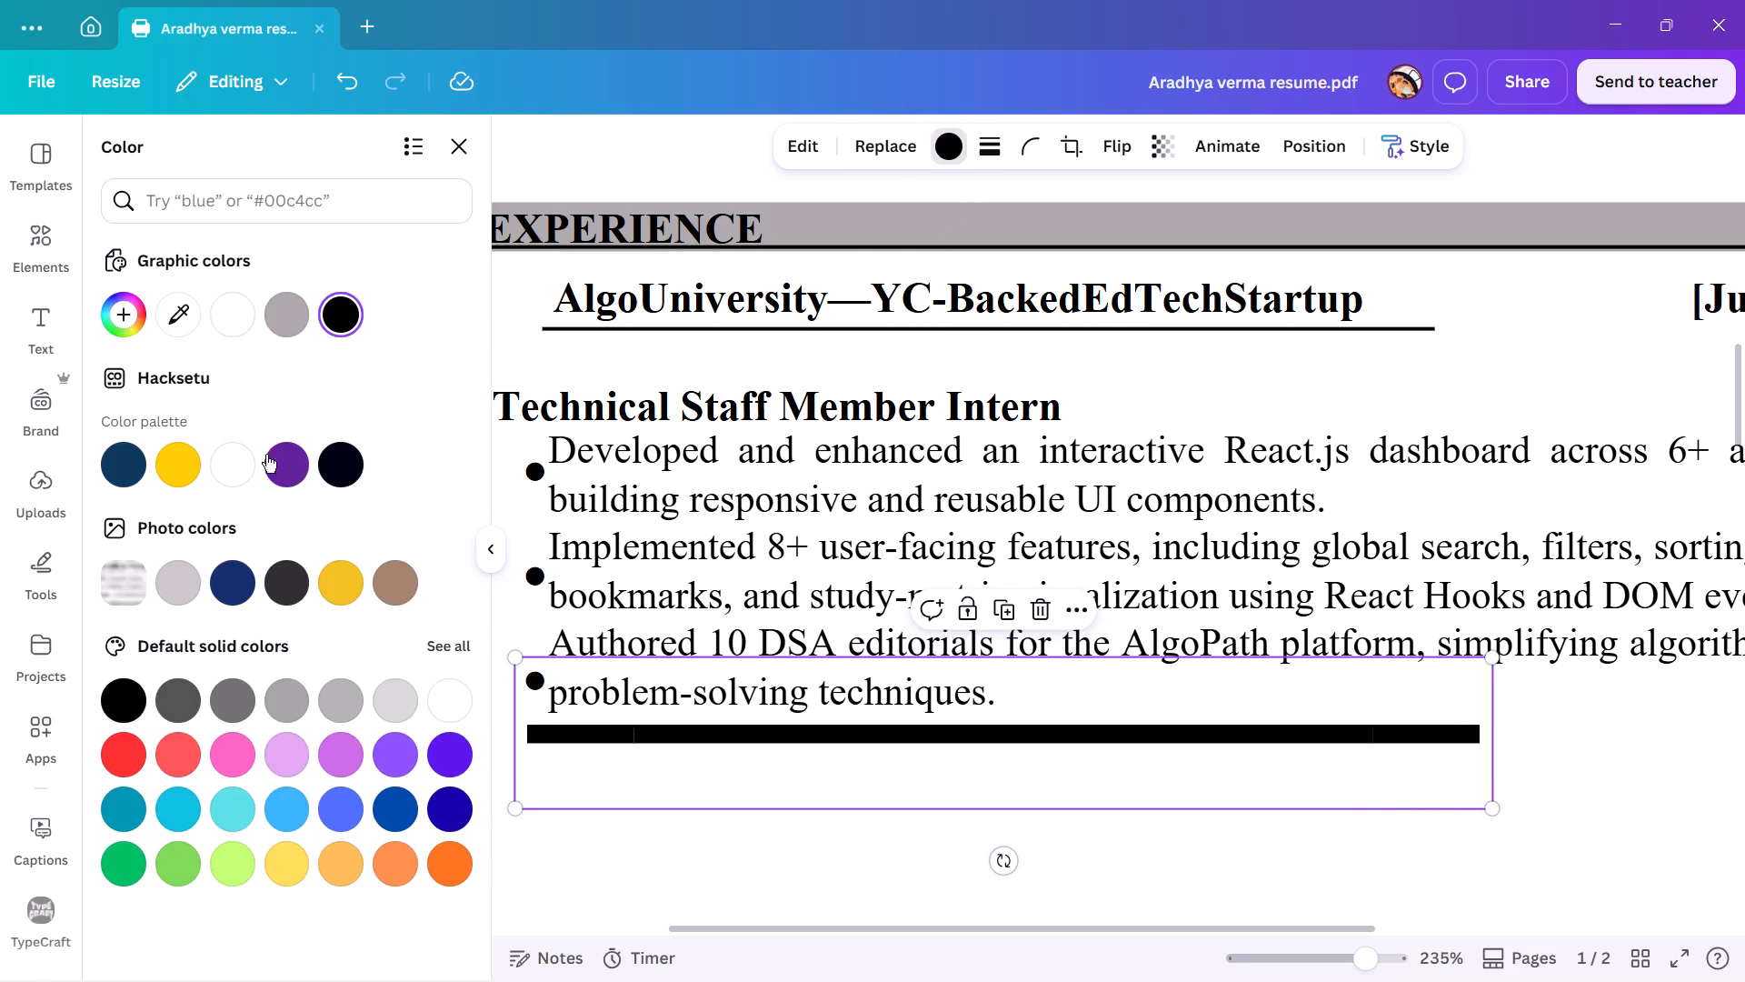
{"action": "left_click", "coordinate": [230, 461]}
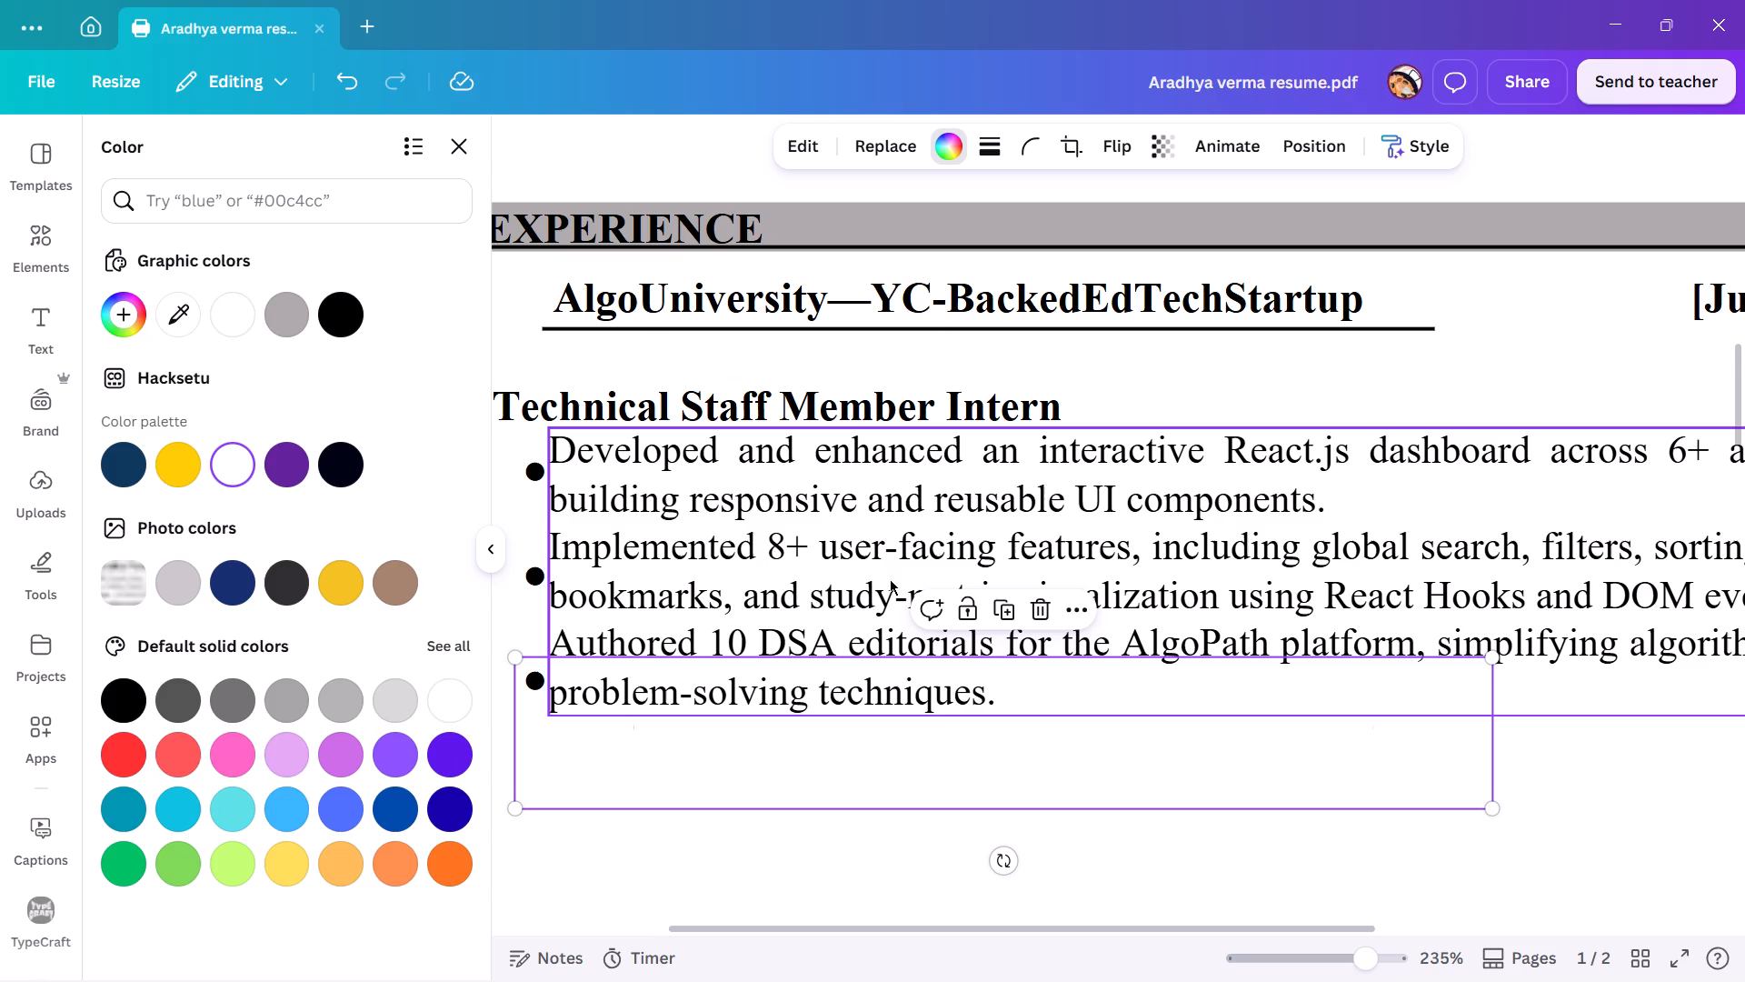
Lock the white line graphic in place below the Experience bullet text.
{"action": "right_click", "coordinate": [953, 779]}
{"action": "left_click", "coordinate": [910, 757]}
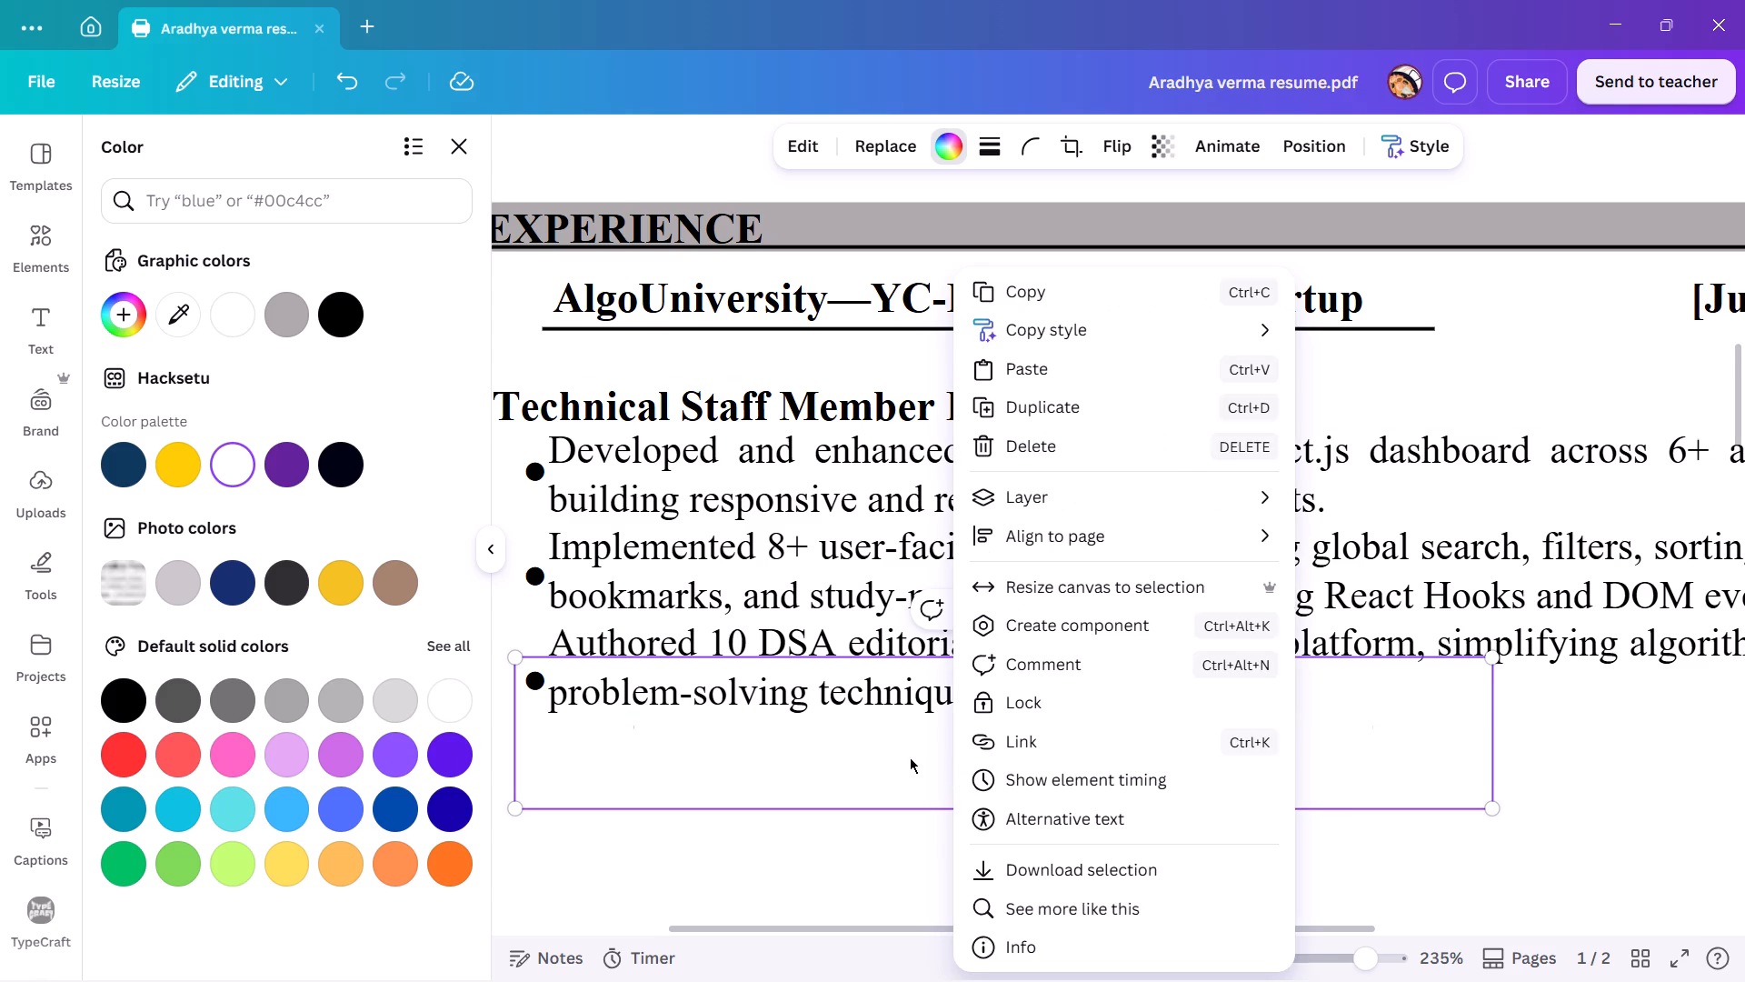
{"action": "left_click", "coordinate": [964, 614]}
{"action": "left_click", "coordinate": [800, 845]}
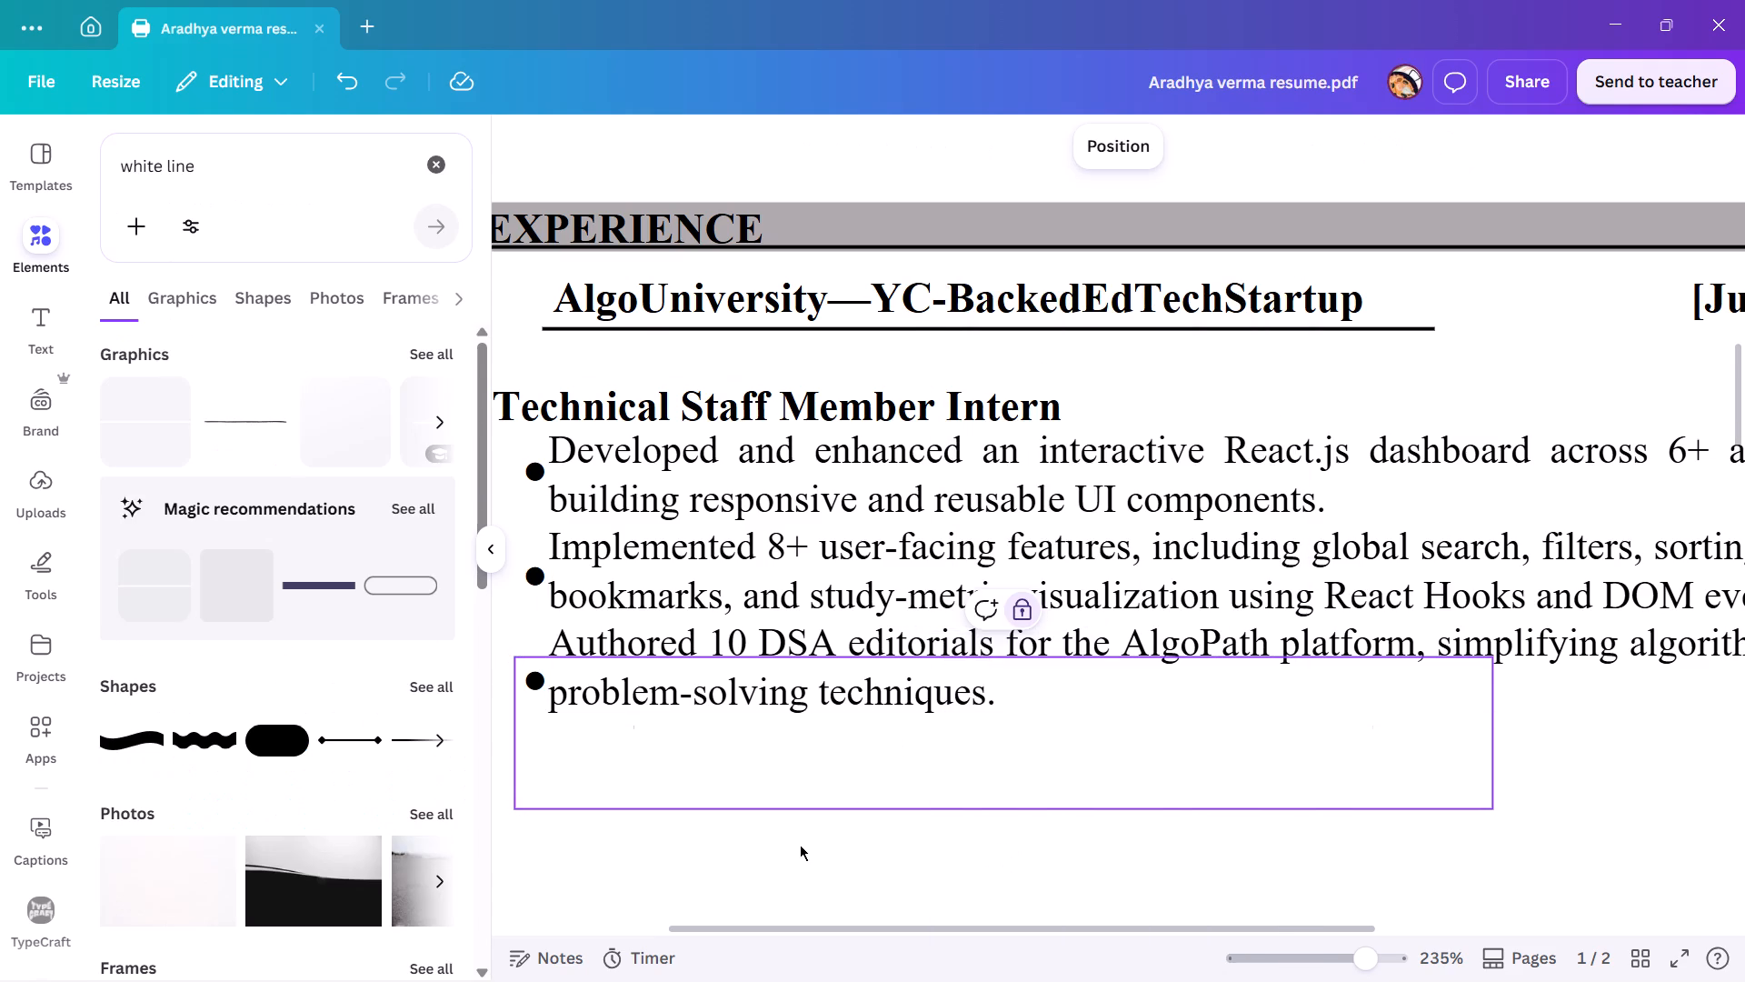
Move the Experience bullet text block down slightly so its first line sits level with the first bullet dot.
{"action": "left_click", "coordinate": [643, 587]}
{"action": "left_click_drag", "start_coordinate": [643, 587], "coordinate": [643, 615]}
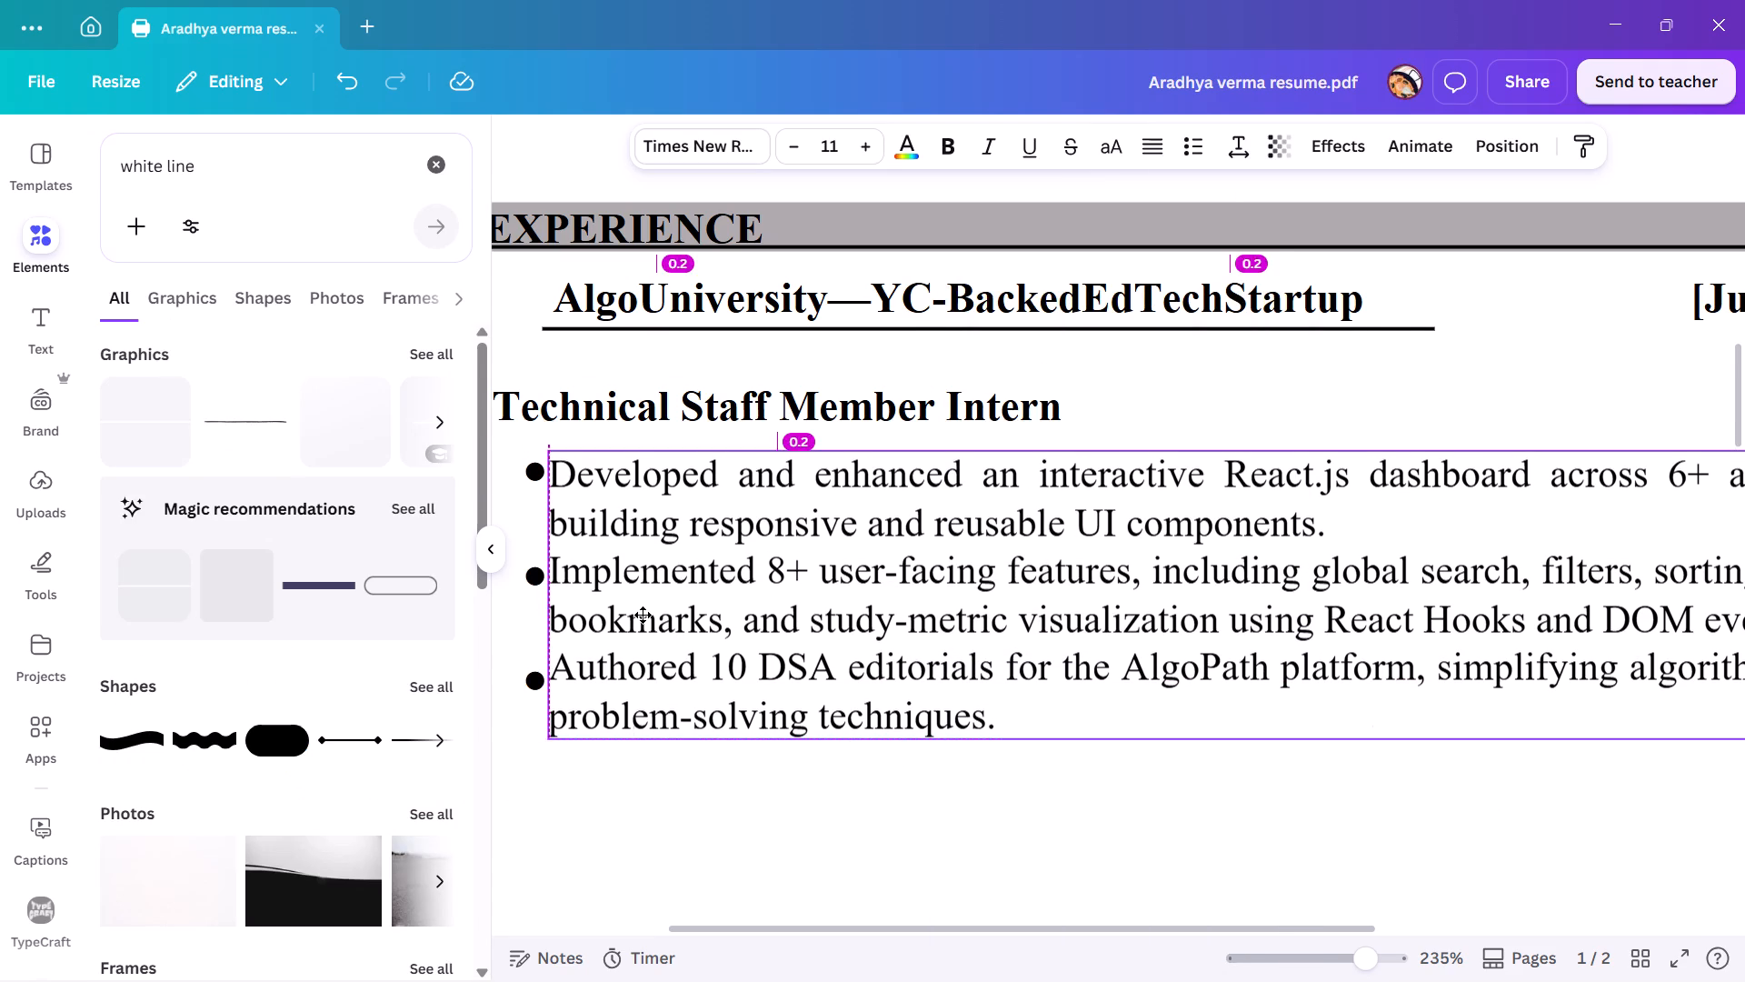
{"action": "left_click_drag", "start_coordinate": [643, 615], "coordinate": [643, 614]}
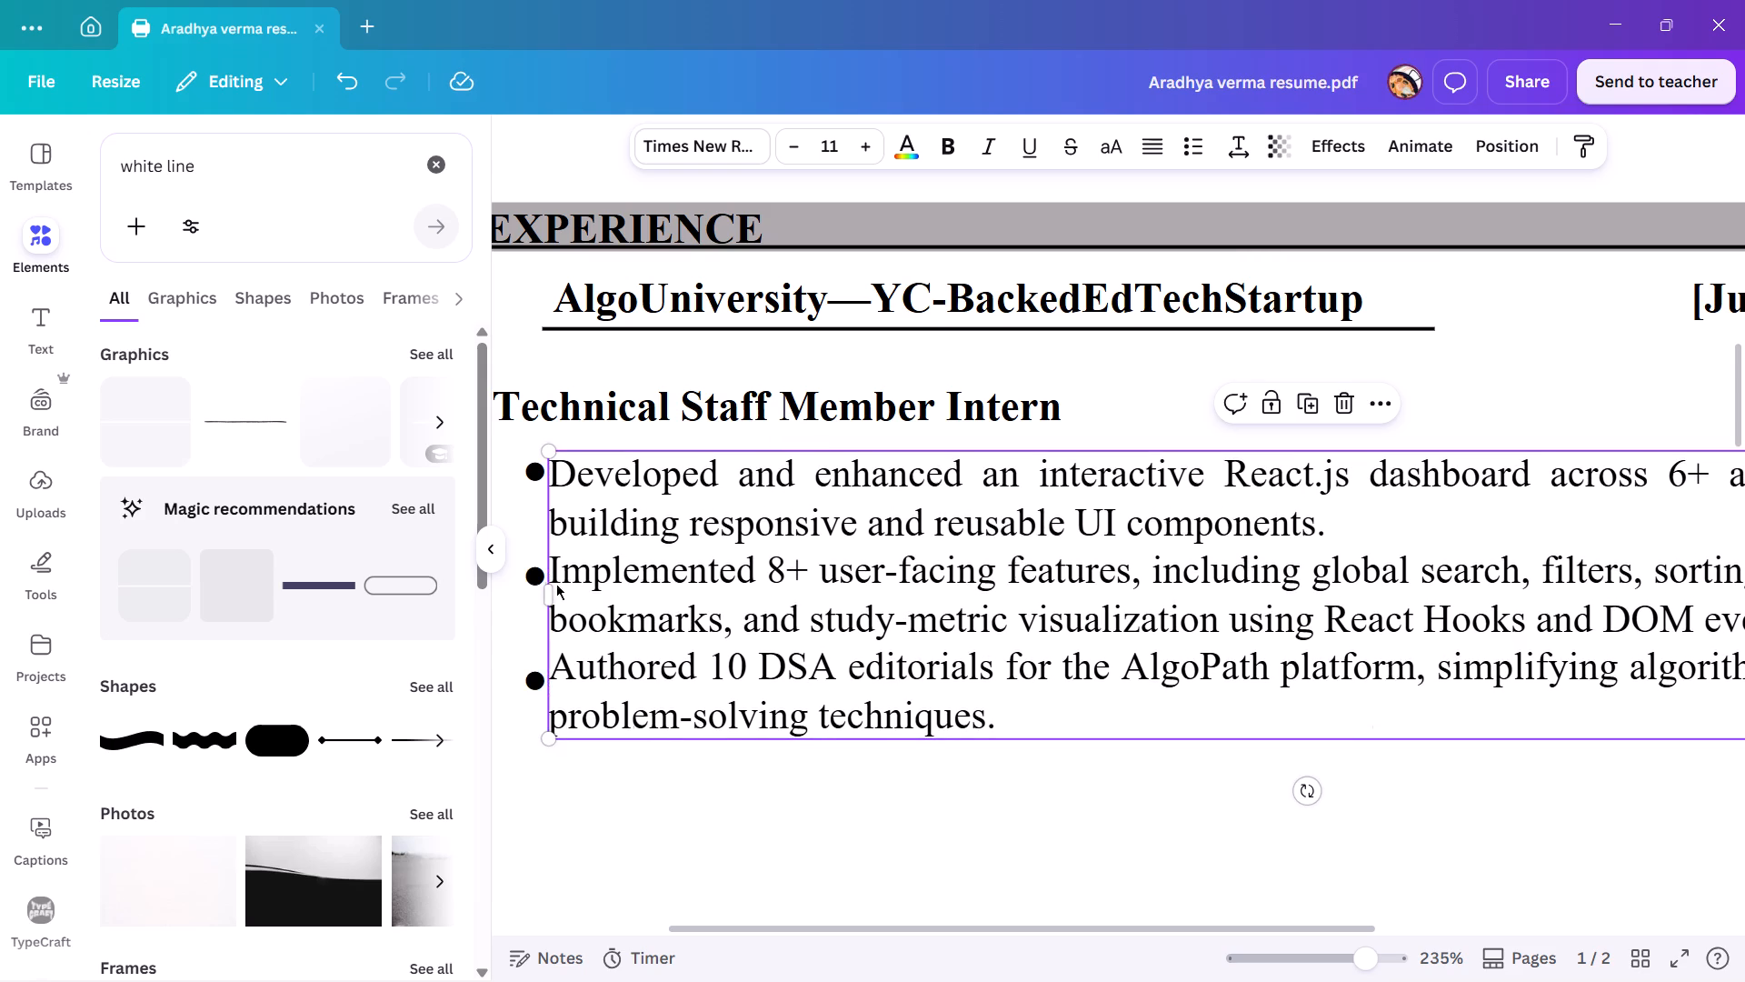
Scale the Experience bullet dots to size 11.2 and shift them up so each dot lines up with its text item.
{"action": "left_click", "coordinate": [528, 568]}
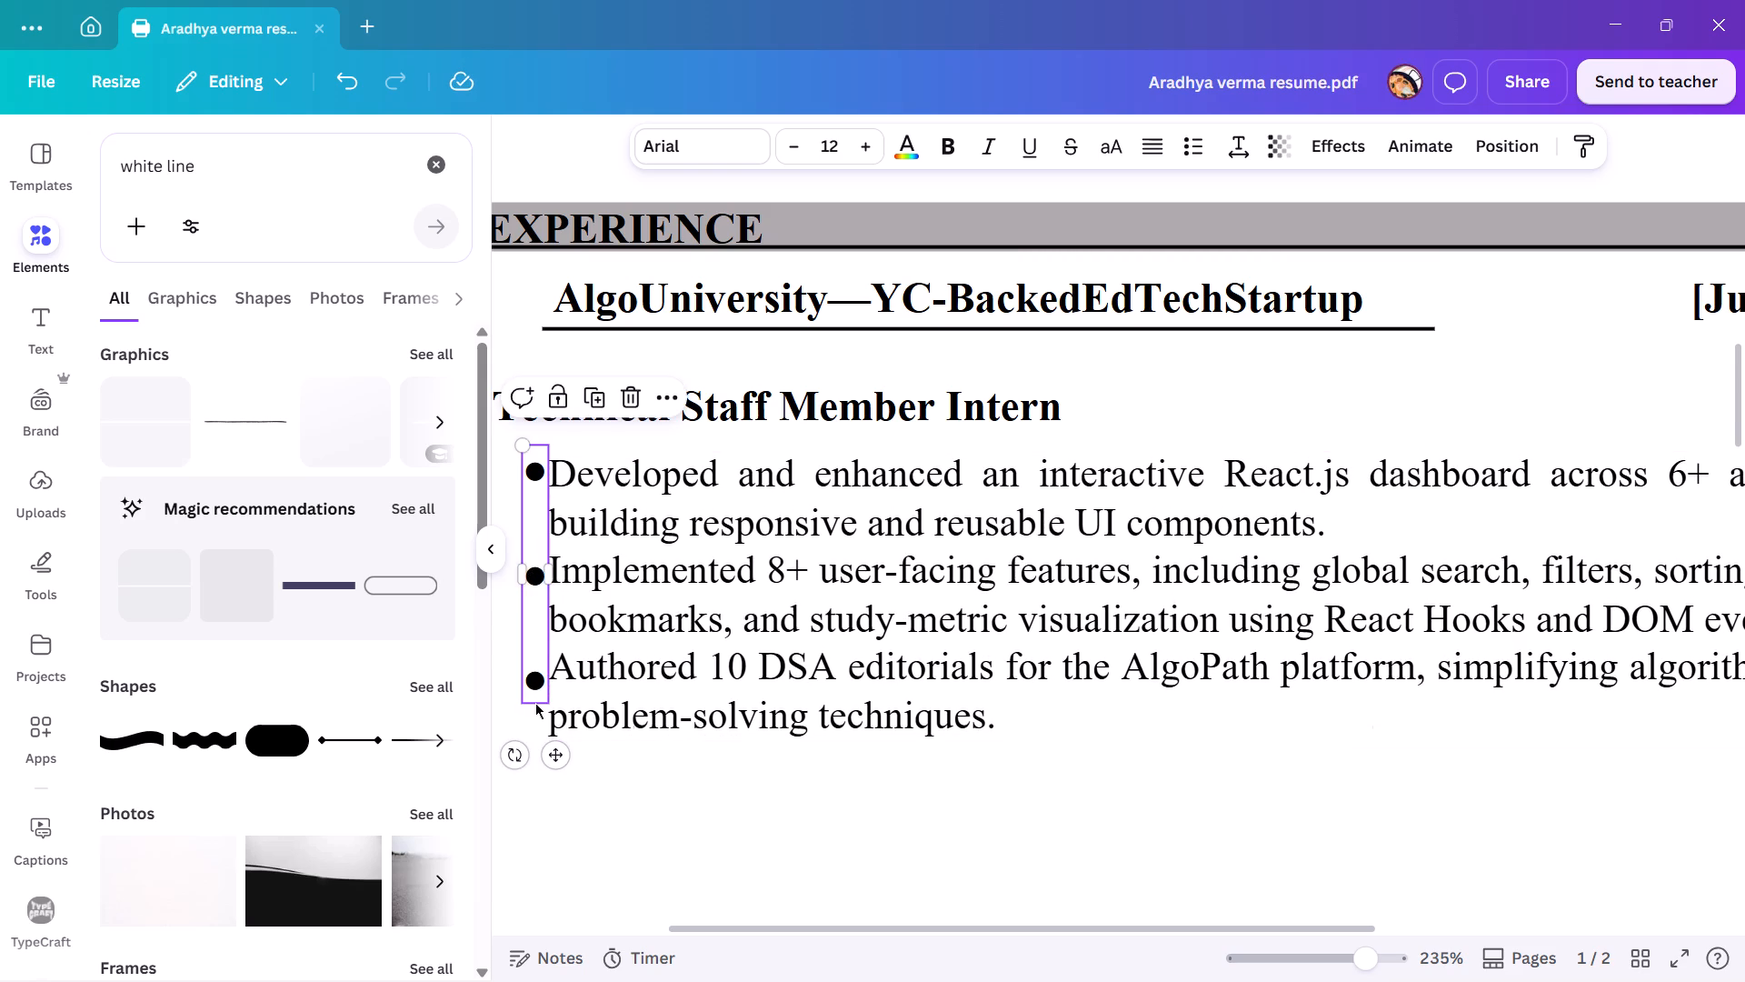
{"action": "left_click_drag", "start_coordinate": [520, 446], "coordinate": [520, 446]}
{"action": "left_click_drag", "start_coordinate": [520, 446], "coordinate": [526, 464]}
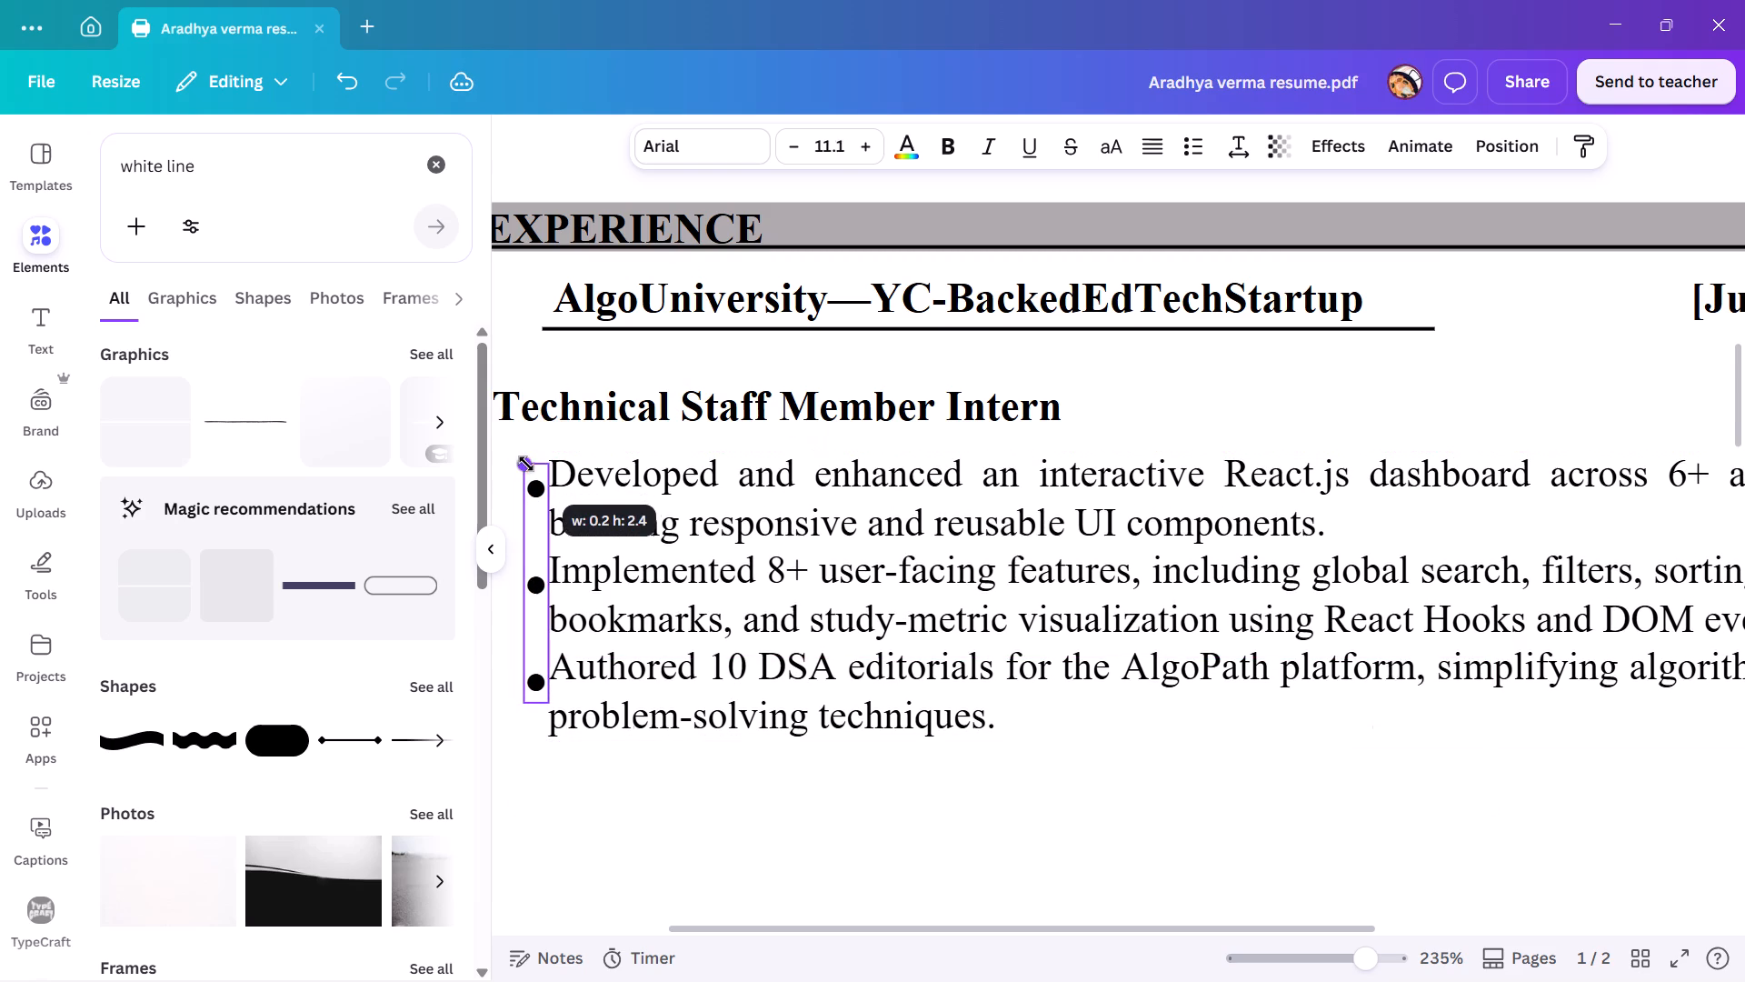
{"action": "left_click_drag", "start_coordinate": [526, 464], "coordinate": [528, 471]}
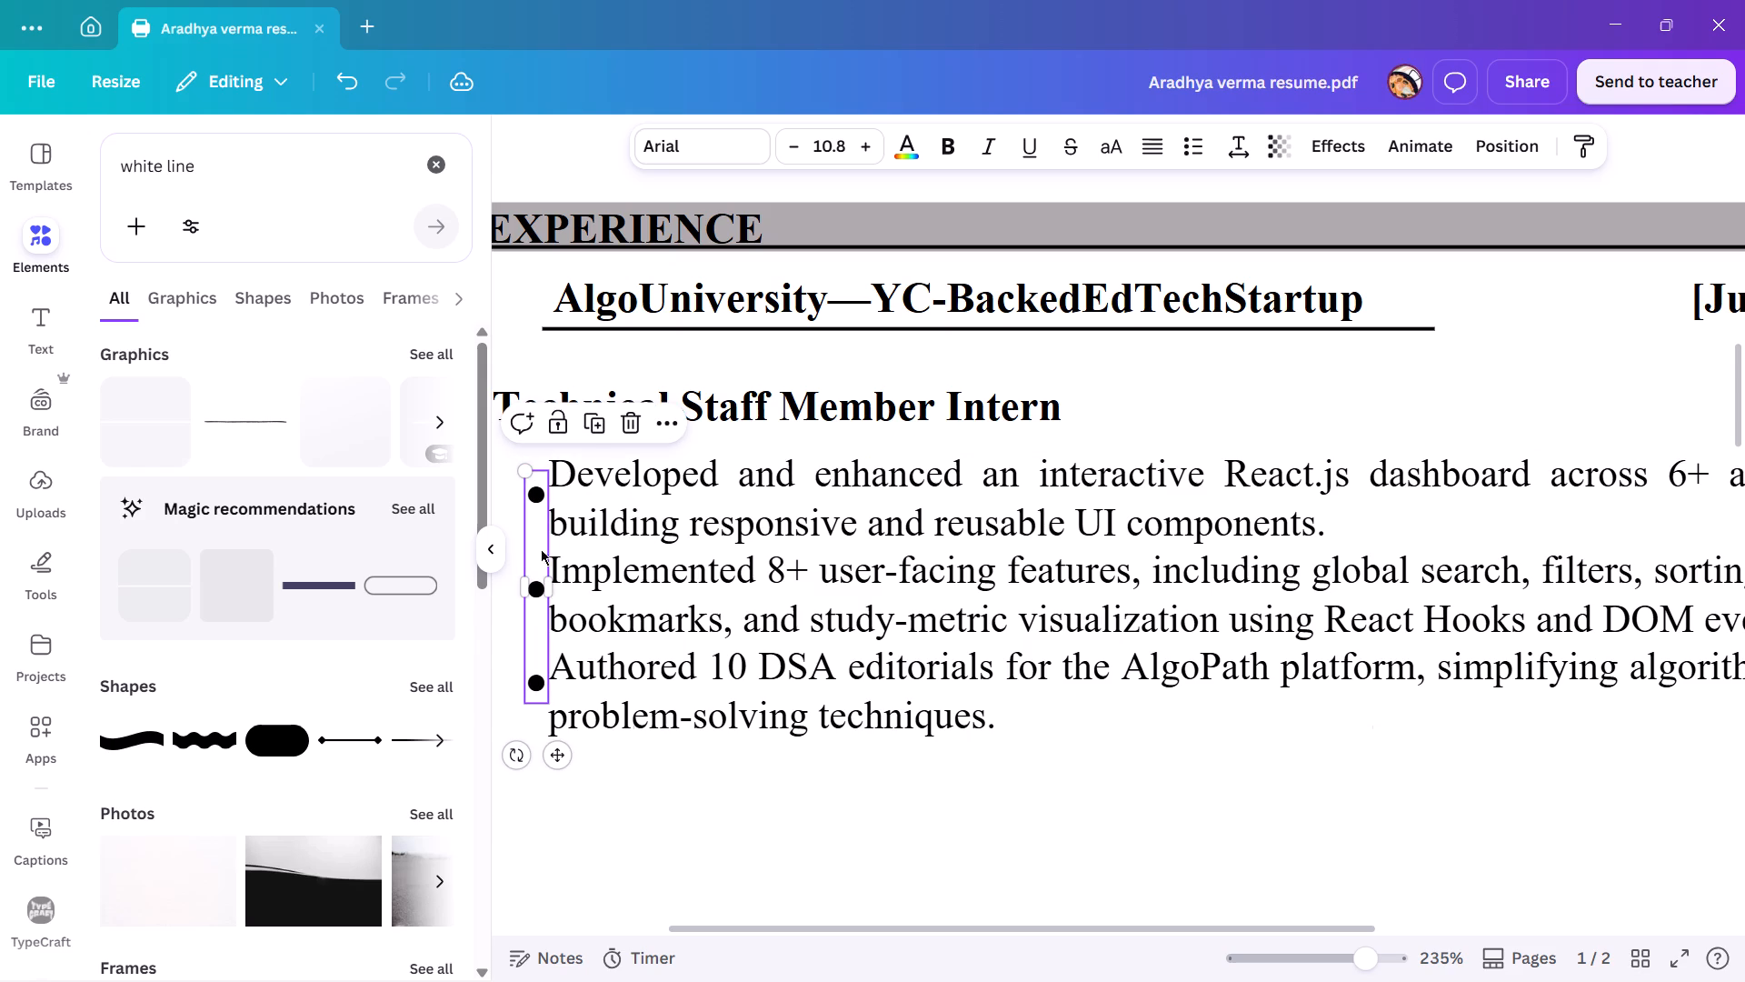
{"action": "left_click_drag", "start_coordinate": [536, 560], "coordinate": [535, 546]}
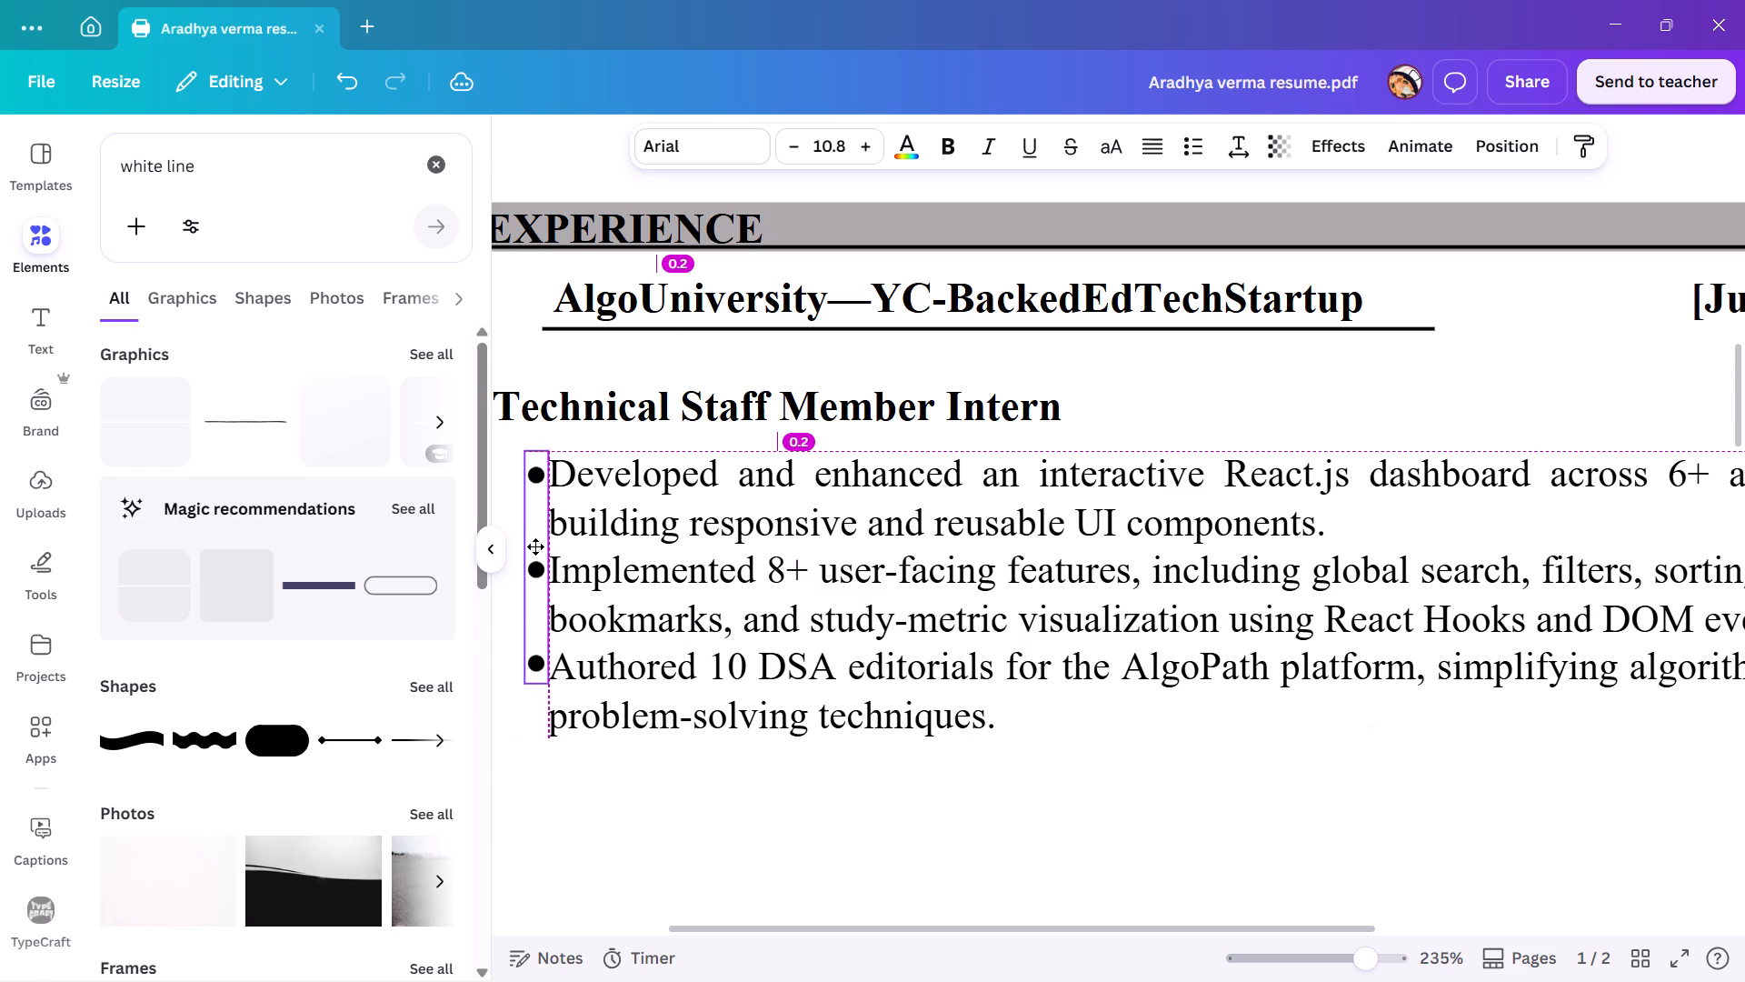
{"action": "left_click_drag", "start_coordinate": [535, 546], "coordinate": [535, 550]}
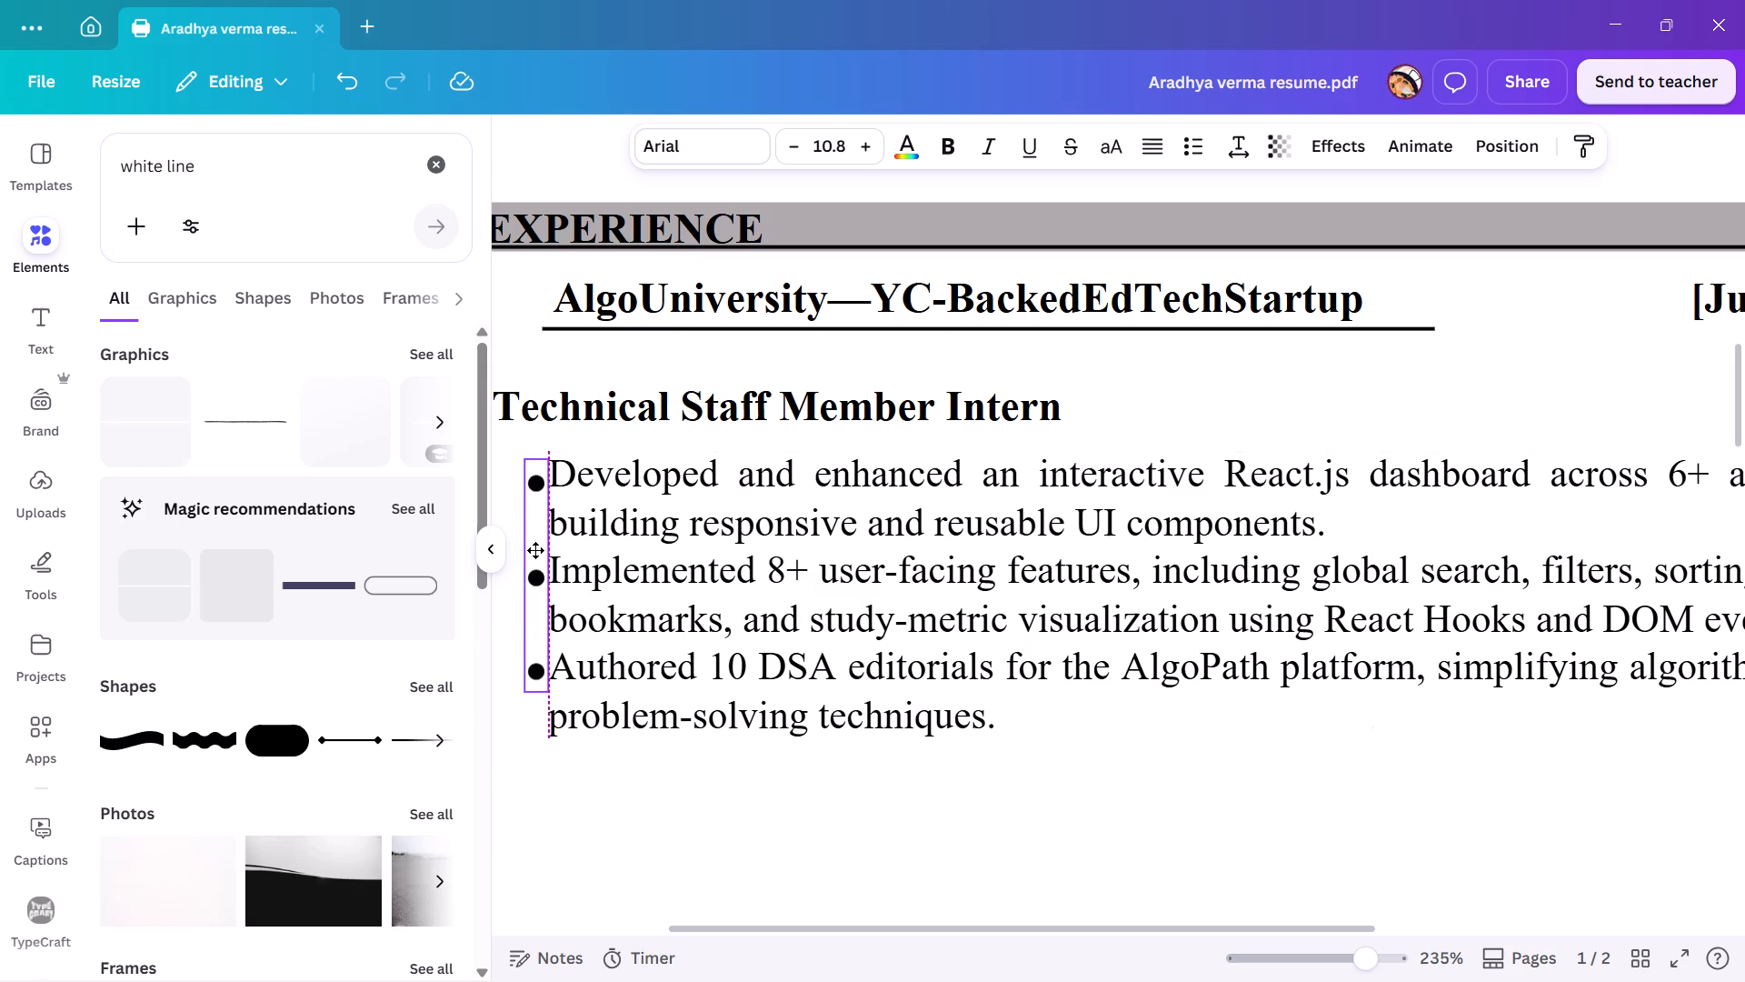
{"action": "left_click_drag", "start_coordinate": [535, 550], "coordinate": [535, 546]}
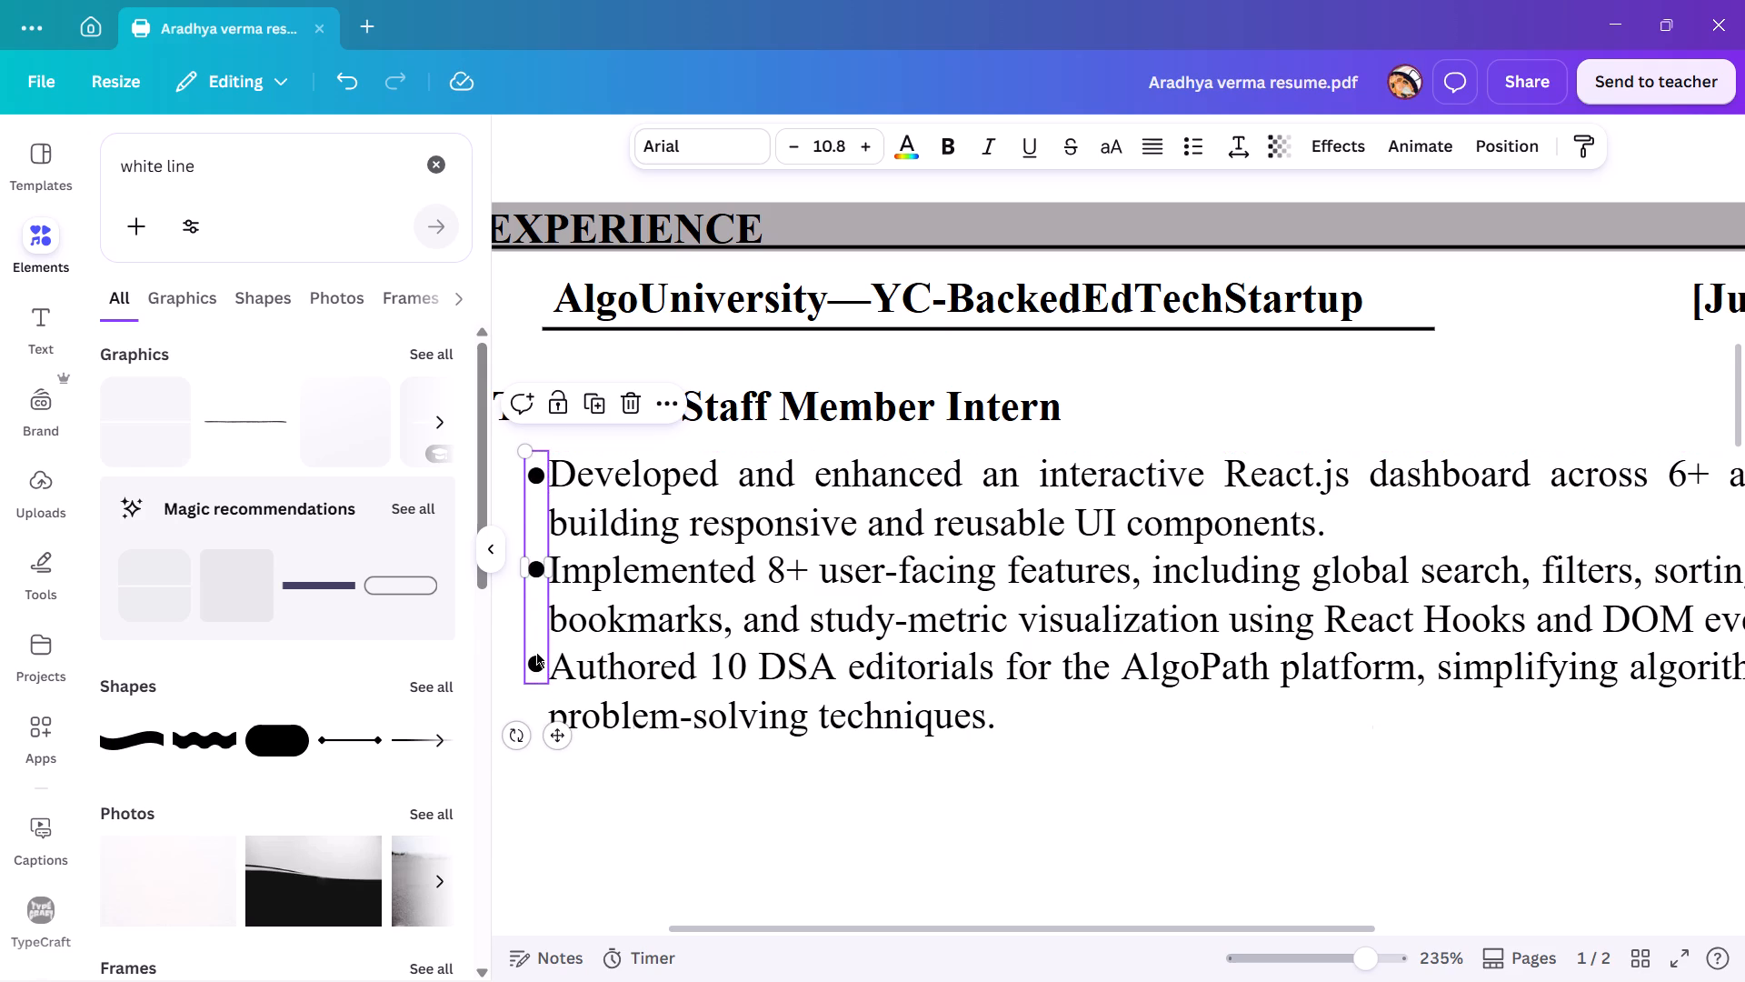
{"action": "left_click_drag", "start_coordinate": [522, 452], "coordinate": [522, 451]}
{"action": "left_click_drag", "start_coordinate": [522, 451], "coordinate": [518, 444]}
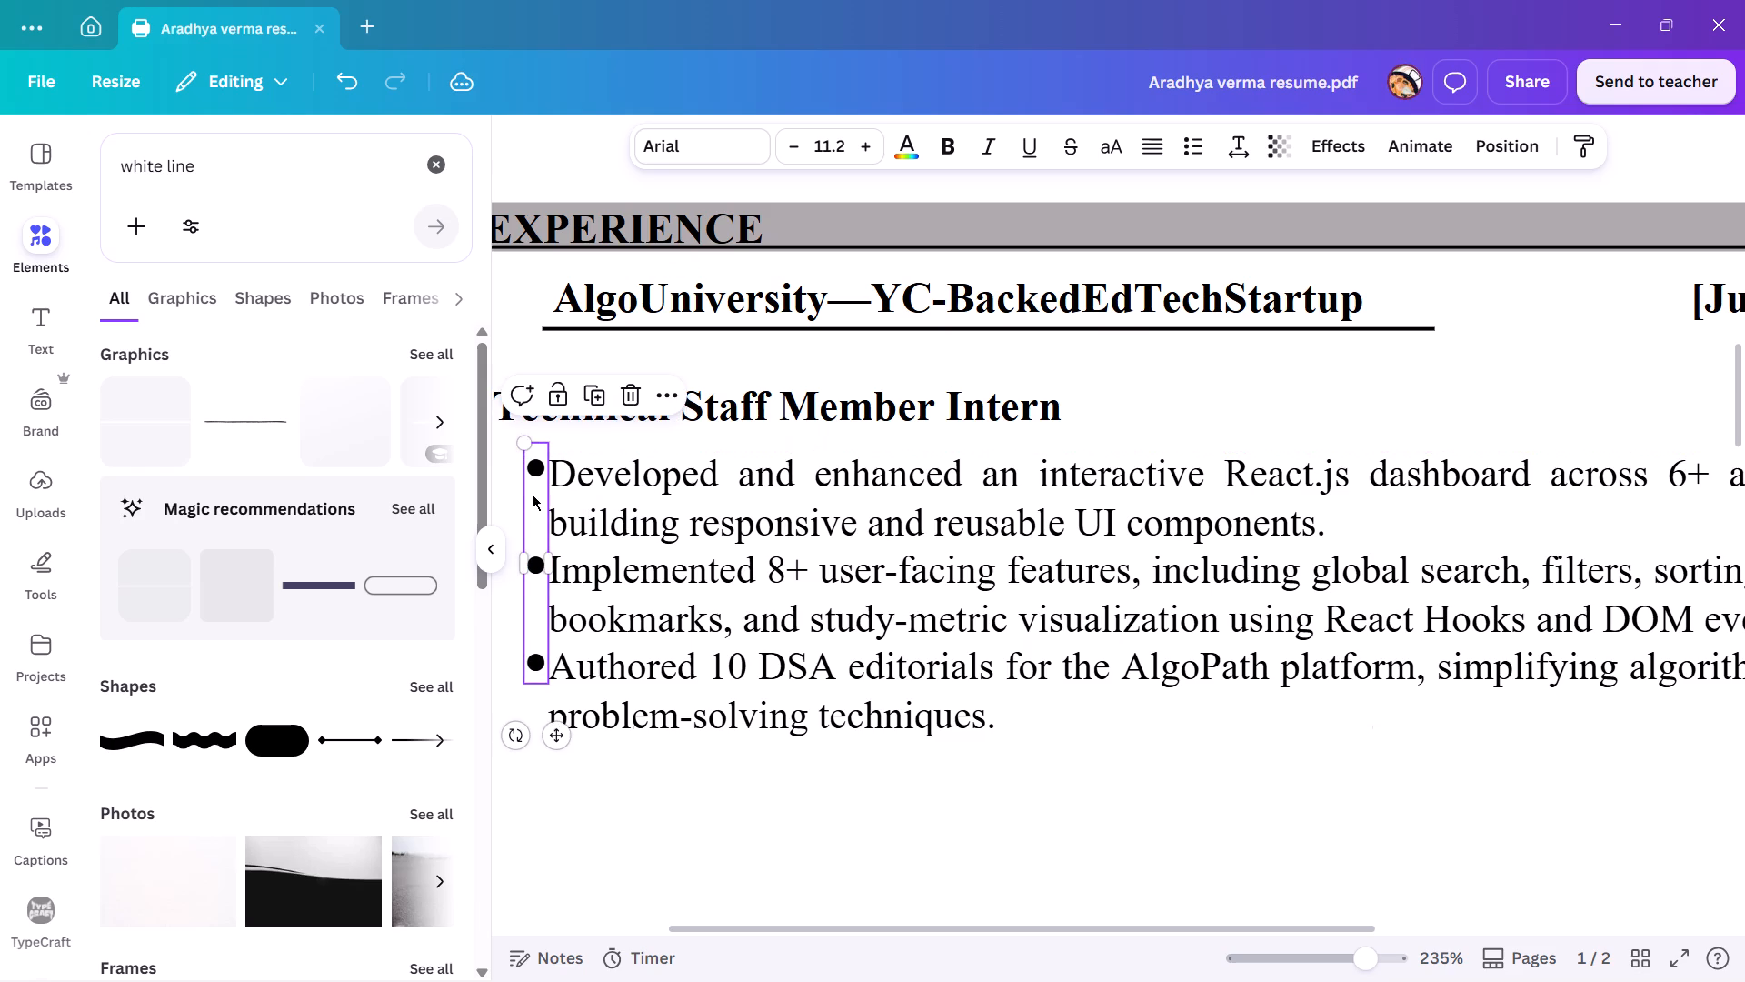
{"action": "left_click", "coordinate": [533, 496]}
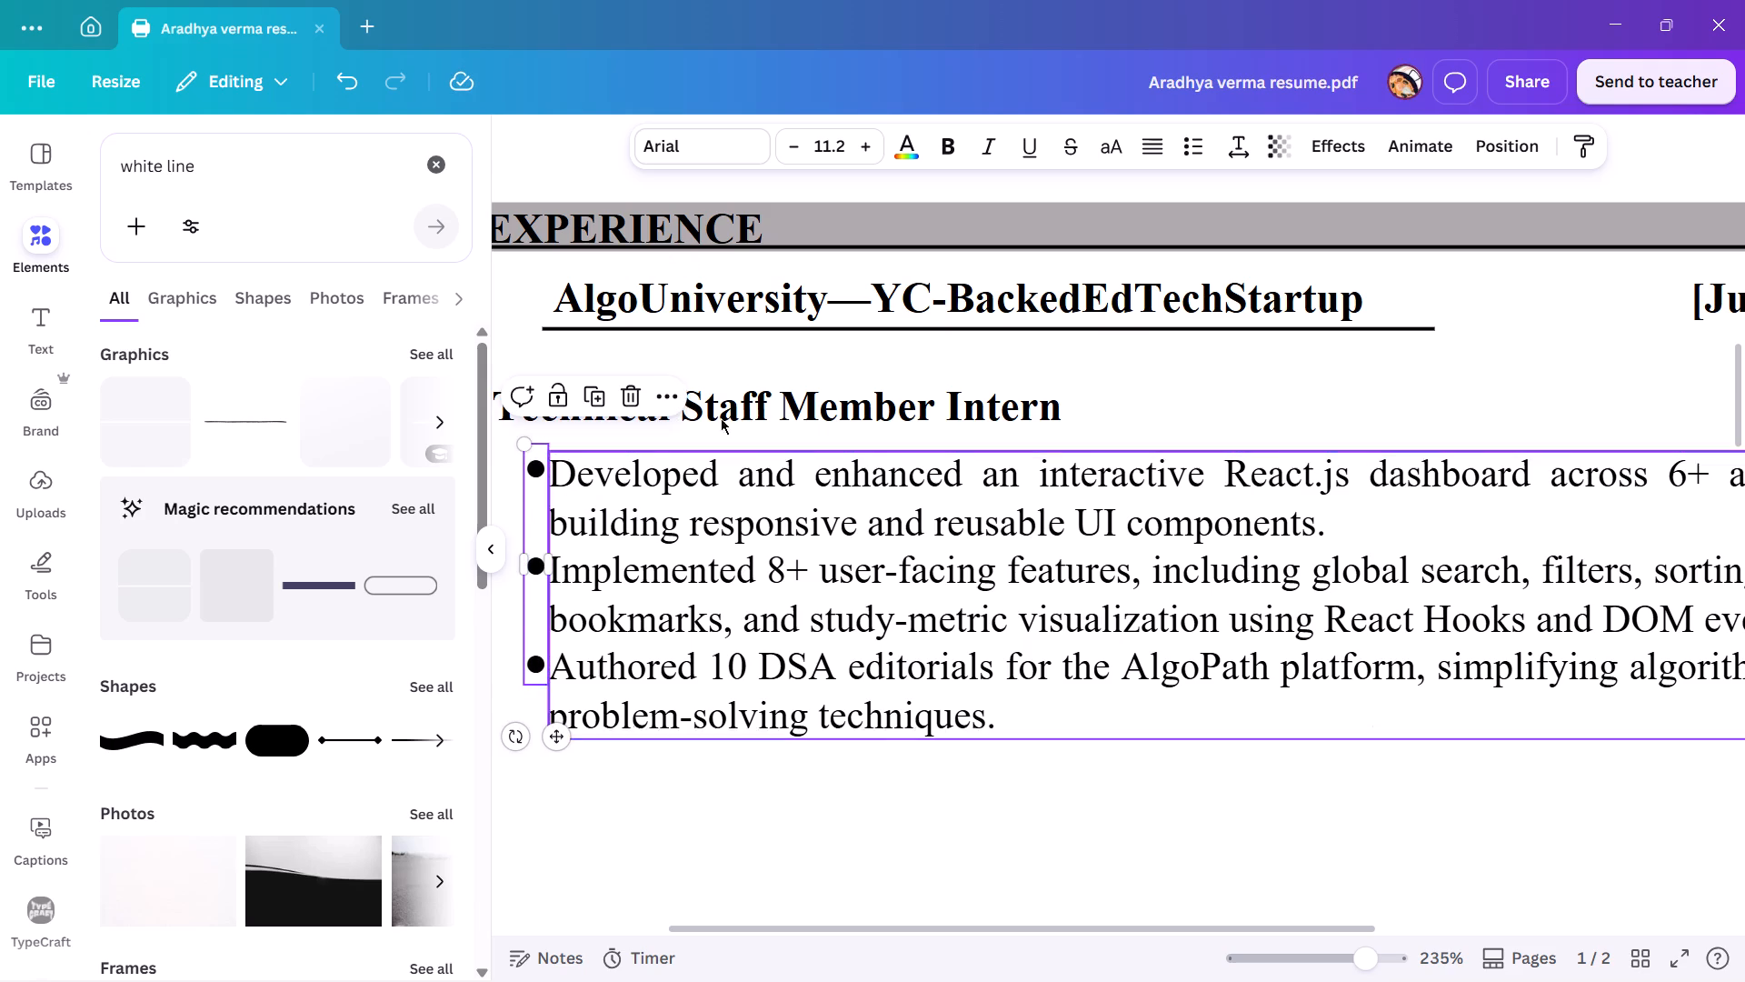
{"action": "left_click", "coordinate": [1134, 397]}
Move the technical skills list down slightly in the space between the Technical Skills and Experience headings.
{"action": "scroll", "coordinate": [837, 543], "scroll_direction": "down", "scroll_amount": 2, "text": "ctrl"}
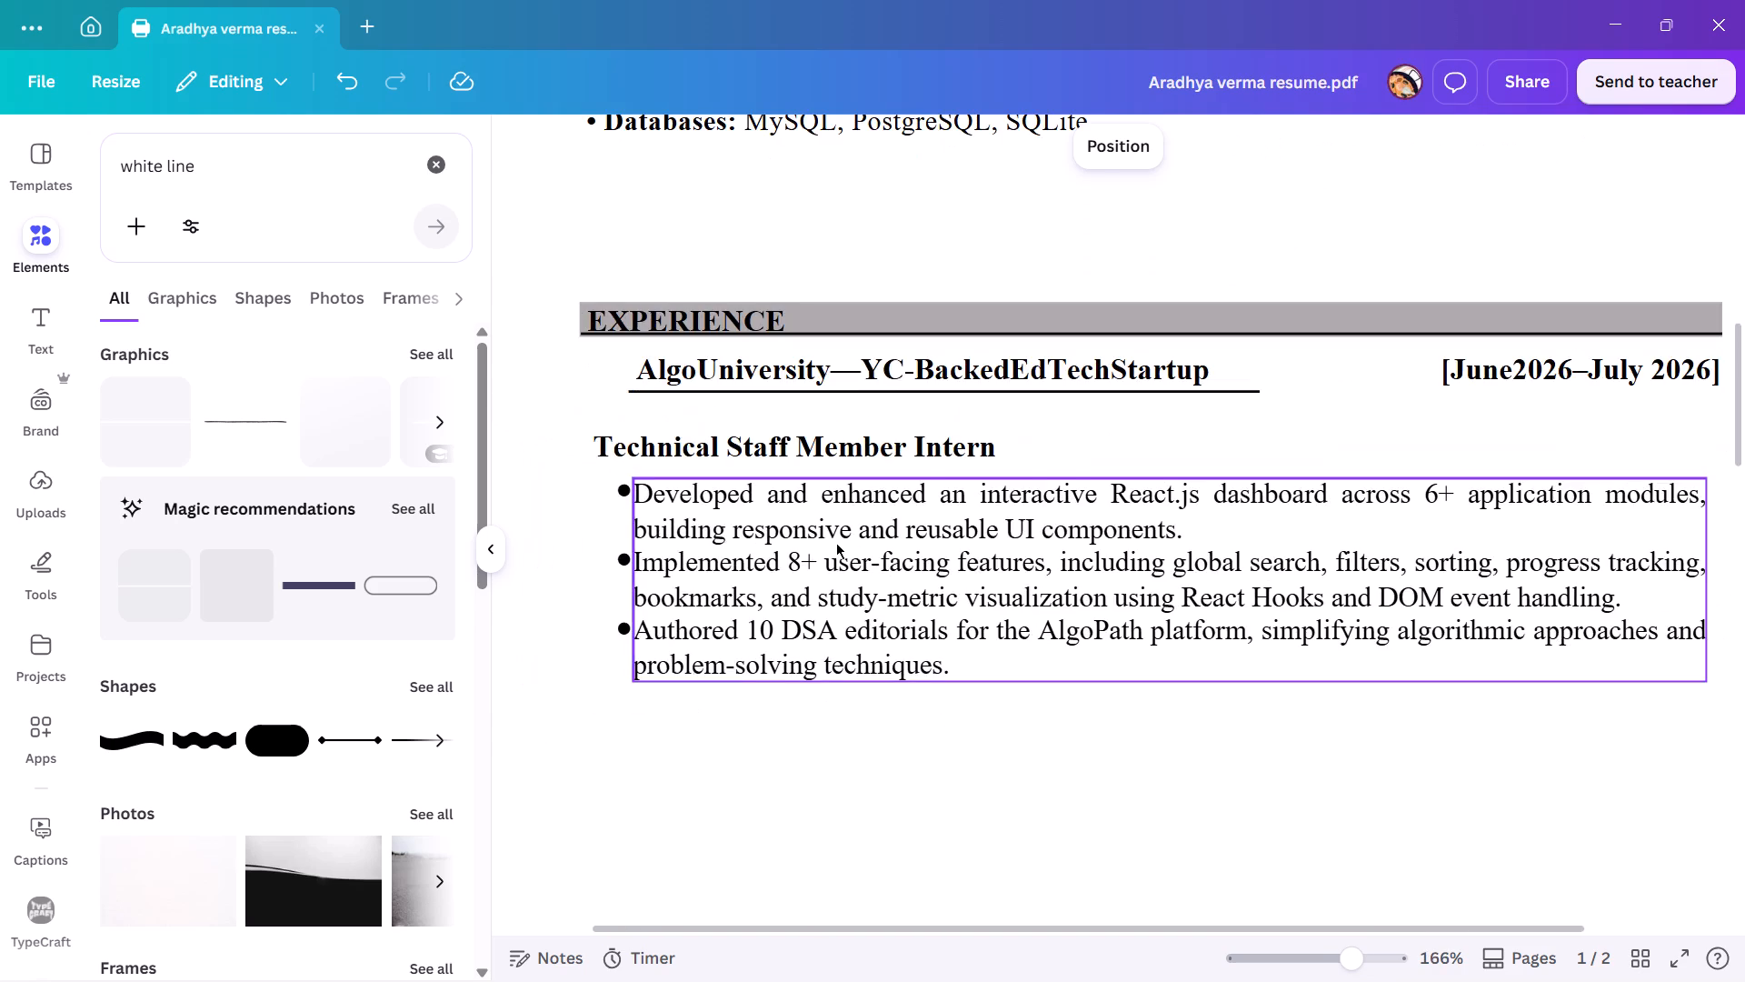
{"action": "scroll", "coordinate": [836, 543], "scroll_direction": "down", "scroll_amount": 2, "text": "ctrl"}
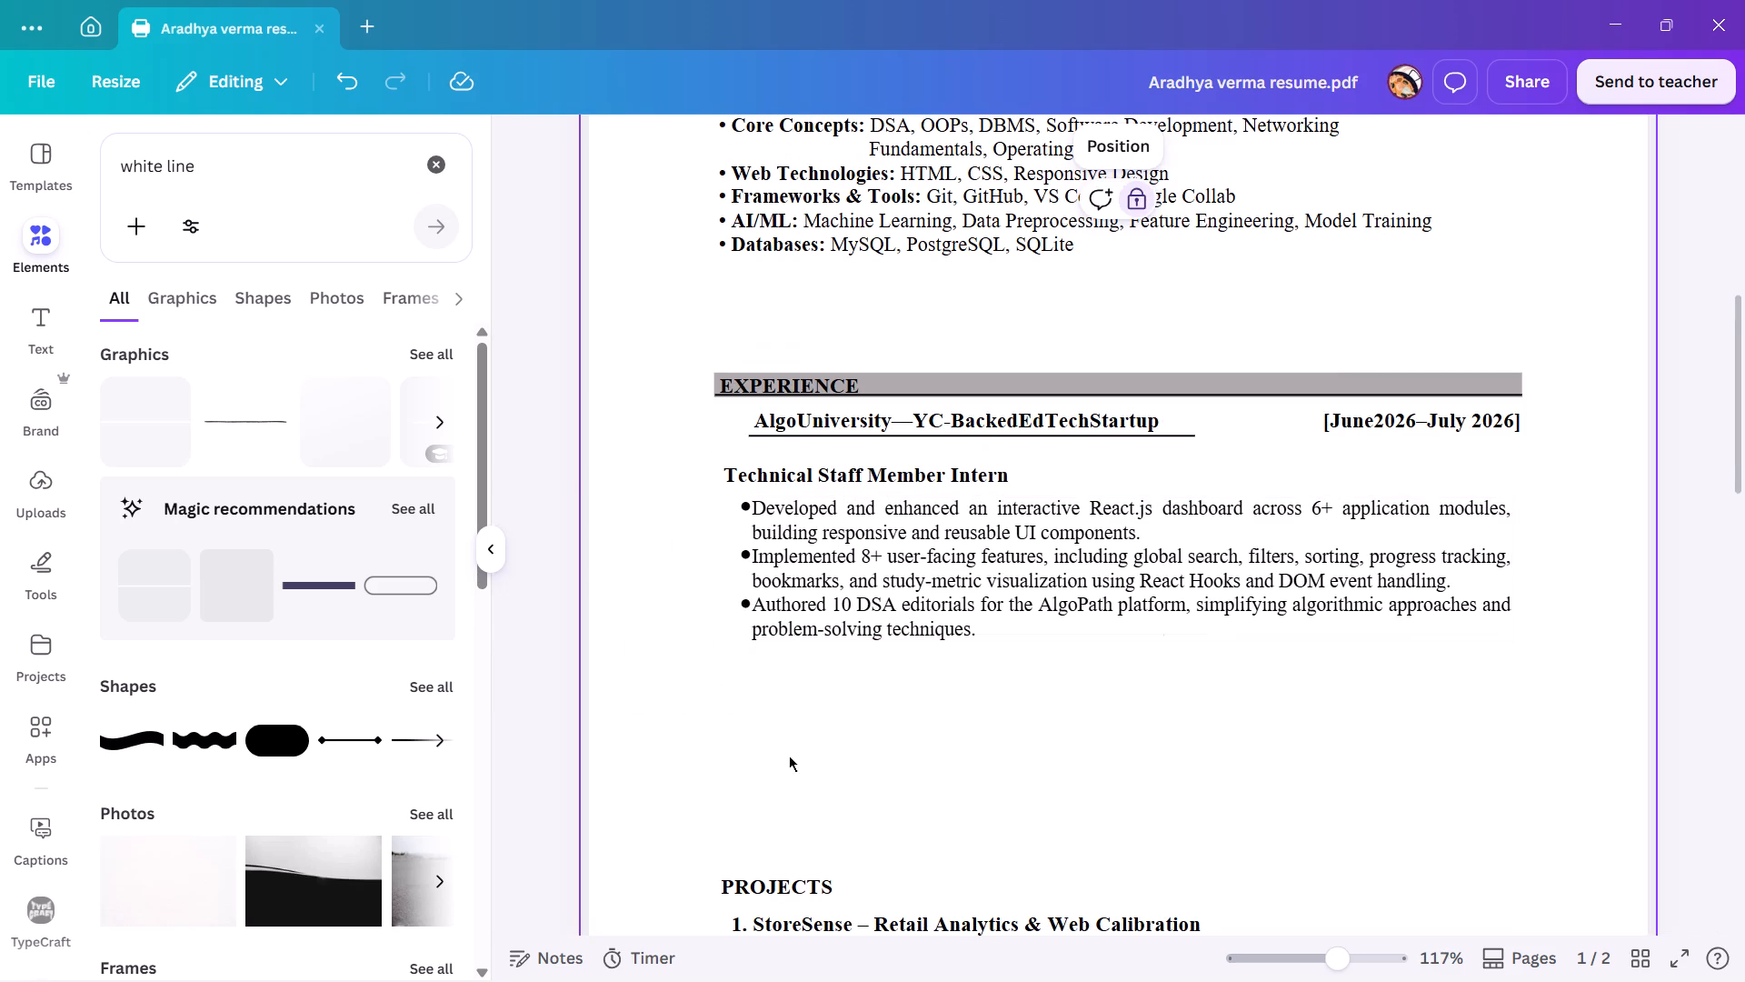
{"action": "scroll", "coordinate": [782, 817], "scroll_direction": "down", "scroll_amount": 1, "text": "ctrl"}
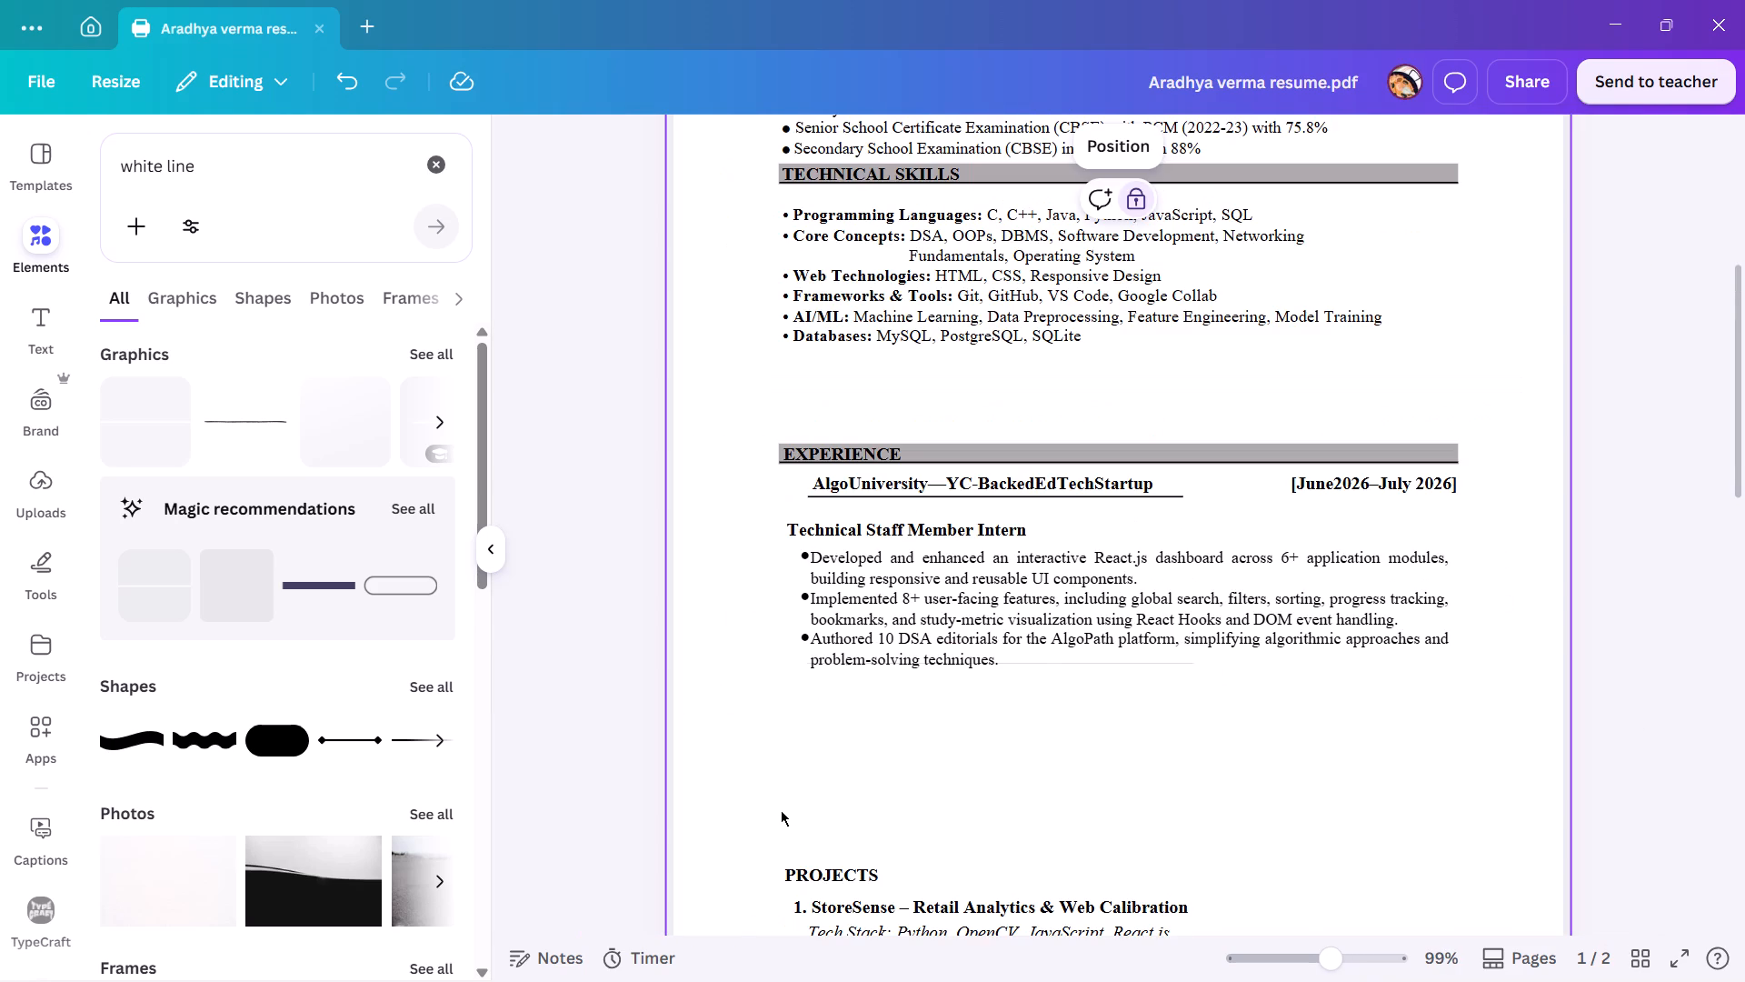
{"action": "scroll", "coordinate": [781, 810], "scroll_direction": "down", "scroll_amount": 1, "text": "ctrl"}
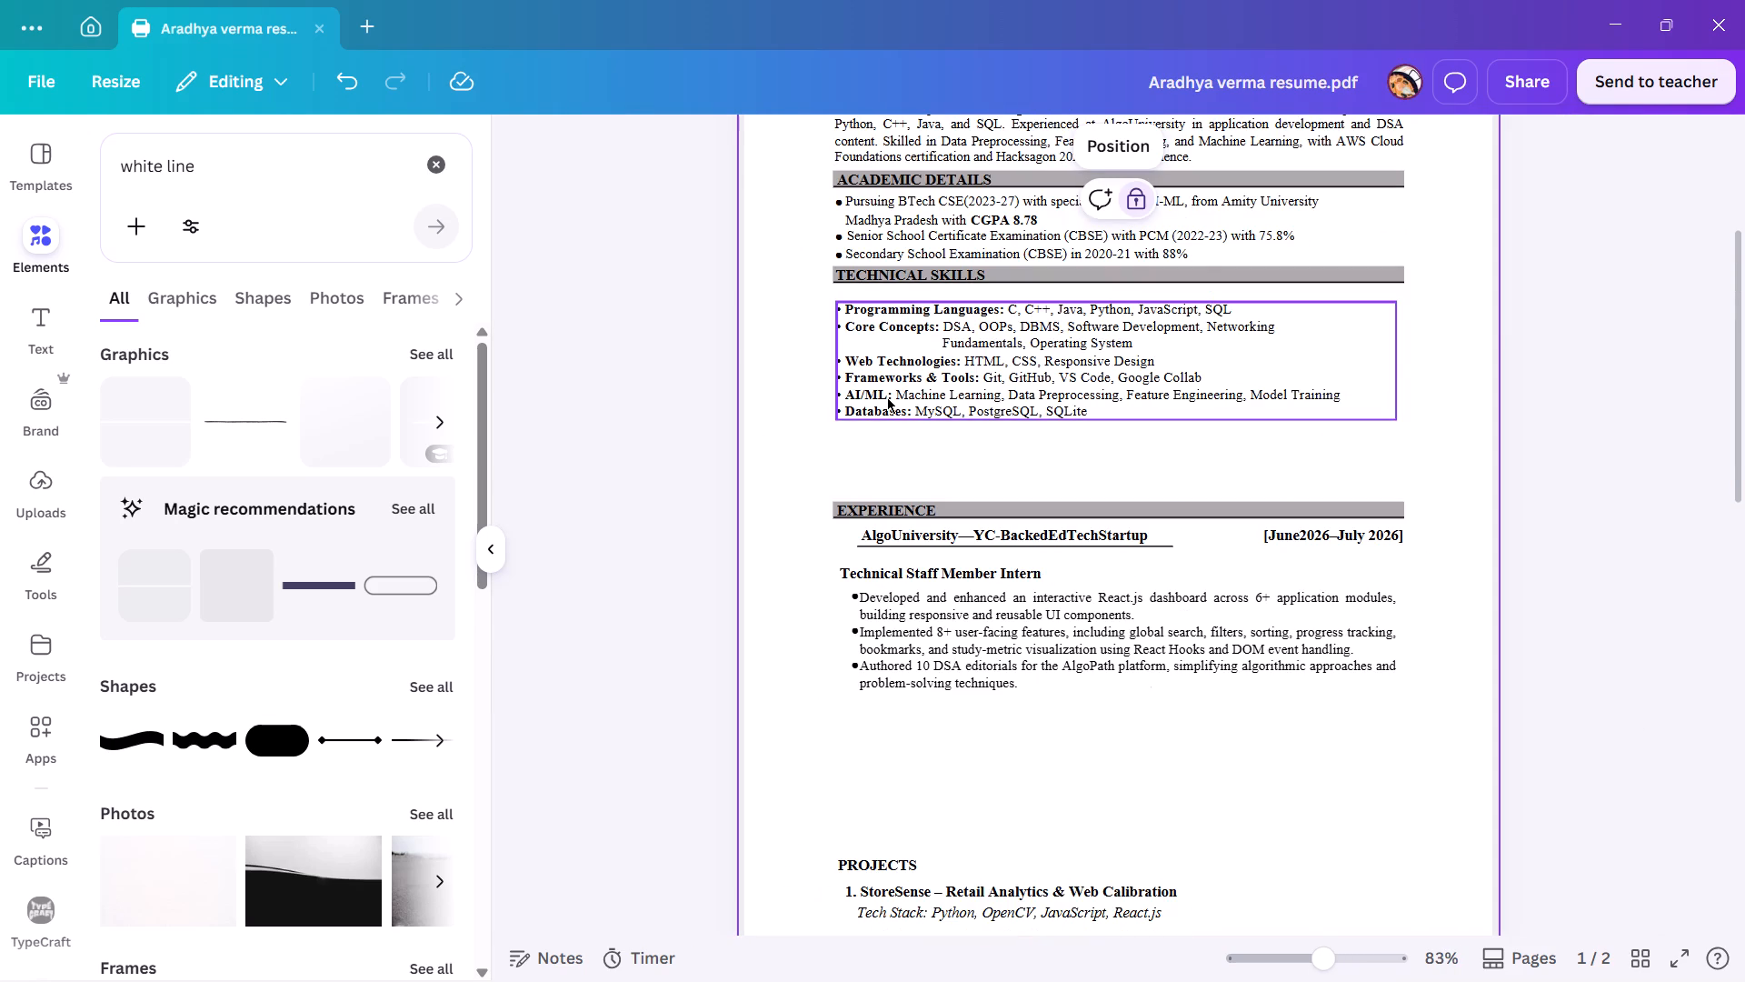
{"action": "left_click", "coordinate": [890, 350]}
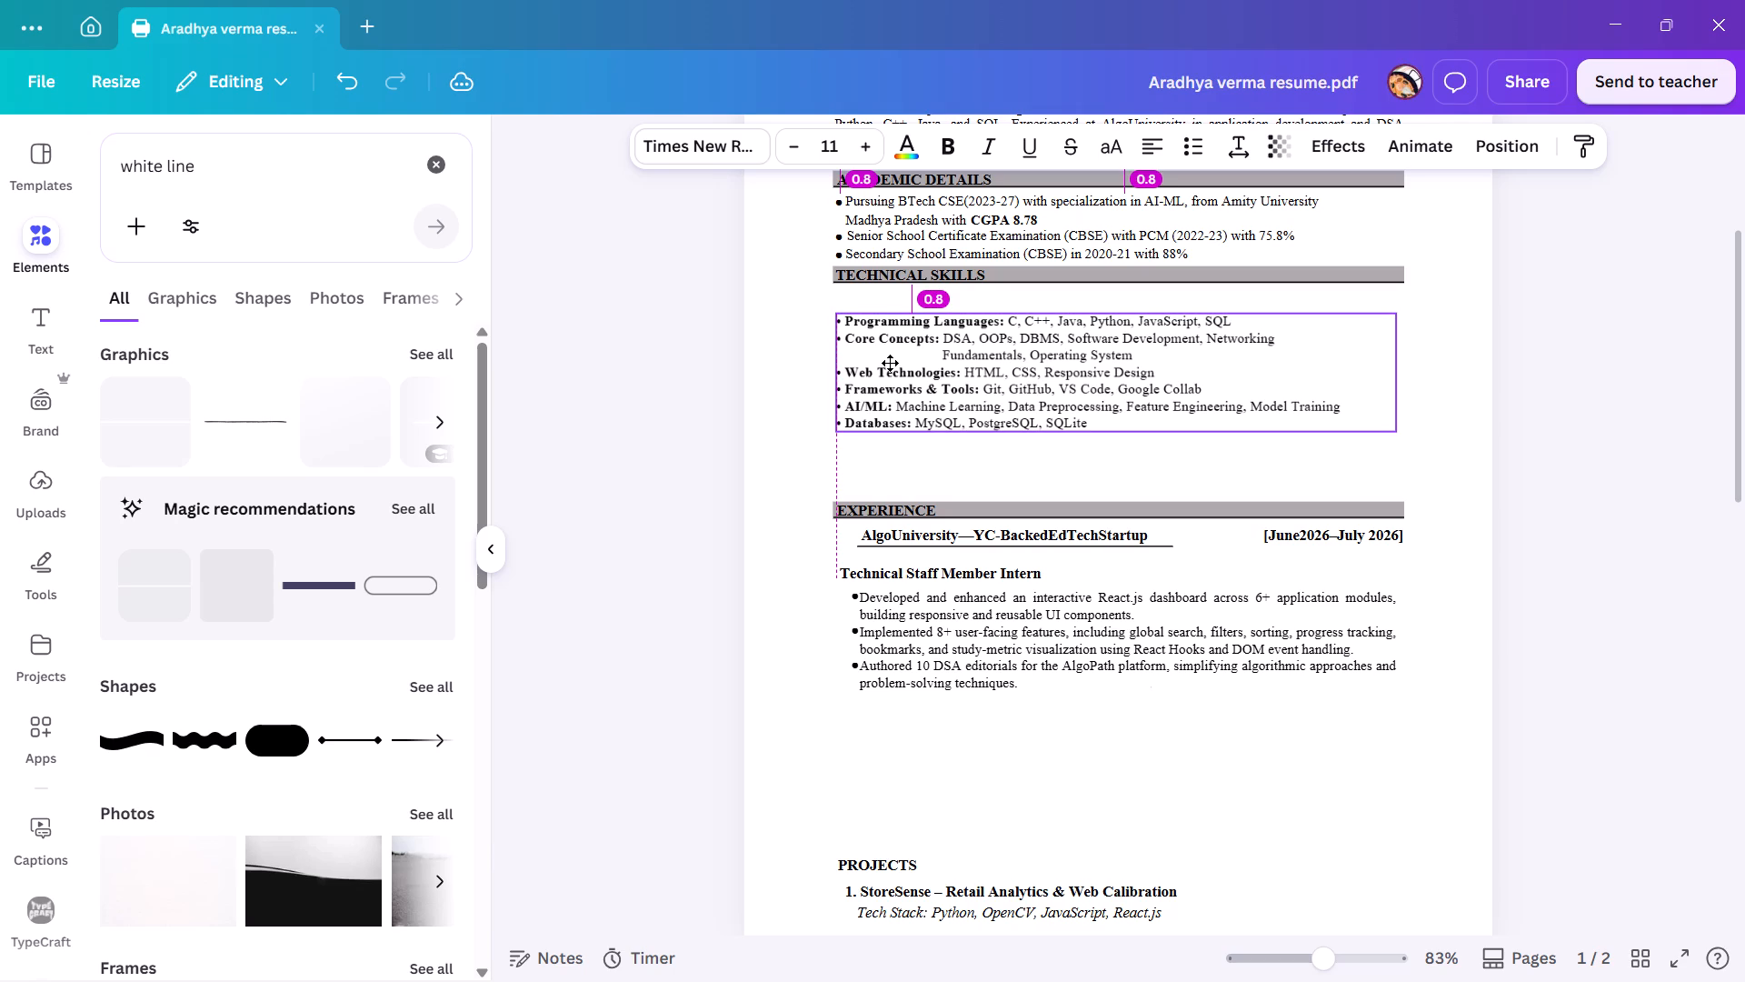
{"action": "left_click", "coordinate": [758, 446]}
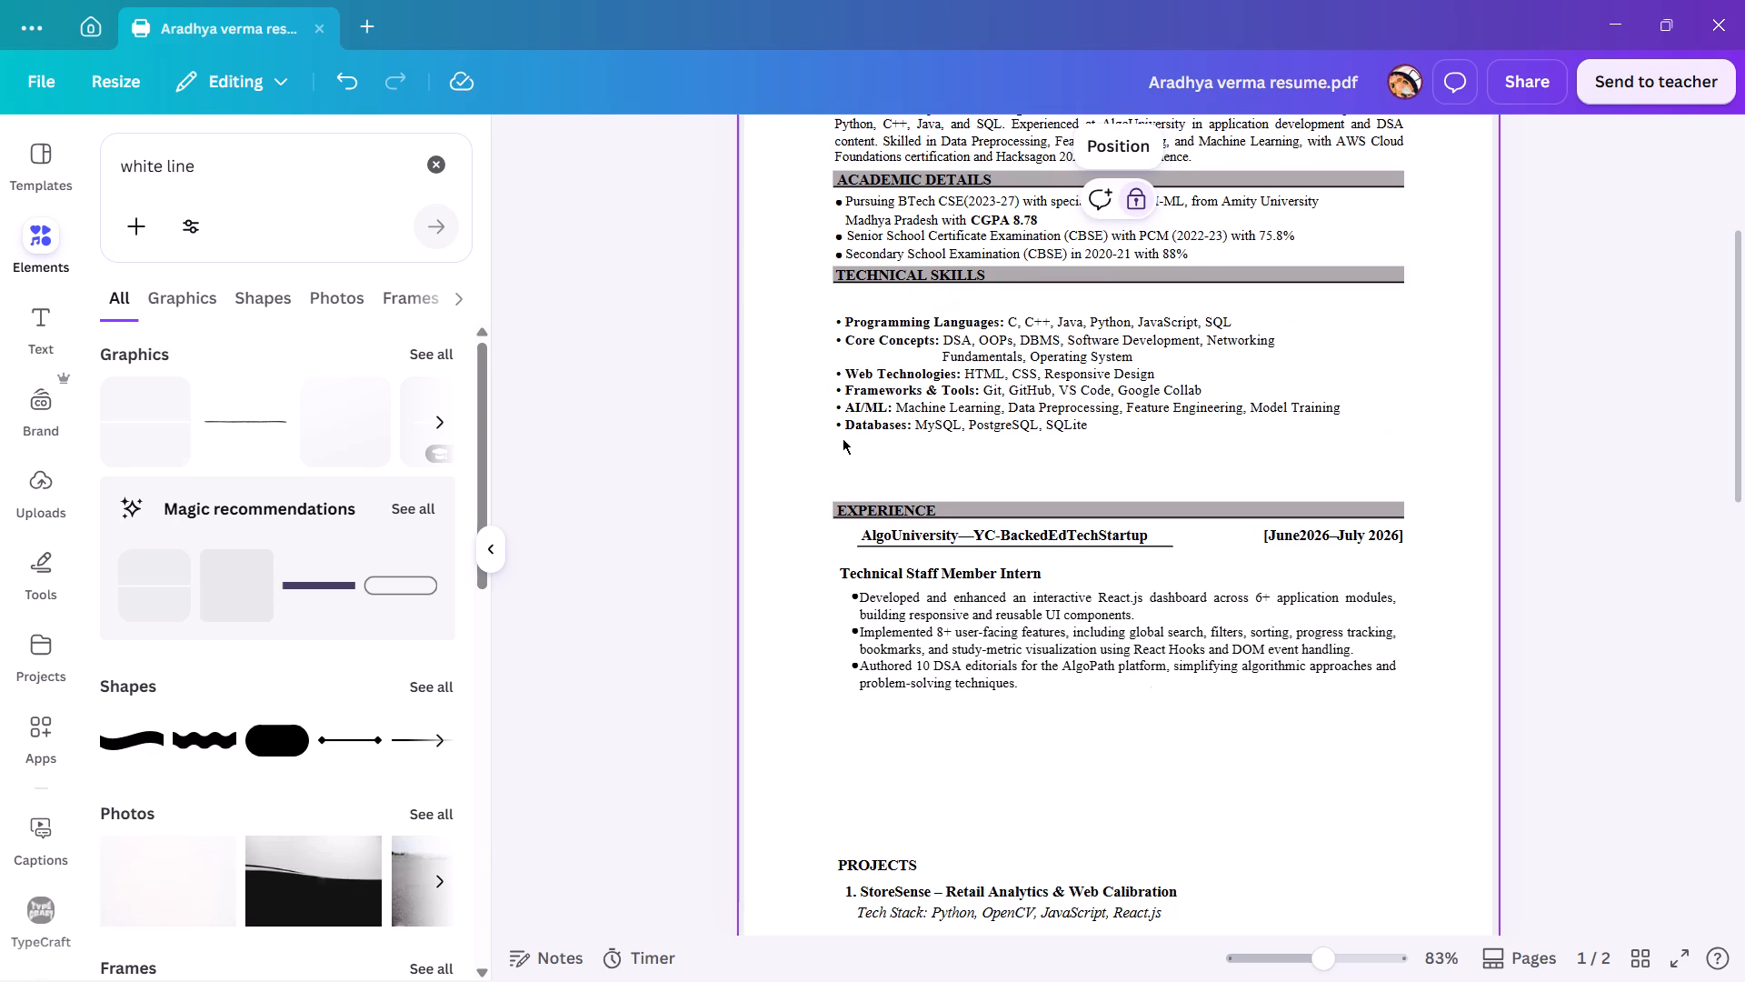
Examine the technical skills list placement and the area below the last Experience bullet at different magnifications.
{"action": "left_click", "coordinate": [872, 394]}
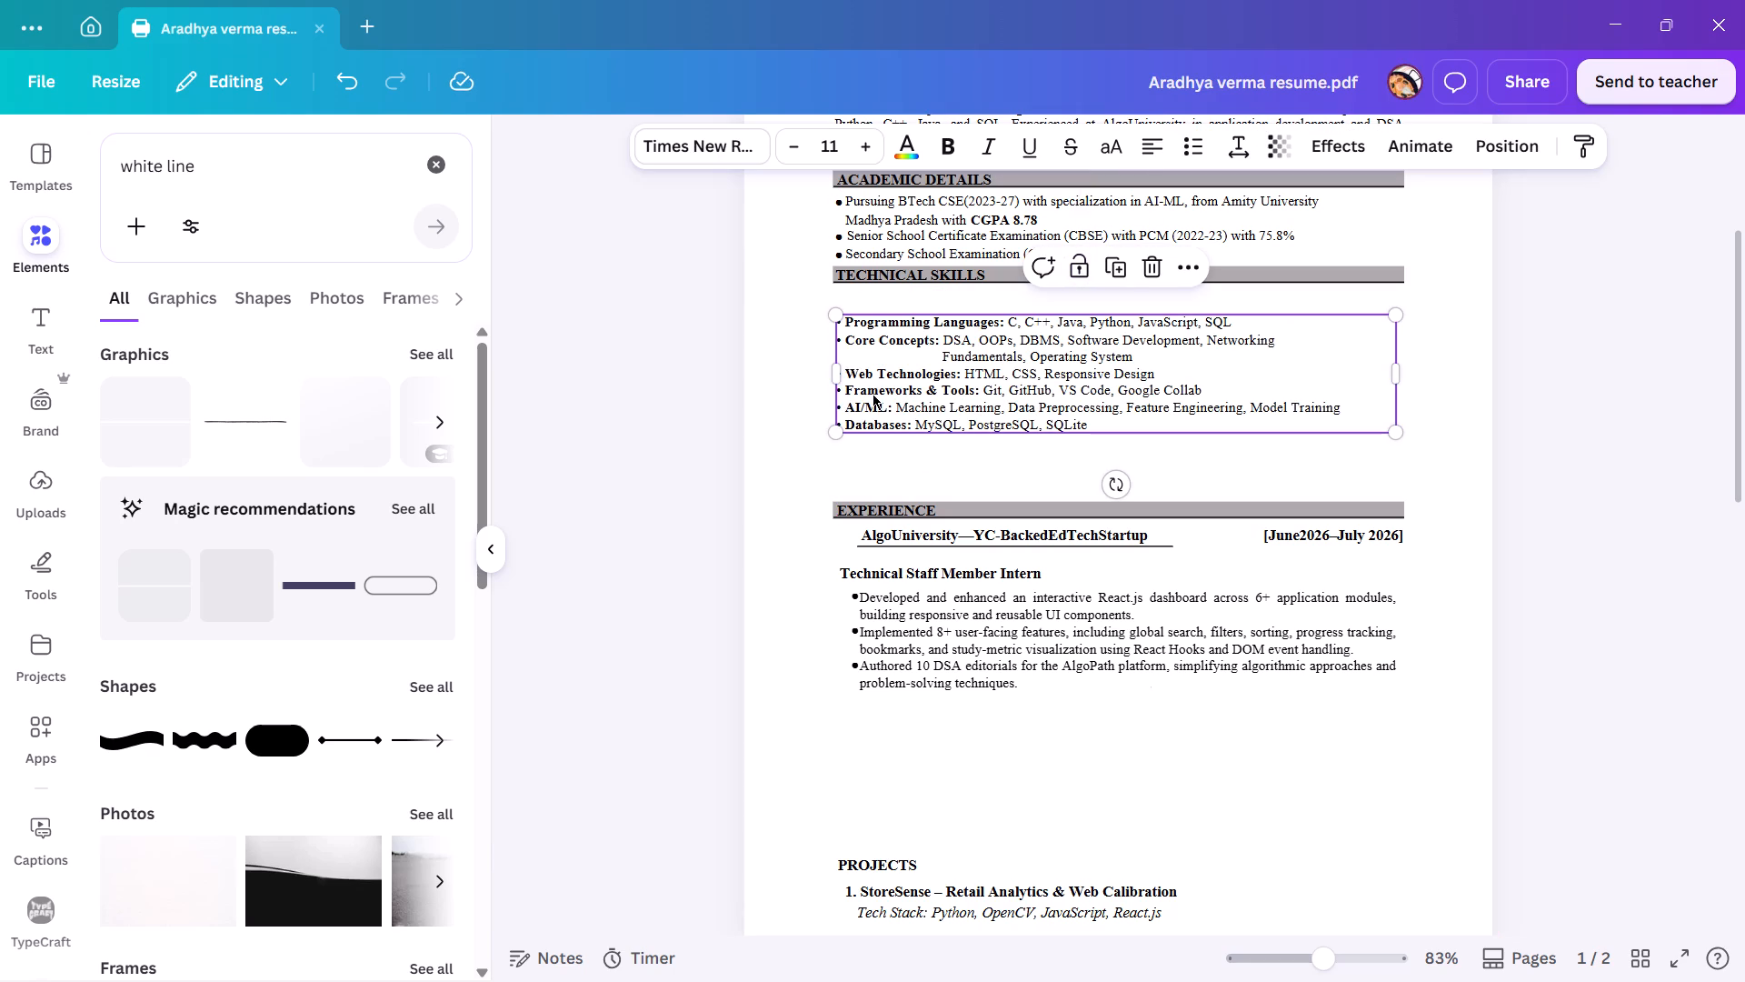
{"action": "key", "text": "ctrl+equal"}
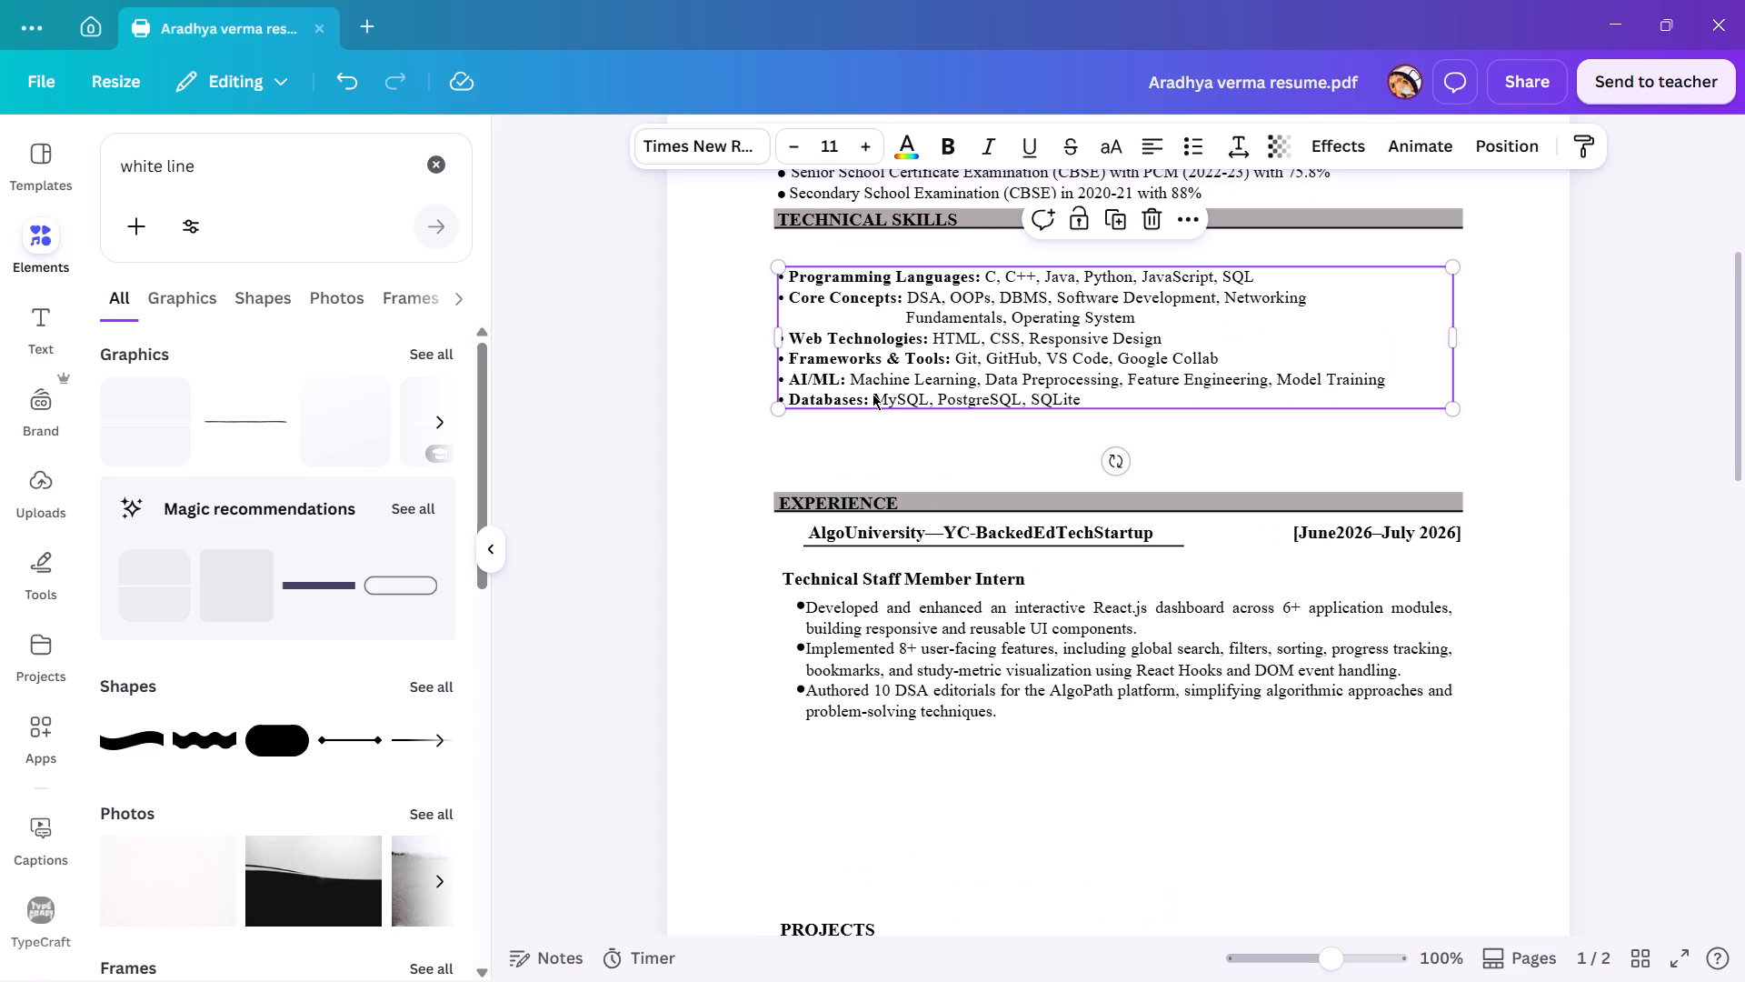
{"action": "scroll", "coordinate": [907, 350], "scroll_direction": "up", "scroll_amount": 1, "text": "ctrl"}
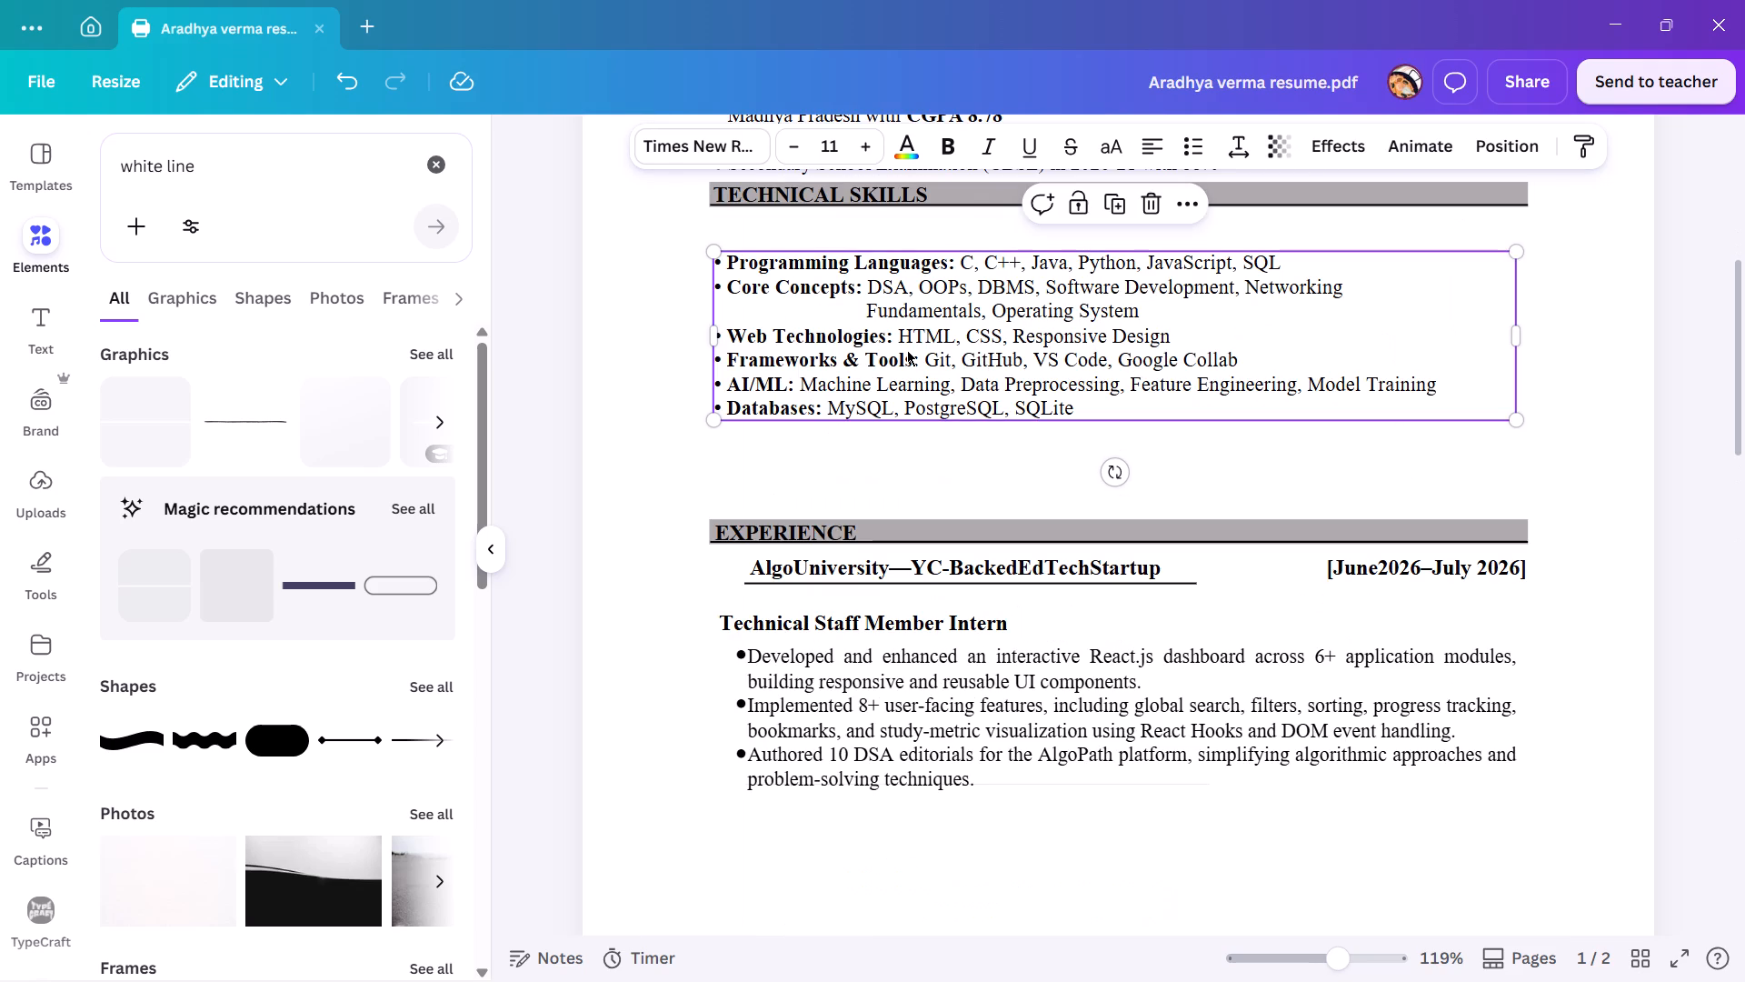
{"action": "scroll", "coordinate": [907, 350], "scroll_direction": "down", "scroll_amount": 1, "text": "ctrl"}
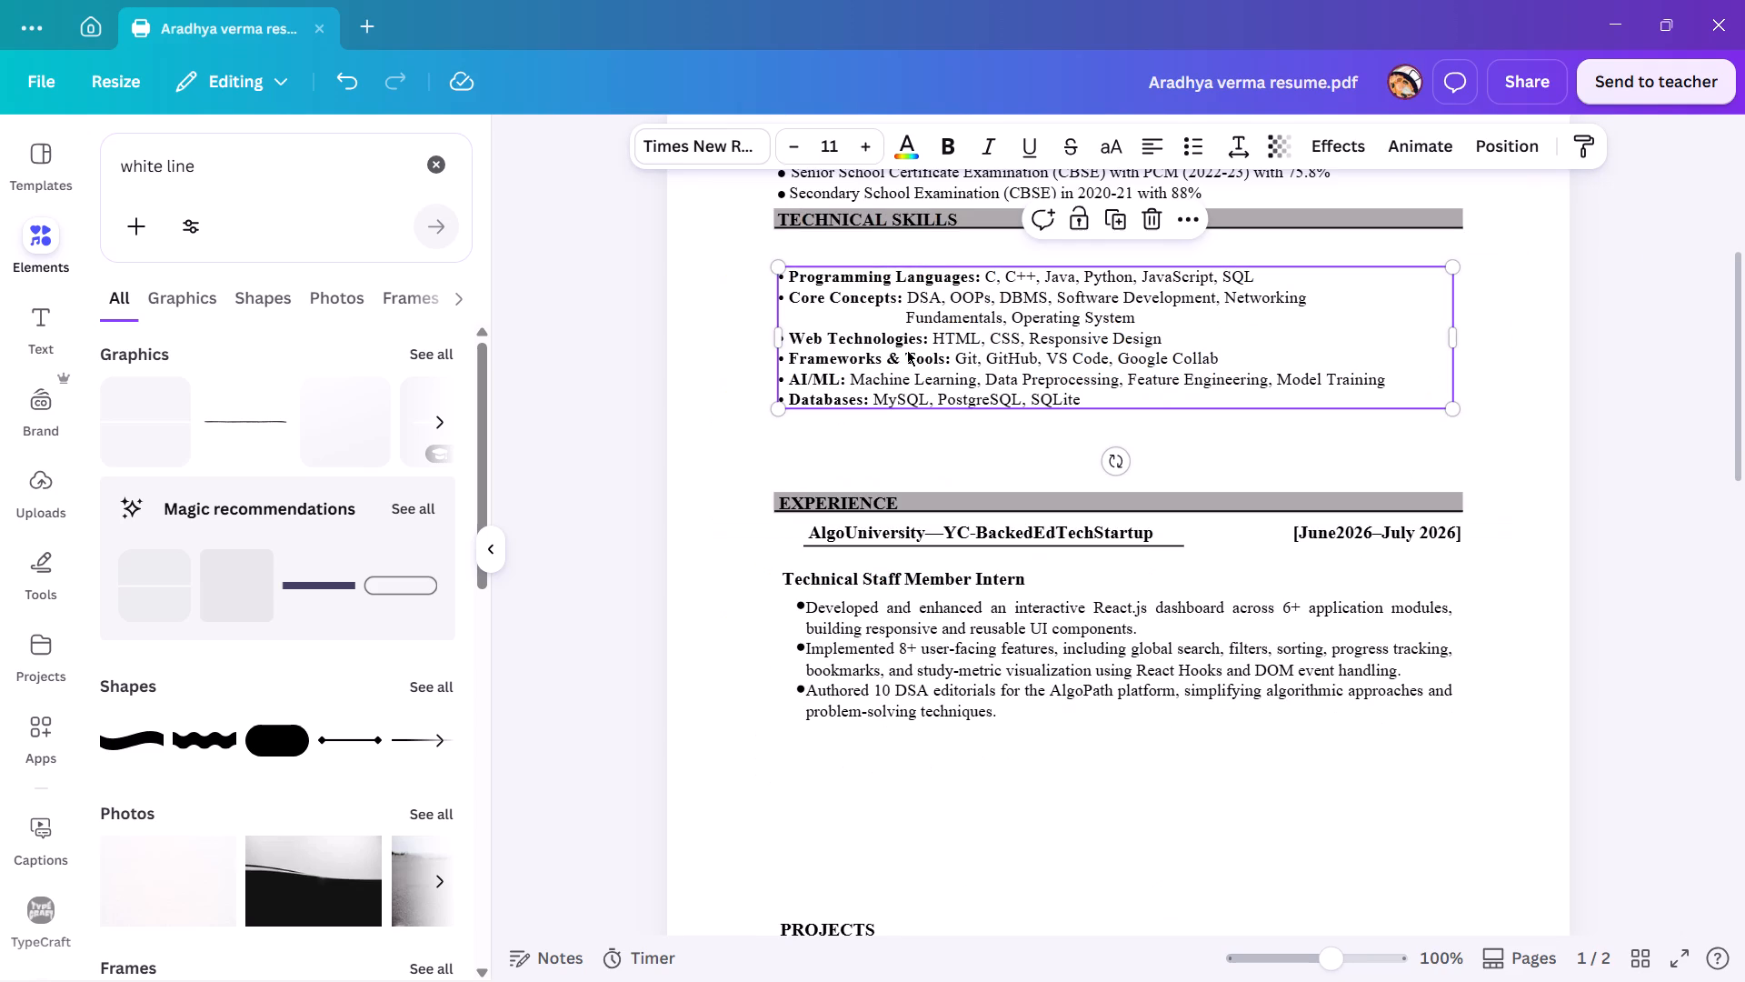
{"action": "scroll", "coordinate": [905, 350], "scroll_direction": "down", "scroll_amount": 1, "text": "ctrl"}
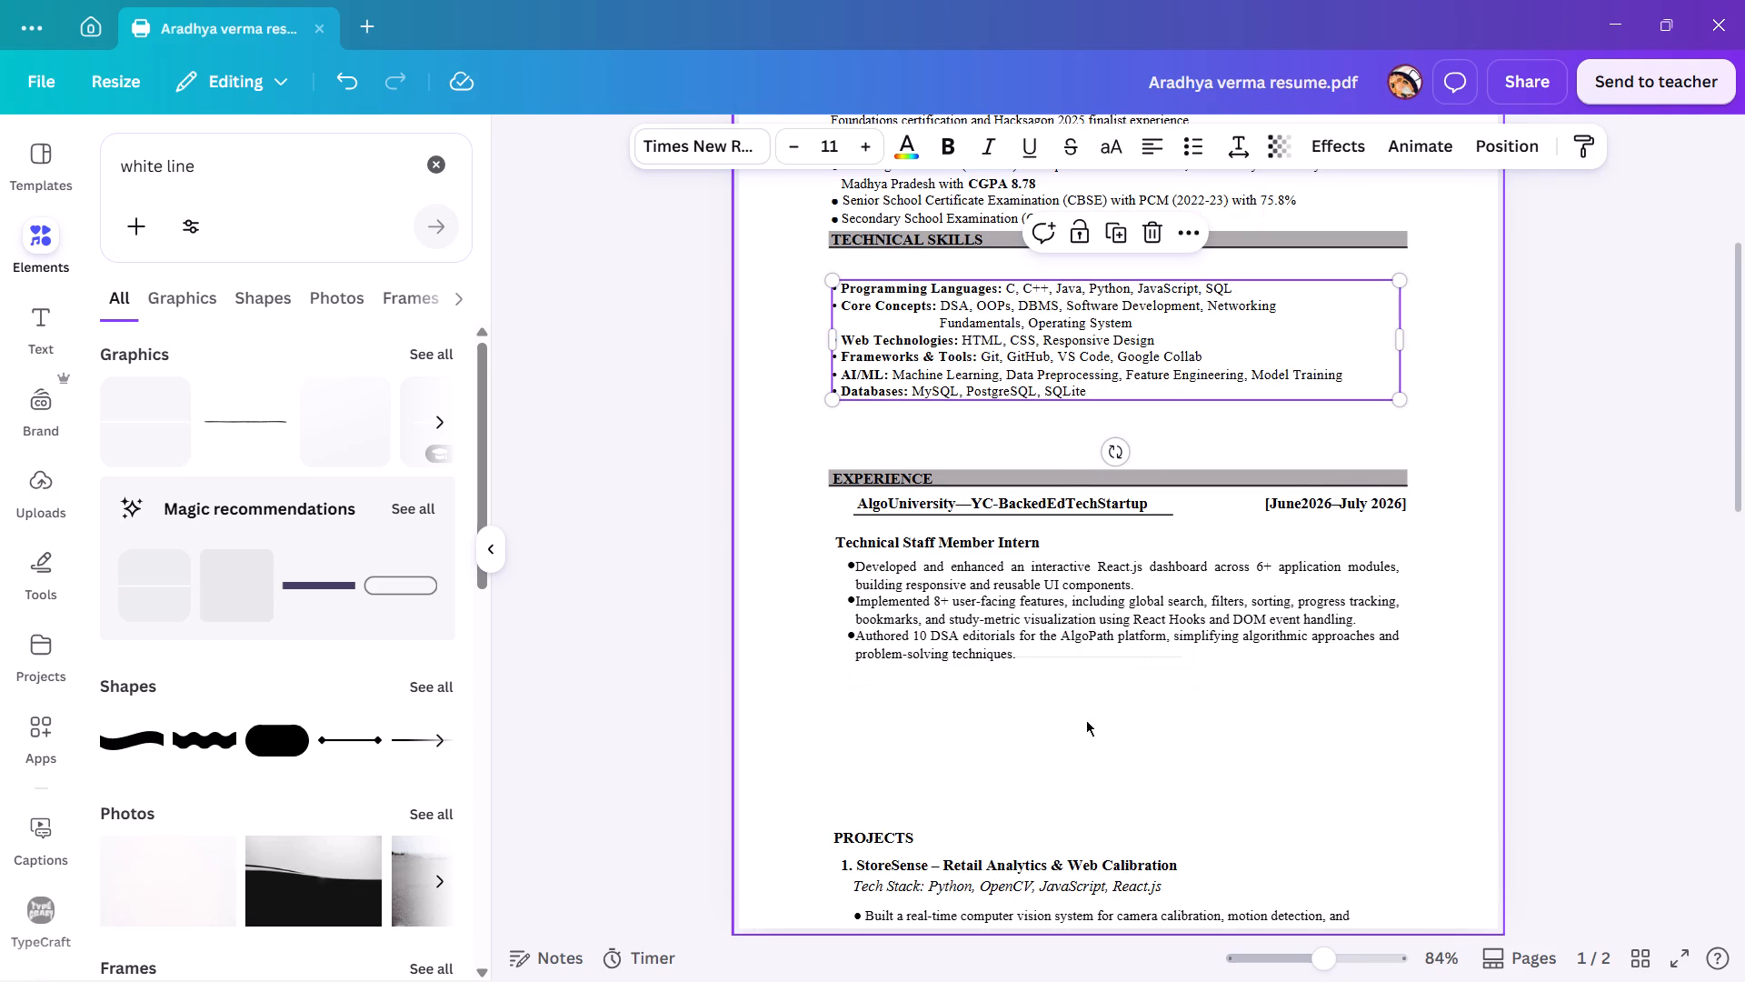
{"action": "scroll", "coordinate": [1093, 706], "scroll_direction": "up", "scroll_amount": 6, "text": "ctrl"}
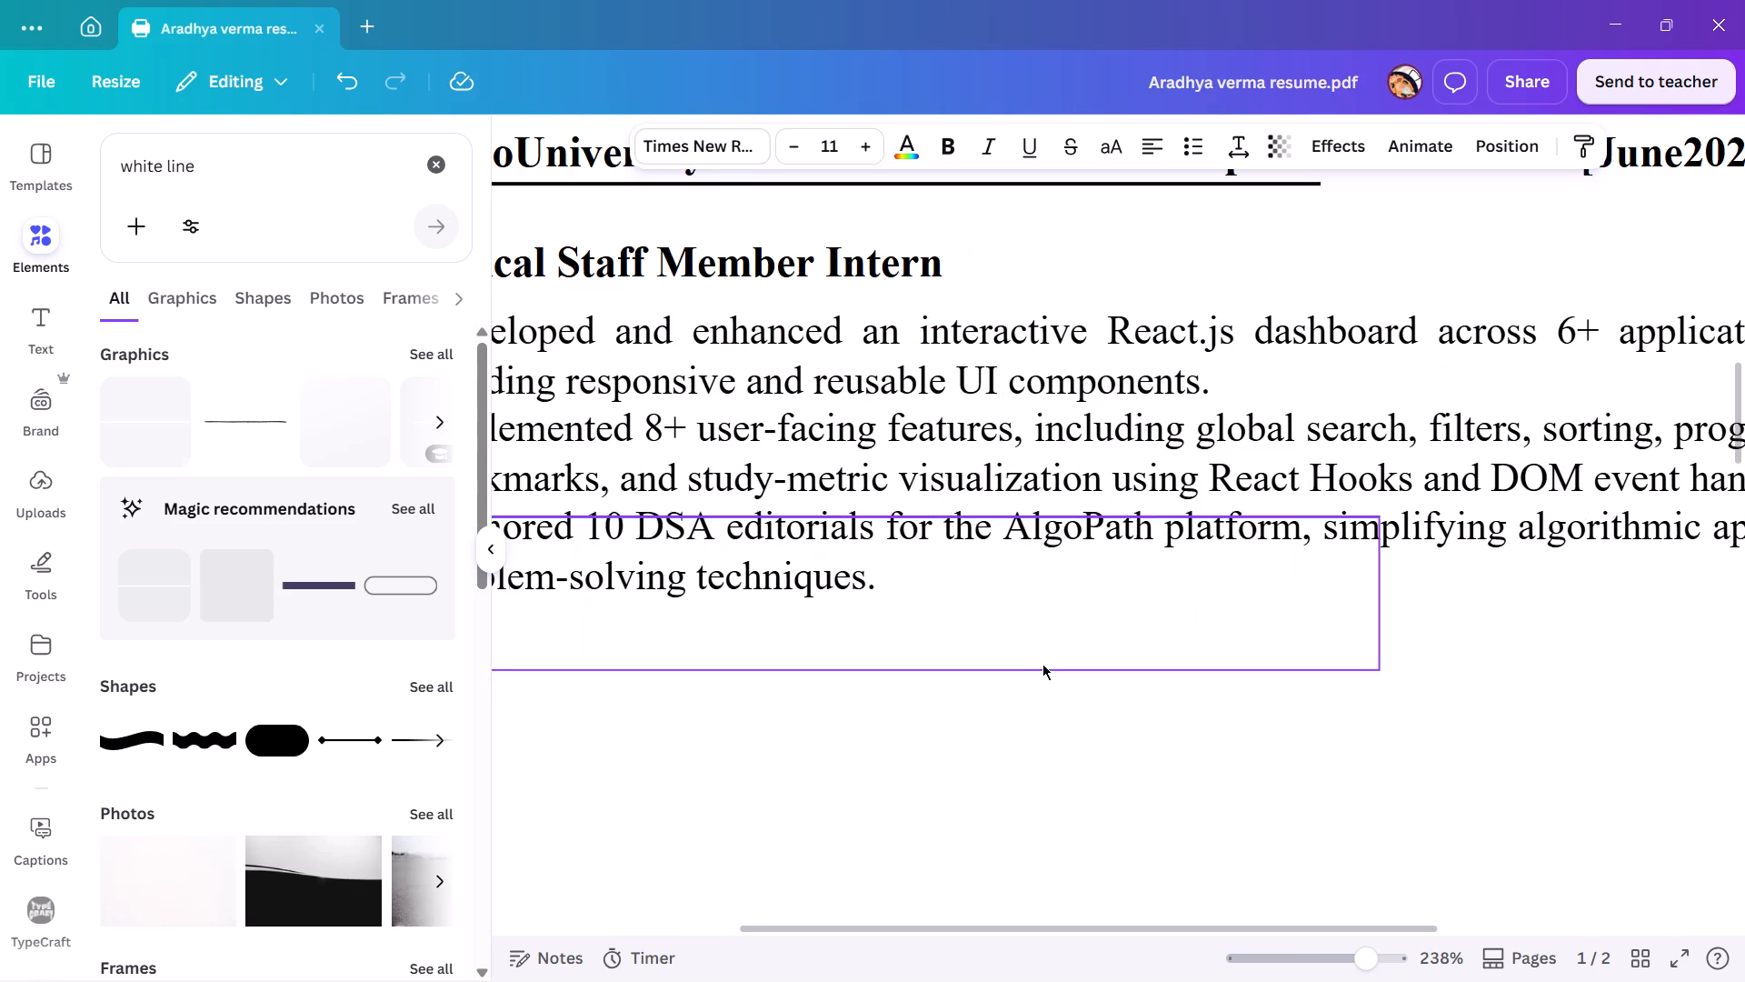
{"action": "left_click", "coordinate": [930, 589]}
{"action": "scroll", "coordinate": [939, 724], "scroll_direction": "down", "scroll_amount": 2, "text": "ctrl"}
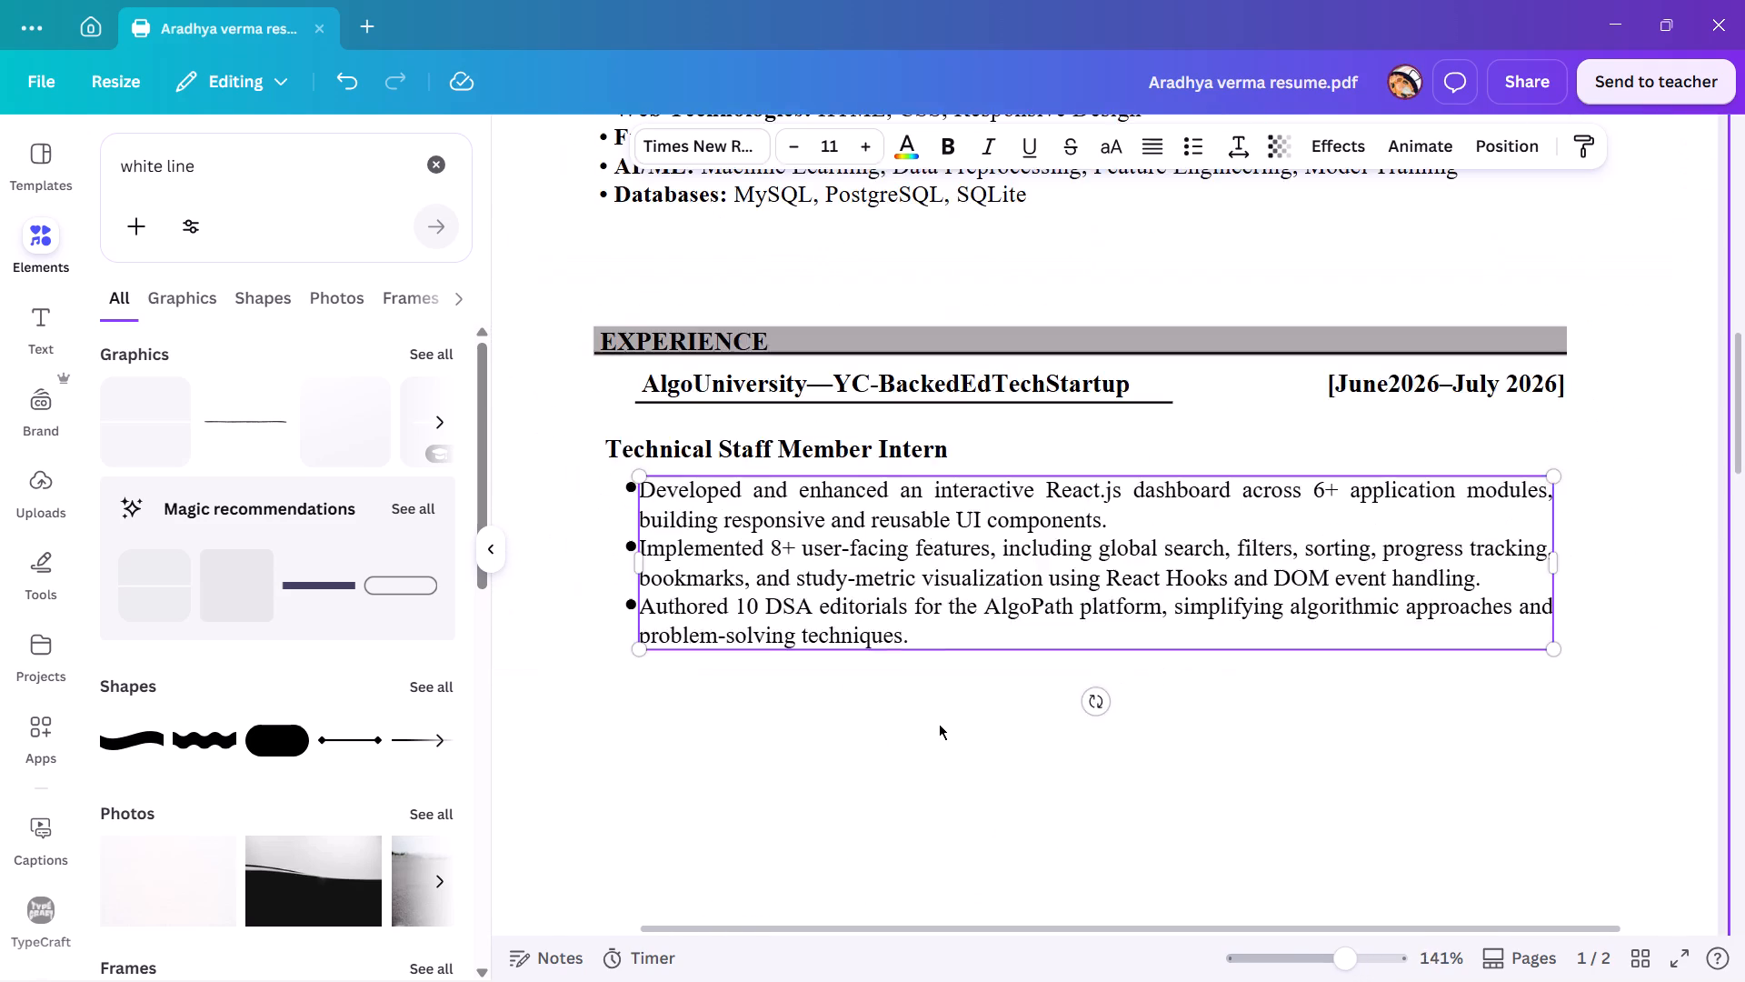
Examine the area around the last Experience bullet at different magnifications.
{"action": "scroll", "coordinate": [939, 724], "scroll_direction": "down", "scroll_amount": 2, "text": "ctrl"}
{"action": "left_click", "coordinate": [936, 740]}
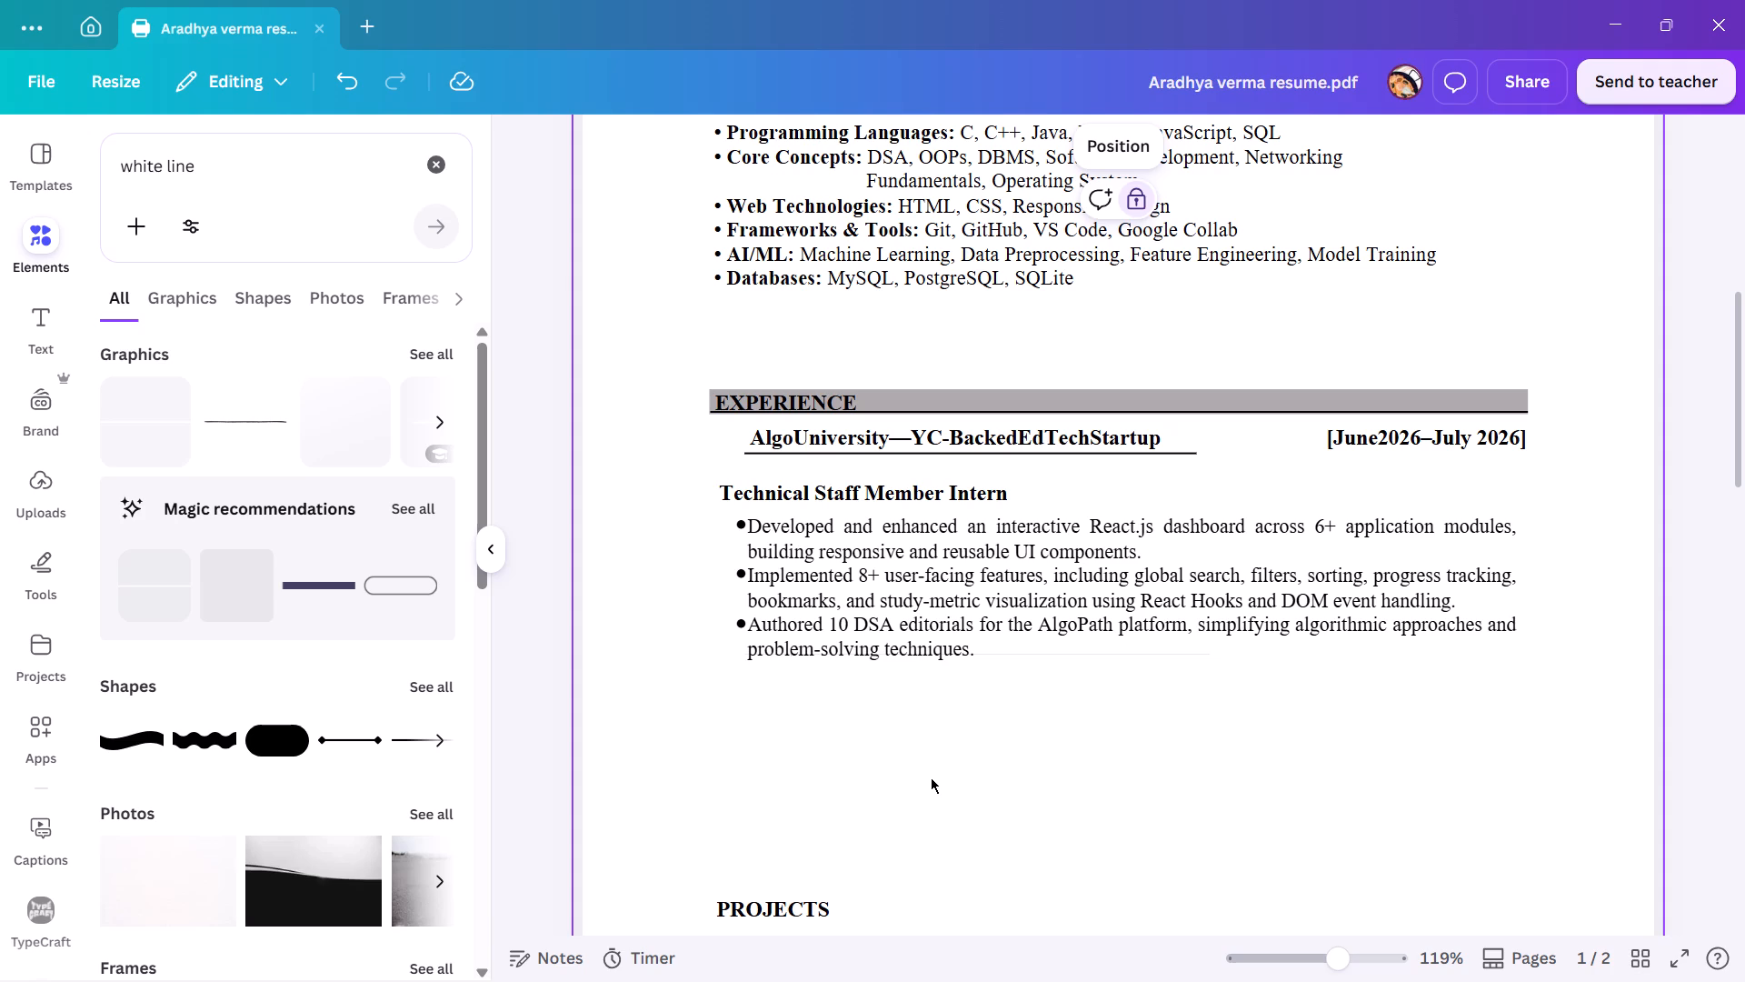
{"action": "scroll", "coordinate": [1003, 666], "scroll_direction": "up", "scroll_amount": 1, "text": "ctrl"}
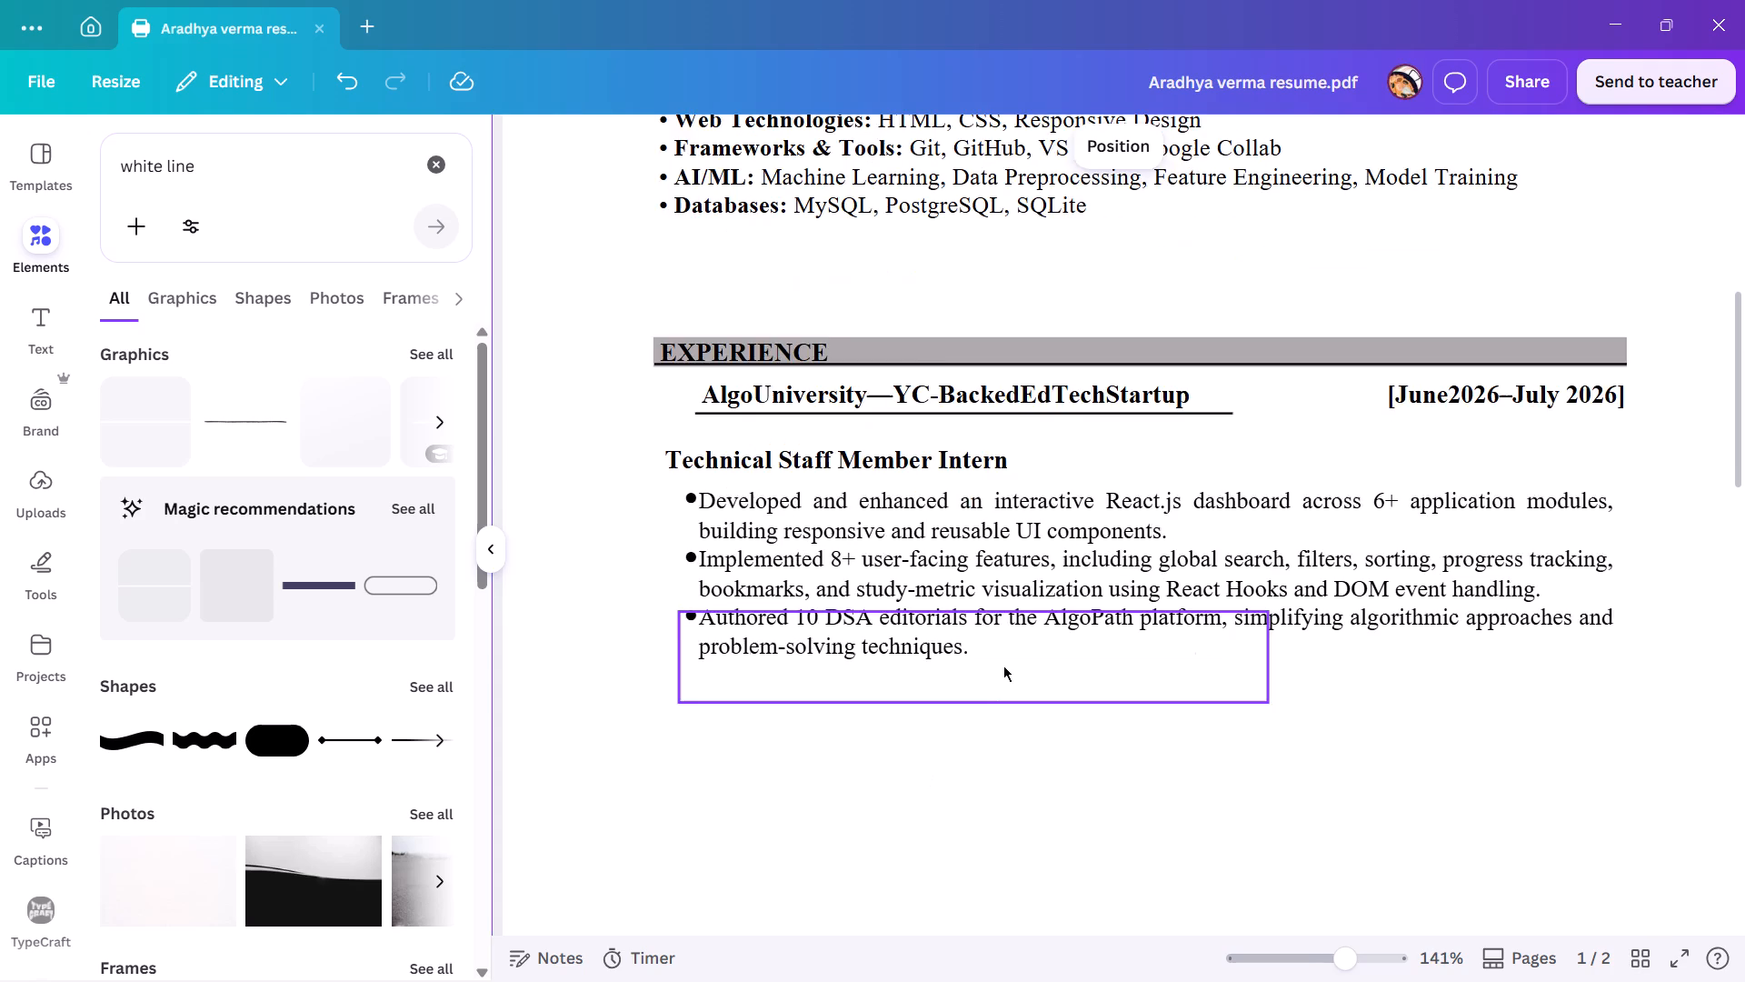
{"action": "scroll", "coordinate": [1003, 666], "scroll_direction": "up", "scroll_amount": 1, "text": "ctrl"}
{"action": "scroll", "coordinate": [1003, 666], "scroll_direction": "down", "scroll_amount": 3, "text": "ctrl"}
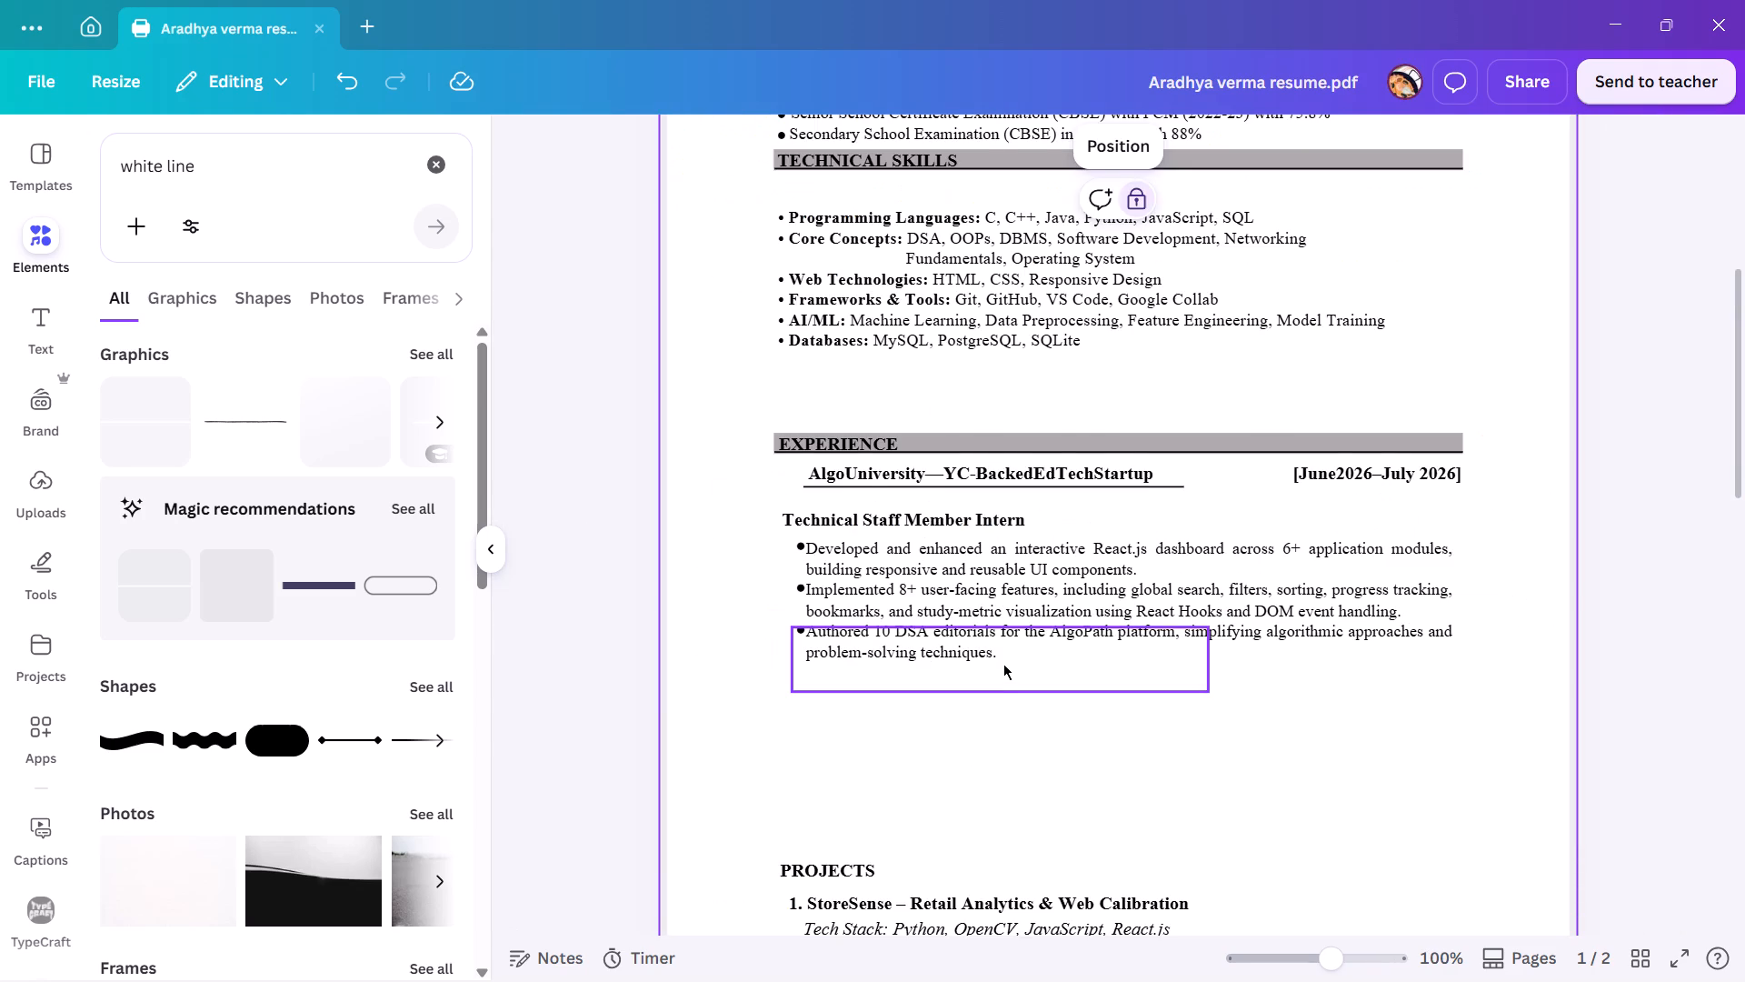
{"action": "scroll", "coordinate": [1003, 664], "scroll_direction": "up", "scroll_amount": 5, "text": "ctrl"}
{"action": "left_click", "coordinate": [1003, 664]}
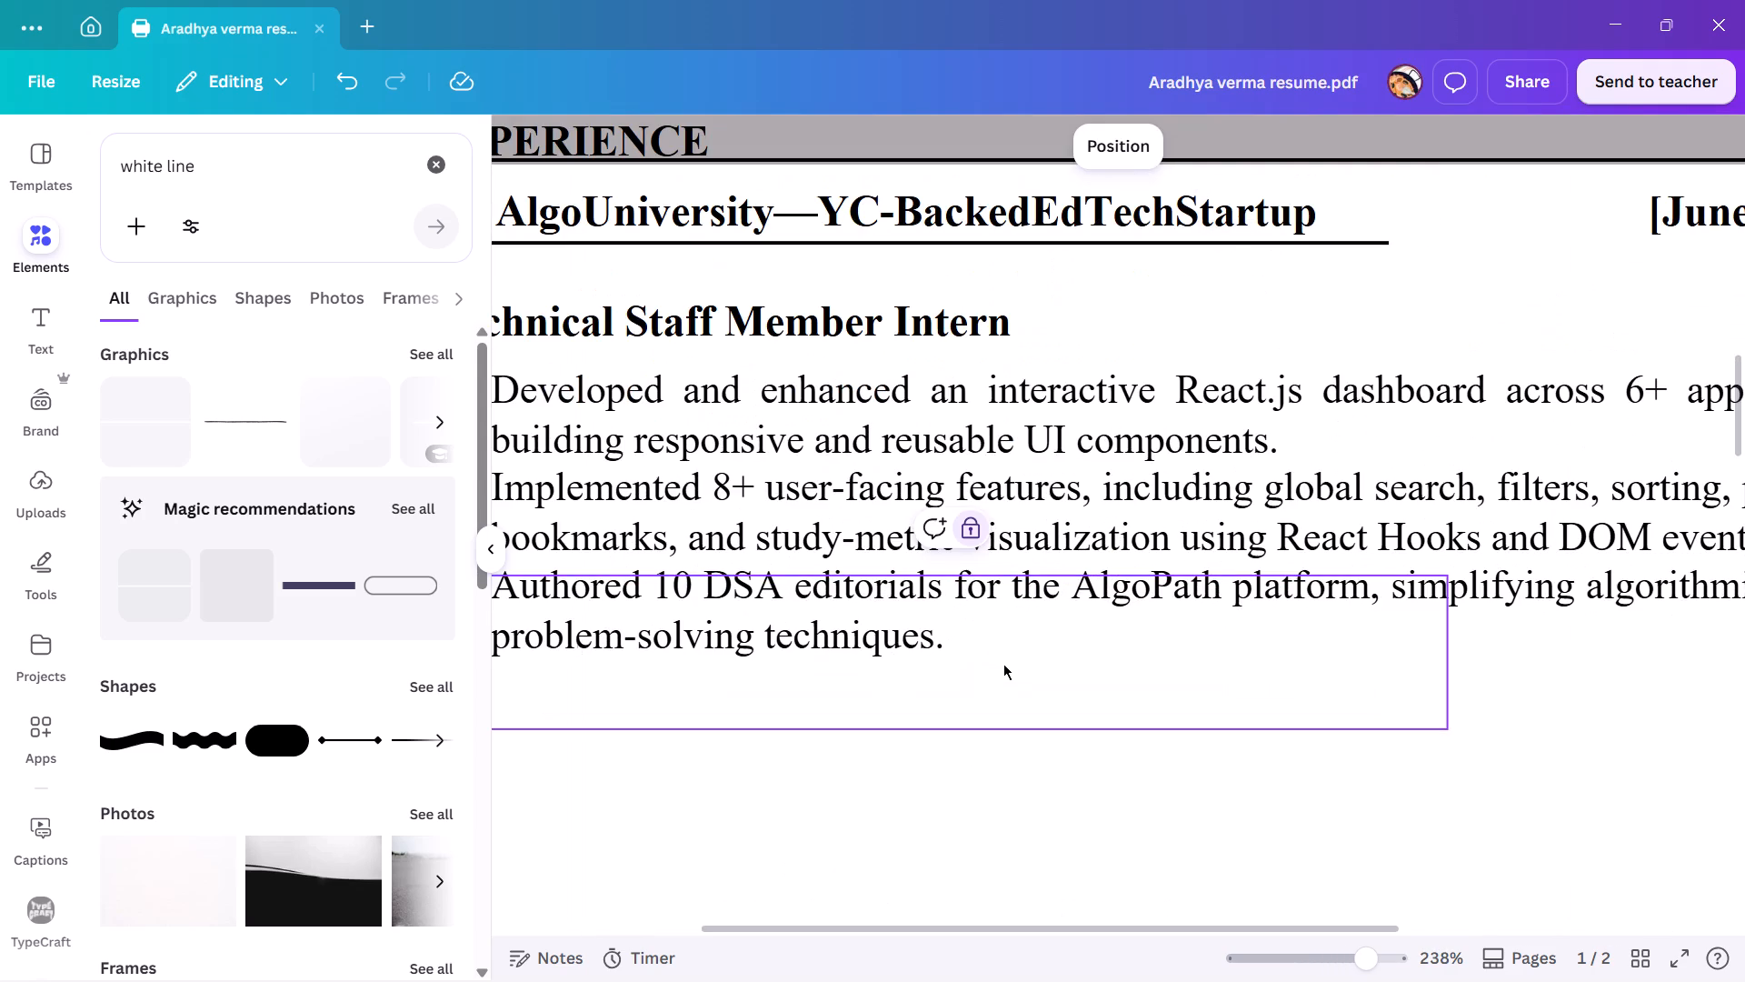
{"action": "left_click_drag", "start_coordinate": [1003, 664], "coordinate": [1002, 676]}
Reposition the Experience bullet text block slightly farther from the dots, keeping each item level with its dot.
{"action": "left_click_drag", "start_coordinate": [973, 592], "coordinate": [1036, 652]}
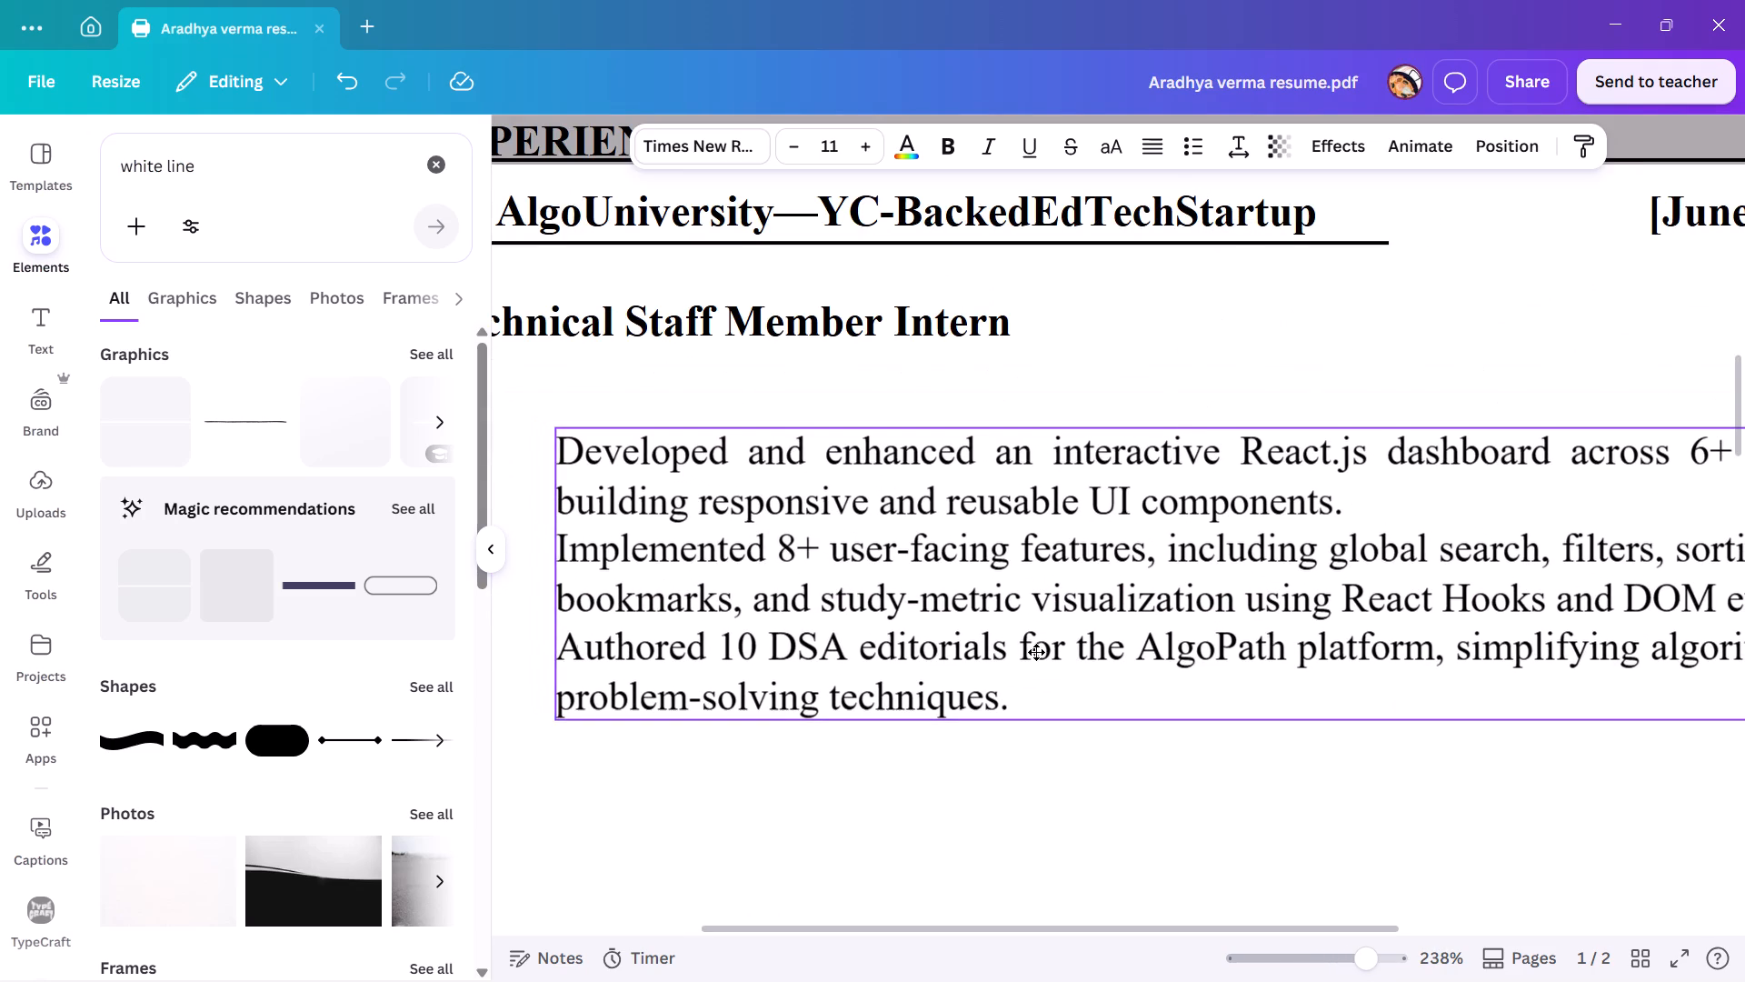
{"action": "left_click_drag", "start_coordinate": [1036, 652], "coordinate": [1036, 651]}
{"action": "scroll", "coordinate": [786, 667], "scroll_direction": "down", "scroll_amount": 3, "text": "ctrl"}
{"action": "left_click_drag", "start_coordinate": [765, 619], "coordinate": [760, 609]}
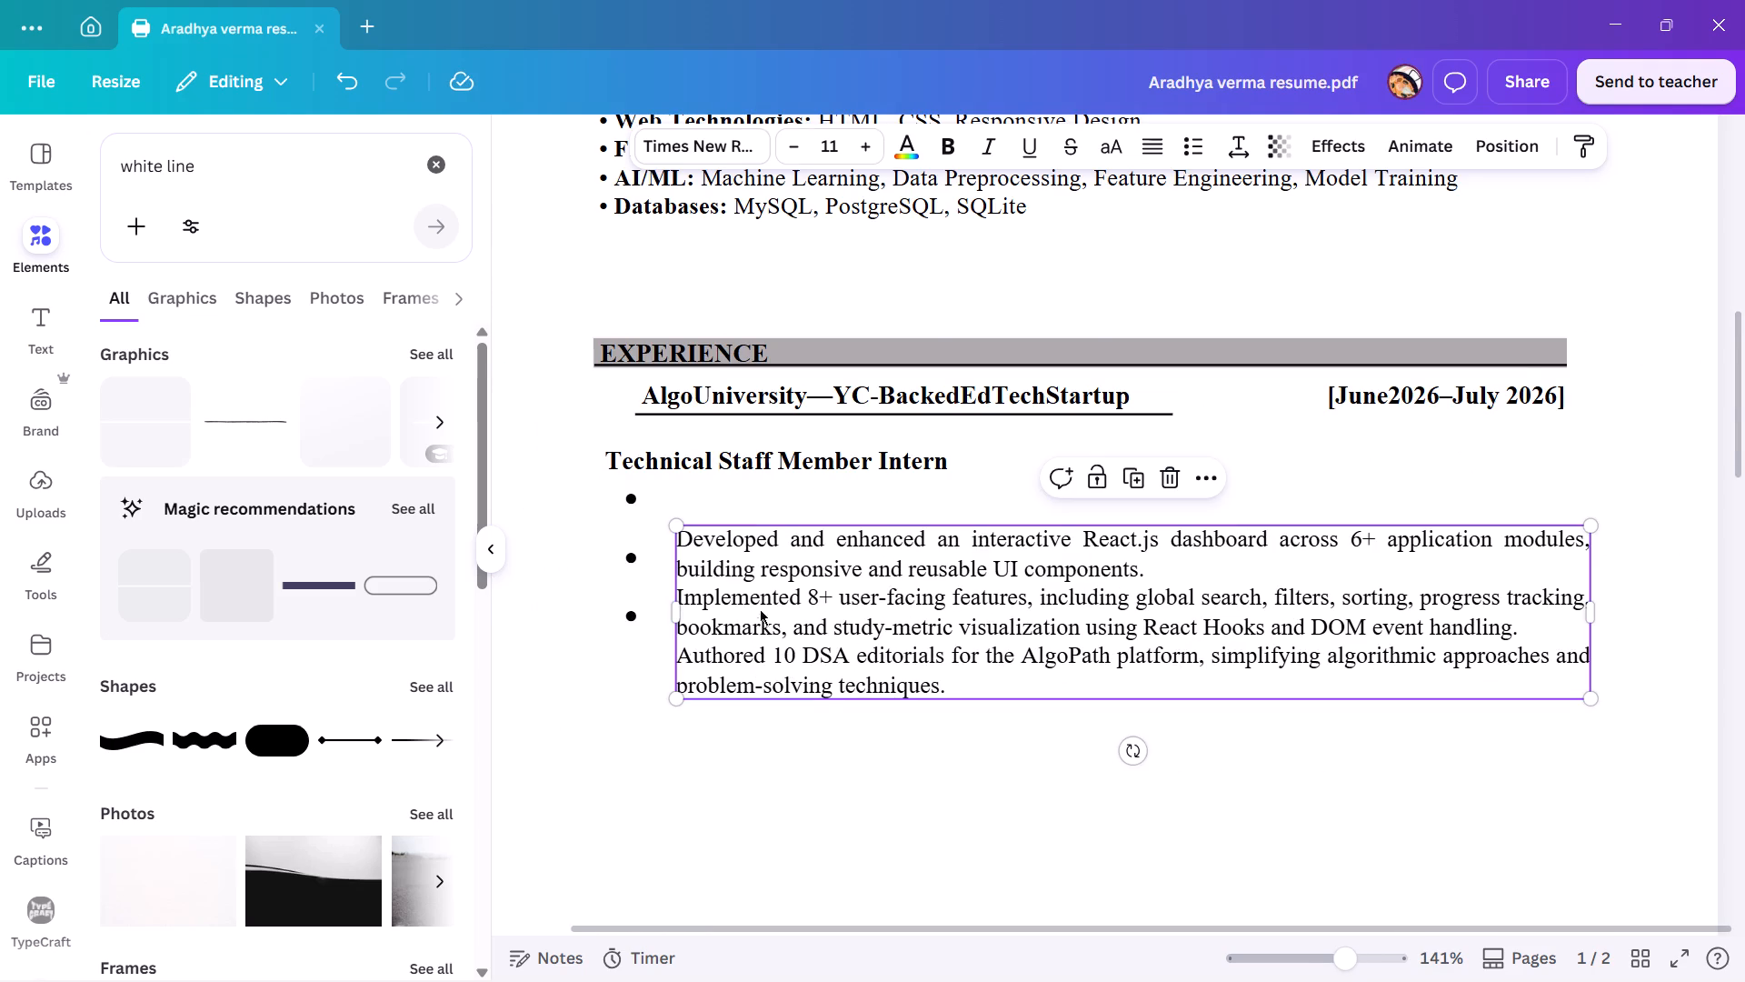
{"action": "left_click_drag", "start_coordinate": [760, 609], "coordinate": [733, 579]}
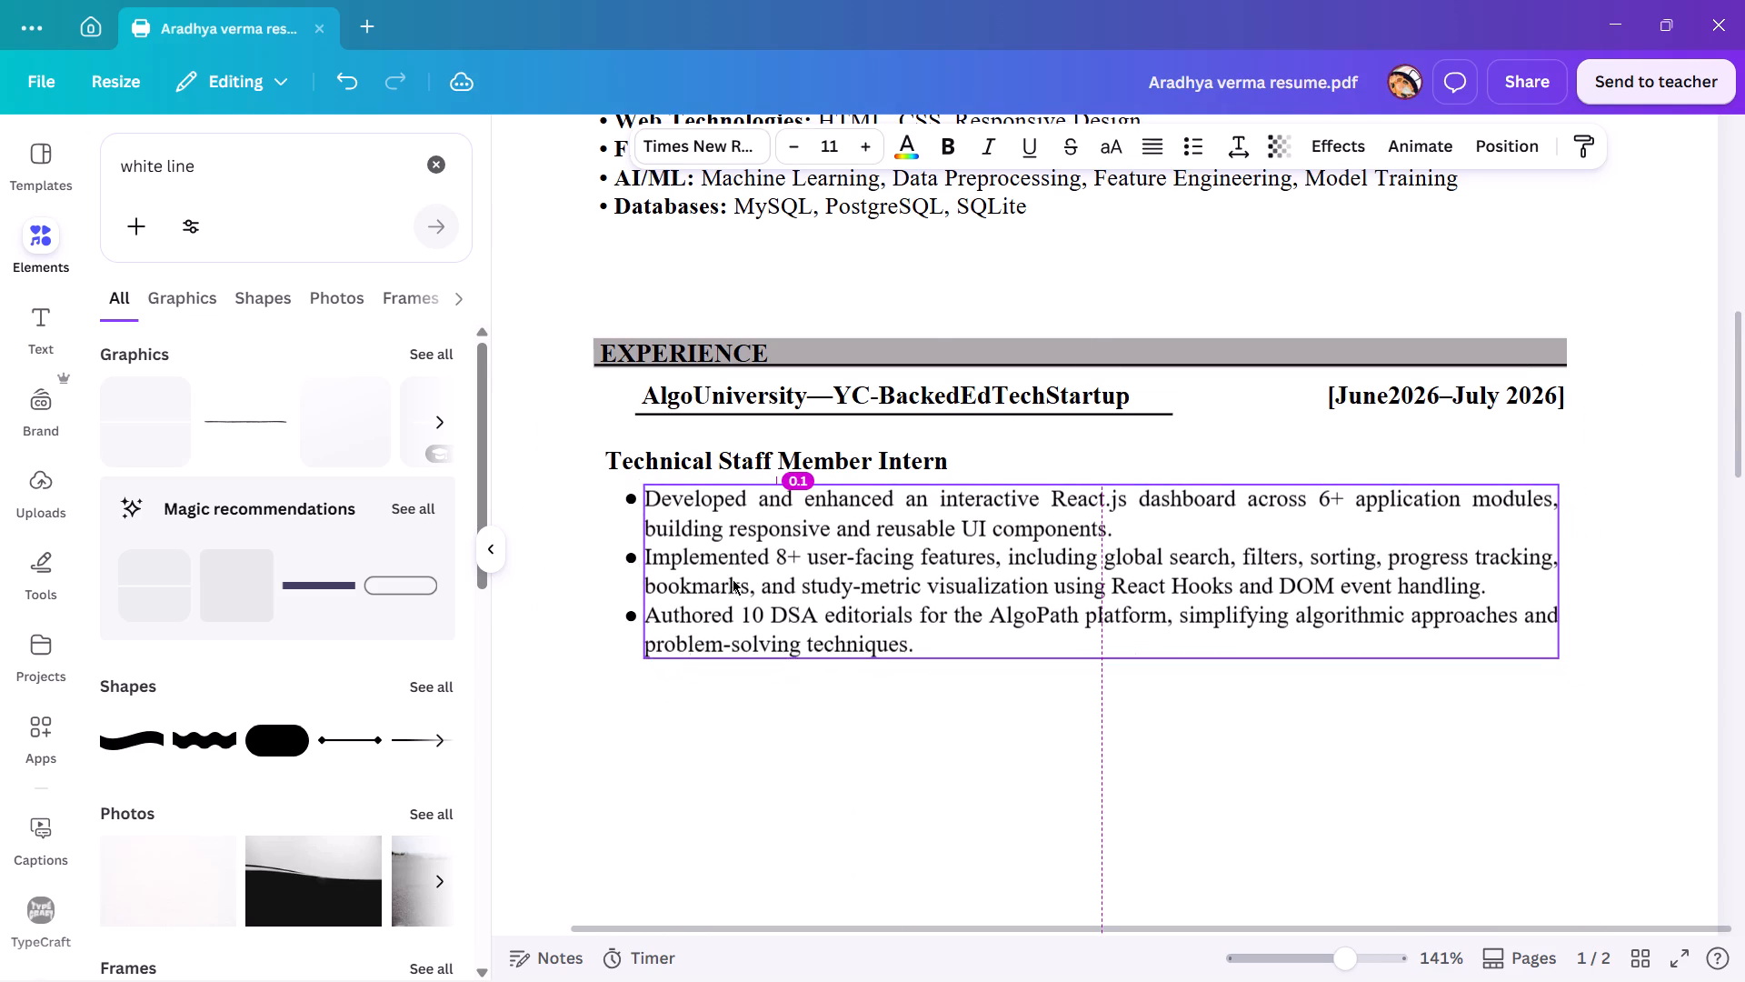
{"action": "left_click", "coordinate": [620, 798]}
Lock the Experience bullet dots together with their text block.
{"action": "scroll", "coordinate": [733, 703], "scroll_direction": "down", "scroll_amount": 1}
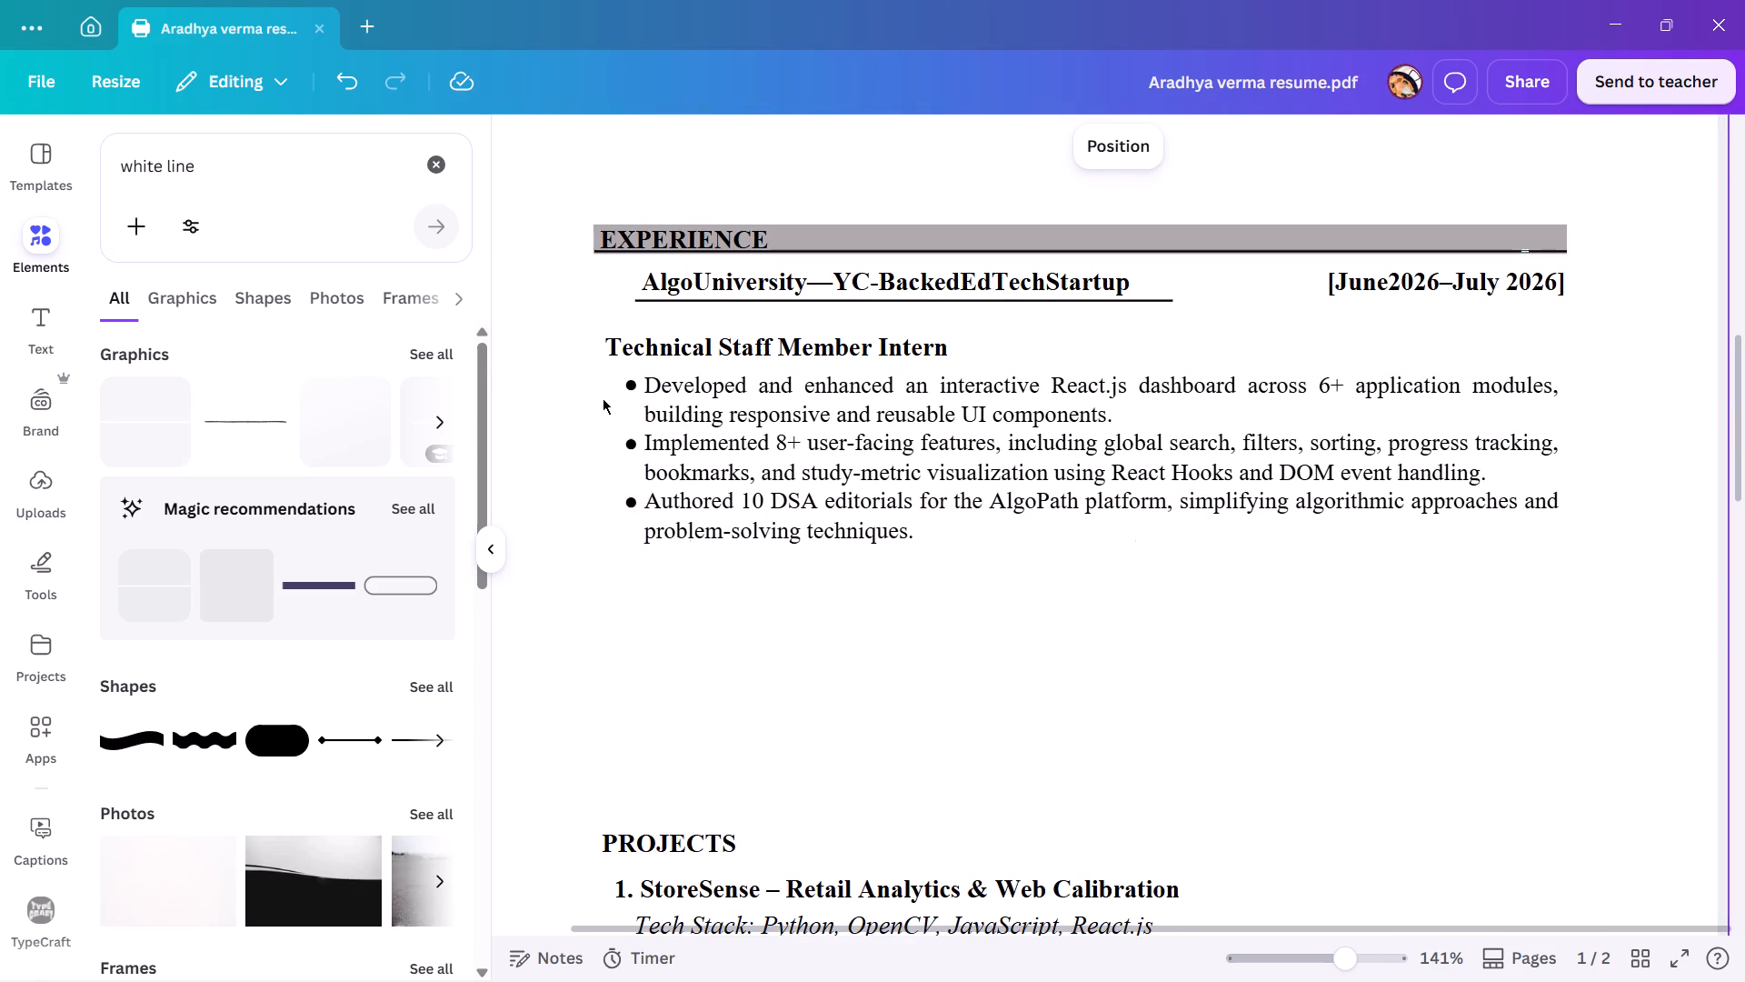
{"action": "left_click_drag", "start_coordinate": [603, 379], "coordinate": [698, 446]}
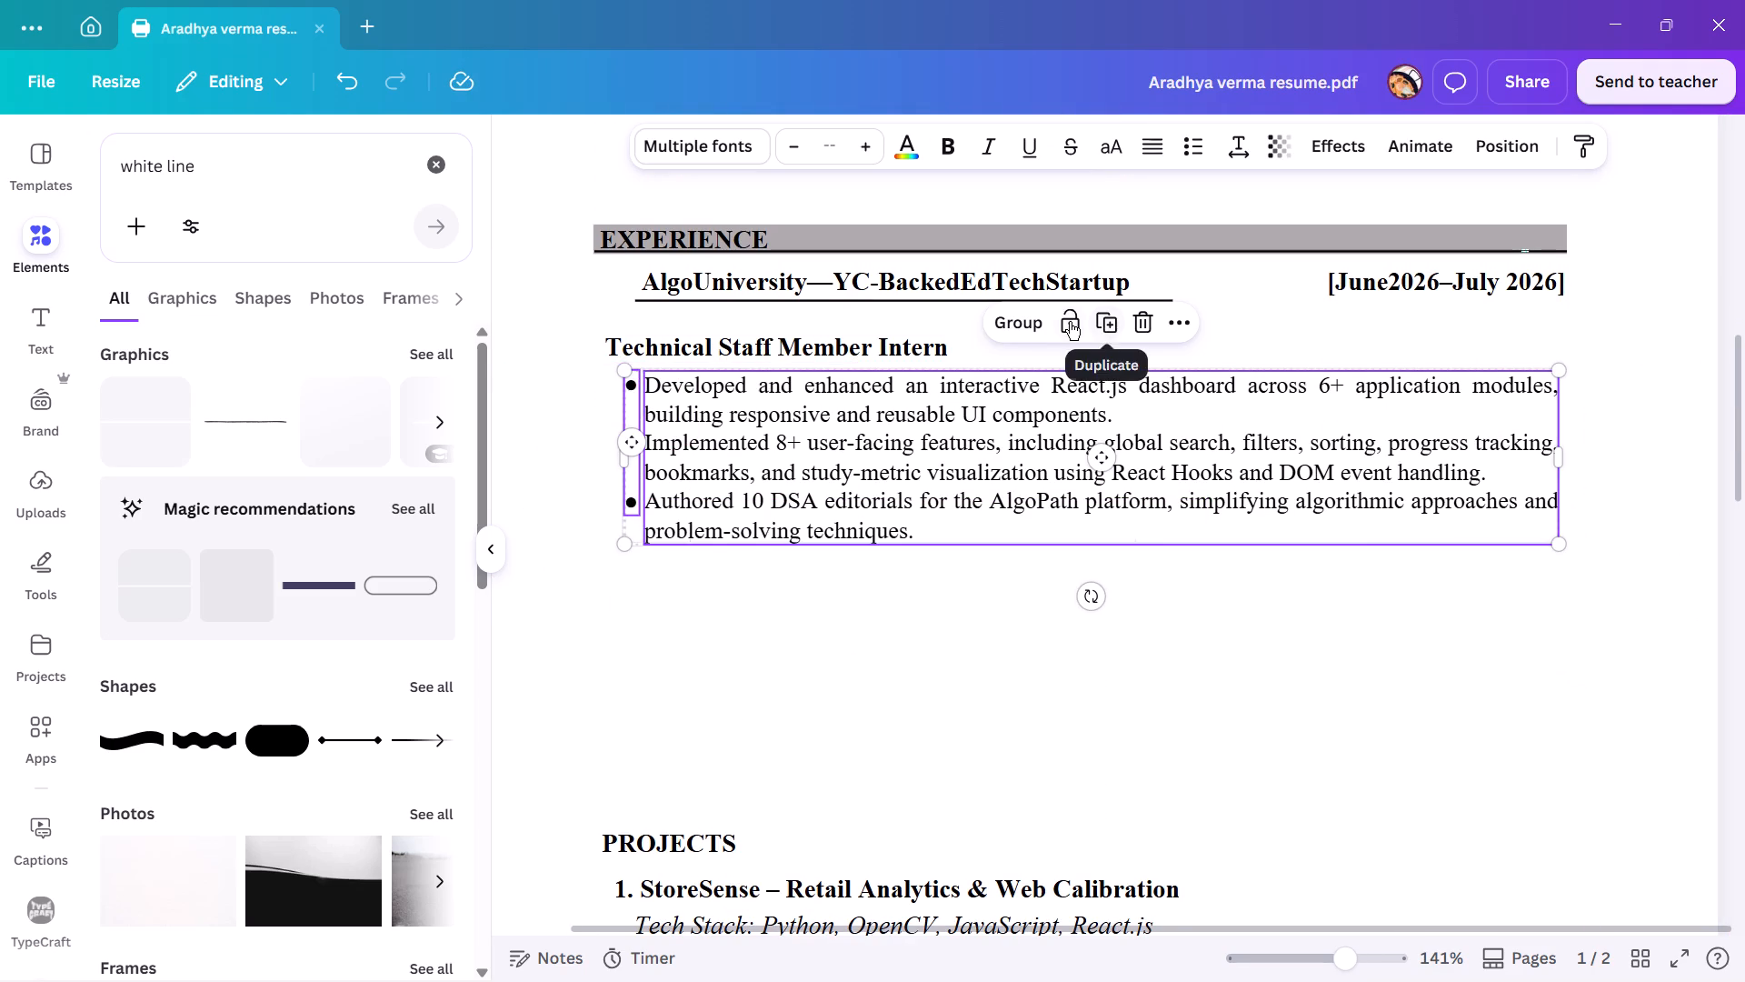
{"action": "left_click", "coordinate": [1070, 322]}
{"action": "left_click", "coordinate": [640, 587]}
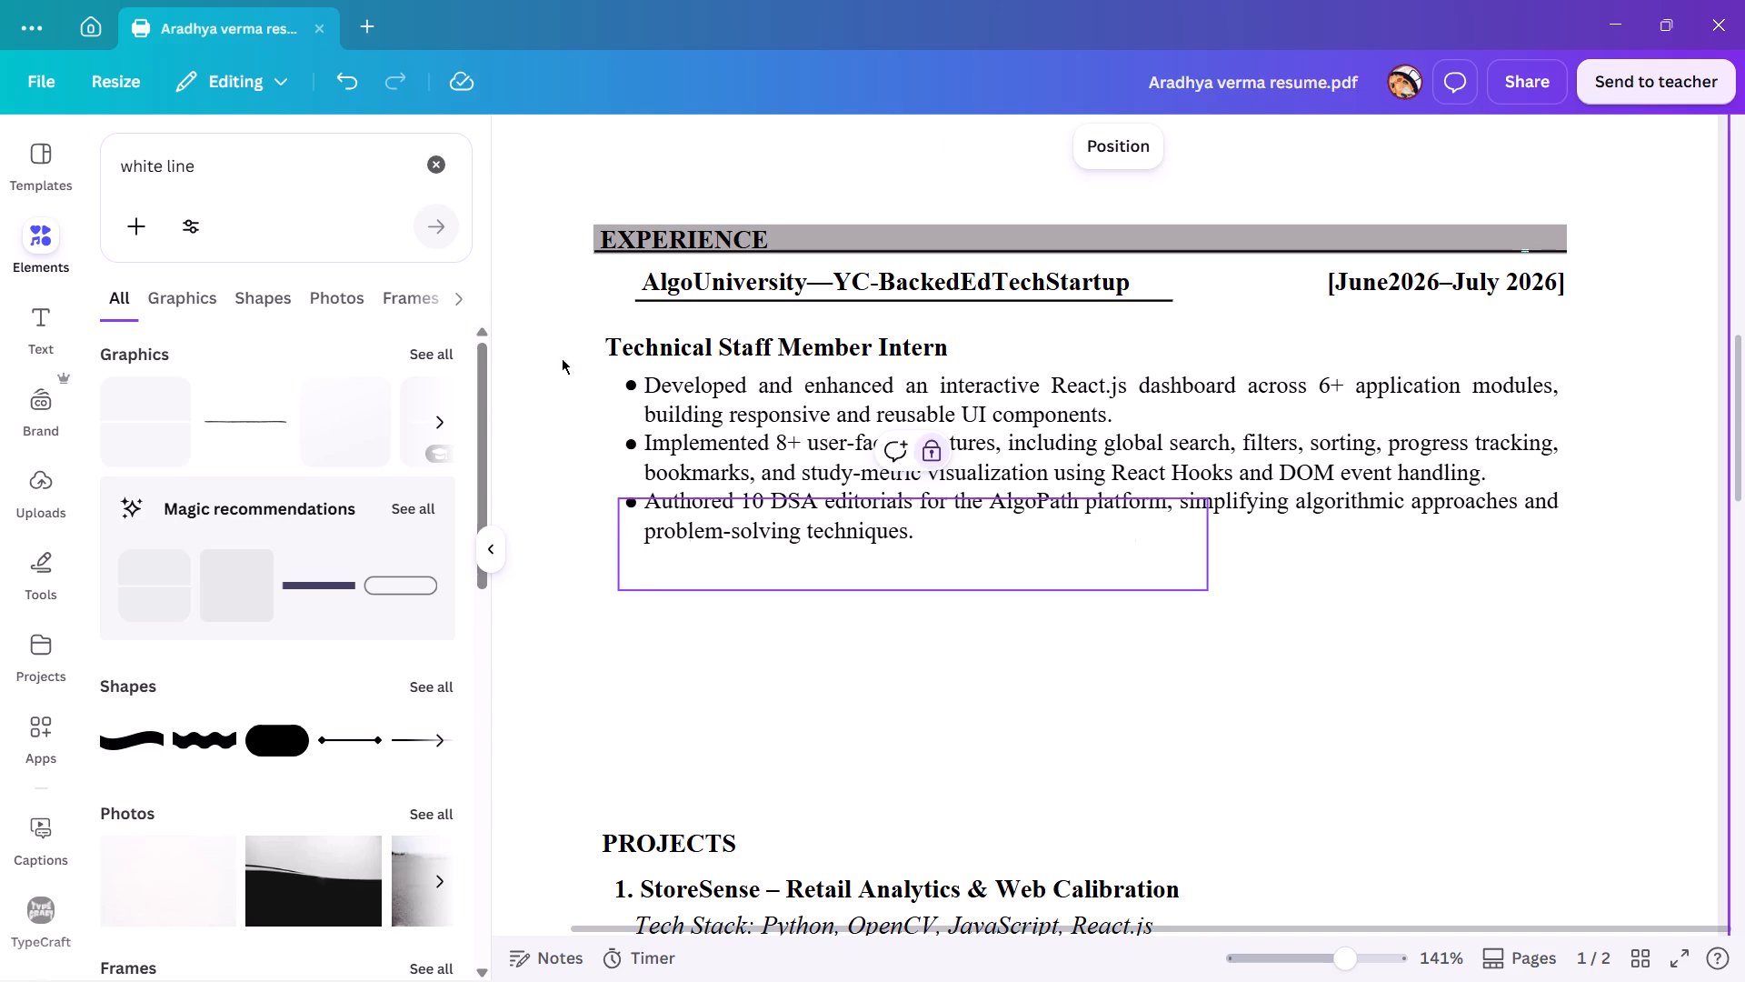
Lock the EXPERIENCE heading, the AlgoUniversity company line and the Technical Staff Member Intern title together.
{"action": "left_click_drag", "start_coordinate": [552, 242], "coordinate": [865, 546]}
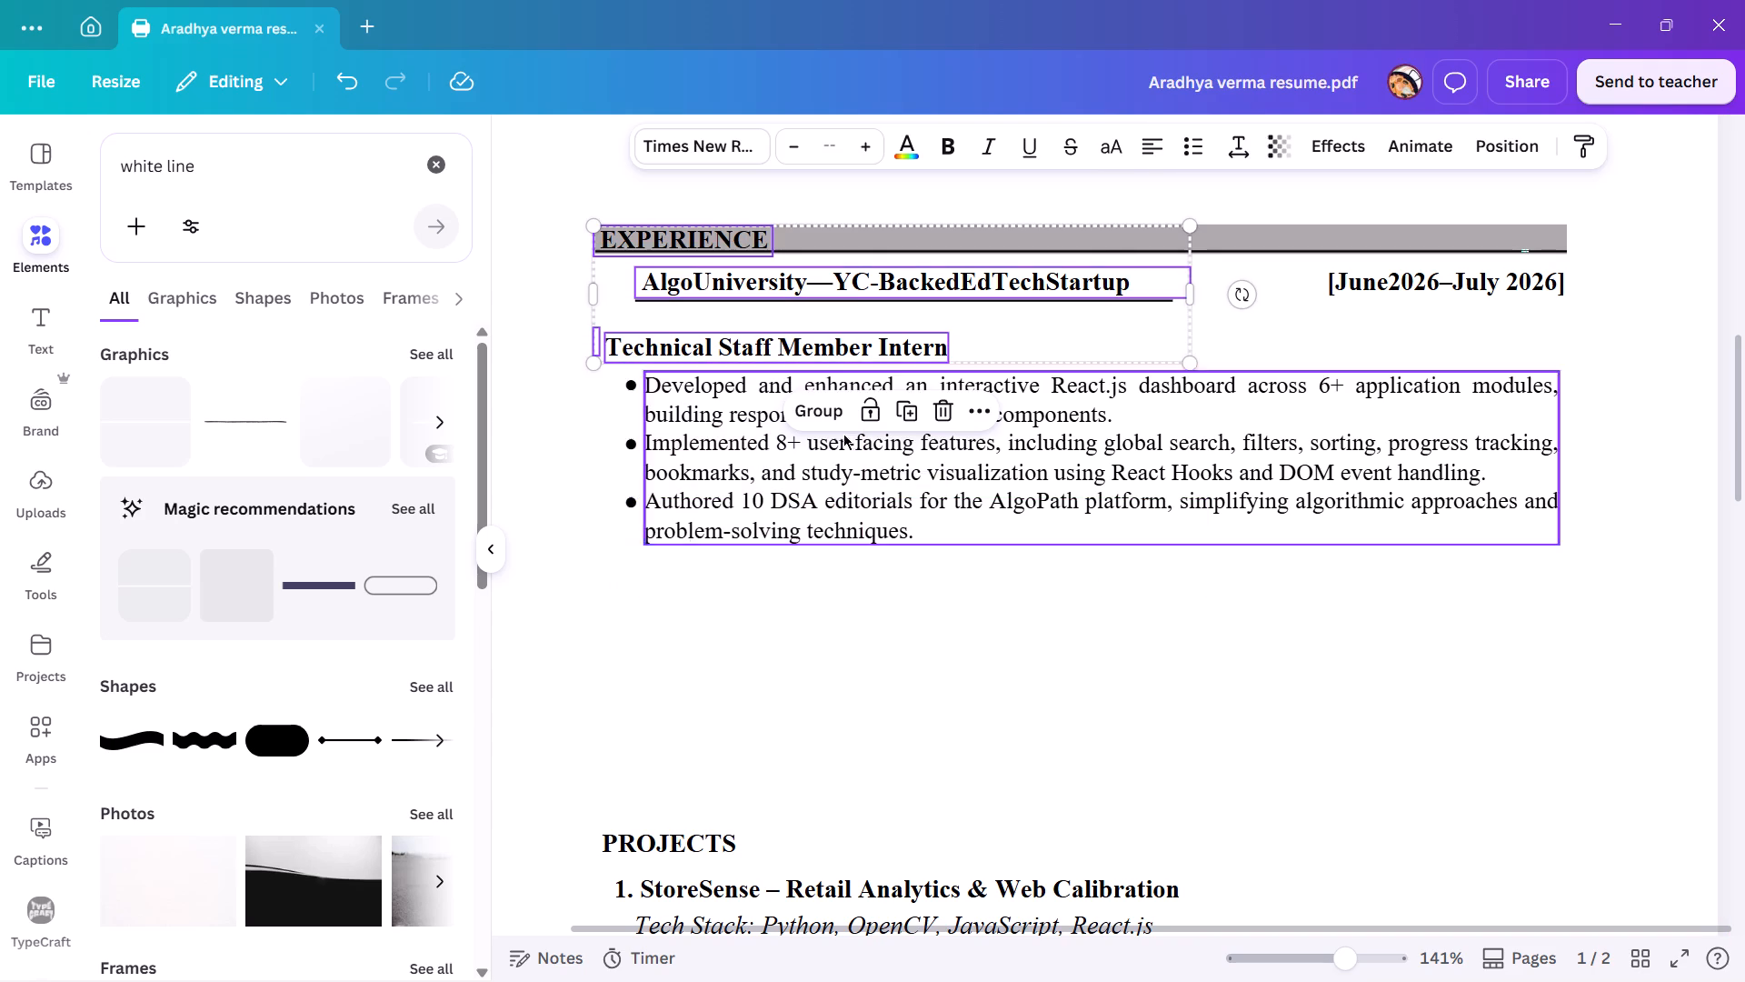
{"action": "scroll", "coordinate": [975, 377], "scroll_direction": "up", "scroll_amount": 2, "text": "ctrl"}
{"action": "scroll", "coordinate": [974, 377], "scroll_direction": "down", "scroll_amount": 3, "text": "ctrl"}
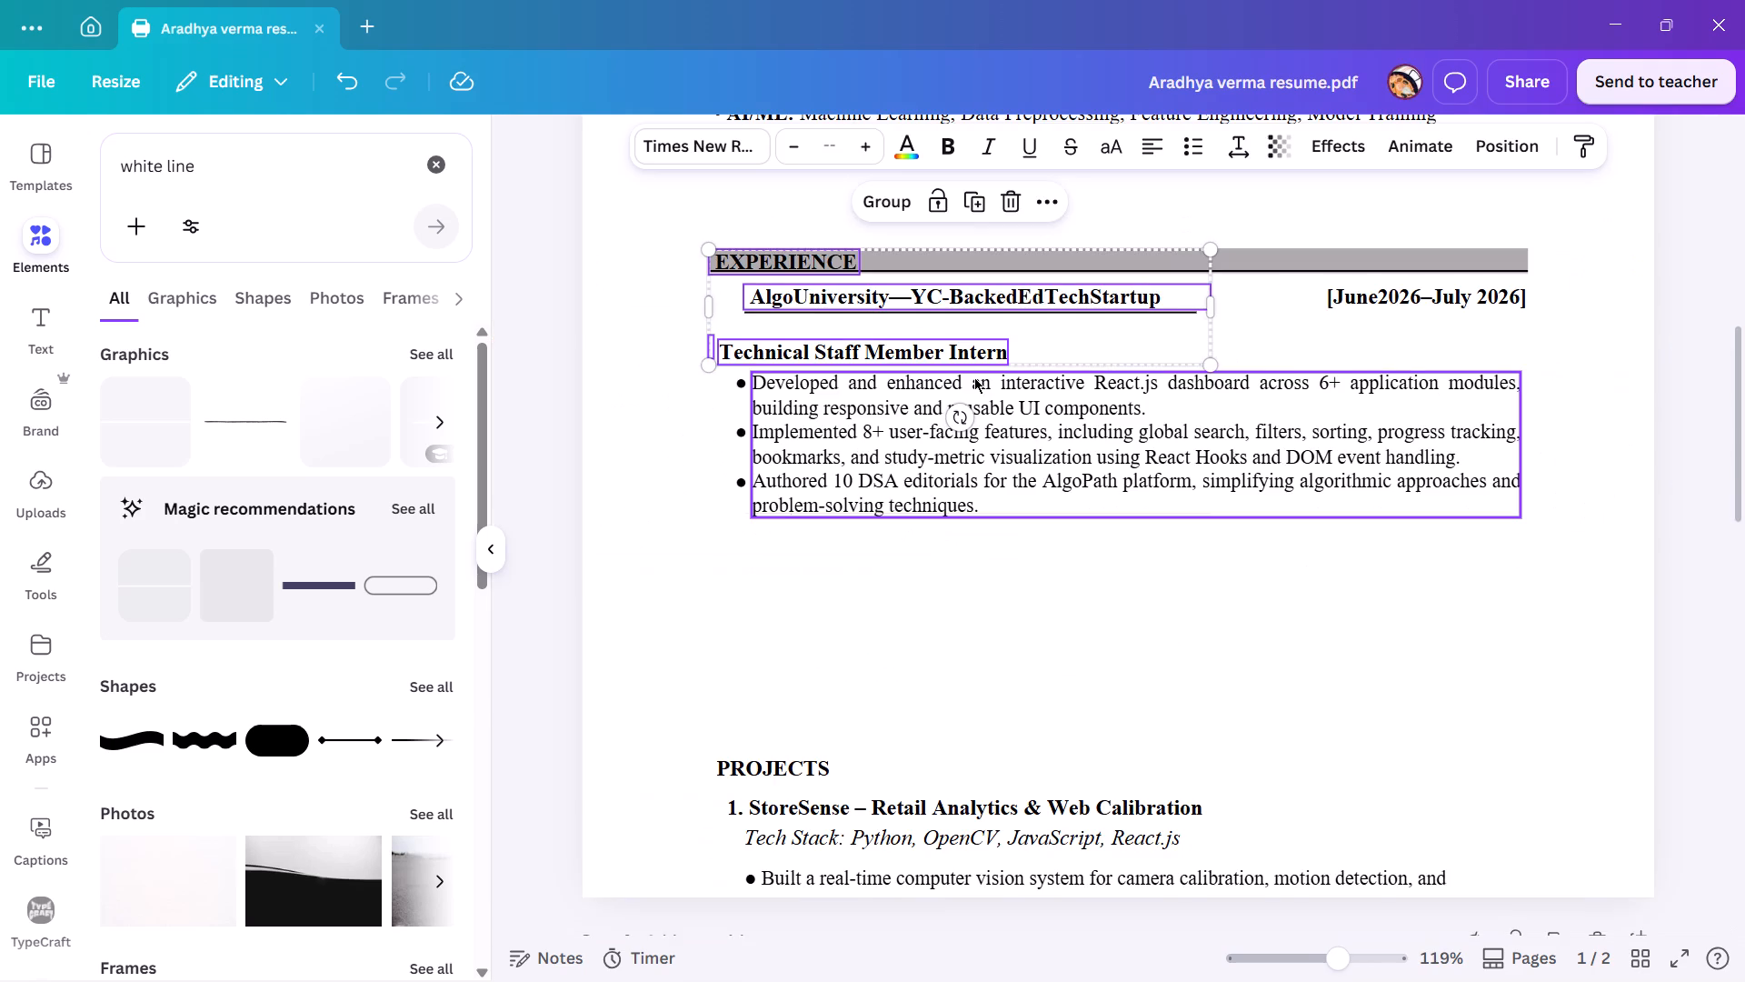
{"action": "scroll", "coordinate": [973, 377], "scroll_direction": "down", "scroll_amount": 1, "text": "ctrl"}
{"action": "left_click", "coordinate": [957, 230]}
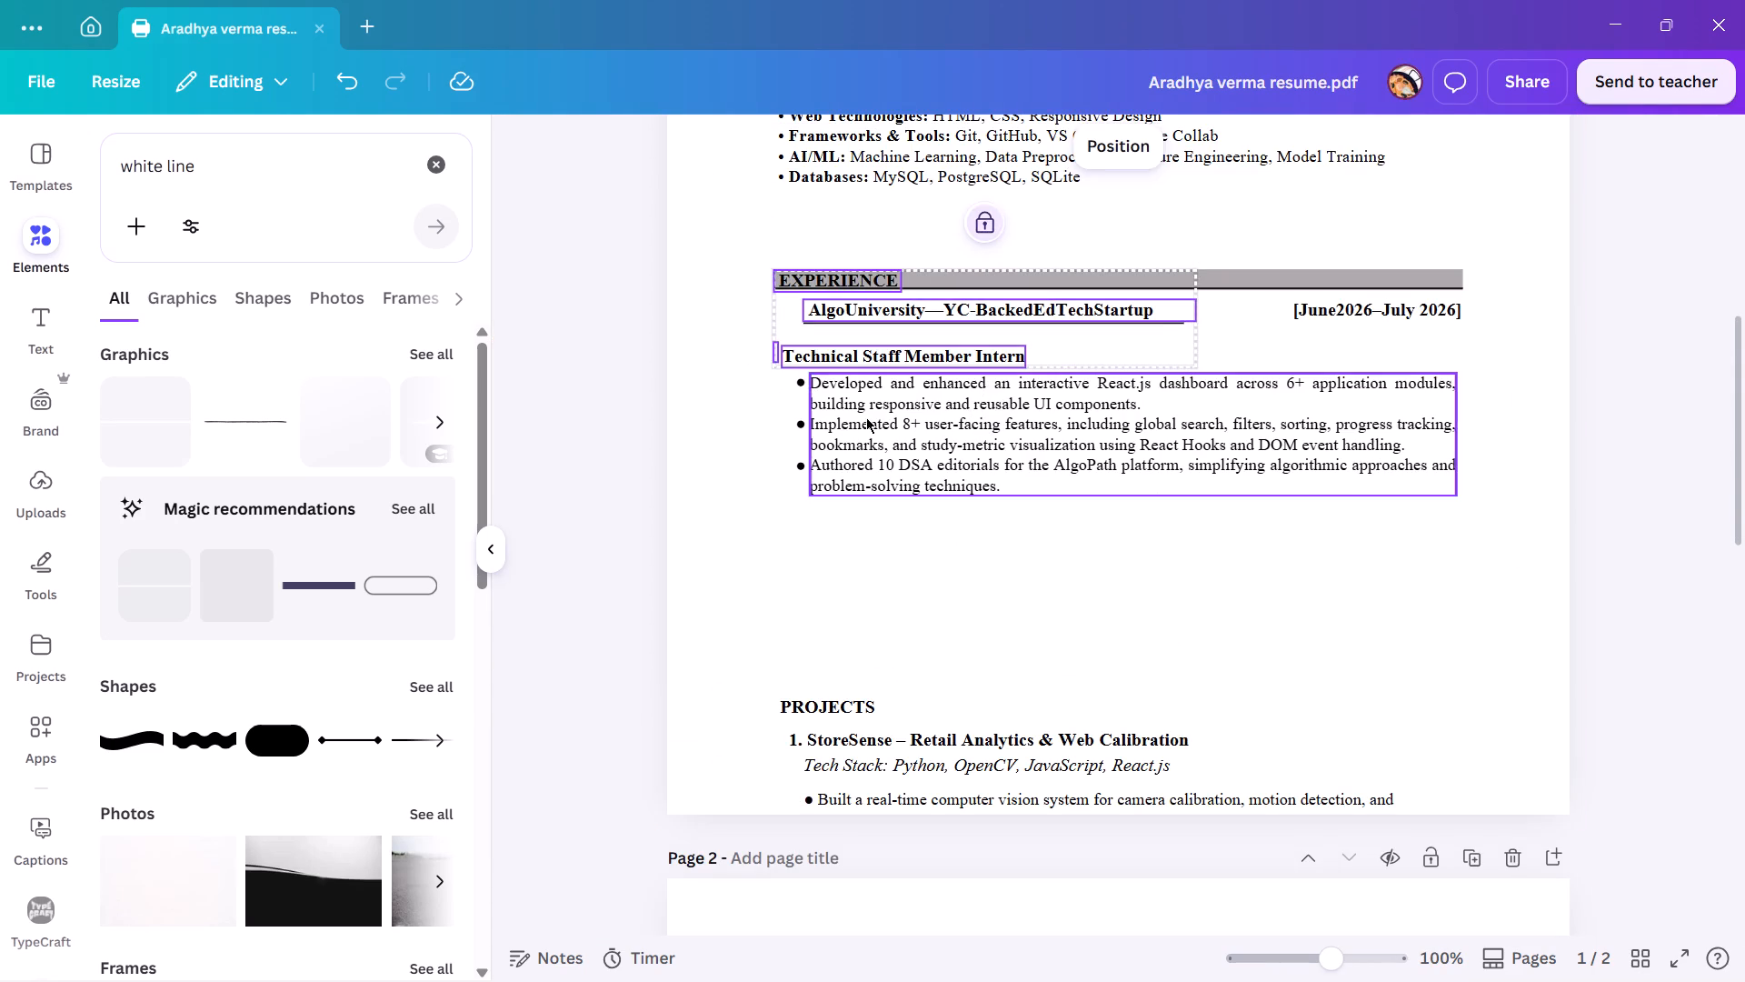
{"action": "scroll", "coordinate": [849, 442], "scroll_direction": "down", "scroll_amount": 1}
{"action": "left_click", "coordinate": [865, 361]}
{"action": "scroll", "coordinate": [865, 361], "scroll_direction": "up", "scroll_amount": 3}
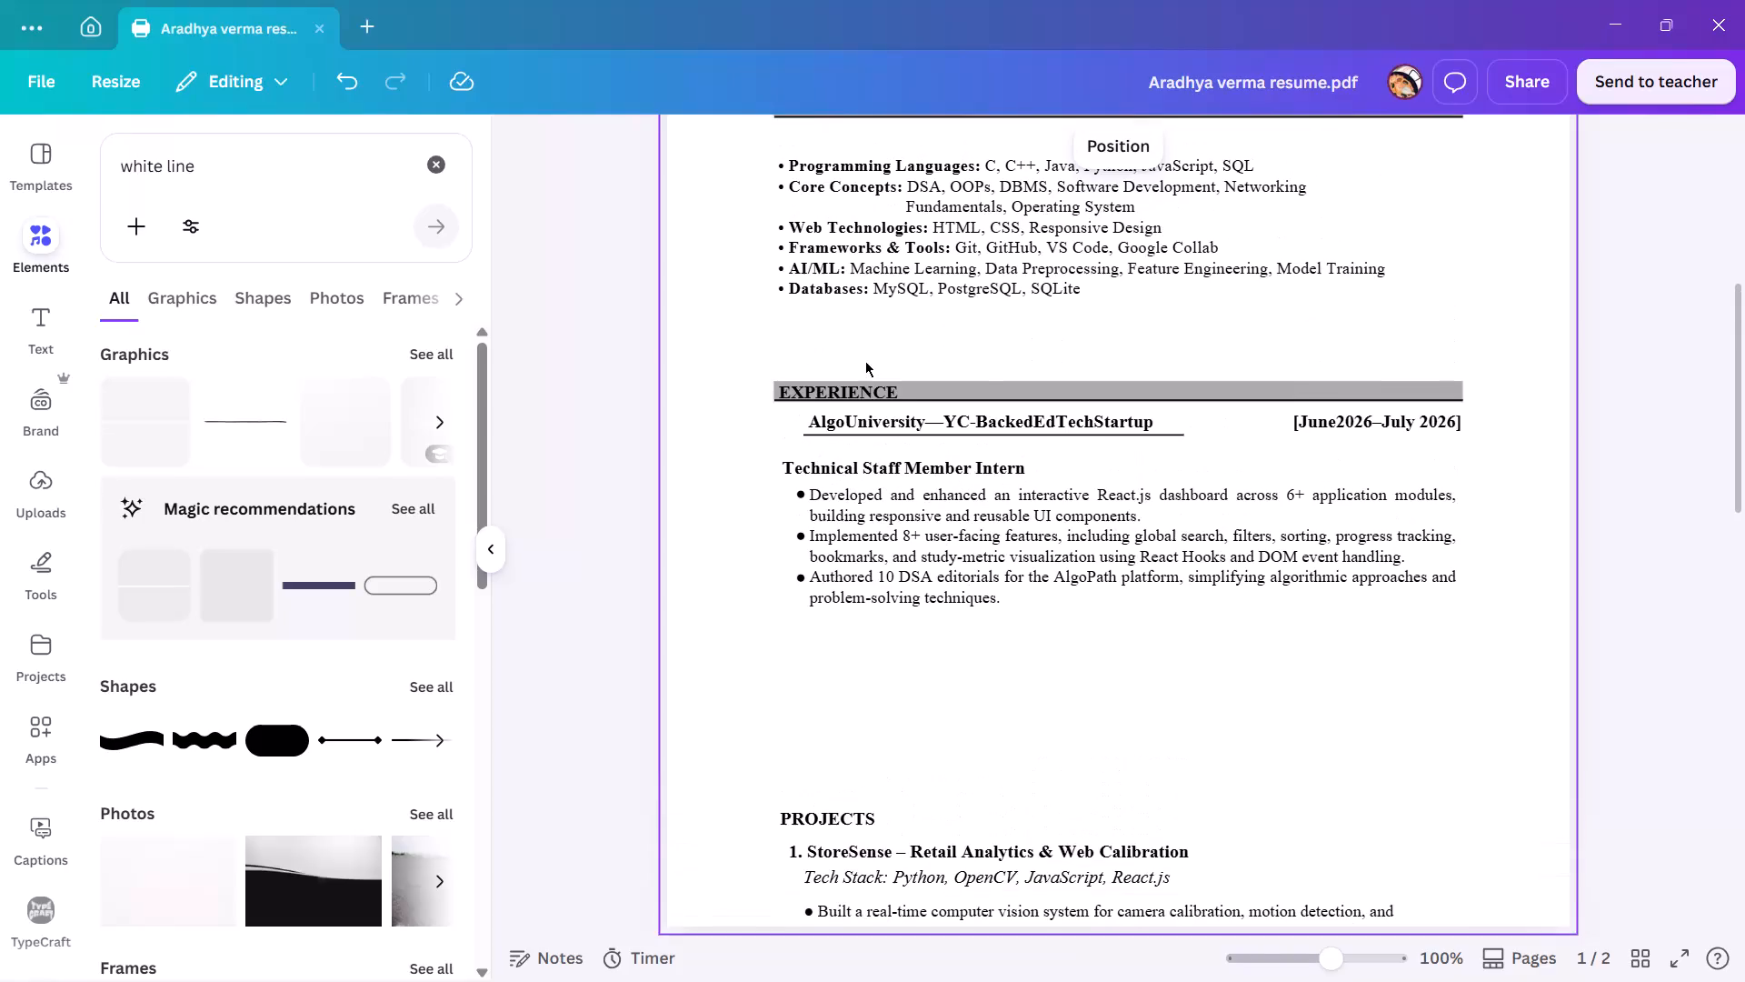
{"action": "left_click_drag", "start_coordinate": [855, 460], "coordinate": [863, 506]}
Search the elements library for "grey border" and show all graphics results.
{"action": "scroll", "coordinate": [861, 506], "scroll_direction": "down", "scroll_amount": 2}
{"action": "scroll", "coordinate": [831, 495], "scroll_direction": "up", "scroll_amount": 1}
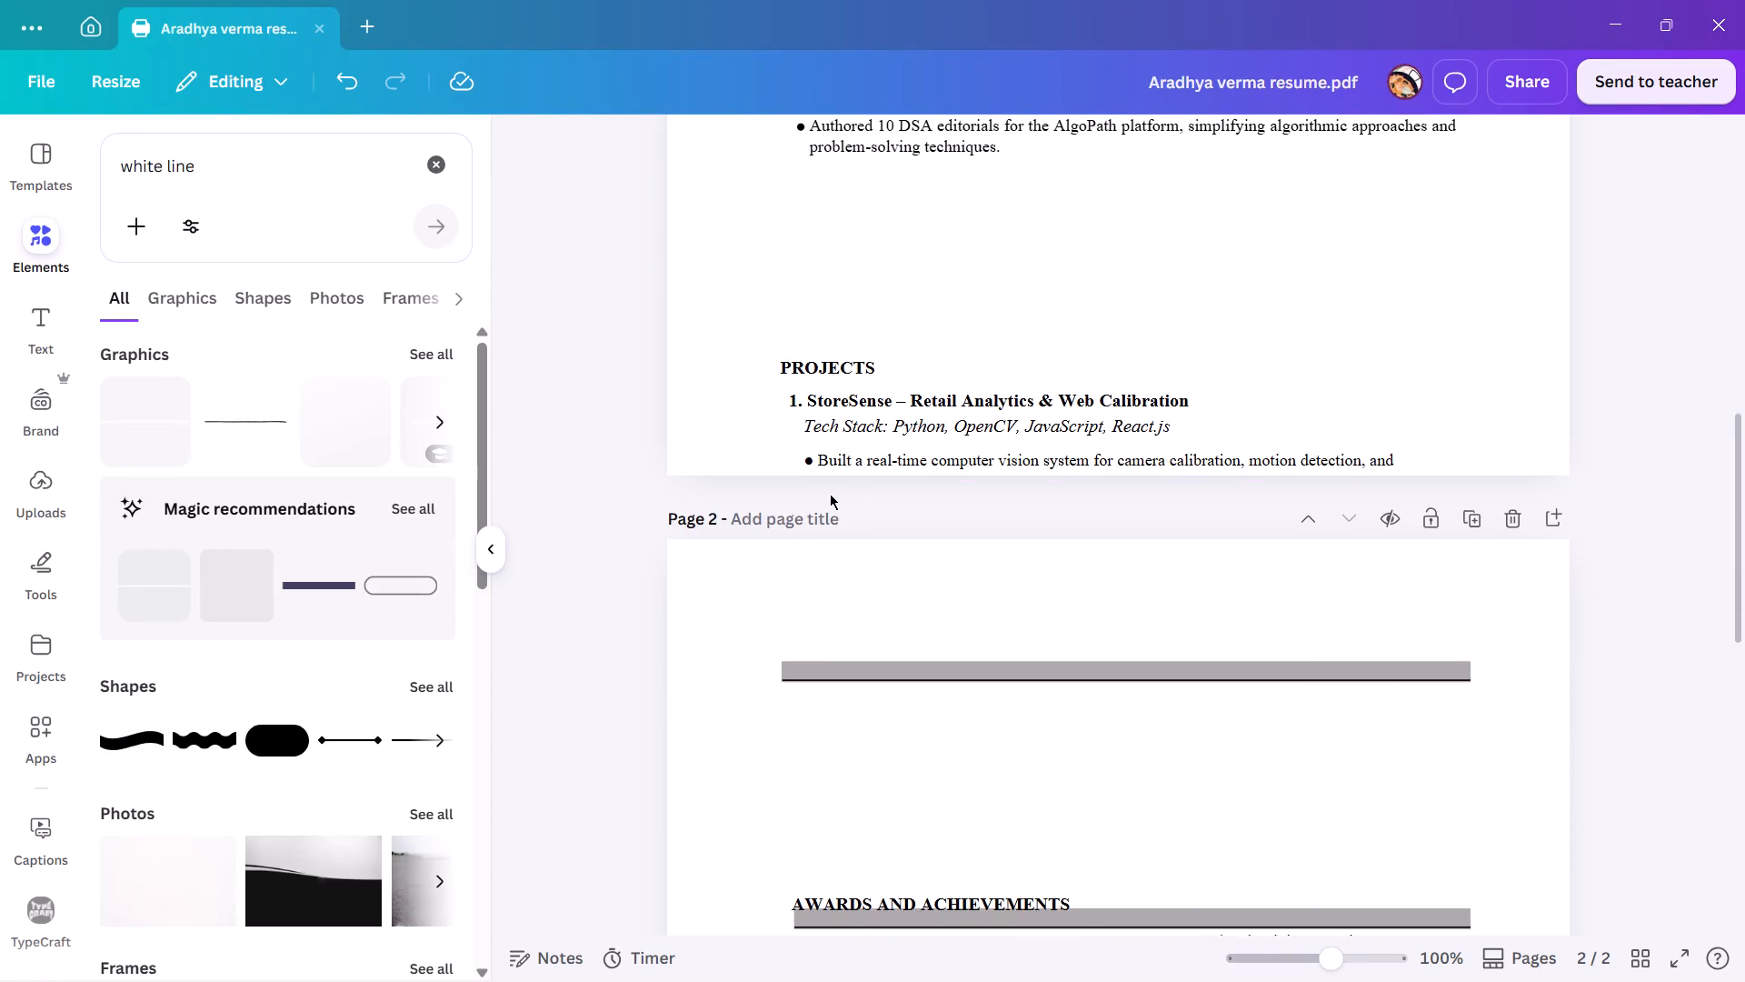
{"action": "scroll", "coordinate": [830, 494], "scroll_direction": "up", "scroll_amount": 2}
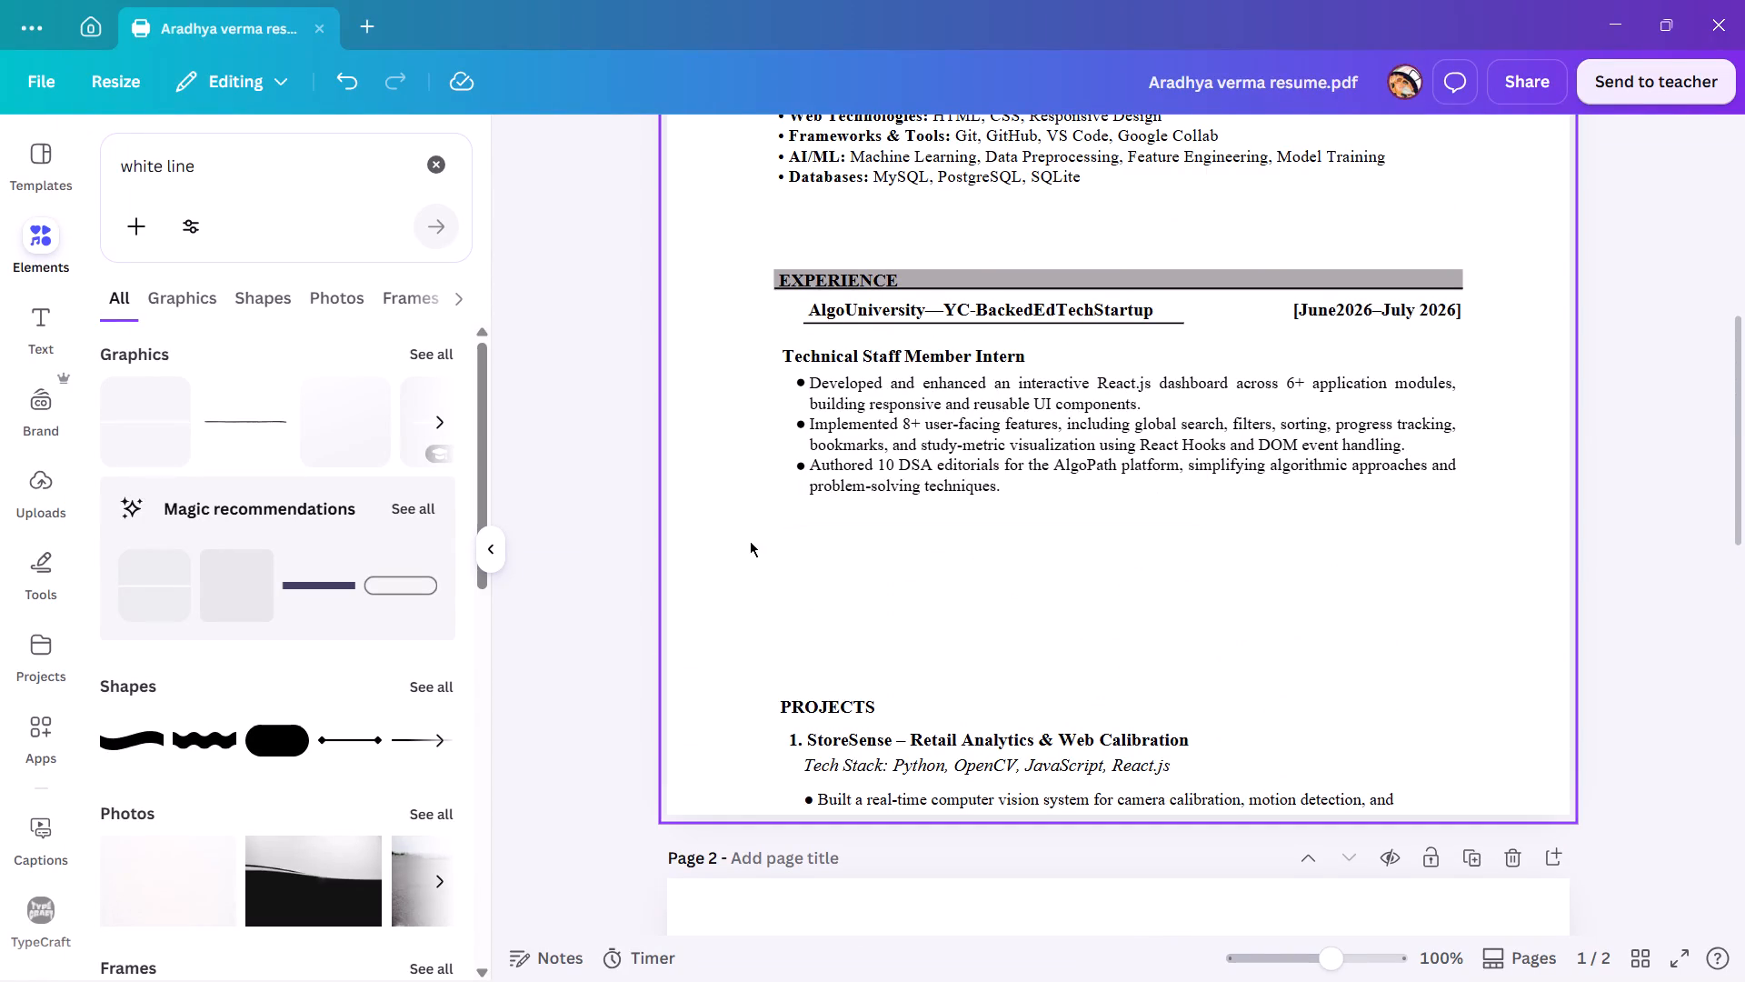
{"action": "left_click", "coordinate": [312, 157]}
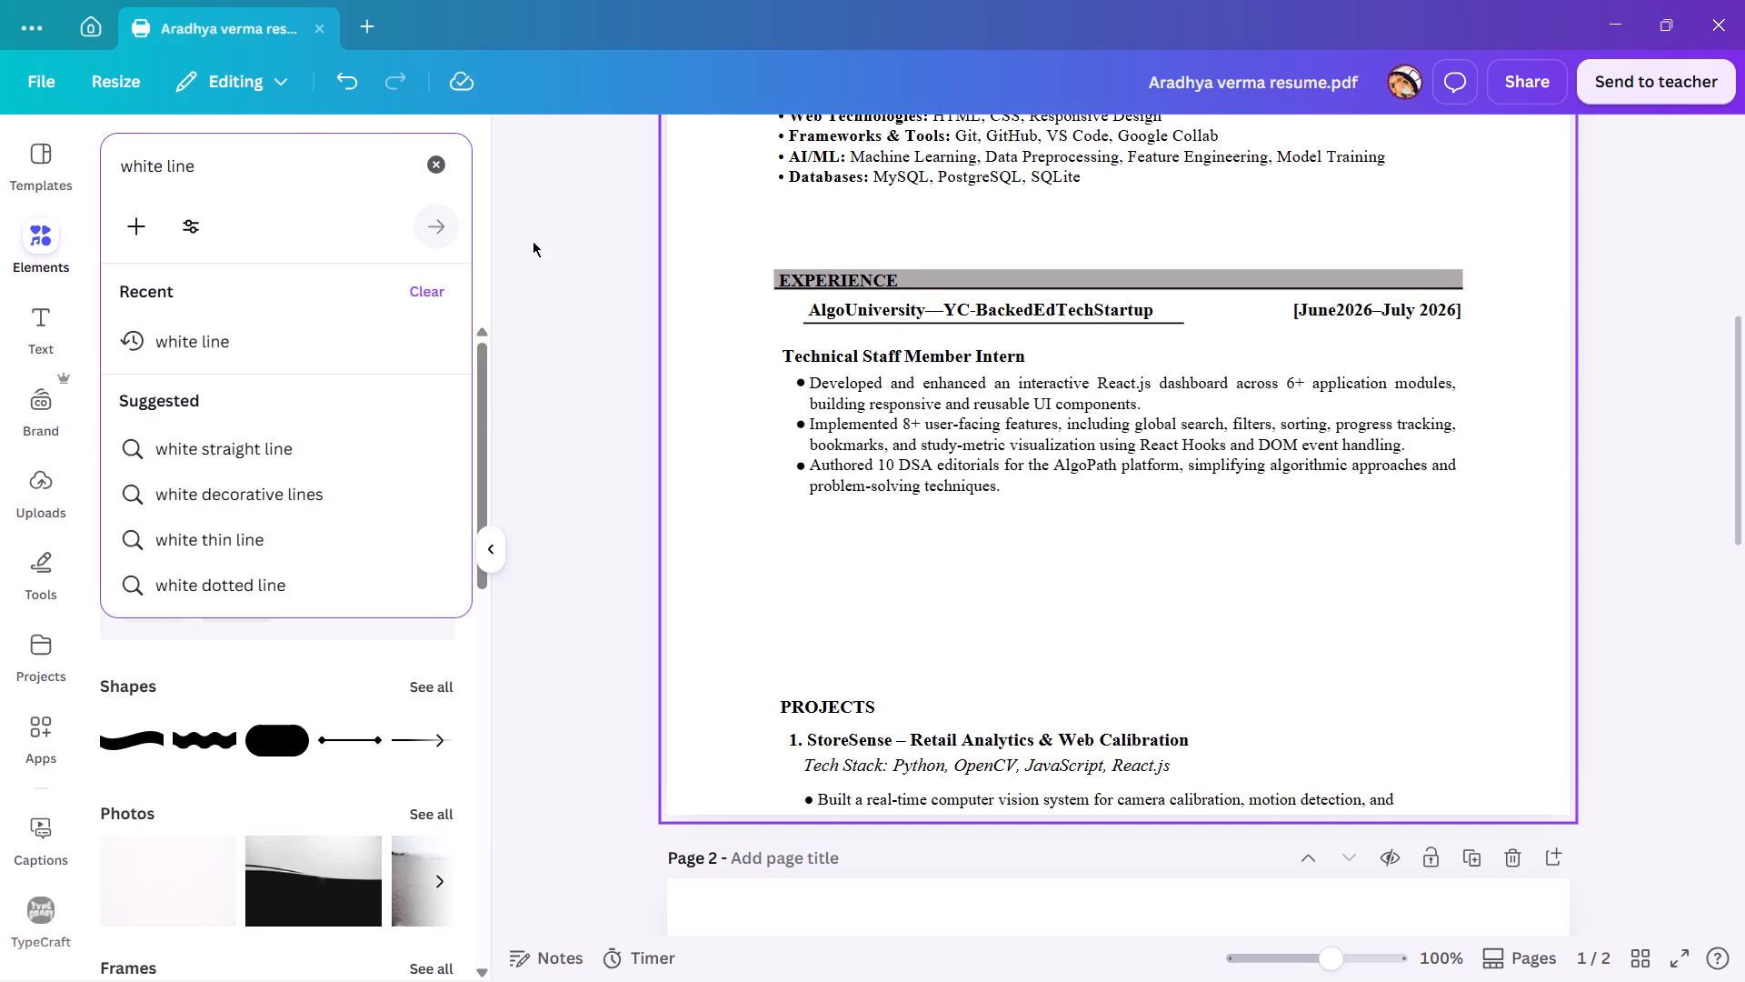
{"action": "left_click", "coordinate": [432, 165]}
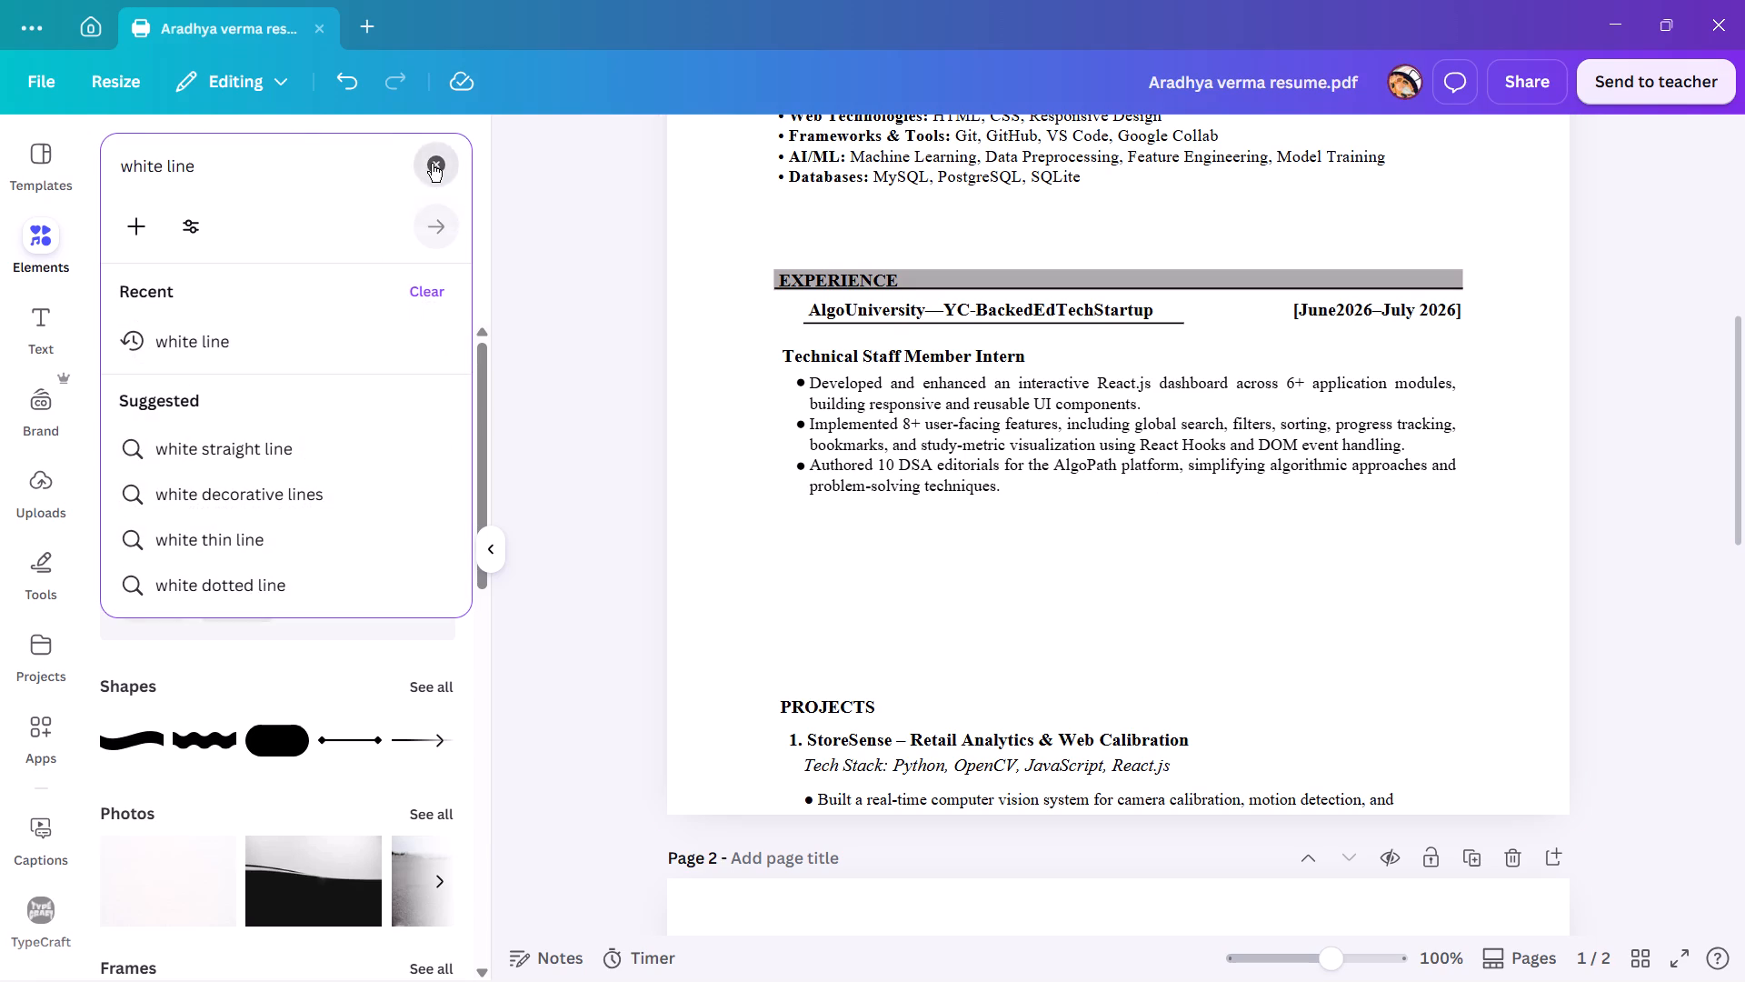
{"action": "type", "text": "grey"}
{"action": "key", "text": "space"}
{"action": "type", "text": "border"}
{"action": "key", "text": "Return"}
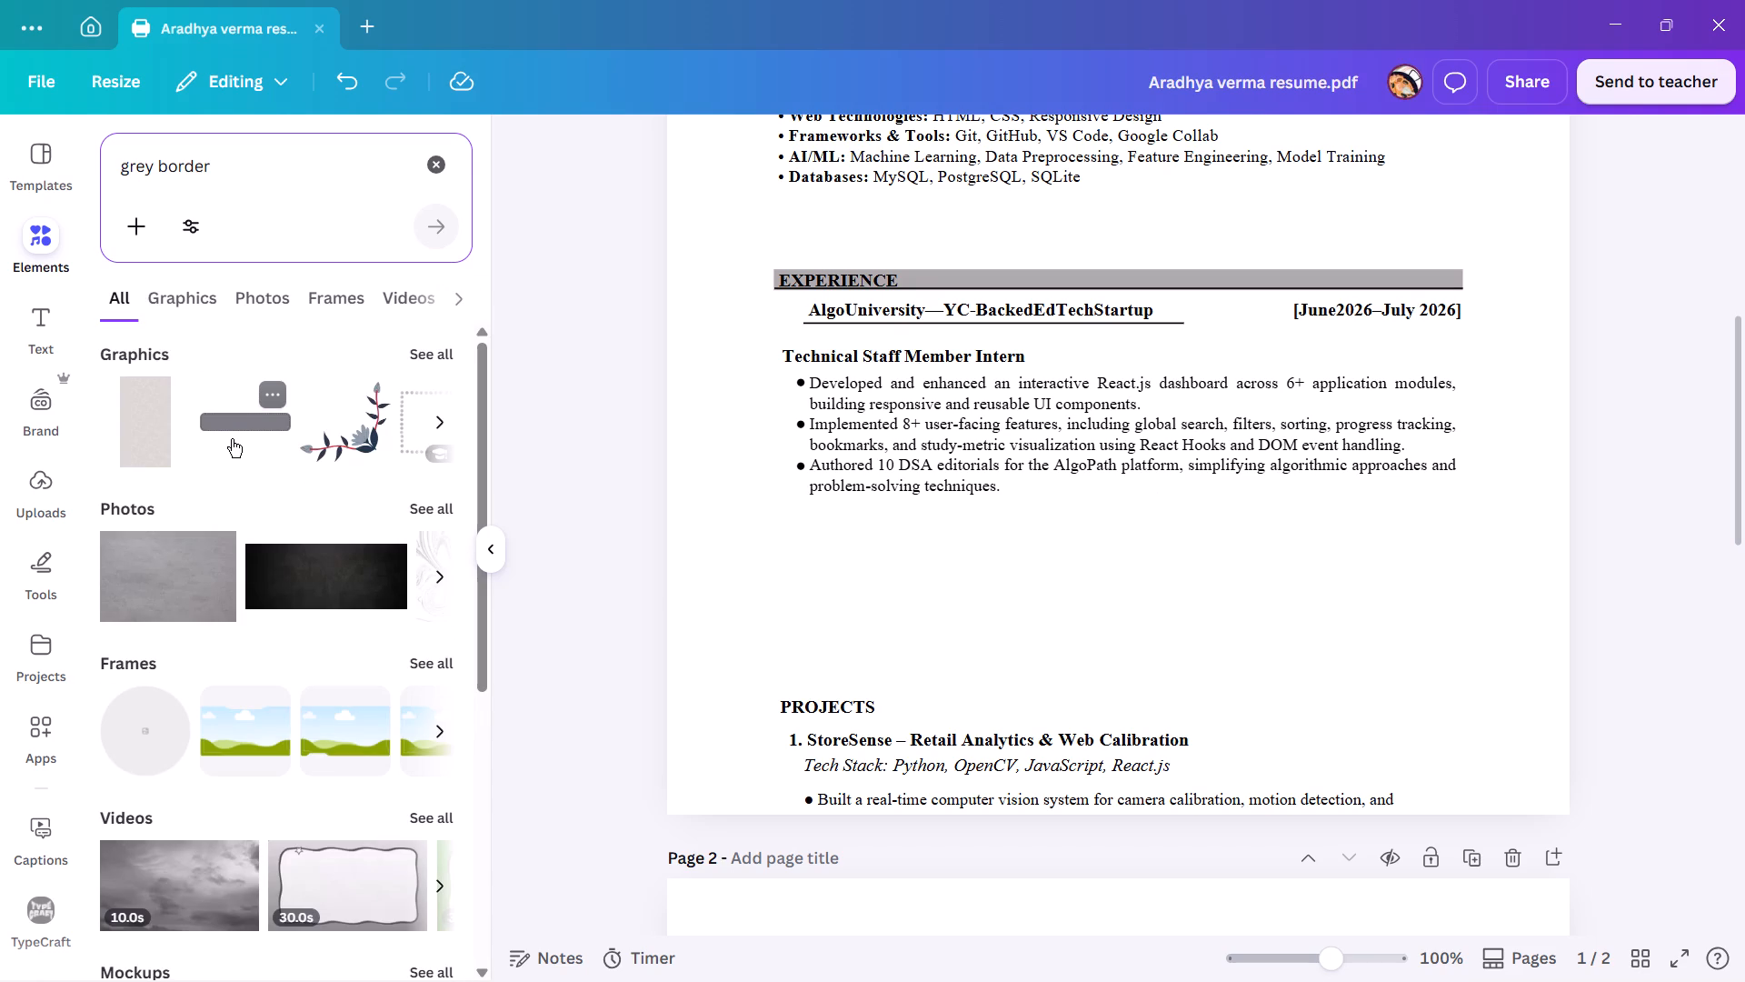
{"action": "left_click", "coordinate": [440, 350]}
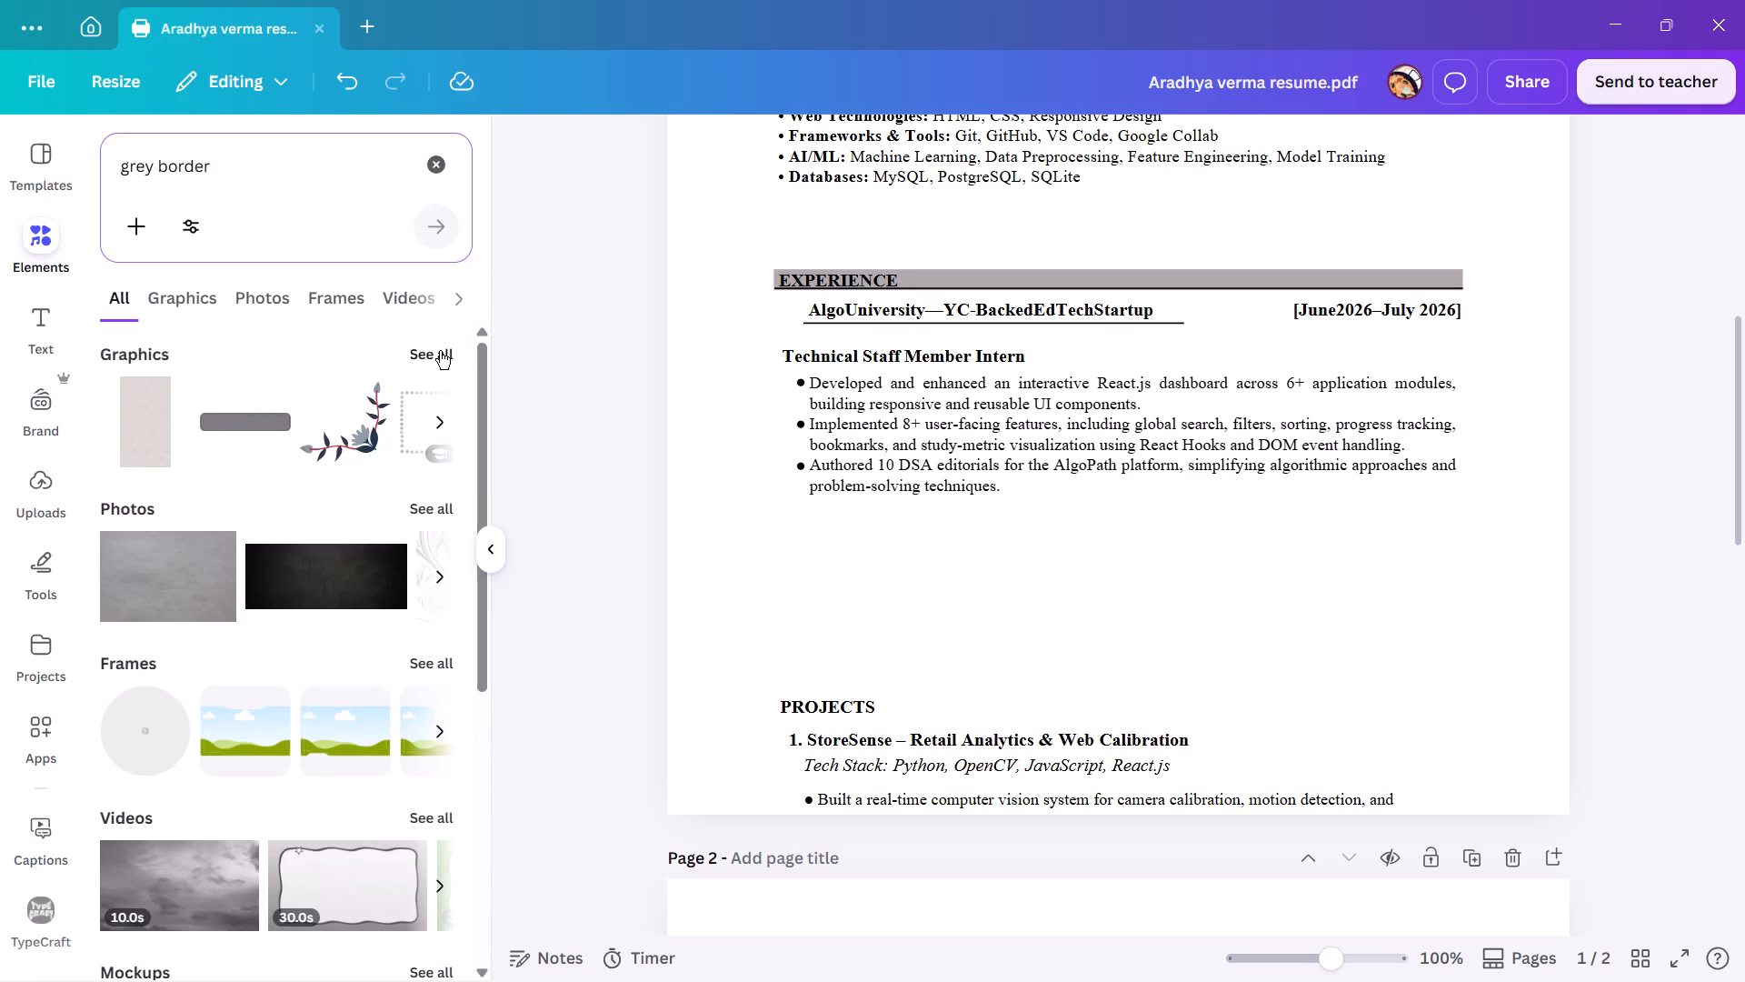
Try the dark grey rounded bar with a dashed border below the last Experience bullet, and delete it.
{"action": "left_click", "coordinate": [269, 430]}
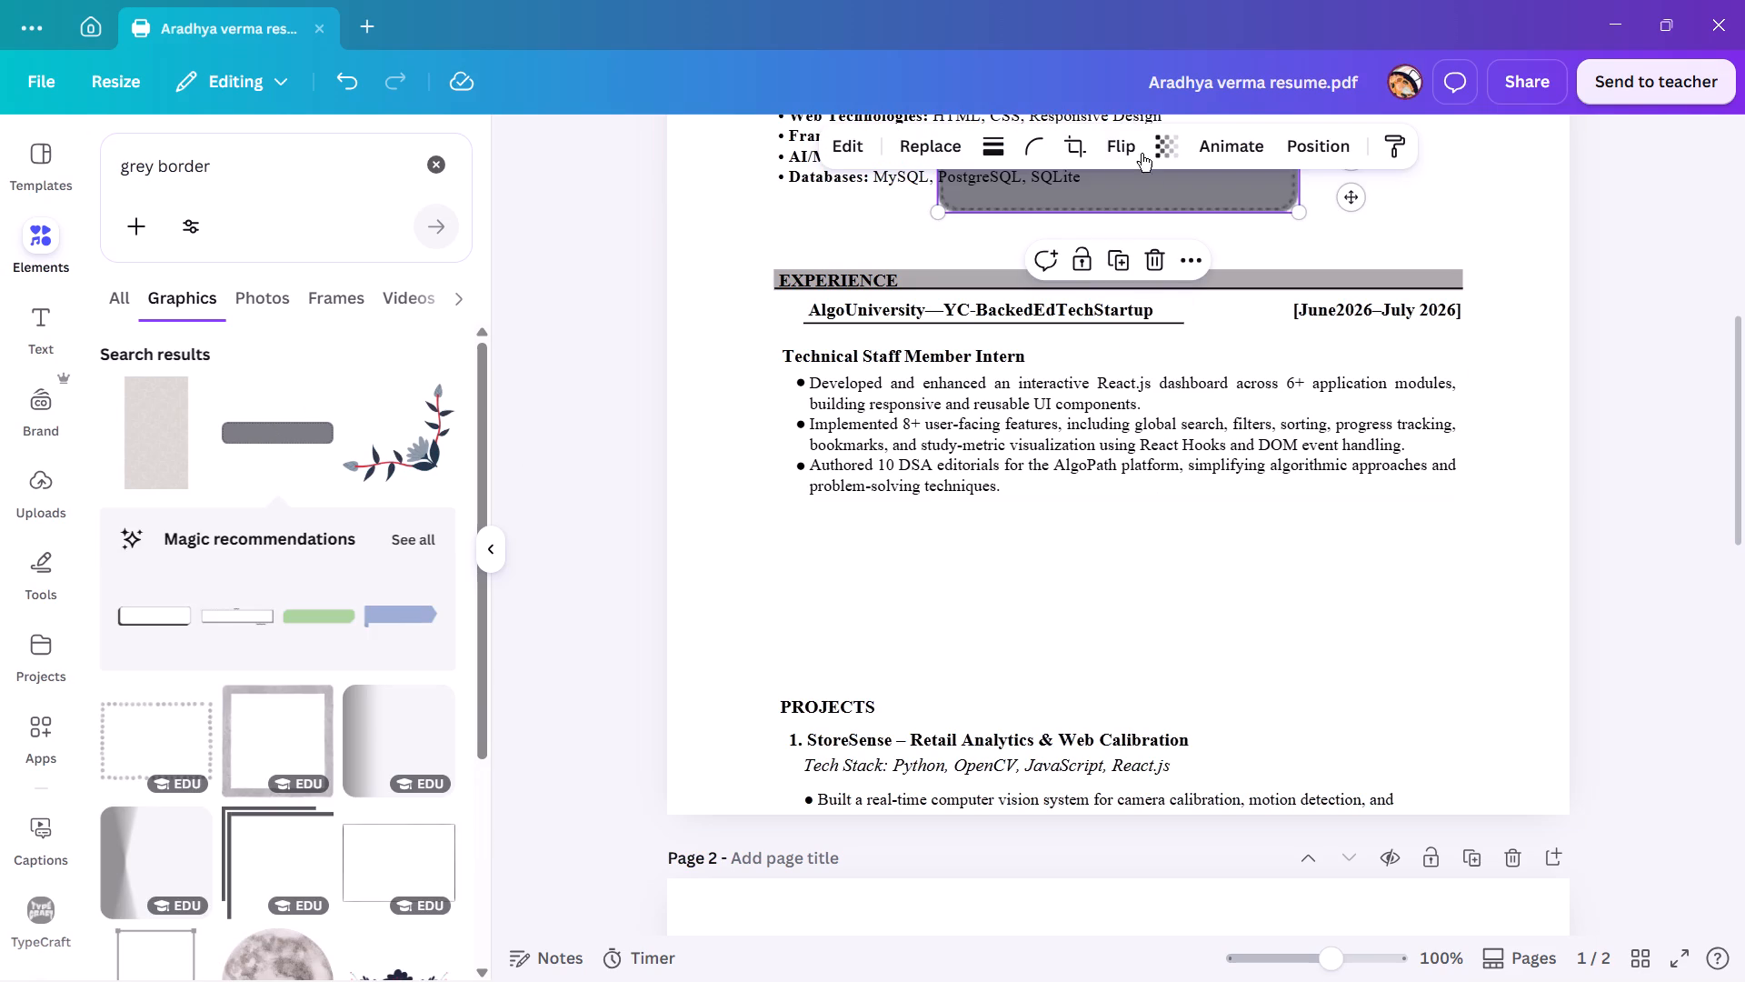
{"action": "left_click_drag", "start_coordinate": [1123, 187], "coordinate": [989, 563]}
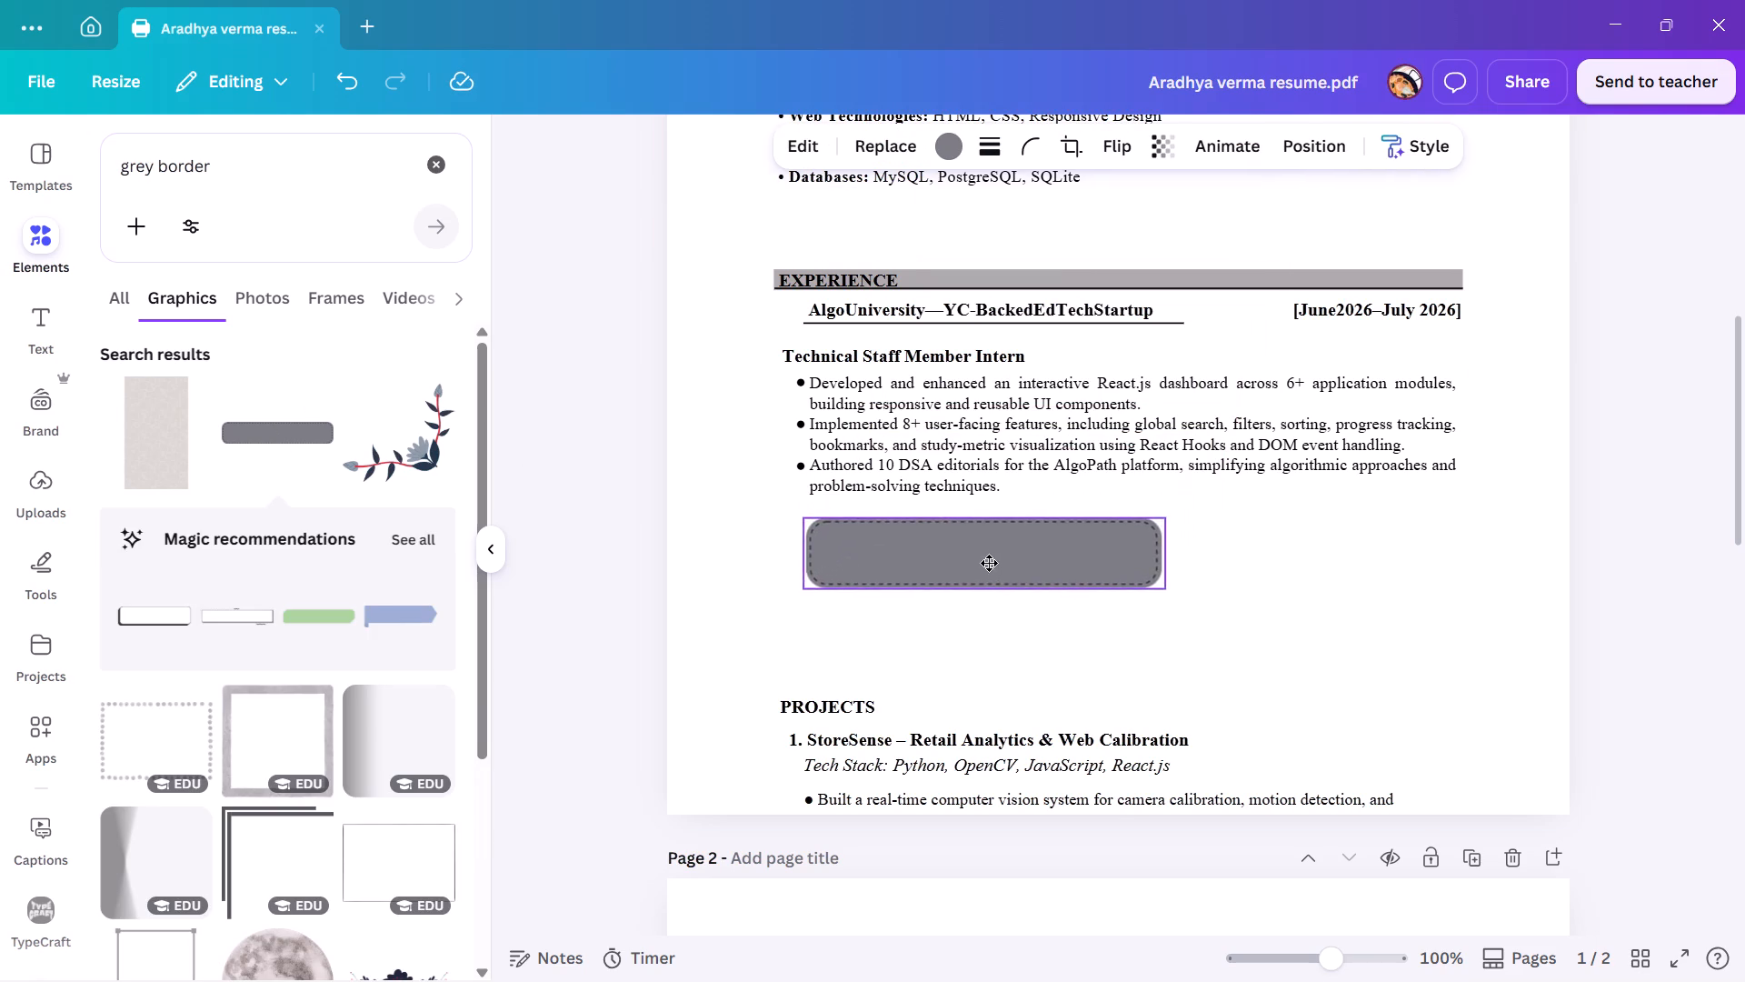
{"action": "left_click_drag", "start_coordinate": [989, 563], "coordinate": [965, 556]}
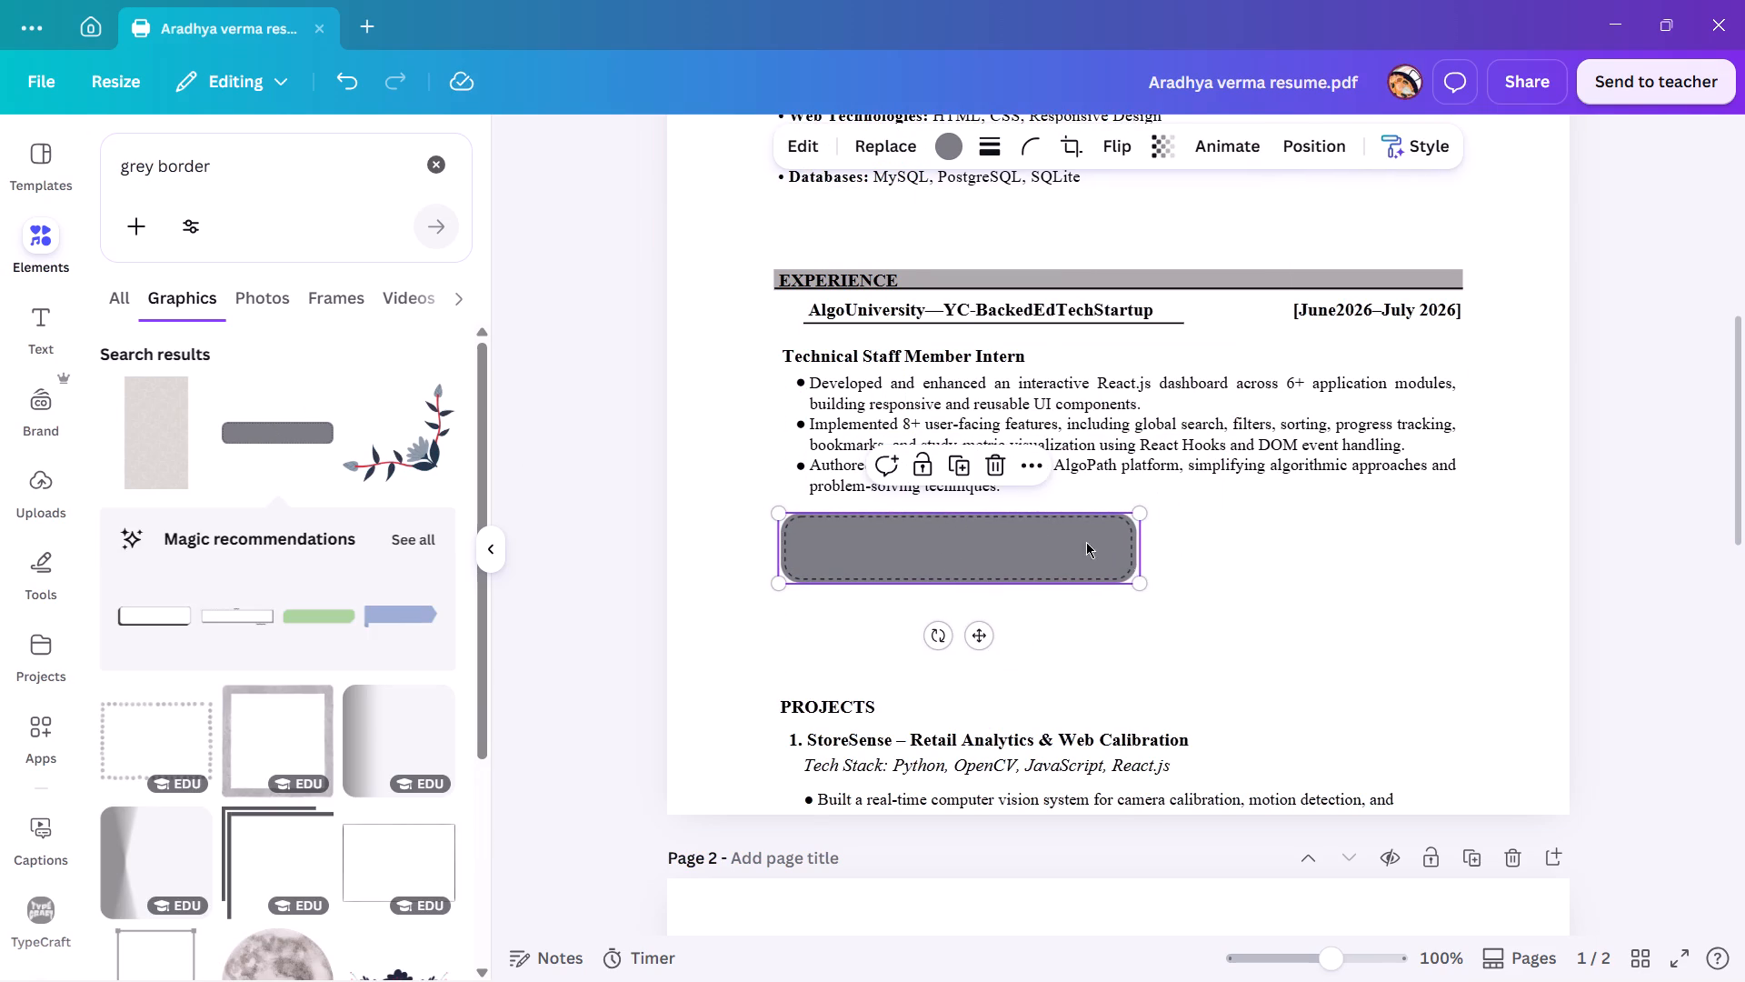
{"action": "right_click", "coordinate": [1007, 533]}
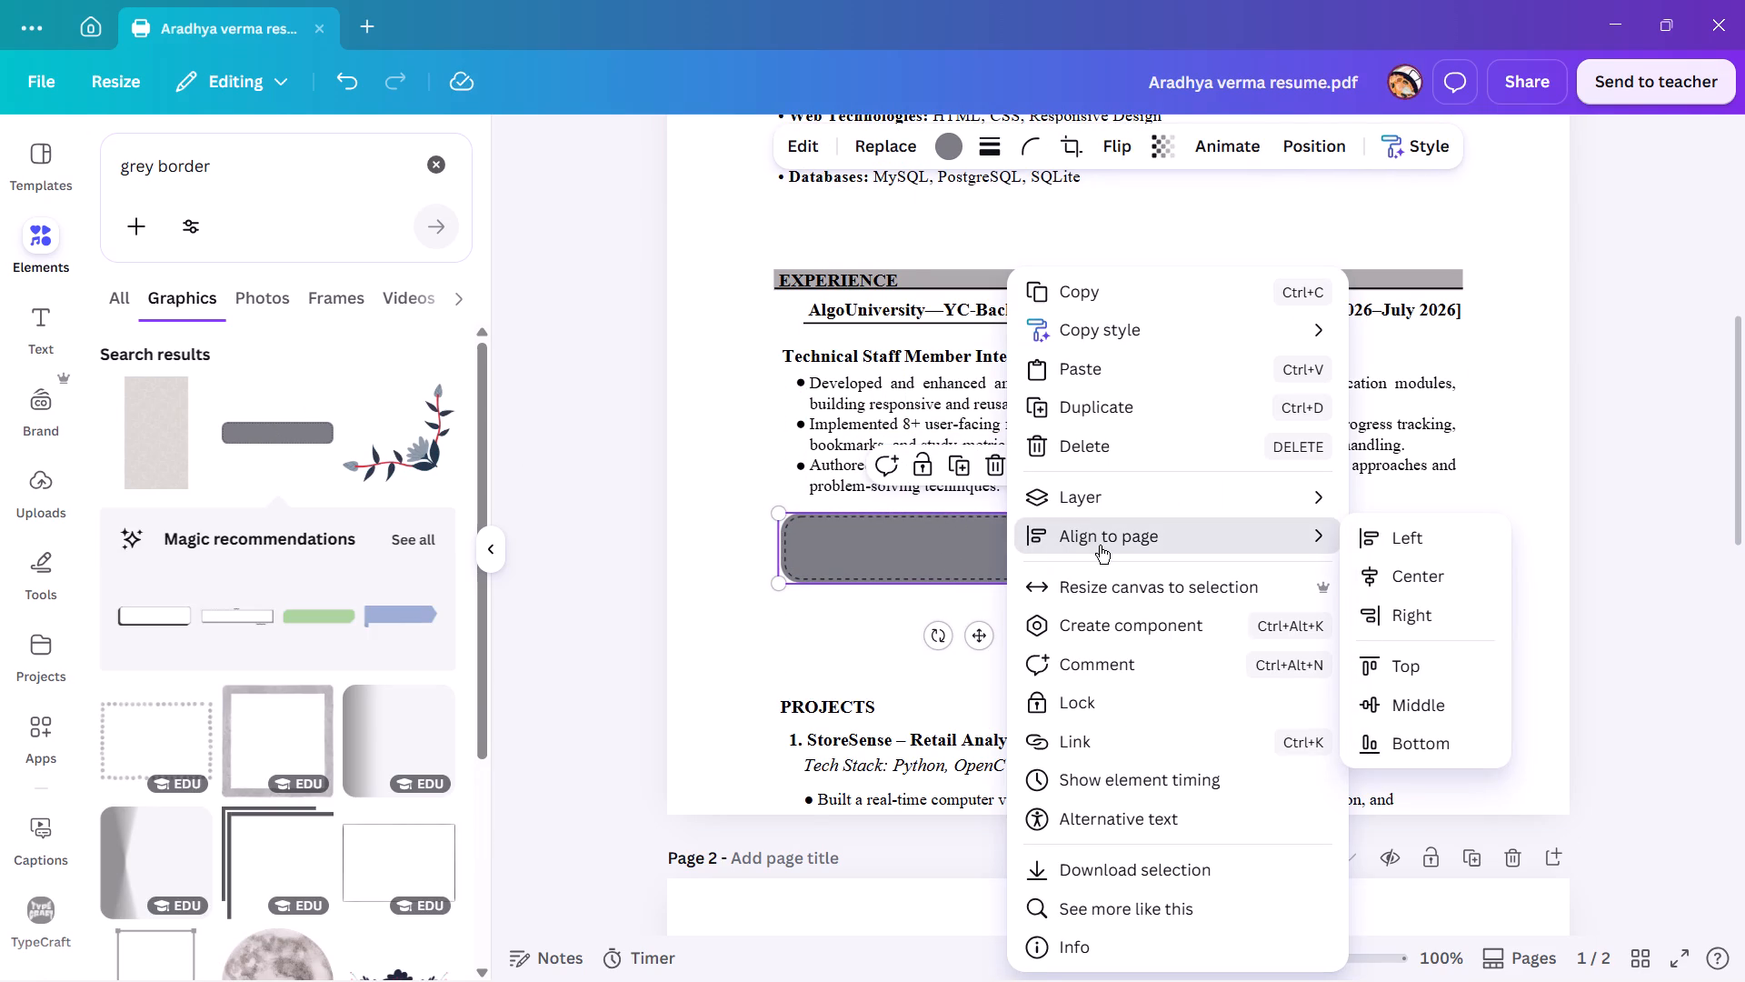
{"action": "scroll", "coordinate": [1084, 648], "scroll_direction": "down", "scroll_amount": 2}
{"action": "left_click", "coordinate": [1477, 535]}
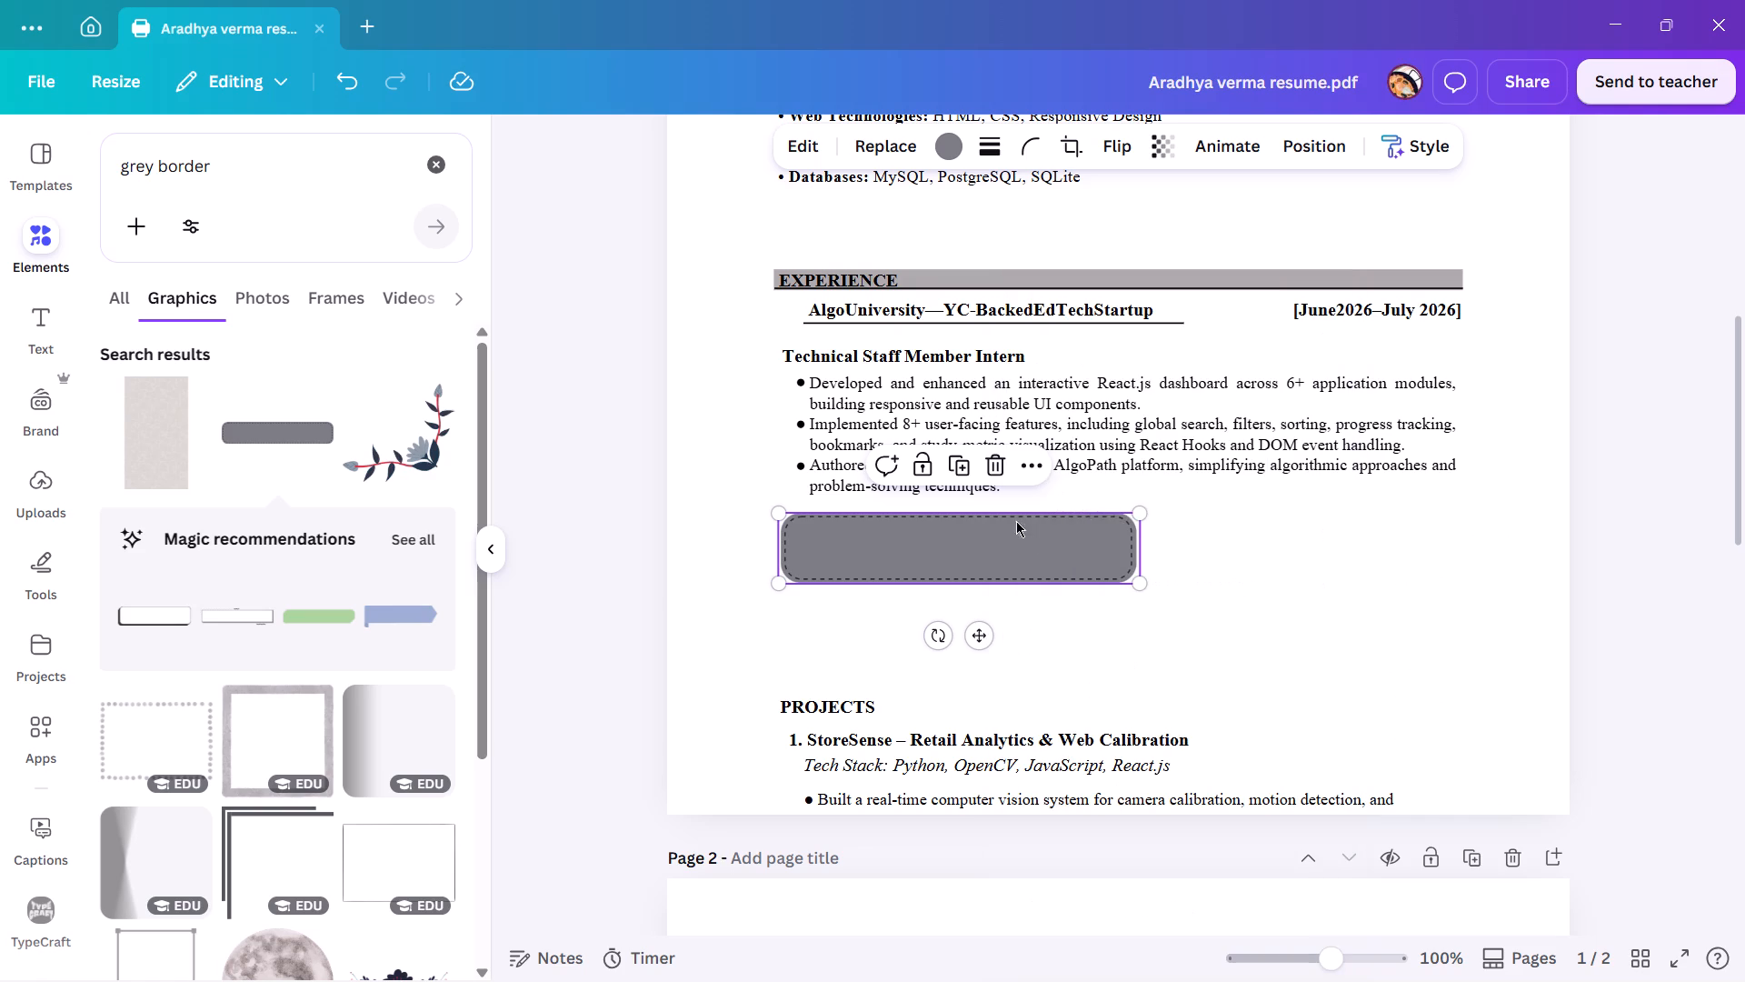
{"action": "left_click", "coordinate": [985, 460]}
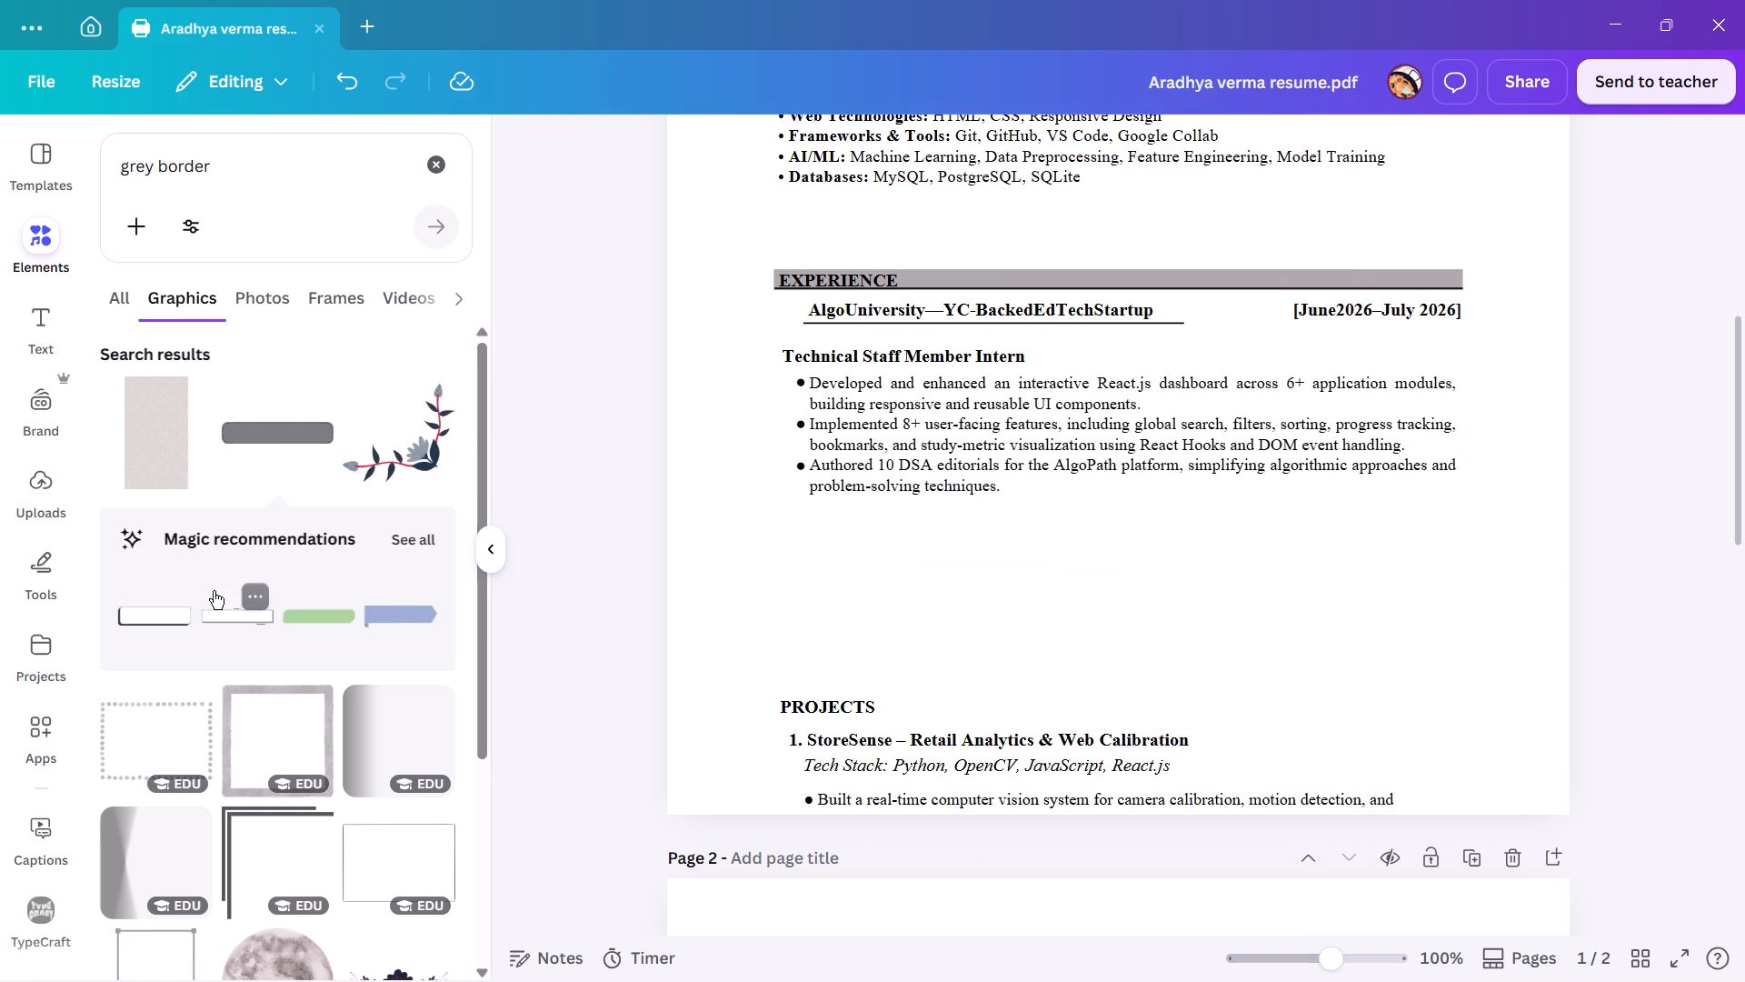
Search the graphics for "grey line" and add the thick vertical grey line to page 1.
{"action": "scroll", "coordinate": [214, 591], "scroll_direction": "down", "scroll_amount": 2}
{"action": "scroll", "coordinate": [210, 589], "scroll_direction": "up", "scroll_amount": 4}
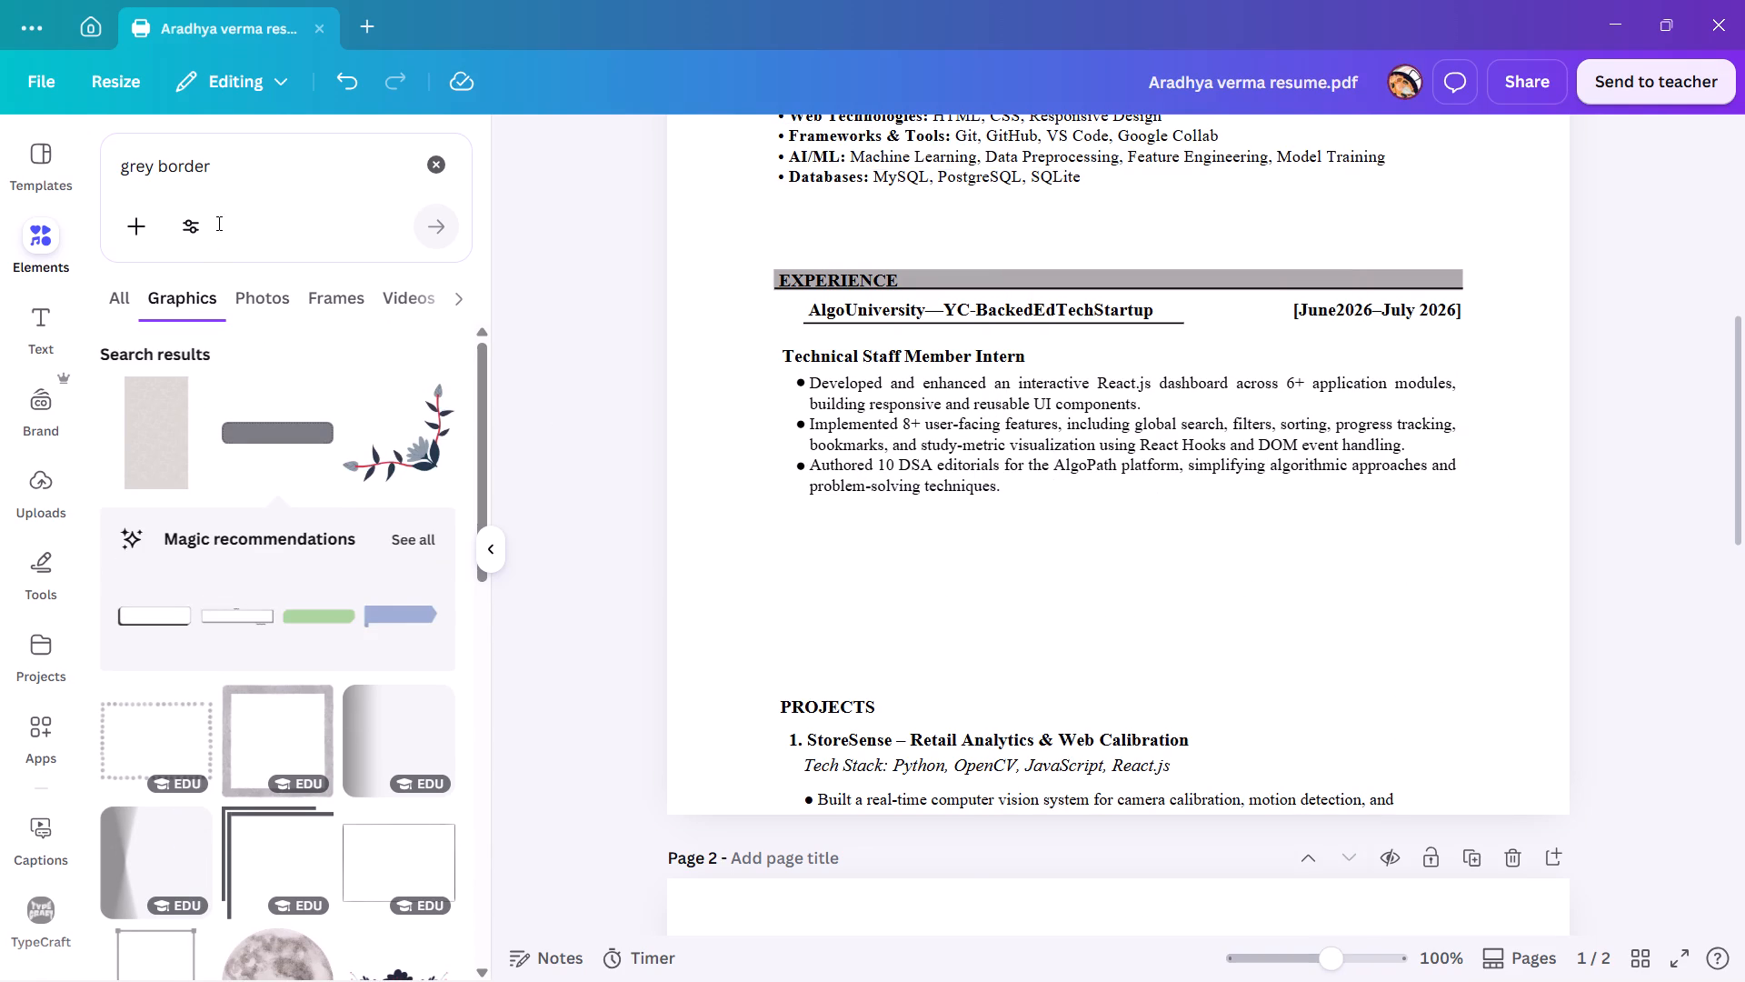
{"action": "left_click_drag", "start_coordinate": [220, 178], "coordinate": [160, 165]}
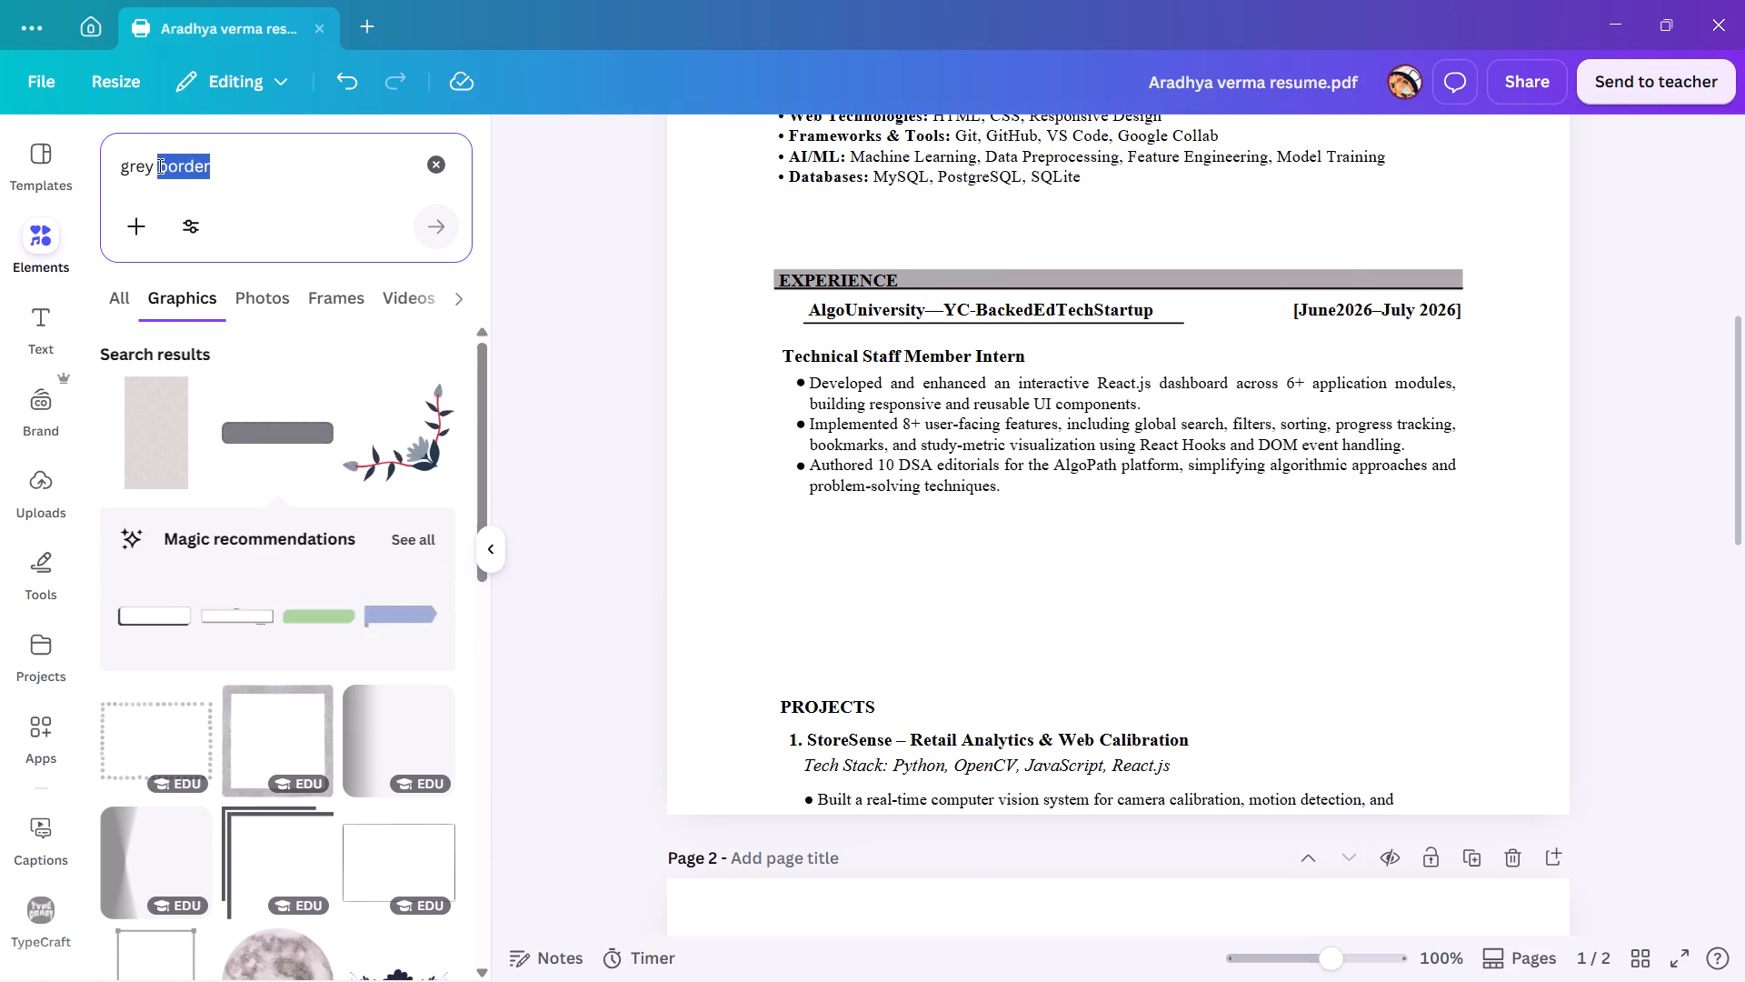
{"action": "type", "text": "line"}
{"action": "key", "text": "Return"}
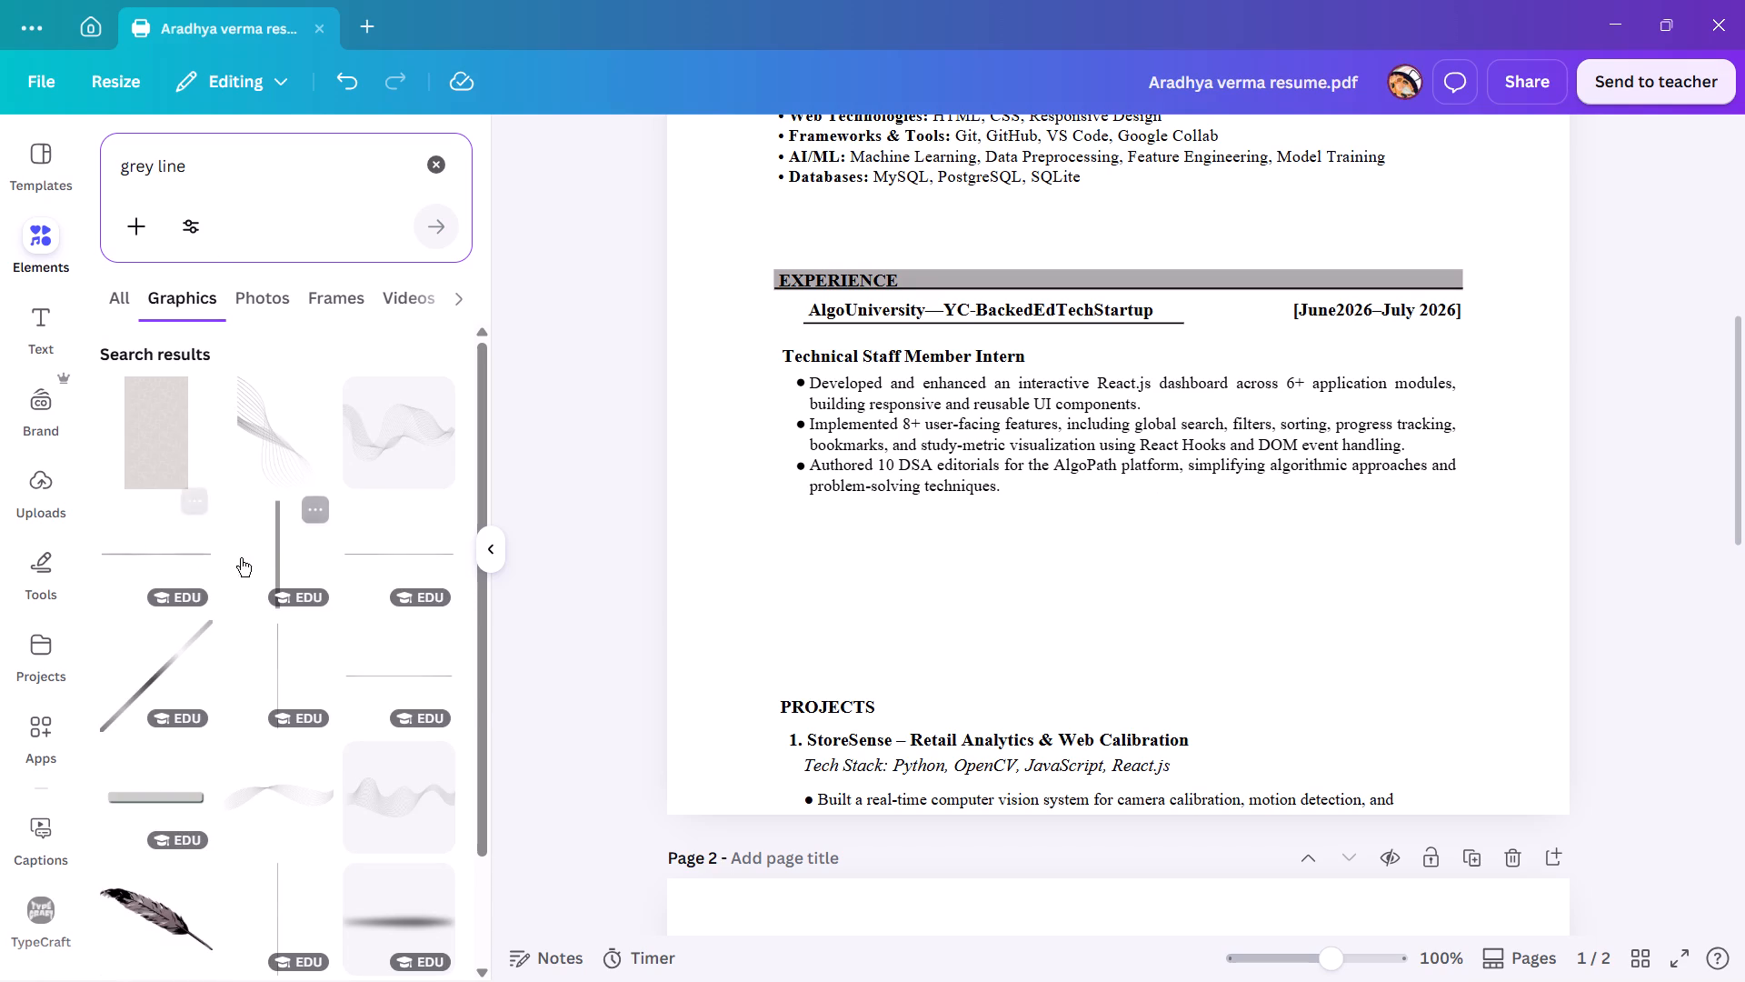
{"action": "left_click", "coordinate": [272, 541]}
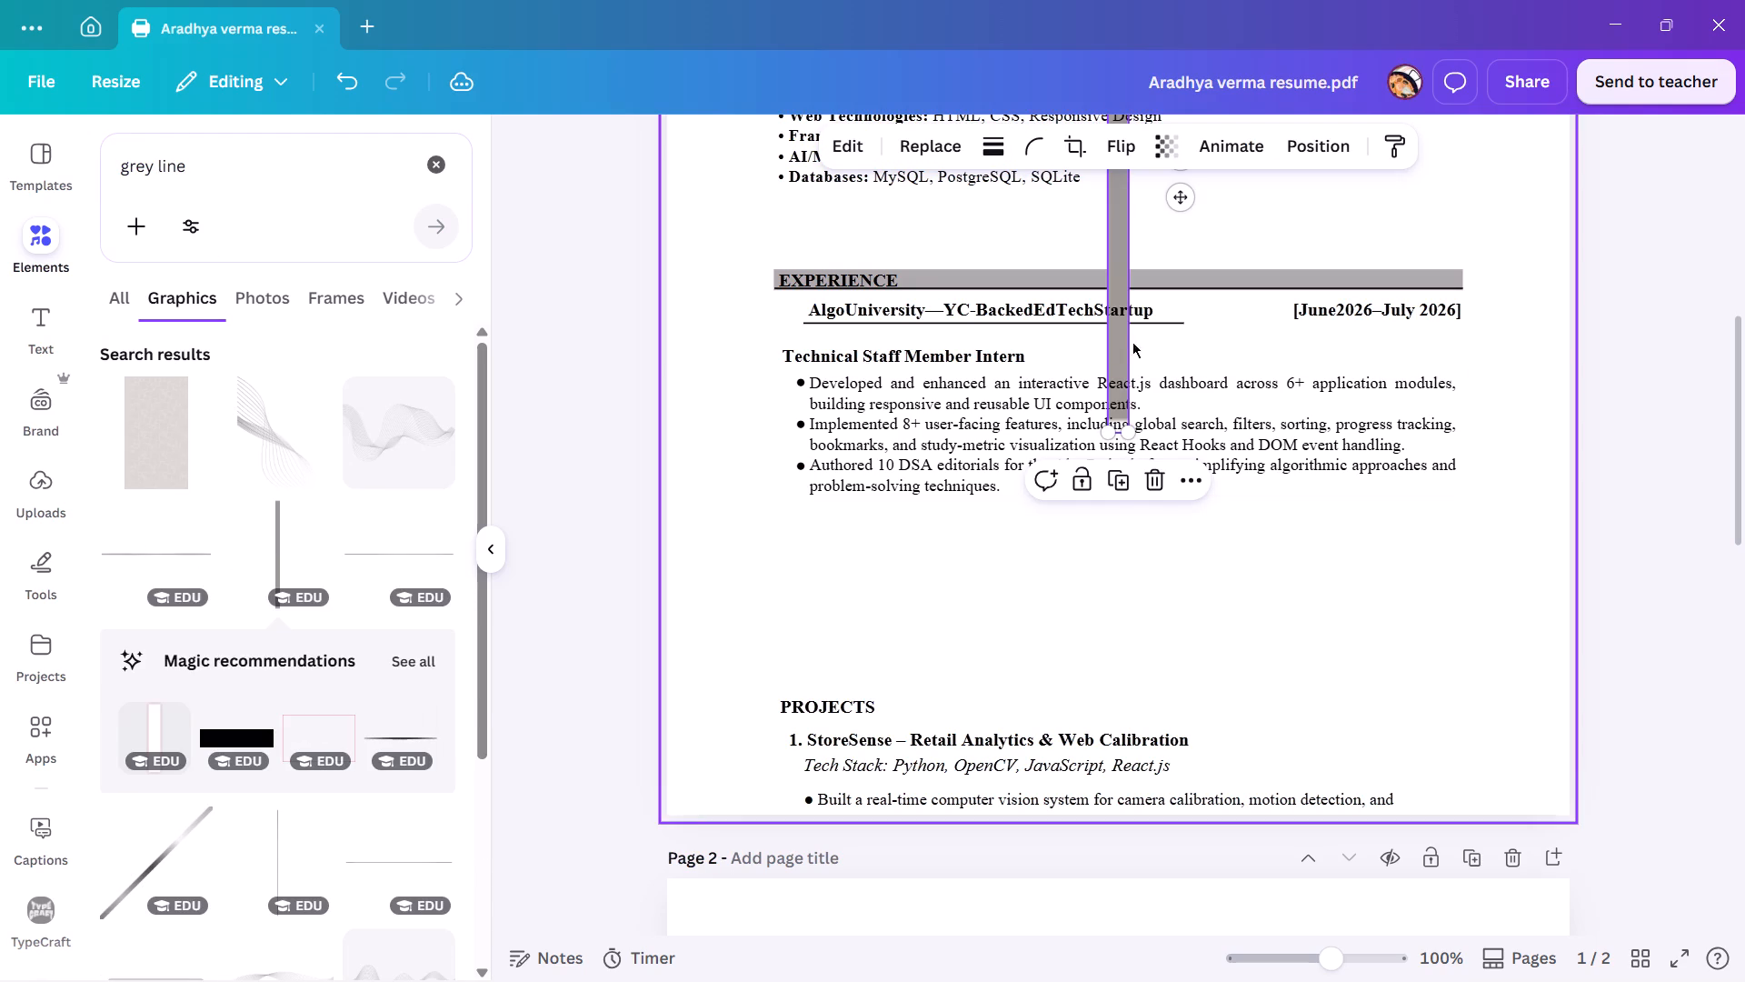
Rotate the grey line to horizontal and place it just below the last Experience bullet, starting at the section headings' left edge.
{"action": "left_click_drag", "start_coordinate": [1117, 332], "coordinate": [950, 669]}
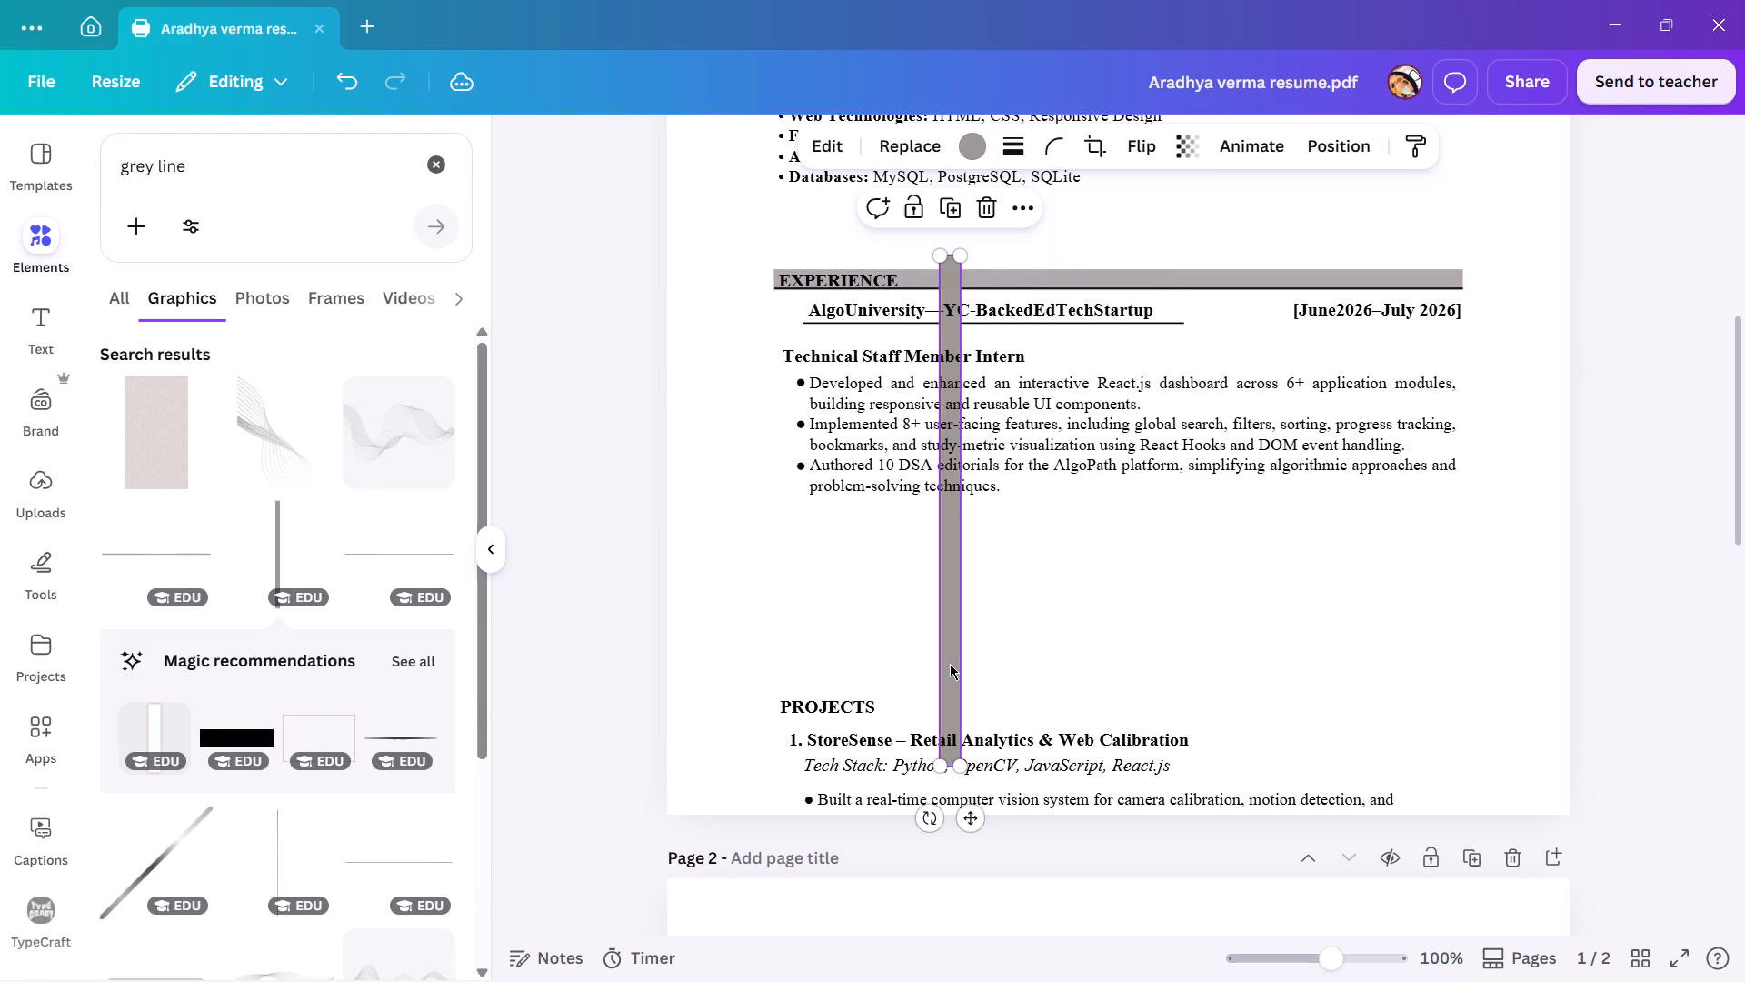
{"action": "left_click_drag", "start_coordinate": [928, 821], "coordinate": [1049, 707]}
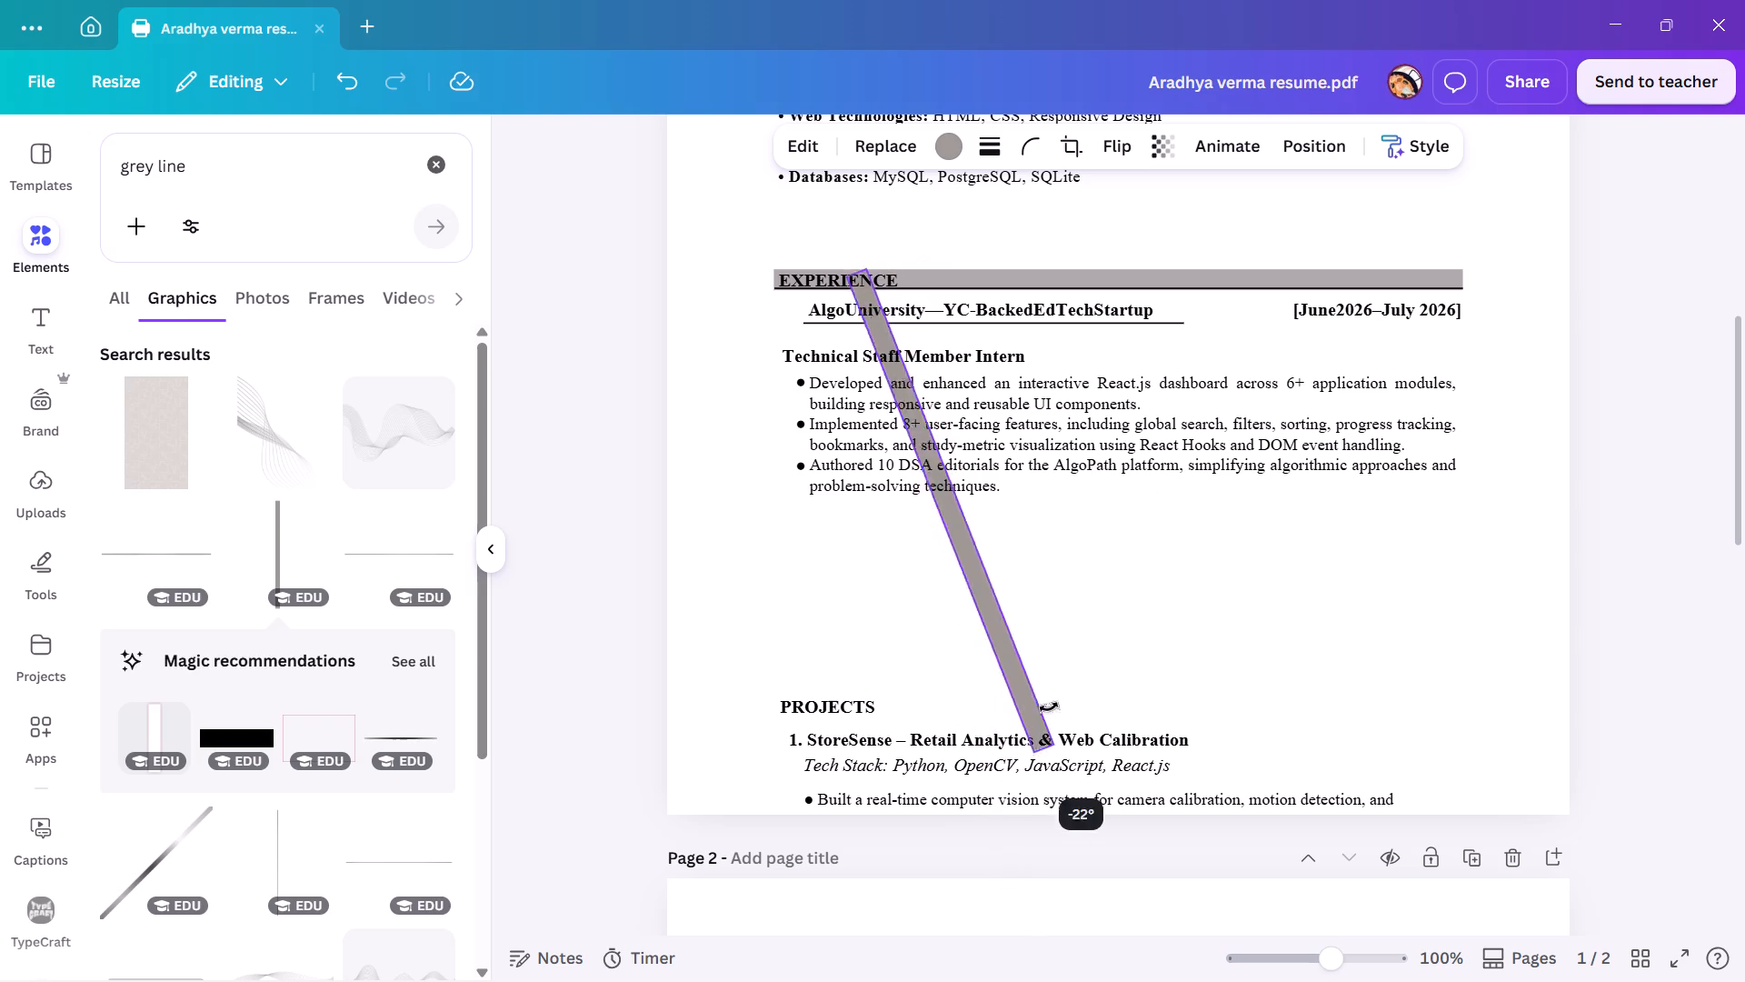
{"action": "left_click_drag", "start_coordinate": [1049, 707], "coordinate": [1211, 536]}
{"action": "left_click_drag", "start_coordinate": [981, 512], "coordinate": [1063, 526]}
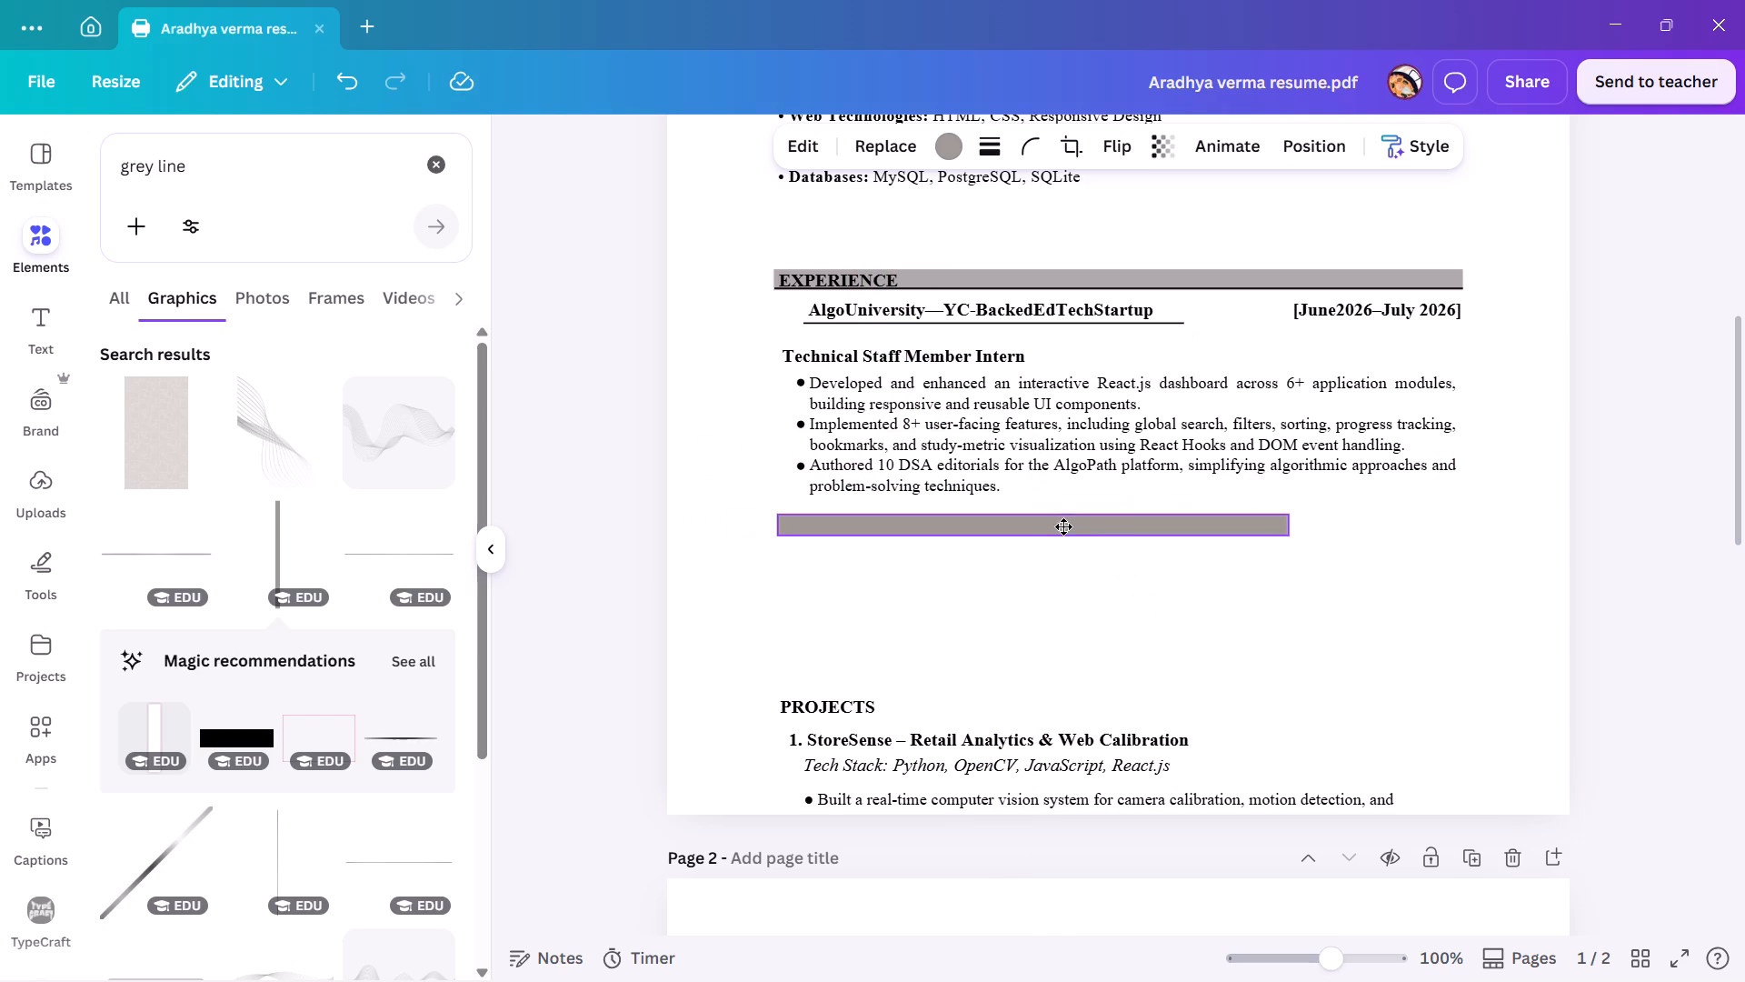
{"action": "left_click_drag", "start_coordinate": [1063, 526], "coordinate": [1062, 526]}
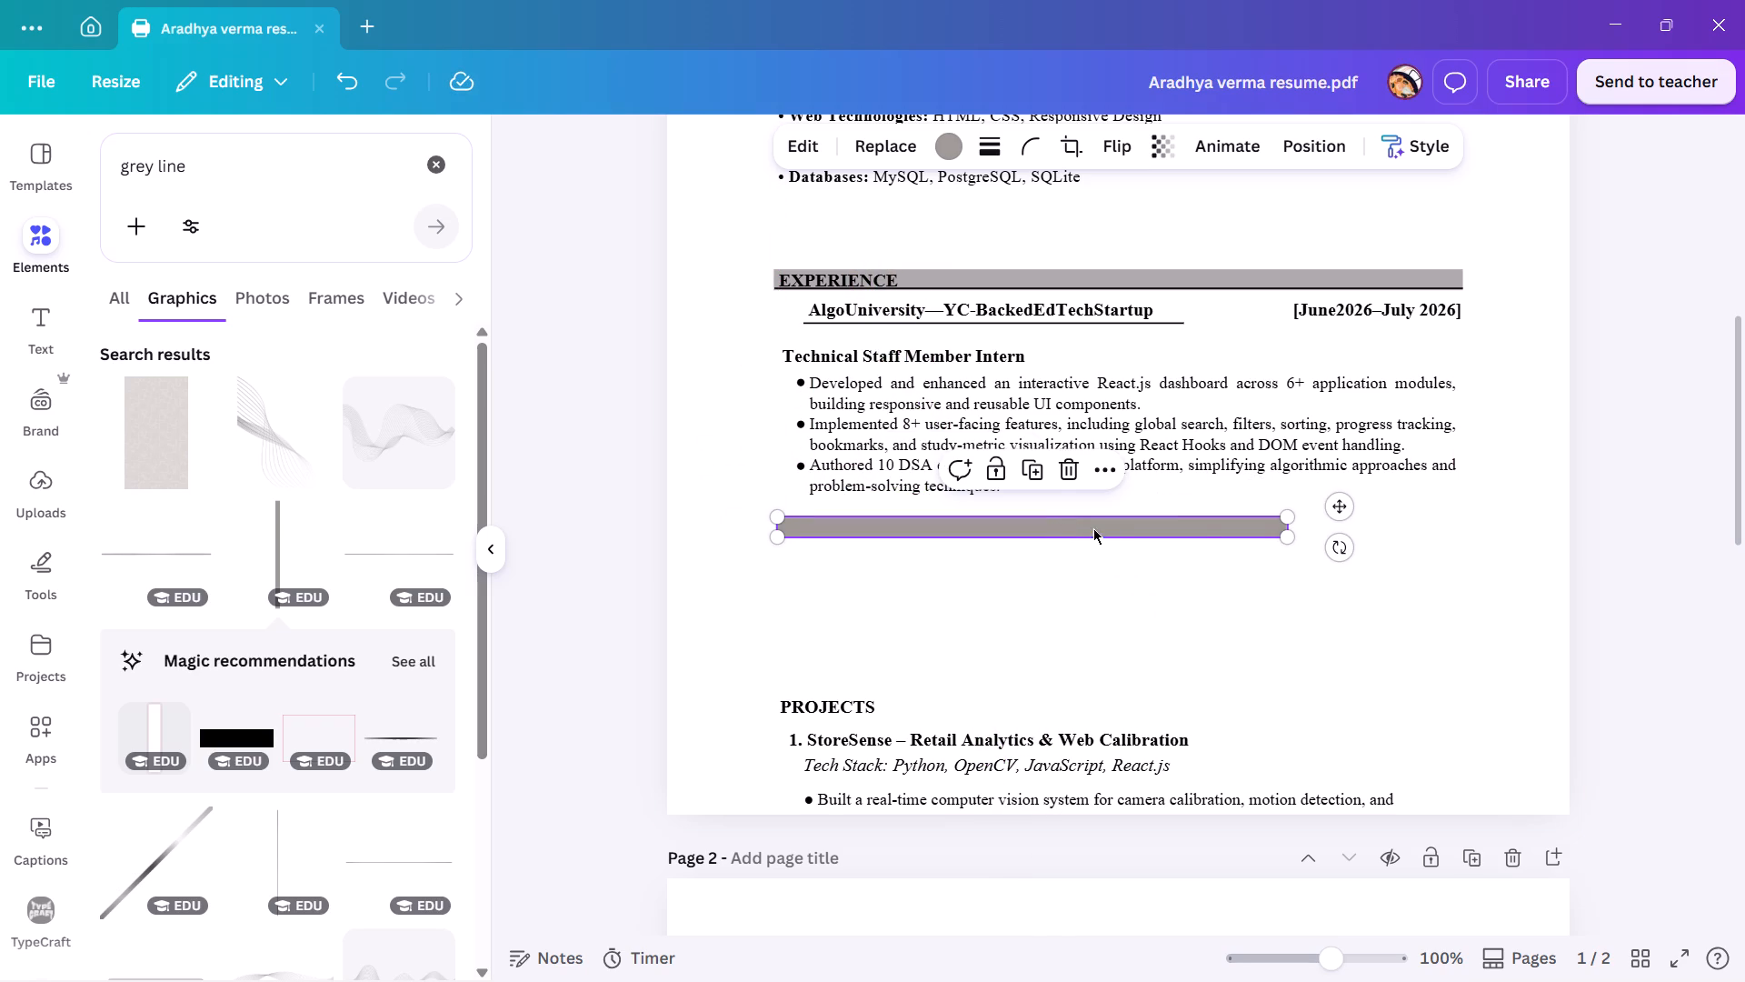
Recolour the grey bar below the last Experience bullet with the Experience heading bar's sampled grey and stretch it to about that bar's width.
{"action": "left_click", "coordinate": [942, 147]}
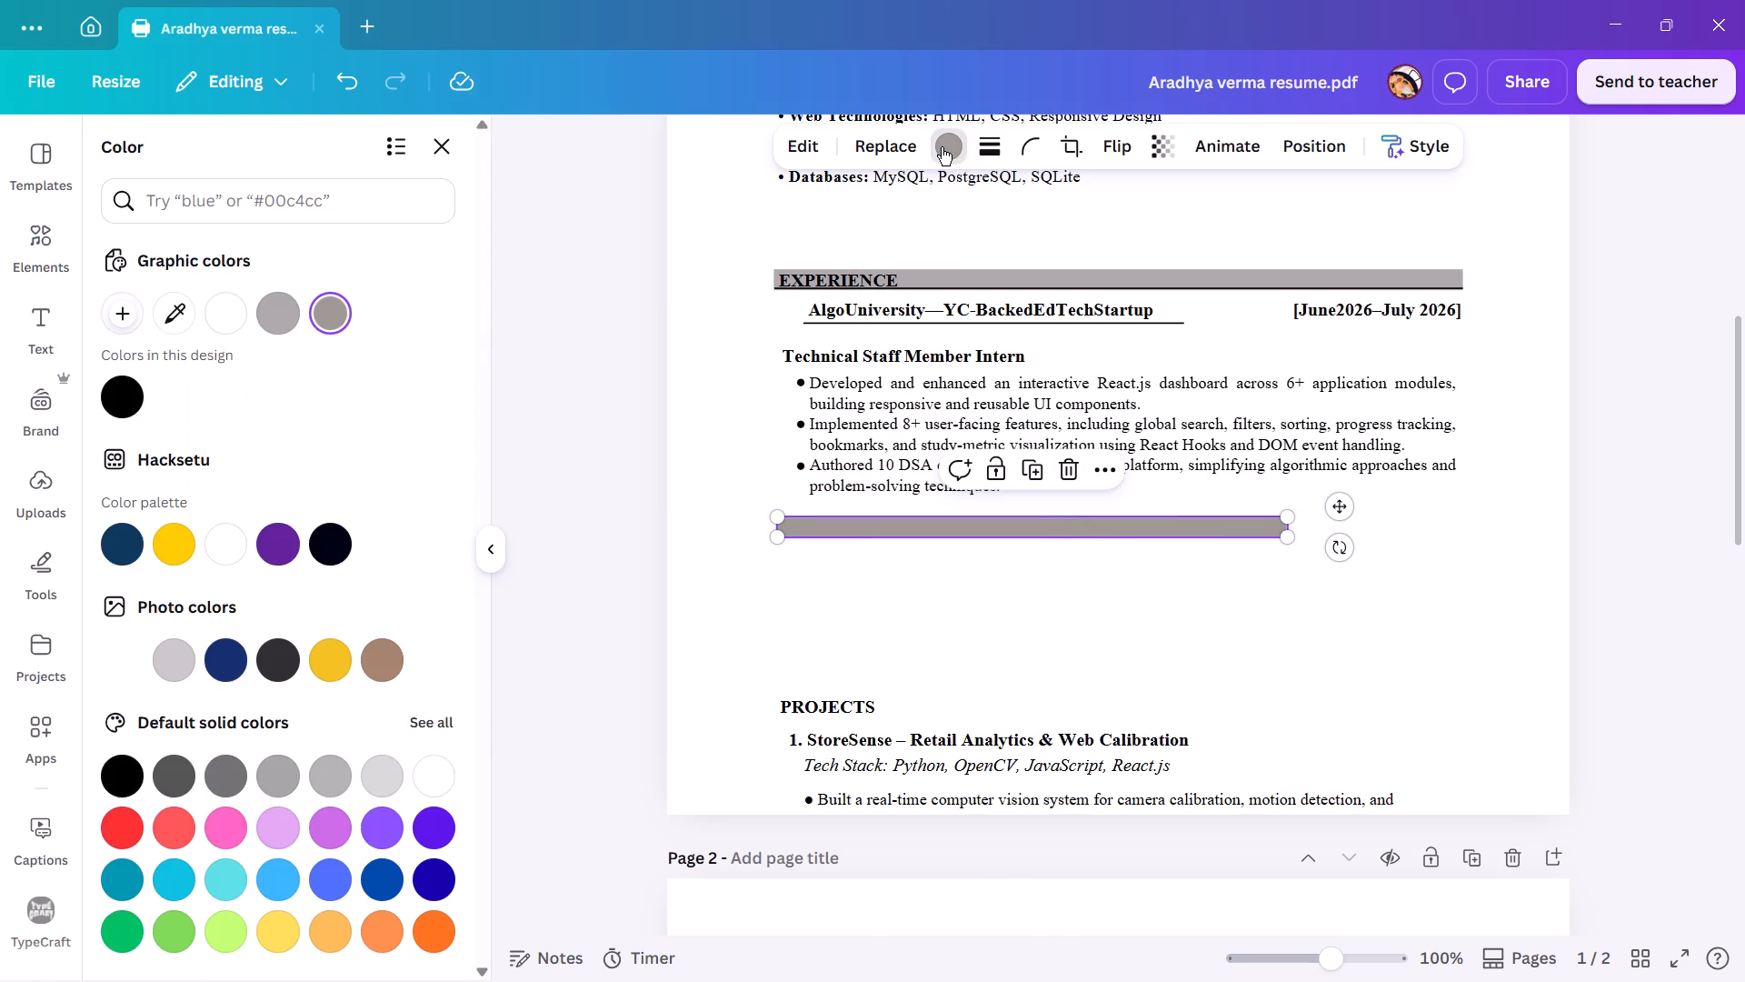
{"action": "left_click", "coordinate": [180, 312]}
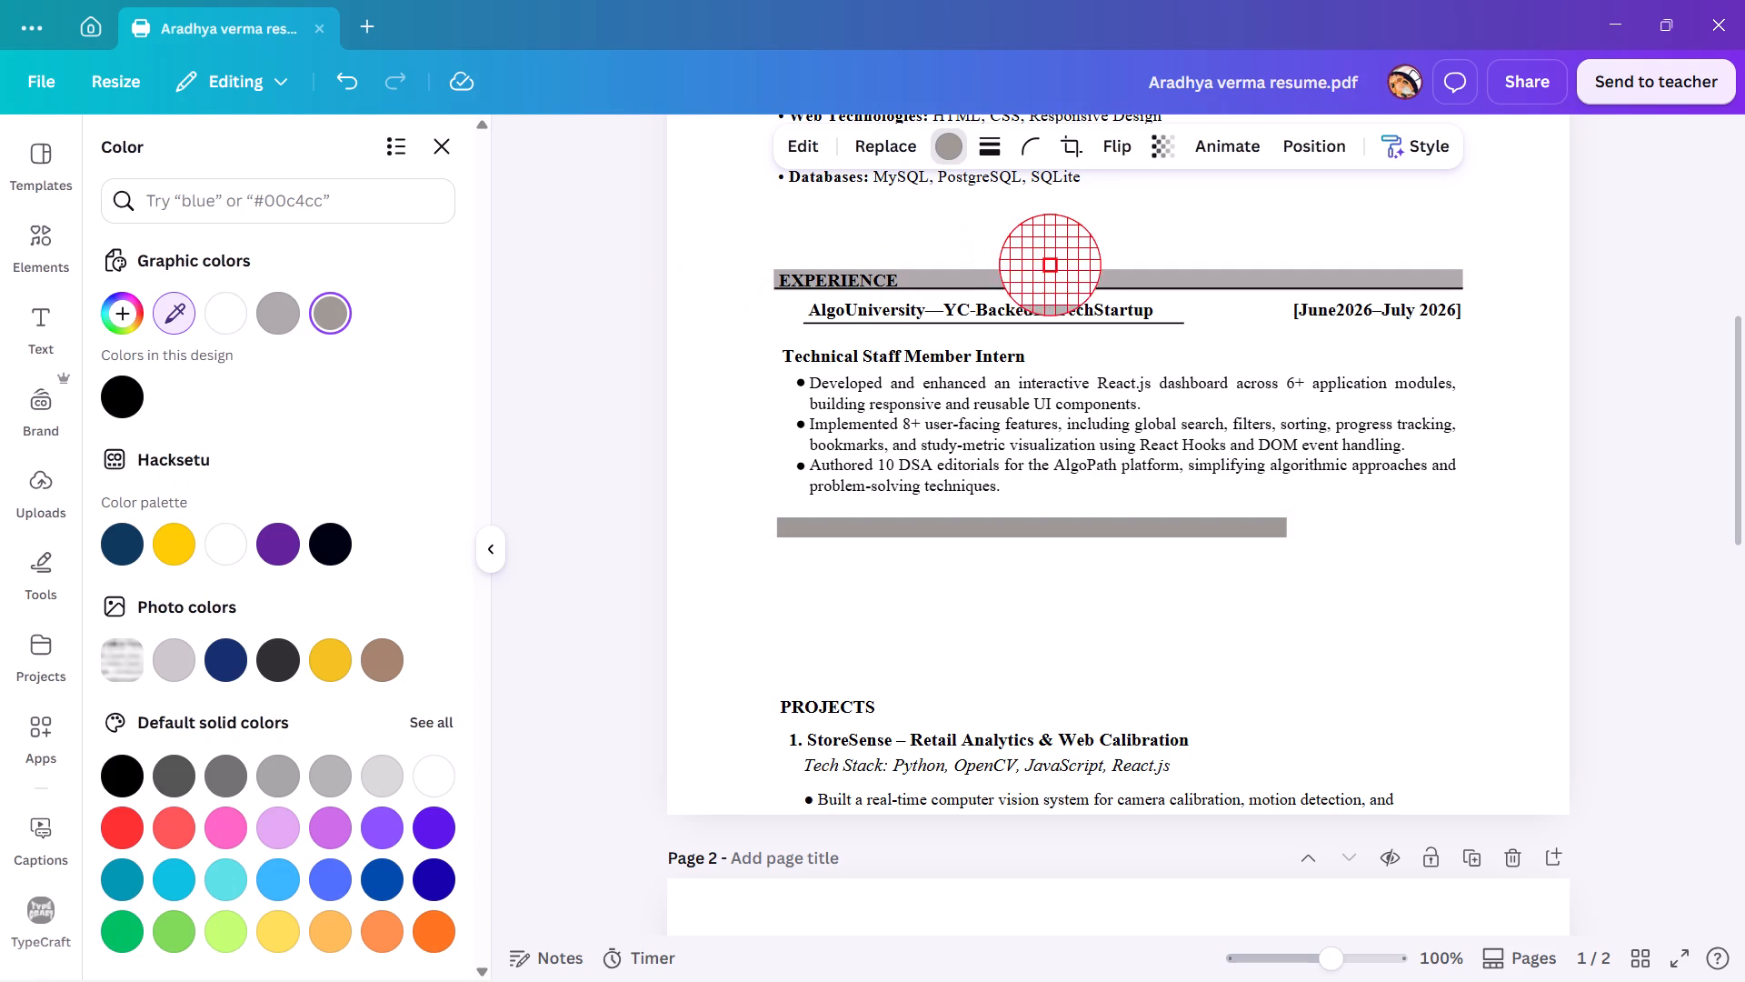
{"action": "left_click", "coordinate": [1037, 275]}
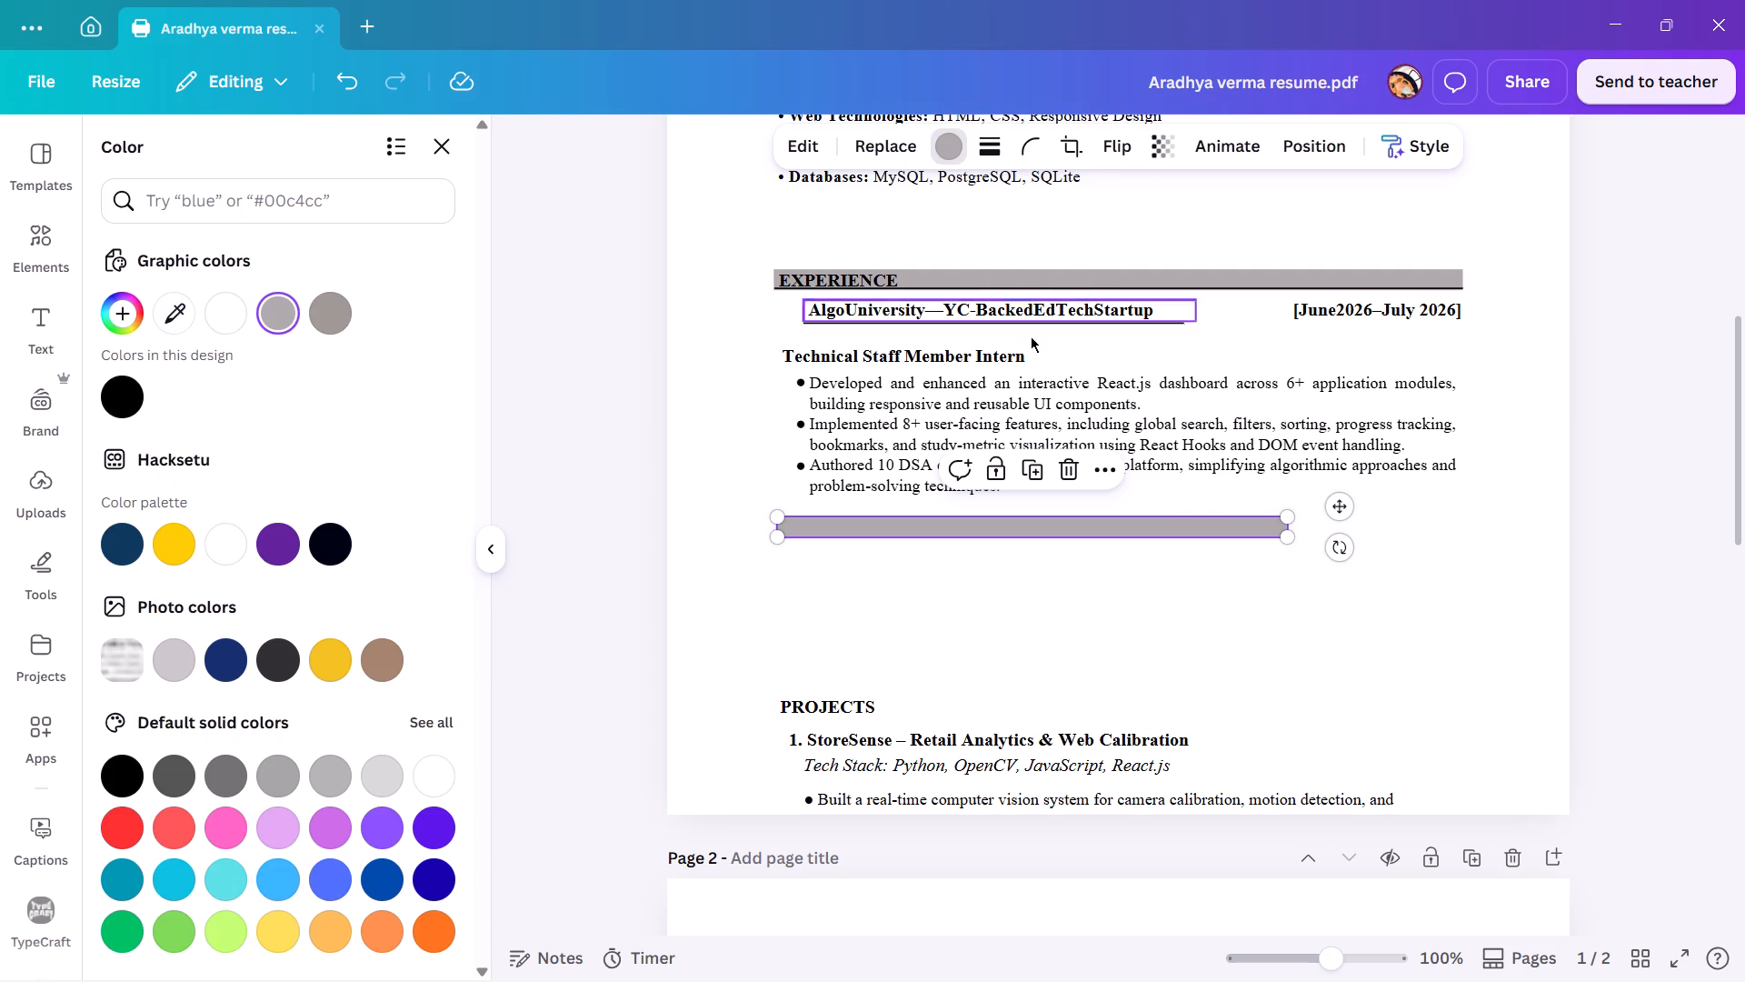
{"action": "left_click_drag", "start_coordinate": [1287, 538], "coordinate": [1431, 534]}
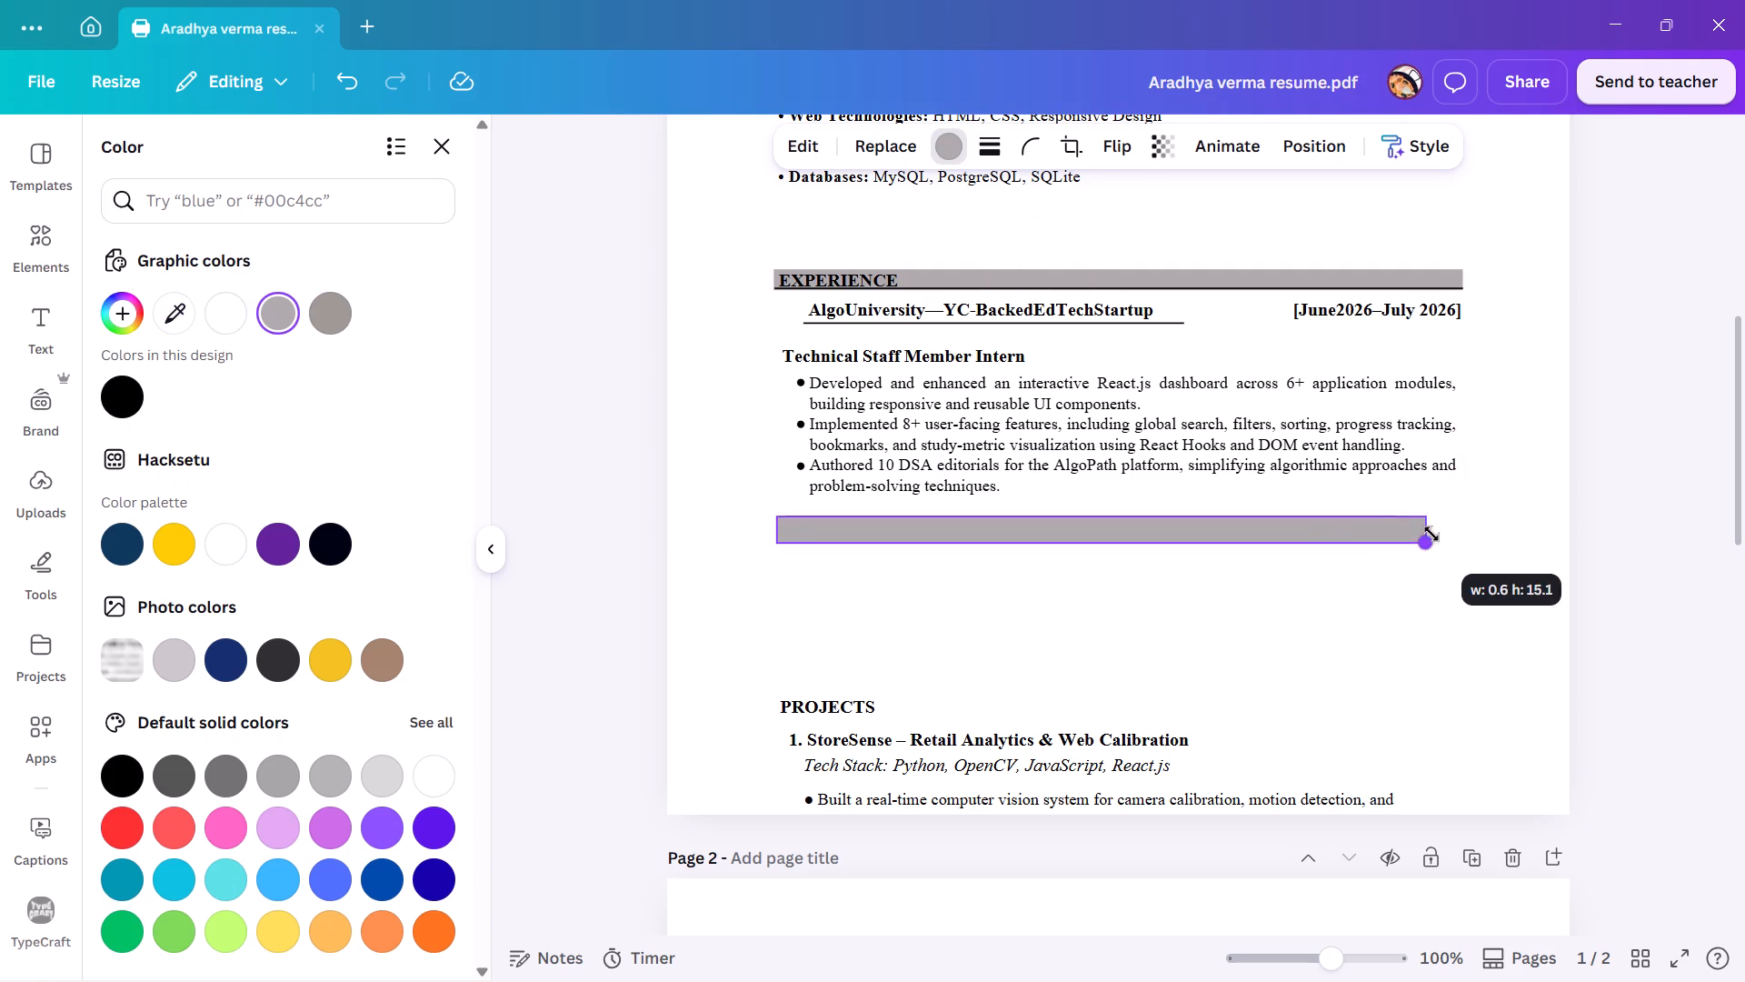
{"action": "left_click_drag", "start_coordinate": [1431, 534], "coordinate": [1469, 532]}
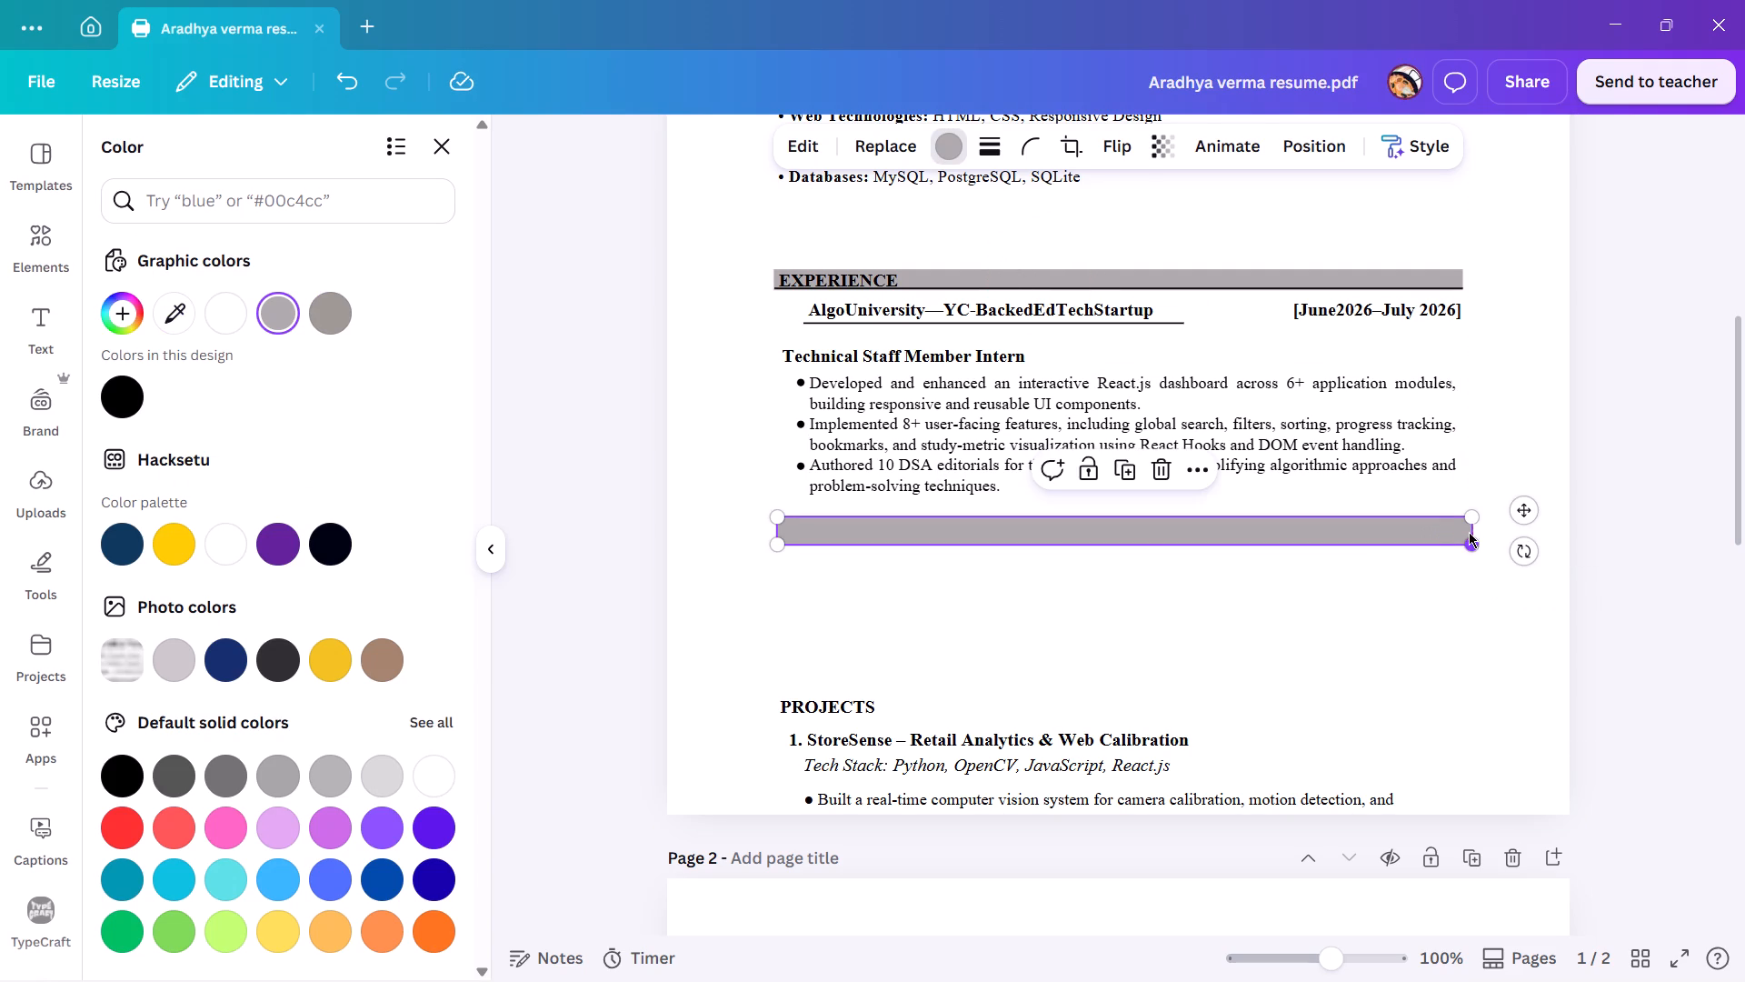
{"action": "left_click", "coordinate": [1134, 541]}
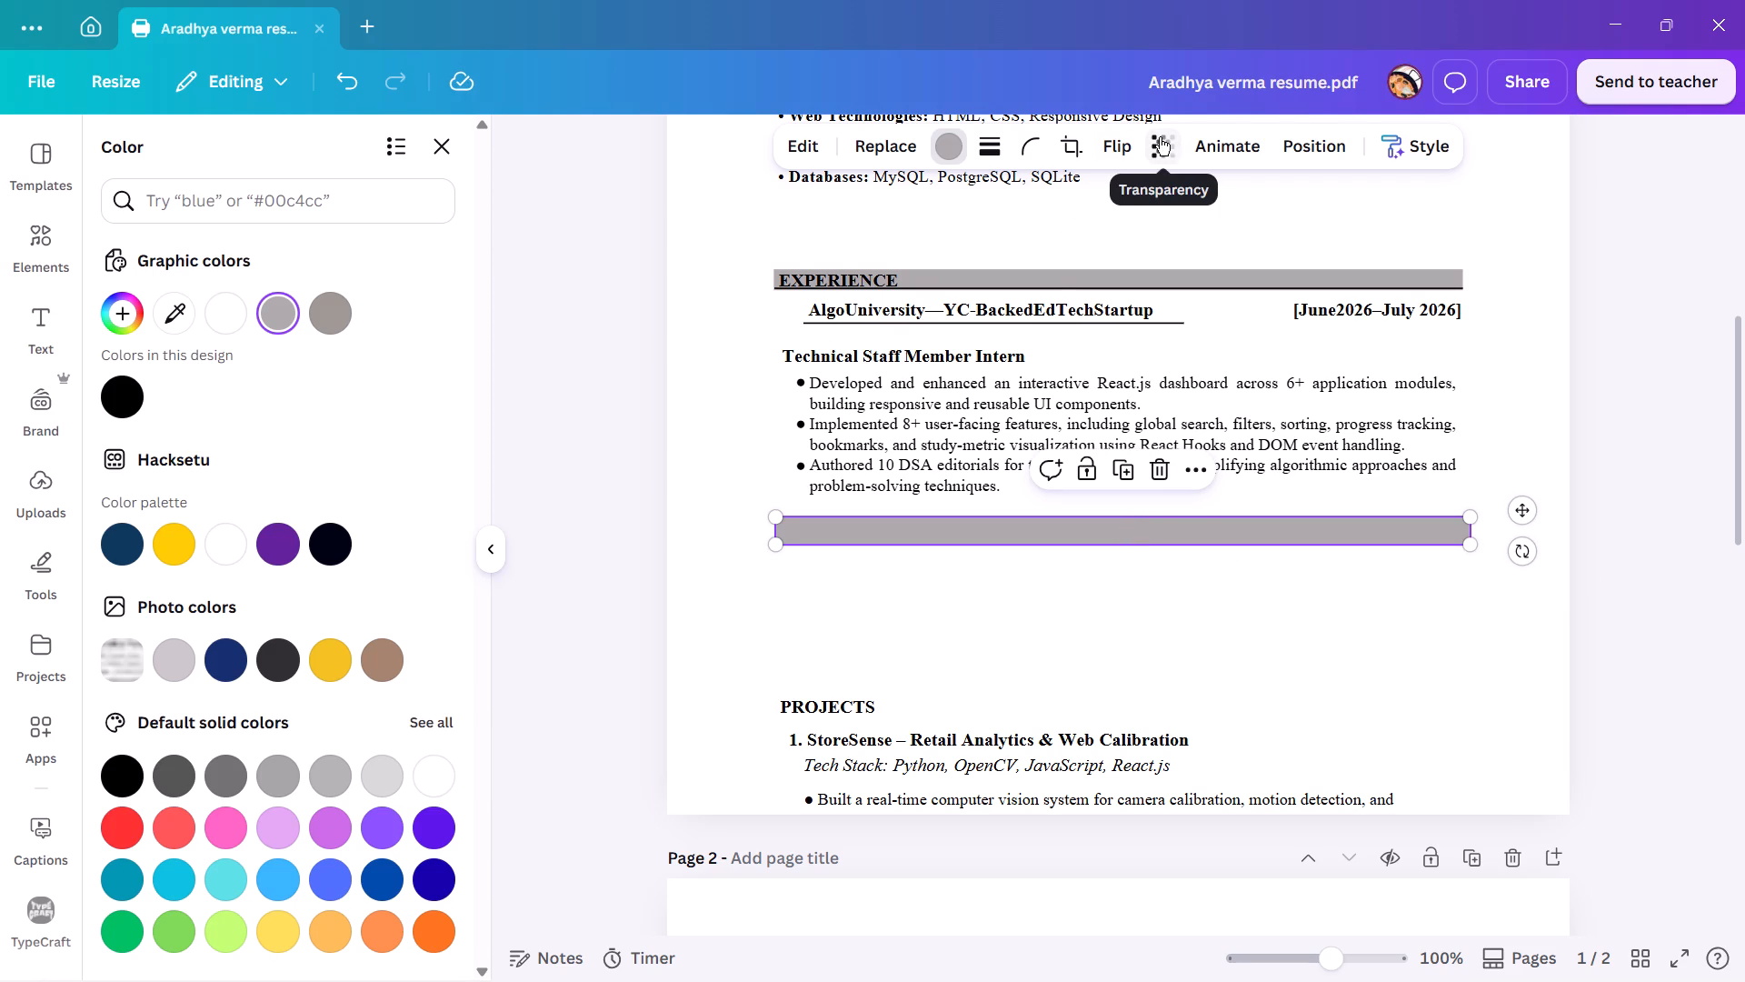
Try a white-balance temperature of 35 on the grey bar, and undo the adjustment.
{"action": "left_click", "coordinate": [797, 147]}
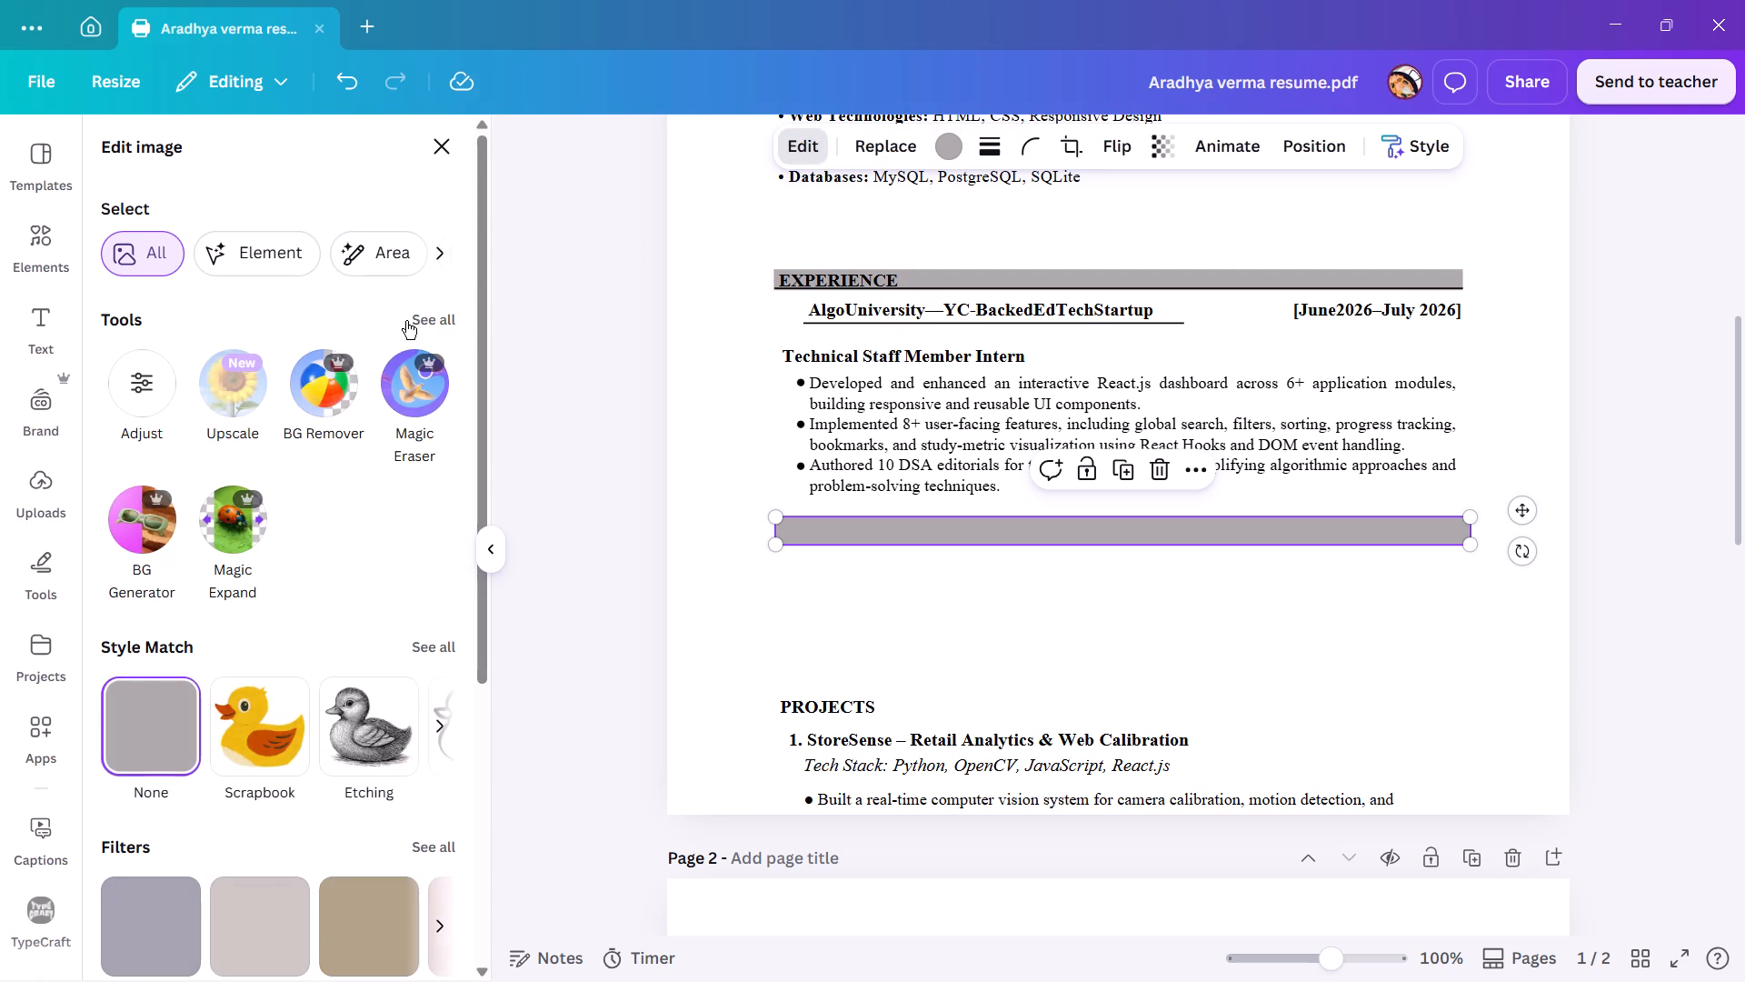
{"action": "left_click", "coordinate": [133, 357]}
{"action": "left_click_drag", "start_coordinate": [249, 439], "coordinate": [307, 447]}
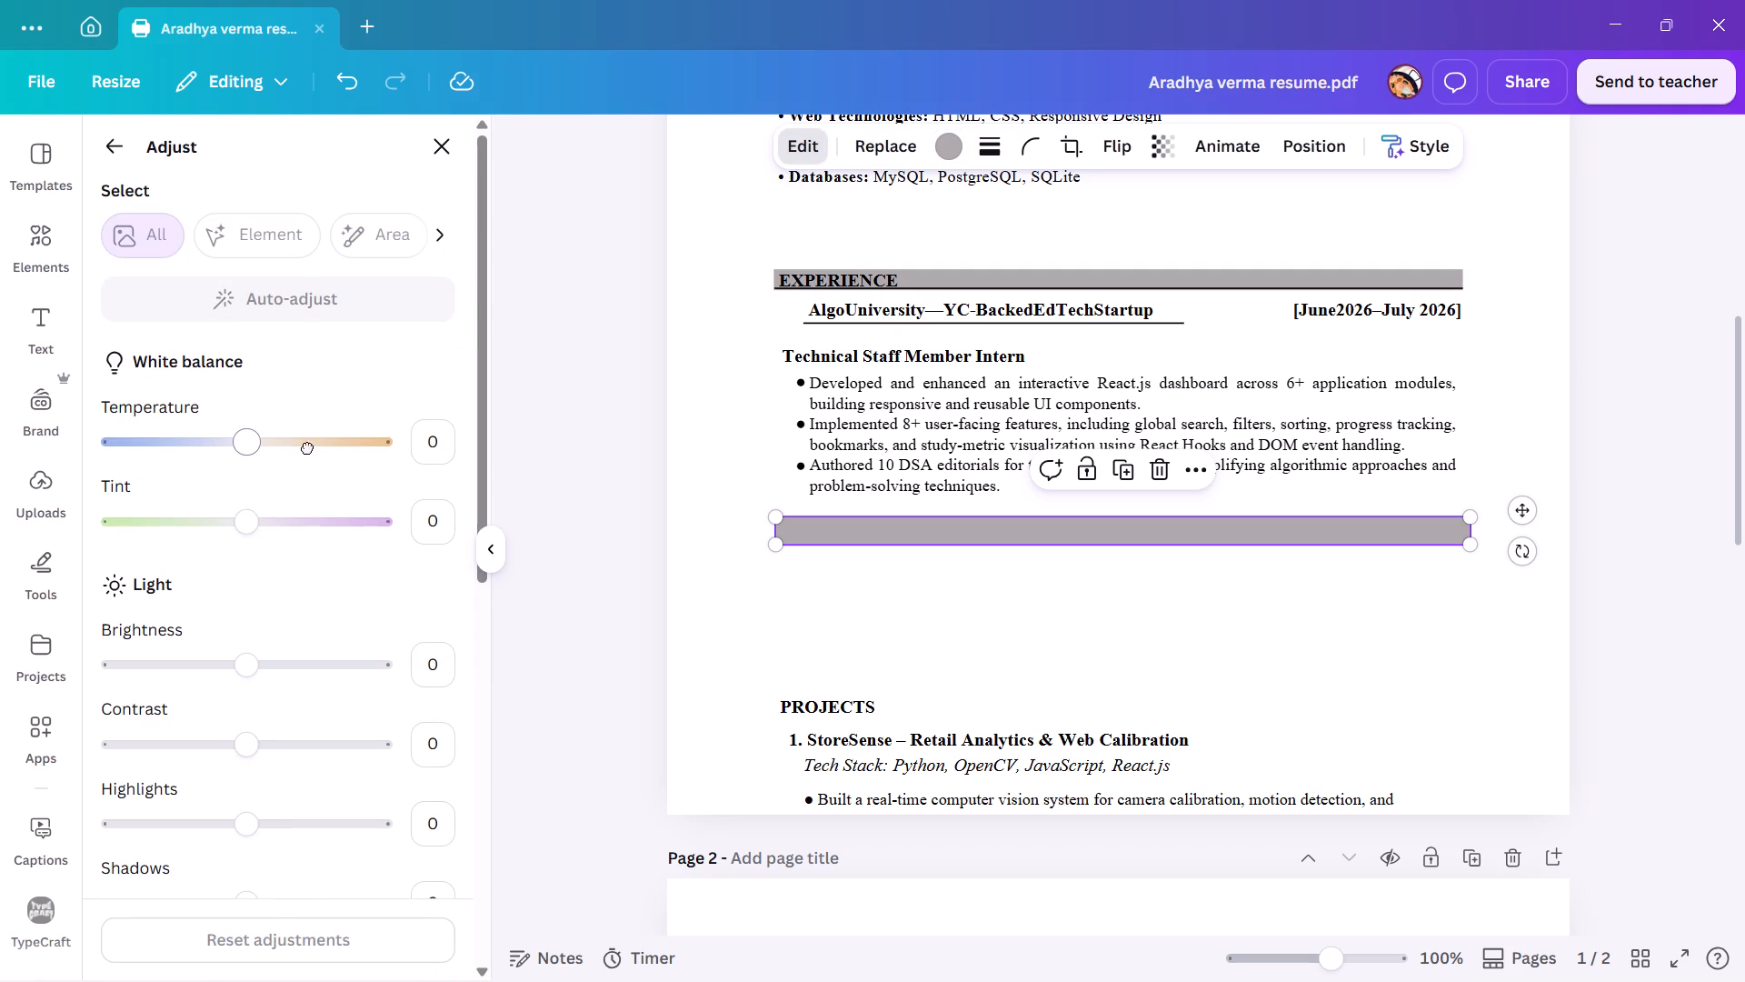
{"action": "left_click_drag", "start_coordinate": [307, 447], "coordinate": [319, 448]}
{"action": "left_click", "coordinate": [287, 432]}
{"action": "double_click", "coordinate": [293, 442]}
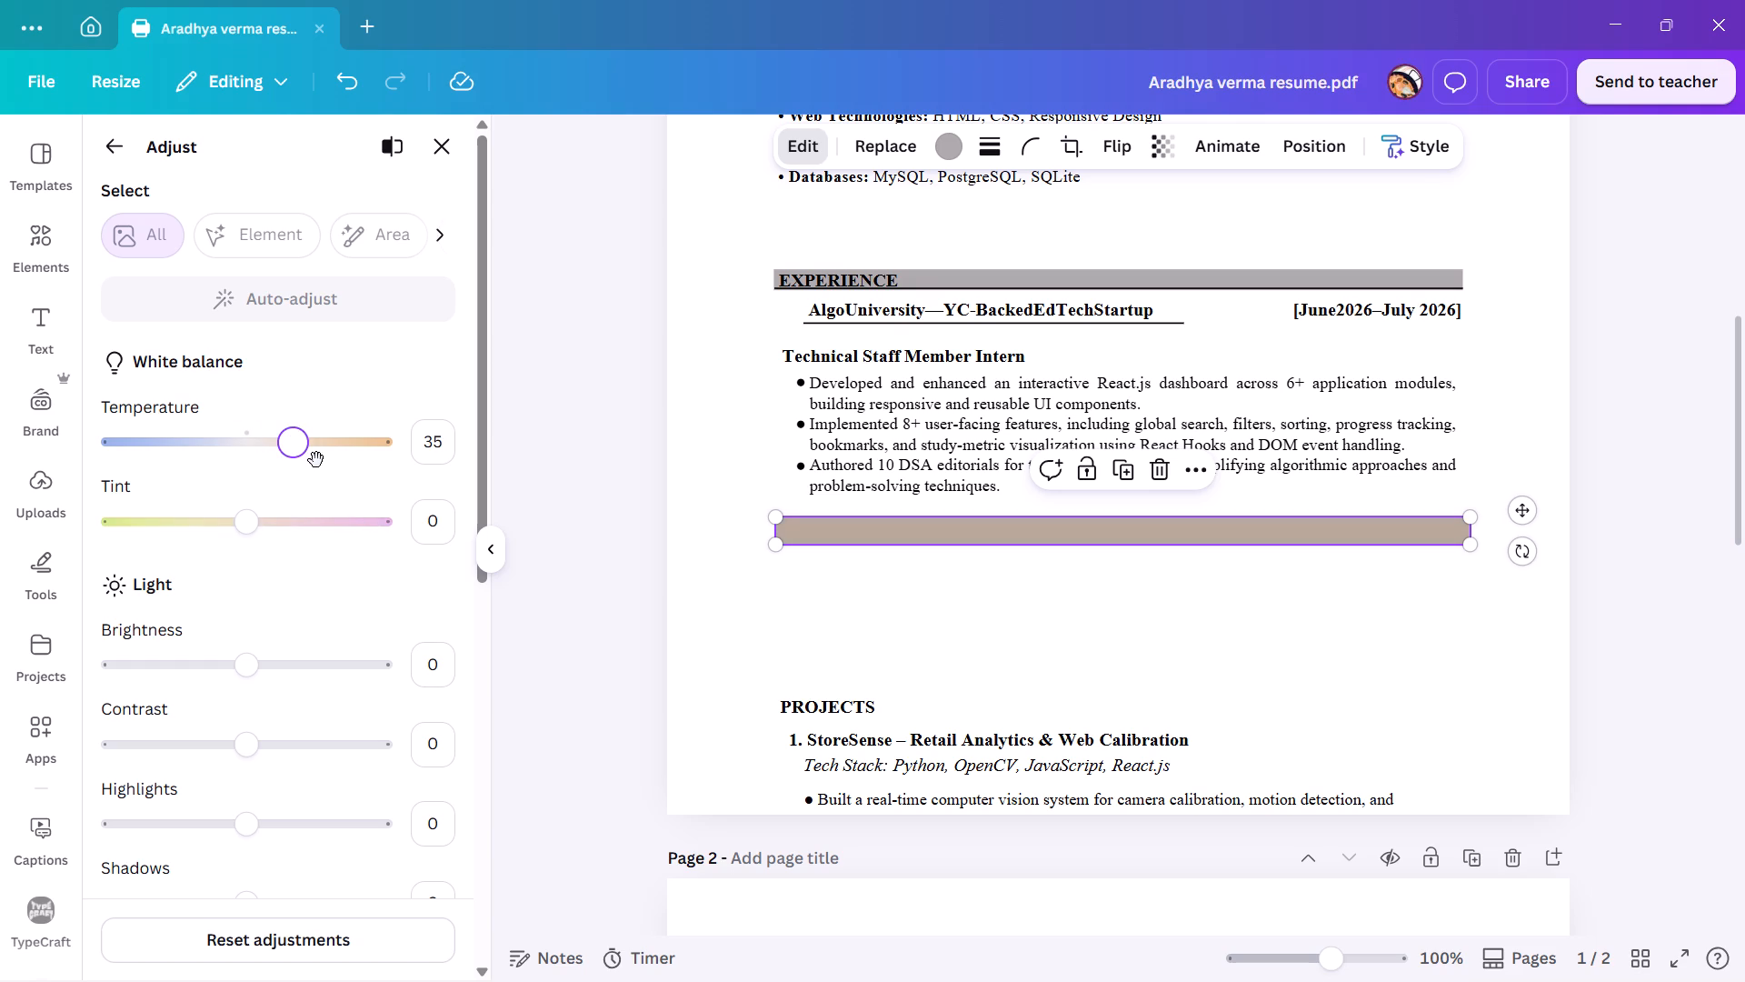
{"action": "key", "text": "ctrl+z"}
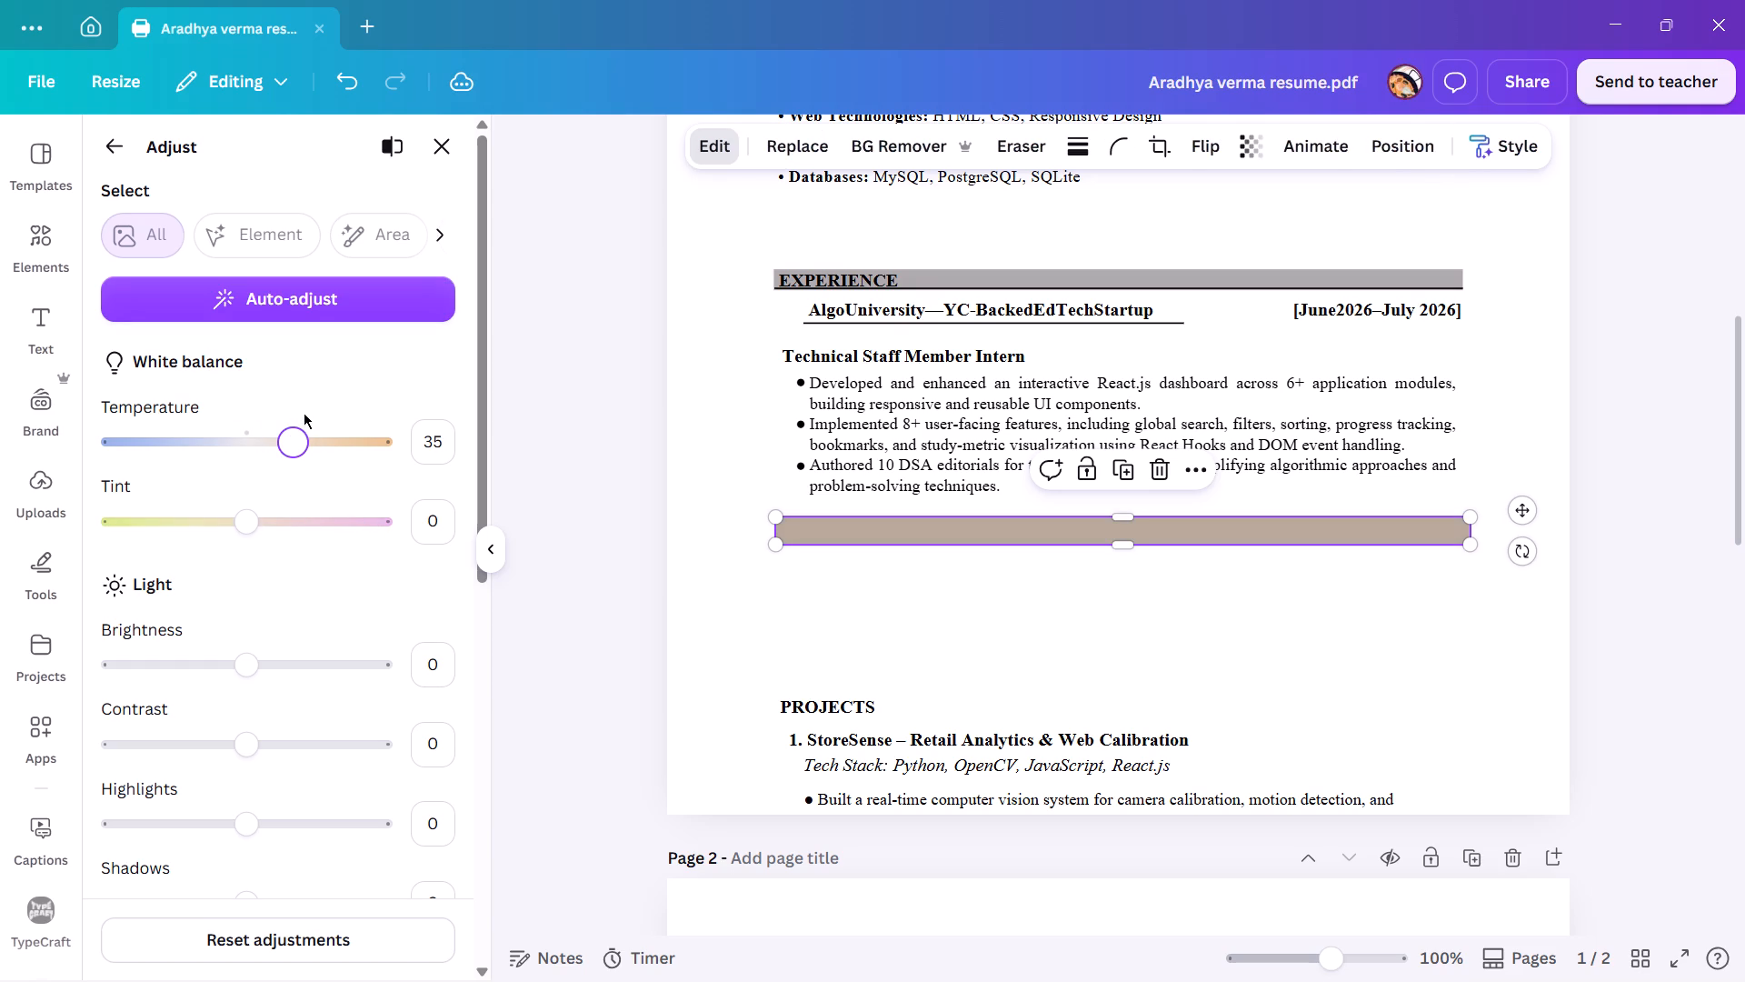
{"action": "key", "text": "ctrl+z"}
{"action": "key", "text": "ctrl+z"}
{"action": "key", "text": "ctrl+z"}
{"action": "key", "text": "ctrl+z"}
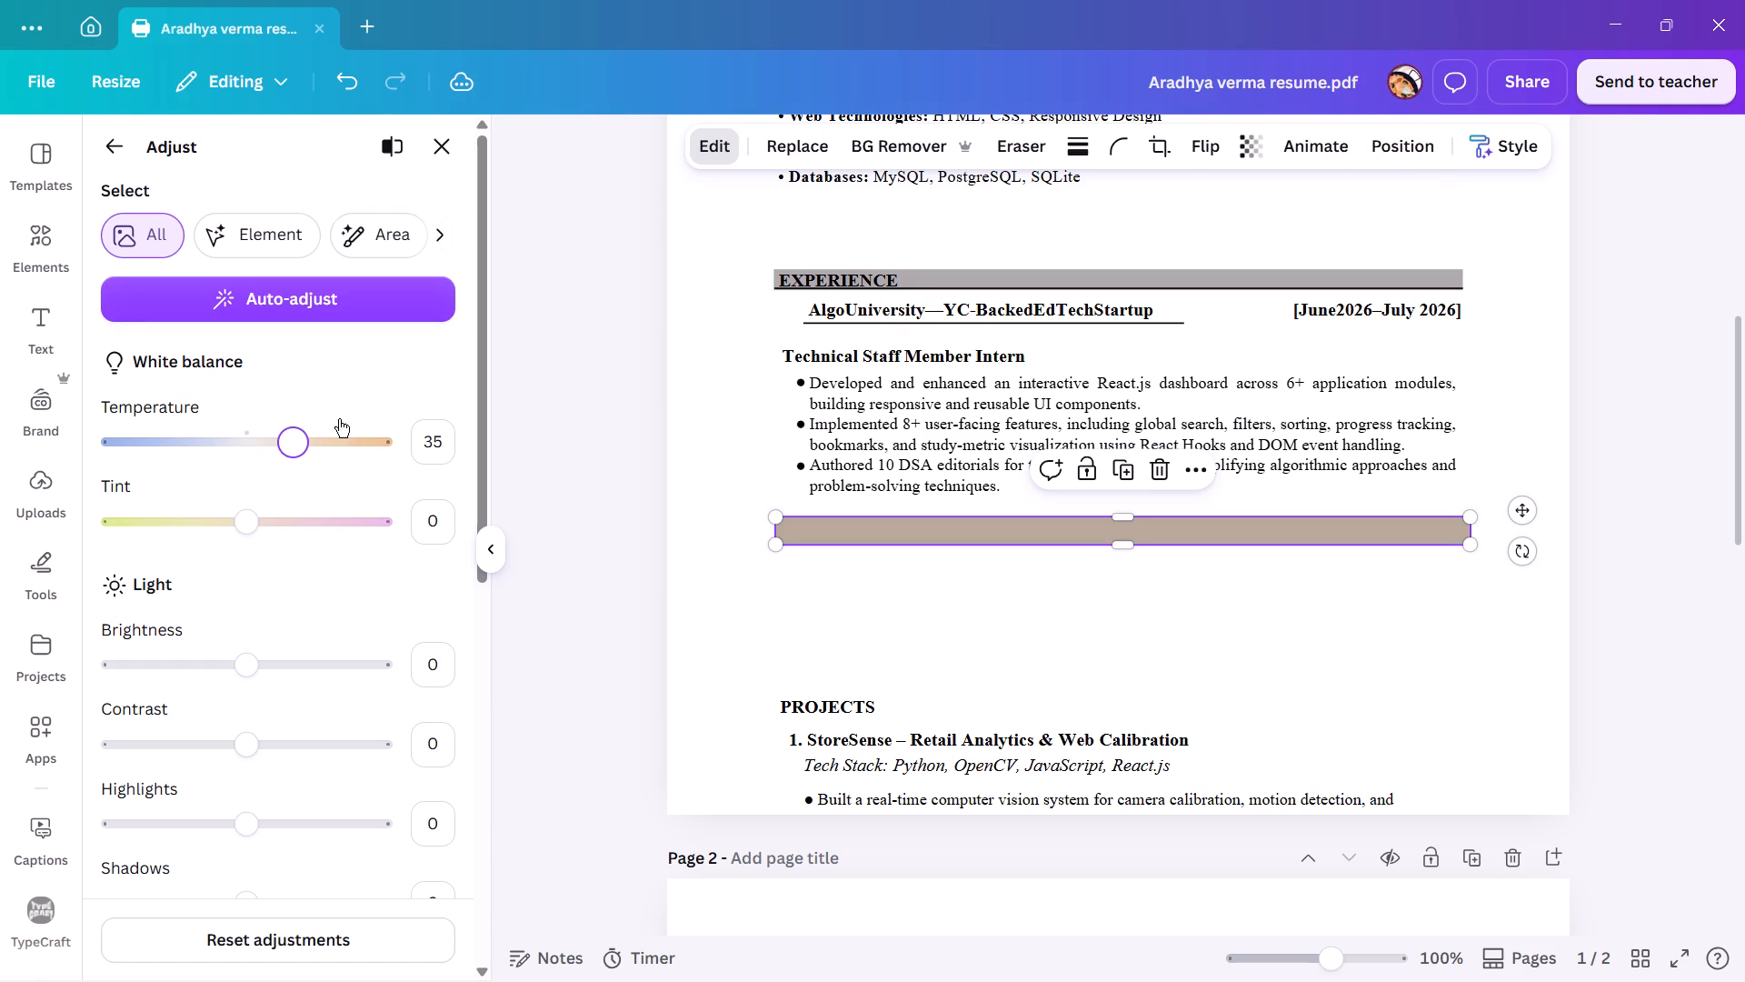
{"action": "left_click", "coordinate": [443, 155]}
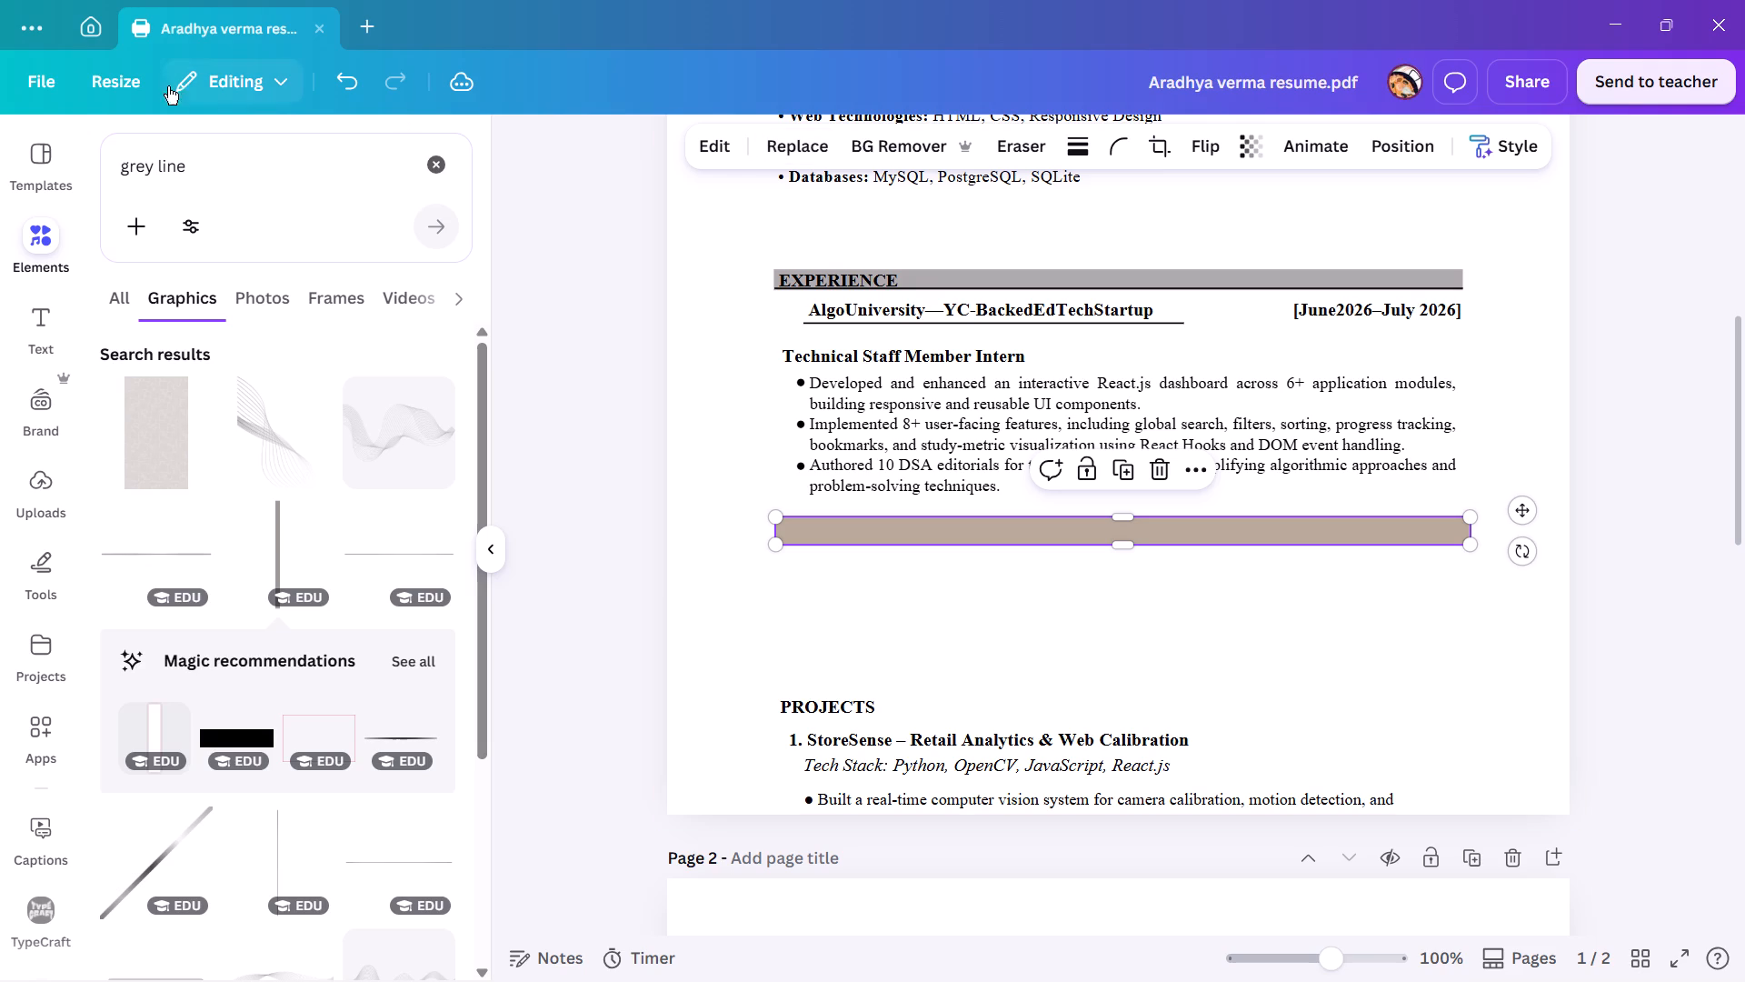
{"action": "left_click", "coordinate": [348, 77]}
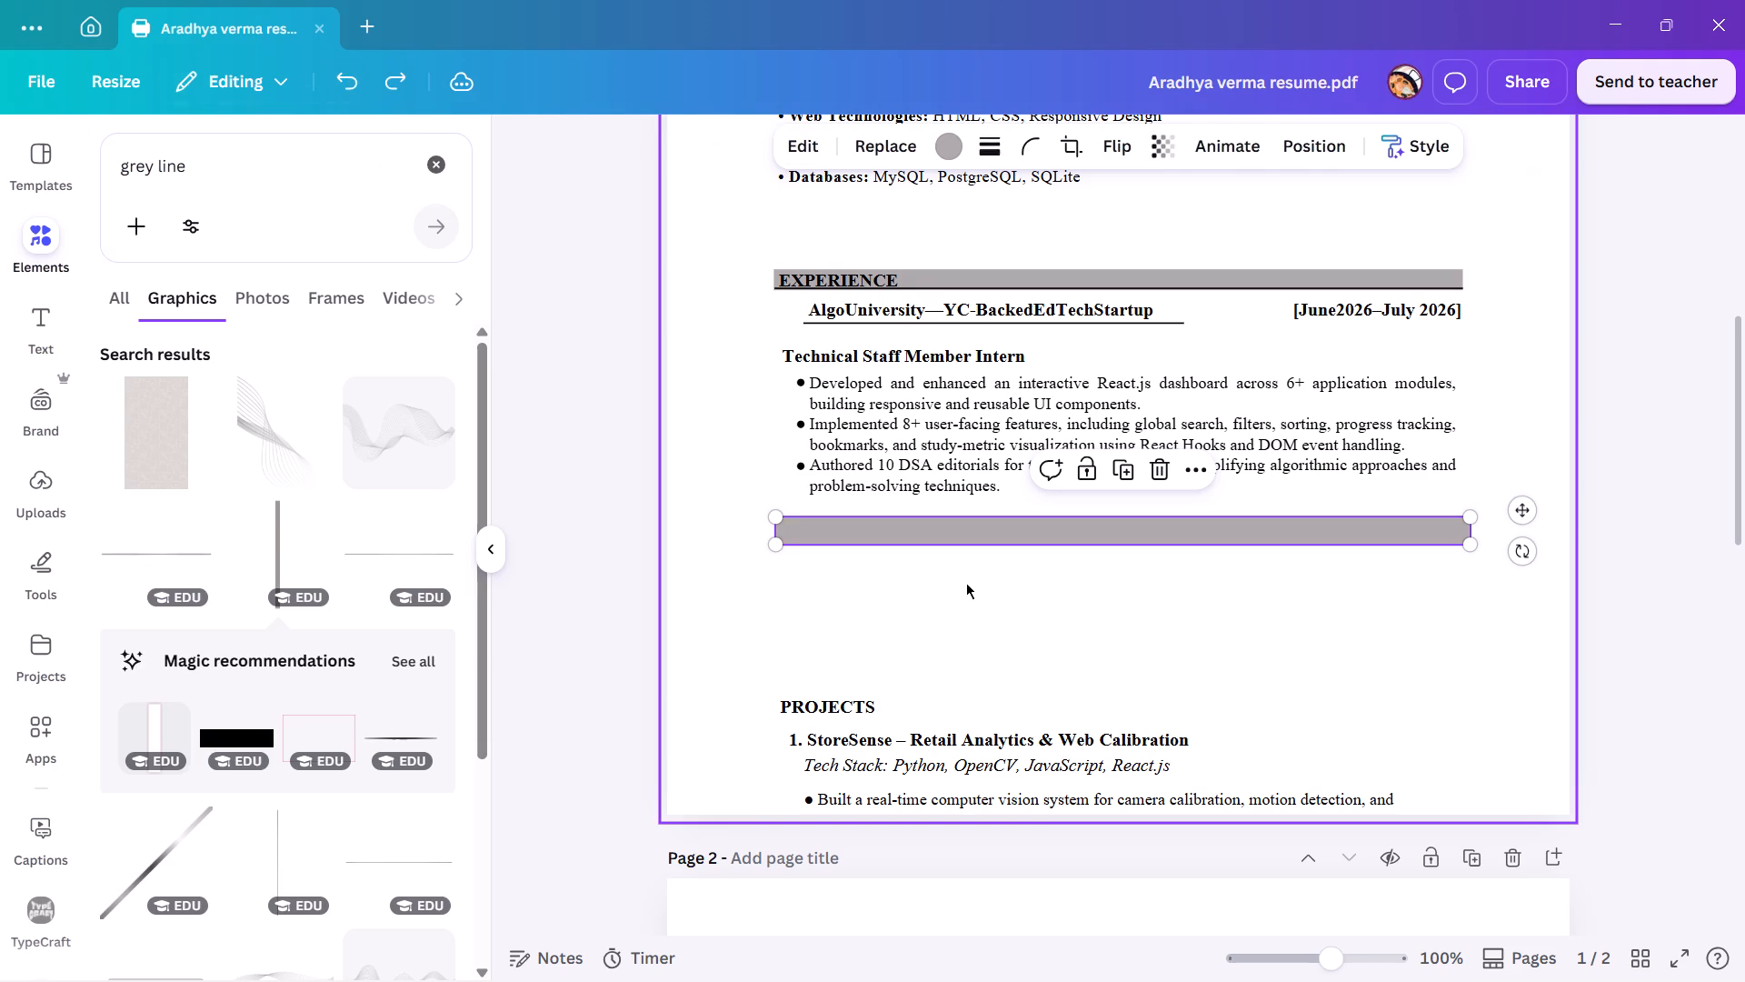
Delete the grey bar below the last Experience bullet.
{"action": "left_click", "coordinate": [962, 577]}
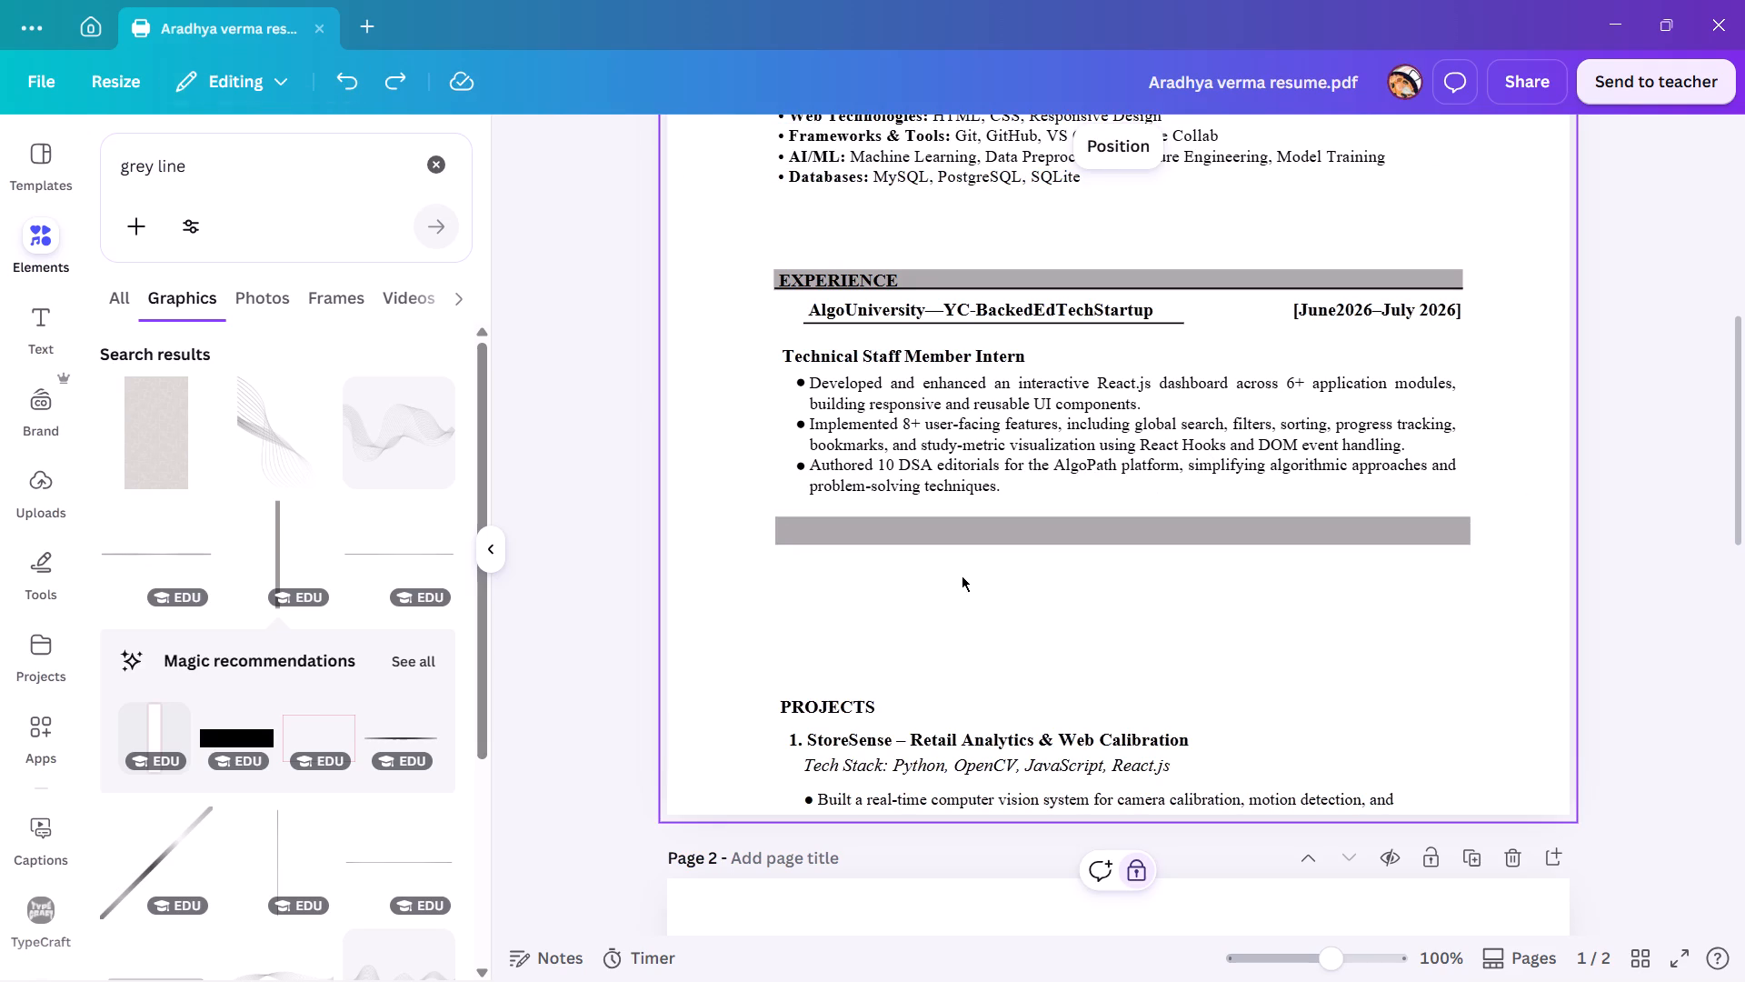
{"action": "left_click", "coordinate": [816, 525]}
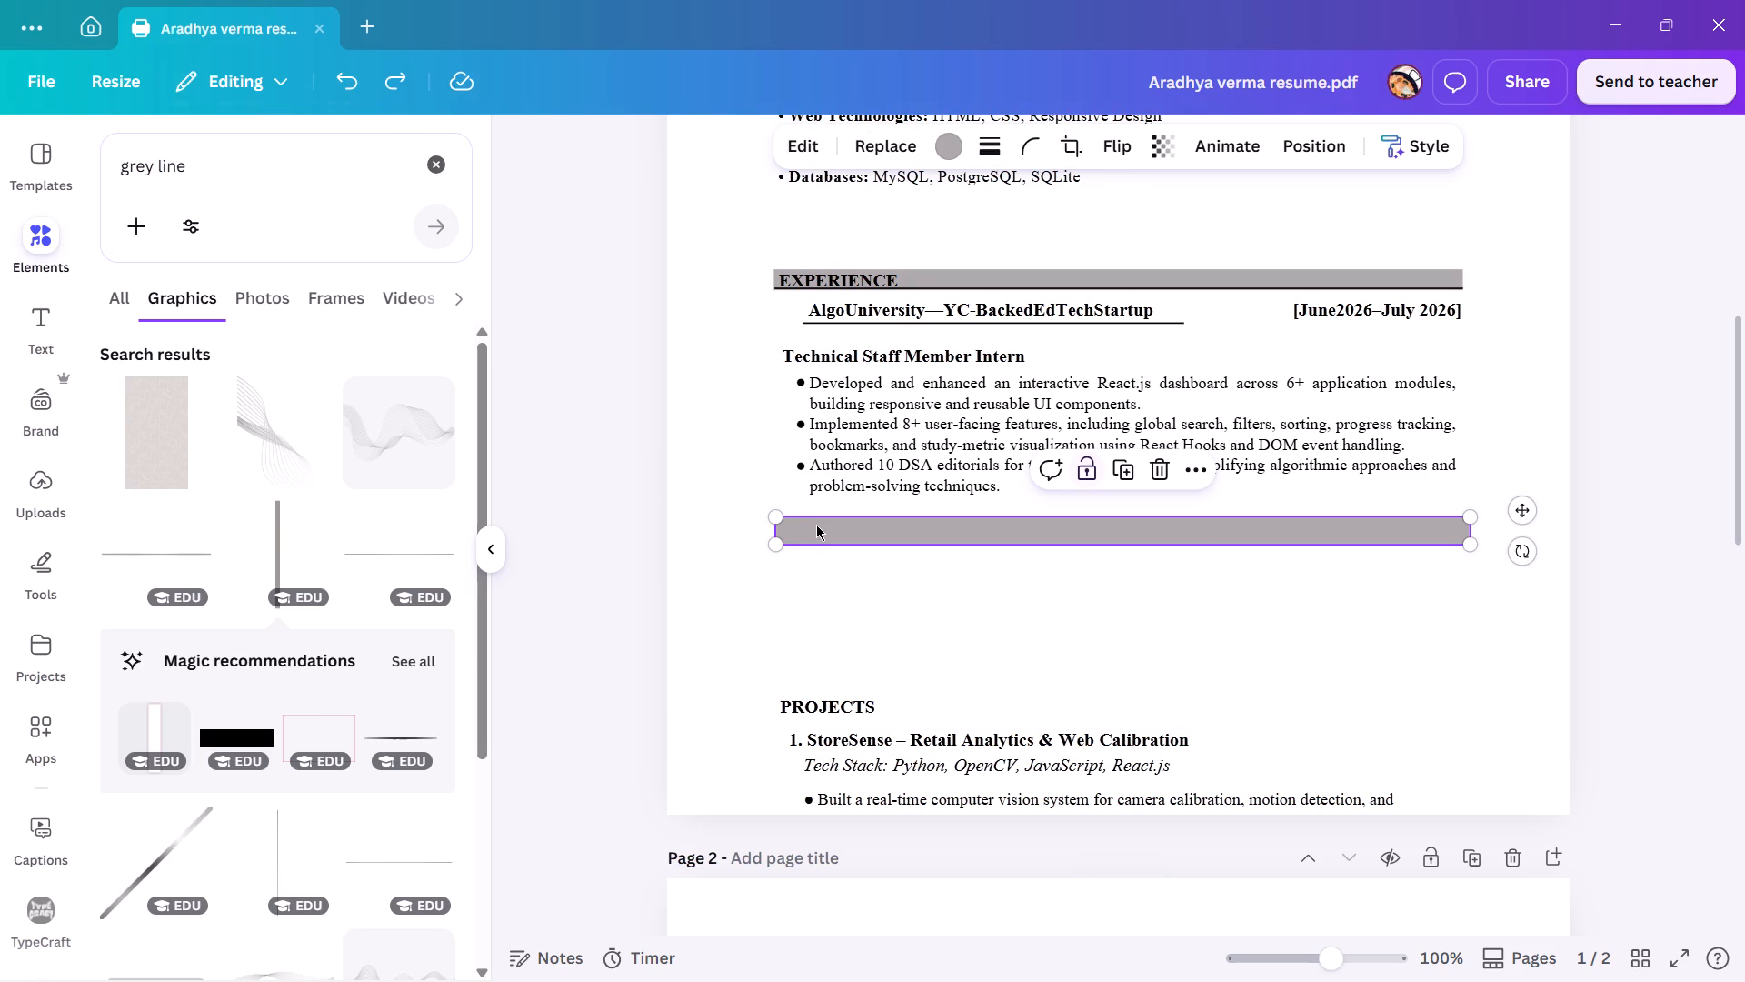
{"action": "left_click", "coordinate": [1192, 471]}
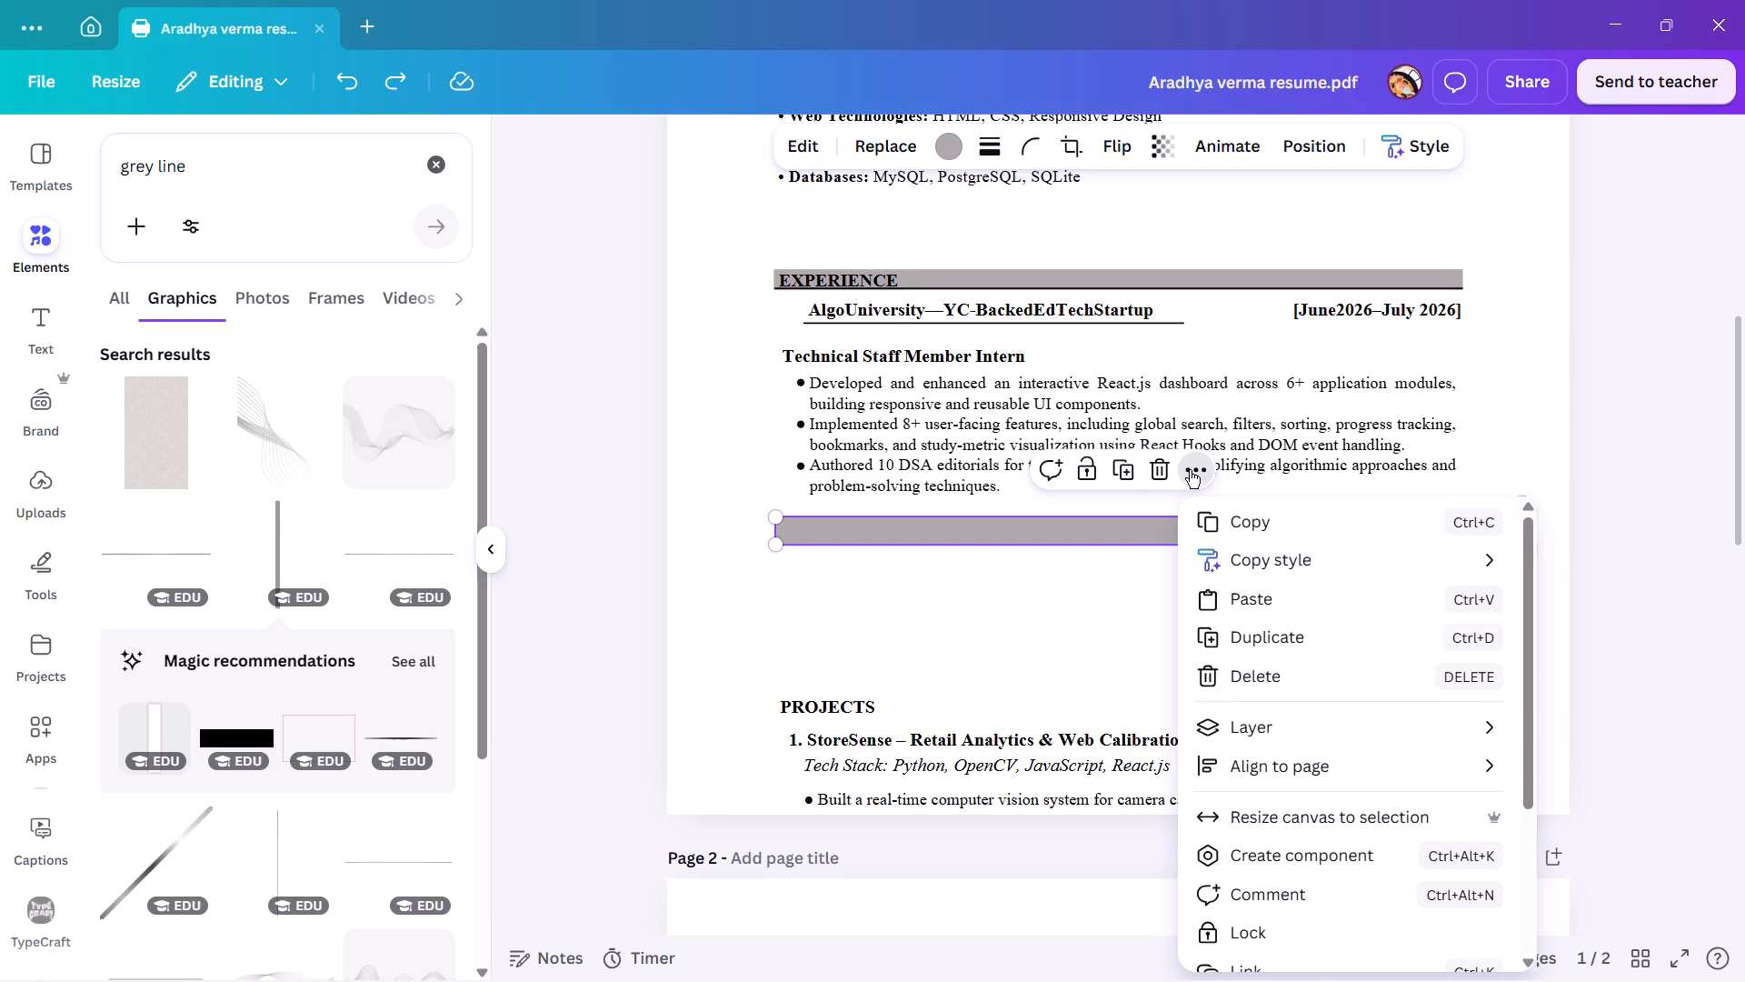
{"action": "scroll", "coordinate": [1293, 704], "scroll_direction": "down", "scroll_amount": 1}
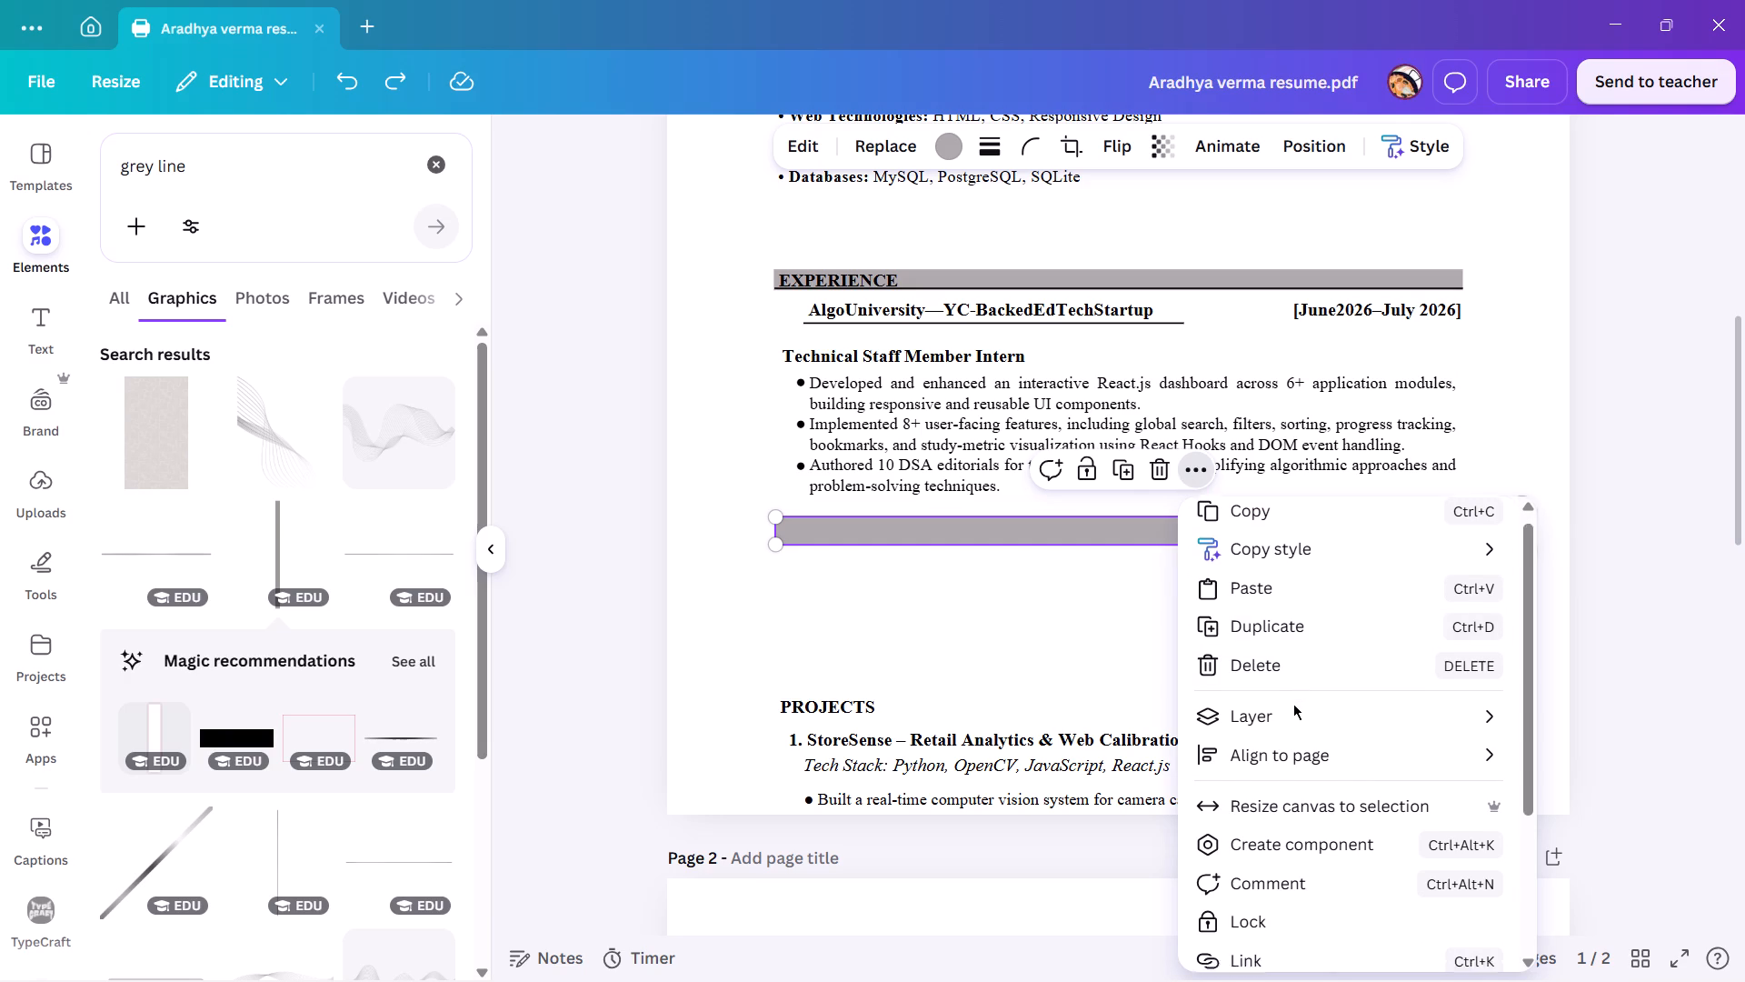
{"action": "scroll", "coordinate": [1285, 690], "scroll_direction": "down", "scroll_amount": 6}
{"action": "left_click", "coordinate": [969, 678]}
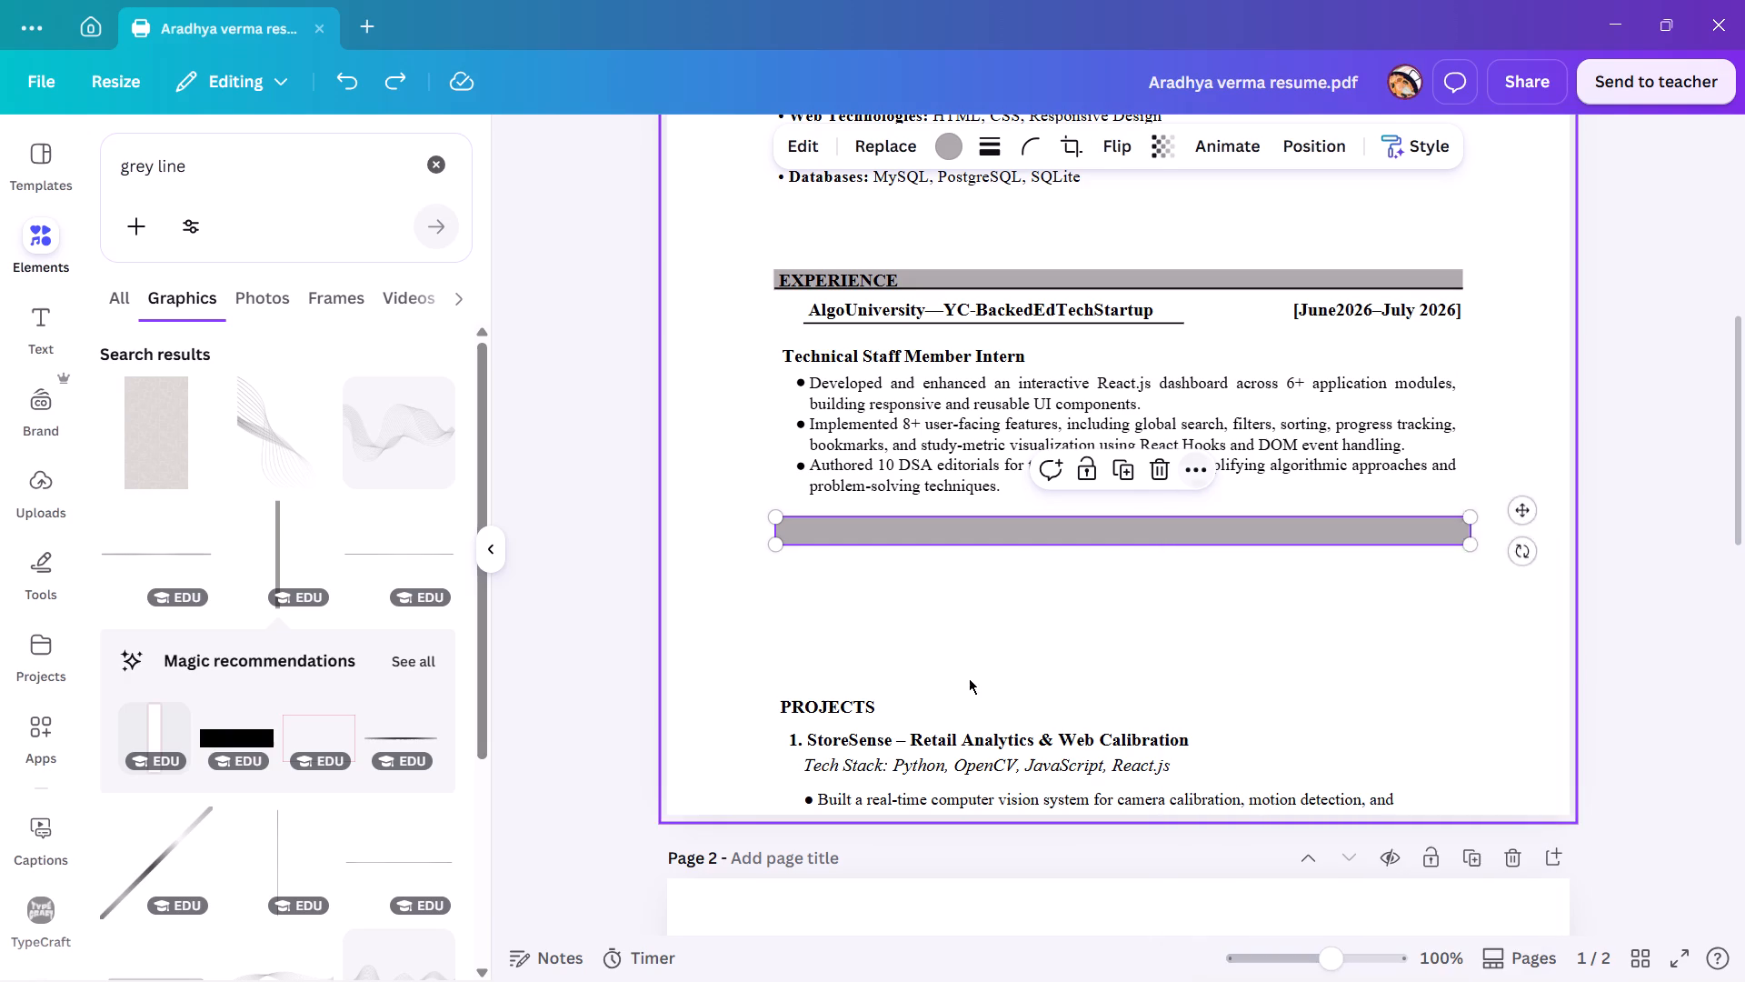
{"action": "left_click", "coordinate": [1153, 526]}
{"action": "left_click", "coordinate": [1157, 472]}
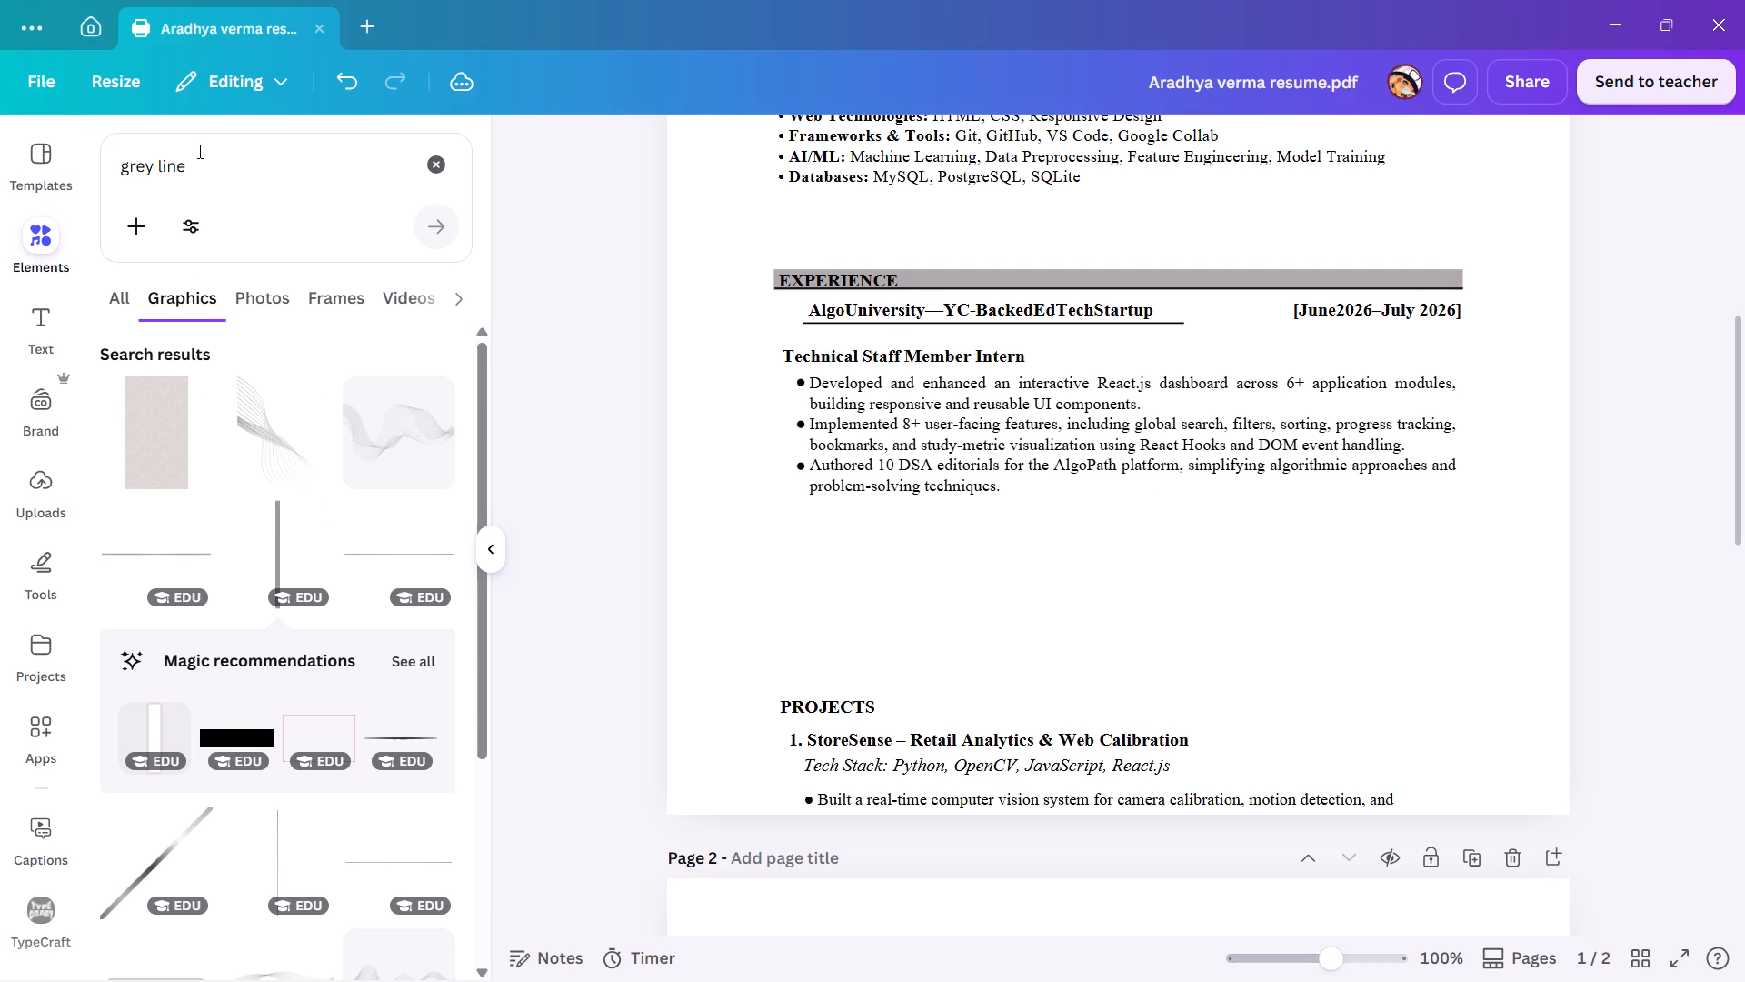
Search the graphics for "white line".
{"action": "left_click_drag", "start_coordinate": [200, 169], "coordinate": [115, 175]}
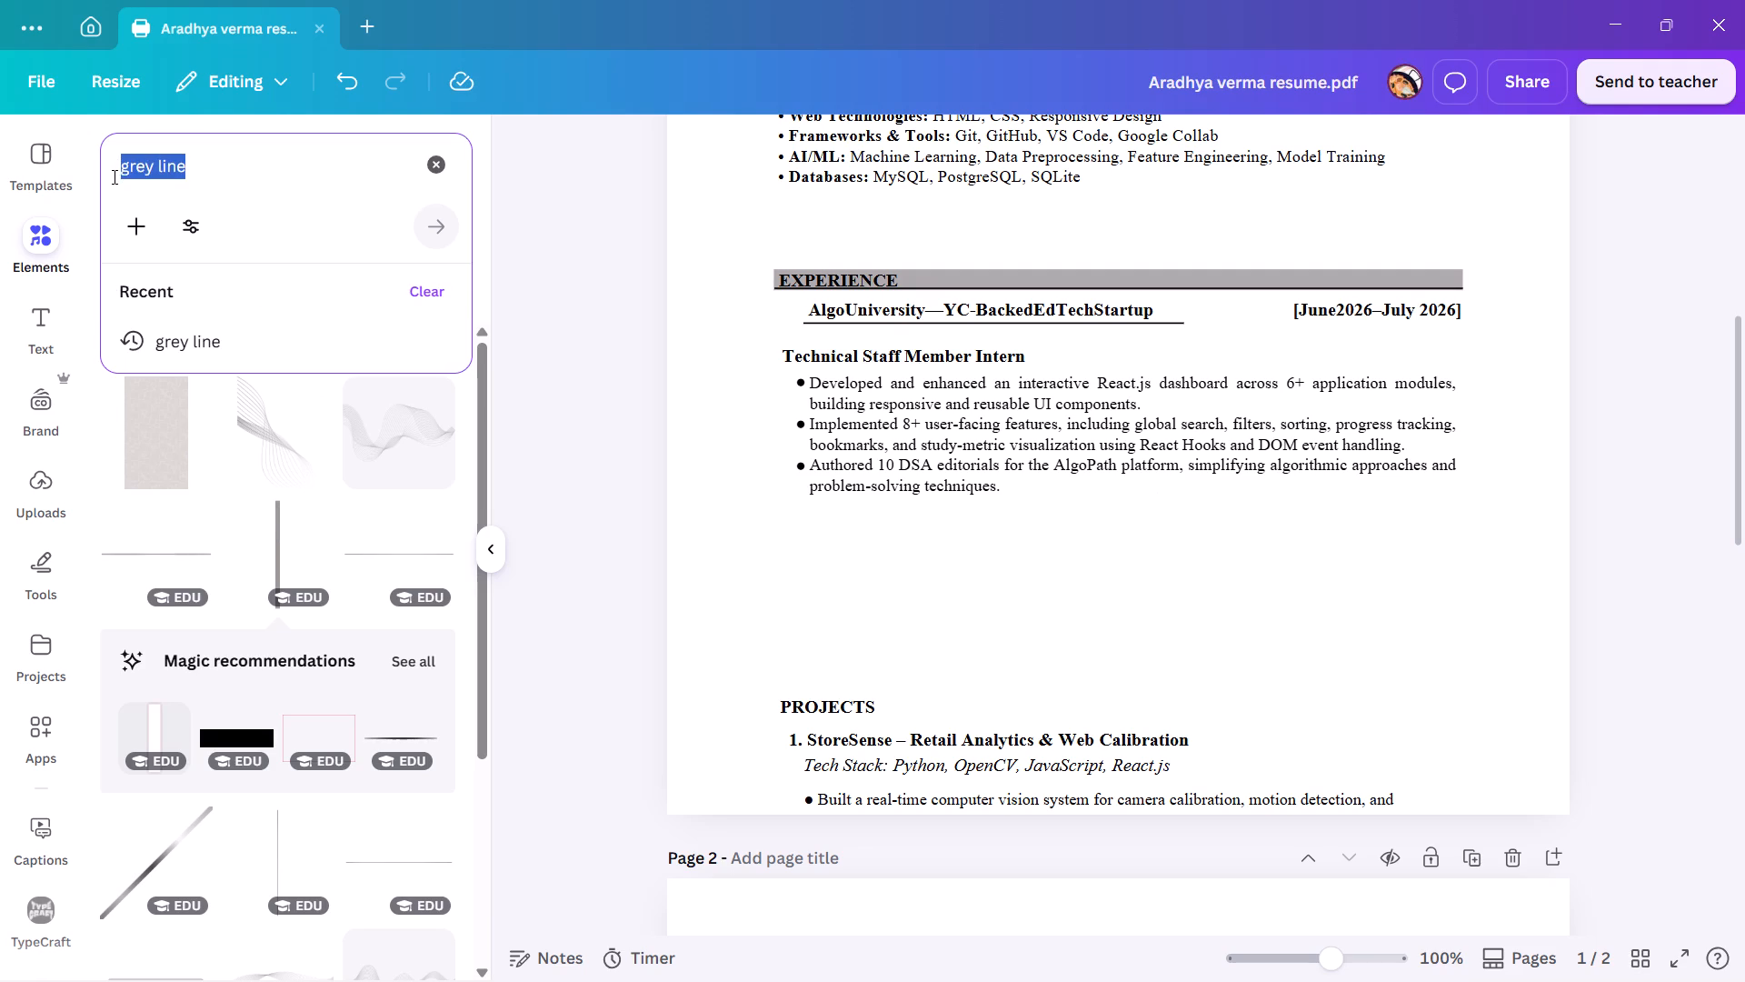
{"action": "type", "text": "white line"}
{"action": "key", "text": "Return"}
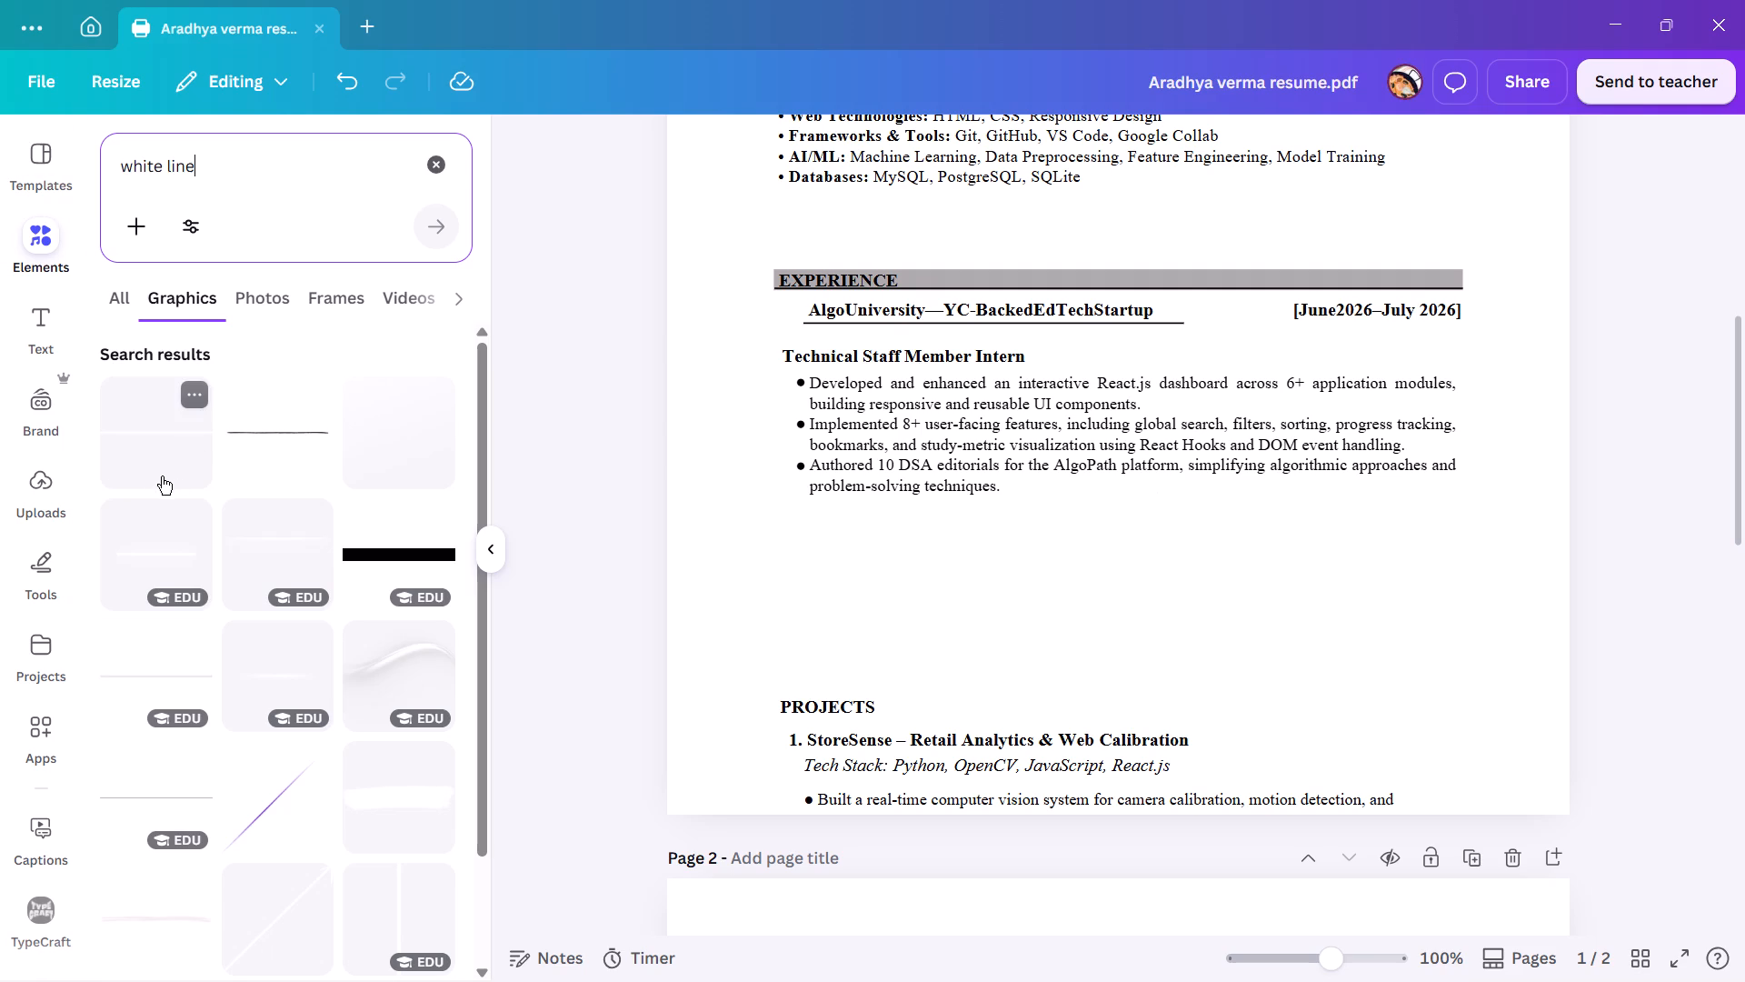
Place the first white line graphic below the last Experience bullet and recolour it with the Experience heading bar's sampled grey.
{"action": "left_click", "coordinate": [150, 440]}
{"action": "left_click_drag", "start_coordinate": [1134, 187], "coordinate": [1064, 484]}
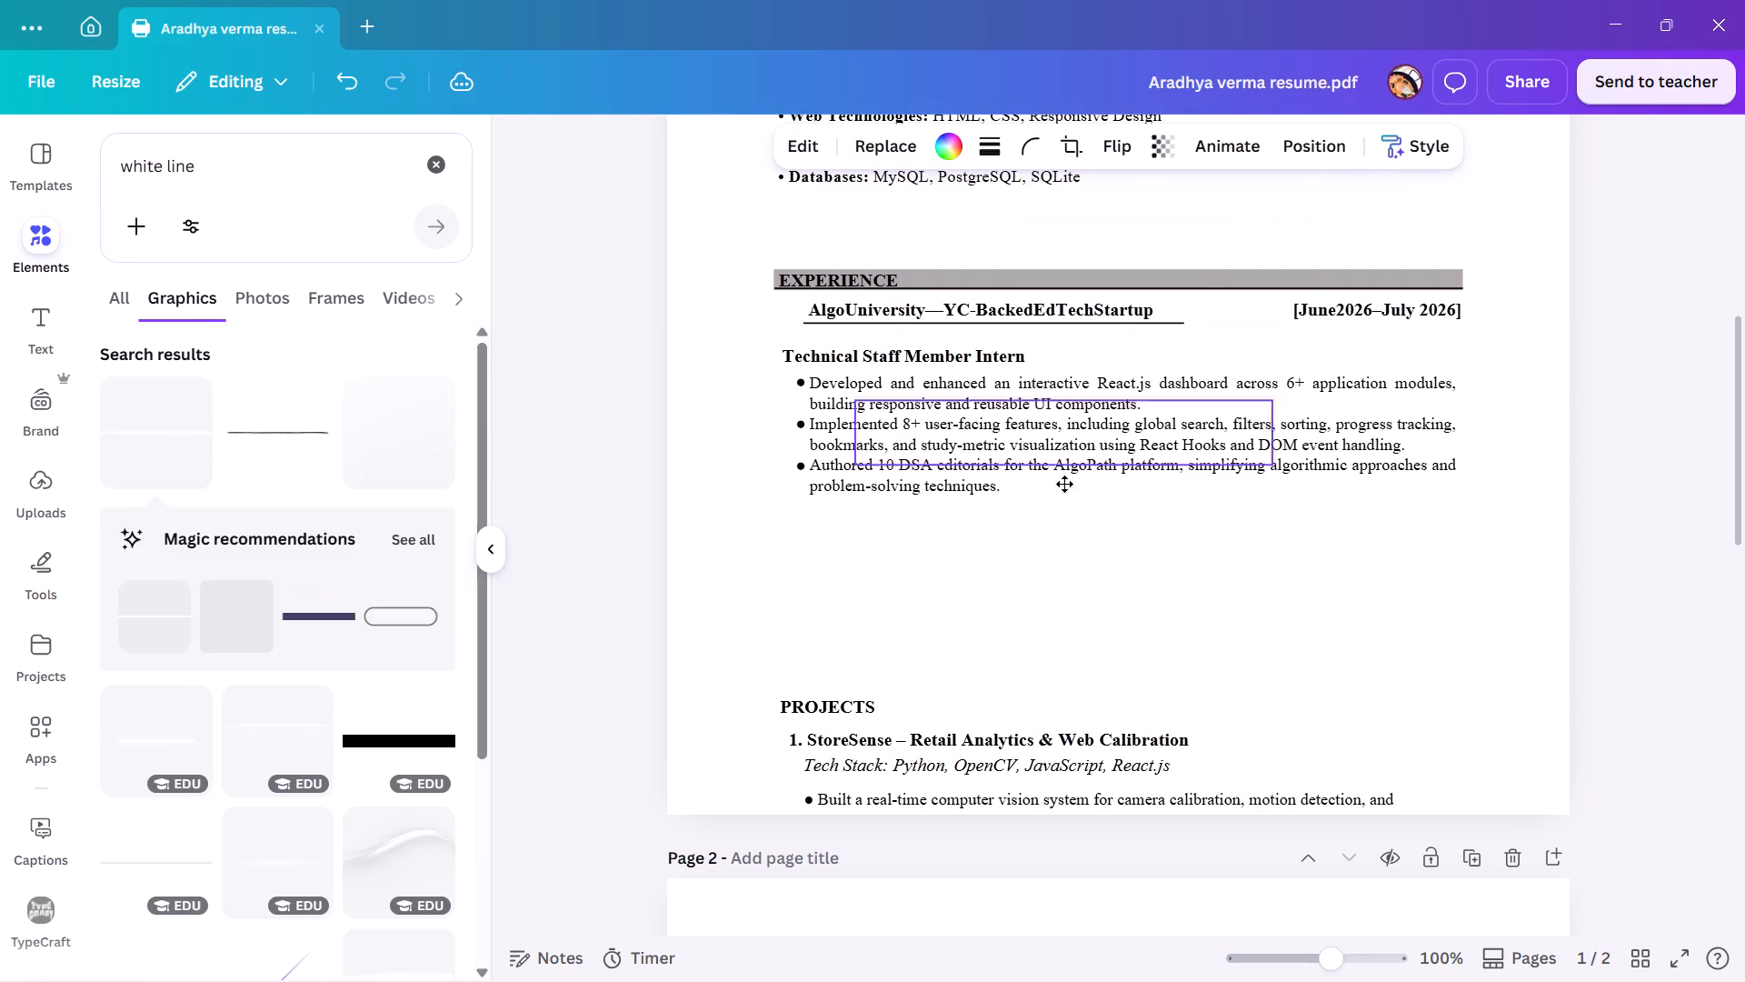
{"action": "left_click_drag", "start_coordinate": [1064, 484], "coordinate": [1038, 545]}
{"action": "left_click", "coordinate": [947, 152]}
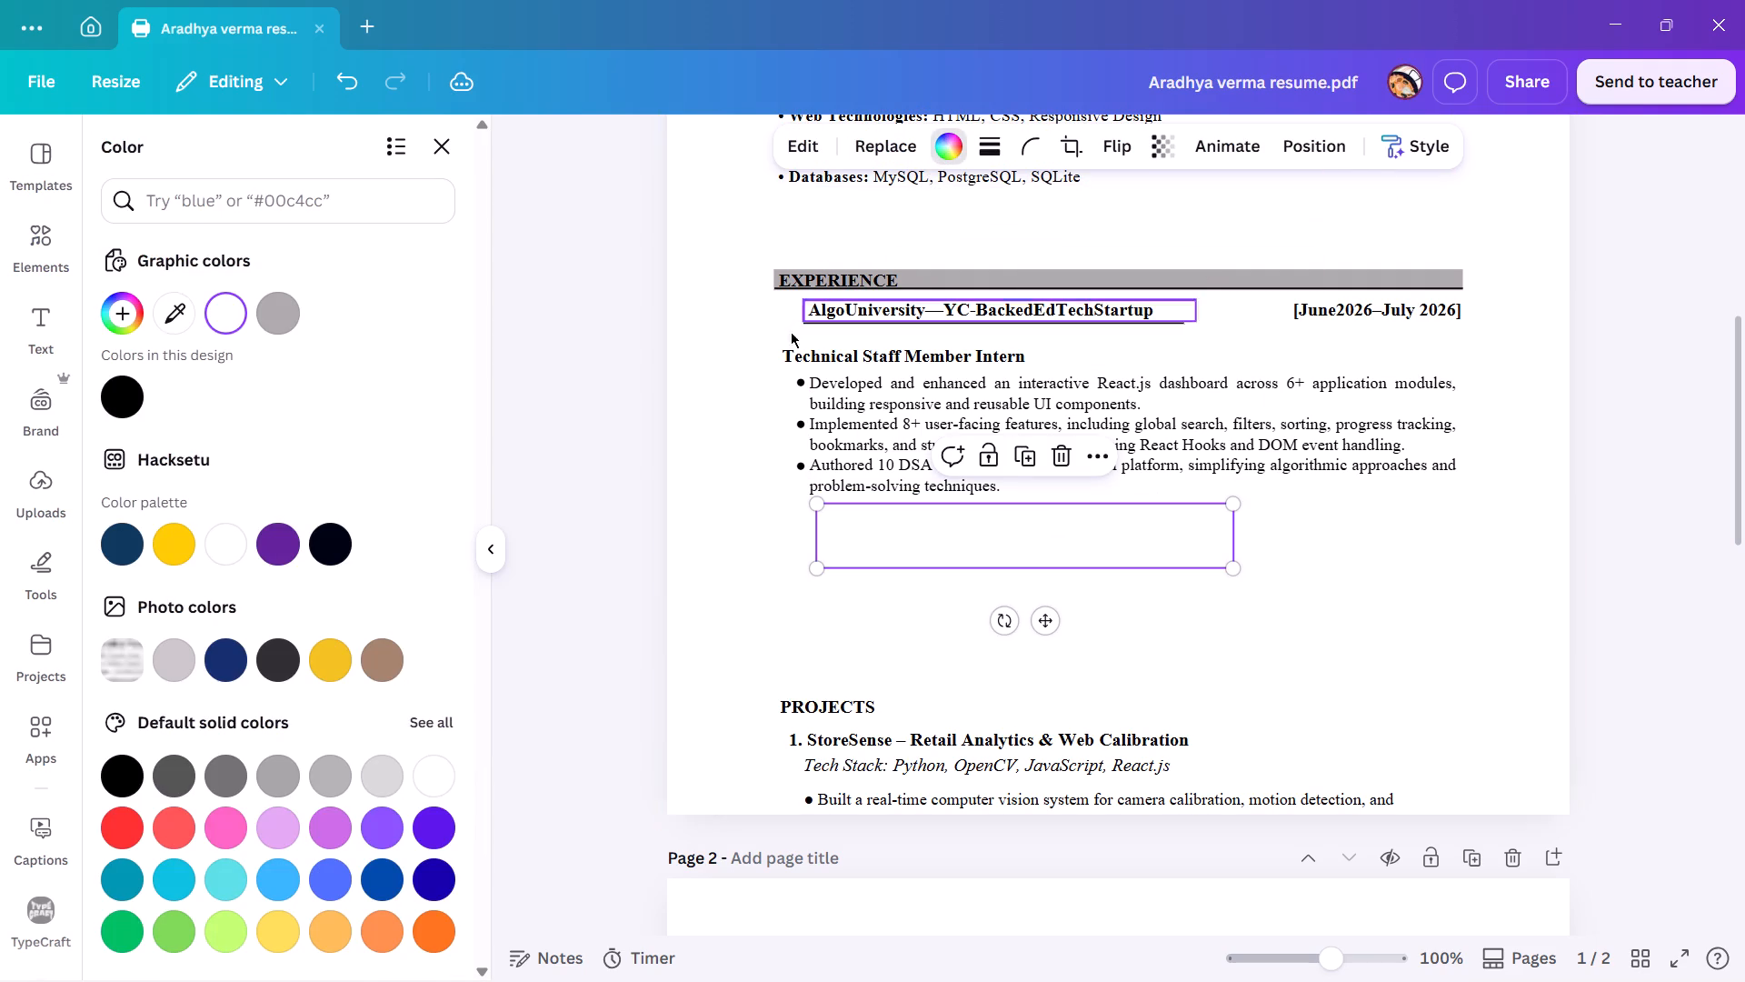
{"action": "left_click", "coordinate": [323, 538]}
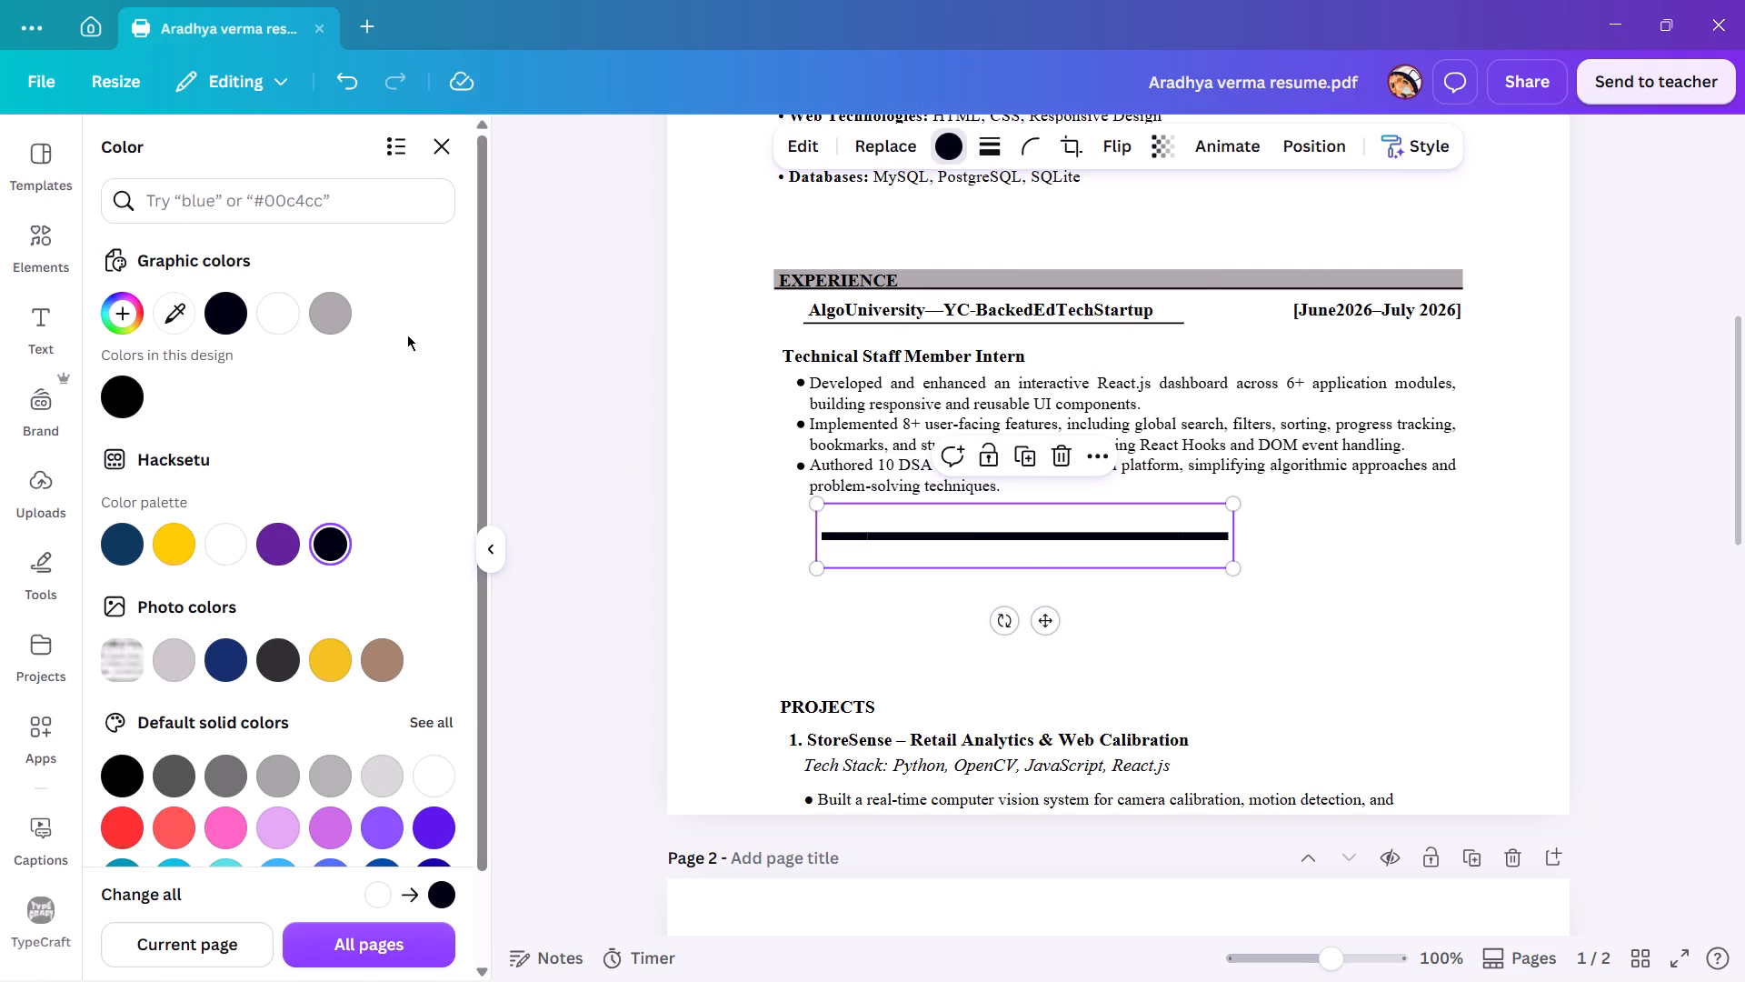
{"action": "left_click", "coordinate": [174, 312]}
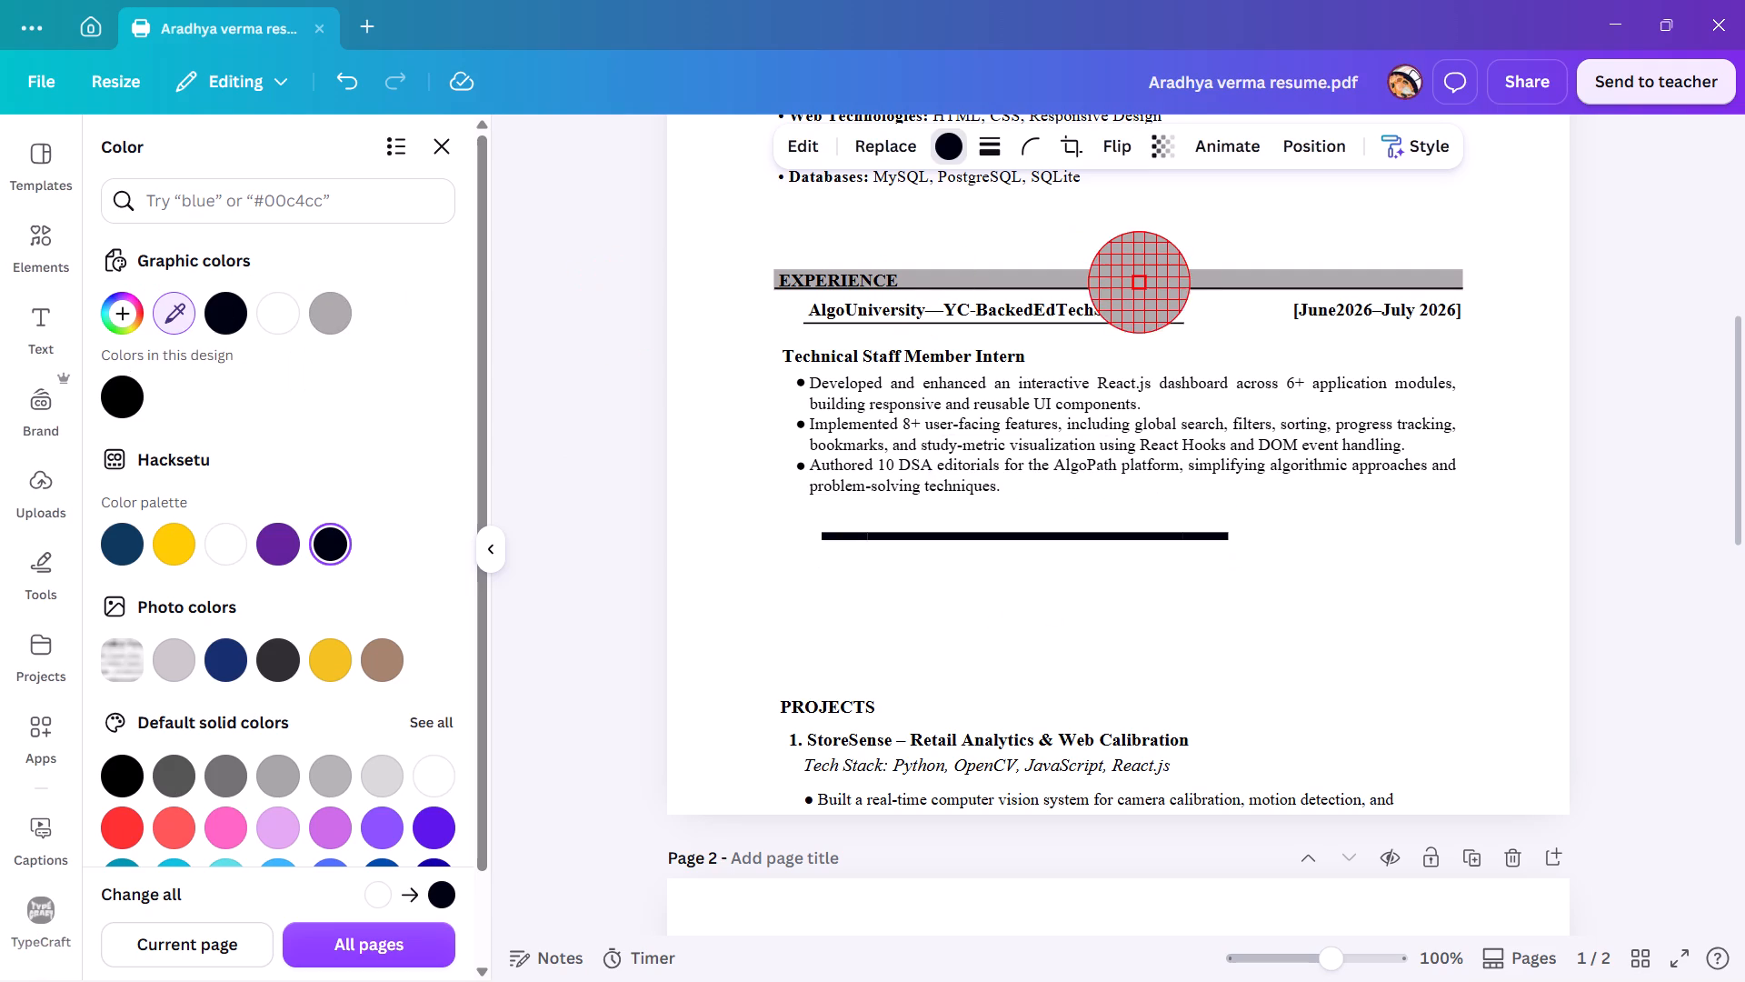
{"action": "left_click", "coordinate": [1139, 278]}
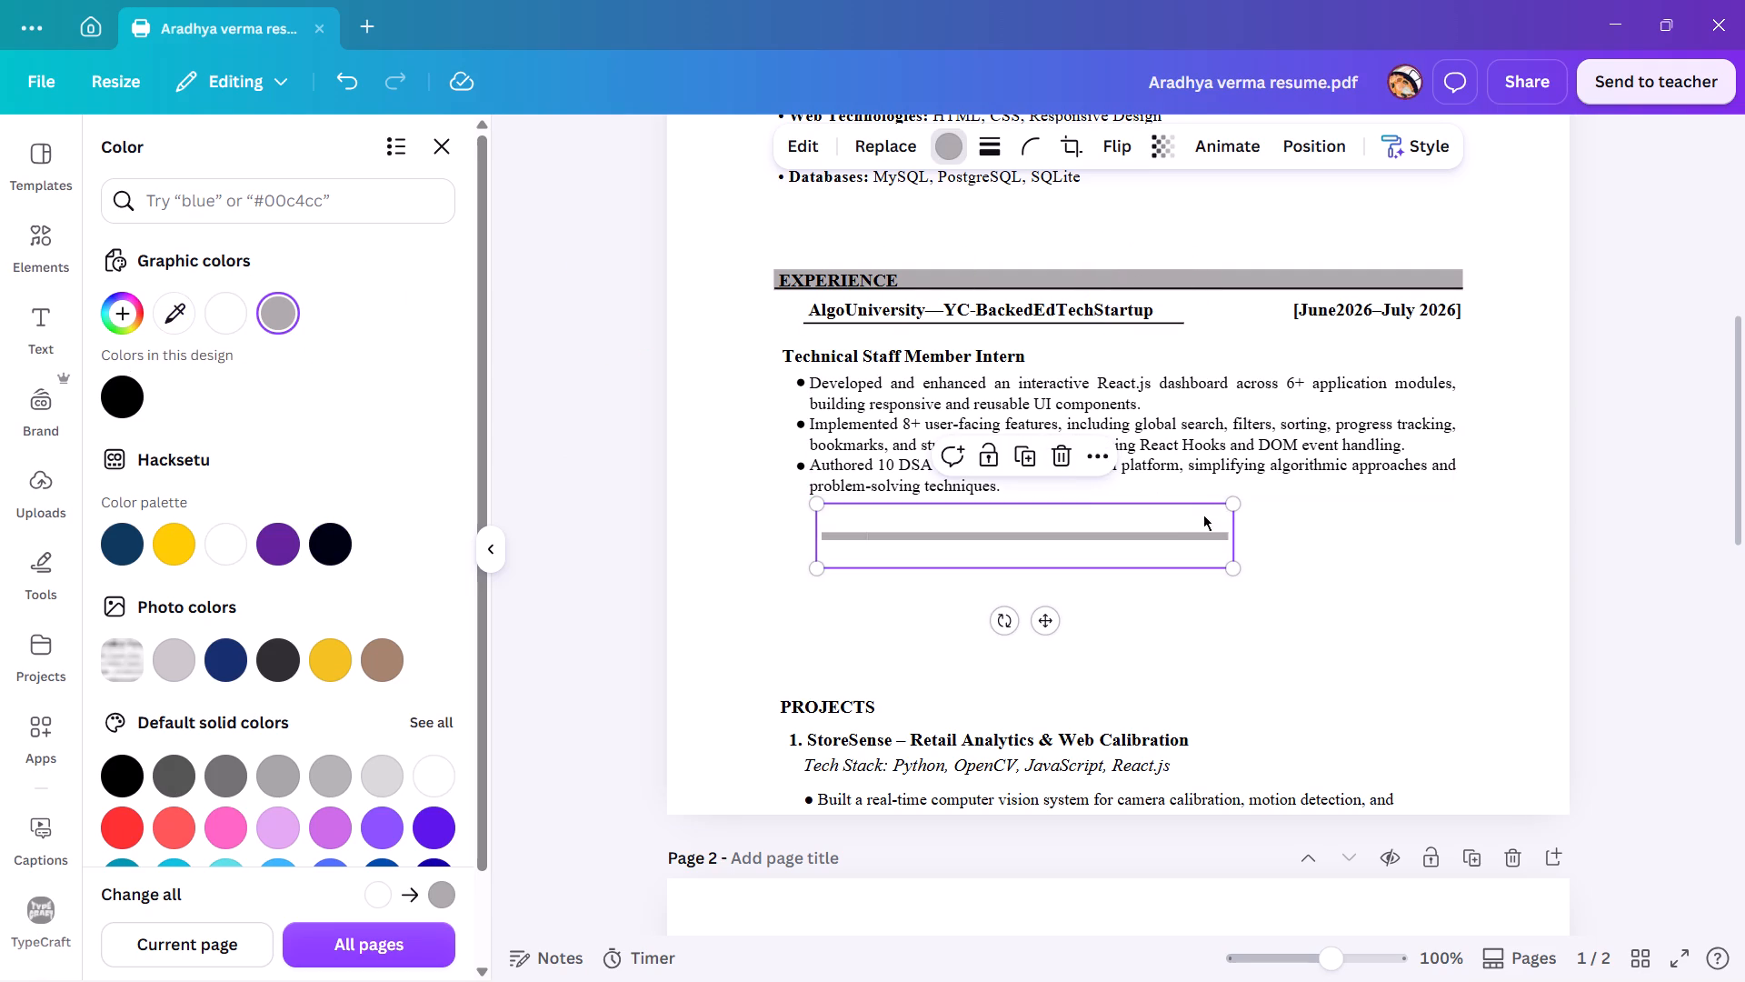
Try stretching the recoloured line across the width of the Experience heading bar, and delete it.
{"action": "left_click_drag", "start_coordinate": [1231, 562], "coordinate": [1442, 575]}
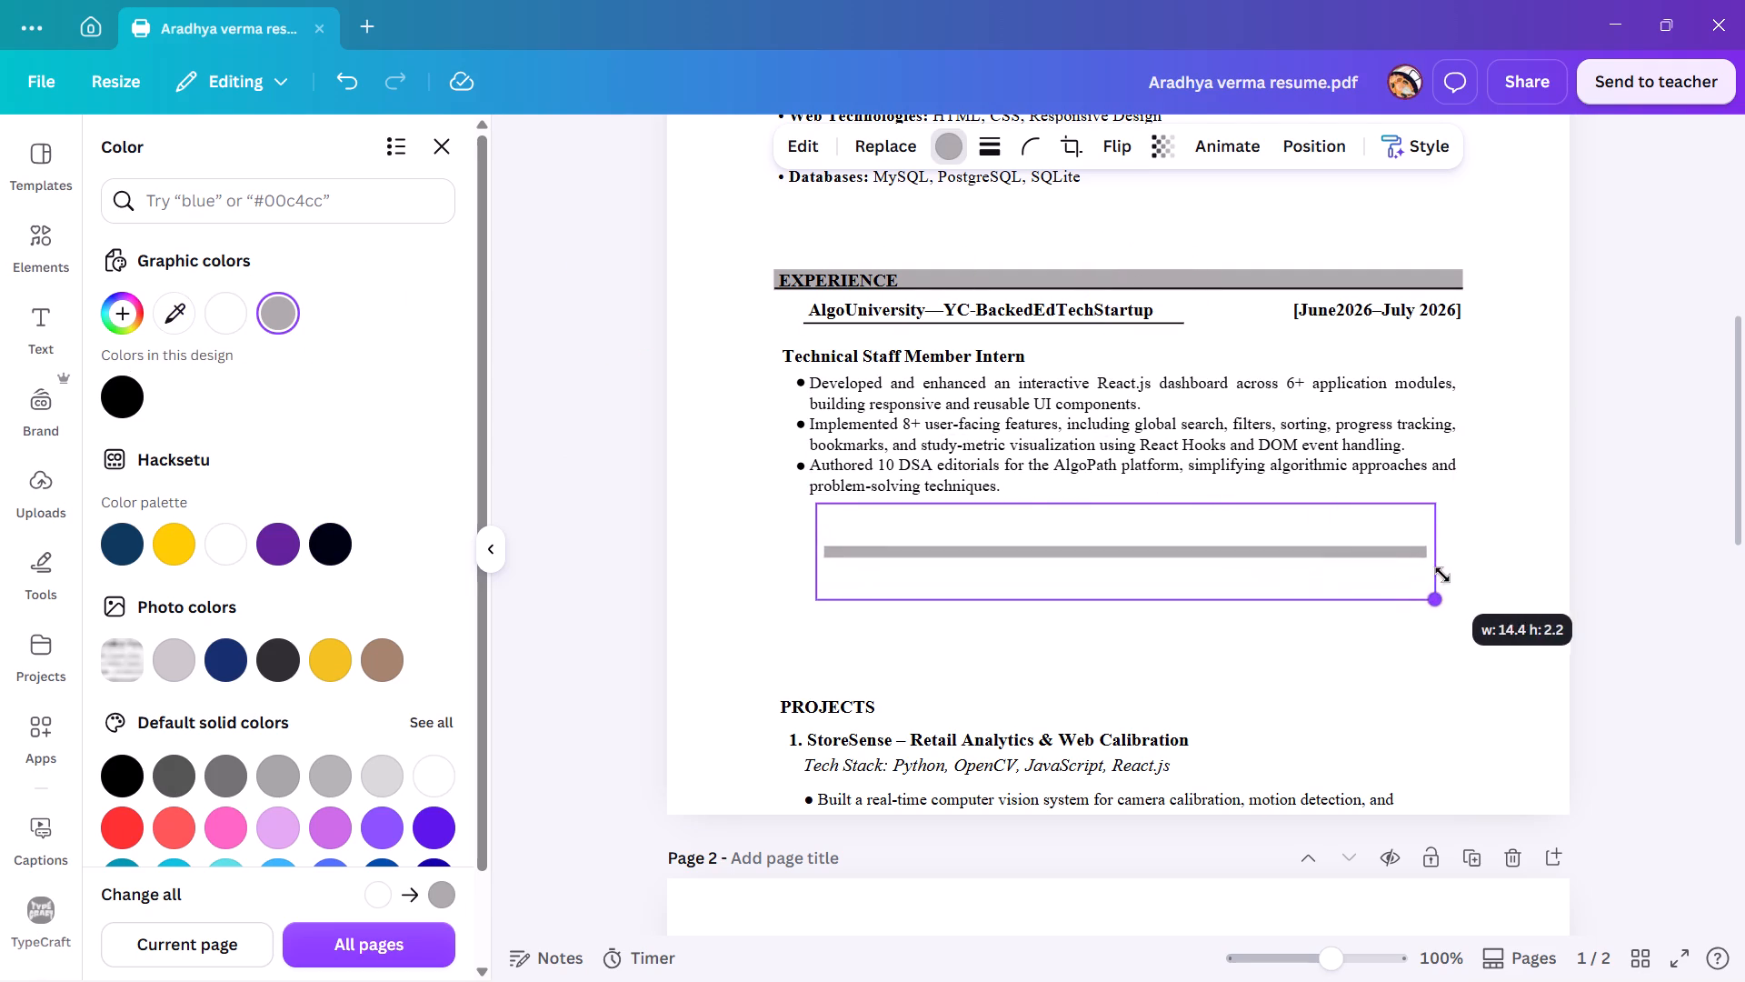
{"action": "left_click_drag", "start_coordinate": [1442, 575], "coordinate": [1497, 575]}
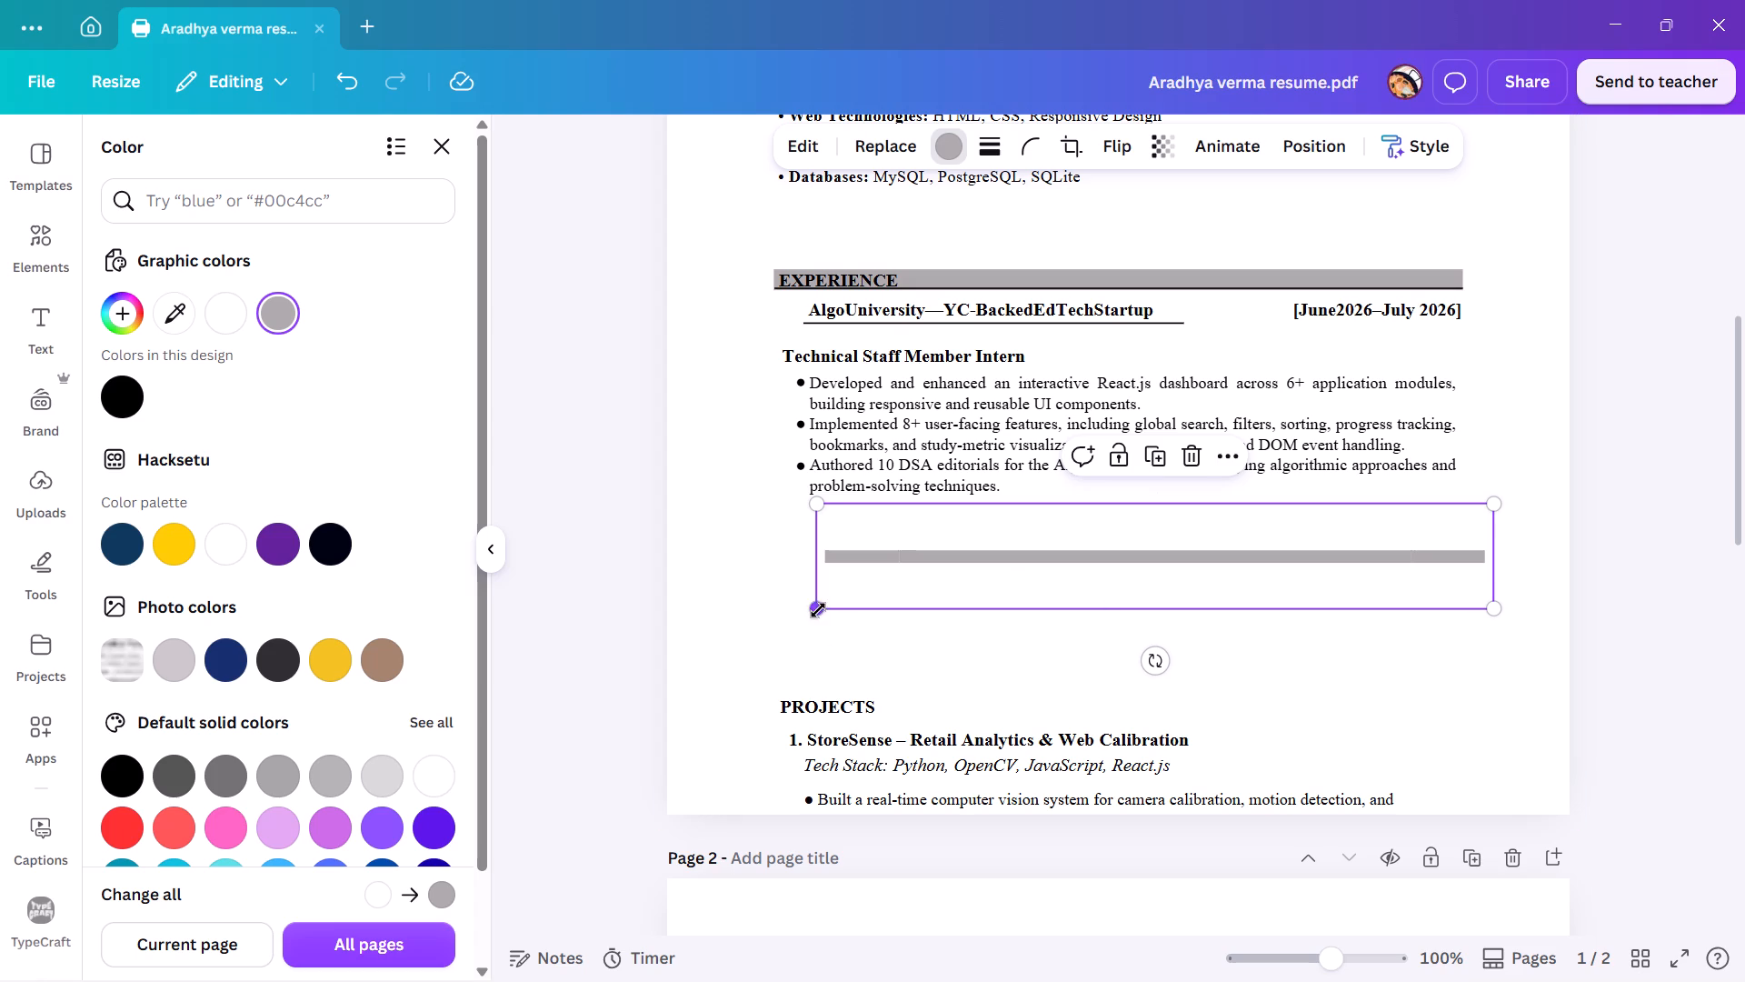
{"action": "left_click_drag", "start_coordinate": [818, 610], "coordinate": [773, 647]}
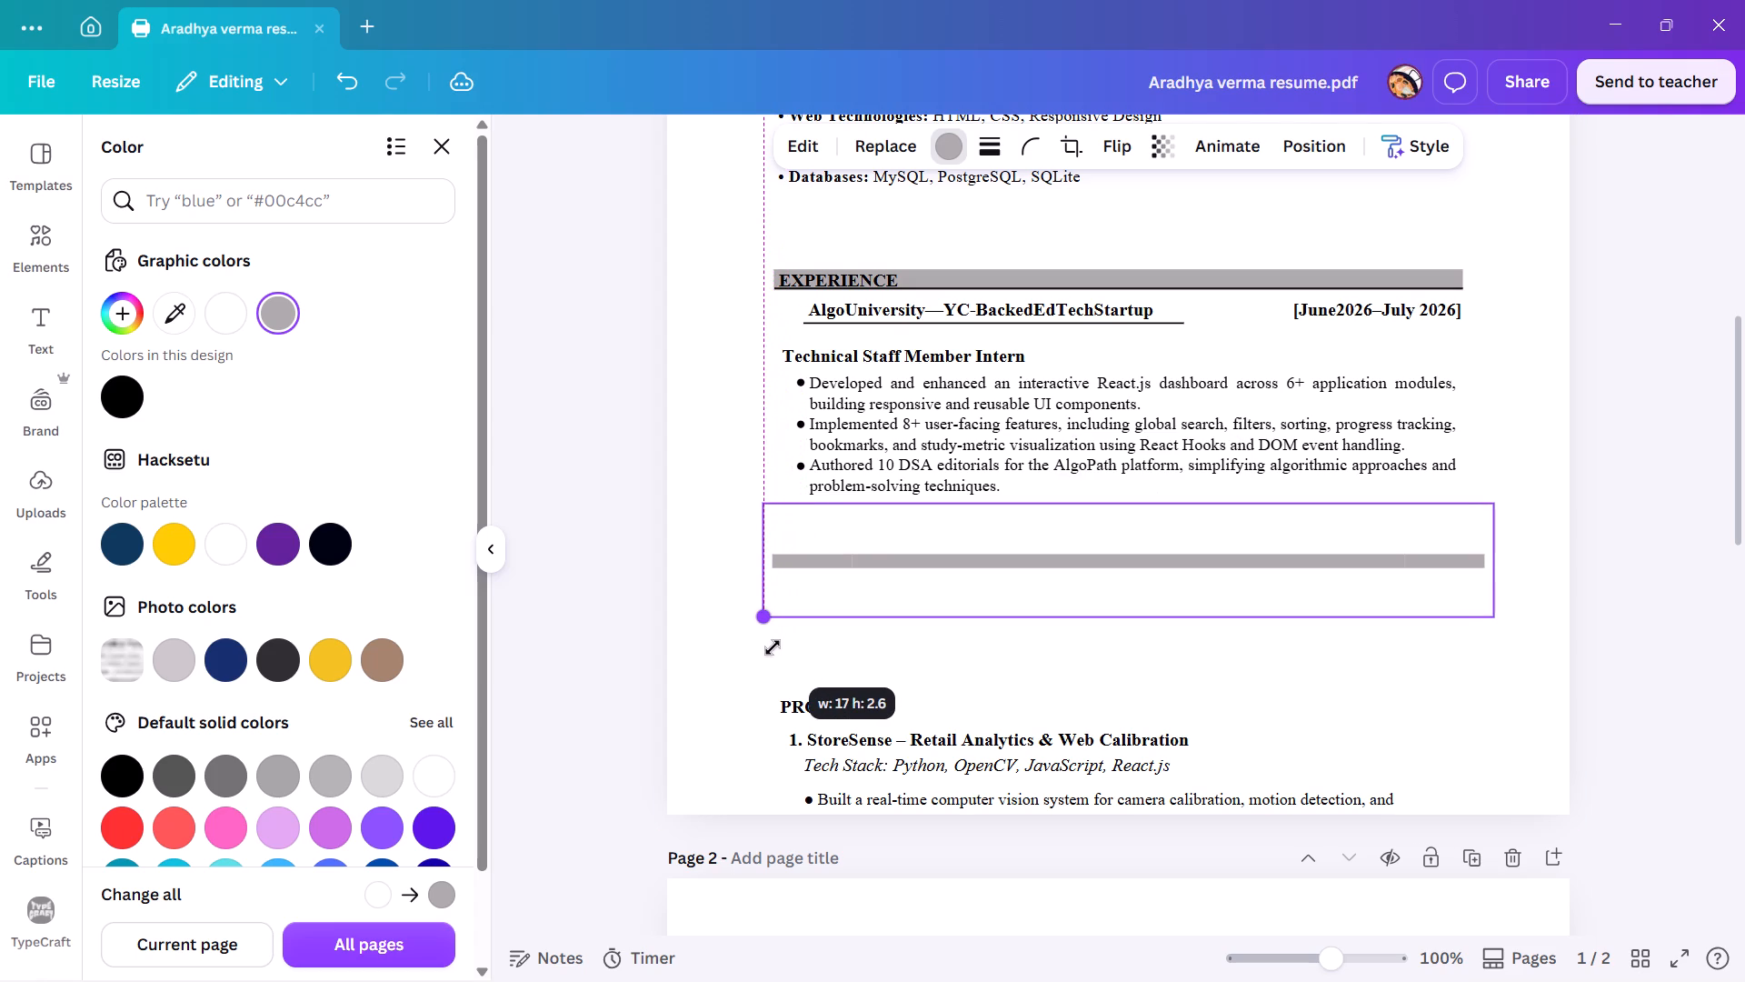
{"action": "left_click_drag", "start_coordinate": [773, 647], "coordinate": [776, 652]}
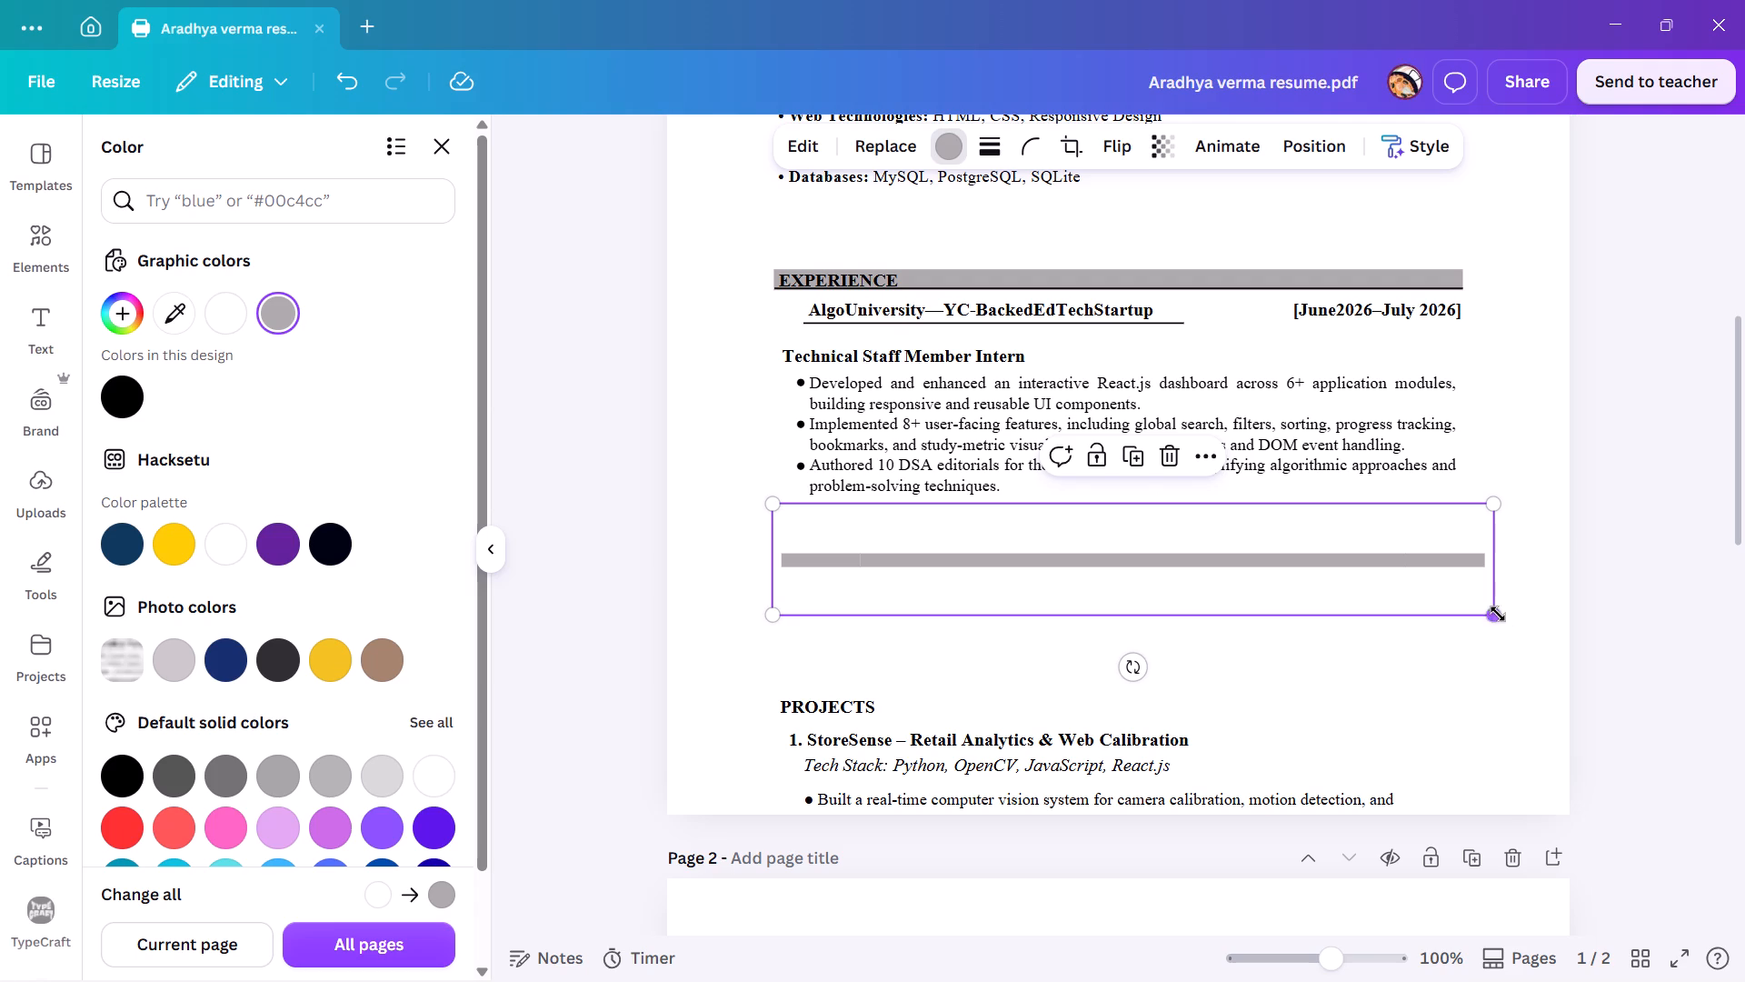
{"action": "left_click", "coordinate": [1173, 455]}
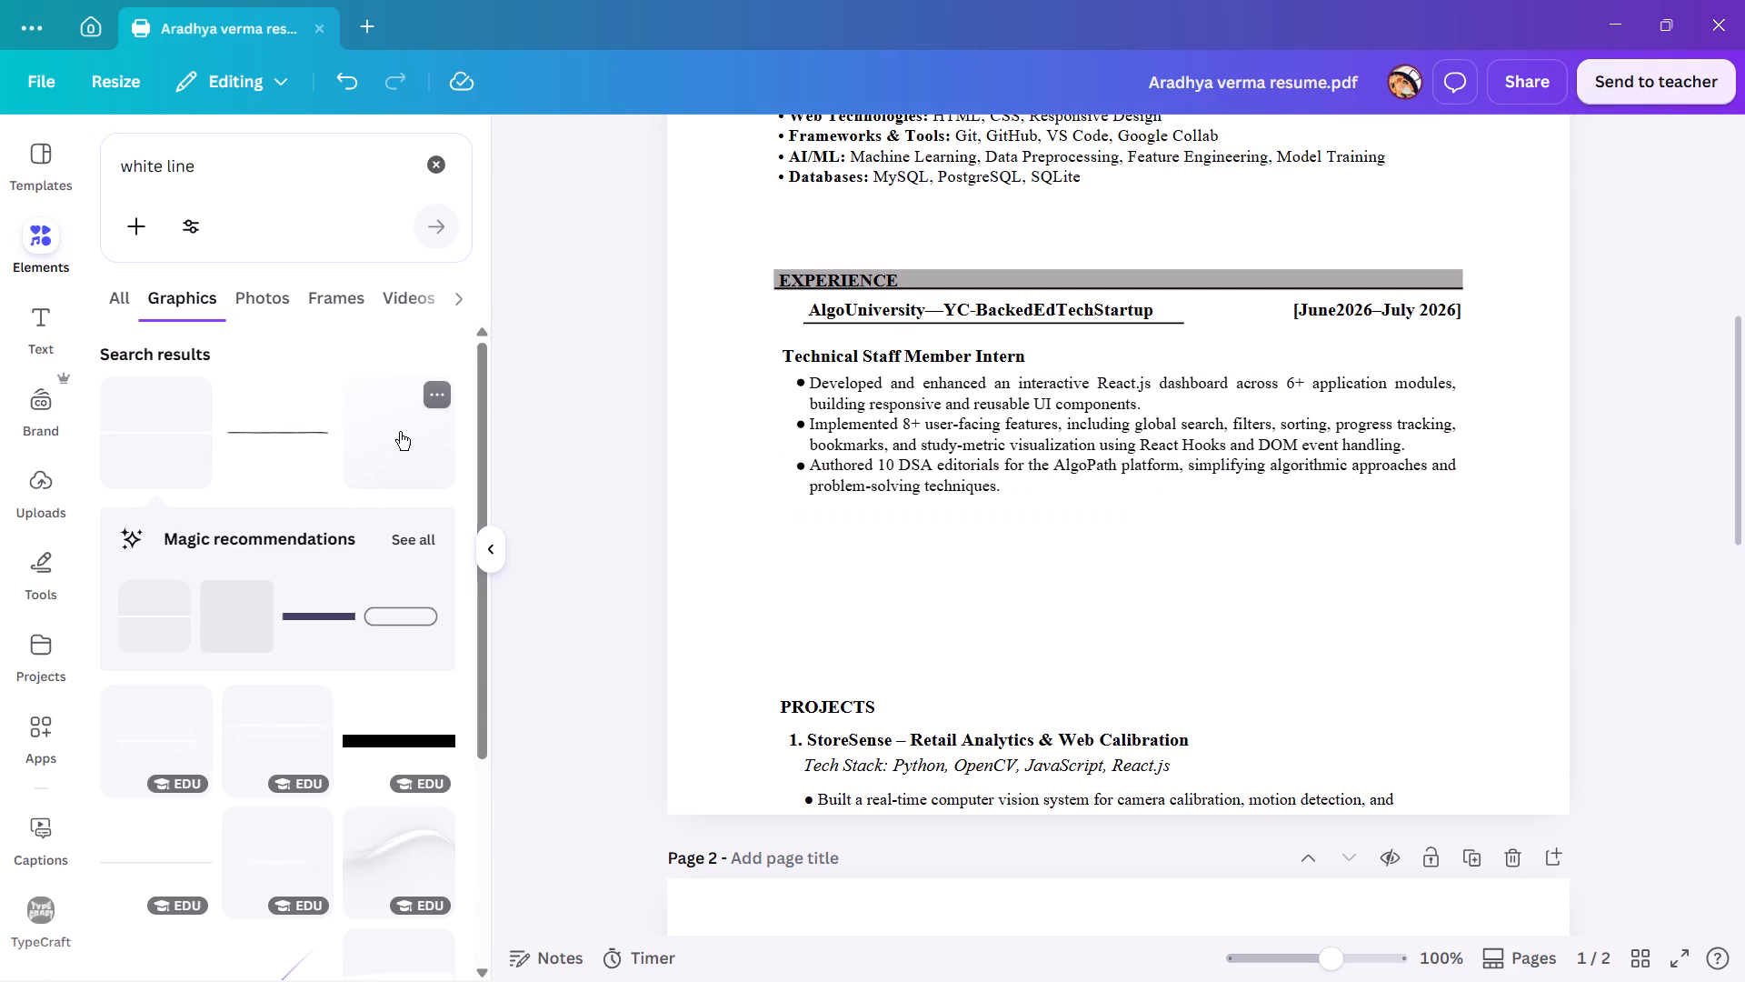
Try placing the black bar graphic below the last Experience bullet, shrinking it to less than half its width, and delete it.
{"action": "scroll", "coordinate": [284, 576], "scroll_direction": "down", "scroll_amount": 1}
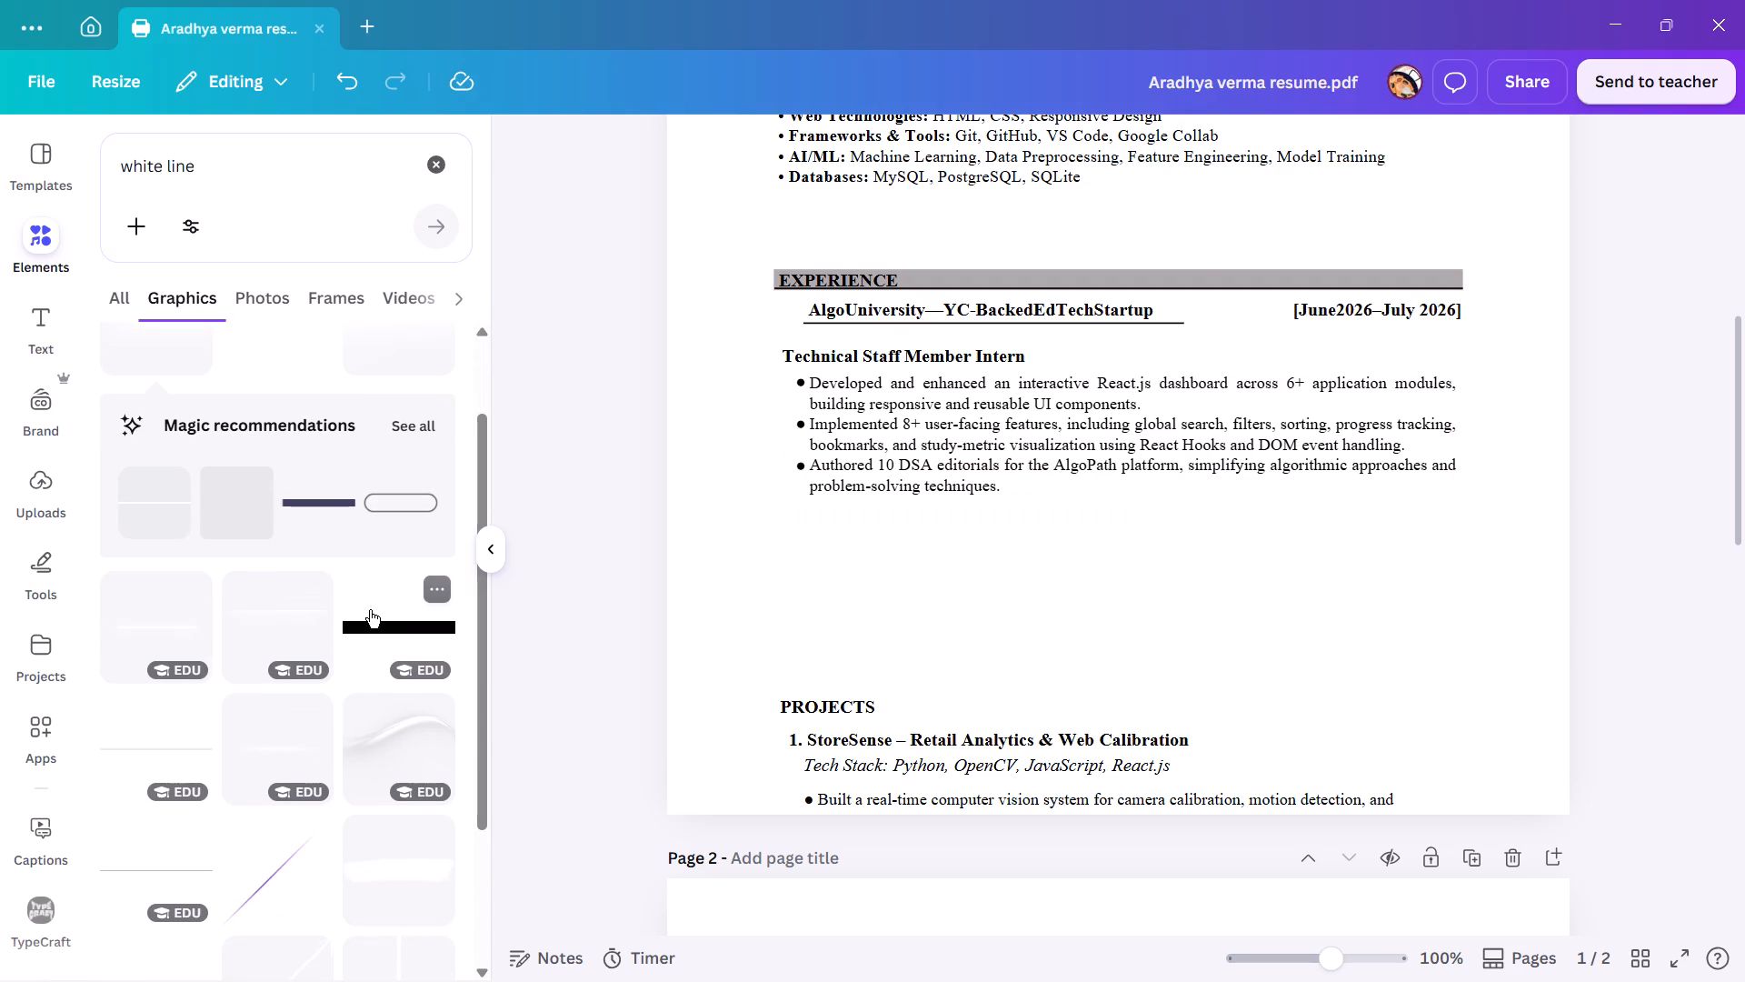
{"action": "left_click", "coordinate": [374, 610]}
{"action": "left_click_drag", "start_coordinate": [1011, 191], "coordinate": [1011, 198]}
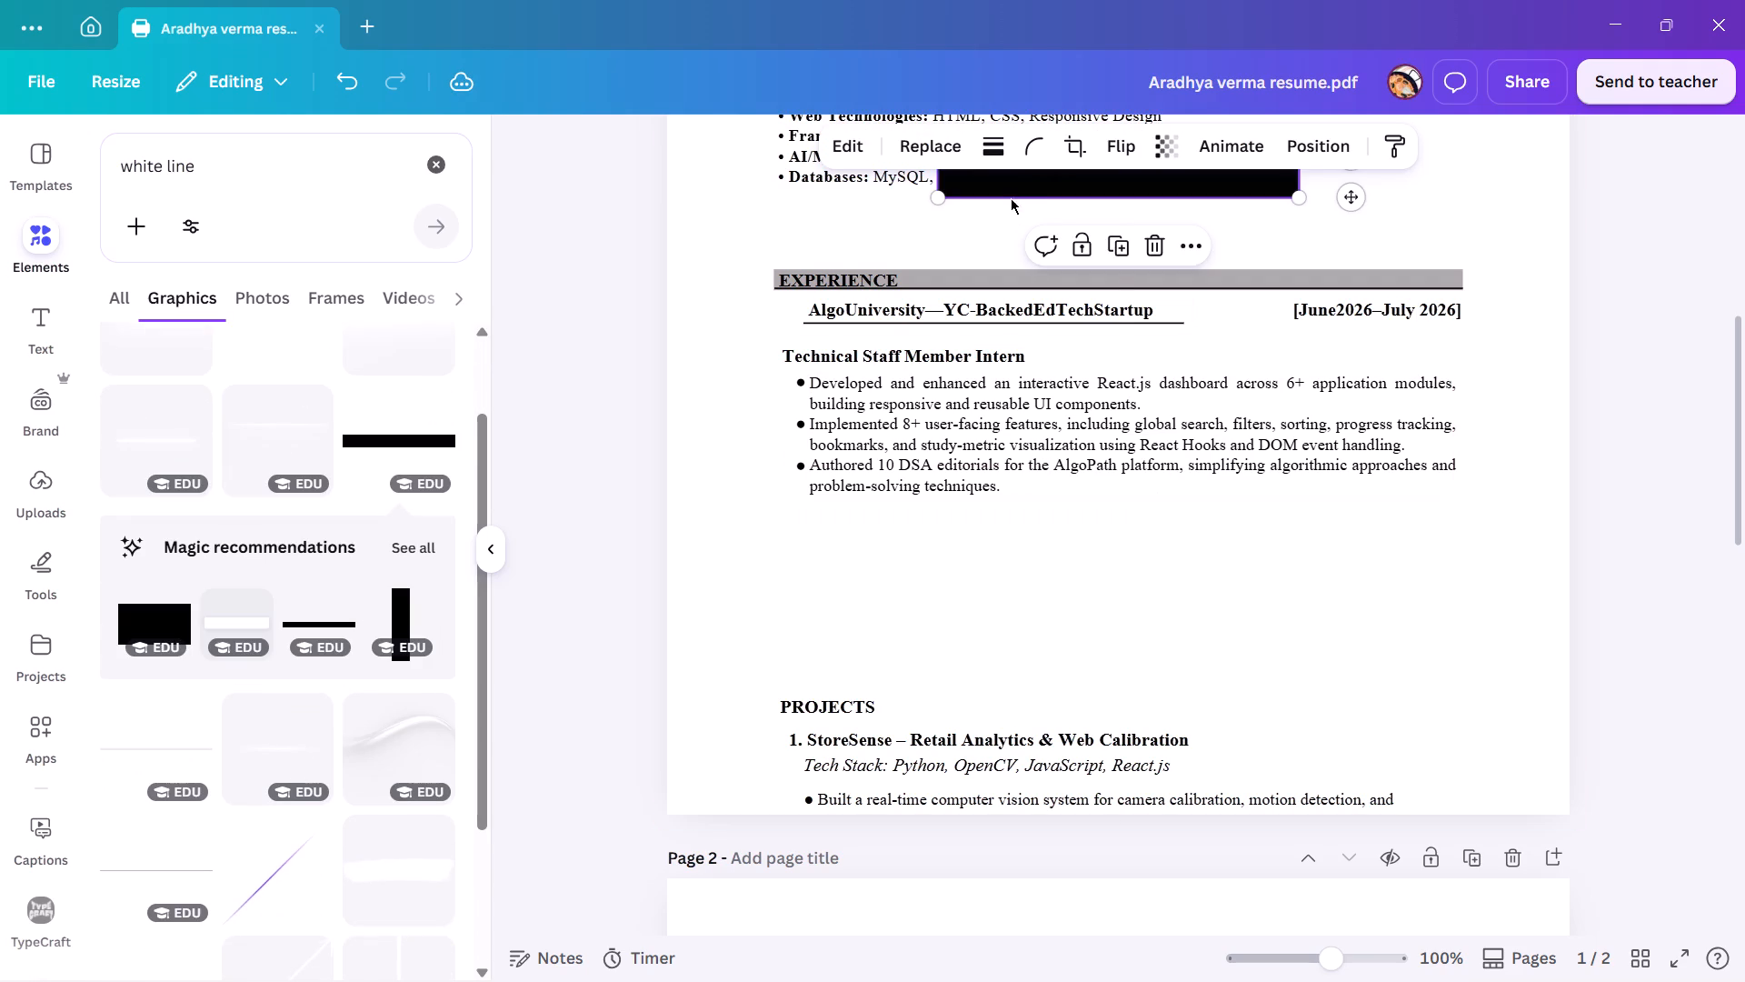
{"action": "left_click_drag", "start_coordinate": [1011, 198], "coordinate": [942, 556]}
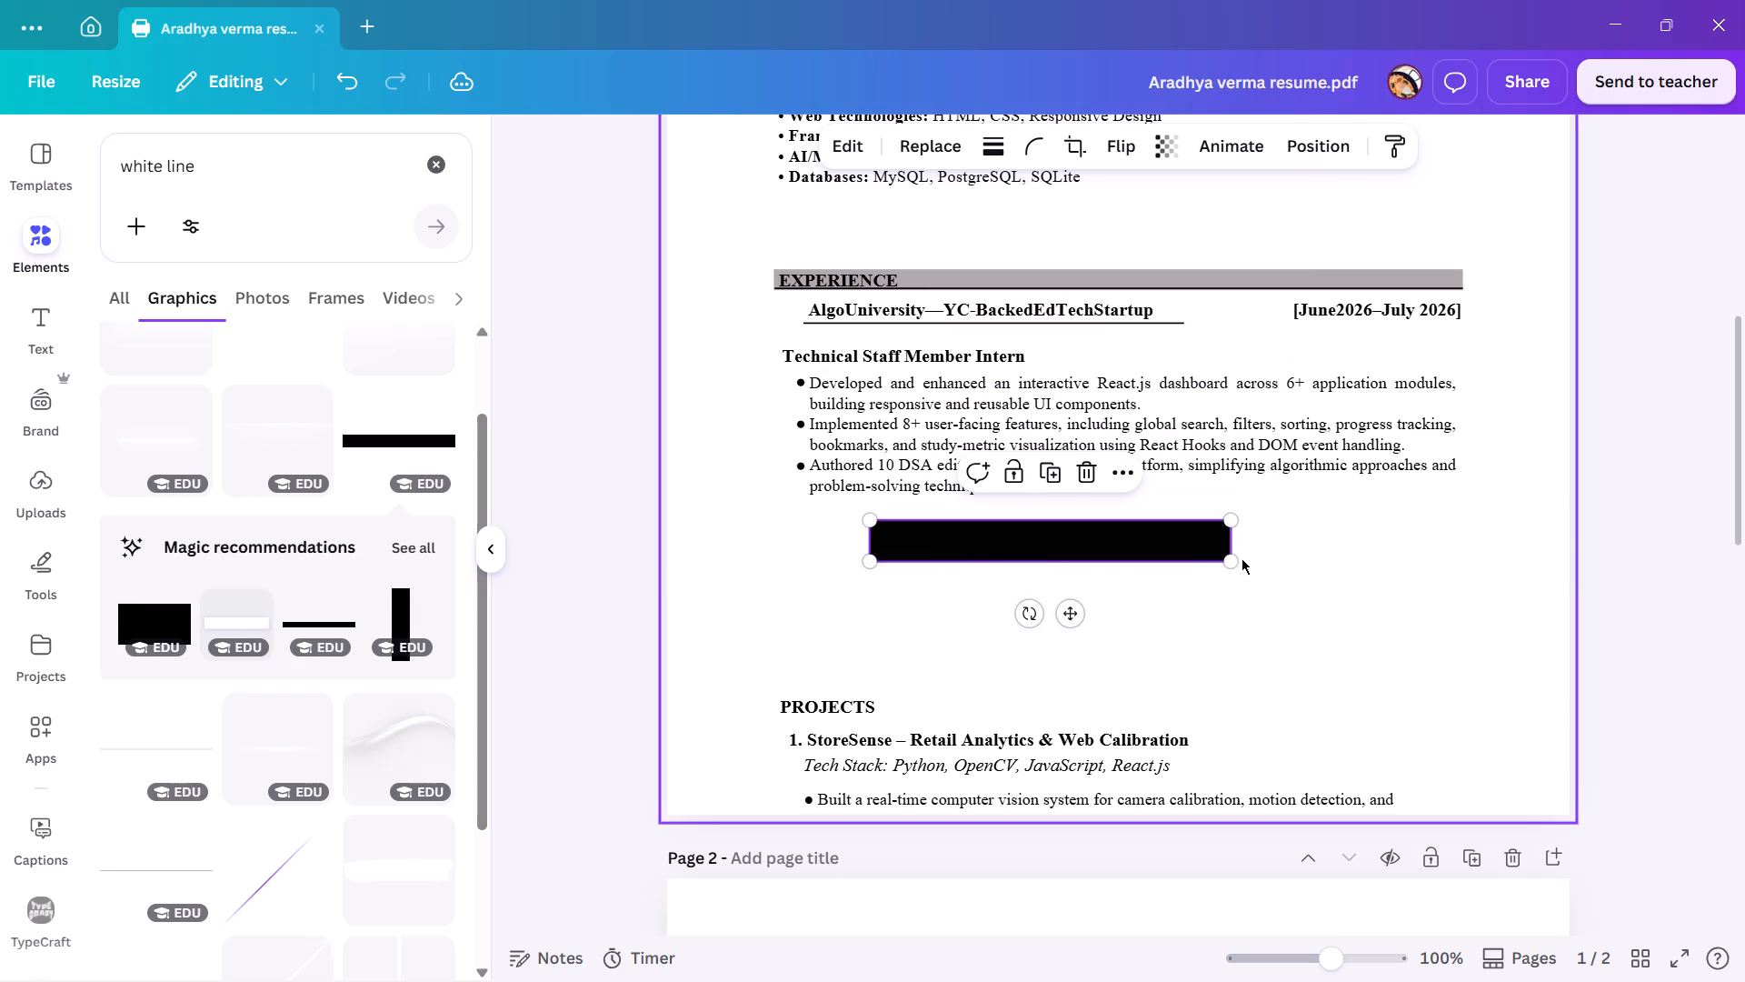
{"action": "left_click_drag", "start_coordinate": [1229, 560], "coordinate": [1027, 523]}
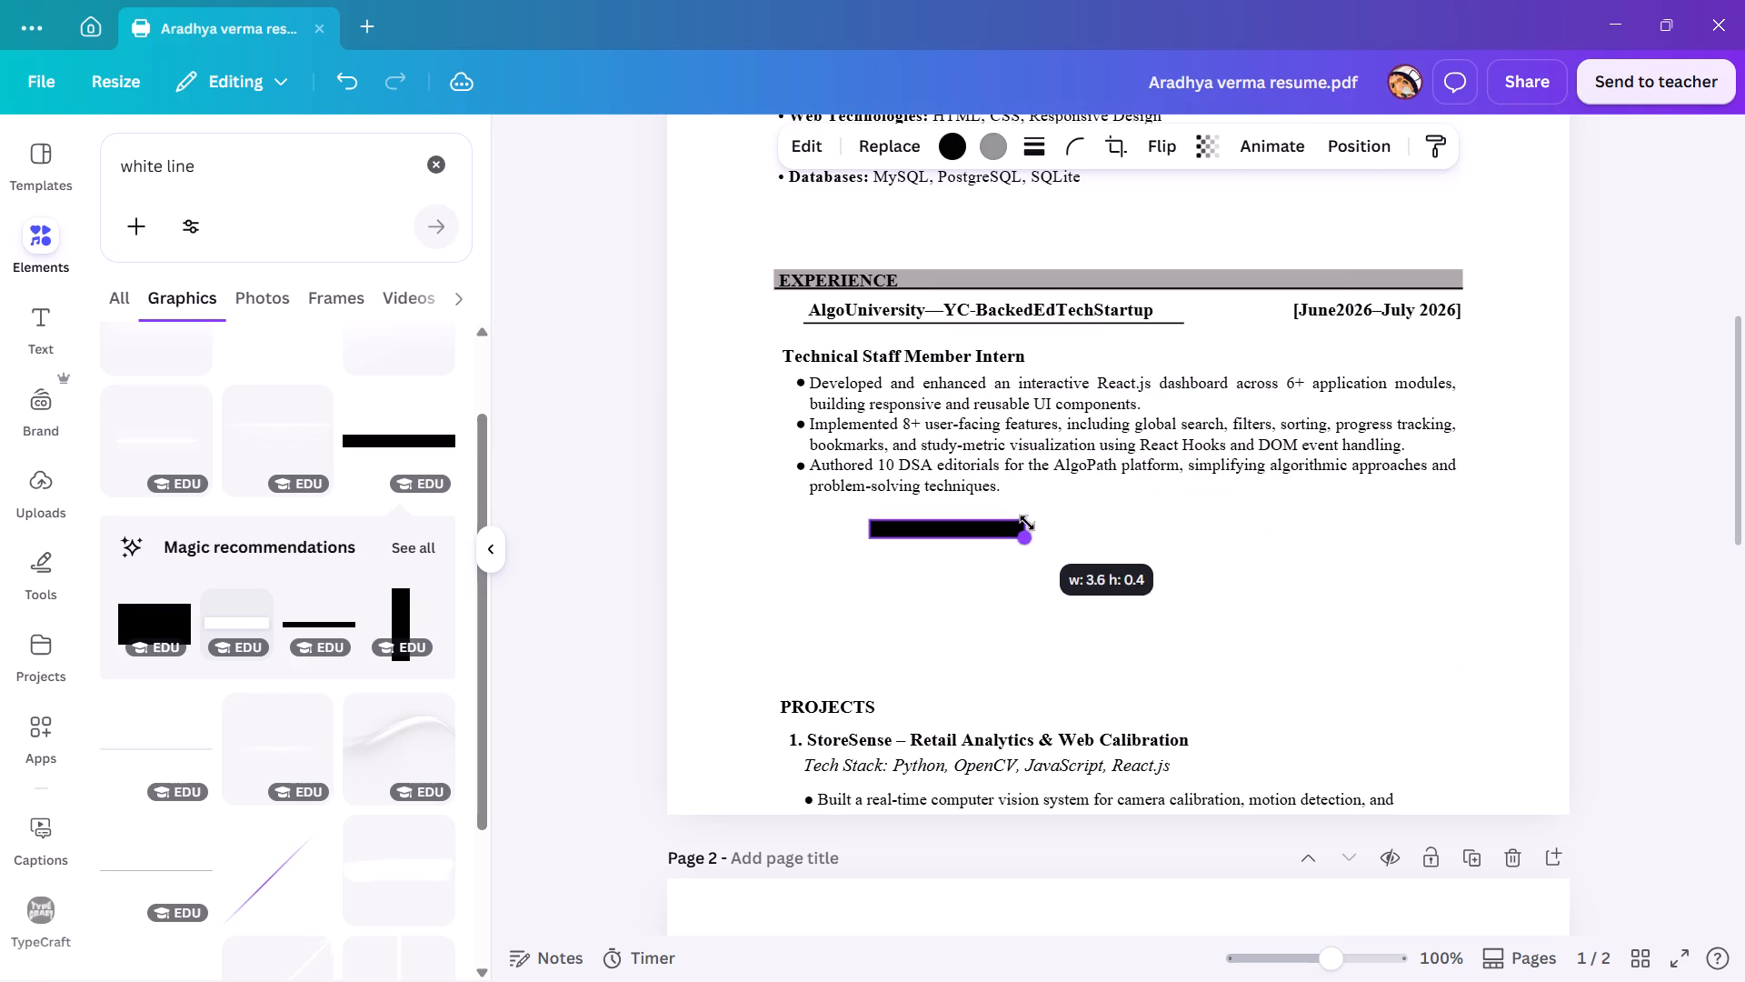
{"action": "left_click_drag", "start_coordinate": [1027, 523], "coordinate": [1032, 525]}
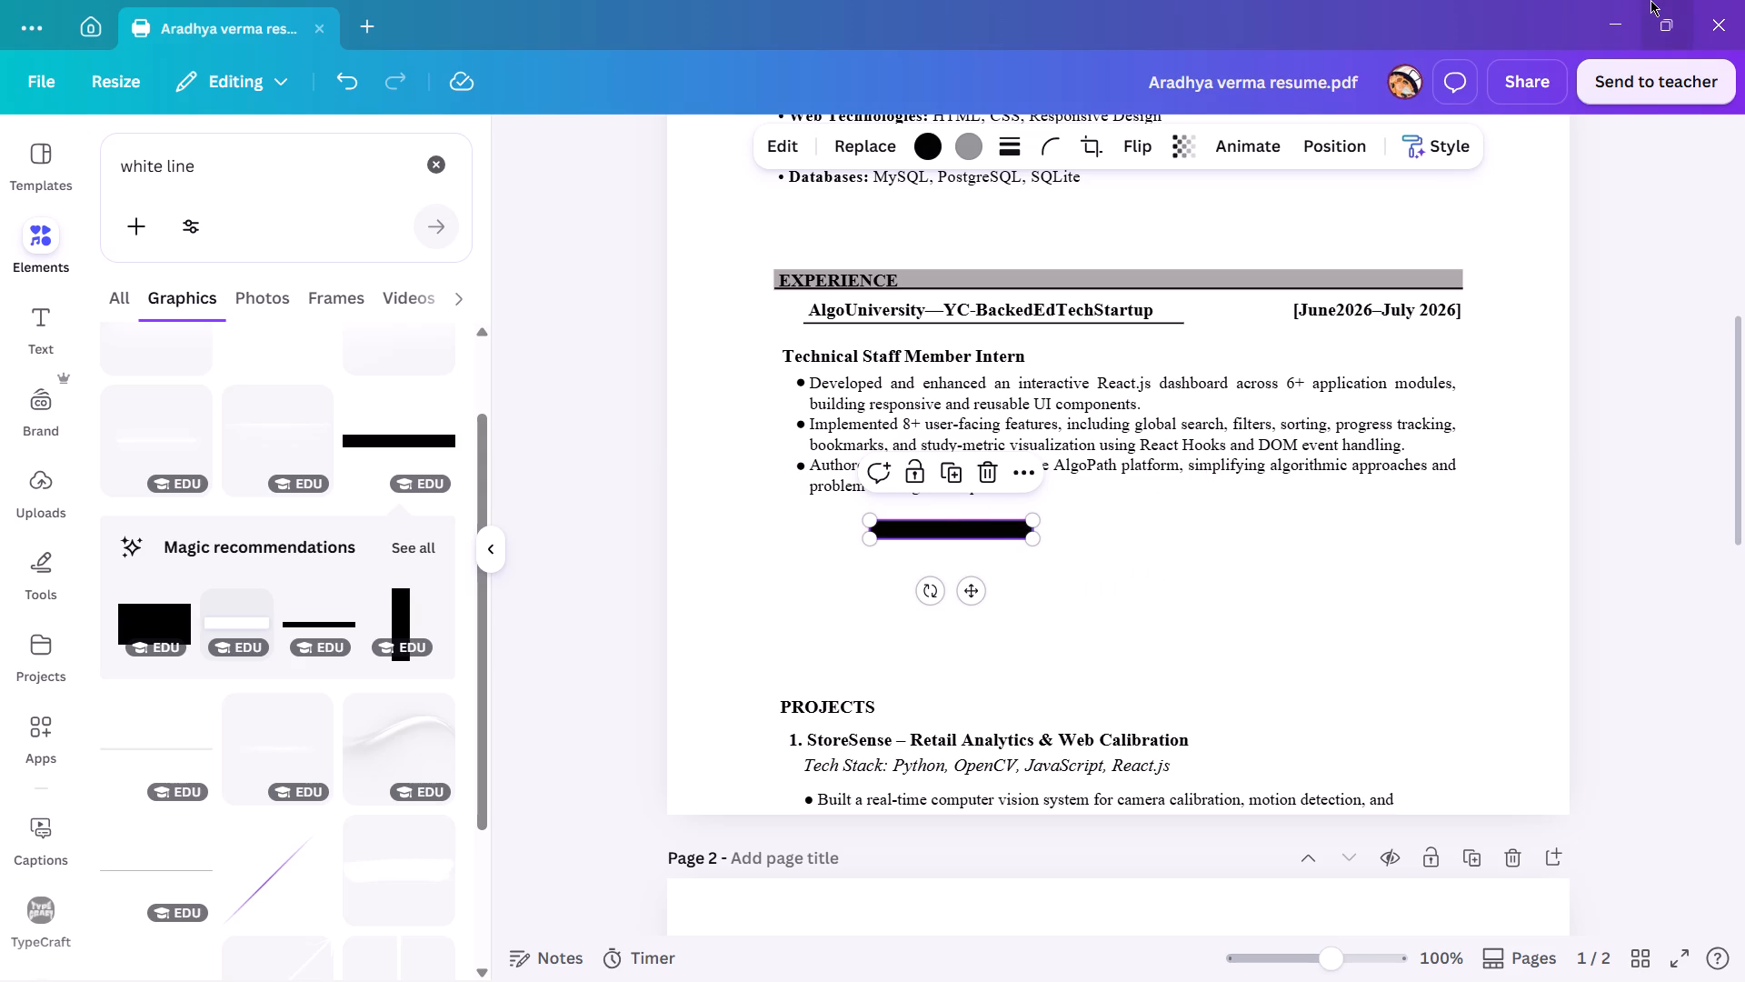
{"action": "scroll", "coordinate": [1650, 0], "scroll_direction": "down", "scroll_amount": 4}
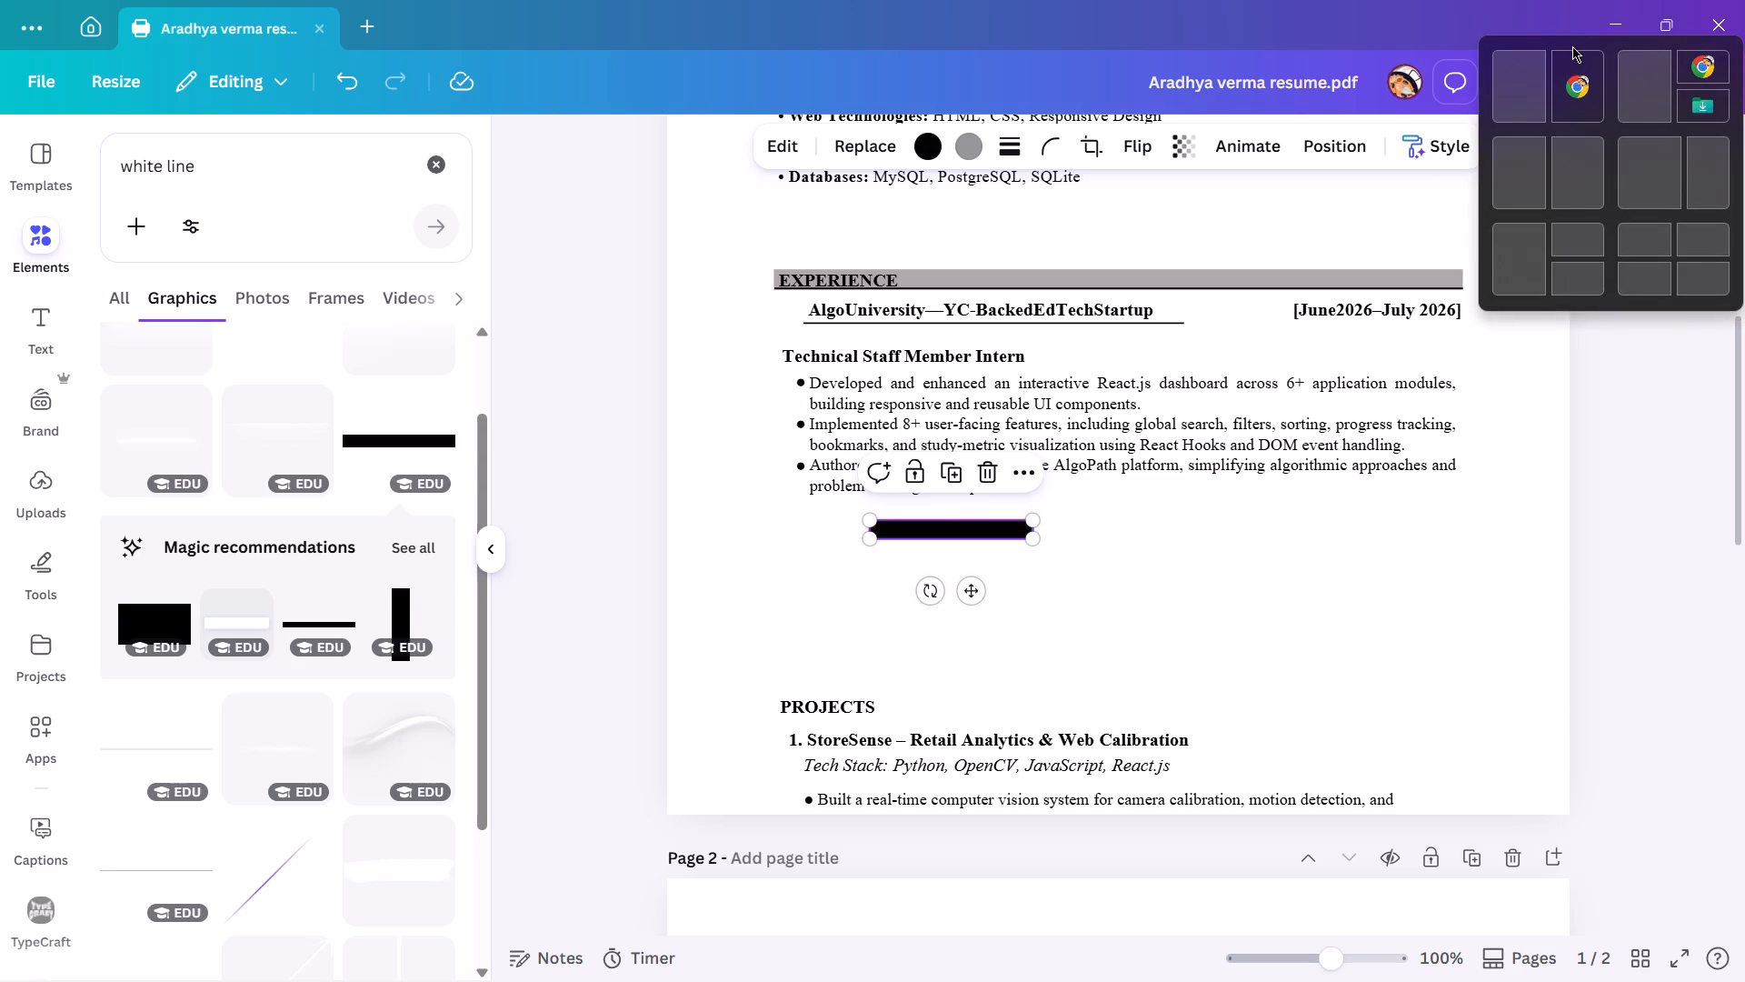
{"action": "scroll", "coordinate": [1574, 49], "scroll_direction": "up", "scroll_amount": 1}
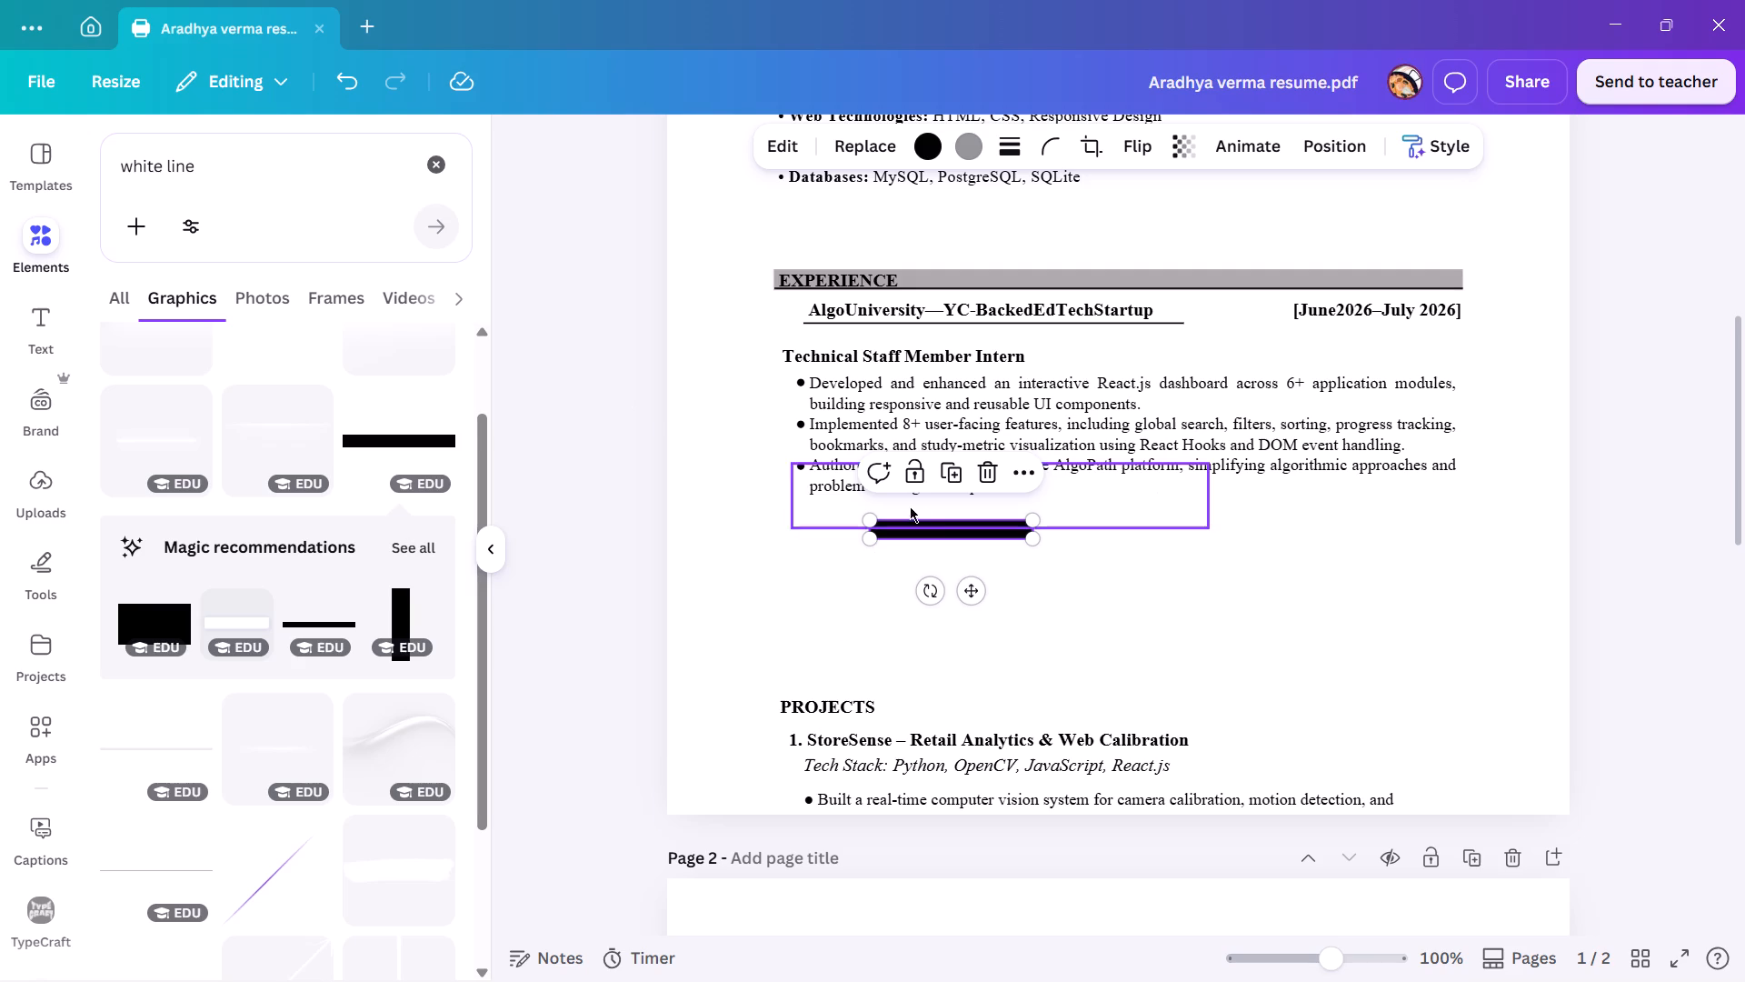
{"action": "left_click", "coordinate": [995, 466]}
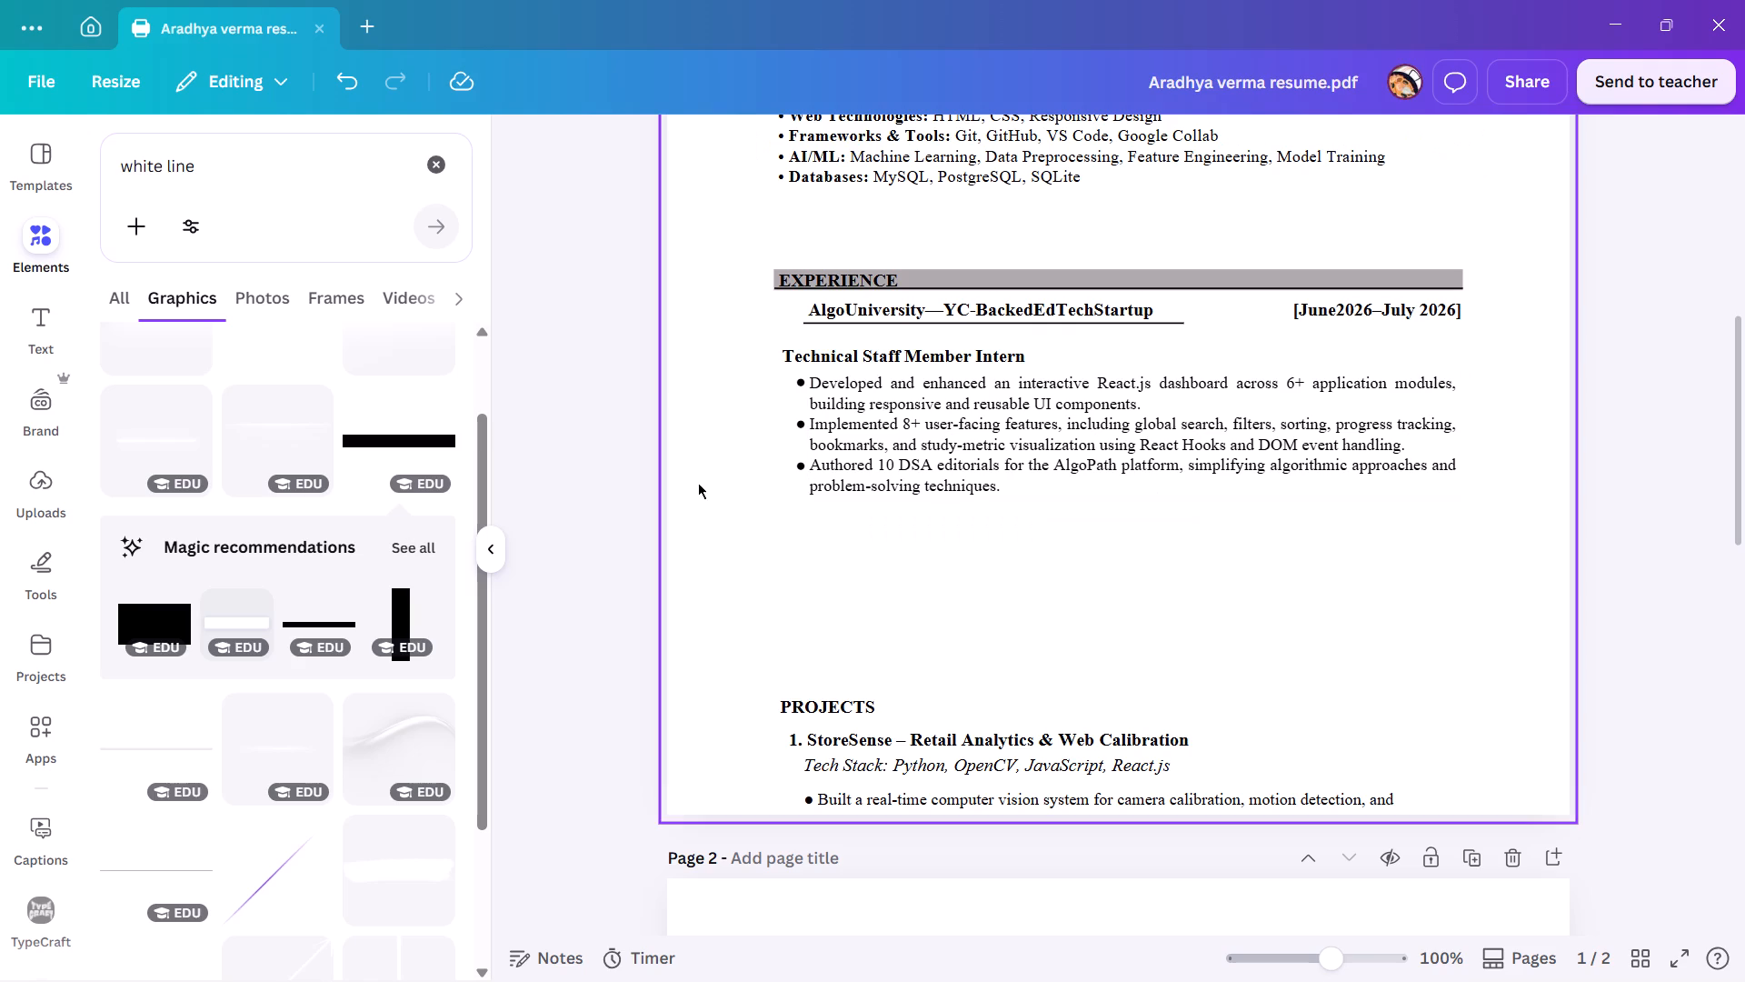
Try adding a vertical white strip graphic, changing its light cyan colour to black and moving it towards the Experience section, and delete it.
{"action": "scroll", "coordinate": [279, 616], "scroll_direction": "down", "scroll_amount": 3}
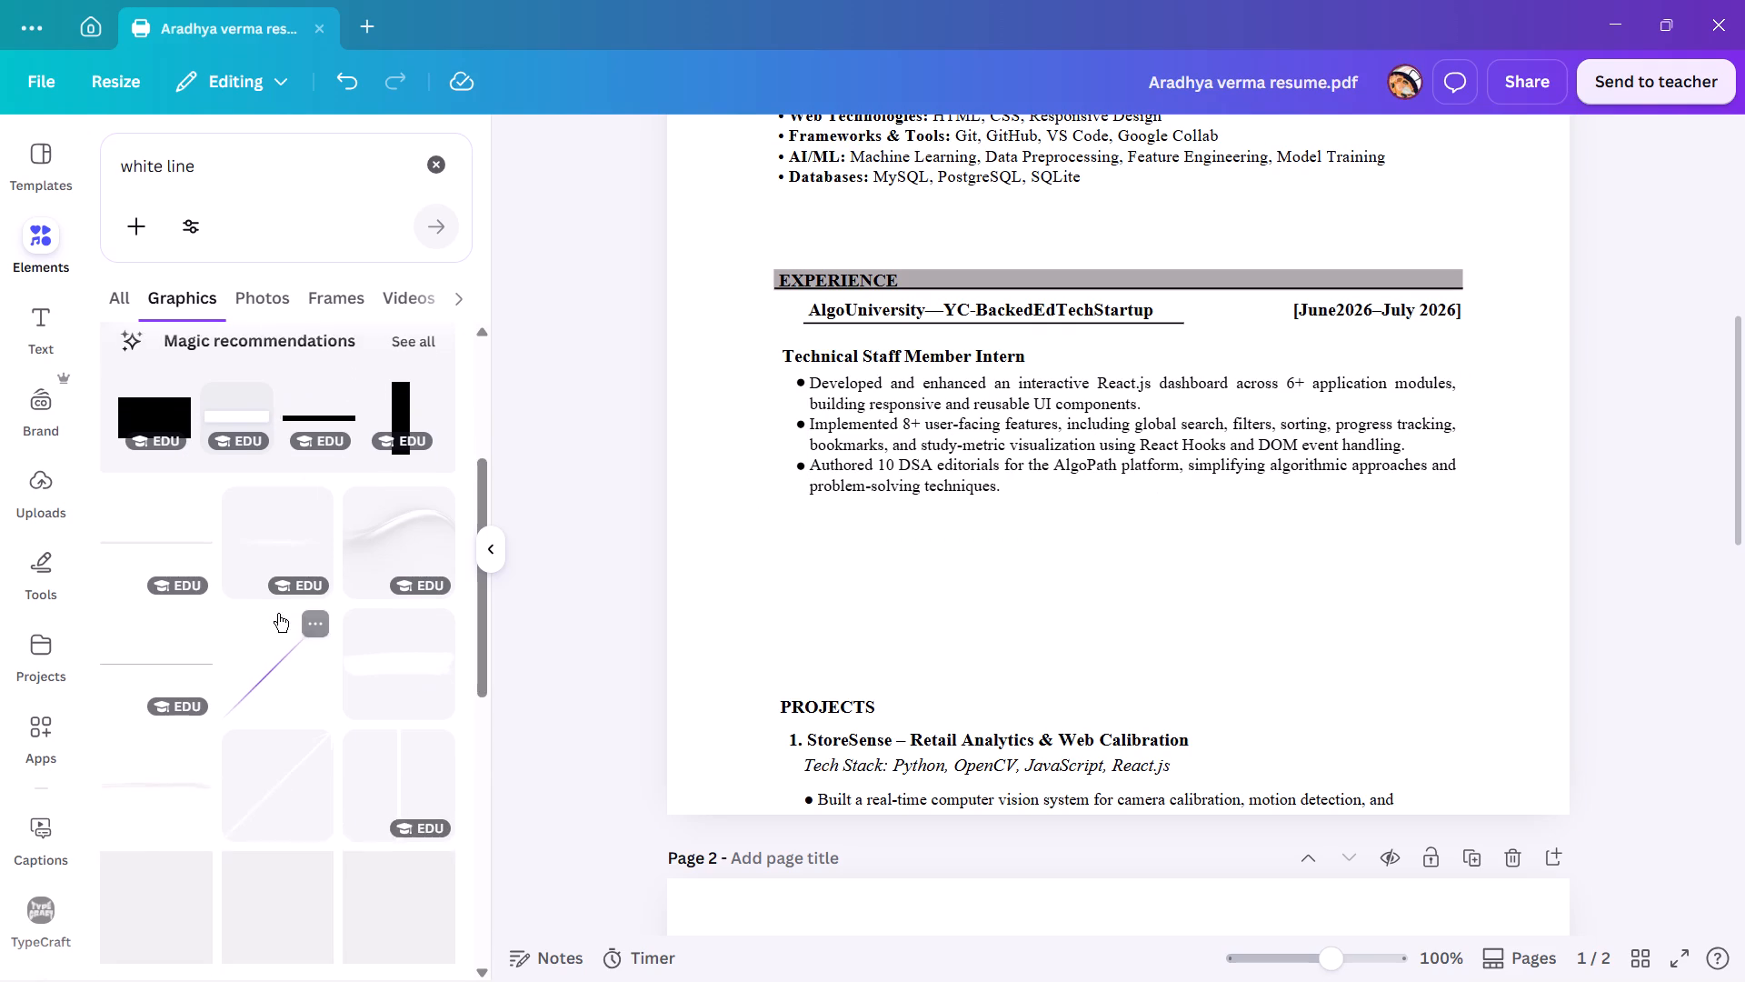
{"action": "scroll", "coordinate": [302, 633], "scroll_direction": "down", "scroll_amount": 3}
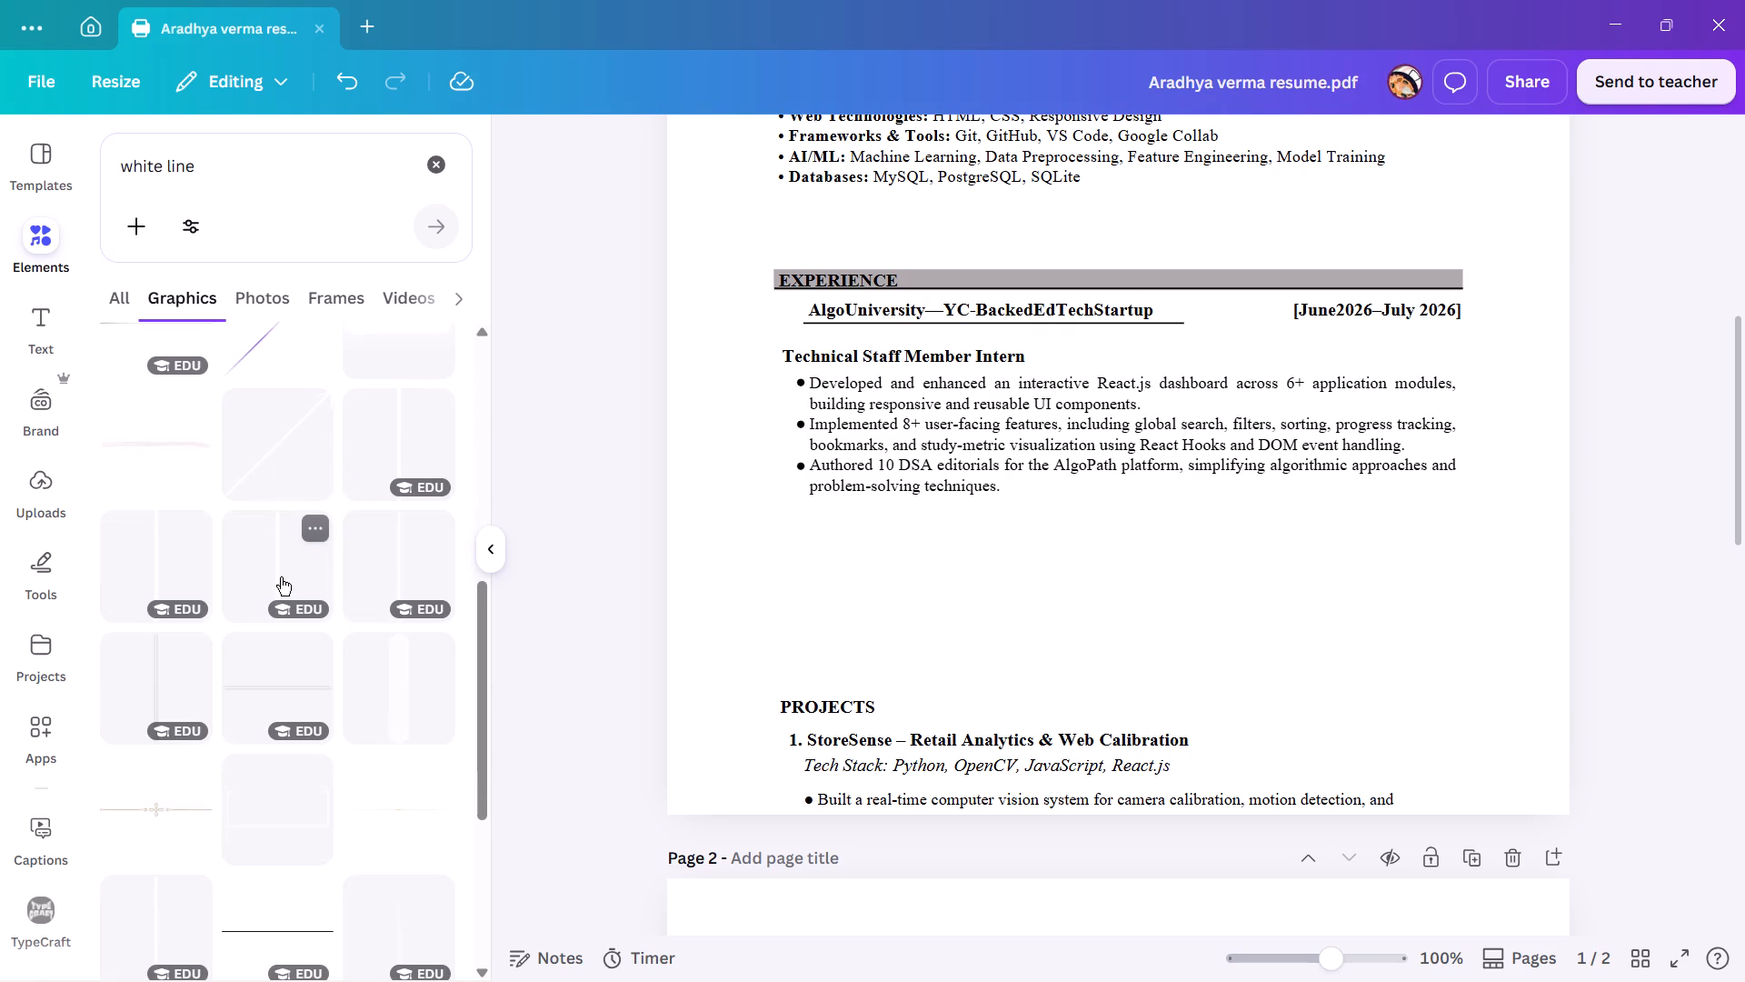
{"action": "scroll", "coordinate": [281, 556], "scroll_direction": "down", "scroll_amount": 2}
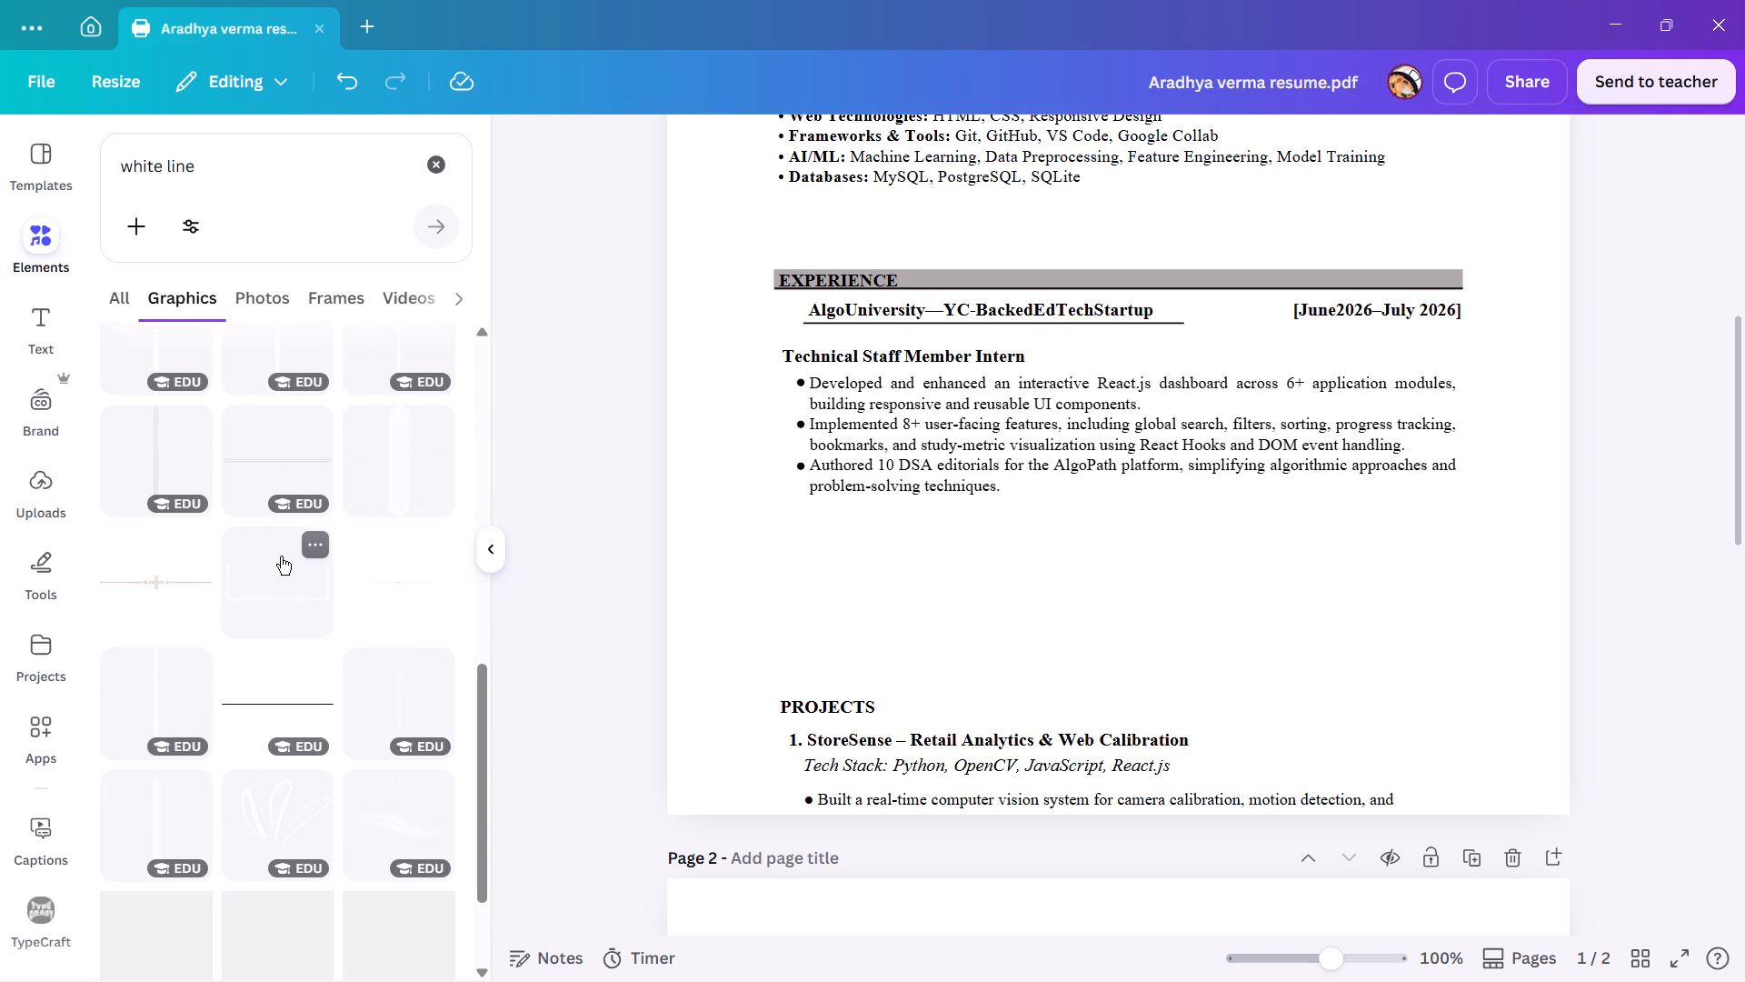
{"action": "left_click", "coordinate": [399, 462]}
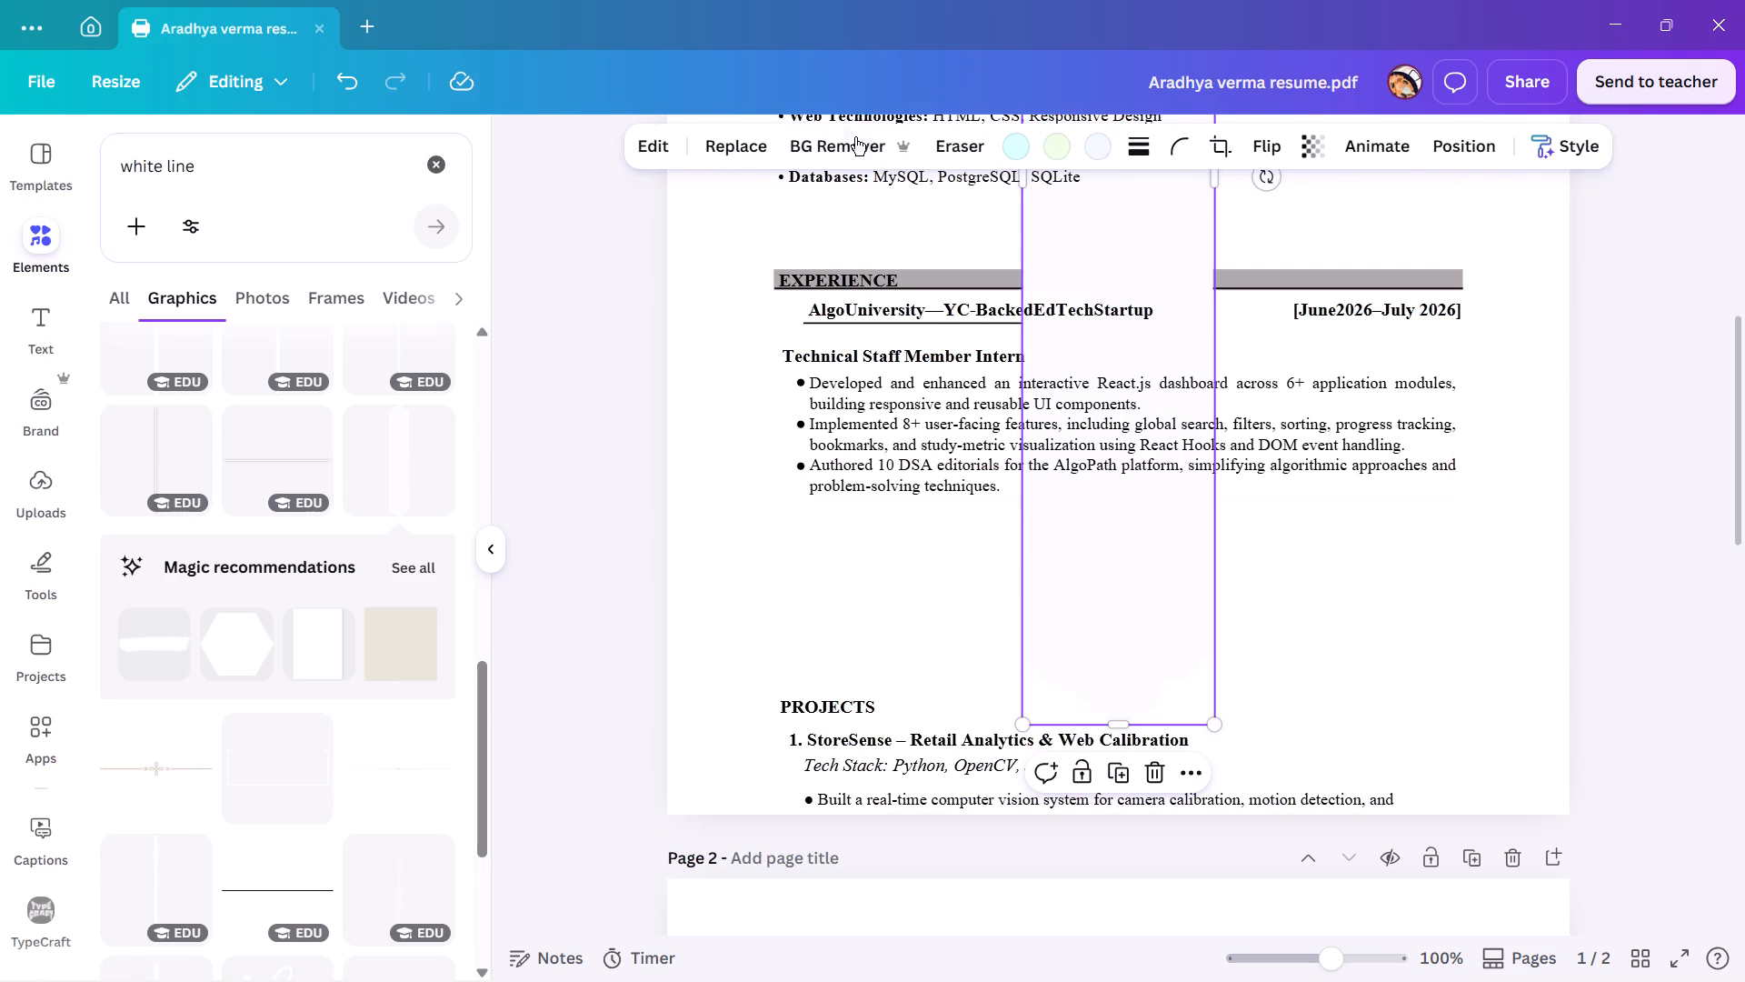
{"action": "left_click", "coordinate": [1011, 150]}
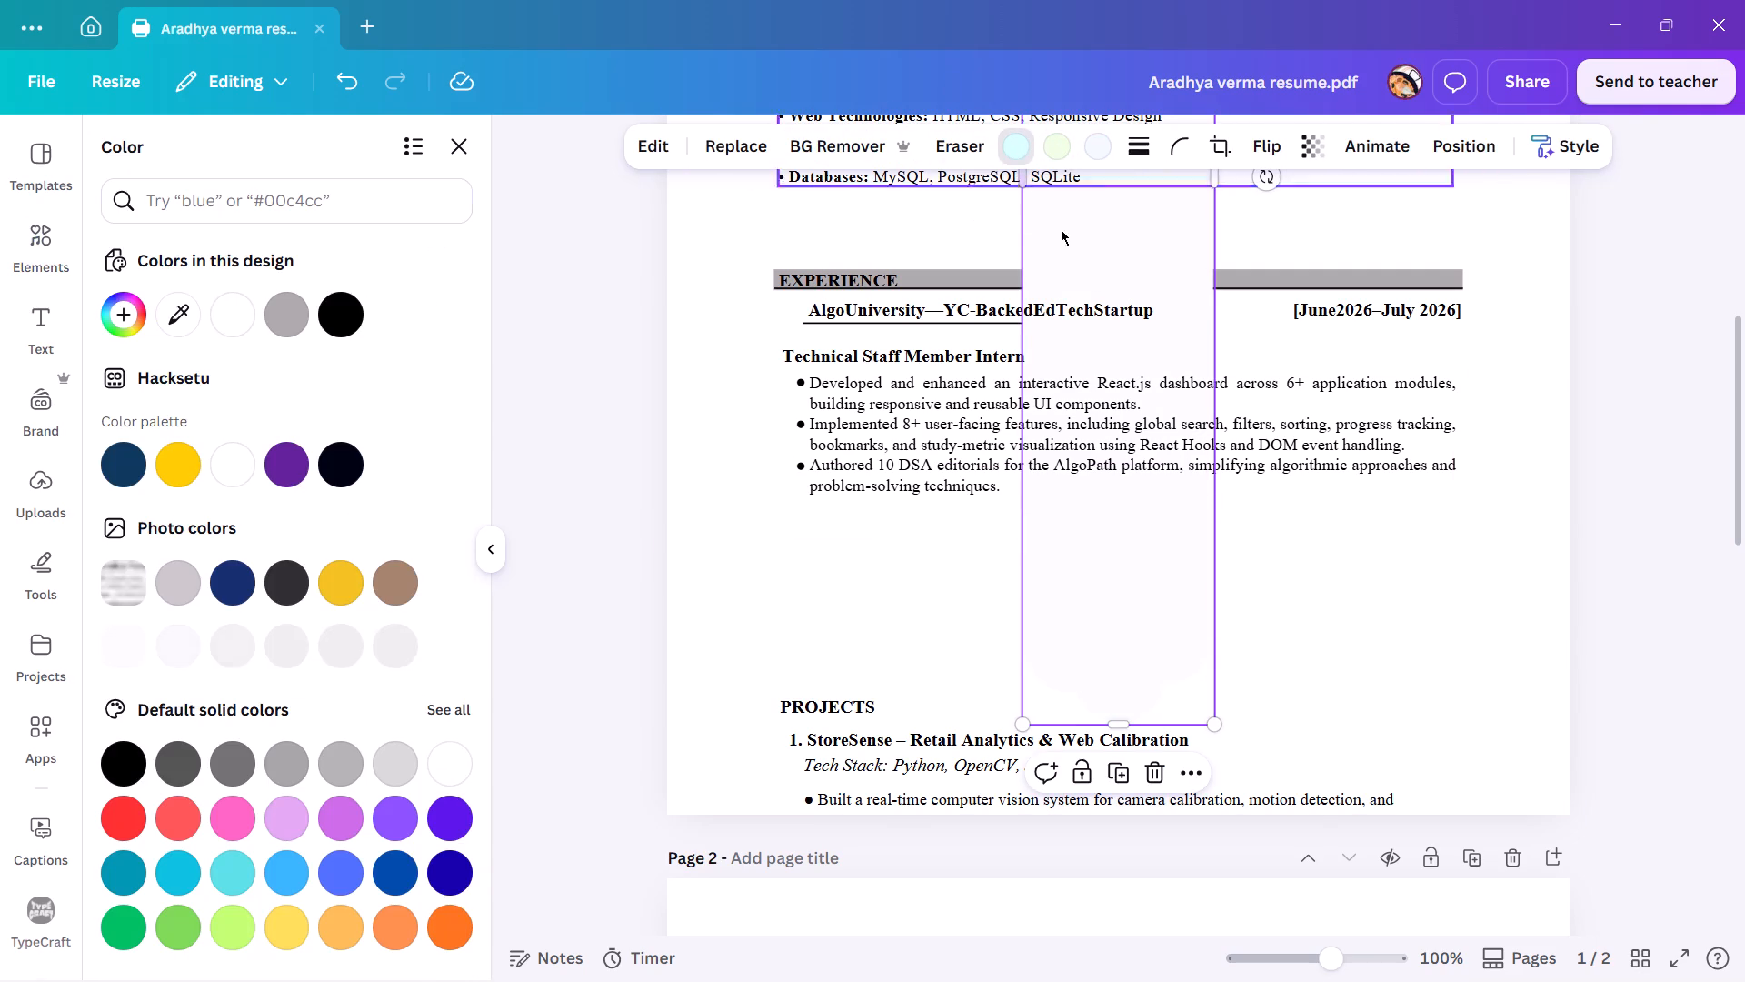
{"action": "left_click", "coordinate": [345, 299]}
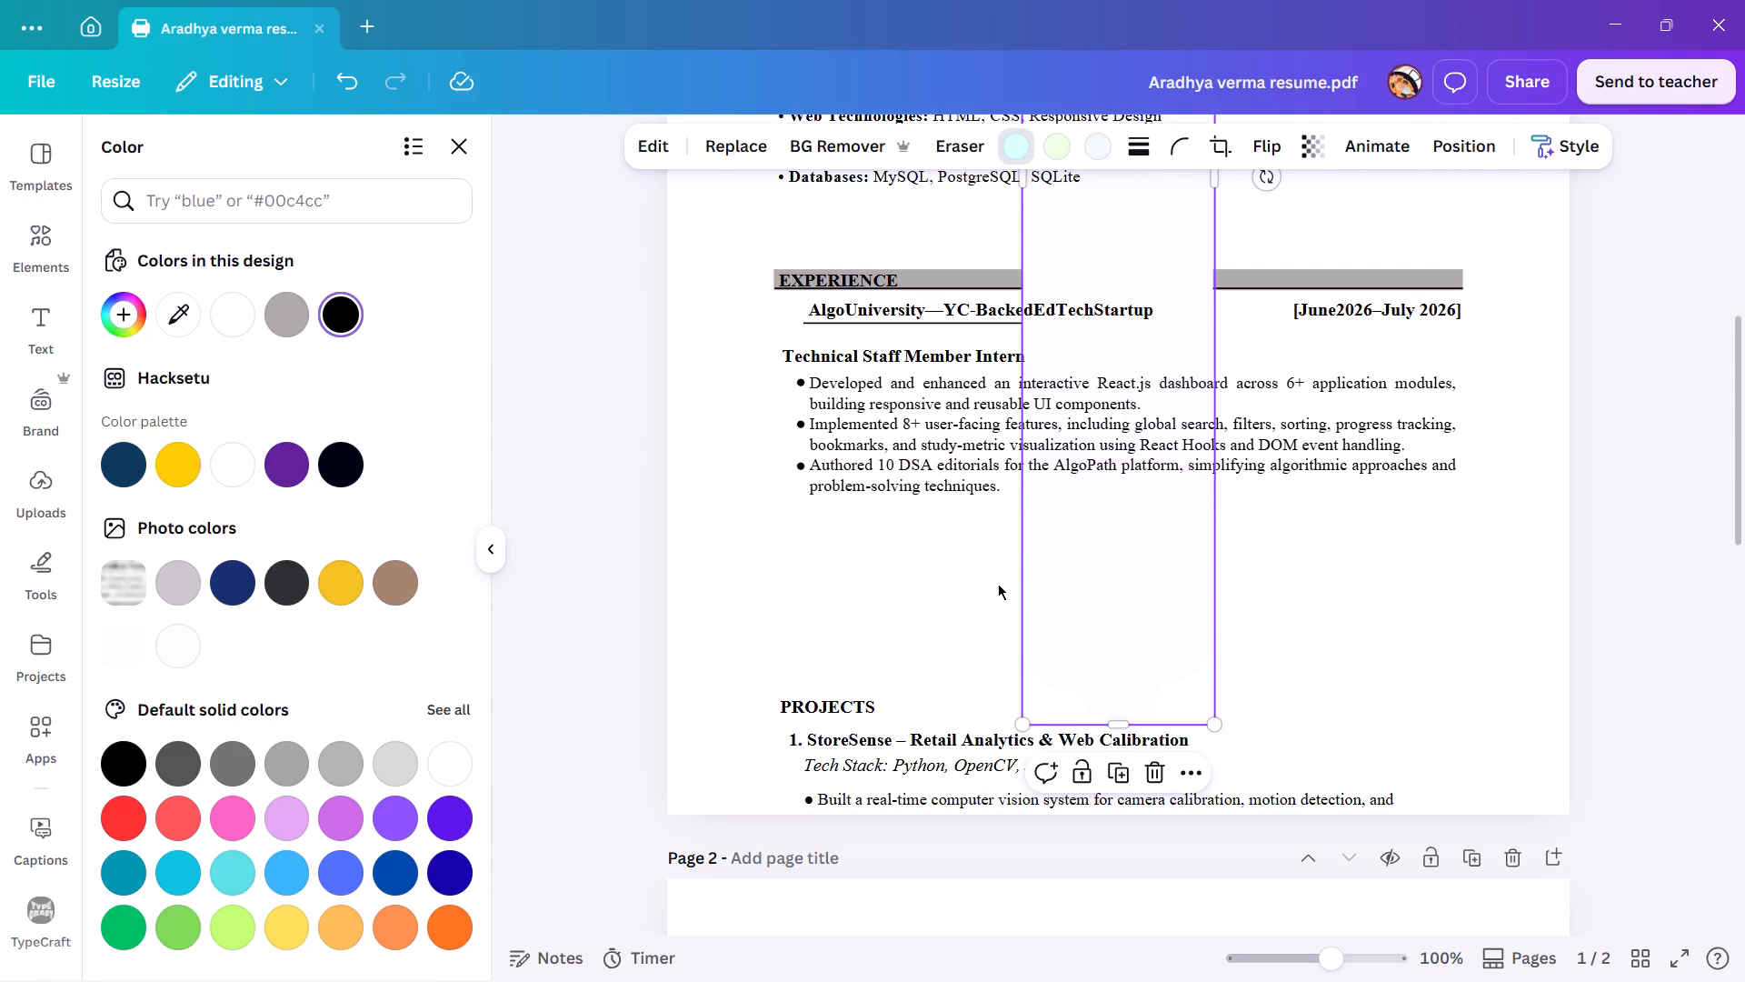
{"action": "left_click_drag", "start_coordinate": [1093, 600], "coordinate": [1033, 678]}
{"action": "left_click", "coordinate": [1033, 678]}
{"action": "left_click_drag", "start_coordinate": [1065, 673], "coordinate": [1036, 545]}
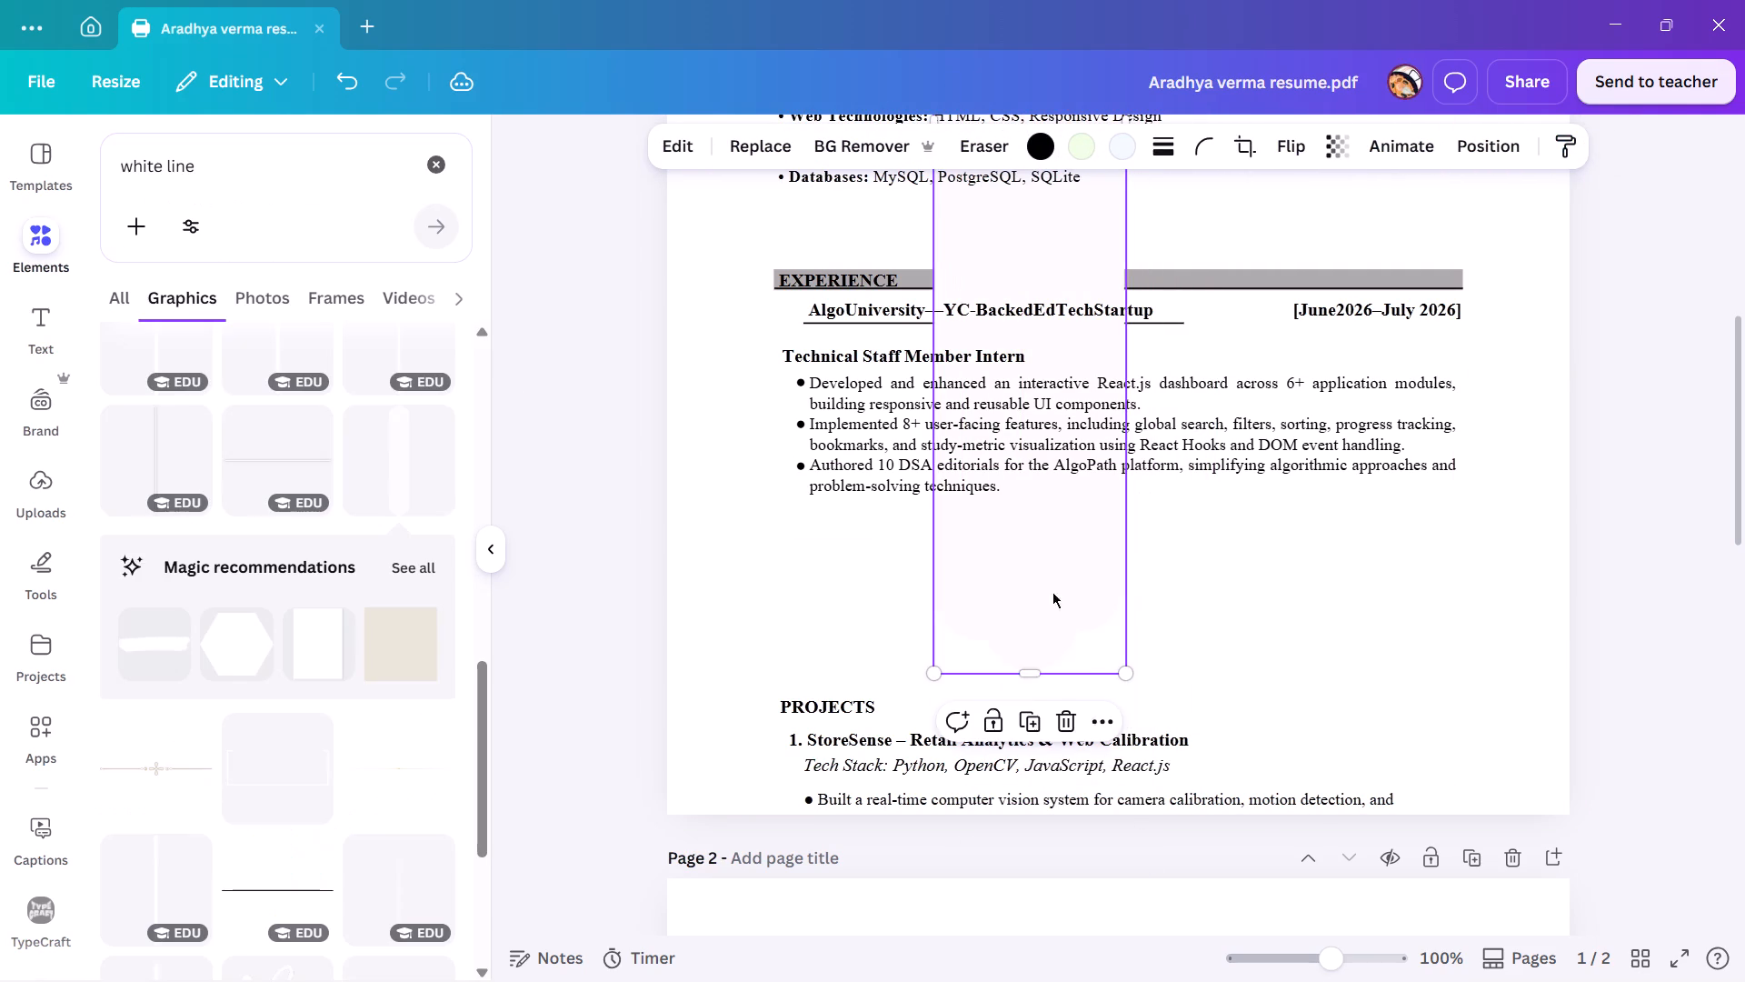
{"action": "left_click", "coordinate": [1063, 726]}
Look over the section headings on page 1 and the grey bar on page 2.
{"action": "scroll", "coordinate": [984, 587], "scroll_direction": "down", "scroll_amount": 1, "text": "ctrl"}
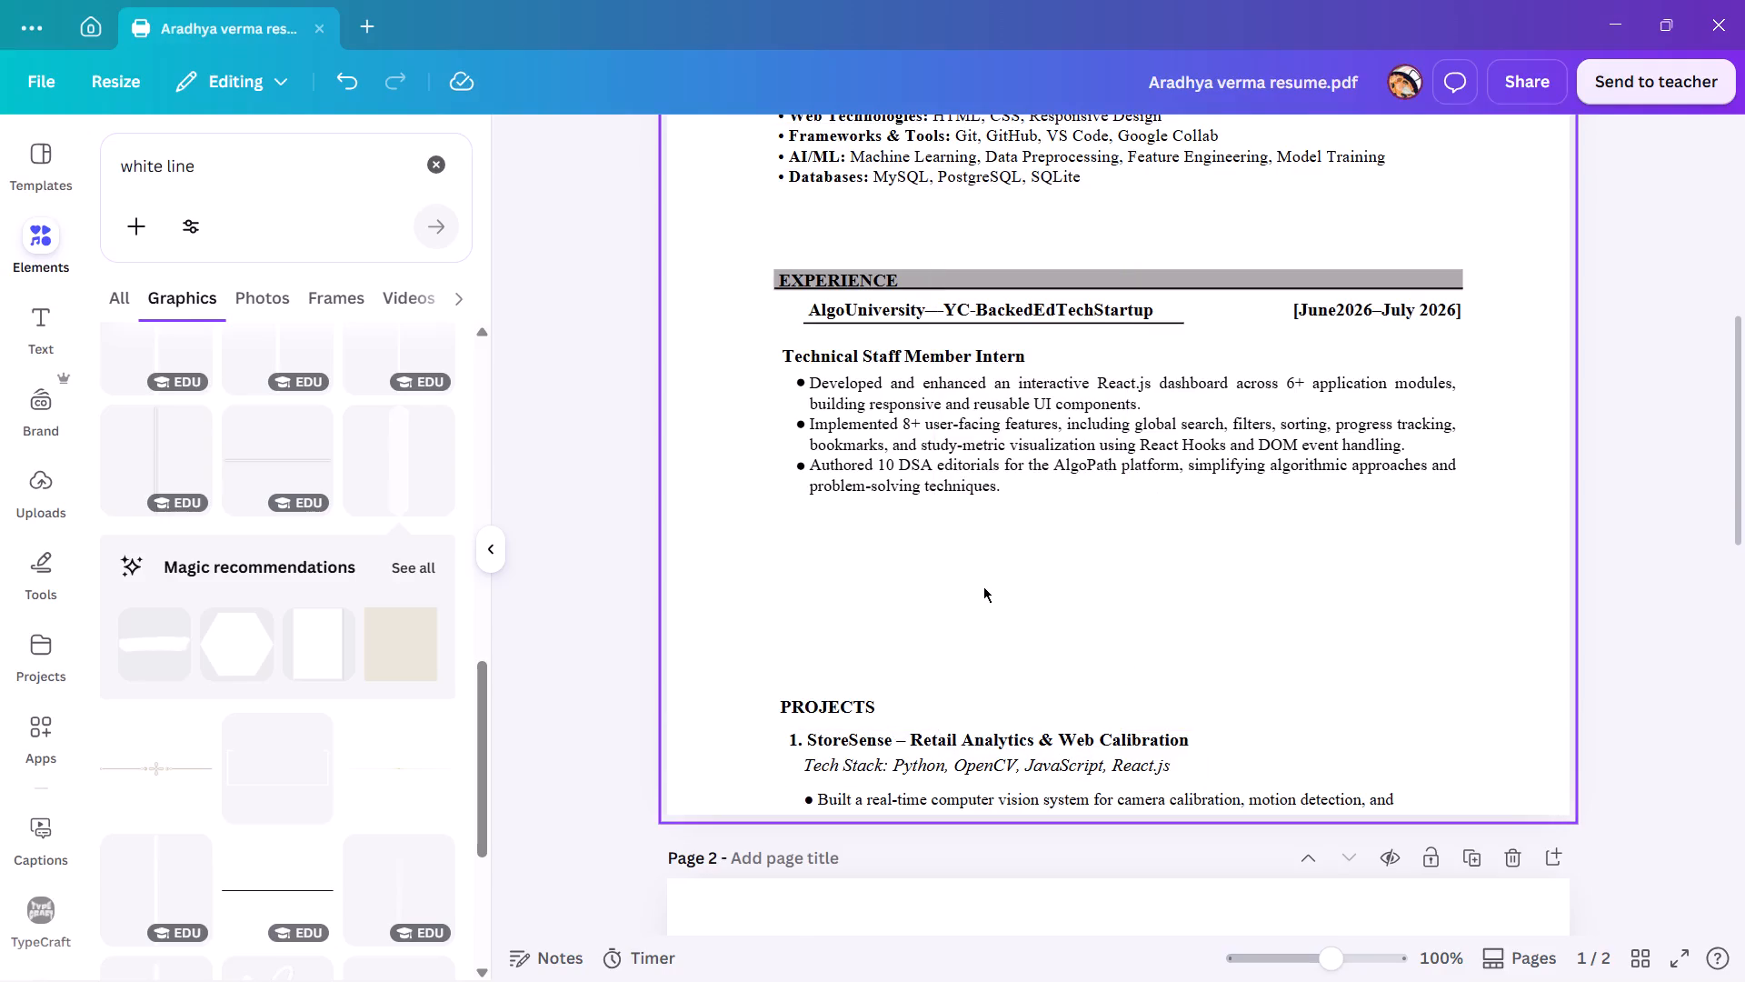
{"action": "scroll", "coordinate": [983, 586], "scroll_direction": "down", "scroll_amount": 1, "text": "ctrl"}
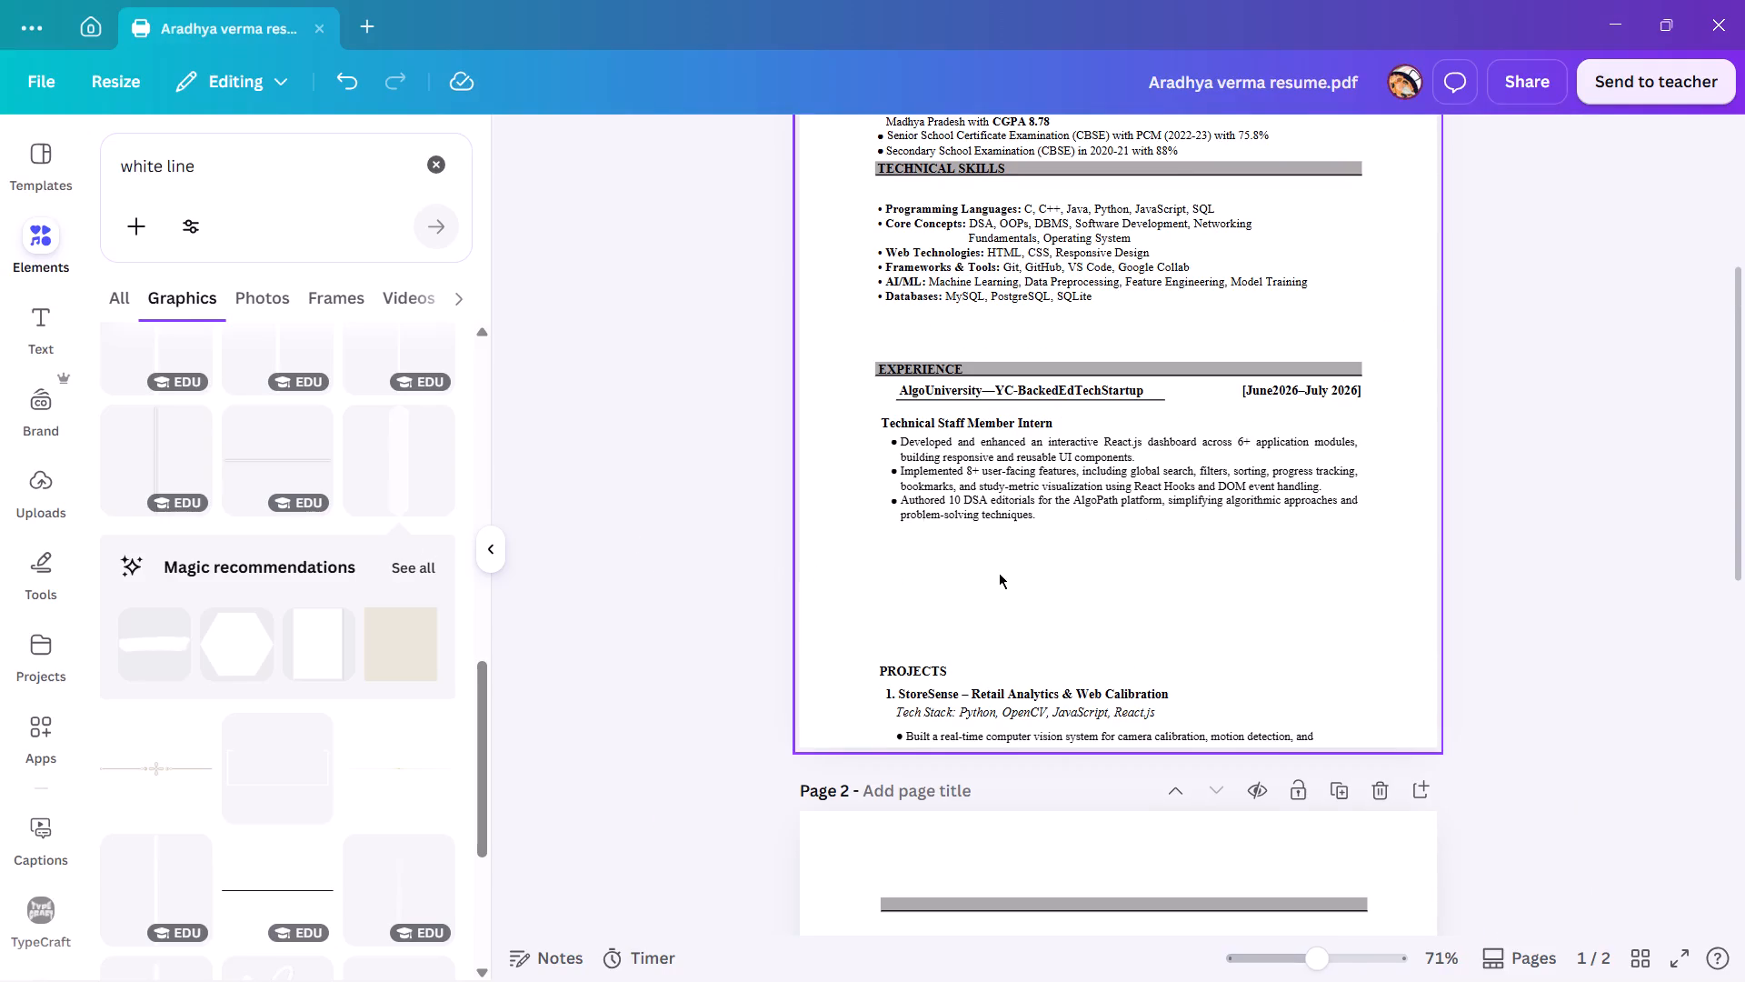
{"action": "scroll", "coordinate": [999, 573], "scroll_direction": "up", "scroll_amount": 3}
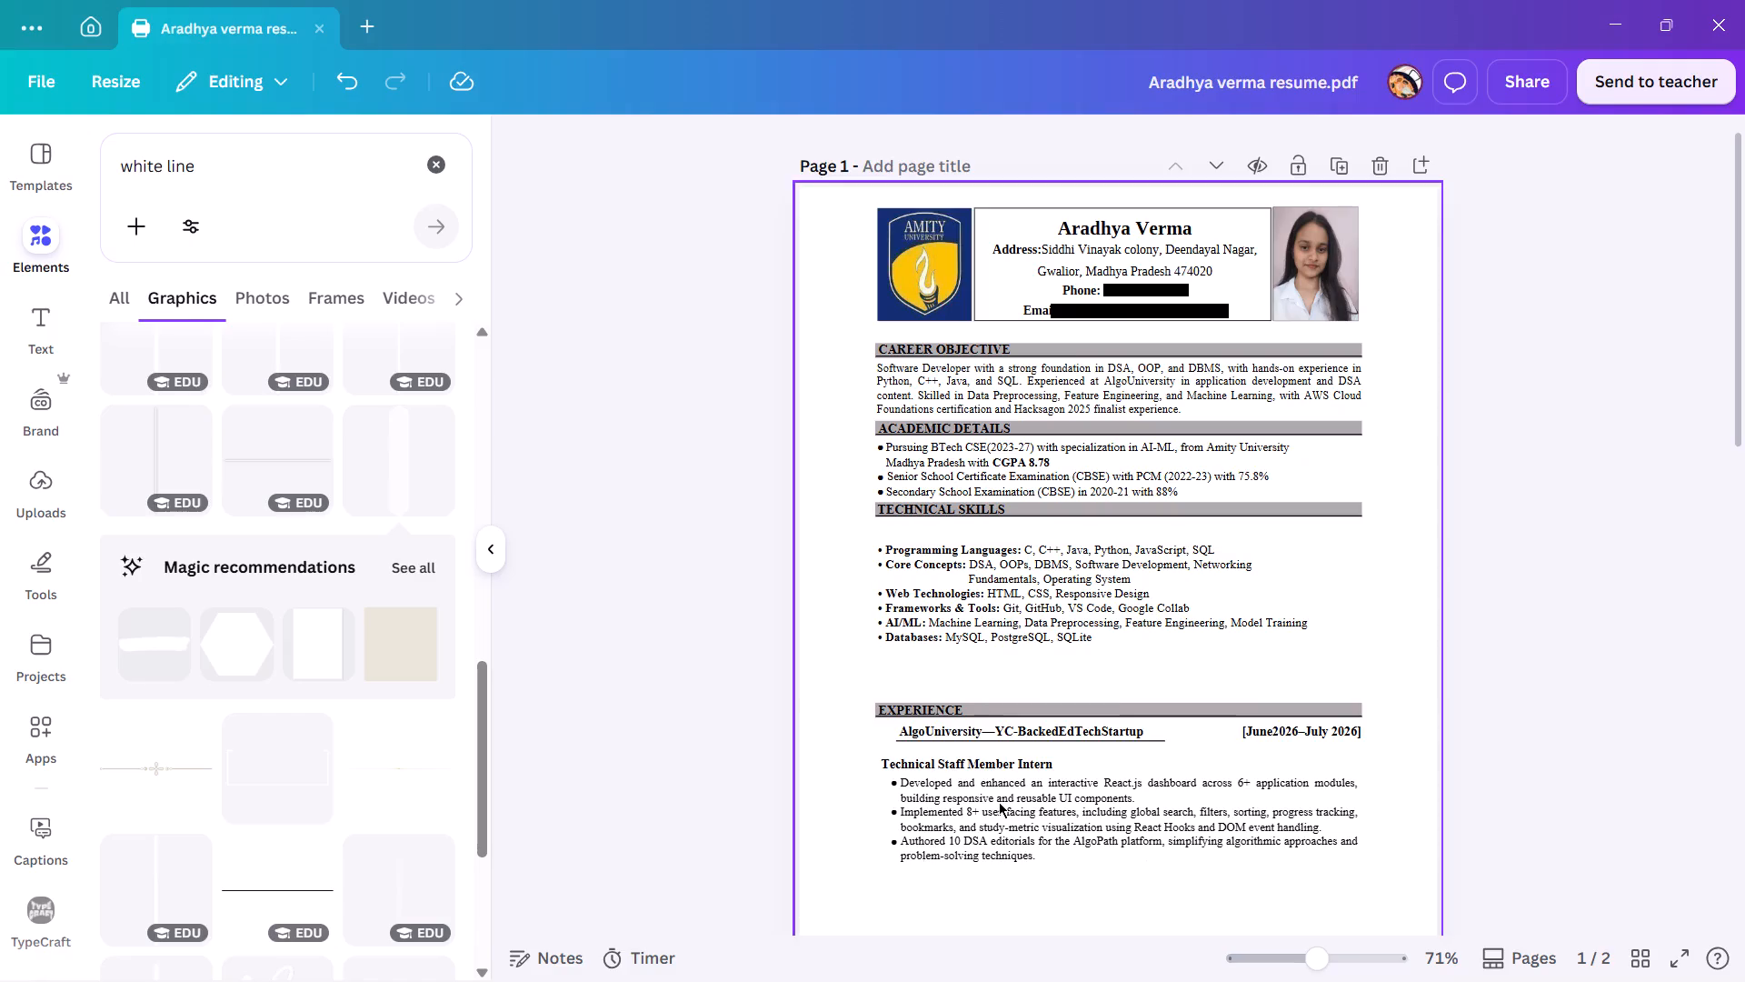
{"action": "left_click", "coordinate": [977, 731]}
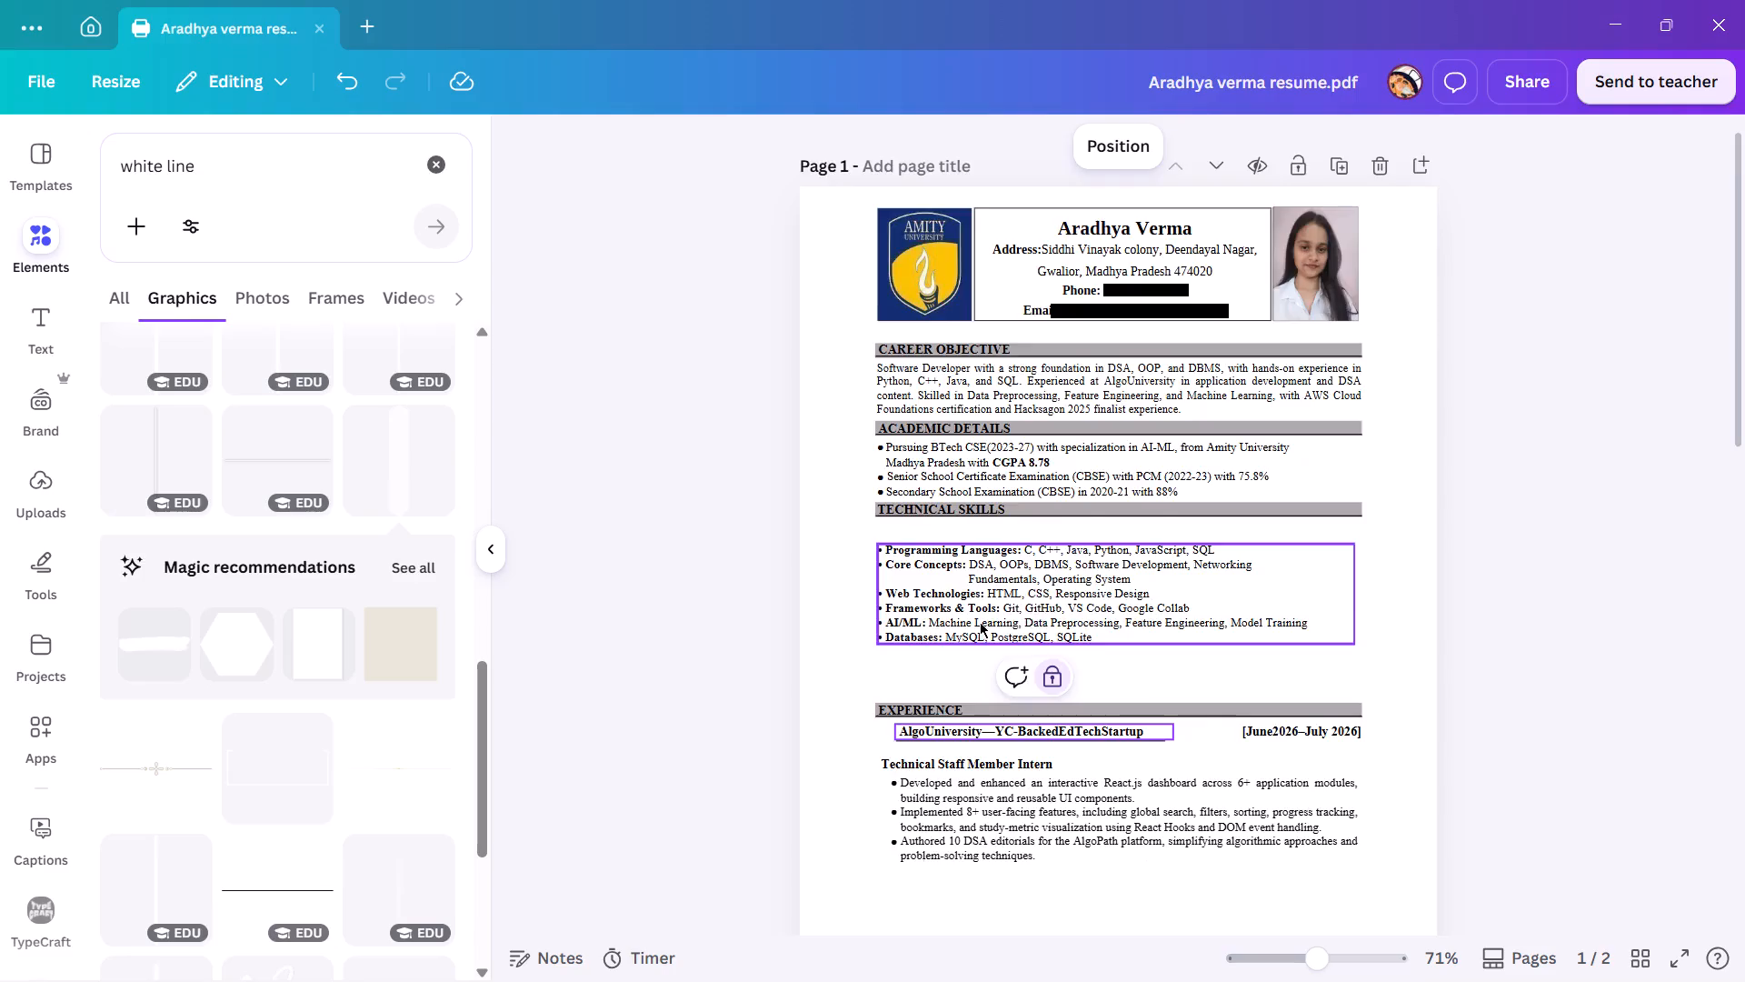
{"action": "scroll", "coordinate": [978, 622], "scroll_direction": "down", "scroll_amount": 2}
{"action": "scroll", "coordinate": [931, 457], "scroll_direction": "up", "scroll_amount": 1}
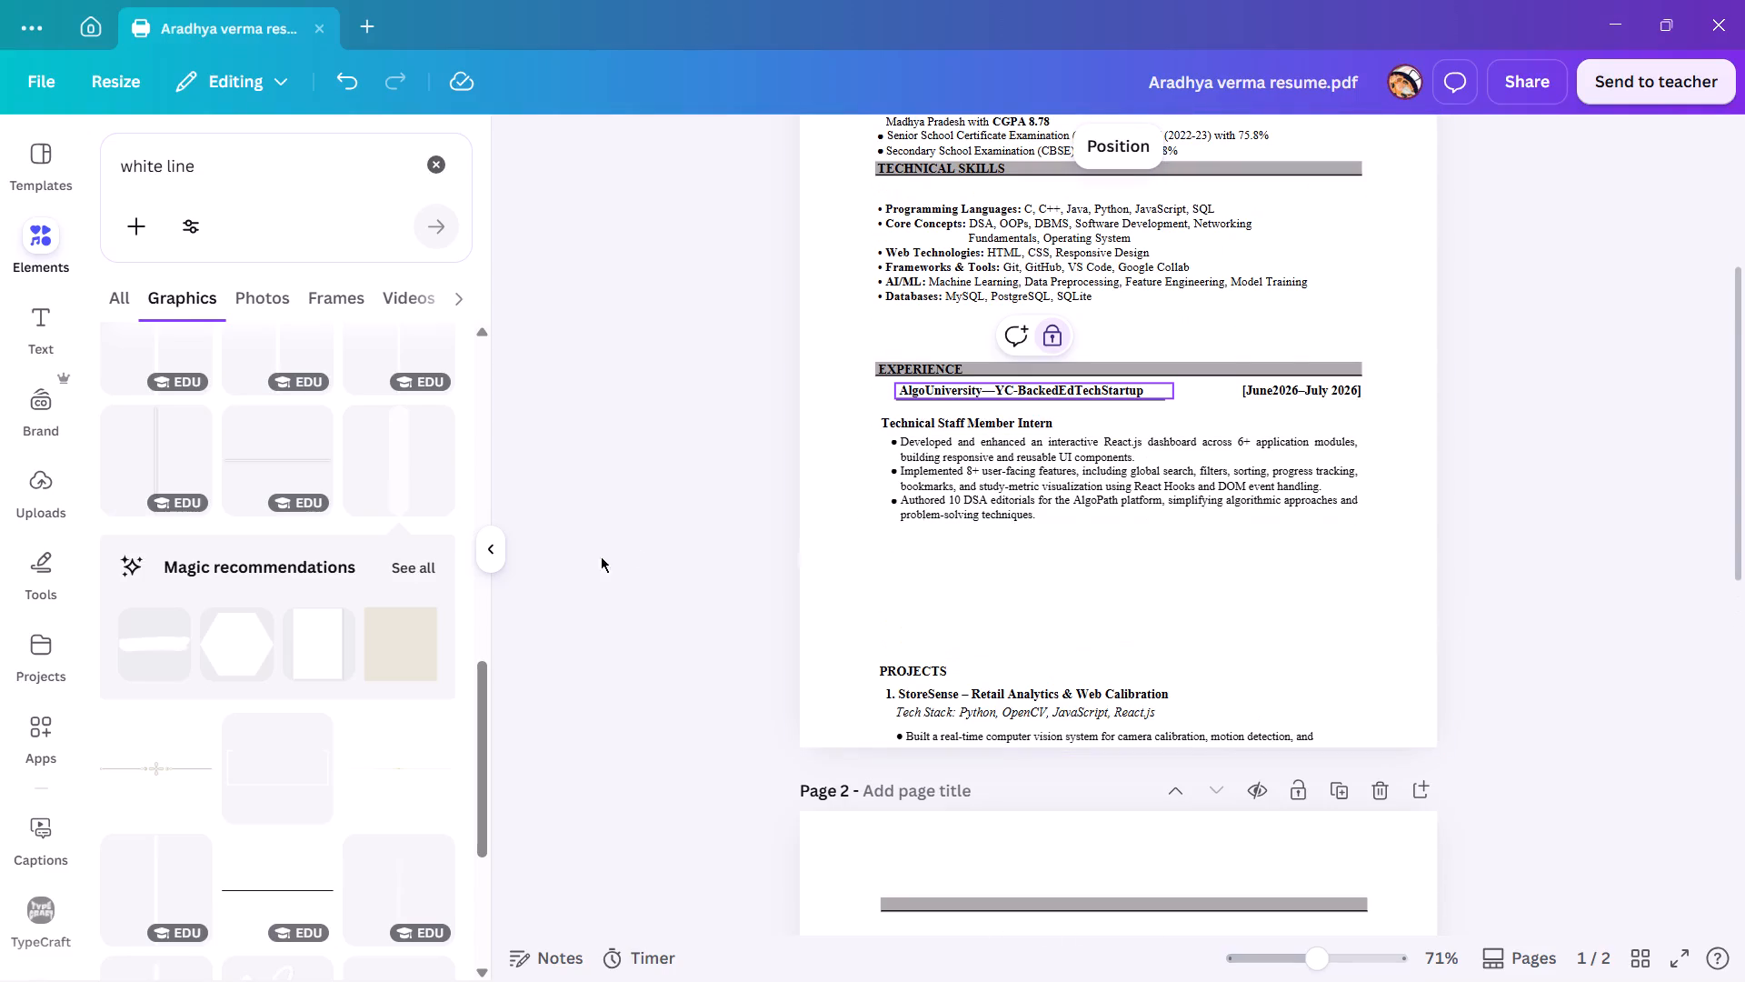
{"action": "scroll", "coordinate": [932, 879], "scroll_direction": "down", "scroll_amount": 1}
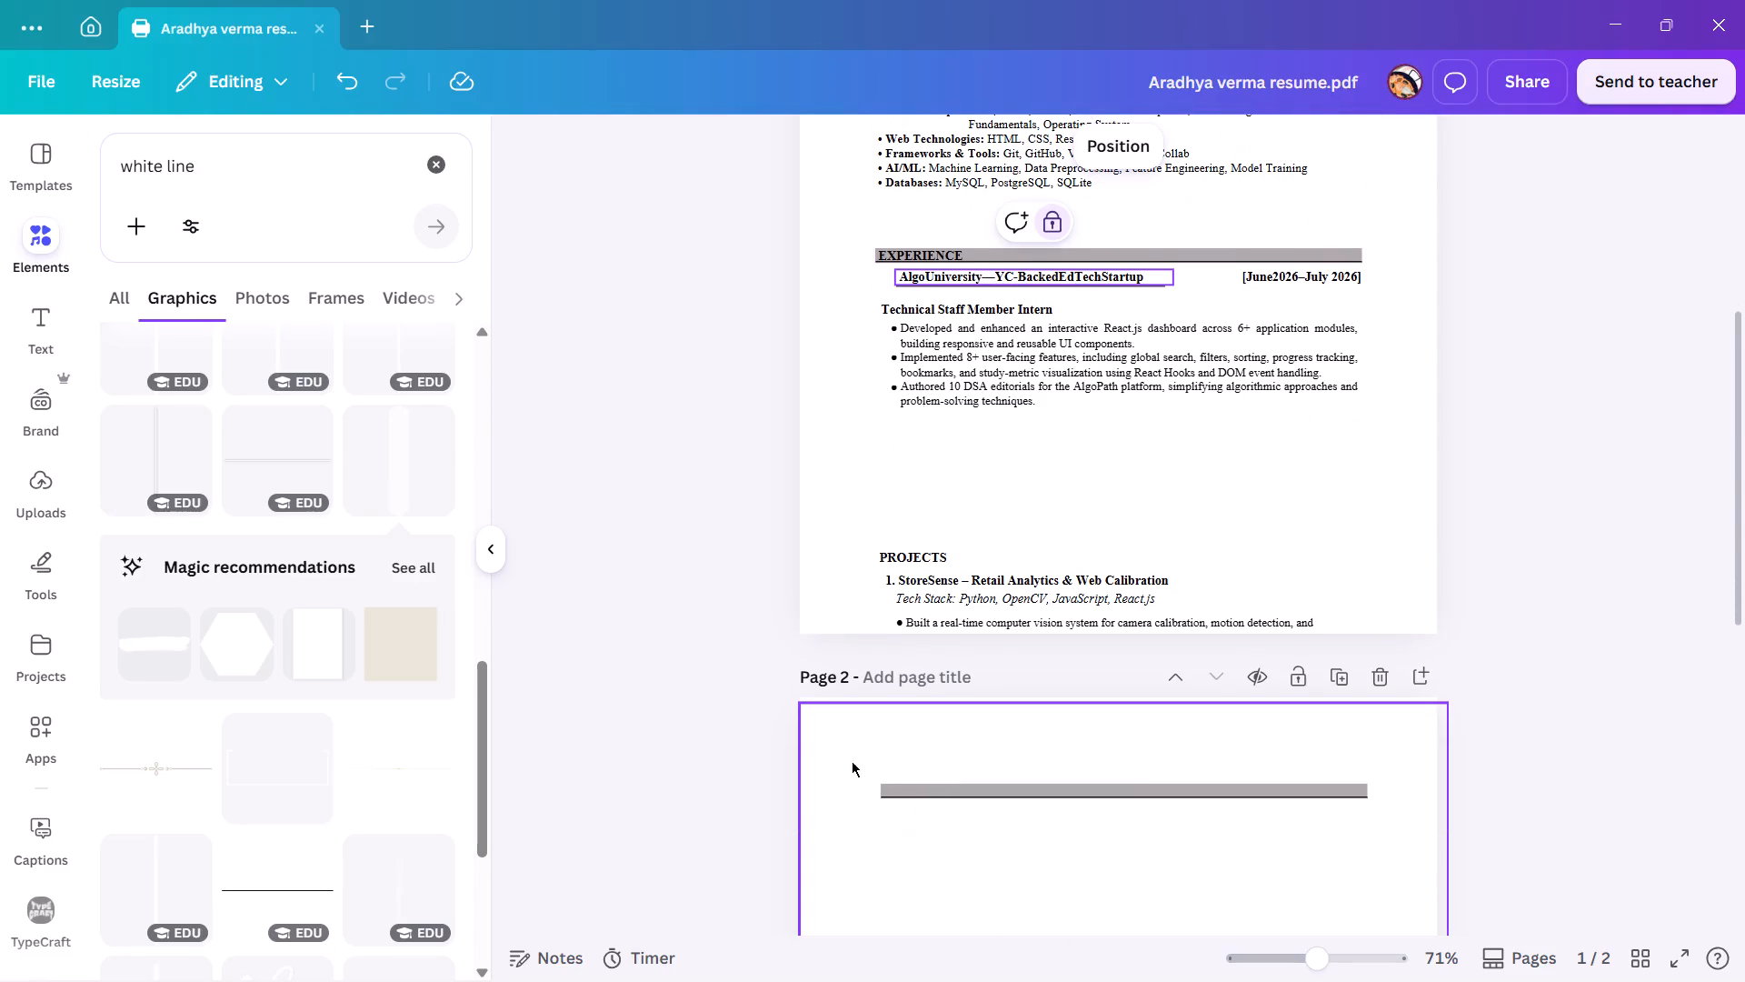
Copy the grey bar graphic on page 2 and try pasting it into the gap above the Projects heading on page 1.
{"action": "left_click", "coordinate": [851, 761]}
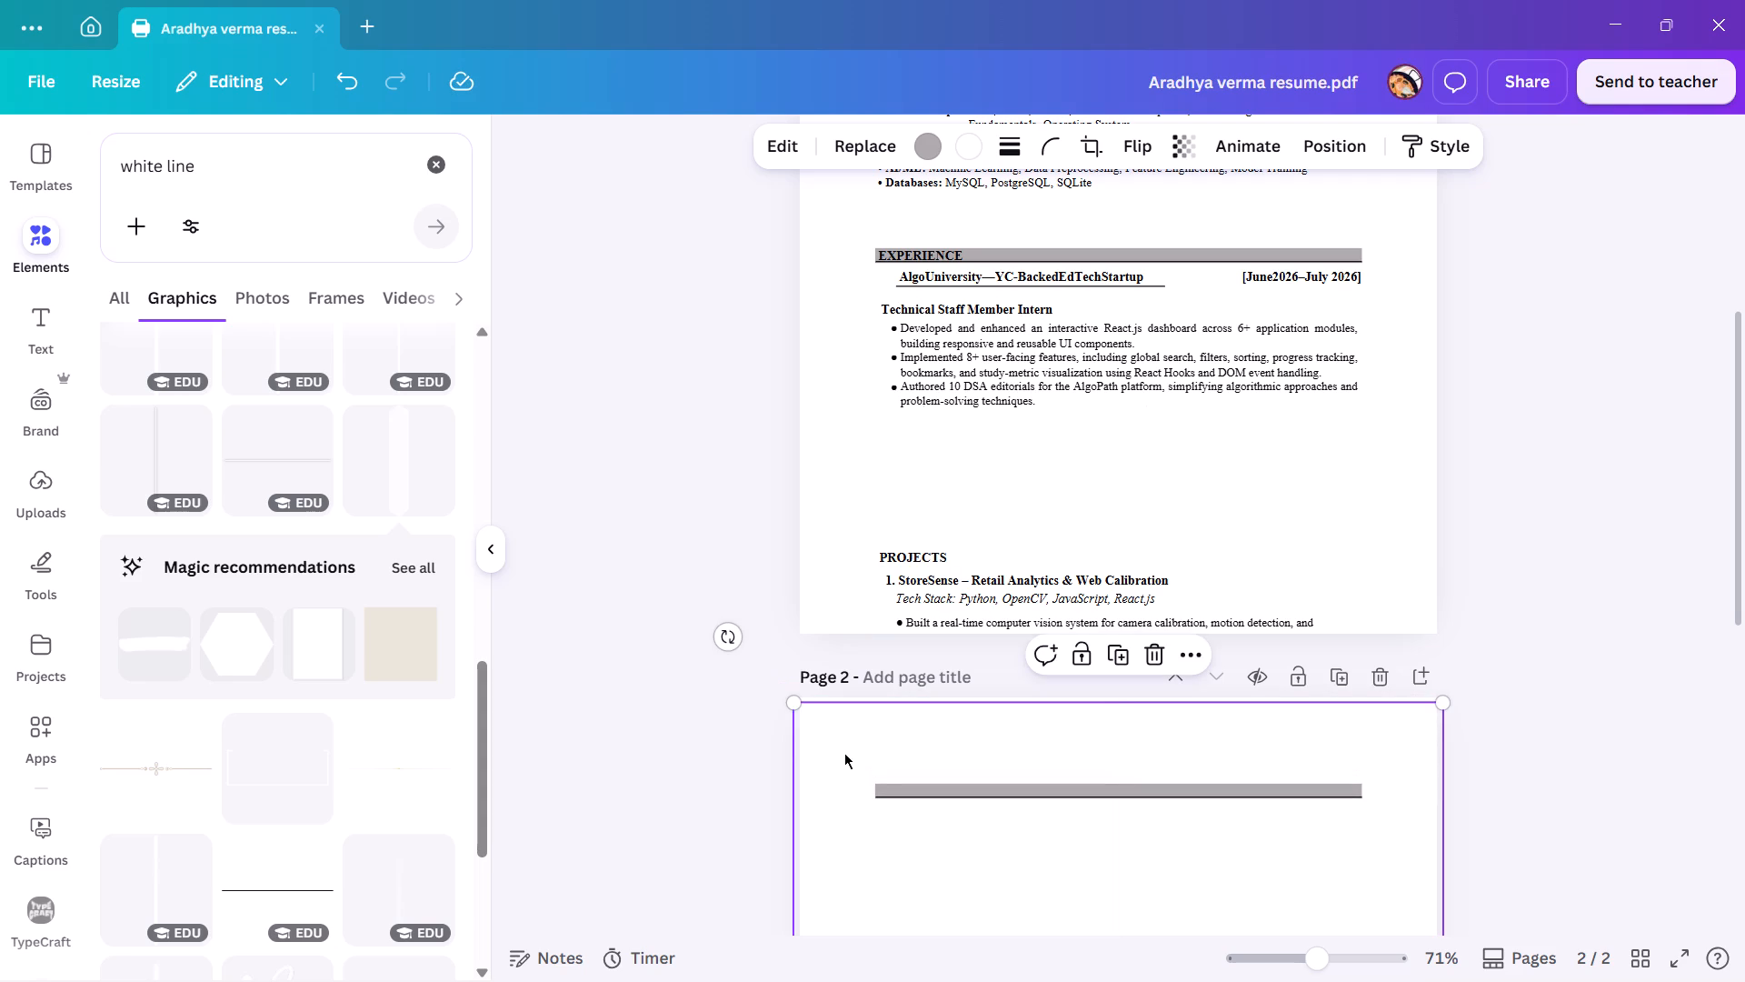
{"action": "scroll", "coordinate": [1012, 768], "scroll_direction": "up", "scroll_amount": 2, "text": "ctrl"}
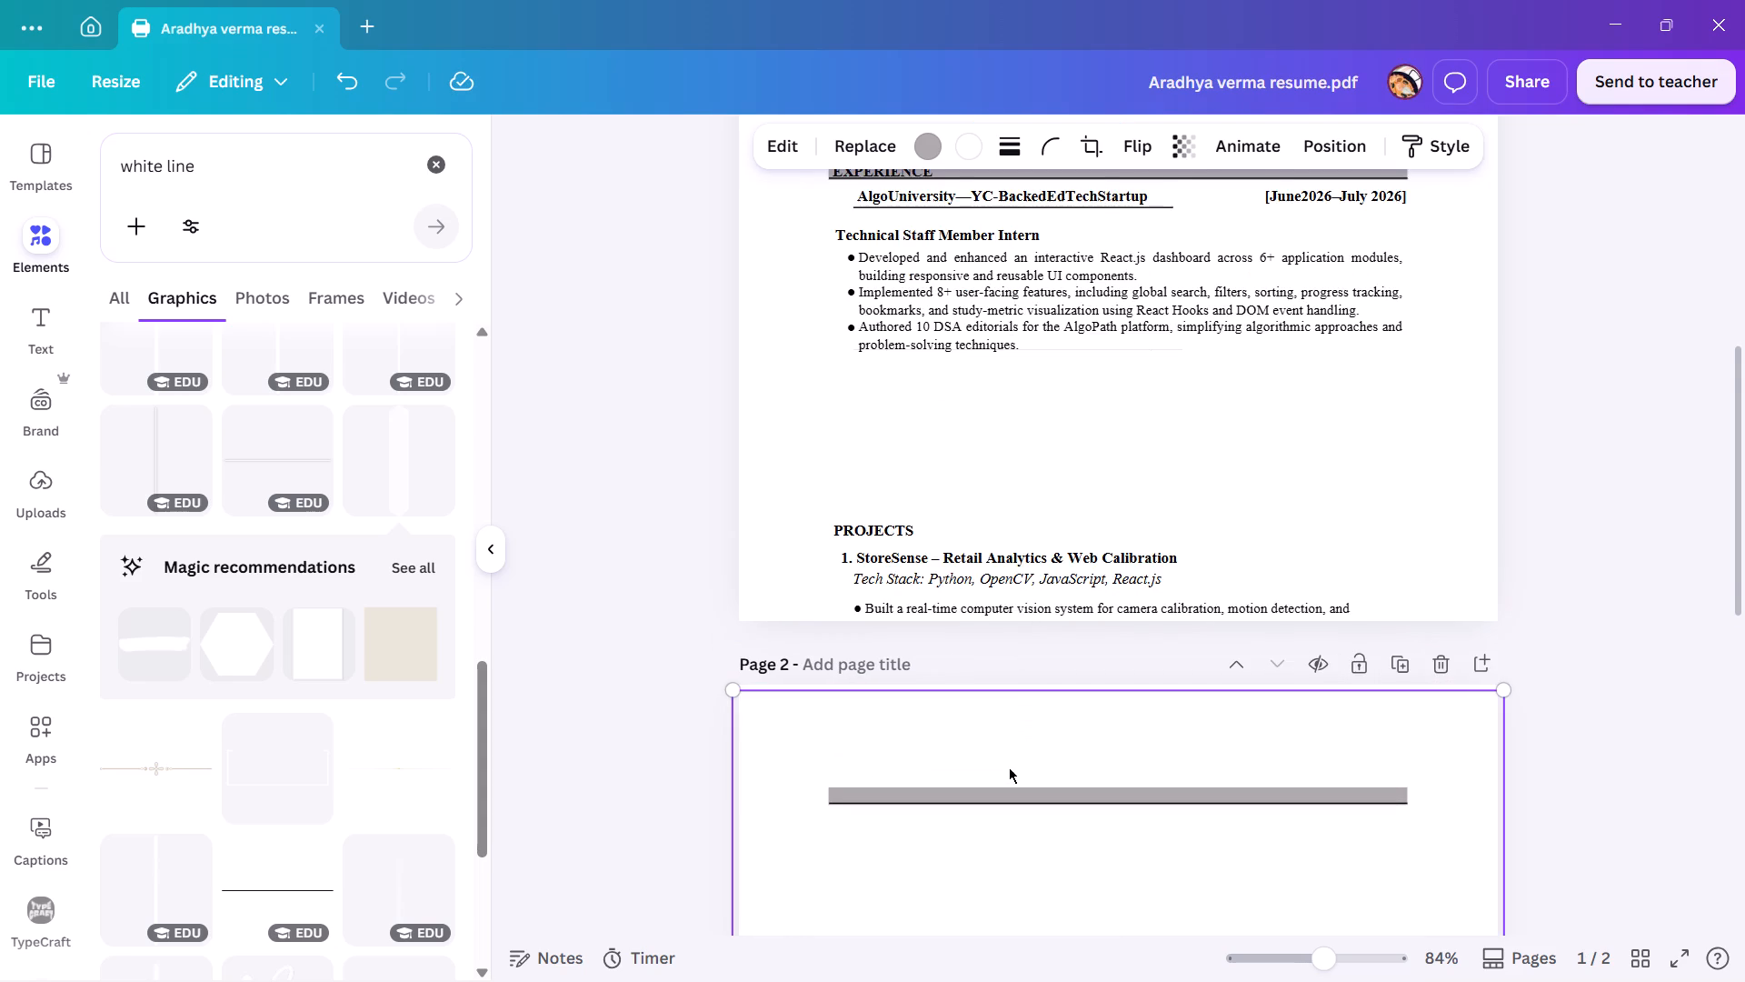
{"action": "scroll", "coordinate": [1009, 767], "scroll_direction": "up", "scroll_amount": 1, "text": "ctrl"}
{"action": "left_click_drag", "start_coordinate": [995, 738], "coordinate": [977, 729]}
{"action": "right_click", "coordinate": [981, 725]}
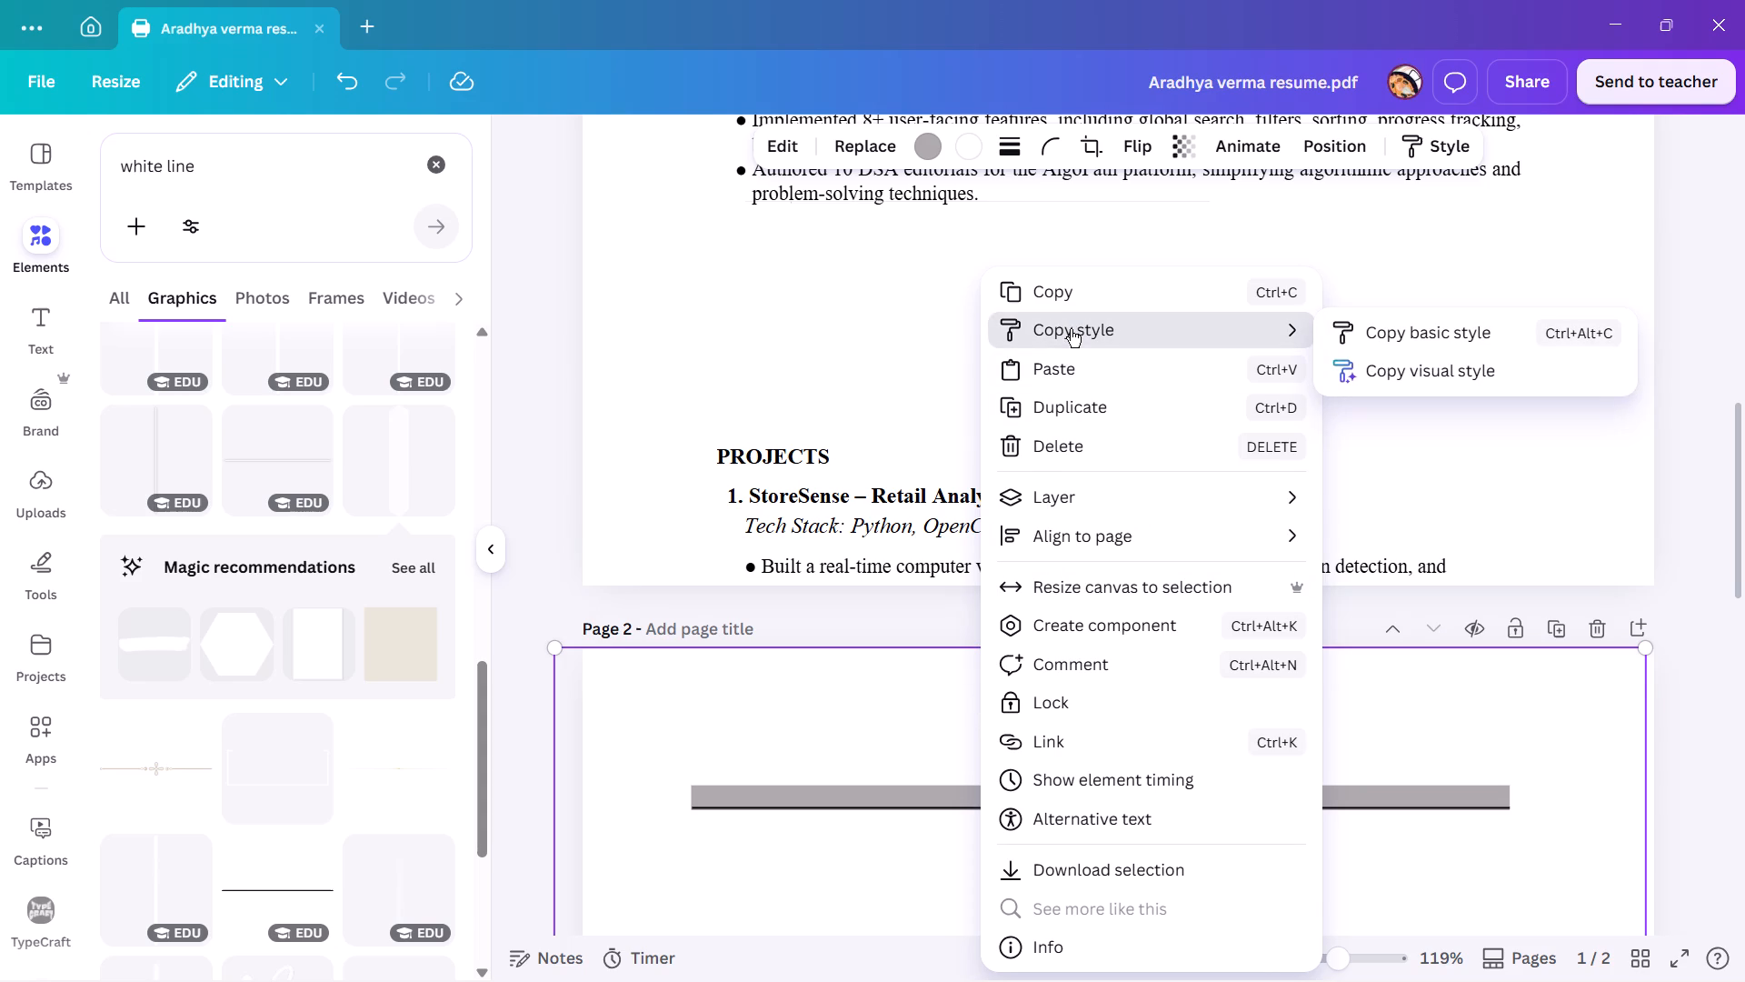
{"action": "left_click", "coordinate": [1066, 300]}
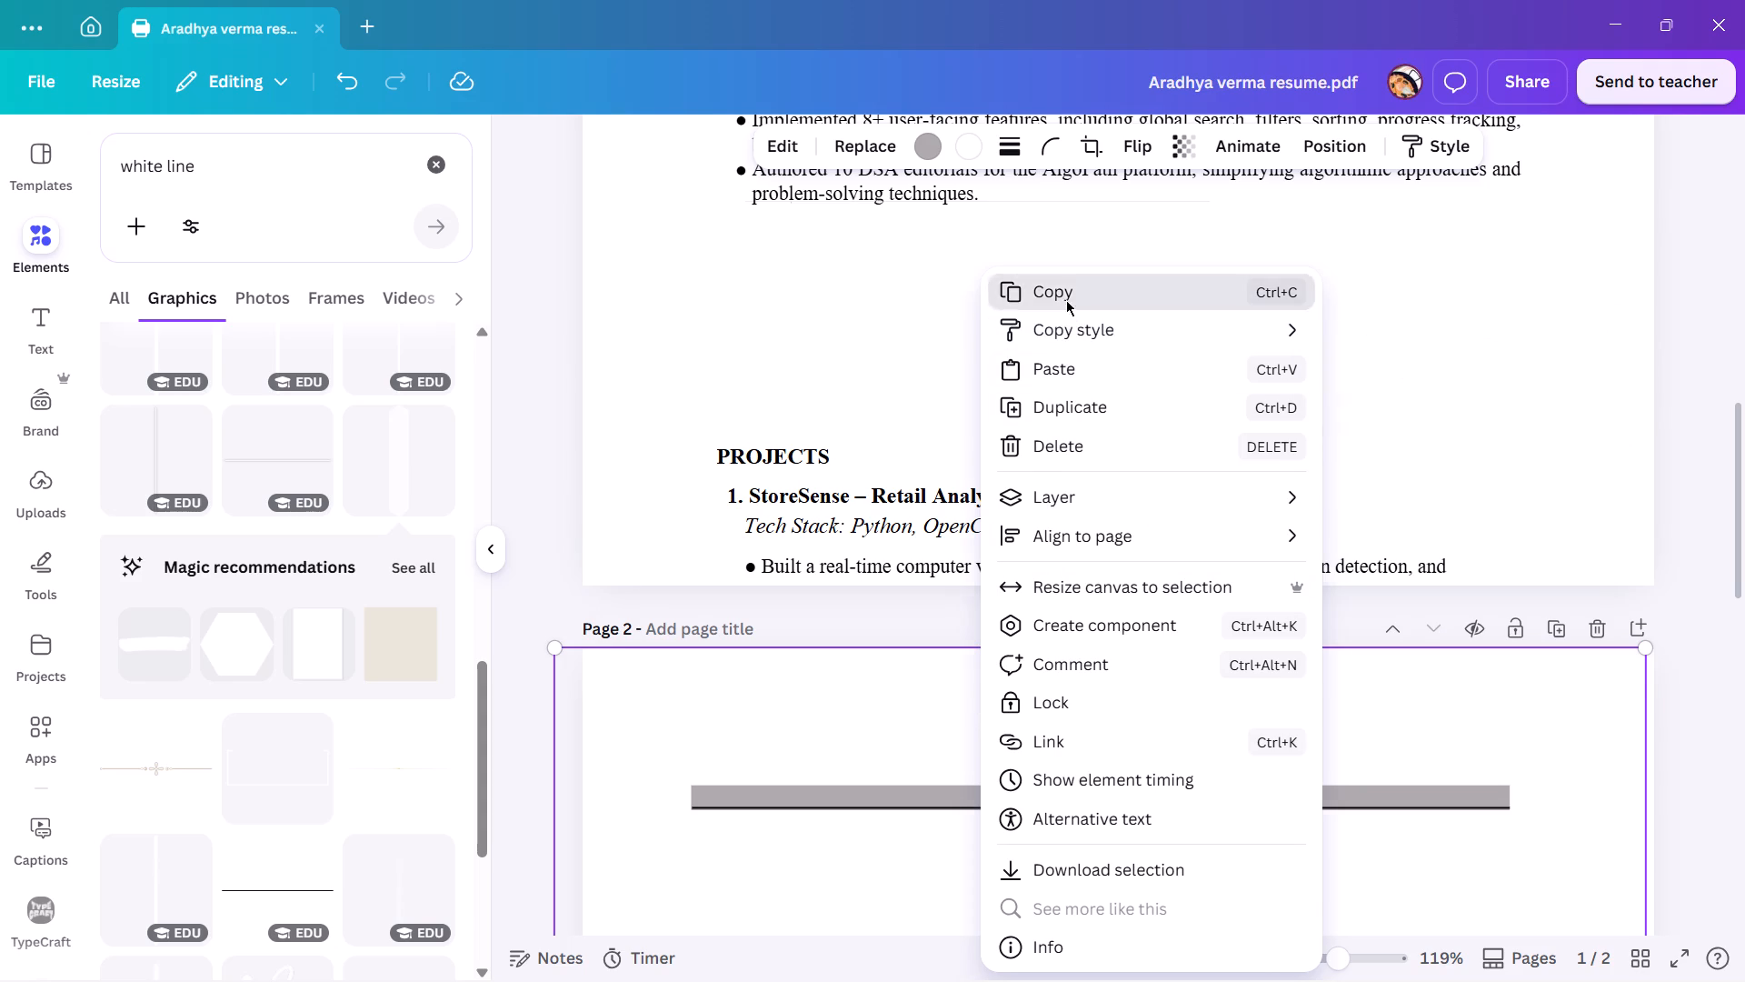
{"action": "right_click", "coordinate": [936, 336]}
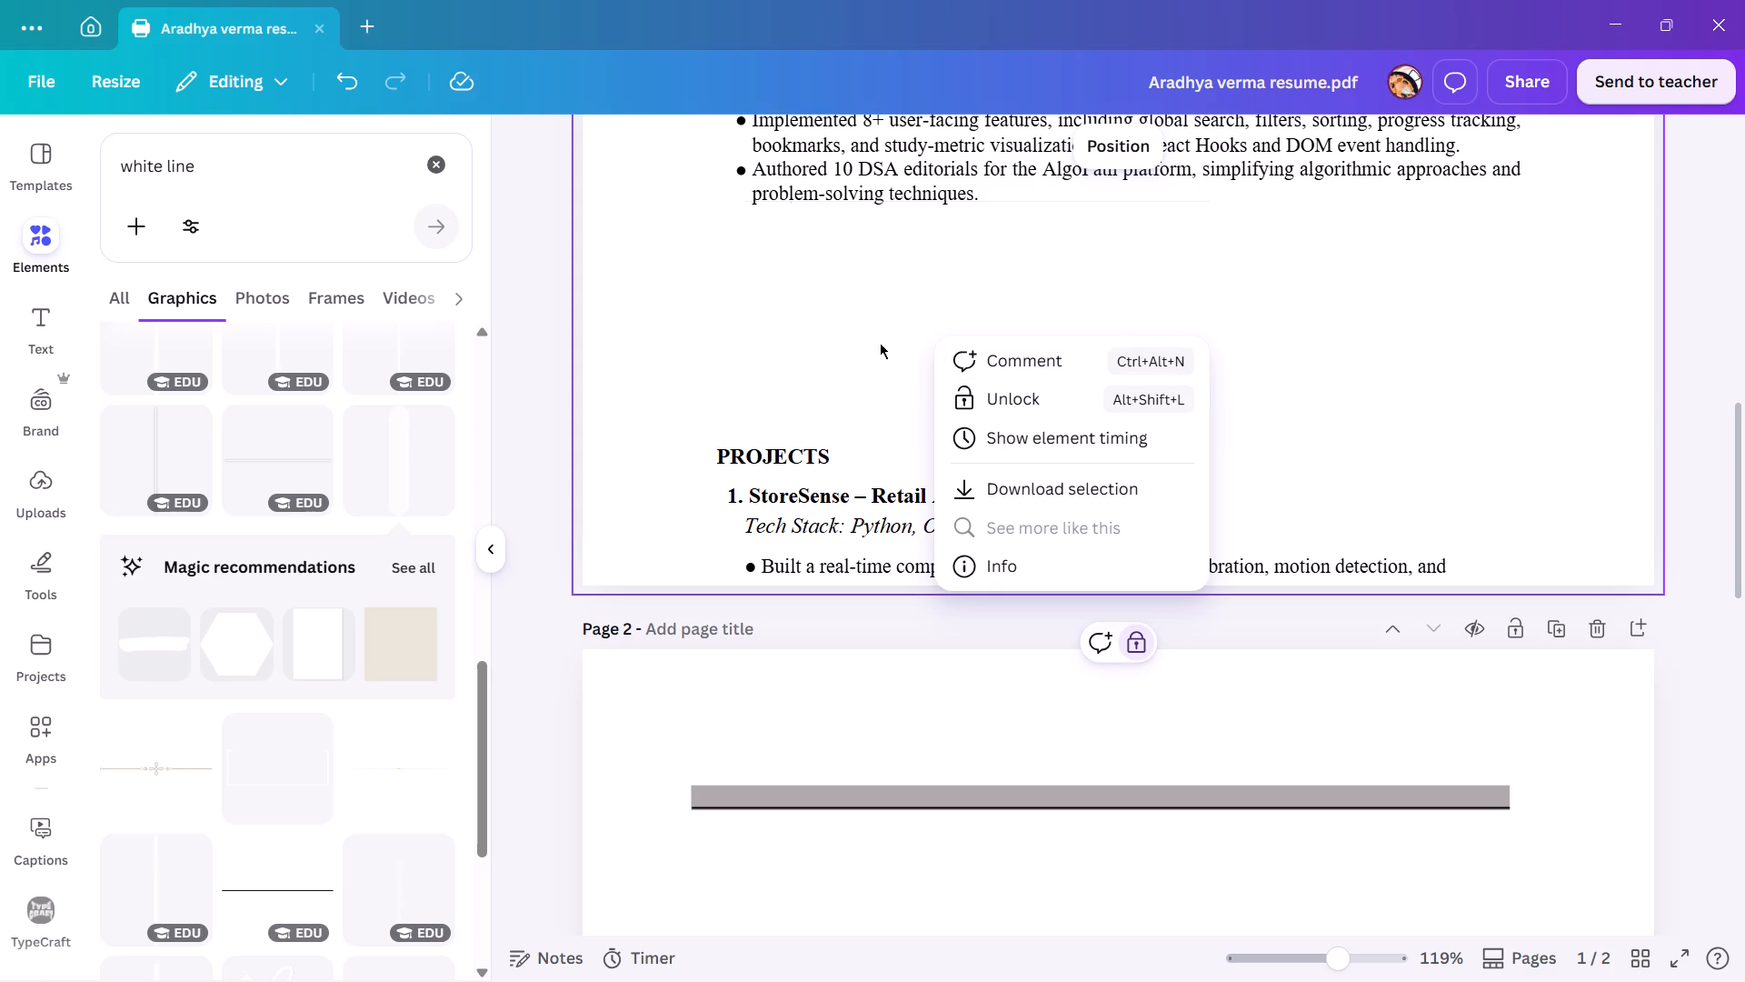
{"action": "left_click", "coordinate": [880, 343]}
Download page 1's locked heading-bar graphic as a PNG and save it in the Downloads folder.
{"action": "right_click", "coordinate": [879, 343]}
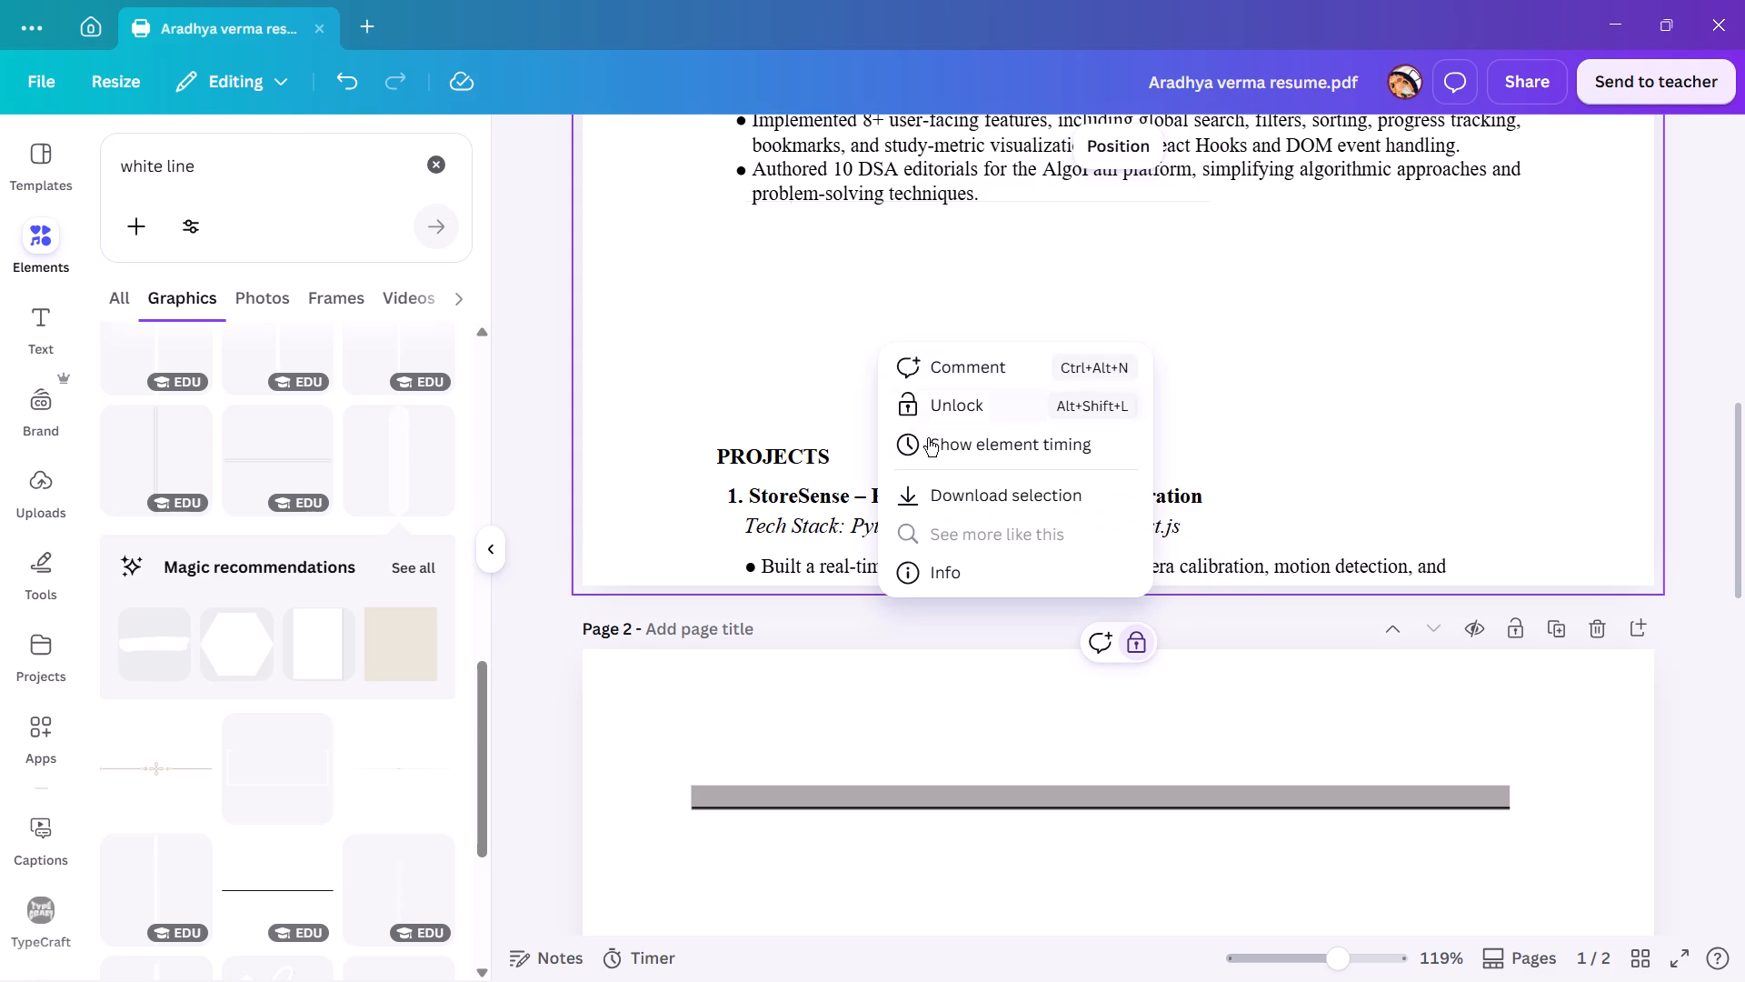
{"action": "left_click", "coordinate": [971, 486]}
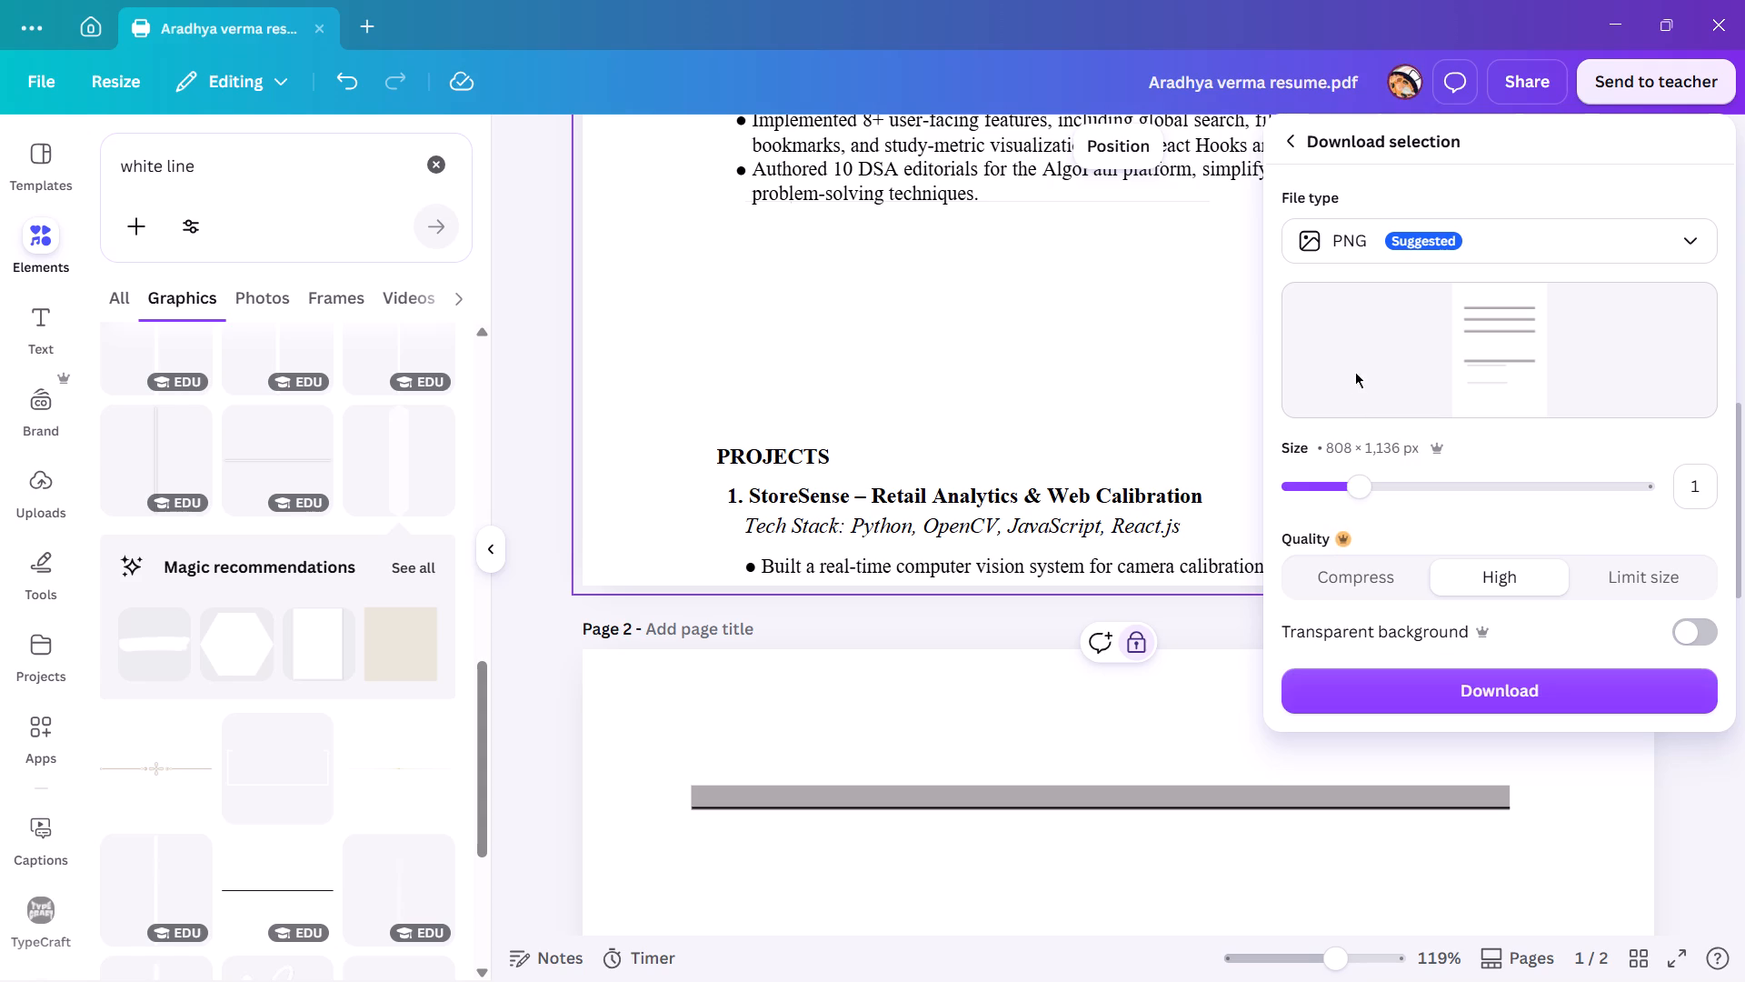
{"action": "left_click", "coordinate": [1441, 685]}
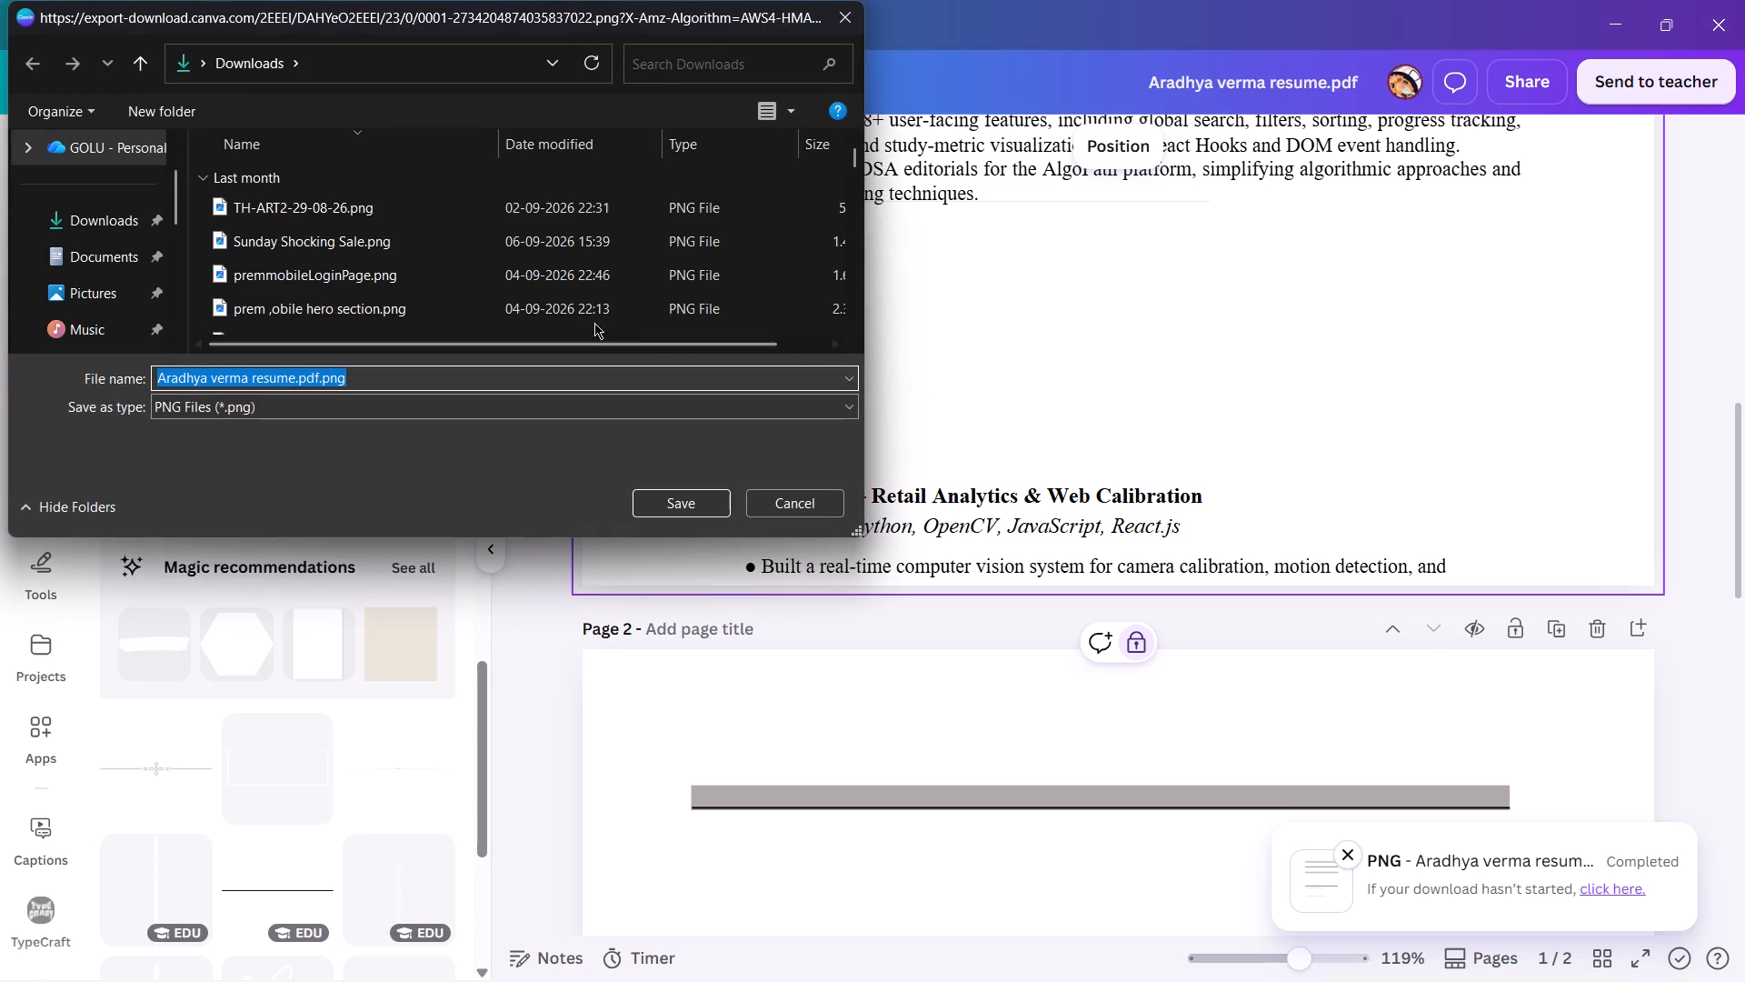
{"action": "left_click", "coordinate": [140, 220]}
{"action": "left_click", "coordinate": [692, 502]}
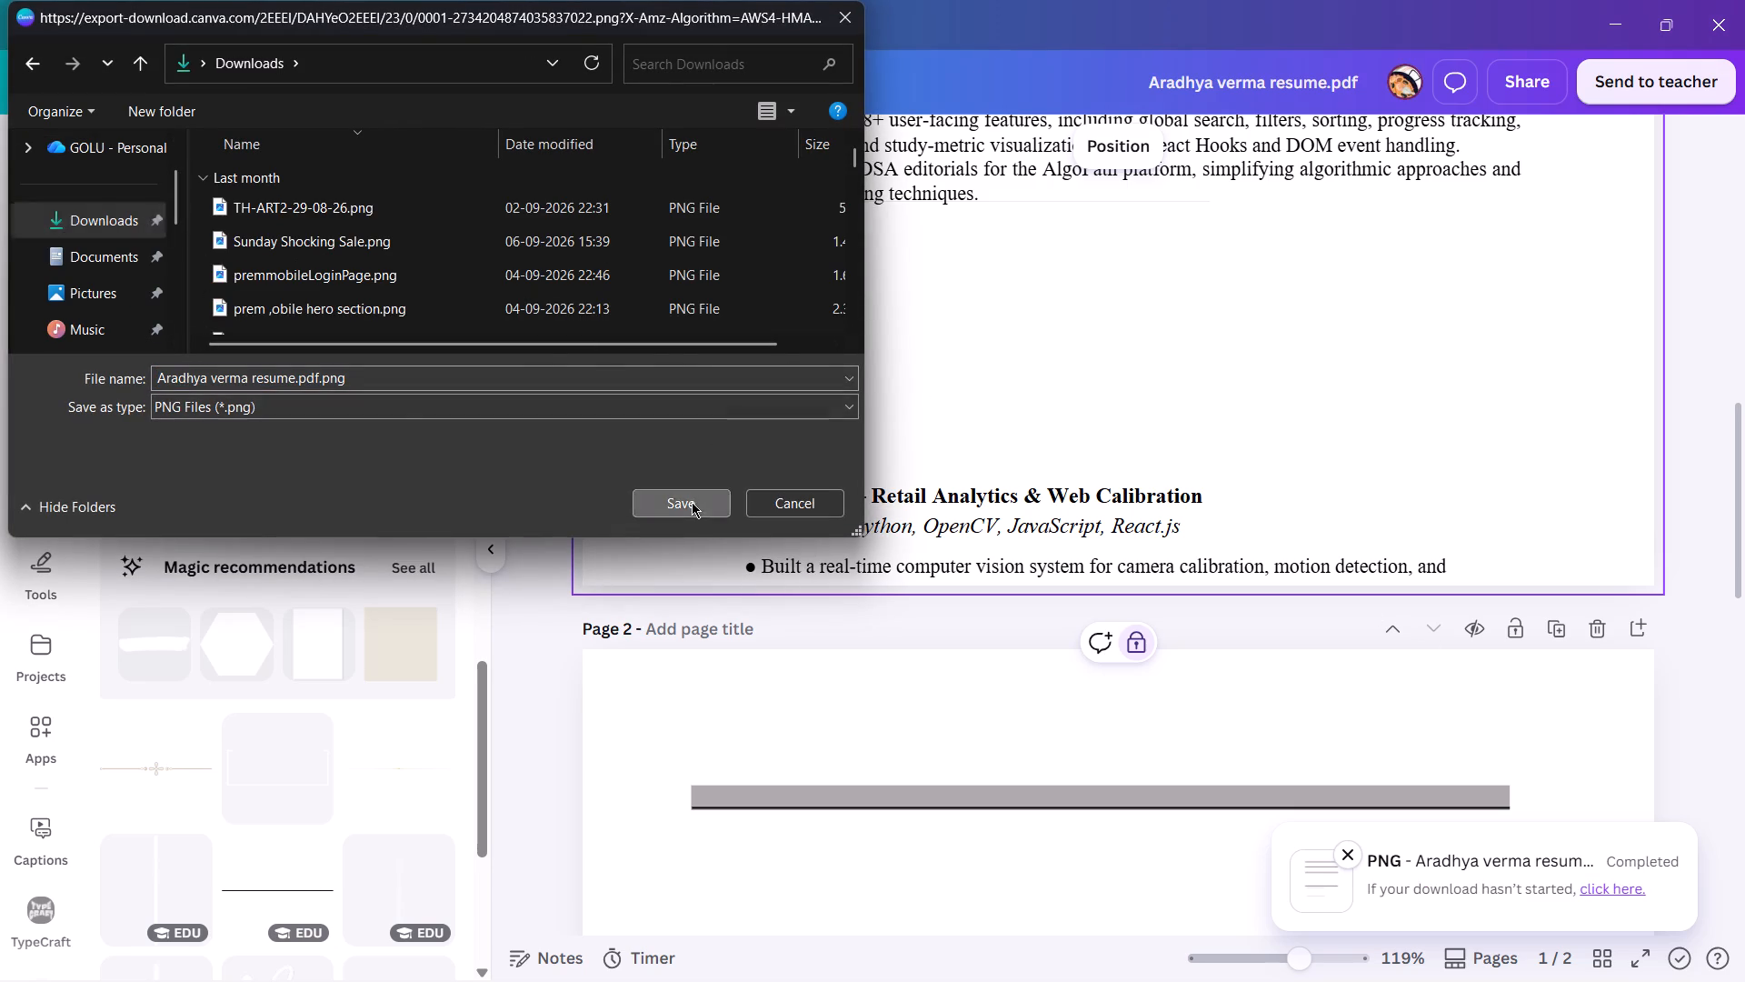
Upload the downloaded heading-bar PNG from the Downloads folder to the design's image uploads.
{"action": "scroll", "coordinate": [870, 417], "scroll_direction": "up", "scroll_amount": 3}
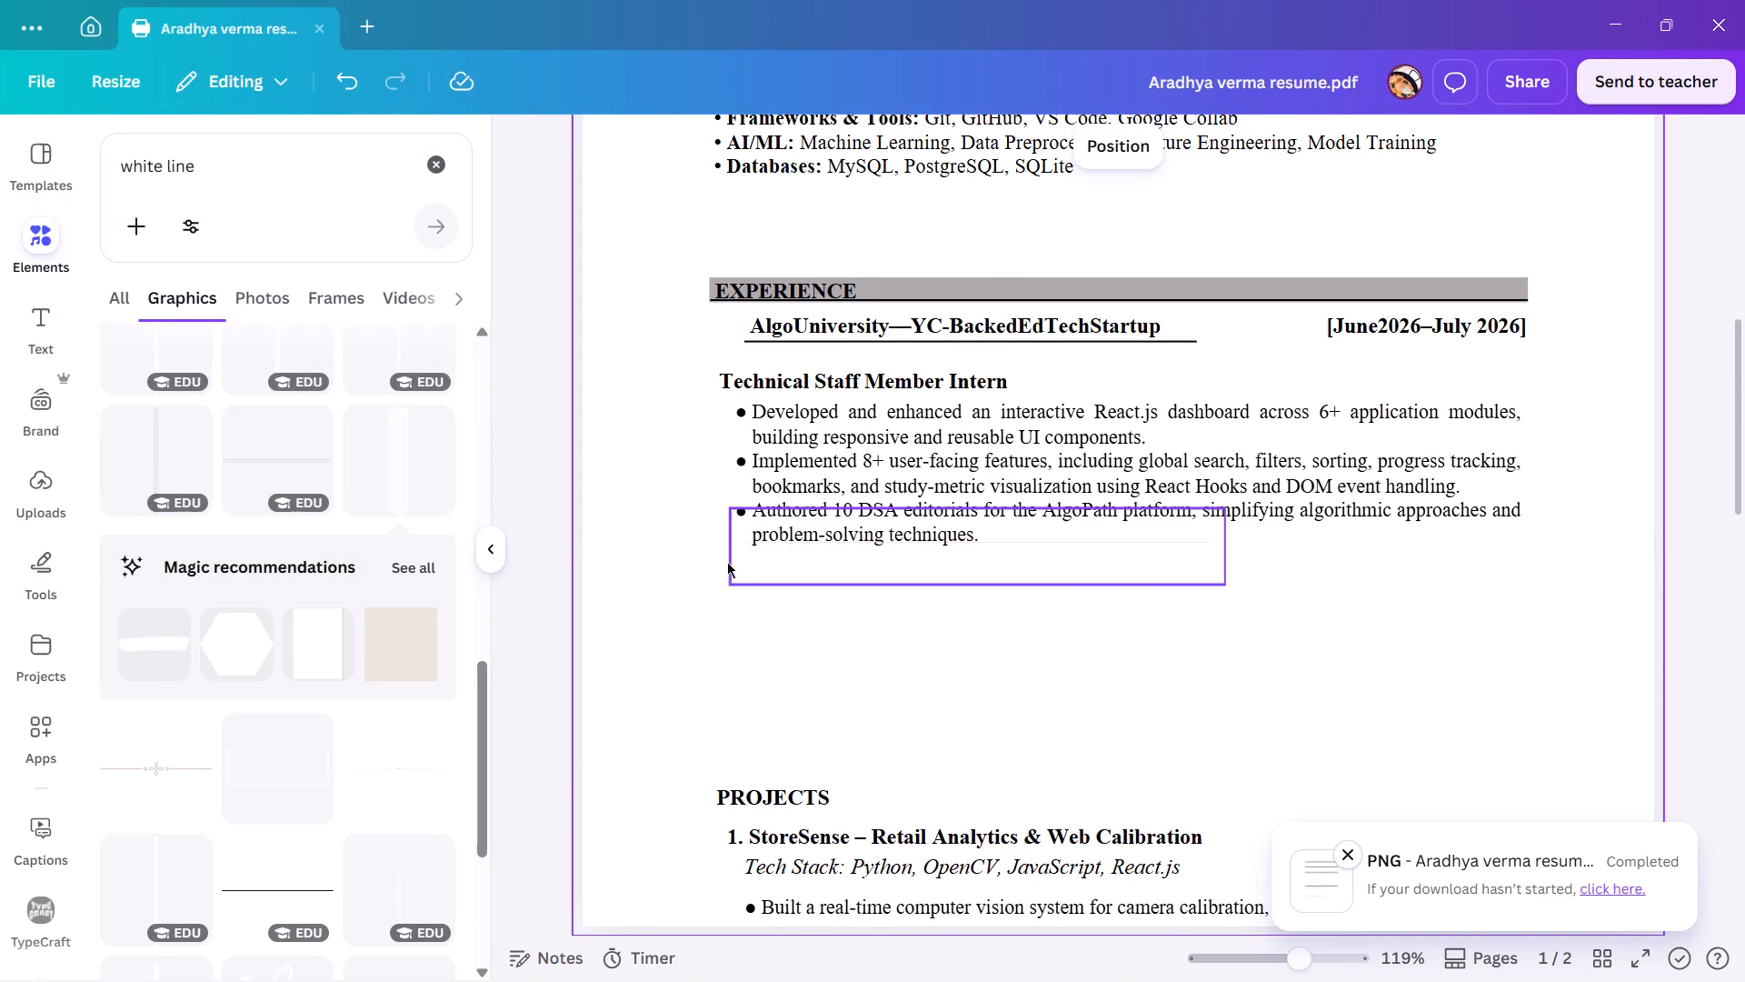
{"action": "left_click", "coordinate": [47, 488]}
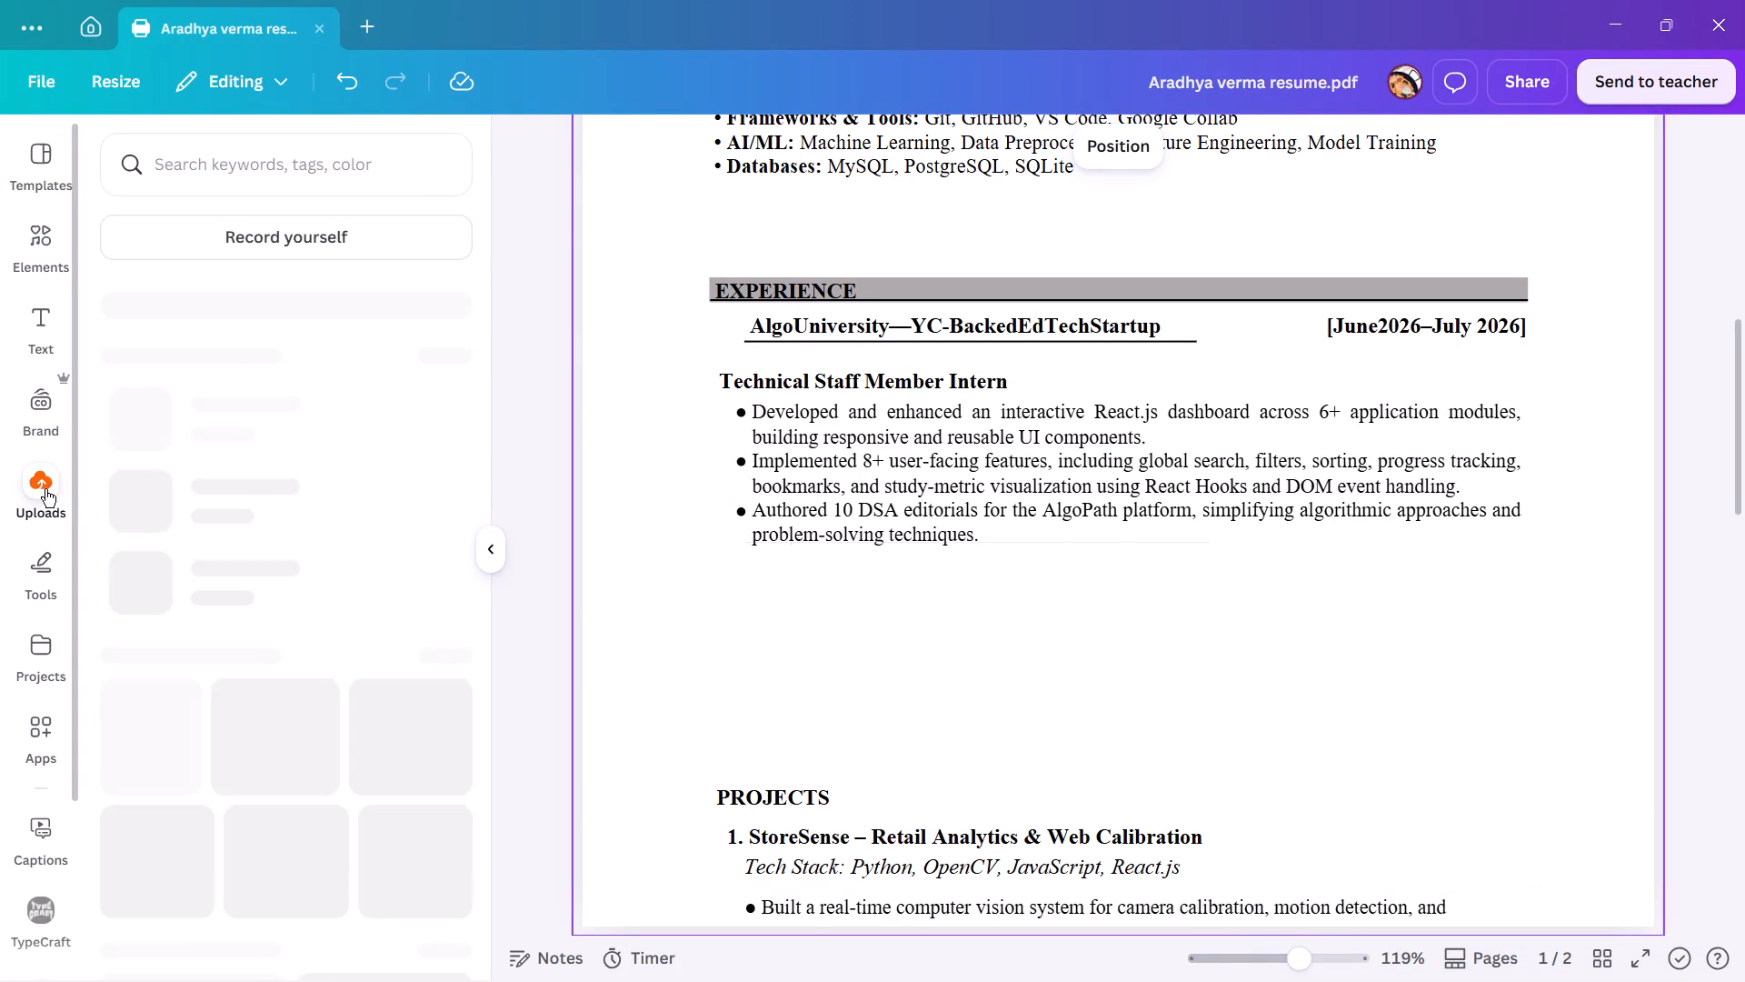
{"action": "left_click", "coordinate": [326, 228]}
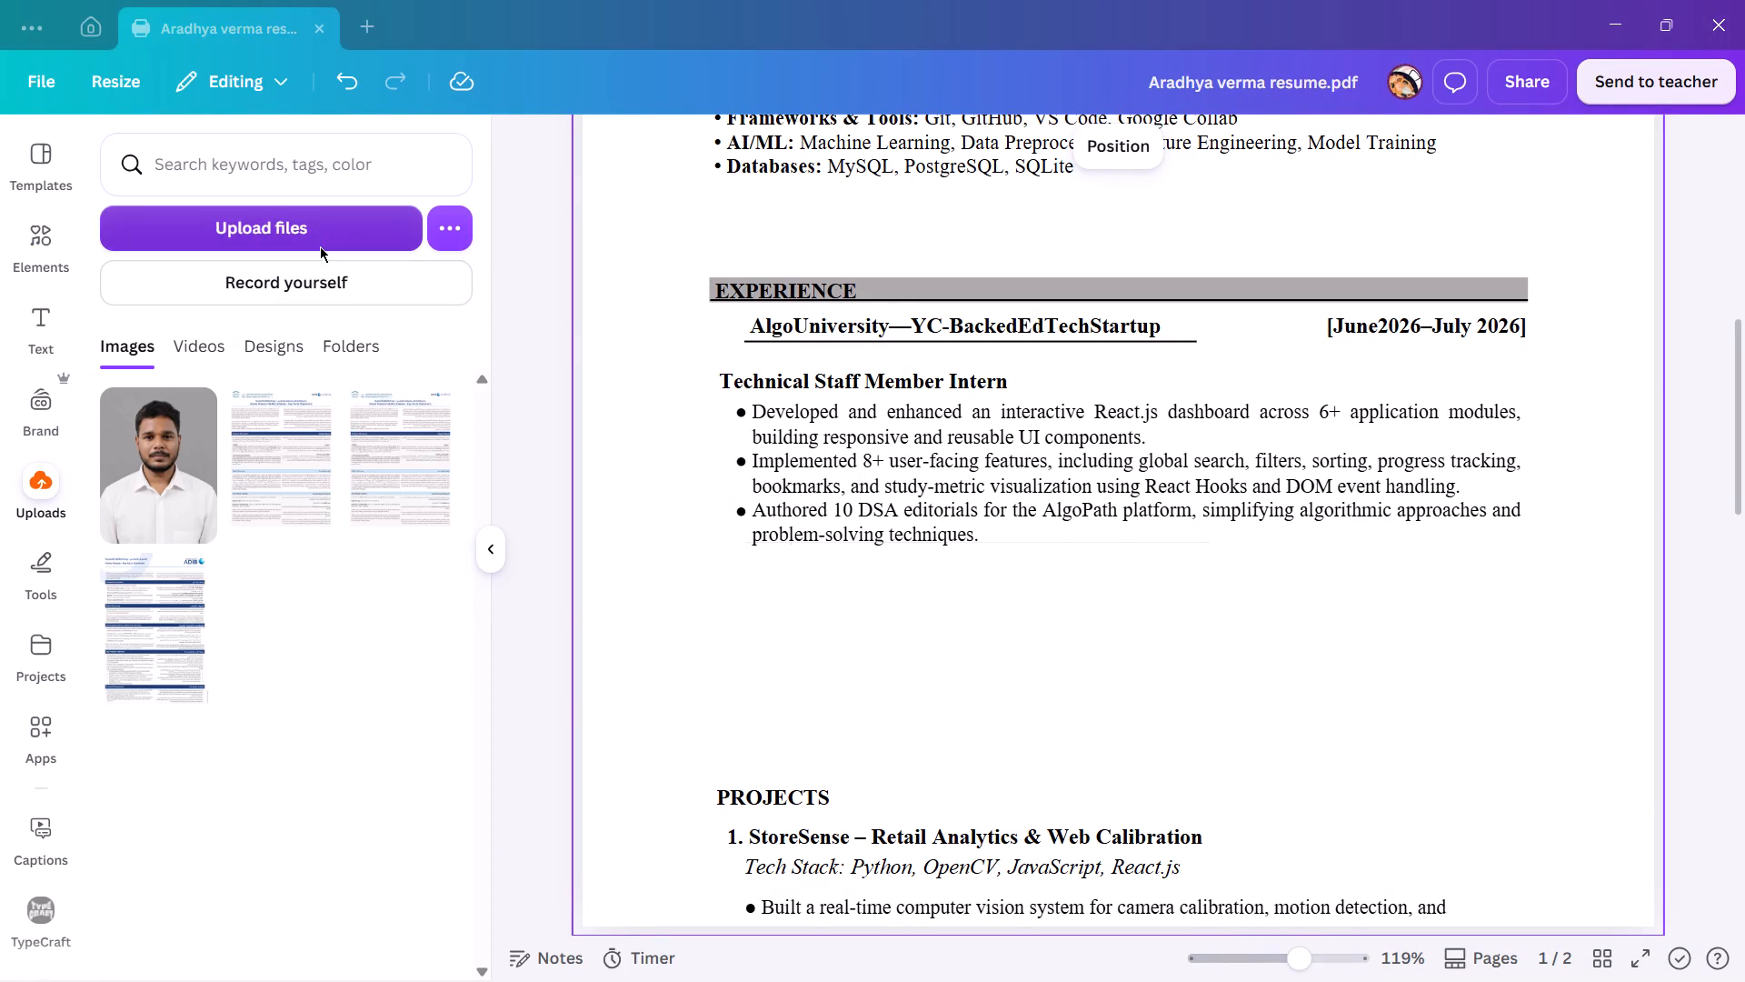
{"action": "left_click", "coordinate": [264, 205]}
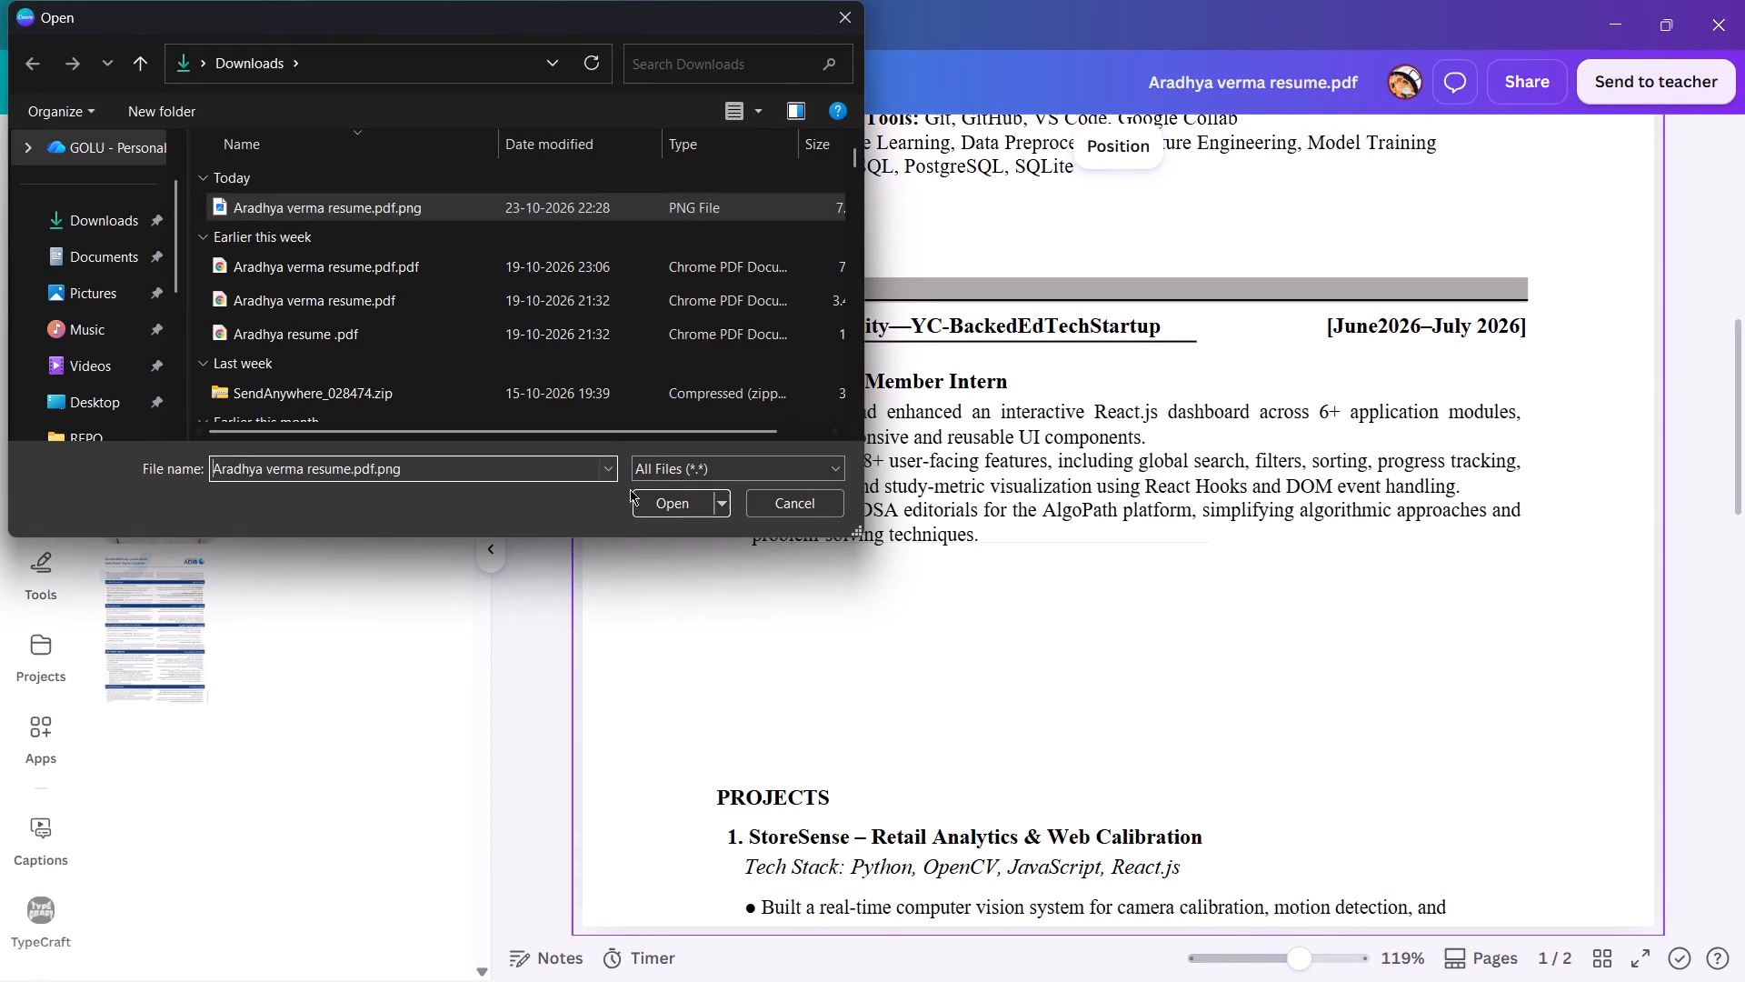
{"action": "left_click", "coordinate": [643, 497]}
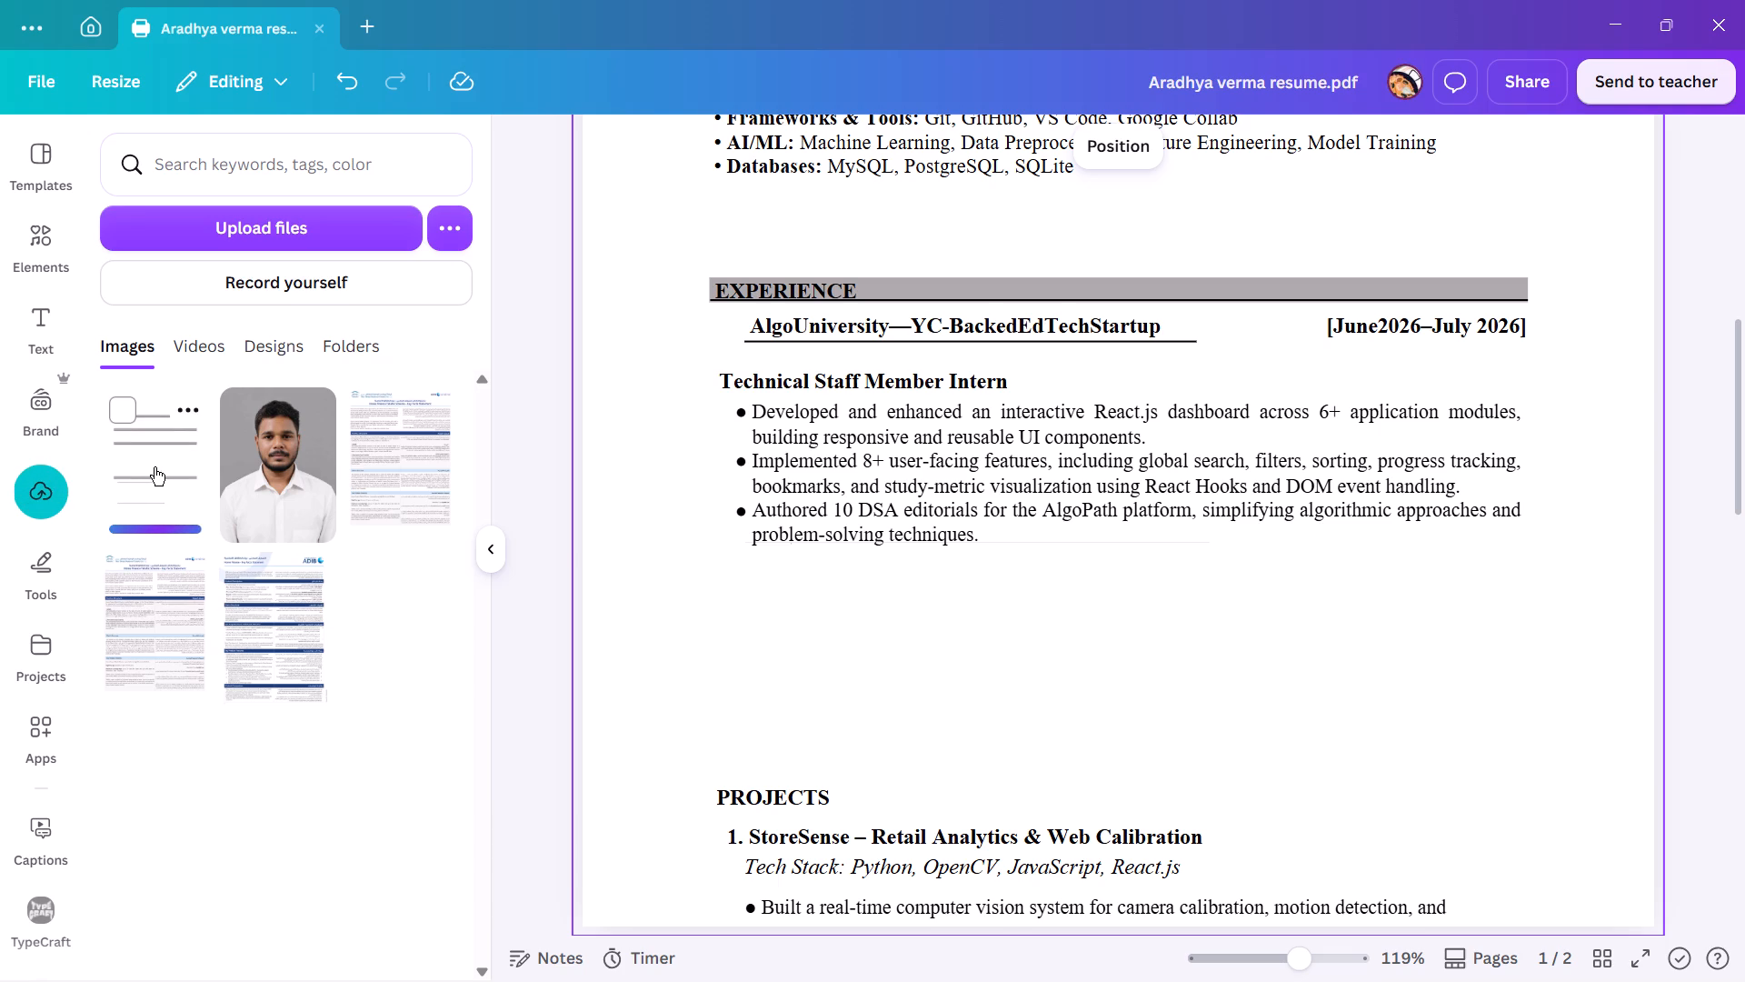
Insert the uploaded heading-bar image on page 1 and crop it to a single grey bar between the Experience bullets and the Projects heading.
{"action": "left_click", "coordinate": [155, 466]}
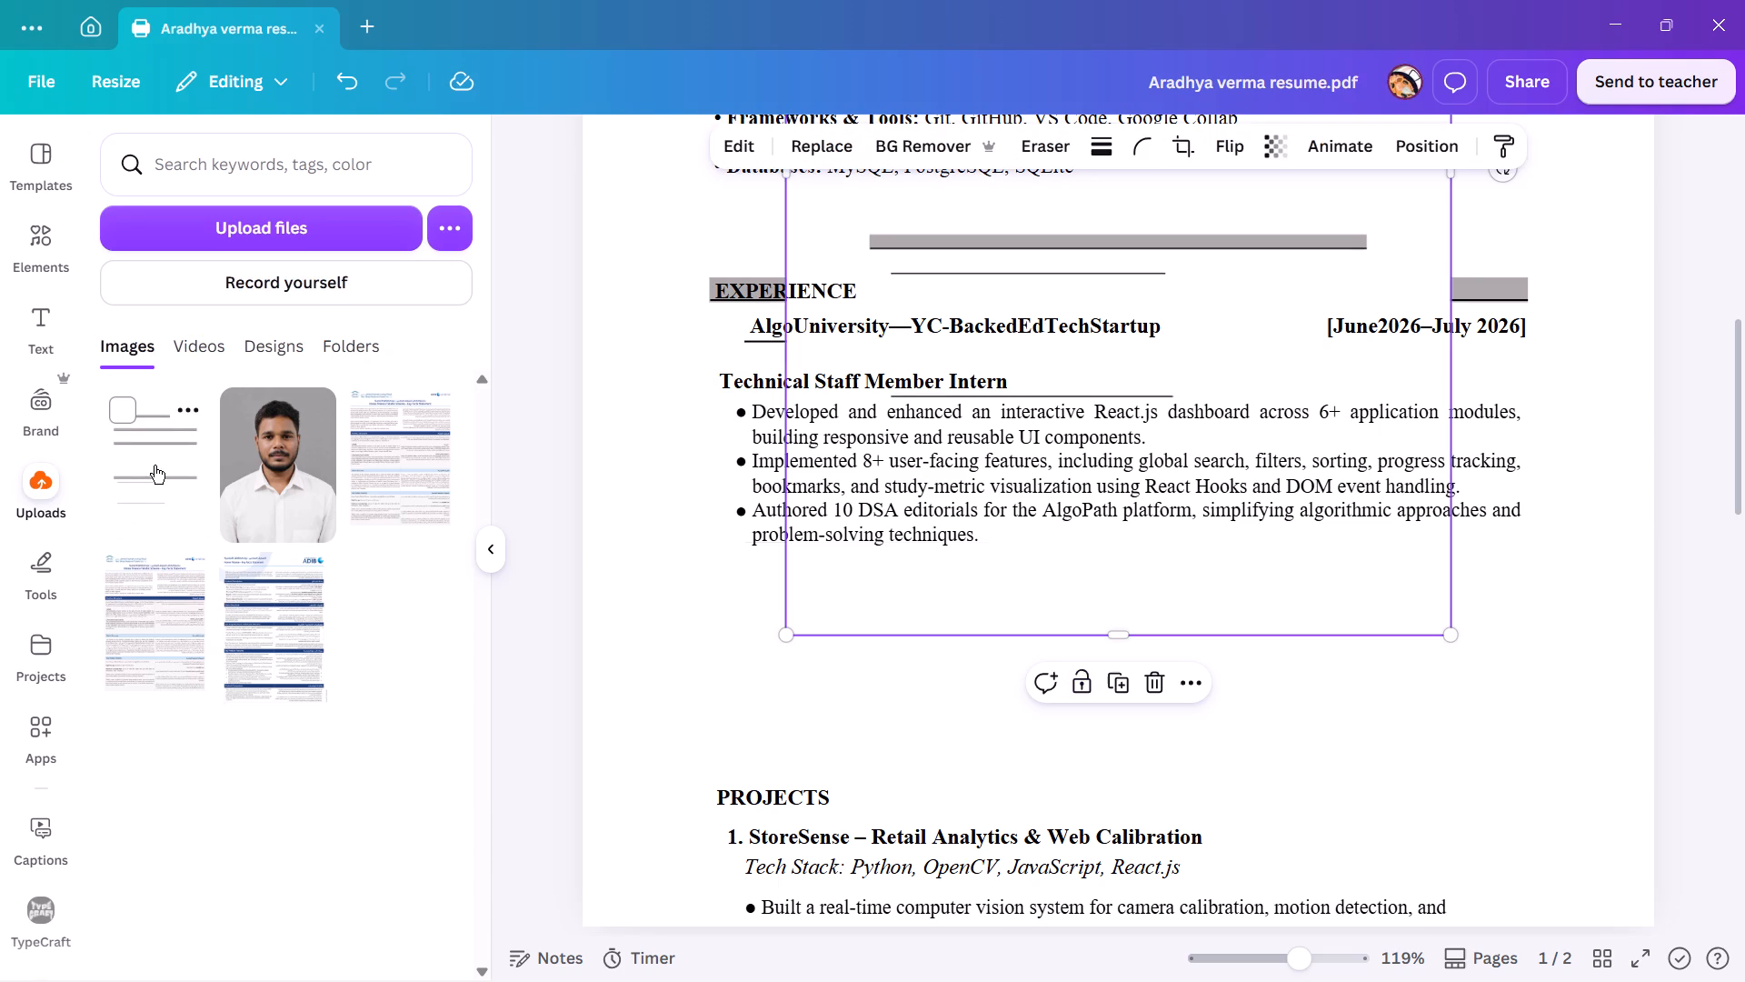
{"action": "left_click_drag", "start_coordinate": [1121, 630], "coordinate": [1123, 628]}
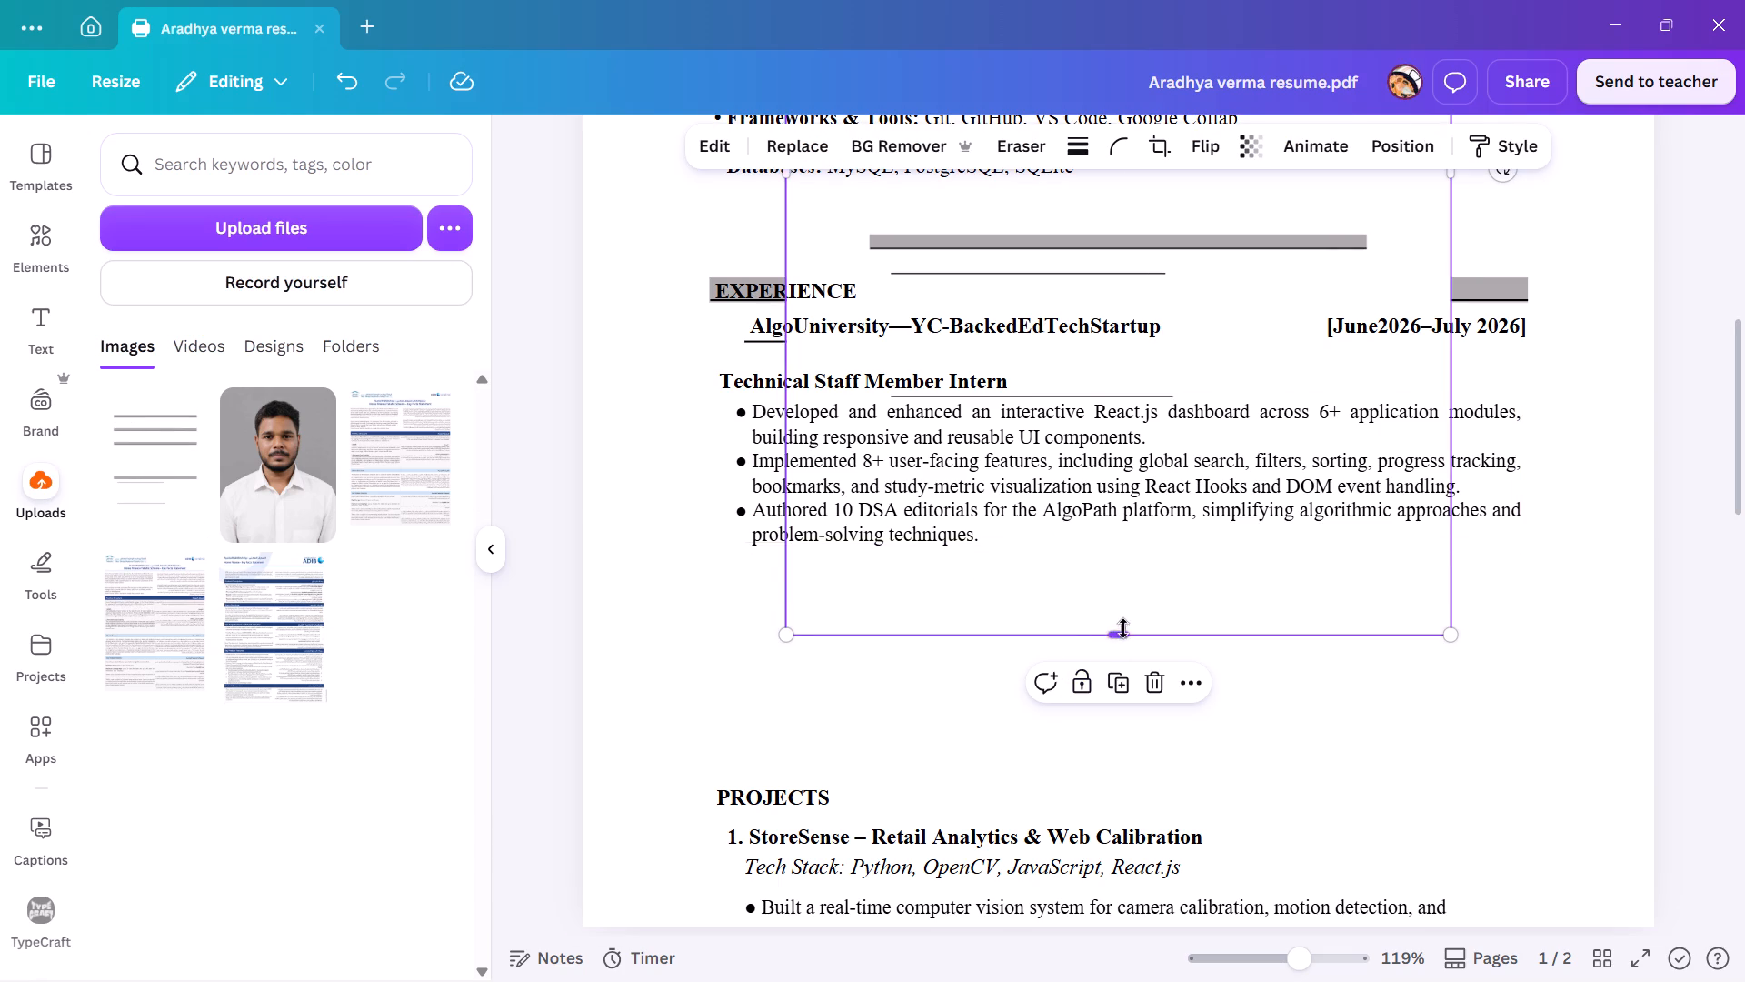
{"action": "left_click_drag", "start_coordinate": [1123, 628], "coordinate": [1113, 328]}
{"action": "left_click_drag", "start_coordinate": [1090, 265], "coordinate": [1008, 858]}
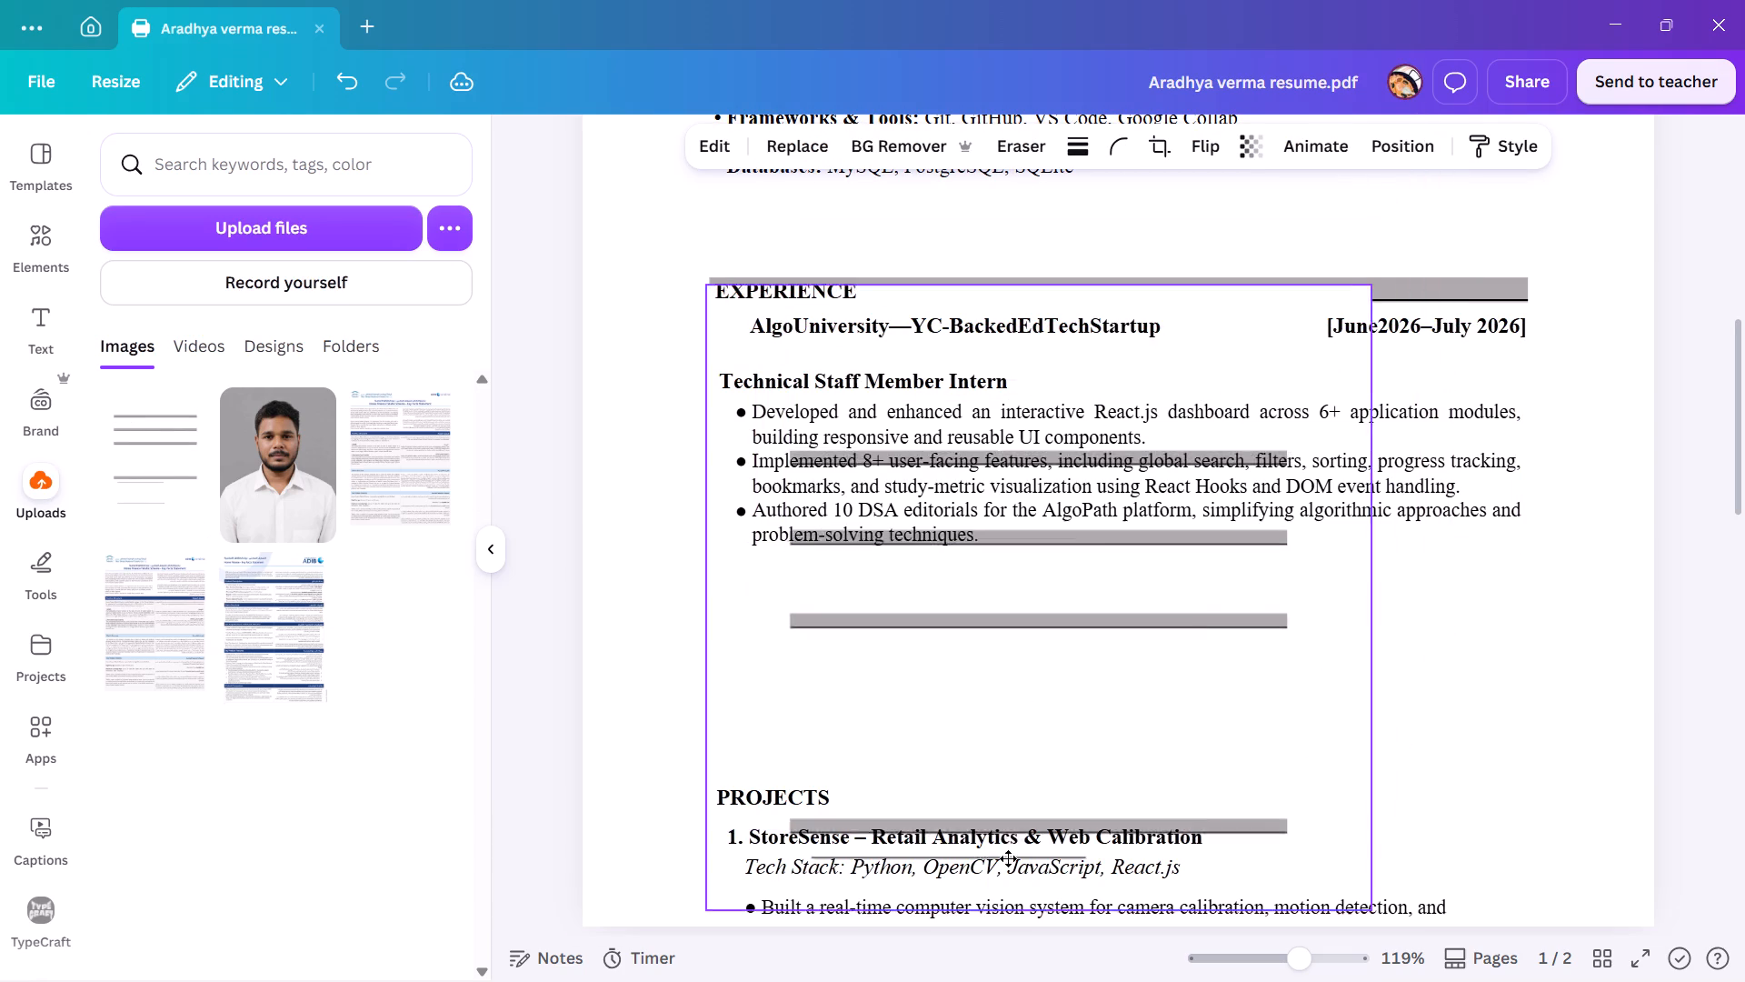
{"action": "left_click_drag", "start_coordinate": [1008, 858], "coordinate": [1001, 767]}
{"action": "left_click_drag", "start_coordinate": [1022, 835], "coordinate": [1027, 676]}
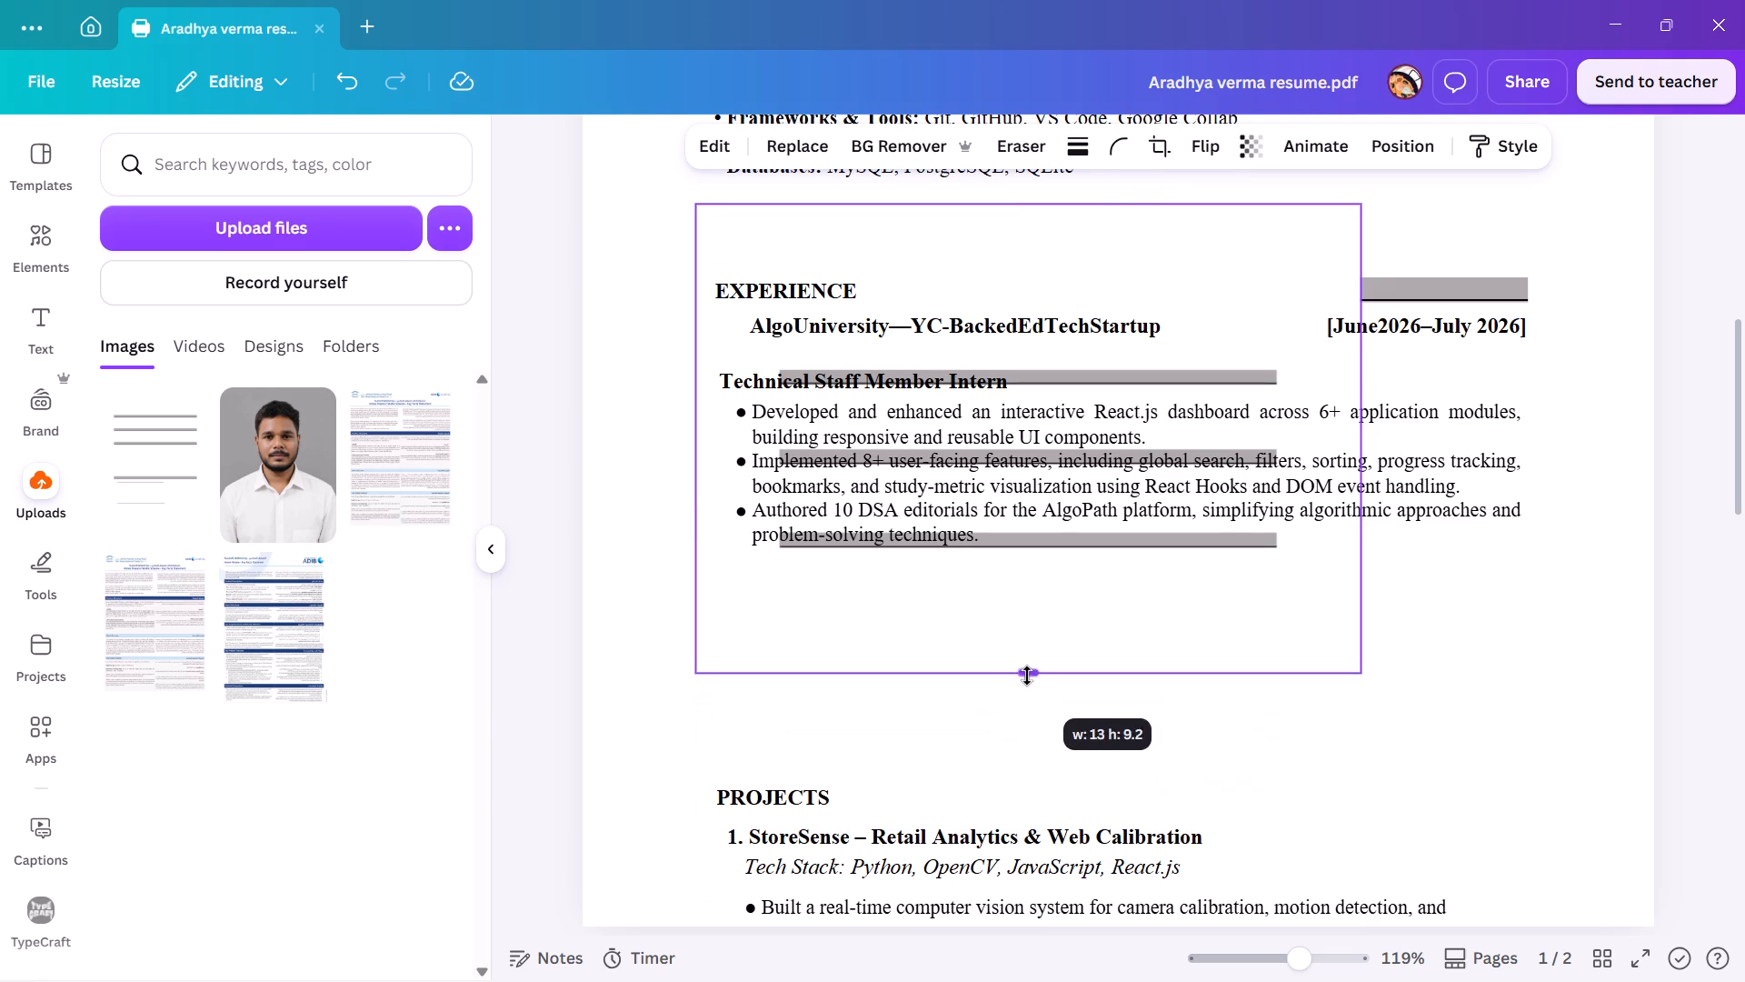
{"action": "left_click_drag", "start_coordinate": [1027, 676], "coordinate": [1030, 633]}
{"action": "left_click_drag", "start_coordinate": [1022, 565], "coordinate": [1011, 787]}
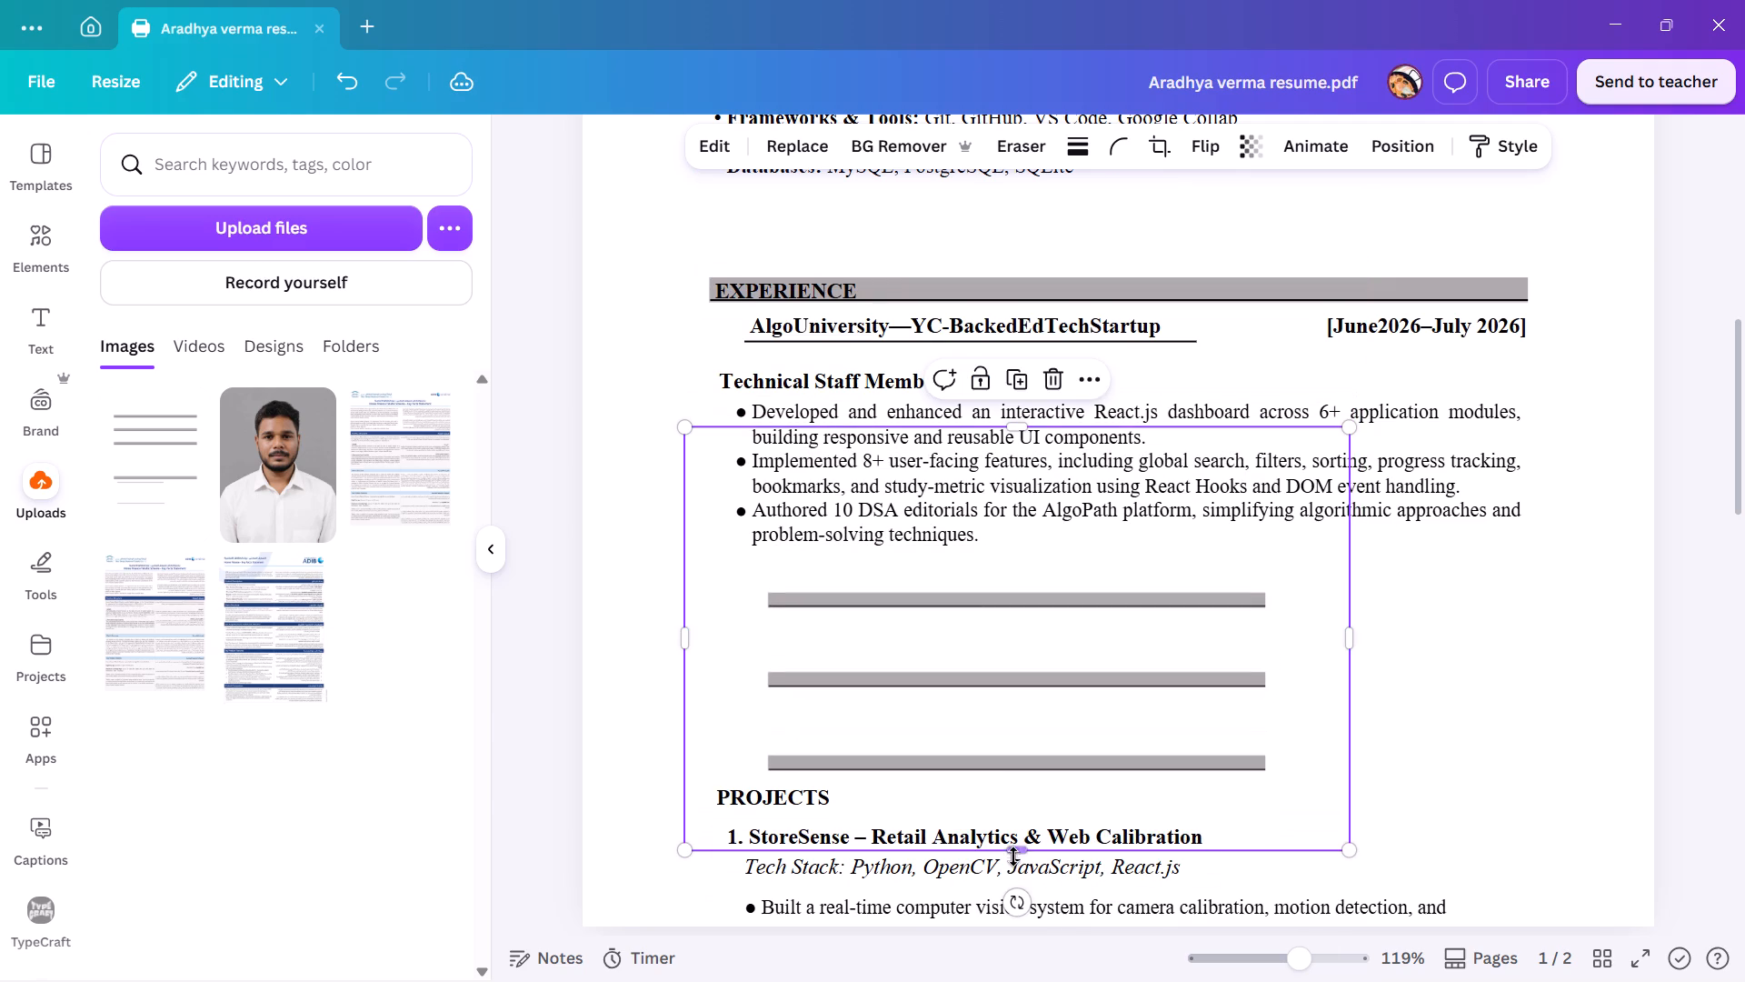
{"action": "left_click_drag", "start_coordinate": [1017, 852], "coordinate": [1014, 673]}
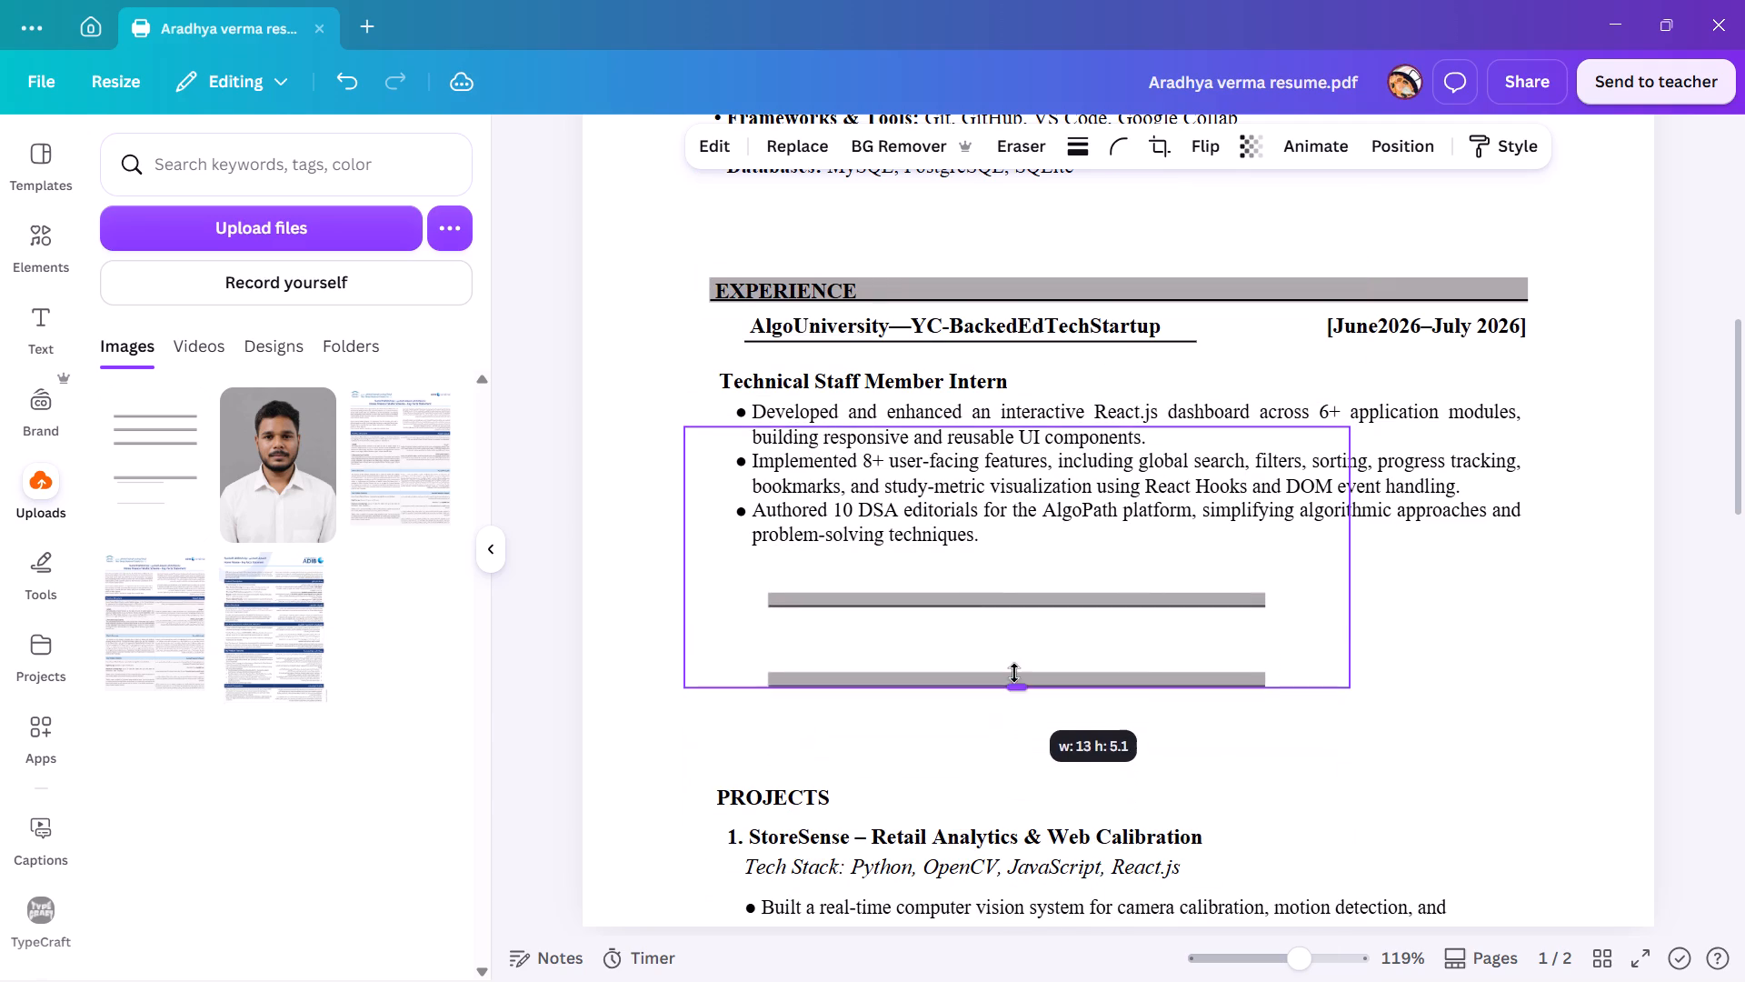
{"action": "left_click_drag", "start_coordinate": [1014, 673], "coordinate": [1016, 653]}
{"action": "left_click_drag", "start_coordinate": [1012, 551], "coordinate": [1012, 692]}
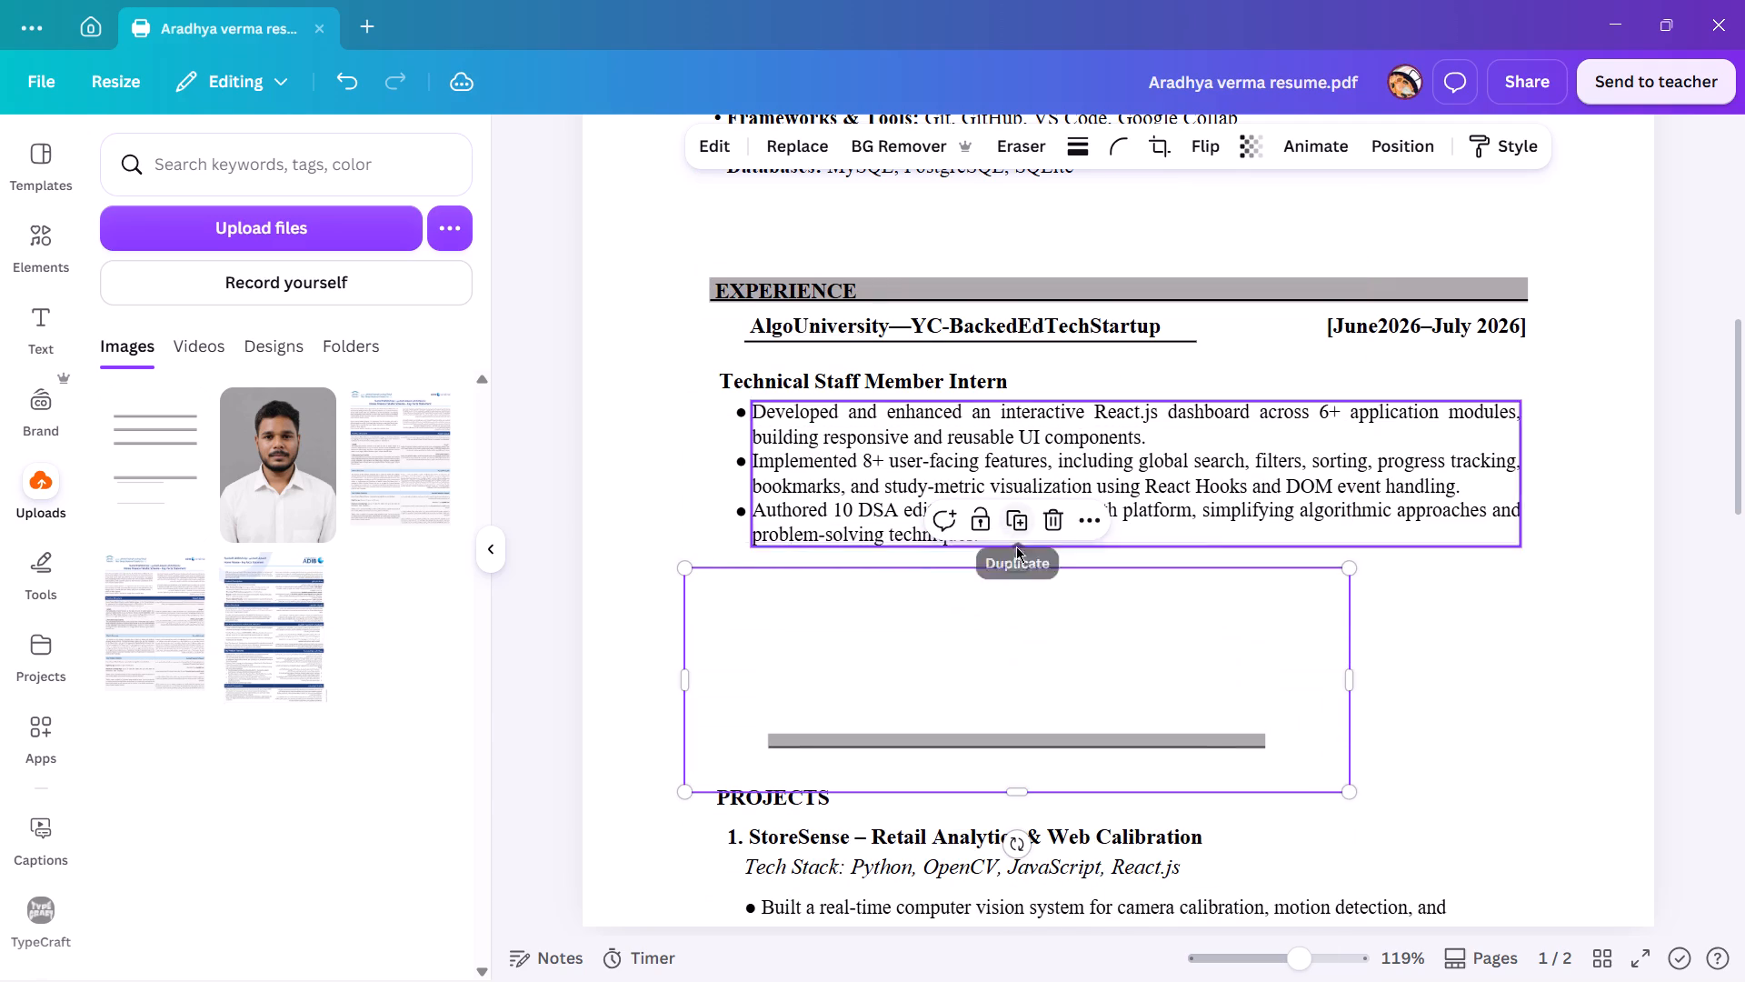
{"action": "left_click_drag", "start_coordinate": [1016, 571], "coordinate": [1015, 694]}
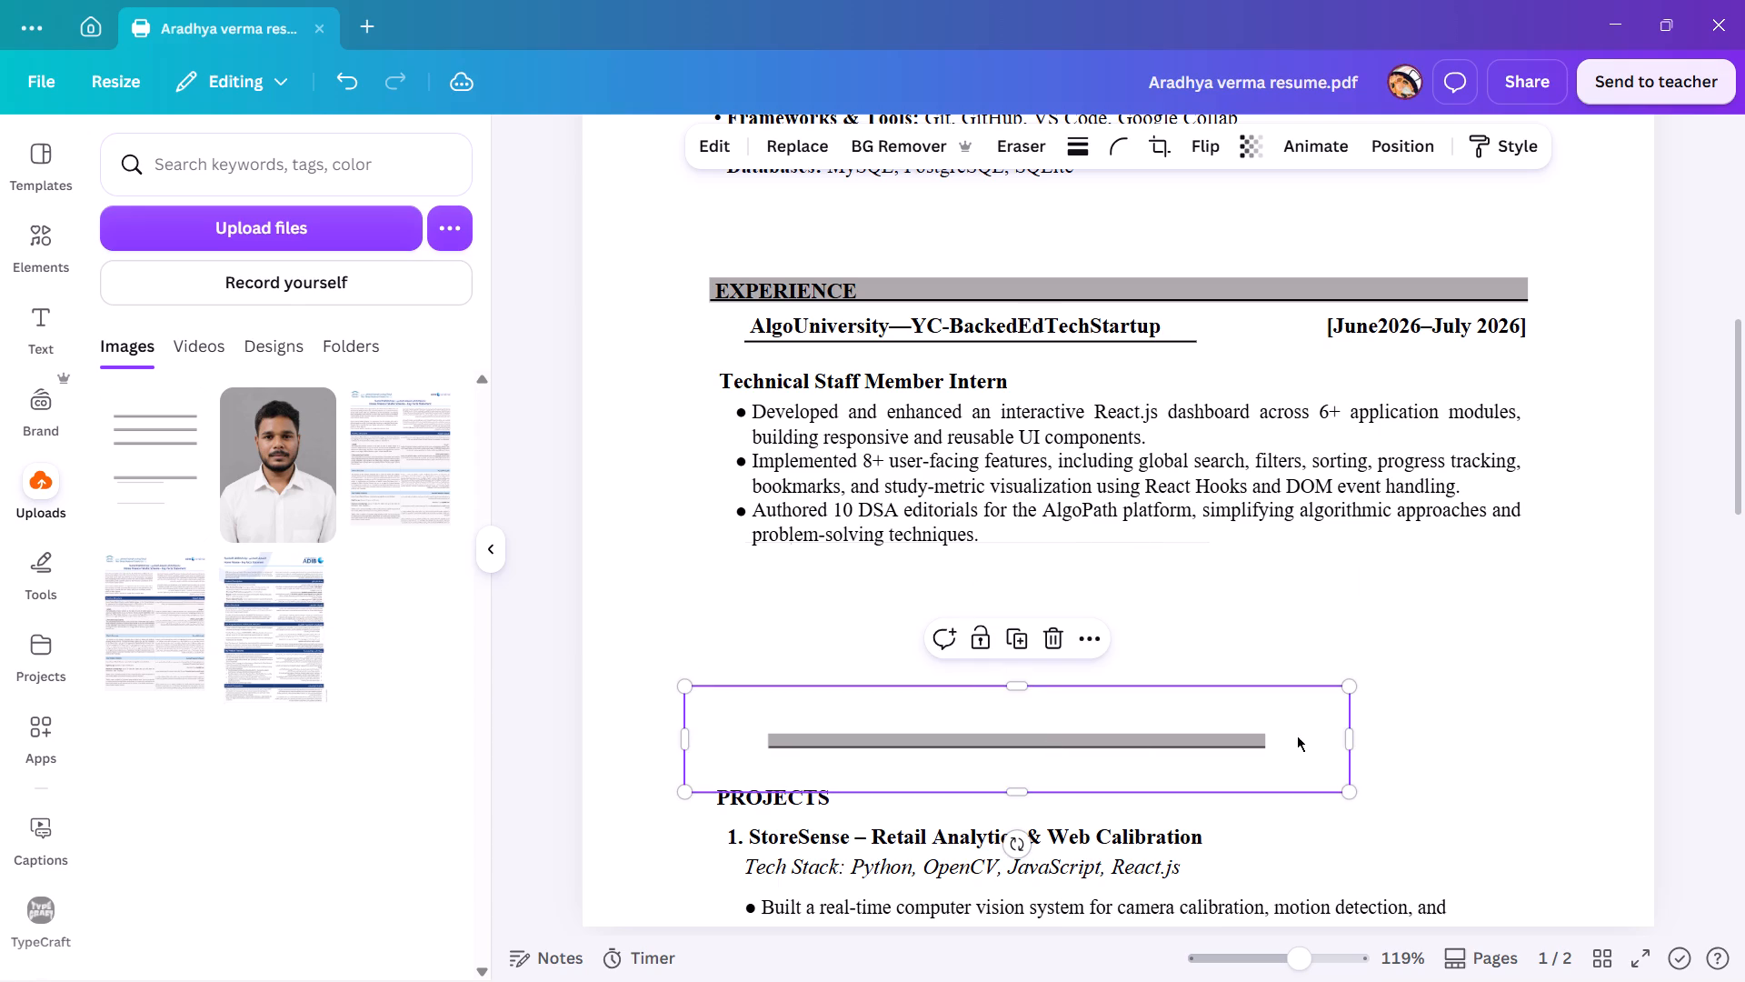
Widen the cropped grey bar image and move it up into the gap just below the Experience bullets.
{"action": "left_click_drag", "start_coordinate": [1347, 741], "coordinate": [1620, 722]}
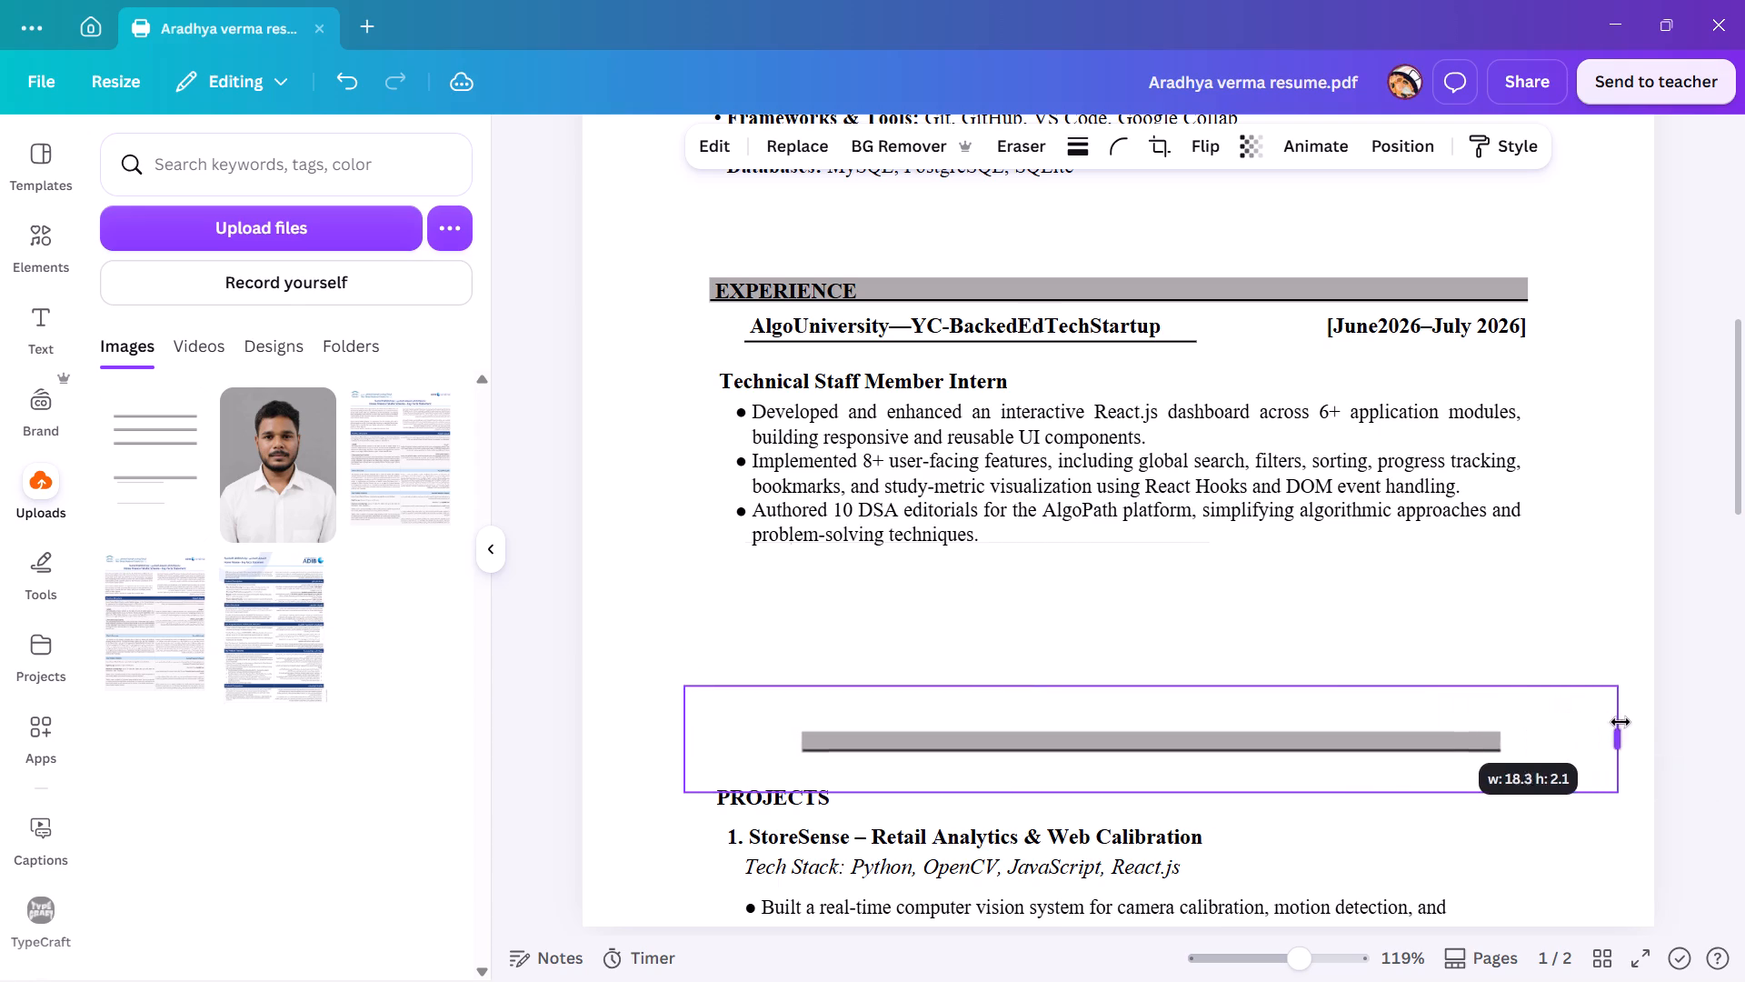
{"action": "left_click_drag", "start_coordinate": [1620, 722], "coordinate": [1656, 721]}
{"action": "left_click_drag", "start_coordinate": [1203, 747], "coordinate": [1152, 675]}
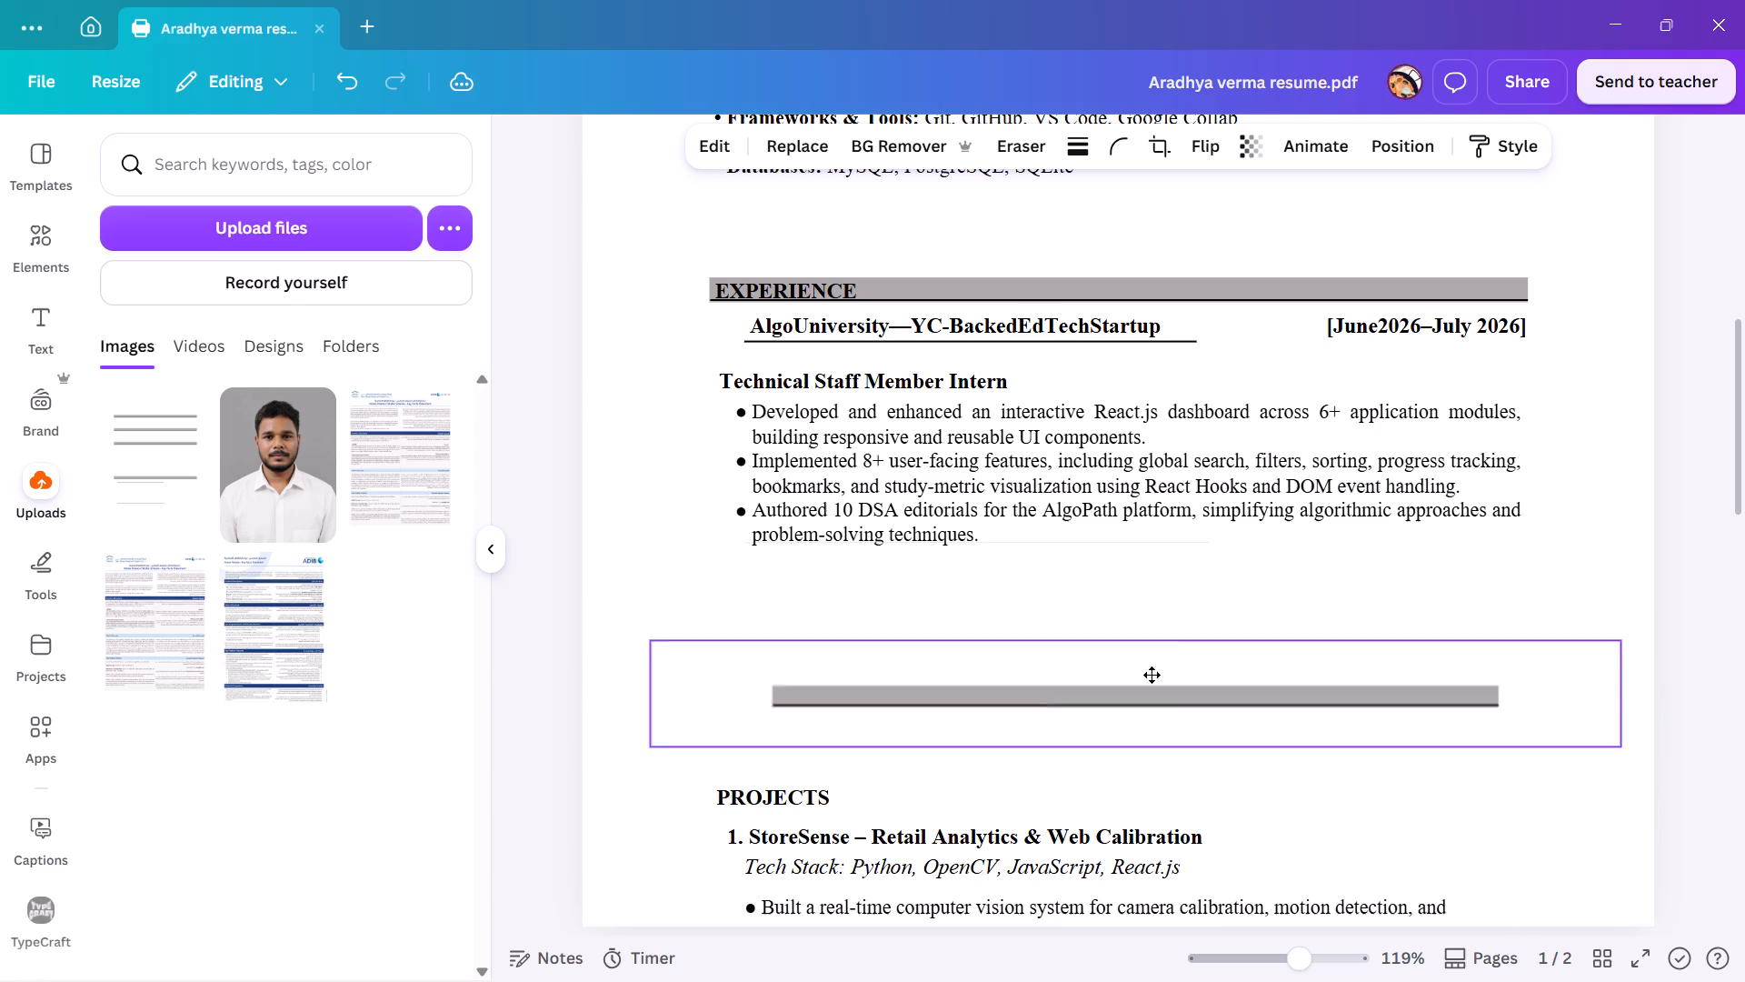
{"action": "left_click_drag", "start_coordinate": [1152, 675], "coordinate": [1146, 612]}
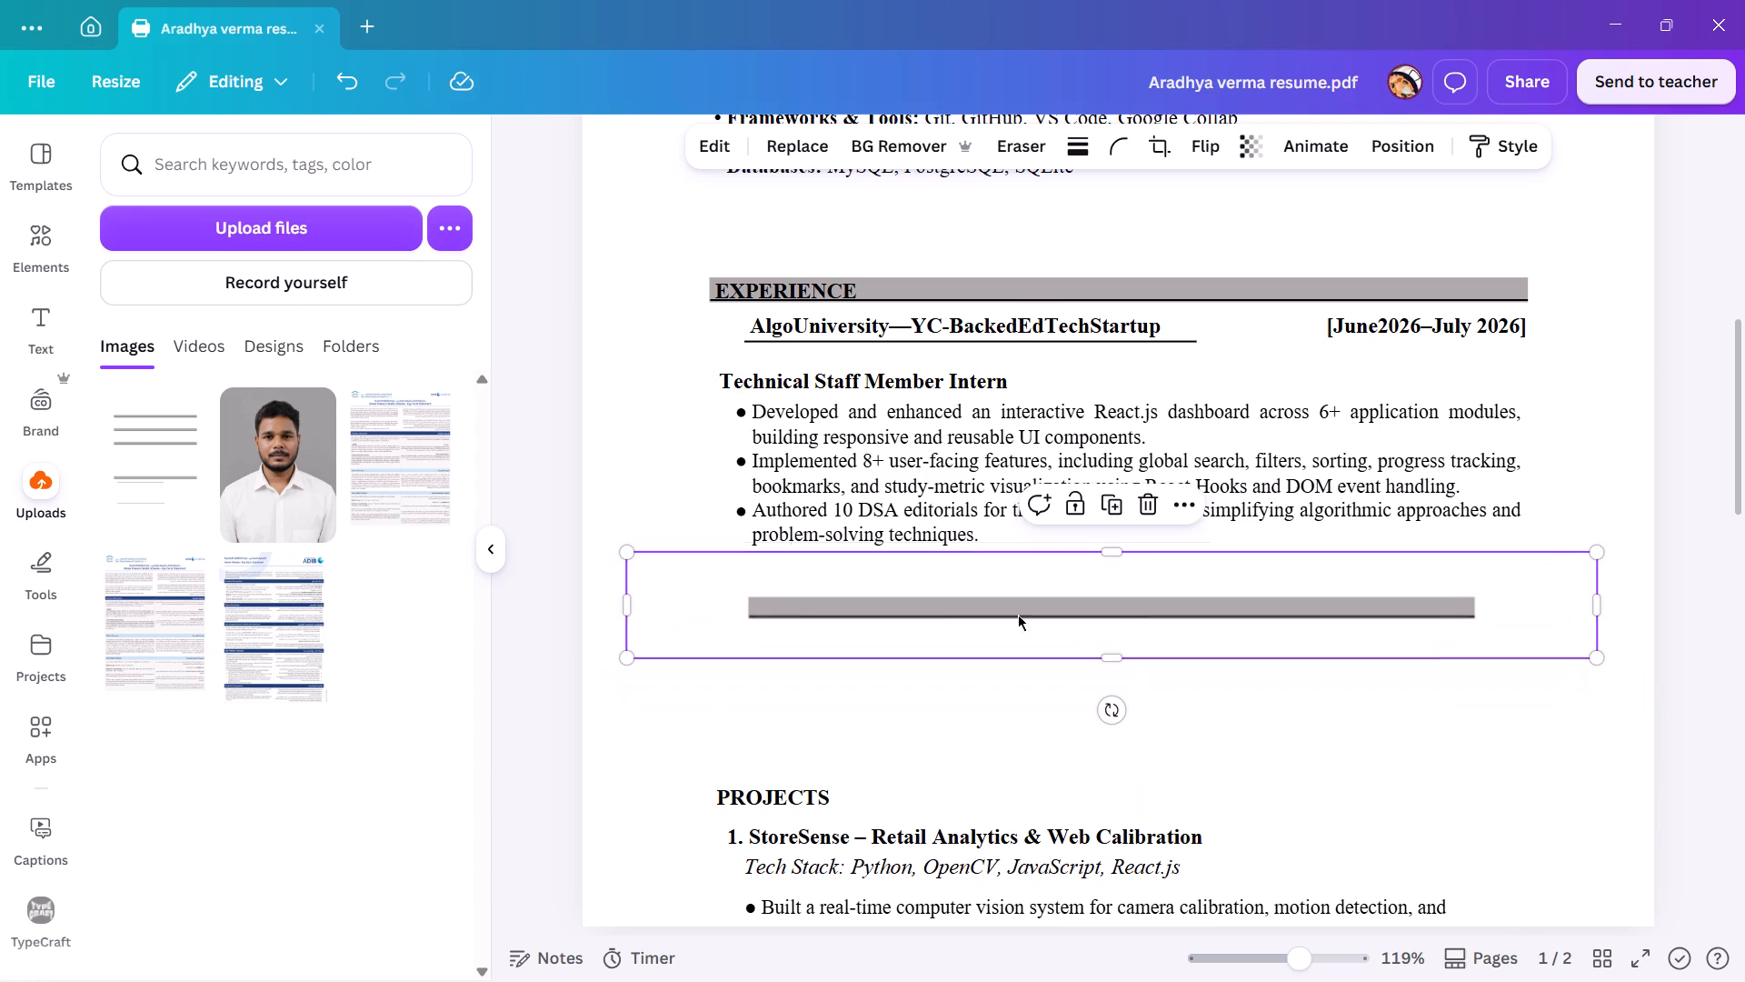
Trim the empty side margins and scale the bar image to about 16 by 2.3, matching the Experience bar's width and edges.
{"action": "left_click_drag", "start_coordinate": [630, 601], "coordinate": [729, 609]}
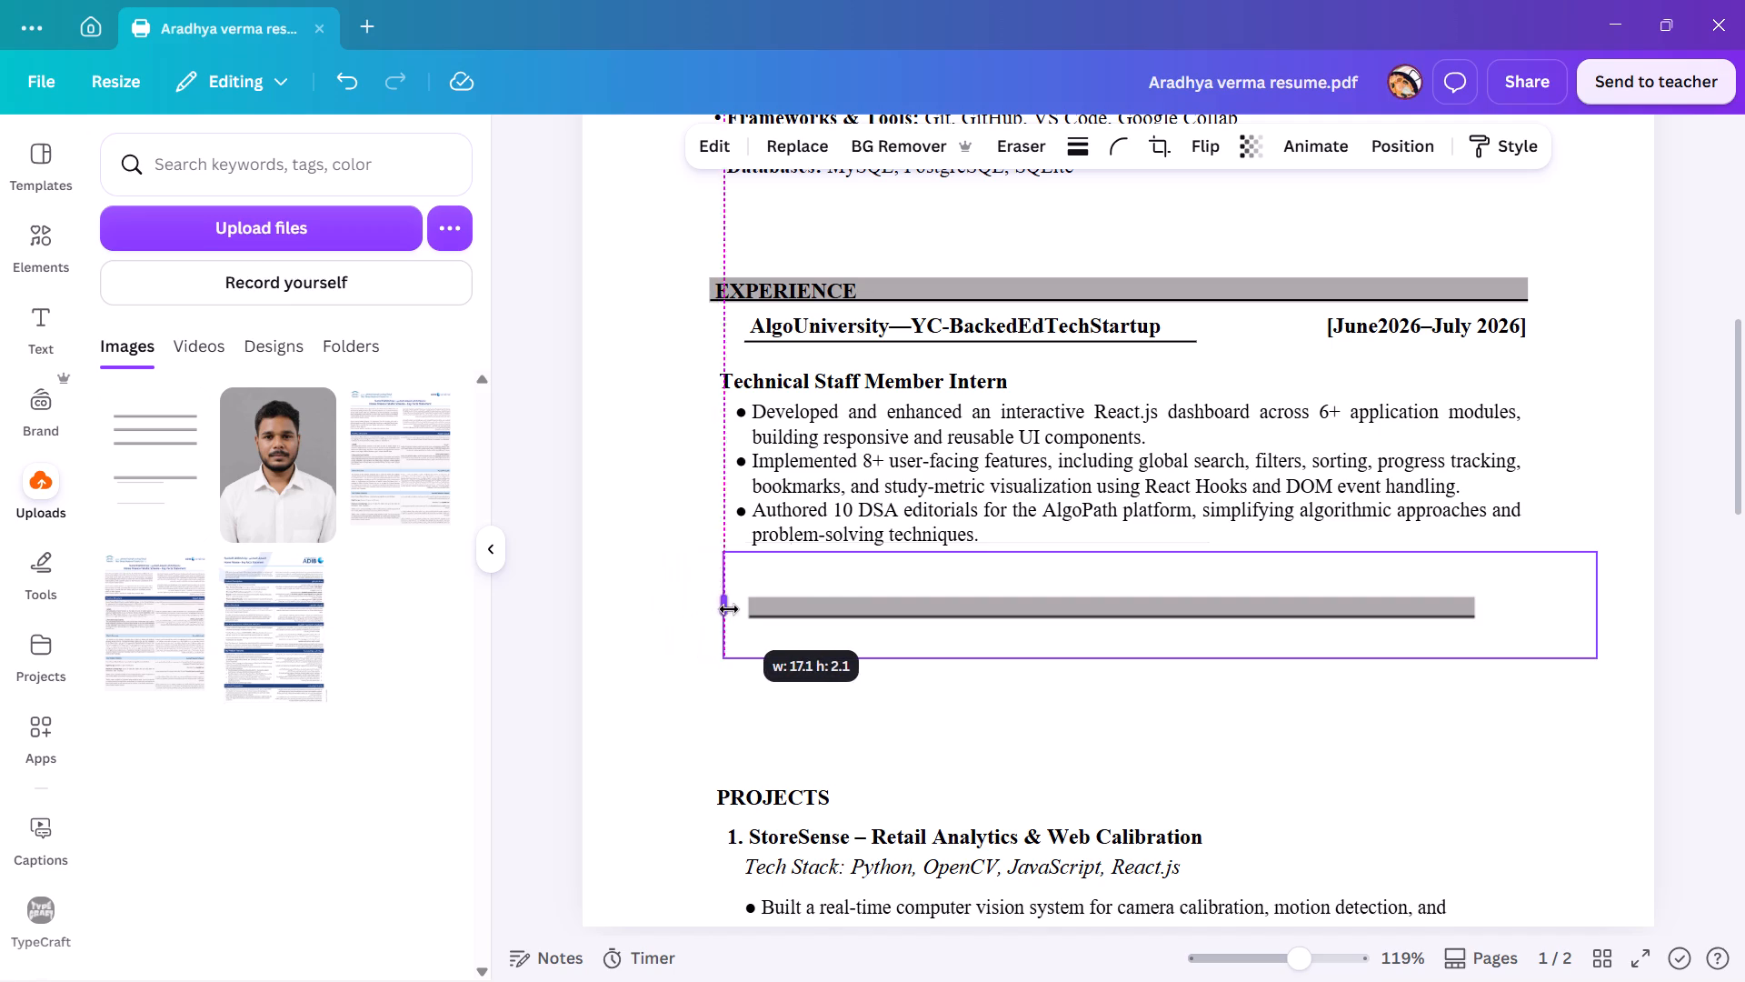
{"action": "left_click_drag", "start_coordinate": [729, 609], "coordinate": [736, 609]}
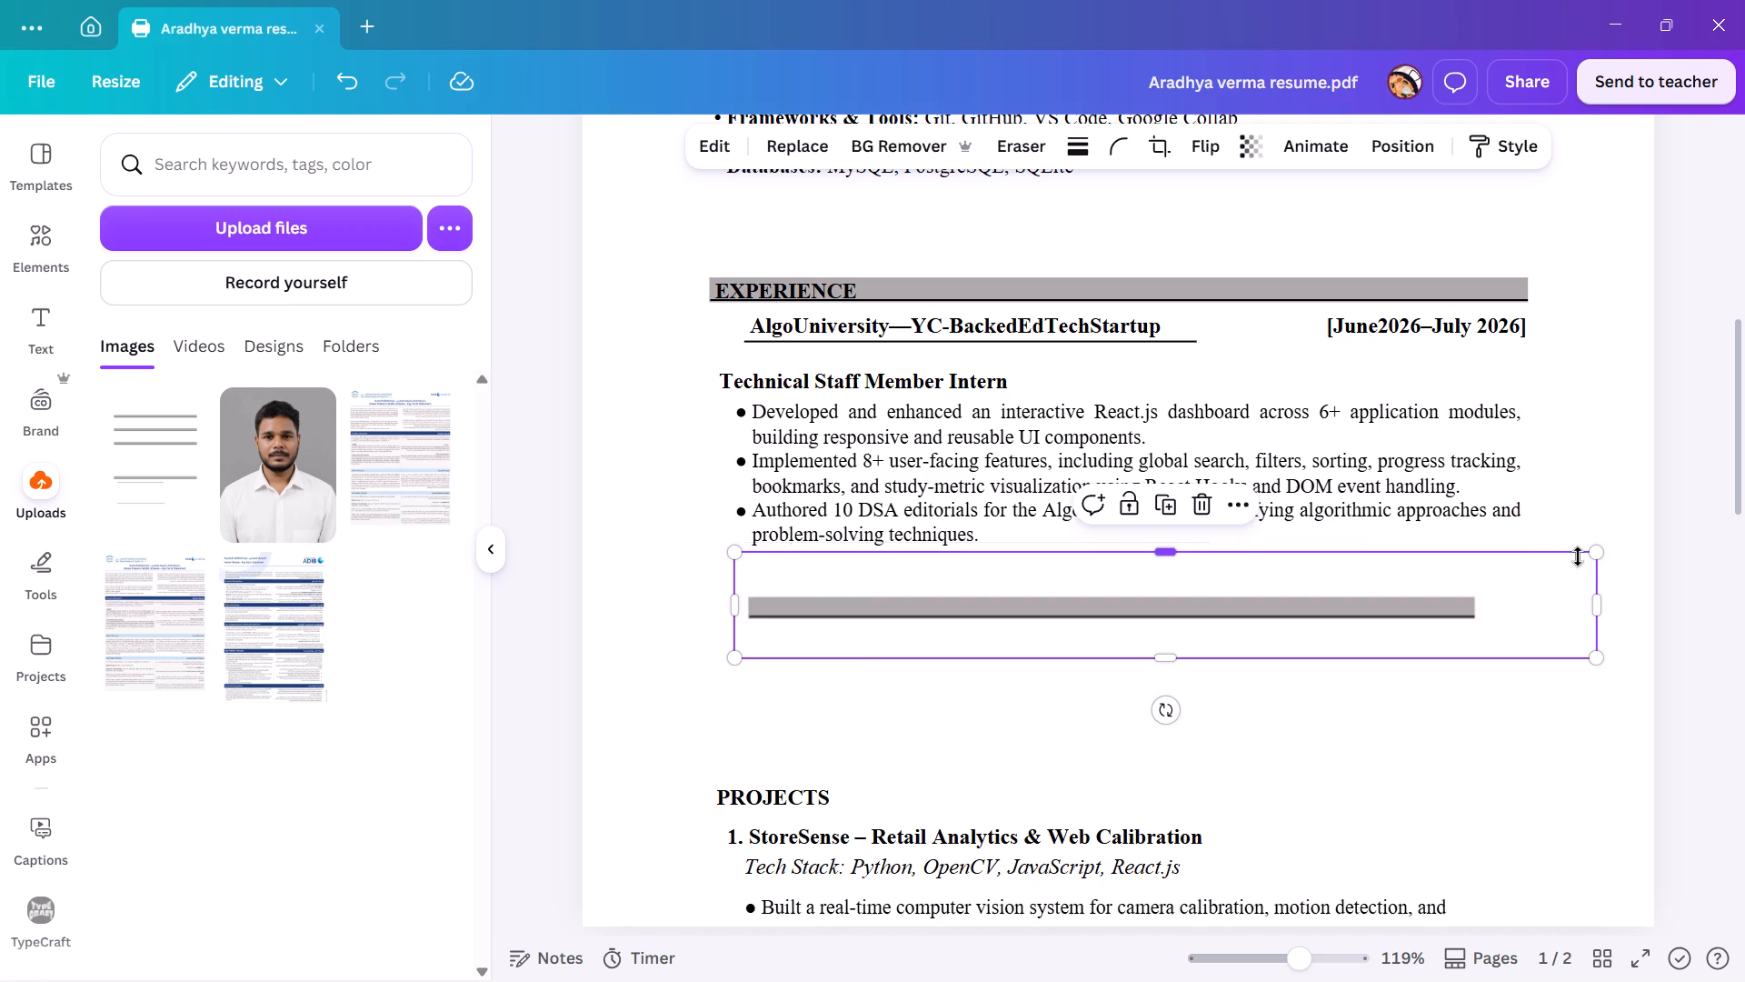
{"action": "left_click_drag", "start_coordinate": [1604, 606], "coordinate": [1492, 610]}
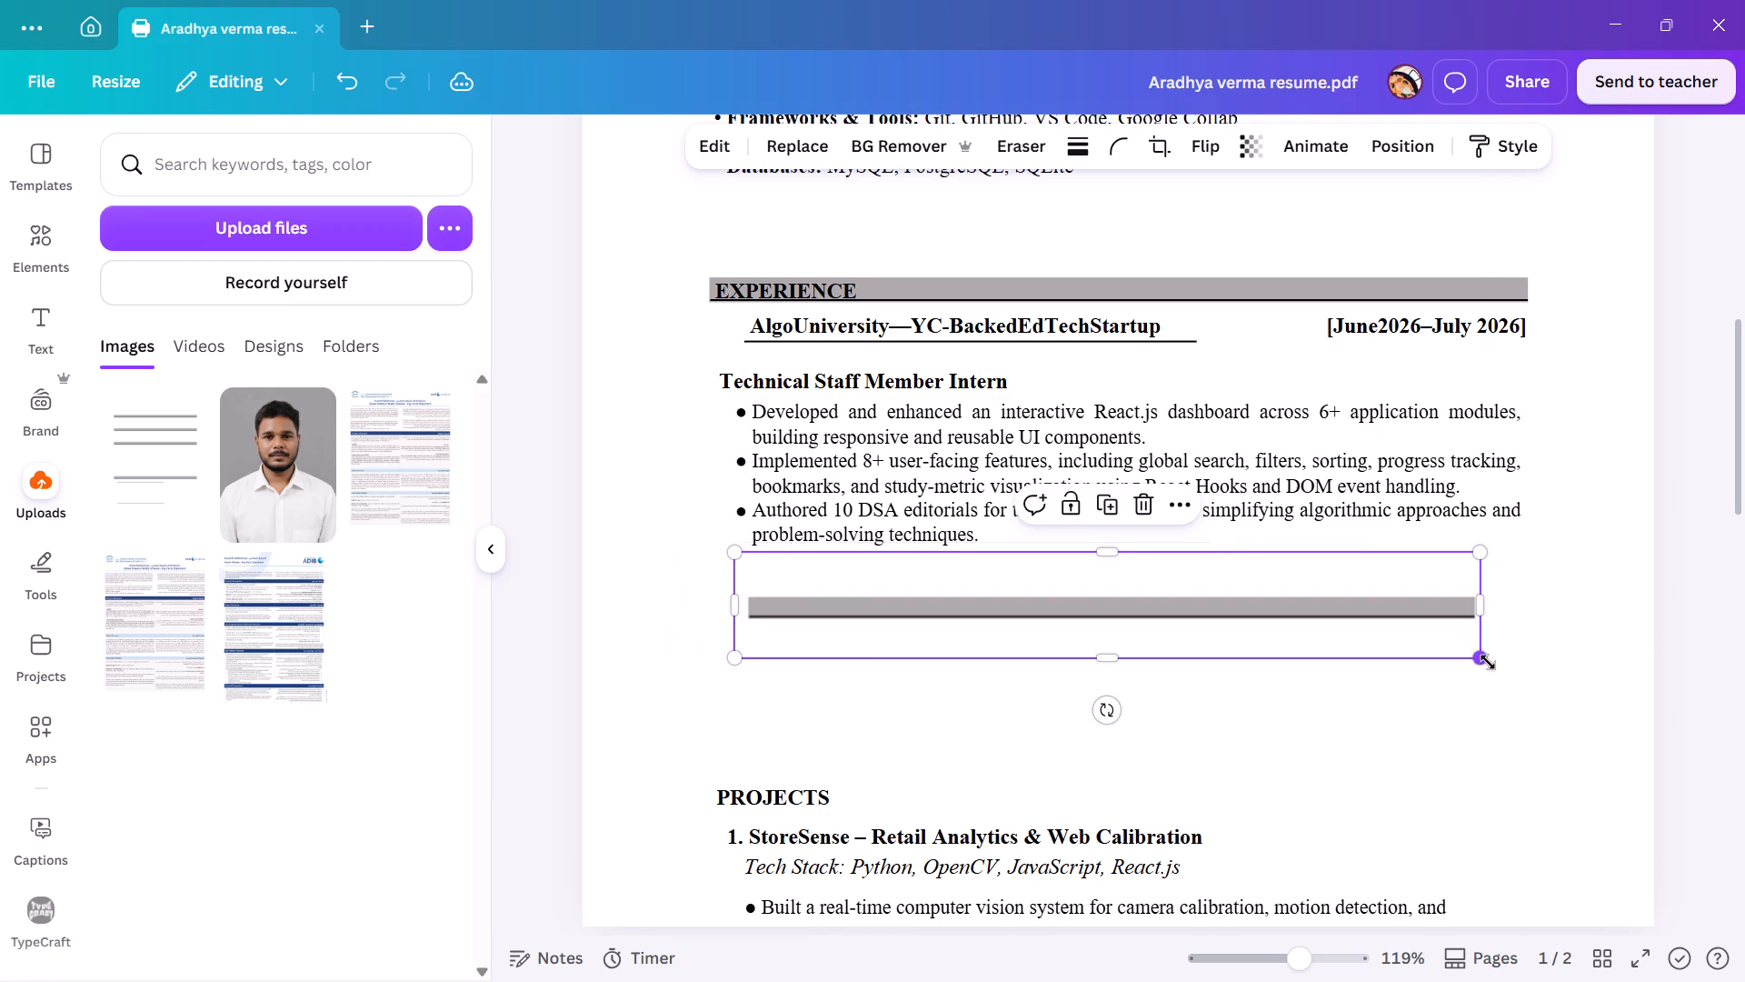
{"action": "left_click_drag", "start_coordinate": [1488, 663], "coordinate": [1549, 663]}
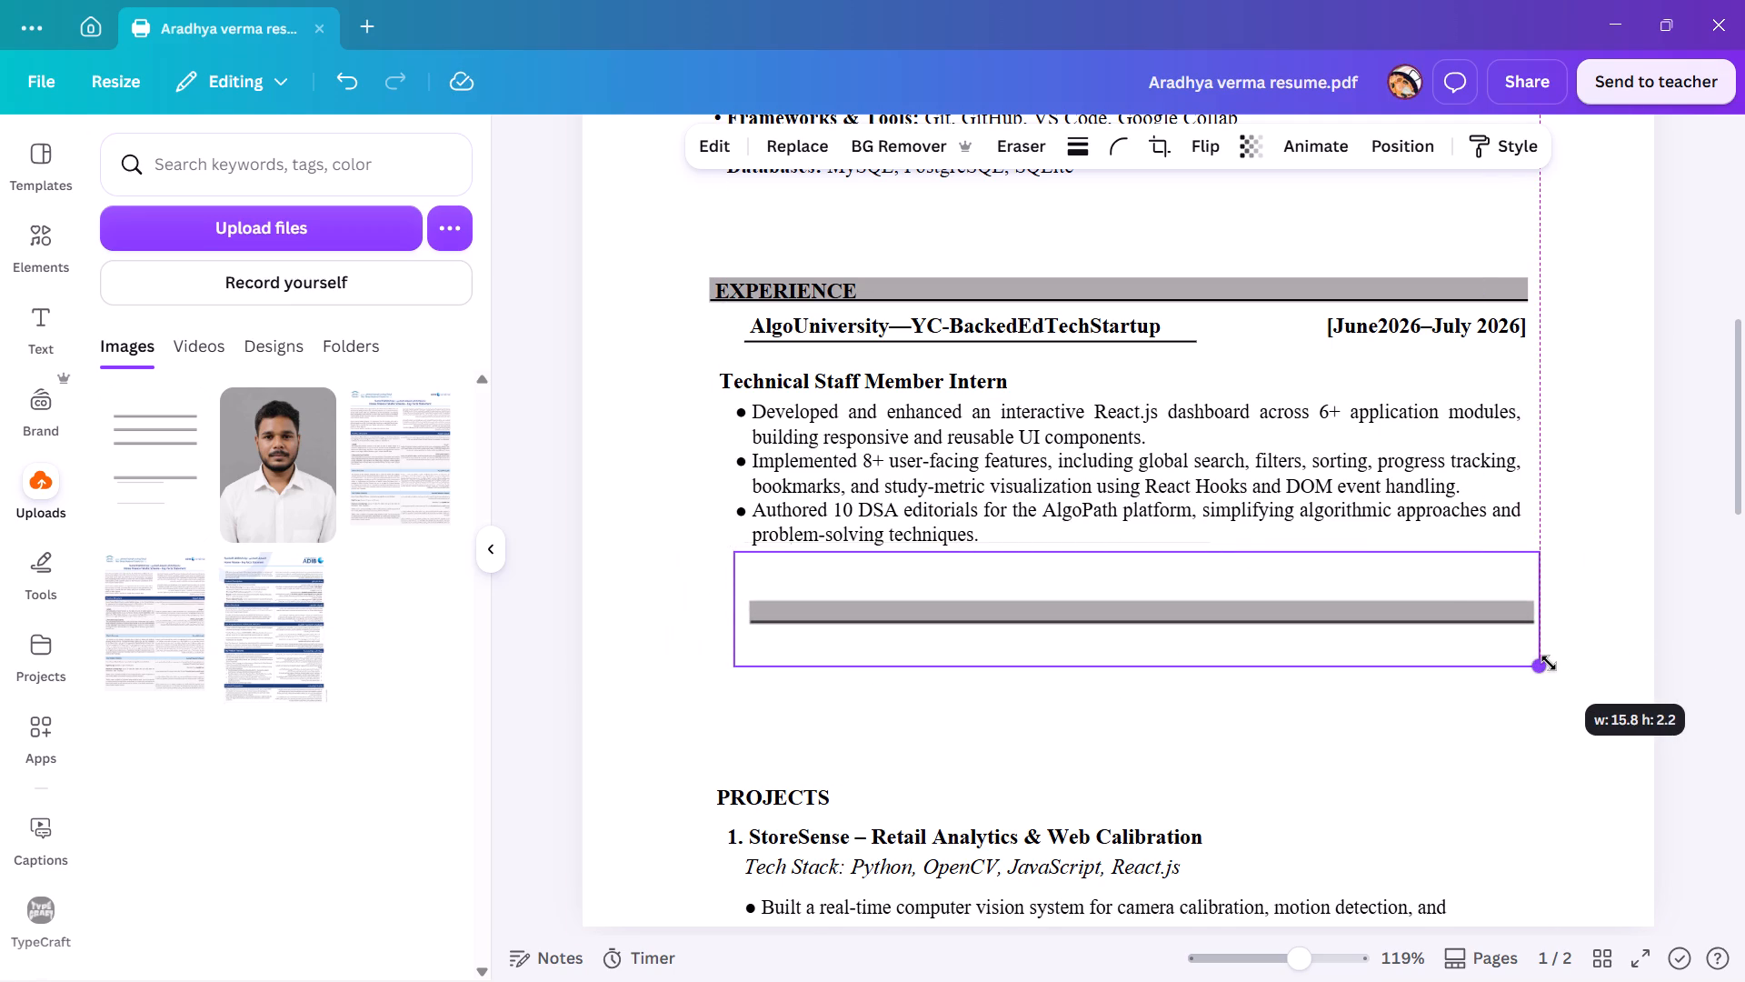
{"action": "left_click_drag", "start_coordinate": [1549, 663], "coordinate": [1541, 661]}
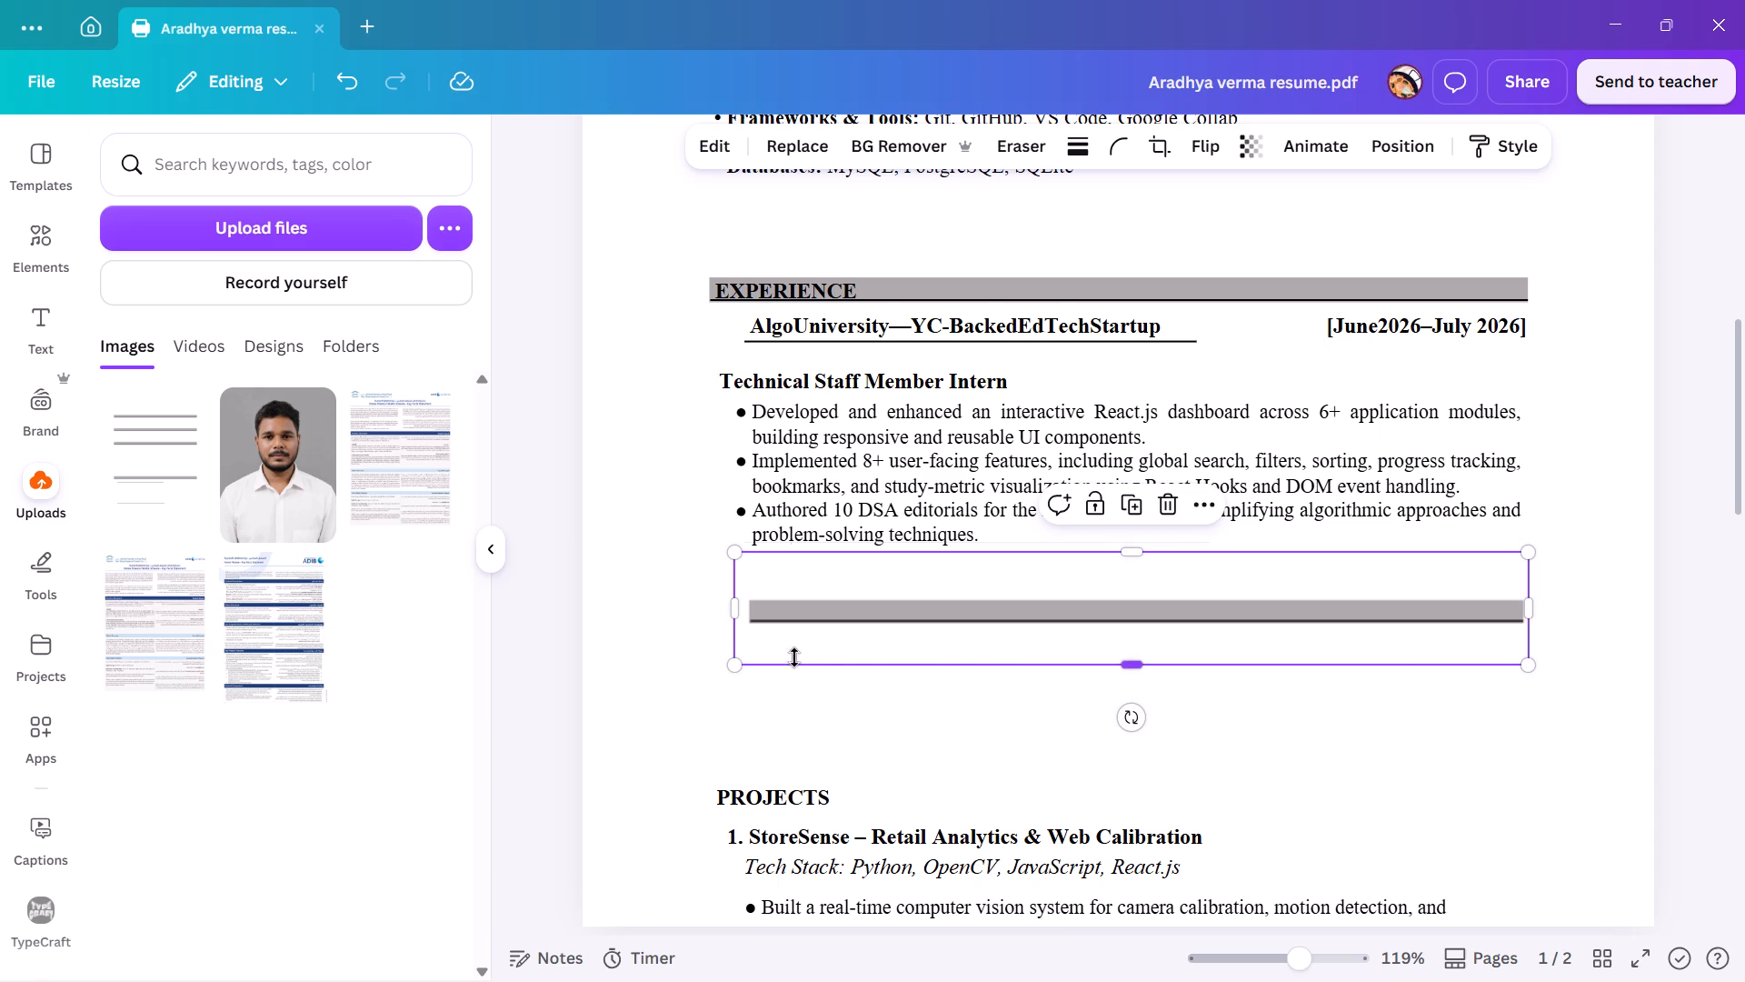
{"action": "left_click_drag", "start_coordinate": [740, 612], "coordinate": [753, 620]}
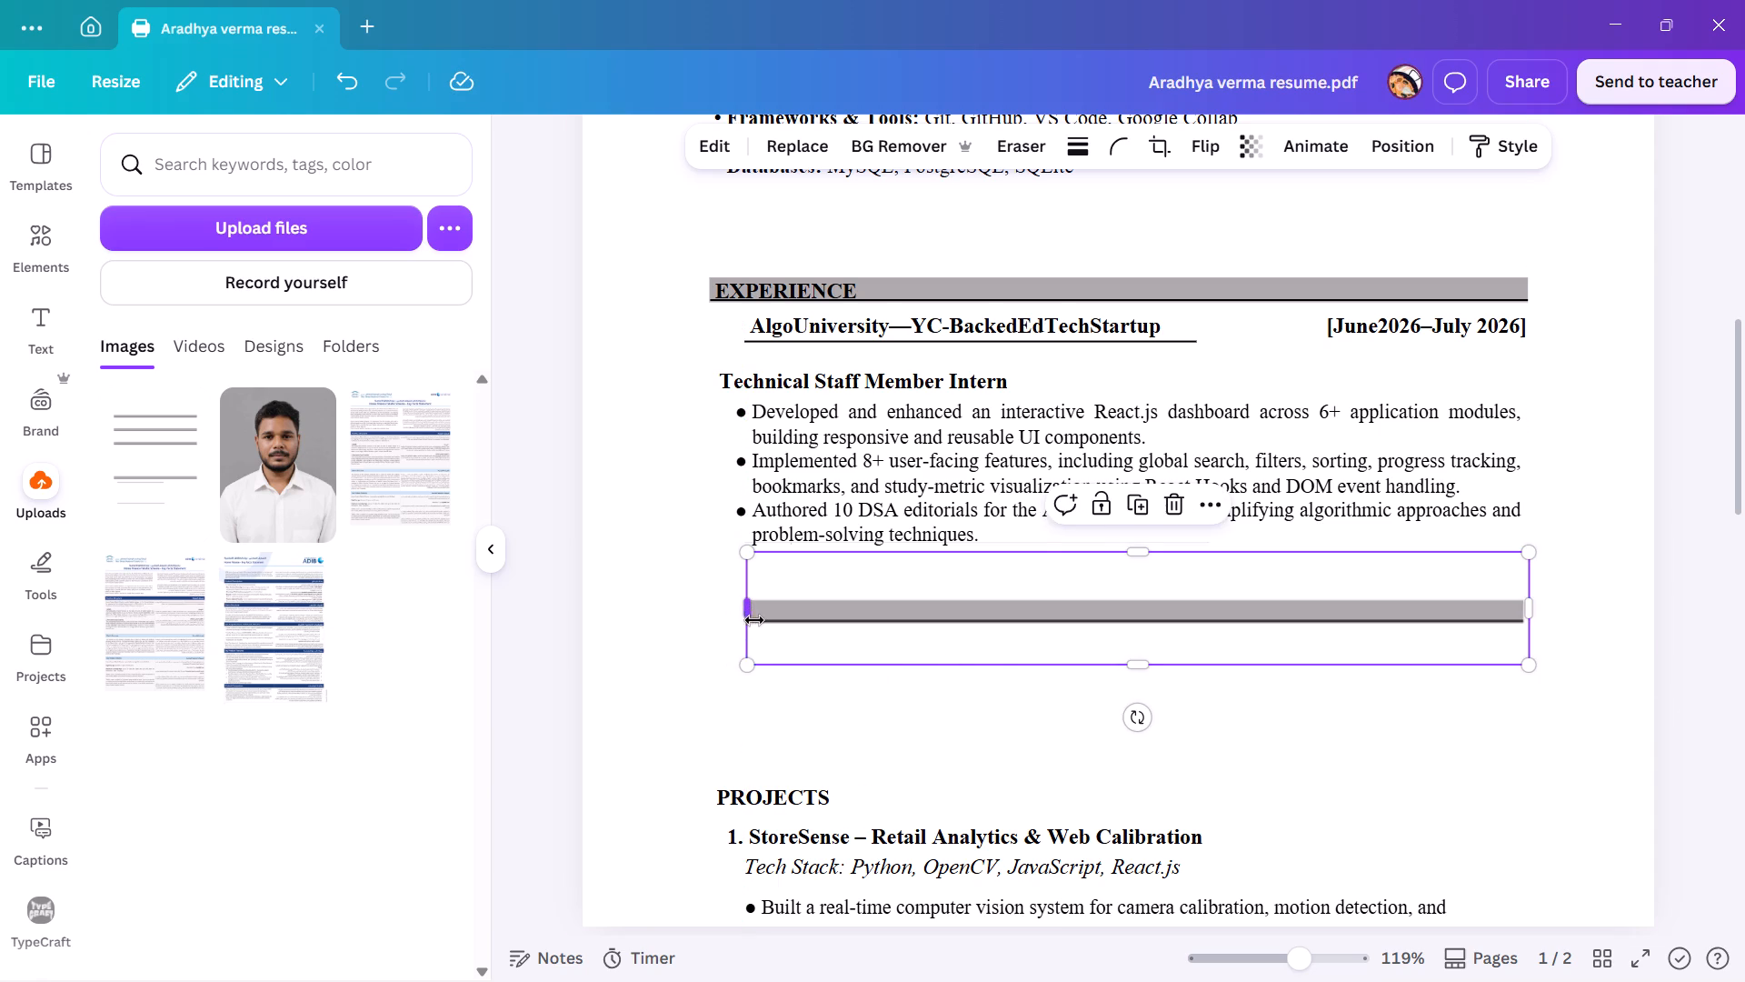
{"action": "left_click_drag", "start_coordinate": [753, 664], "coordinate": [733, 666]}
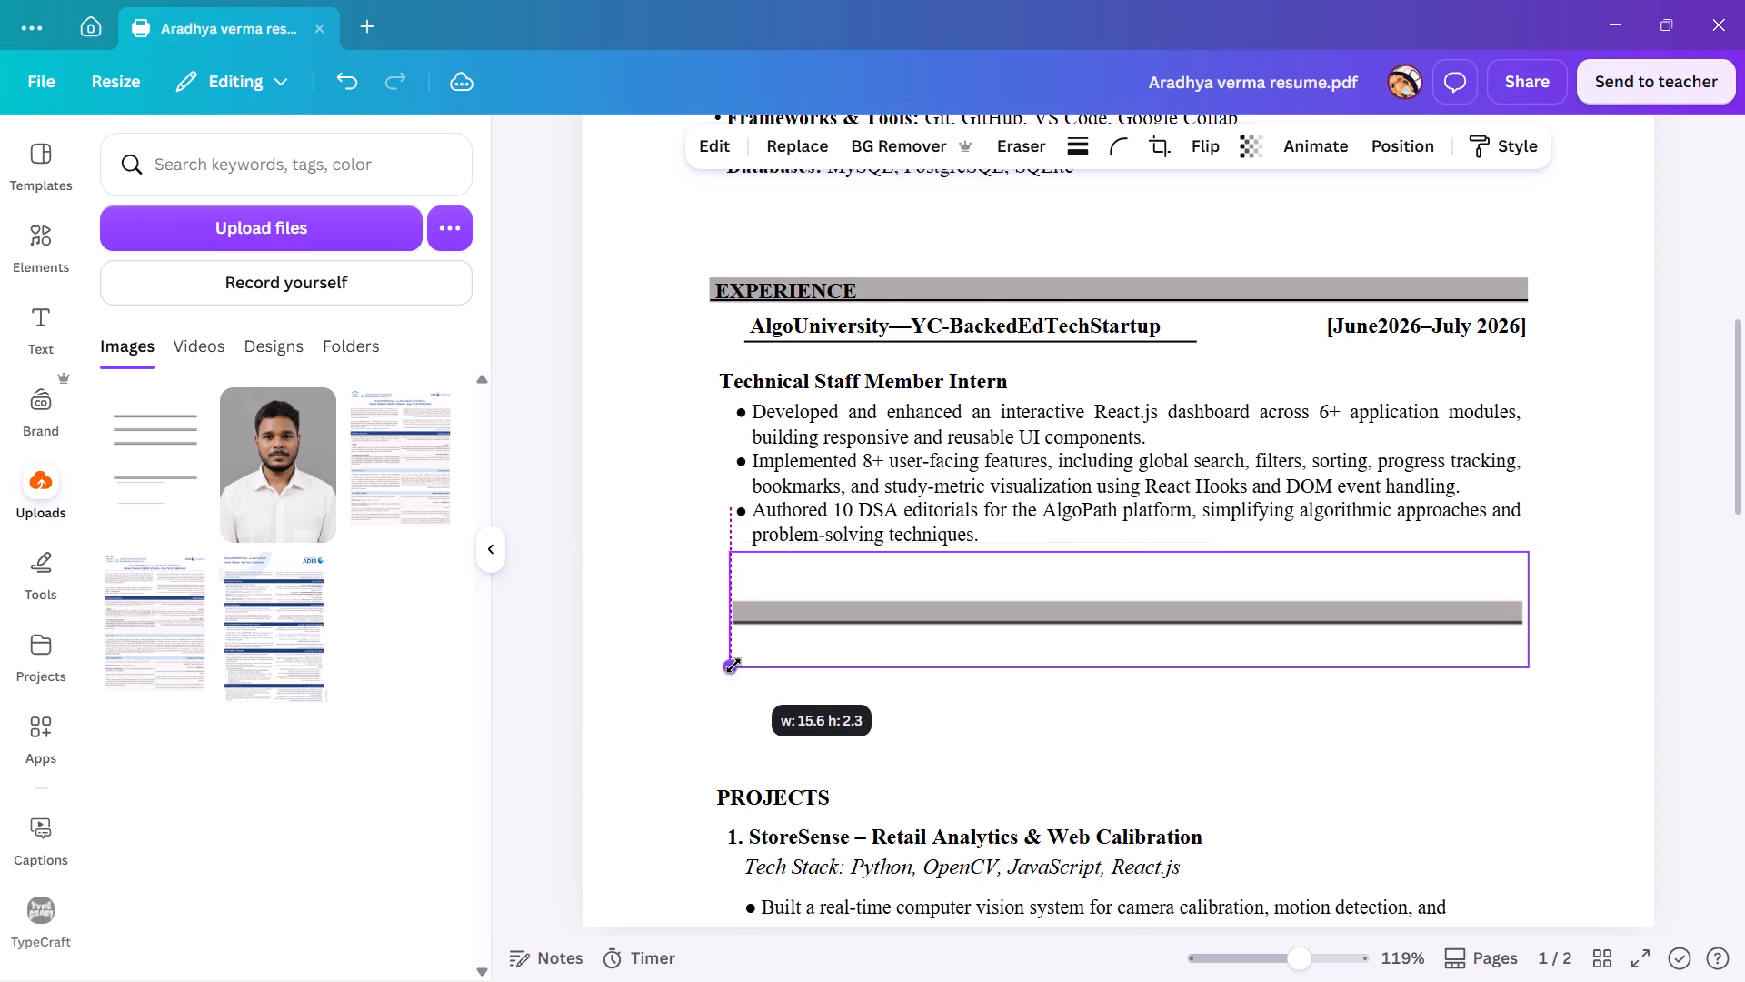
{"action": "left_click_drag", "start_coordinate": [733, 666], "coordinate": [717, 669]}
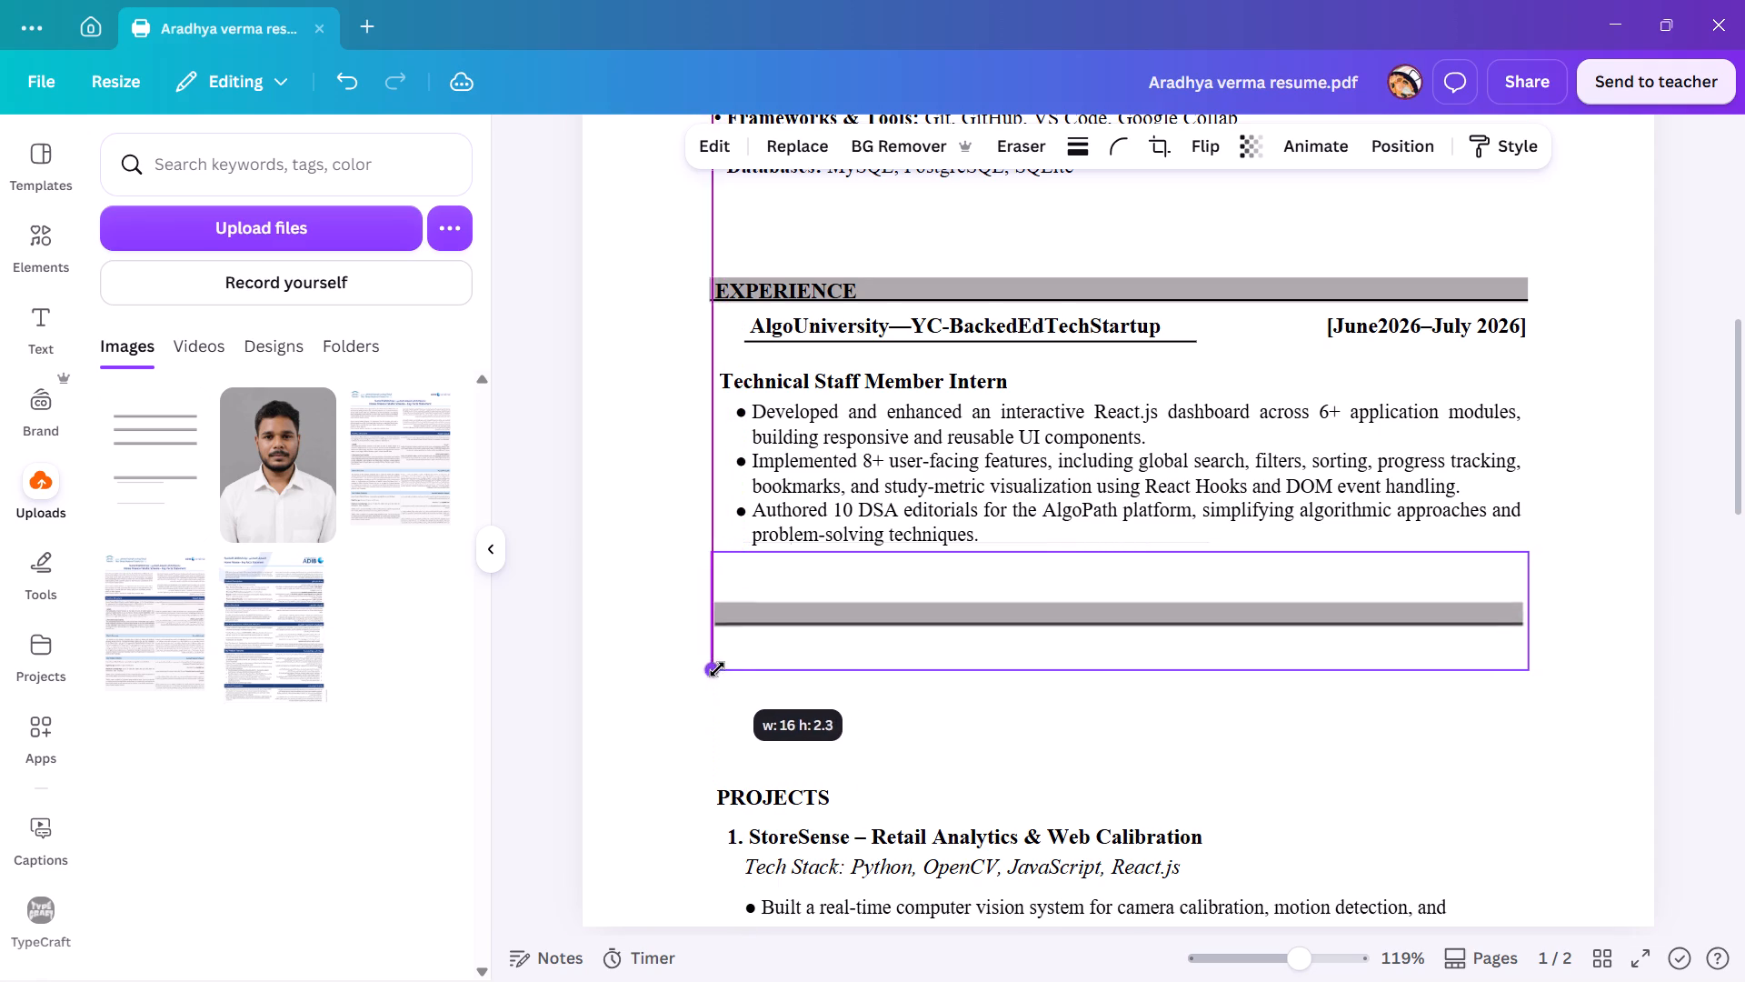
{"action": "left_click_drag", "start_coordinate": [717, 669], "coordinate": [714, 669]}
{"action": "left_click", "coordinate": [920, 708]}
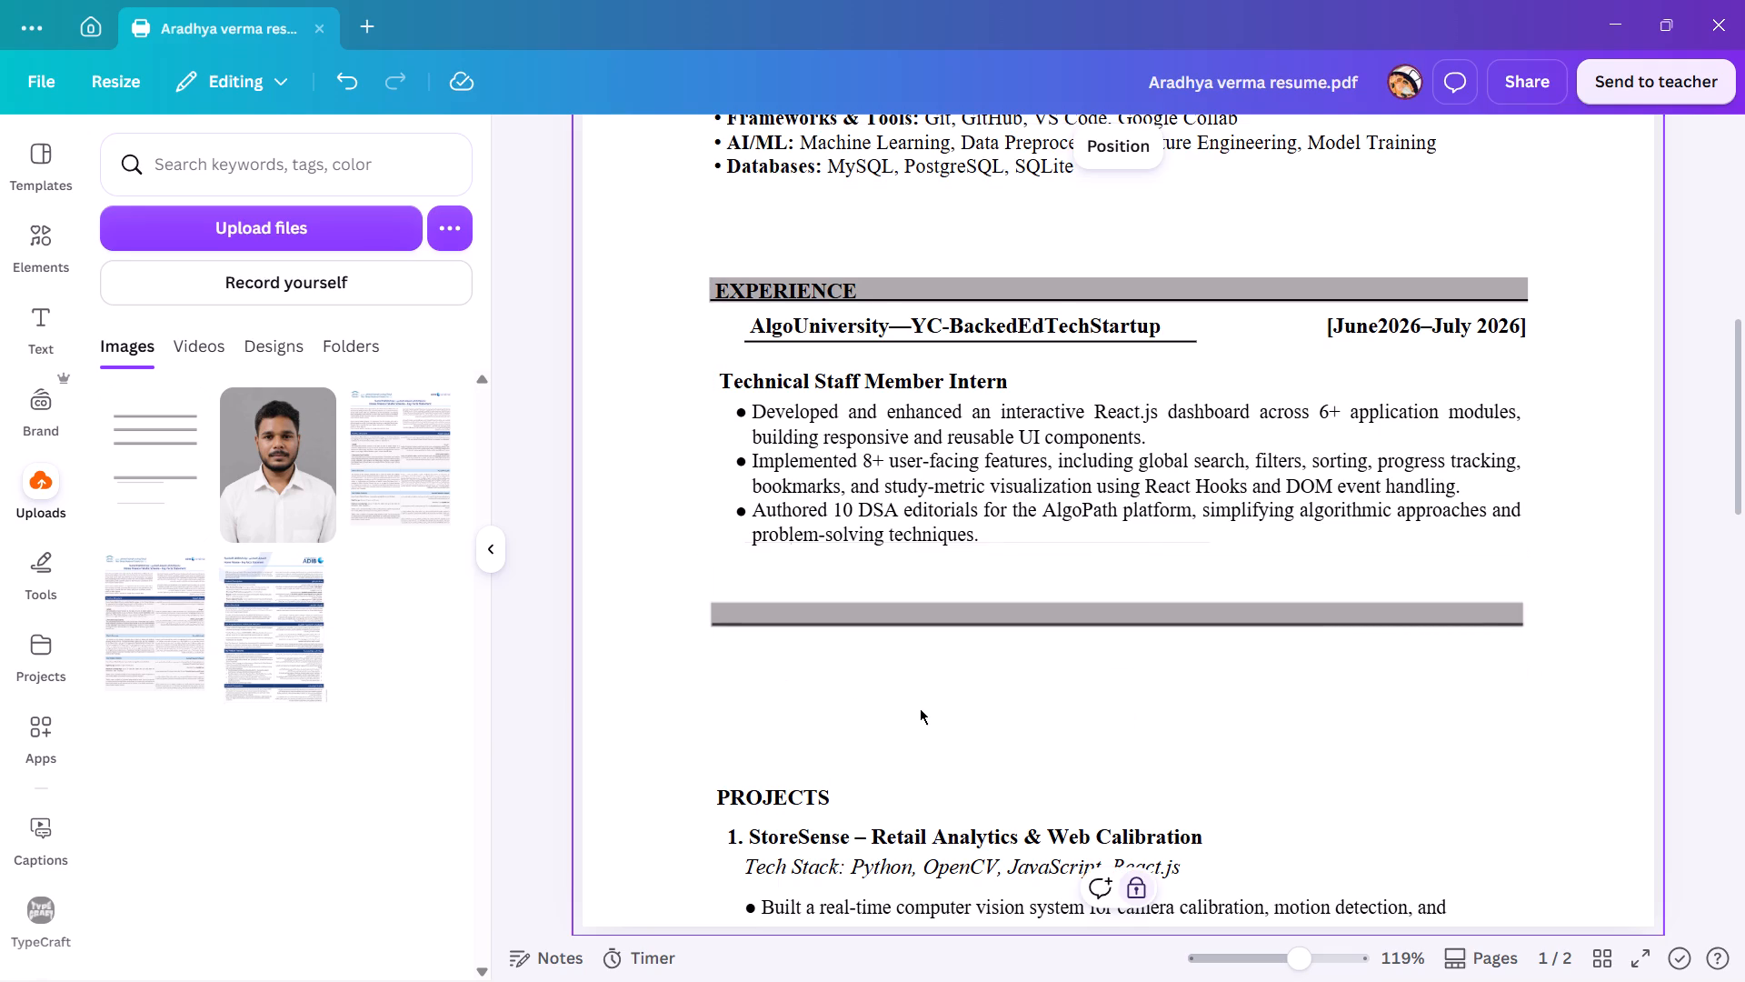
{"action": "left_click", "coordinate": [1472, 609]}
{"action": "left_click", "coordinate": [1530, 611]}
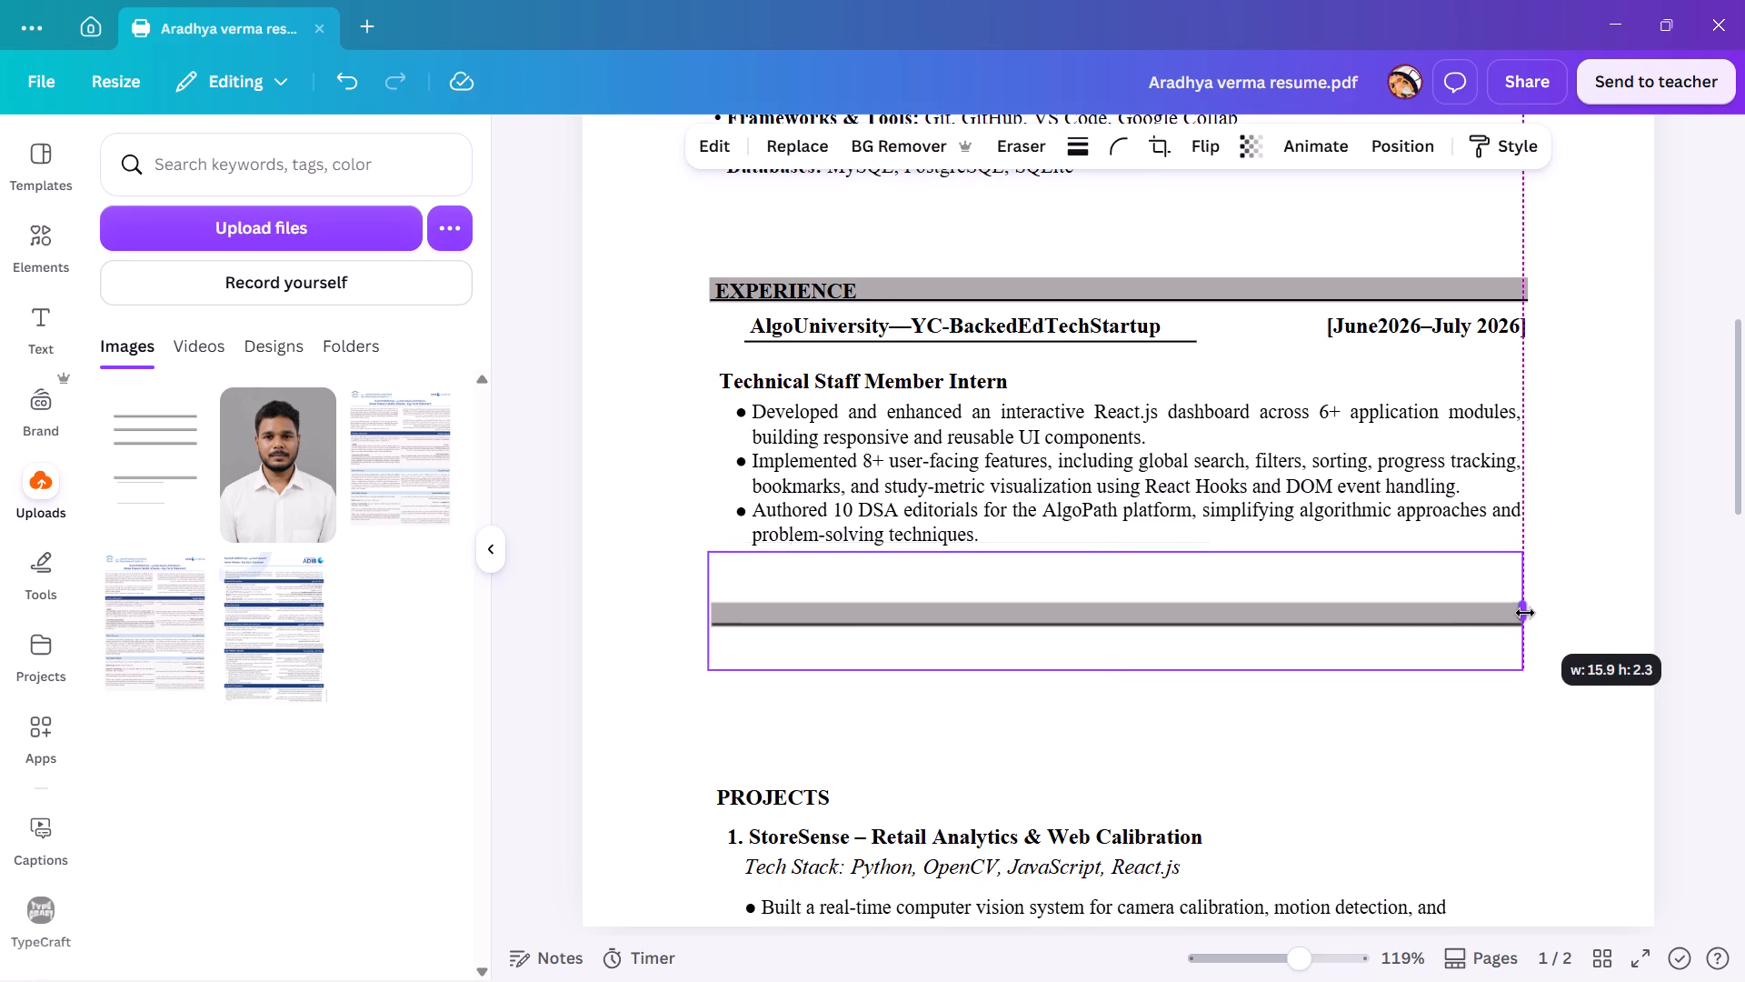
{"action": "left_click", "coordinate": [1528, 666]}
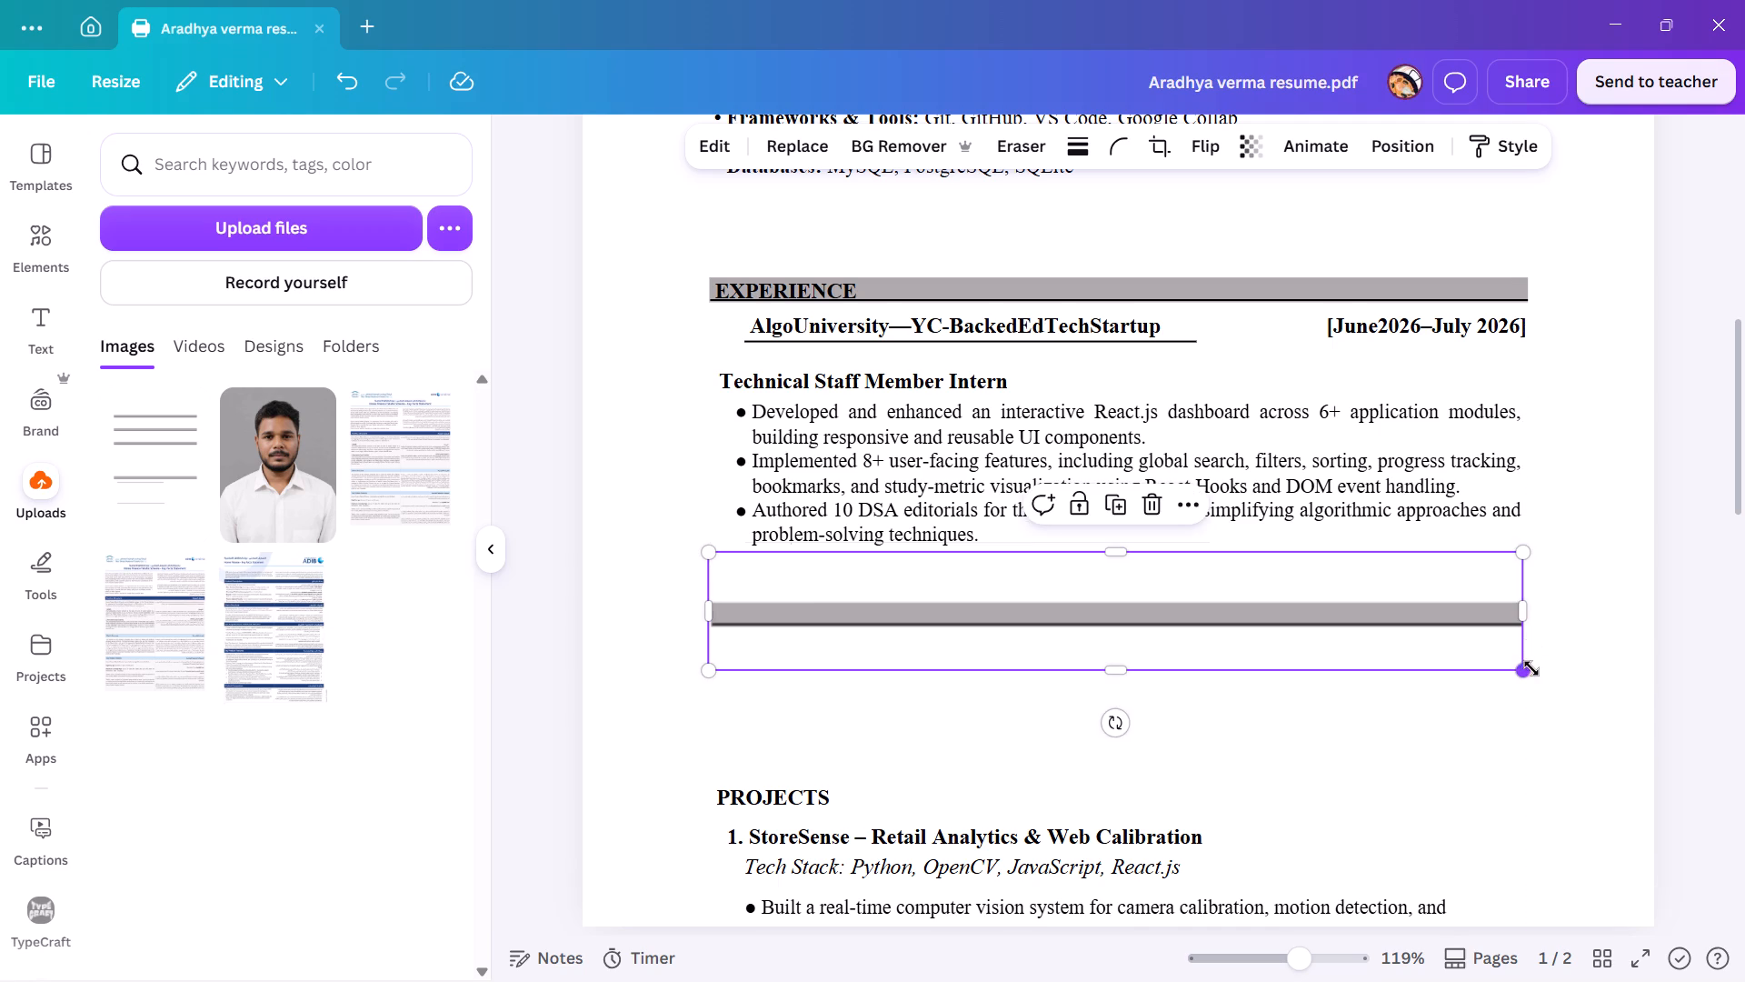
{"action": "left_click", "coordinate": [1576, 614]}
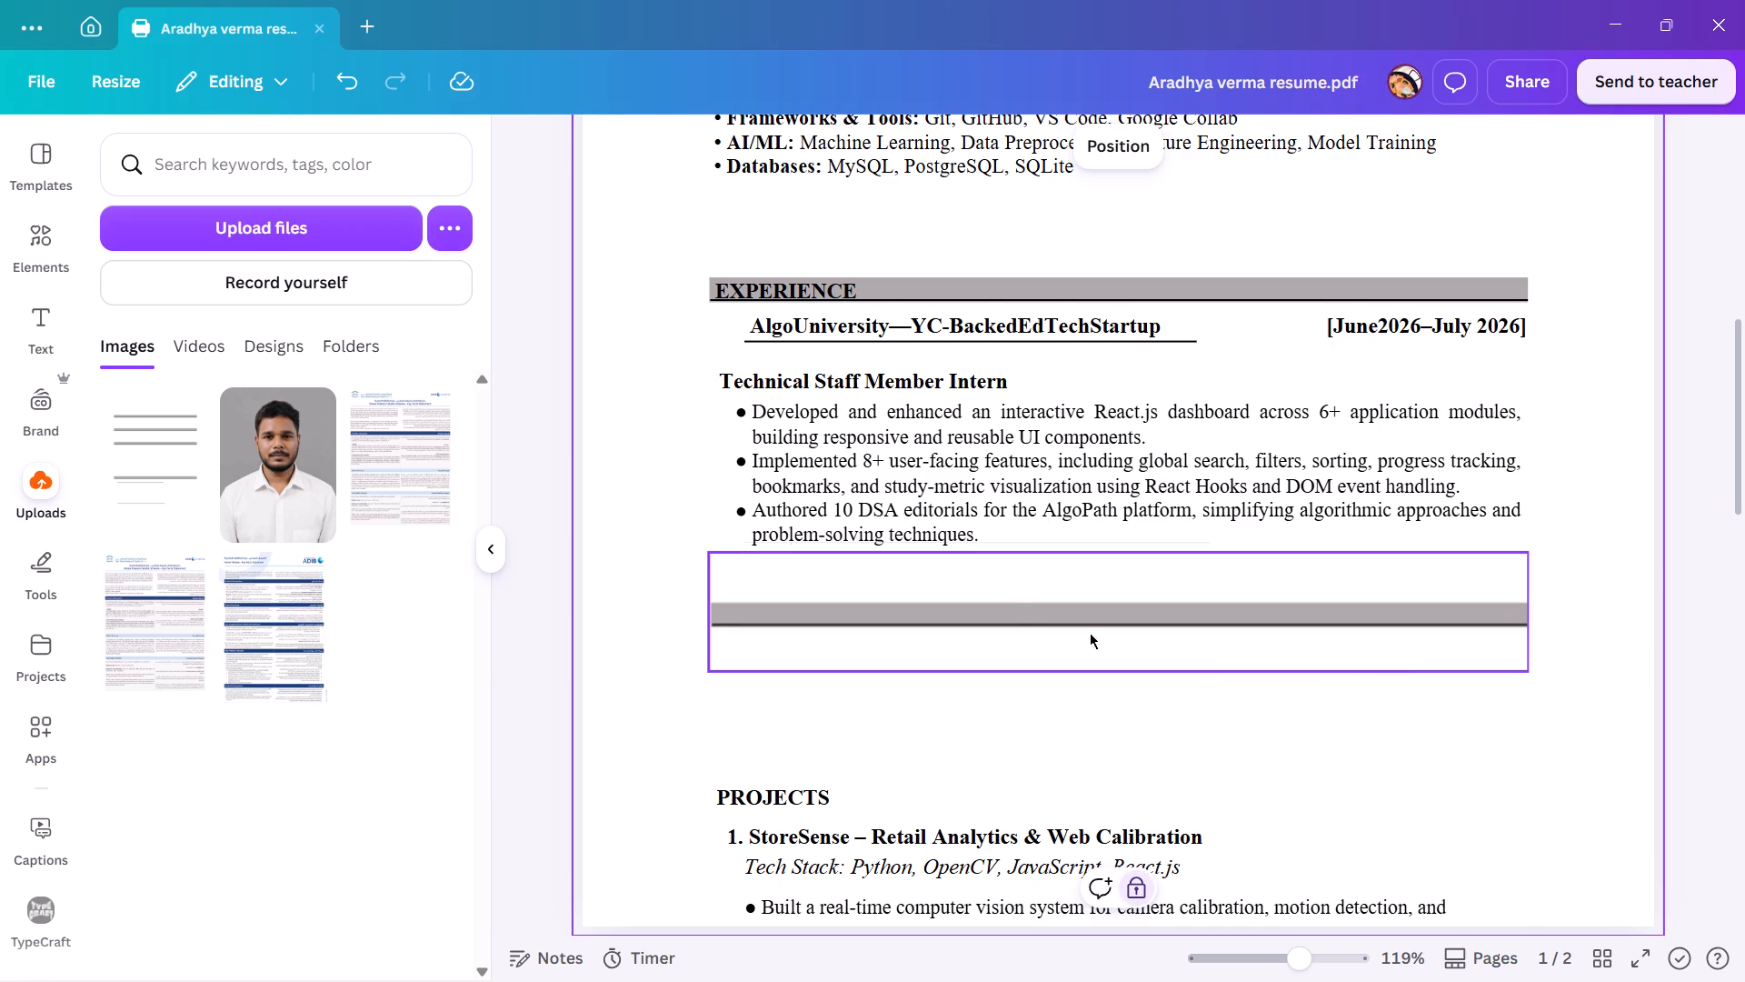
Move the new grey bar slightly lower to leave more space below the Experience bullets.
{"action": "left_click", "coordinate": [1001, 606]}
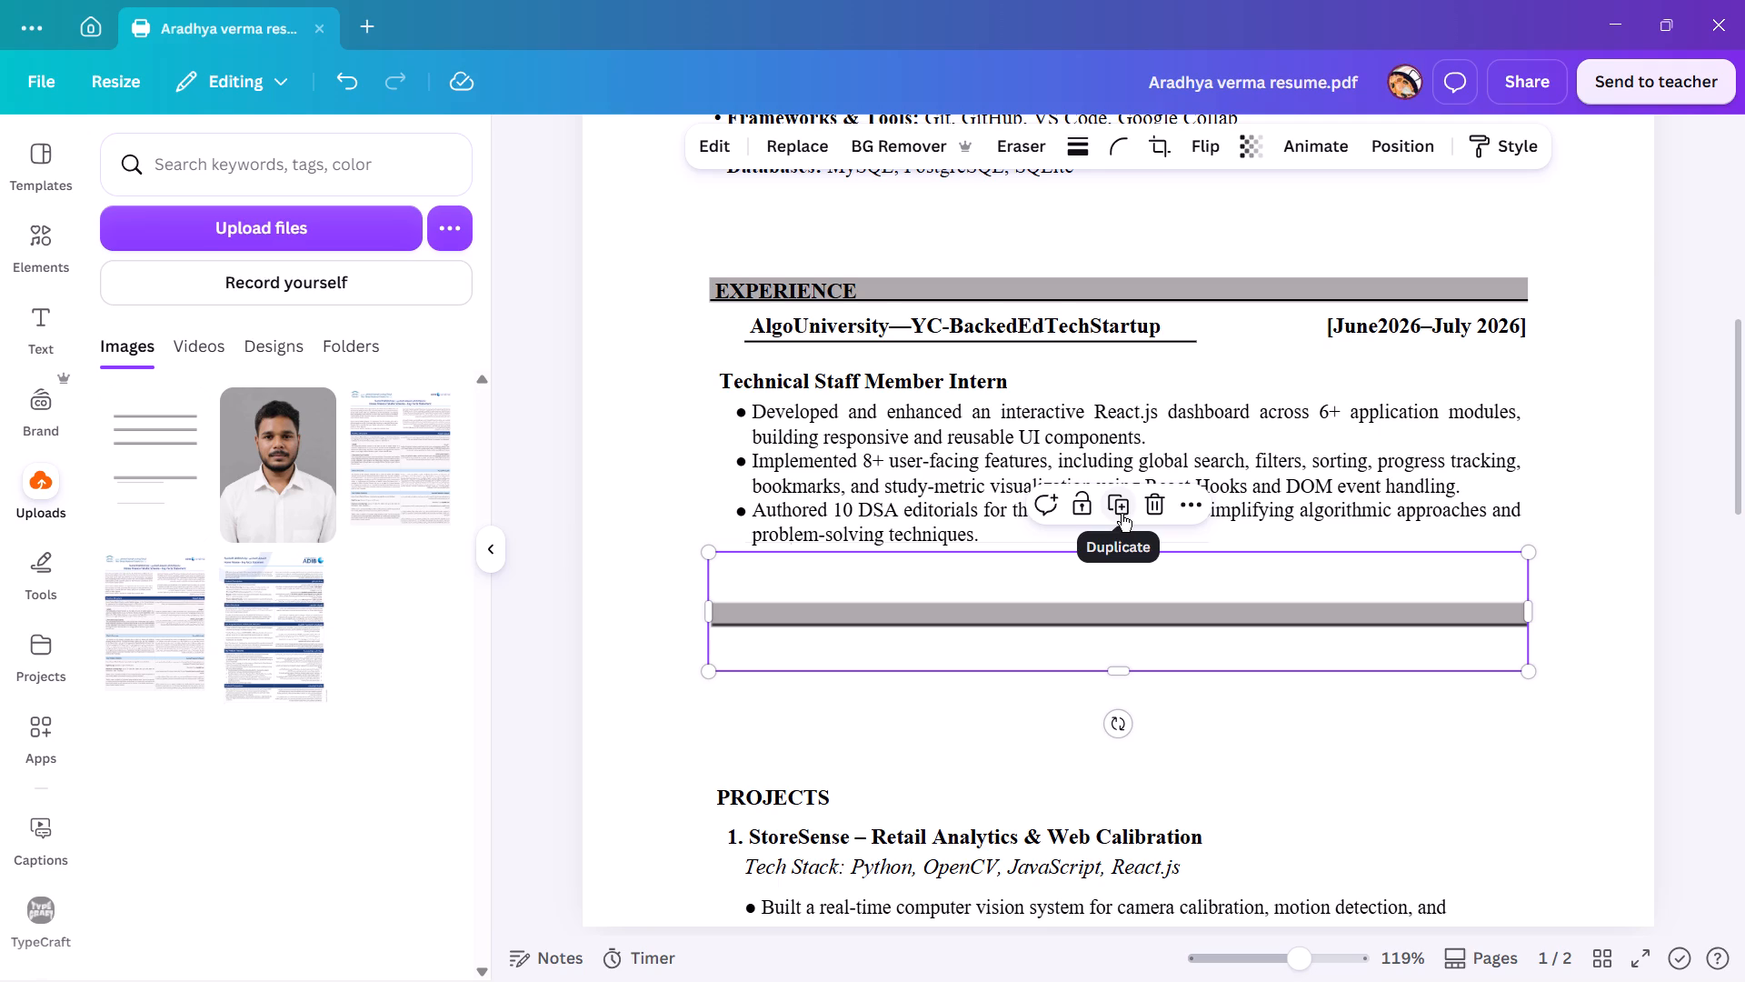
{"action": "left_click", "coordinate": [992, 572]}
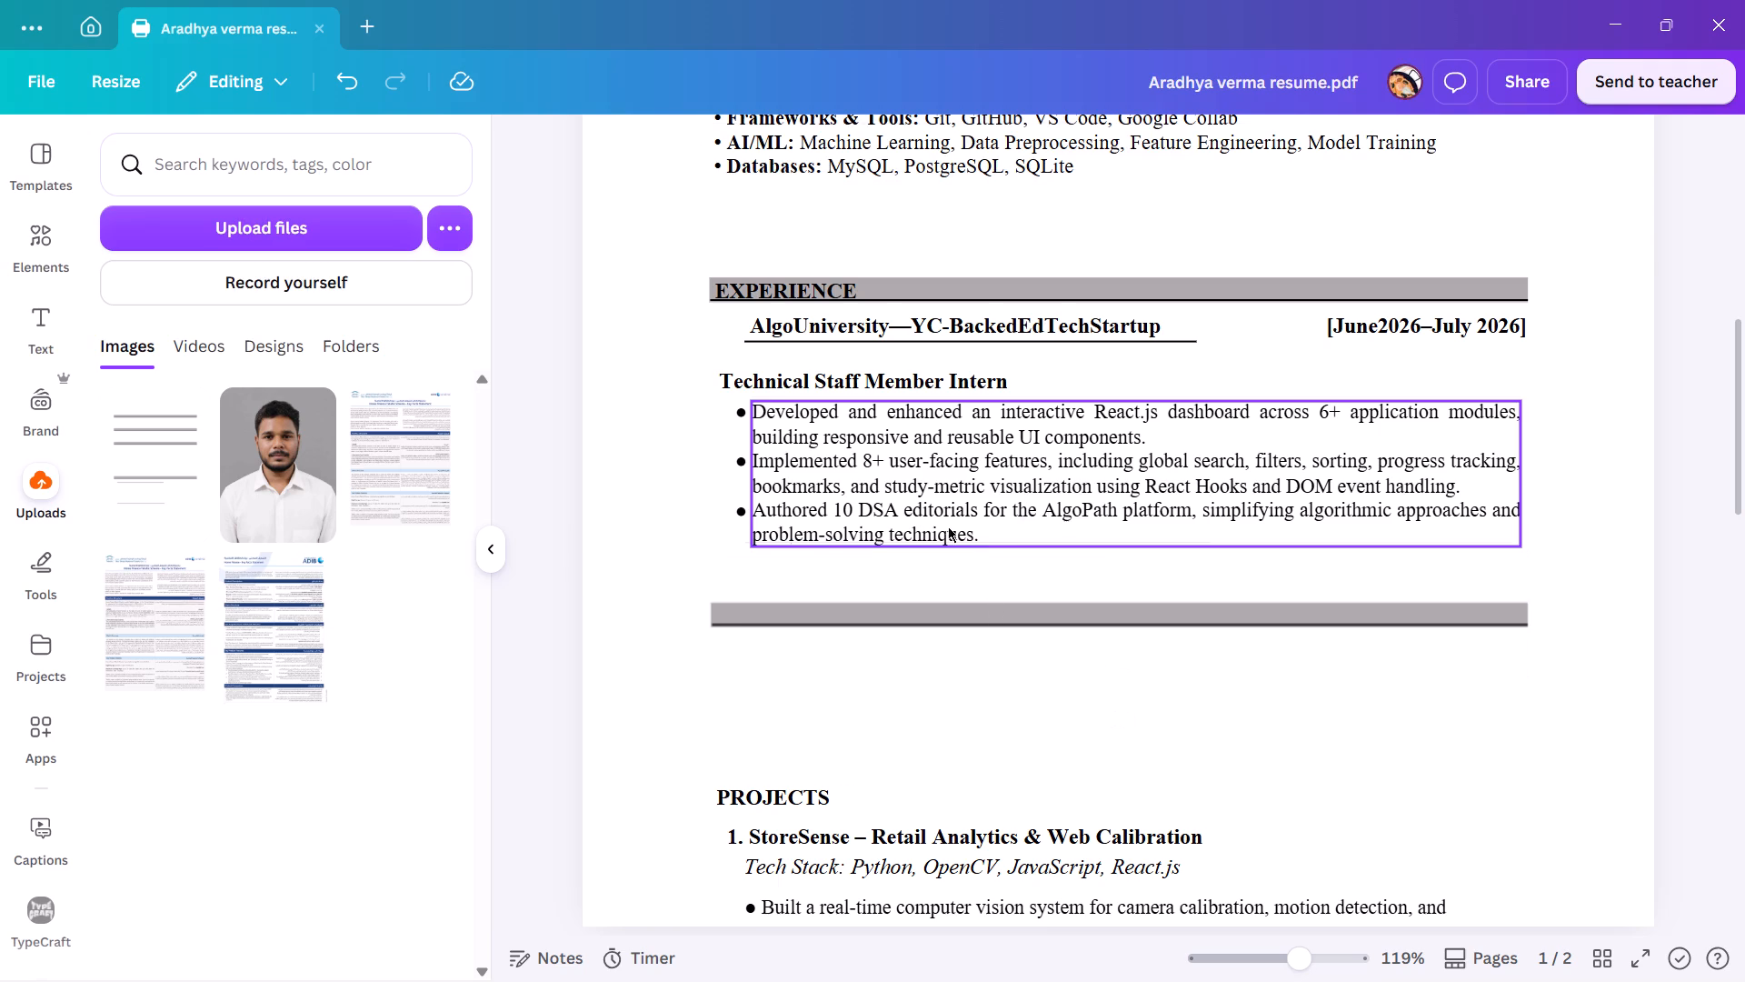
{"action": "left_click", "coordinate": [1021, 538]}
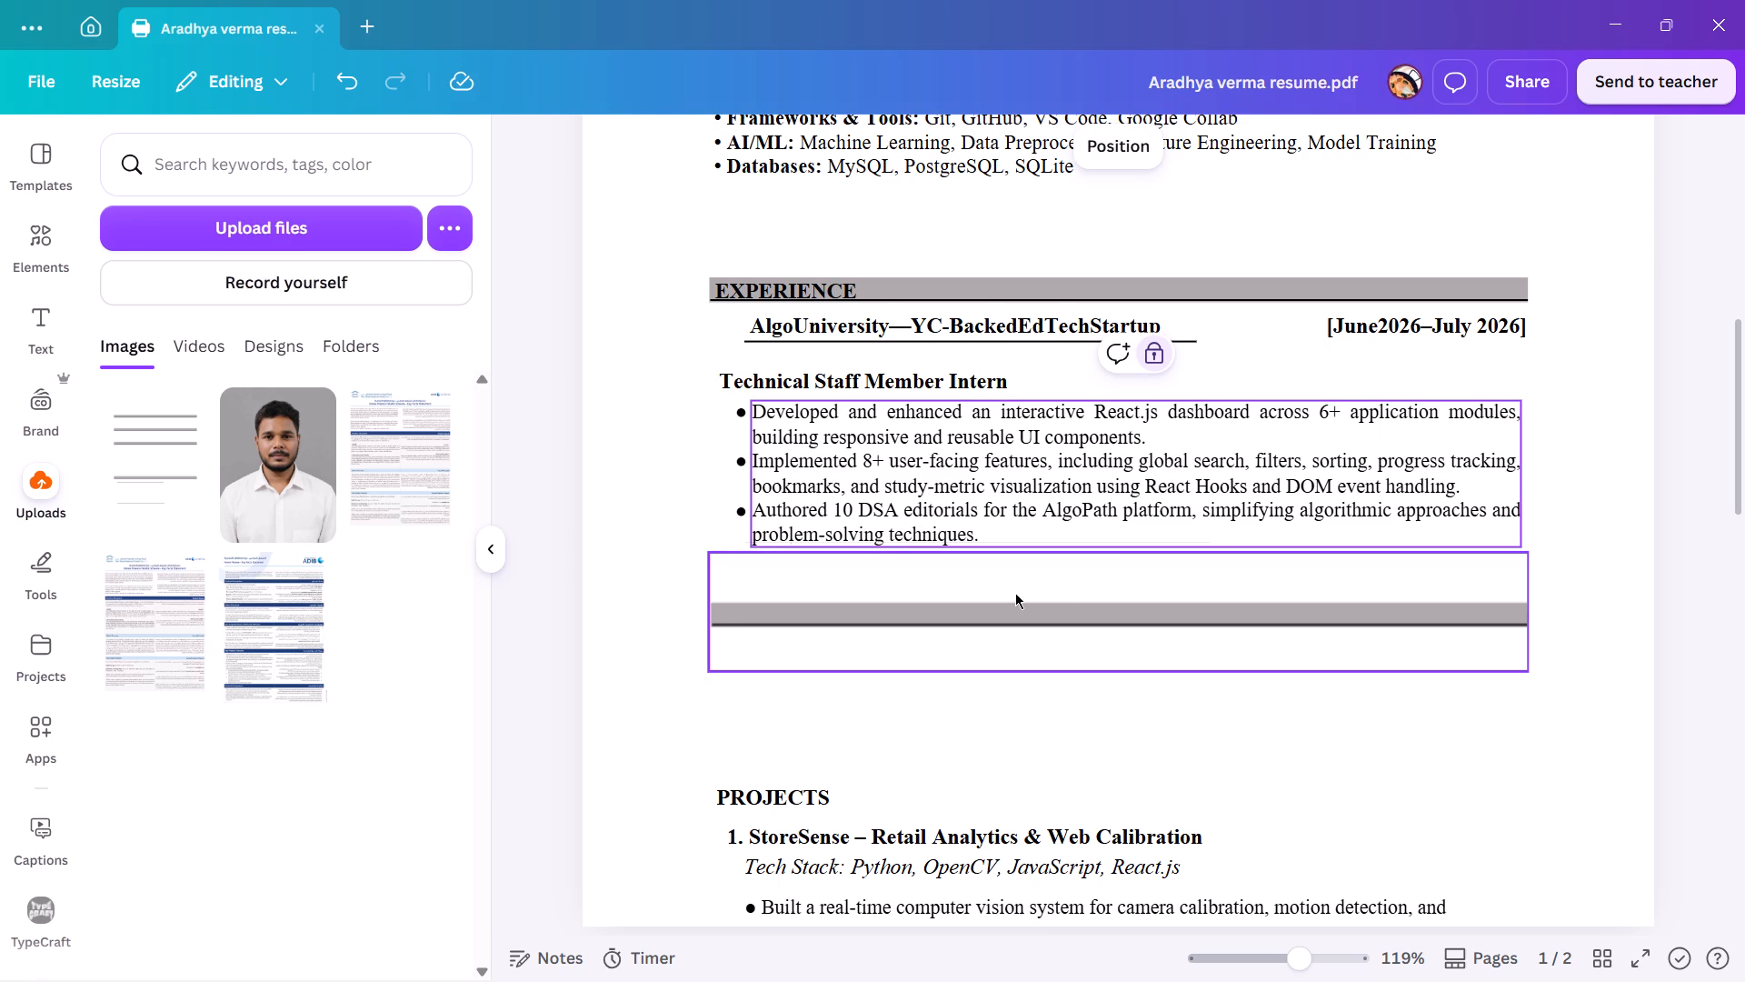
{"action": "left_click_drag", "start_coordinate": [977, 593], "coordinate": [976, 615]}
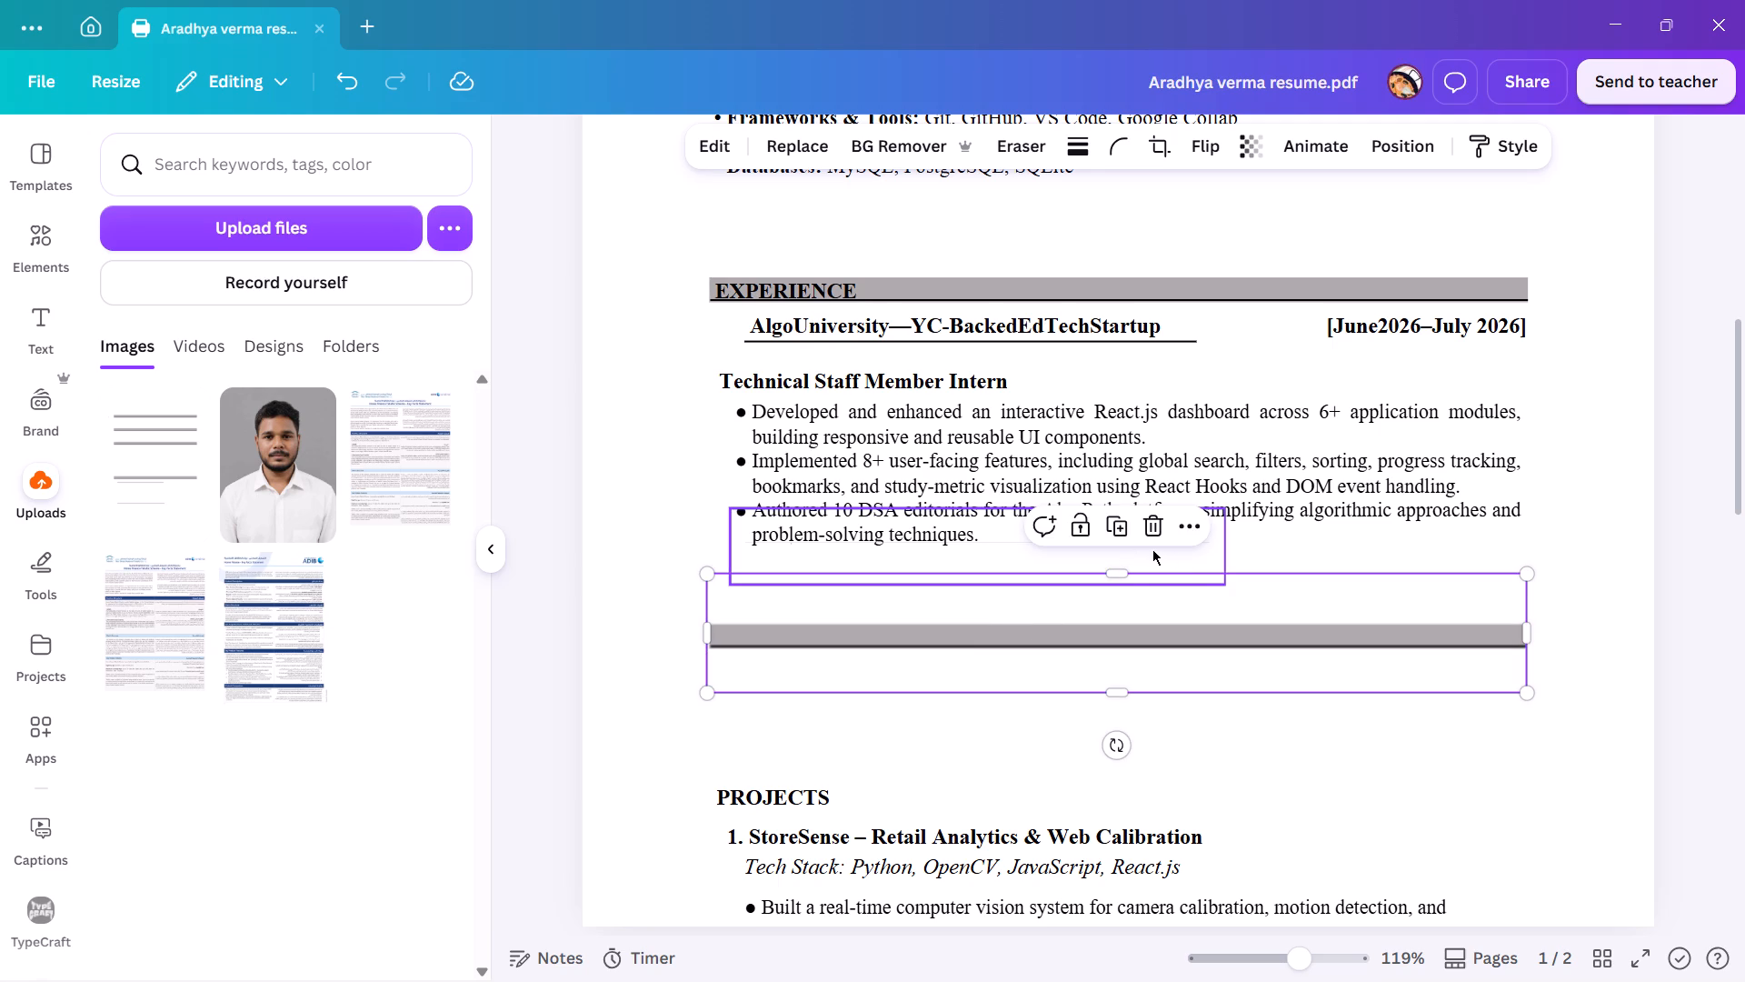
{"action": "left_click", "coordinate": [1014, 721]}
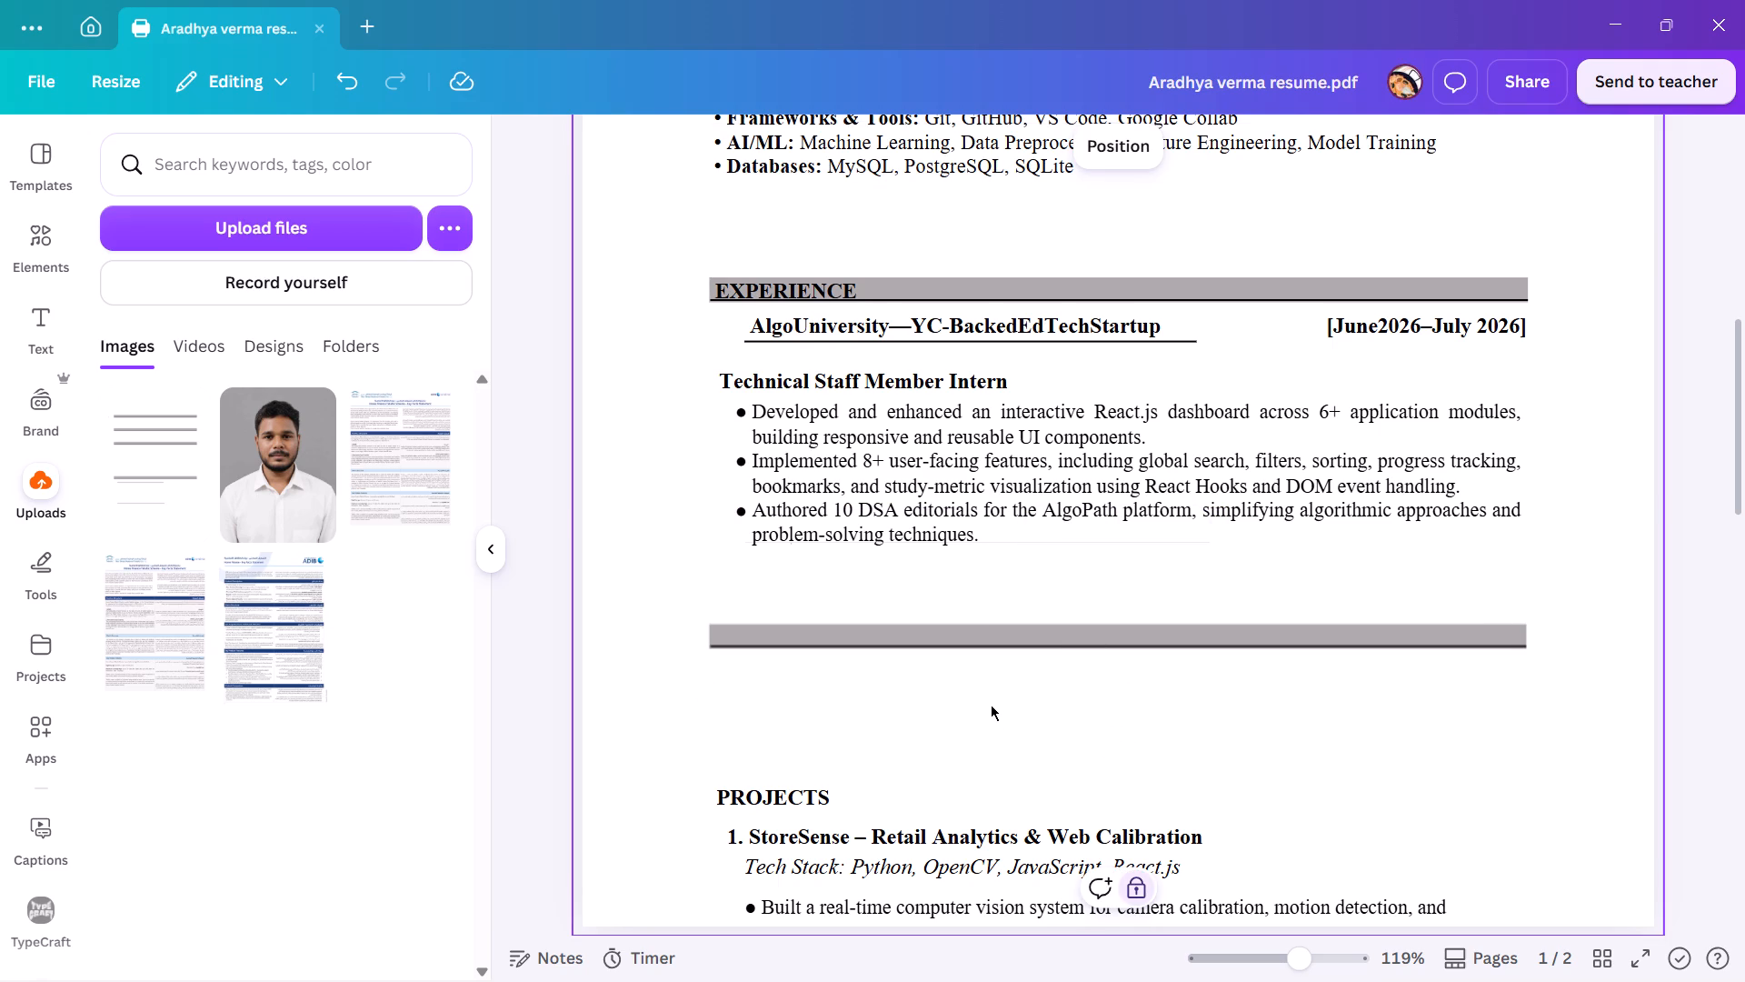
Move the PROJECTS heading up onto the new grey bar and align it with the bar's left end.
{"action": "scroll", "coordinate": [987, 705], "scroll_direction": "down", "scroll_amount": 2}
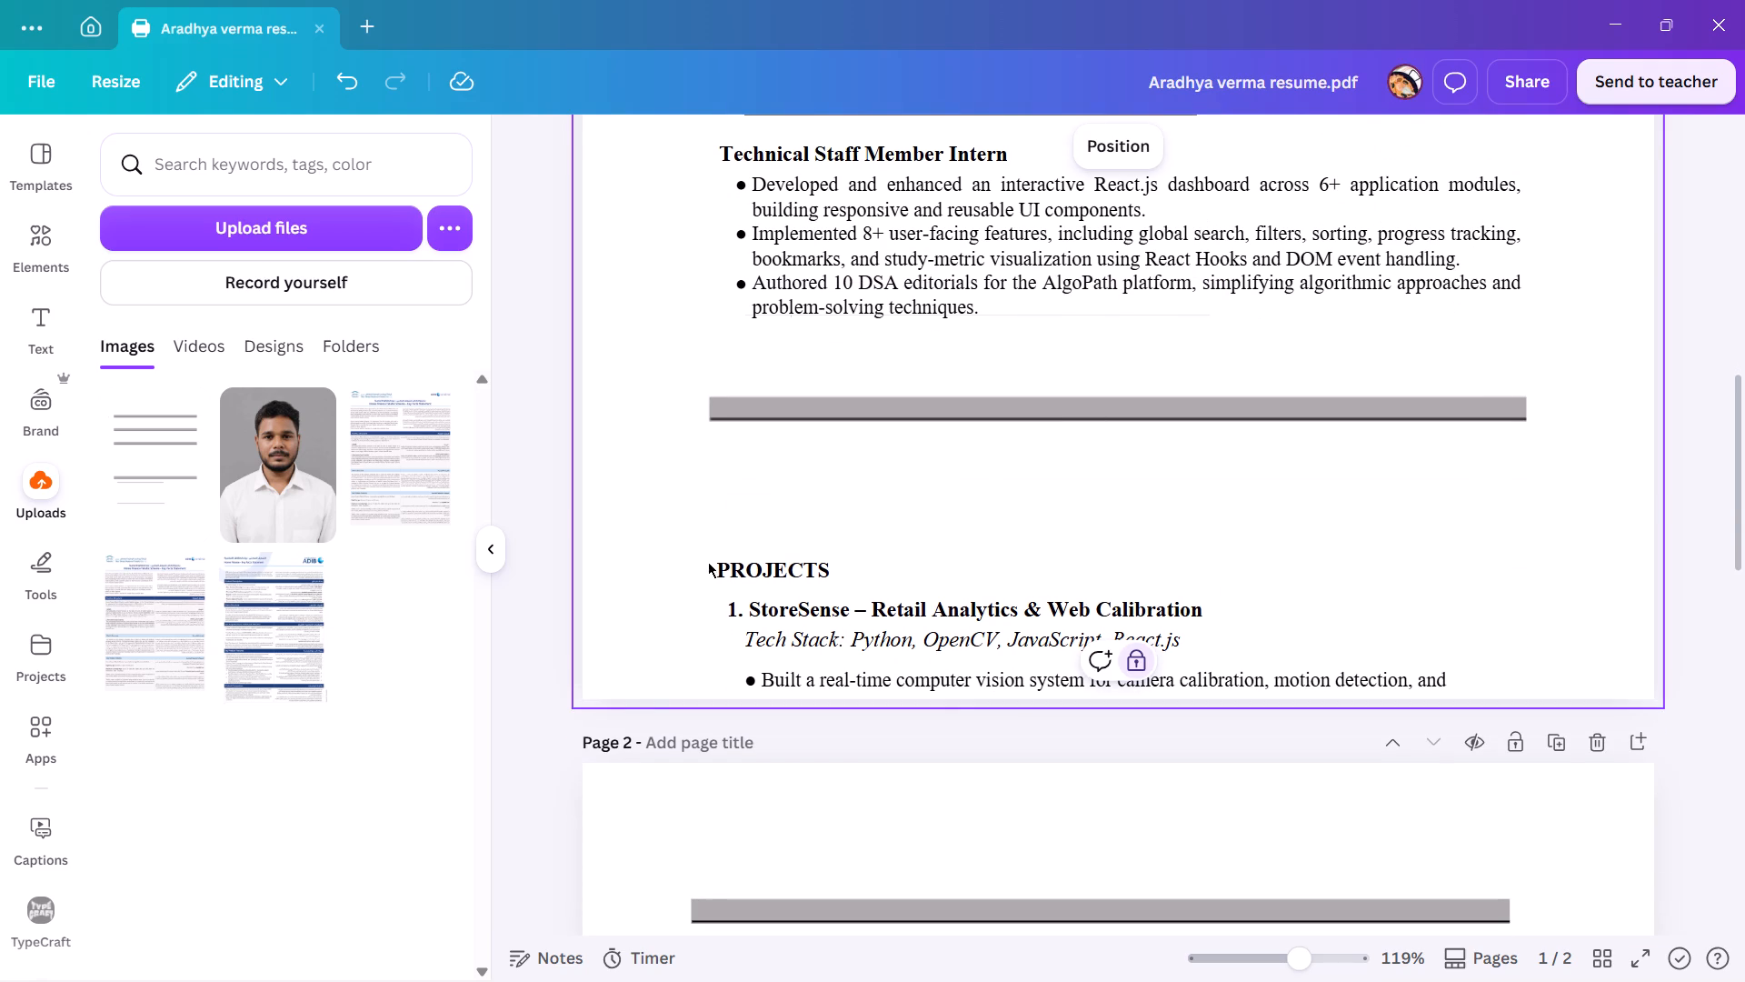
{"action": "left_click", "coordinate": [709, 562]}
{"action": "left_click", "coordinate": [737, 566]}
{"action": "left_click_drag", "start_coordinate": [747, 570], "coordinate": [754, 466]}
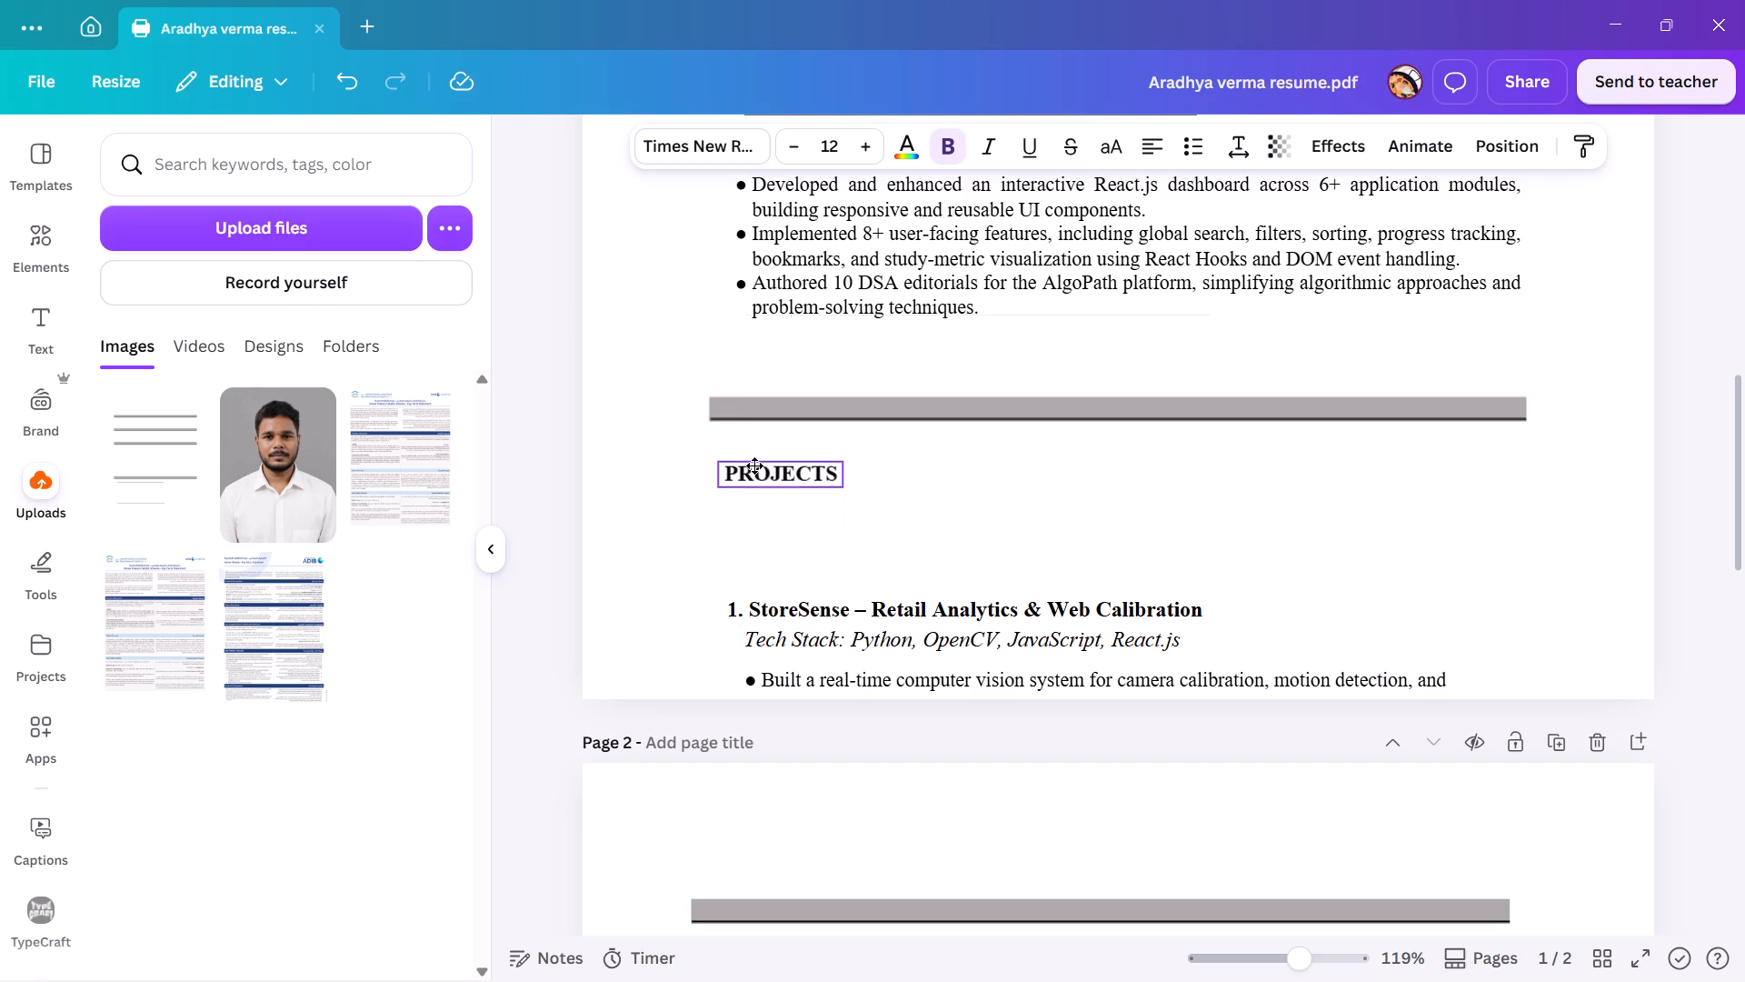
{"action": "left_click_drag", "start_coordinate": [754, 466], "coordinate": [748, 407]}
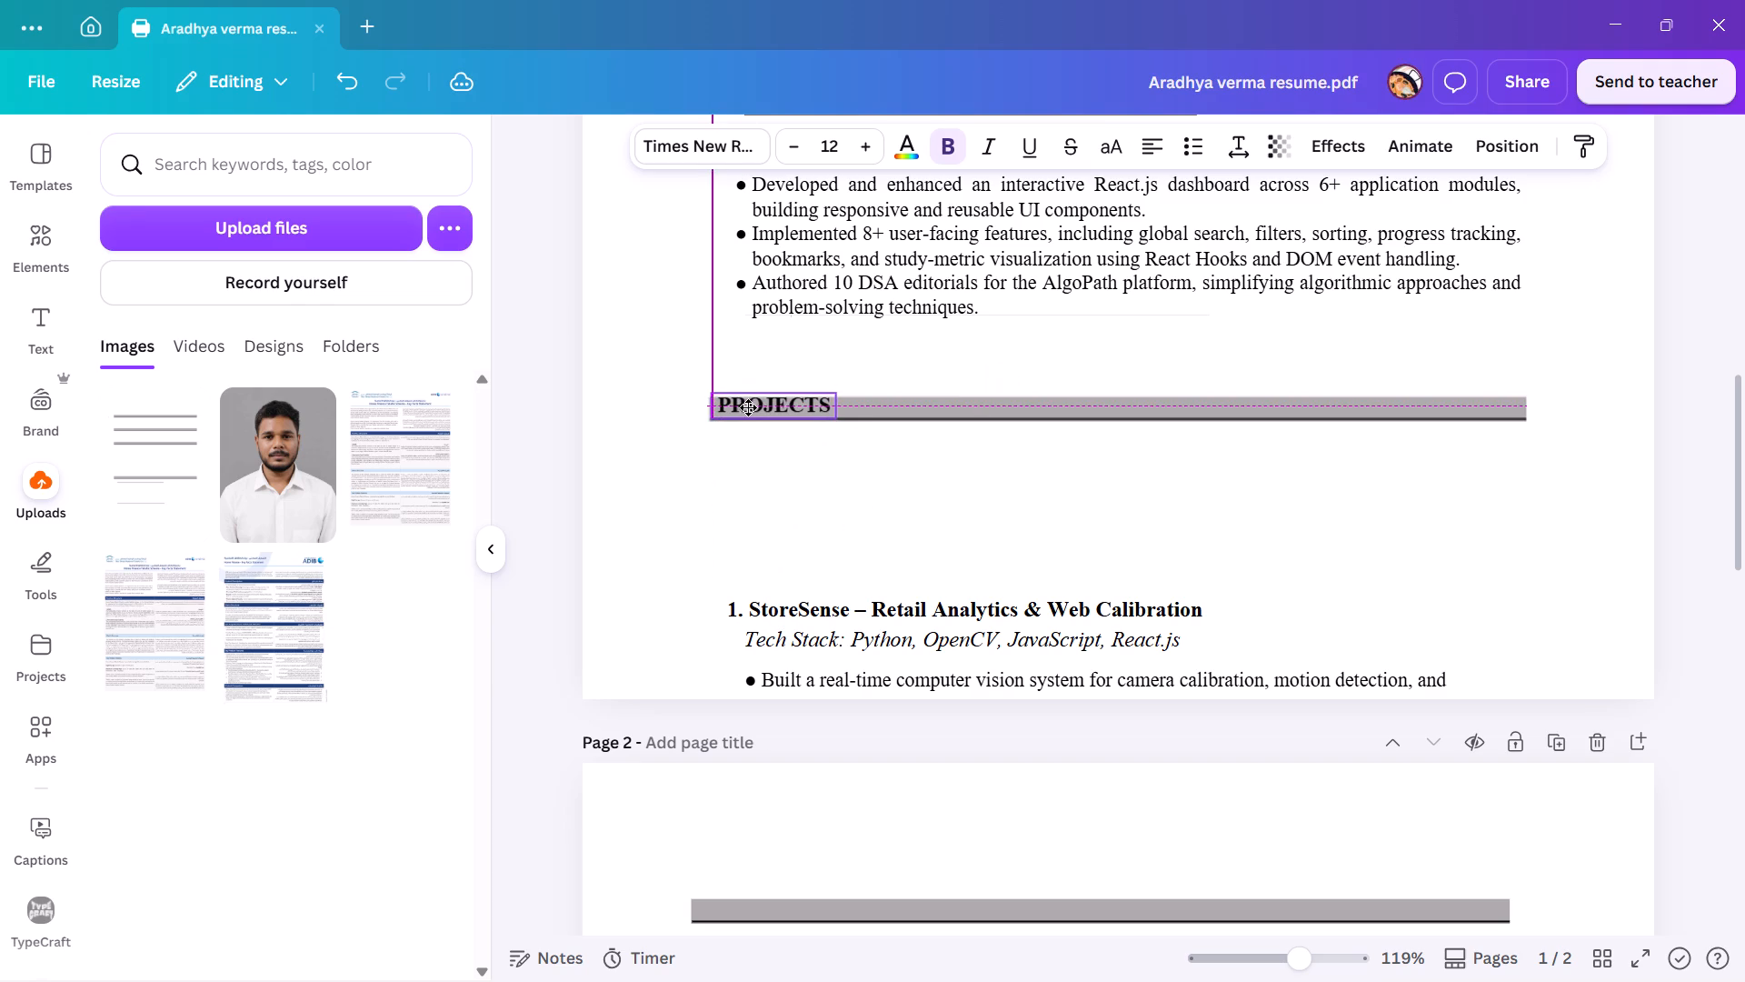
{"action": "left_click_drag", "start_coordinate": [748, 407], "coordinate": [748, 408]}
{"action": "scroll", "coordinate": [760, 435], "scroll_direction": "up", "scroll_amount": 5, "text": "ctrl"}
{"action": "left_click_drag", "start_coordinate": [735, 378], "coordinate": [732, 366]}
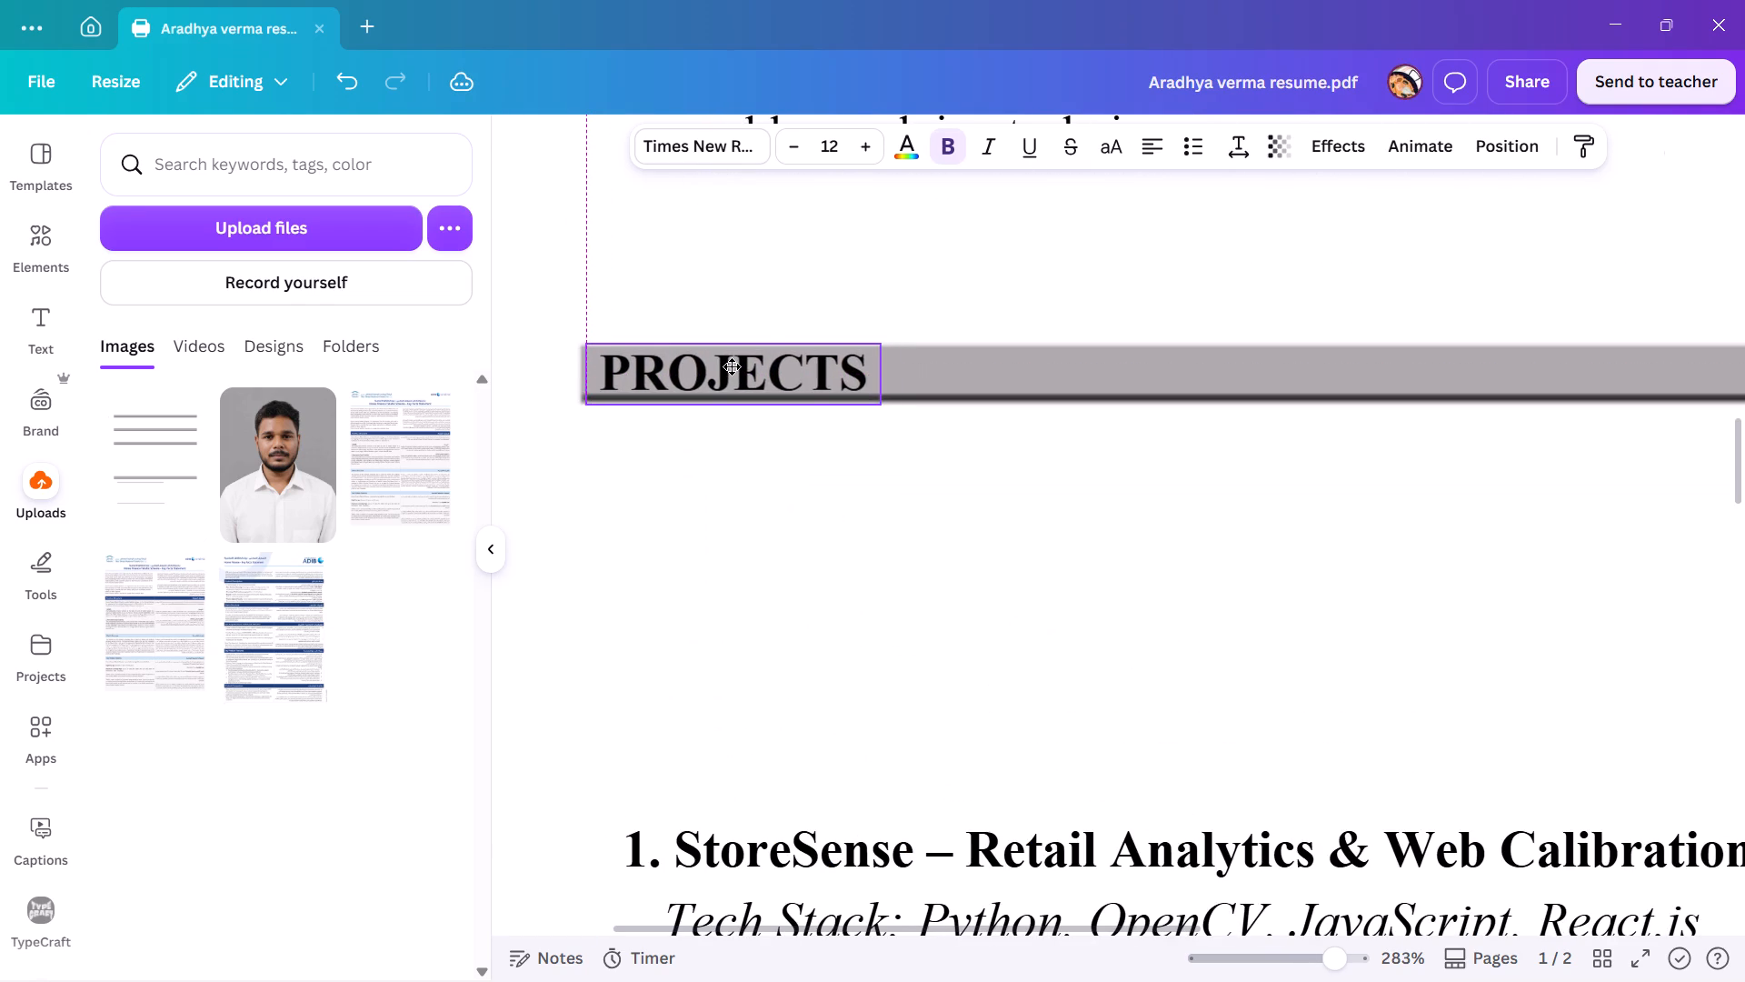
{"action": "left_click_drag", "start_coordinate": [732, 366], "coordinate": [732, 369]}
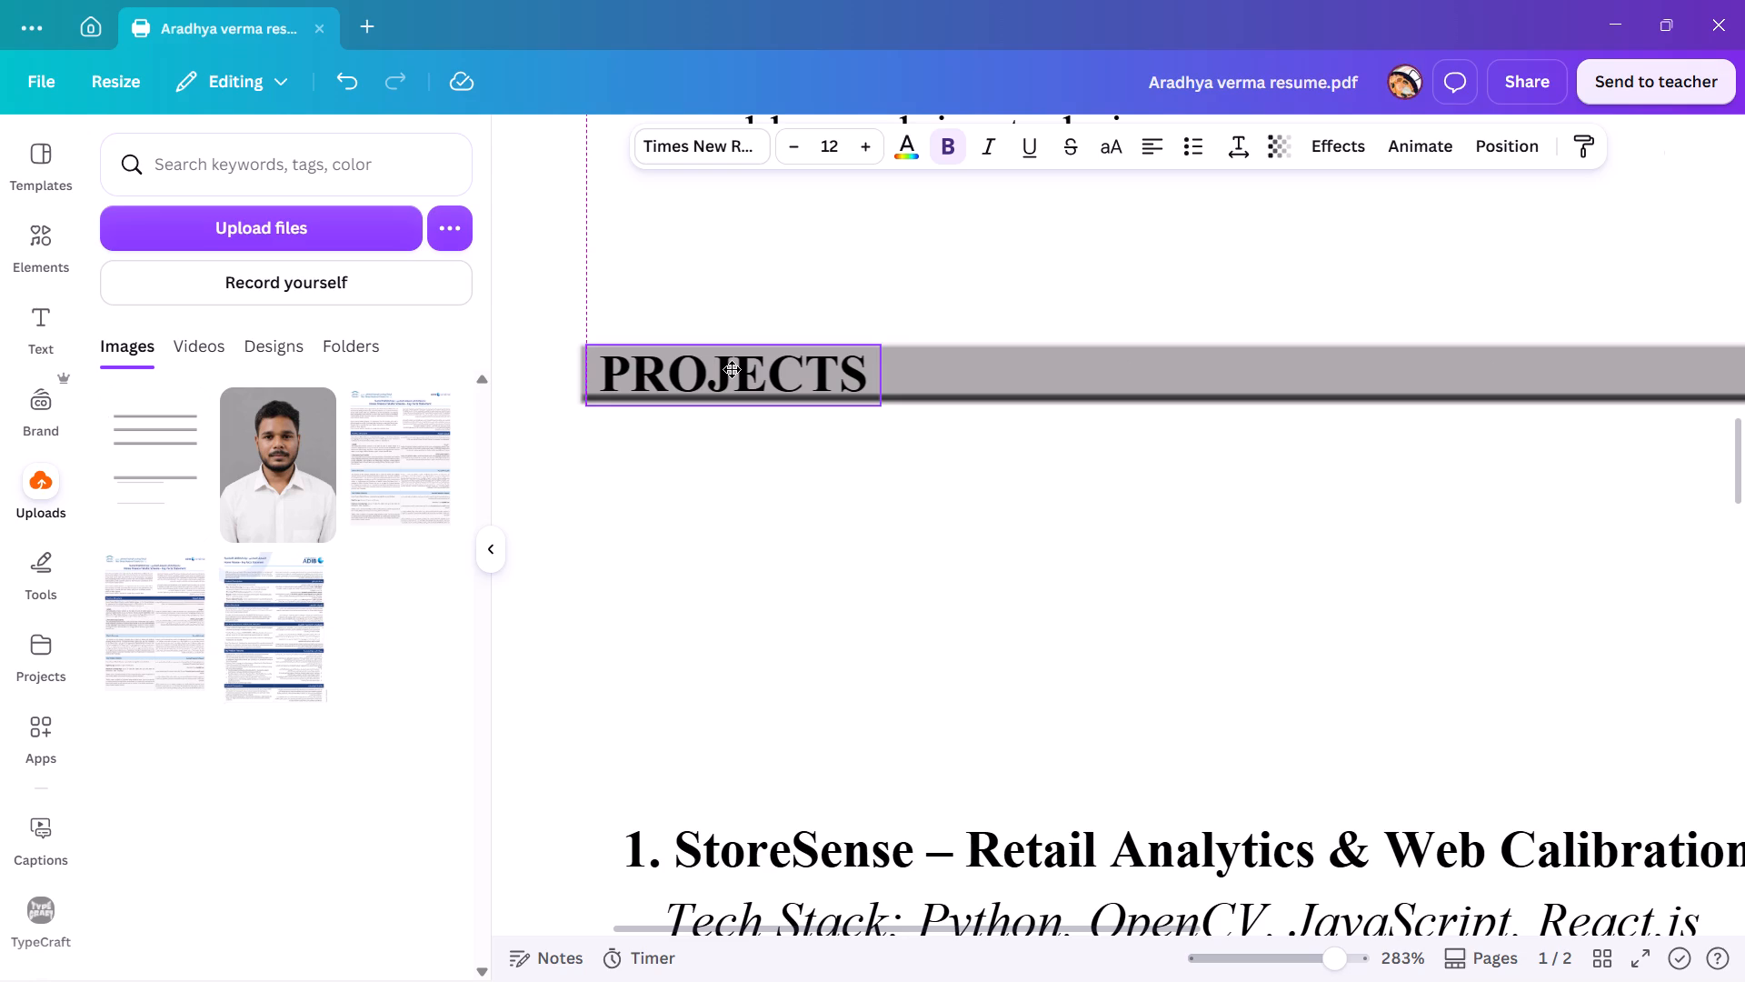
{"action": "left_click_drag", "start_coordinate": [732, 369], "coordinate": [730, 366]}
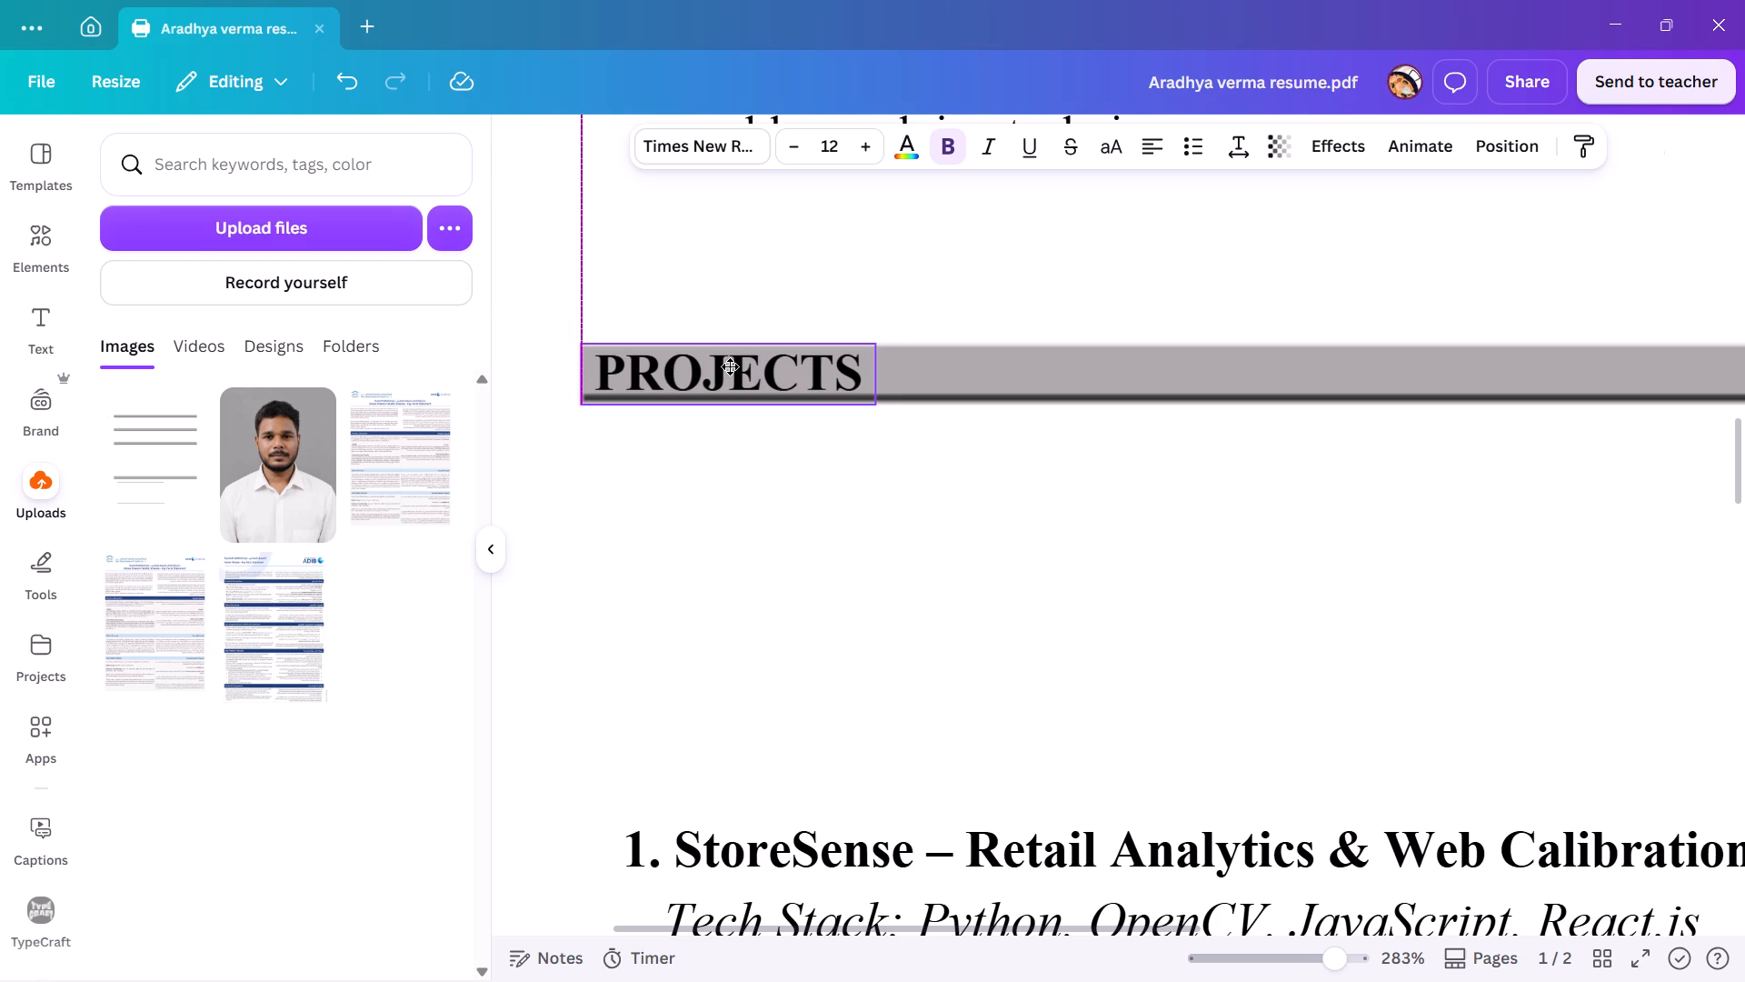
{"action": "left_click_drag", "start_coordinate": [730, 366], "coordinate": [730, 367]}
{"action": "left_click", "coordinate": [747, 436]}
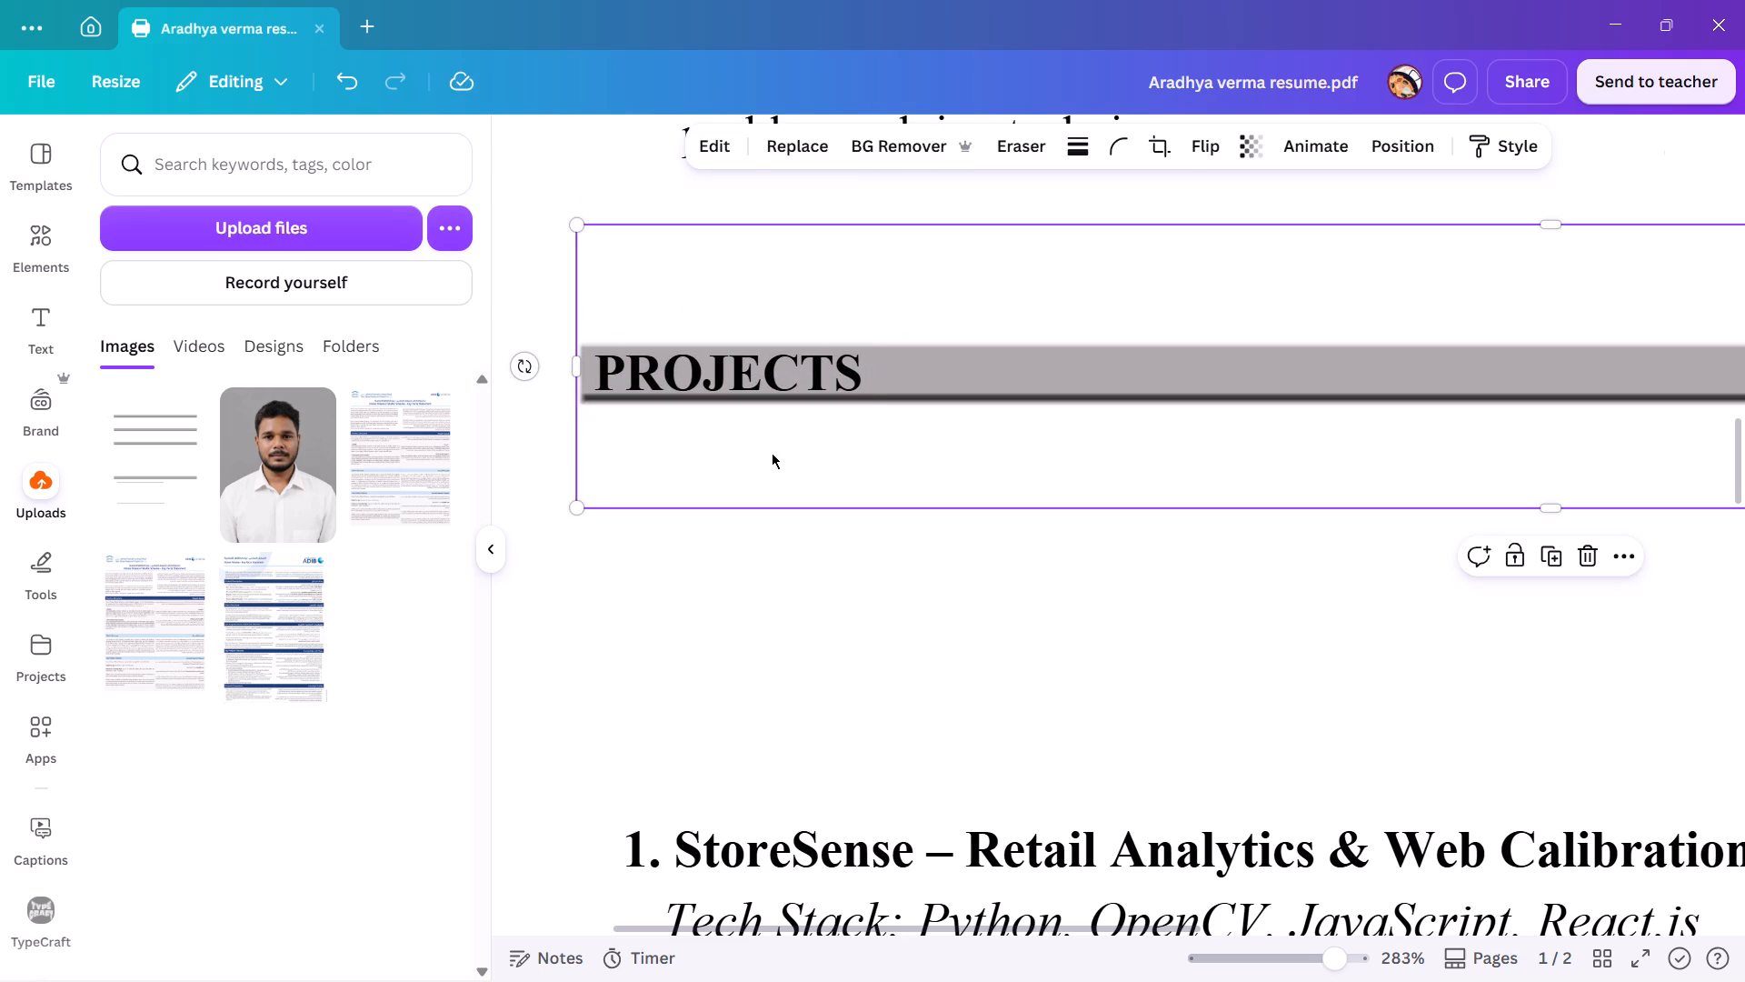
Move the StoreSense project title, tech stack and bullets up together to sit directly below the PROJECTS bar.
{"action": "scroll", "coordinate": [772, 453], "scroll_direction": "down", "scroll_amount": 6, "text": "ctrl"}
{"action": "scroll", "coordinate": [817, 499], "scroll_direction": "up", "scroll_amount": 1}
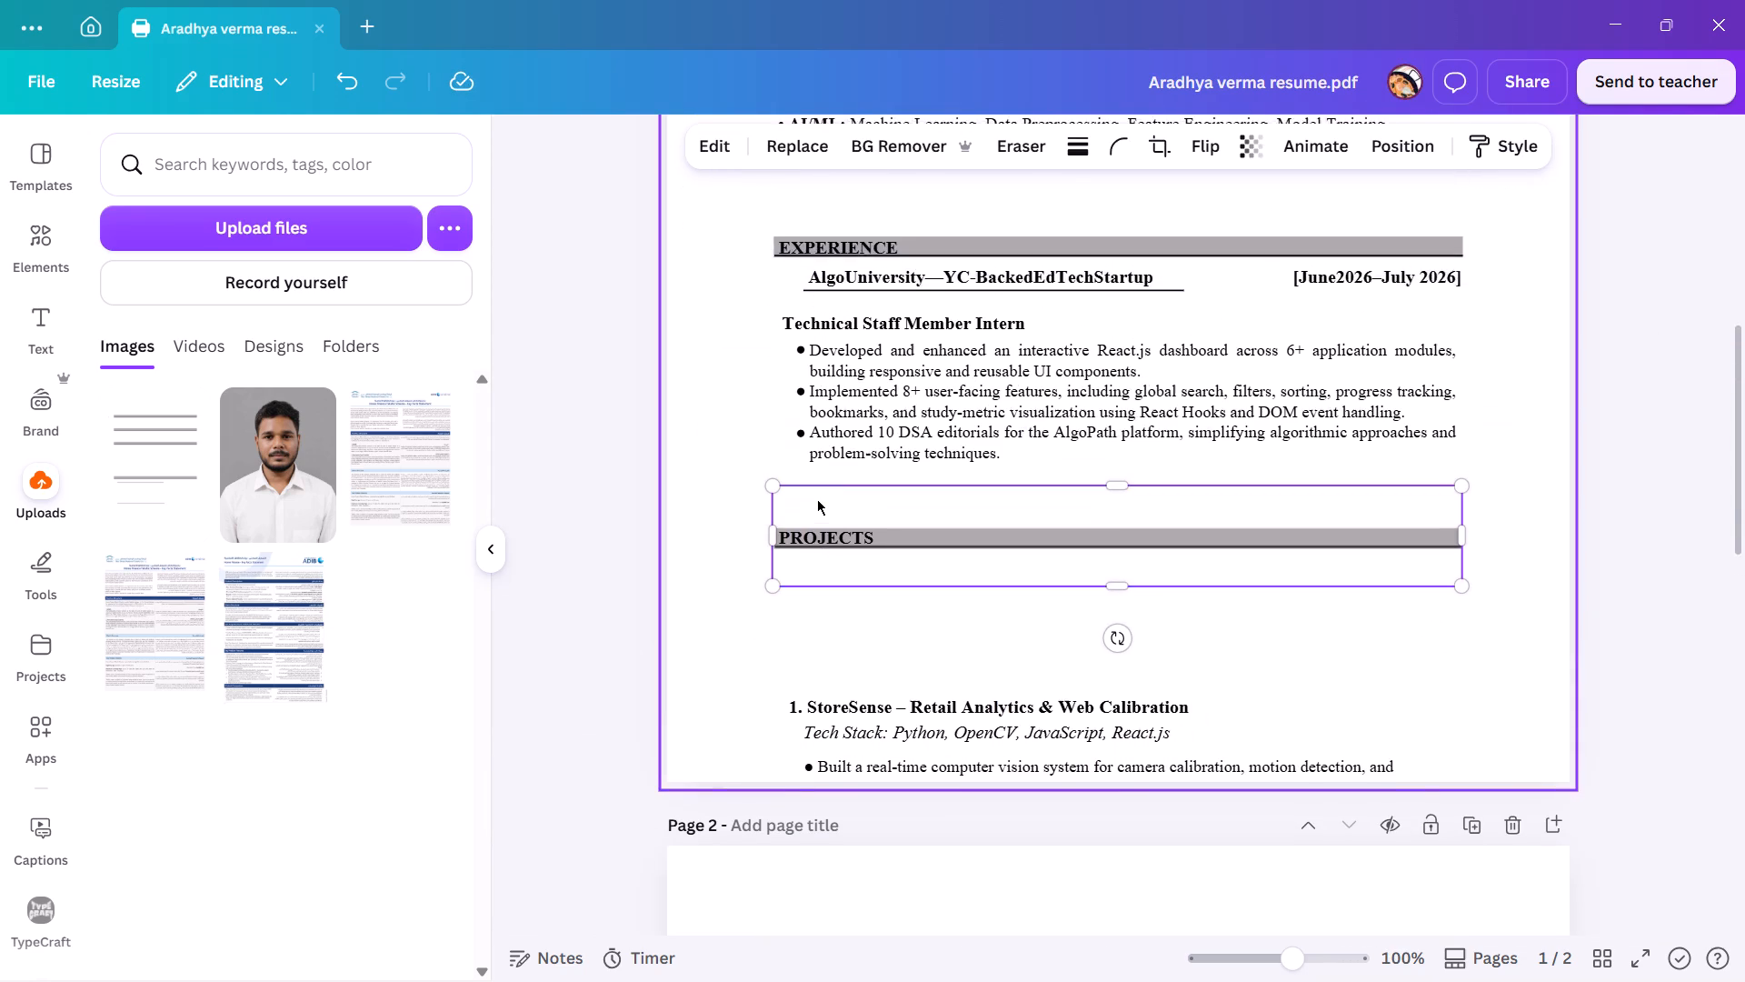
{"action": "scroll", "coordinate": [817, 499], "scroll_direction": "up", "scroll_amount": 1}
{"action": "left_click", "coordinate": [703, 573]}
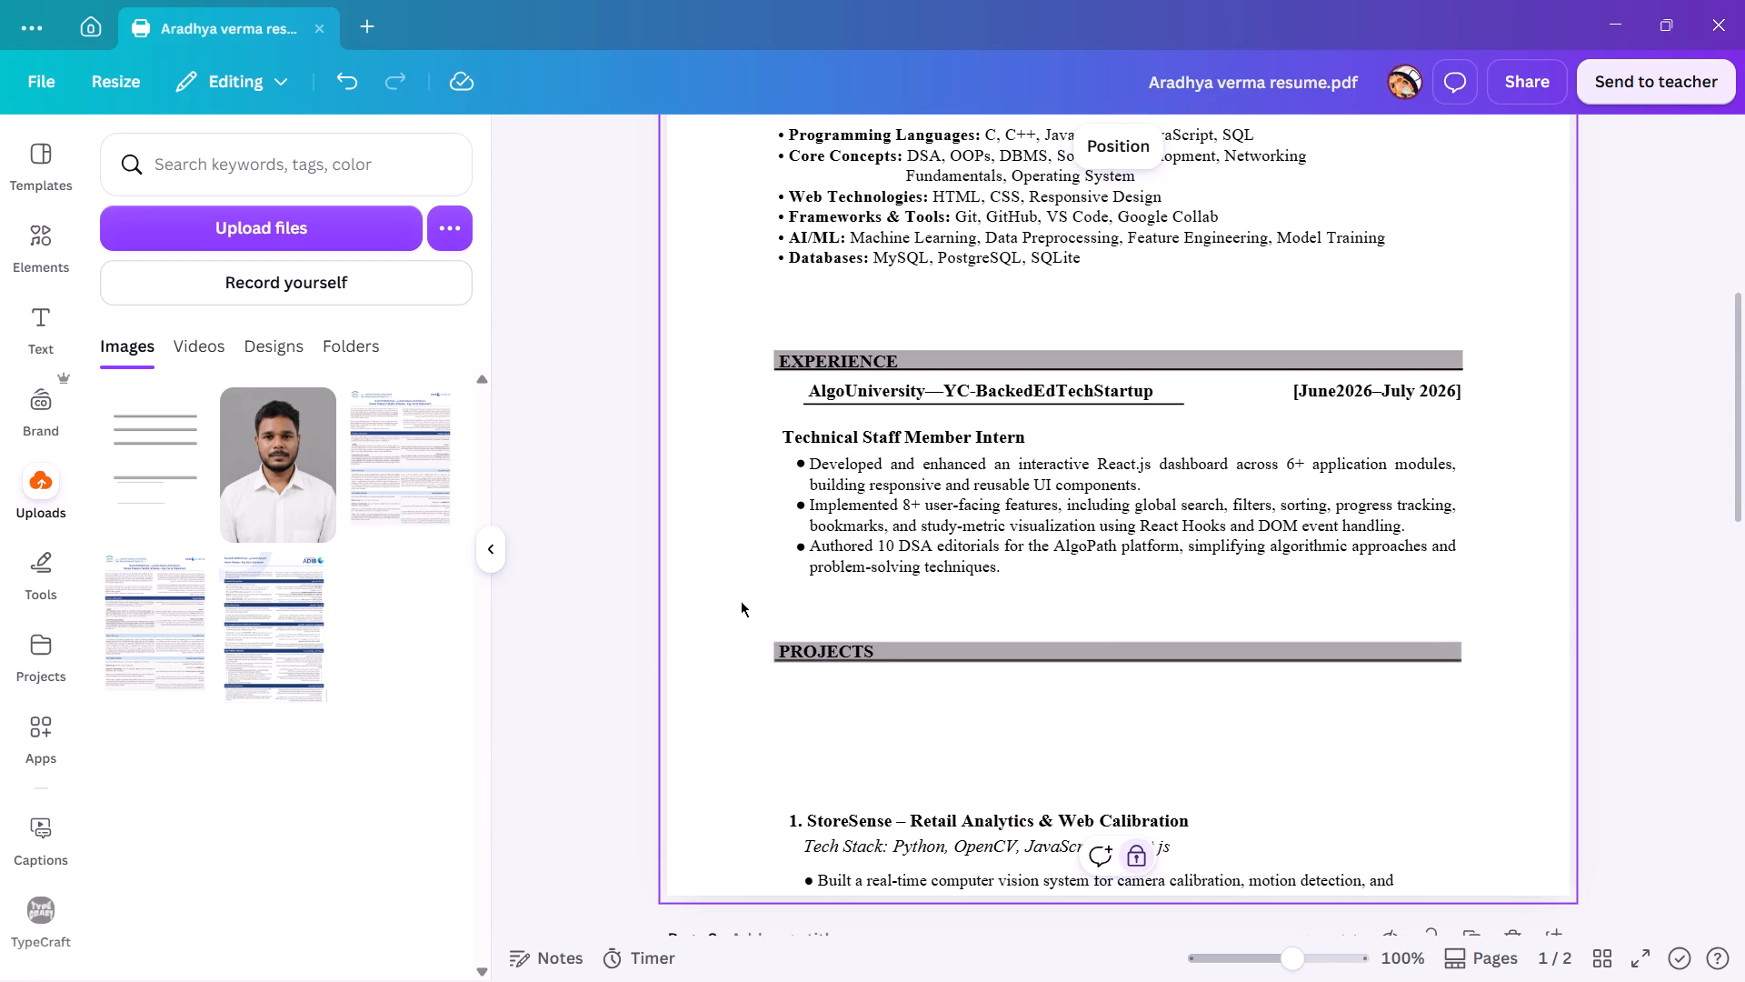
{"action": "scroll", "coordinate": [903, 718], "scroll_direction": "down", "scroll_amount": 1}
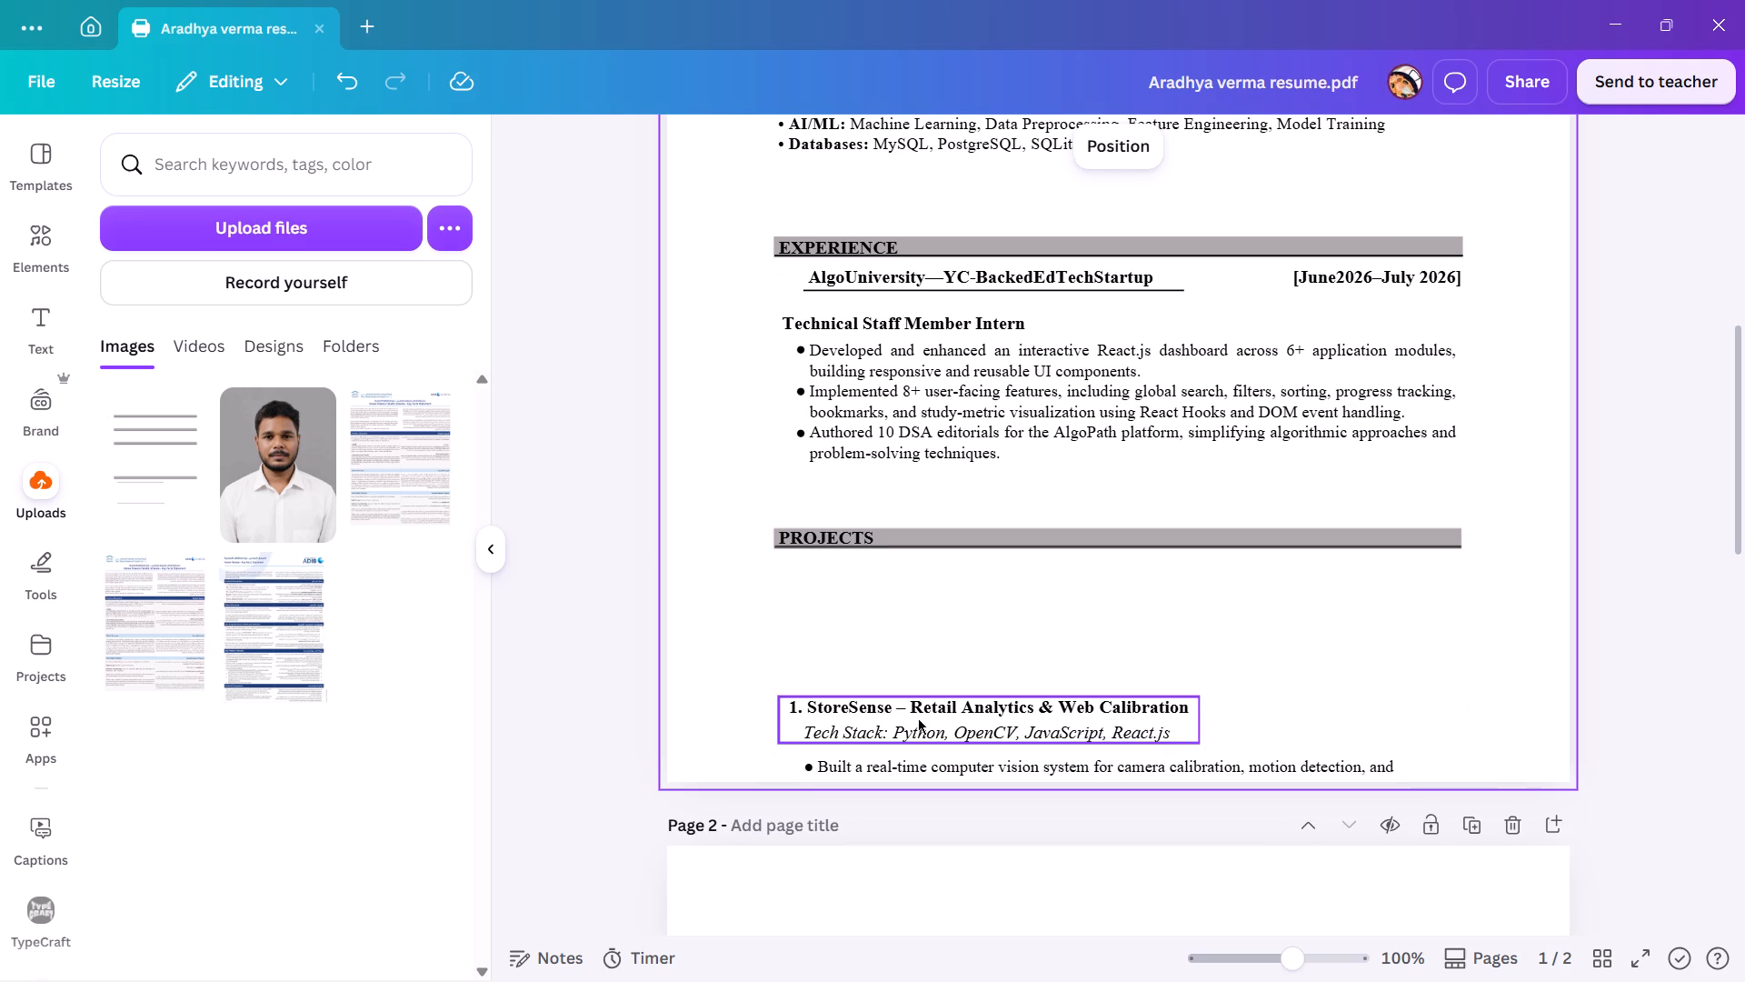
{"action": "left_click", "coordinate": [920, 731]}
{"action": "left_click", "coordinate": [1547, 636]}
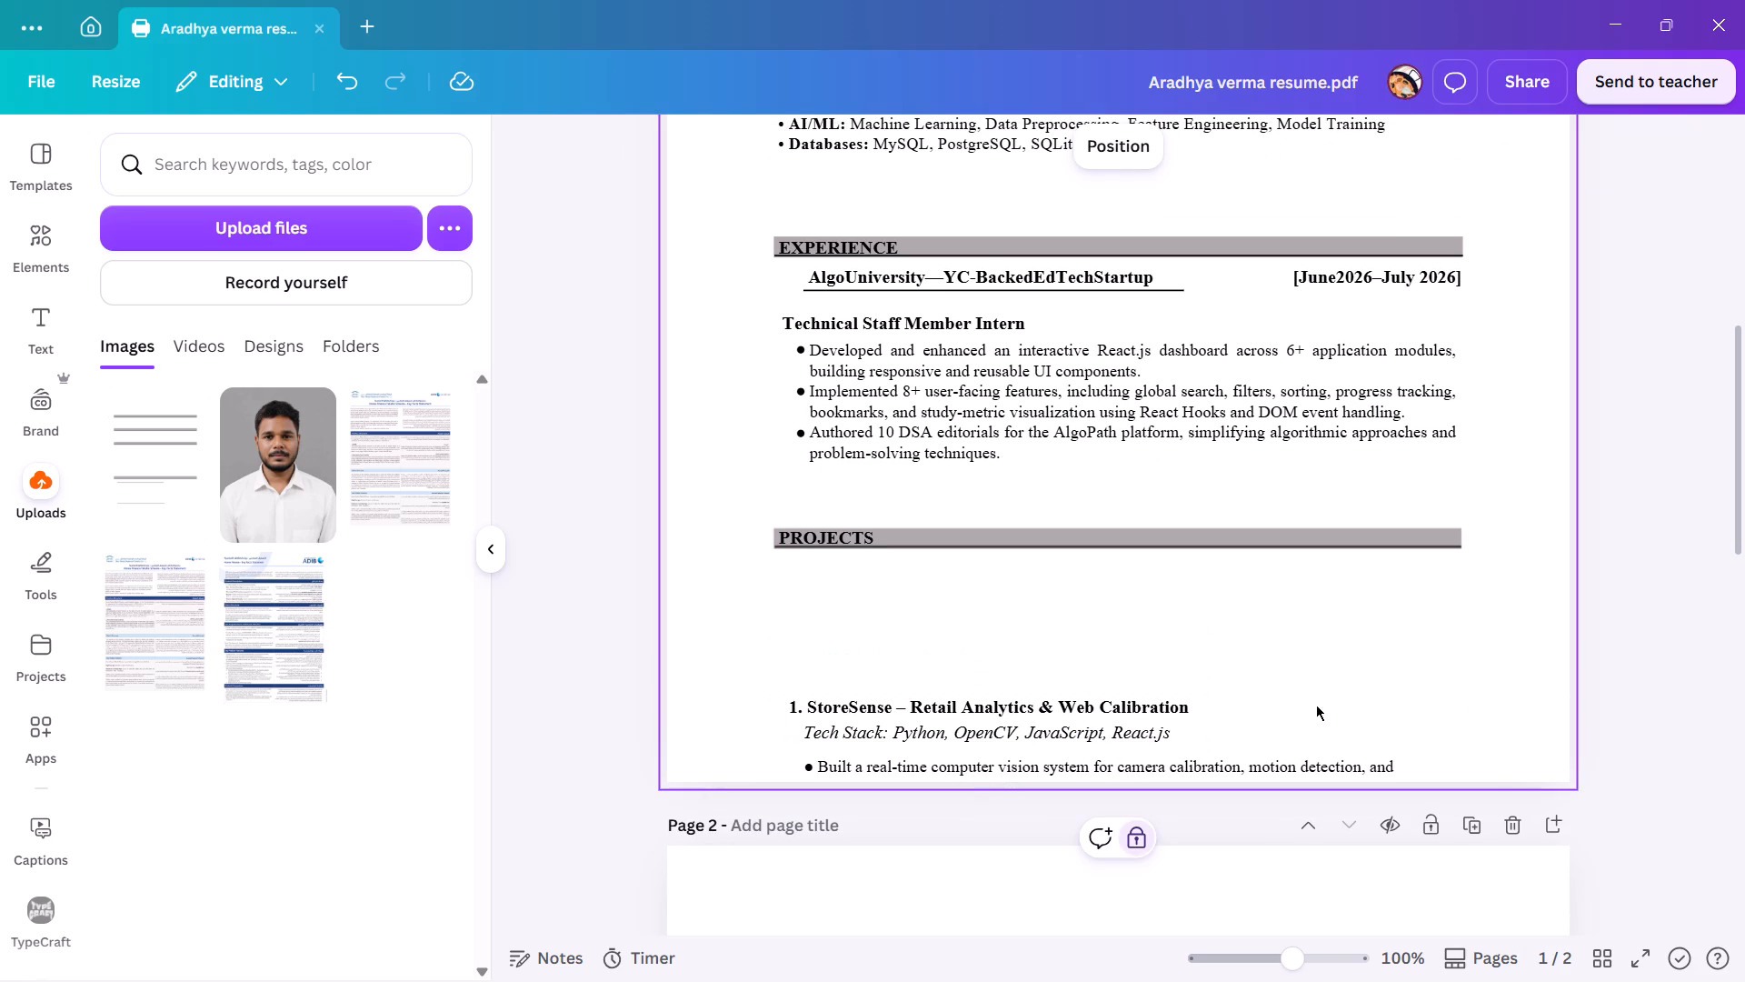
{"action": "left_click_drag", "start_coordinate": [1287, 713], "coordinate": [1064, 786]}
{"action": "left_click_drag", "start_coordinate": [1052, 738], "coordinate": [1032, 643]}
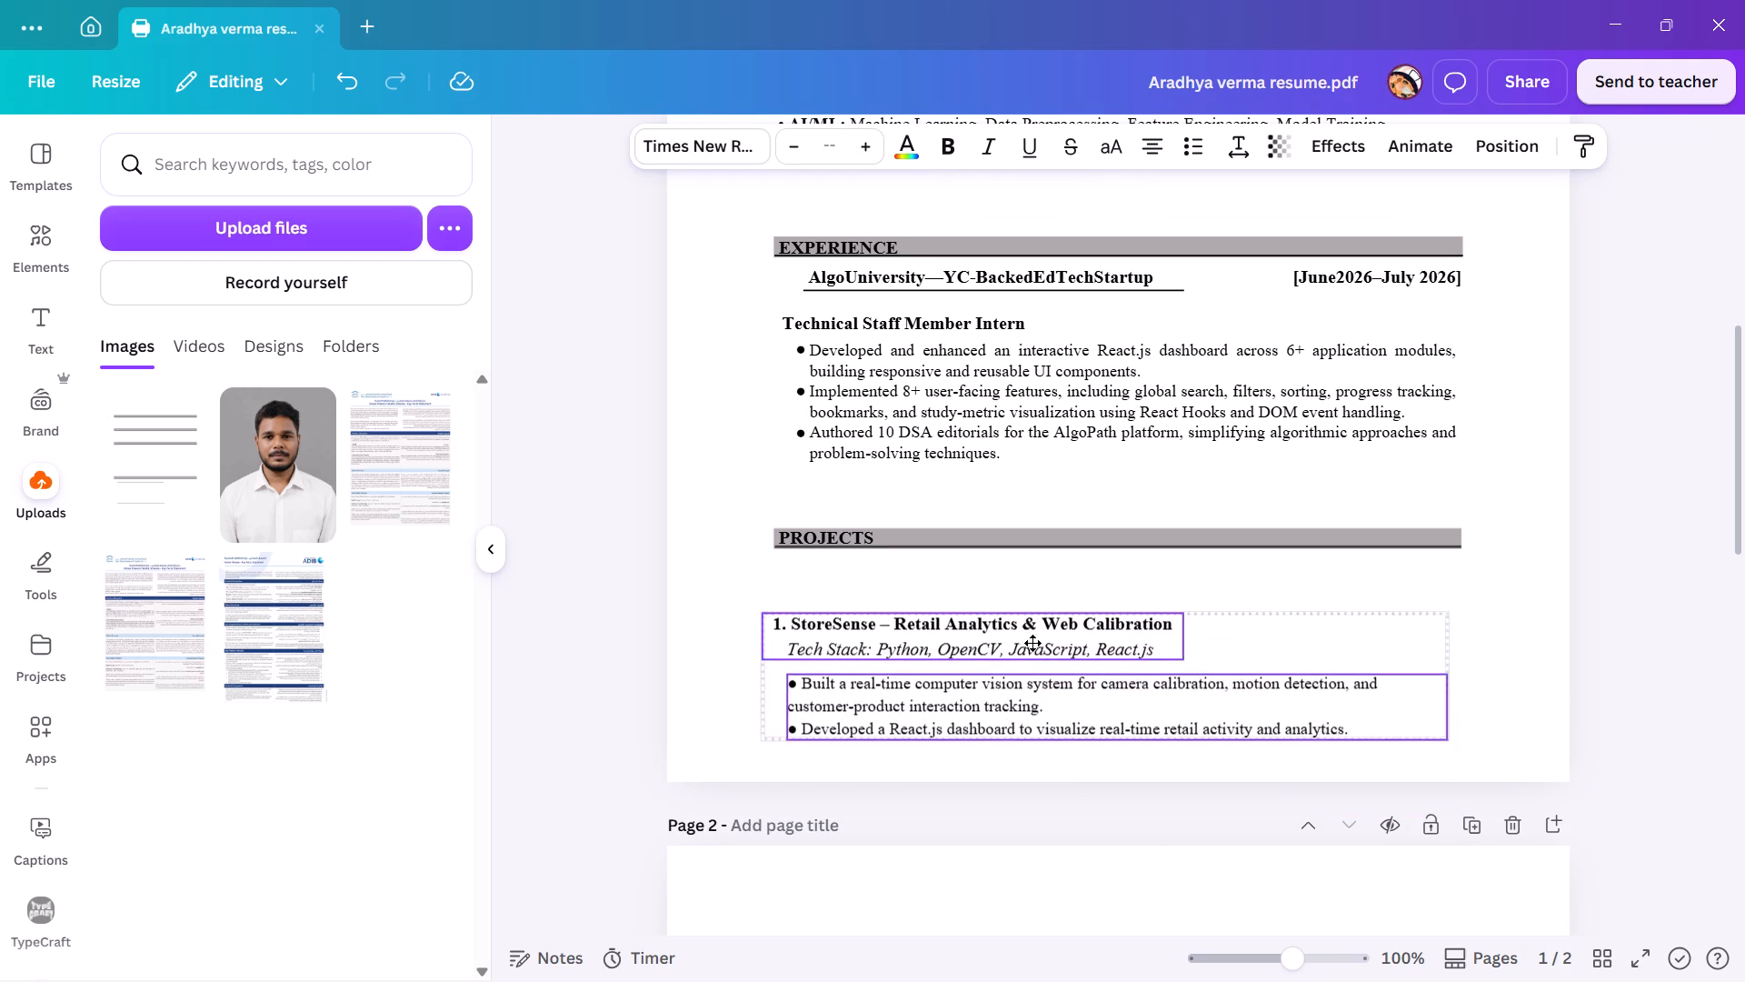
{"action": "left_click_drag", "start_coordinate": [1032, 643], "coordinate": [1052, 606]}
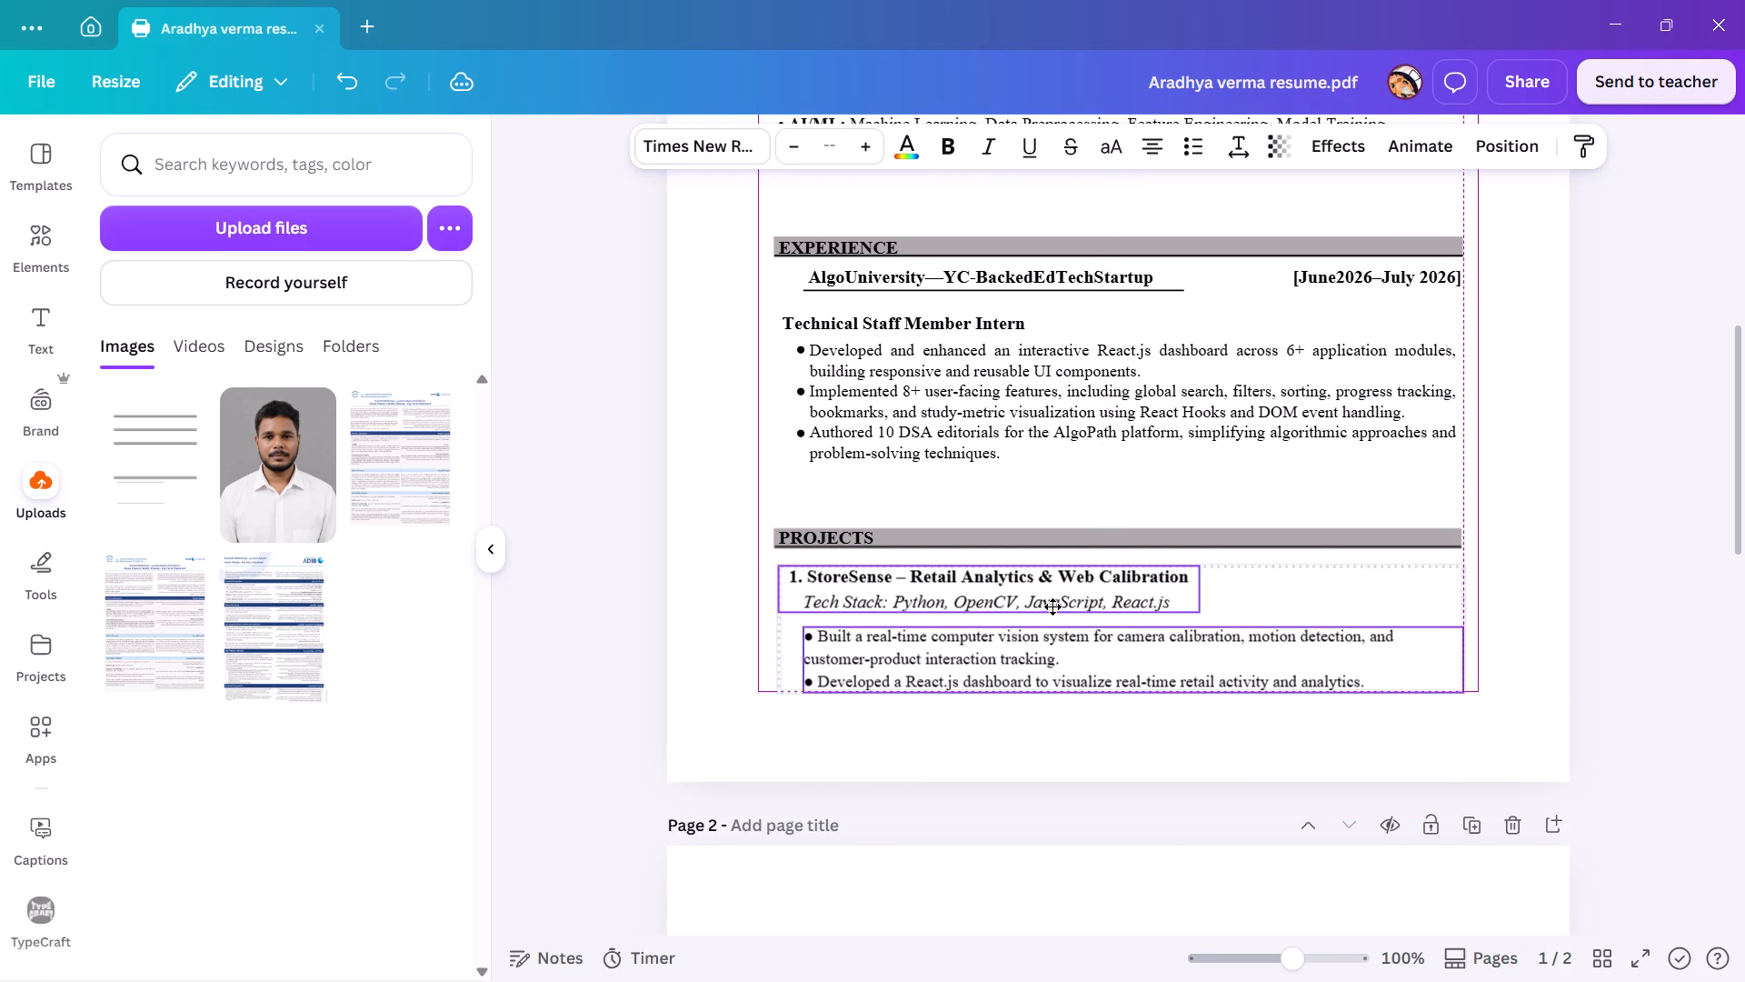
{"action": "left_click_drag", "start_coordinate": [1052, 606], "coordinate": [1052, 606]}
{"action": "left_click", "coordinate": [1059, 712]}
Select the Projects bar, heading and StoreSense text together and nudge the whole block very slightly to the right.
{"action": "scroll", "coordinate": [1059, 712], "scroll_direction": "down", "scroll_amount": 1}
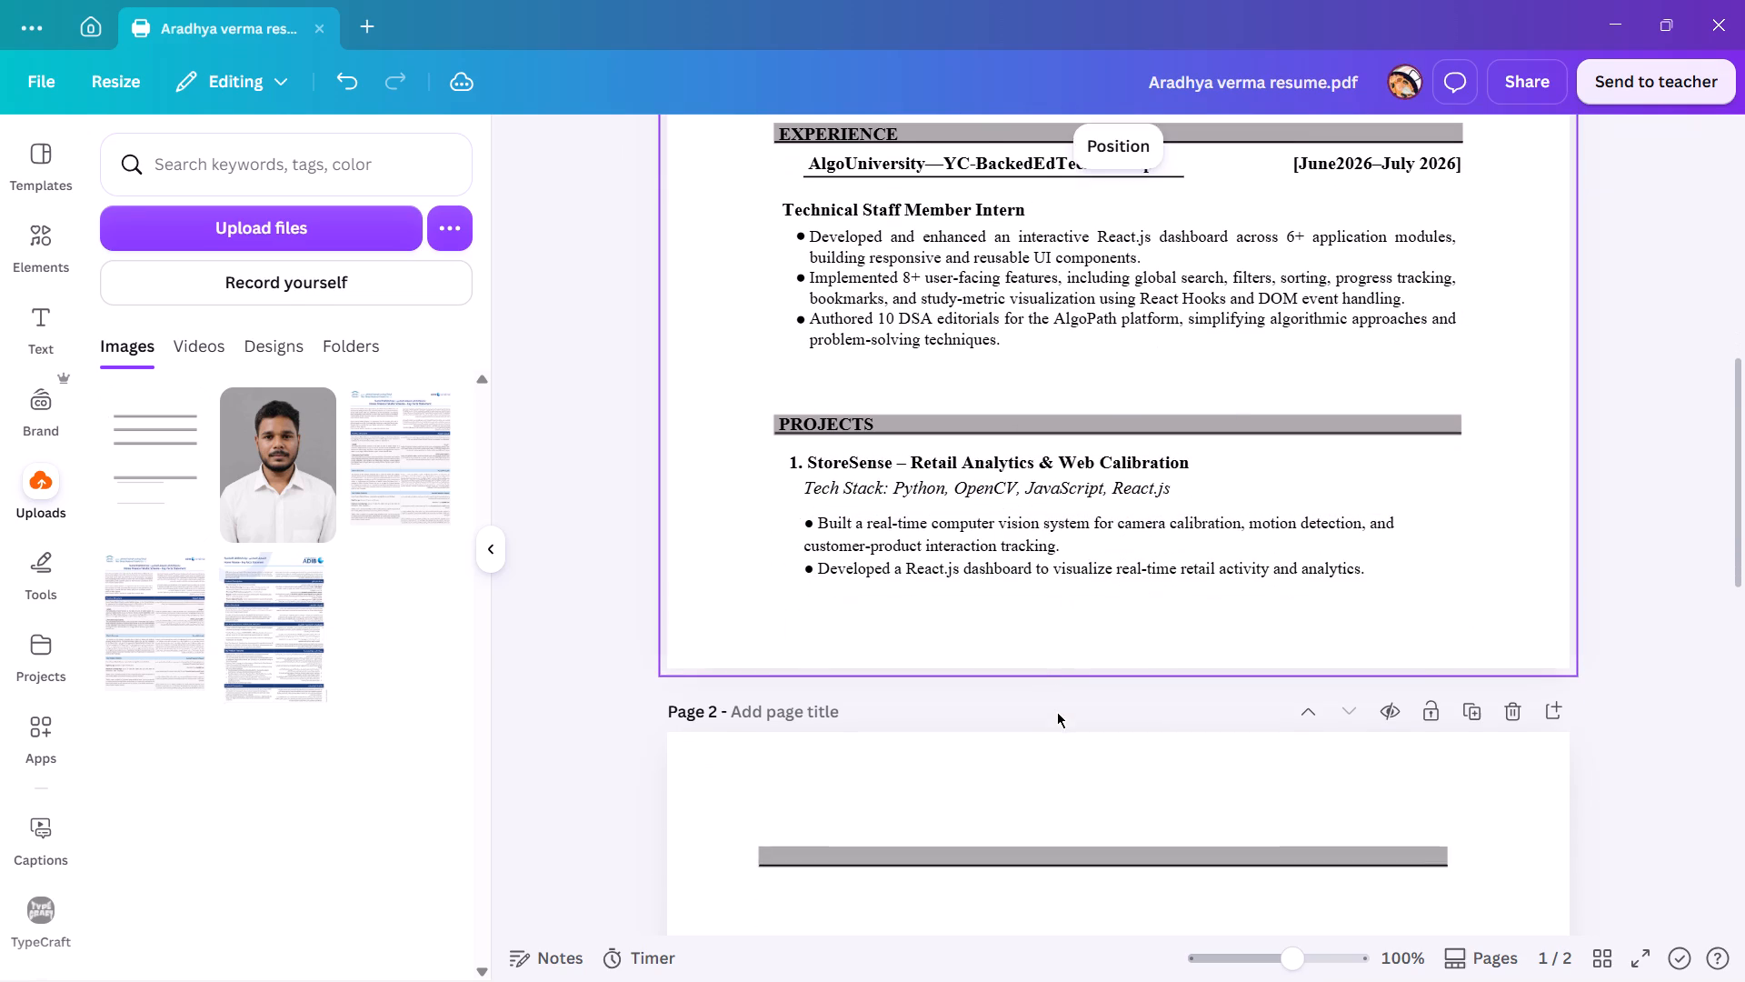
{"action": "scroll", "coordinate": [1057, 712], "scroll_direction": "down", "scroll_amount": 1}
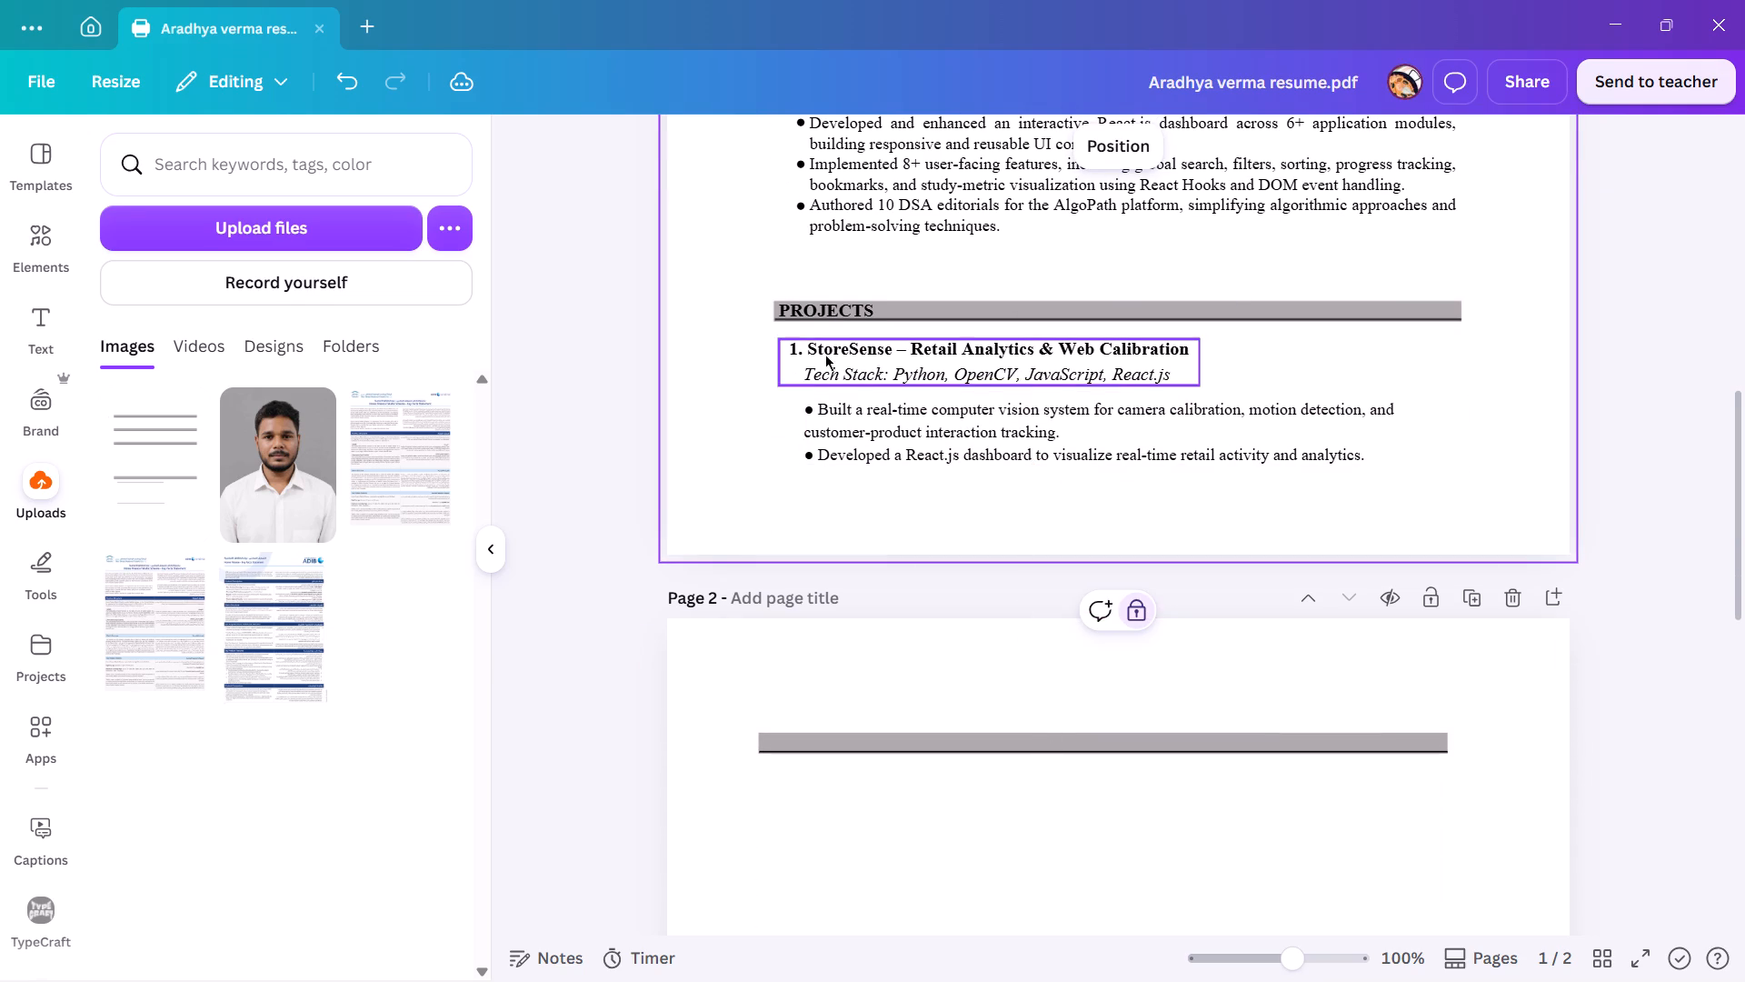
{"action": "left_click_drag", "start_coordinate": [763, 327], "coordinate": [1092, 738]}
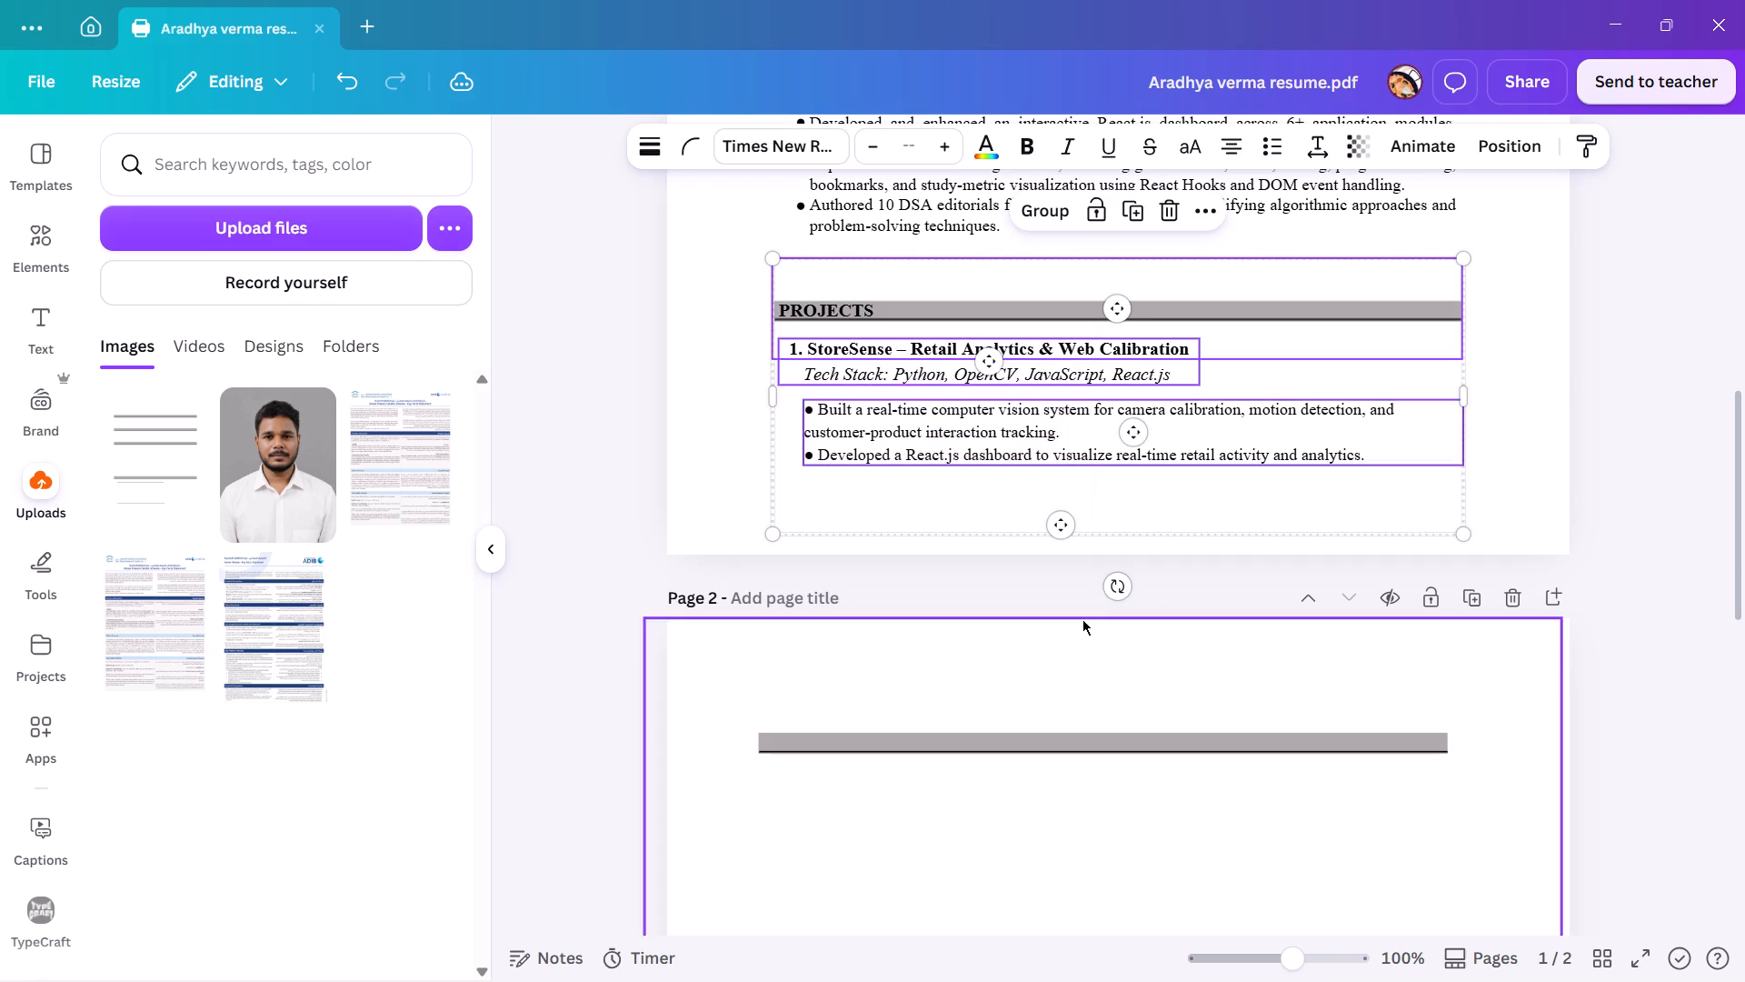
{"action": "left_click", "coordinate": [1075, 487]}
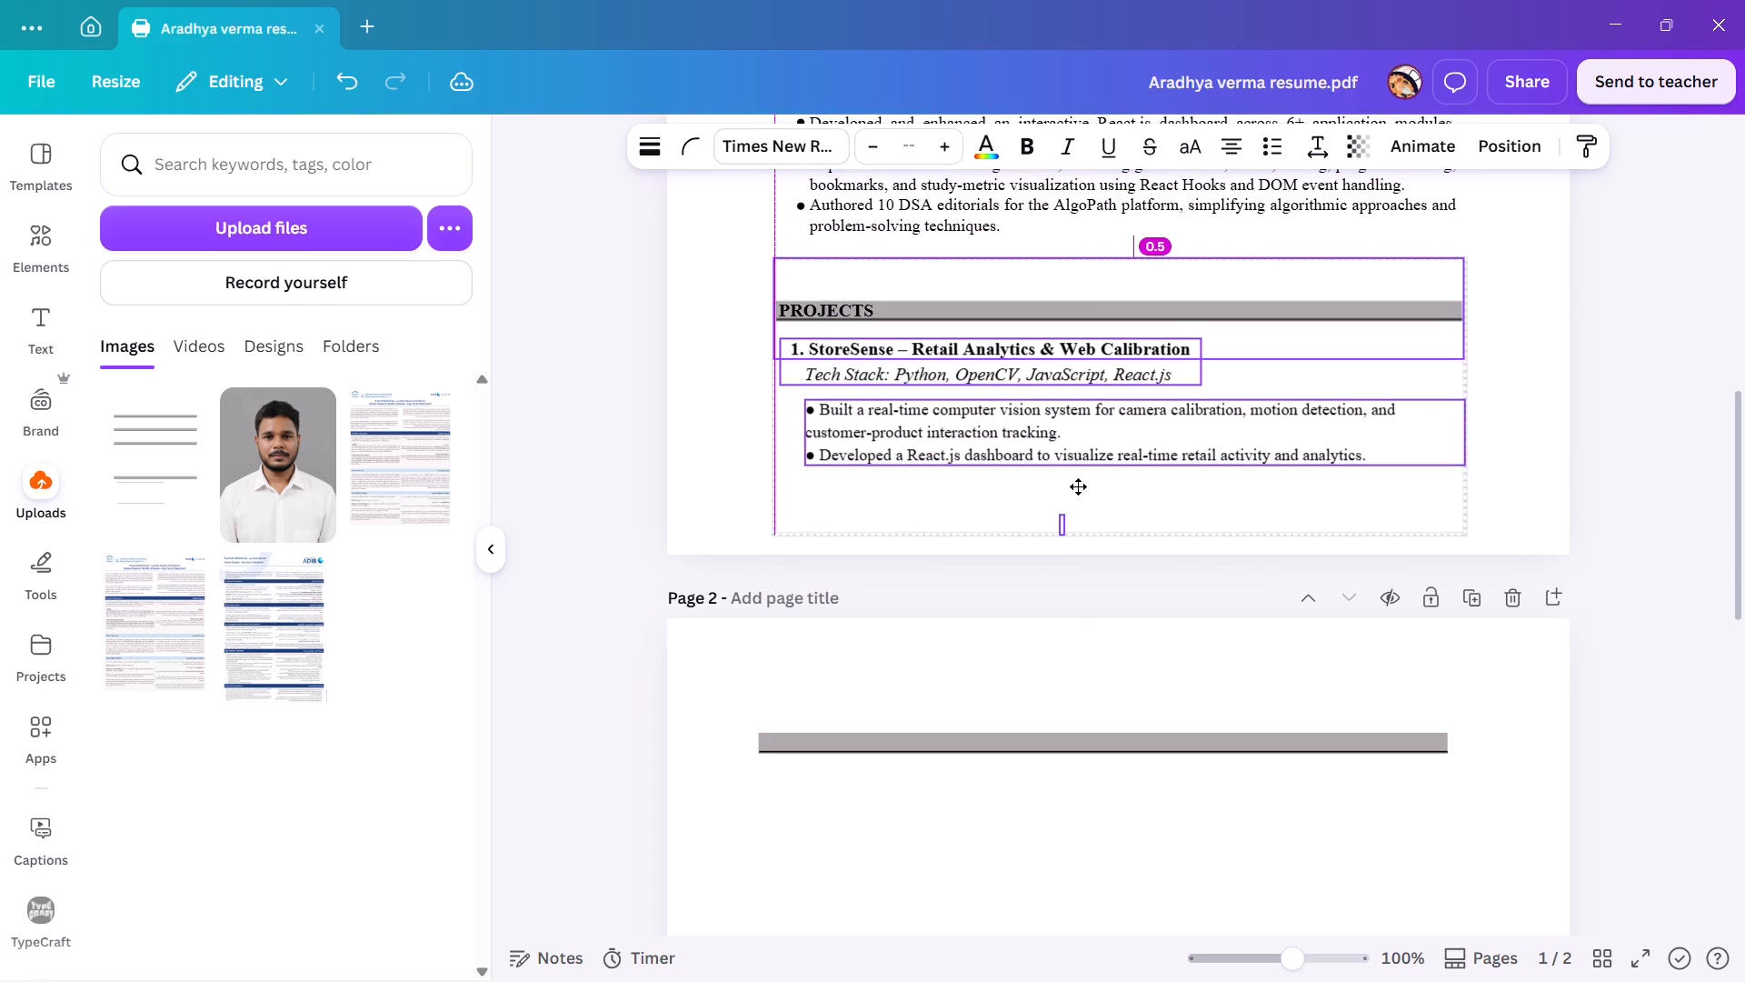
{"action": "left_click", "coordinate": [761, 446]}
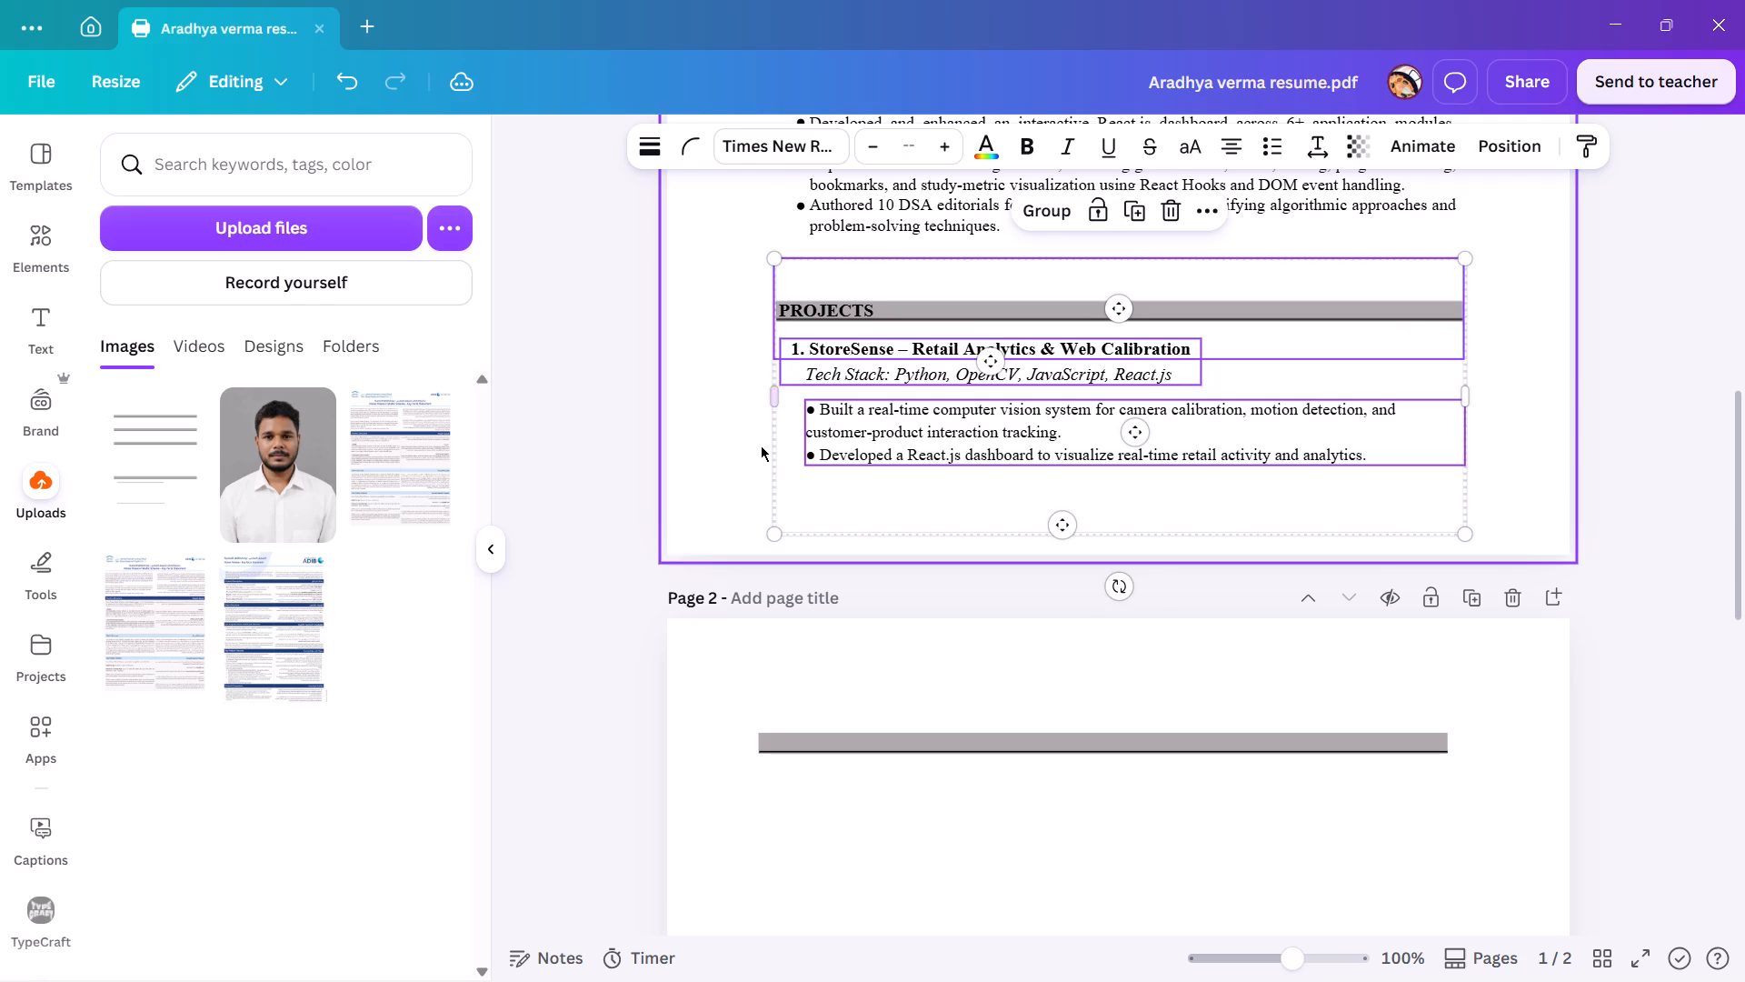
Move the grey bars image on page 2 to fit the page's top edge, with the bars behind the section headings.
{"action": "scroll", "coordinate": [989, 520], "scroll_direction": "up", "scroll_amount": 3}
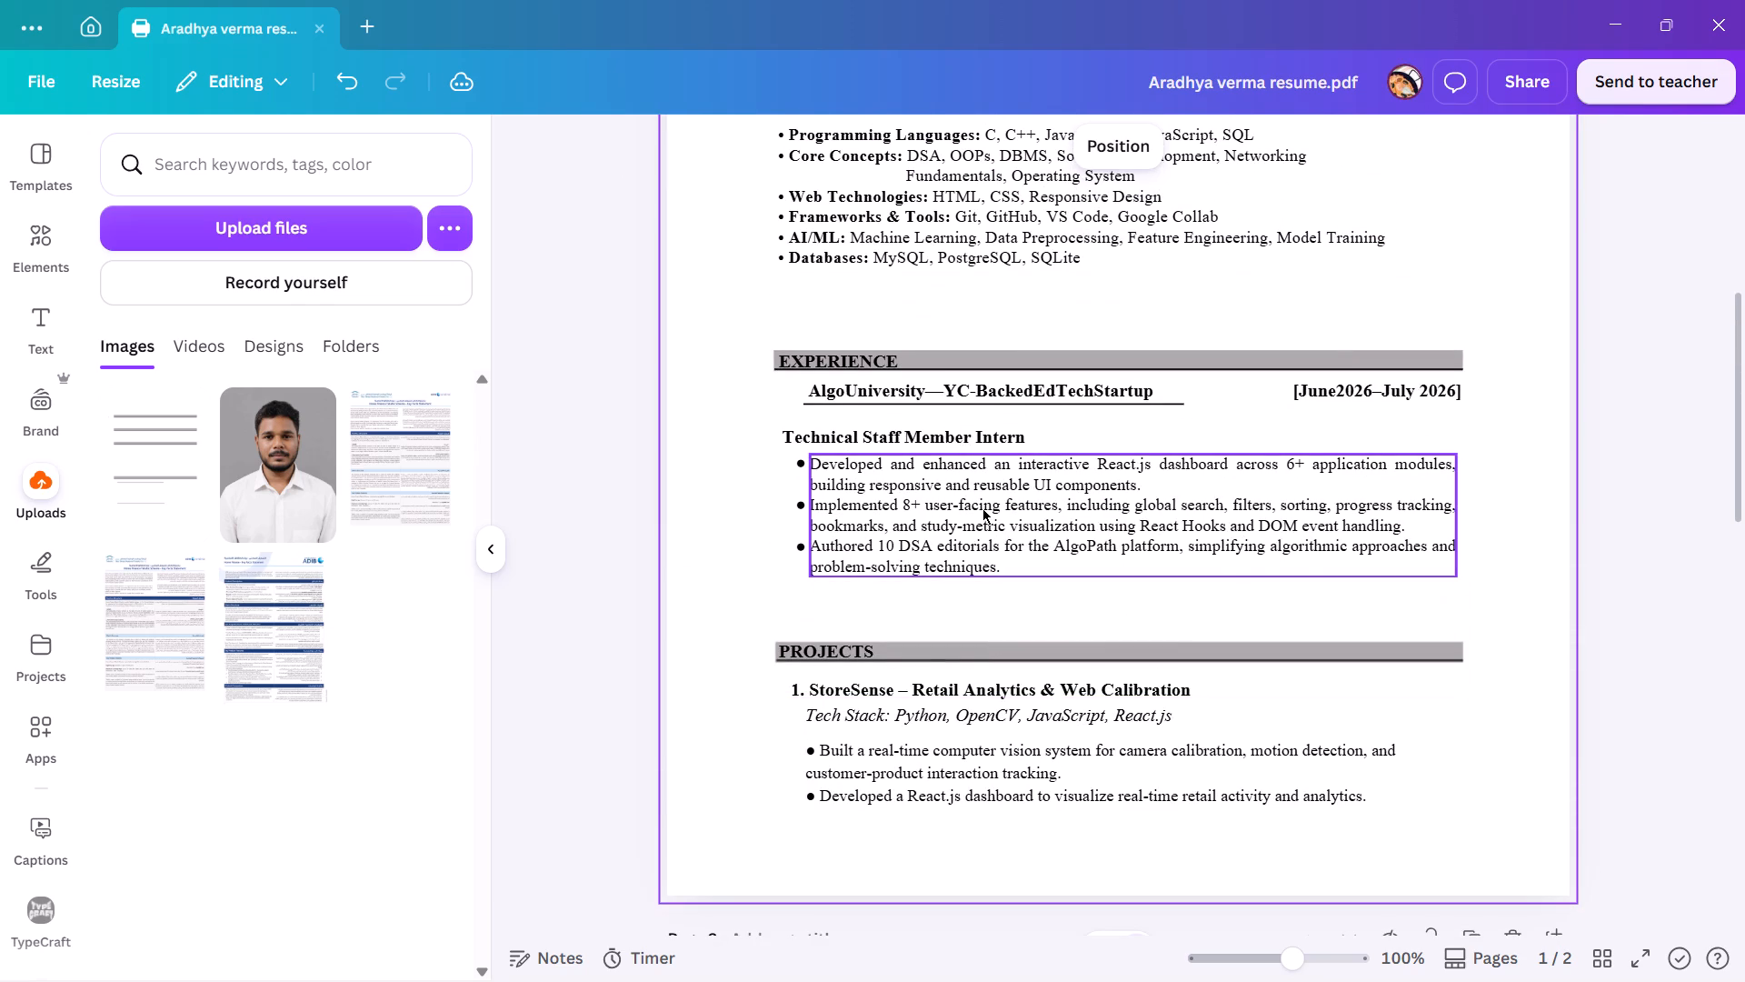
{"action": "scroll", "coordinate": [982, 508], "scroll_direction": "up", "scroll_amount": 3}
{"action": "scroll", "coordinate": [982, 508], "scroll_direction": "down", "scroll_amount": 1}
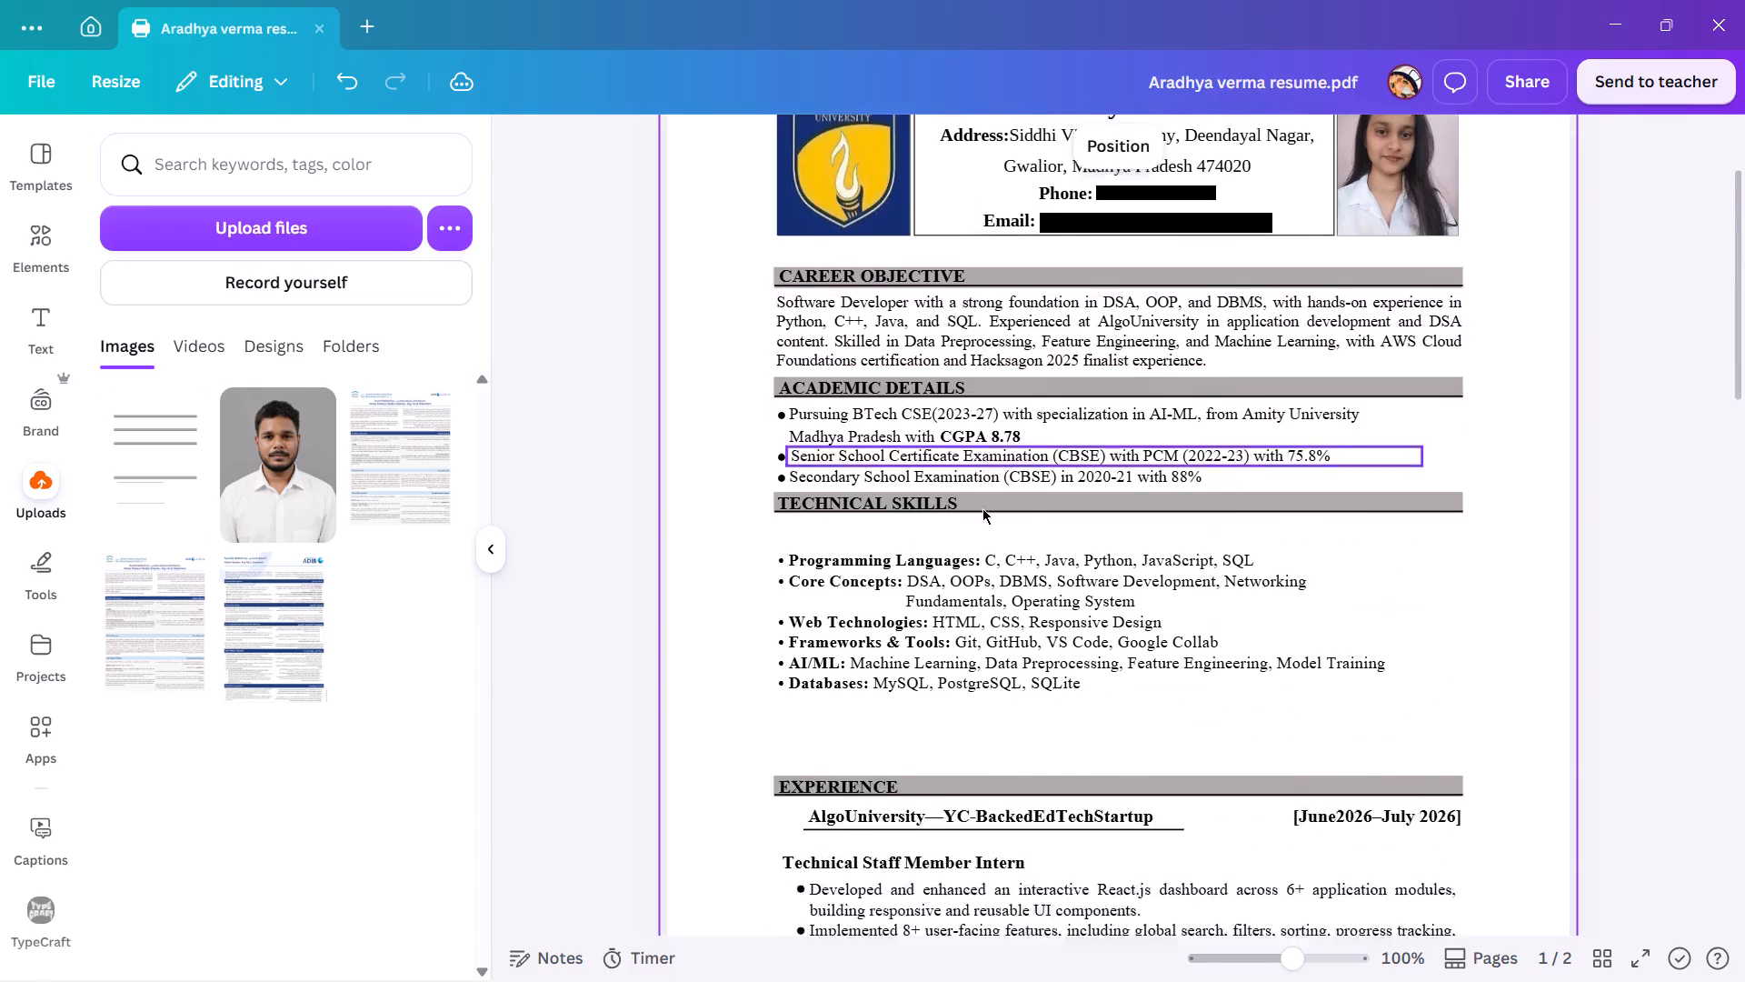
{"action": "scroll", "coordinate": [982, 508], "scroll_direction": "down", "scroll_amount": 4}
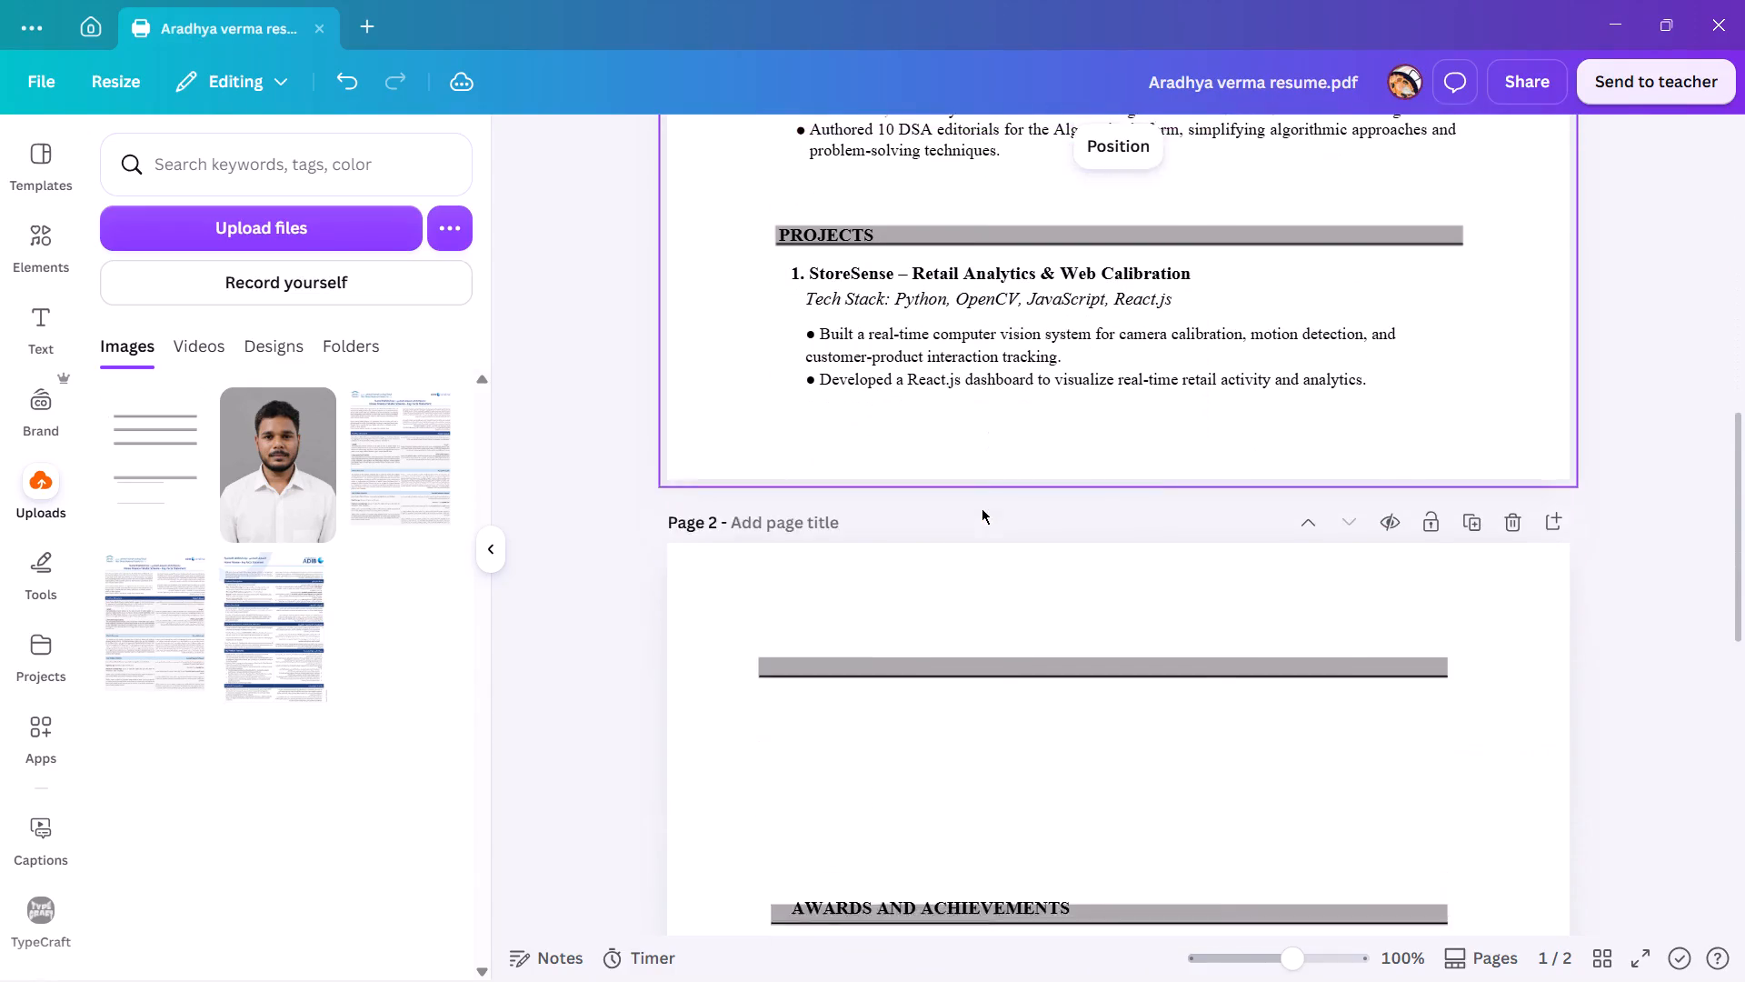
{"action": "scroll", "coordinate": [982, 508], "scroll_direction": "down", "scroll_amount": 1}
{"action": "left_click_drag", "start_coordinate": [860, 420], "coordinate": [868, 457]}
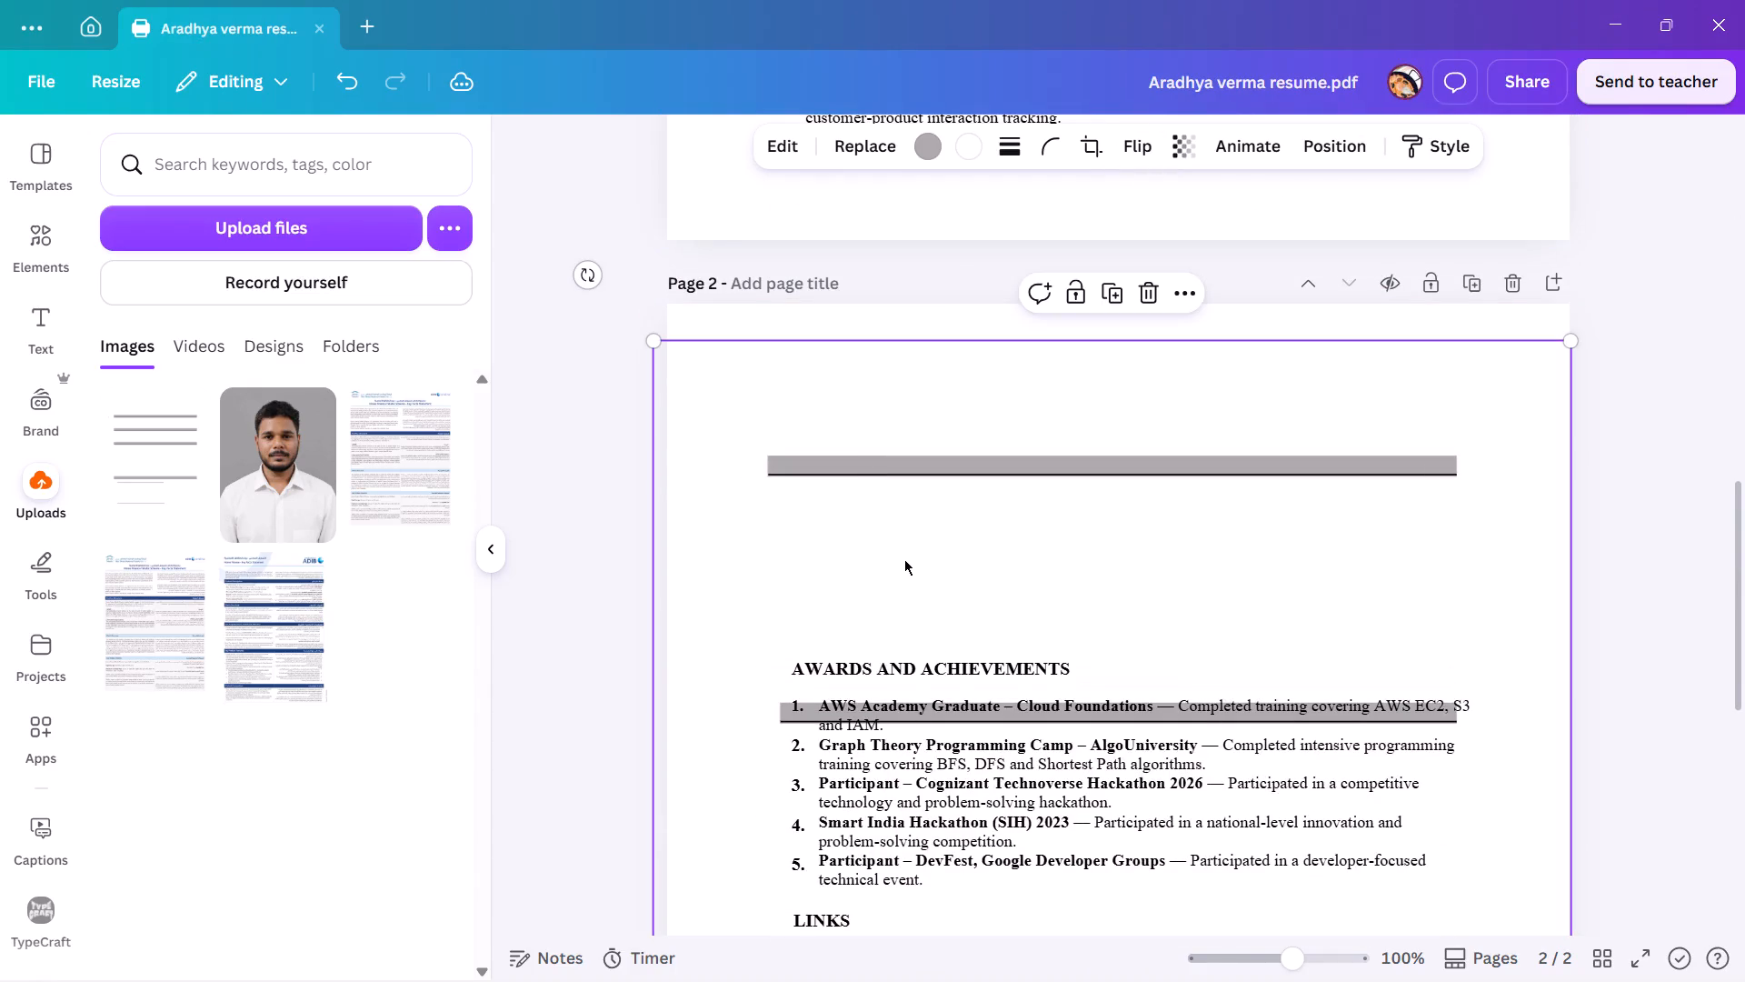
{"action": "left_click_drag", "start_coordinate": [904, 559], "coordinate": [912, 526]}
Resize page 2's canvas to the selected grey bars image.
{"action": "right_click", "coordinate": [912, 526]}
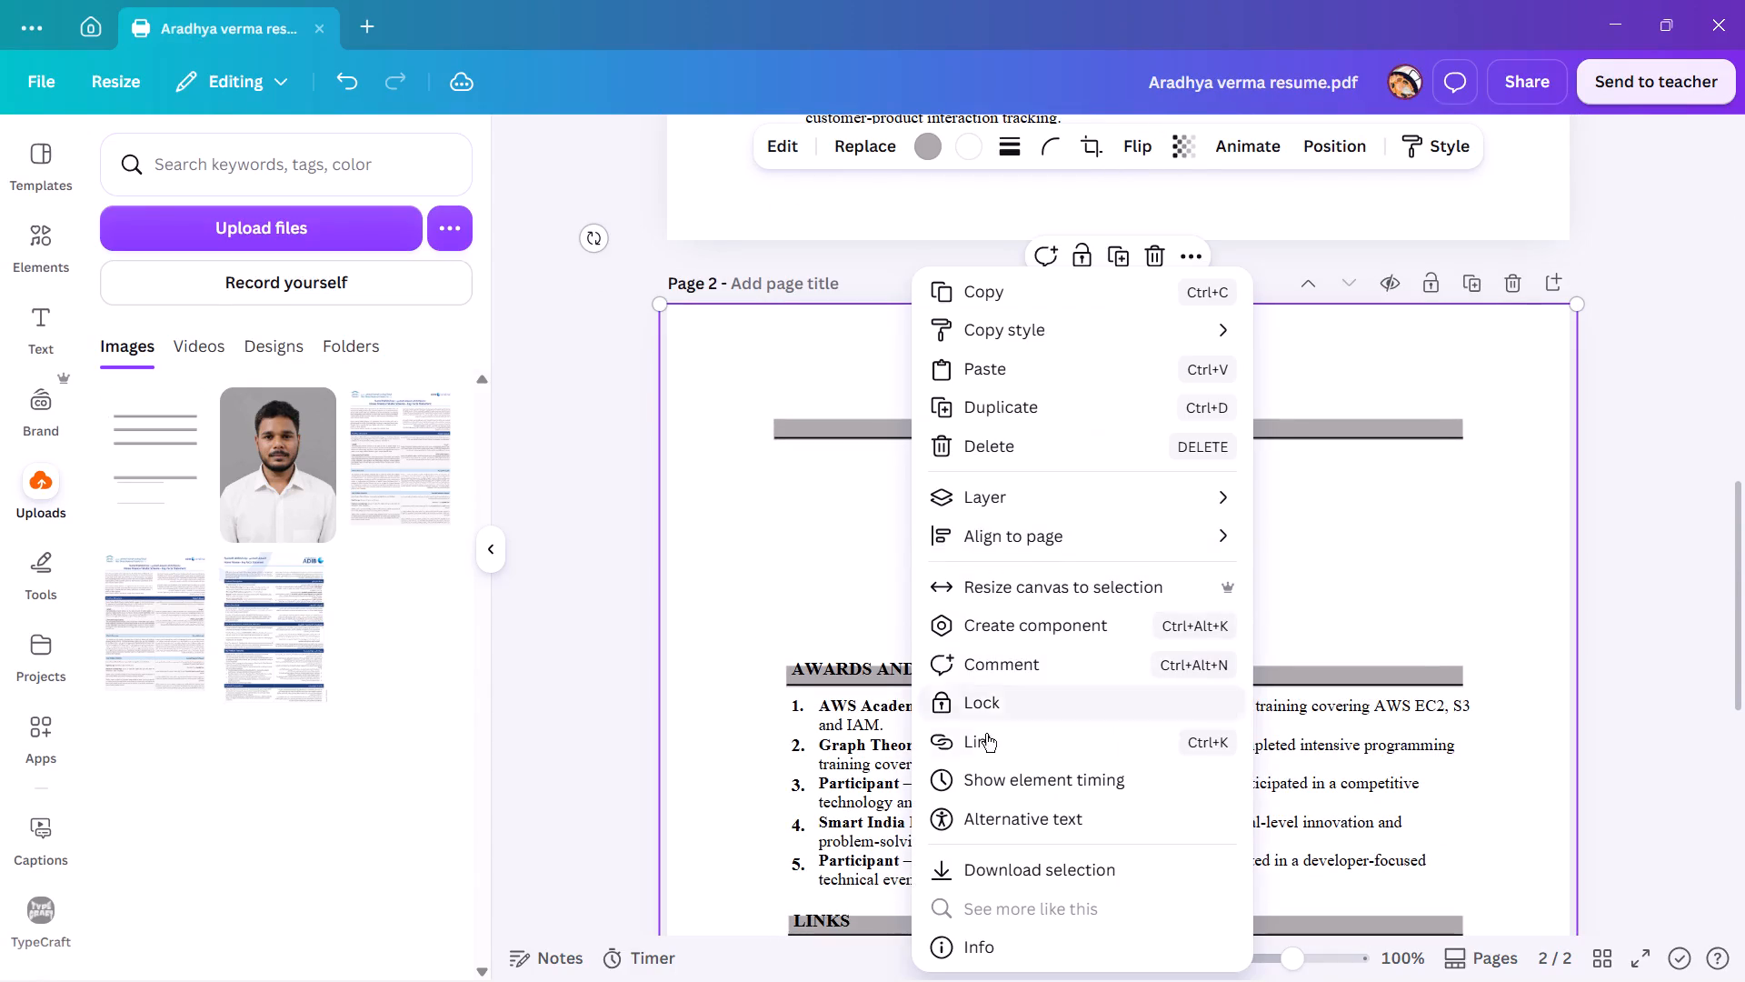
{"action": "left_click", "coordinate": [998, 583]}
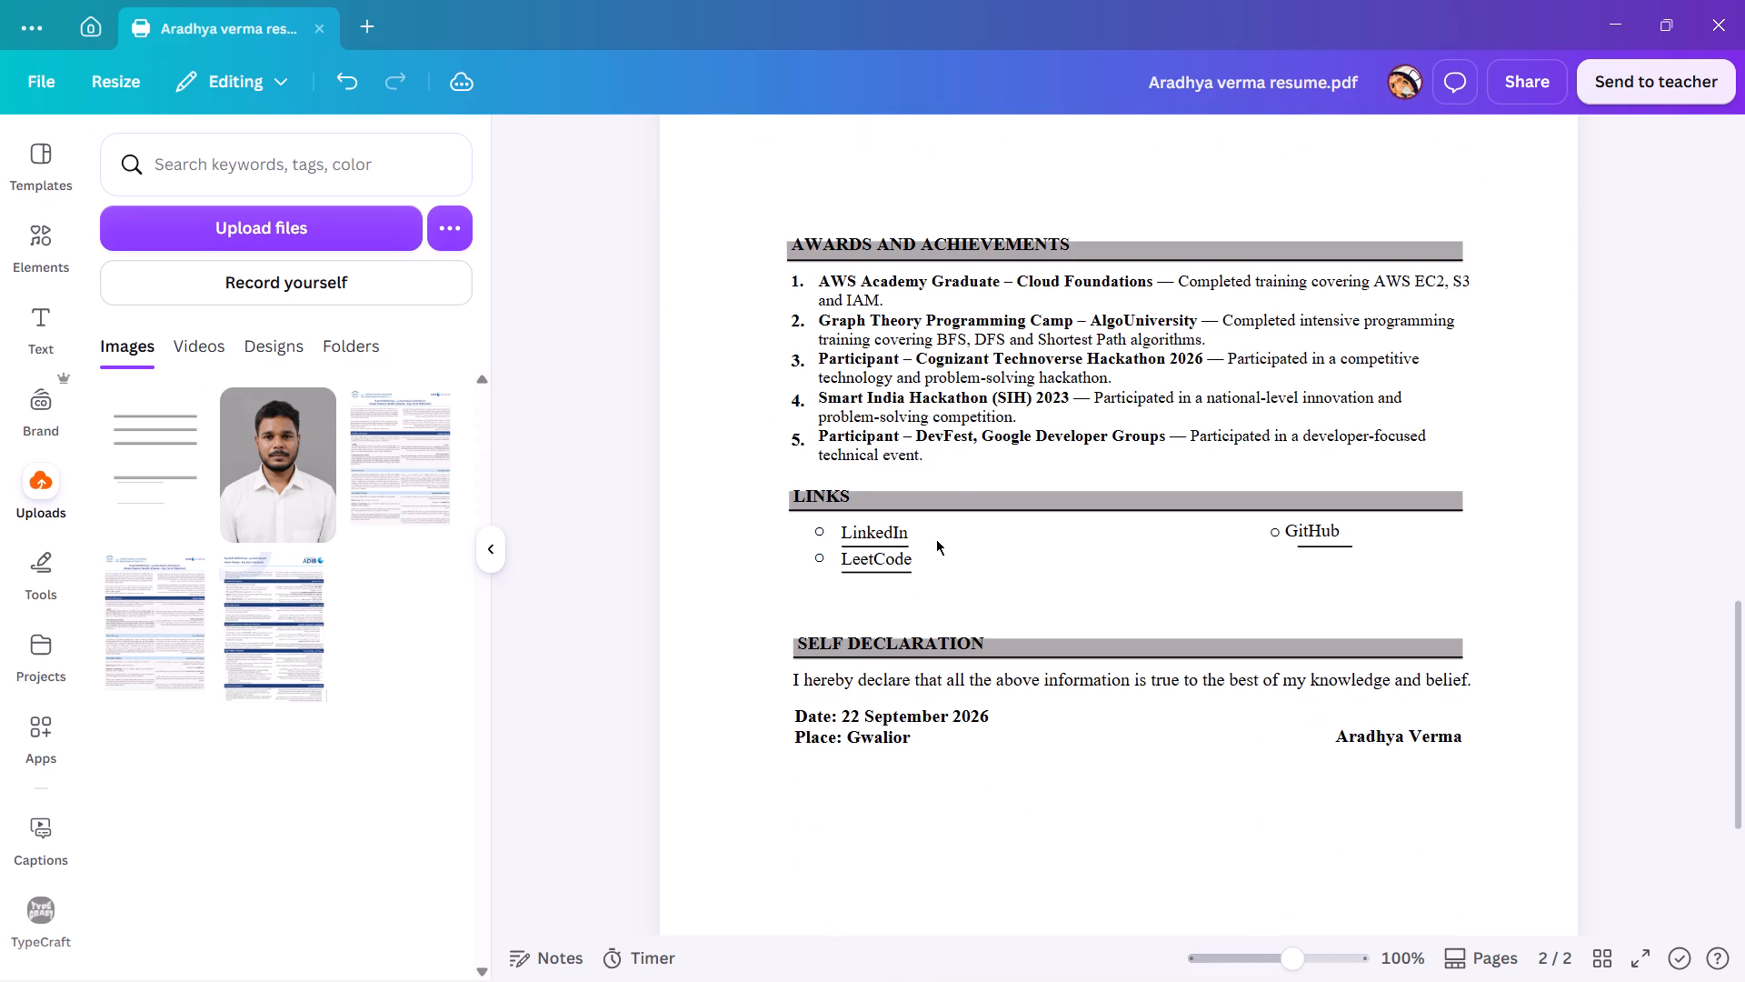
Lock page 2.
{"action": "scroll", "coordinate": [932, 539], "scroll_direction": "up", "scroll_amount": 8}
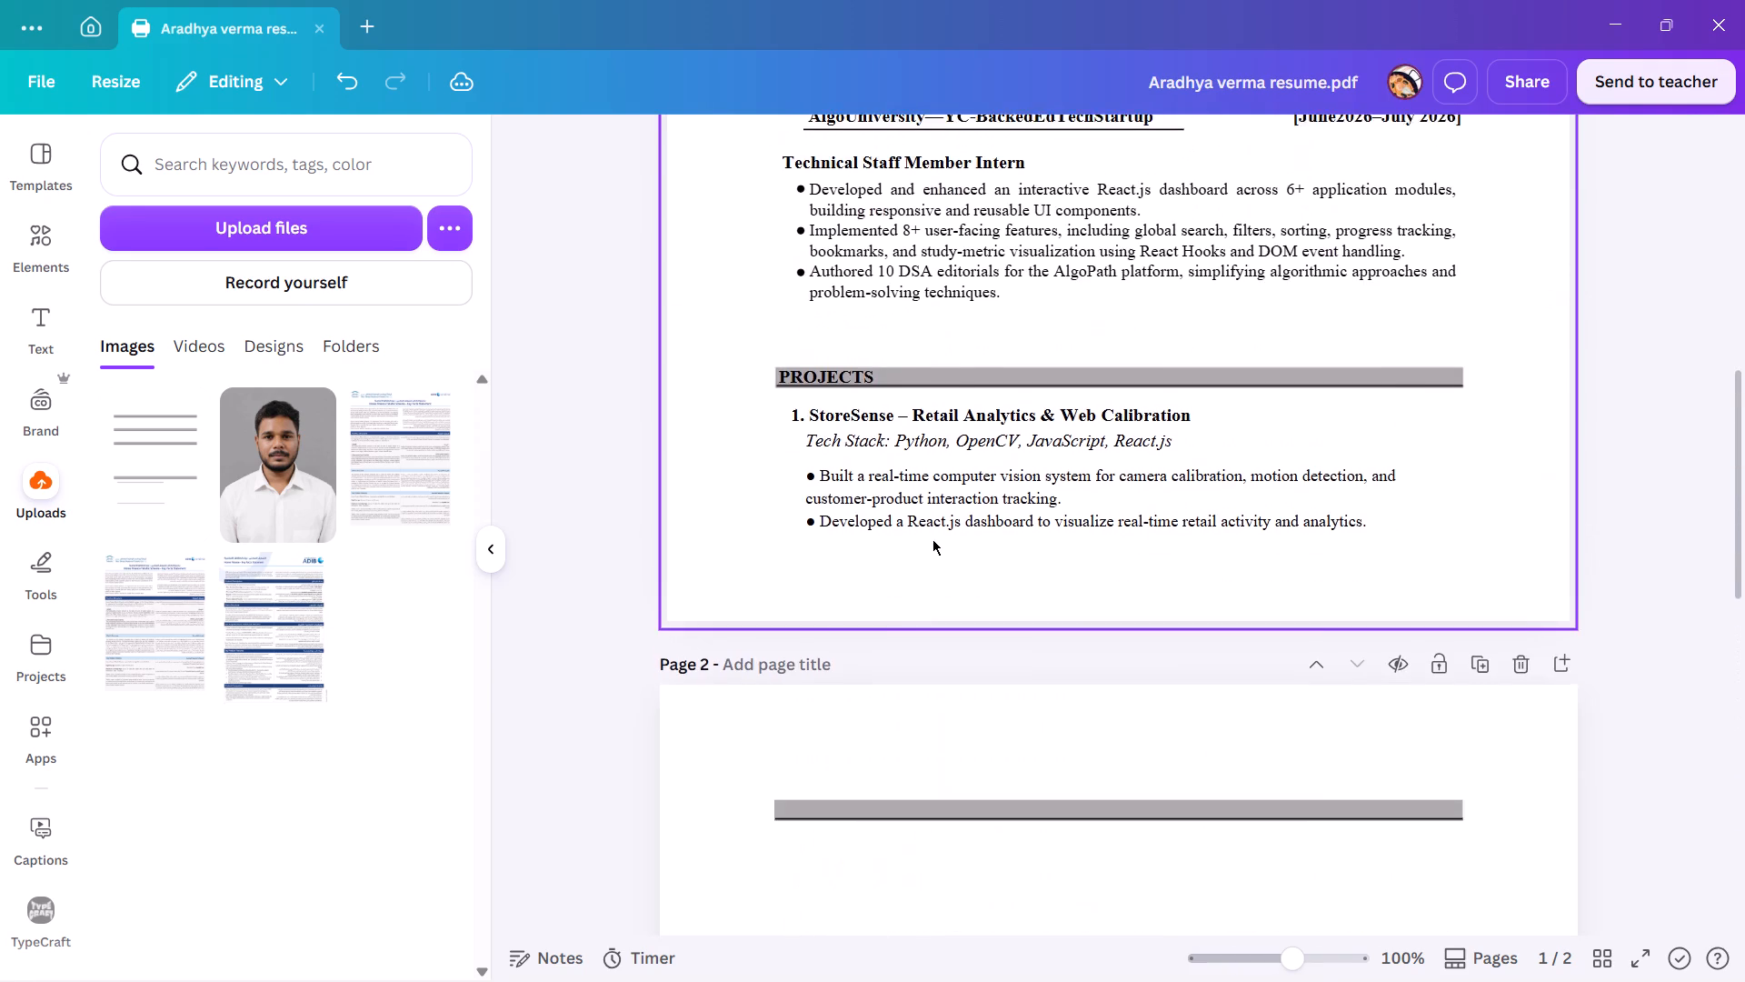
{"action": "scroll", "coordinate": [932, 539], "scroll_direction": "up", "scroll_amount": 3}
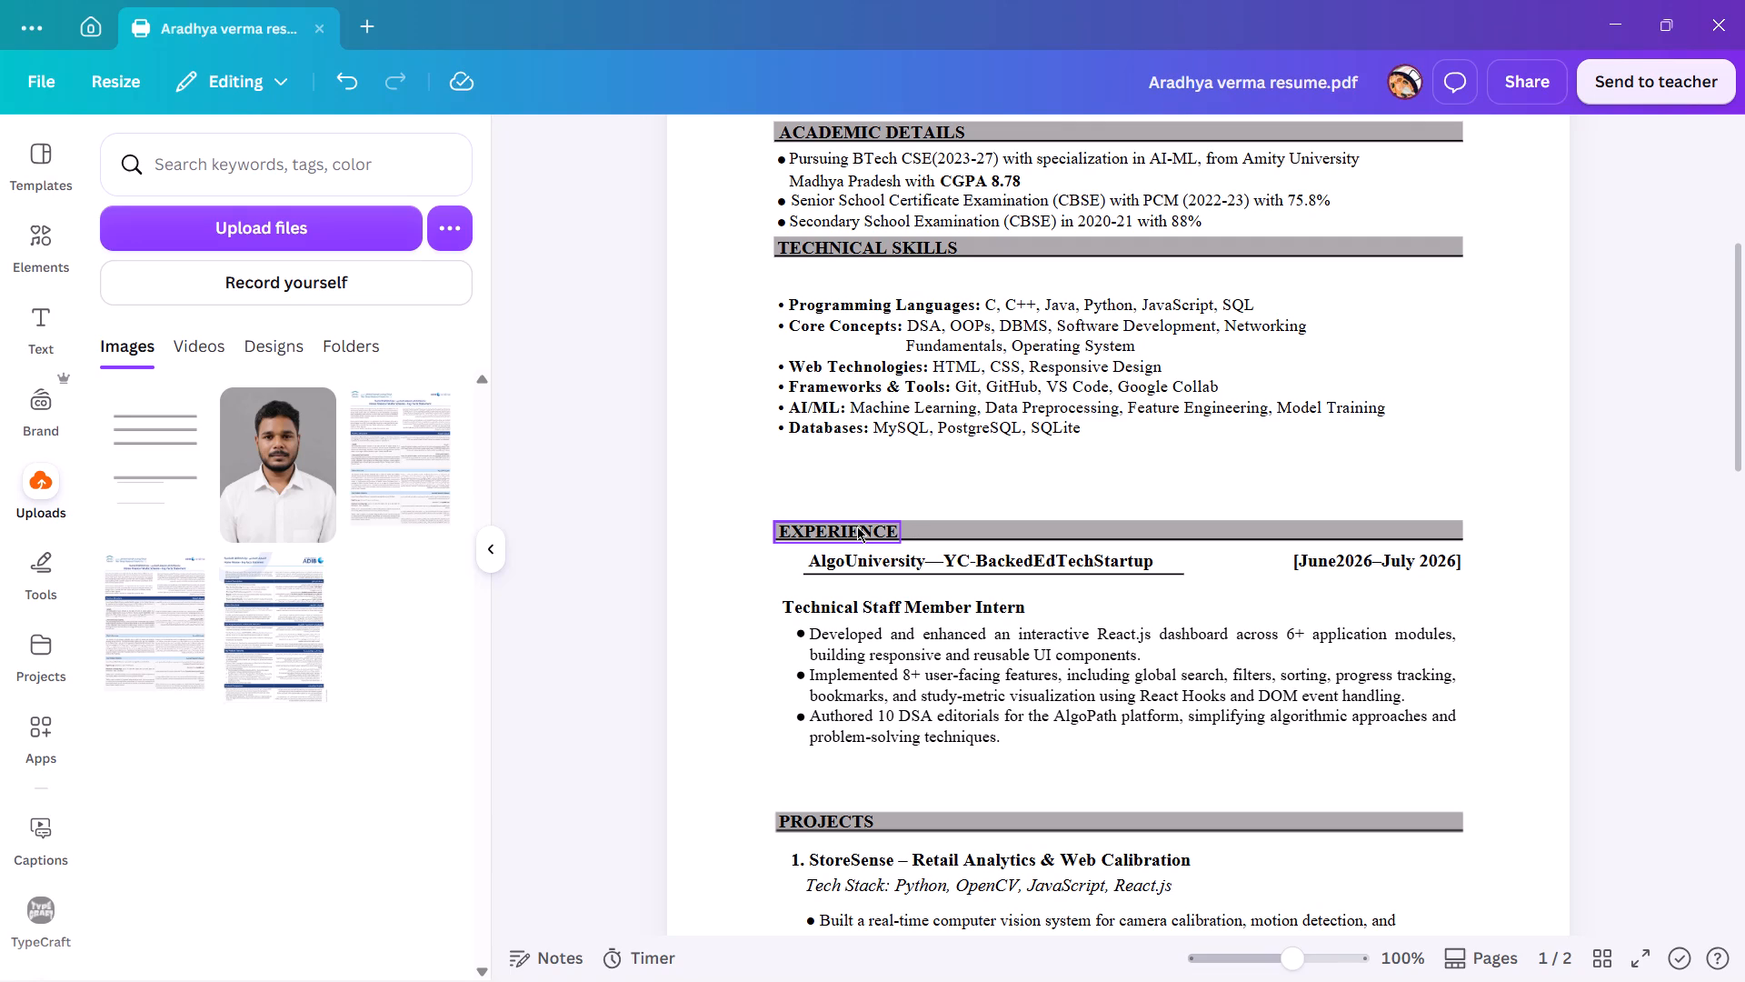
{"action": "scroll", "coordinate": [900, 666], "scroll_direction": "down", "scroll_amount": 3}
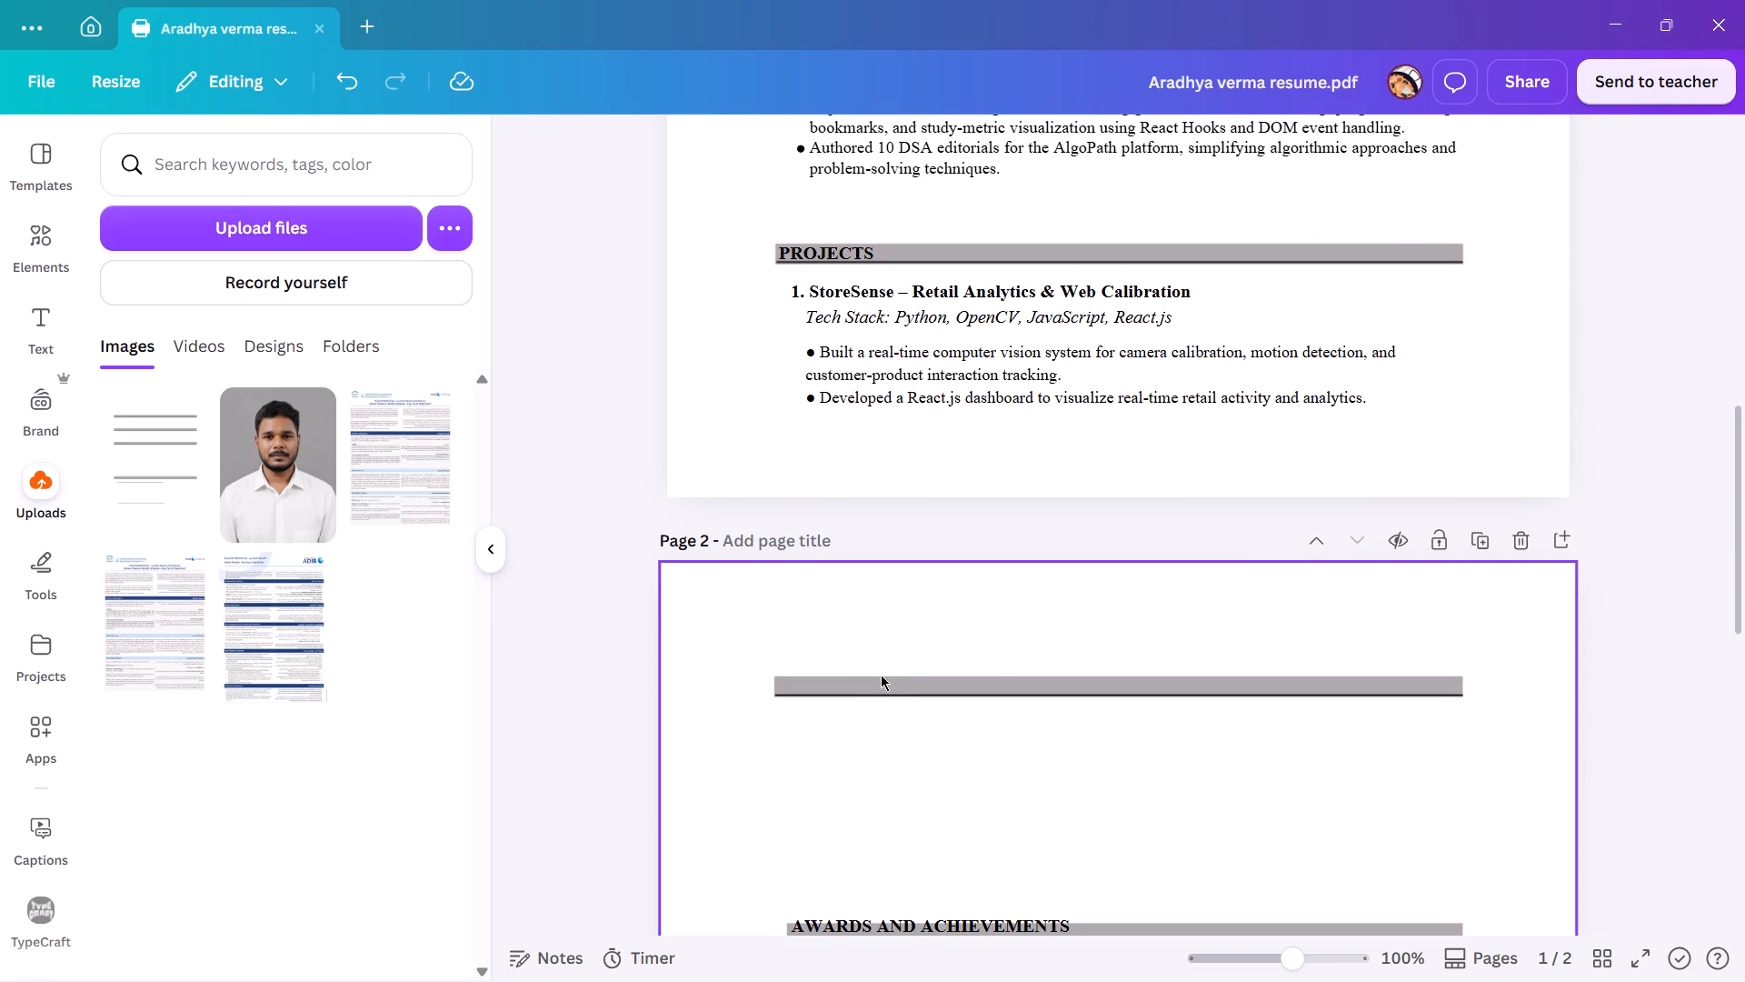
{"action": "scroll", "coordinate": [881, 675], "scroll_direction": "down", "scroll_amount": 2}
{"action": "right_click", "coordinate": [996, 368]}
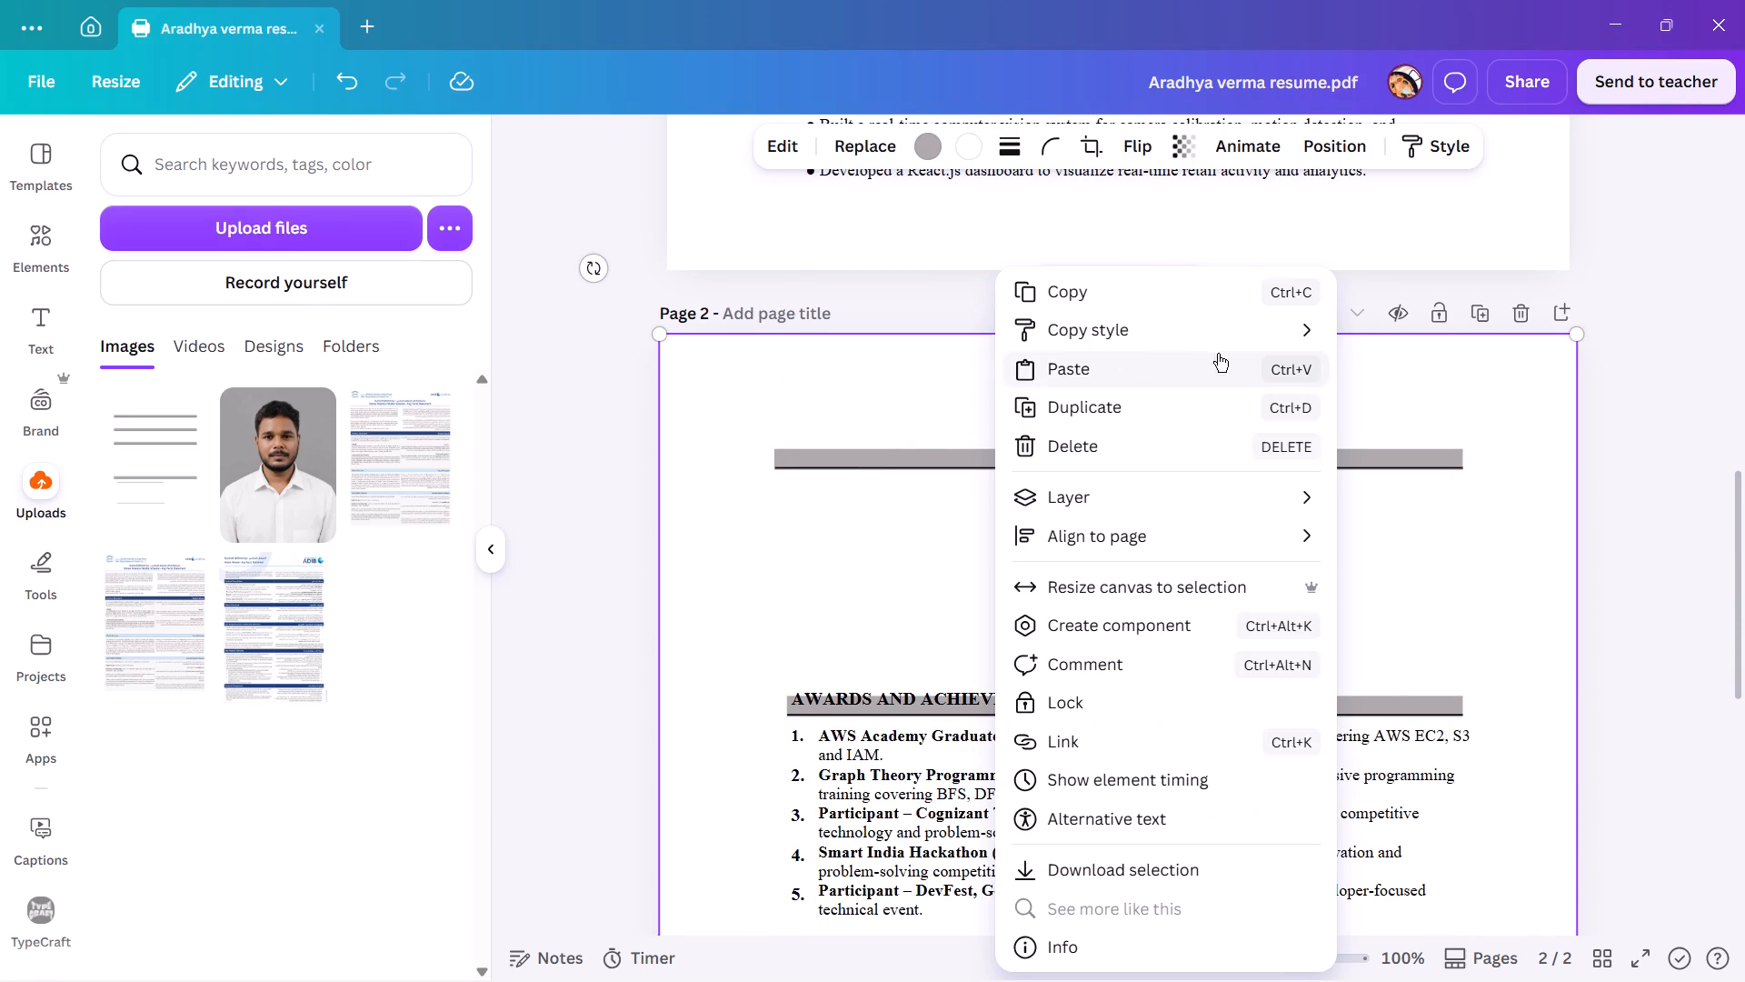
{"action": "left_click", "coordinate": [1429, 316]}
{"action": "left_click", "coordinate": [1429, 316]}
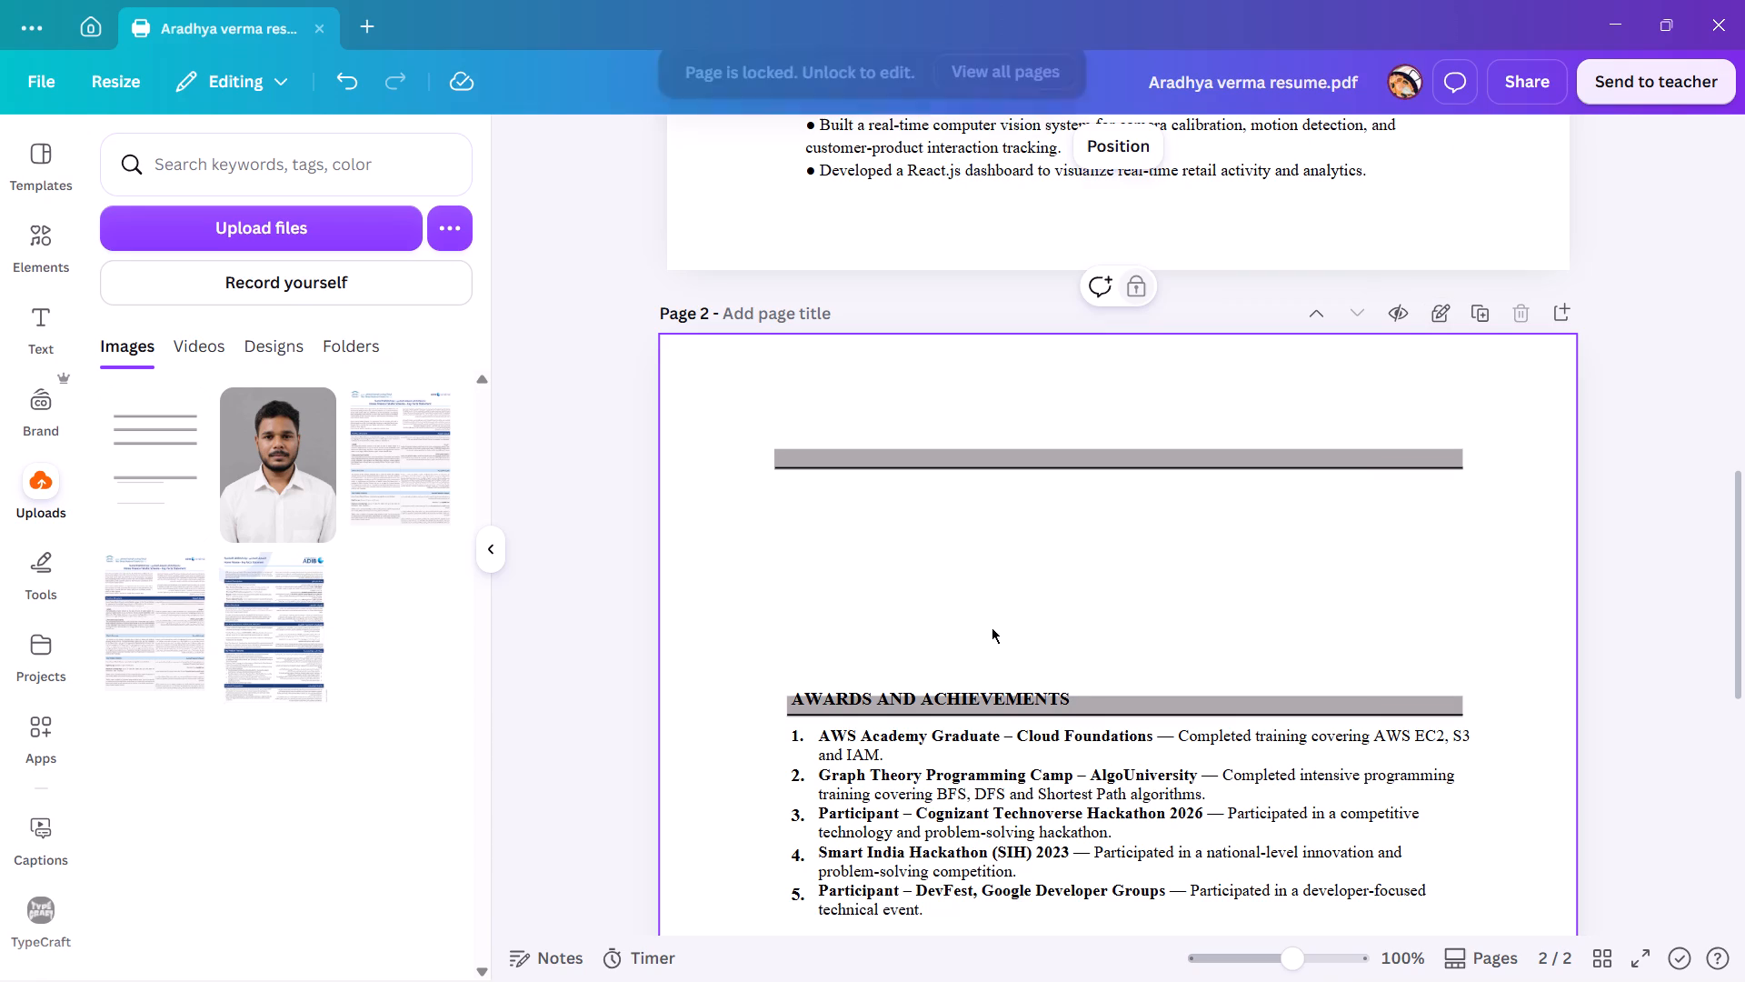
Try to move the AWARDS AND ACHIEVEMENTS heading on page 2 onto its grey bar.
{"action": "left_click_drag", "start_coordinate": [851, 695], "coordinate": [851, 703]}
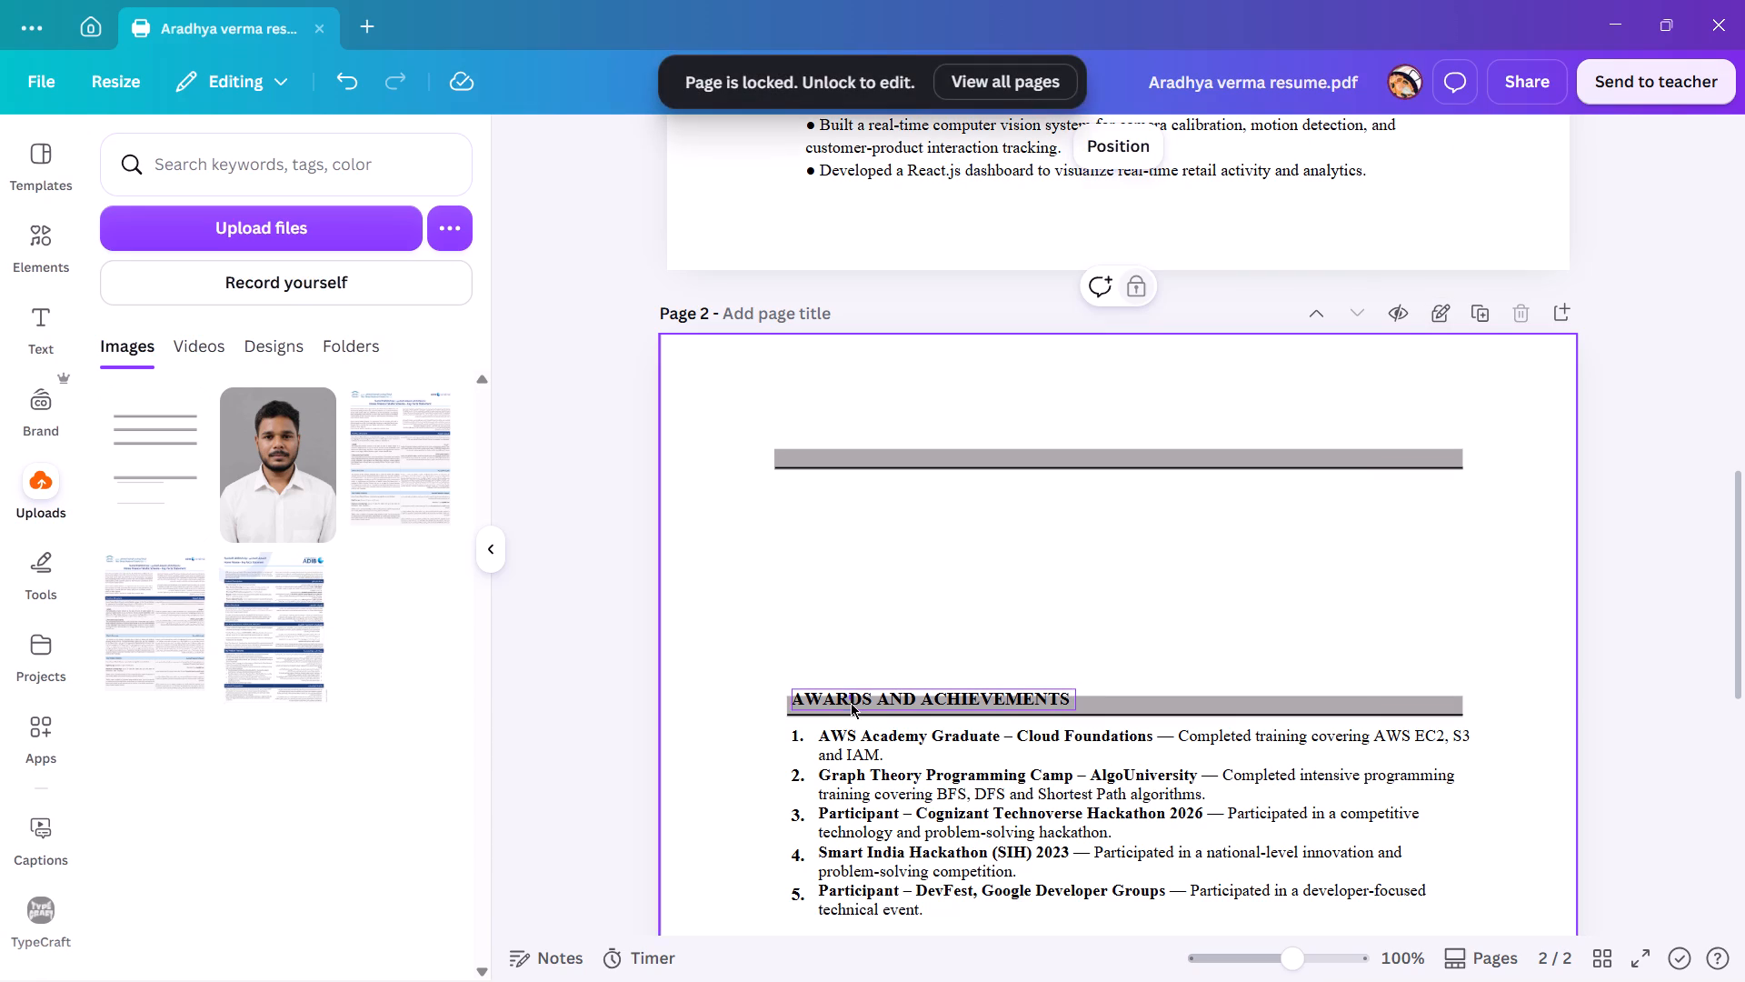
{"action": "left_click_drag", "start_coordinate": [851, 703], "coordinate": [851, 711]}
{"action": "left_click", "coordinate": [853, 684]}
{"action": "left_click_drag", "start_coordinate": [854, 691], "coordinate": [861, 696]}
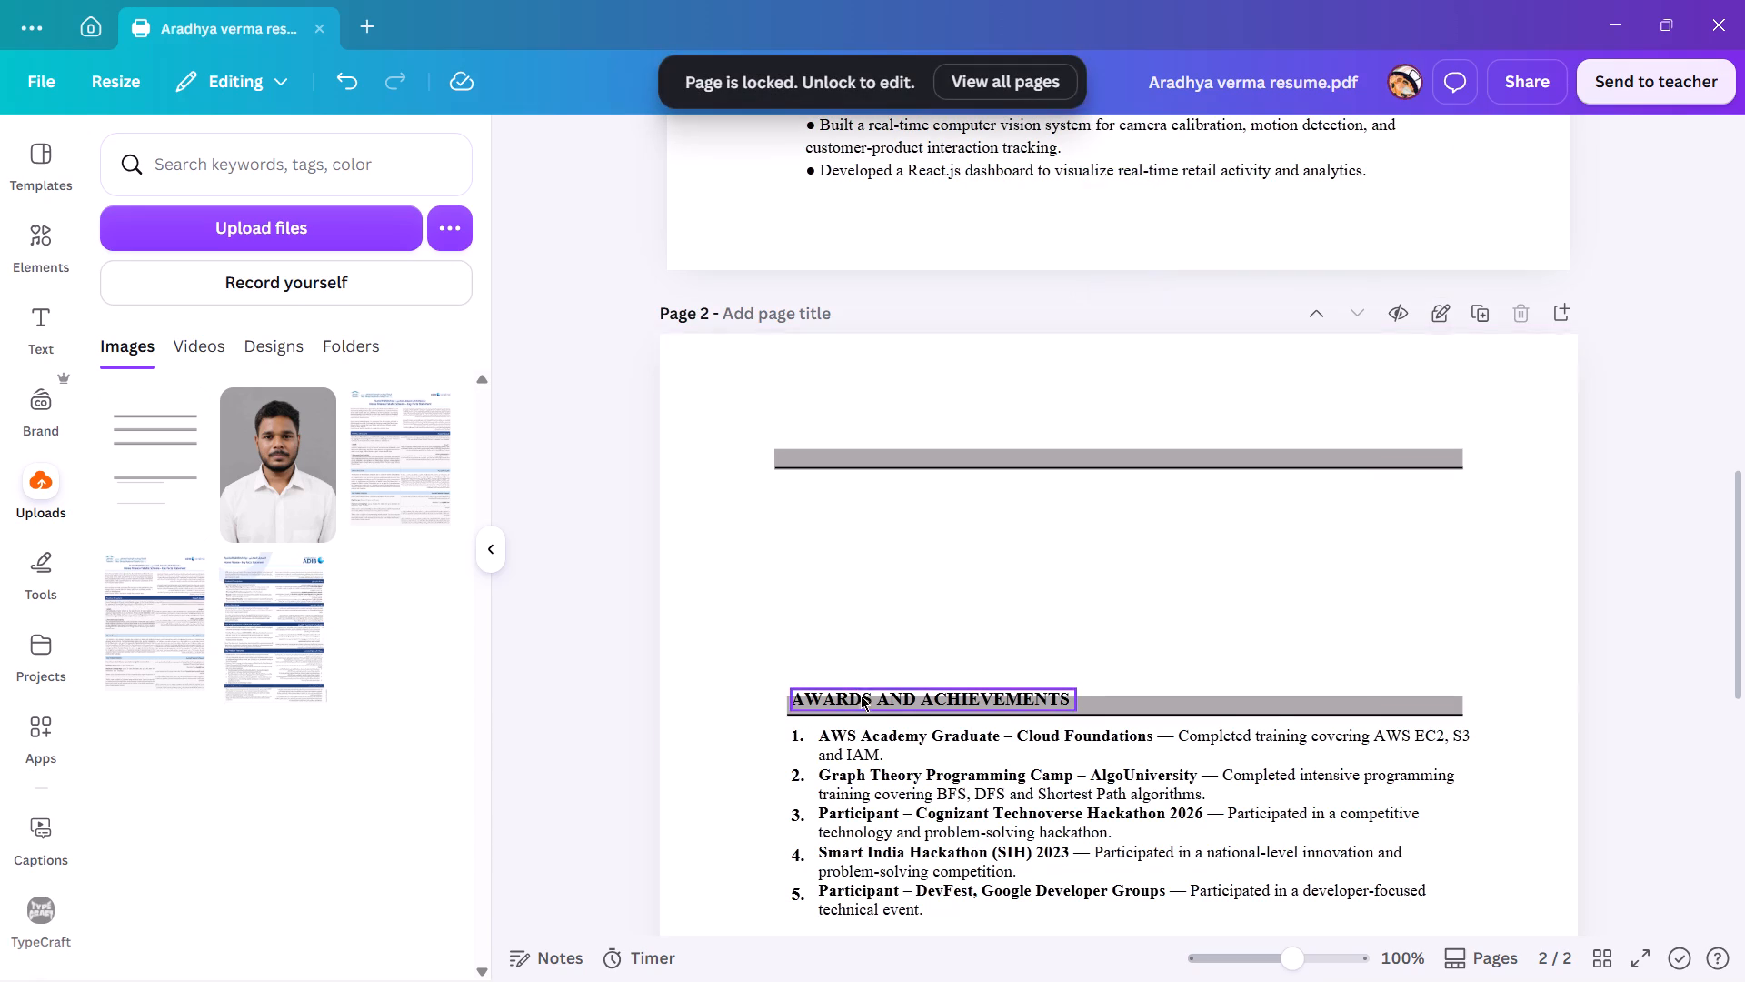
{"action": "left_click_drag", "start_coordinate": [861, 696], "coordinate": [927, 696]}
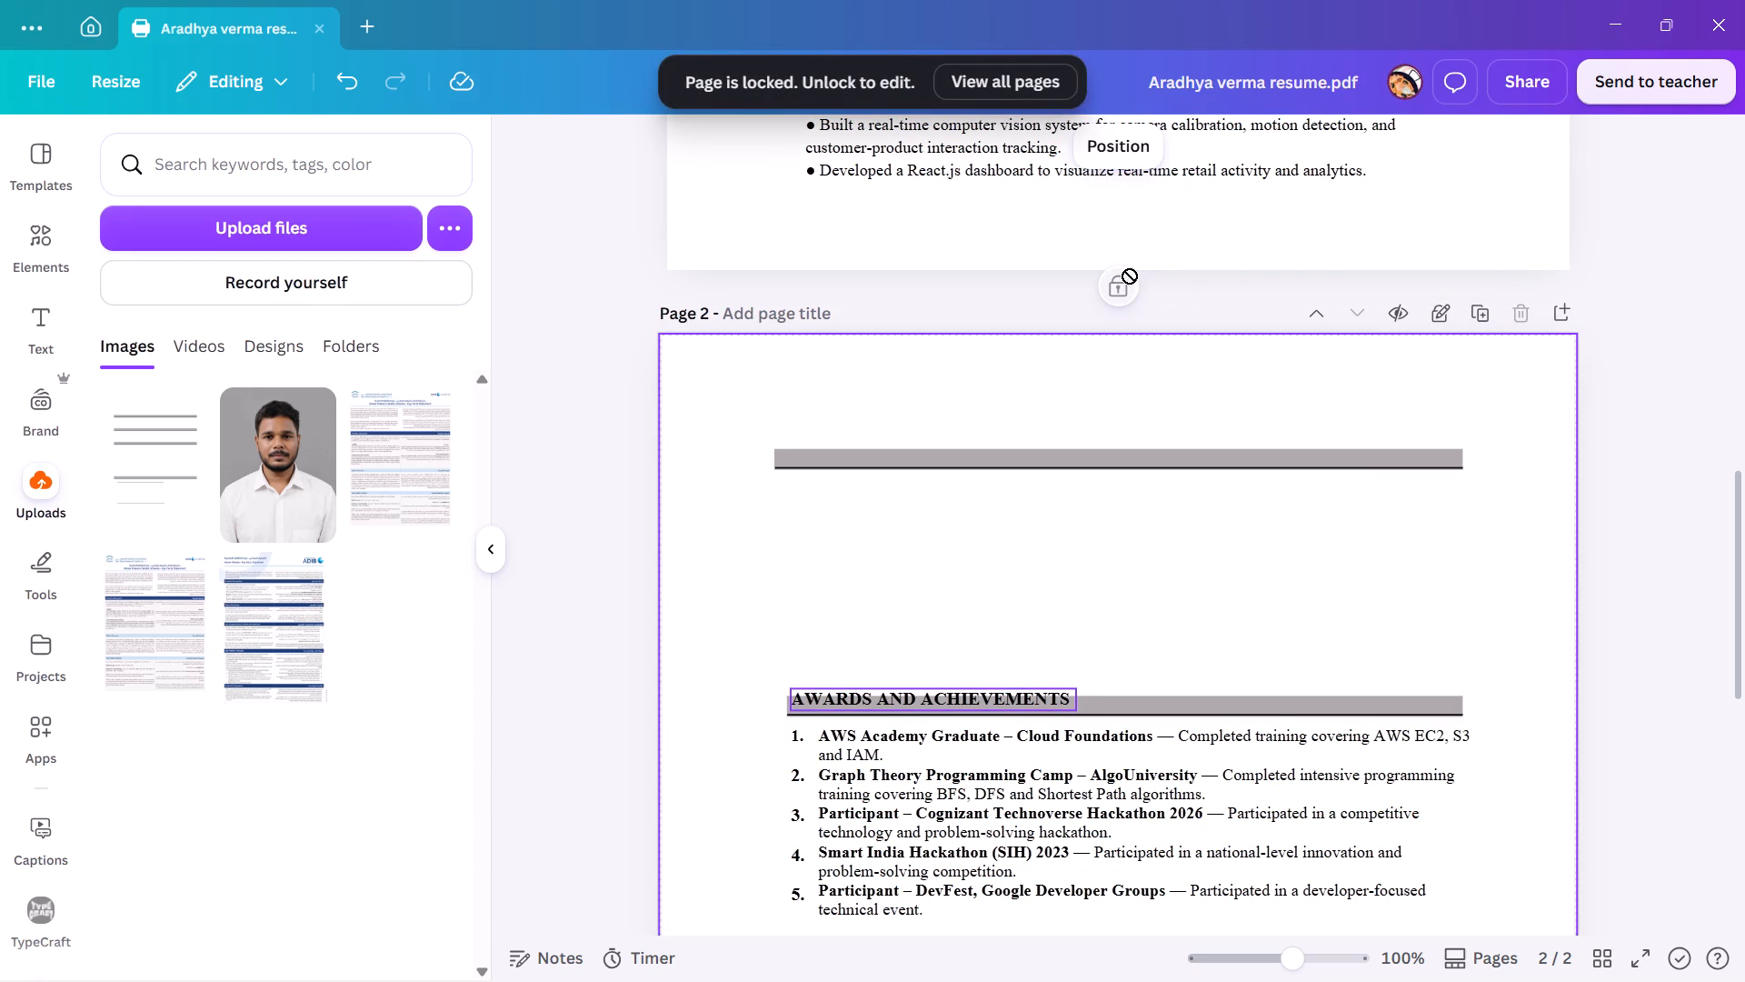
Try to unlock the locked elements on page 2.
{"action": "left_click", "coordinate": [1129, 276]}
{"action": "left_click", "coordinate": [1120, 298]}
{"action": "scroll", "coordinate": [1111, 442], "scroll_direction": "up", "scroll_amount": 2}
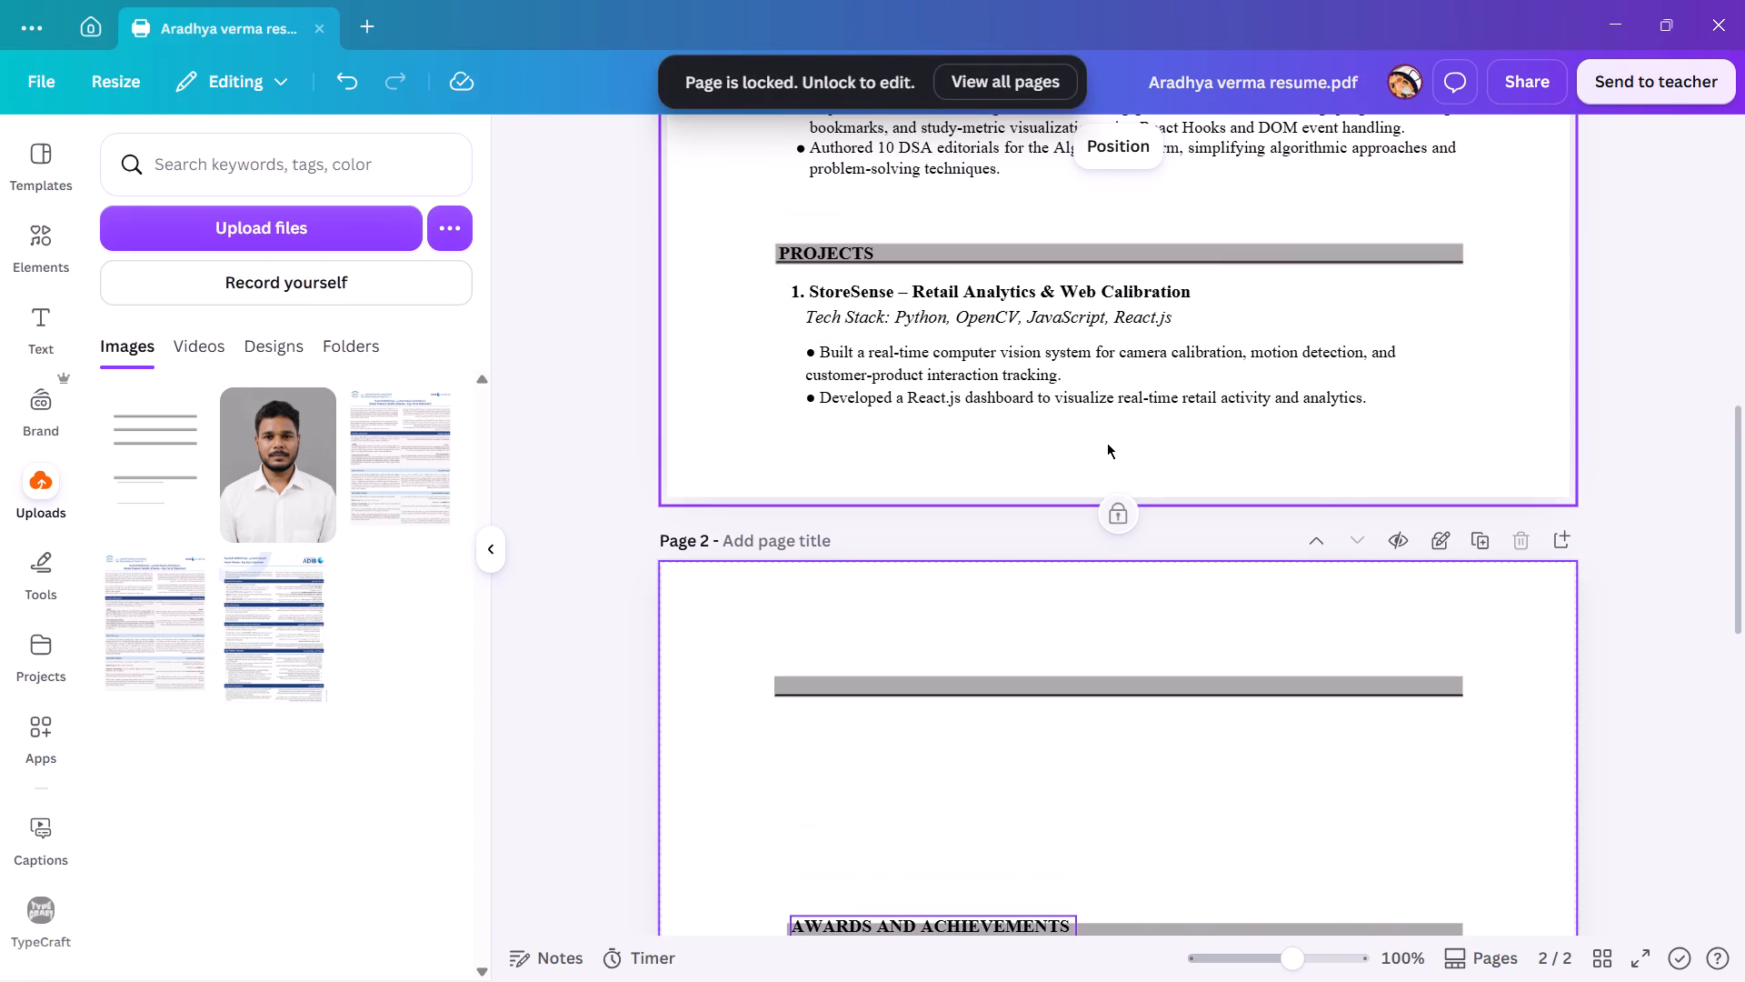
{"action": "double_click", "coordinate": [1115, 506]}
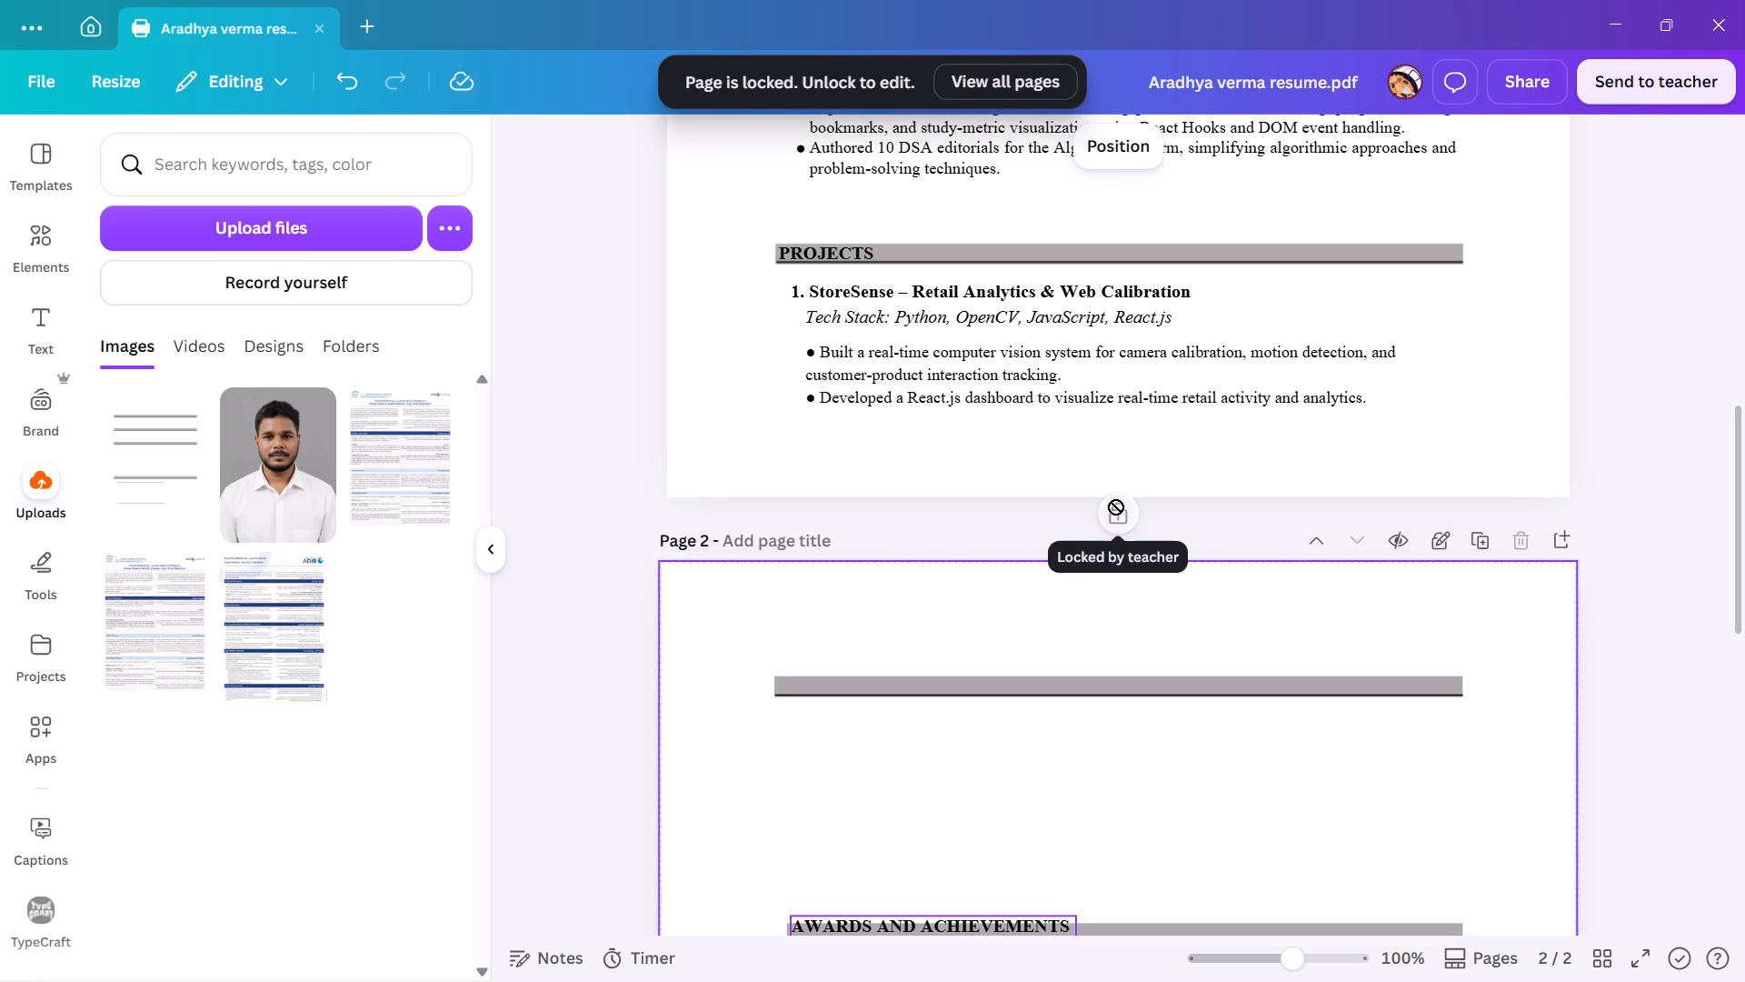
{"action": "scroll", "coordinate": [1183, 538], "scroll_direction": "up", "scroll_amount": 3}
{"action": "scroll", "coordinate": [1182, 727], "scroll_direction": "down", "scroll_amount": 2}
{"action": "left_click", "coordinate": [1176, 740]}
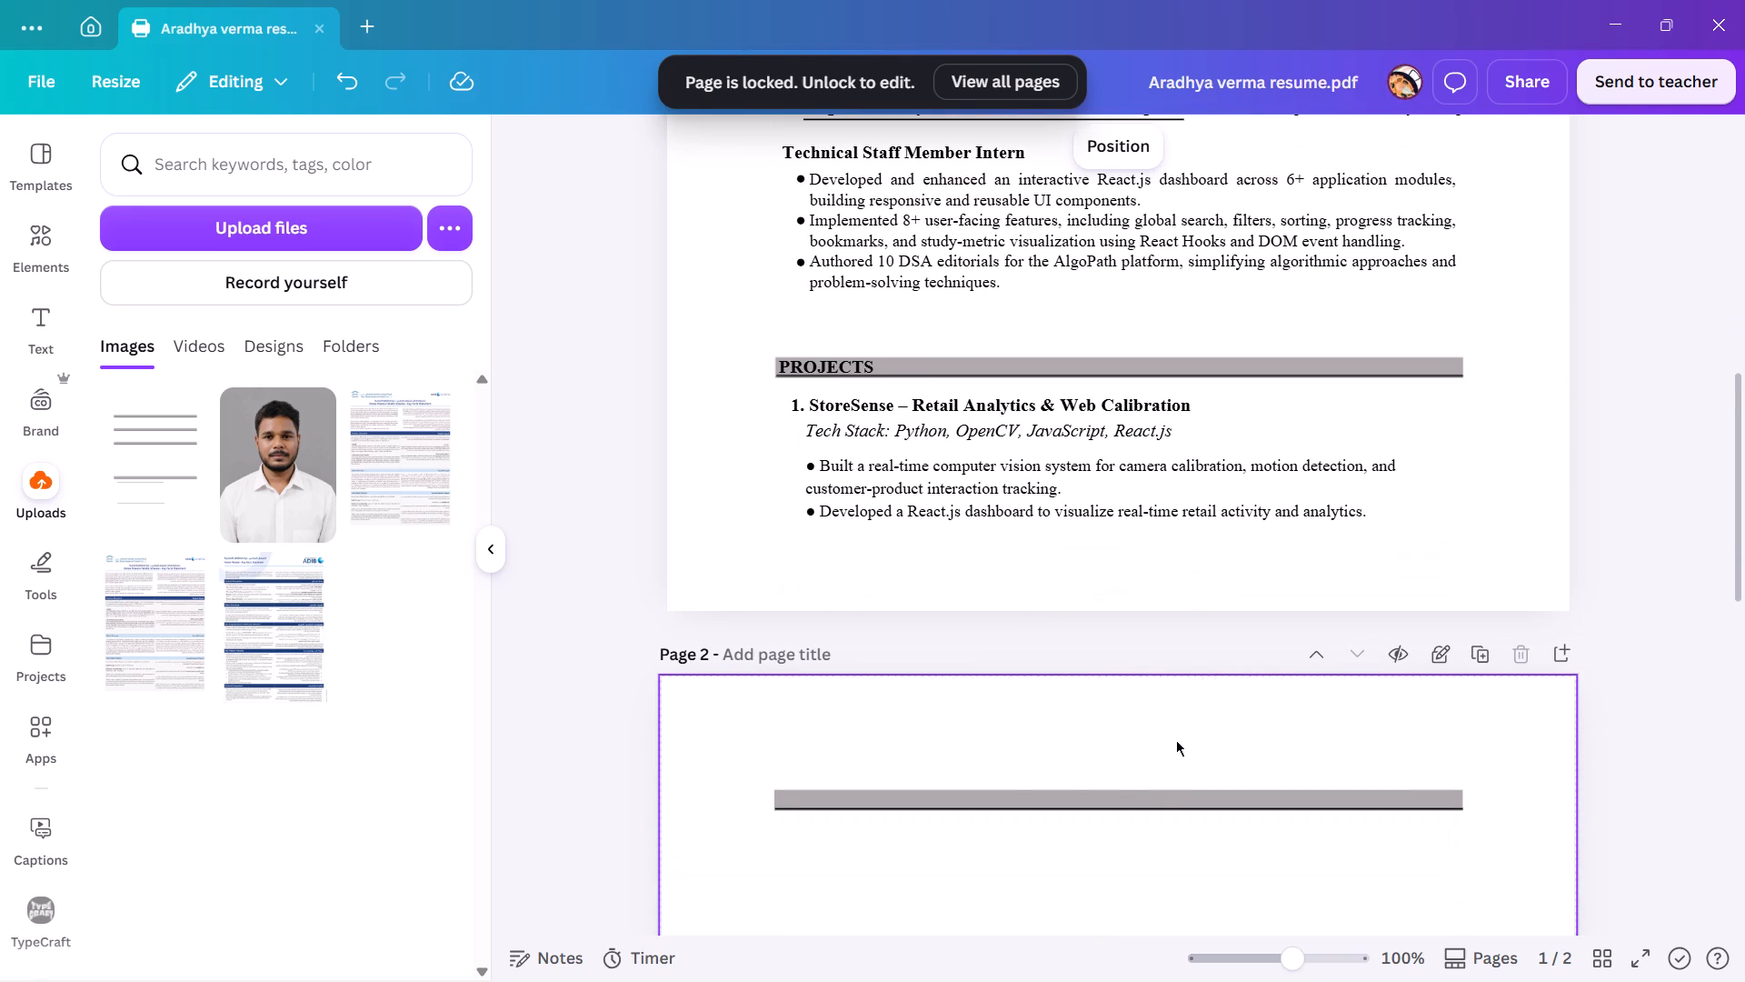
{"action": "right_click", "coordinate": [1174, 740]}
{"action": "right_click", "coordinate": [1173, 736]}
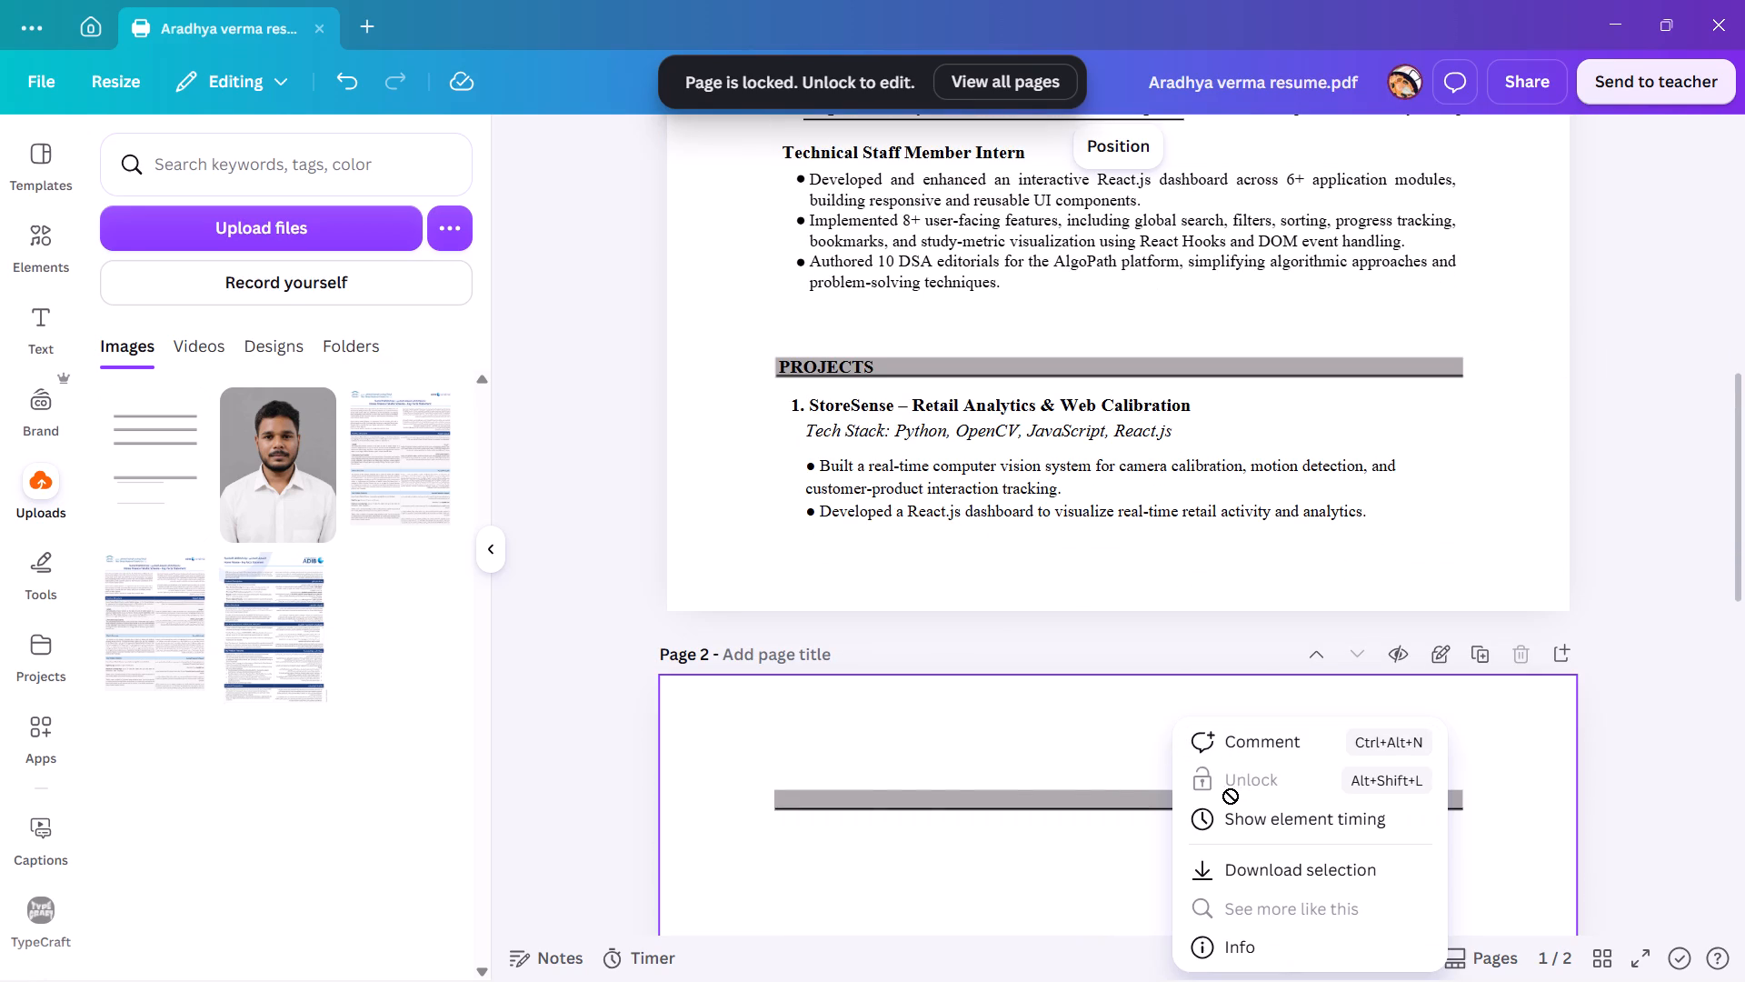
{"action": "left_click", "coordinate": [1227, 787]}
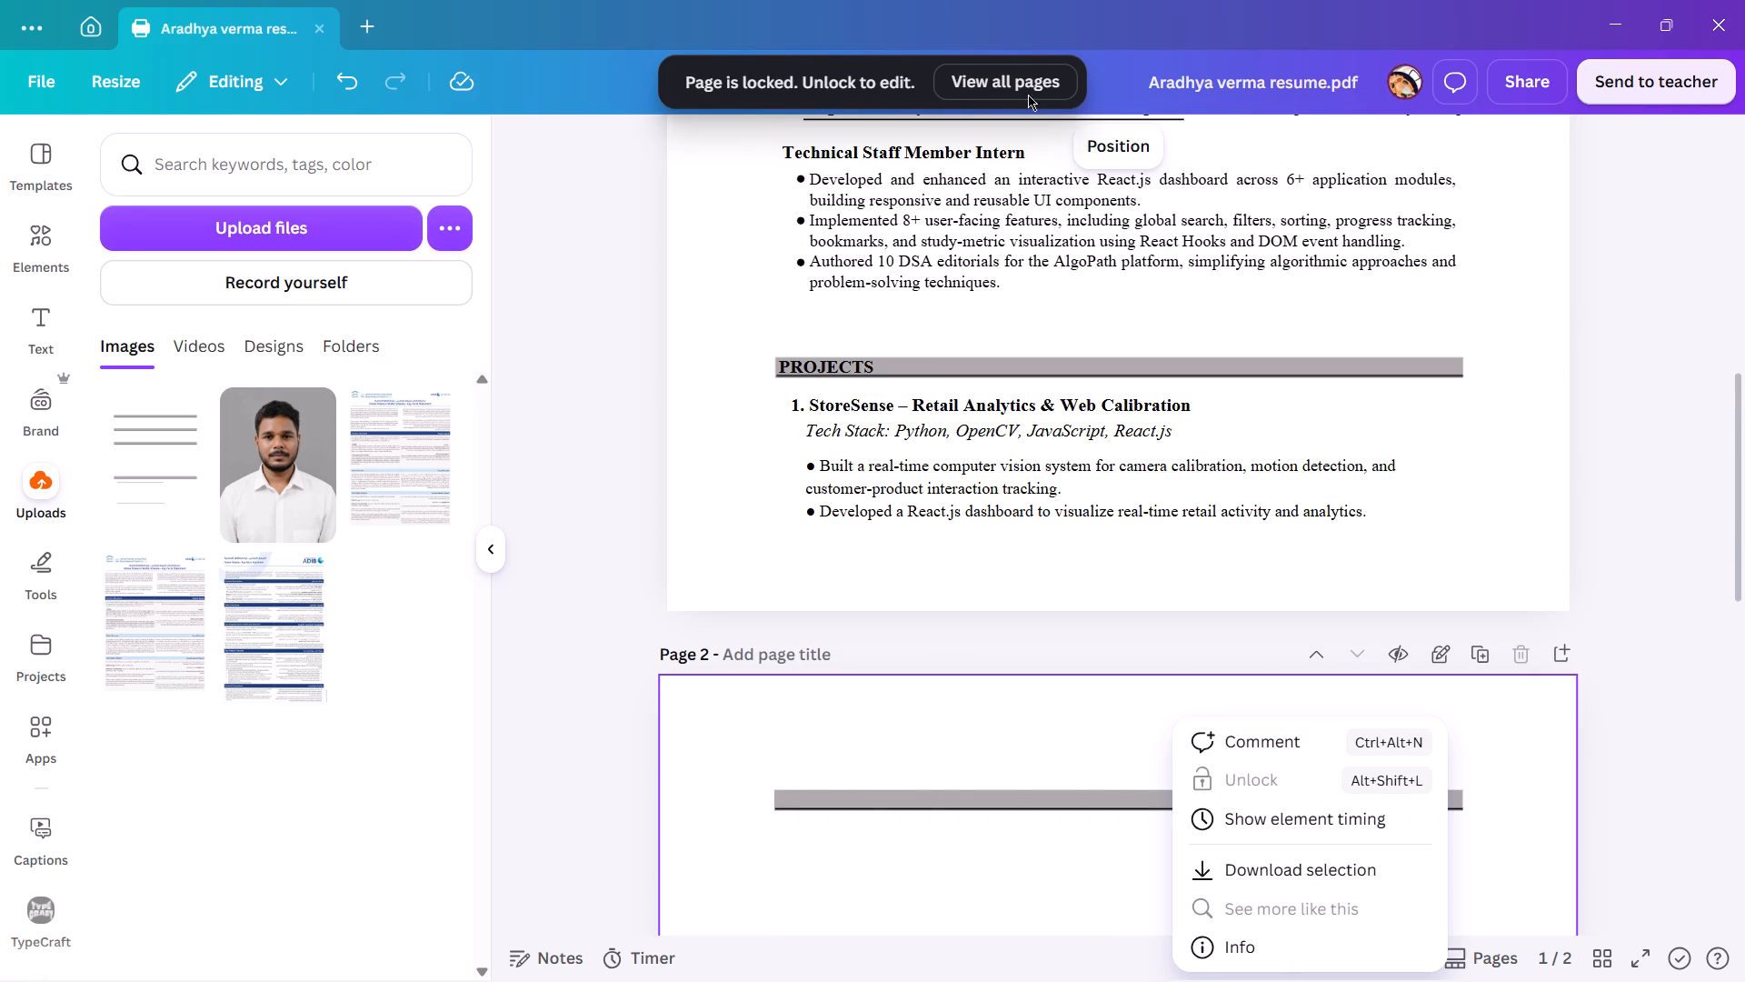
Open the overview of all pages and go from it back to page 1.
{"action": "left_click", "coordinate": [1022, 80]}
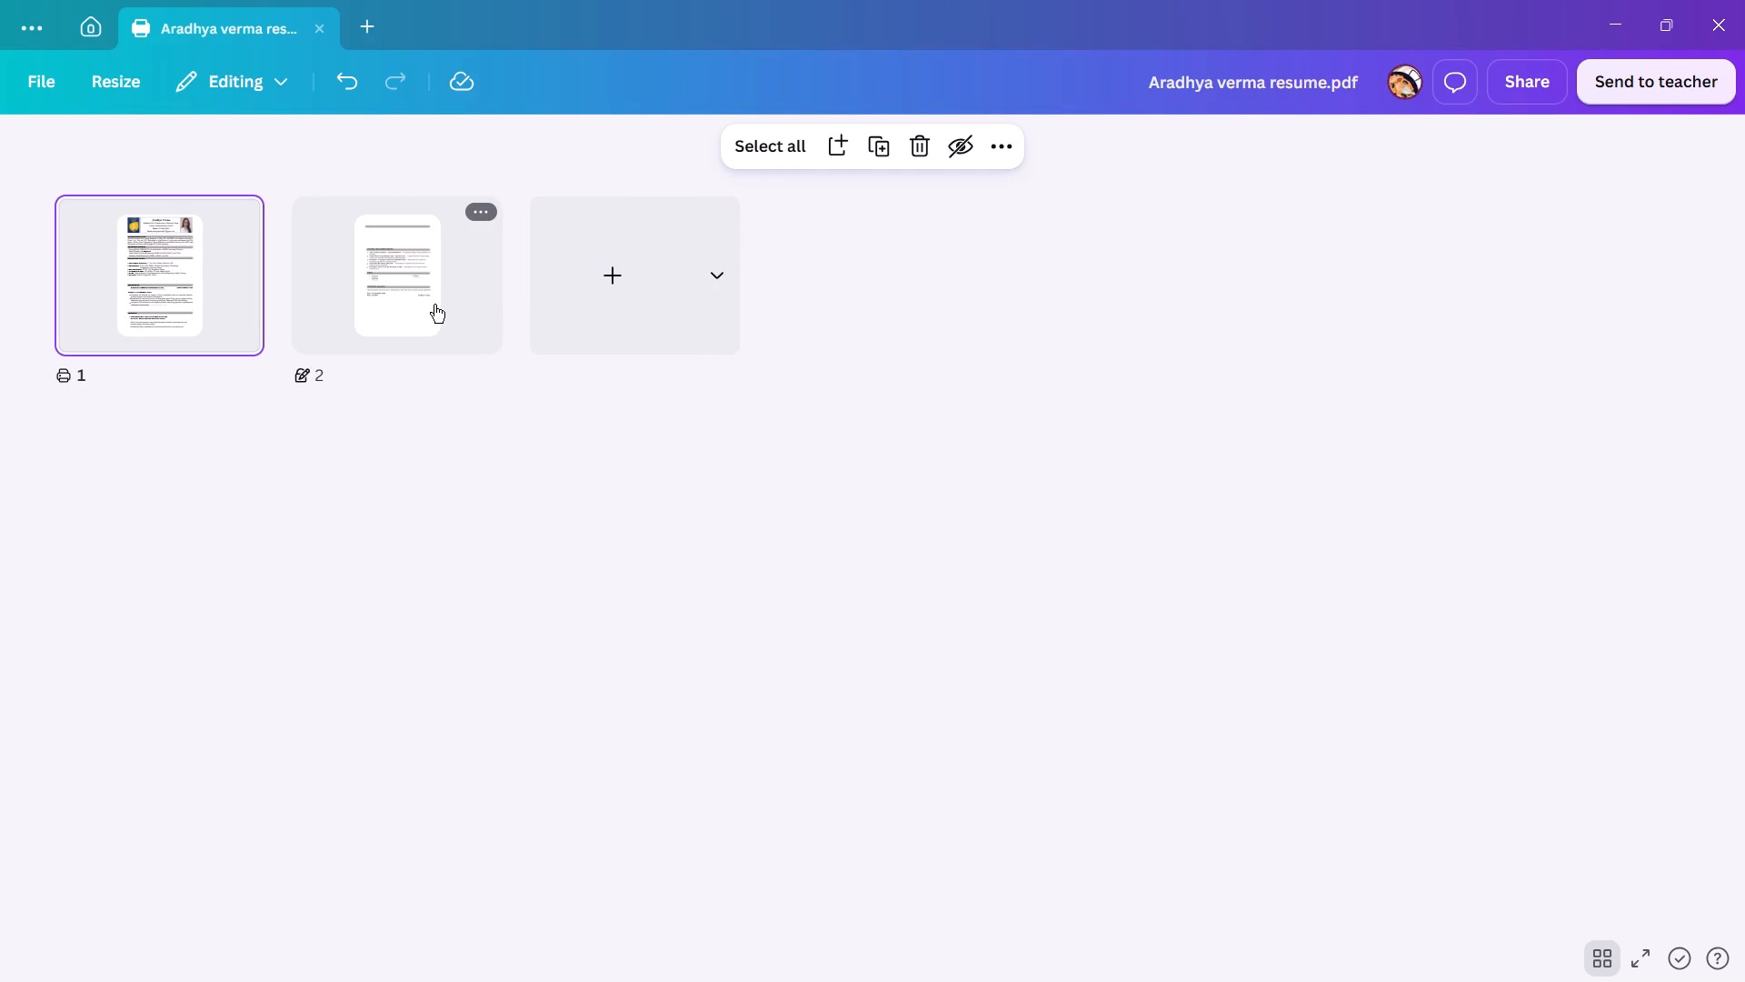
{"action": "left_click", "coordinate": [963, 153]}
{"action": "left_click", "coordinate": [962, 147]}
{"action": "left_click", "coordinate": [197, 276]}
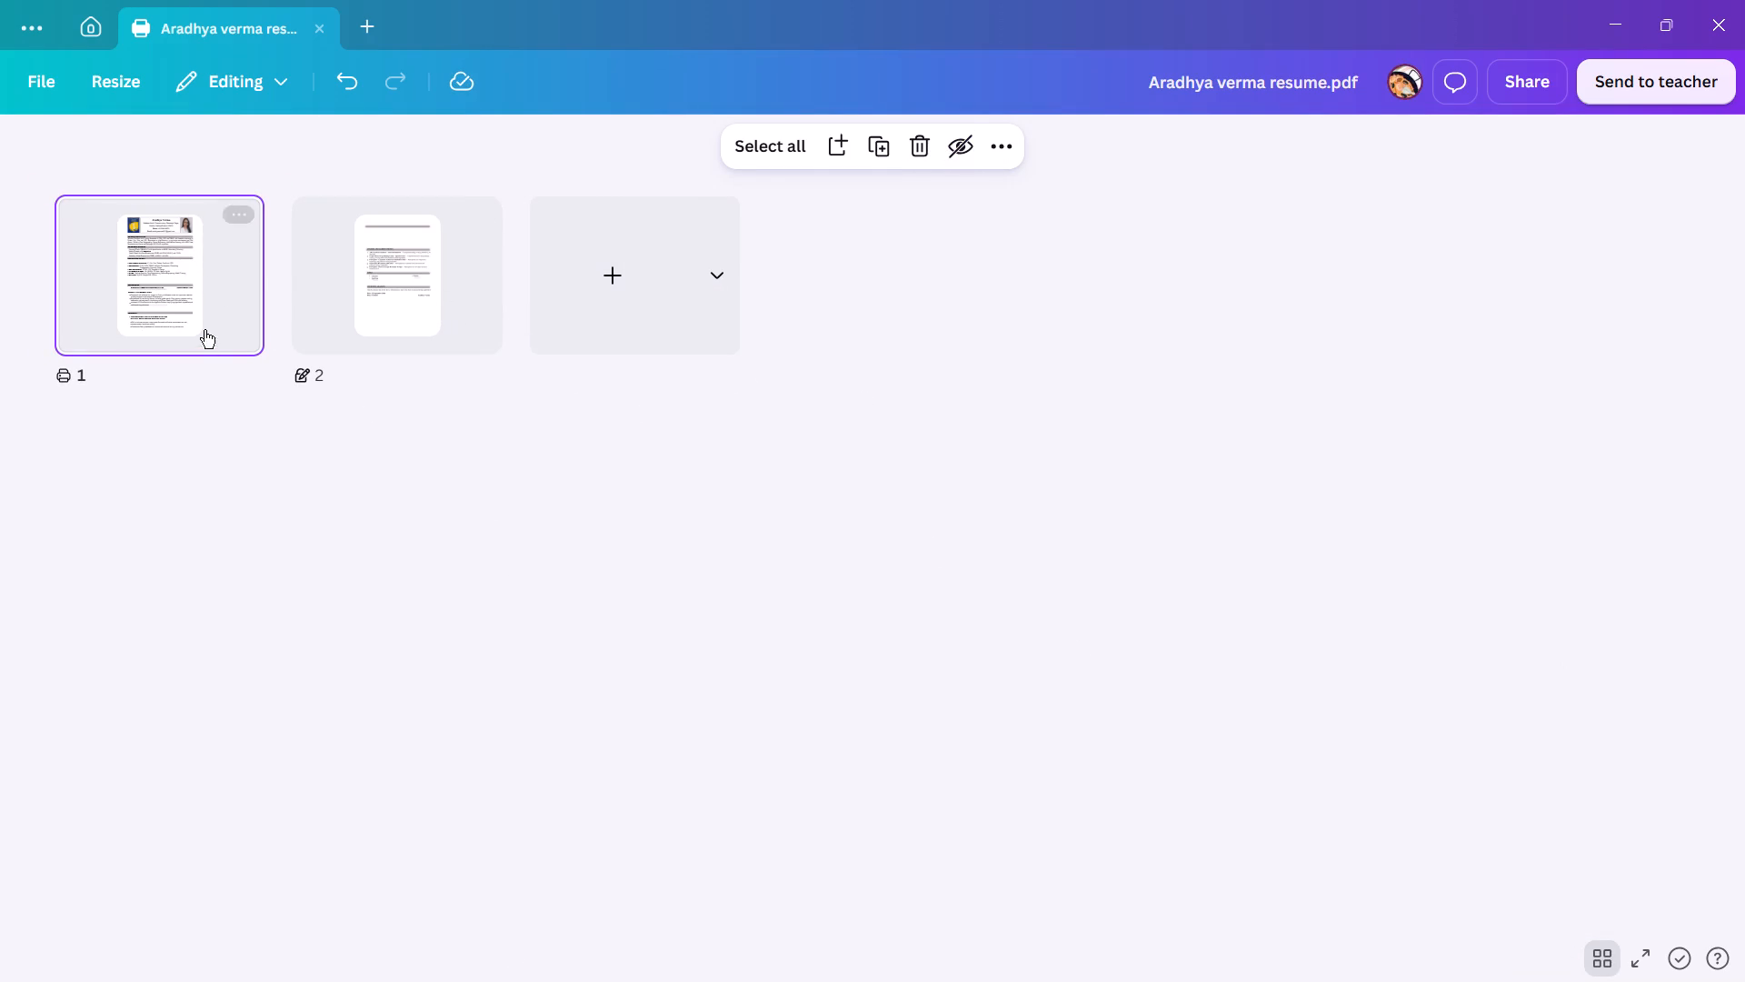
{"action": "left_click", "coordinate": [184, 279]}
{"action": "double_click", "coordinate": [144, 276]}
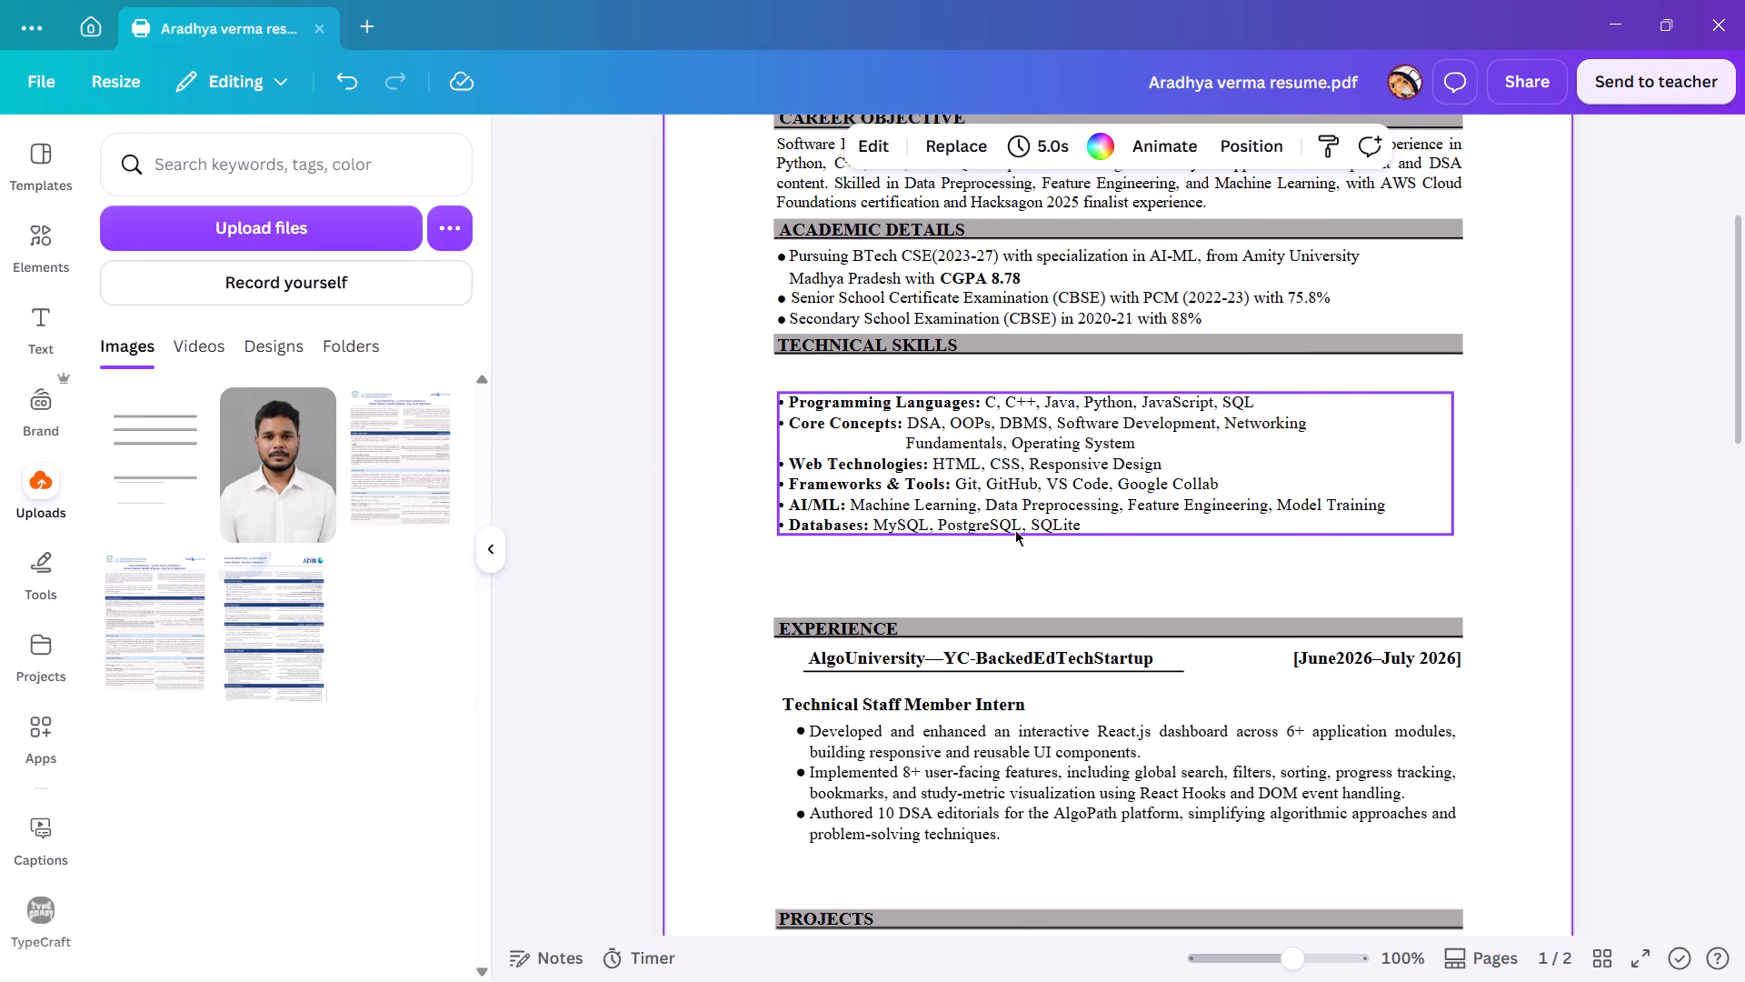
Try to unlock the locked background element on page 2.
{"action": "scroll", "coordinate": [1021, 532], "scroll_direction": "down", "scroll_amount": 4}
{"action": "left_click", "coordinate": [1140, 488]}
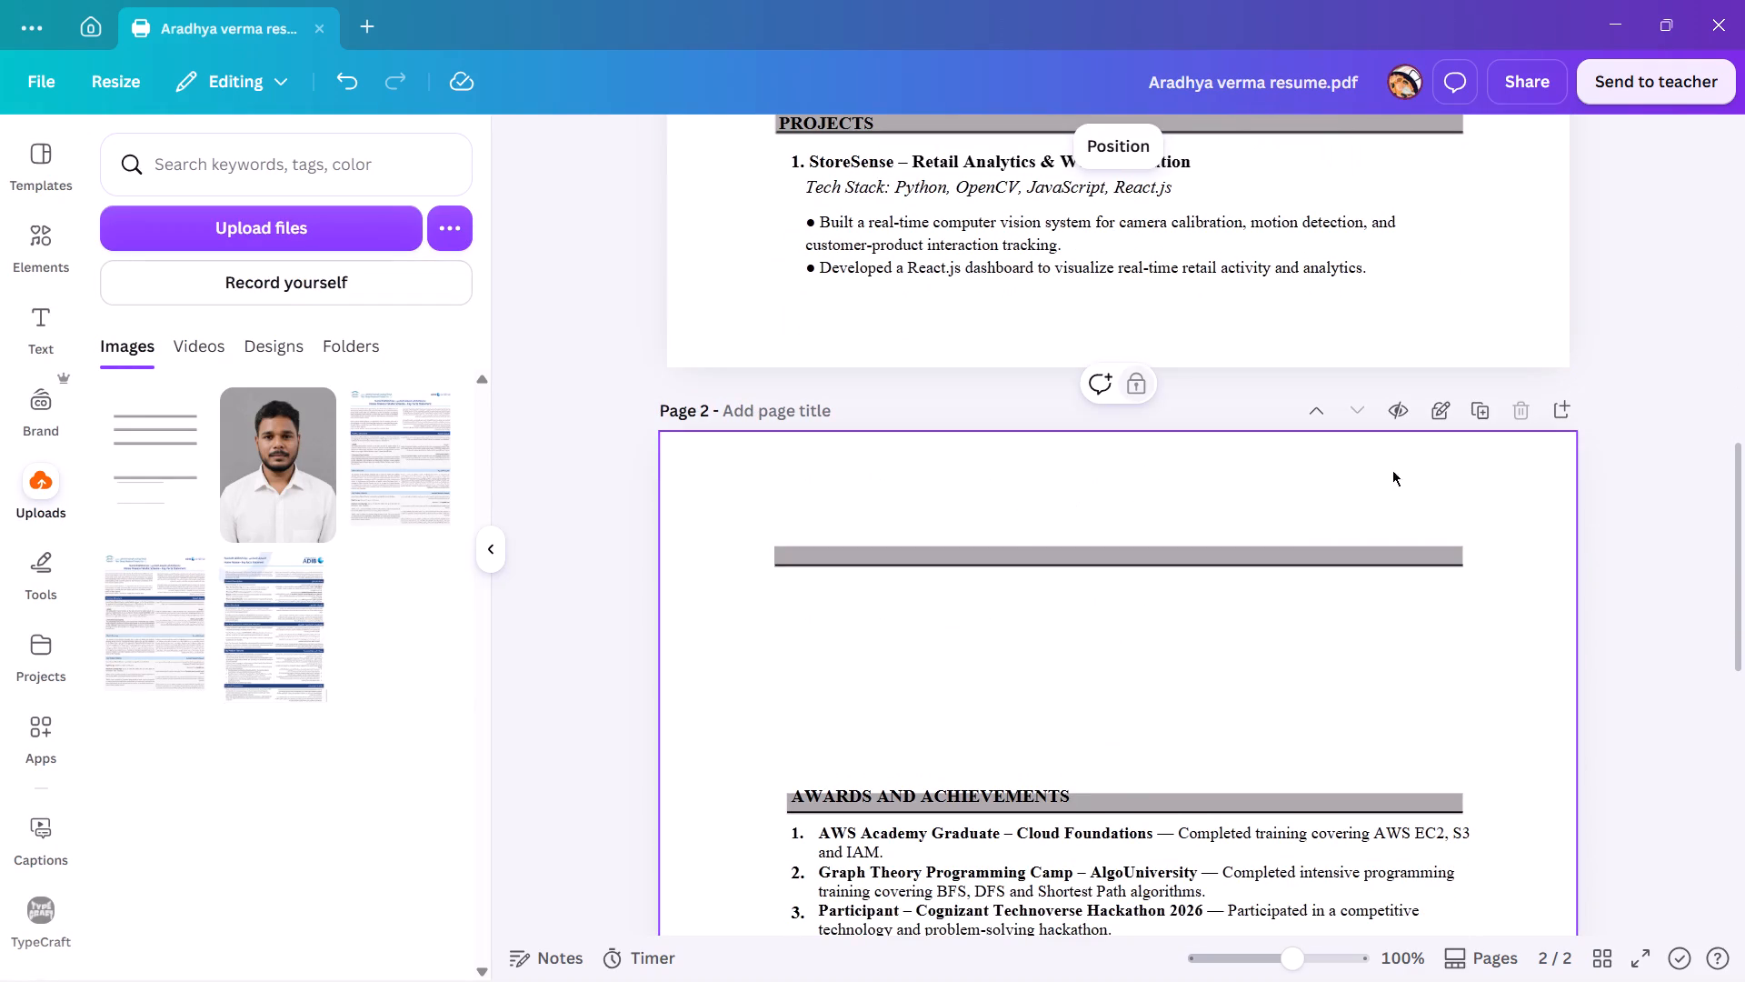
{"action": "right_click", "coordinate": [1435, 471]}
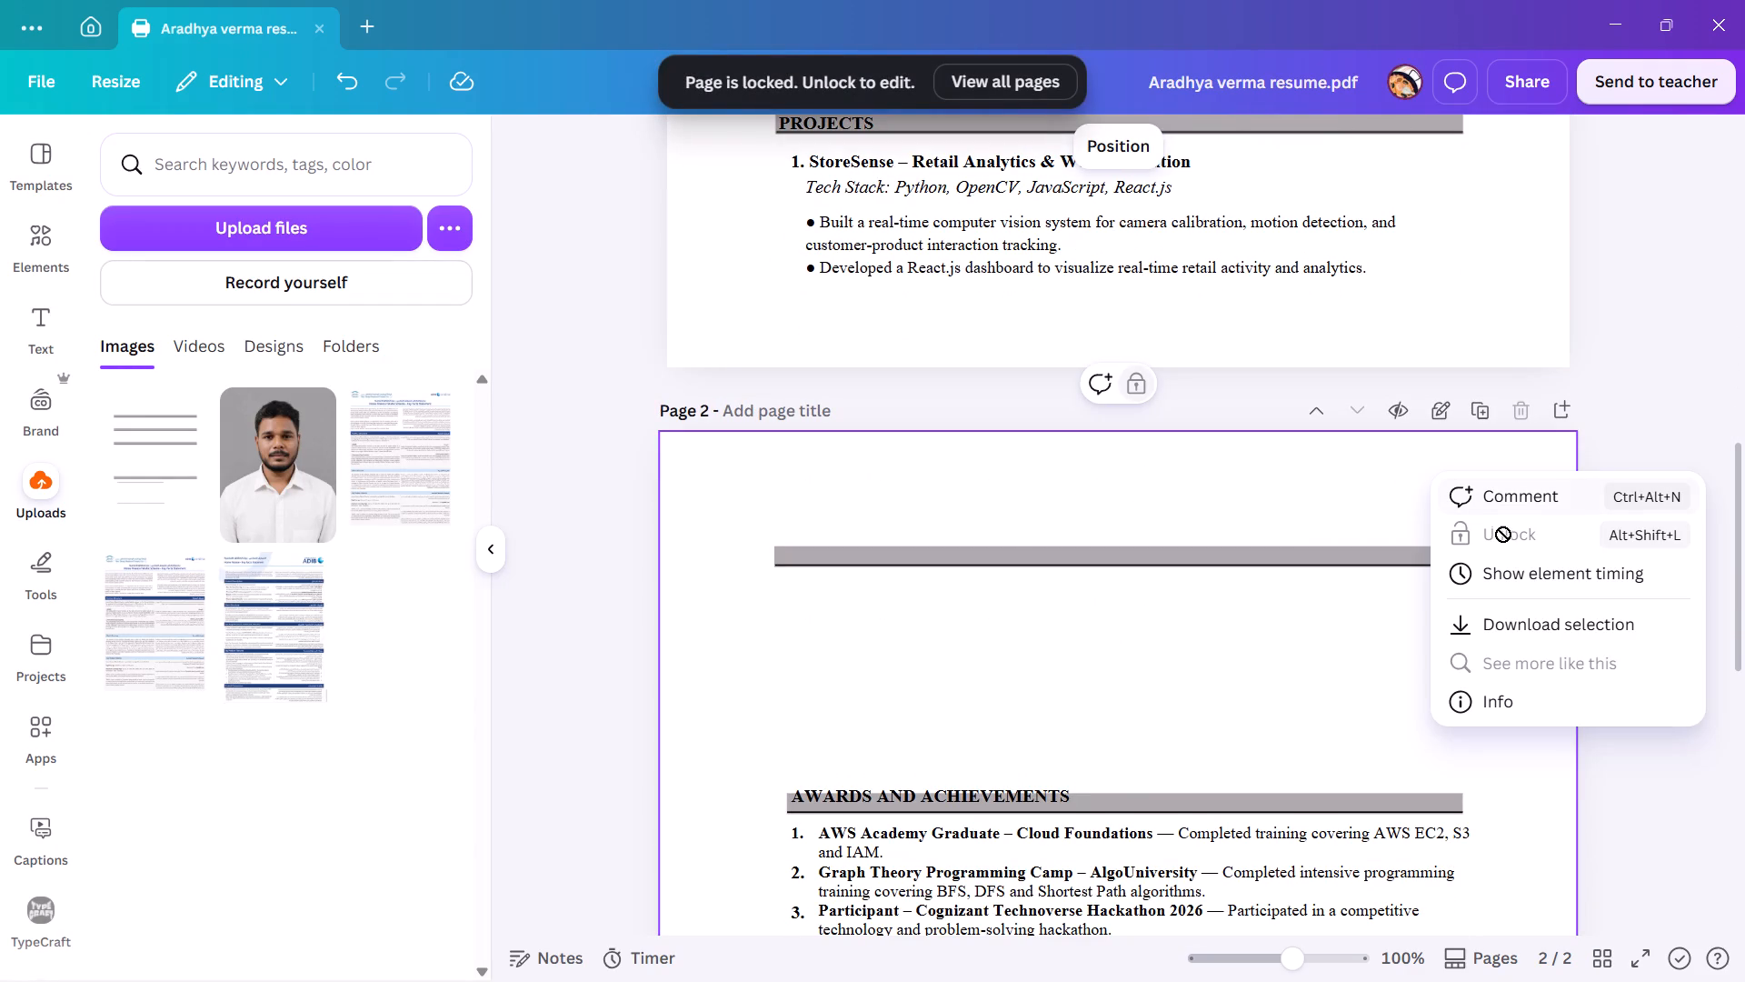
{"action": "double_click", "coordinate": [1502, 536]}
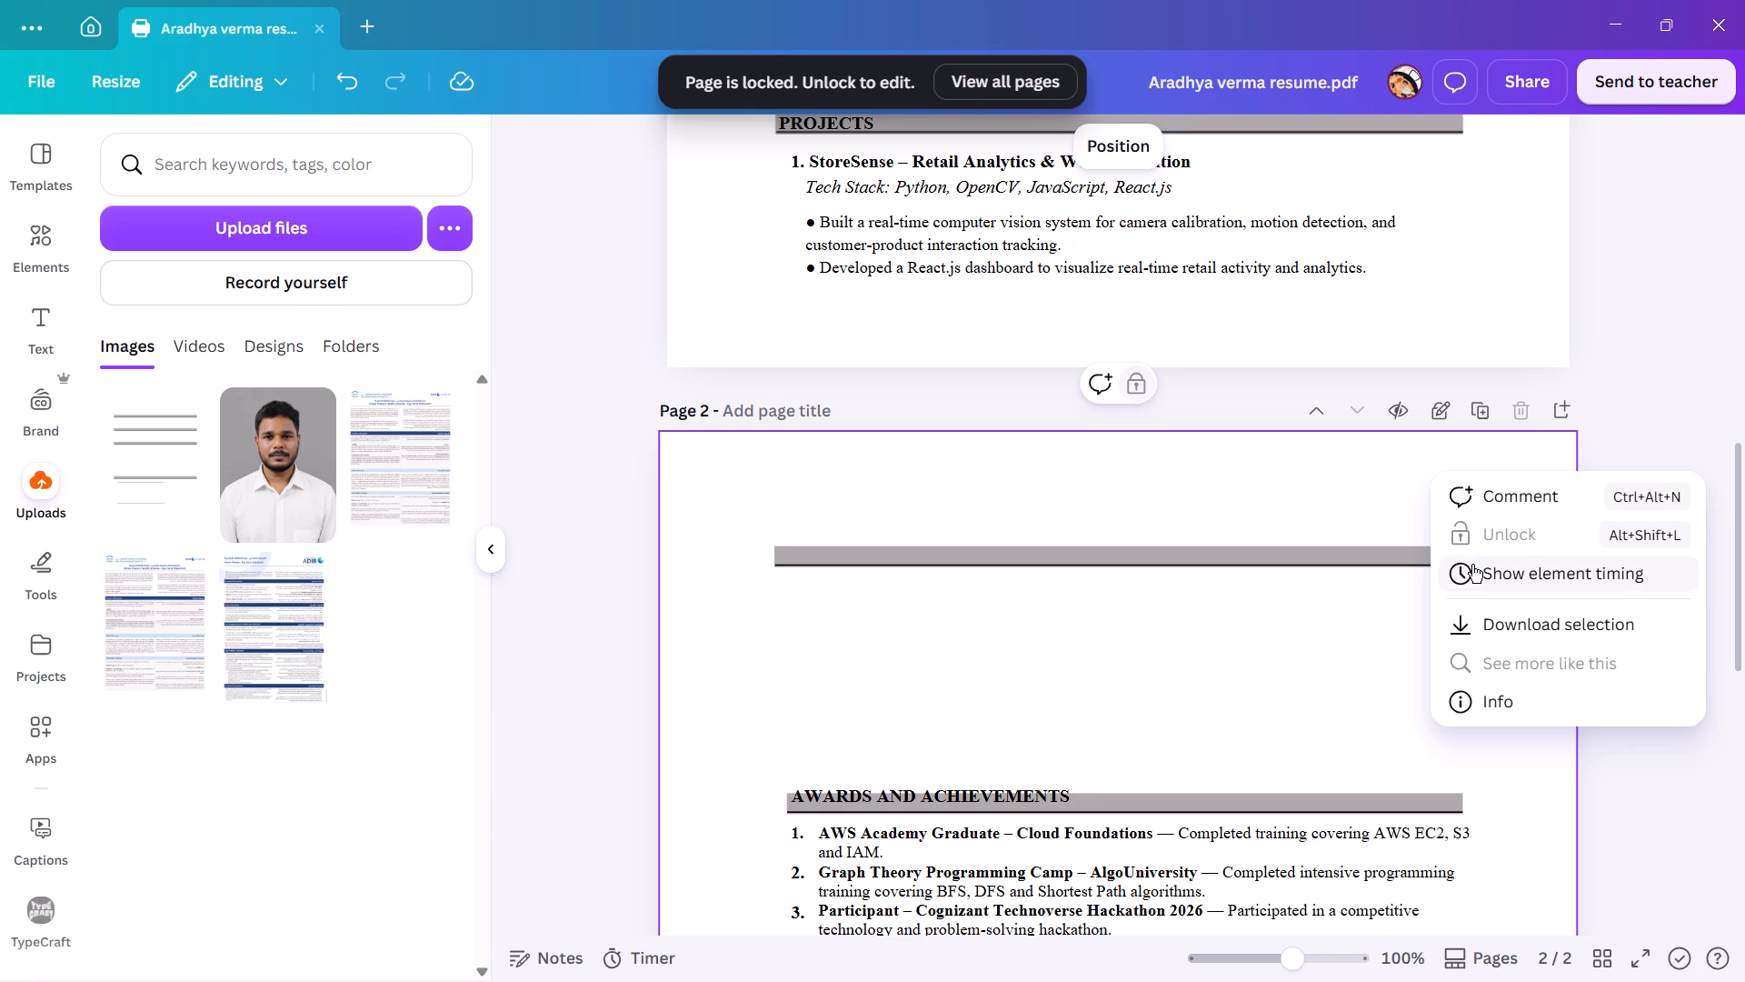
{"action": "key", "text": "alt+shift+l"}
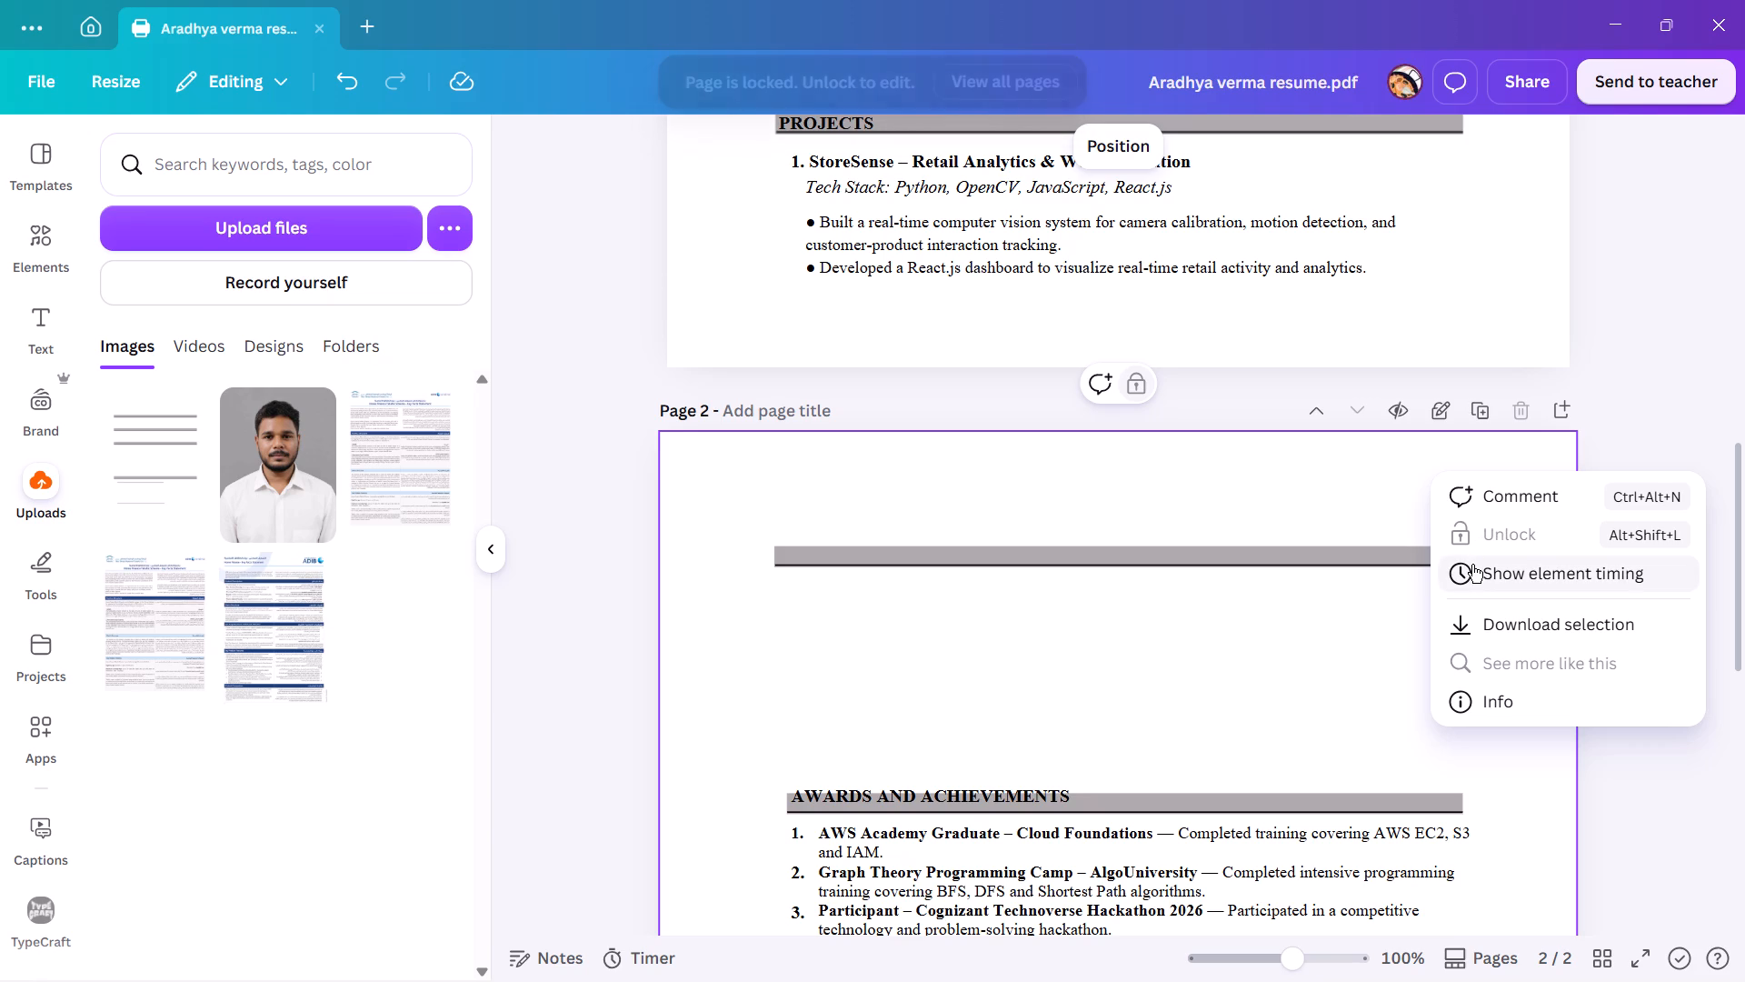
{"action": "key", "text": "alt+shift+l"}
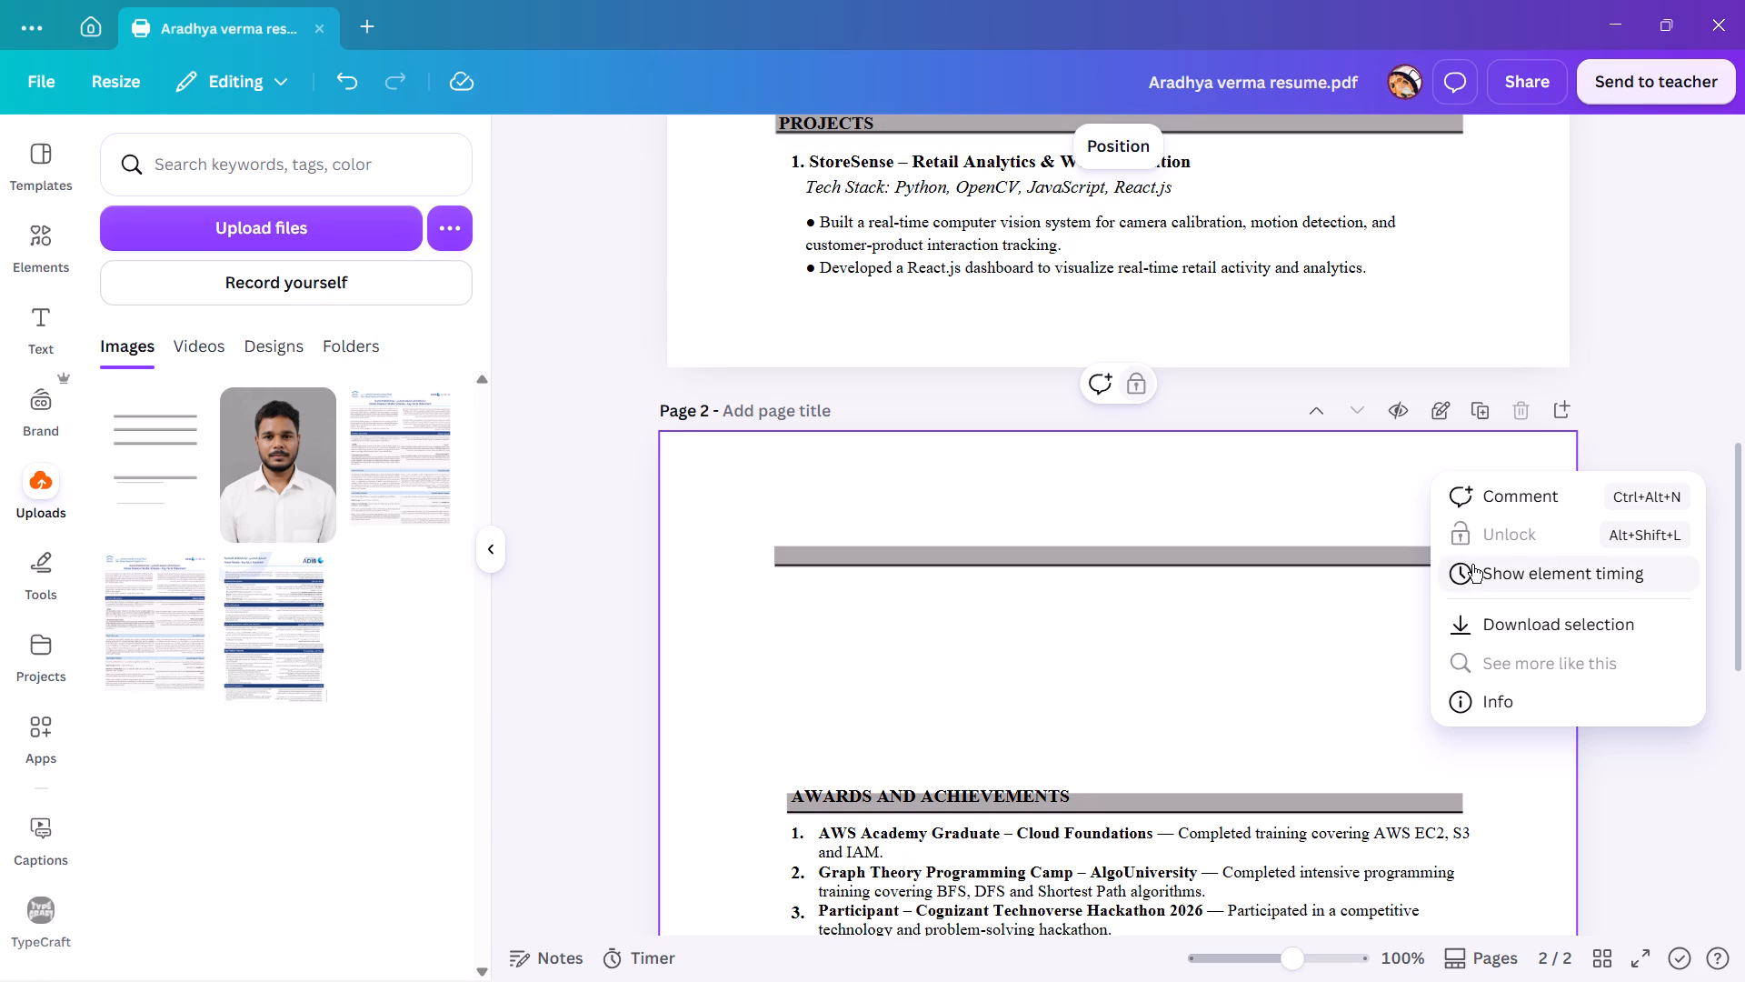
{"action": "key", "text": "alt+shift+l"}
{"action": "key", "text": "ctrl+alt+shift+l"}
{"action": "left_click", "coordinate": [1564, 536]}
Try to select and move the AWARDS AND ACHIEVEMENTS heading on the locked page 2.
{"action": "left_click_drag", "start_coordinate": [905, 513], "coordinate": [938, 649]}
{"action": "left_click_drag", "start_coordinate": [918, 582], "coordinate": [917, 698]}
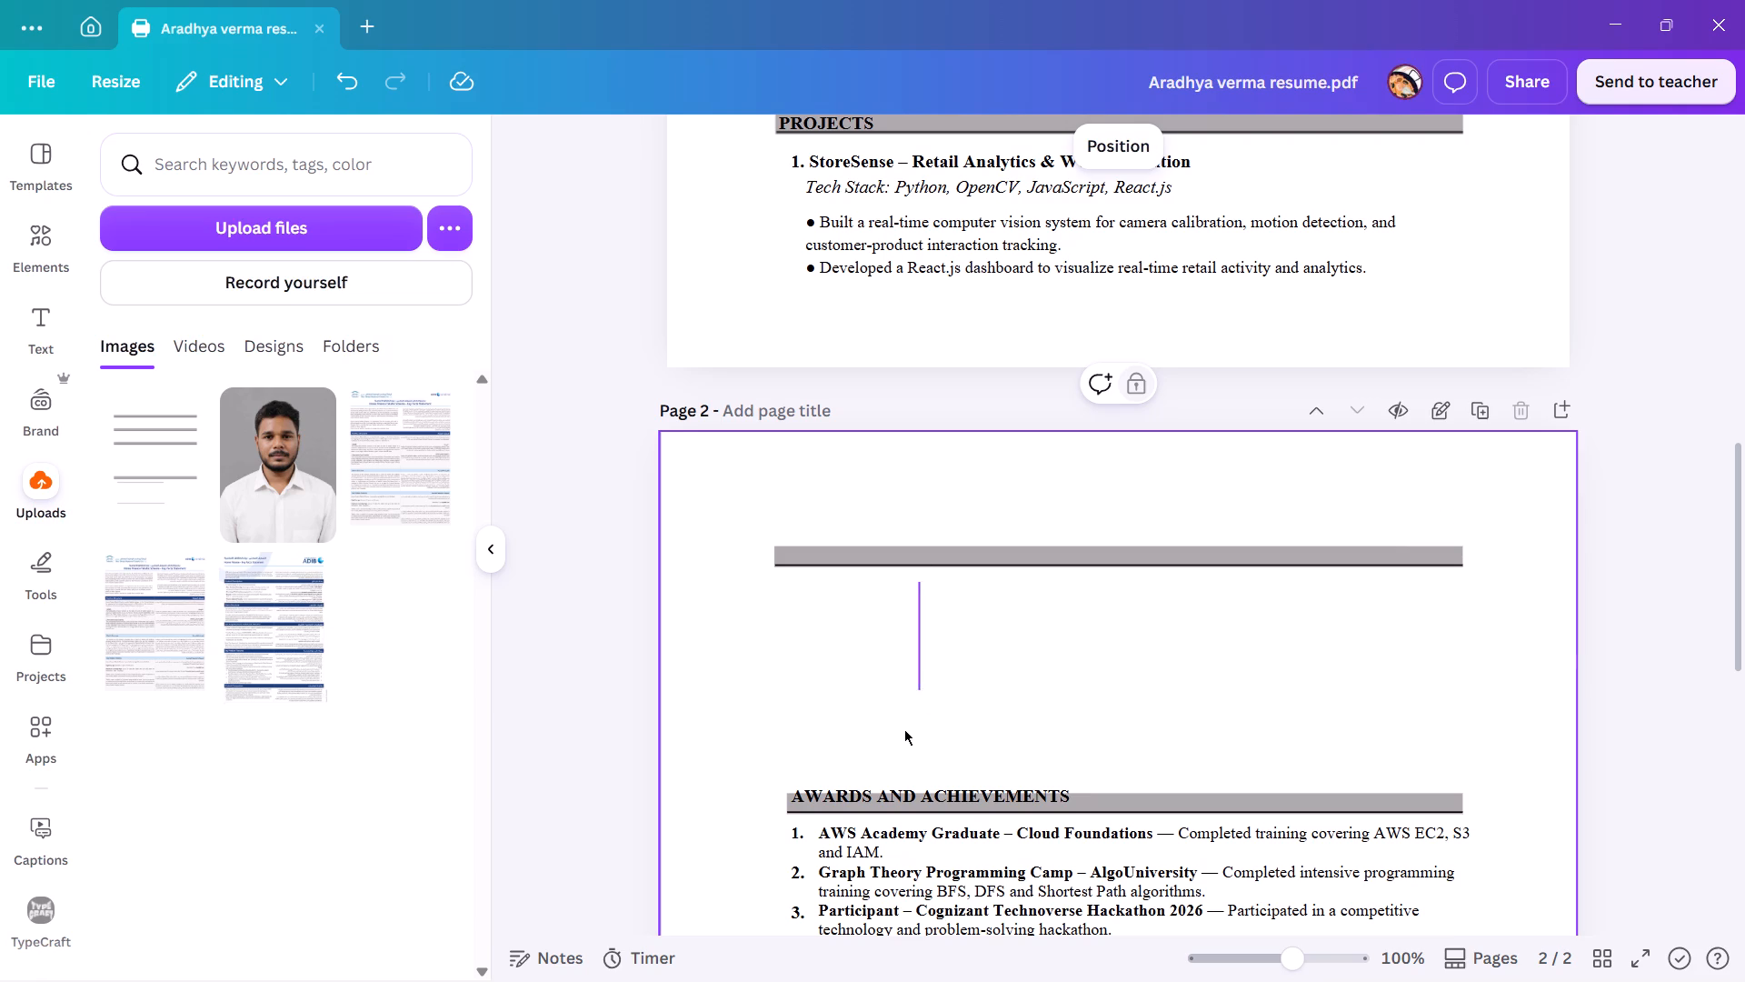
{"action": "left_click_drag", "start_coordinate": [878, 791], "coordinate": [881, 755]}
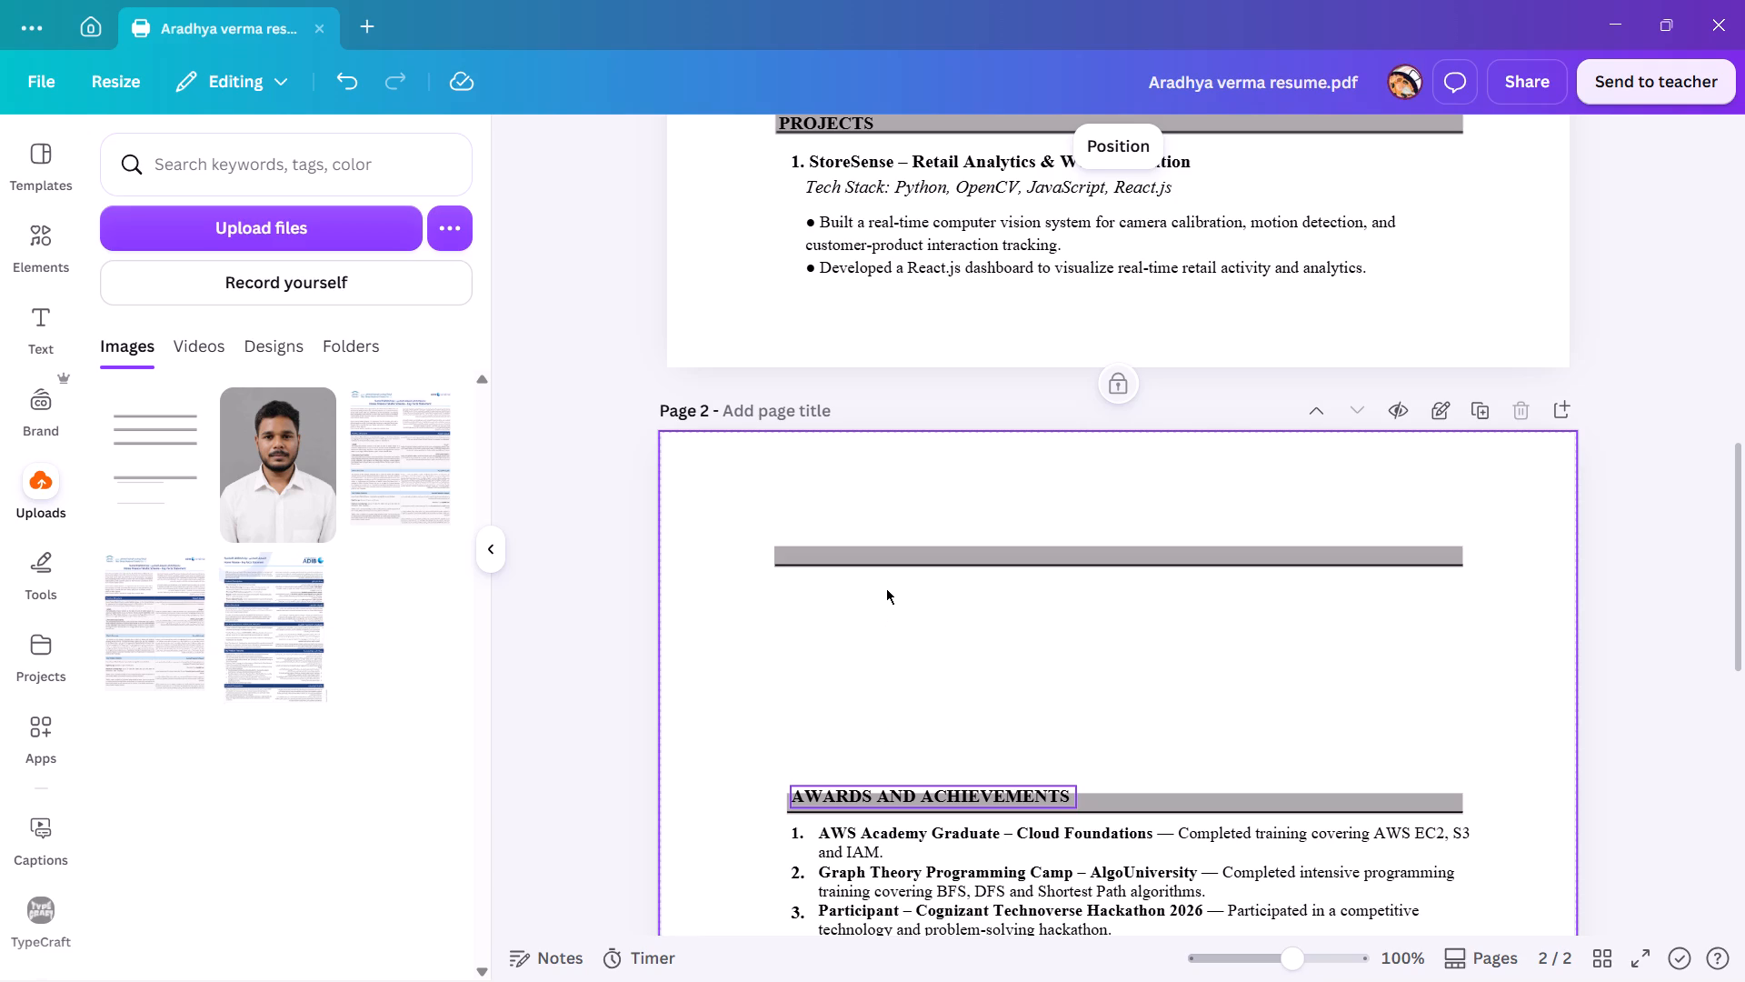
Undo the page 2 lock and the lock on its background and AWARDS AND ACHIEVEMENTS heading.
{"action": "key", "text": "ctrl+z"}
{"action": "key", "text": "ctrl+z"}
{"action": "key", "text": "ctrl+z"}
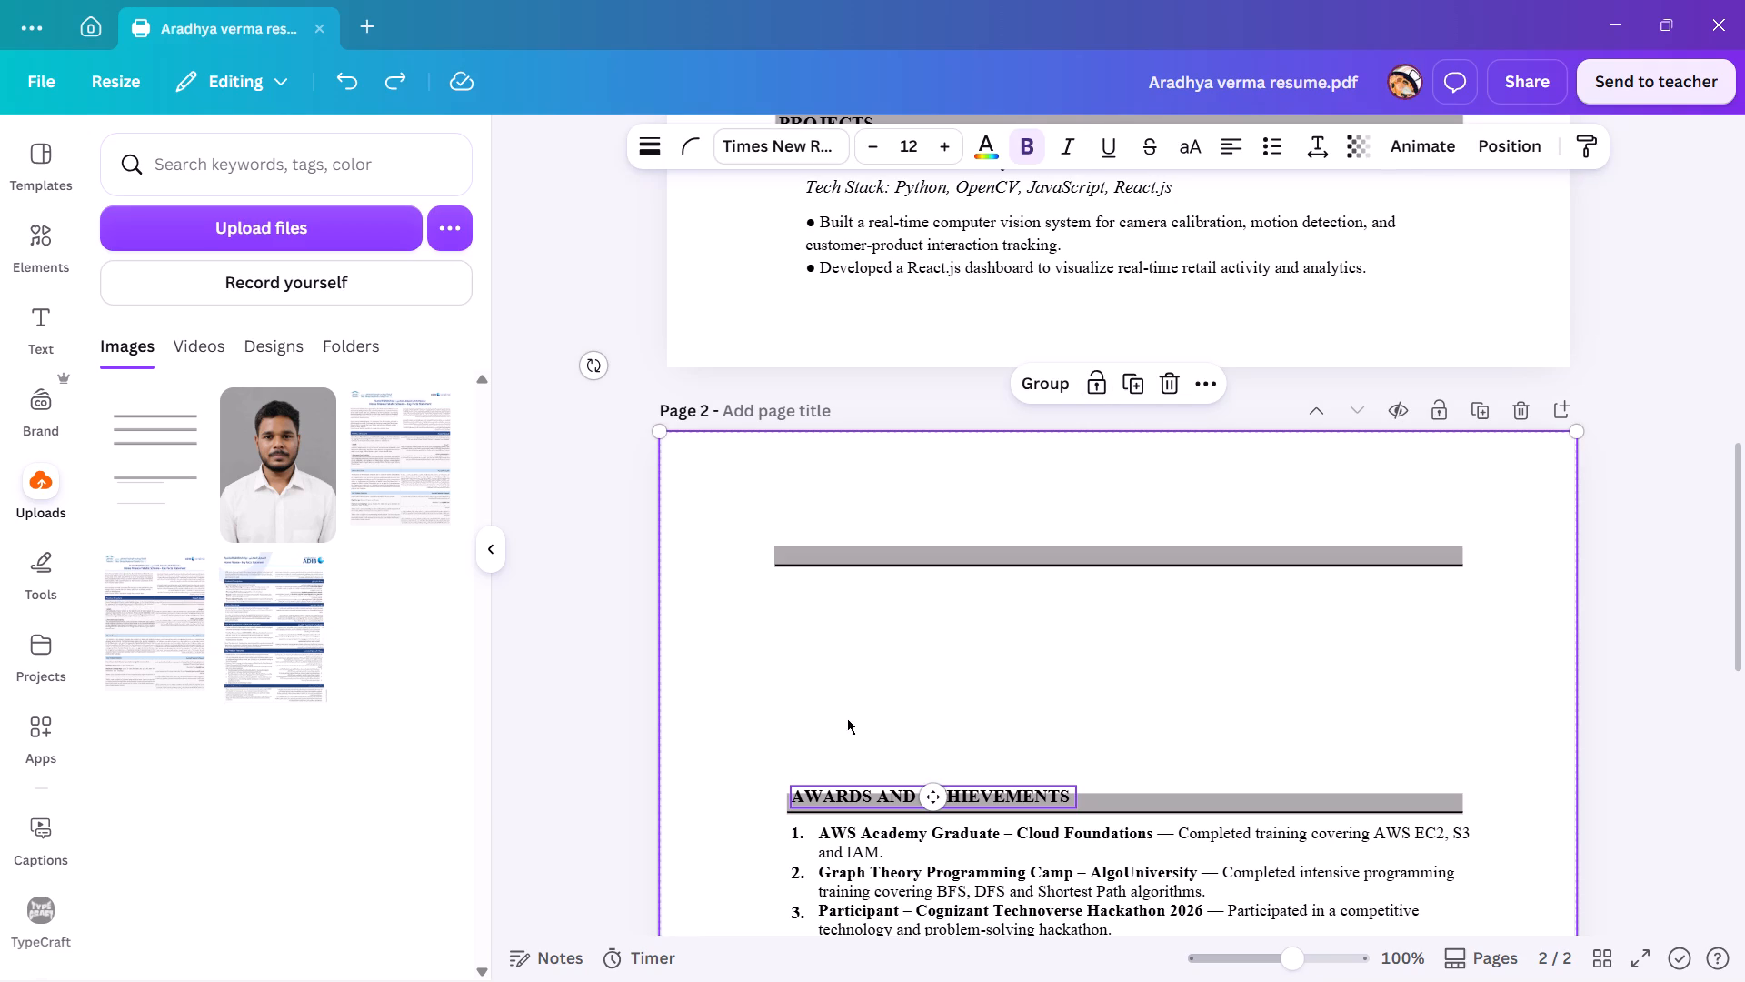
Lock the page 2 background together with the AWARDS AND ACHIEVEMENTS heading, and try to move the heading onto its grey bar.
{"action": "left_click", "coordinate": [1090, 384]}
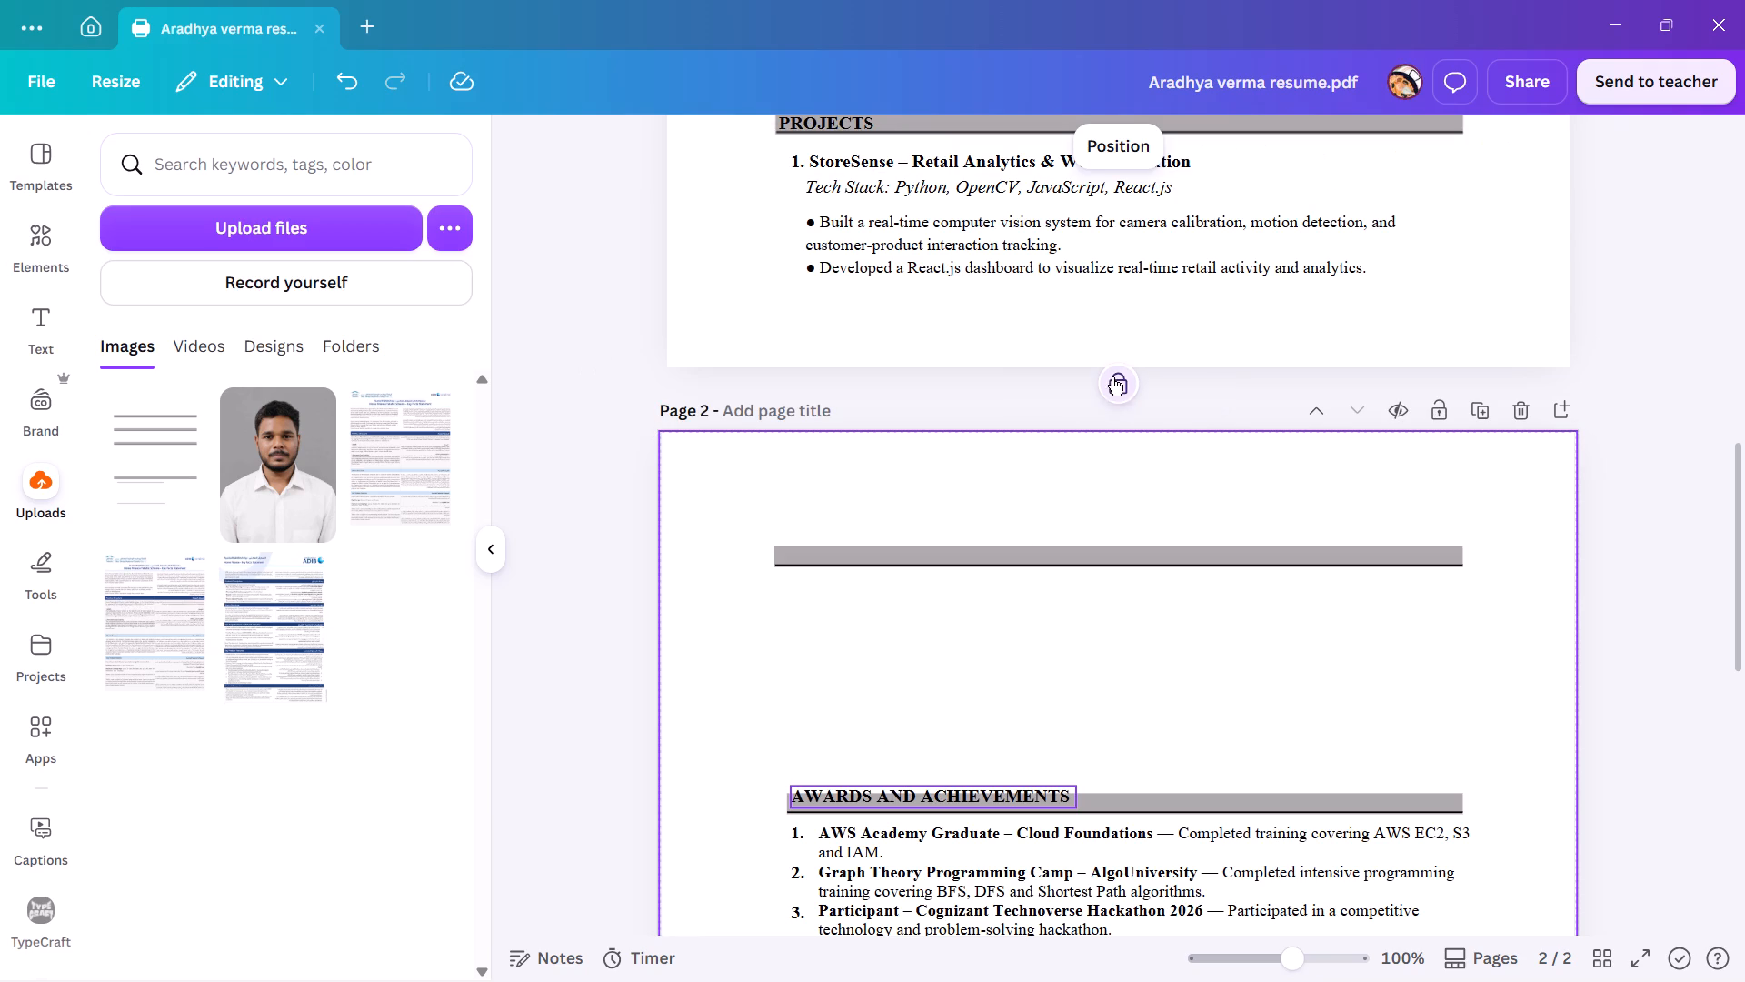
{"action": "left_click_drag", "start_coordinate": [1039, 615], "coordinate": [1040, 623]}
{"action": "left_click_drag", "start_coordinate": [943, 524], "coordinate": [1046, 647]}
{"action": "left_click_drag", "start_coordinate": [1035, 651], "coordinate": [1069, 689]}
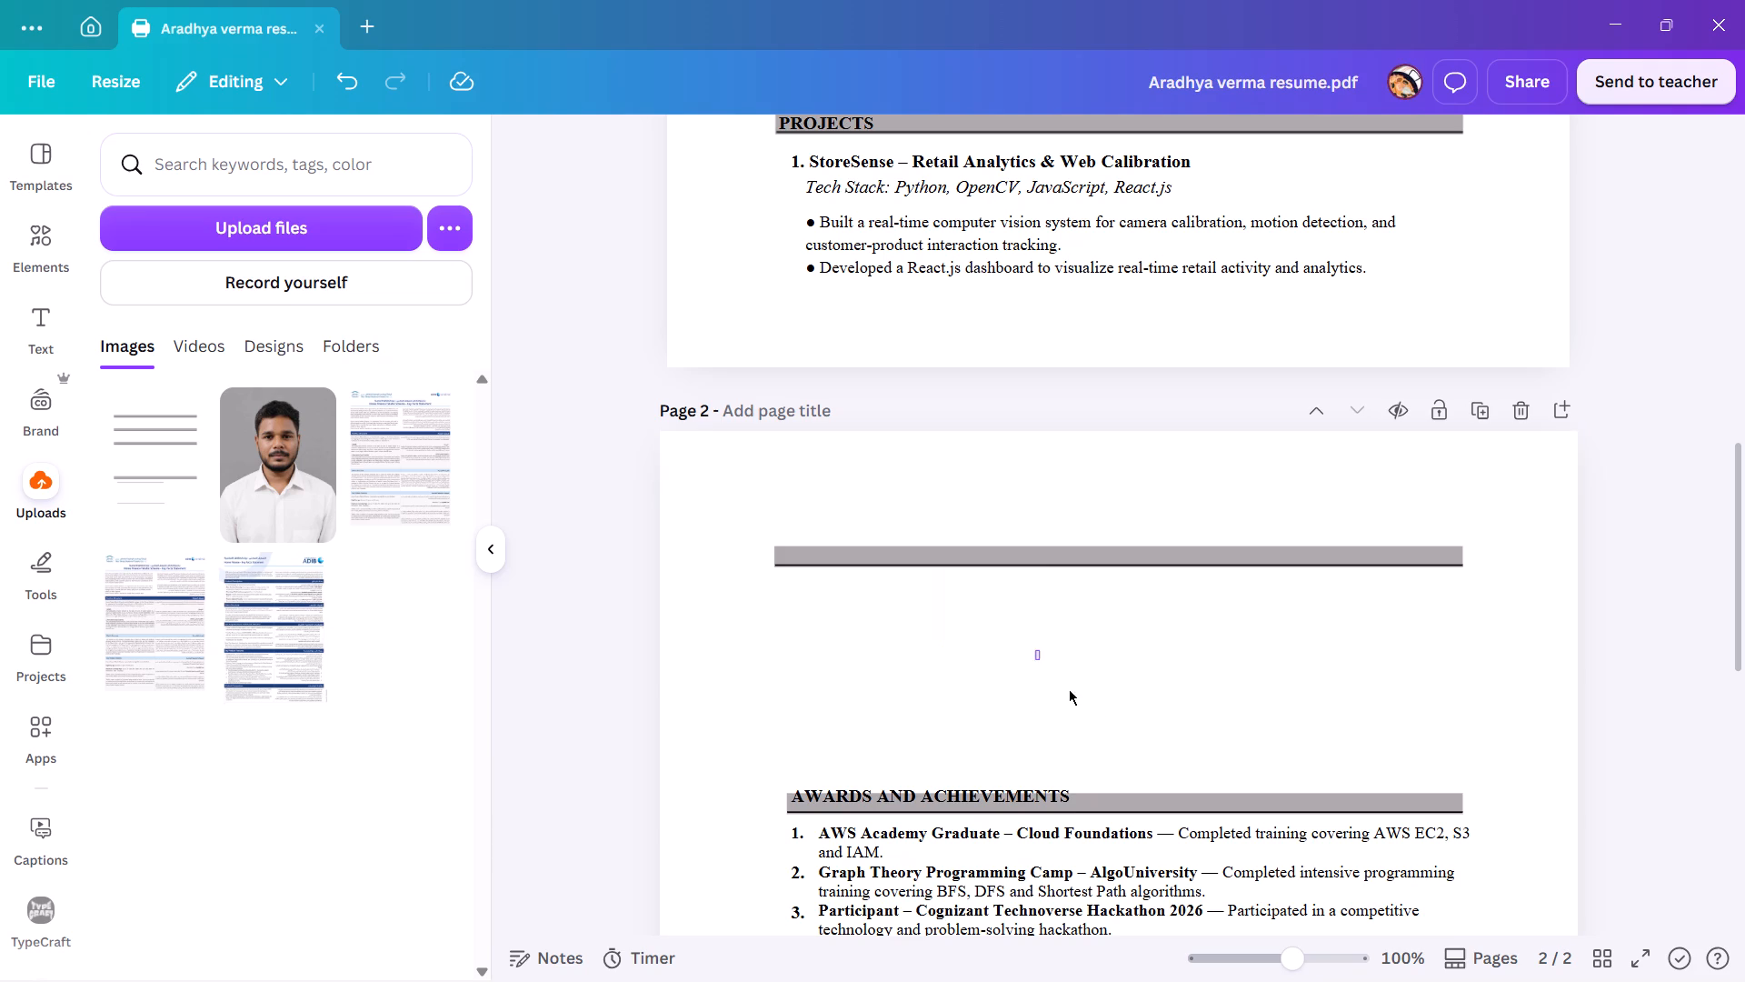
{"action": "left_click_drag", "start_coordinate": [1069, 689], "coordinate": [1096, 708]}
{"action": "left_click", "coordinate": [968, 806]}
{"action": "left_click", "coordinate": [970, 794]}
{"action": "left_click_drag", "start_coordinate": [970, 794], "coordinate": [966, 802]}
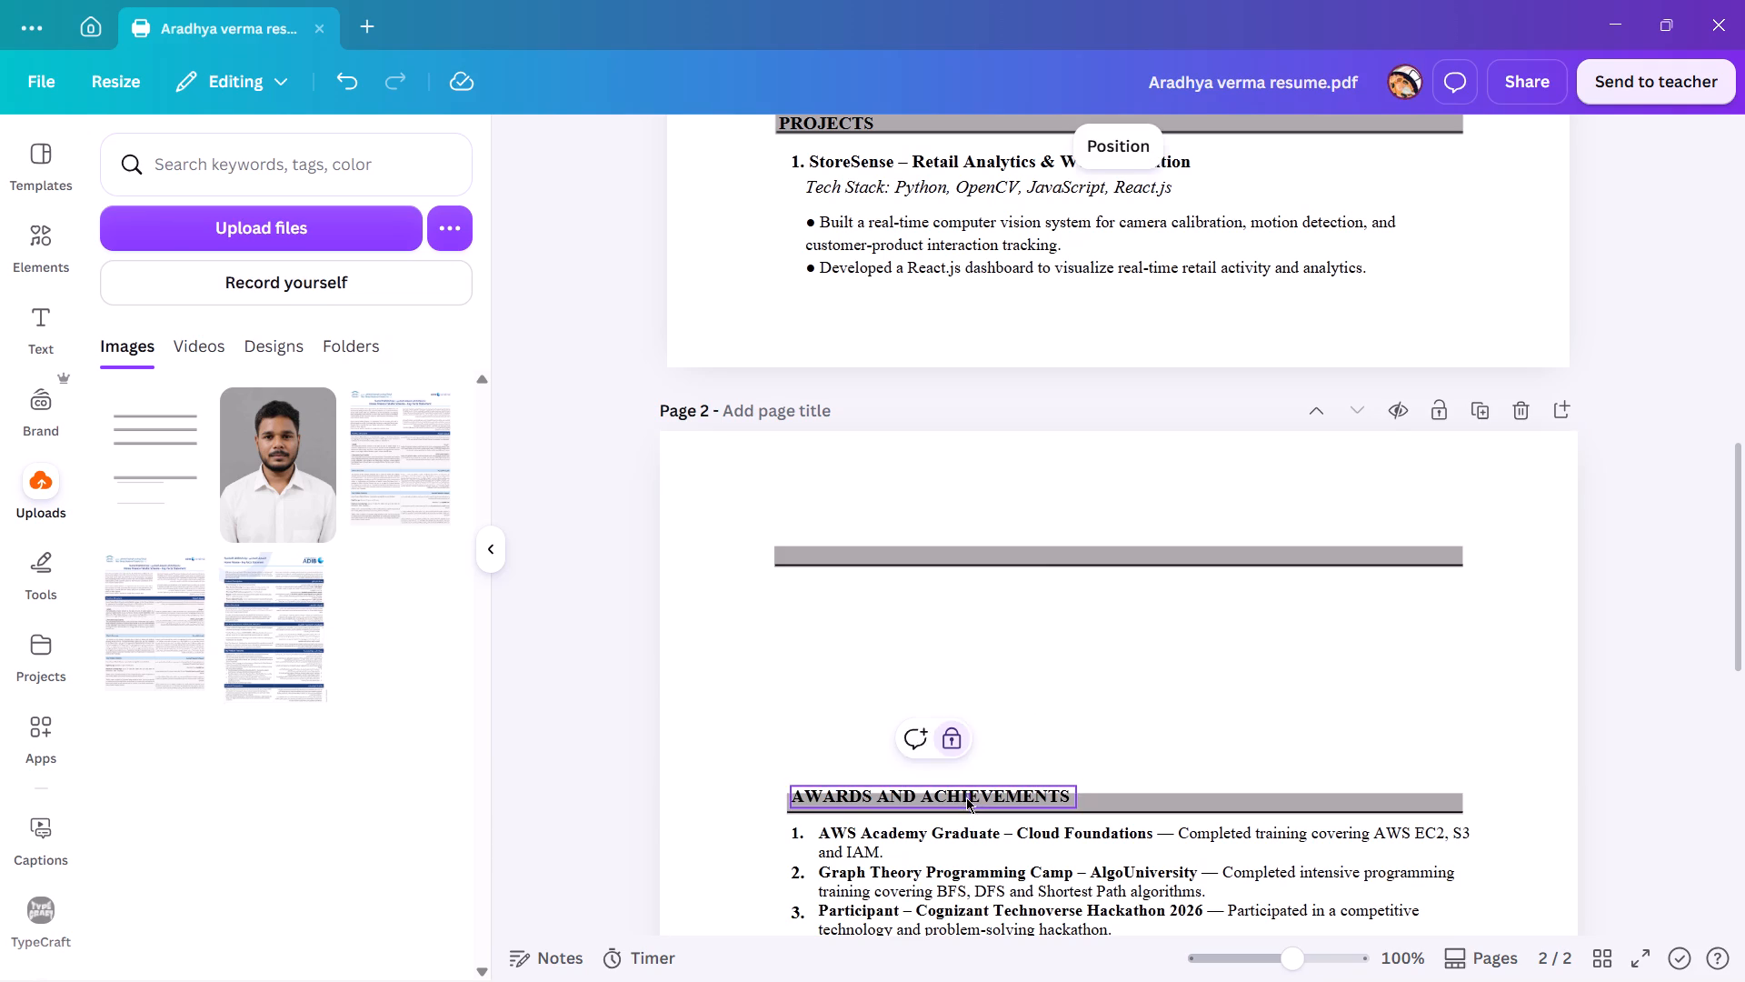
Undo the element lock and recent background moves on page 2, plus the last StoreSense text move on page 1.
{"action": "key", "text": "ctrl+z"}
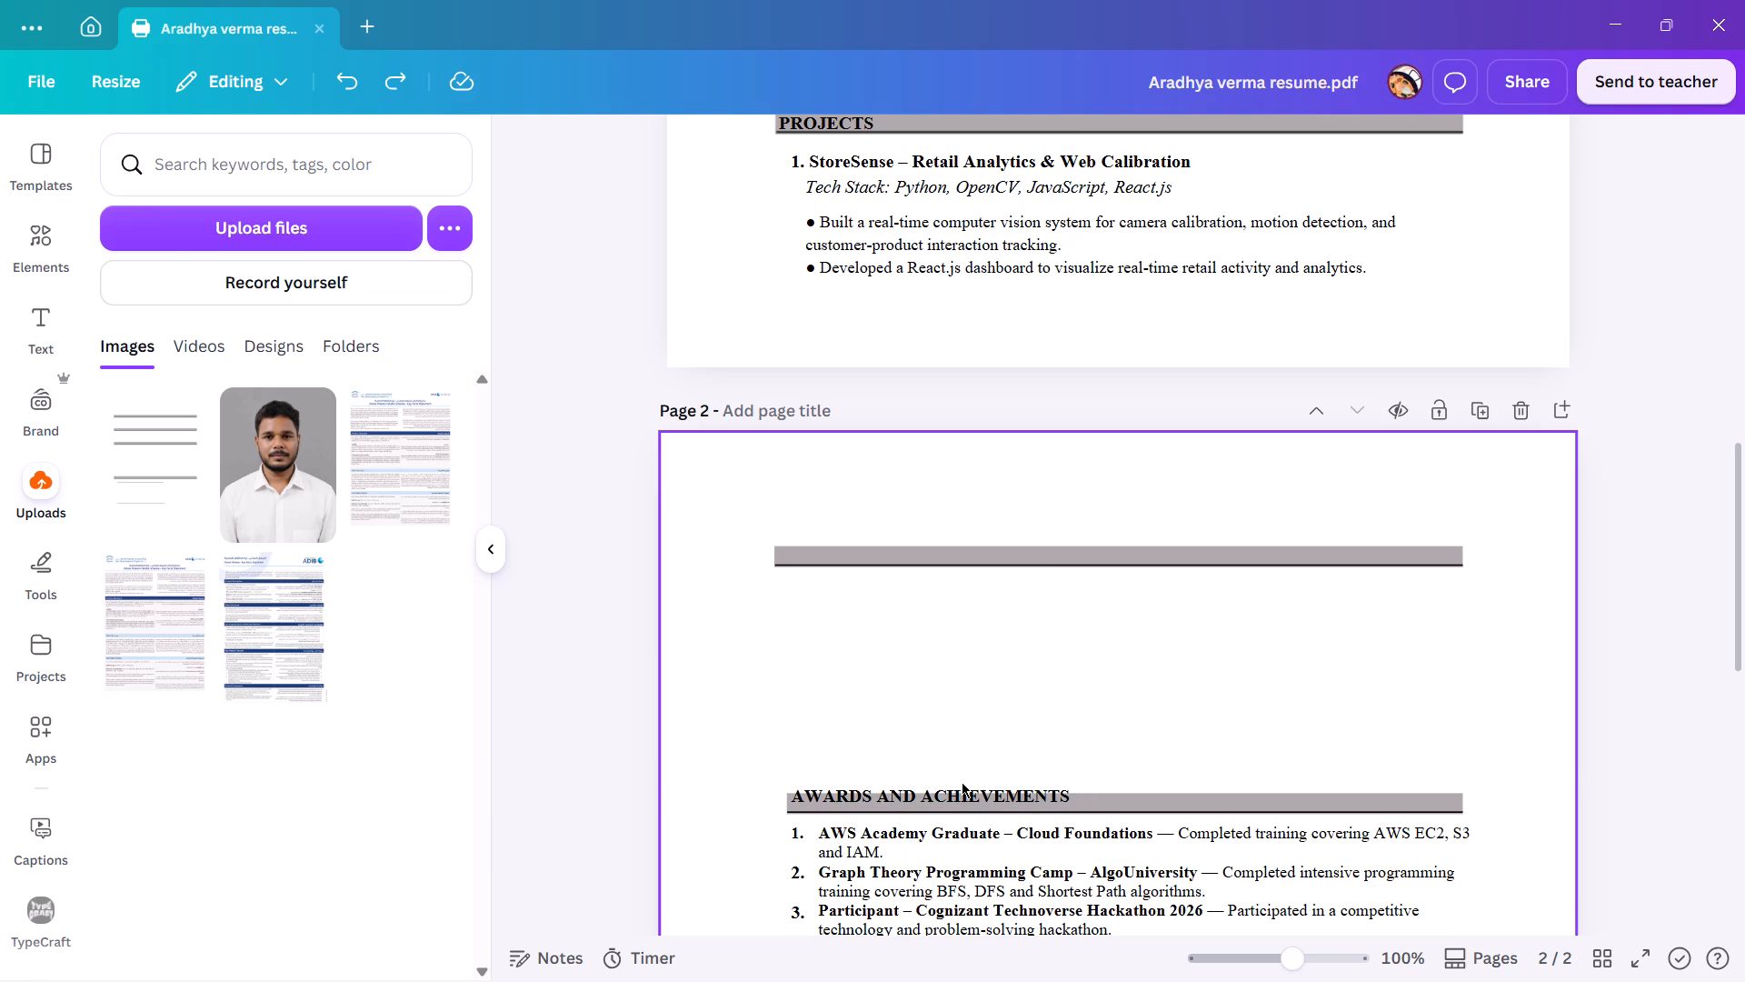
{"action": "key", "text": "ctrl+z"}
{"action": "key", "text": "ctrl+z"}
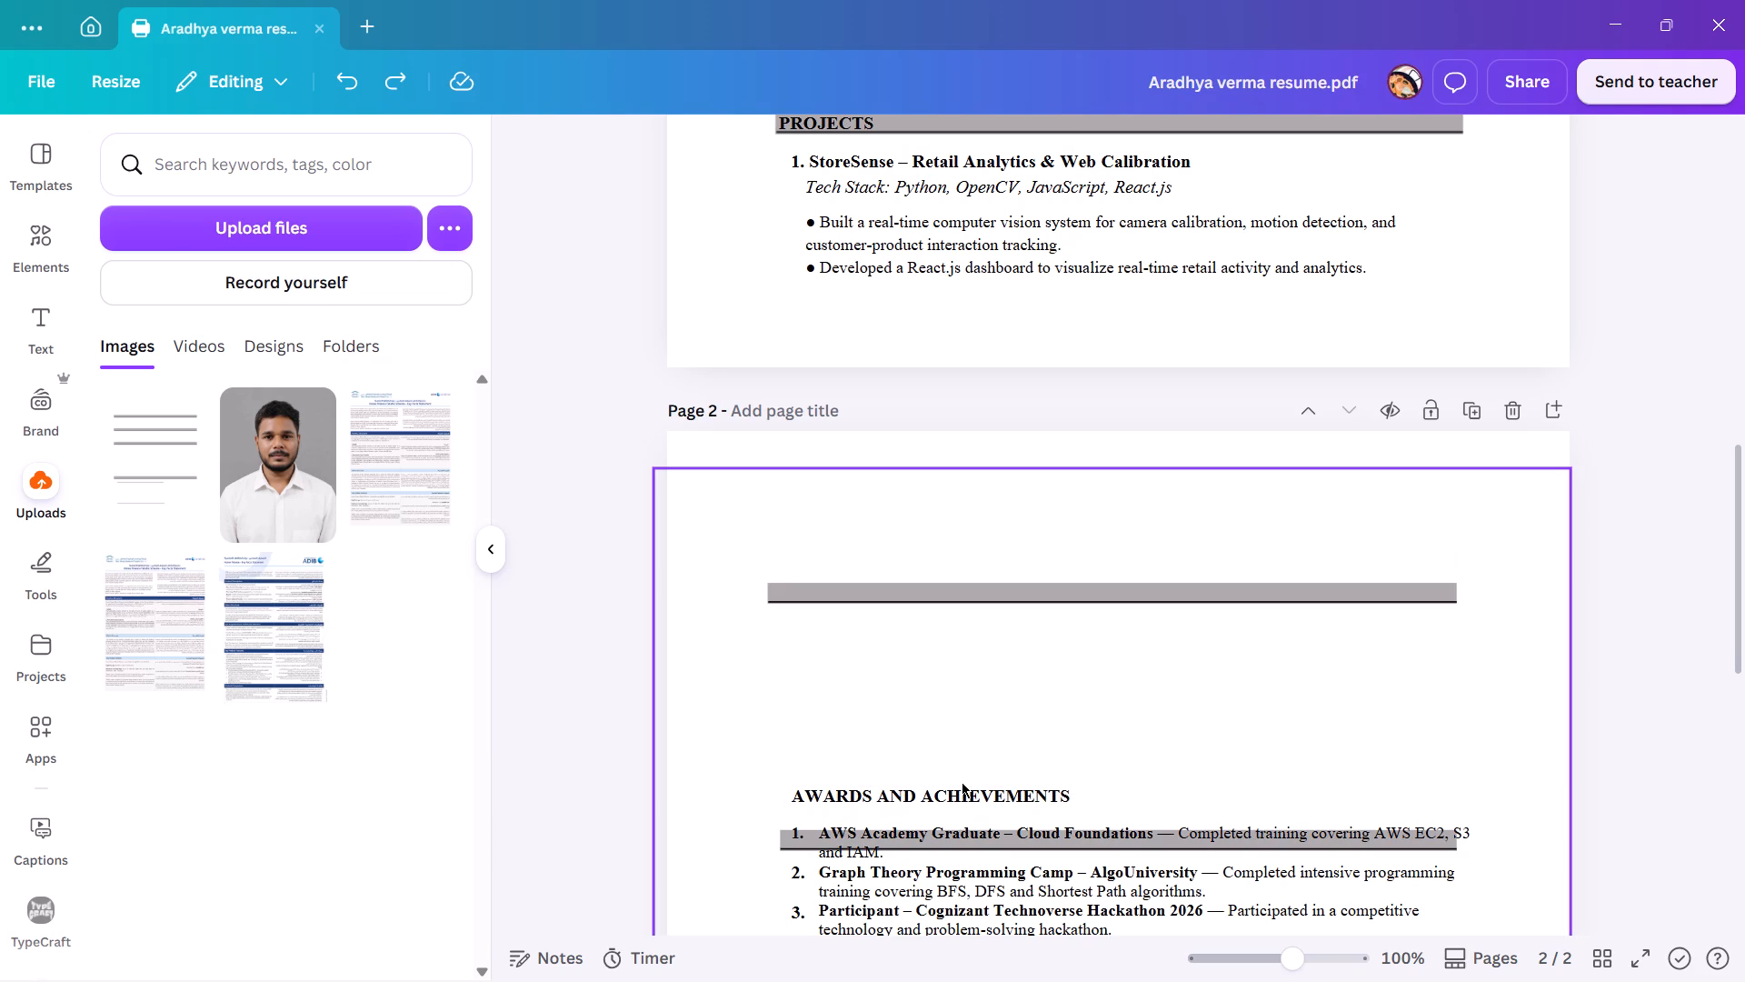
{"action": "key", "text": "ctrl+z"}
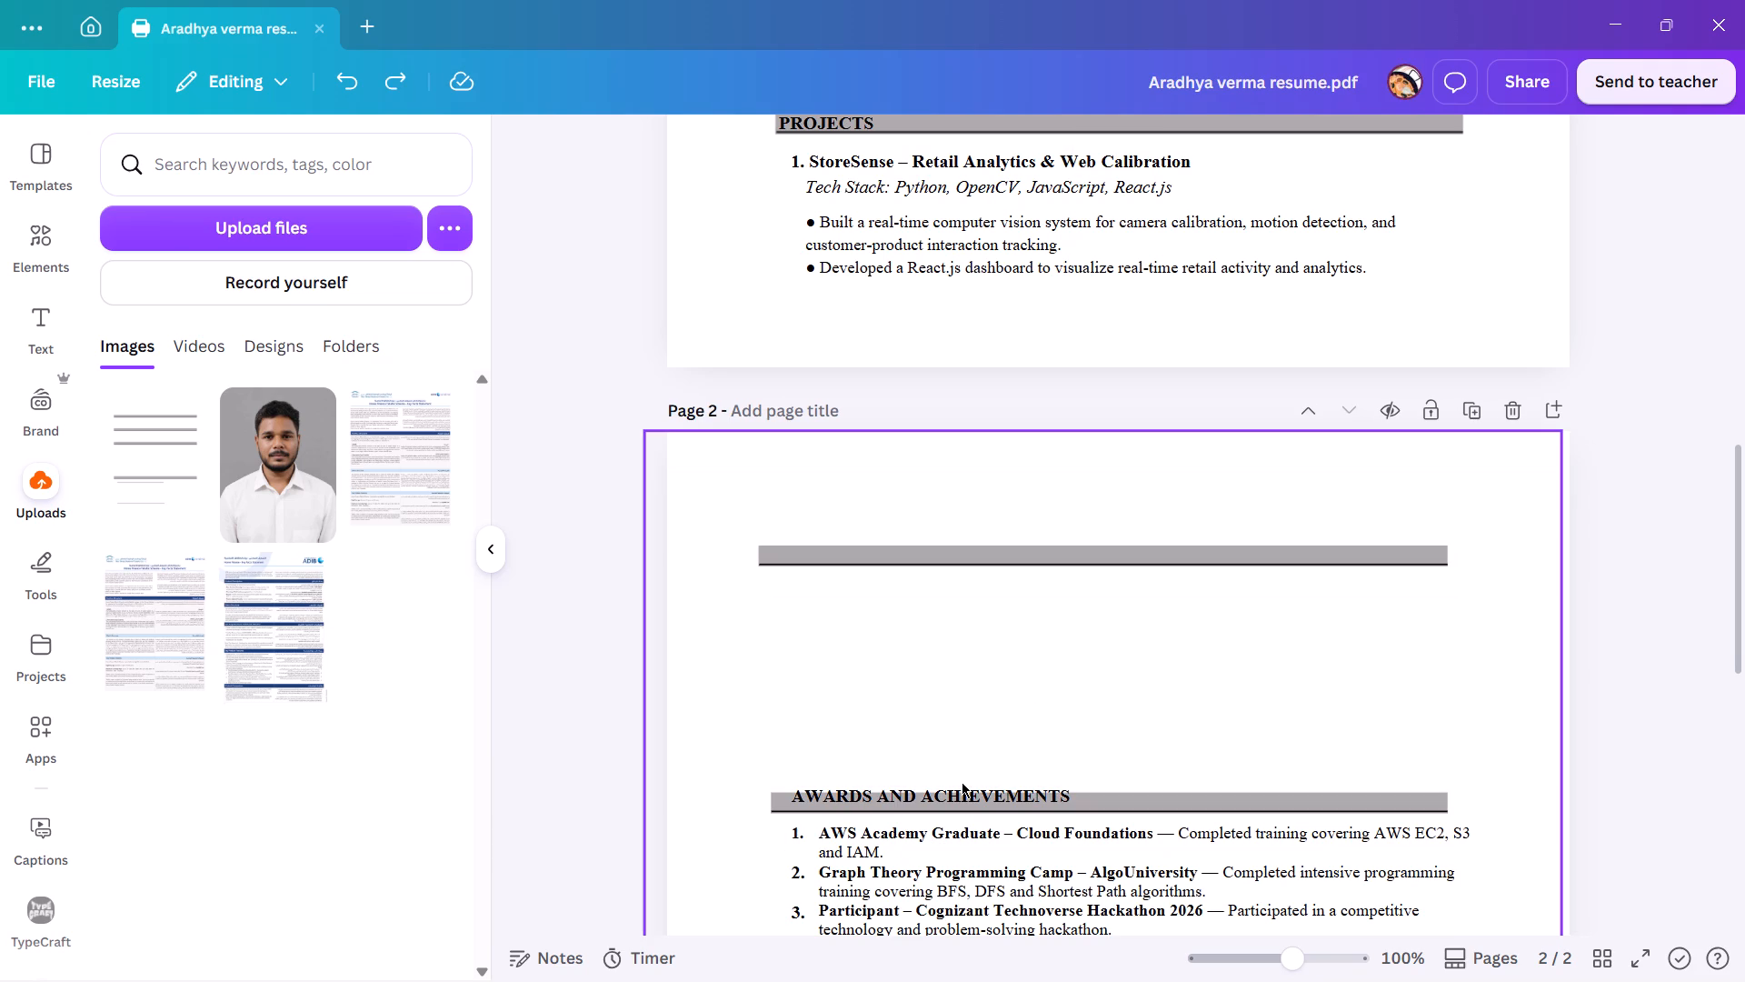
{"action": "key", "text": "ctrl+z"}
{"action": "key", "text": "ctrl+z"}
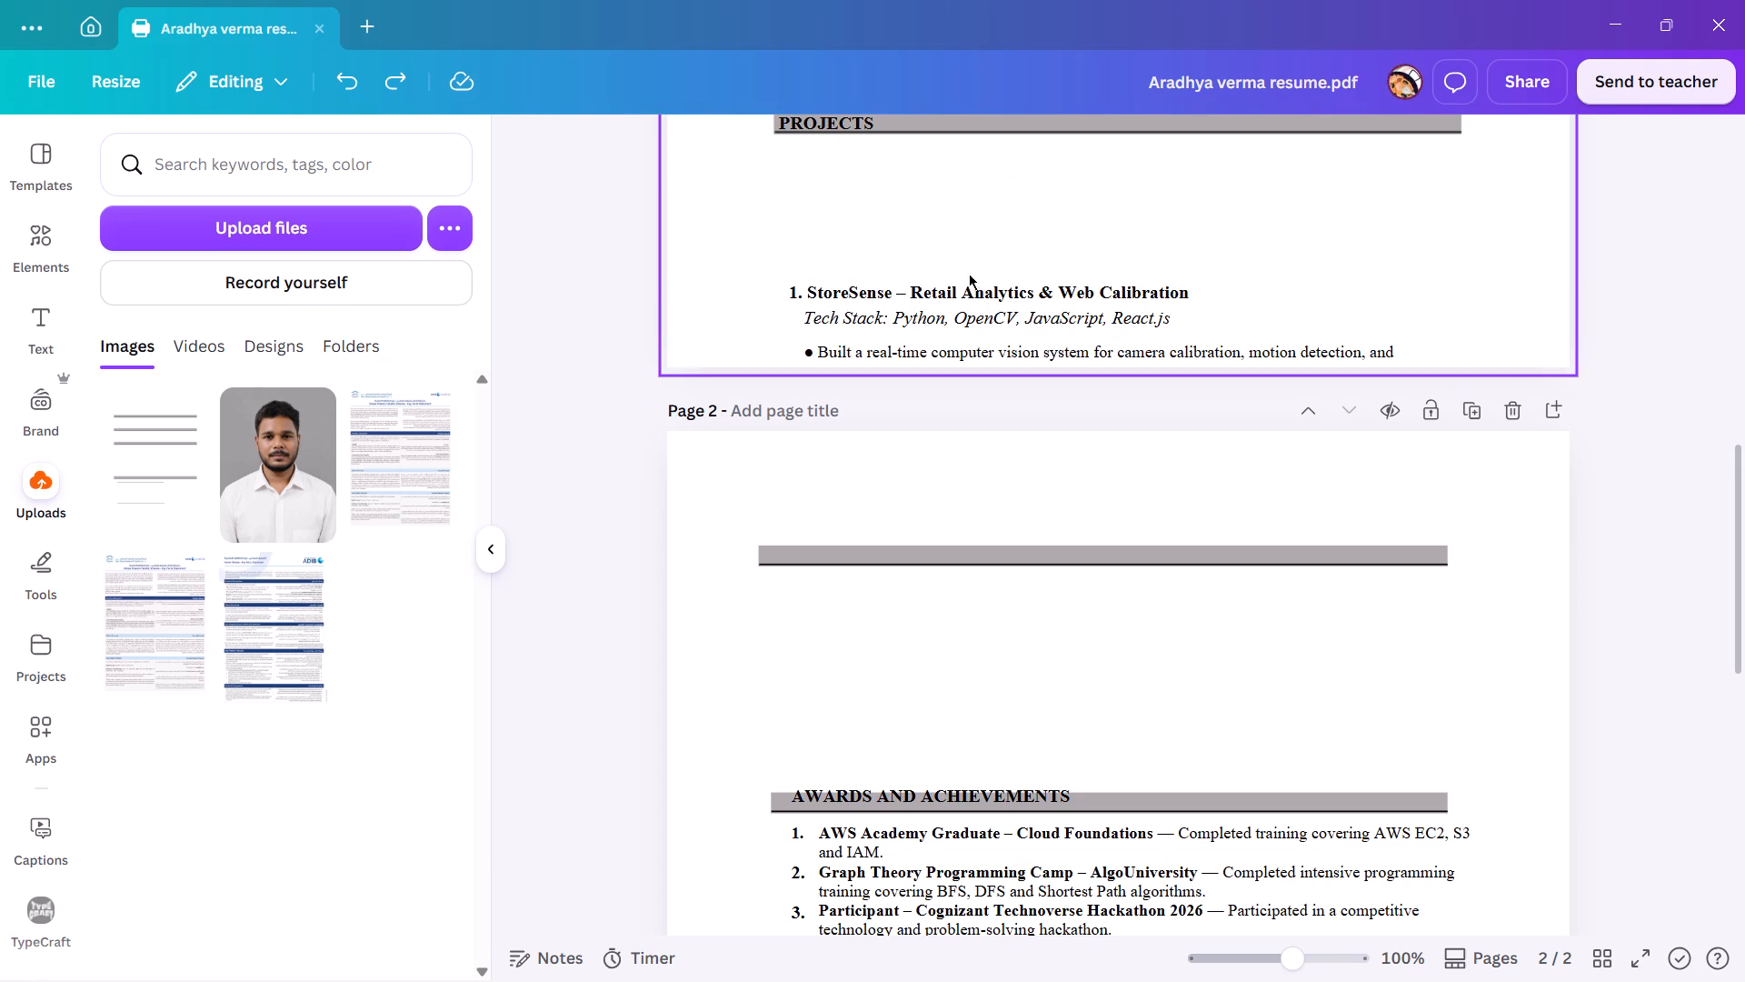
Move the StoreSense project title and its bullet text up together to sit just below the PROJECTS bar on page 1.
{"action": "left_click_drag", "start_coordinate": [773, 255], "coordinate": [914, 366]}
{"action": "left_click_drag", "start_coordinate": [914, 328], "coordinate": [912, 280]}
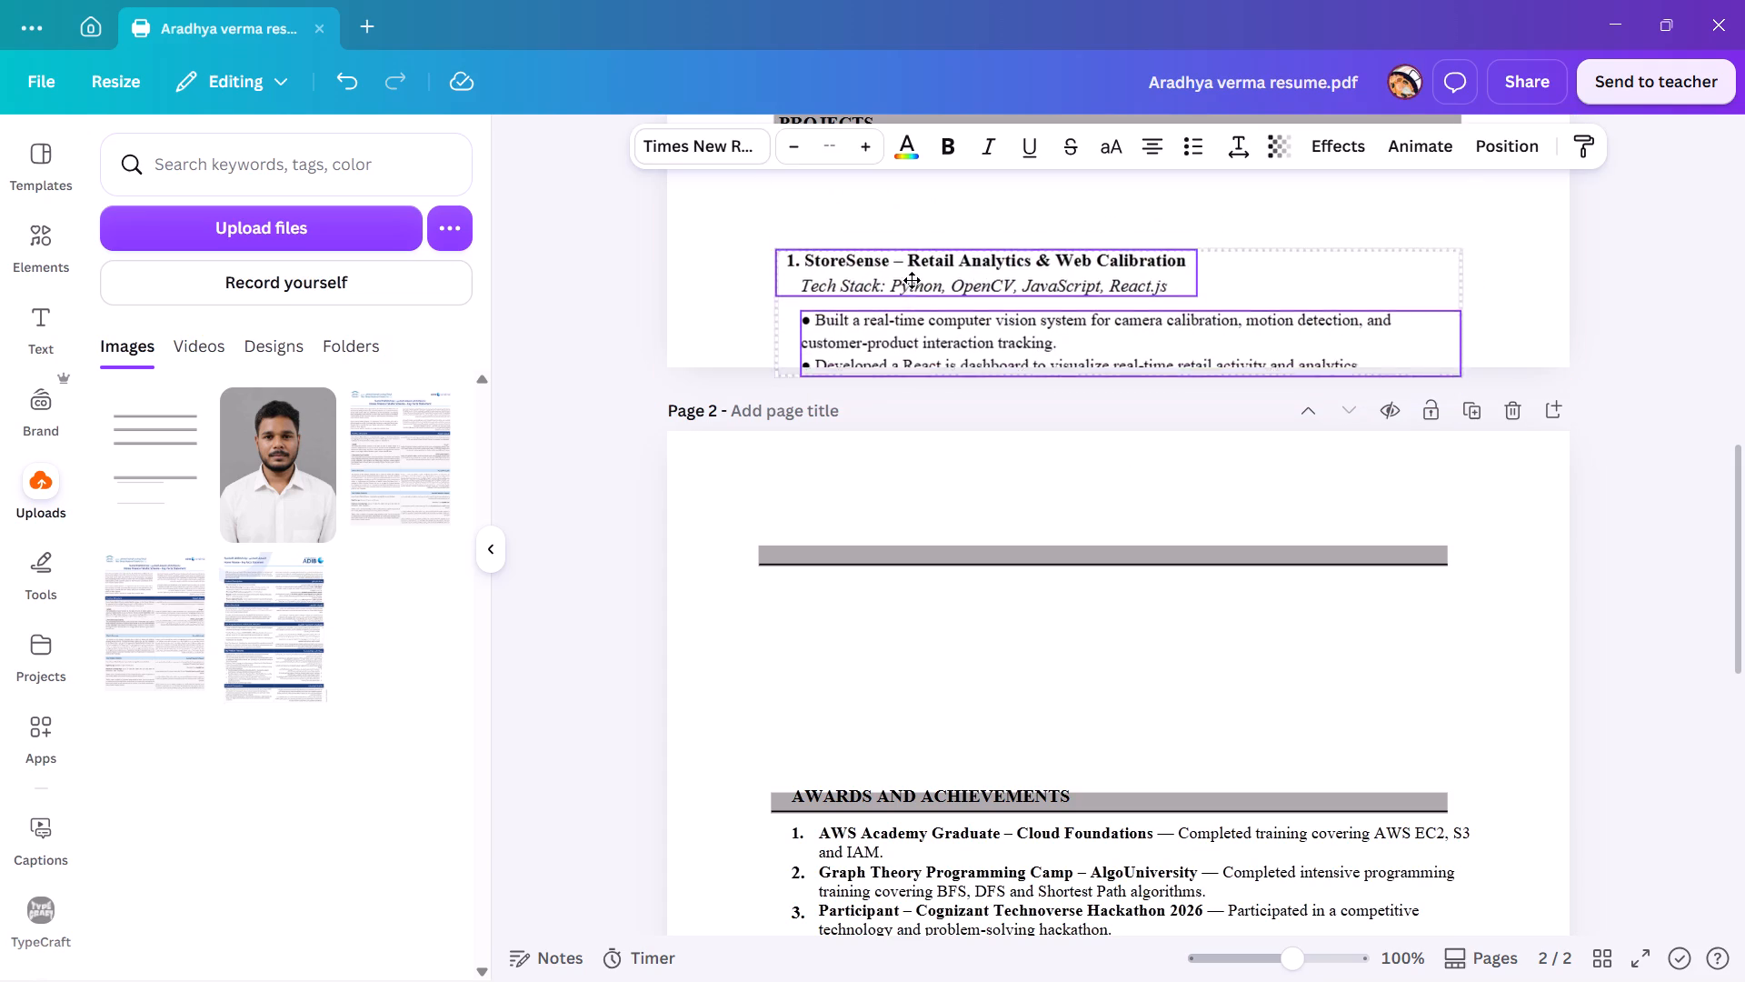
{"action": "left_click_drag", "start_coordinate": [912, 280], "coordinate": [915, 227]}
{"action": "scroll", "coordinate": [913, 412], "scroll_direction": "up", "scroll_amount": 2}
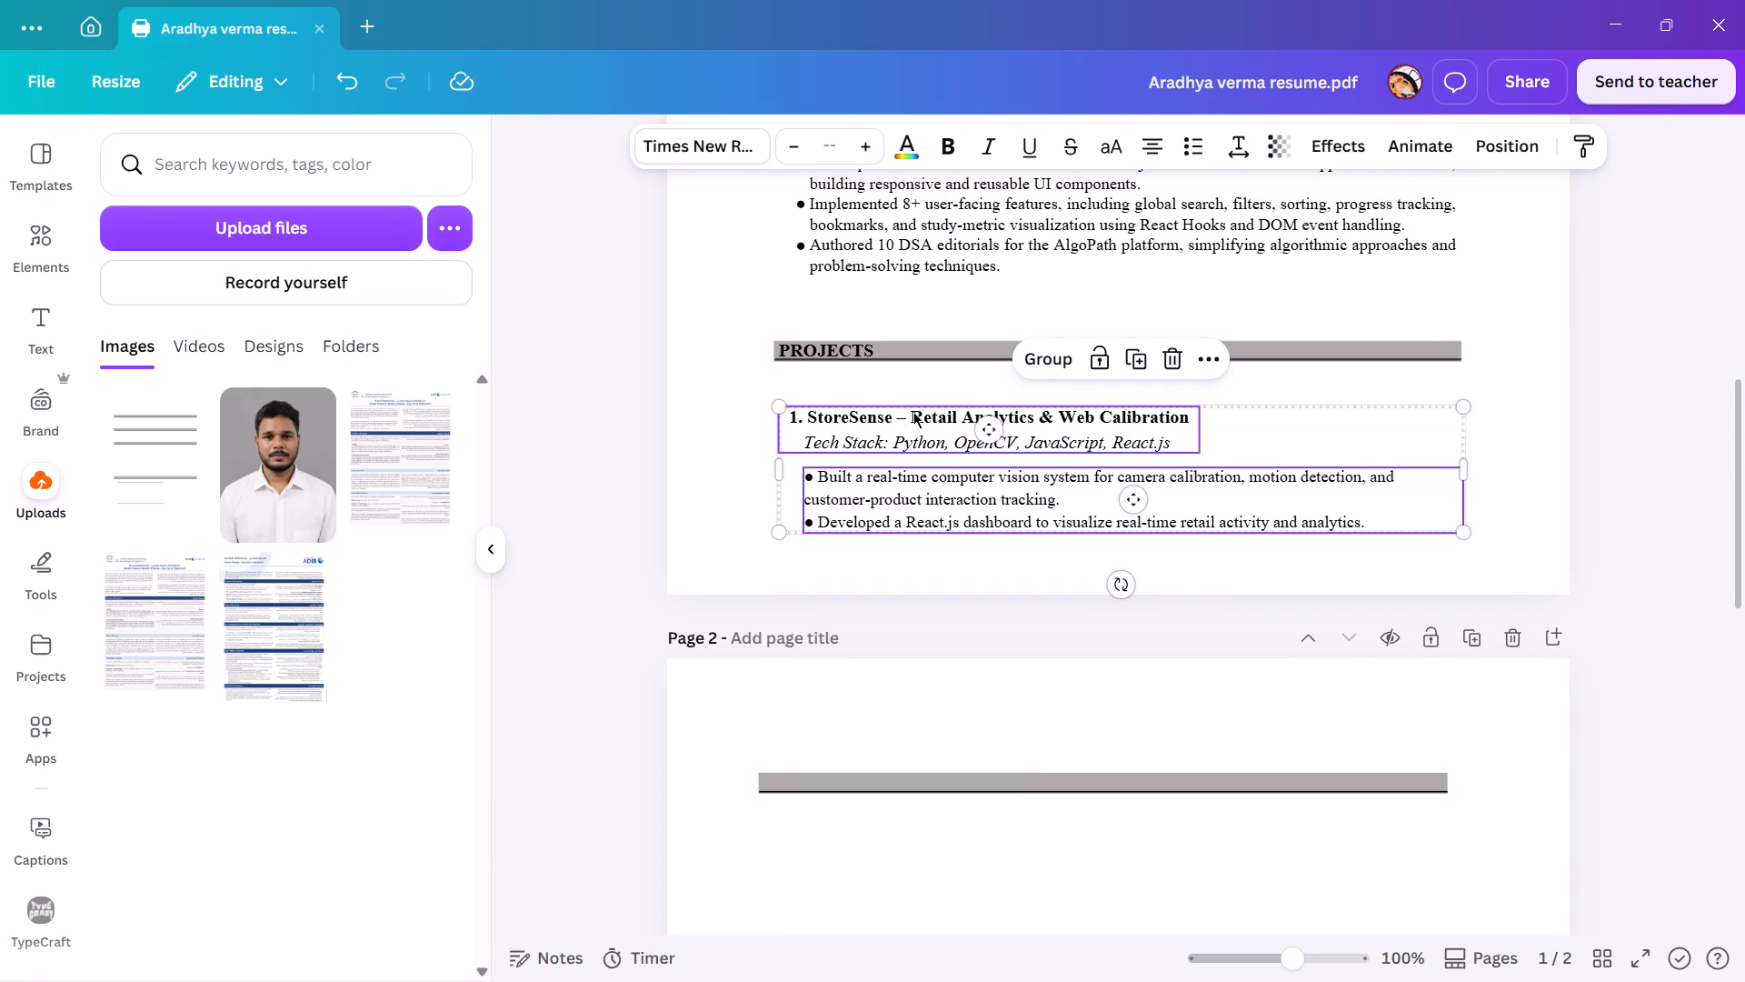
{"action": "left_click_drag", "start_coordinate": [896, 434], "coordinate": [895, 405]}
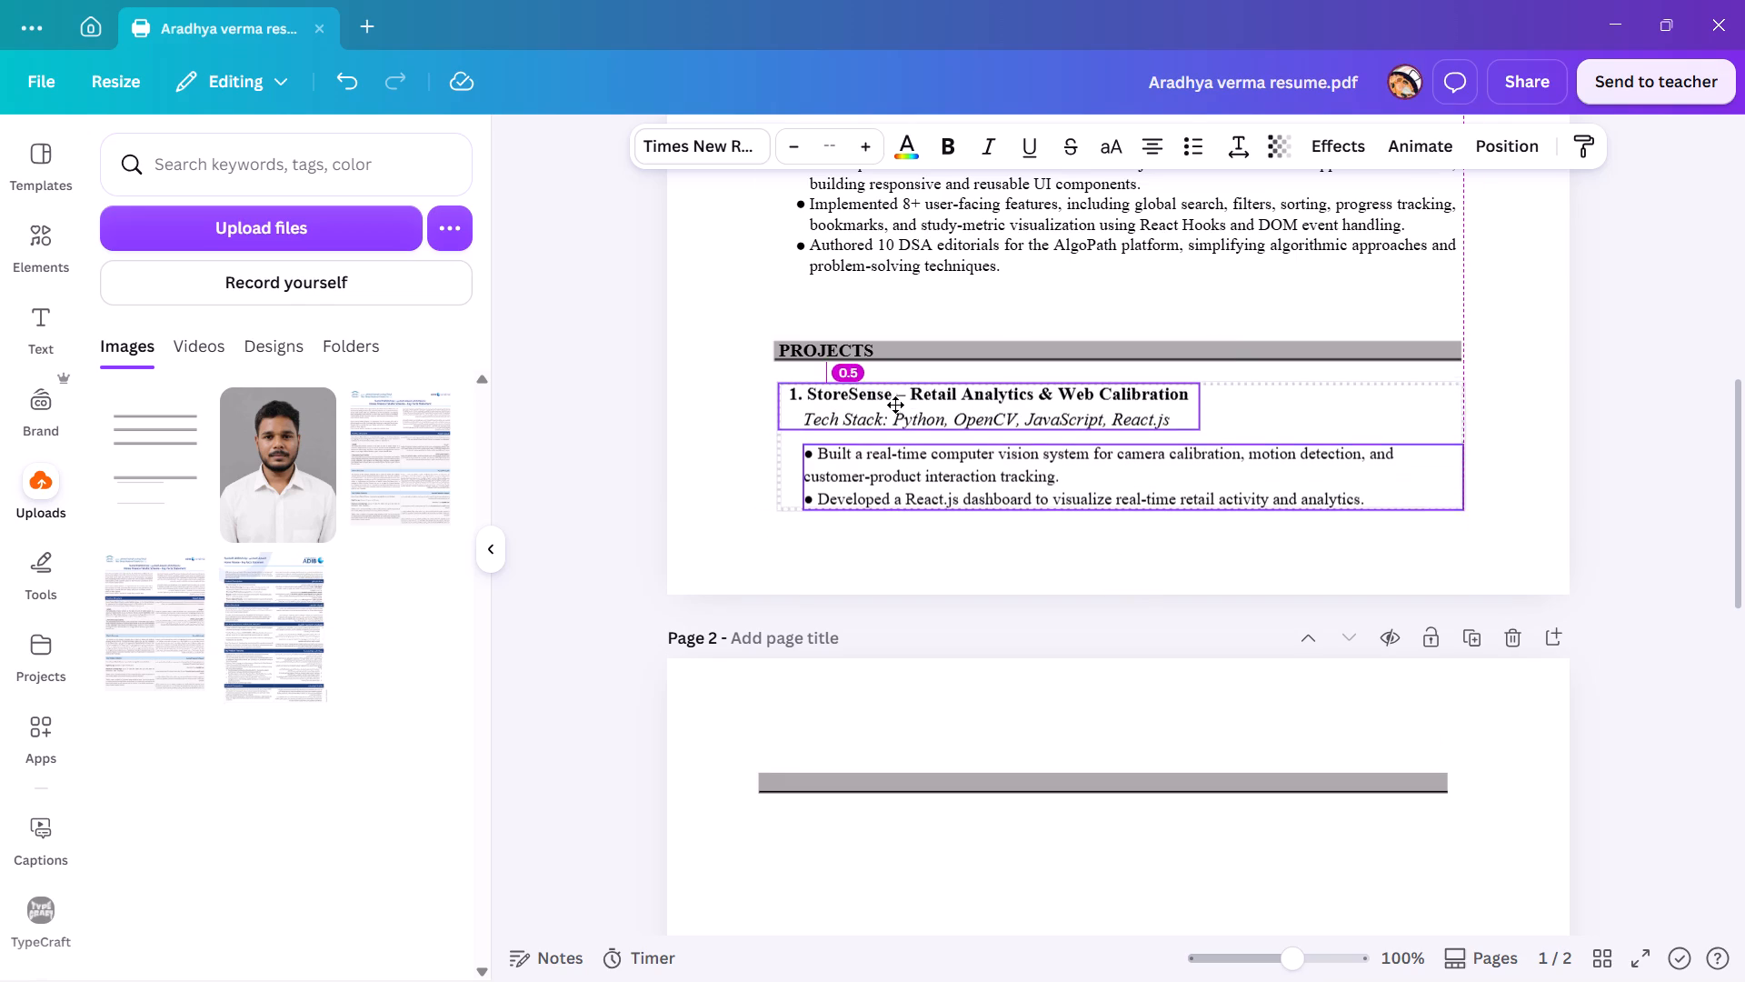
{"action": "left_click_drag", "start_coordinate": [895, 405], "coordinate": [895, 407]}
{"action": "left_click", "coordinate": [894, 571]}
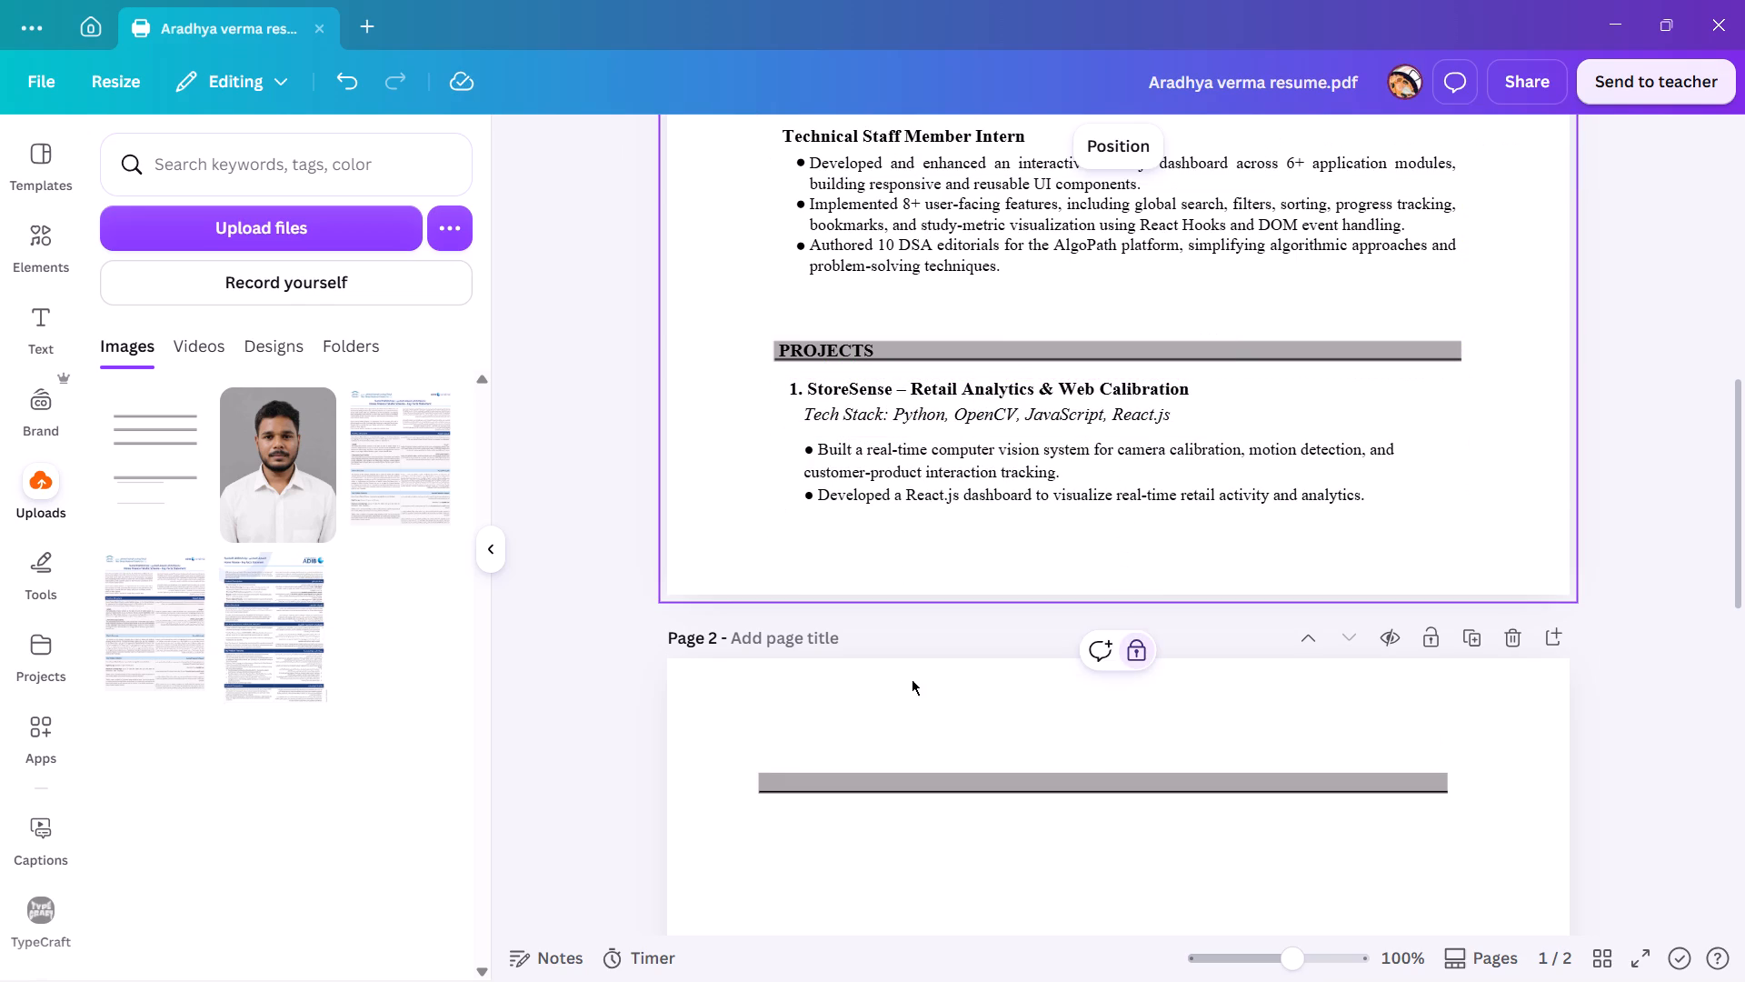
Look over page 2 and unlock the background graphic on page 1.
{"action": "scroll", "coordinate": [912, 686], "scroll_direction": "down", "scroll_amount": 2}
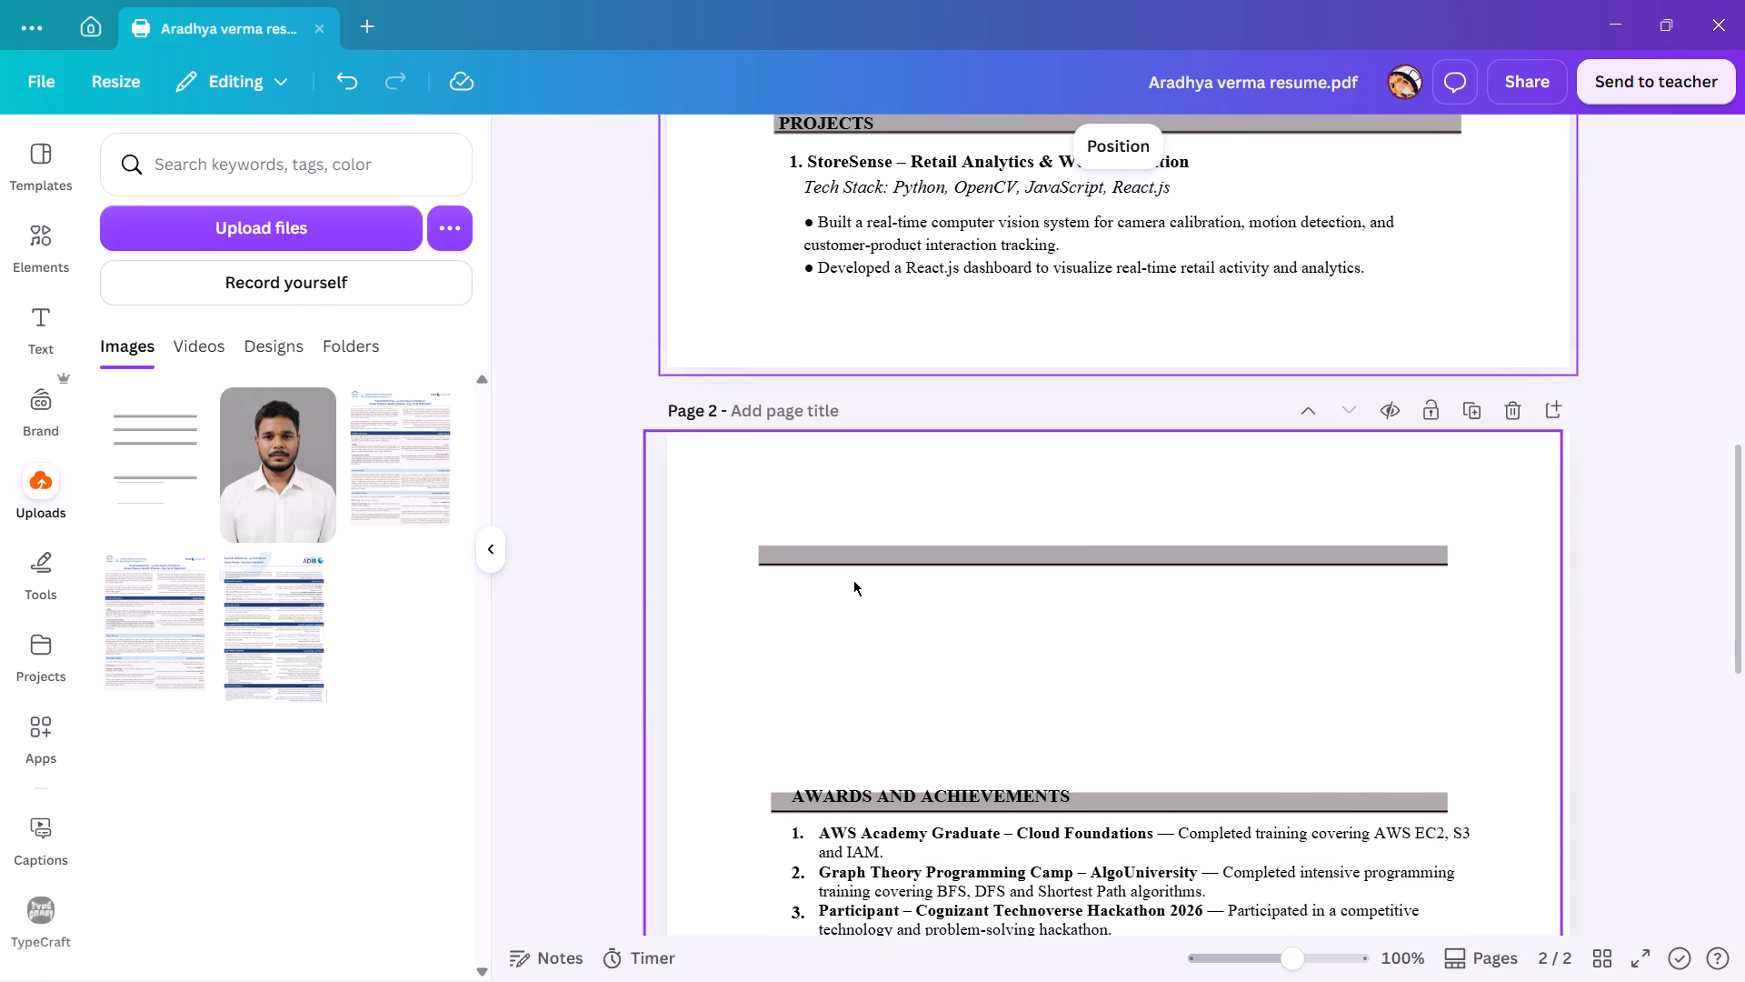
{"action": "scroll", "coordinate": [853, 580], "scroll_direction": "down", "scroll_amount": 11}
{"action": "scroll", "coordinate": [853, 580], "scroll_direction": "up", "scroll_amount": 1}
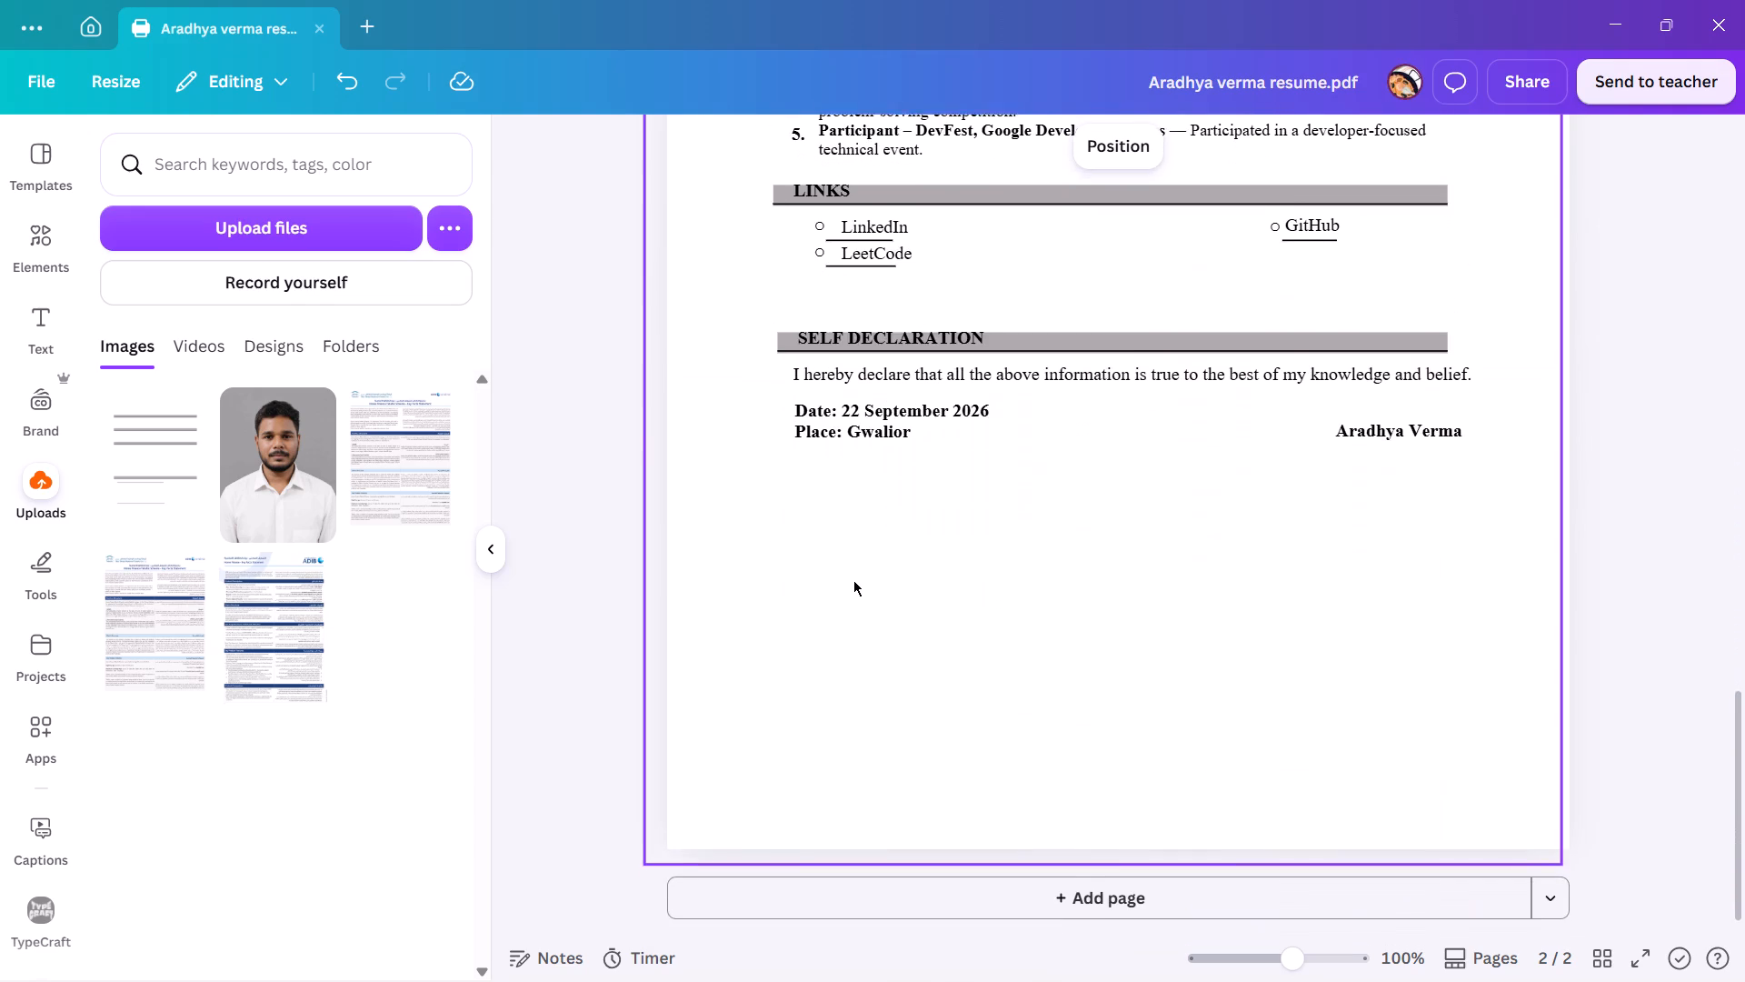
{"action": "scroll", "coordinate": [853, 580], "scroll_direction": "up", "scroll_amount": 8}
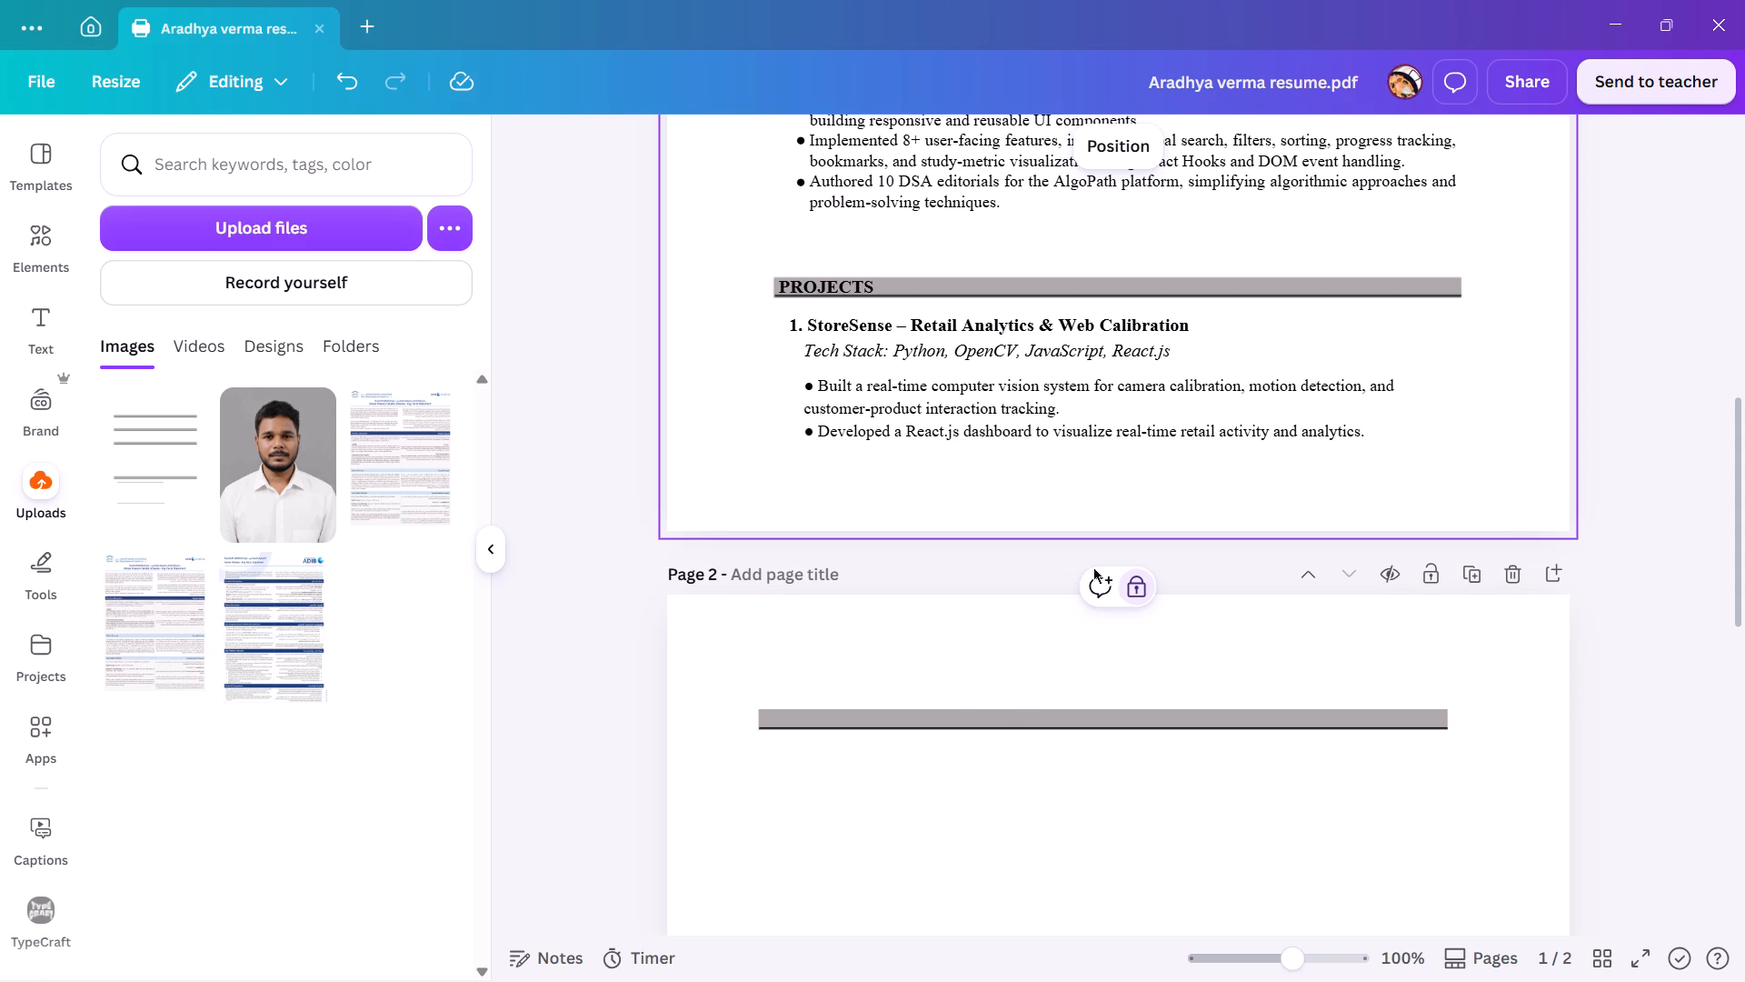
{"action": "left_click", "coordinate": [1142, 590]}
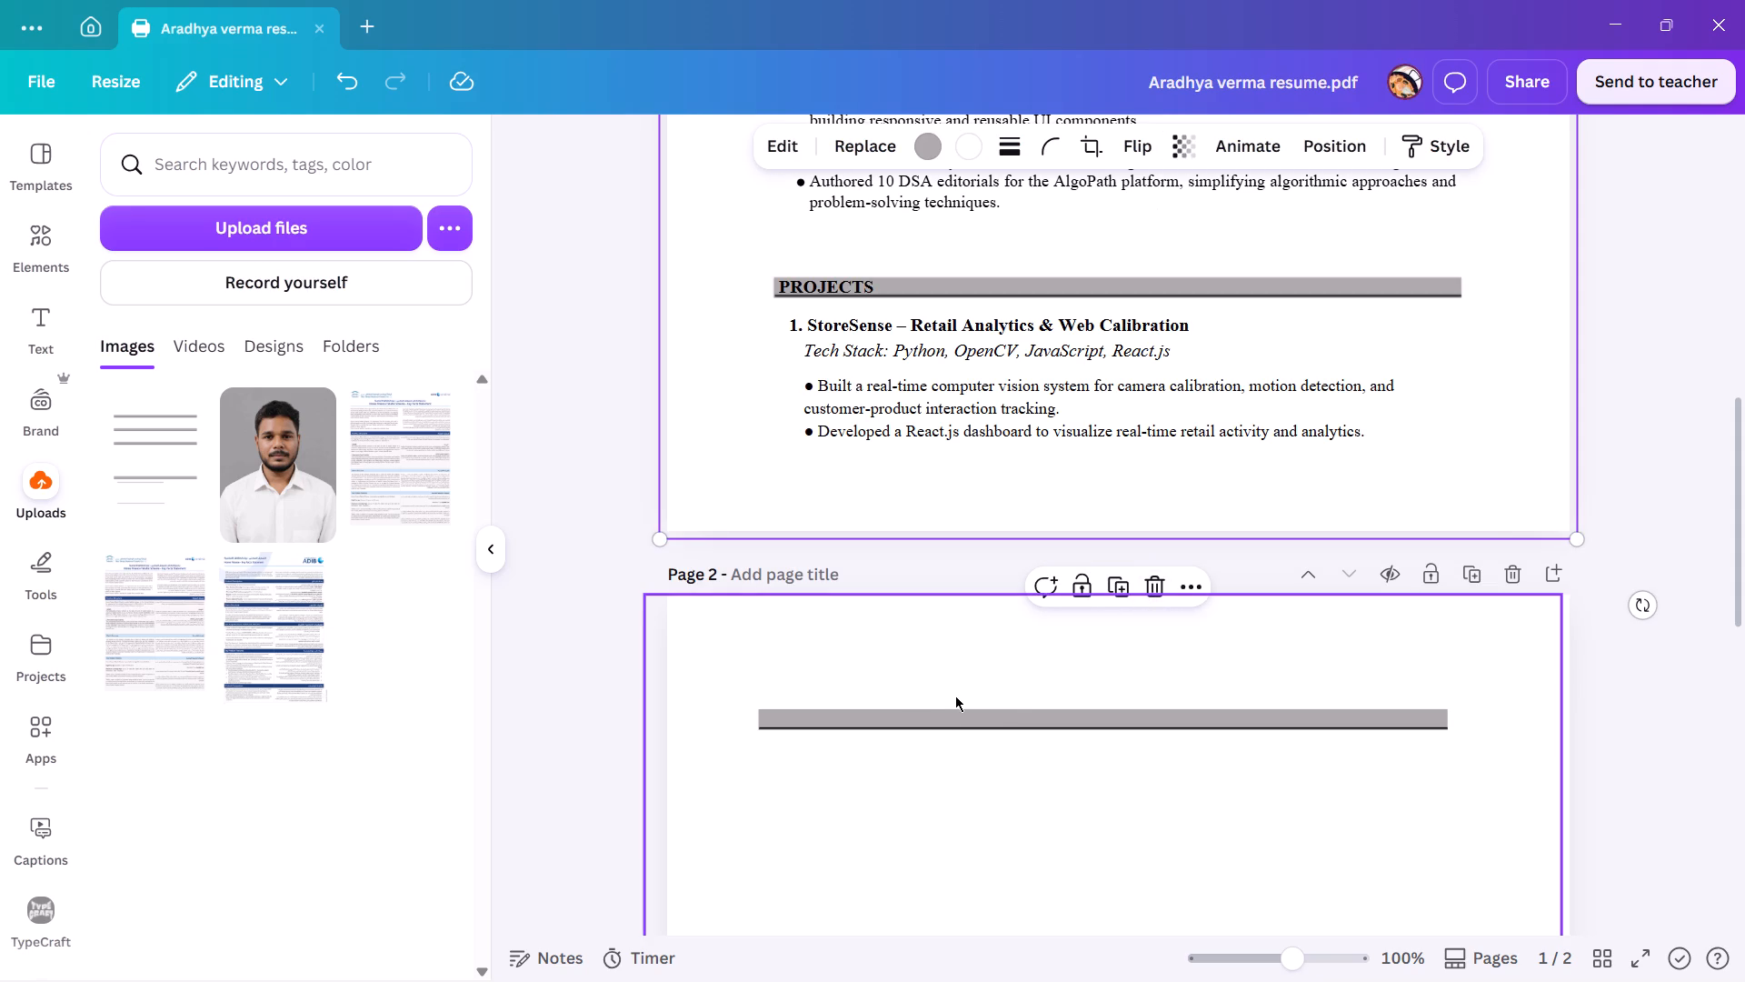
{"action": "key", "text": "alt+Tab"}
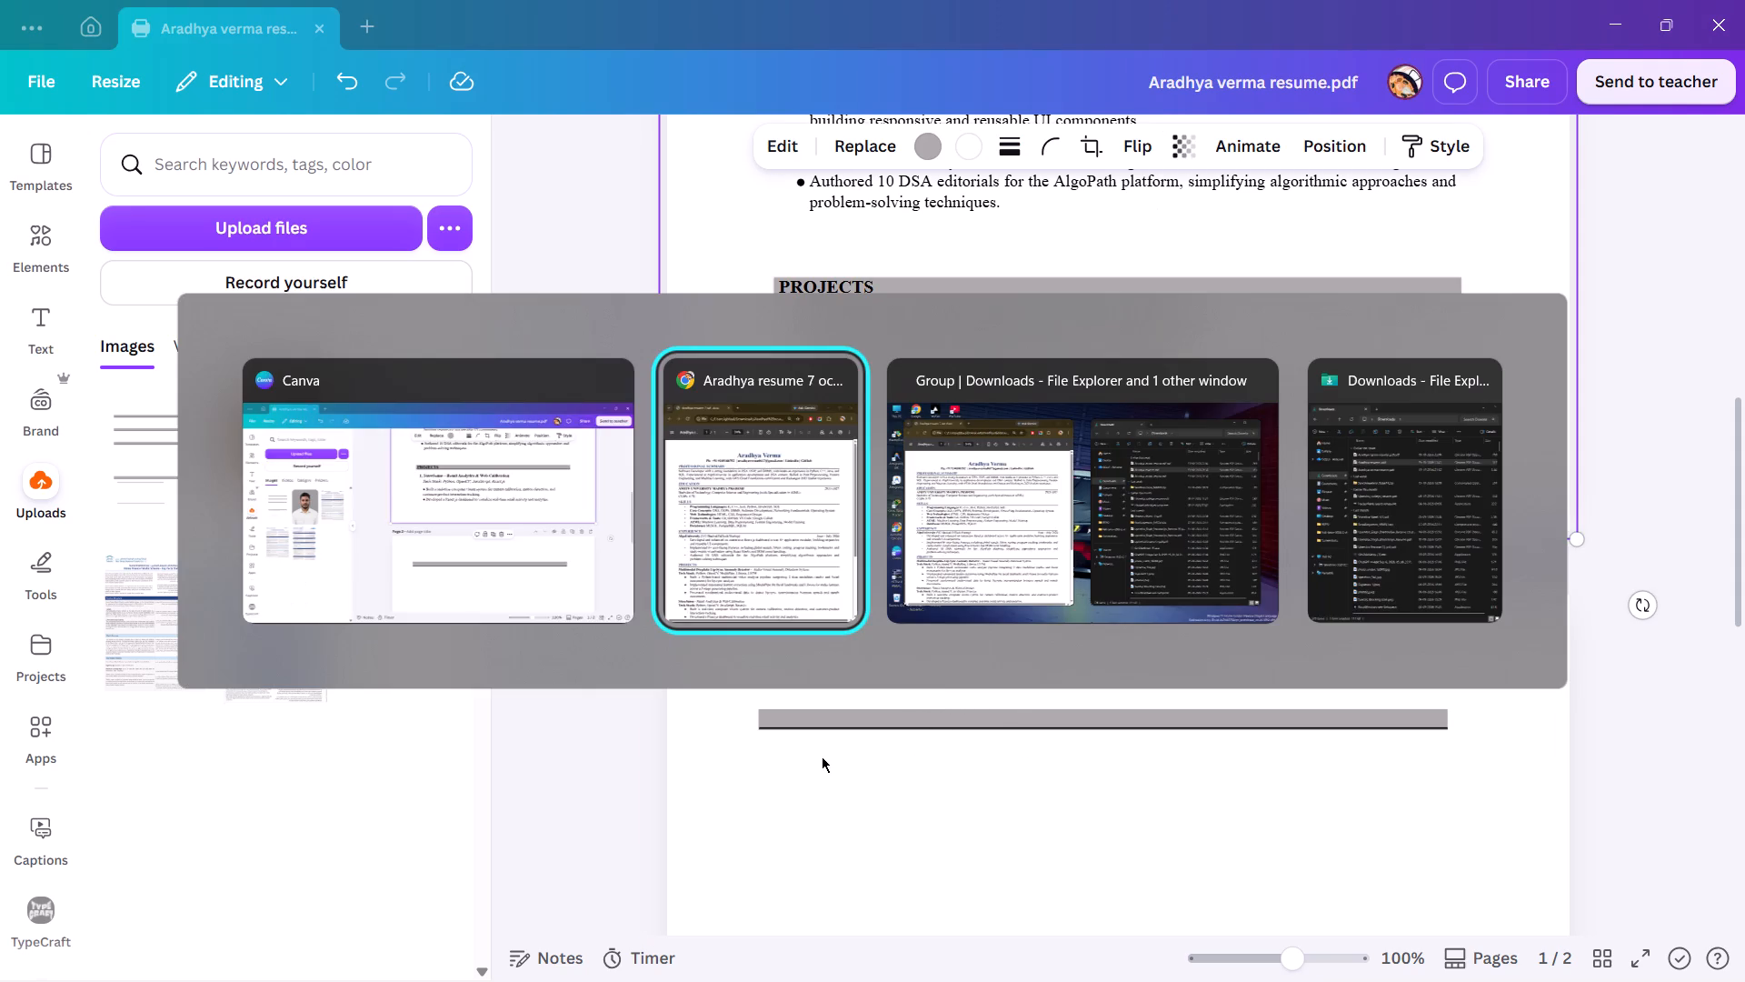
{"action": "key", "text": "alt+Tab"}
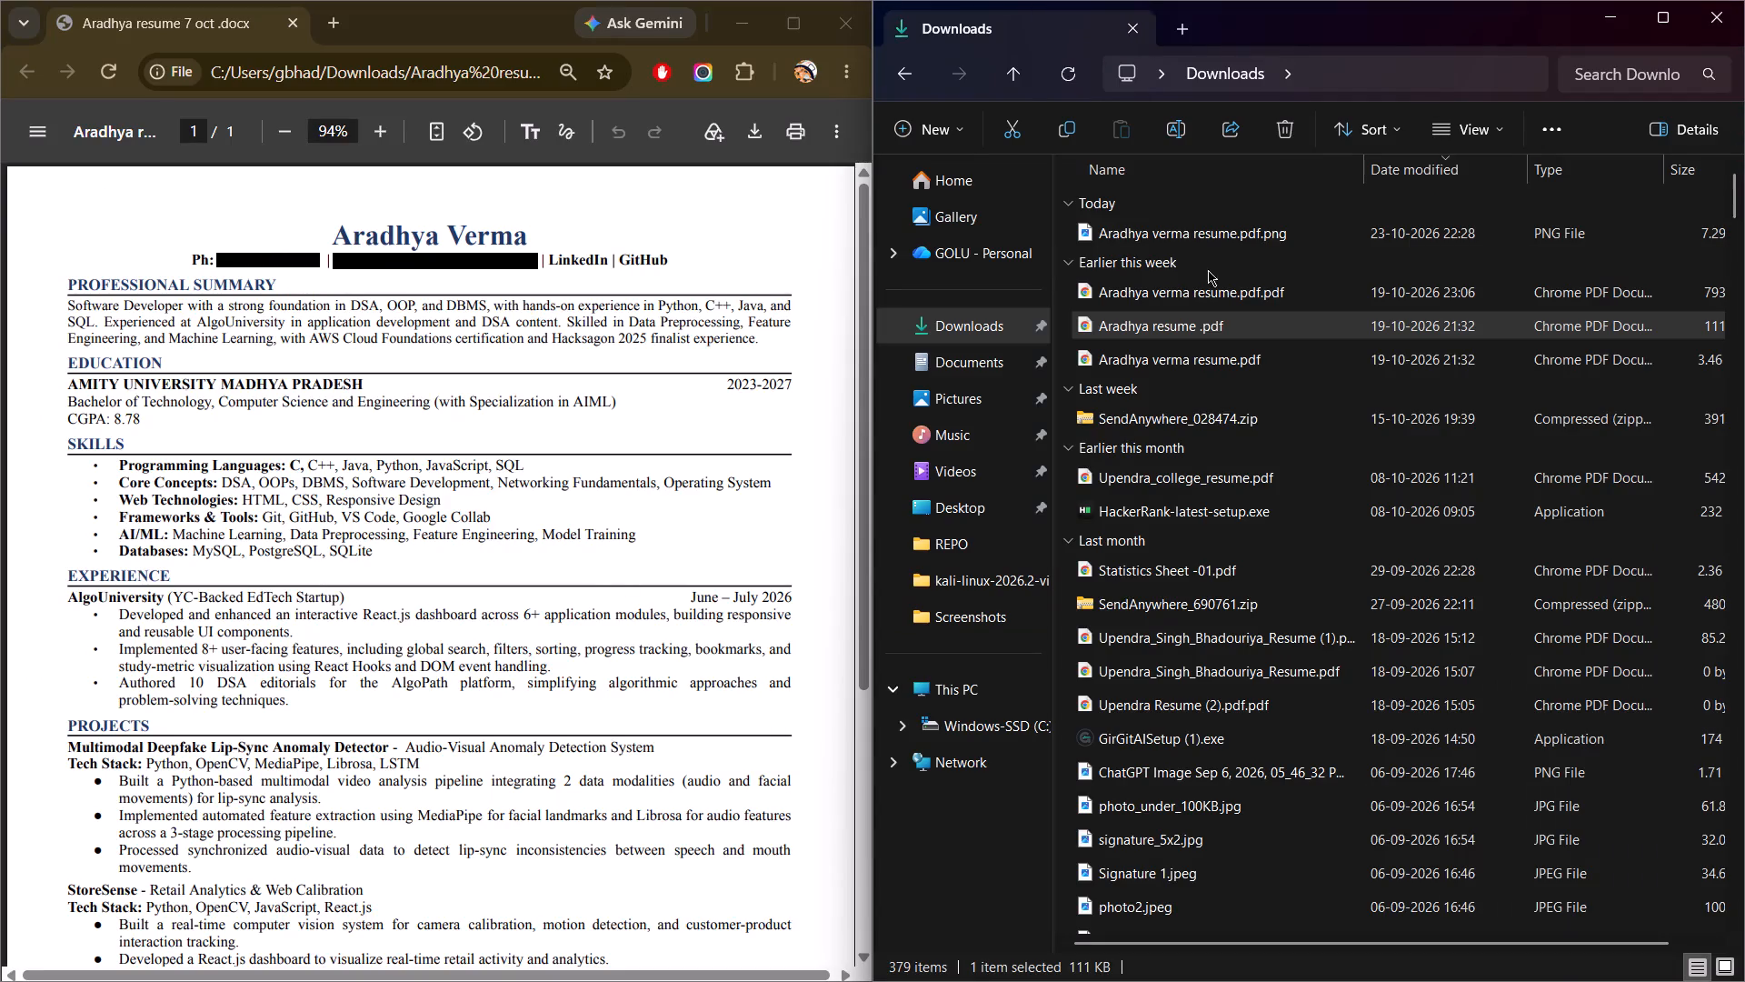
{"action": "double_click", "coordinate": [1186, 364]}
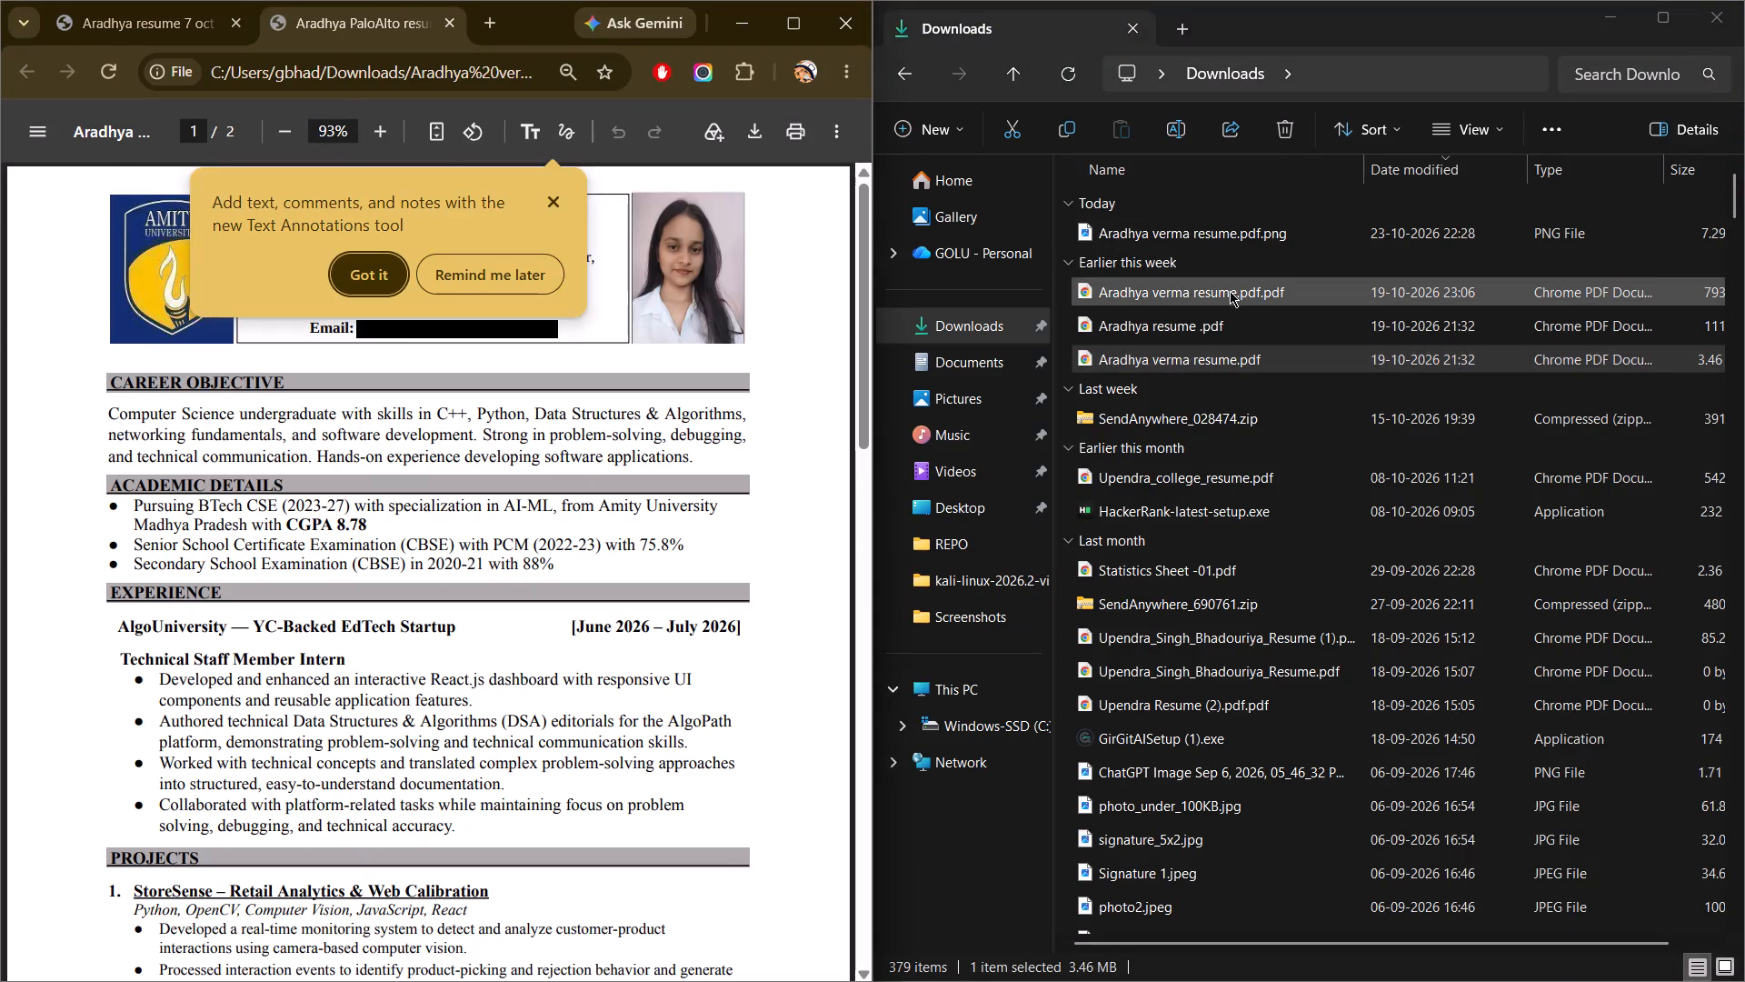
Copy the numbered Multimodal Deepfake Lip-Sync Anomaly Detector title and its technology line from the PDF's PROJECTS section.
{"action": "scroll", "coordinate": [713, 405], "scroll_direction": "down", "scroll_amount": 4}
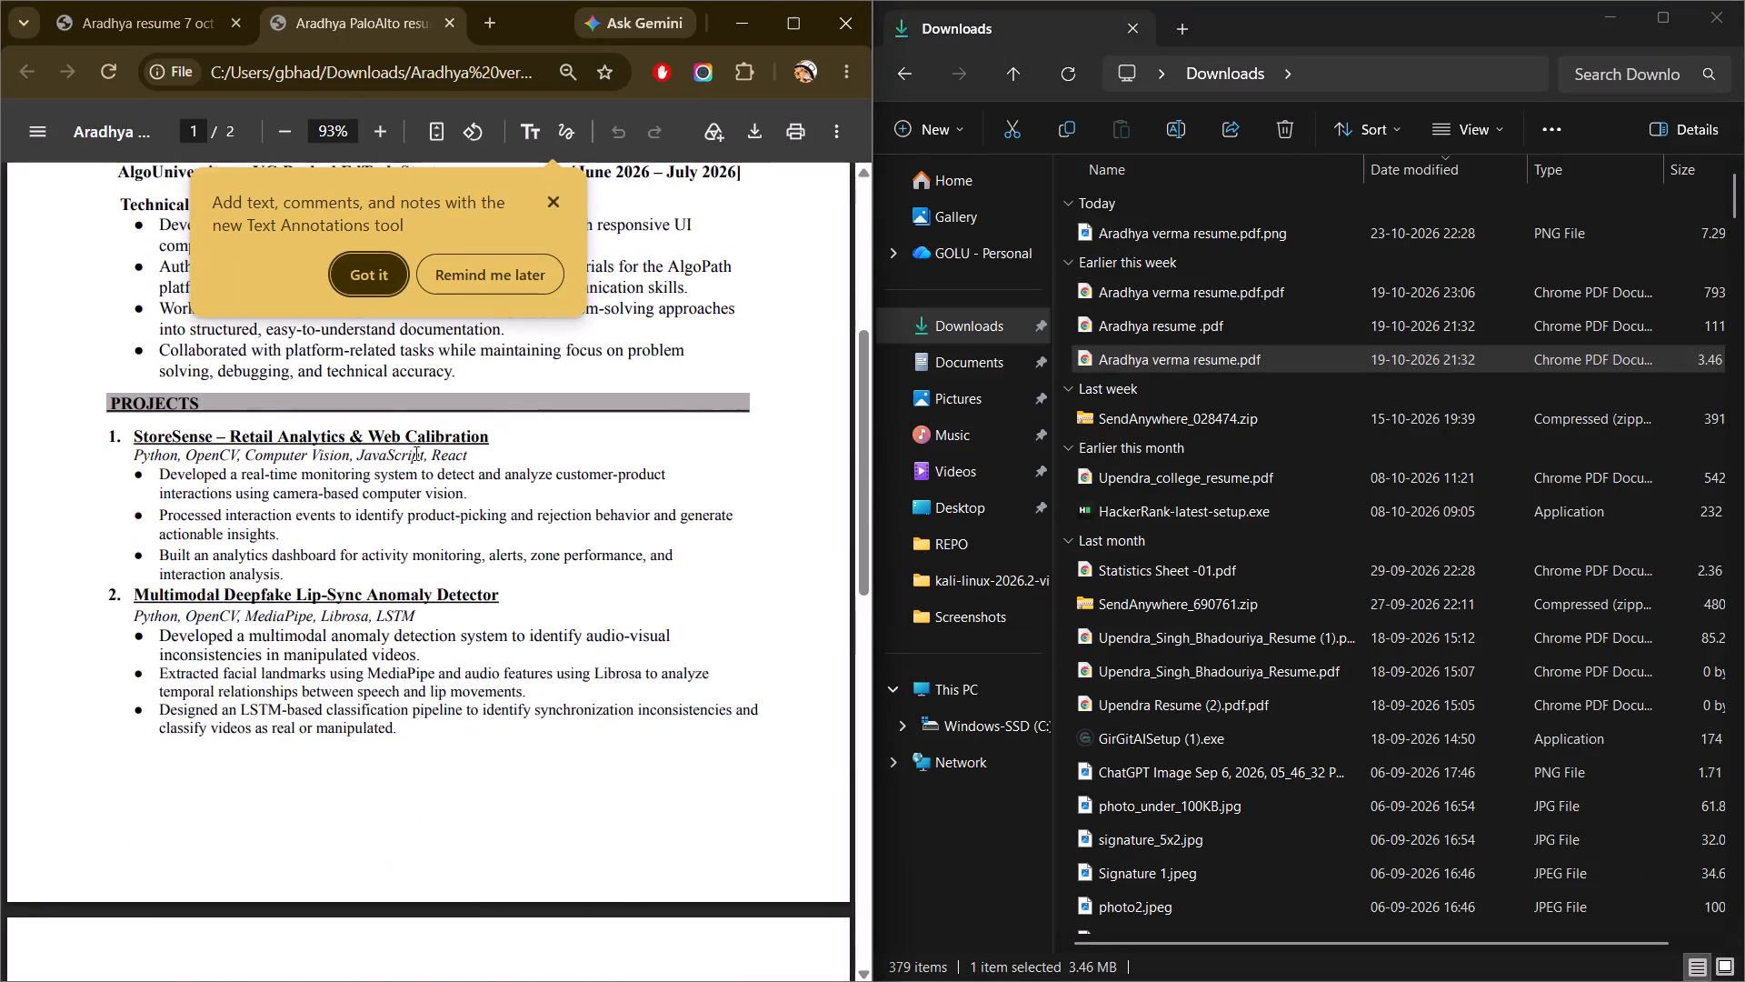
{"action": "left_click_drag", "start_coordinate": [105, 589], "coordinate": [334, 715]}
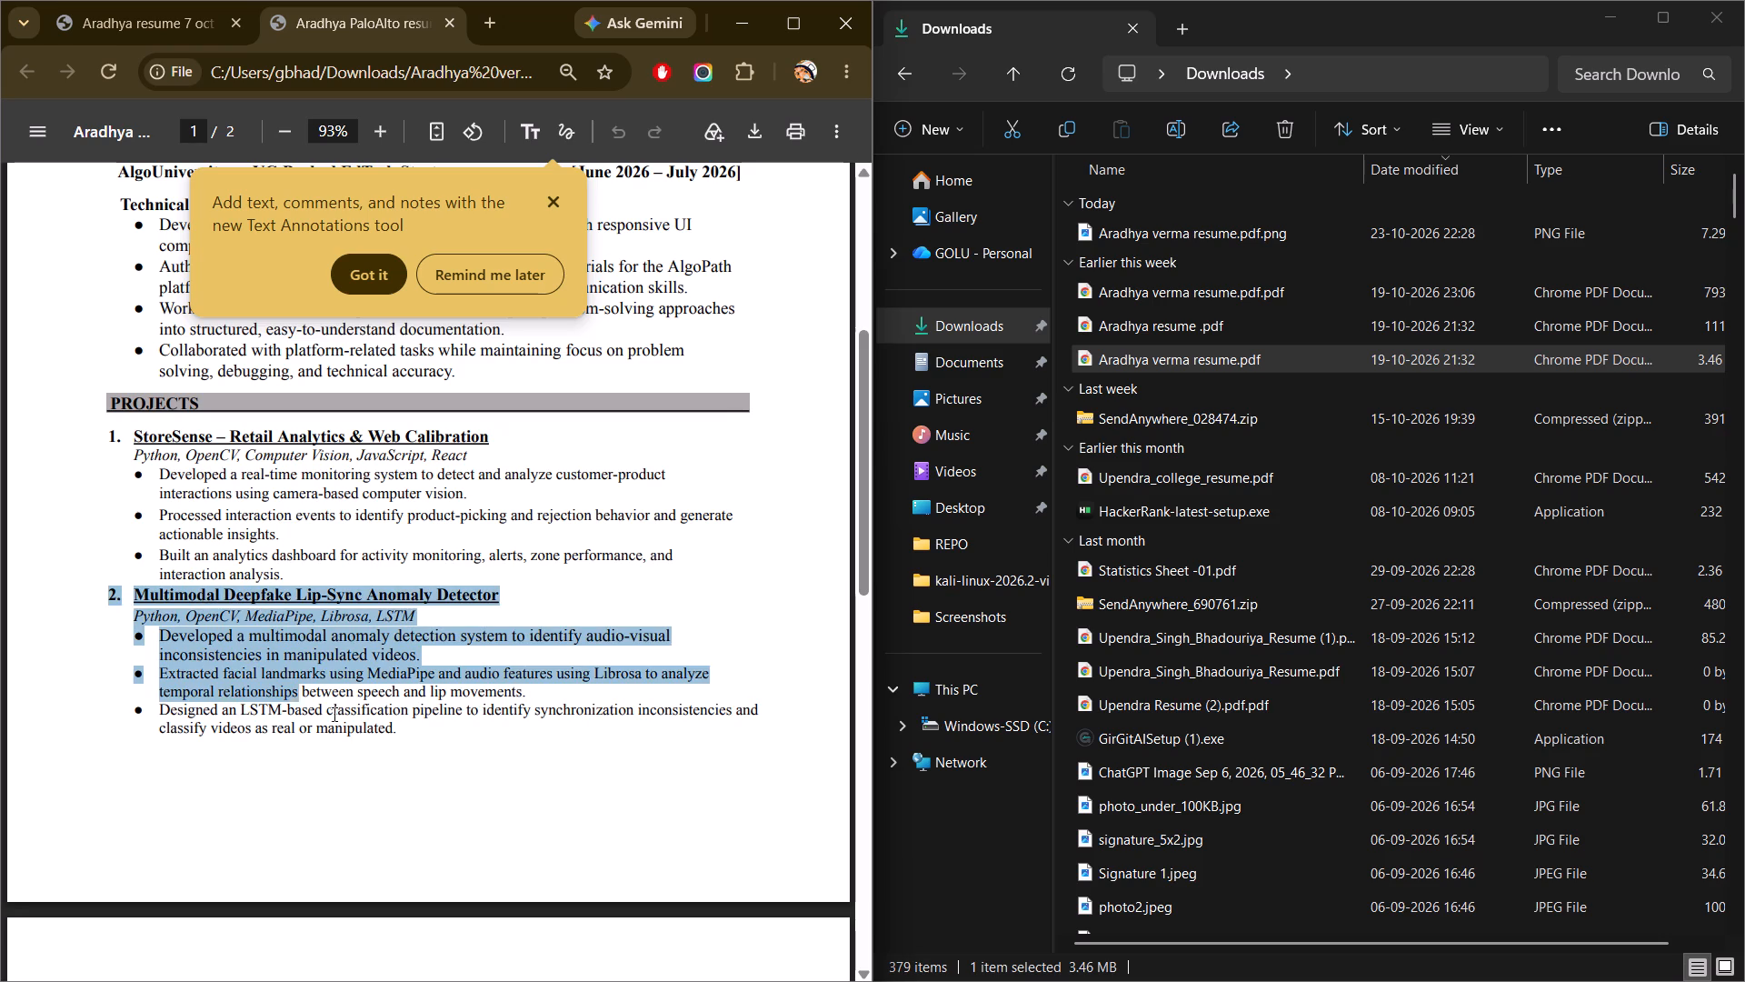
{"action": "left_click_drag", "start_coordinate": [334, 715], "coordinate": [505, 596]}
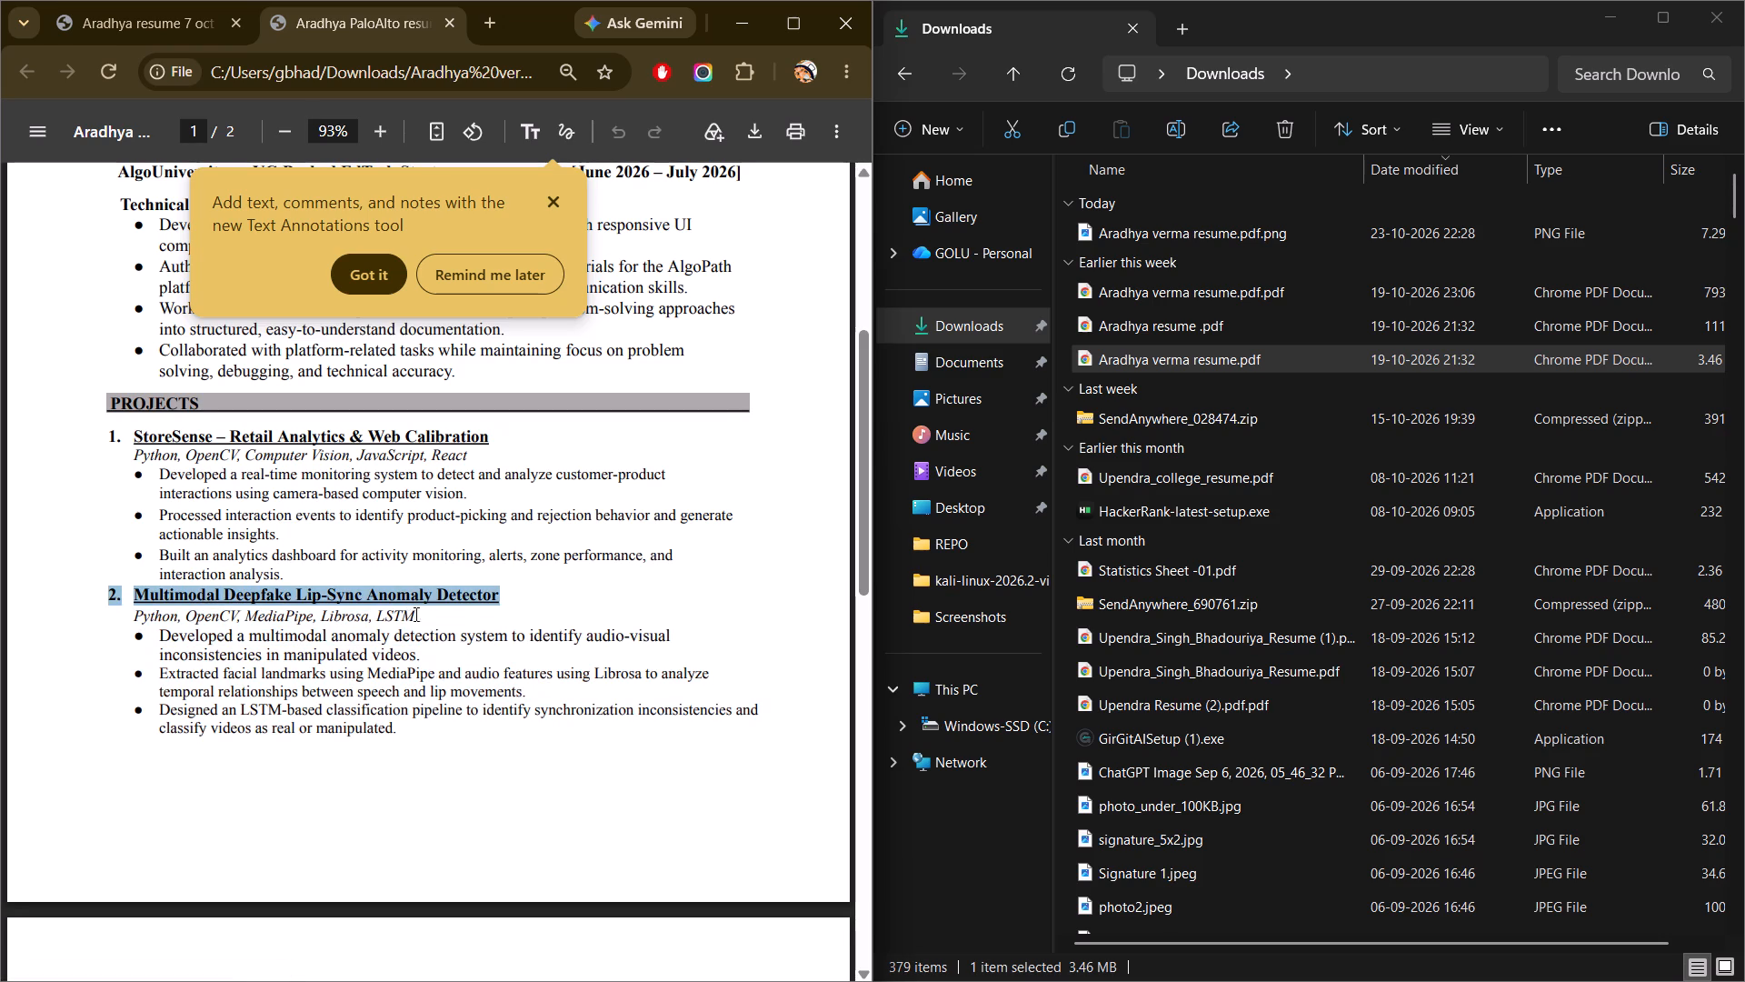
{"action": "left_click_drag", "start_coordinate": [422, 612], "coordinate": [422, 613]}
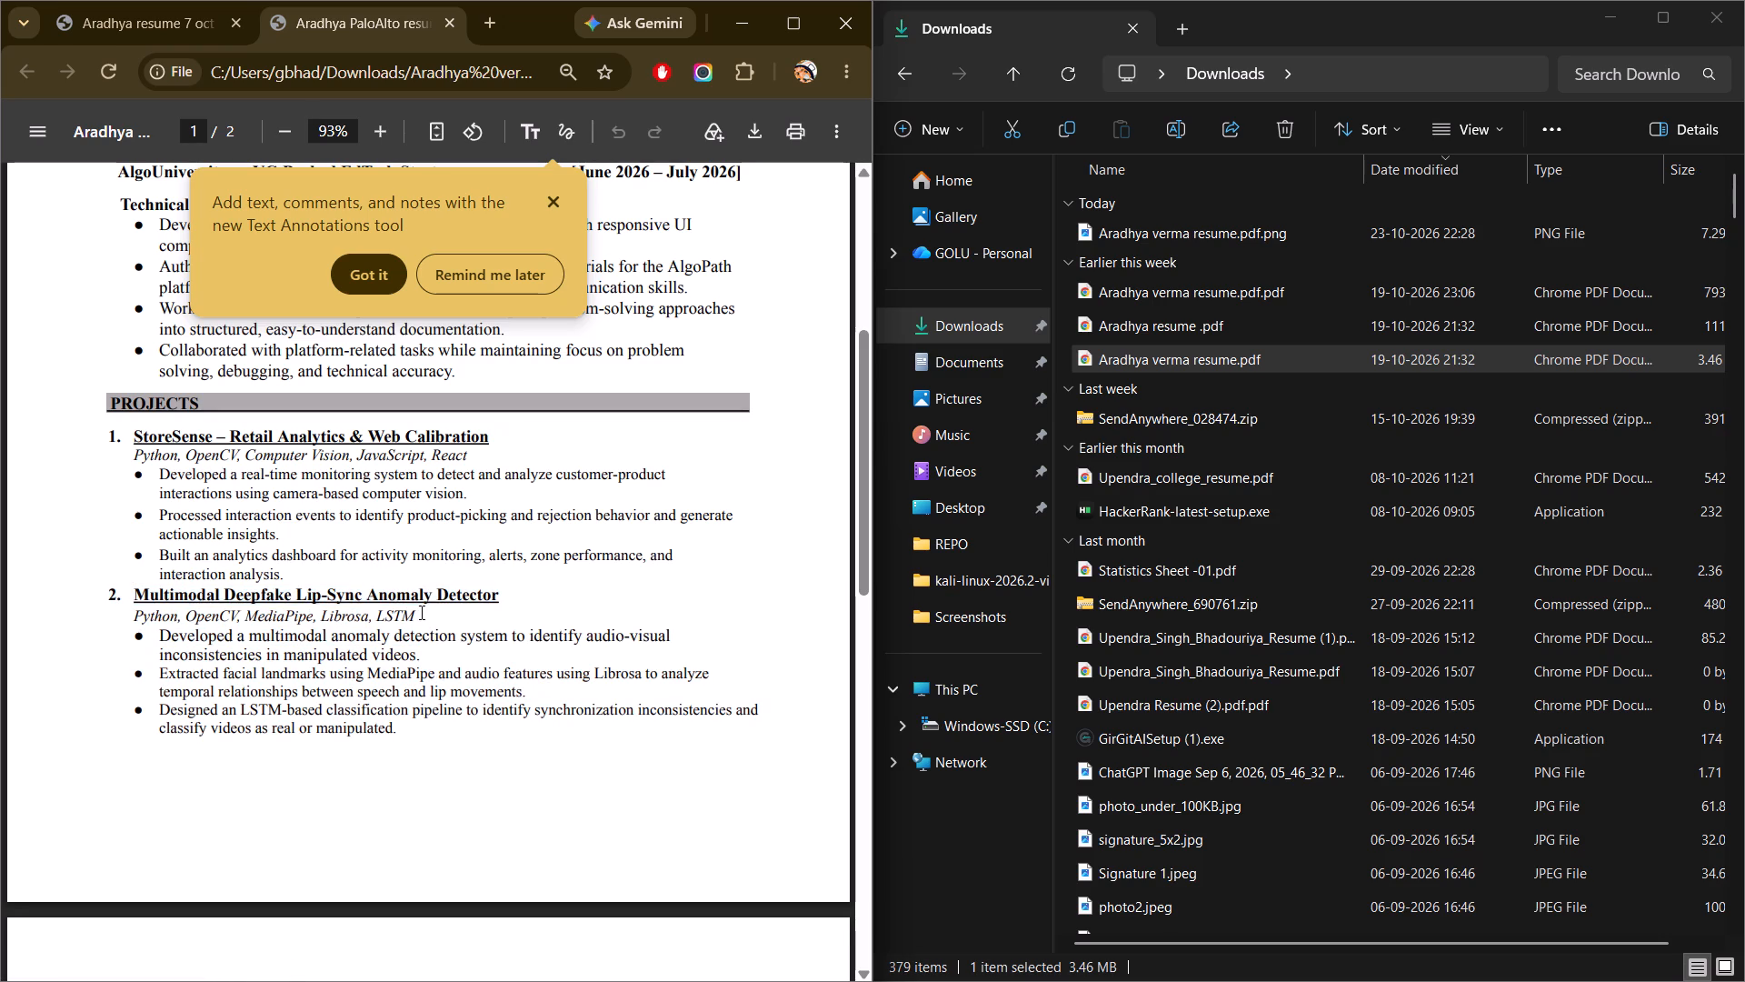
{"action": "left_click_drag", "start_coordinate": [422, 613], "coordinate": [95, 581]}
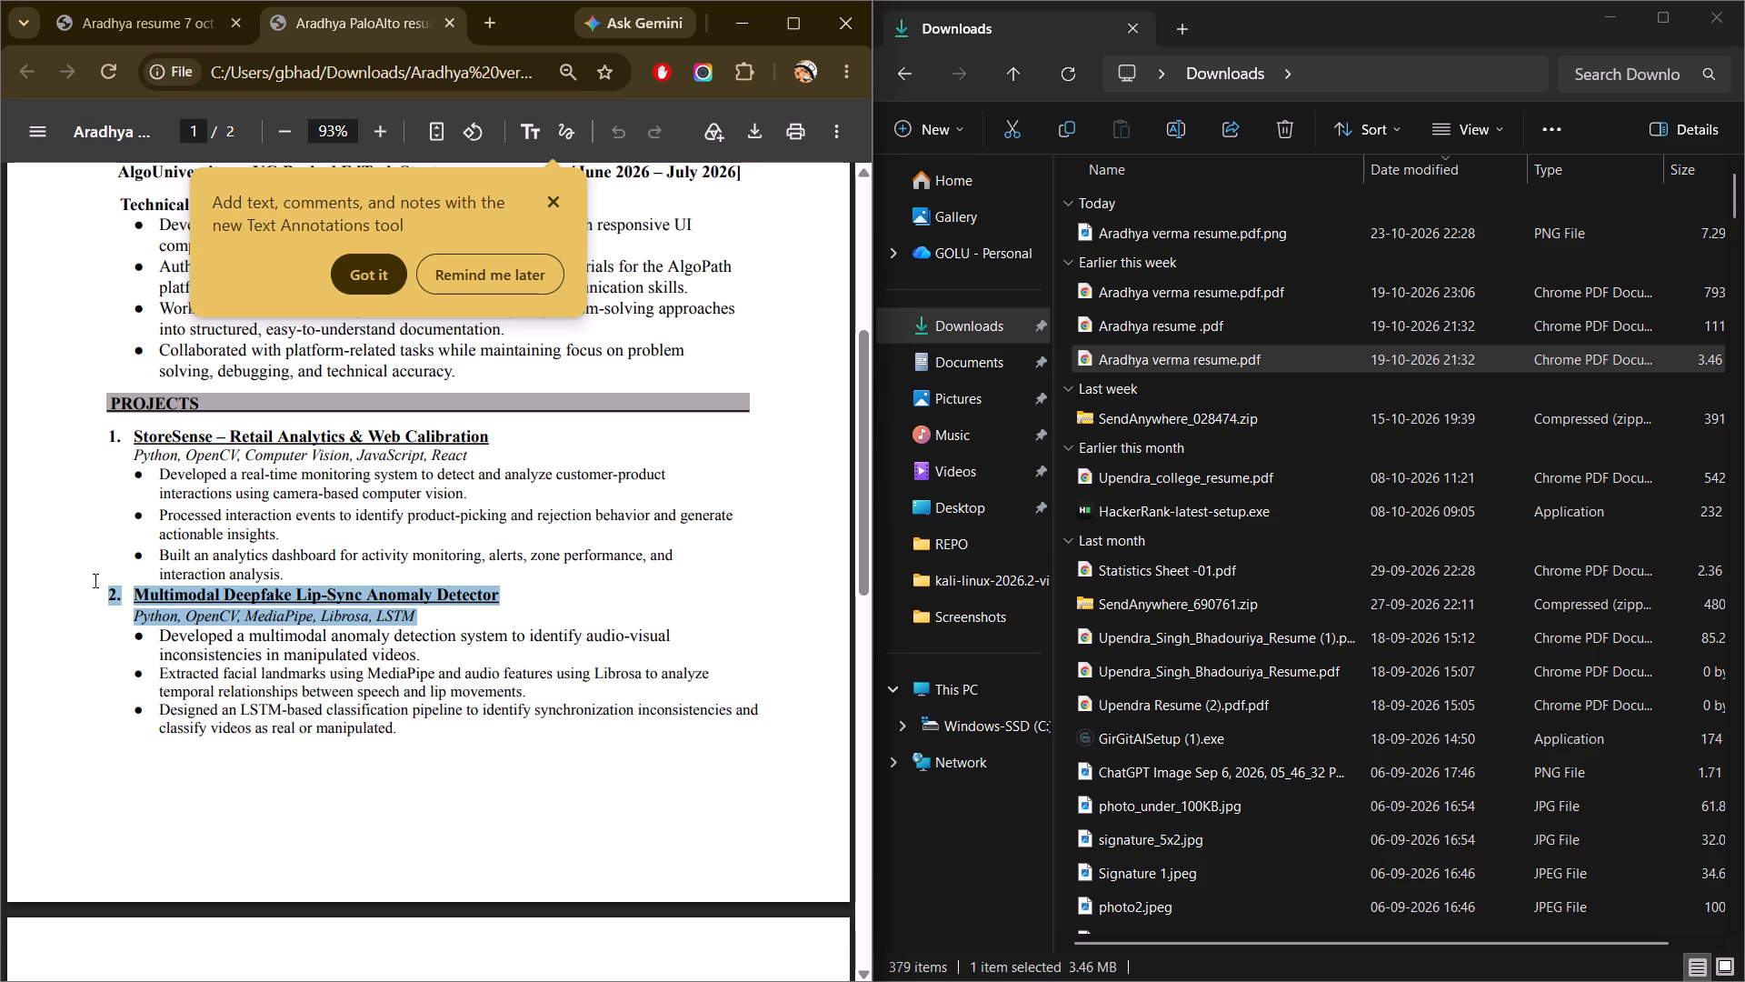
{"action": "key", "text": "ctrl+c"}
{"action": "key", "text": "alt+Tab"}
{"action": "key", "text": "alt+Tab"}
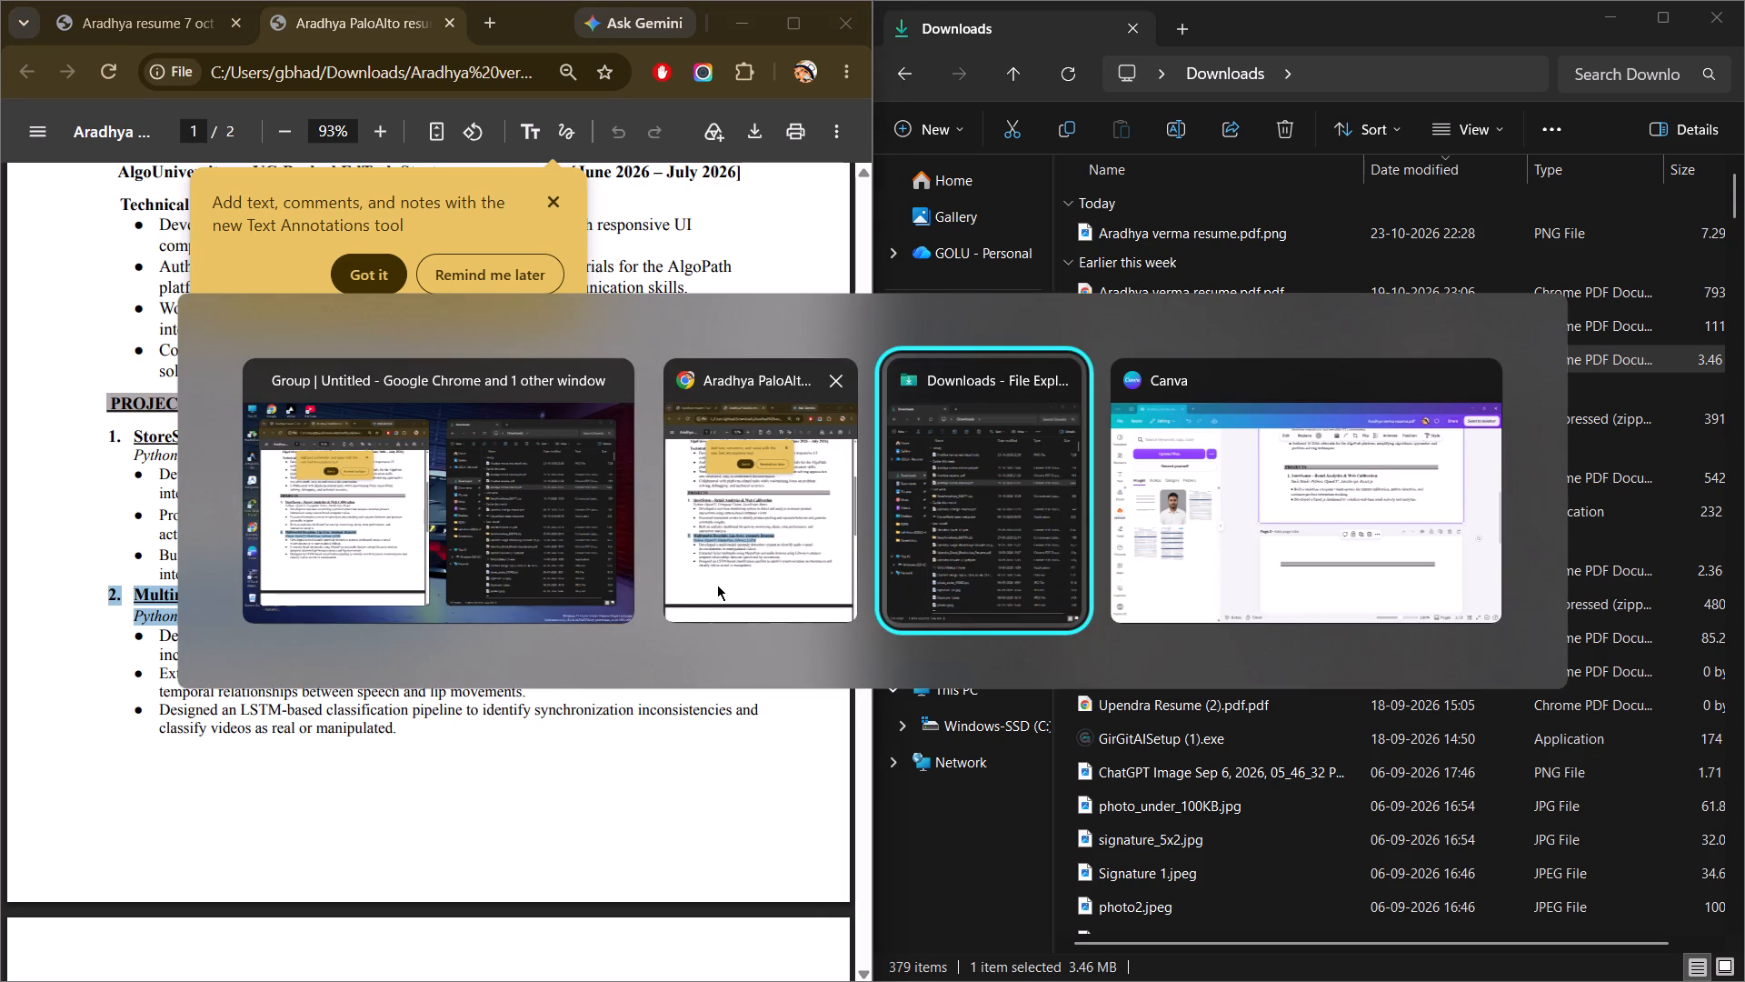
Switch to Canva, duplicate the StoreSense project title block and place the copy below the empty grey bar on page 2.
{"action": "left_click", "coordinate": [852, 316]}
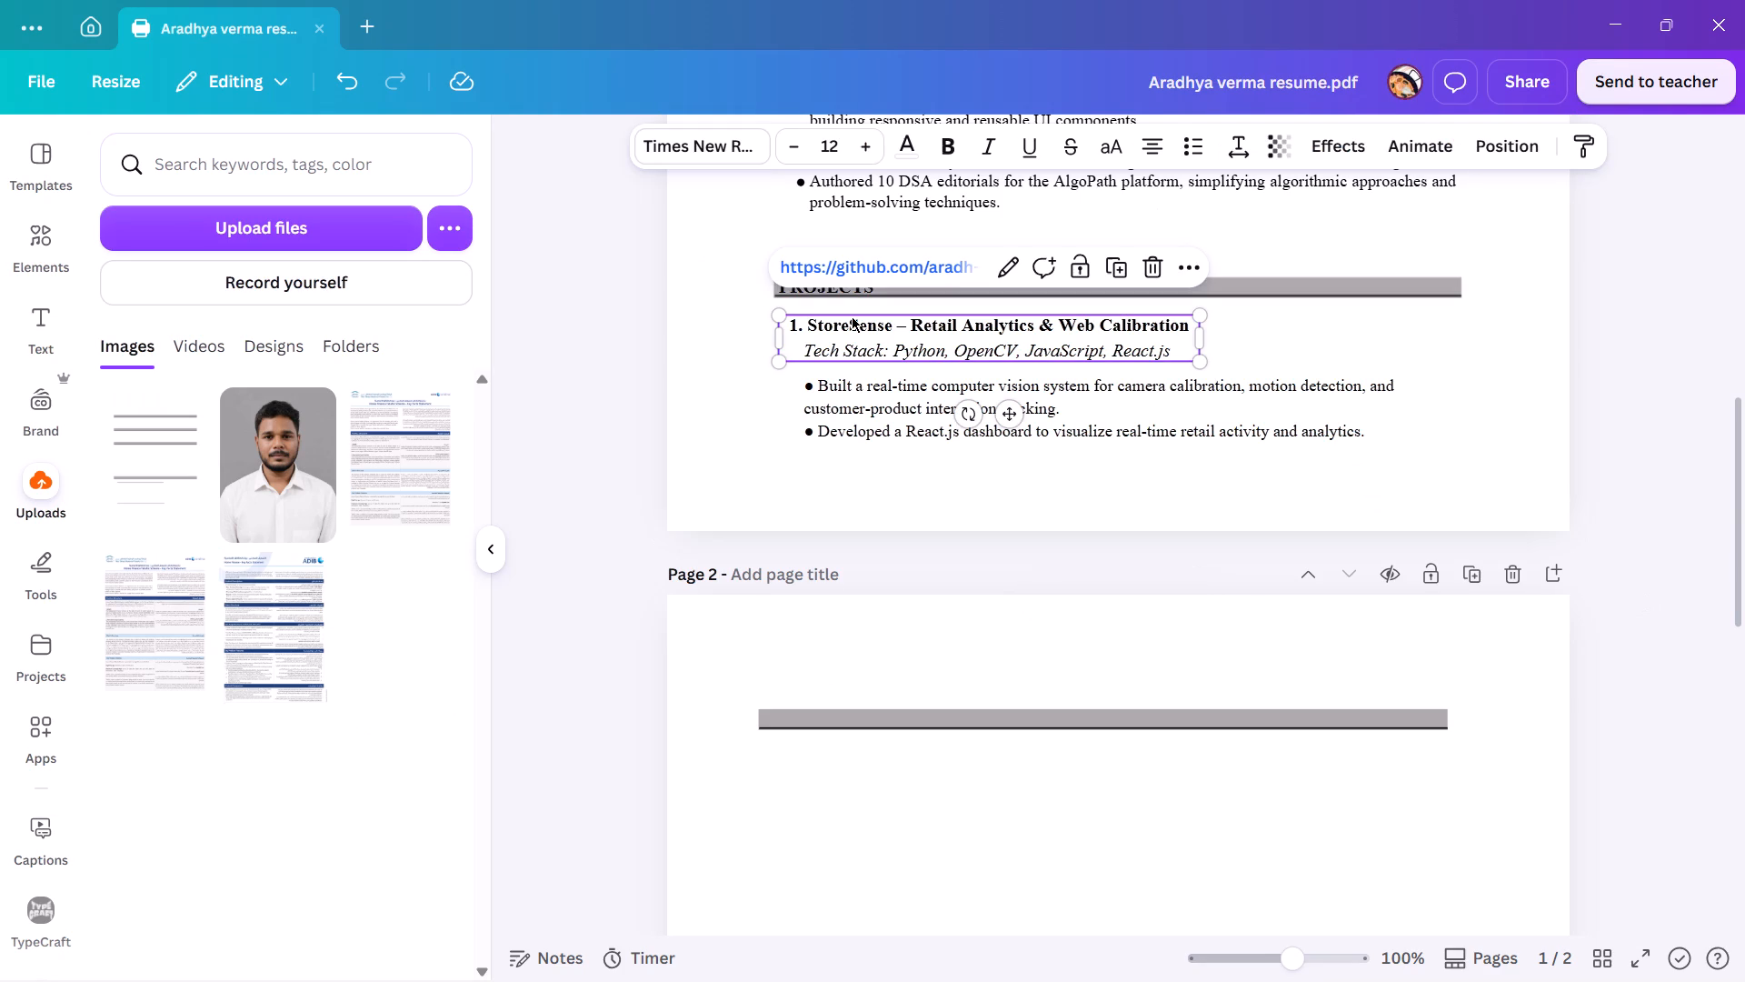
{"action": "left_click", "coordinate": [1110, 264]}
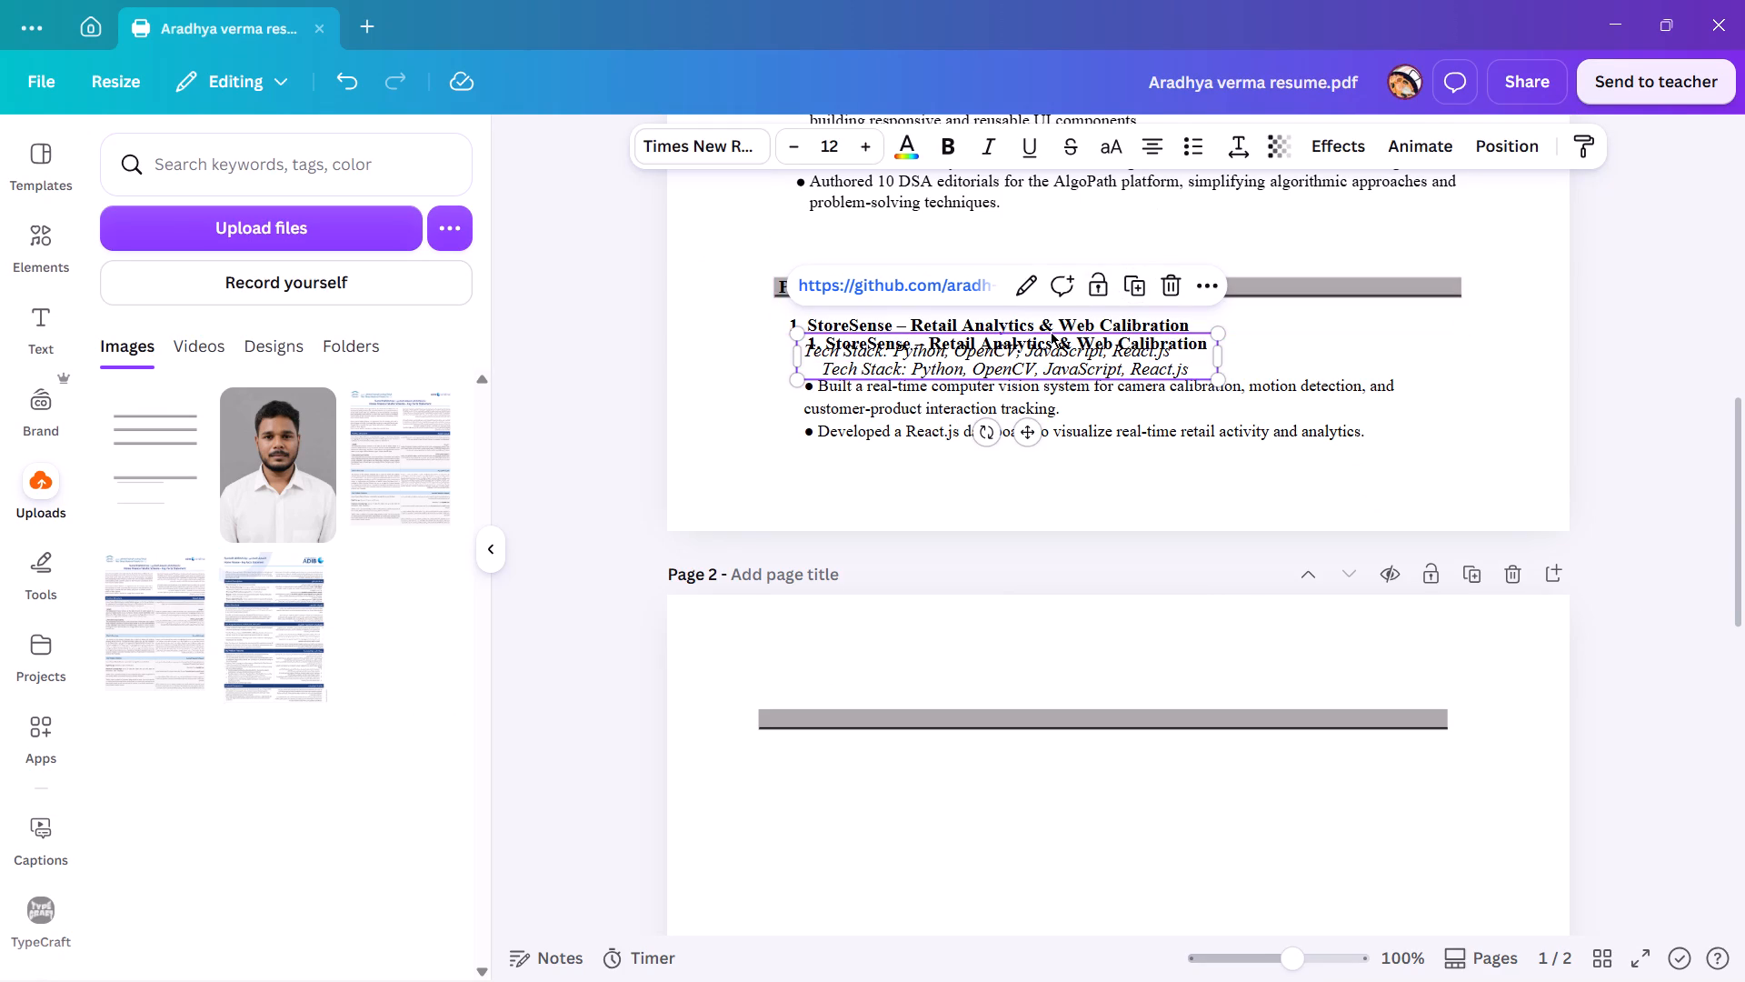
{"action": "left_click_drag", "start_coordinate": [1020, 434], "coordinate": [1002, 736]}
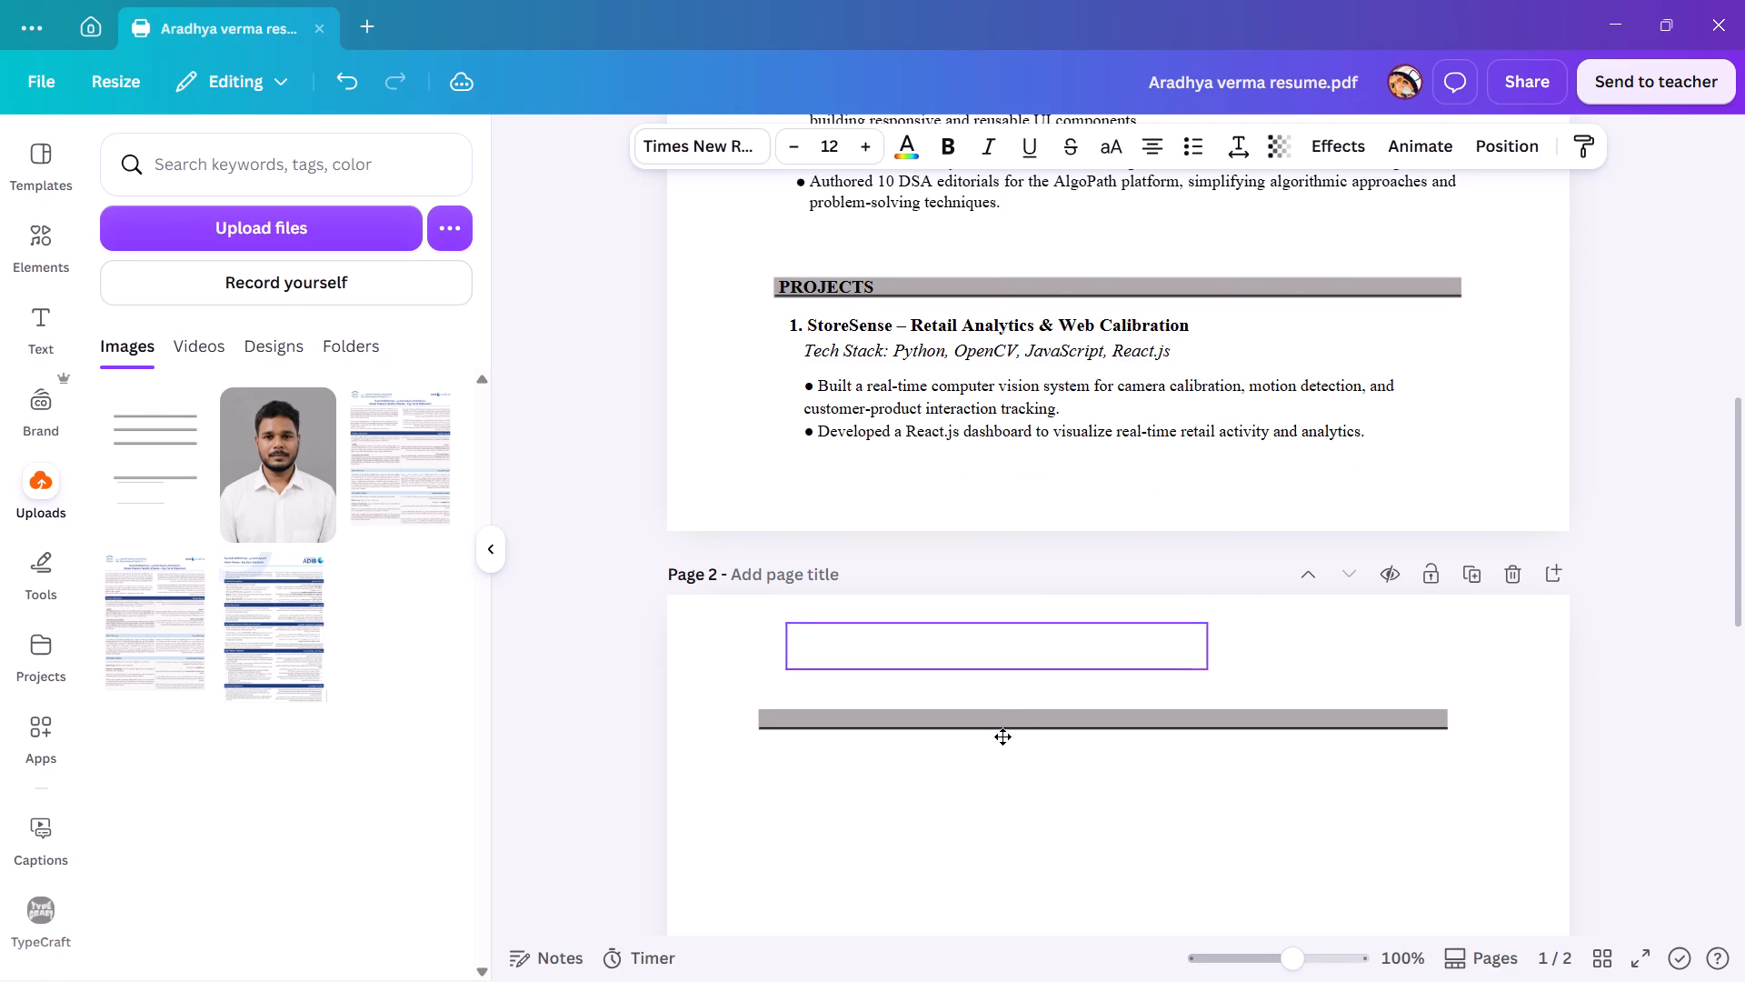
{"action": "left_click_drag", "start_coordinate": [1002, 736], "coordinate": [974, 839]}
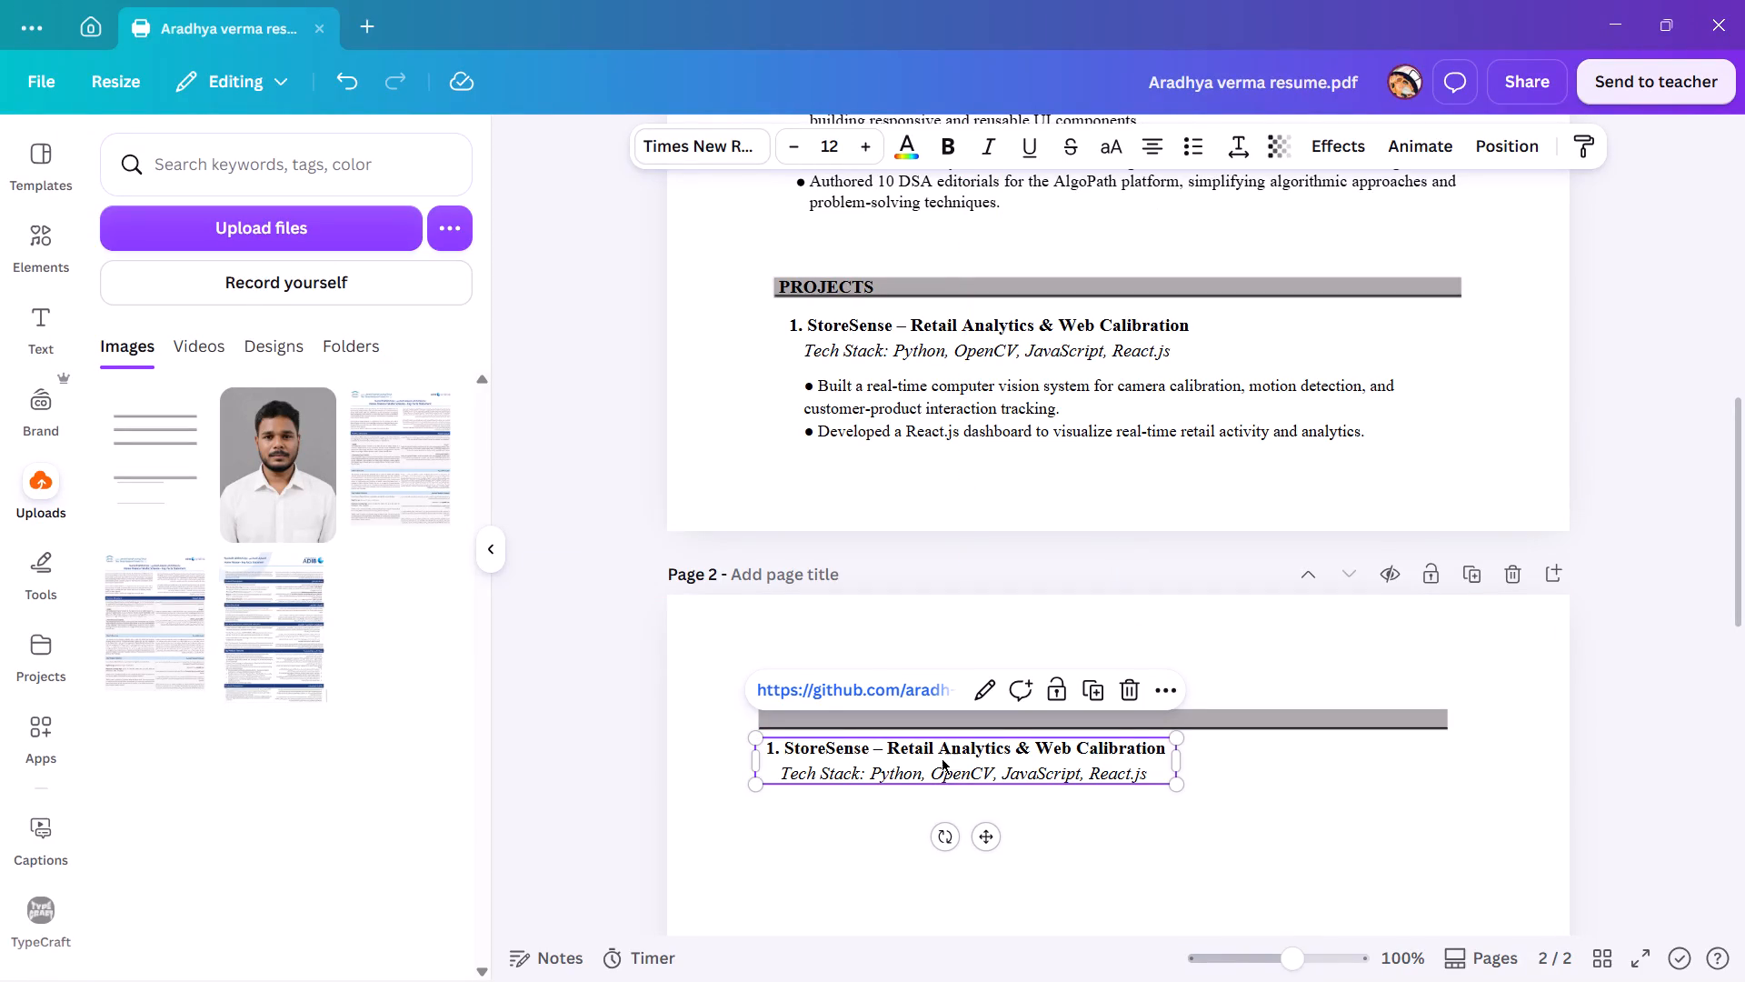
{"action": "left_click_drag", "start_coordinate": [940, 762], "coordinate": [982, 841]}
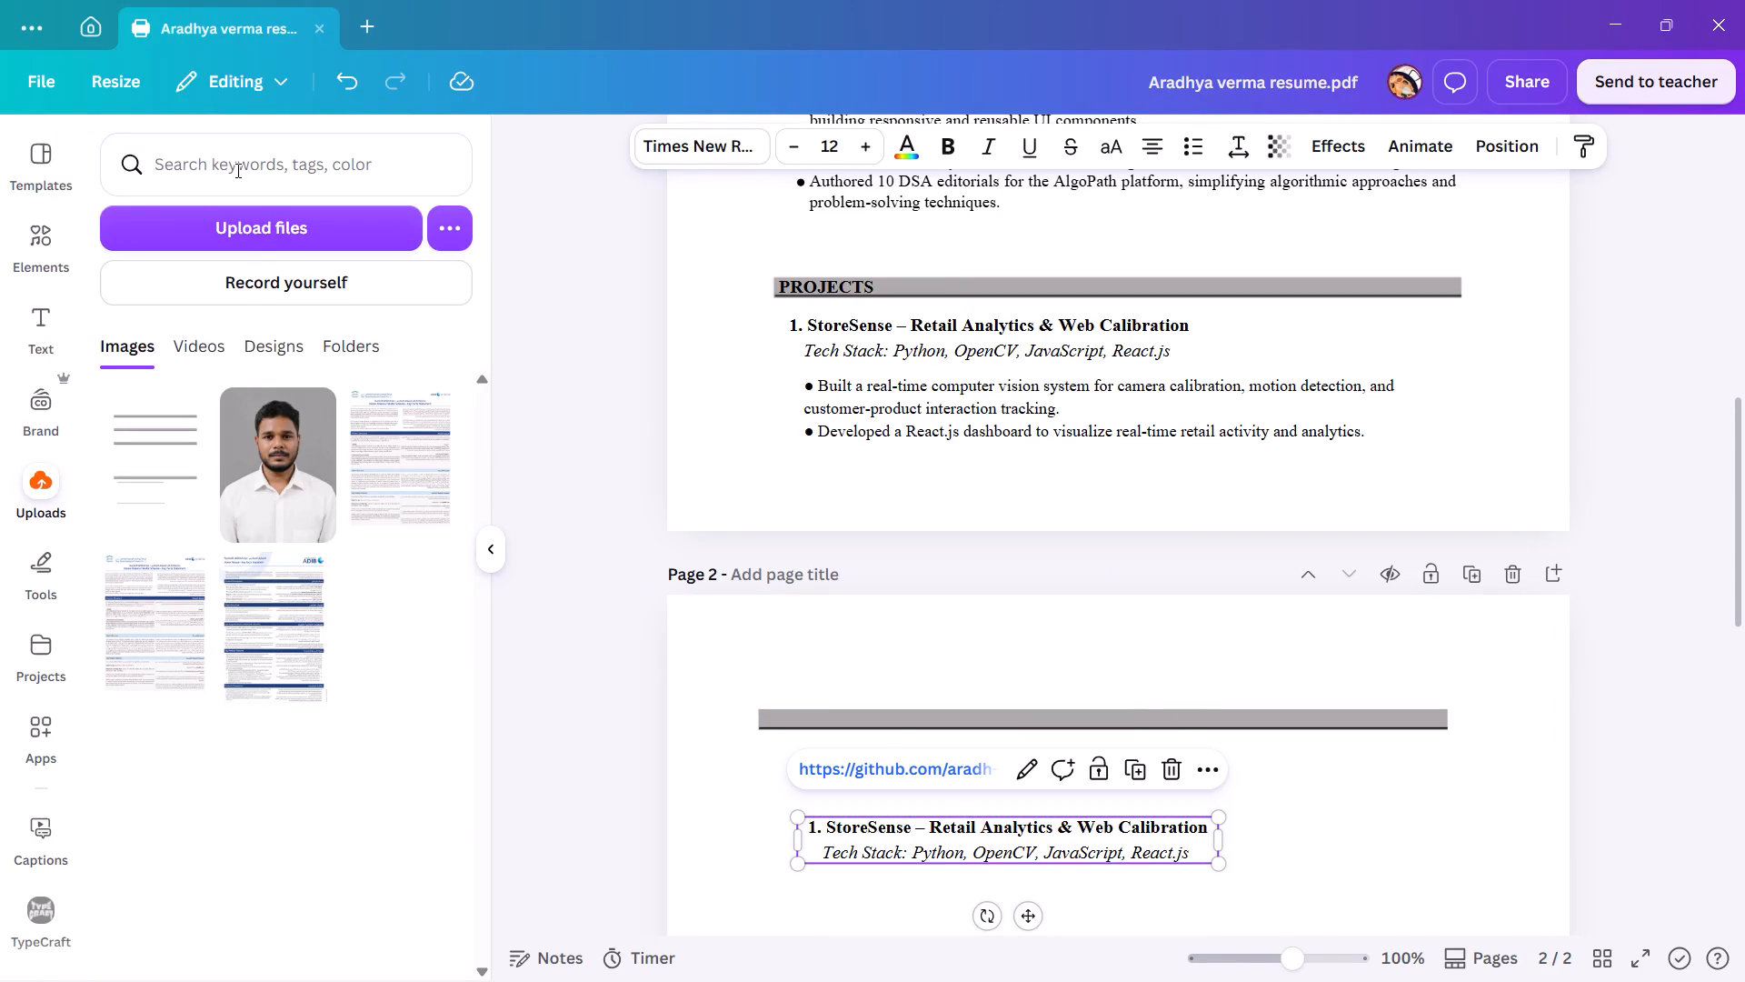
Add a black bar graphic from the "white line" results and enlarge it over the empty grey bar atop page 2.
{"action": "left_click", "coordinate": [48, 236]}
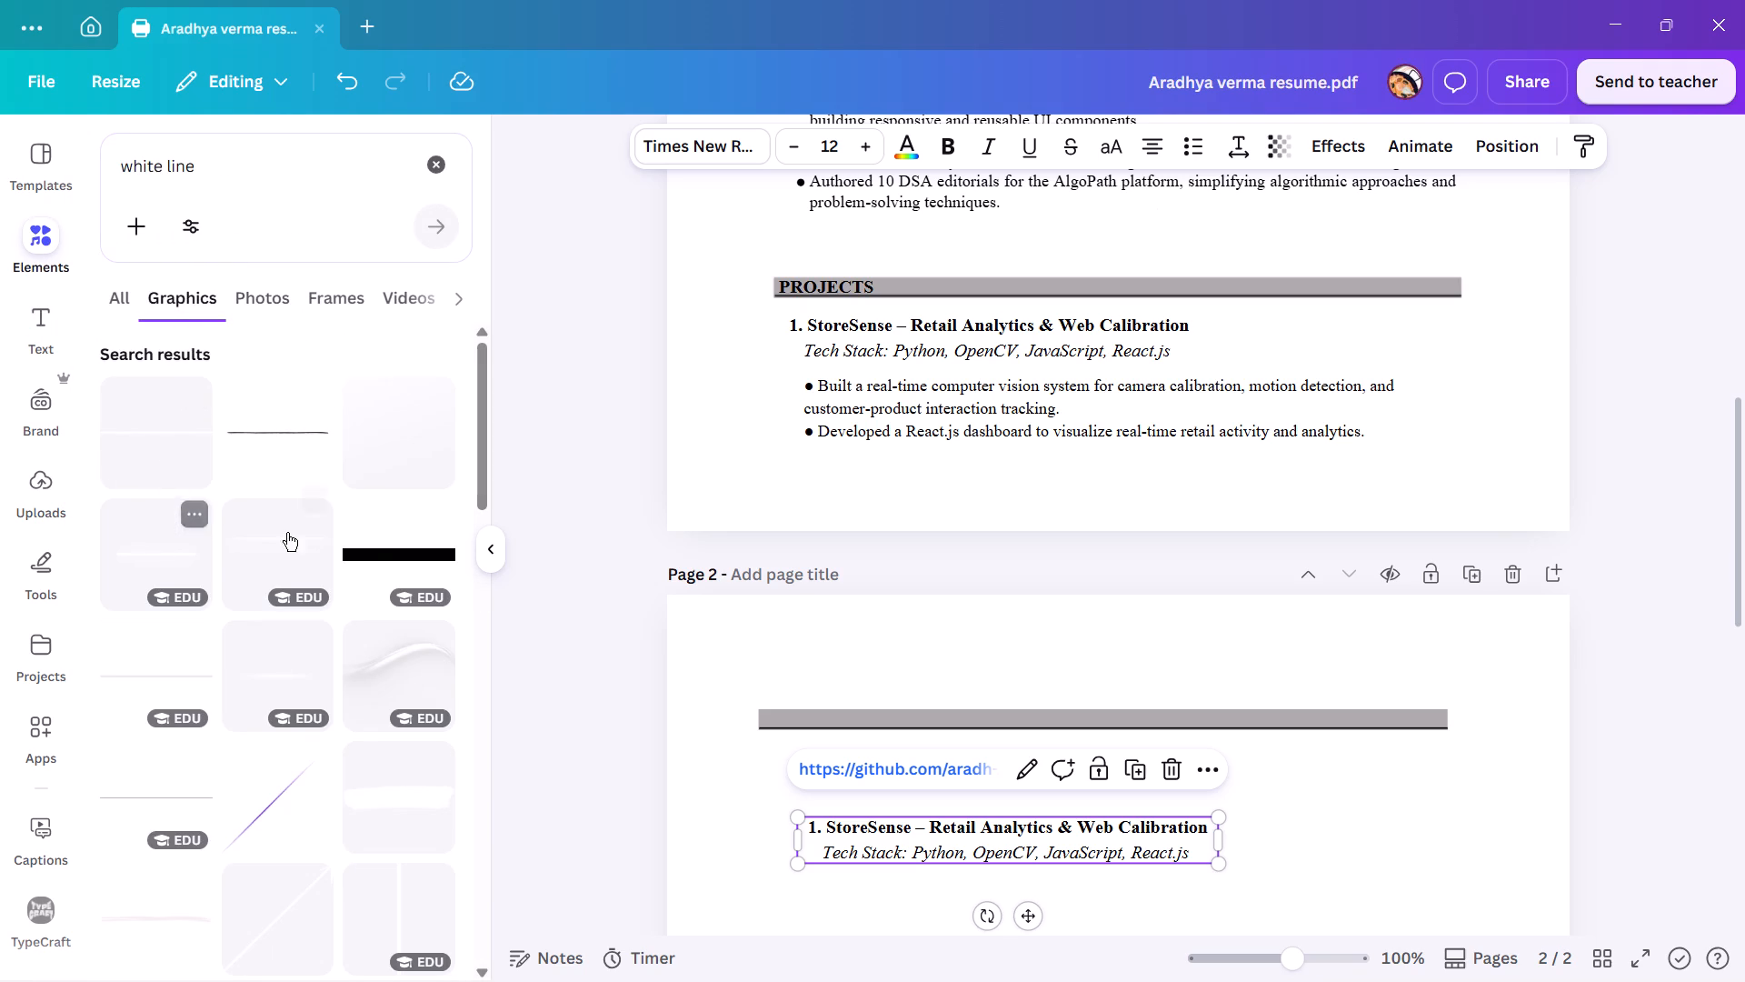
{"action": "left_click", "coordinate": [377, 543]}
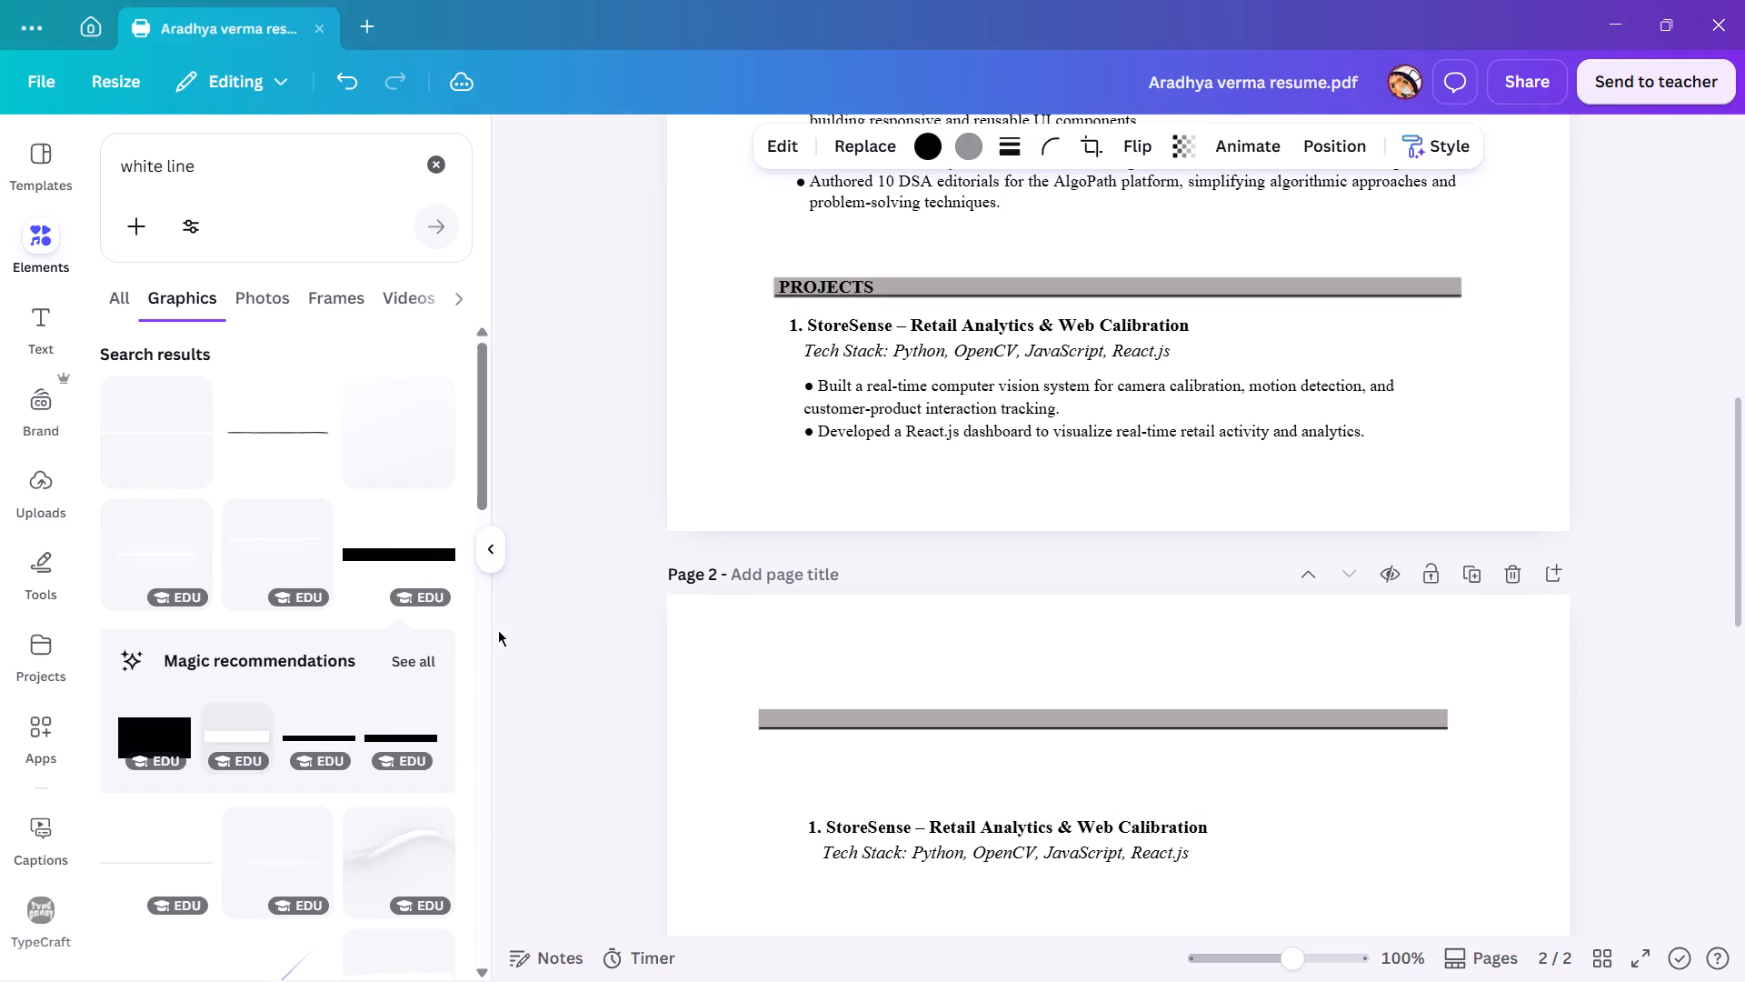
{"action": "scroll", "coordinate": [883, 481], "scroll_direction": "up", "scroll_amount": 6}
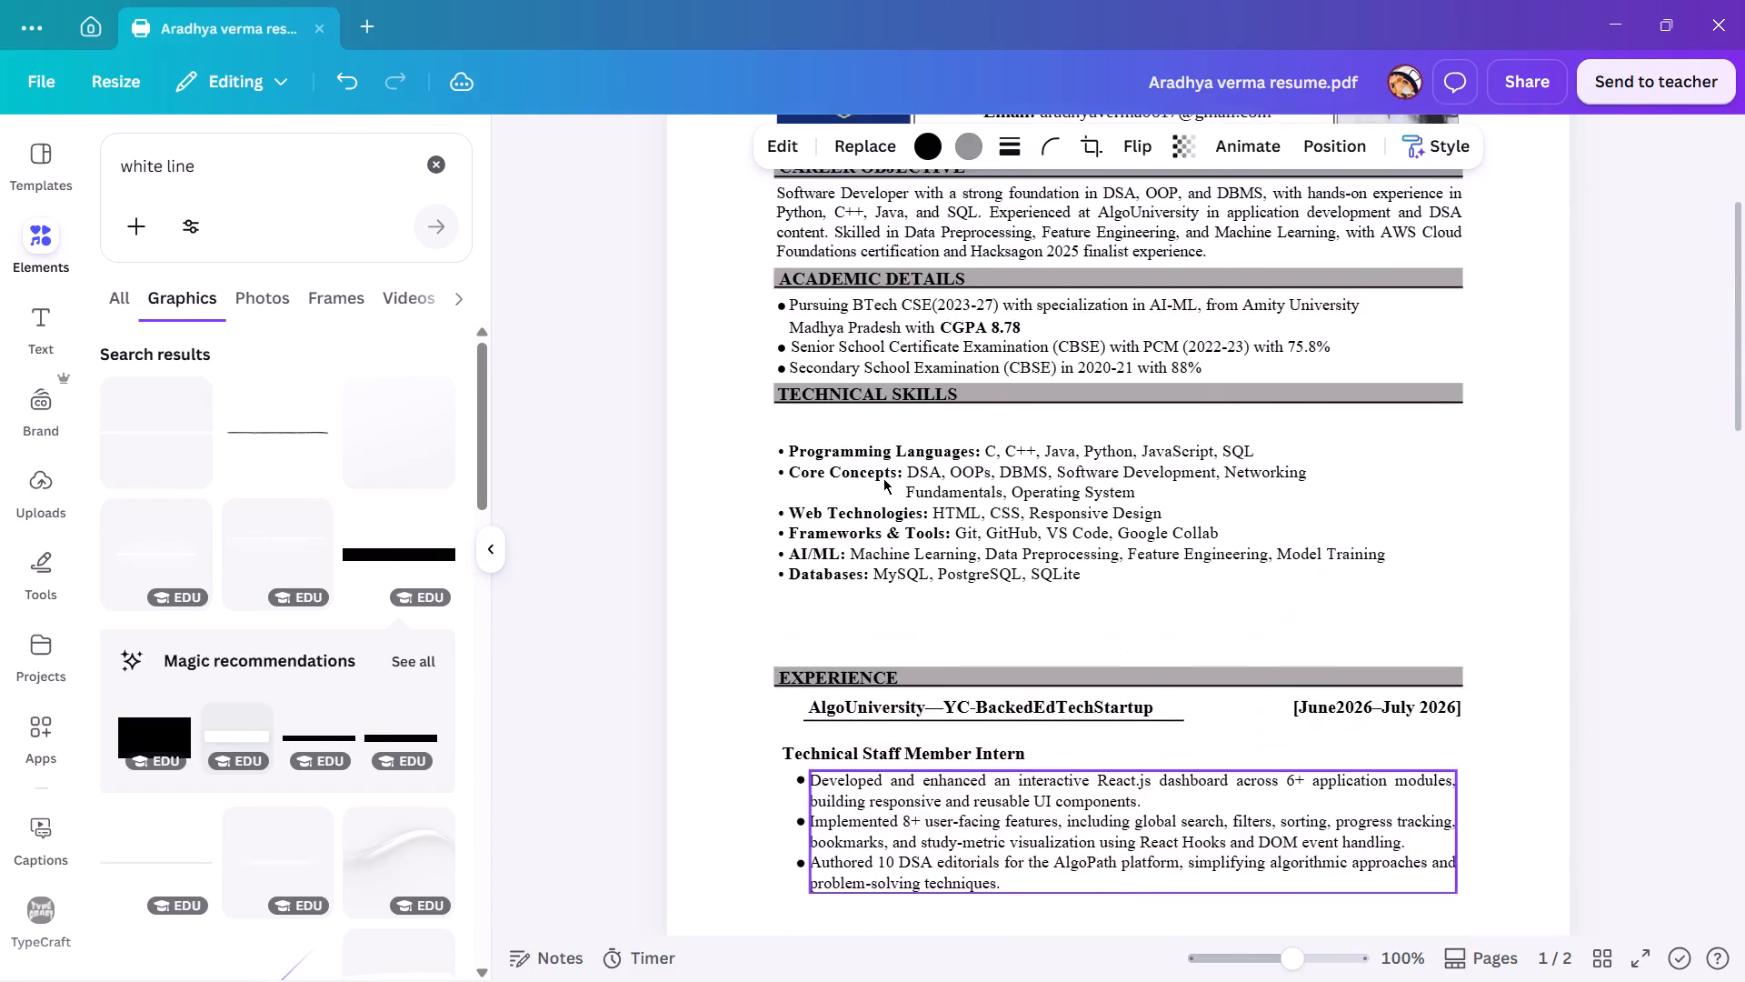
{"action": "scroll", "coordinate": [883, 478], "scroll_direction": "up", "scroll_amount": 3}
{"action": "scroll", "coordinate": [883, 478], "scroll_direction": "down", "scroll_amount": 6}
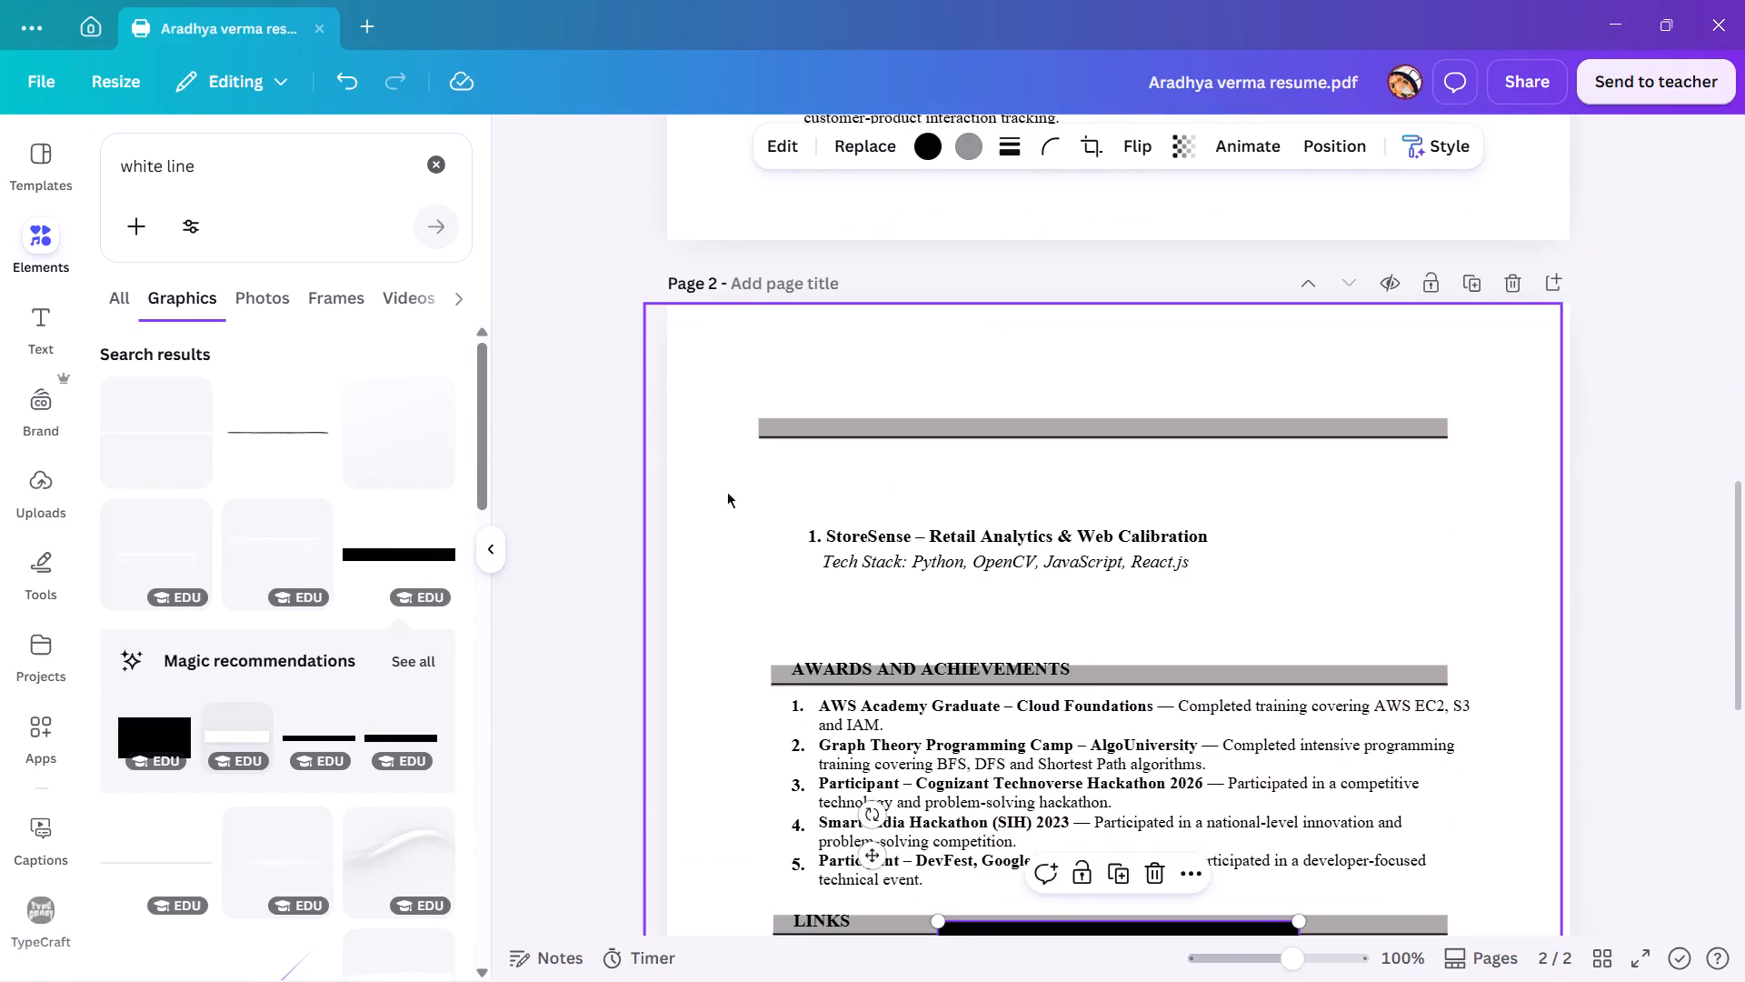
{"action": "scroll", "coordinate": [848, 632], "scroll_direction": "down", "scroll_amount": 2}
{"action": "left_click_drag", "start_coordinate": [1042, 711], "coordinate": [925, 357]}
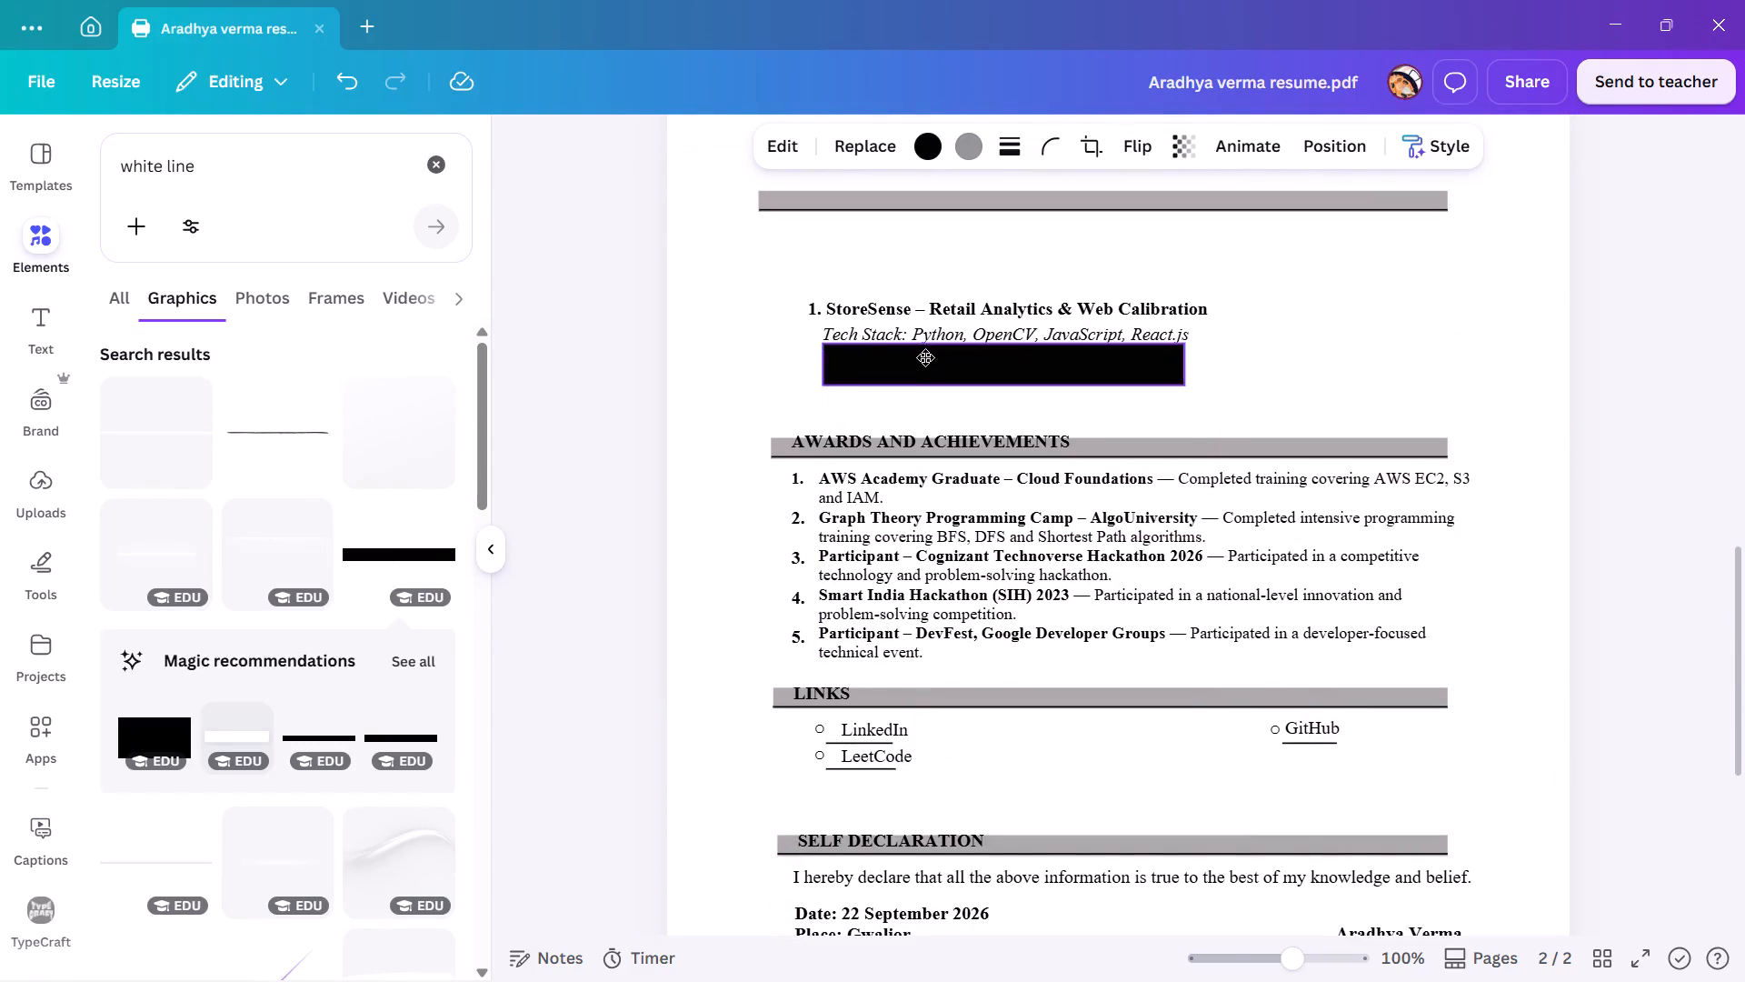
{"action": "left_click_drag", "start_coordinate": [925, 357], "coordinate": [925, 356]}
{"action": "scroll", "coordinate": [924, 365], "scroll_direction": "up", "scroll_amount": 1}
{"action": "scroll", "coordinate": [930, 641], "scroll_direction": "up", "scroll_amount": 1}
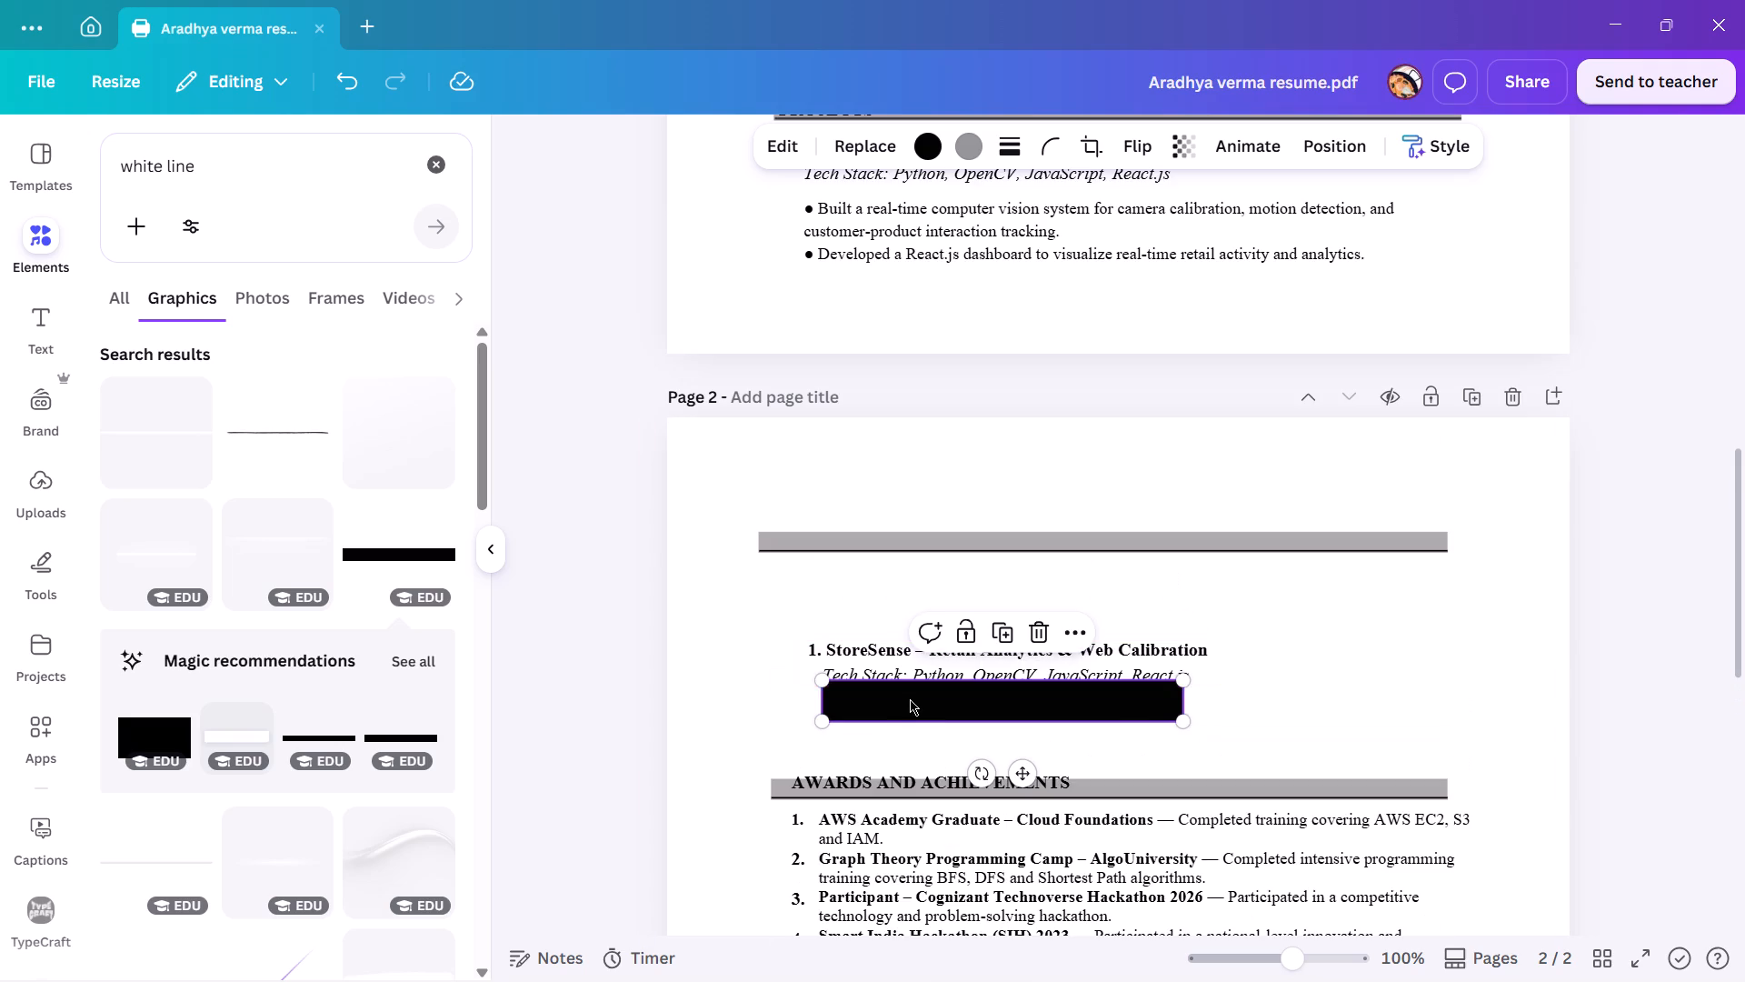
{"action": "left_click_drag", "start_coordinate": [910, 699], "coordinate": [822, 539]}
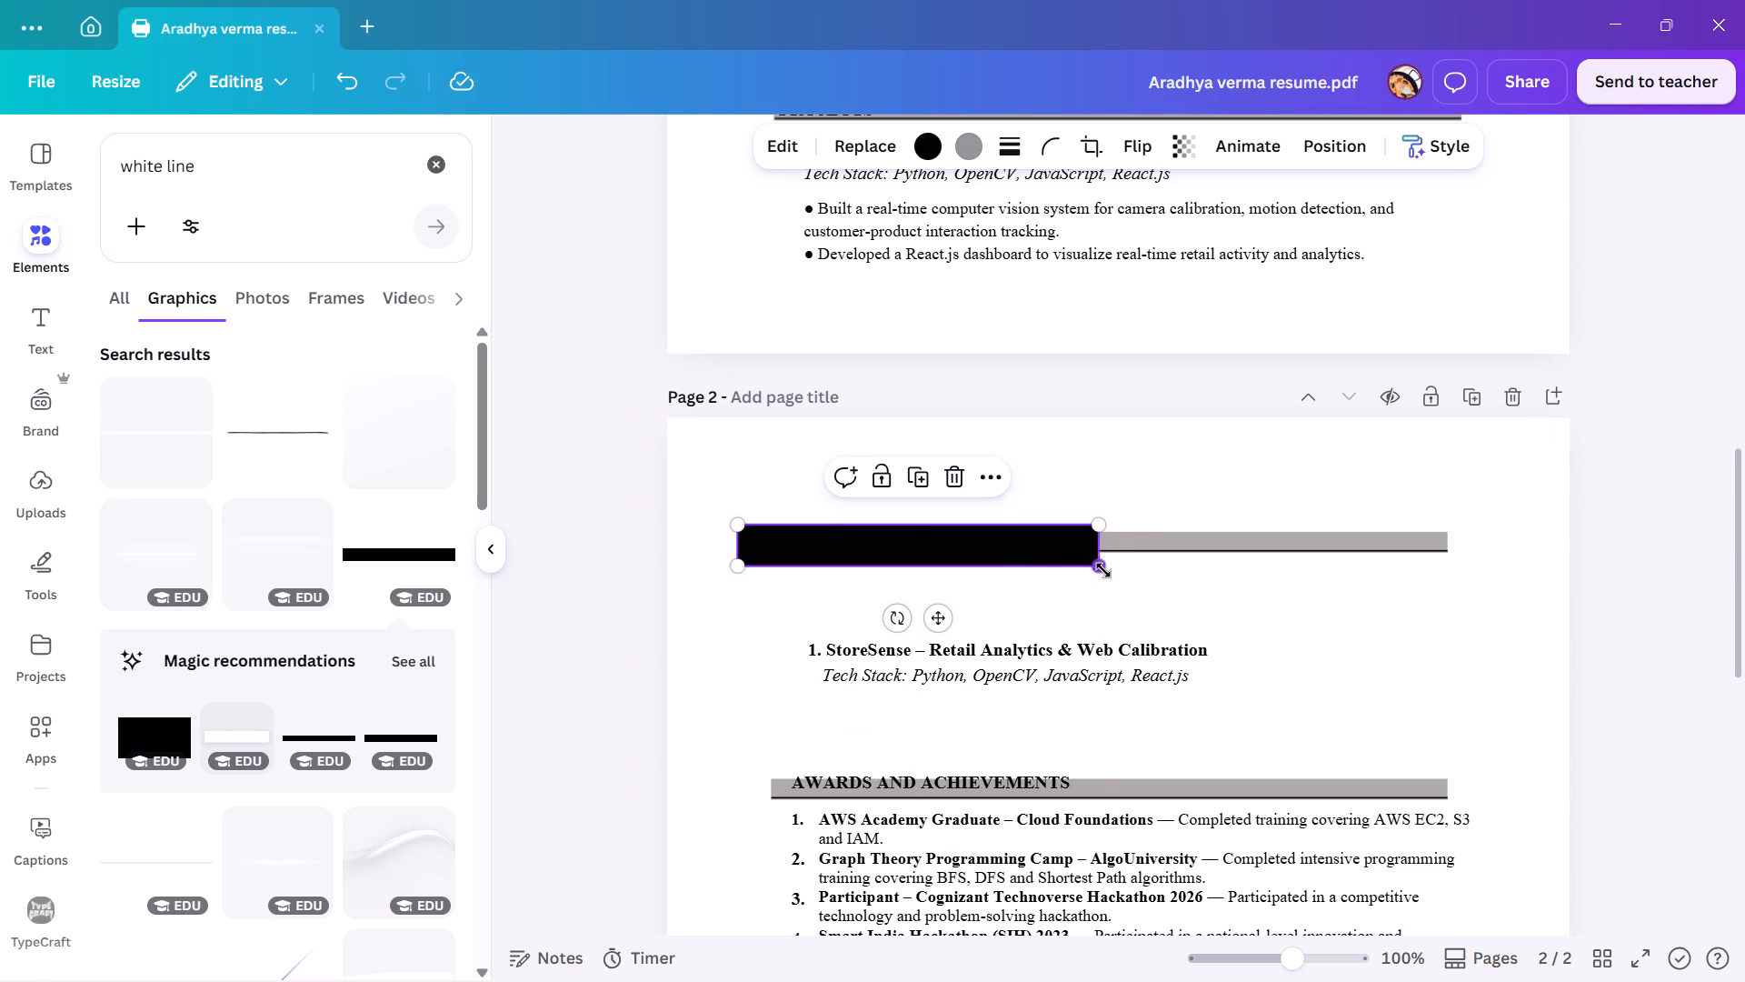
{"action": "left_click_drag", "start_coordinate": [1103, 570], "coordinate": [1481, 546]}
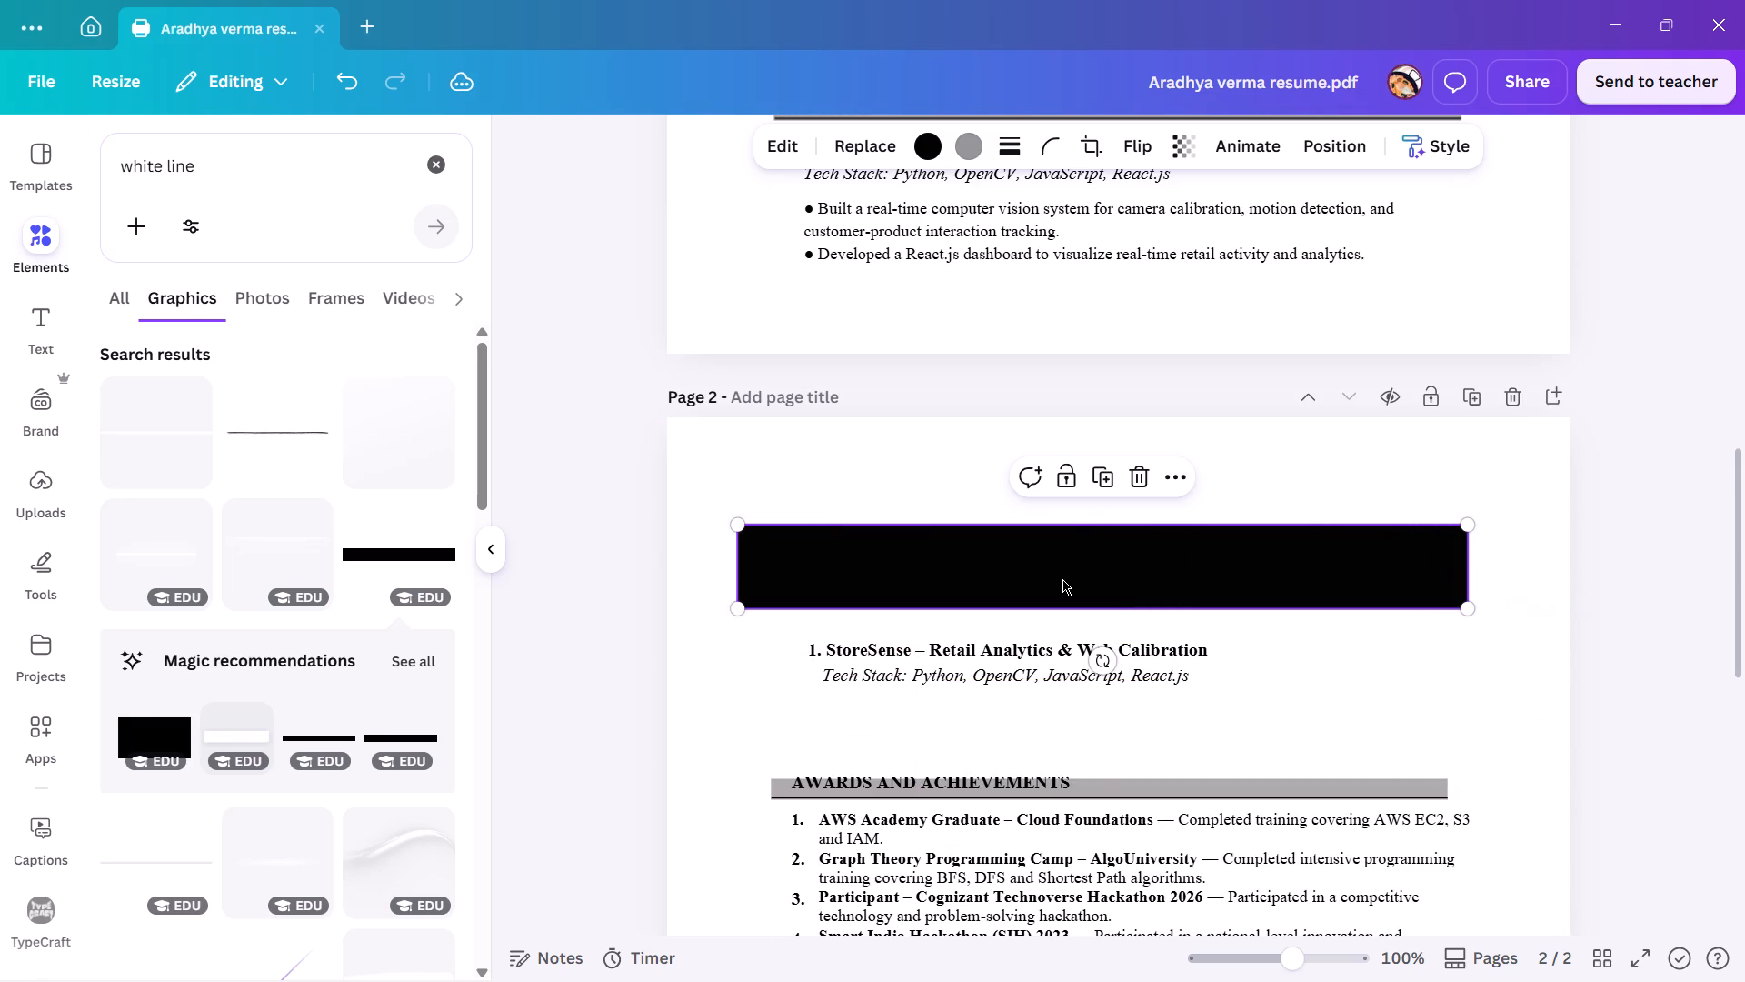
Recolour the black bar on page 2 to white so it masks the empty grey bar.
{"action": "left_click", "coordinate": [927, 143]}
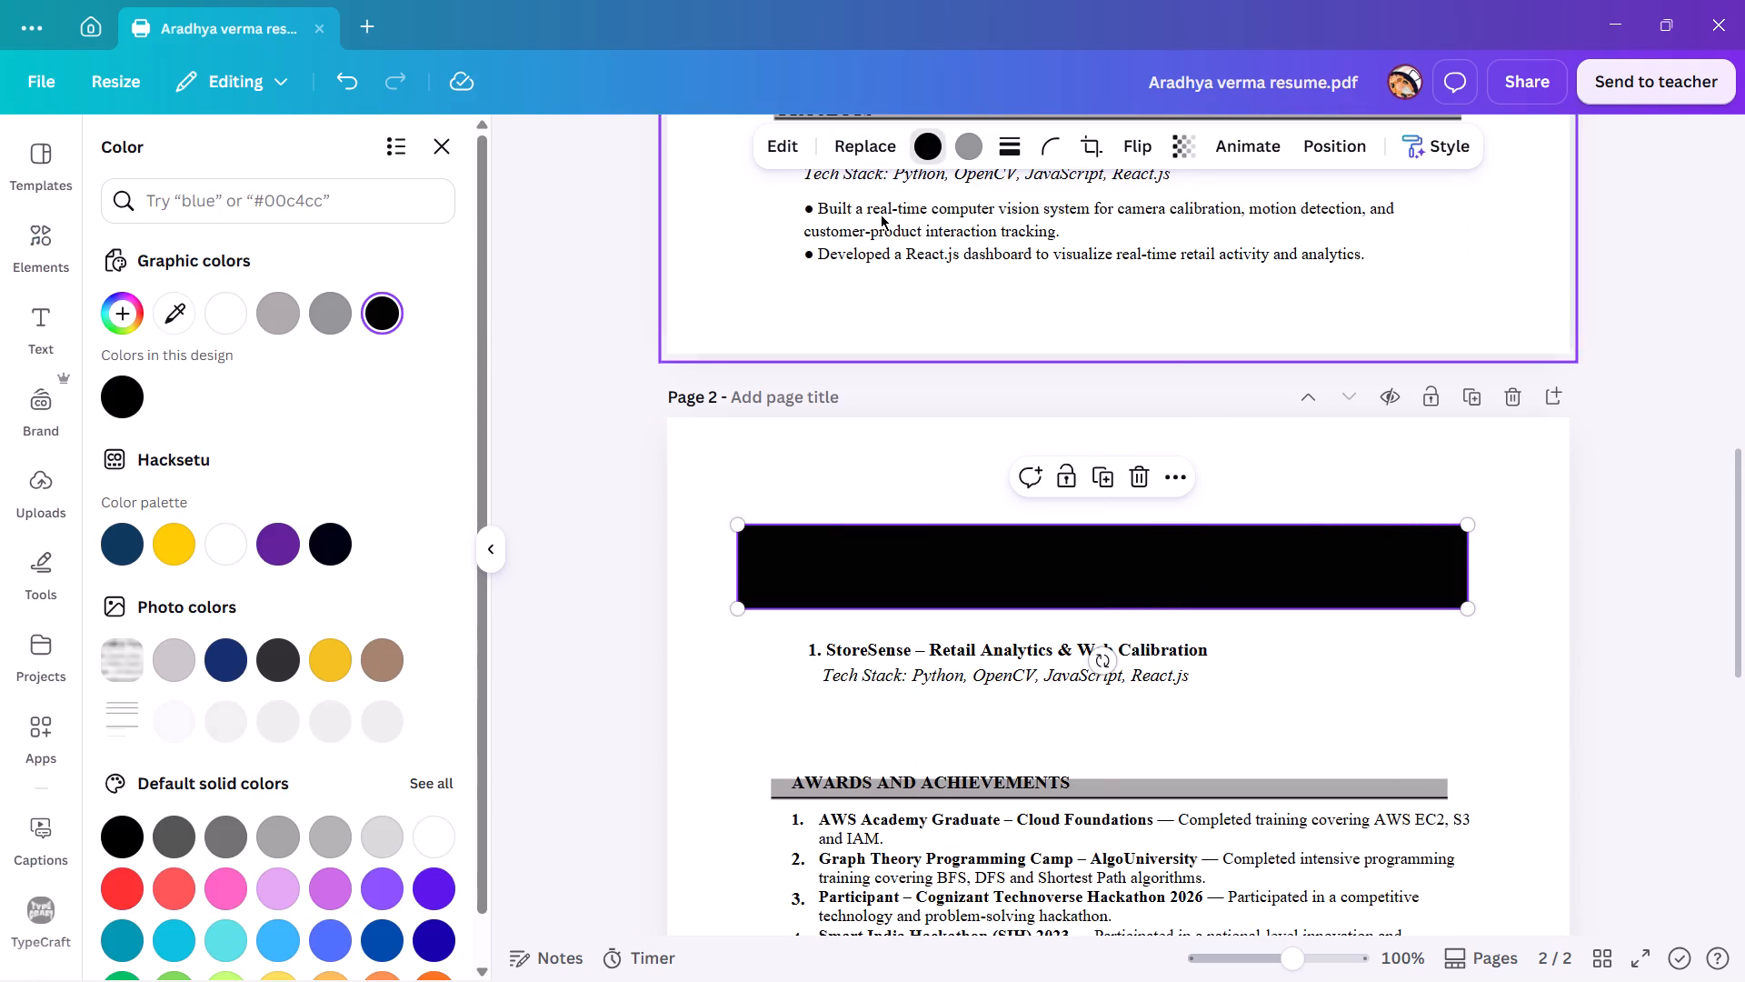
{"action": "left_click", "coordinate": [216, 316]}
{"action": "left_click", "coordinate": [838, 492]}
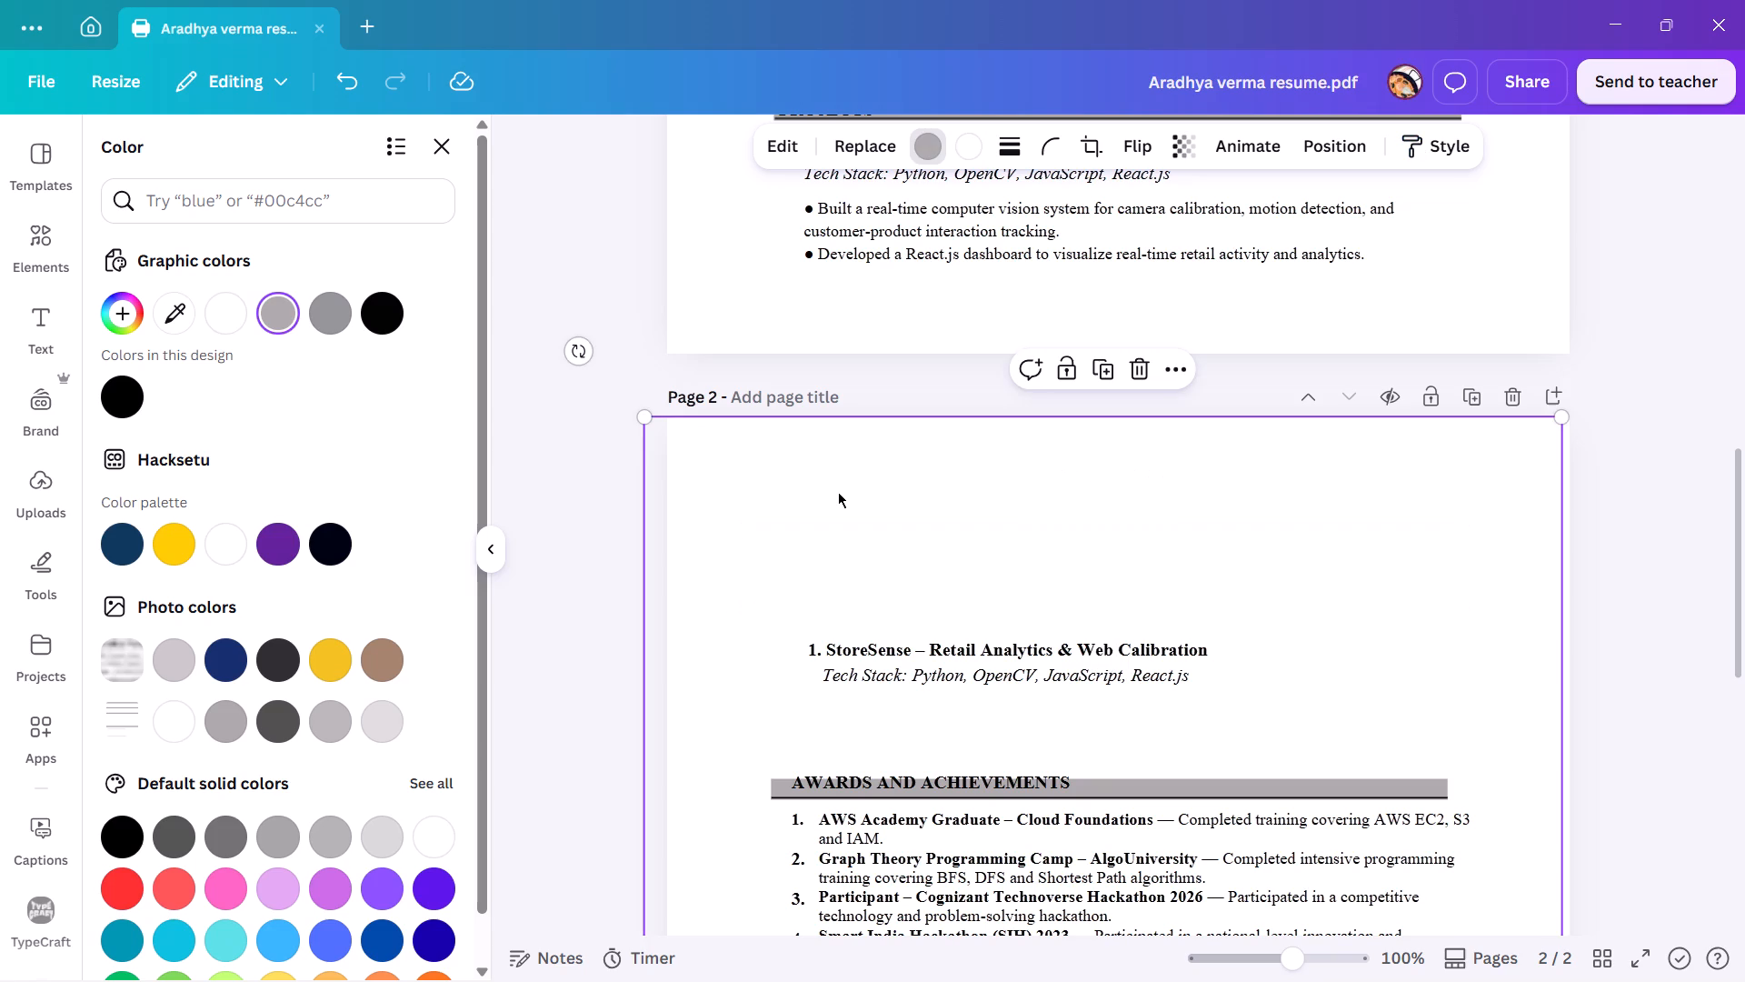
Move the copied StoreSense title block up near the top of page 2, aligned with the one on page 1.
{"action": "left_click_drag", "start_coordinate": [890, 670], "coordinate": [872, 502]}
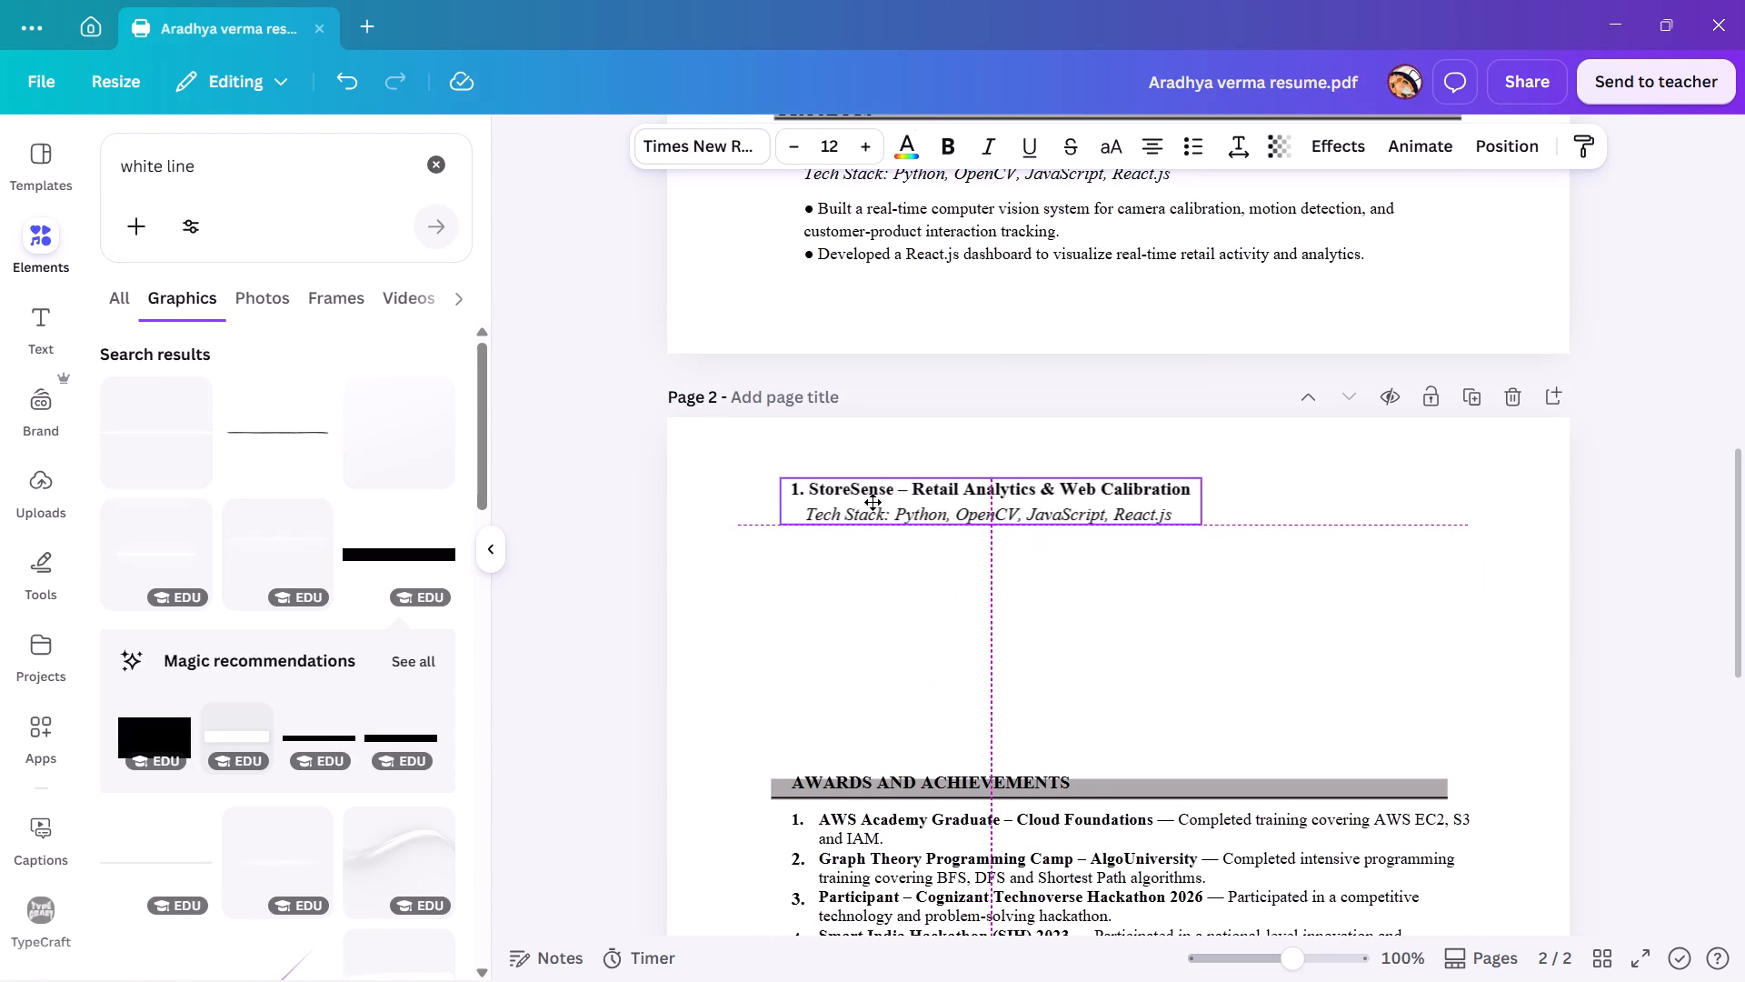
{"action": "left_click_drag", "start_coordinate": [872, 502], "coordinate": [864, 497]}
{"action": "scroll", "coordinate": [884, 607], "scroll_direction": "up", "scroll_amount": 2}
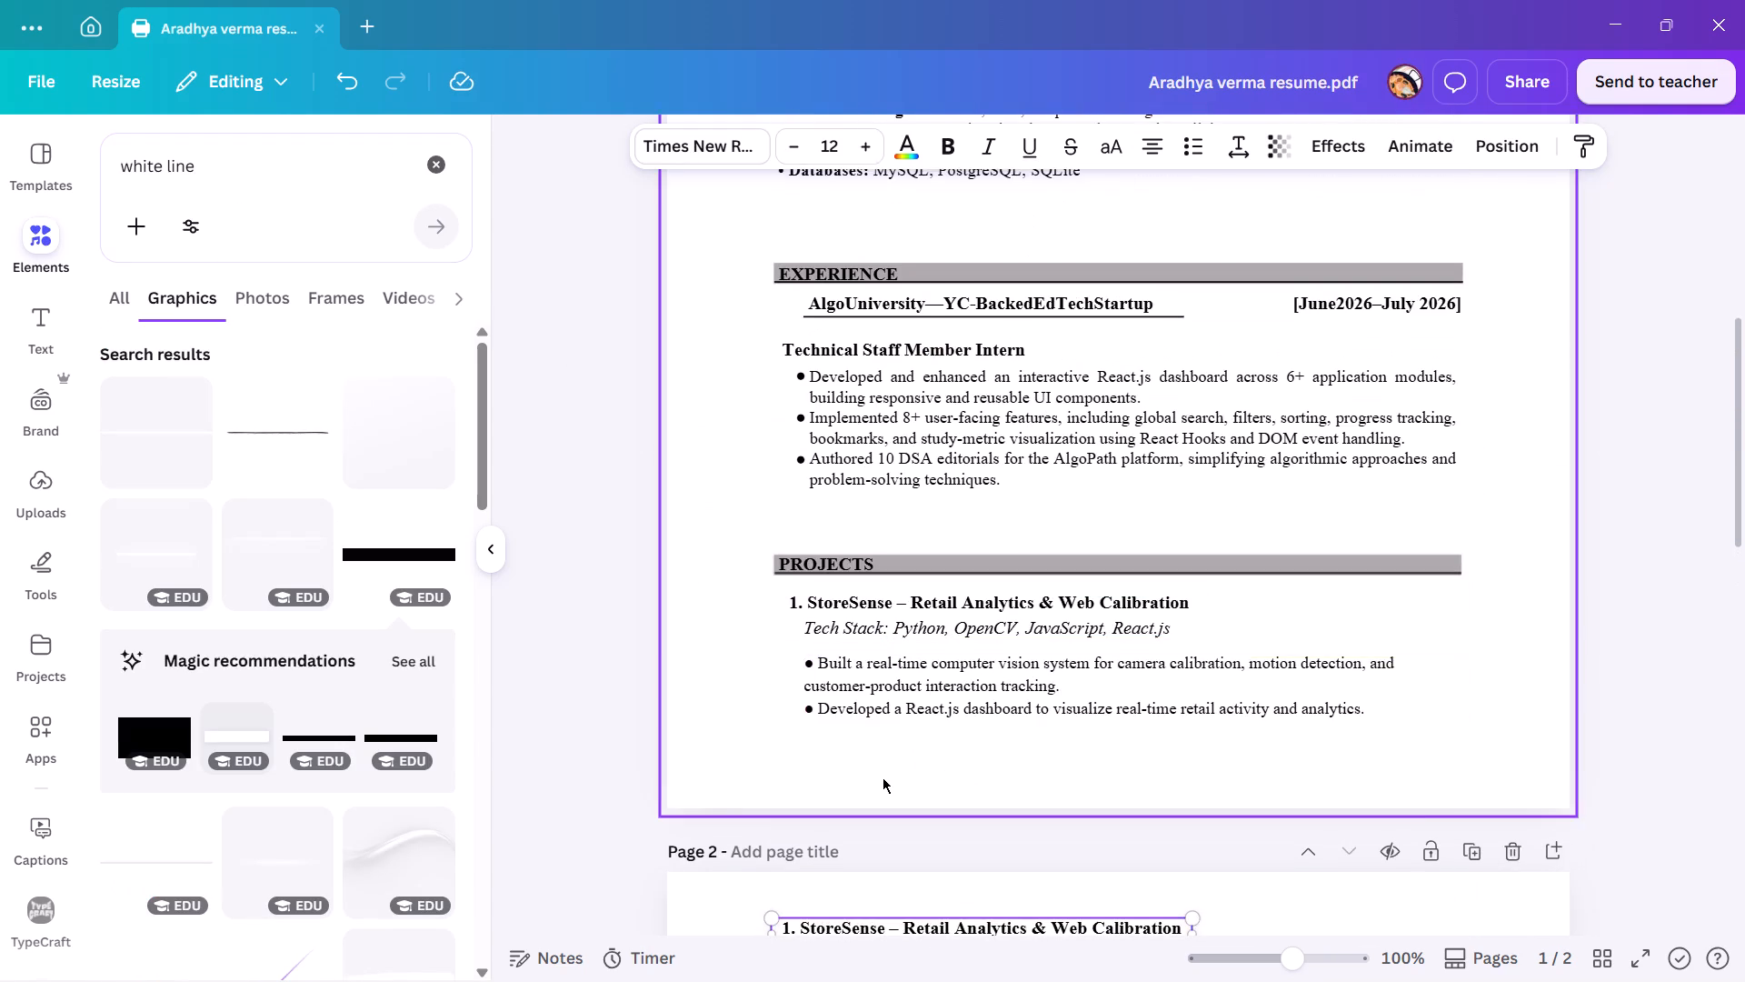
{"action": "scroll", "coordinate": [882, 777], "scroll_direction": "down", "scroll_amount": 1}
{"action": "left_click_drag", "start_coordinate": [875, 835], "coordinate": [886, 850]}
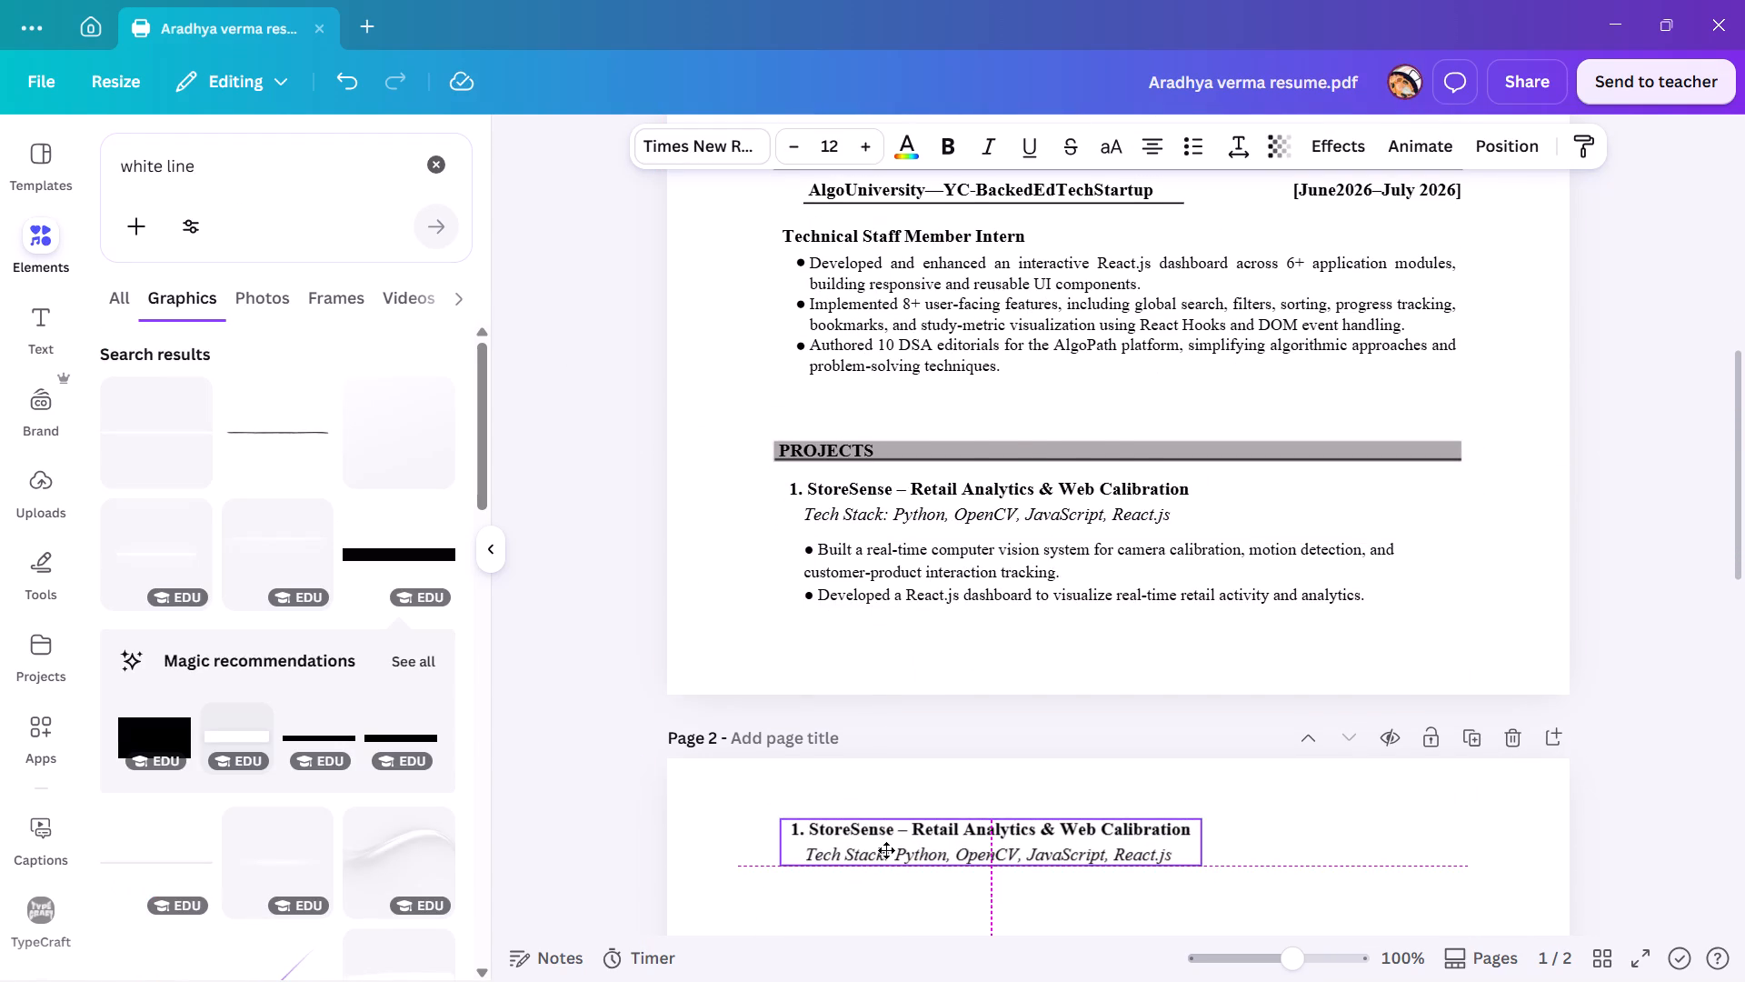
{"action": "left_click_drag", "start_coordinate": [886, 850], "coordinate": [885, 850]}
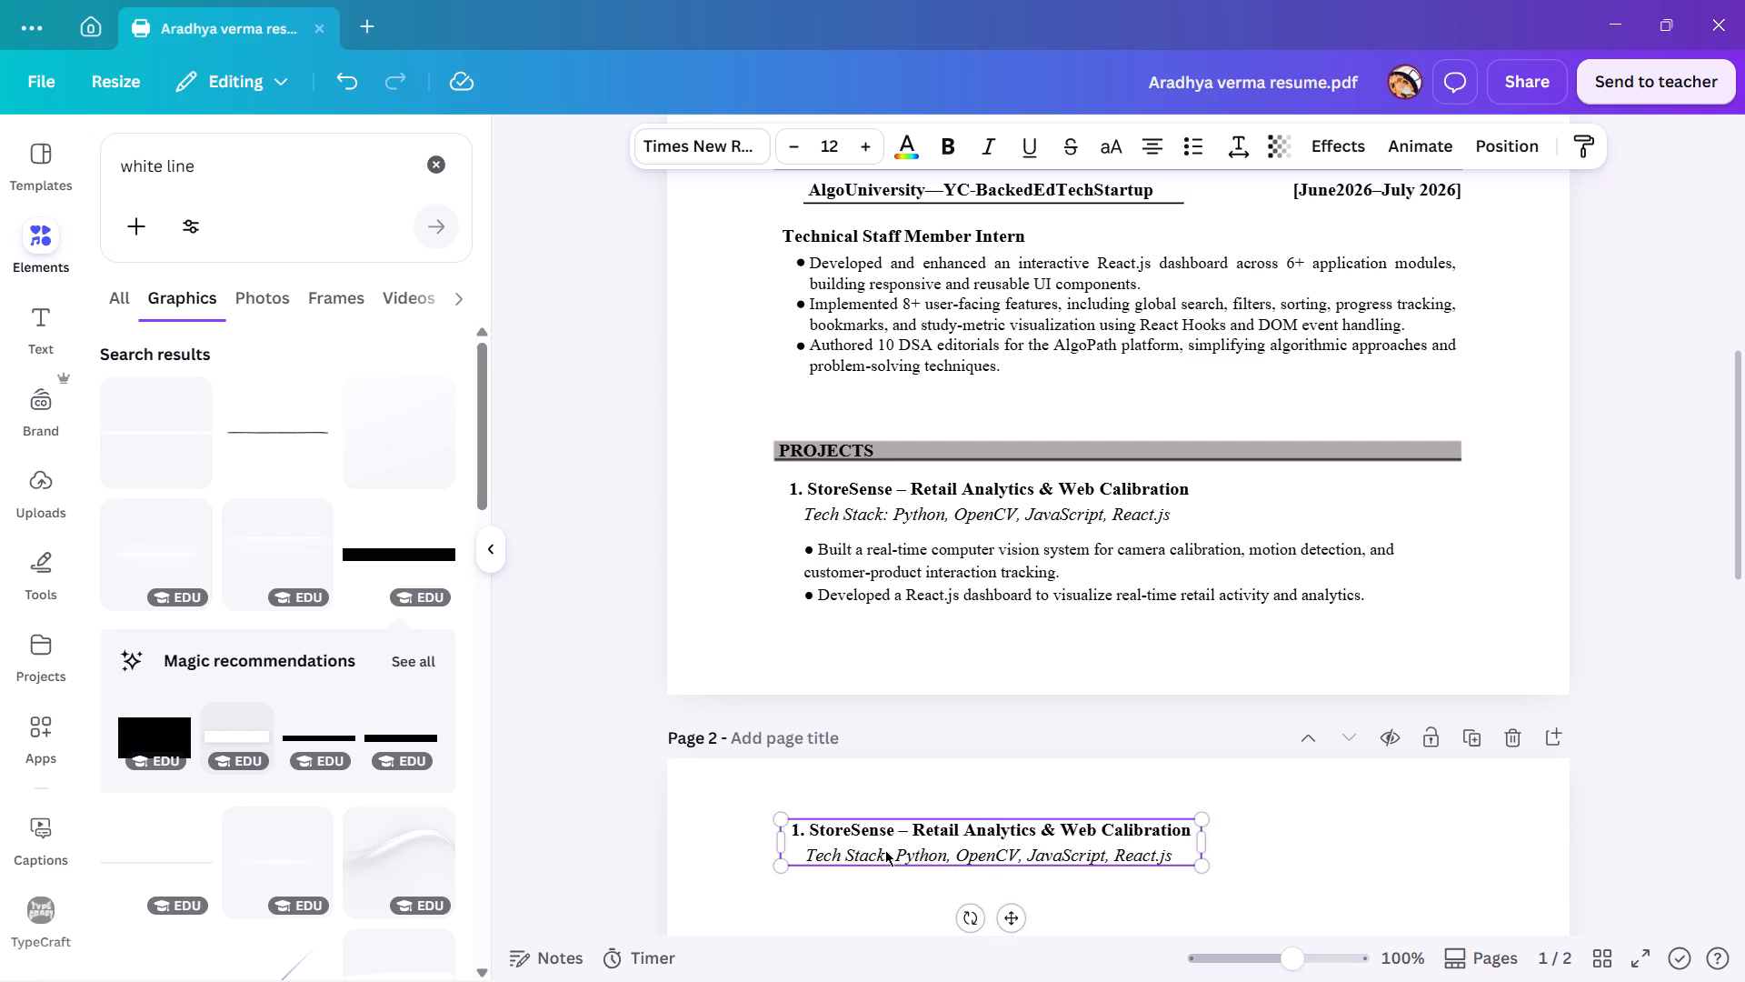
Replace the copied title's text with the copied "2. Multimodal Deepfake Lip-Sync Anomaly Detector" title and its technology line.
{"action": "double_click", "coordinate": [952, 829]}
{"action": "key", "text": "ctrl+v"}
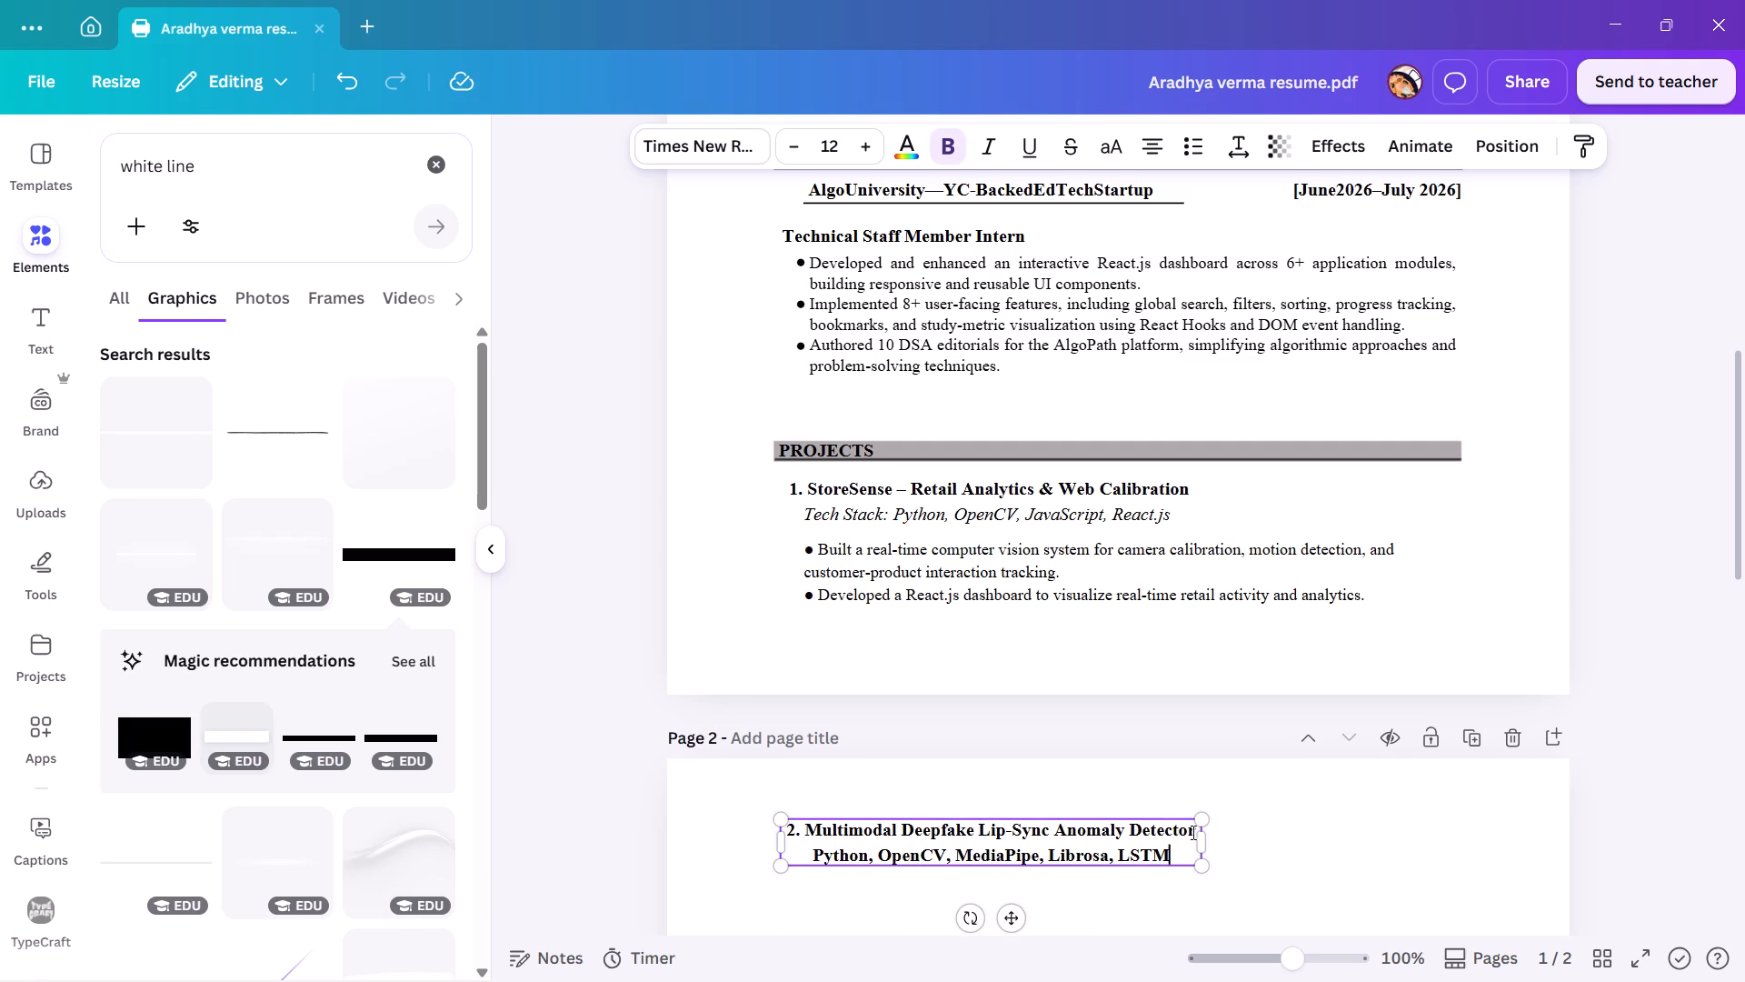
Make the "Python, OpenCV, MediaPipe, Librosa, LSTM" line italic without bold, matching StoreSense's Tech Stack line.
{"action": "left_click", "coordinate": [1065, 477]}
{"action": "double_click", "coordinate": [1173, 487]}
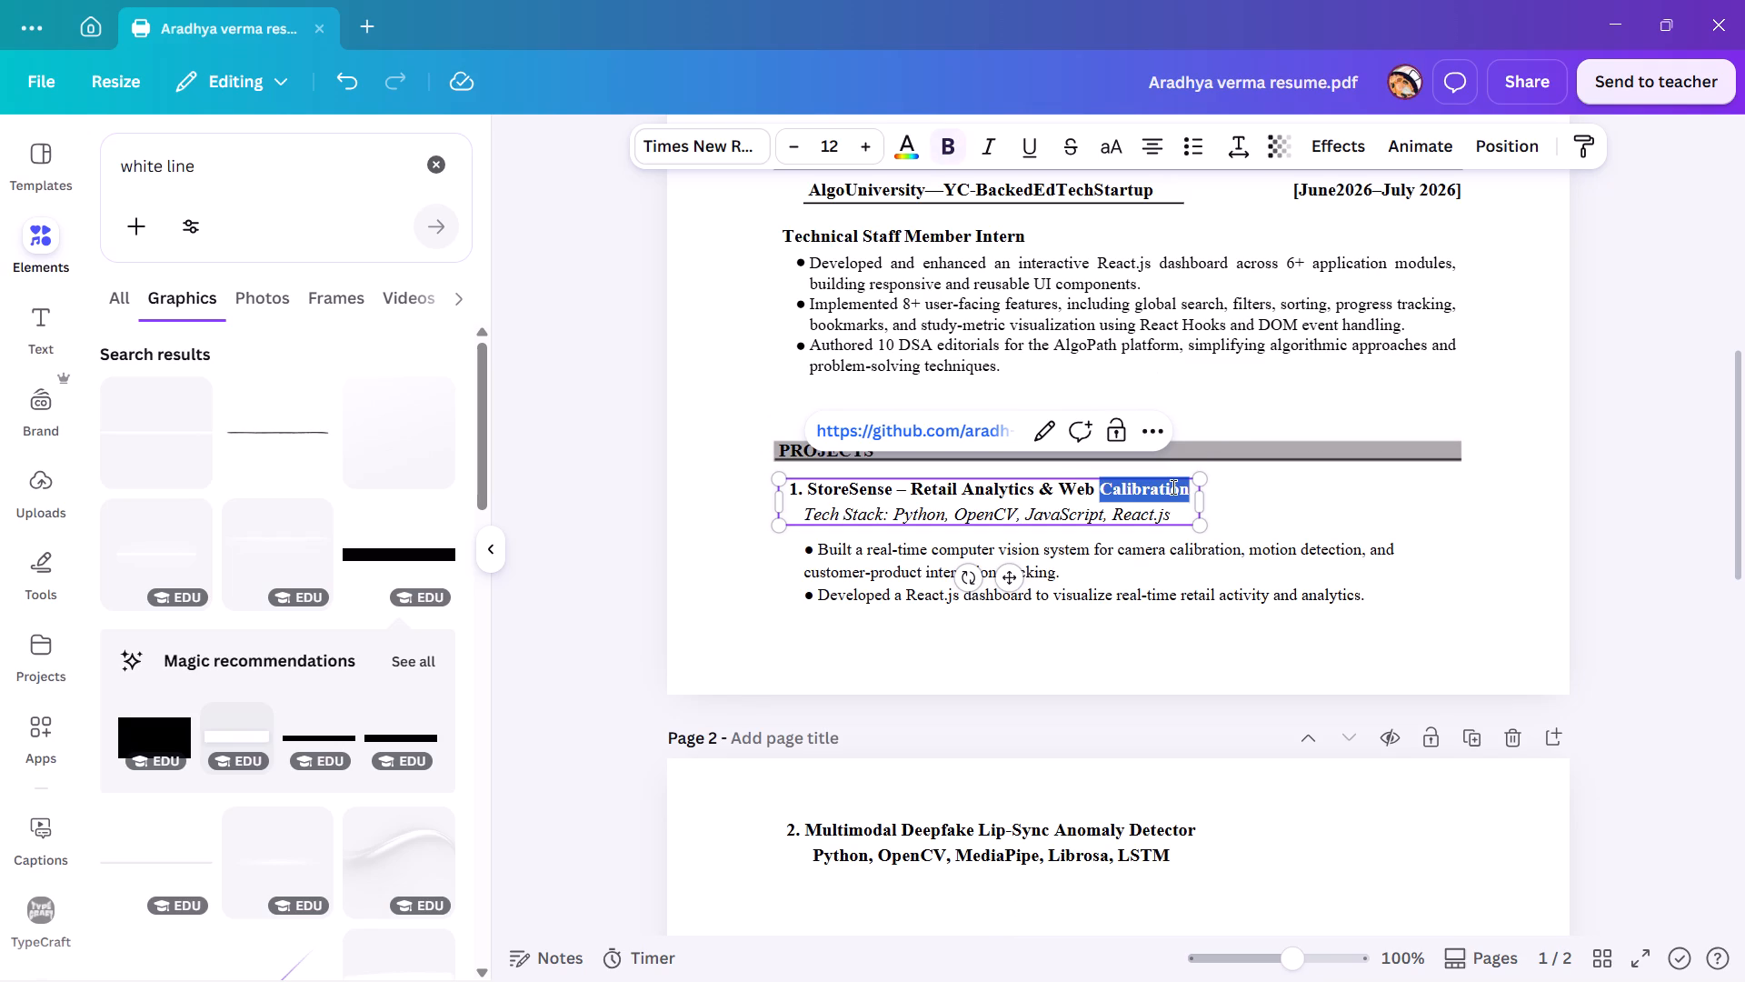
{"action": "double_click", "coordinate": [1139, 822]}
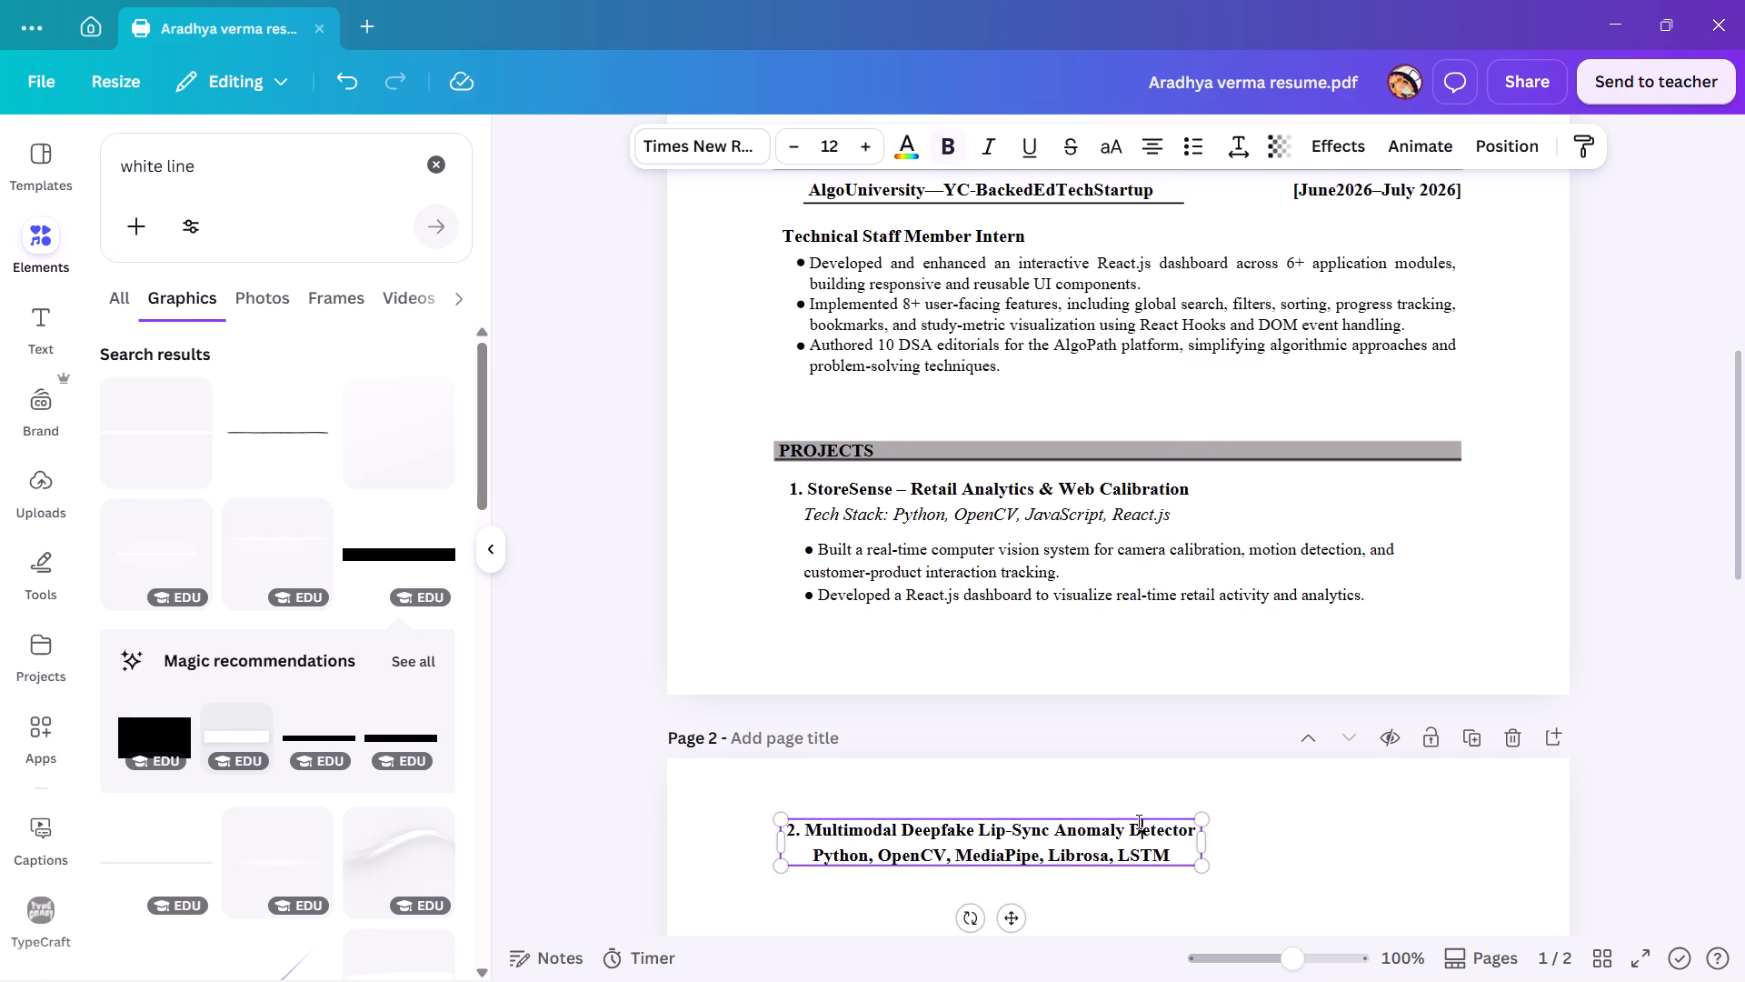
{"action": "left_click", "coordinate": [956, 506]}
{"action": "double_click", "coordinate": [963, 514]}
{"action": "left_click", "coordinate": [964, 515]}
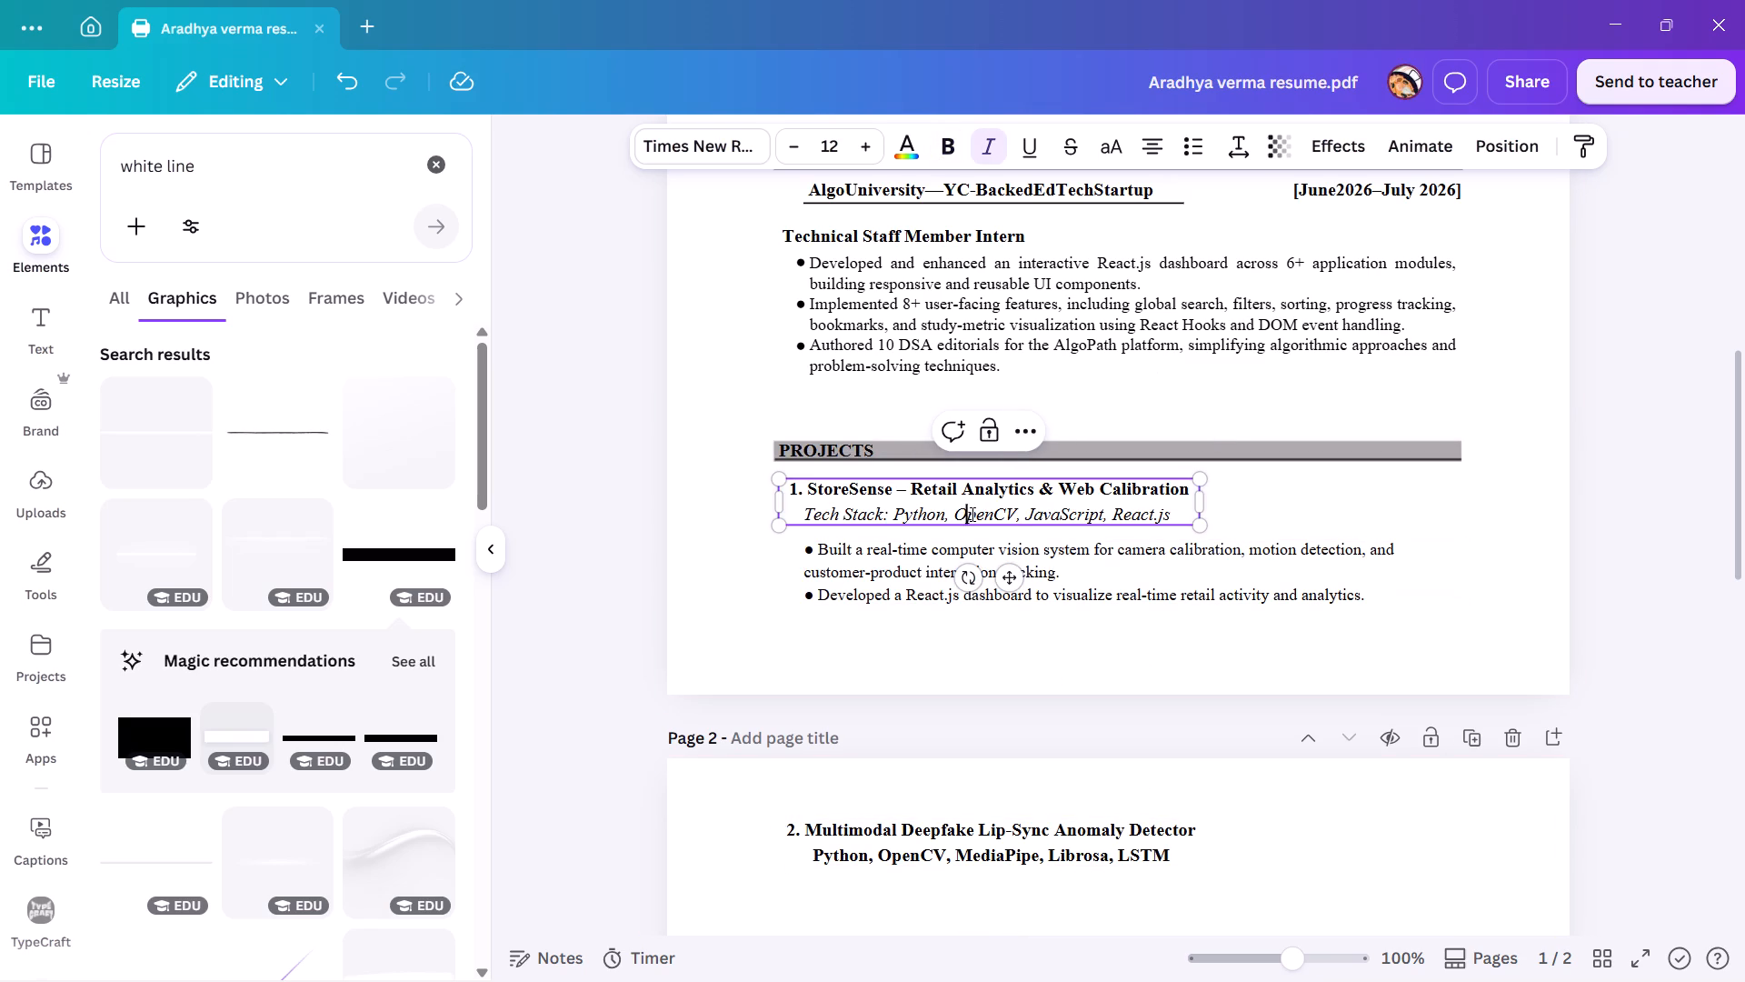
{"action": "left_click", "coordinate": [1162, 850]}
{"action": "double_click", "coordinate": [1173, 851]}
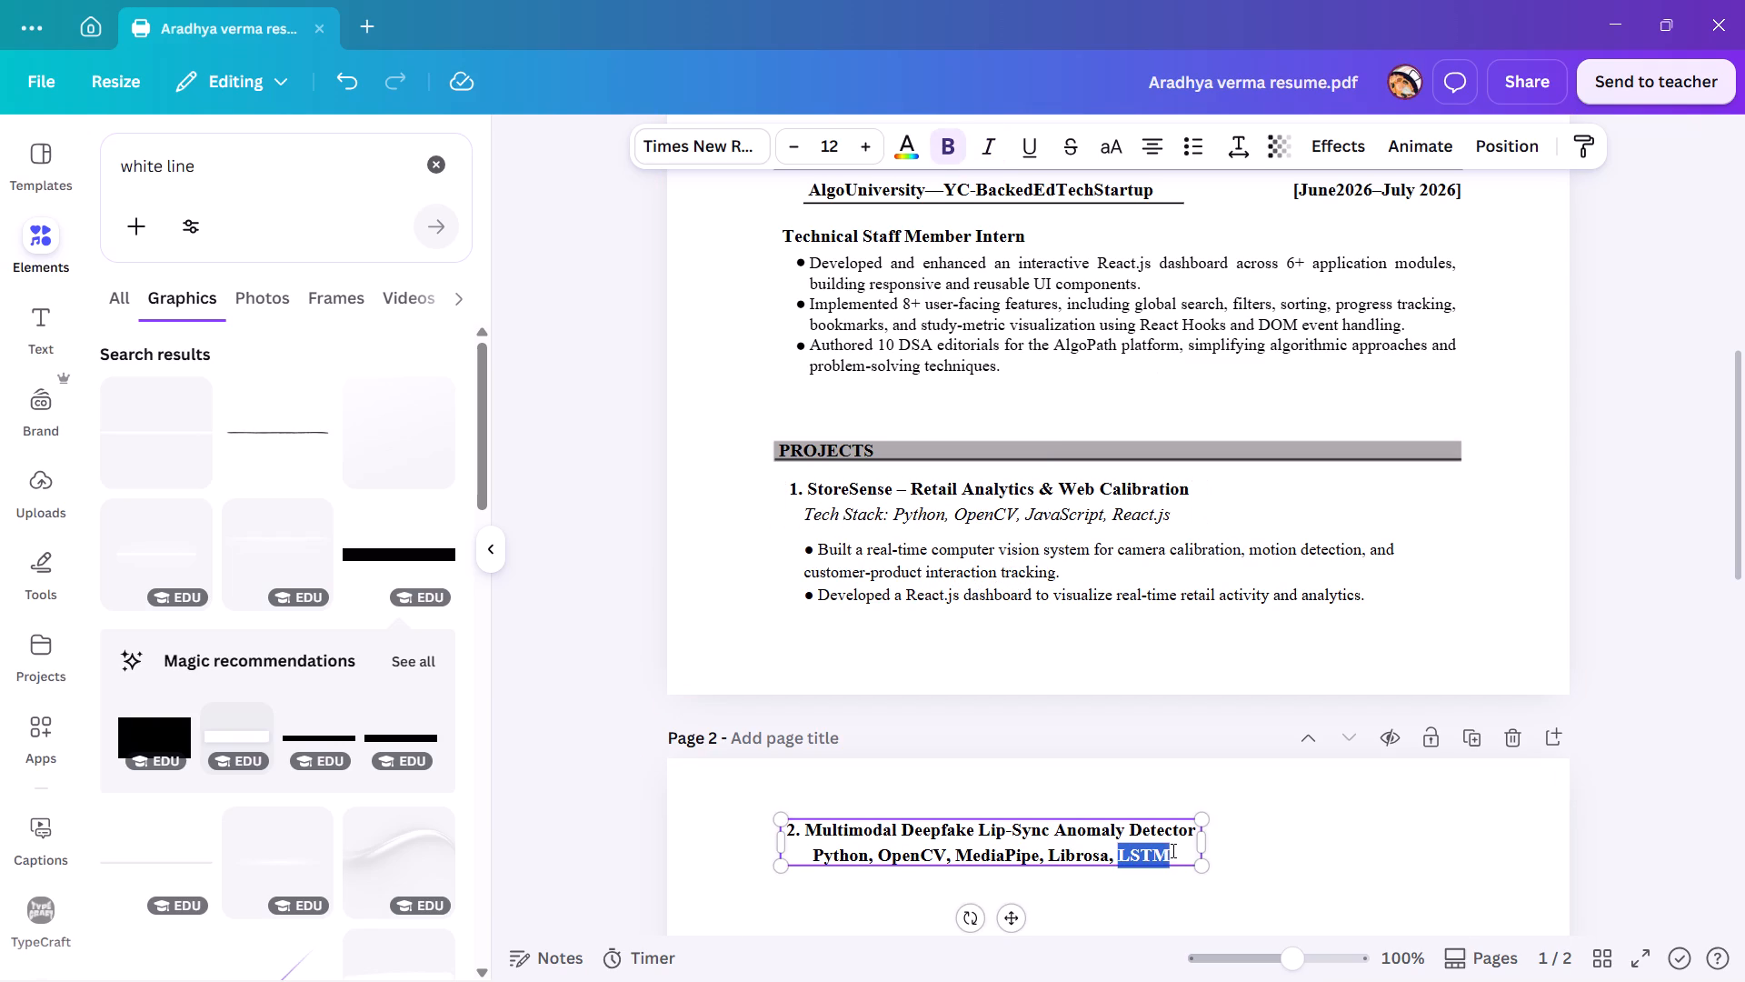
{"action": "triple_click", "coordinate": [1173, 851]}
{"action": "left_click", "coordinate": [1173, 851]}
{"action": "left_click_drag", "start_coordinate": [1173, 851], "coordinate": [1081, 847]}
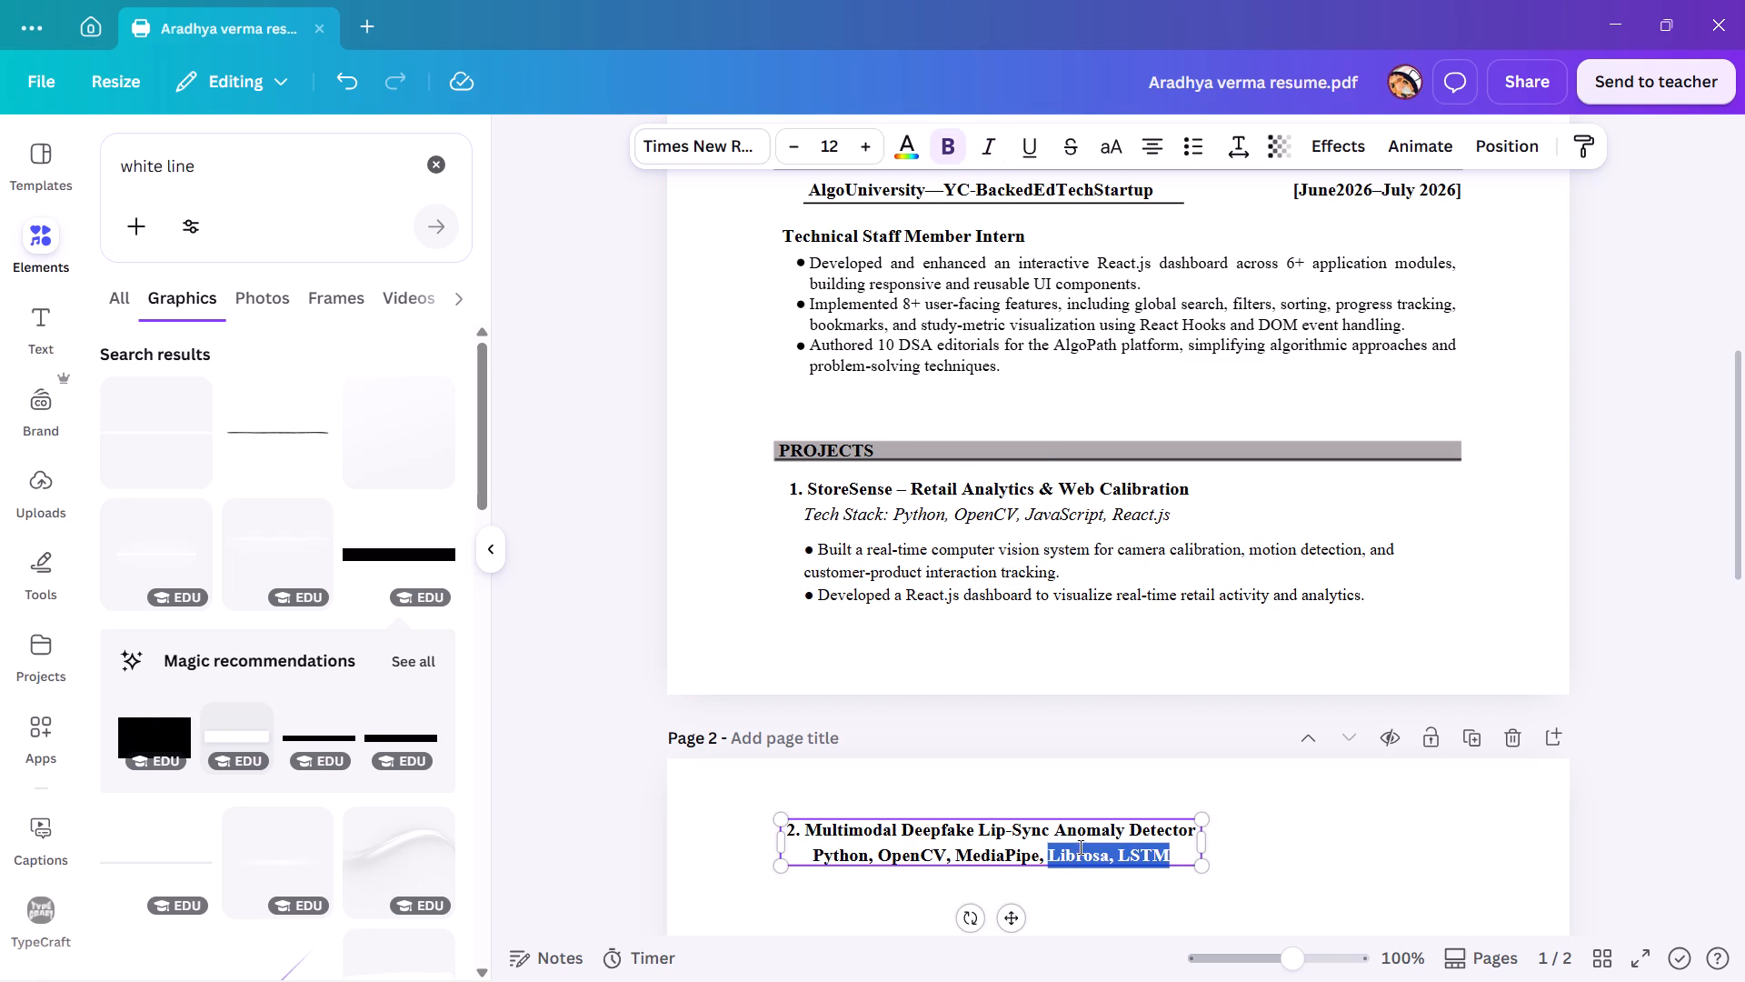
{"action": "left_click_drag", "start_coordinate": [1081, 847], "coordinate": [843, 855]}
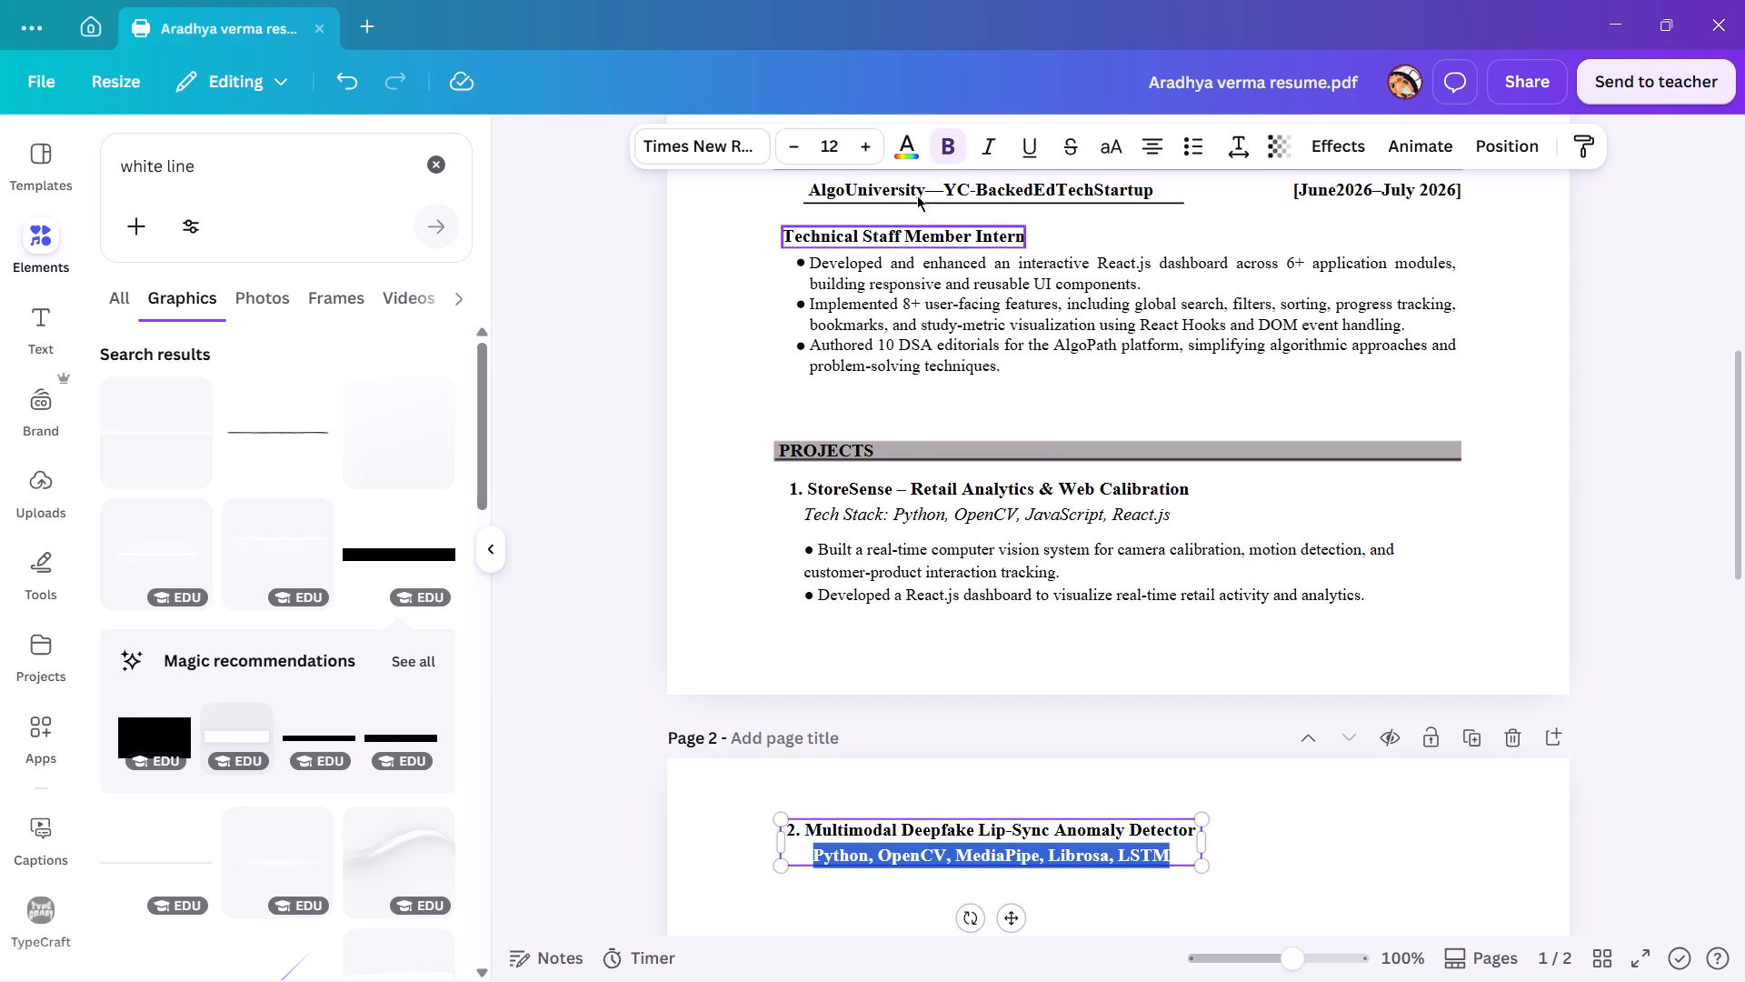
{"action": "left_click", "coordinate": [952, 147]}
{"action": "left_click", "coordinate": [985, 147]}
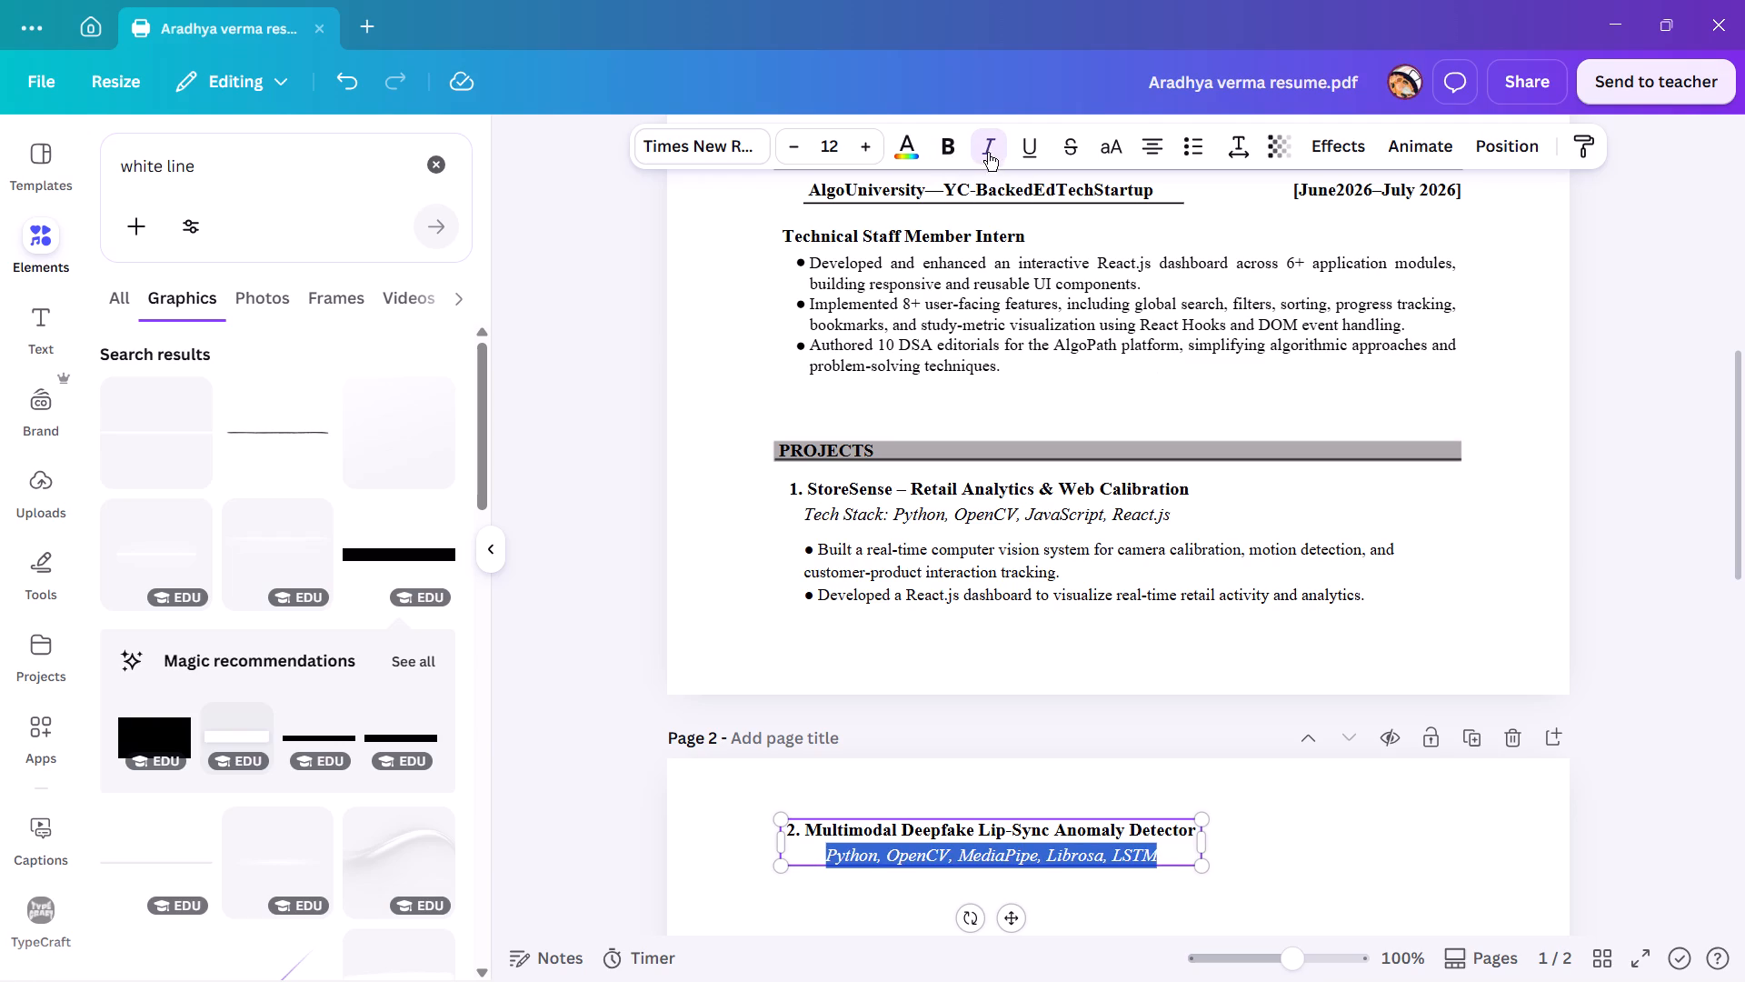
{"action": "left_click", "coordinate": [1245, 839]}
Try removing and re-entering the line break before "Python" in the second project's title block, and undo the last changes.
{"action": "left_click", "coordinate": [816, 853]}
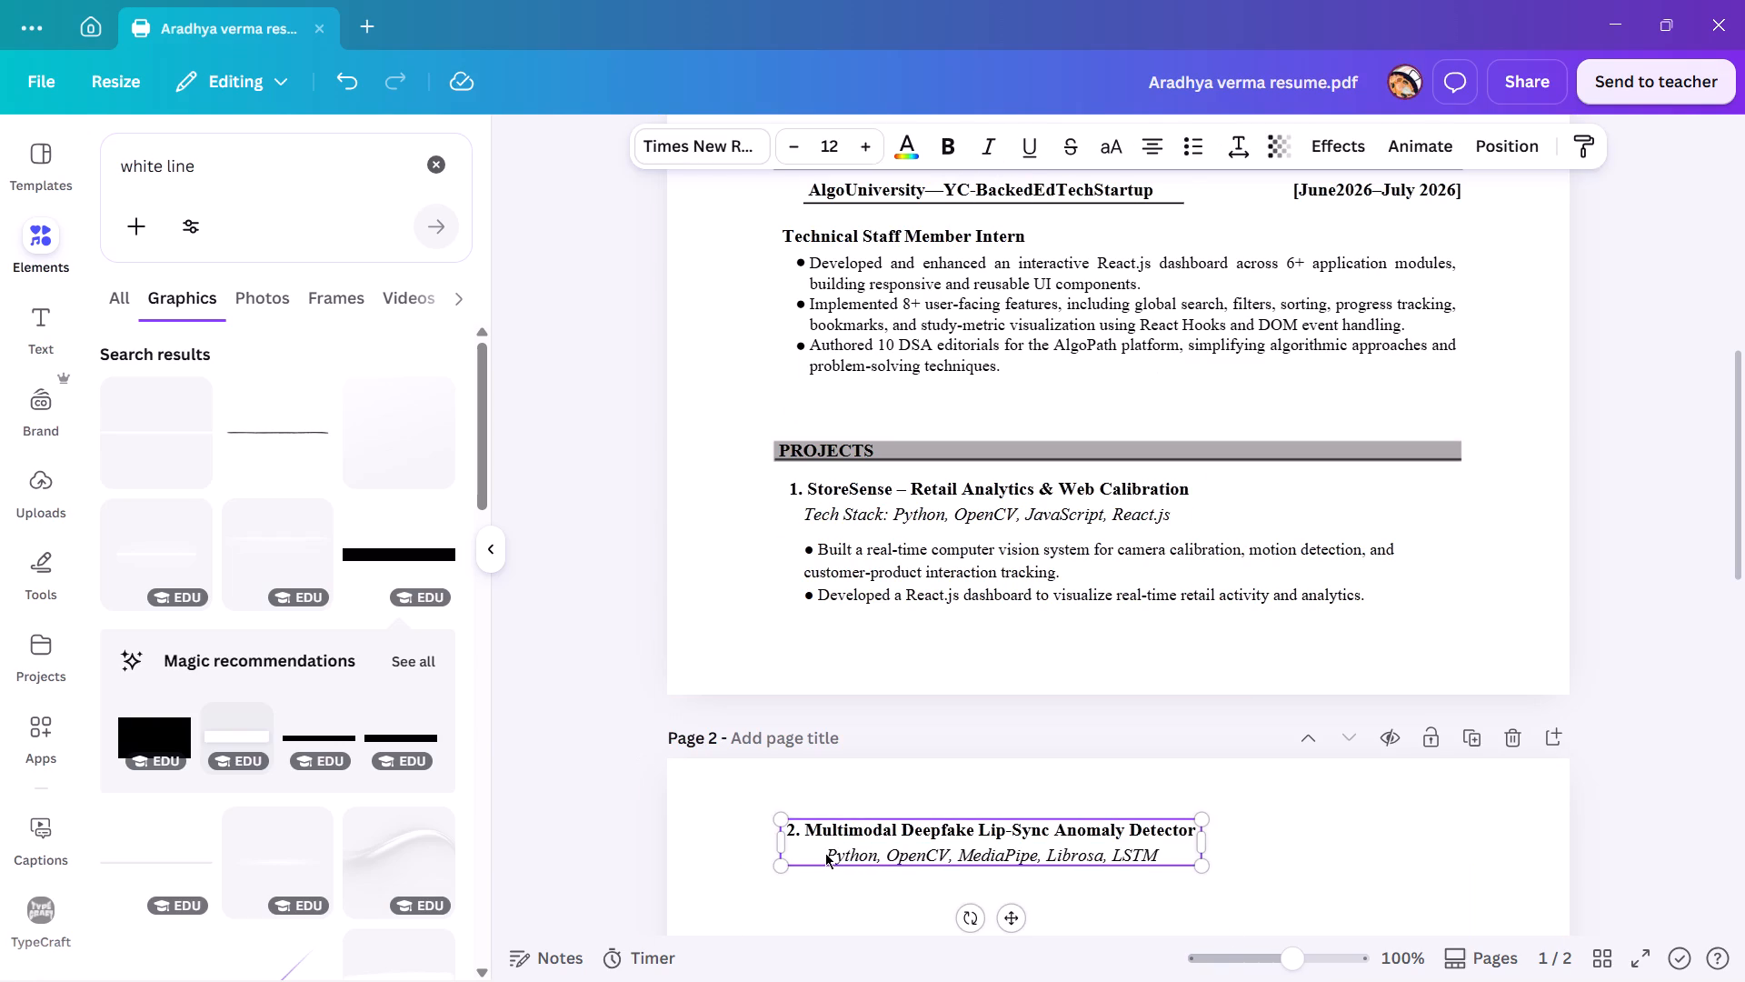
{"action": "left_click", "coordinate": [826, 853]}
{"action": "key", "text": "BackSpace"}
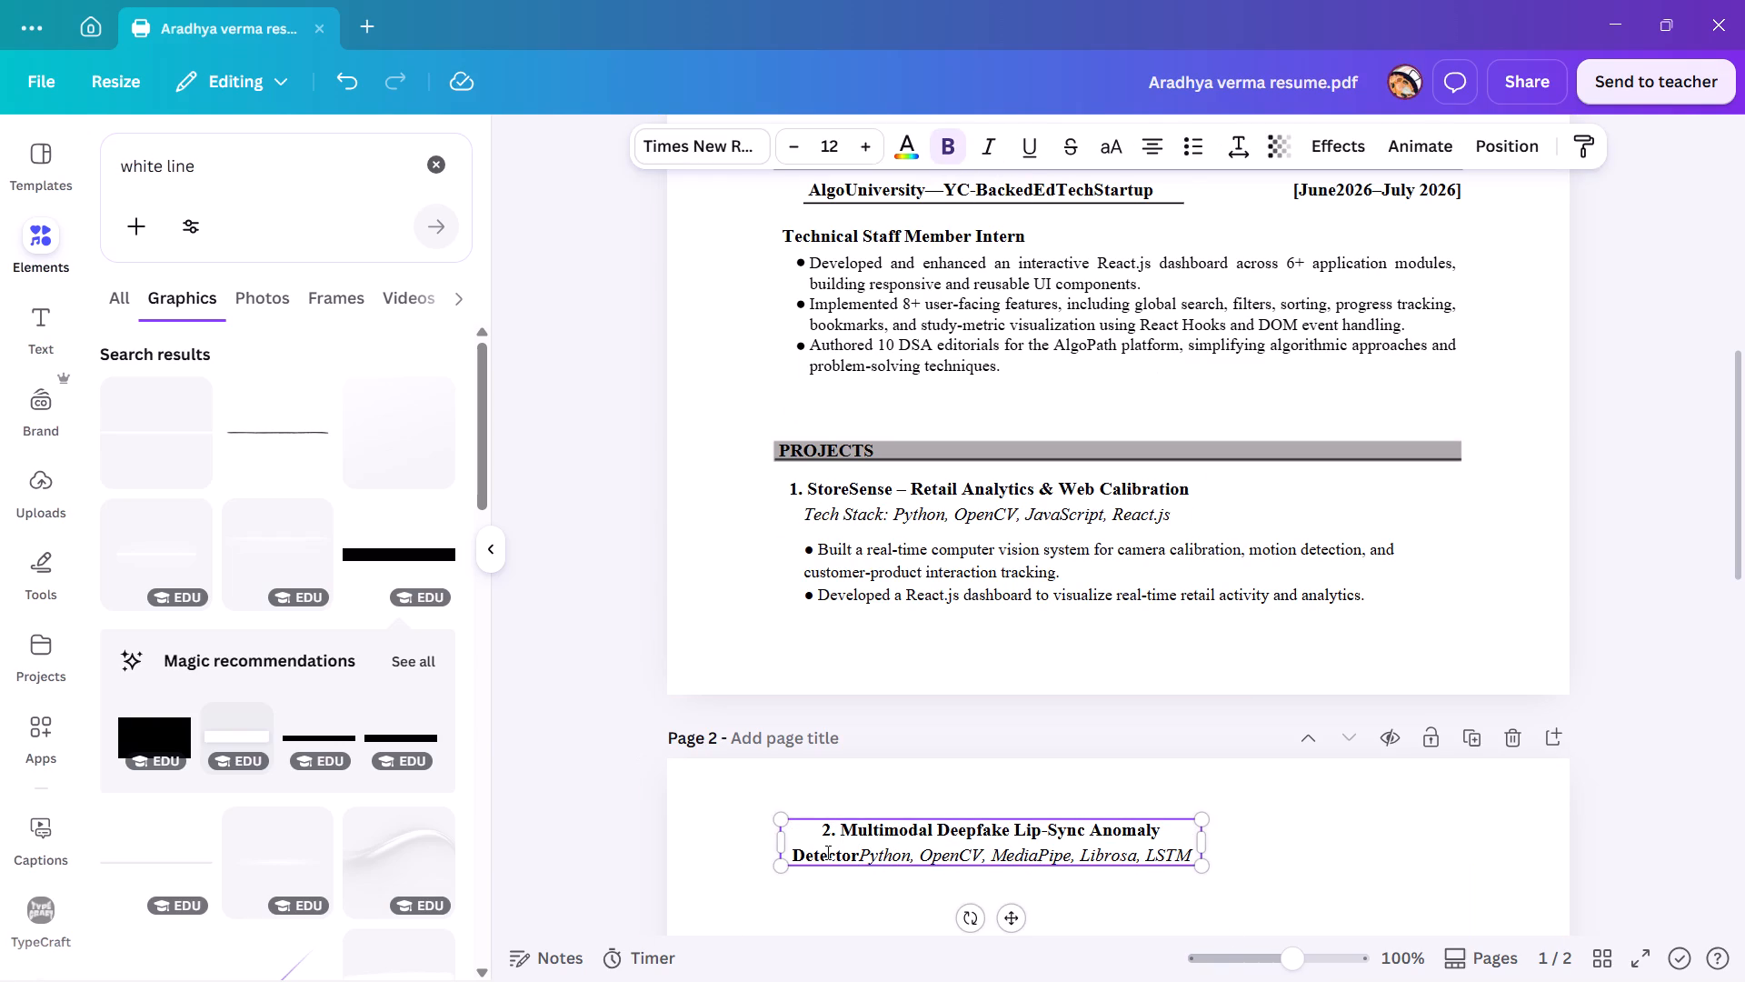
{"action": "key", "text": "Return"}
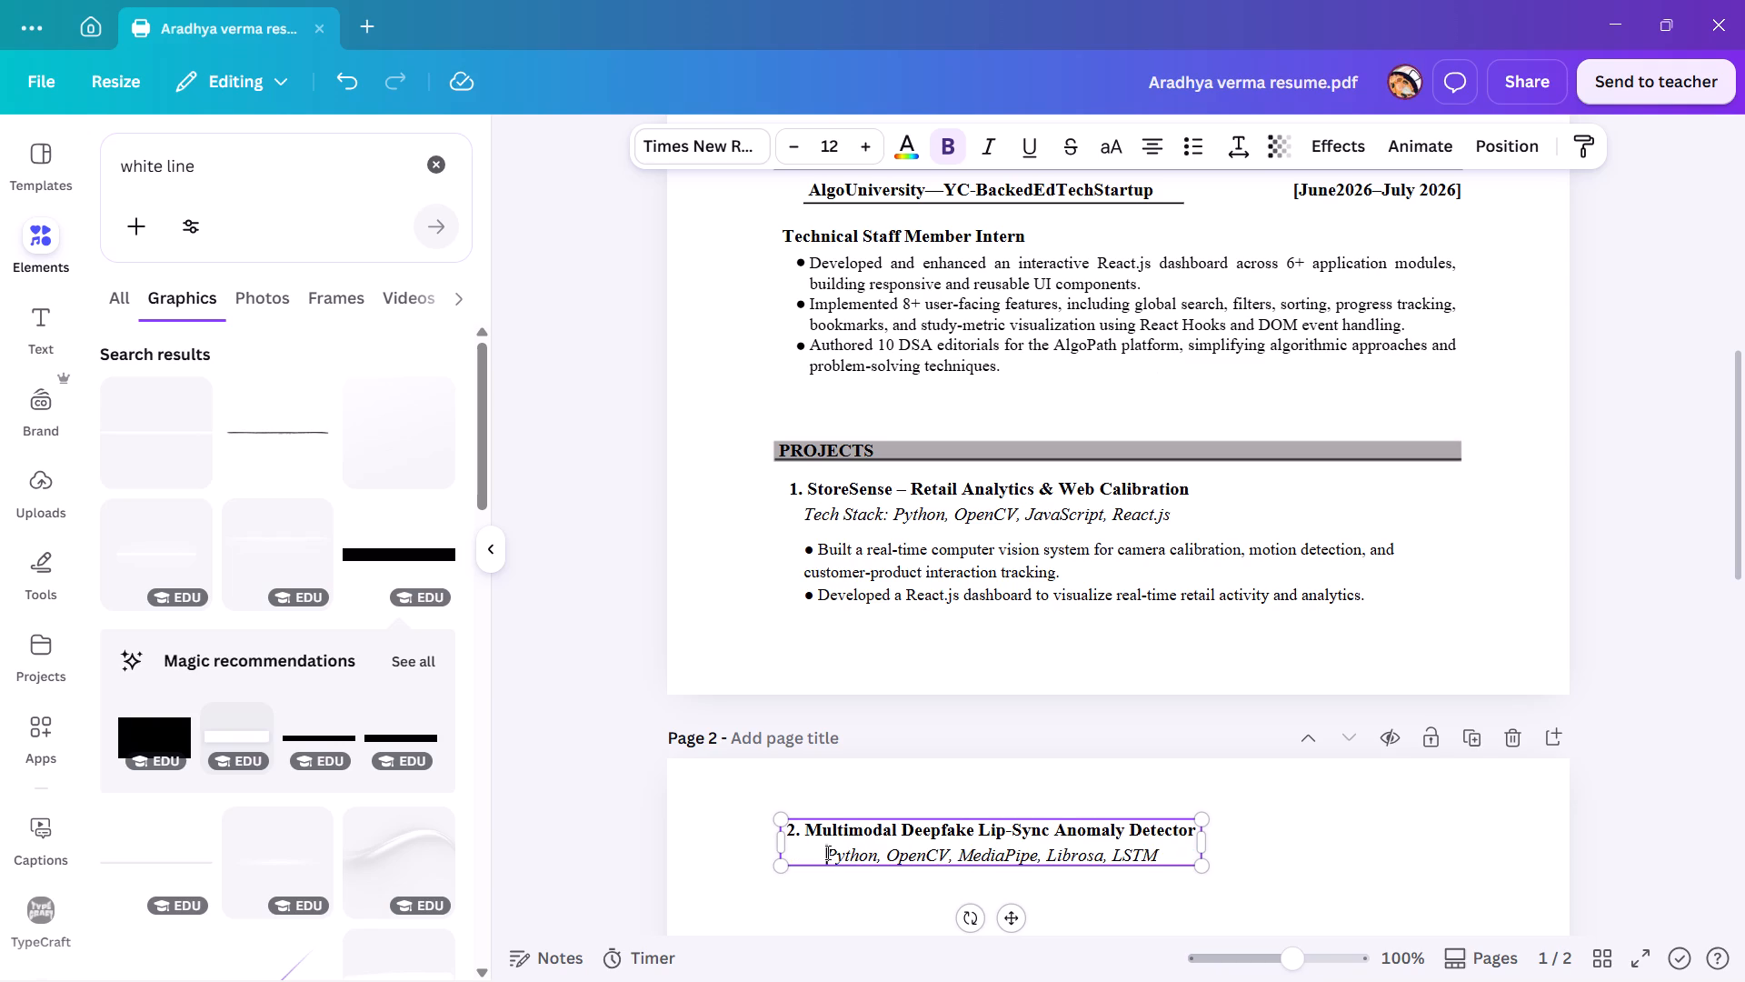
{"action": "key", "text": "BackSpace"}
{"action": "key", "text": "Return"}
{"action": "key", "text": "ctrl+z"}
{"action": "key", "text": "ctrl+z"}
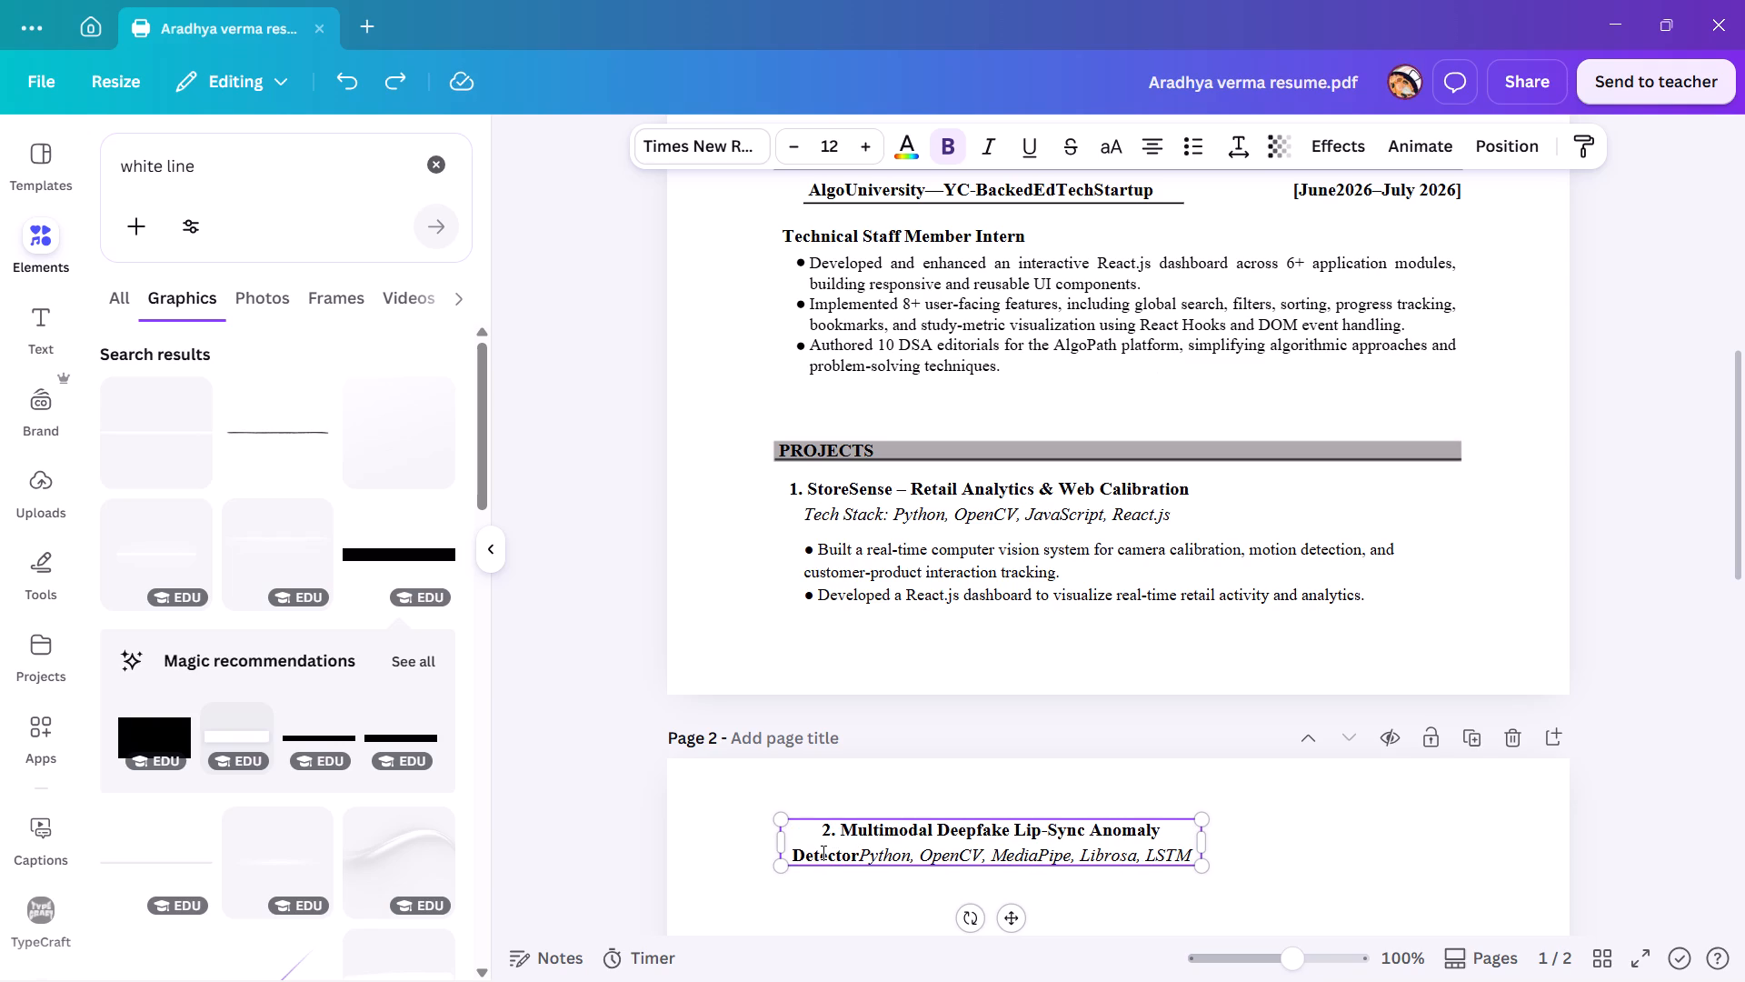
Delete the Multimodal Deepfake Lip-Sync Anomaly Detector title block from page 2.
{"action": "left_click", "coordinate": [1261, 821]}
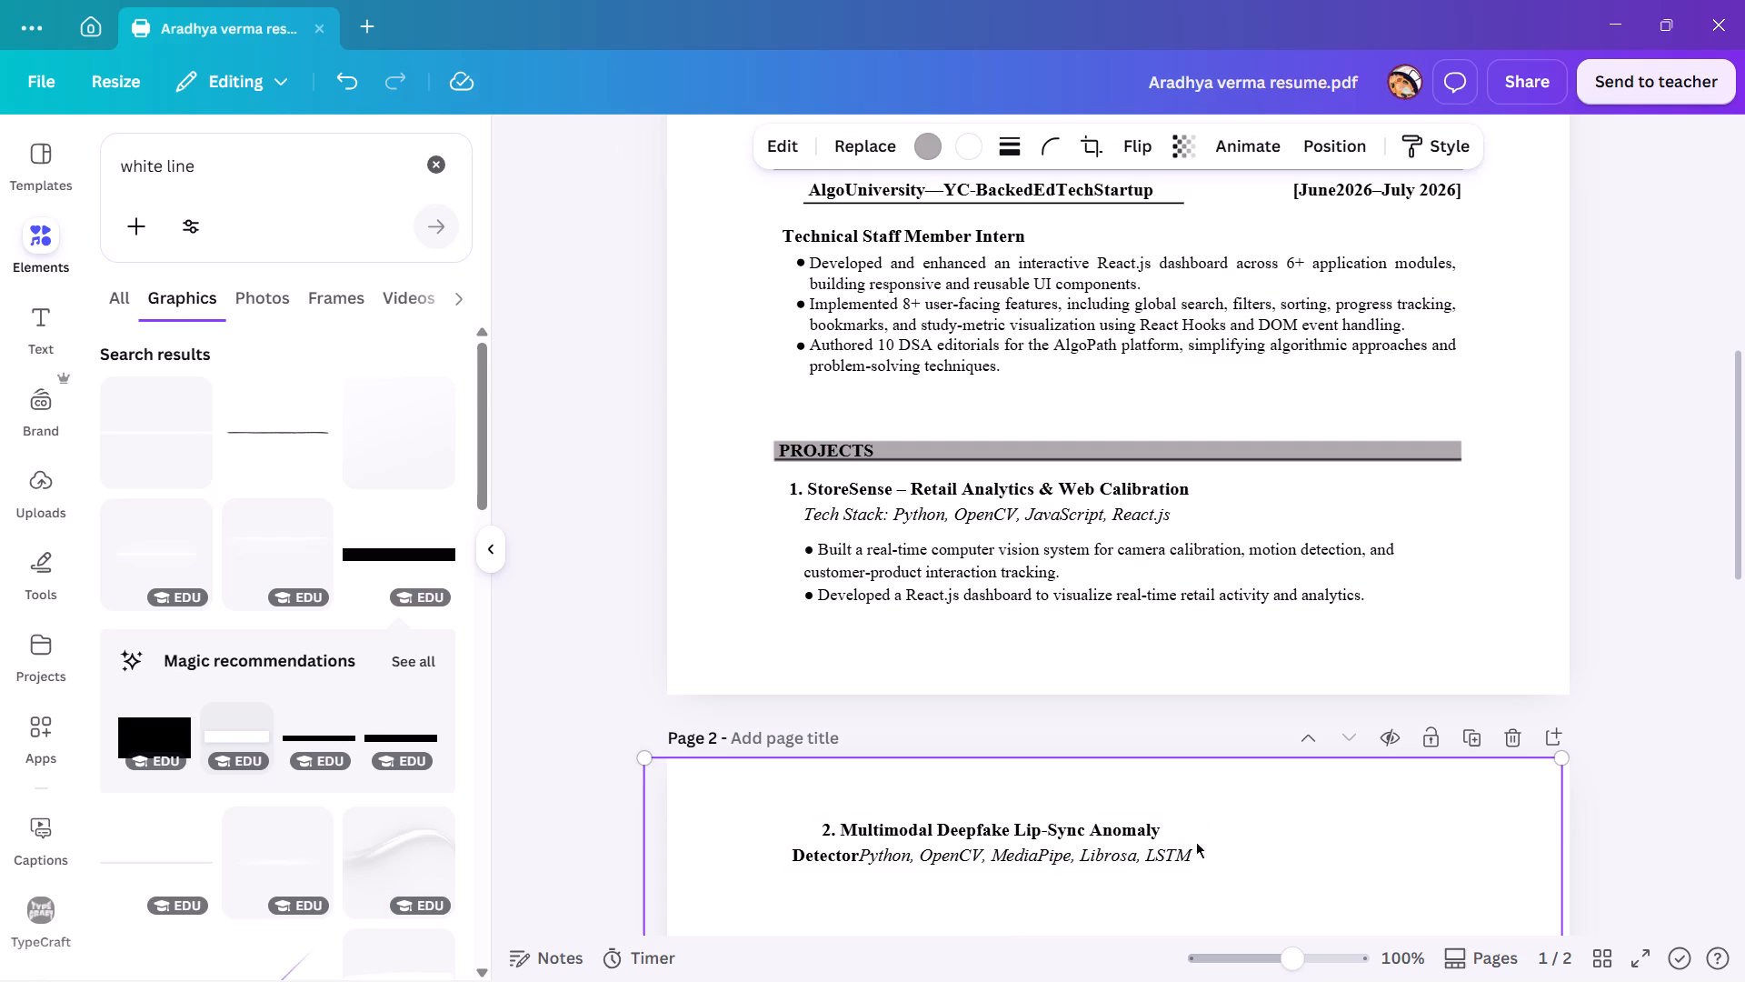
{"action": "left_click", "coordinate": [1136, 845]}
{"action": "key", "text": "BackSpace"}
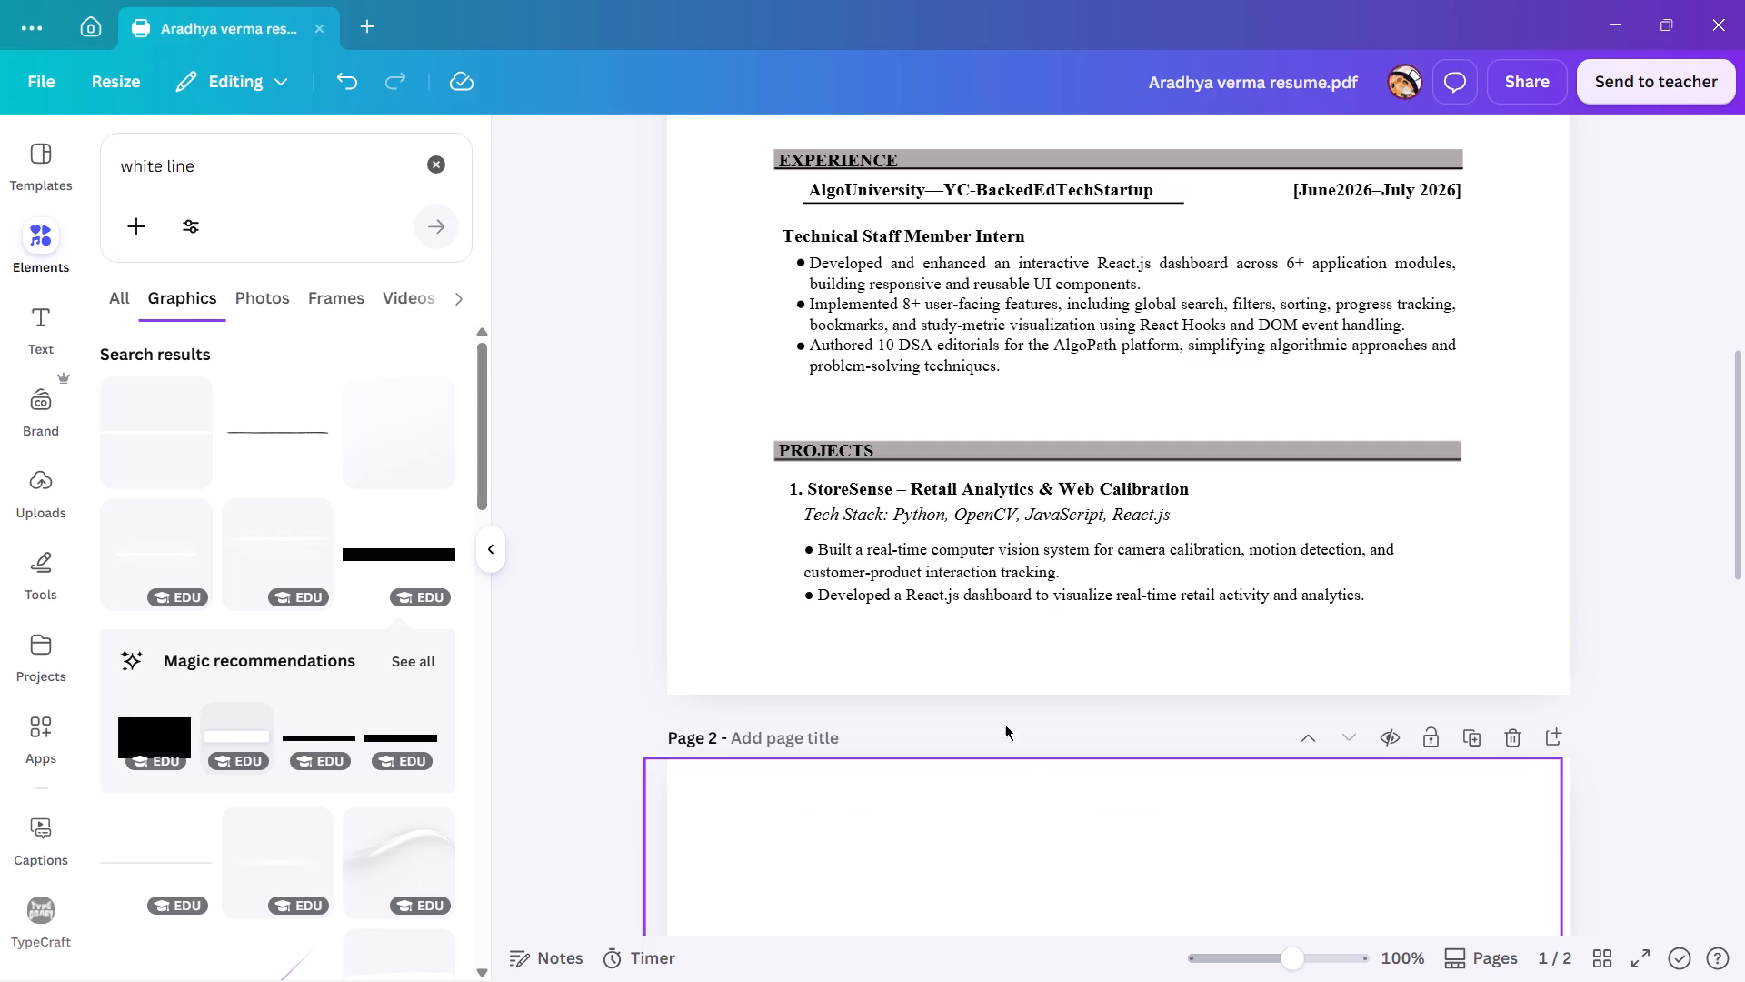
Duplicate the StoreSense title and Tech Stack block and place the copy near the top of page 2.
{"action": "left_click", "coordinate": [950, 490]}
{"action": "left_click", "coordinate": [982, 506]}
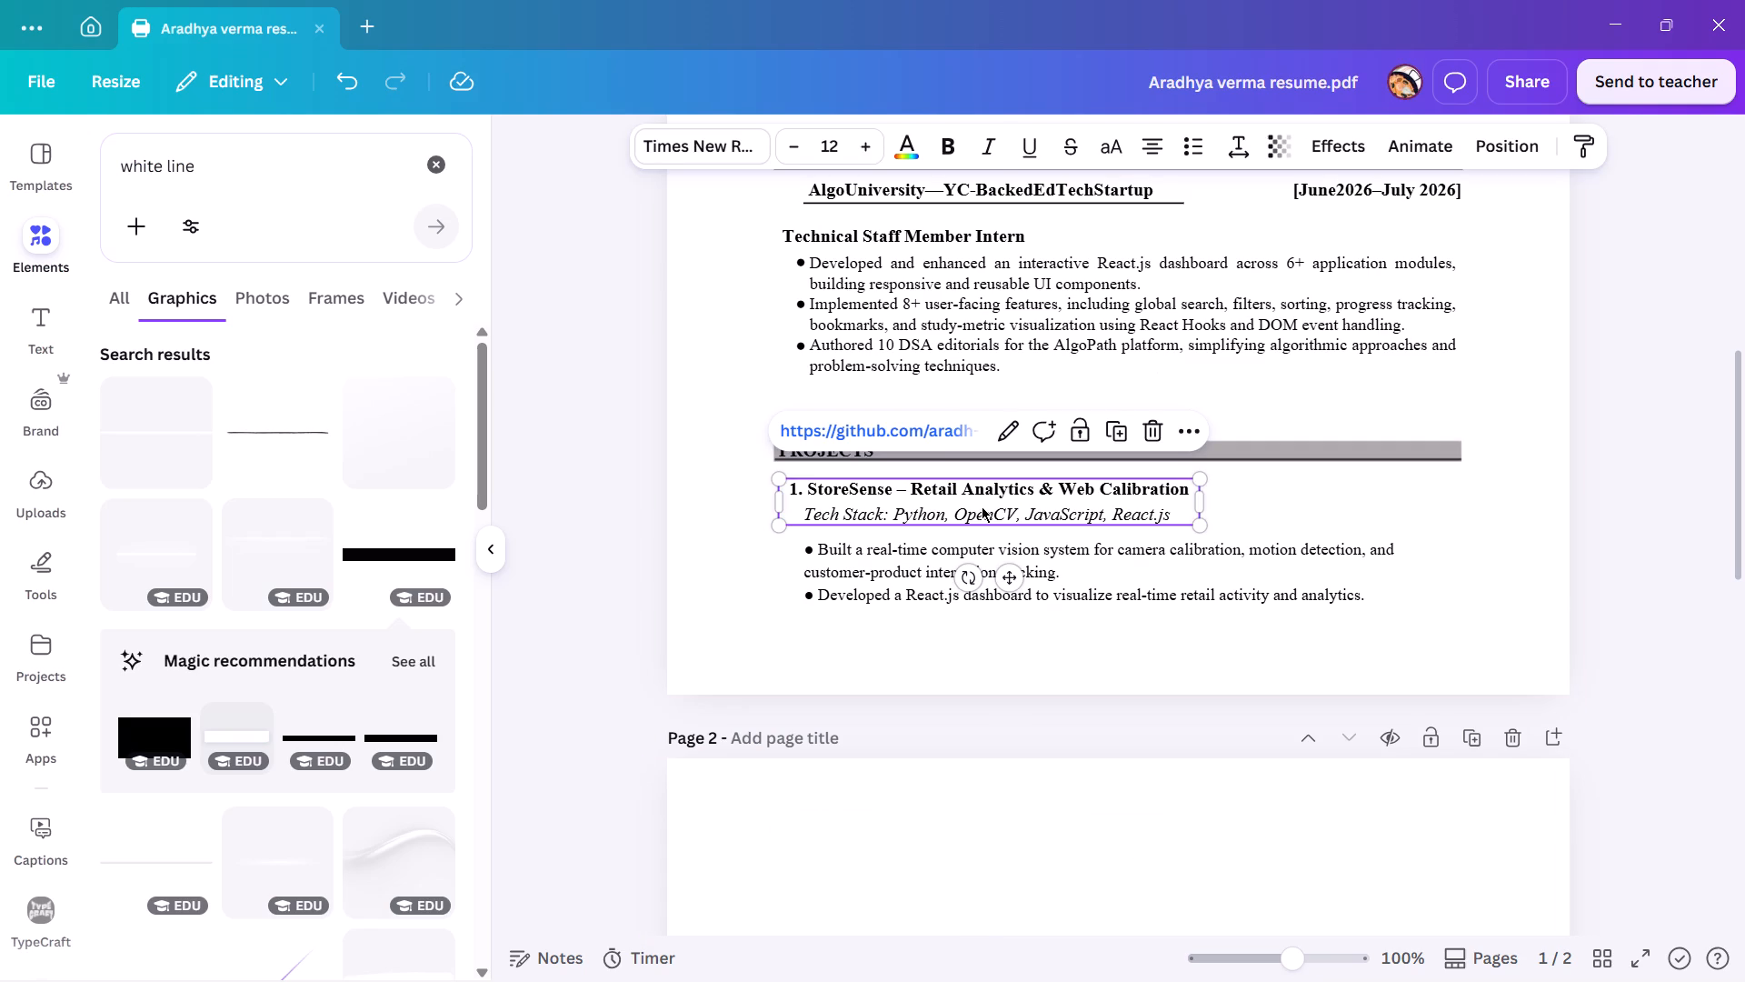
{"action": "left_click", "coordinate": [811, 521]}
{"action": "left_click", "coordinate": [815, 496]}
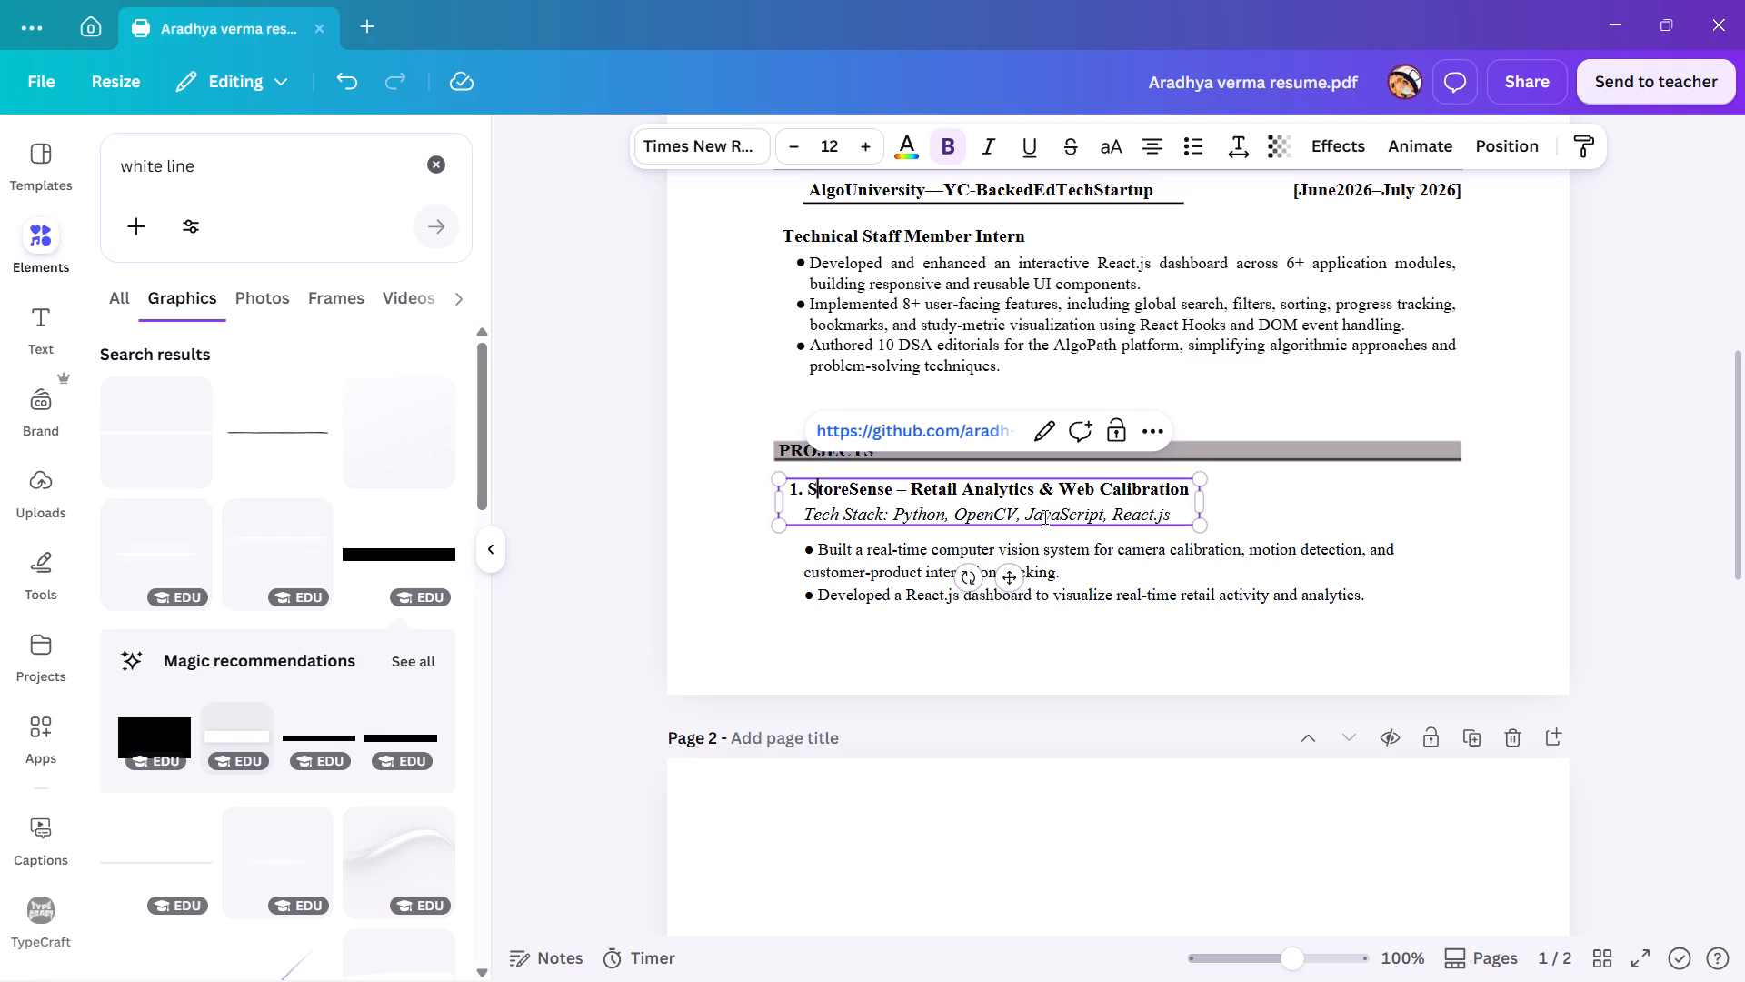
{"action": "left_click", "coordinate": [1025, 511]}
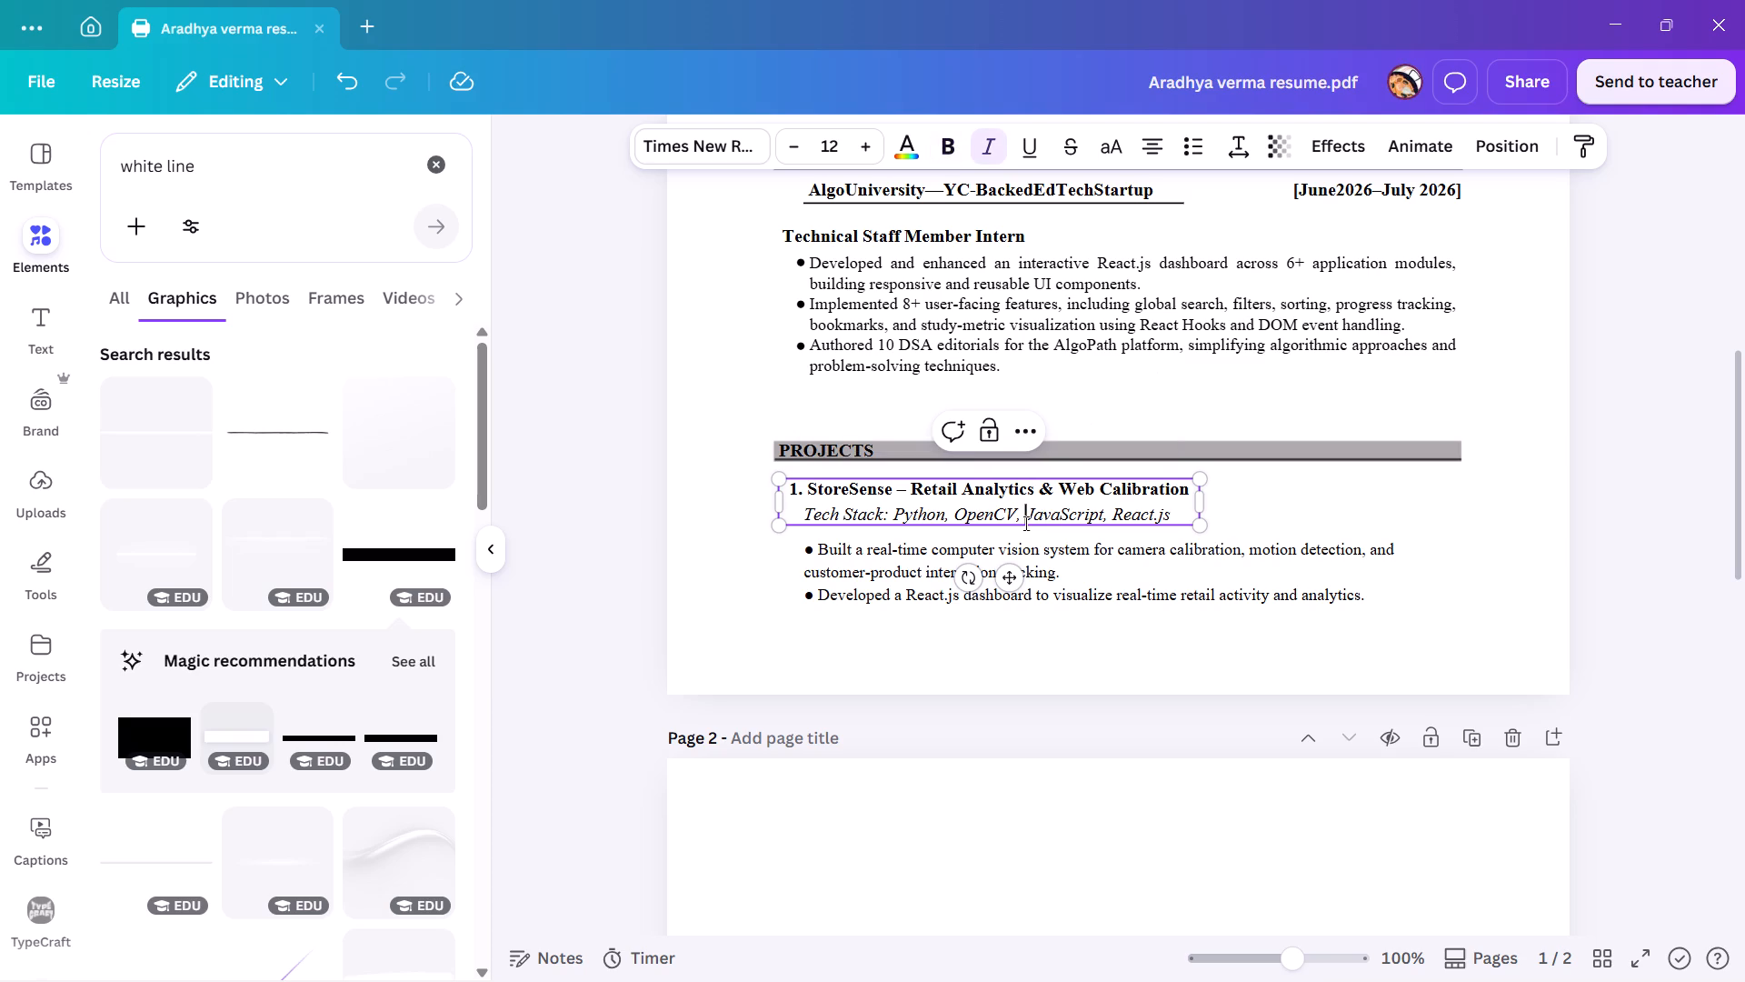
{"action": "right_click", "coordinate": [1018, 496]}
{"action": "left_click", "coordinate": [966, 508]}
{"action": "left_click", "coordinate": [1015, 437]}
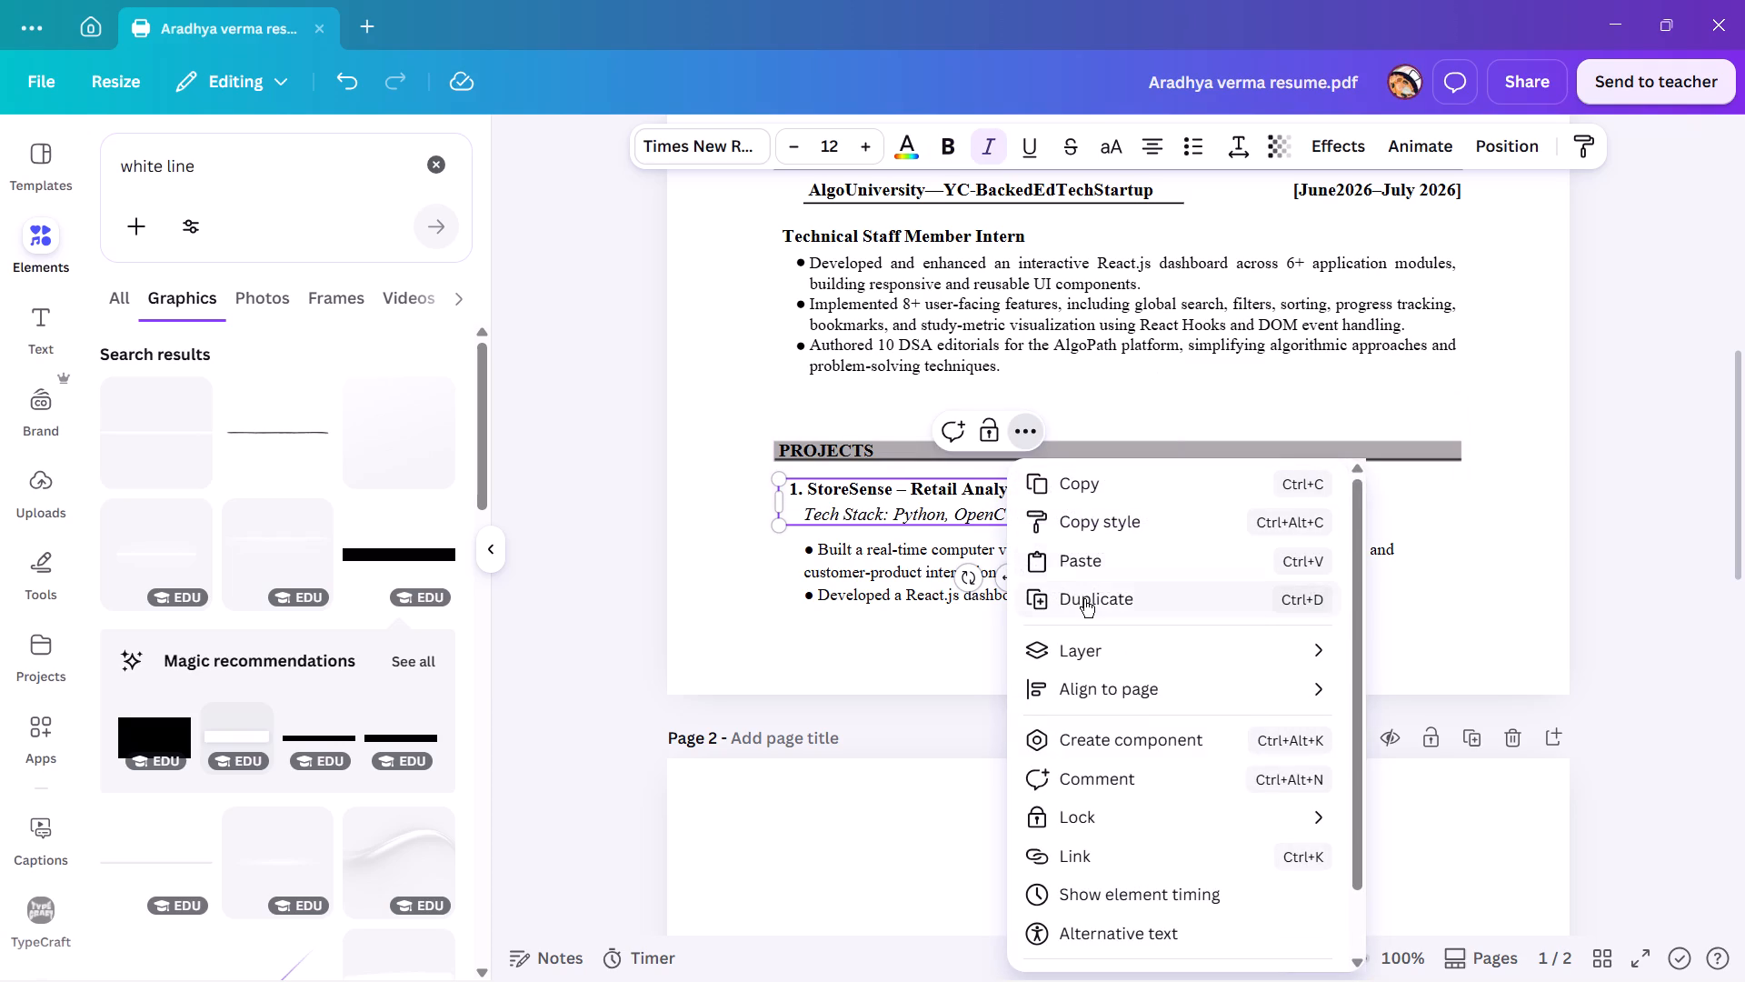
{"action": "left_click", "coordinate": [1084, 599]}
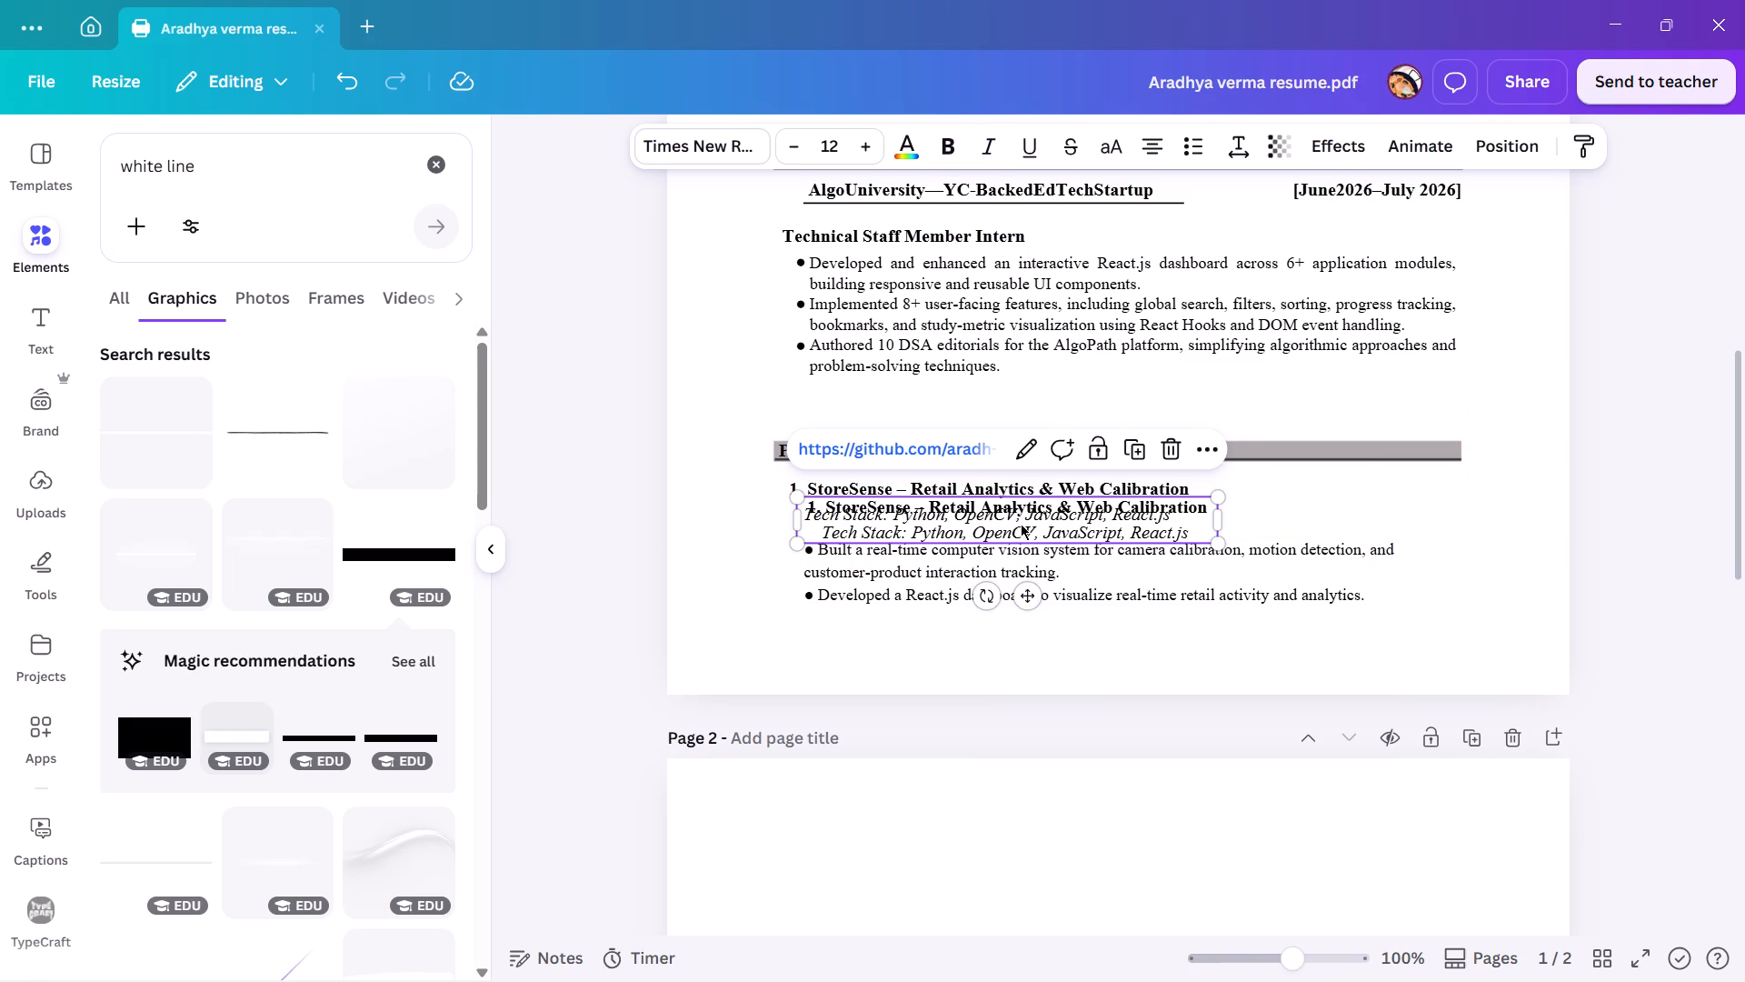
{"action": "left_click_drag", "start_coordinate": [1017, 518], "coordinate": [1019, 805]}
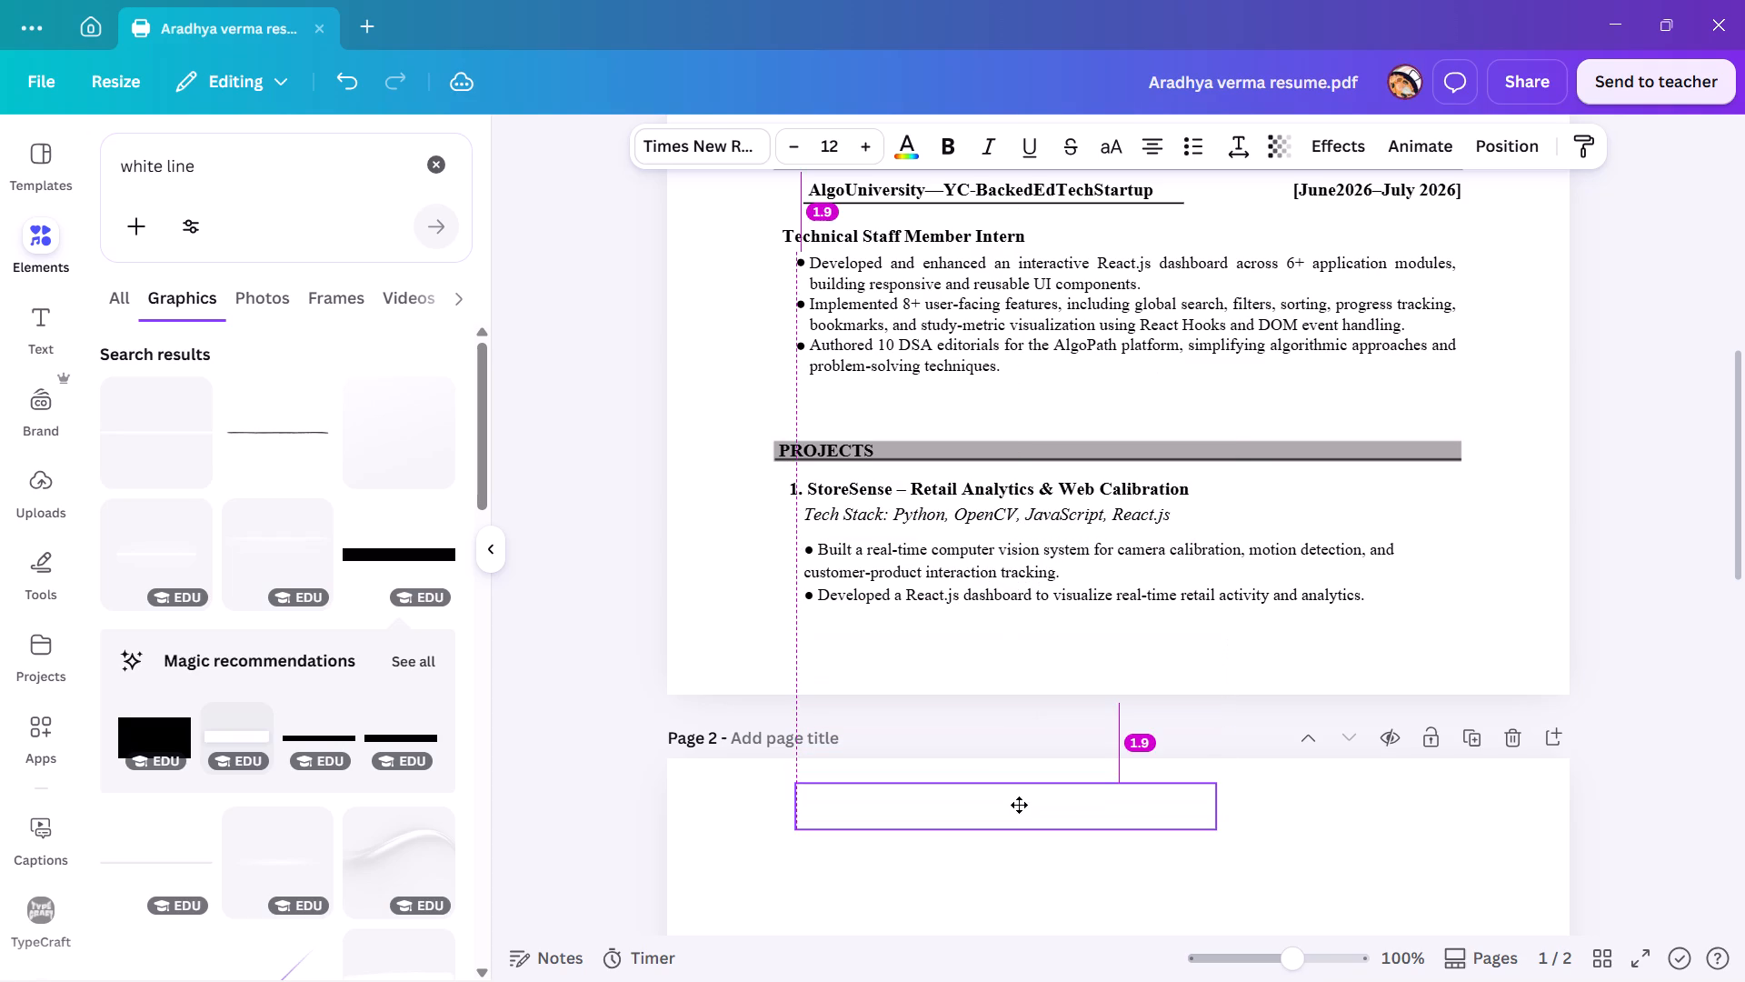
{"action": "left_click_drag", "start_coordinate": [1019, 805], "coordinate": [1002, 875]}
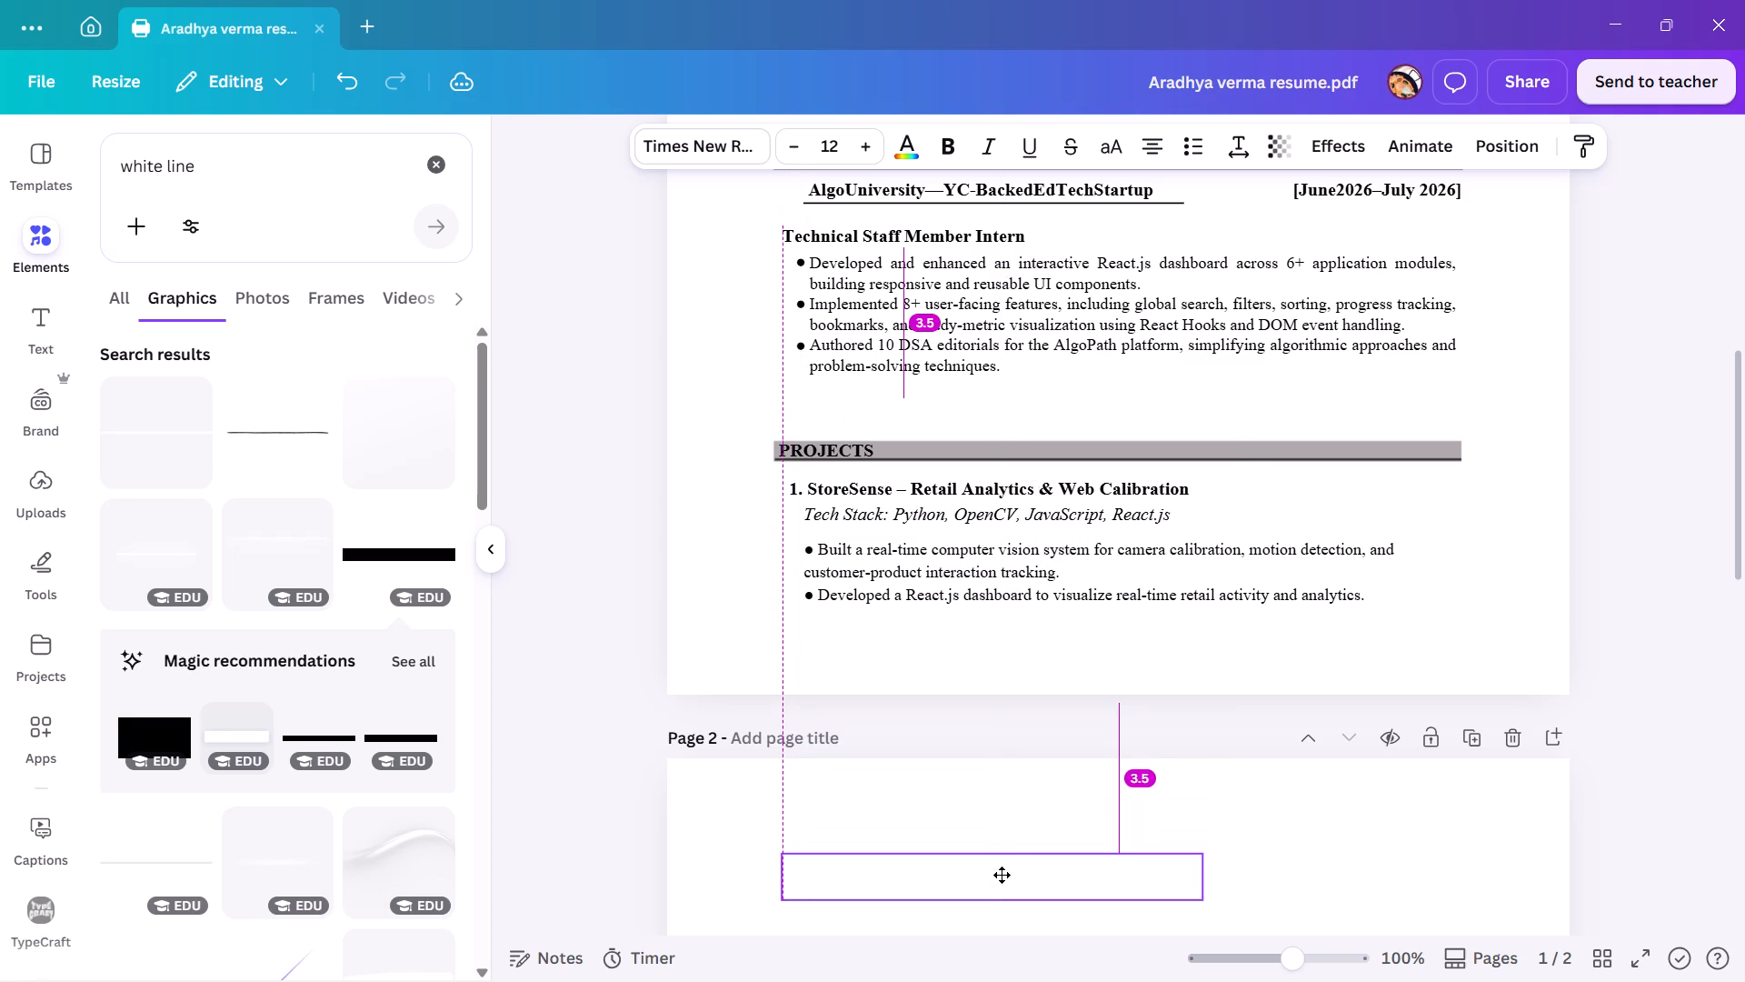
{"action": "left_click_drag", "start_coordinate": [1002, 875], "coordinate": [1012, 878]}
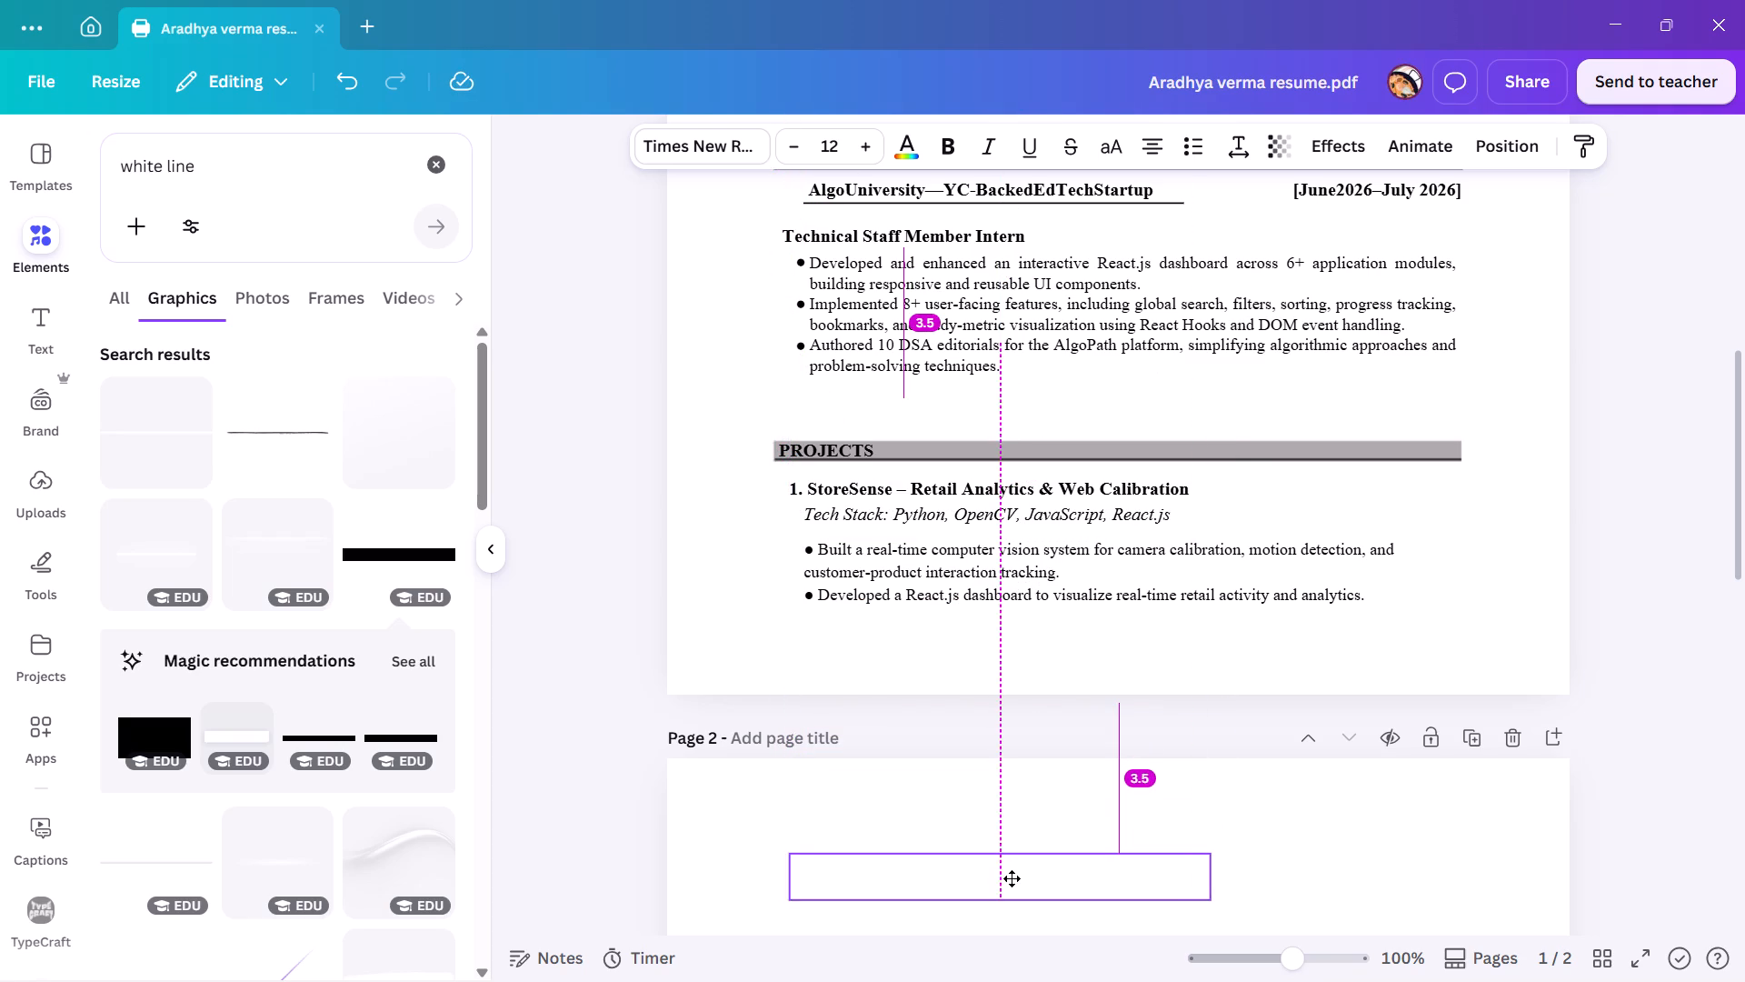
{"action": "left_click_drag", "start_coordinate": [1012, 878], "coordinate": [1010, 848]}
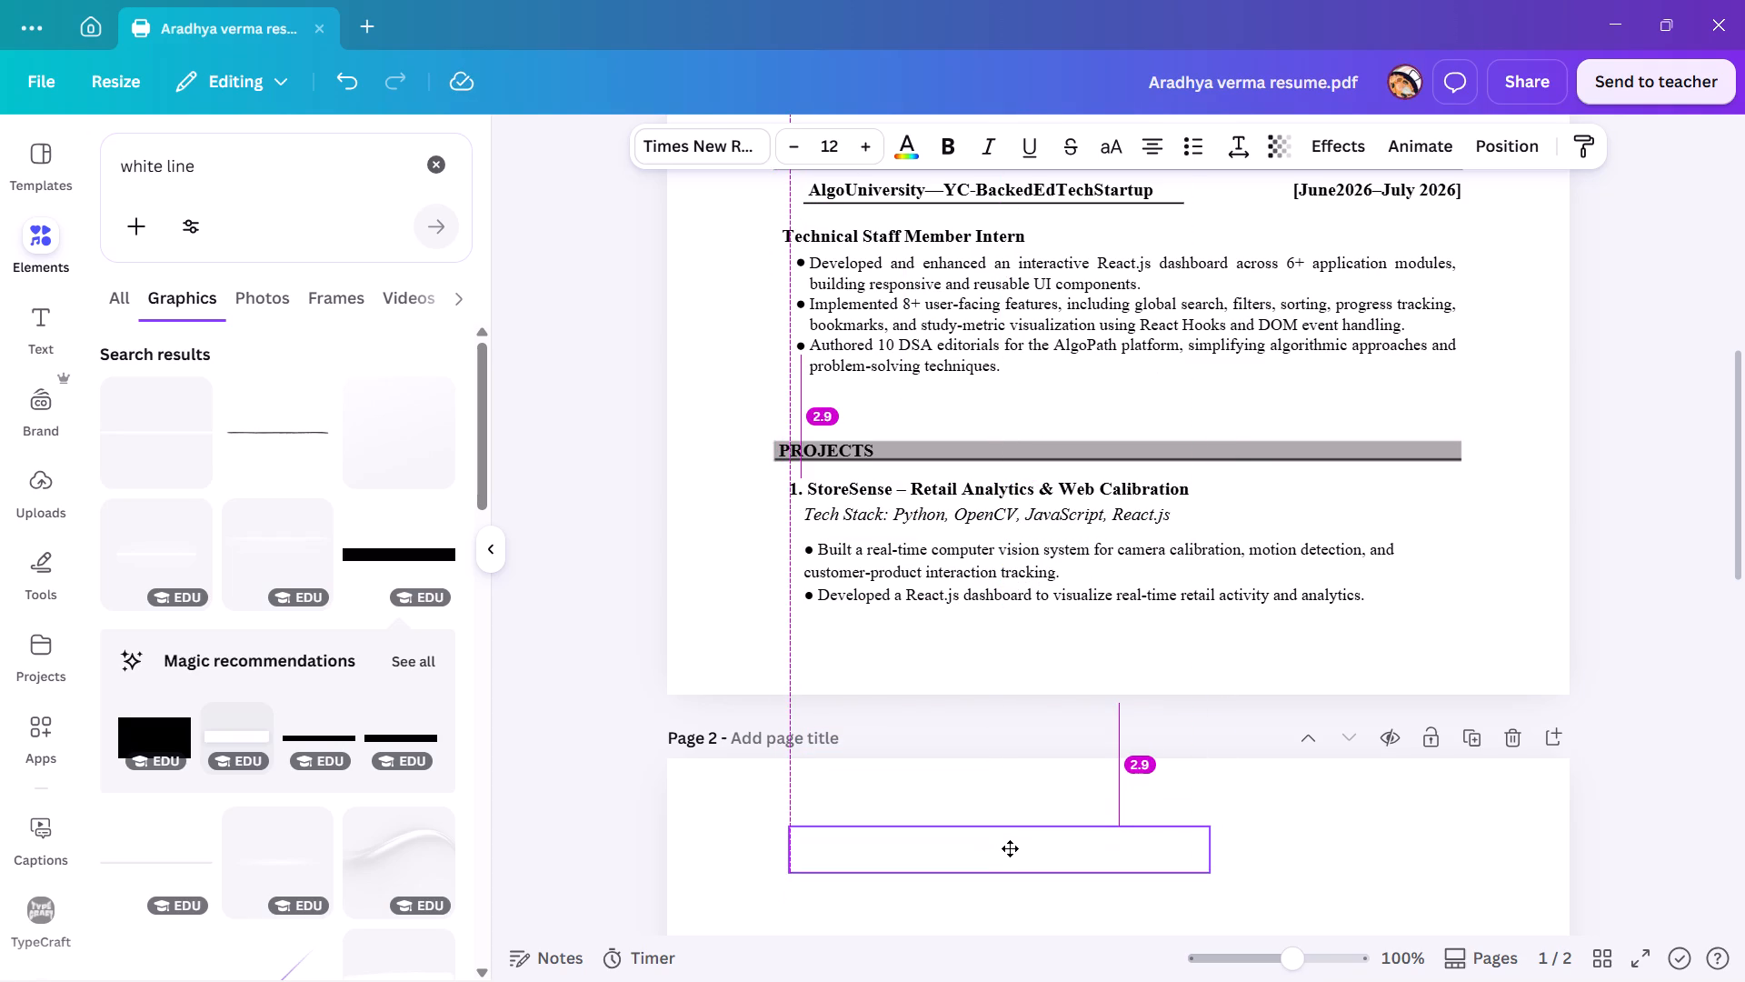
{"action": "left_click_drag", "start_coordinate": [1010, 848], "coordinate": [1013, 837]}
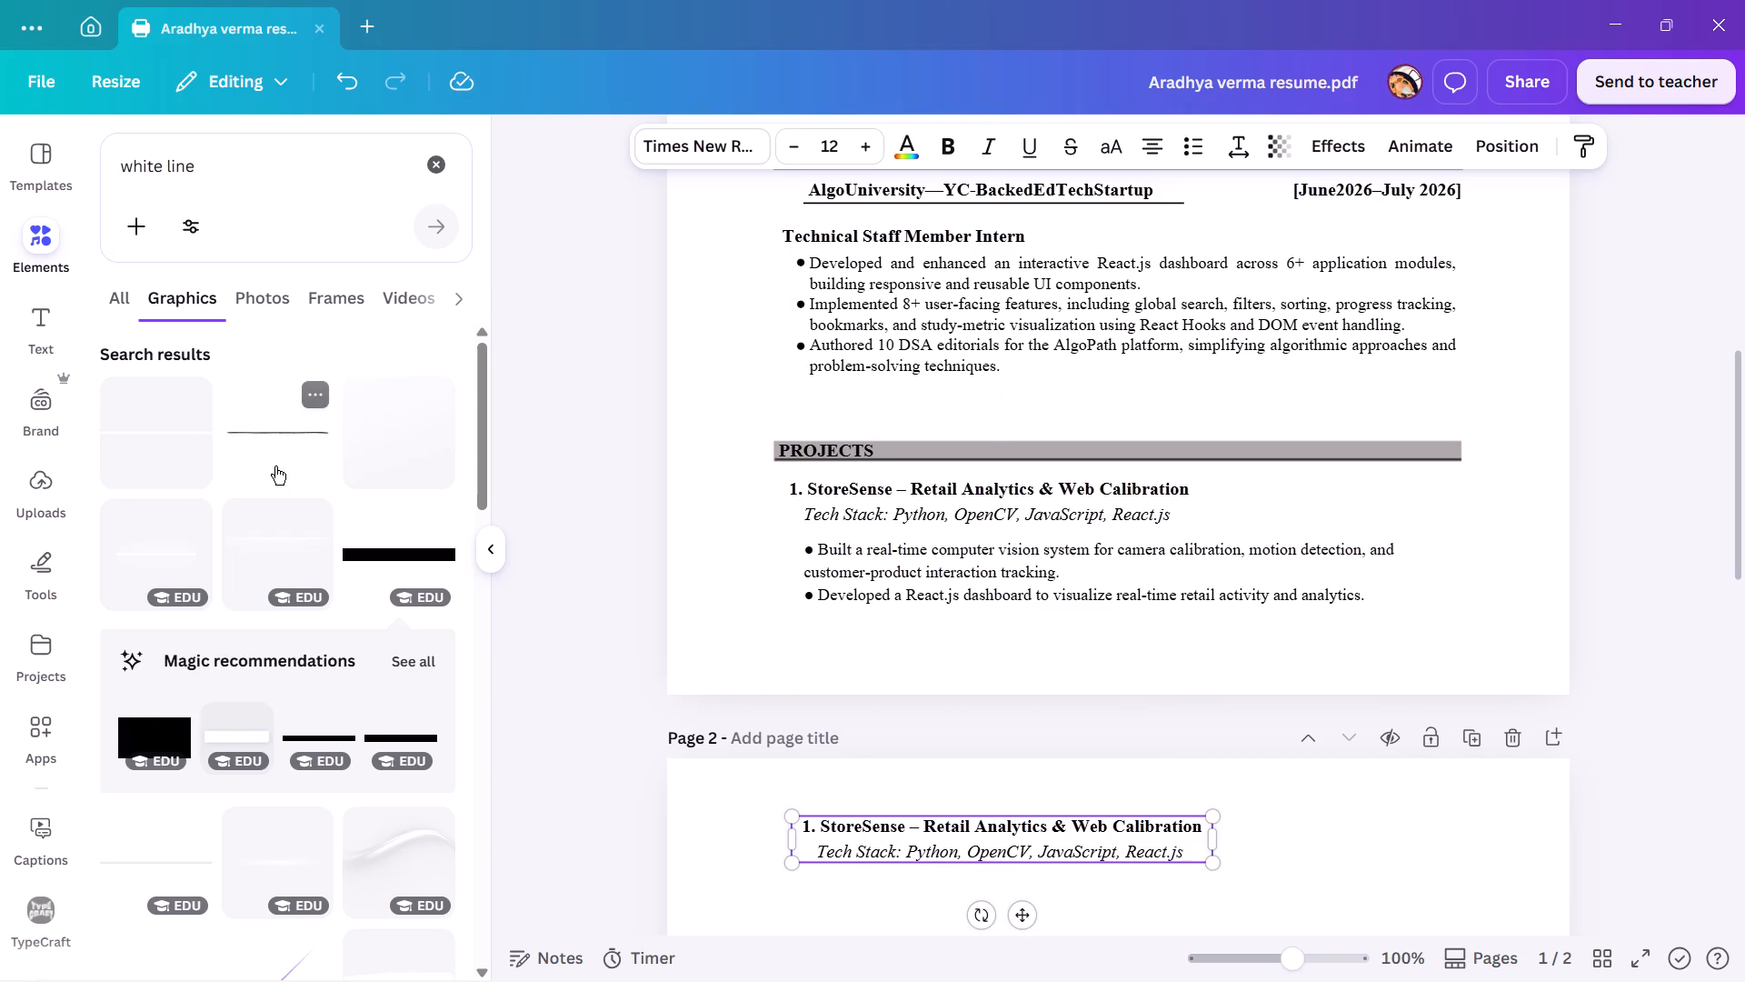
Switch to Chrome, try to select the second project's title in the reference PDF, close it, and look through the other open resume.
{"action": "key", "text": "alt+Tab"}
{"action": "left_click", "coordinate": [222, 511]}
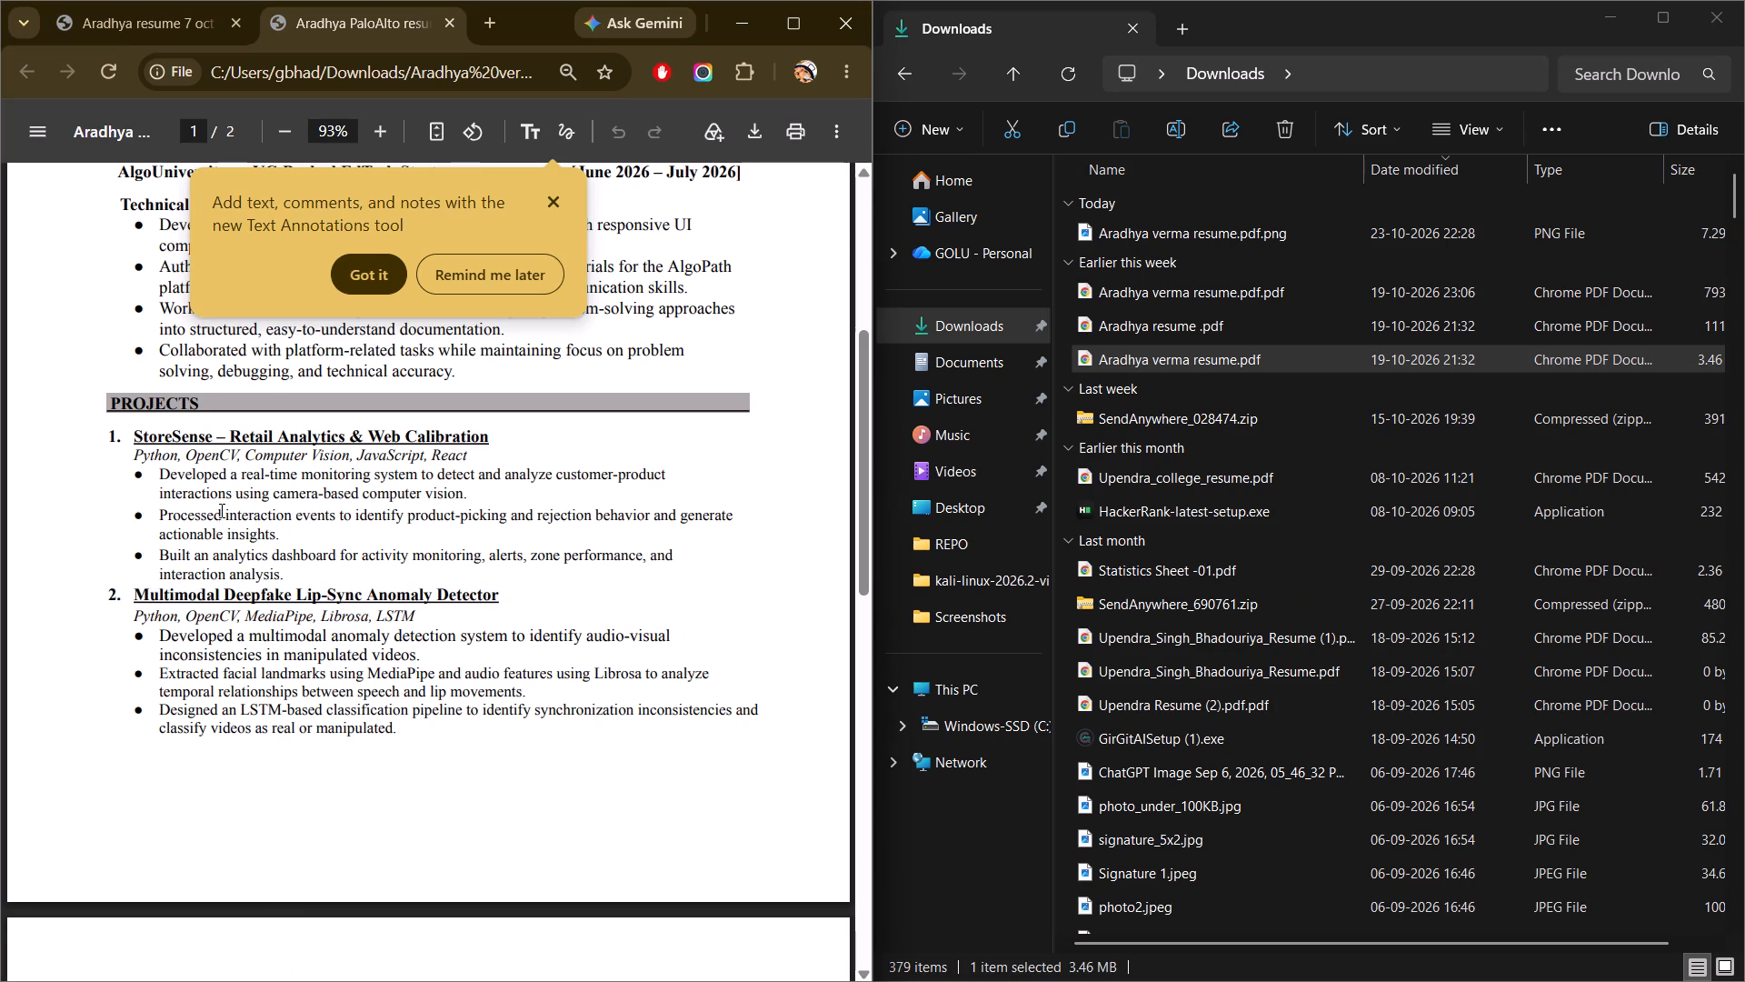
{"action": "left_click", "coordinate": [504, 593]}
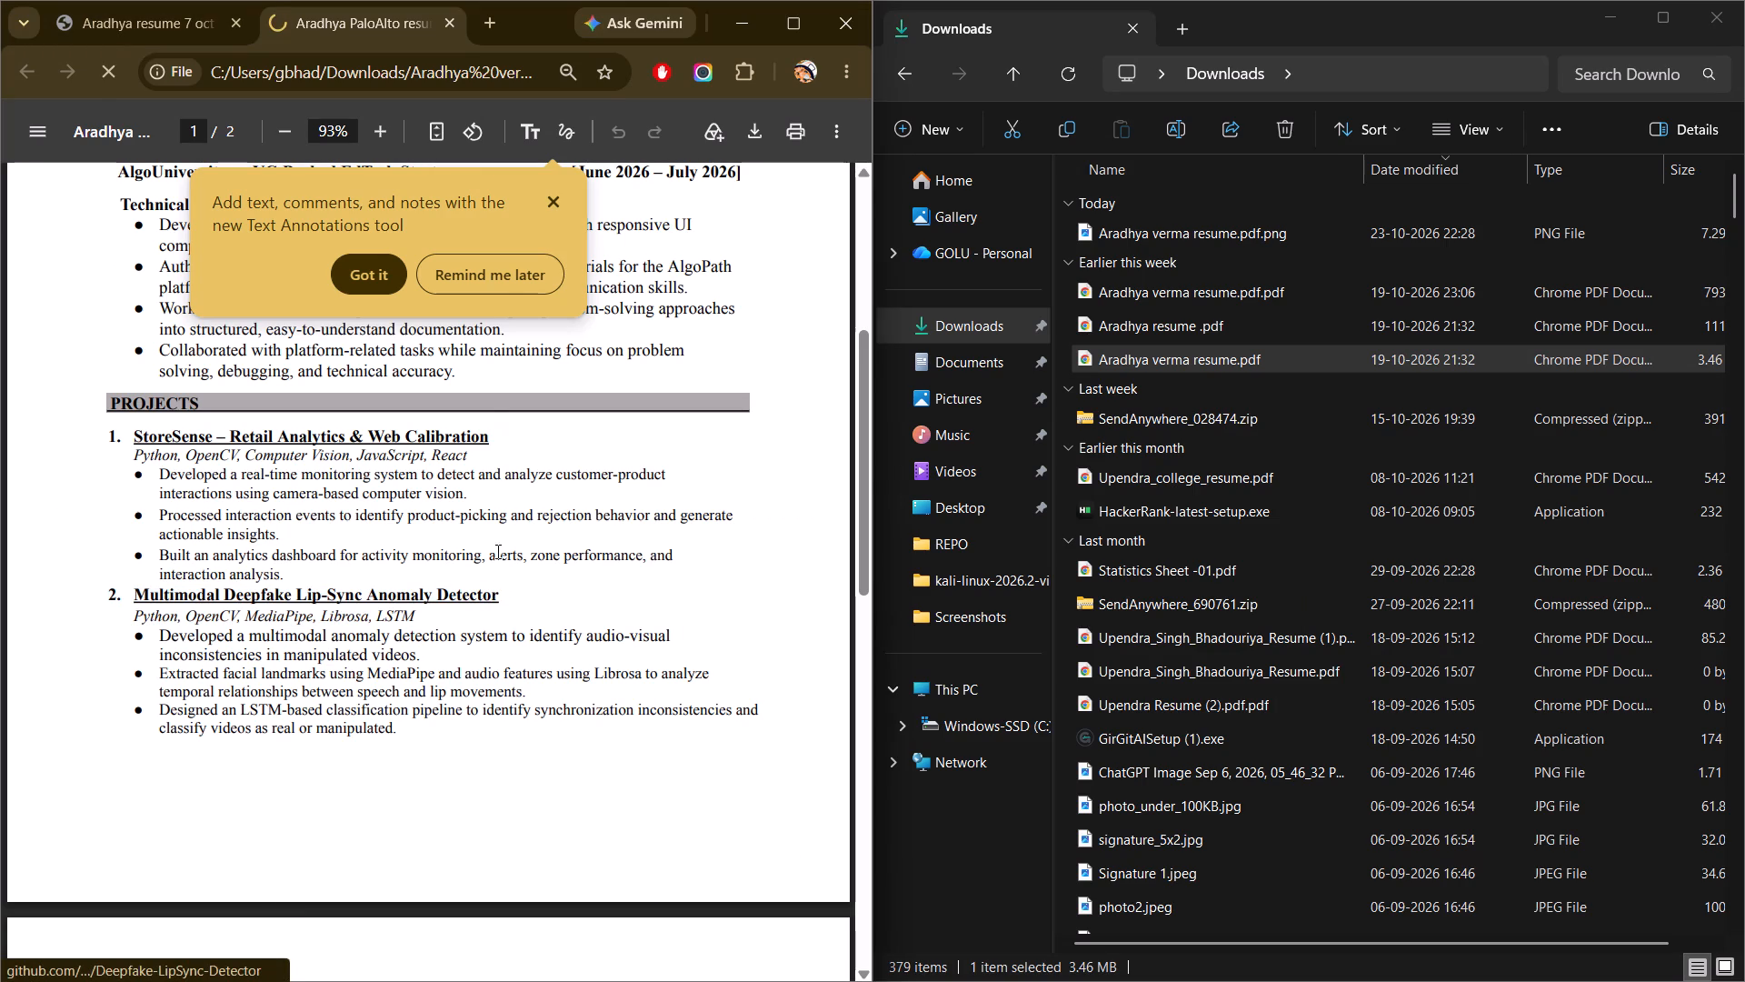
{"action": "left_click", "coordinate": [492, 266]}
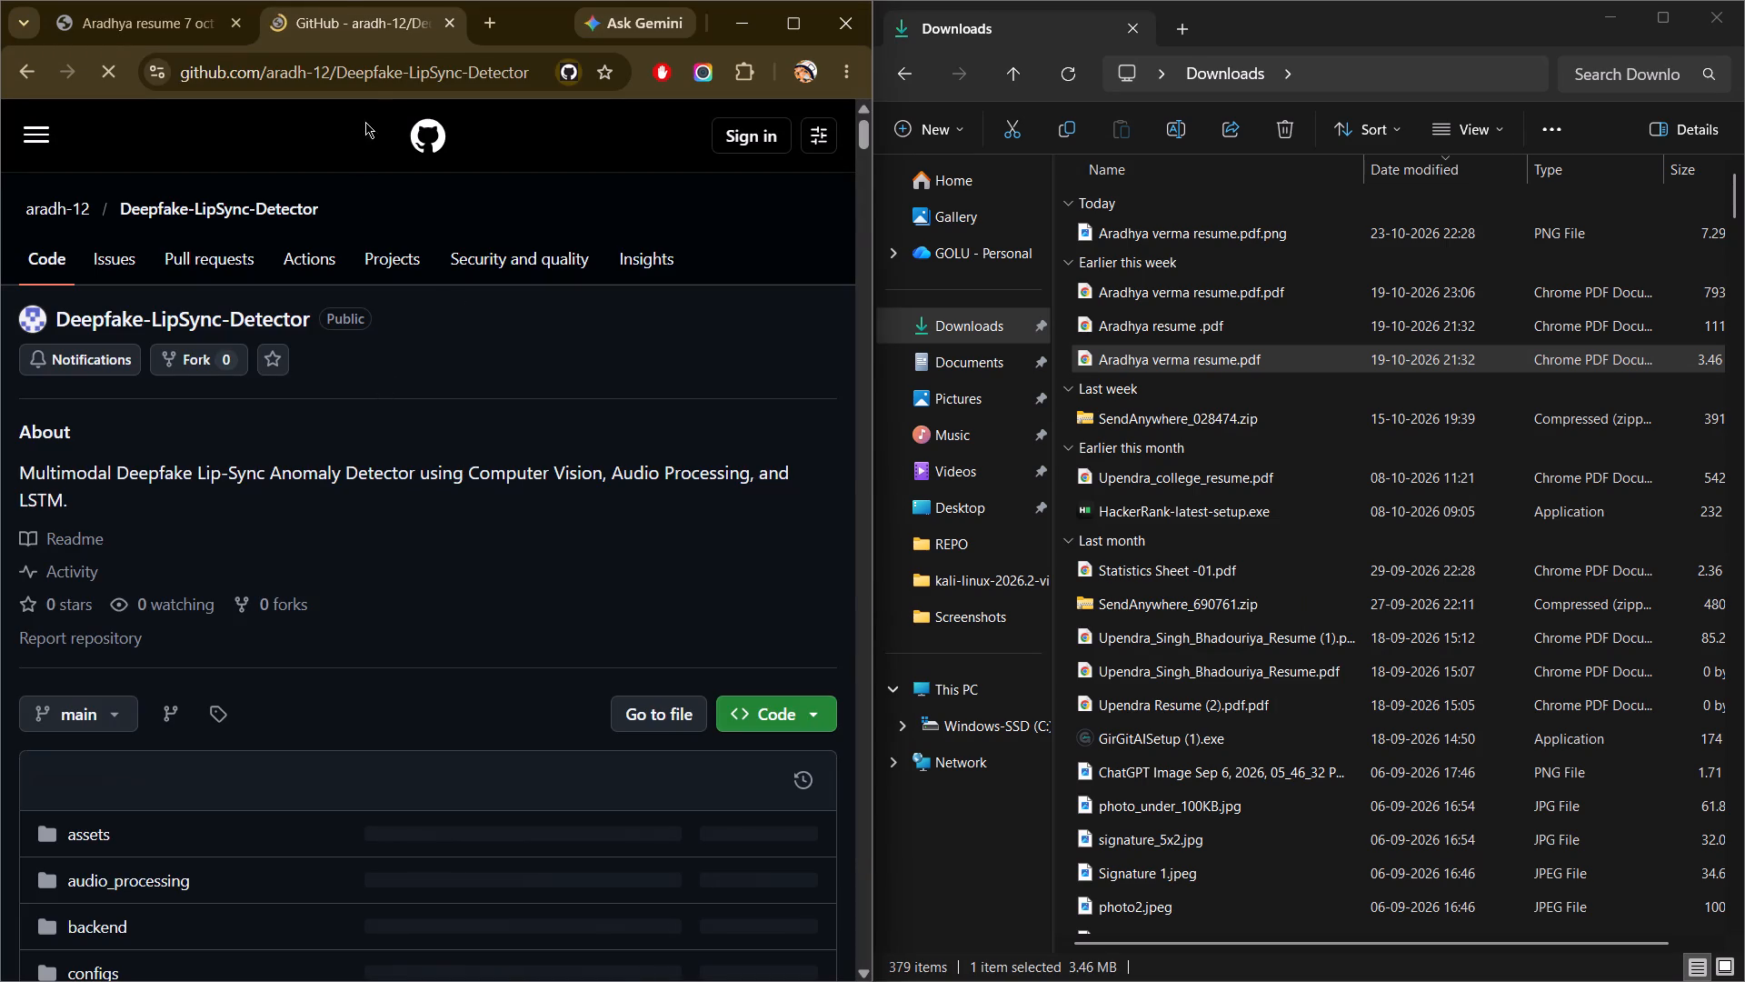
{"action": "left_click", "coordinate": [452, 25]}
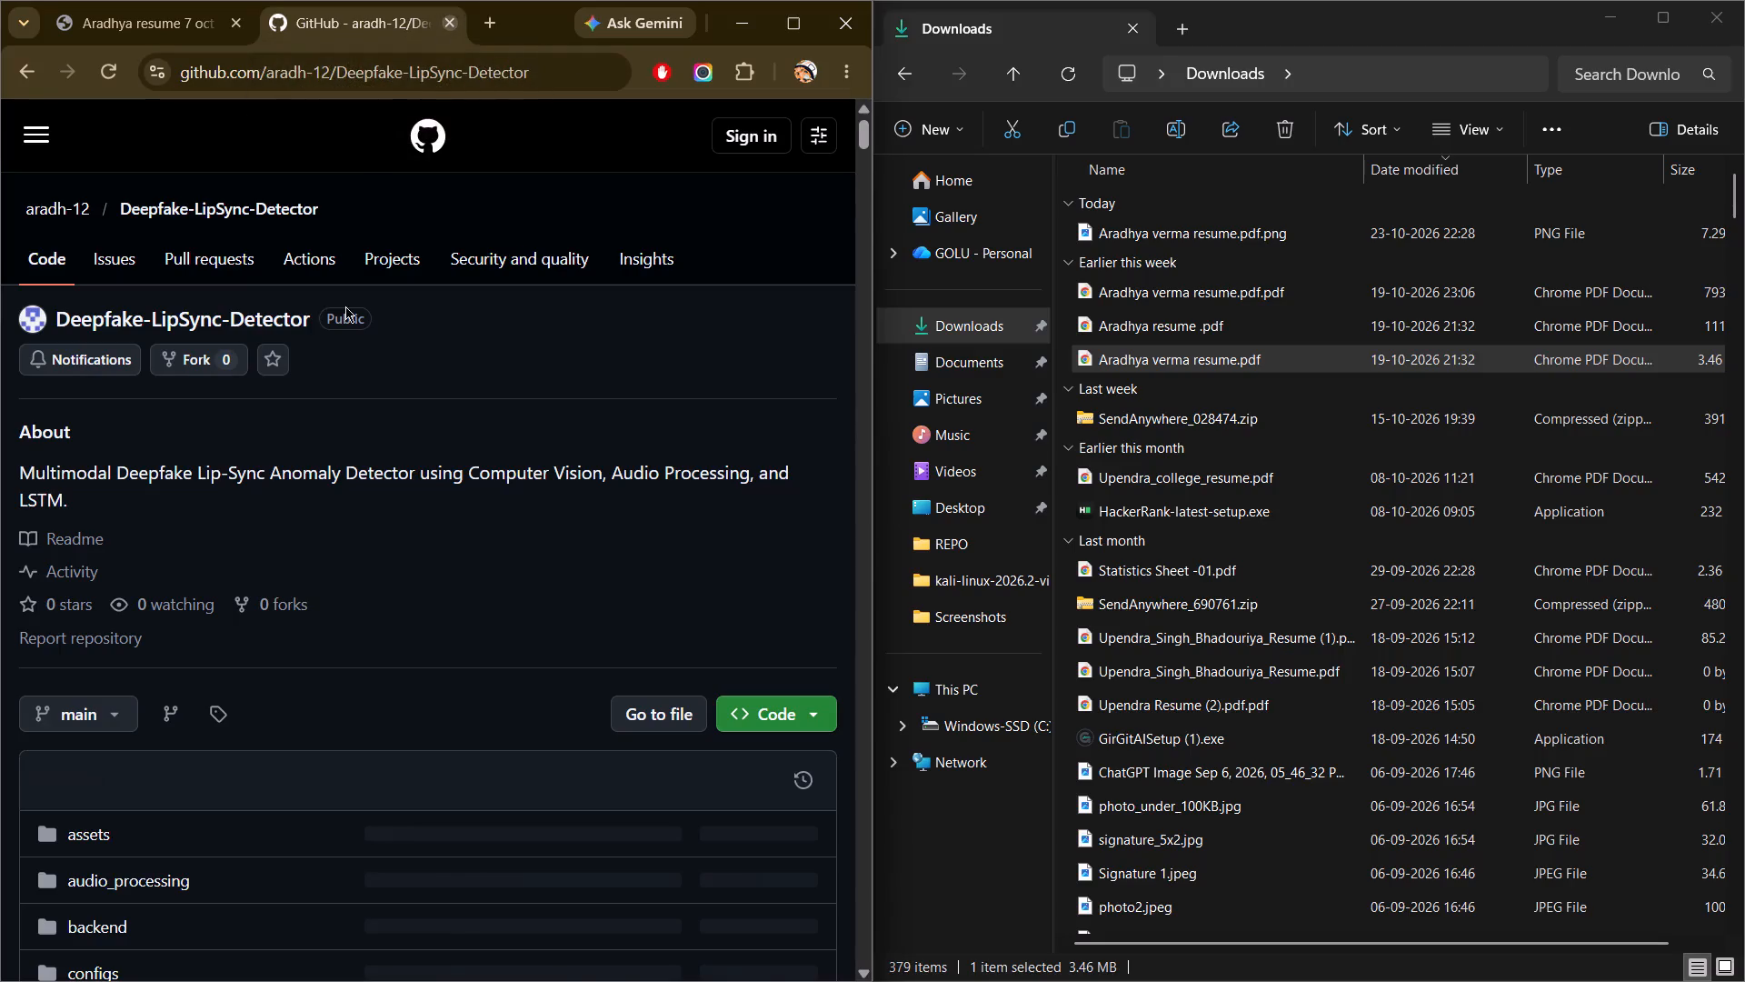
{"action": "scroll", "coordinate": [276, 586], "scroll_direction": "down", "scroll_amount": 2}
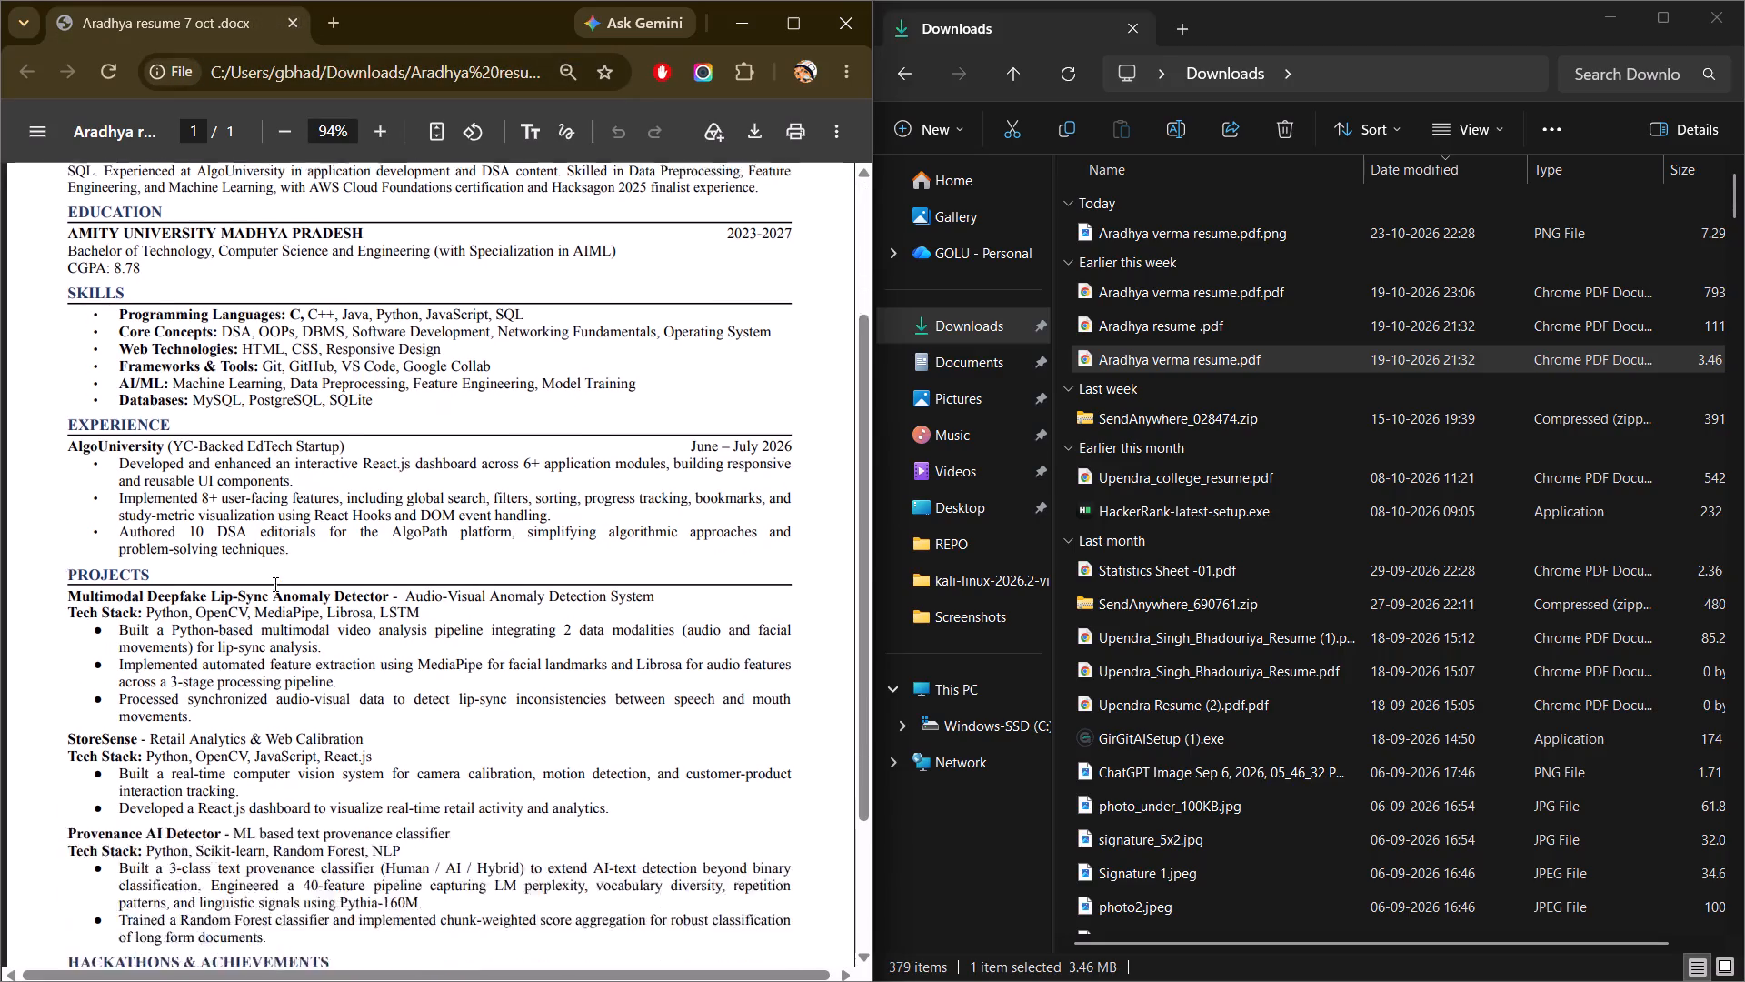
{"action": "scroll", "coordinate": [268, 576], "scroll_direction": "down", "scroll_amount": 3}
{"action": "scroll", "coordinate": [256, 569], "scroll_direction": "up", "scroll_amount": 3}
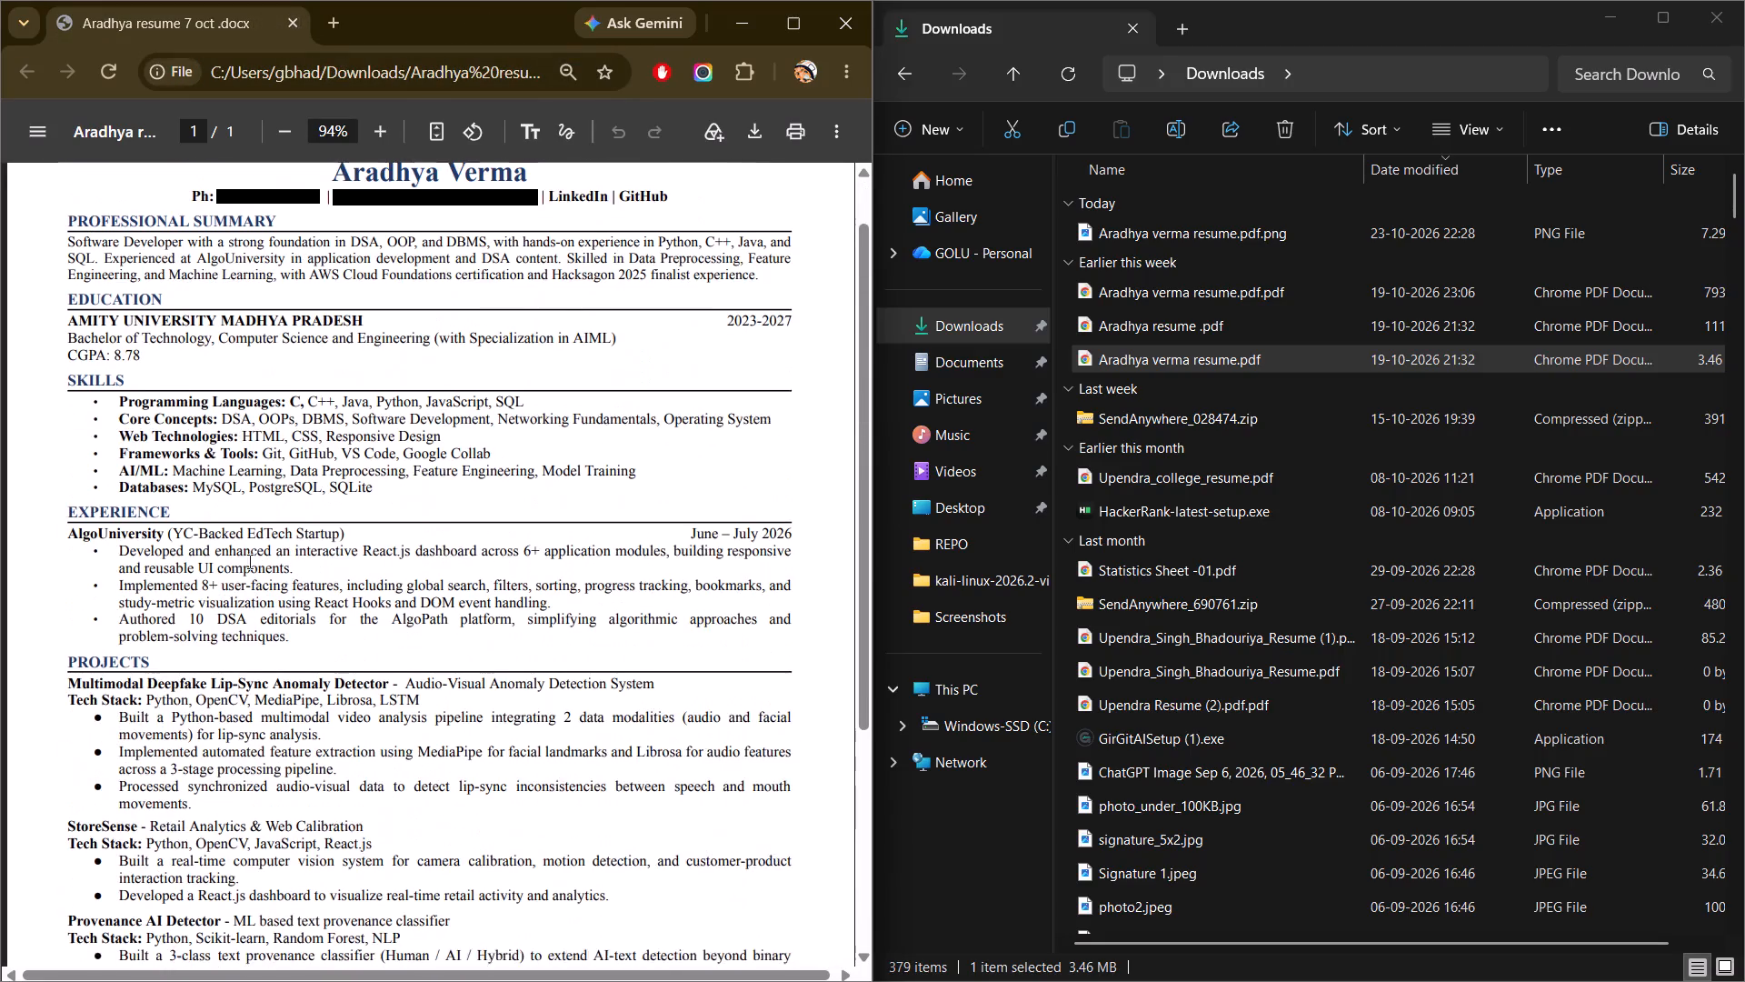
{"action": "scroll", "coordinate": [234, 550], "scroll_direction": "up", "scroll_amount": 1}
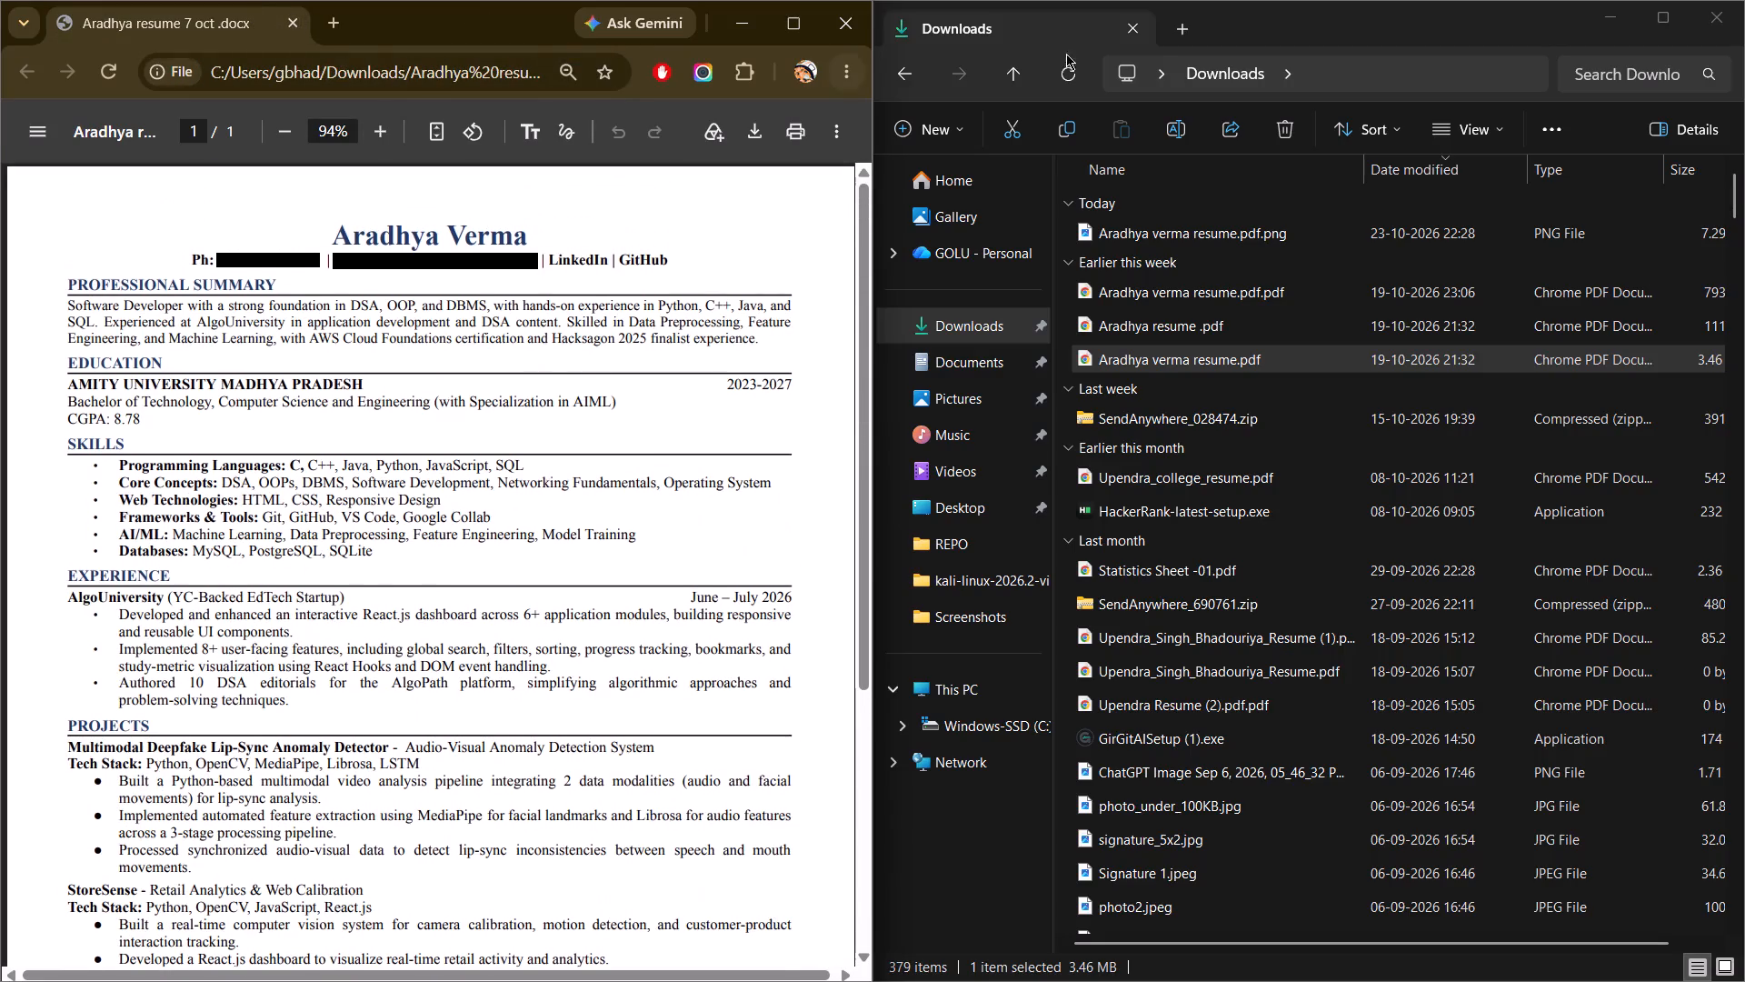
{"action": "double_click", "coordinate": [1189, 289]}
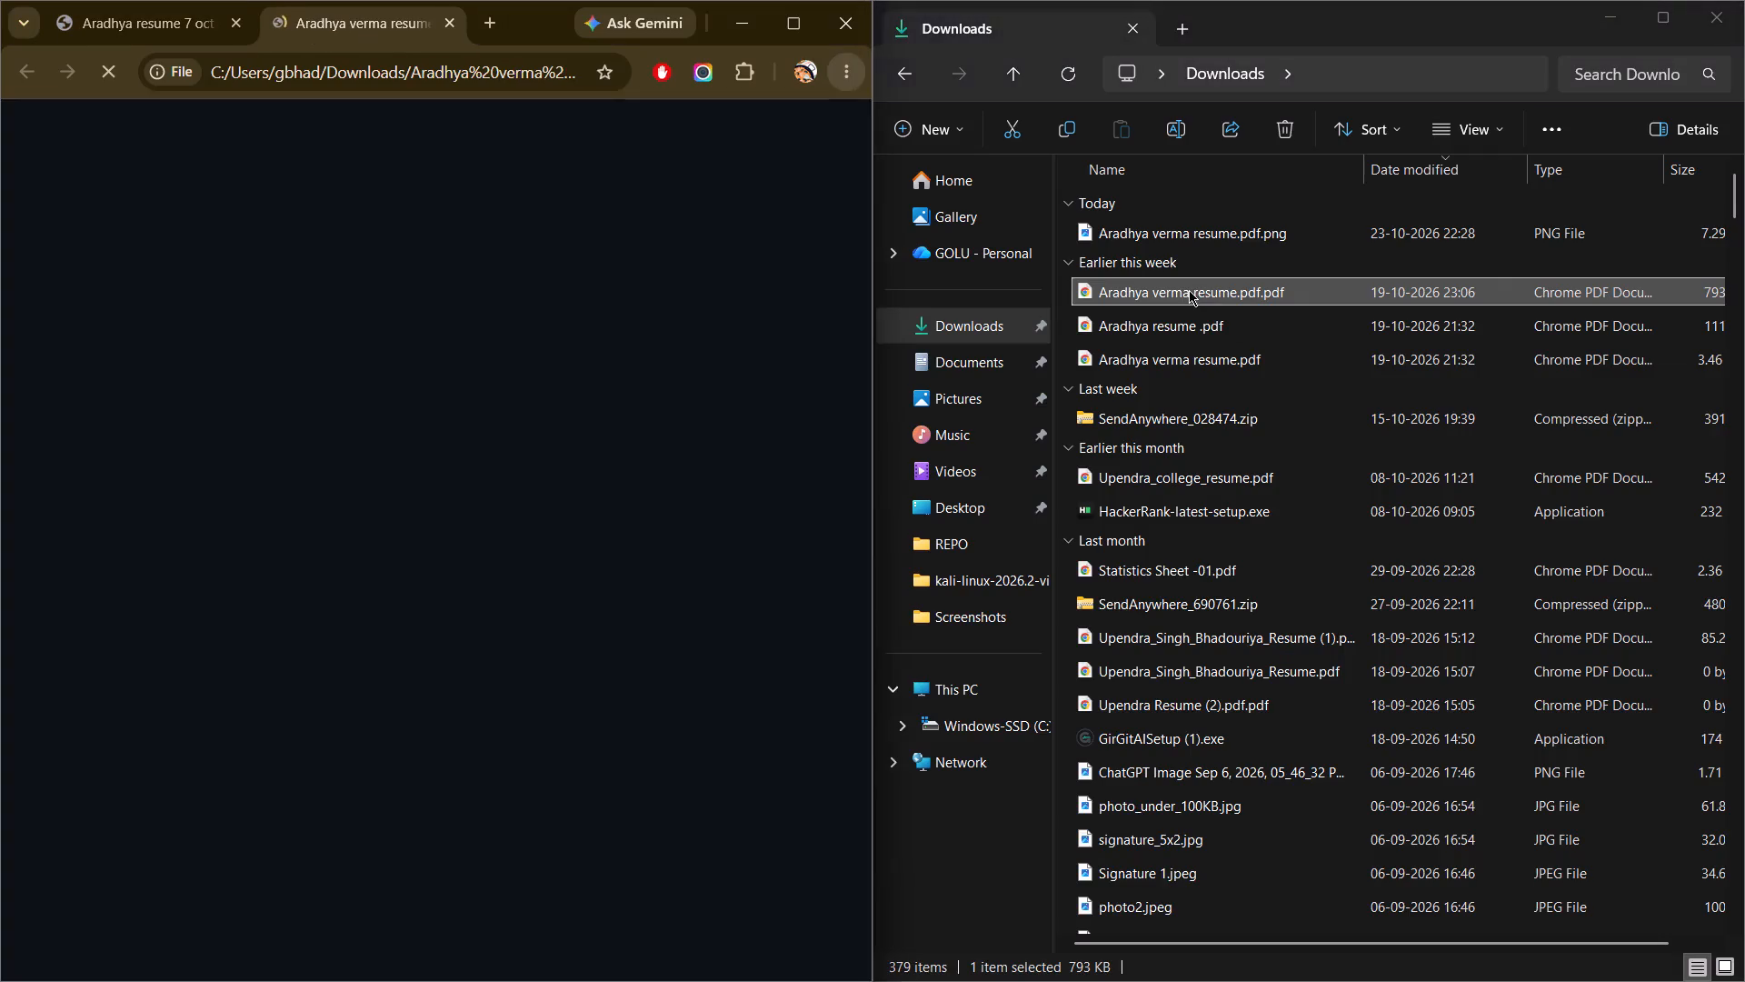
{"action": "scroll", "coordinate": [472, 539], "scroll_direction": "down", "scroll_amount": 3}
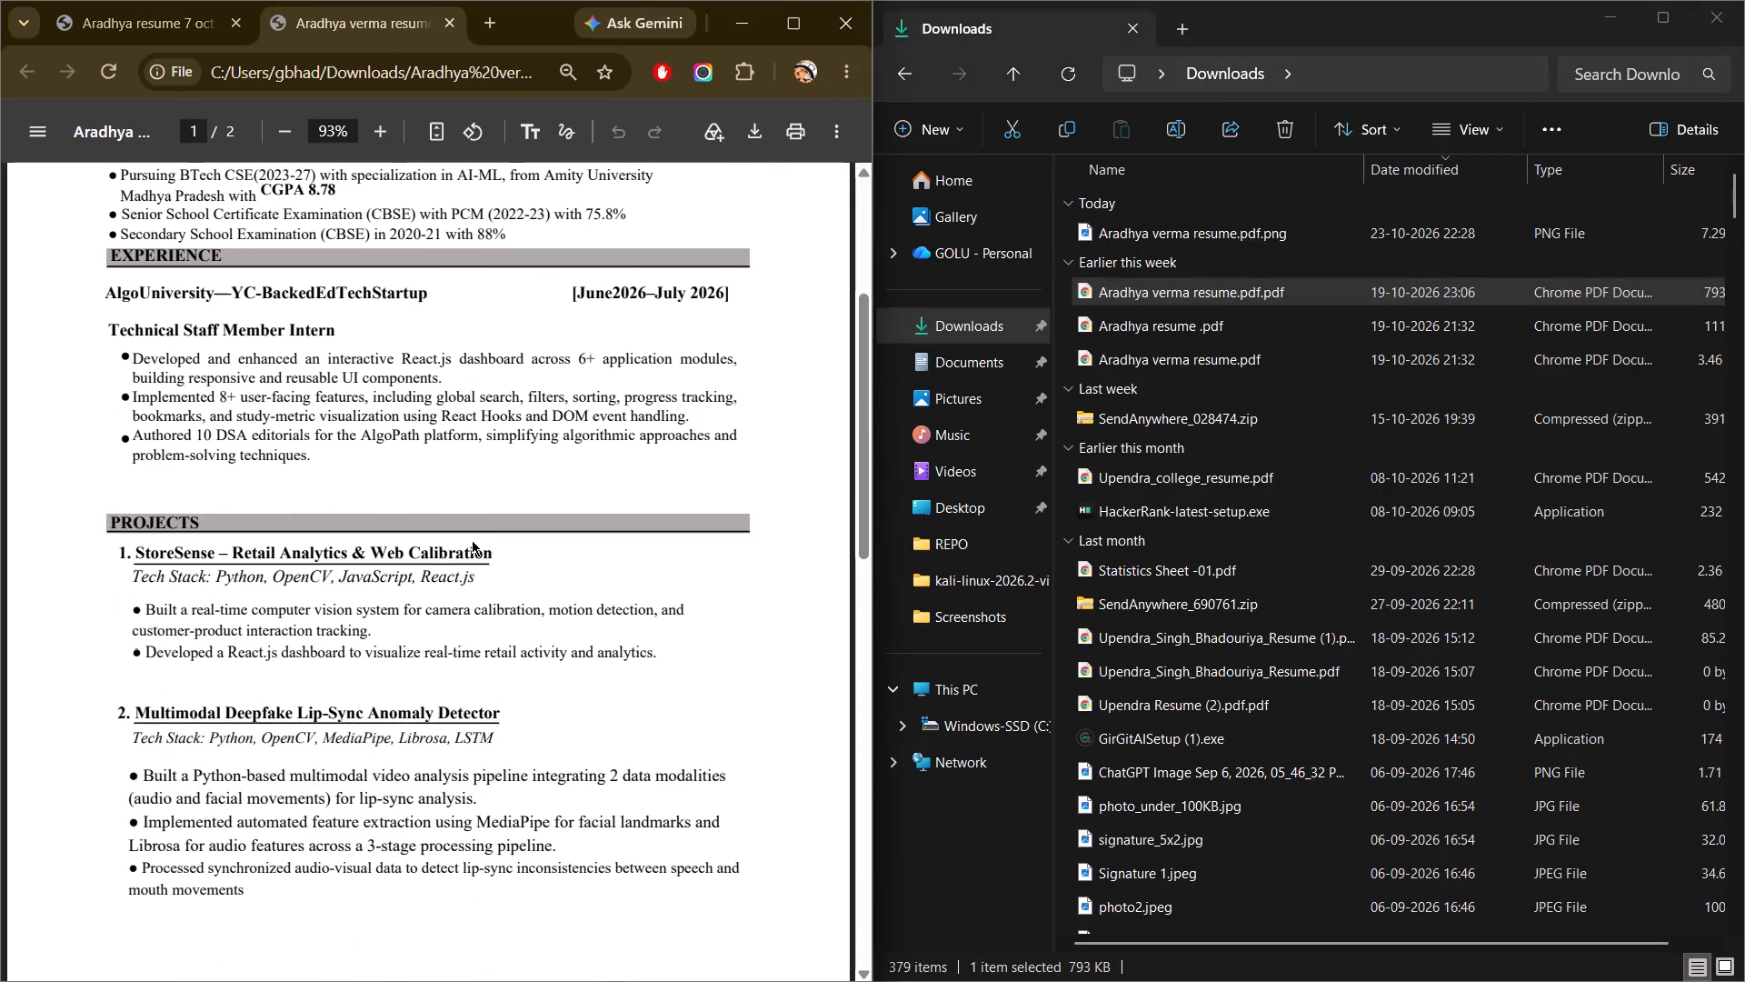
{"action": "scroll", "coordinate": [472, 540], "scroll_direction": "down", "scroll_amount": 2}
{"action": "left_click_drag", "start_coordinate": [502, 497], "coordinate": [97, 486]}
{"action": "left_click", "coordinate": [501, 496]}
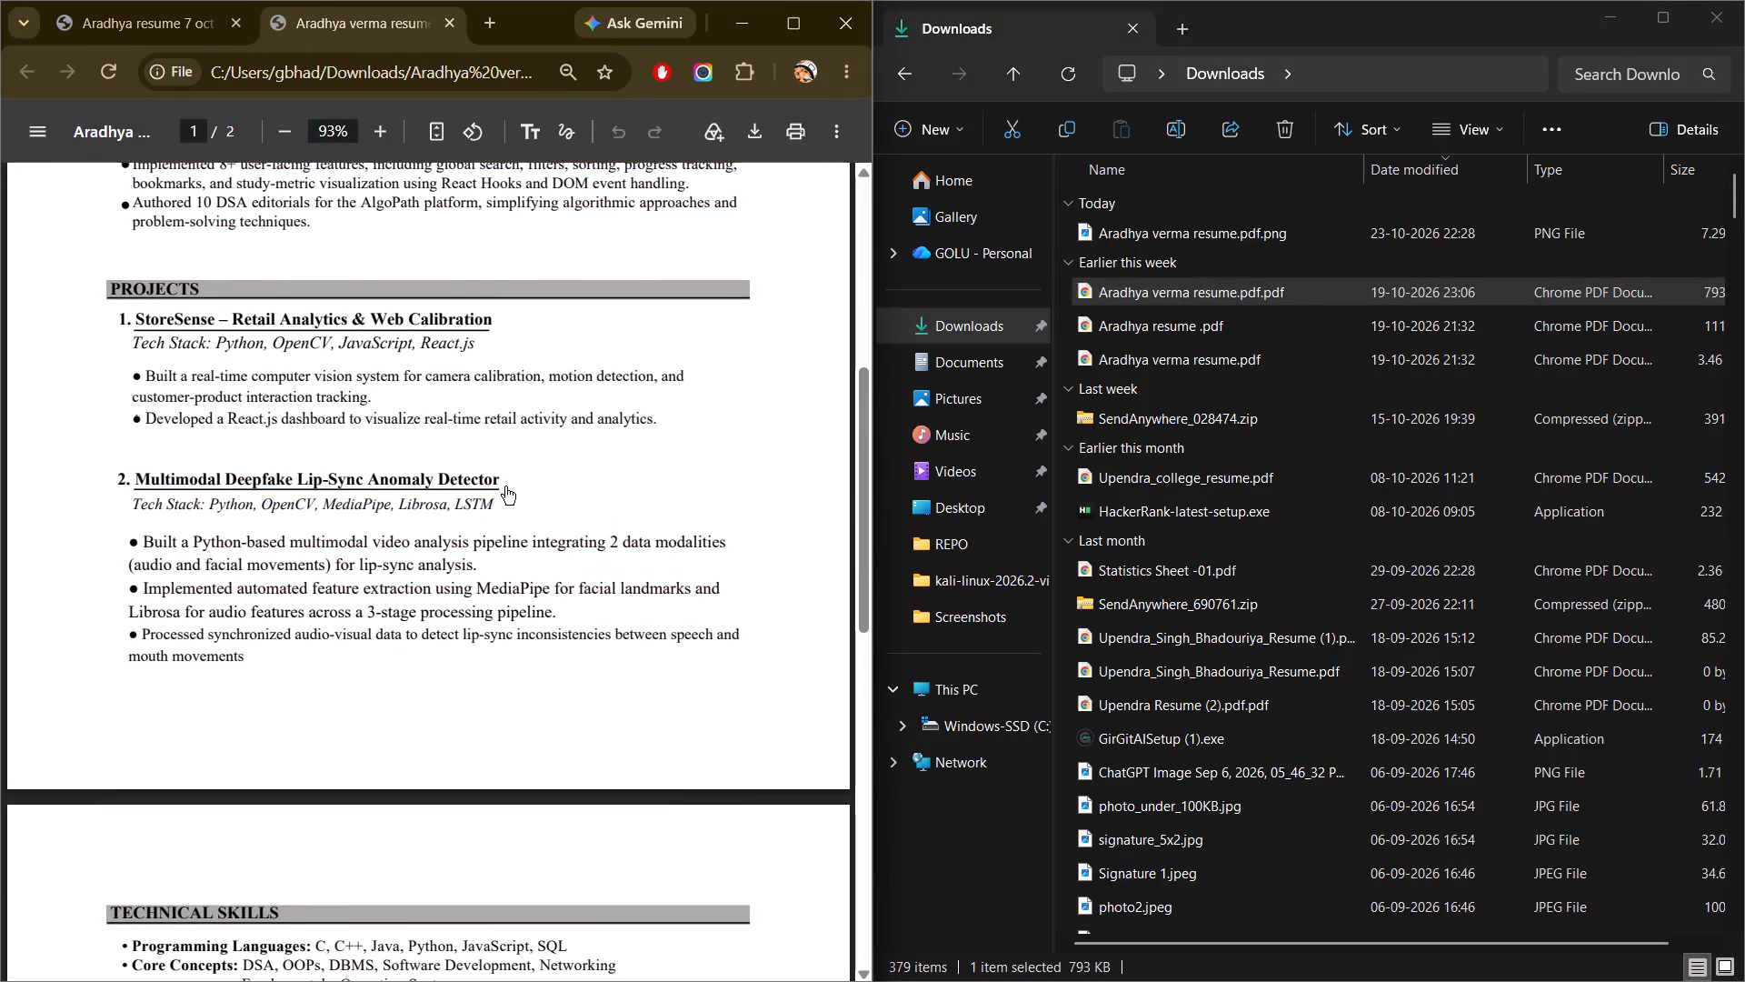
{"action": "left_click_drag", "start_coordinate": [500, 479], "coordinate": [414, 466]}
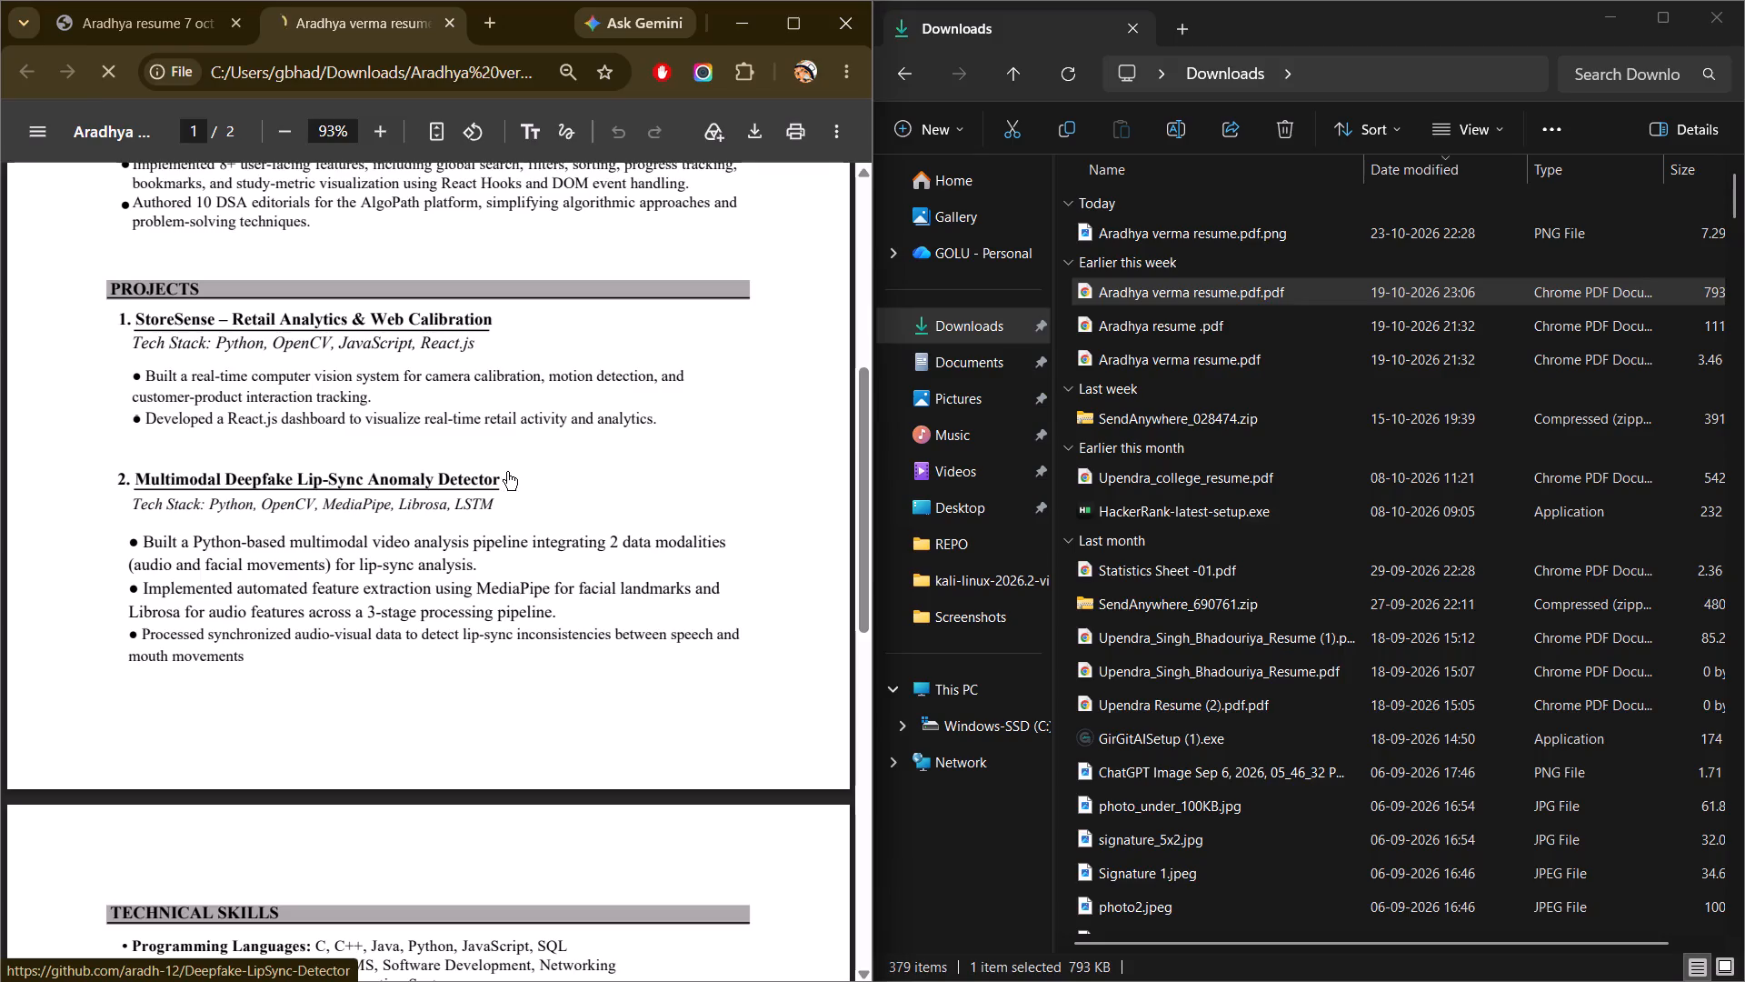
{"action": "left_click", "coordinate": [509, 473]}
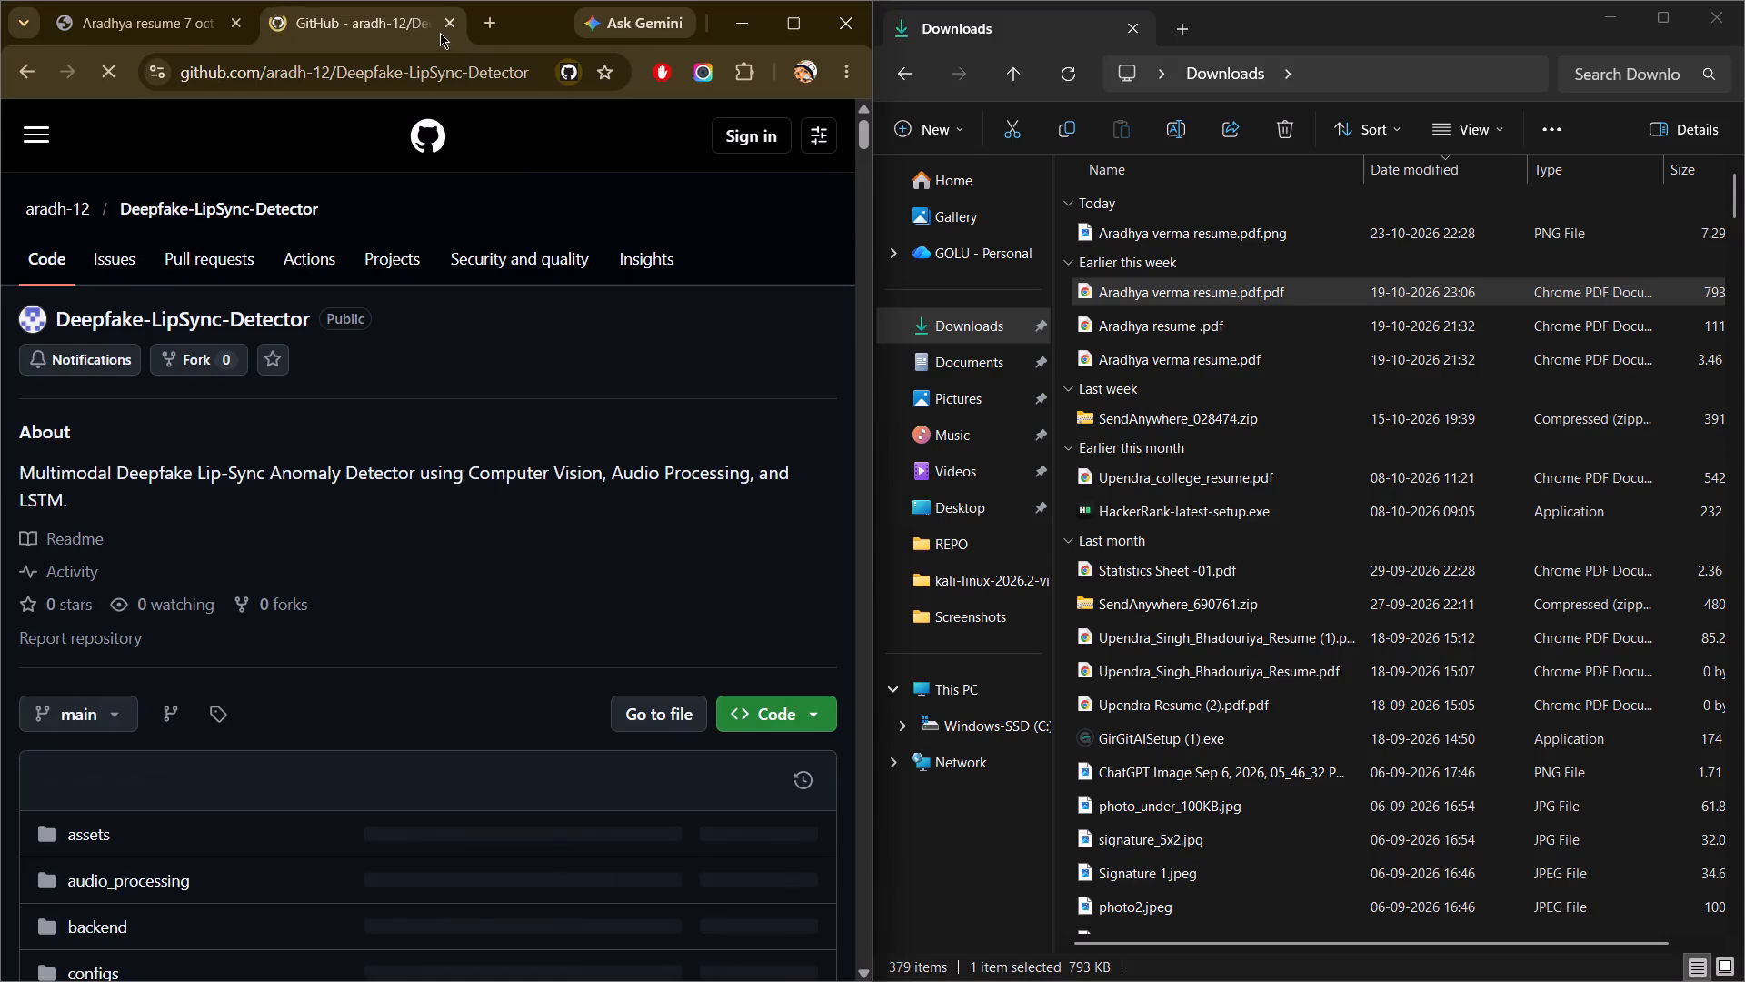
{"action": "left_click", "coordinate": [13, 74]}
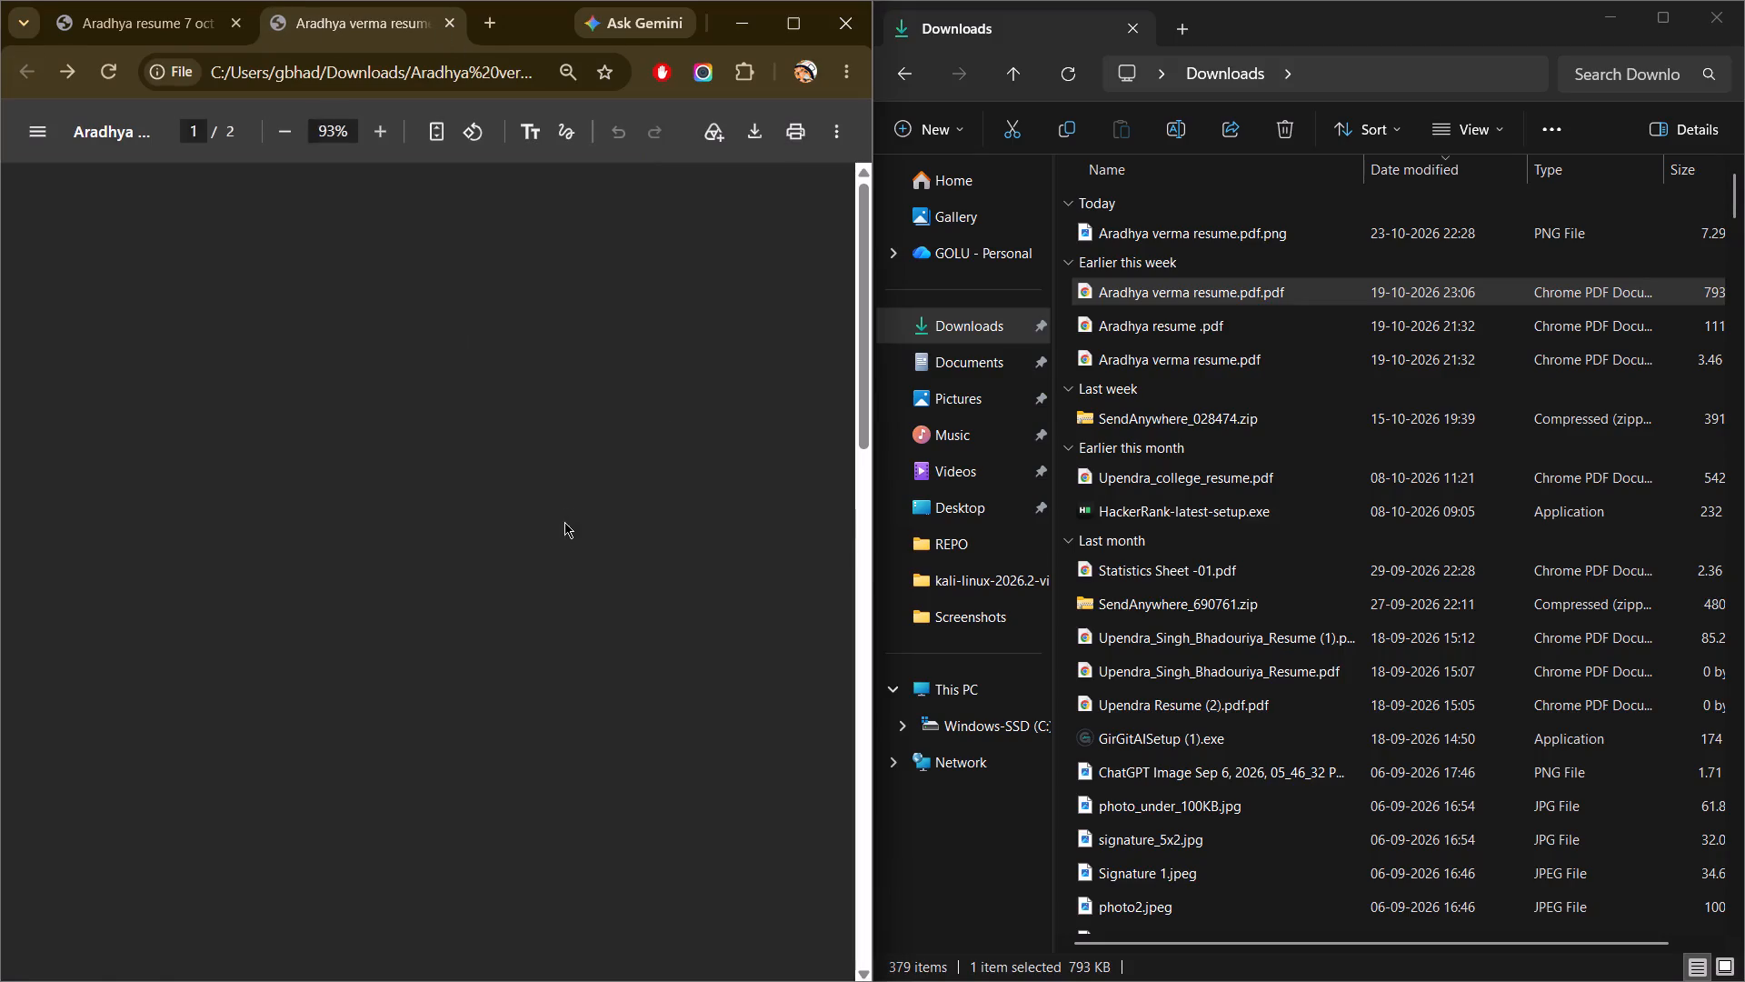
{"action": "scroll", "coordinate": [380, 799], "scroll_direction": "down", "scroll_amount": 2}
{"action": "scroll", "coordinate": [409, 673], "scroll_direction": "down", "scroll_amount": 1}
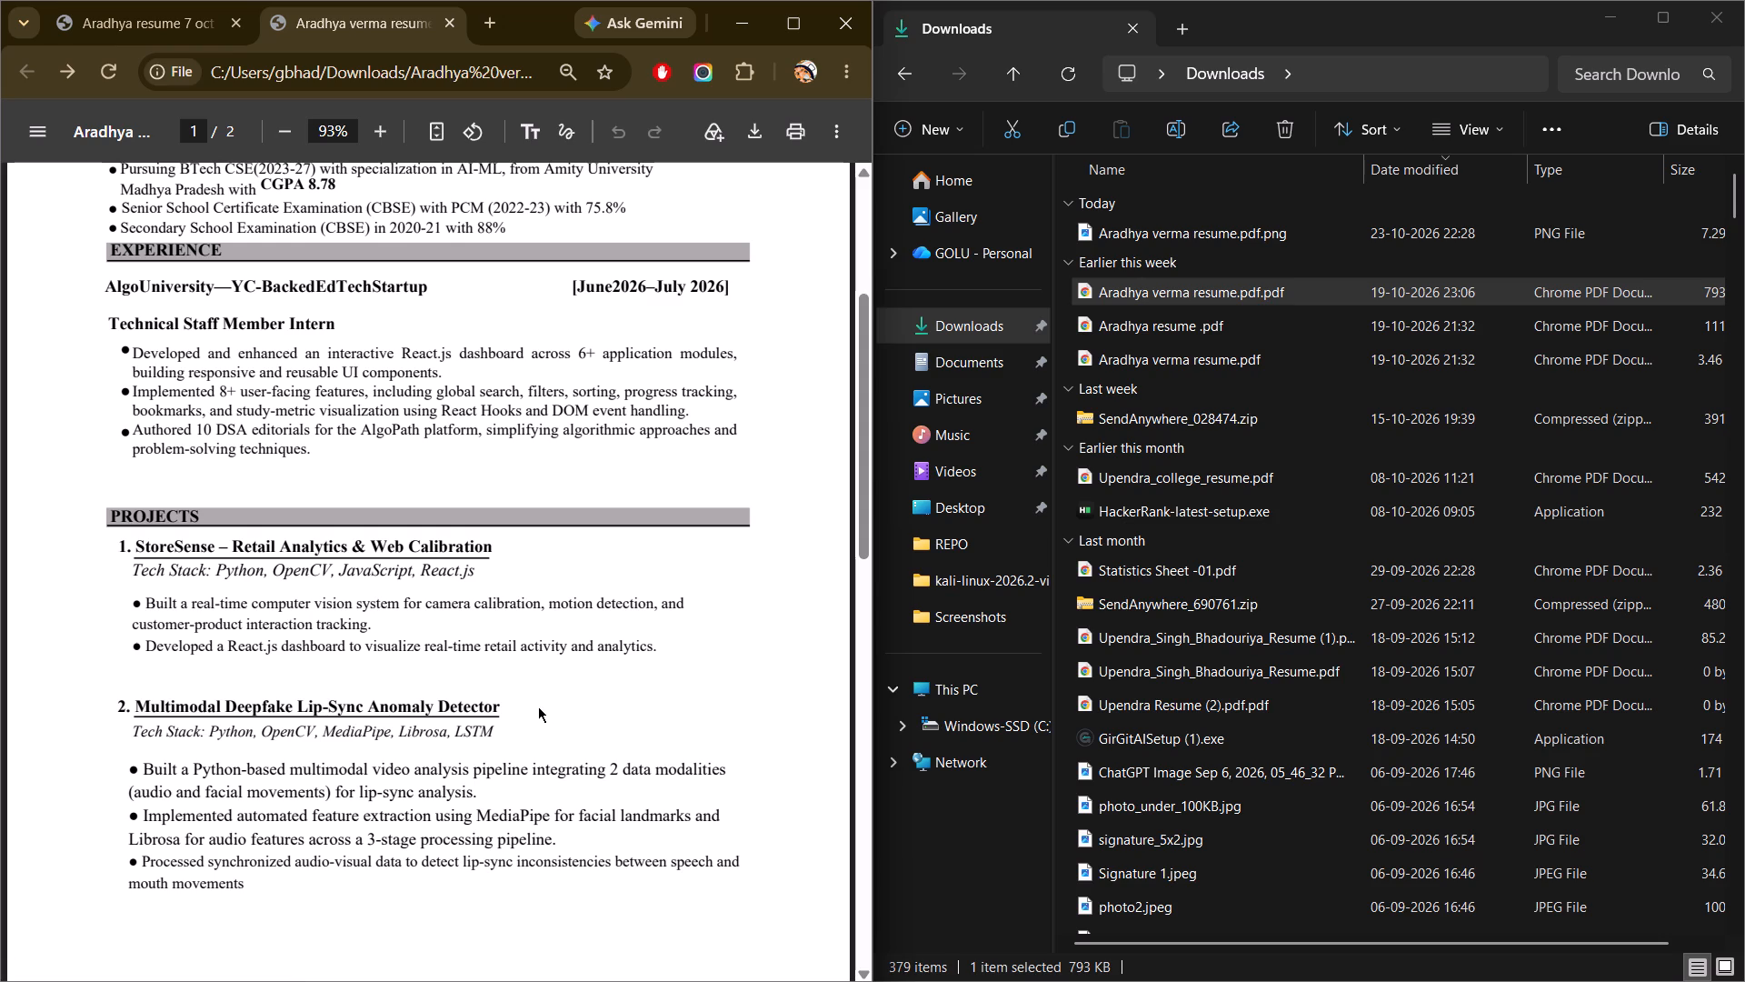
{"action": "left_click_drag", "start_coordinate": [538, 706], "coordinate": [719, 706]}
{"action": "left_click_drag", "start_coordinate": [663, 692], "coordinate": [599, 708]}
Switch to Canva and delete "StoreSense – Retail Analytics & Web Calibration" from the page 2 copy's title, keeping the number.
{"action": "key", "text": "alt+Tab"}
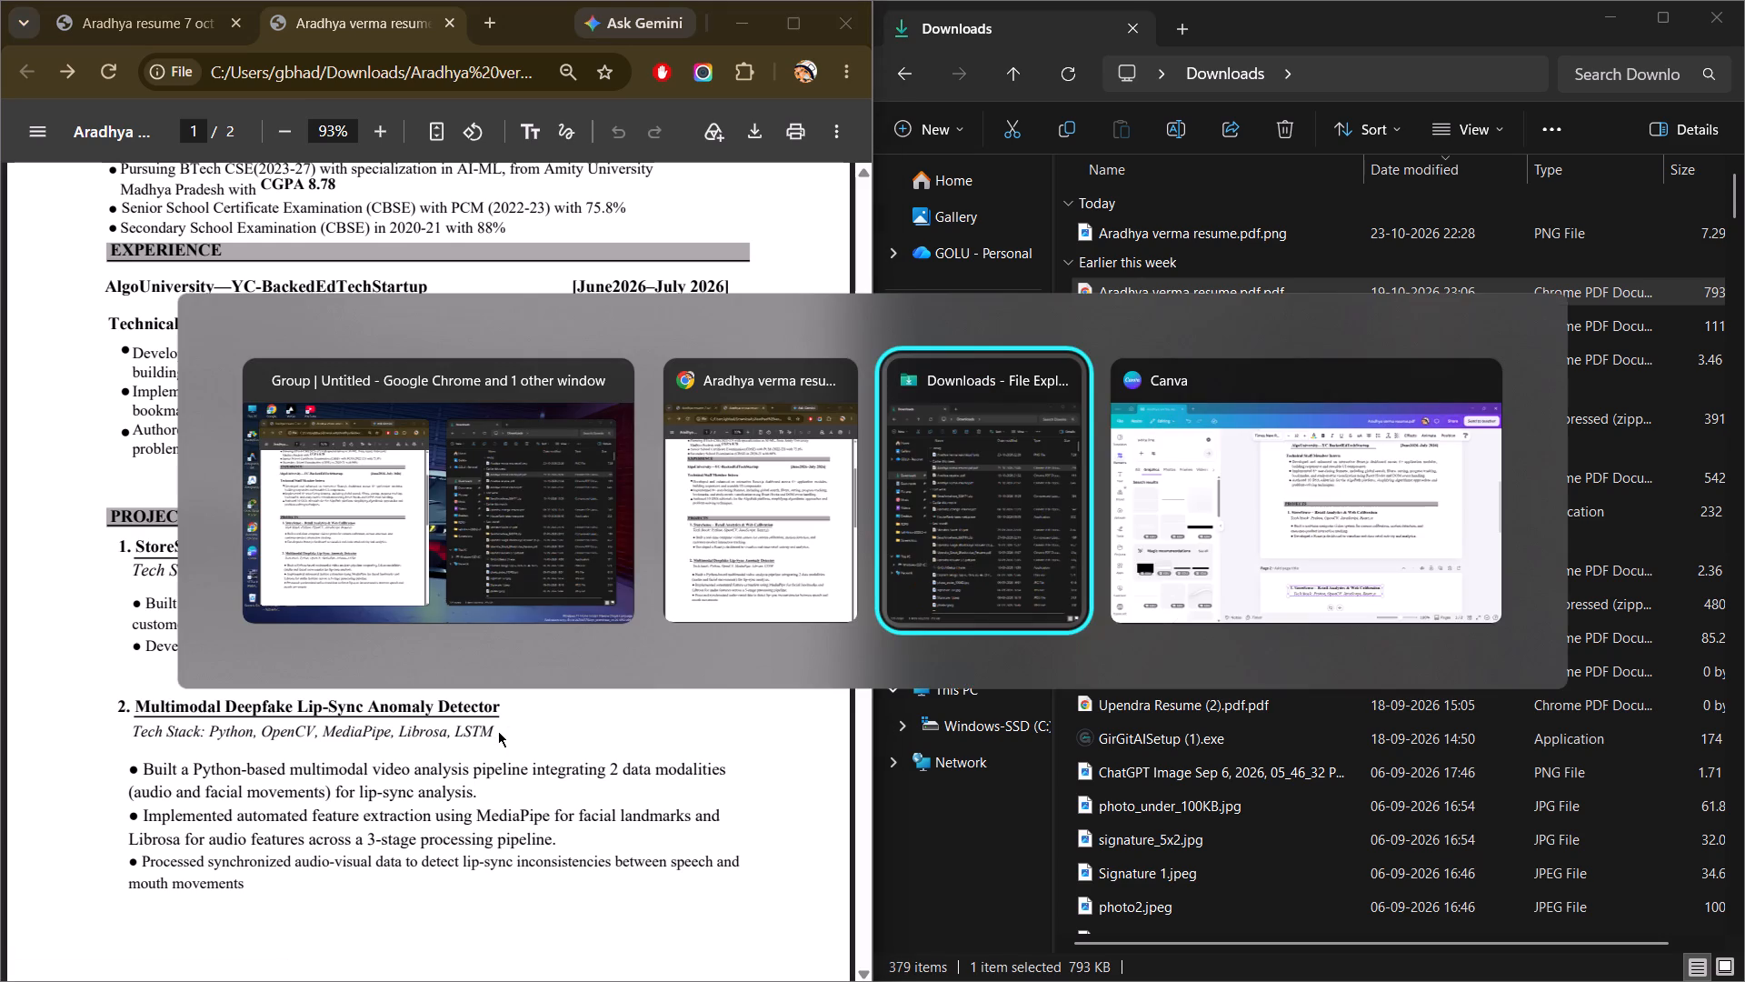
{"action": "key", "text": "alt+Tab"}
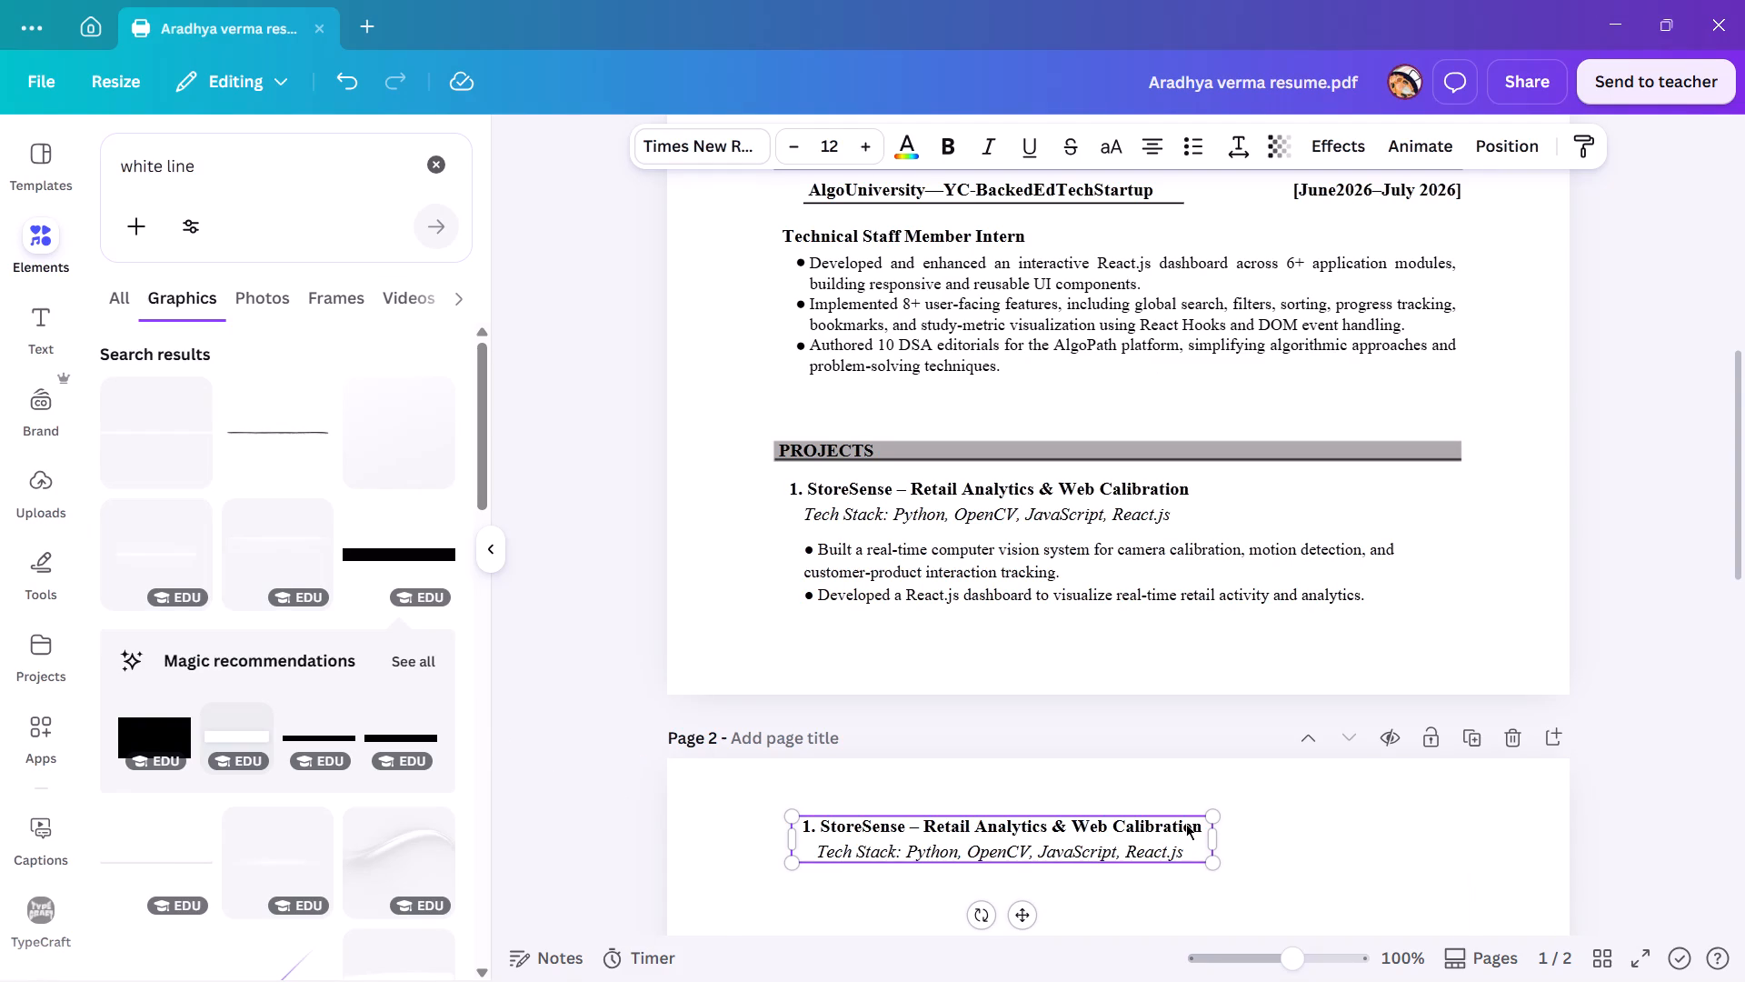
{"action": "left_click", "coordinate": [1192, 824]}
{"action": "left_click", "coordinate": [1202, 827]}
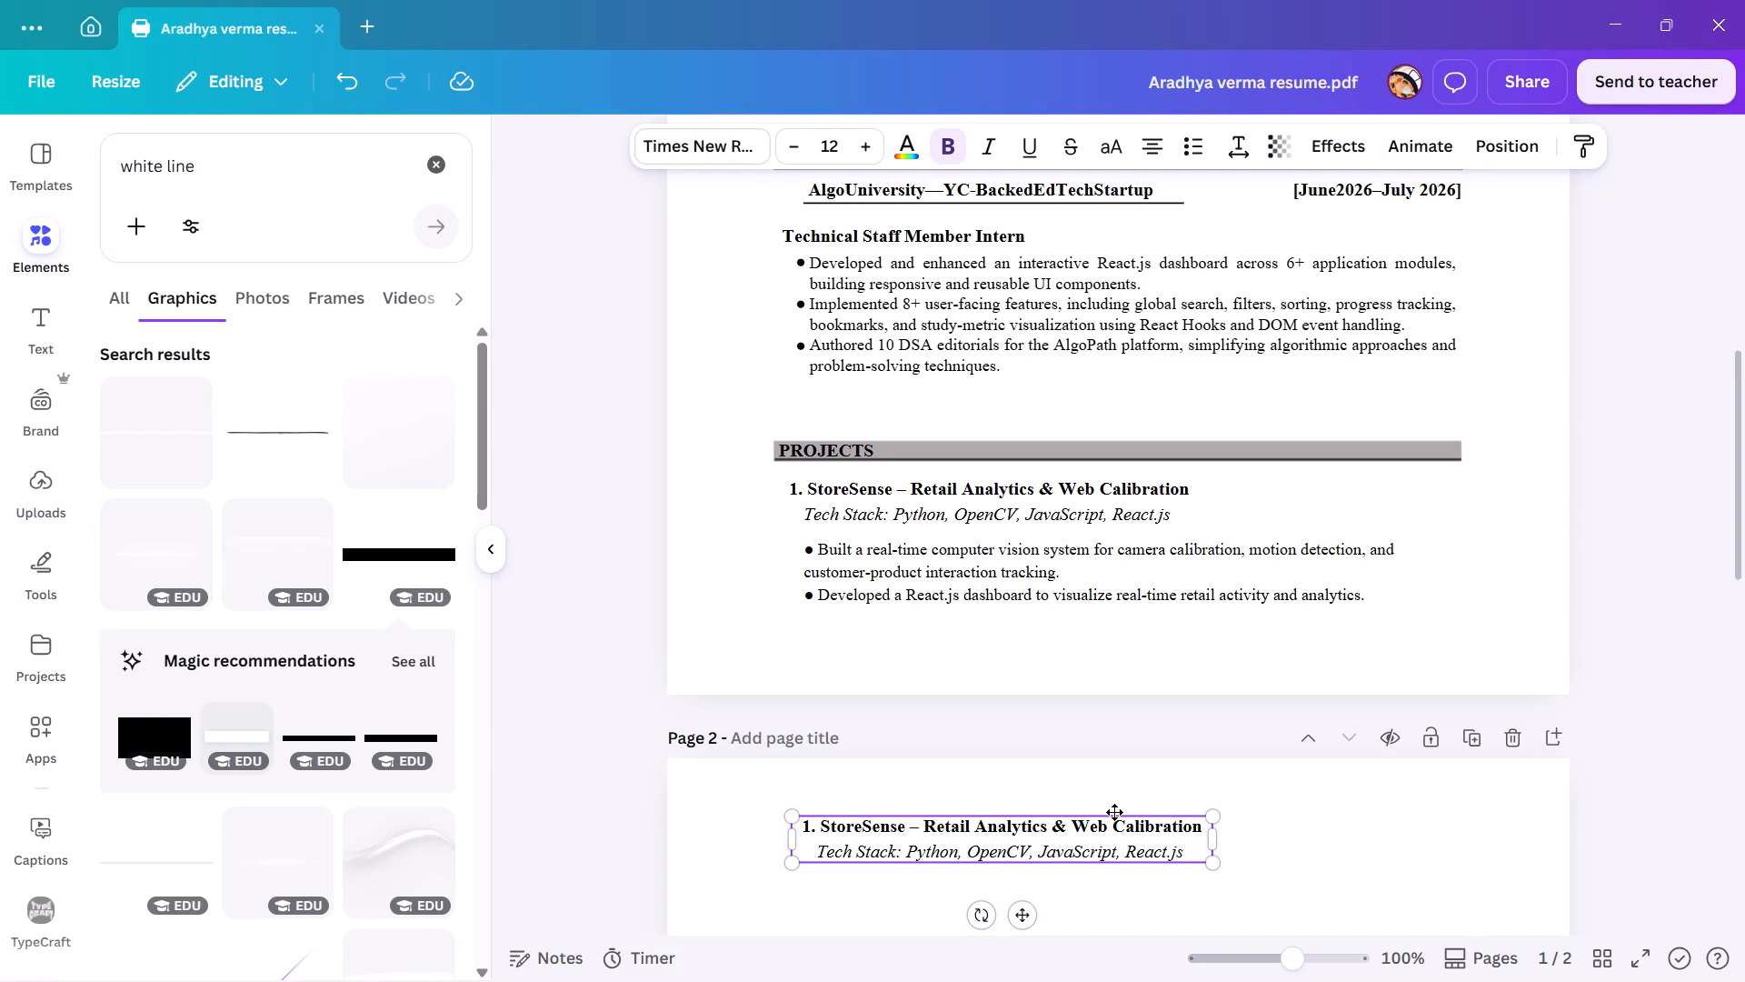
{"action": "key", "text": "BackSpace"}
{"action": "key", "text": "BackSpace"}
{"action": "key", "text": "BackSpace"}
{"action": "key", "text": "BackSpace"}
{"action": "key", "text": "BackSpace"}
{"action": "key", "text": "BackSpace"}
{"action": "key", "text": "BackSpace"}
{"action": "key", "text": "BackSpace"}
{"action": "key", "text": "BackSpace"}
{"action": "key", "text": "BackSpace"}
{"action": "key", "text": "BackSpace"}
{"action": "key", "text": "BackSpace"}
{"action": "key", "text": "BackSpace"}
{"action": "key", "text": "BackSpace"}
{"action": "key", "text": "BackSpace"}
{"action": "key", "text": "BackSpace"}
{"action": "key", "text": "BackSpace"}
{"action": "key", "text": "BackSpace"}
{"action": "key", "text": "BackSpace"}
{"action": "key", "text": "BackSpace"}
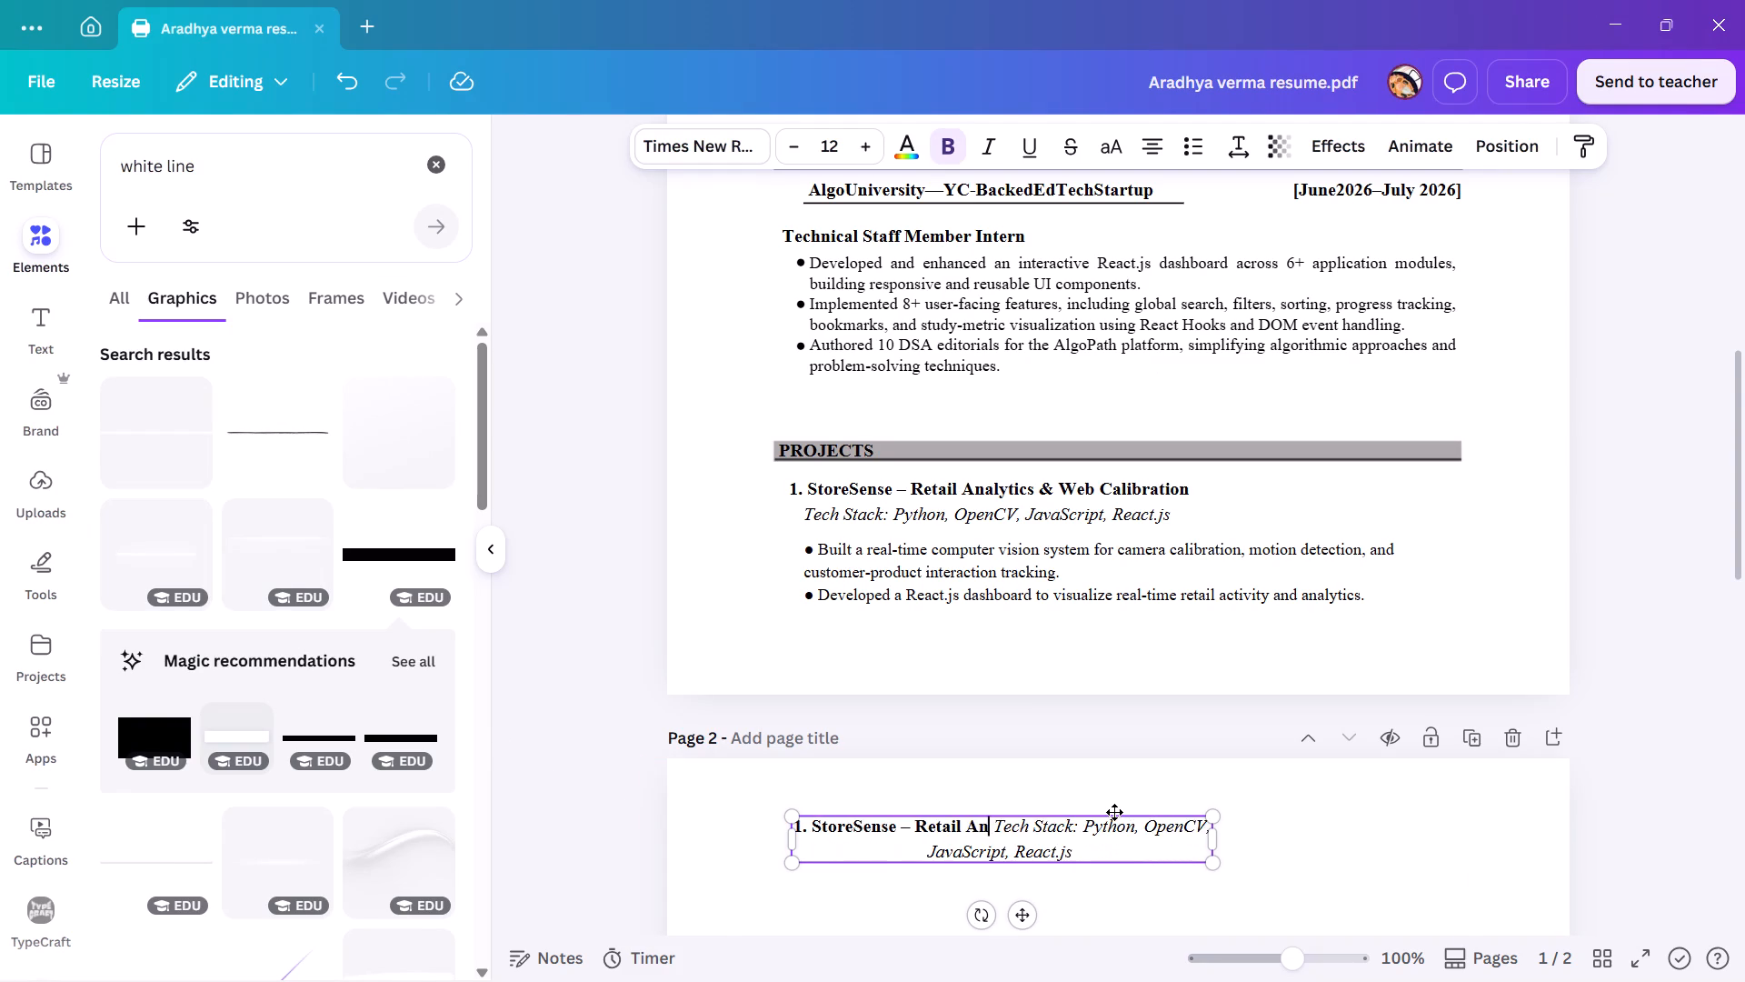
{"action": "key", "text": "BackSpace"}
{"action": "key", "text": "BackSpace"}
{"action": "key", "text": "BackSpace"}
{"action": "key", "text": "BackSpace"}
{"action": "key", "text": "BackSpace"}
{"action": "key", "text": "BackSpace"}
{"action": "key", "text": "BackSpace"}
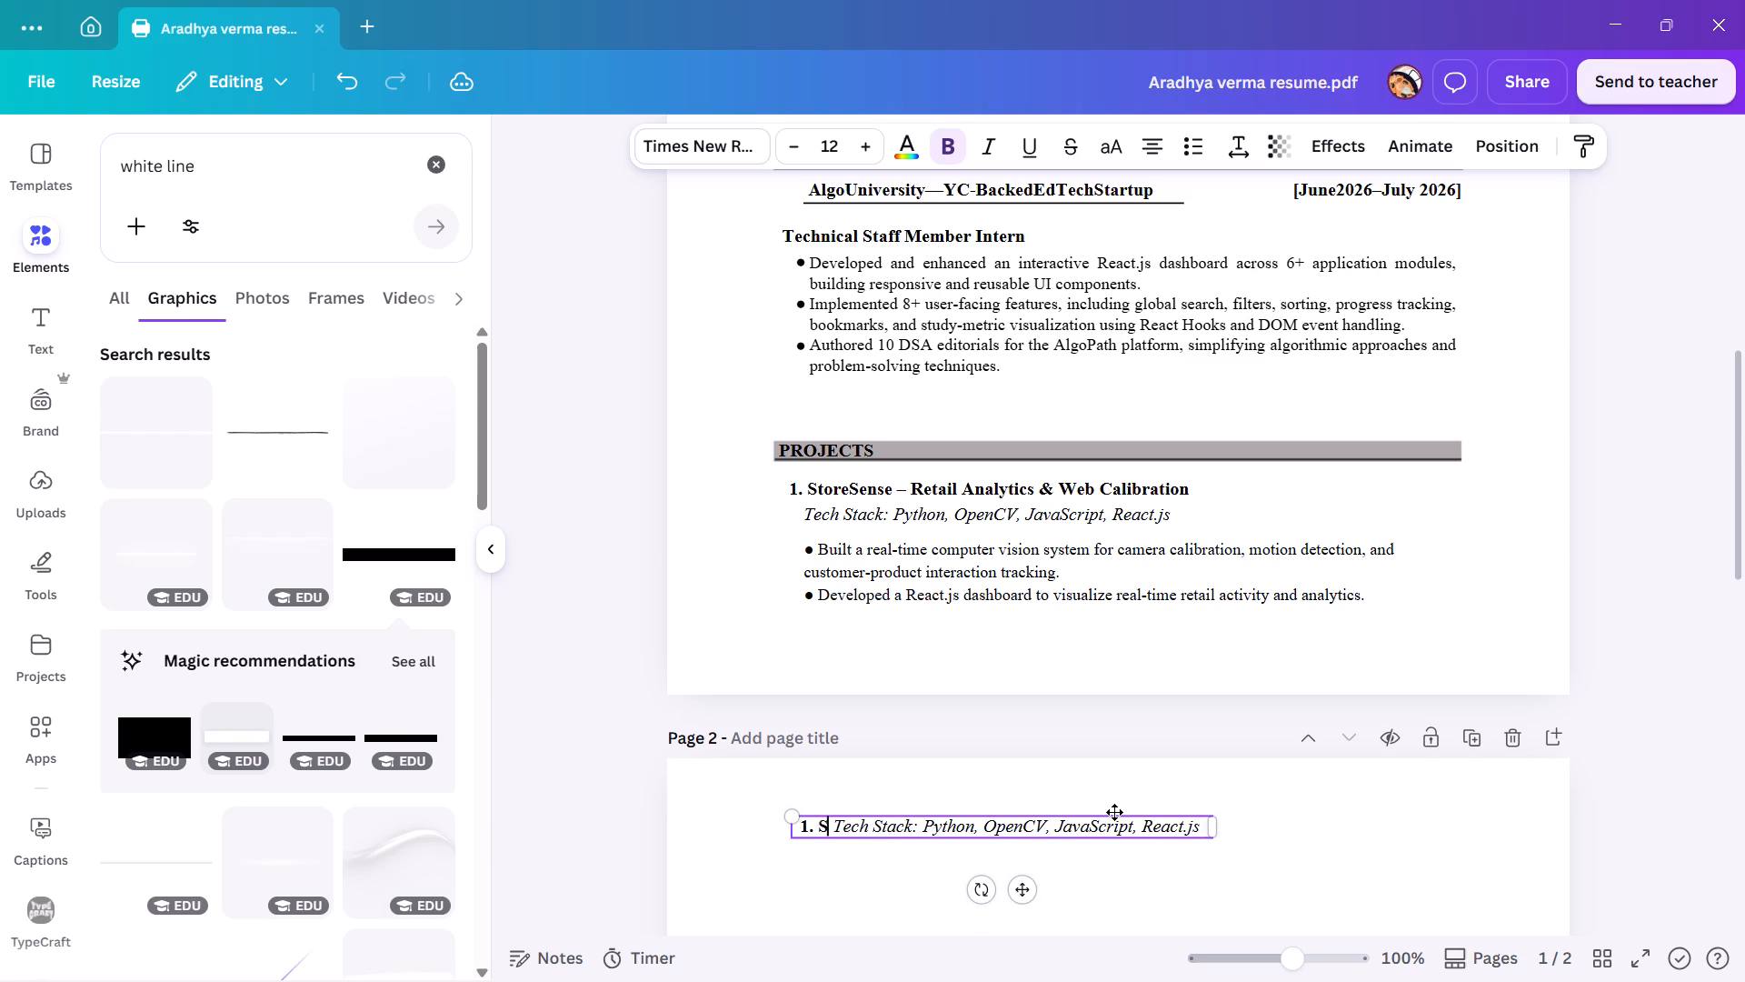
{"action": "key", "text": "BackSpace"}
Enter "Multimodal Deepfake" as the start of the page 2 project title, checking the wording against the reference PDF.
{"action": "type", "text": "Multimo"}
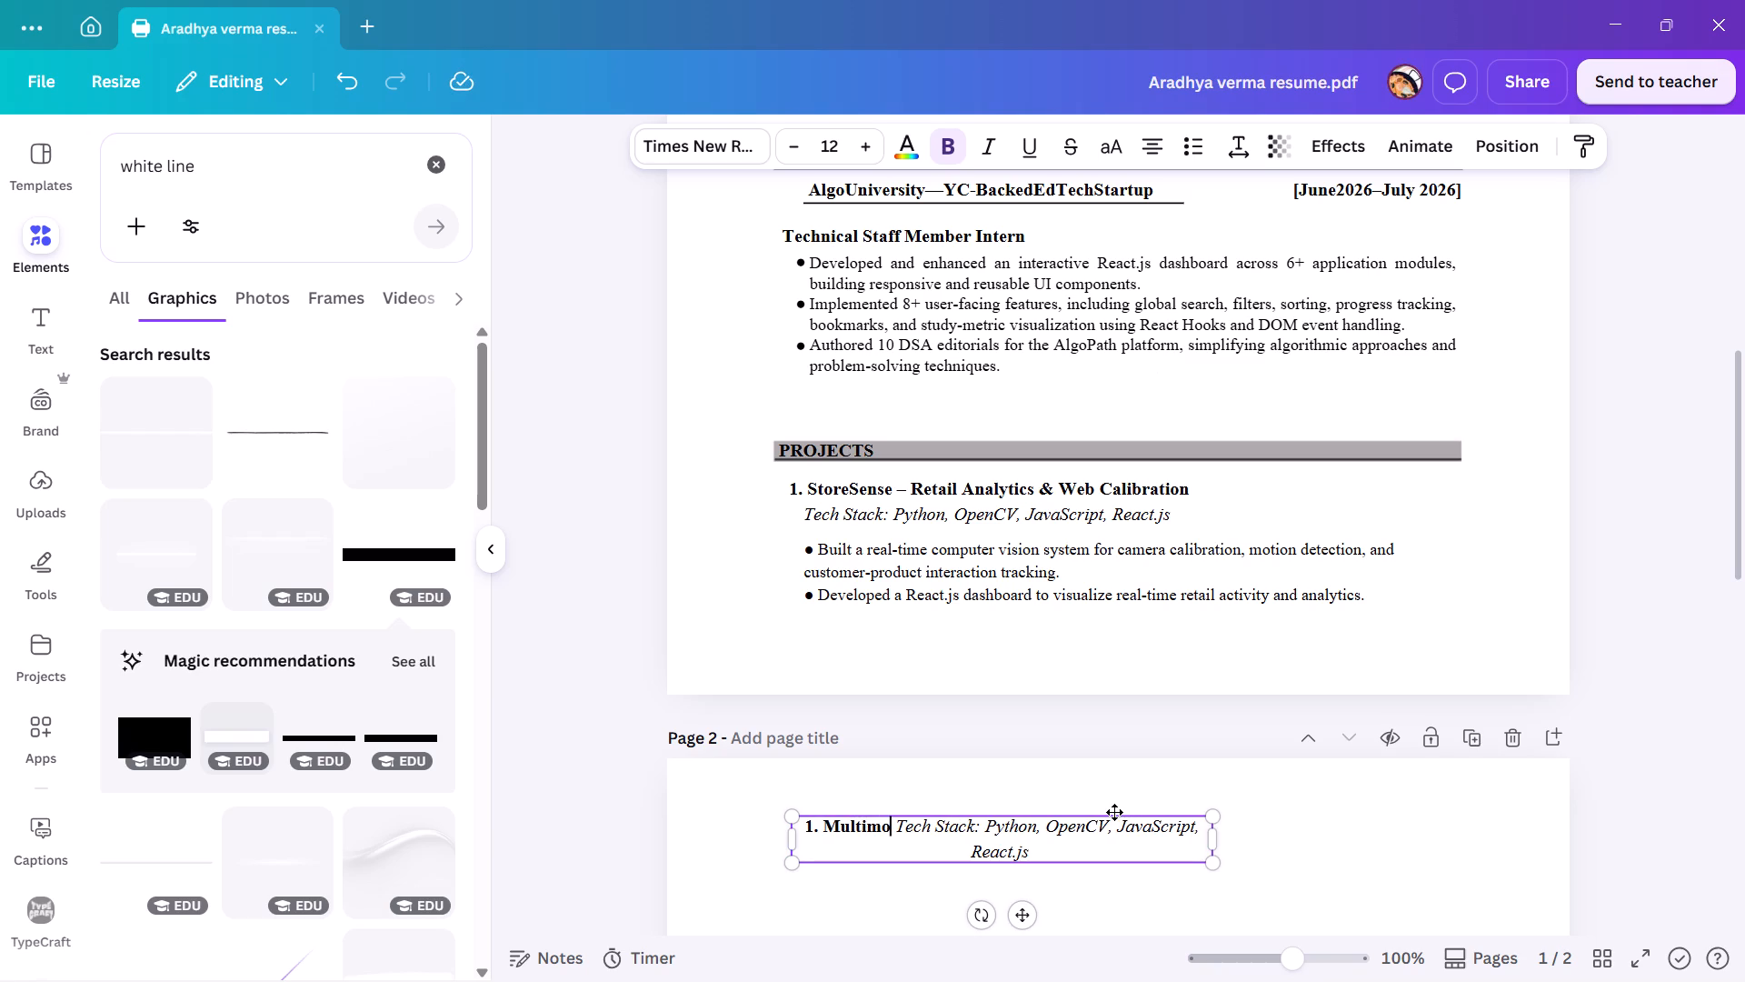
{"action": "key", "text": "BackSpace"}
{"action": "type", "text": "odal"}
{"action": "key", "text": "alt+Tab"}
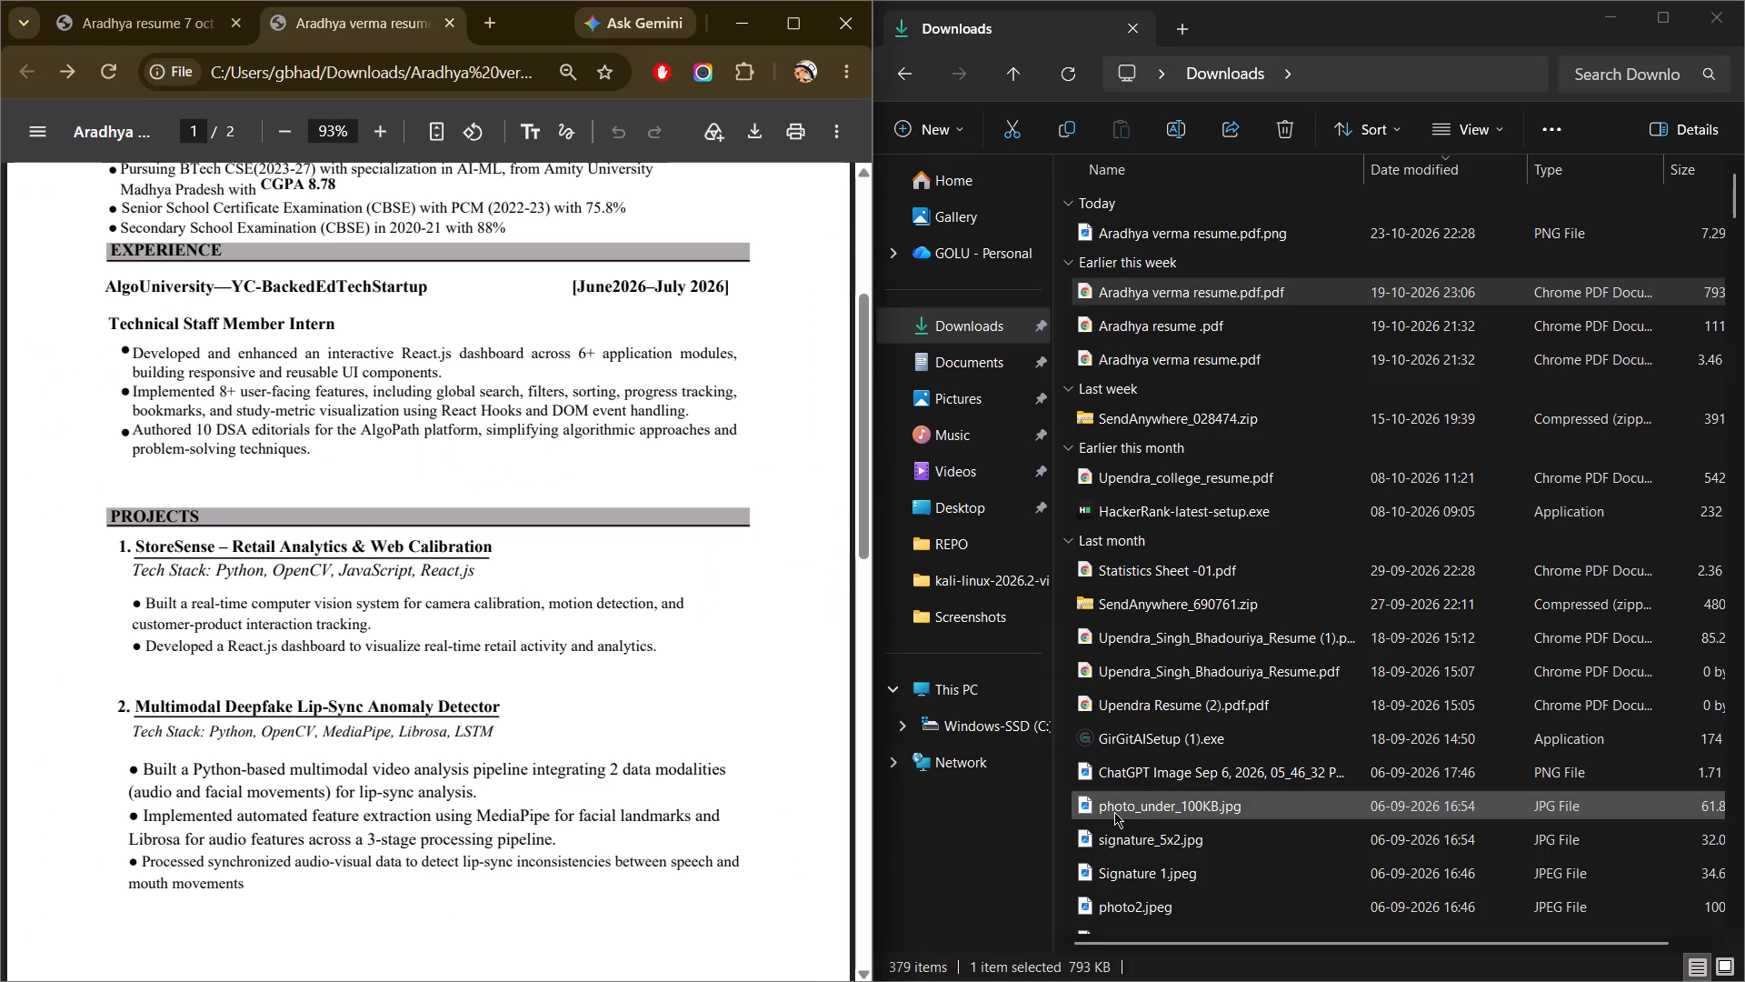
{"action": "key", "text": "alt+Tab"}
{"action": "key", "text": "space"}
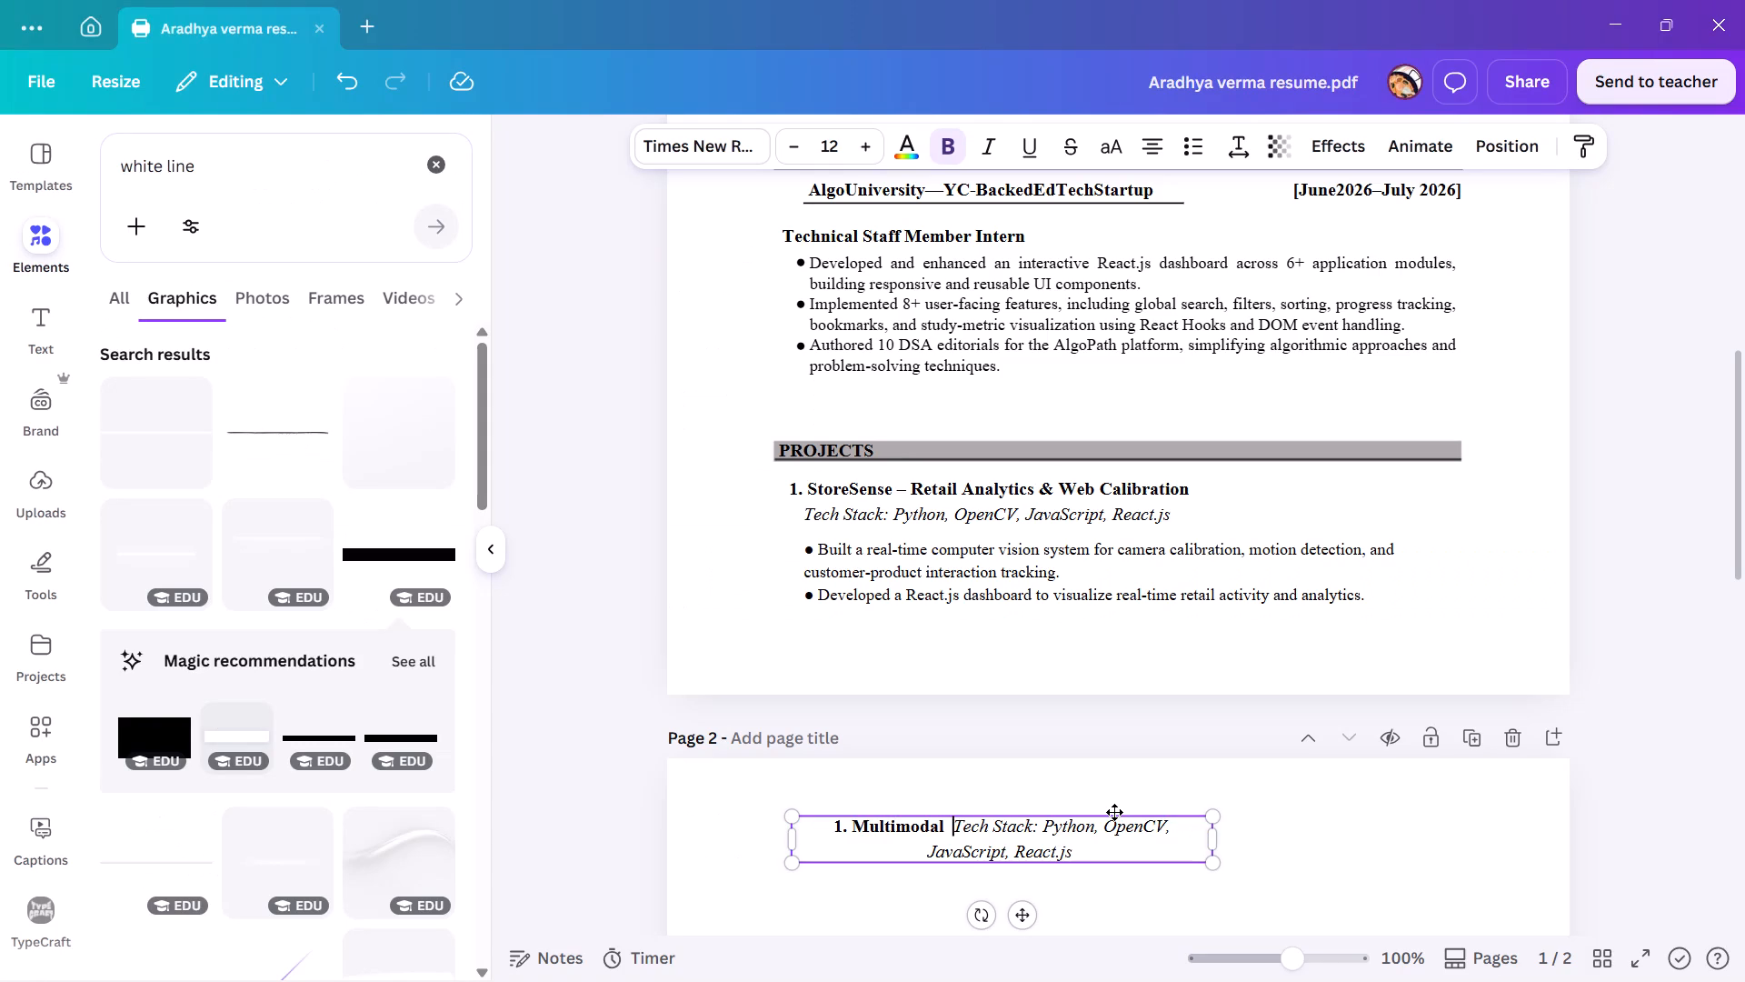
{"action": "type", "text": "DEE"}
{"action": "key", "text": "BackSpace"}
{"action": "key", "text": "BackSpace"}
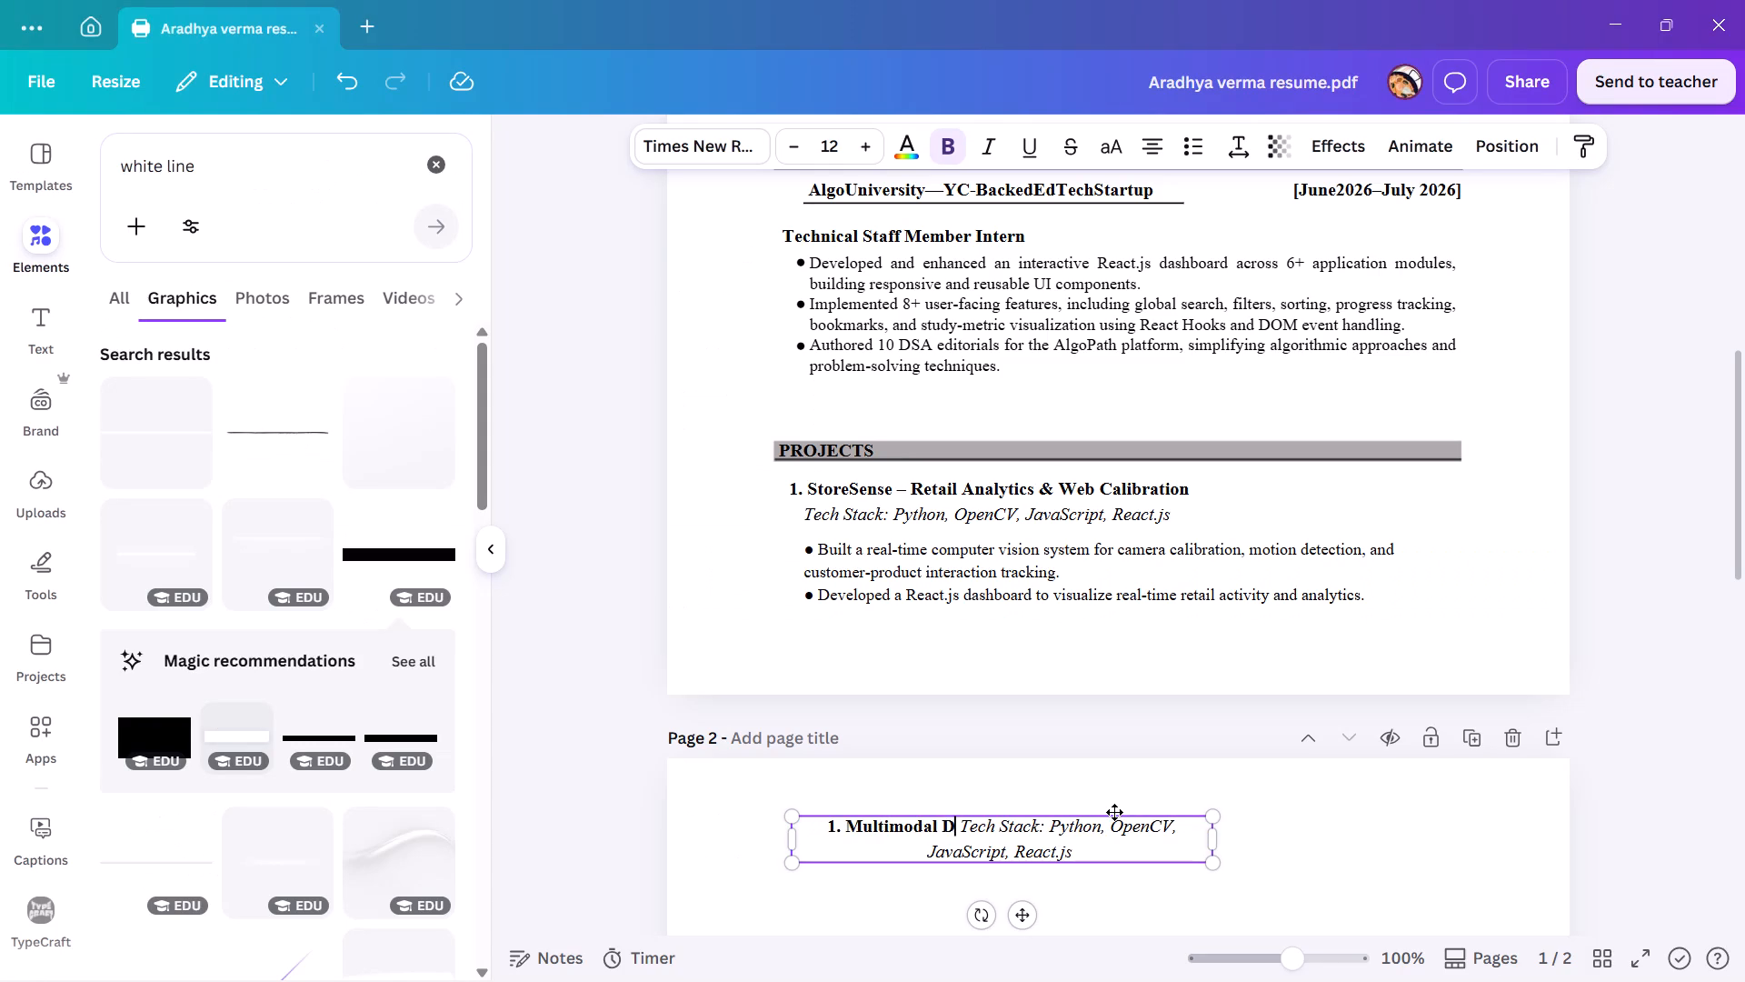
{"action": "type", "text": "ep"}
{"action": "type", "text": "faek"}
{"action": "key", "text": "BackSpace"}
{"action": "key", "text": "BackSpace"}
{"action": "key", "text": "BackSpace"}
{"action": "key", "text": "BackSpace"}
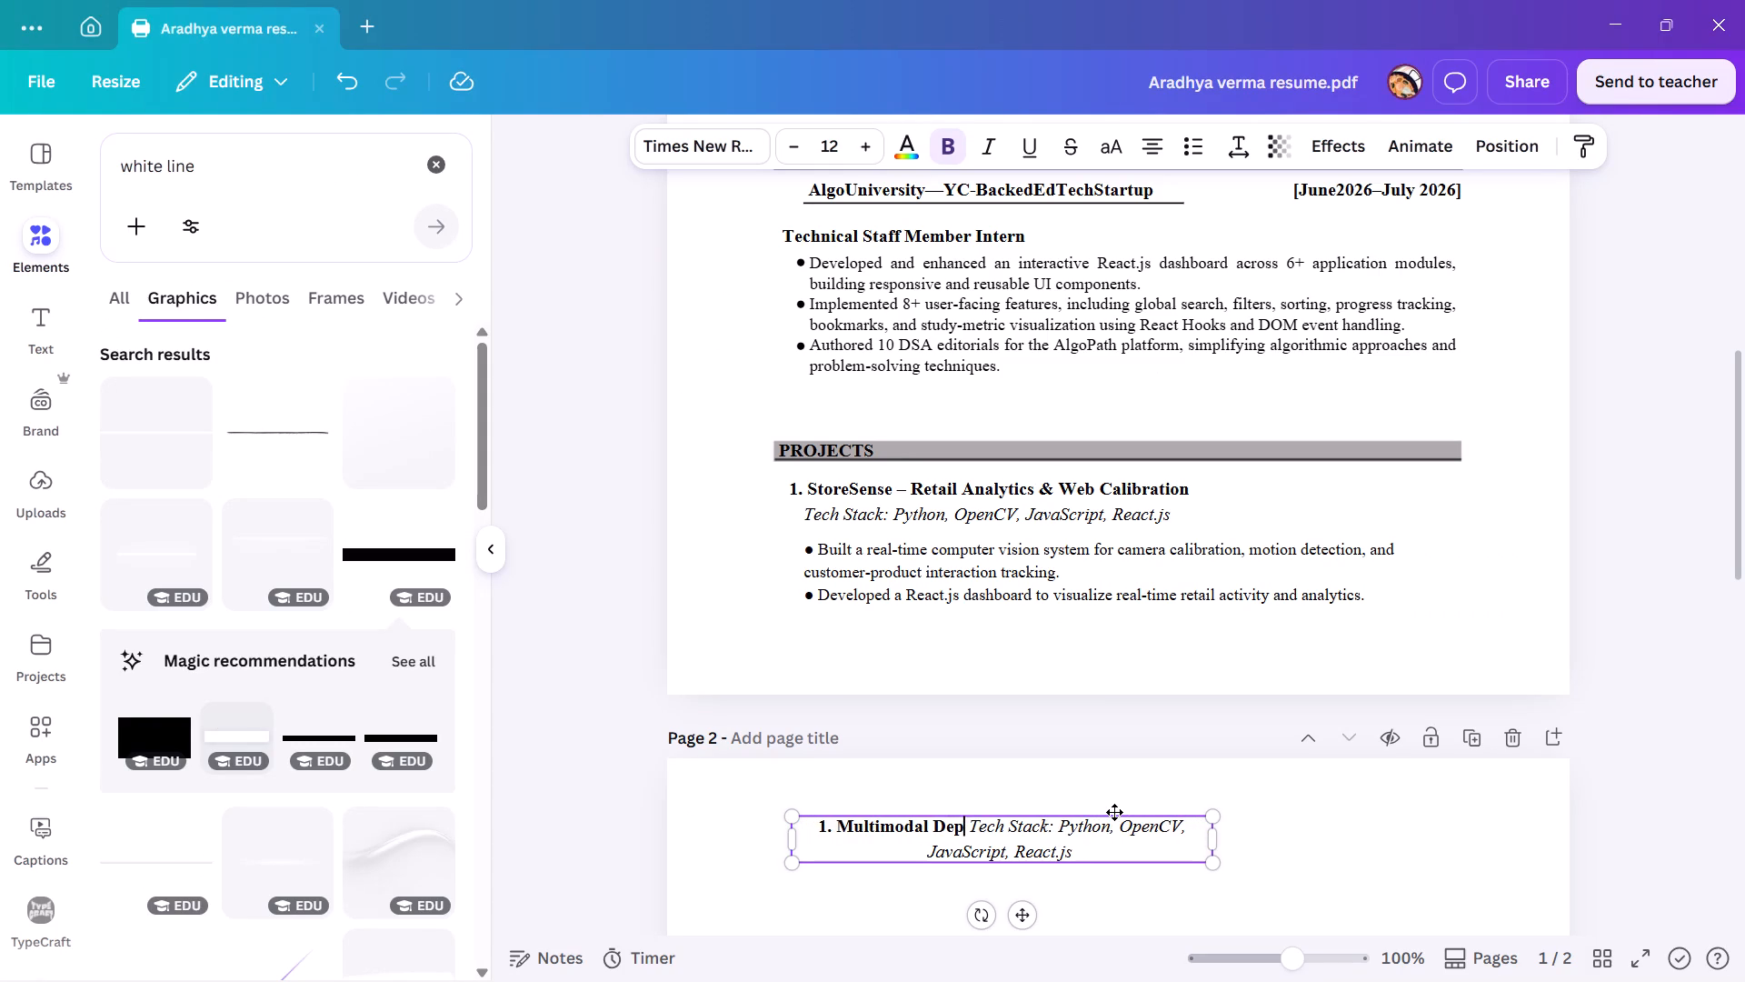
{"action": "key", "text": "BackSpace"}
{"action": "type", "text": "epfake"}
Add "Lip-Sync" after "Multimodal Deepfake" in the page 2 project title, following the reference PDF.
{"action": "key", "text": "alt+Tab"}
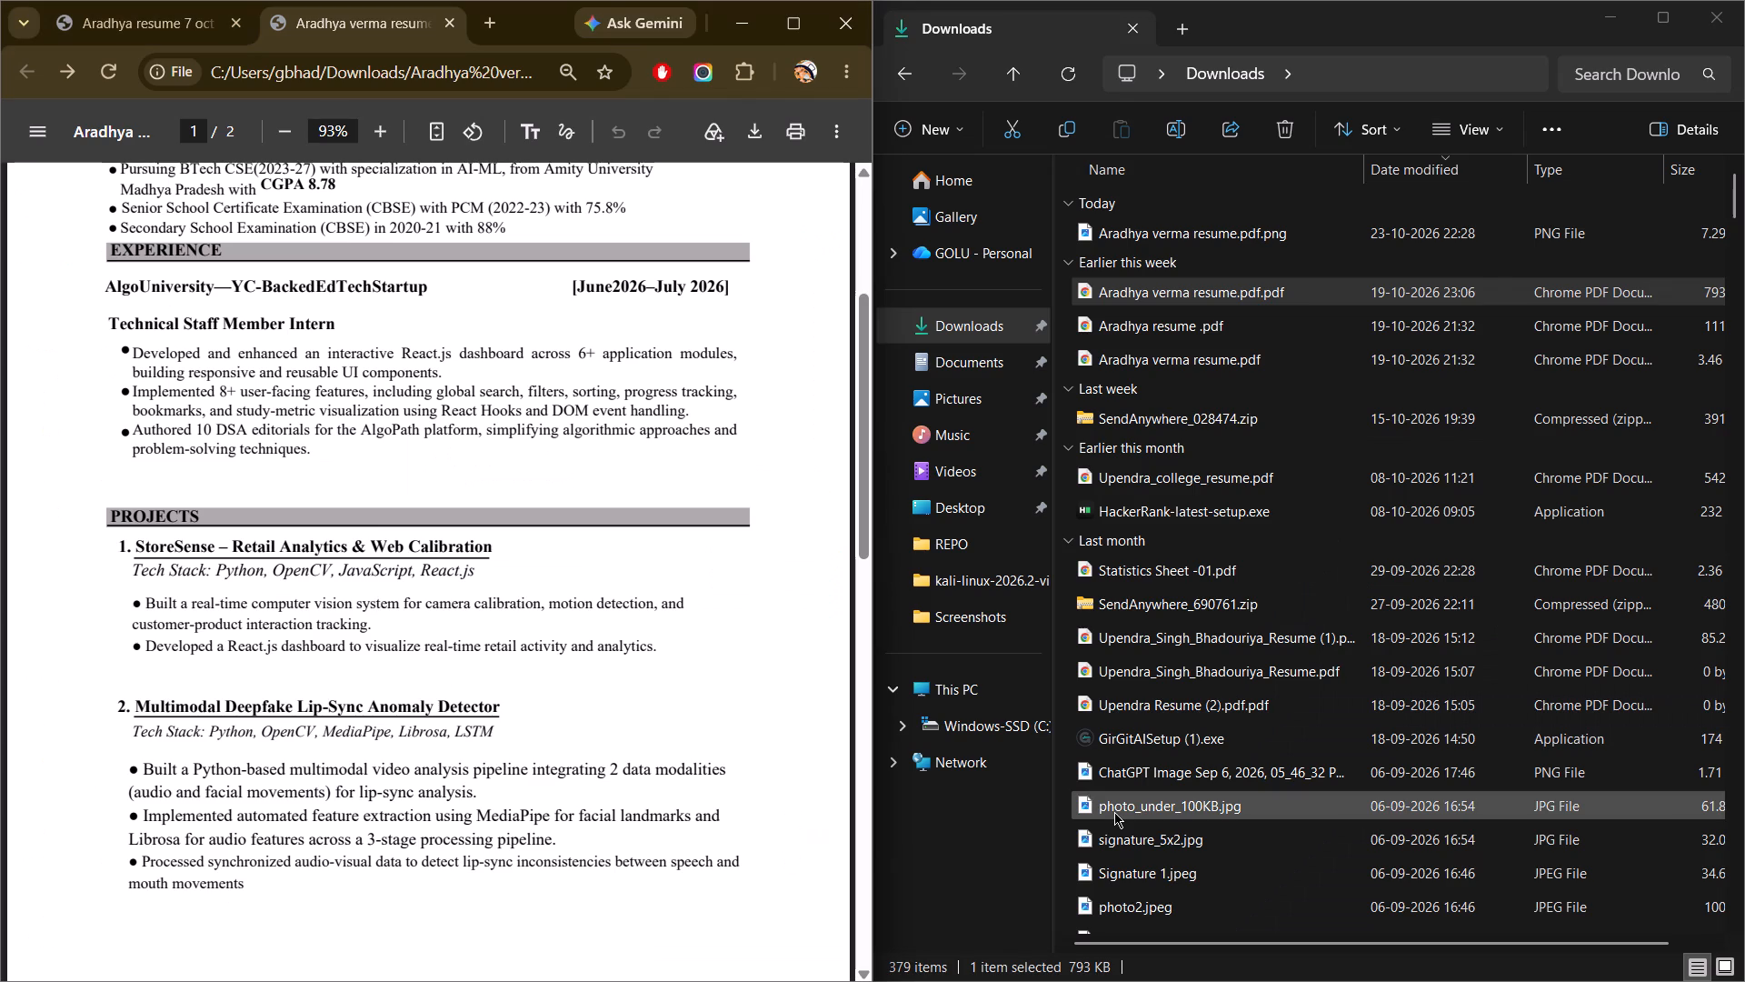
{"action": "key", "text": "alt+Tab"}
{"action": "key", "text": "space"}
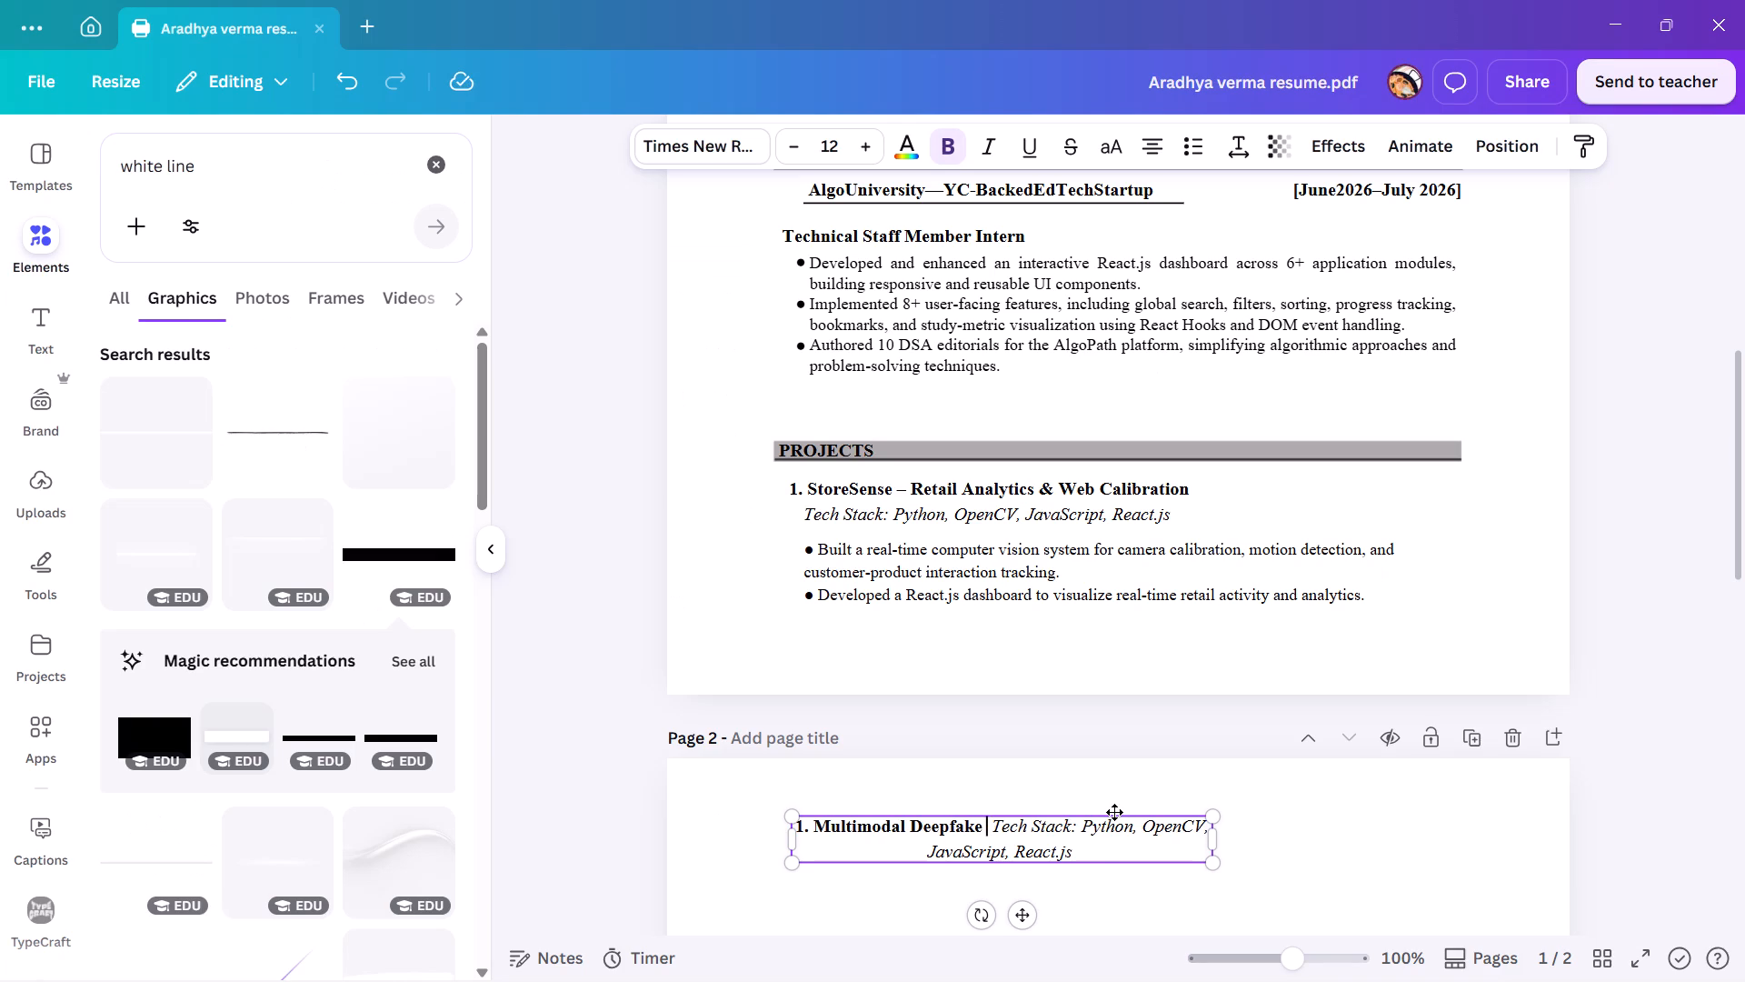
{"action": "type", "text": "Lip"}
{"action": "key", "text": "space"}
{"action": "key", "text": "Tab"}
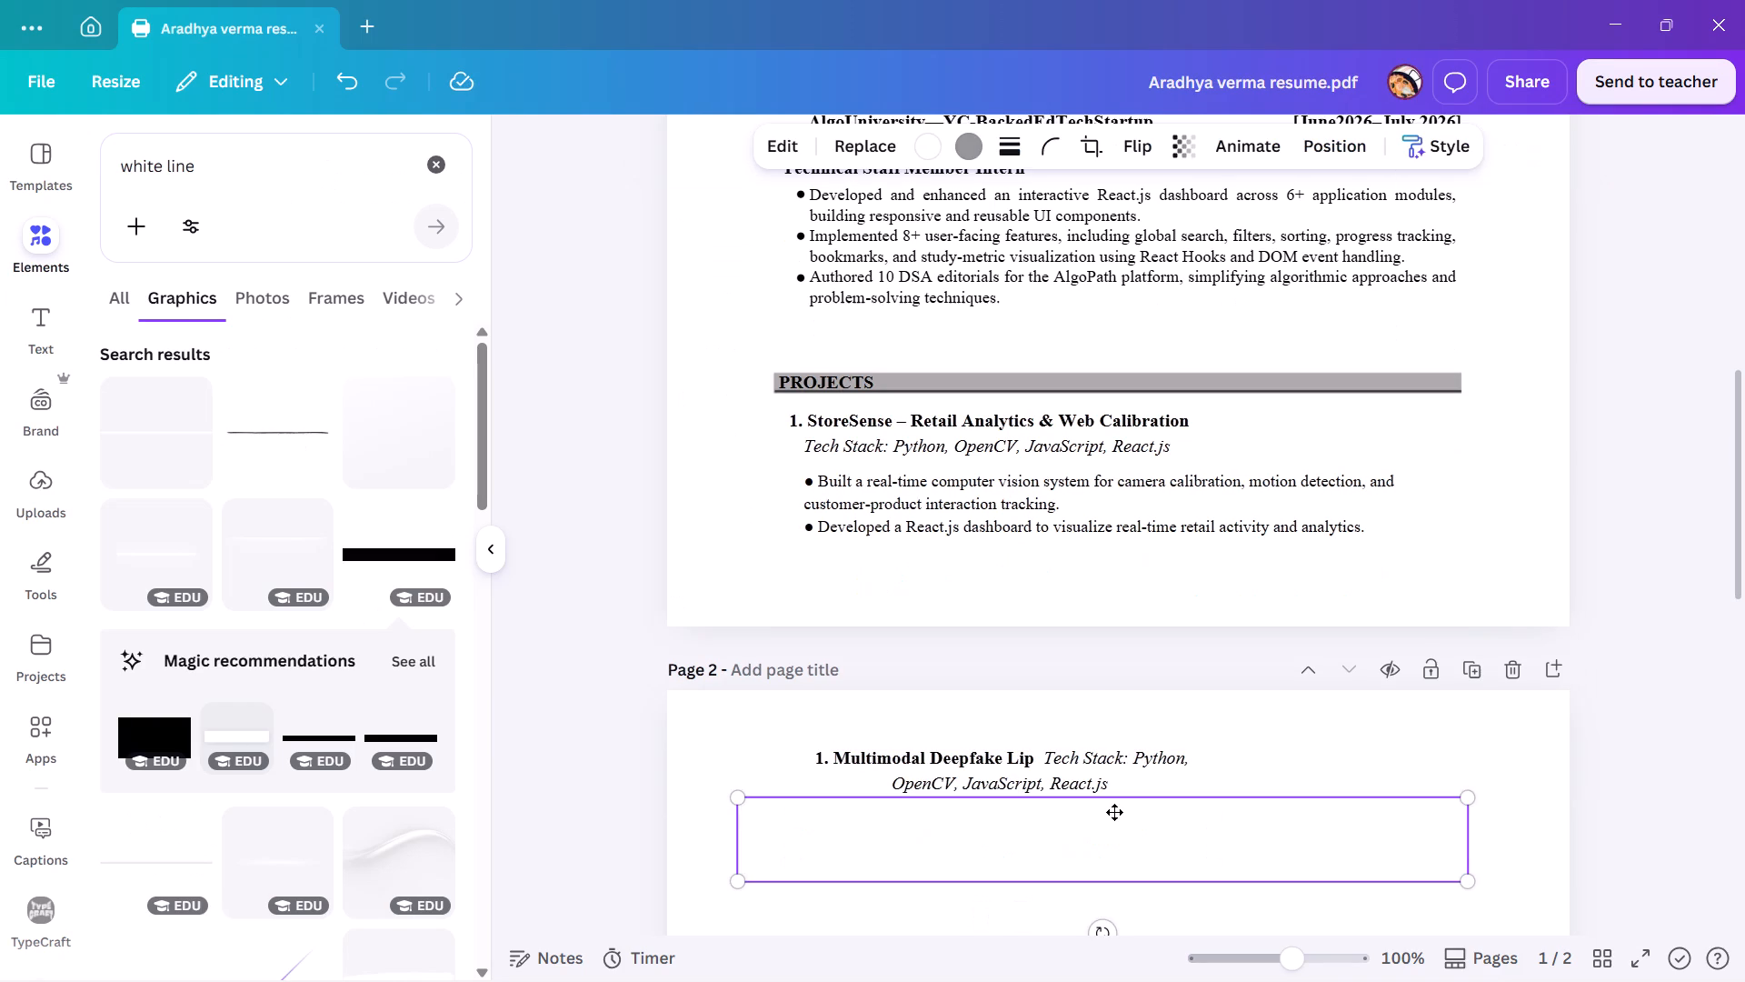
{"action": "left_click", "coordinate": [1070, 770]}
{"action": "double_click", "coordinate": [1028, 758]}
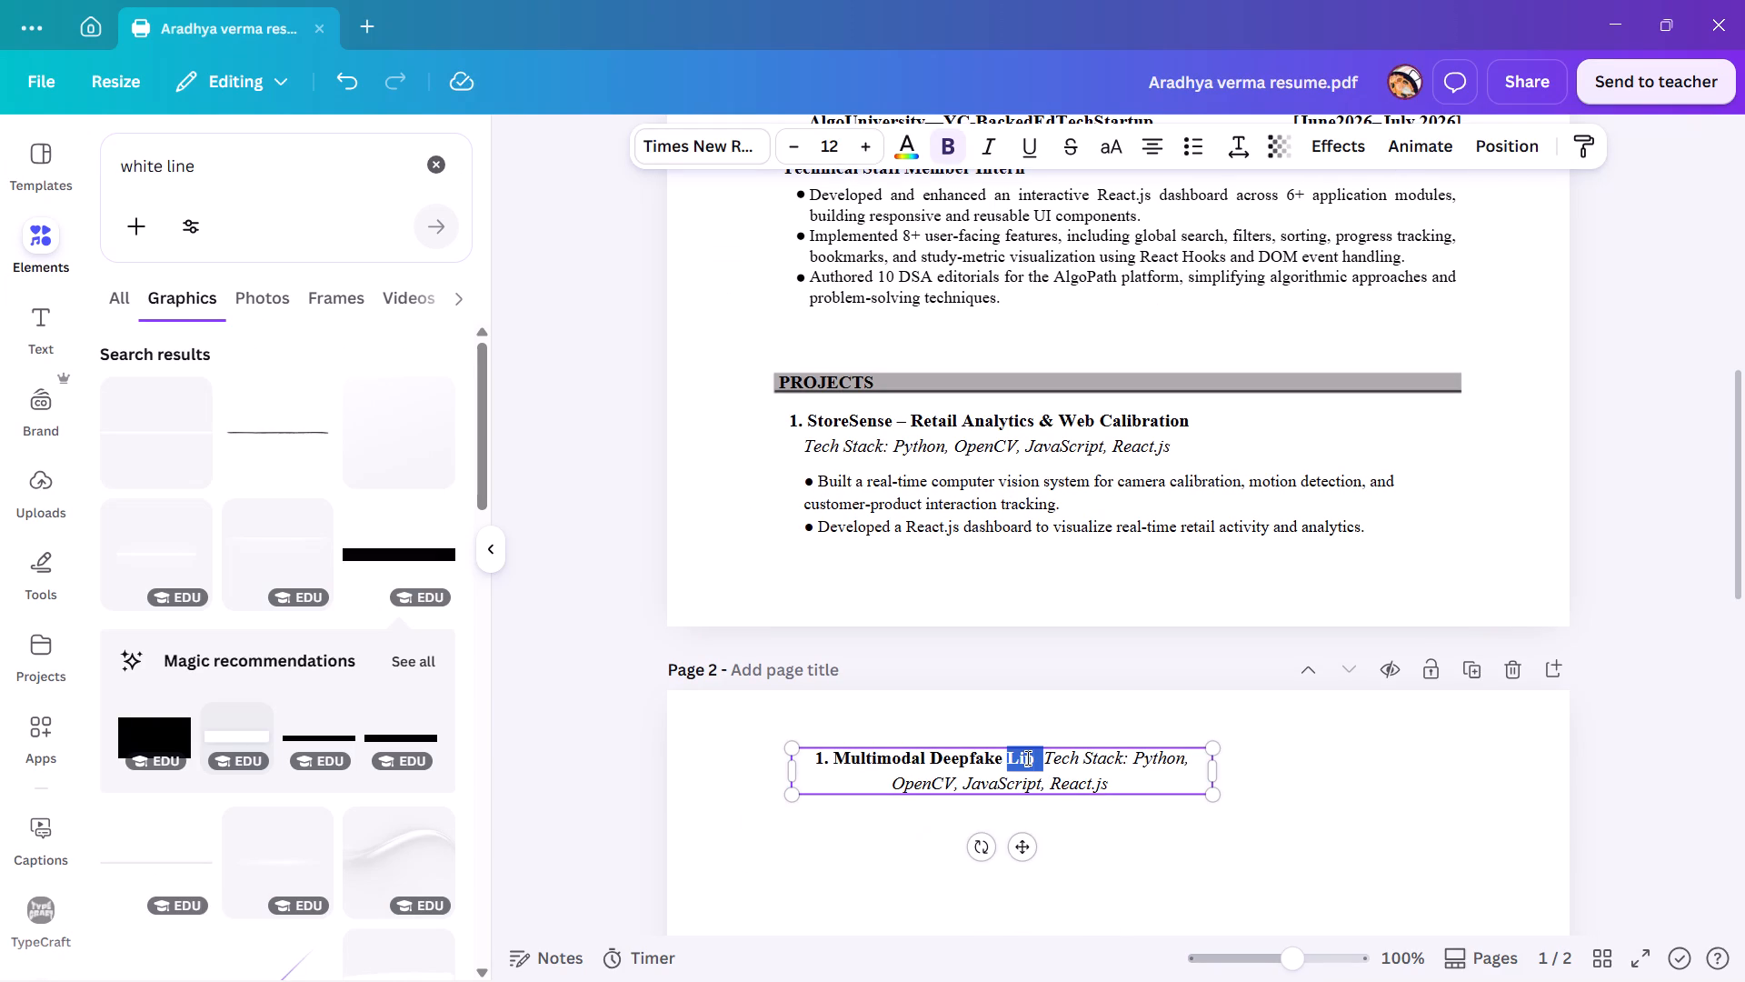
{"action": "left_click", "coordinate": [1028, 758]}
{"action": "key", "text": "Right"}
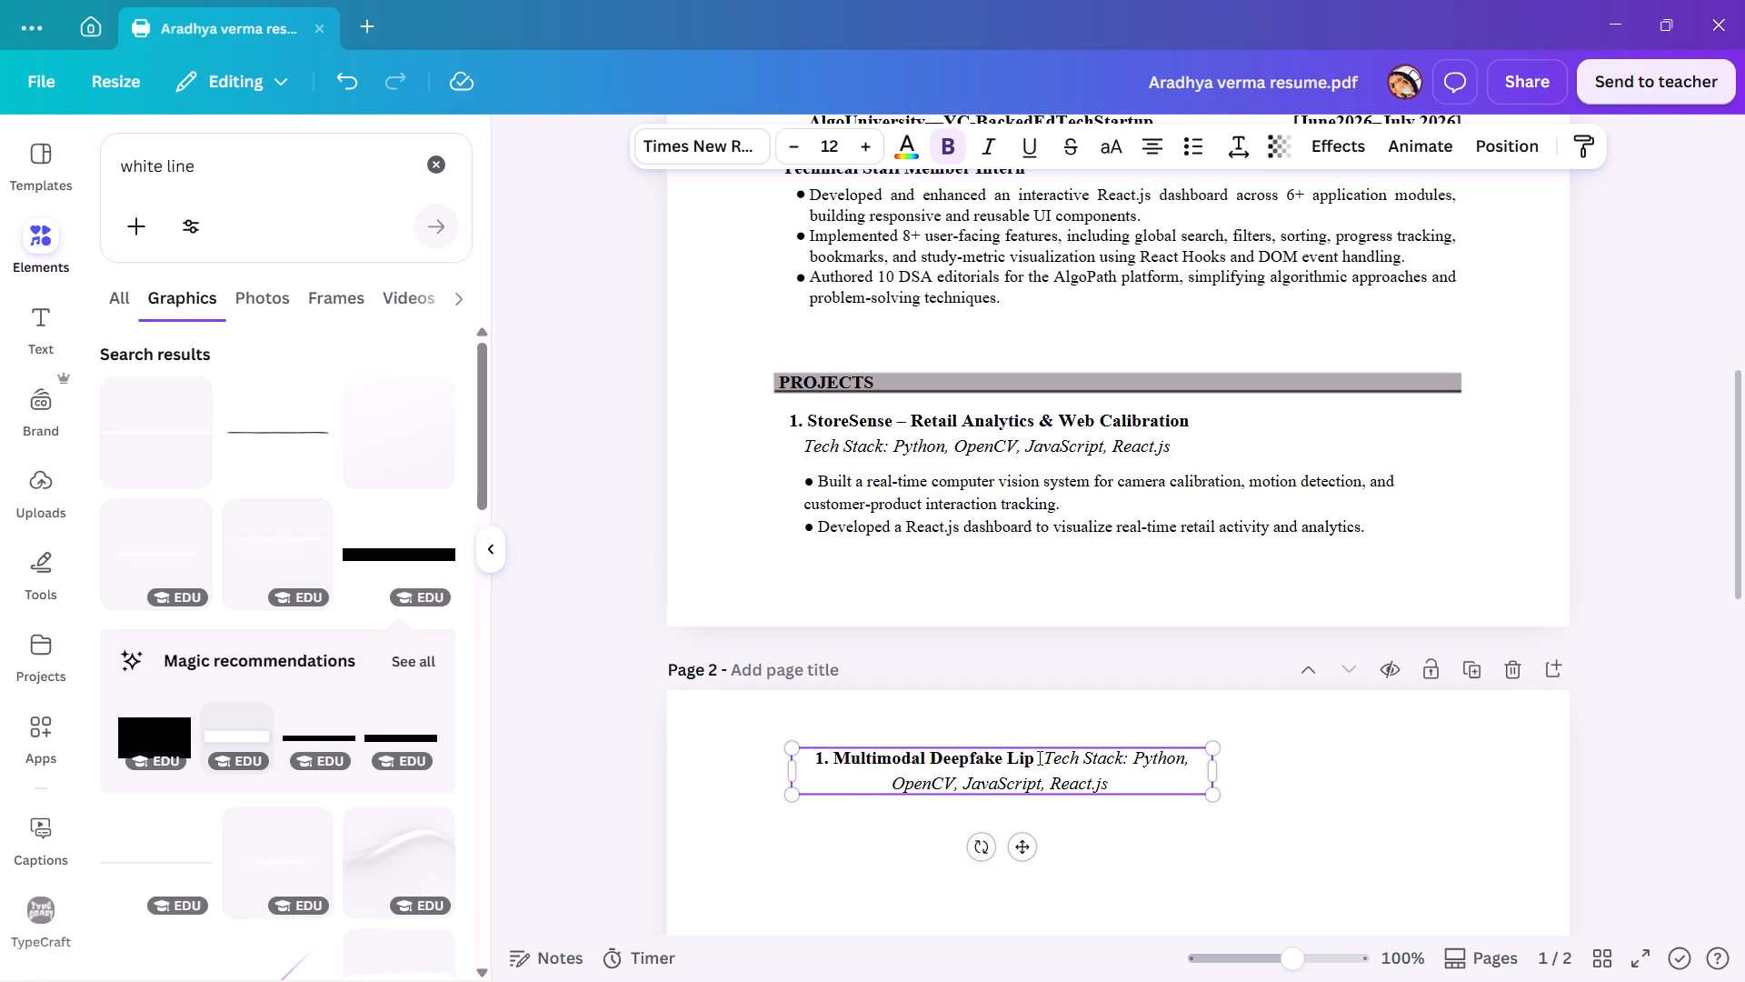
{"action": "key", "text": "alt+Tab"}
{"action": "key", "text": "alt+Tab"}
{"action": "key", "text": "minus"}
{"action": "type", "text": "Sync"}
Add "Anomaly" after "Lip-Sync" in the page 2 project title, matching the spelling in the reference PDF.
{"action": "key", "text": "alt+Tab"}
{"action": "key", "text": "alt+Tab"}
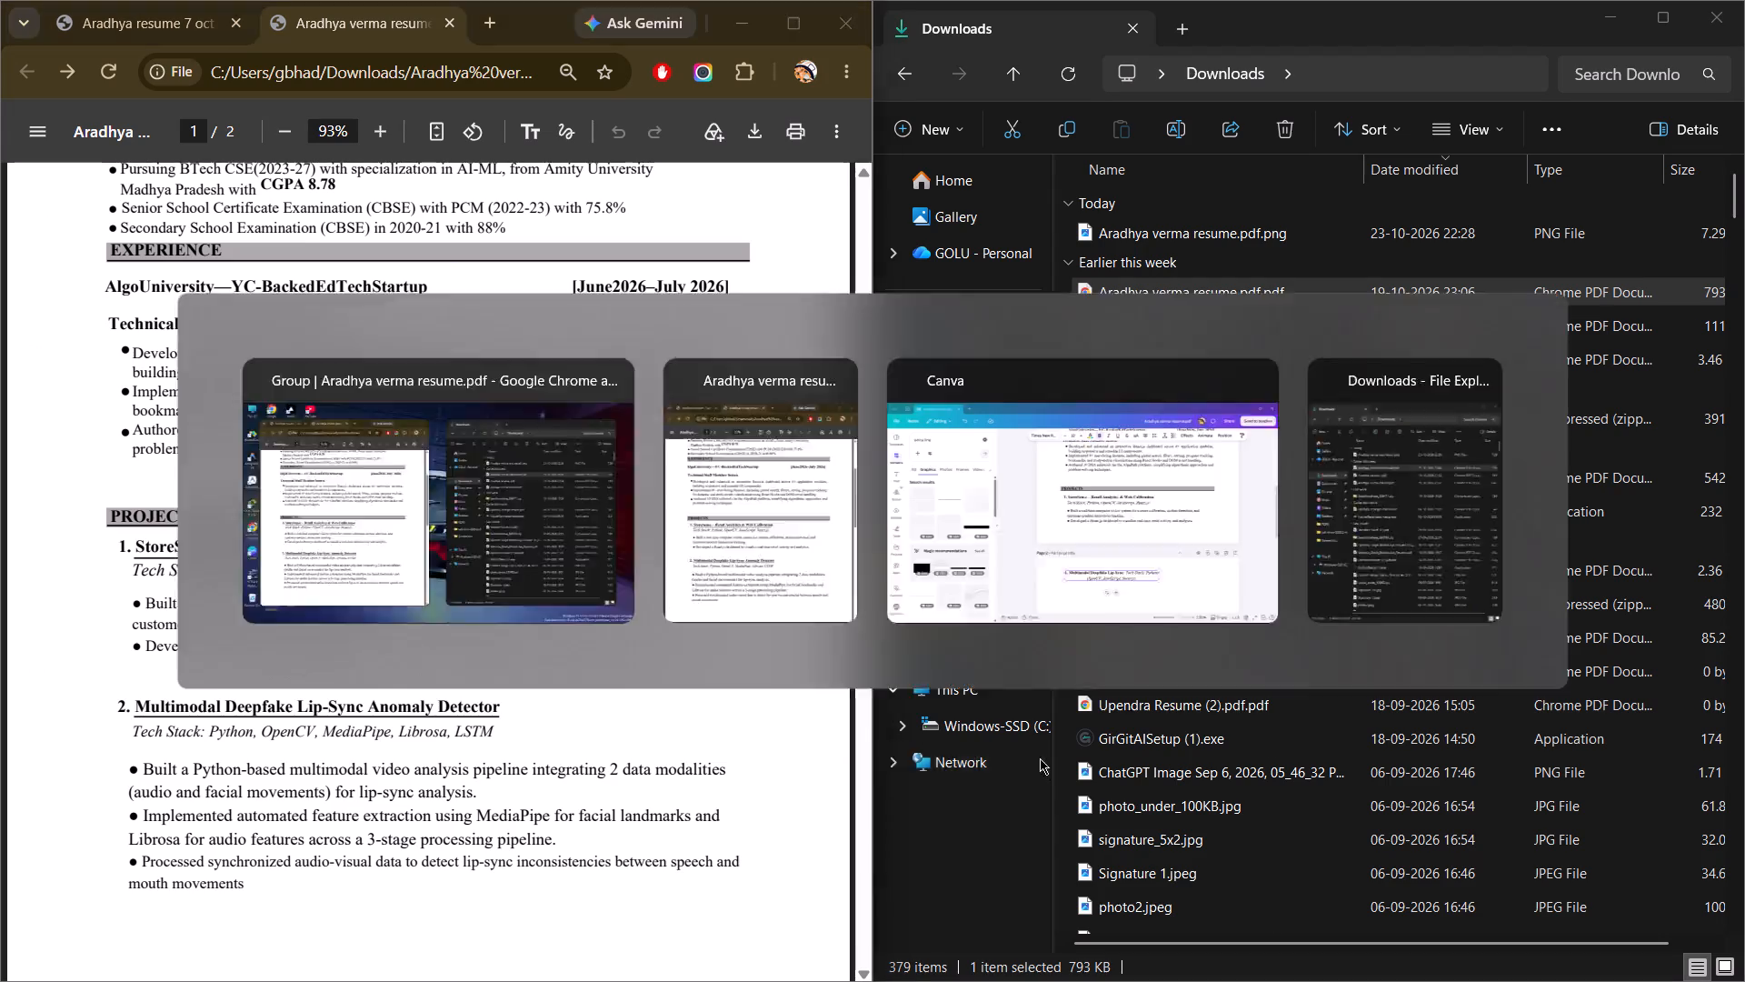
{"action": "key", "text": "space"}
{"action": "type", "text": "Anomoly"}
{"action": "key", "text": "space"}
{"action": "key", "text": "alt+Tab"}
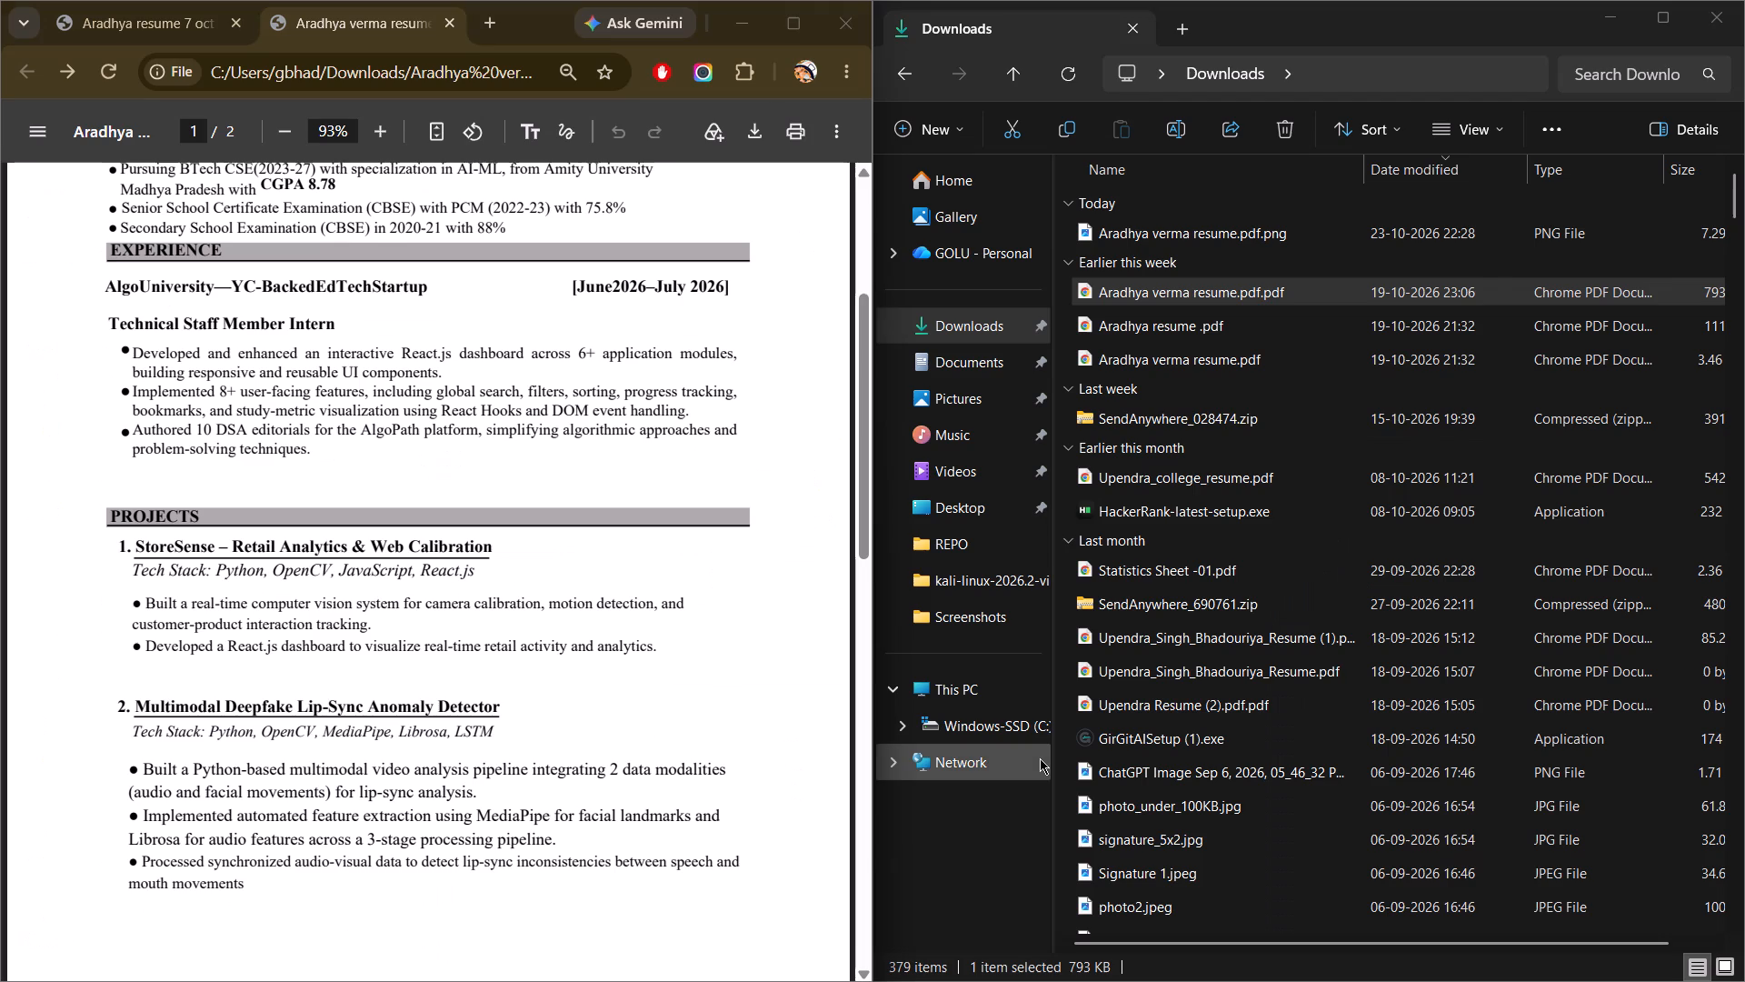
{"action": "key", "text": "alt+Tab"}
{"action": "key", "text": "BackSpace"}
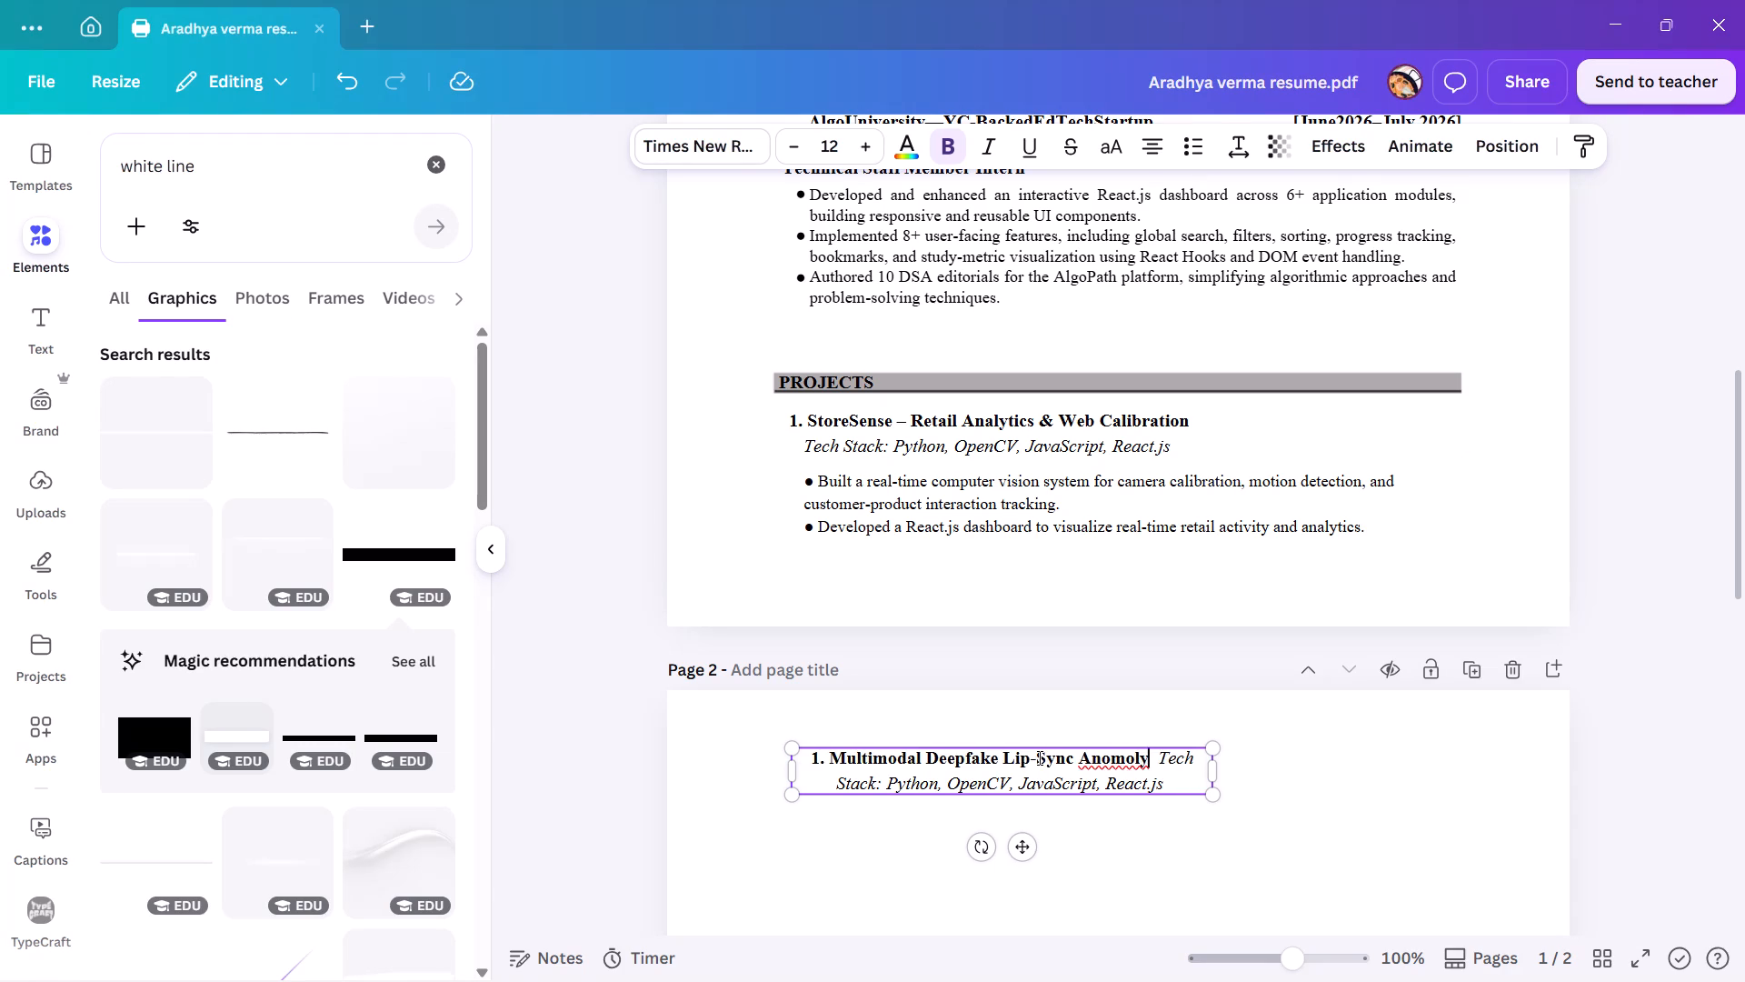
{"action": "key", "text": "BackSpace"}
{"action": "key", "text": "BackSpace"}
{"action": "type", "text": "aly"}
{"action": "key", "text": "alt+Tab"}
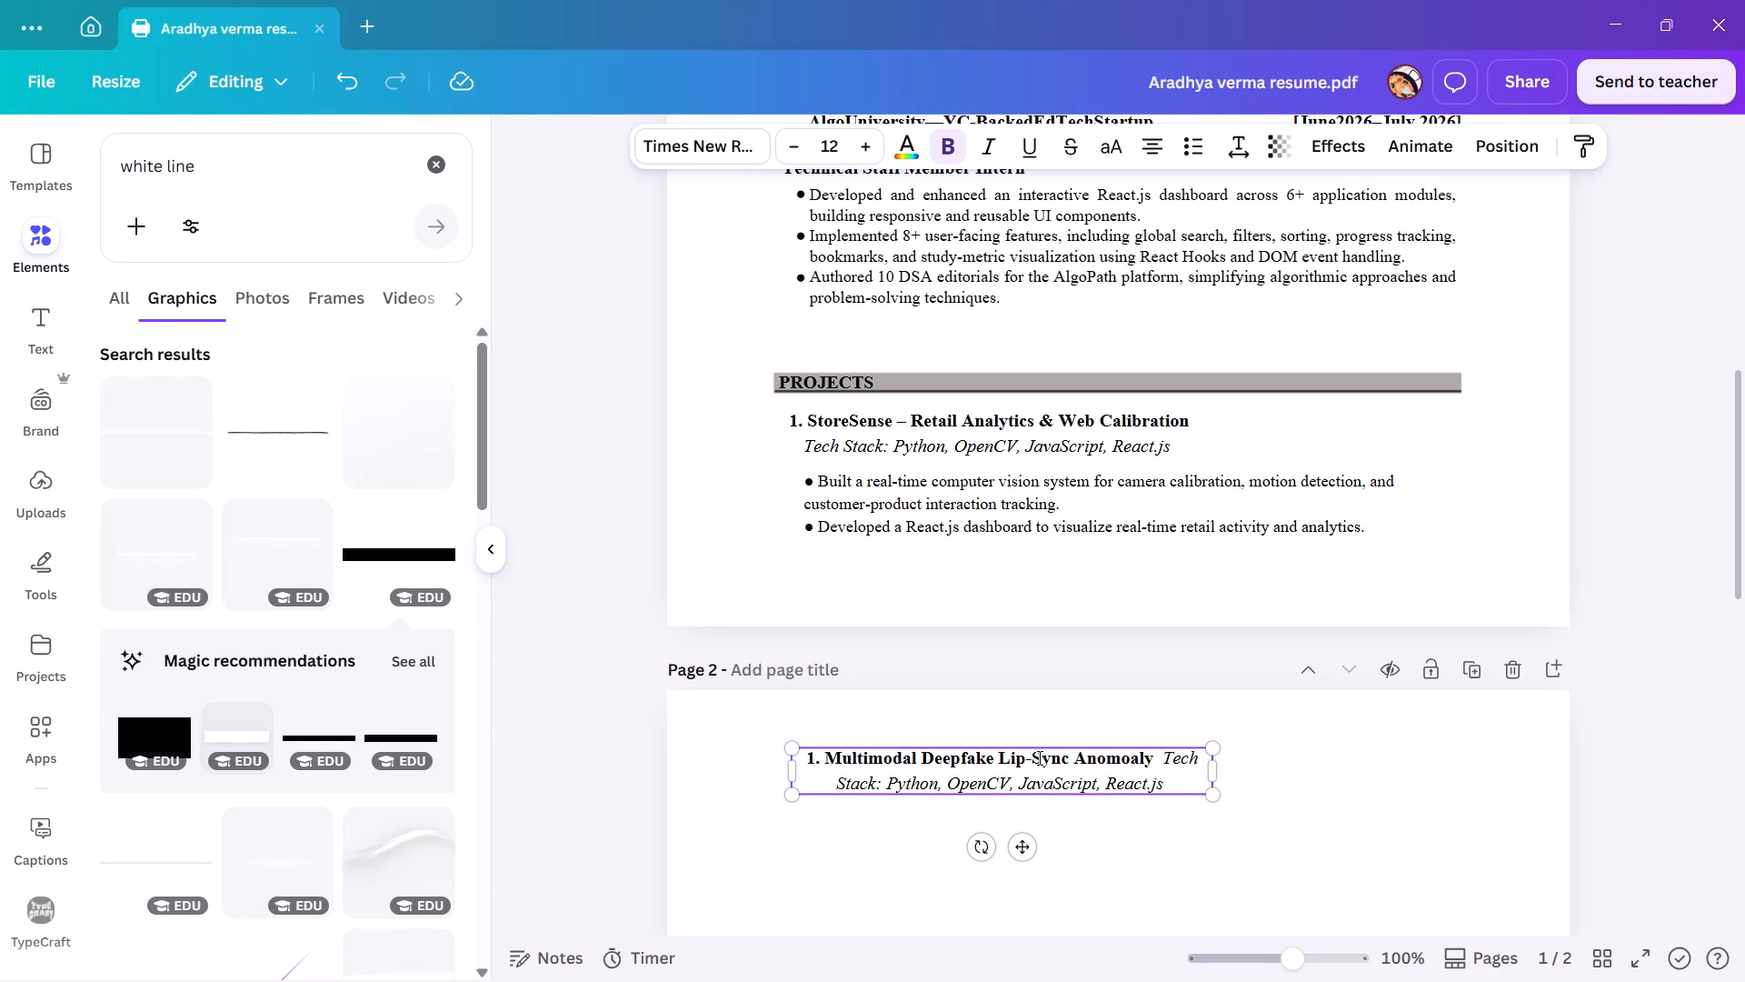
{"action": "key", "text": "alt+Tab"}
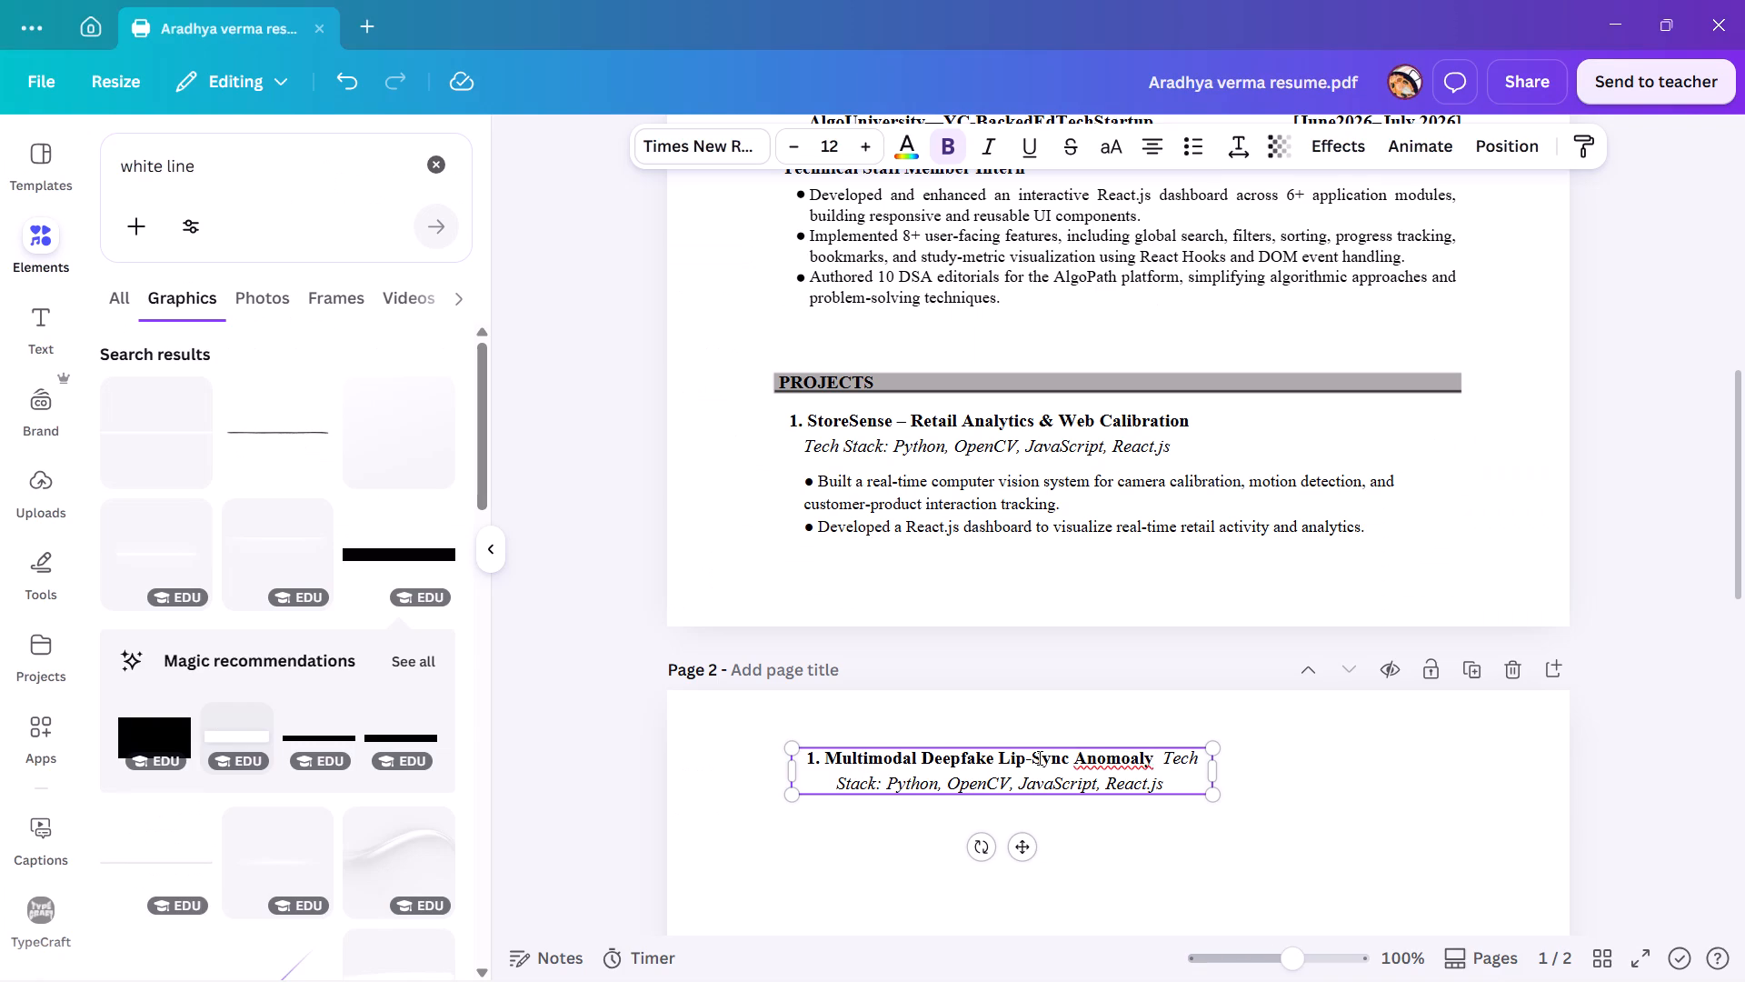
{"action": "key", "text": "Left"}
{"action": "key", "text": "Left"}
{"action": "key", "text": "Left"}
{"action": "key", "text": "BackSpace"}
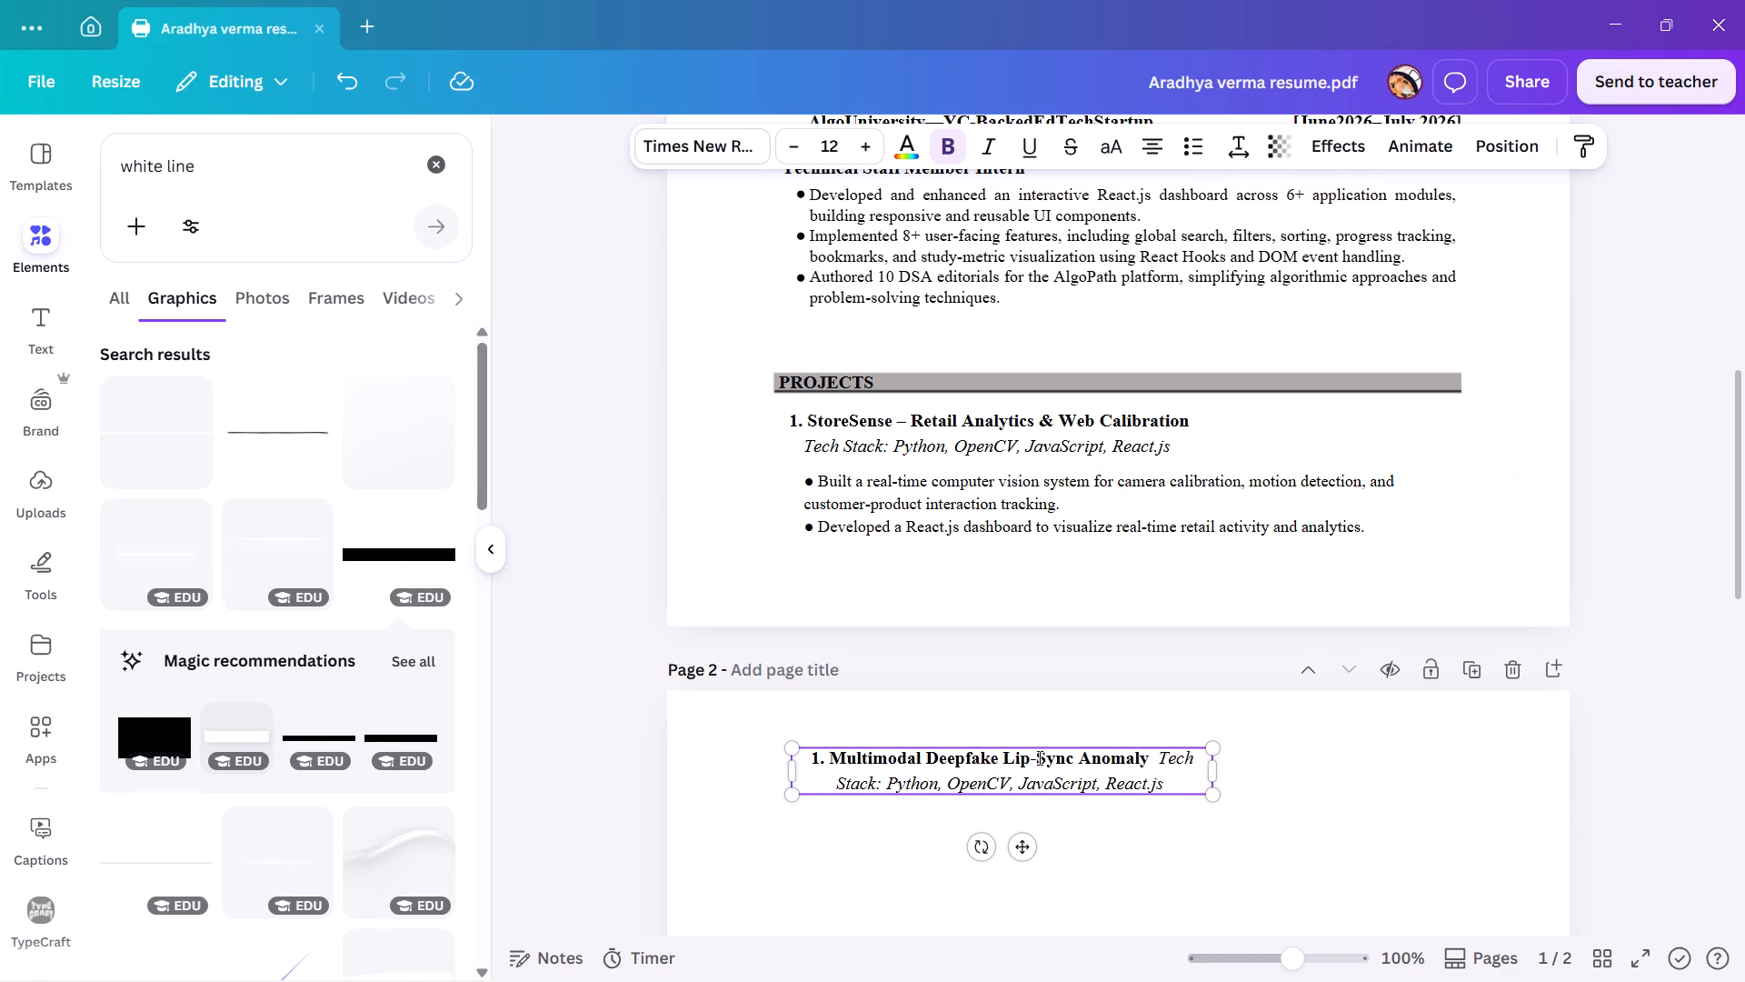
{"action": "key", "text": "Right"}
{"action": "key", "text": "Right"}
{"action": "key", "text": "Right"}
Finish the page 2 project title with "Detector", matching the spelling in the reference PDF.
{"action": "key", "text": "space"}
{"action": "key", "text": "alt+Tab"}
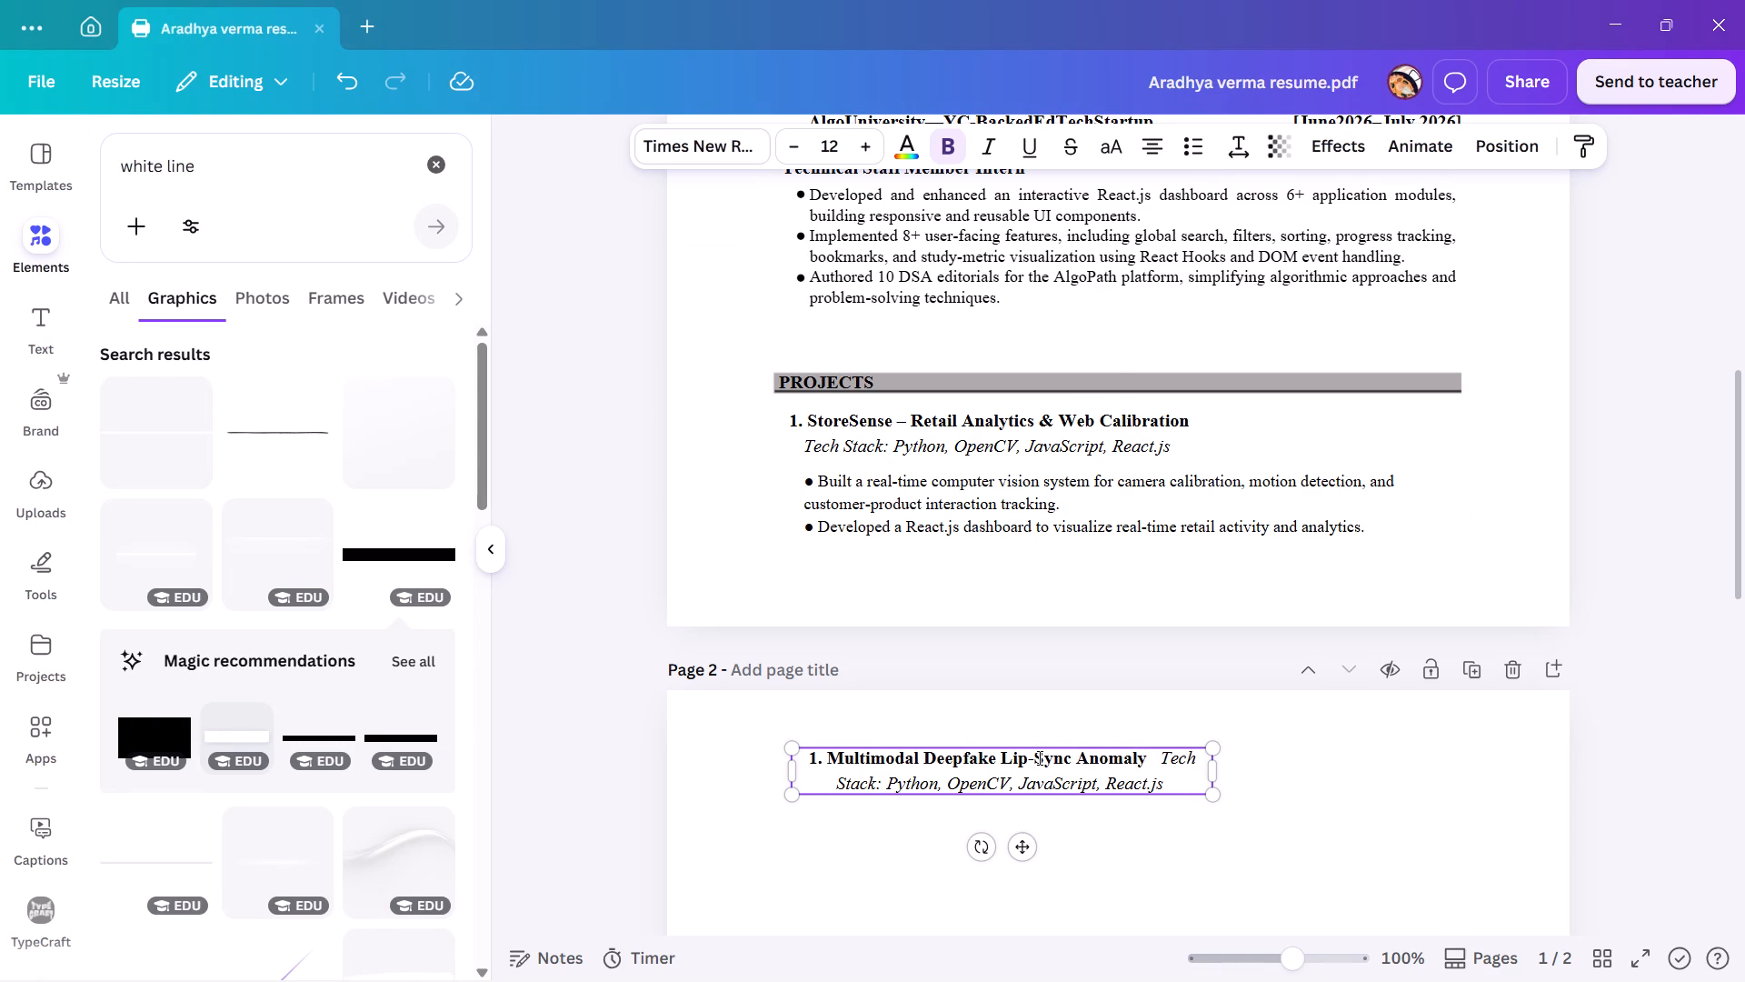
{"action": "key", "text": "alt+Tab"}
{"action": "key", "text": "alt+Tab"}
{"action": "key", "text": "alt+Tab"}
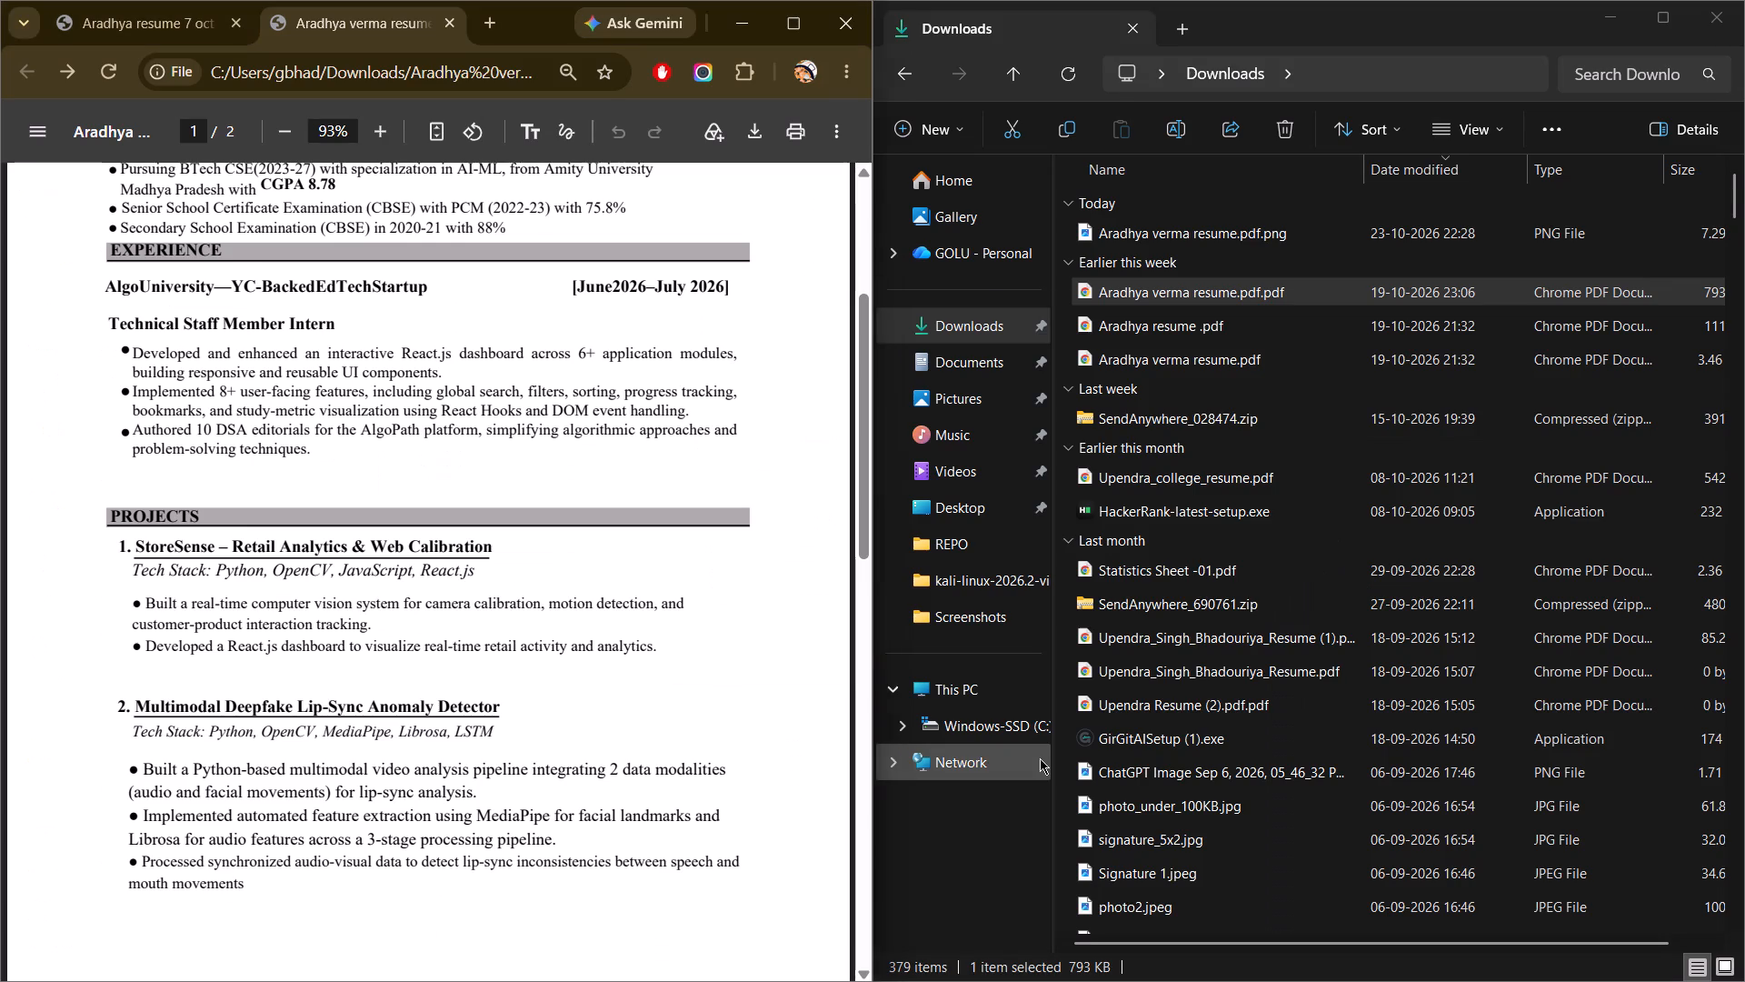
{"action": "type", "text": "Dec"}
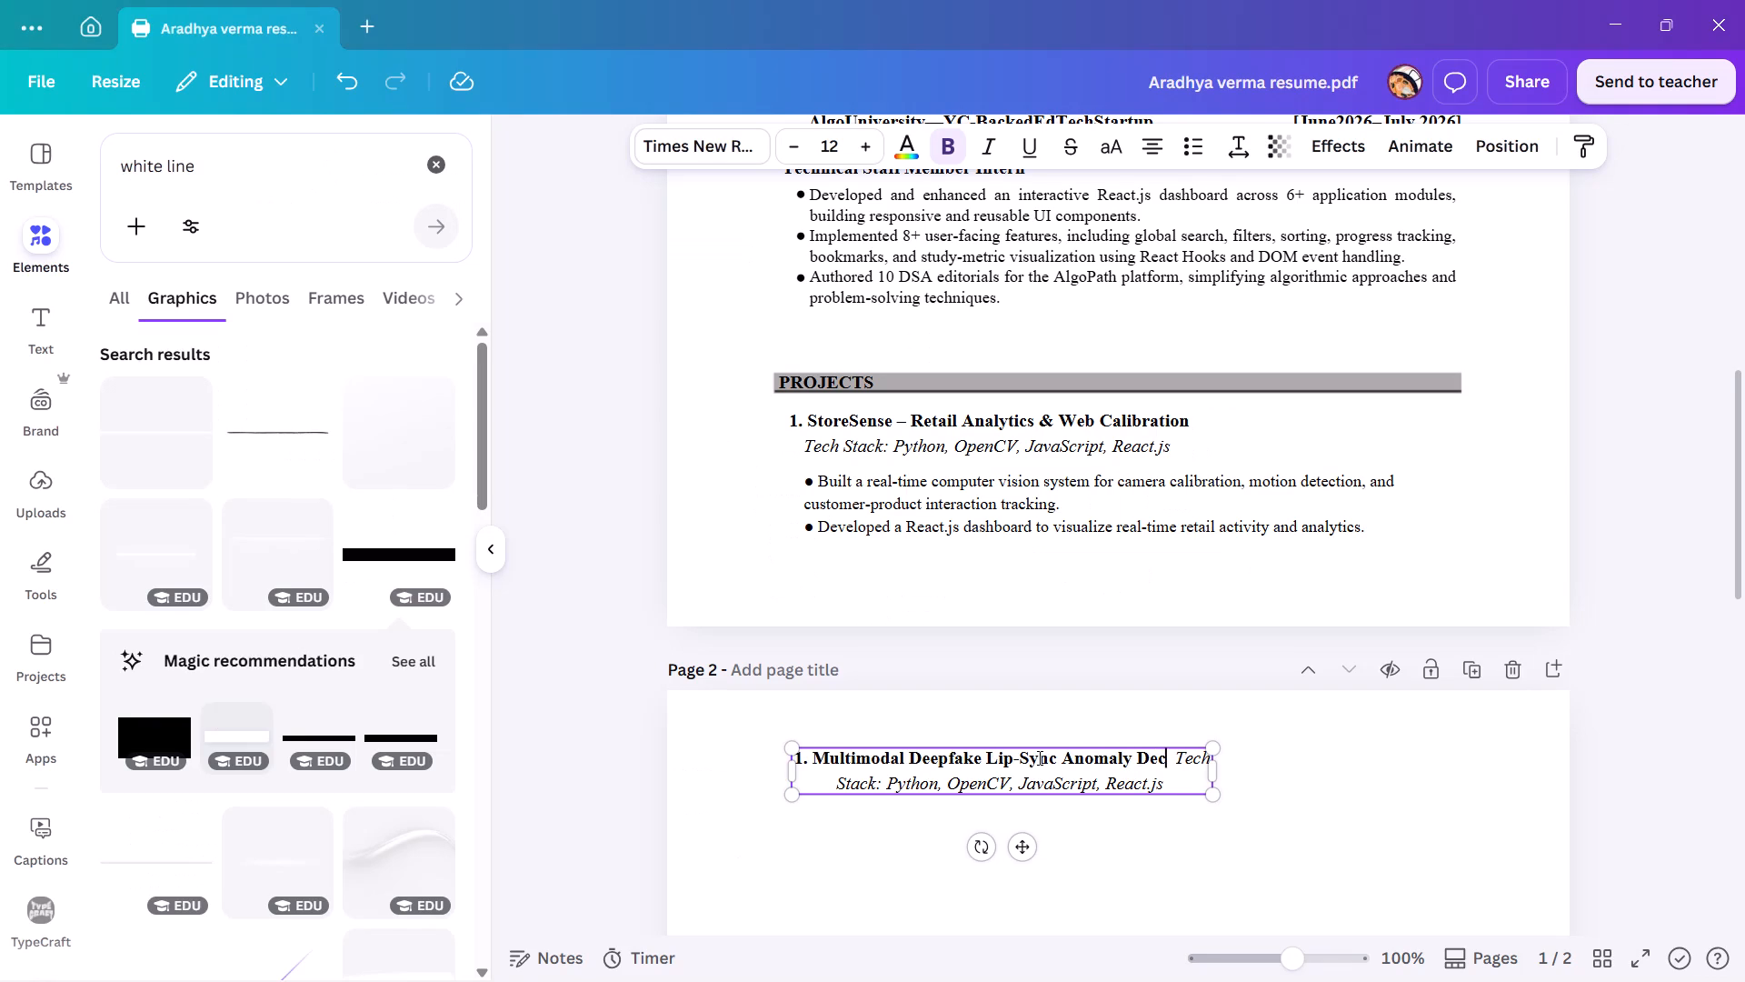
{"action": "key", "text": "alt+Tab"}
{"action": "key", "text": "alt+Tab"}
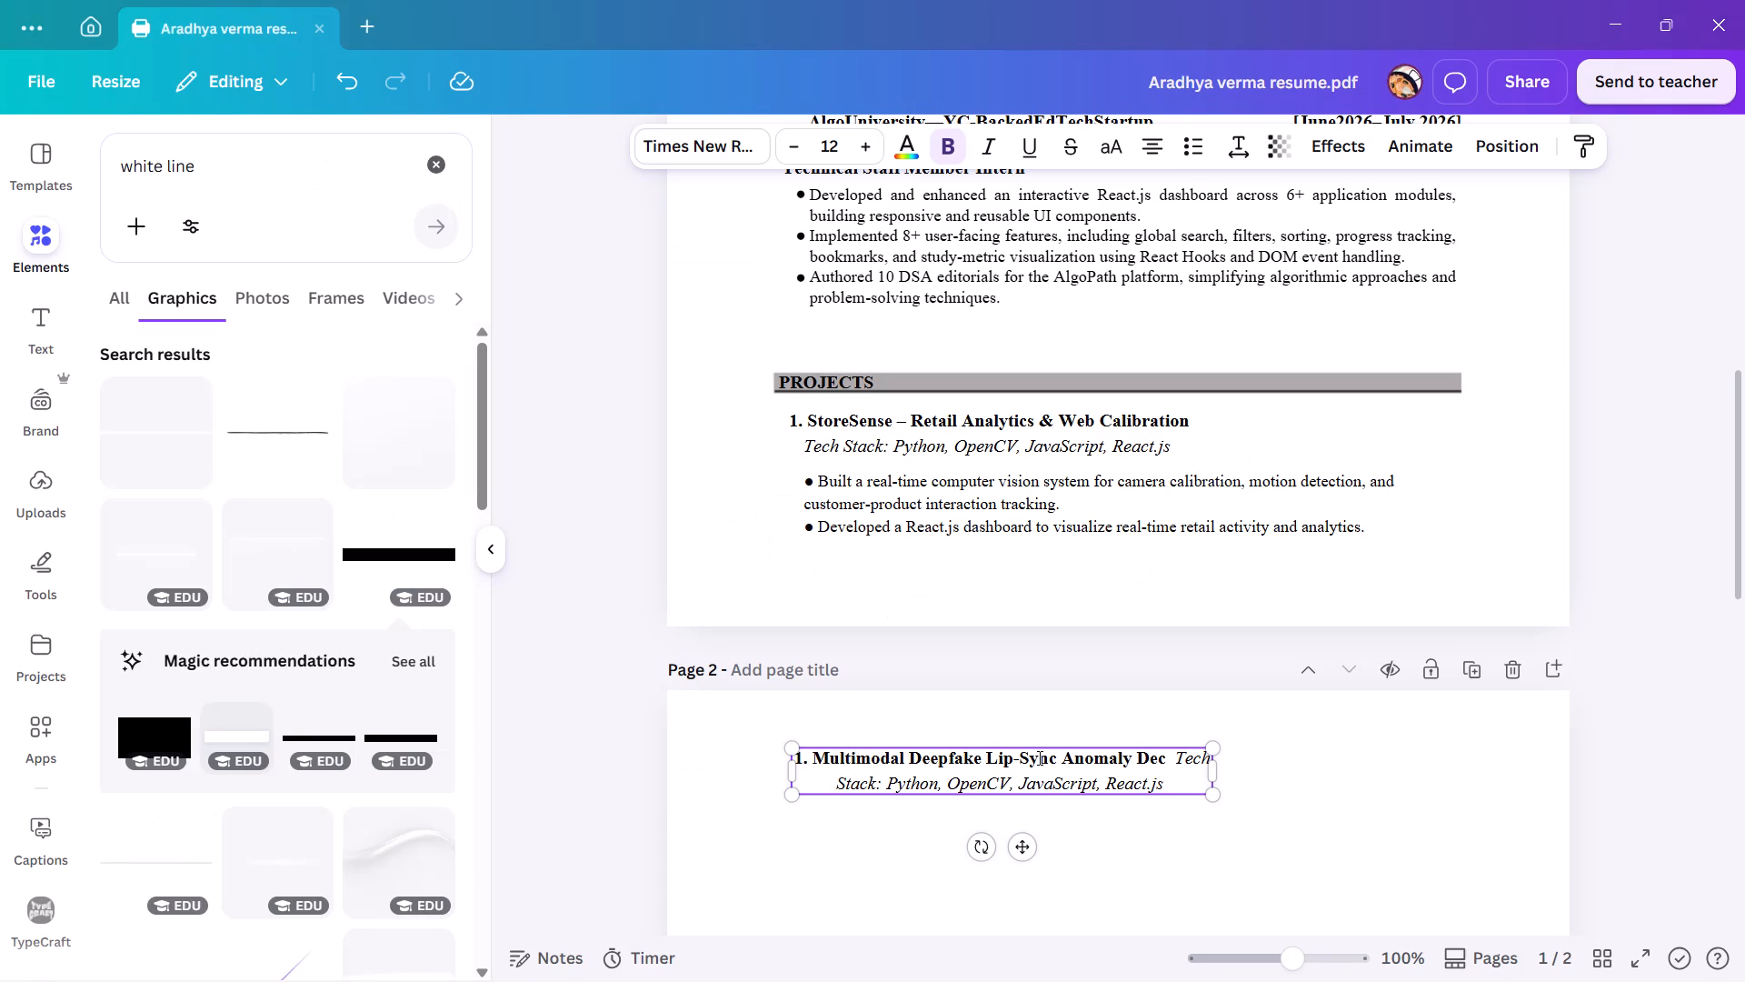
{"action": "type", "text": "tector"}
{"action": "key", "text": "alt+Tab"}
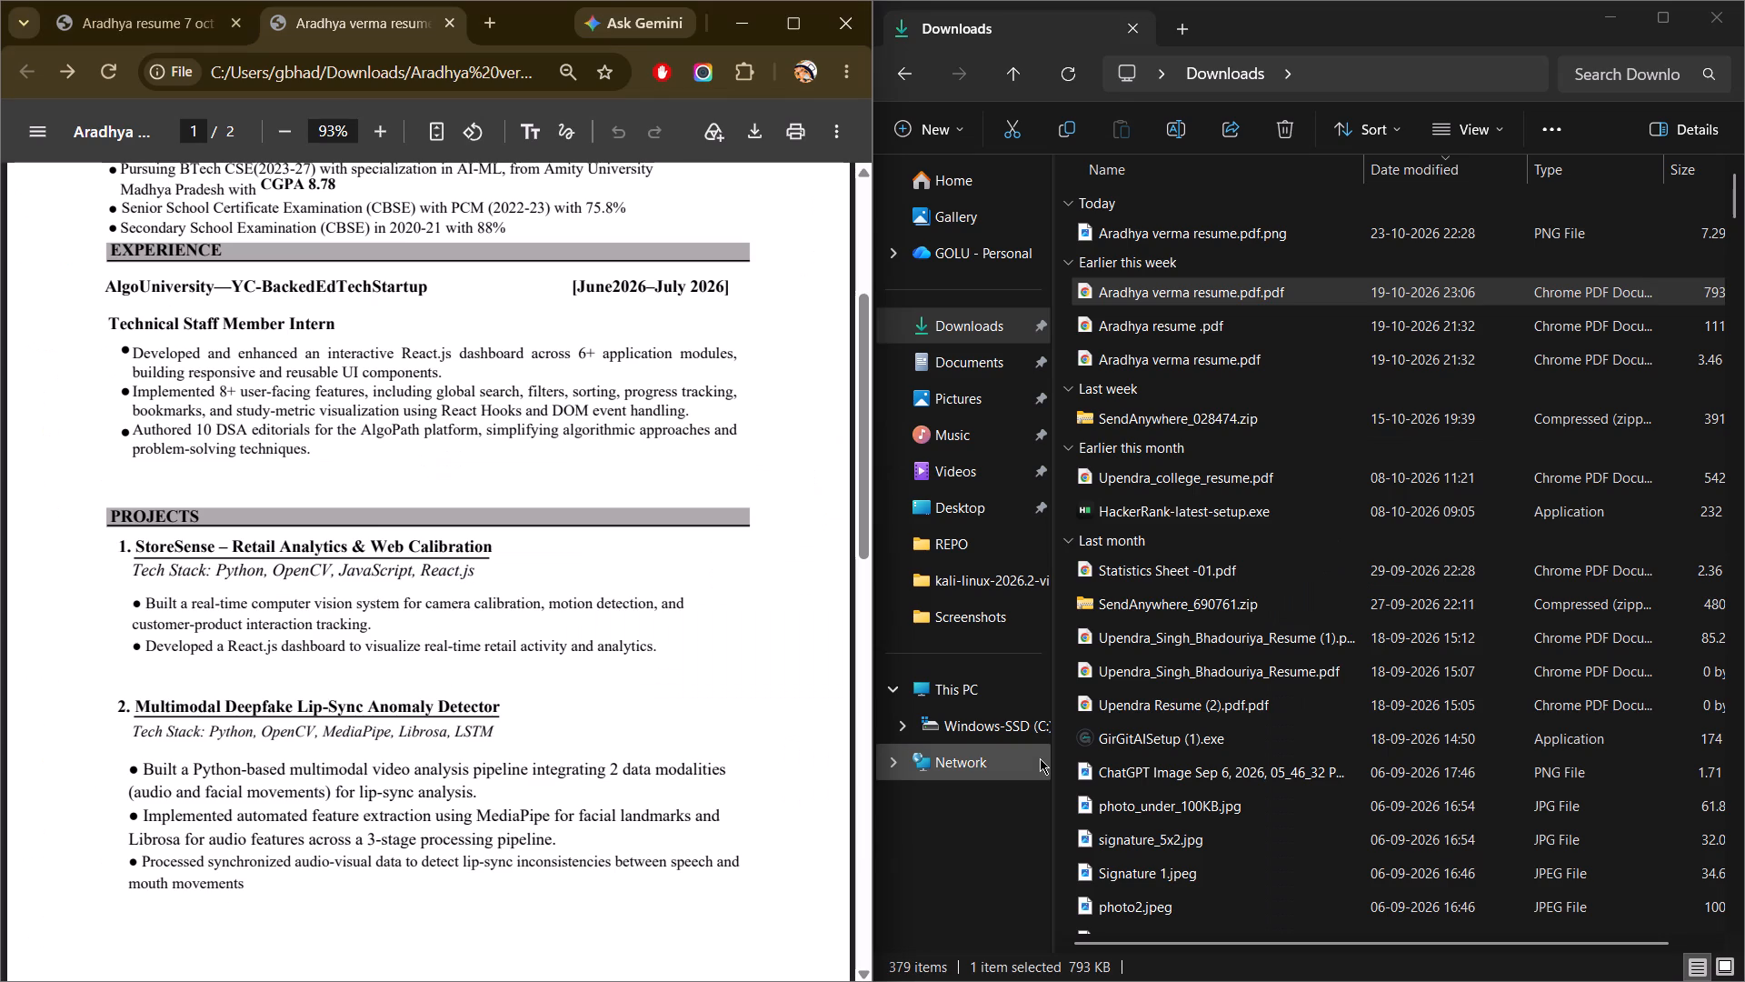
{"action": "key", "text": "alt+Tab"}
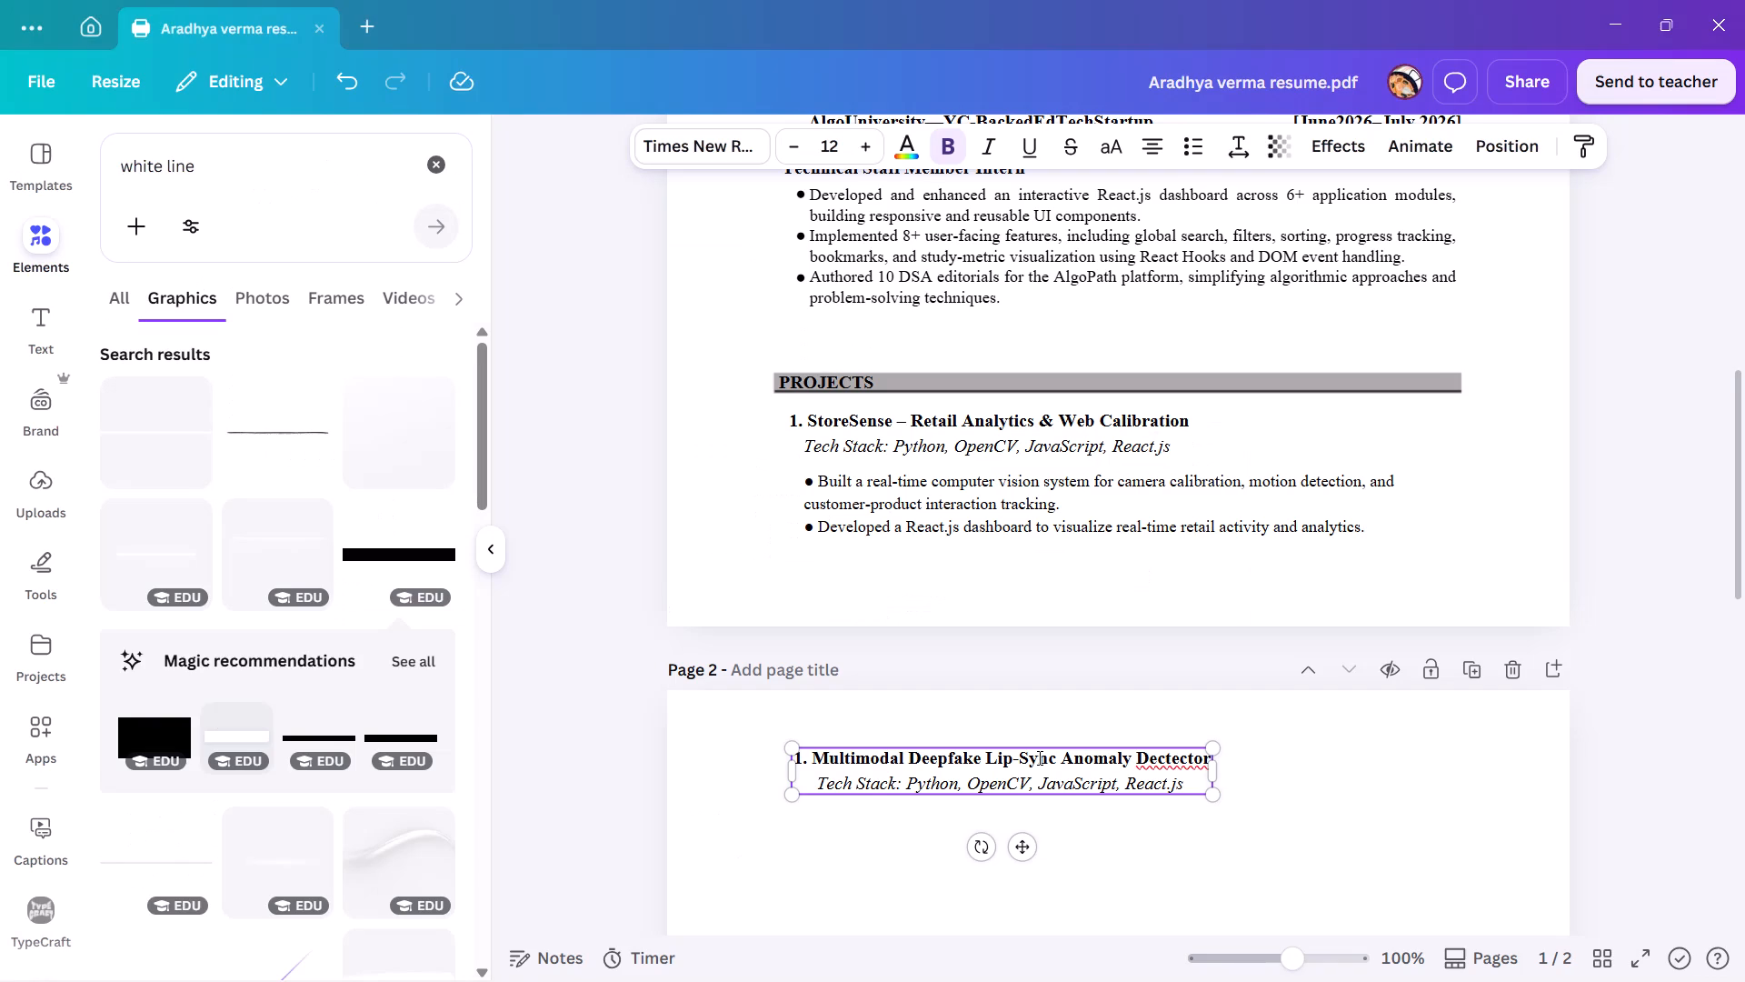
{"action": "key", "text": "alt+Tab"}
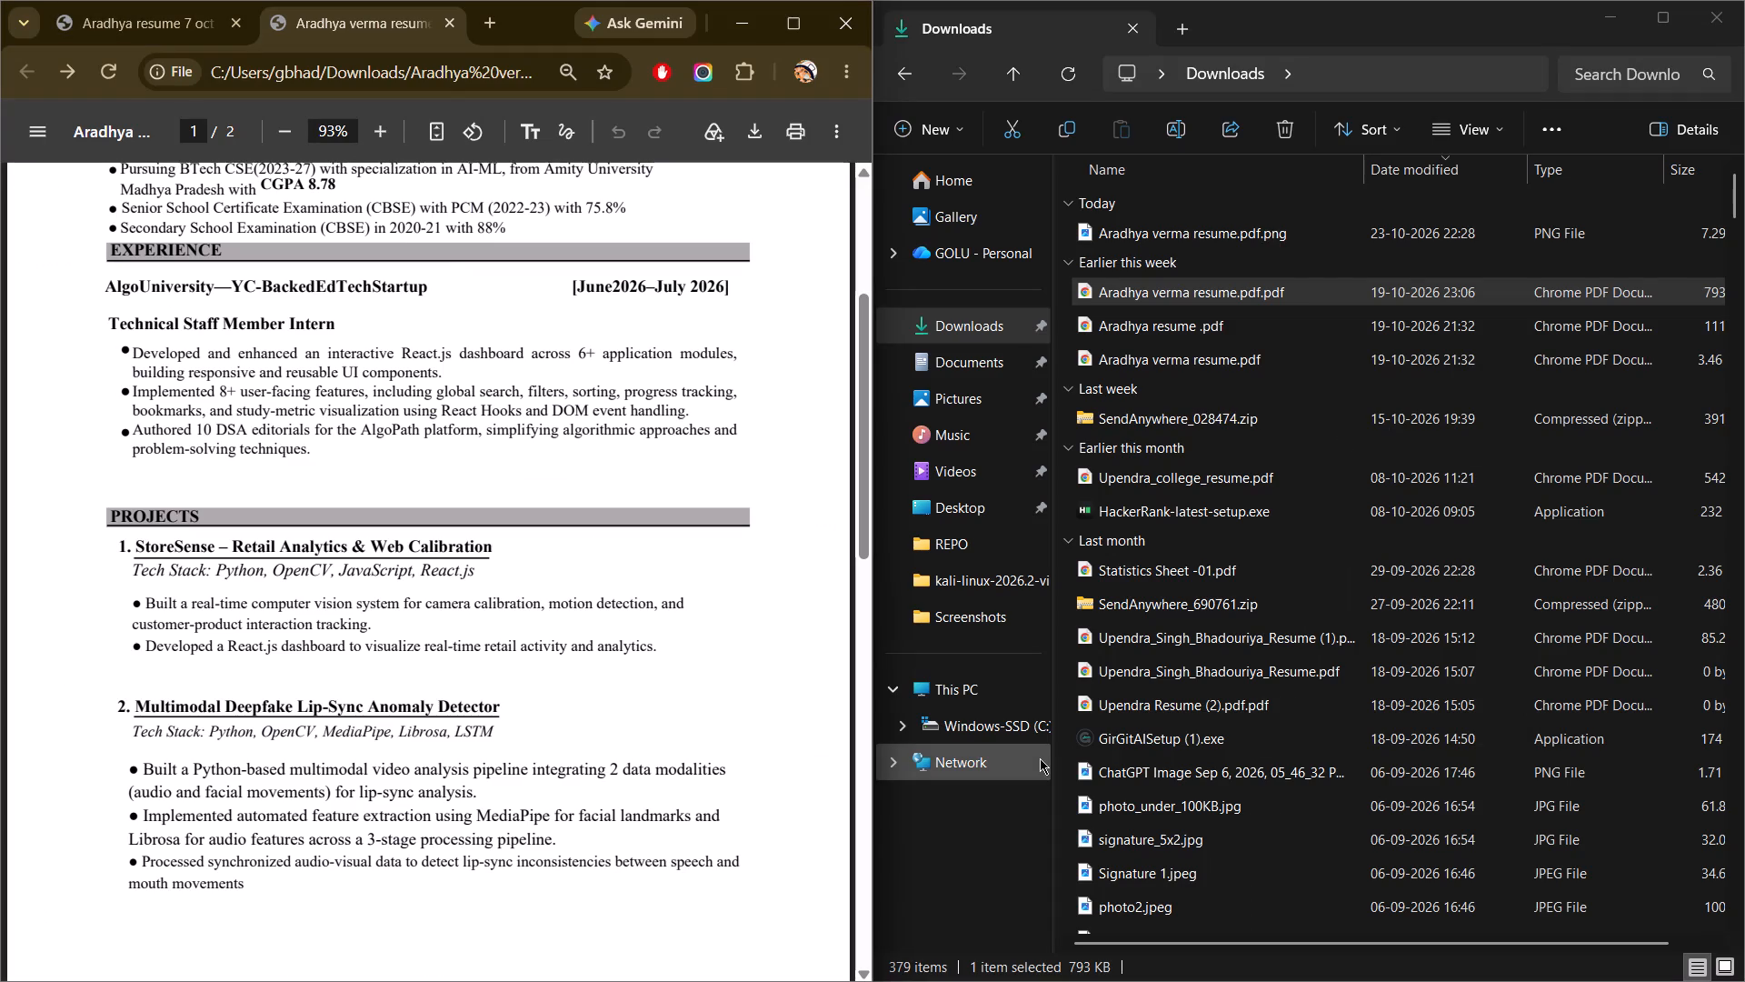
{"action": "key", "text": "alt+Tab"}
{"action": "key", "text": "Left"}
{"action": "key", "text": "Left"}
{"action": "key", "text": "Left"}
{"action": "key", "text": "Left"}
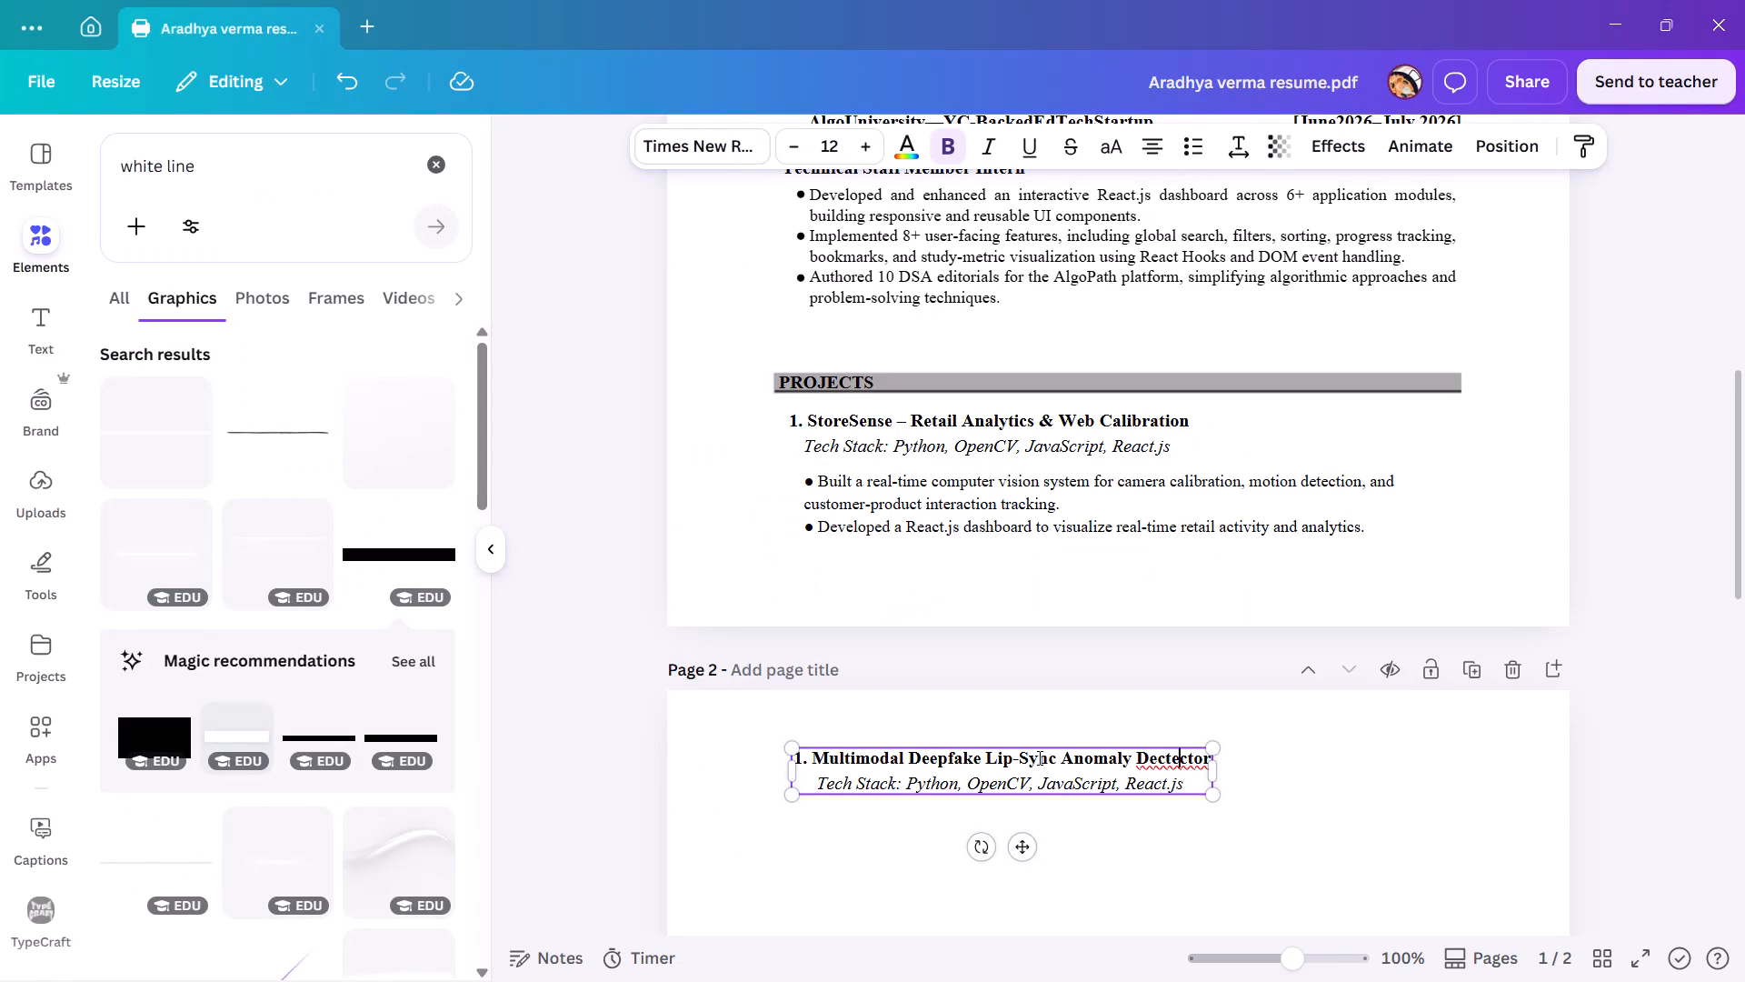
{"action": "key", "text": "Left"}
{"action": "key", "text": "Left"}
{"action": "key", "text": "BackSpace"}
{"action": "key", "text": "Right"}
{"action": "key", "text": "Right"}
{"action": "key", "text": "Right"}
{"action": "key", "text": "Right"}
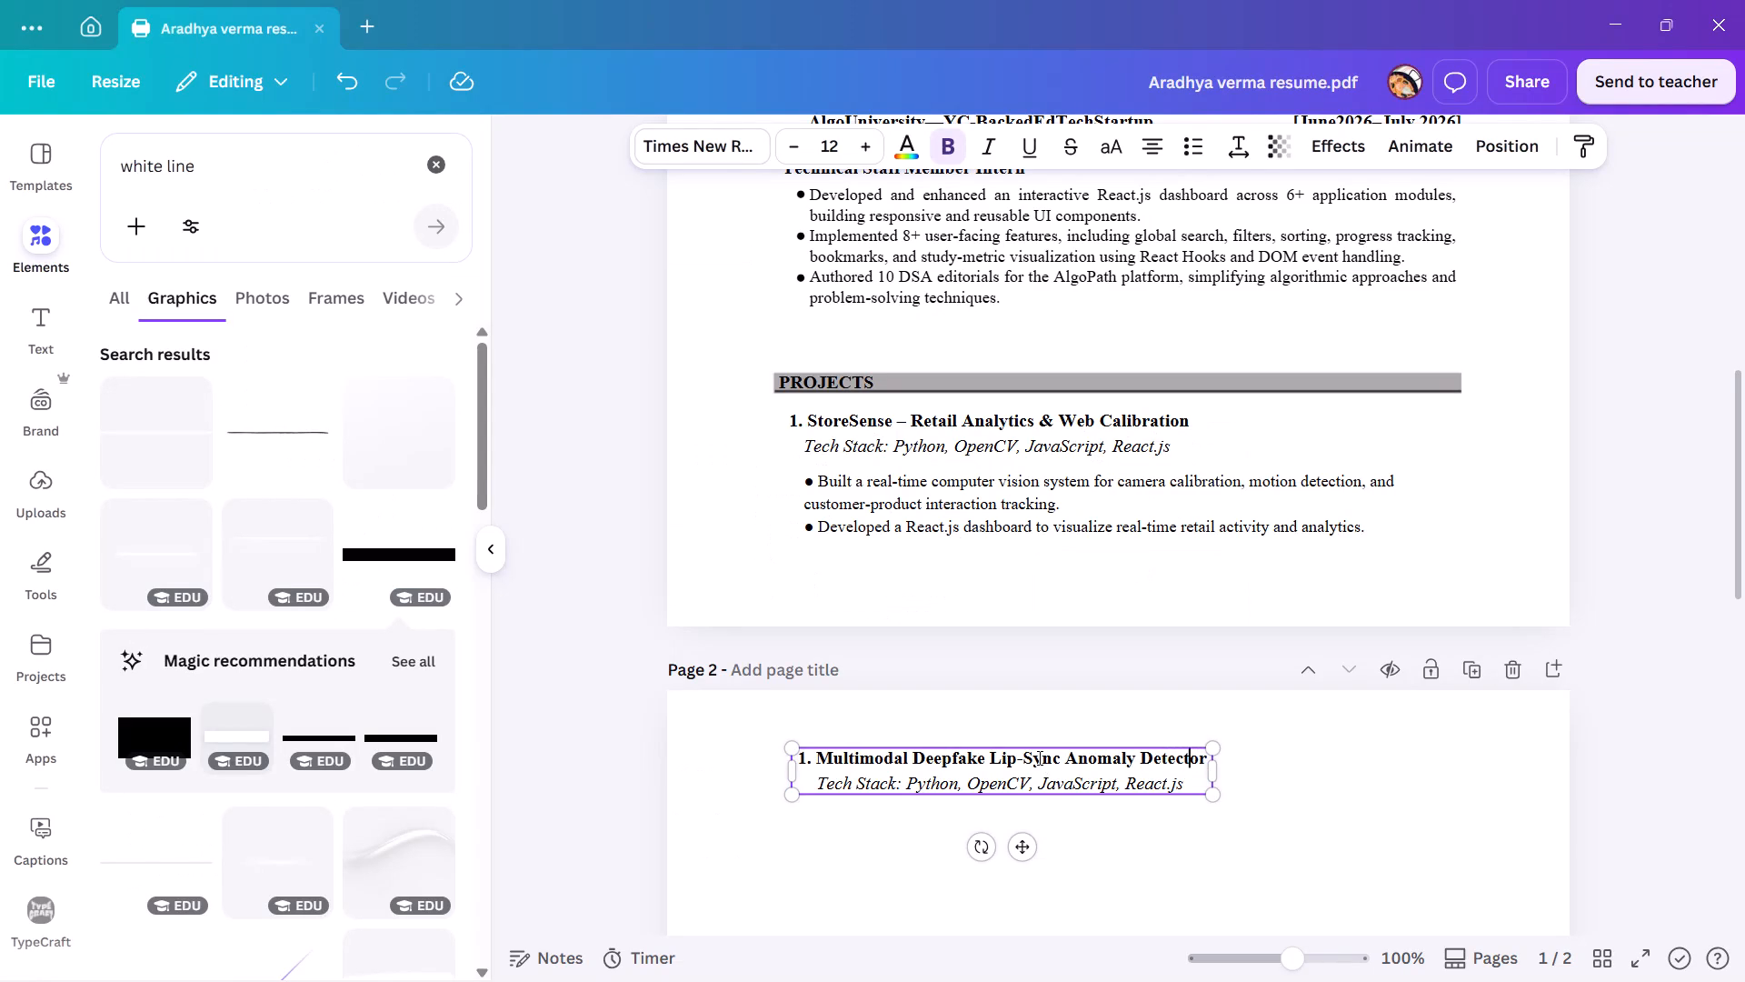
{"action": "key", "text": "Right"}
Delete "JavaScript" from the Tech Stack line of the page 2 project, comparing it with the reference PDF.
{"action": "key", "text": "Down"}
{"action": "key", "text": "alt+Tab"}
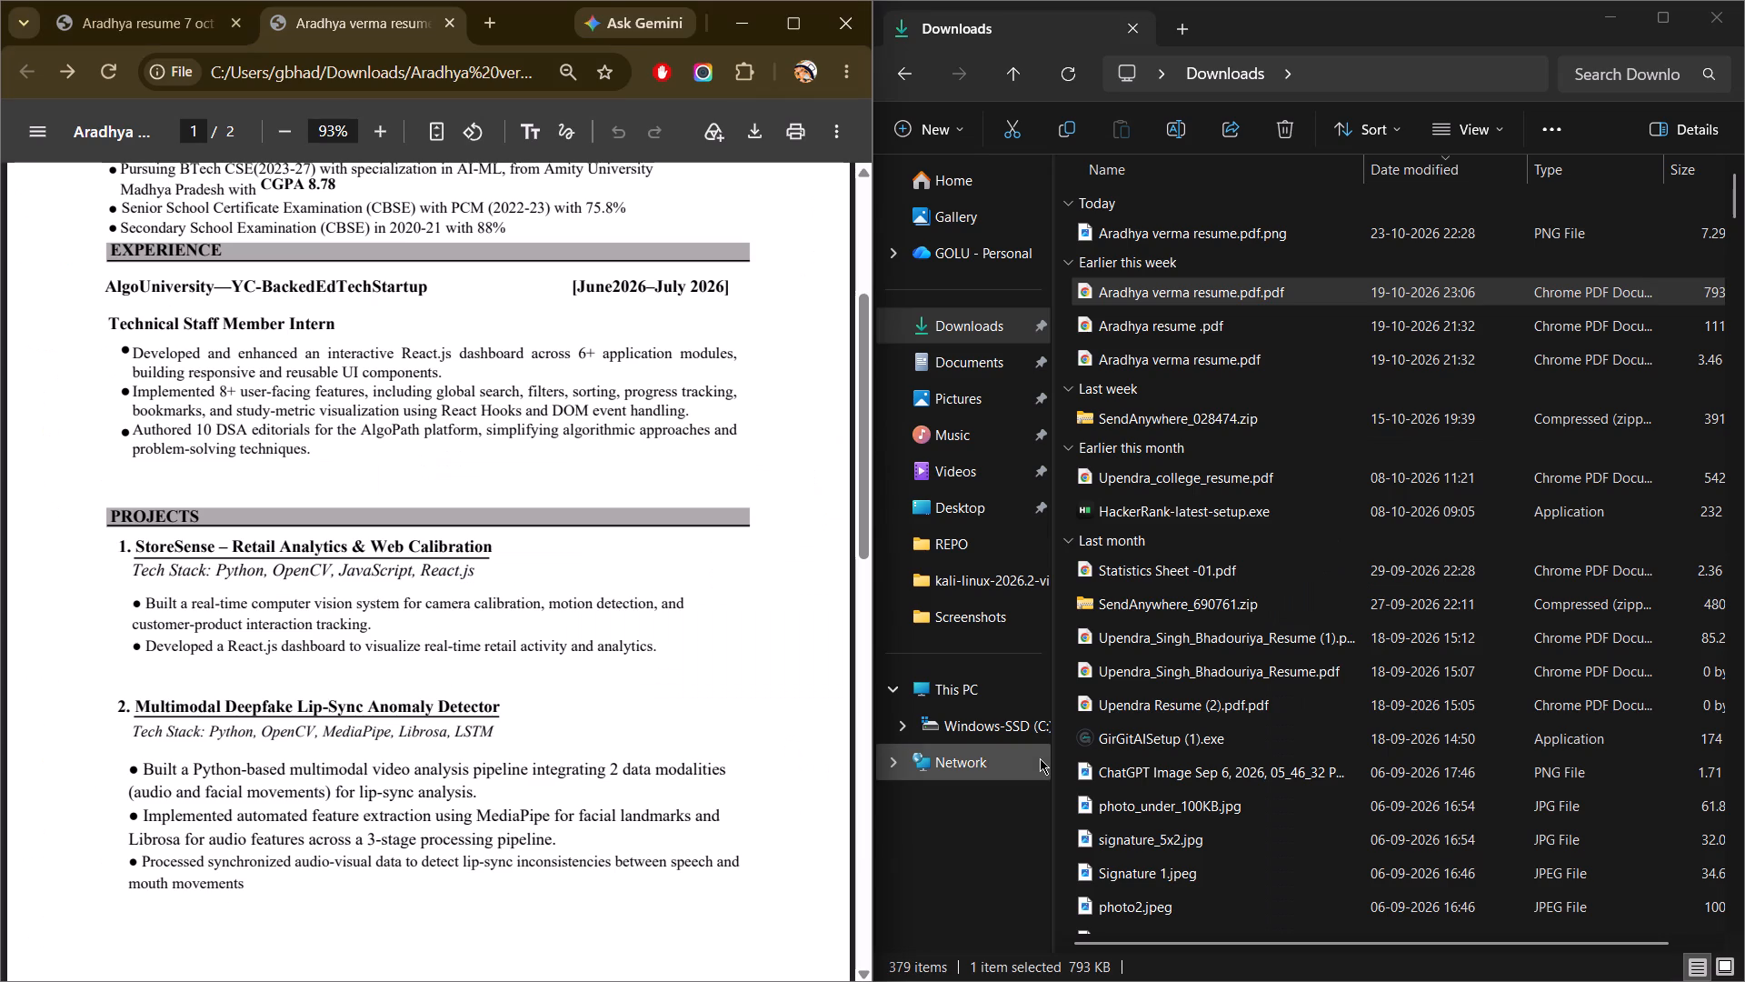
{"action": "key", "text": "alt+Tab"}
{"action": "key", "text": "Left"}
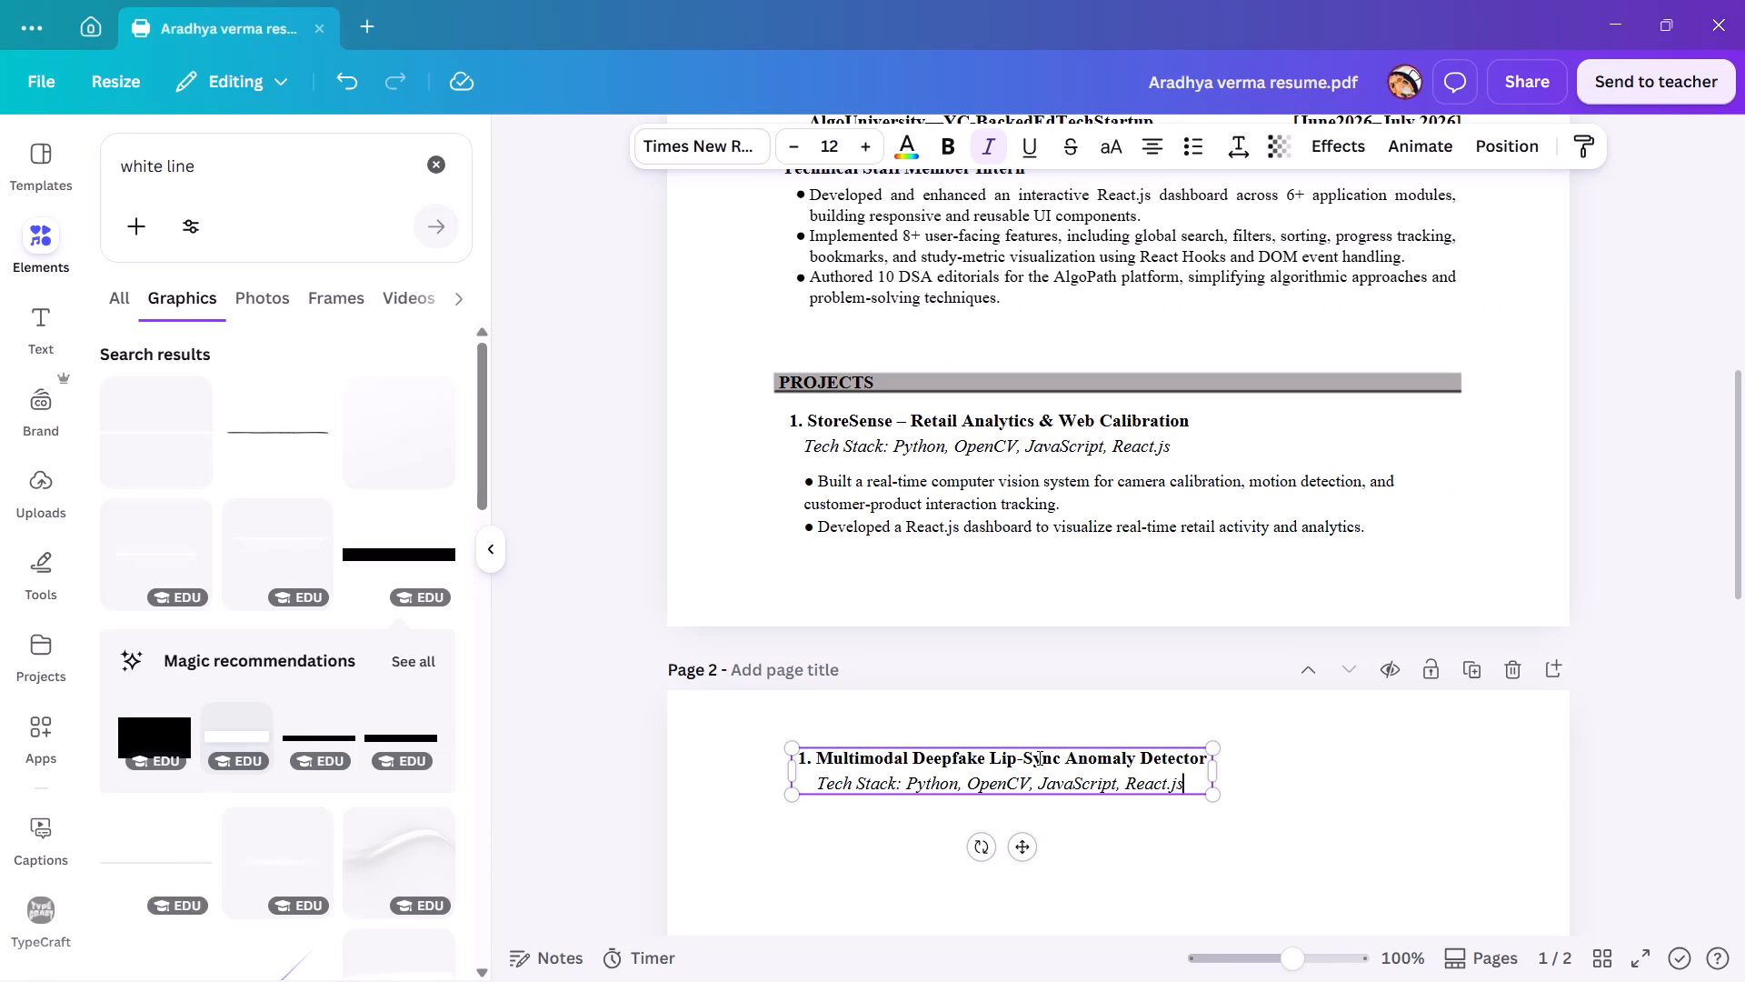
{"action": "key", "text": "Left"}
{"action": "key", "text": "Left"}
{"action": "key", "text": "Left"}
{"action": "key", "text": "Left"}
{"action": "key", "text": "Left"}
{"action": "key", "text": "Left"}
{"action": "key", "text": "Left"}
{"action": "key", "text": "Left"}
{"action": "key", "text": "Left"}
{"action": "key", "text": "Left"}
{"action": "key", "text": "alt+Tab"}
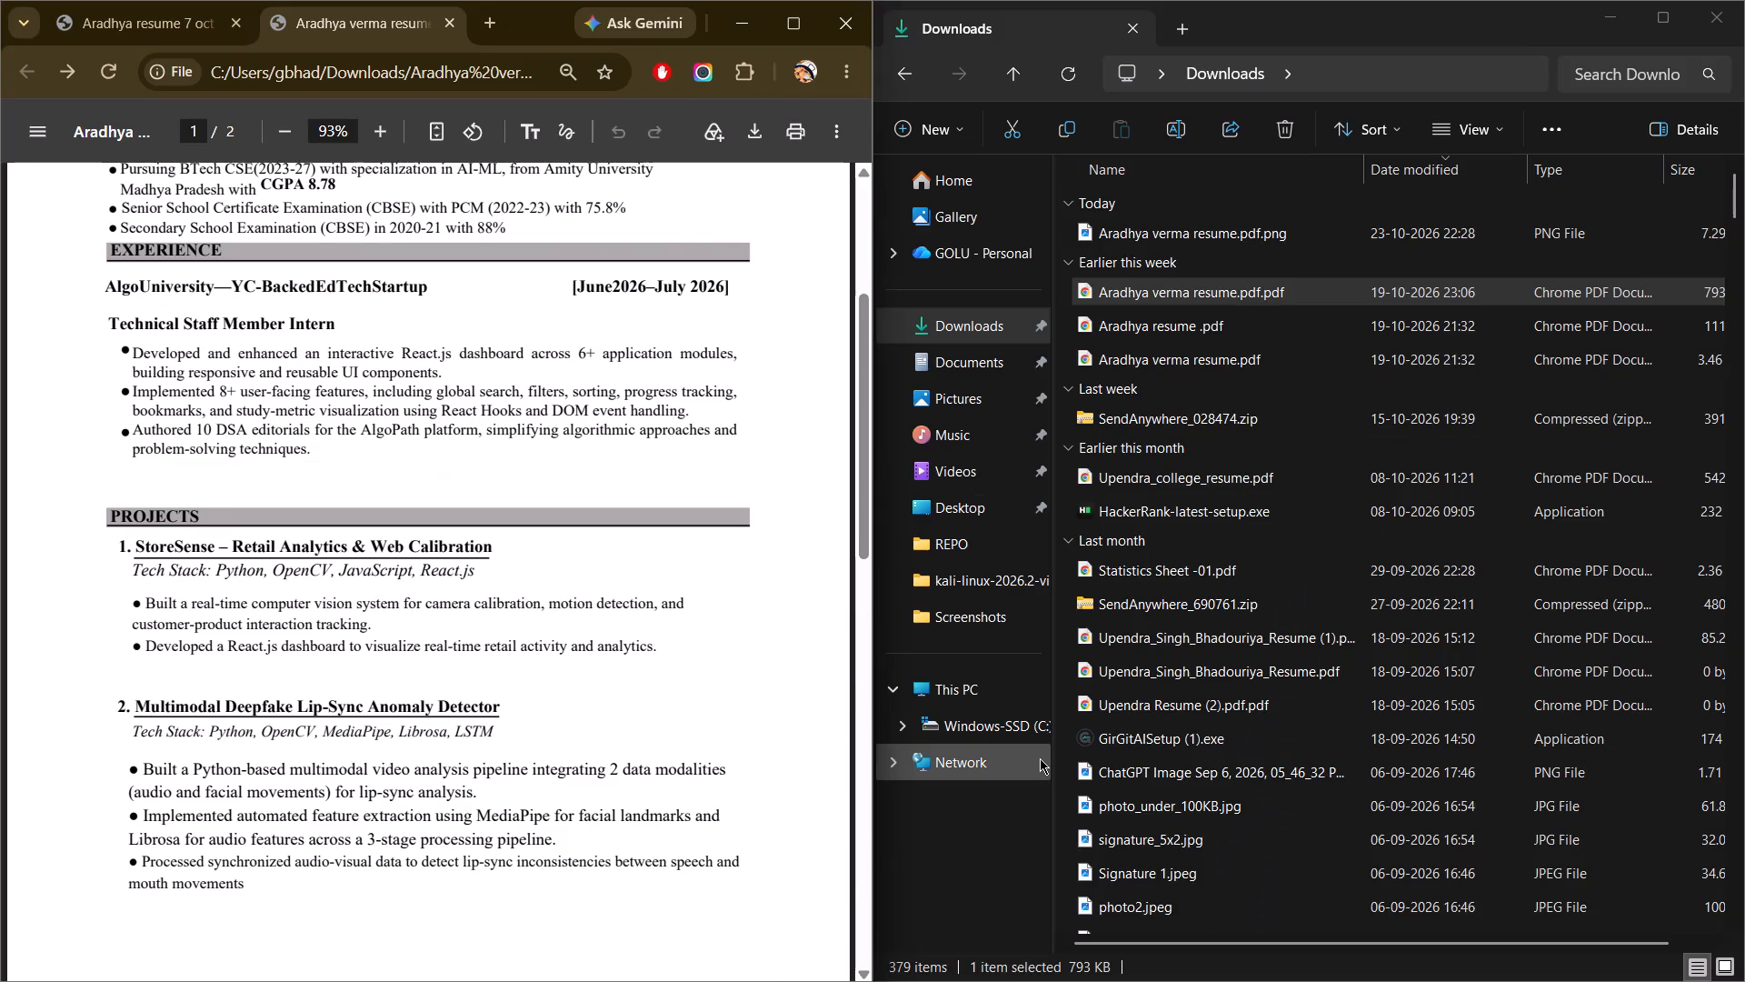
{"action": "key", "text": "alt+Tab"}
{"action": "key", "text": "BackSpace"}
{"action": "key", "text": "BackSpace"}
{"action": "key", "text": "BackSpace"}
{"action": "key", "text": "BackSpace"}
{"action": "key", "text": "BackSpace"}
{"action": "key", "text": "BackSpace"}
{"action": "key", "text": "BackSpace"}
{"action": "key", "text": "BackSpace"}
{"action": "key", "text": "BackSpace"}
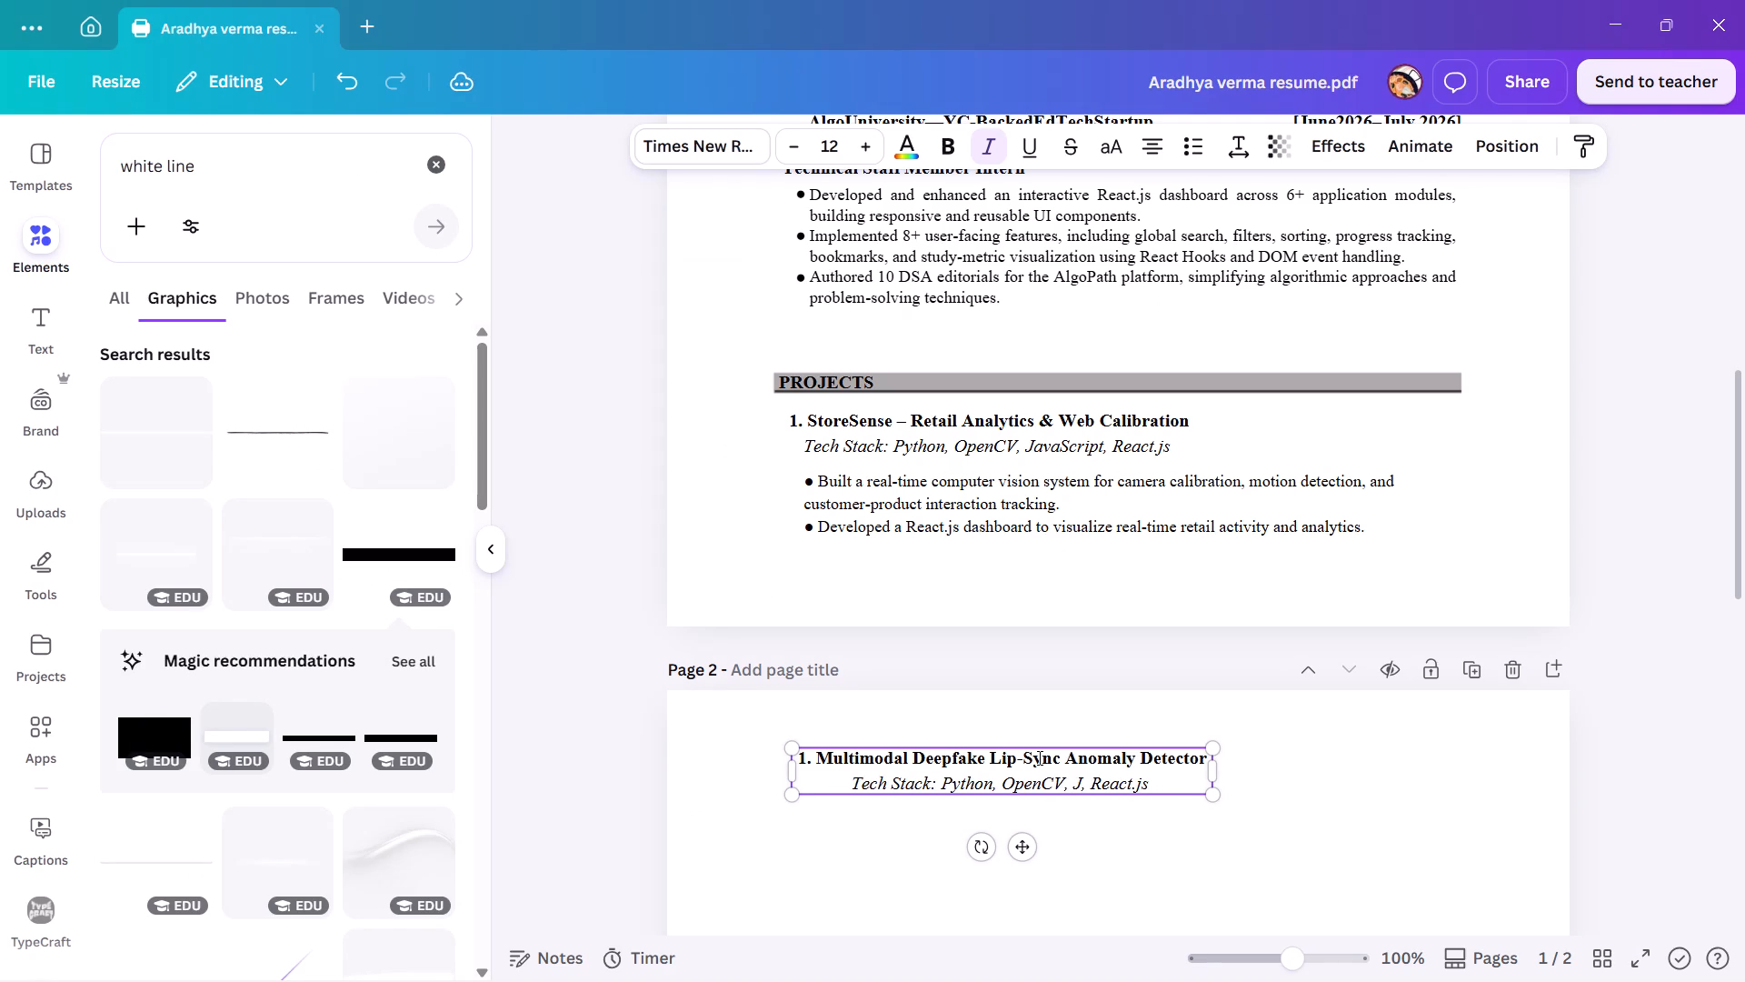
{"action": "key", "text": "BackSpace"}
Enter "Mediapipe" after "OpenCV" in the page 2 Tech Stack line, following the reference PDF.
{"action": "key", "text": "alt+Tab"}
{"action": "key", "text": "alt+Tab"}
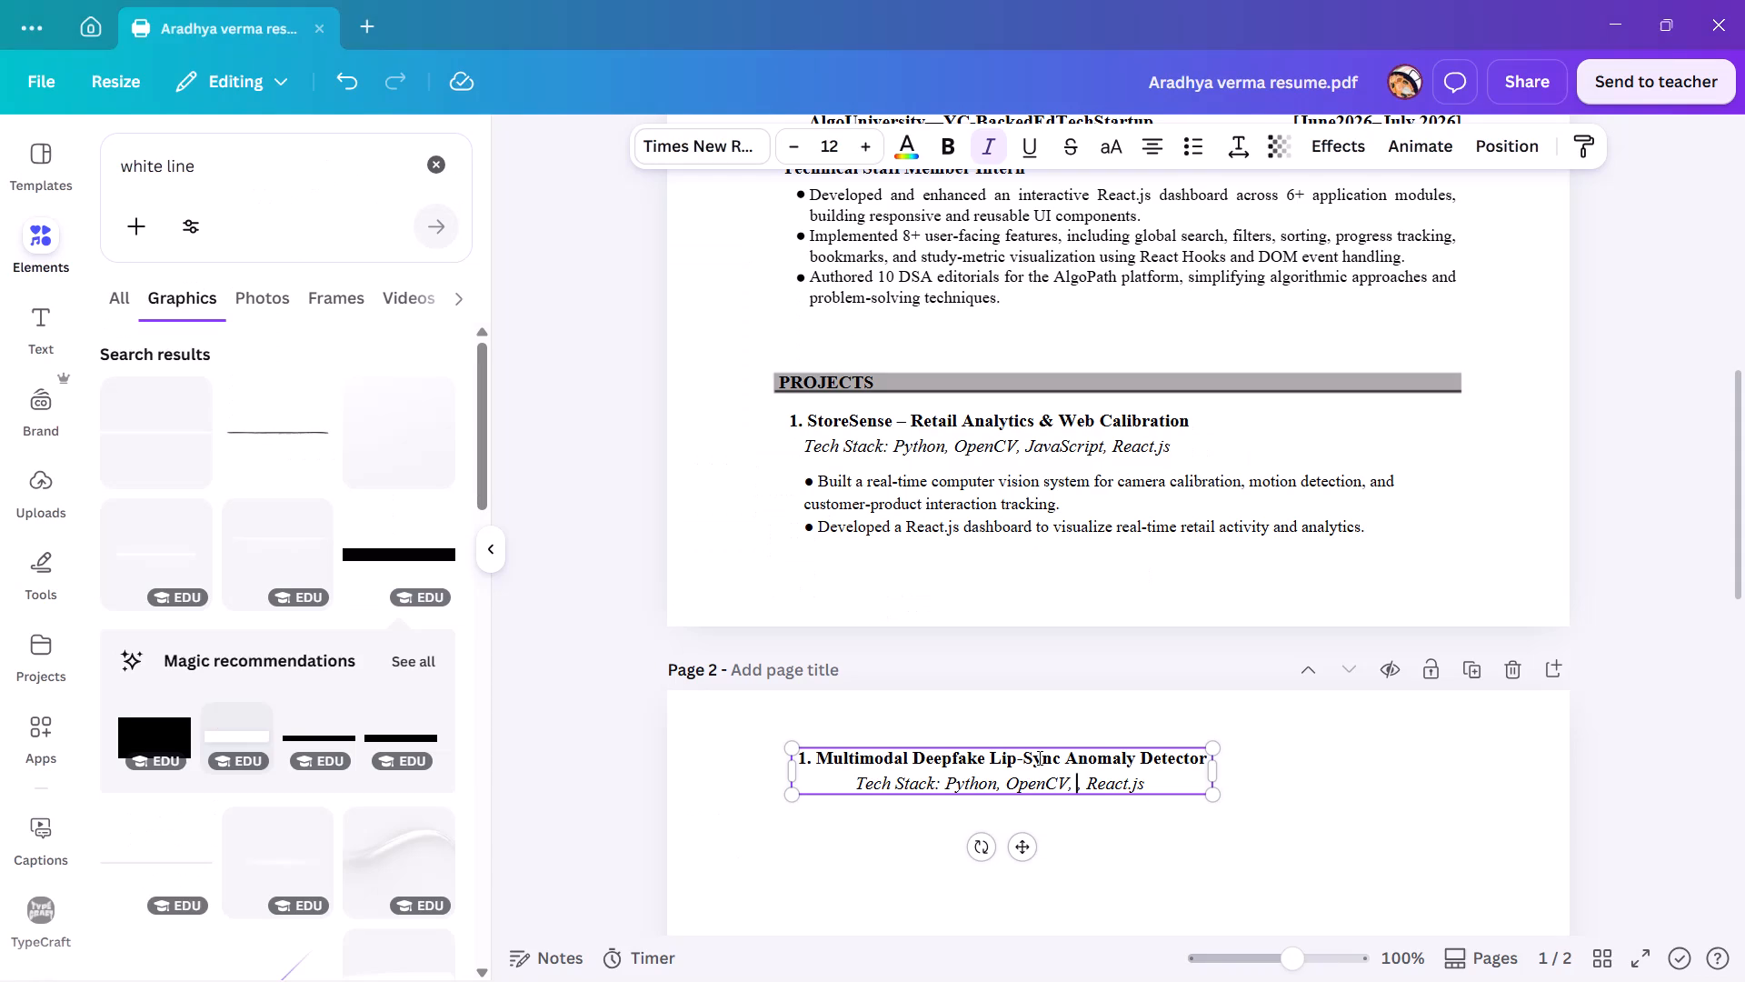
{"action": "type", "text": "media"}
{"action": "key", "text": "BackSpace"}
{"action": "key", "text": "BackSpace"}
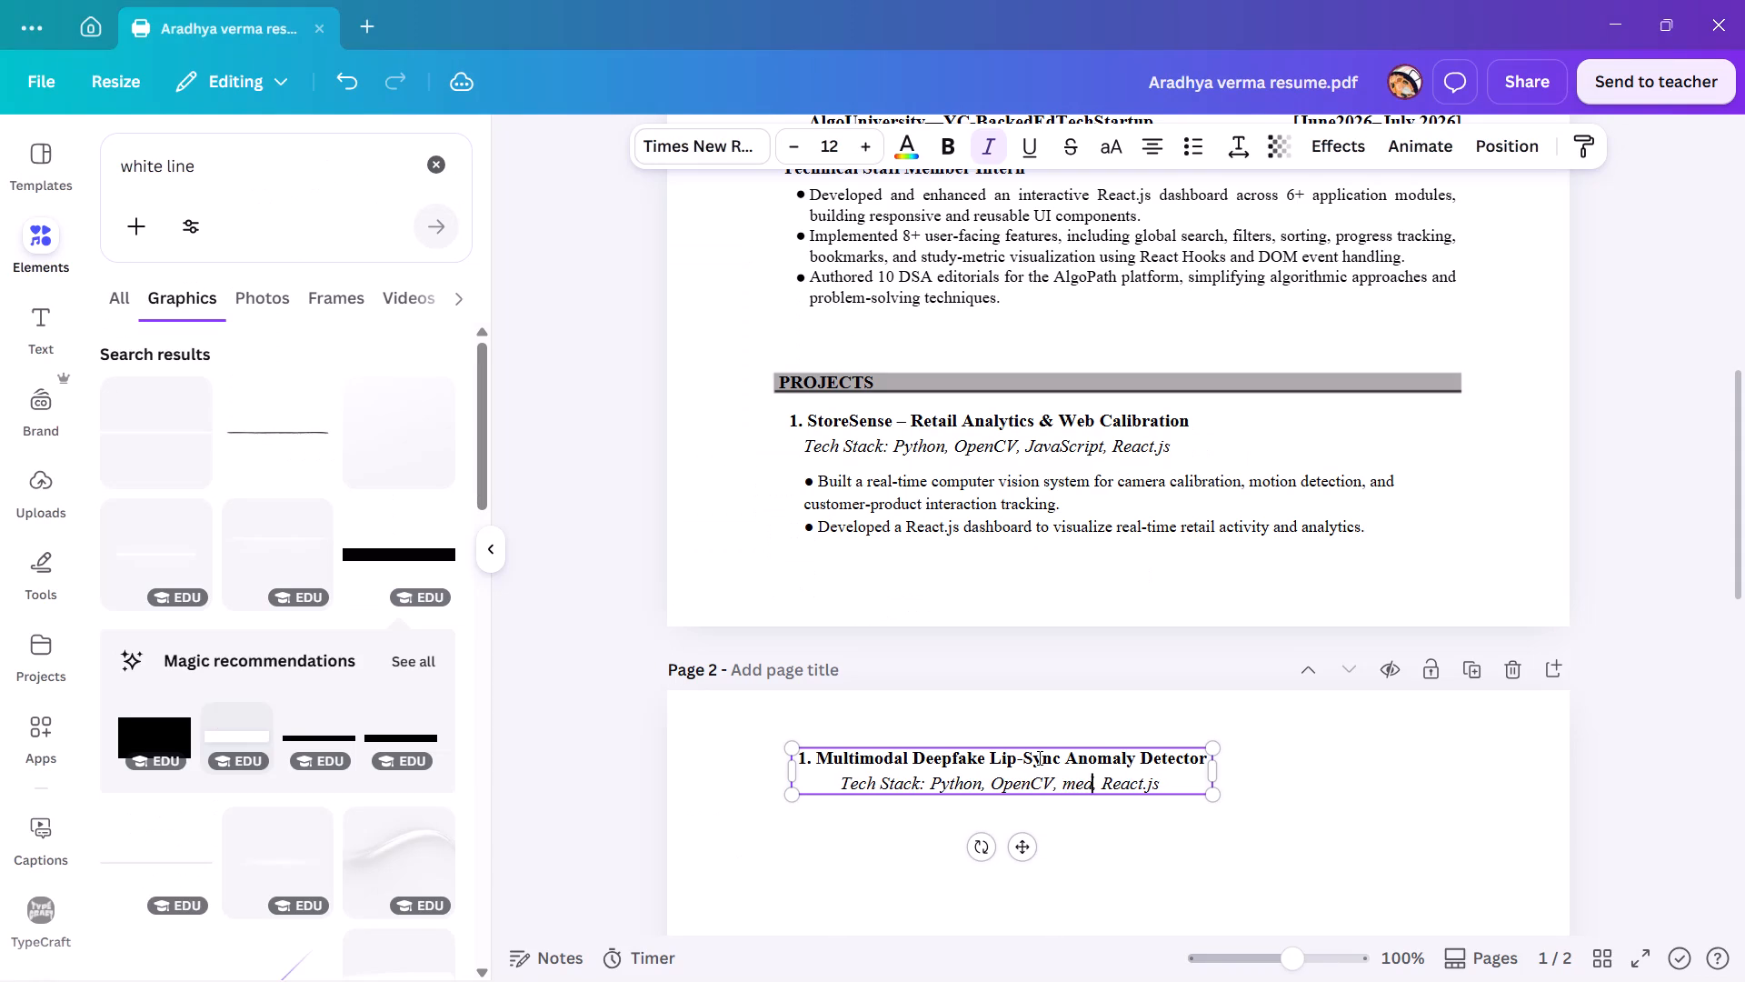
{"action": "key", "text": "BackSpace"}
{"action": "key", "text": "BackSpace"}
{"action": "key", "text": "BackSpace"}
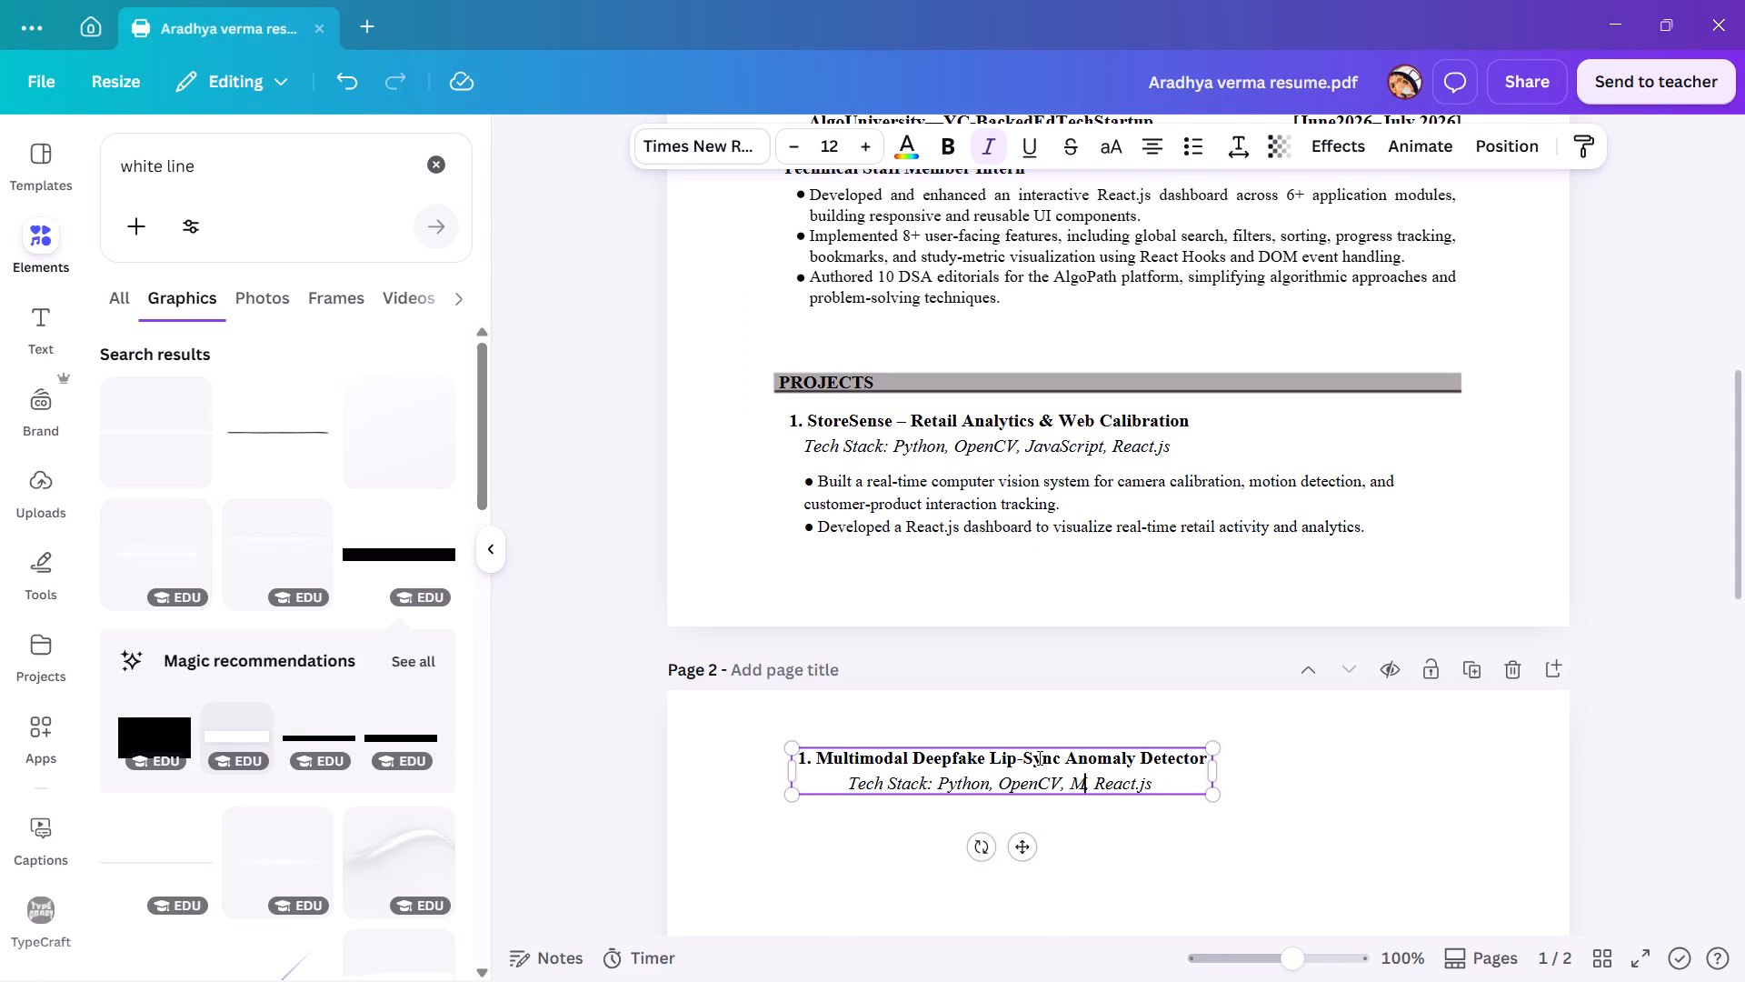
{"action": "type", "text": "ediapipe"}
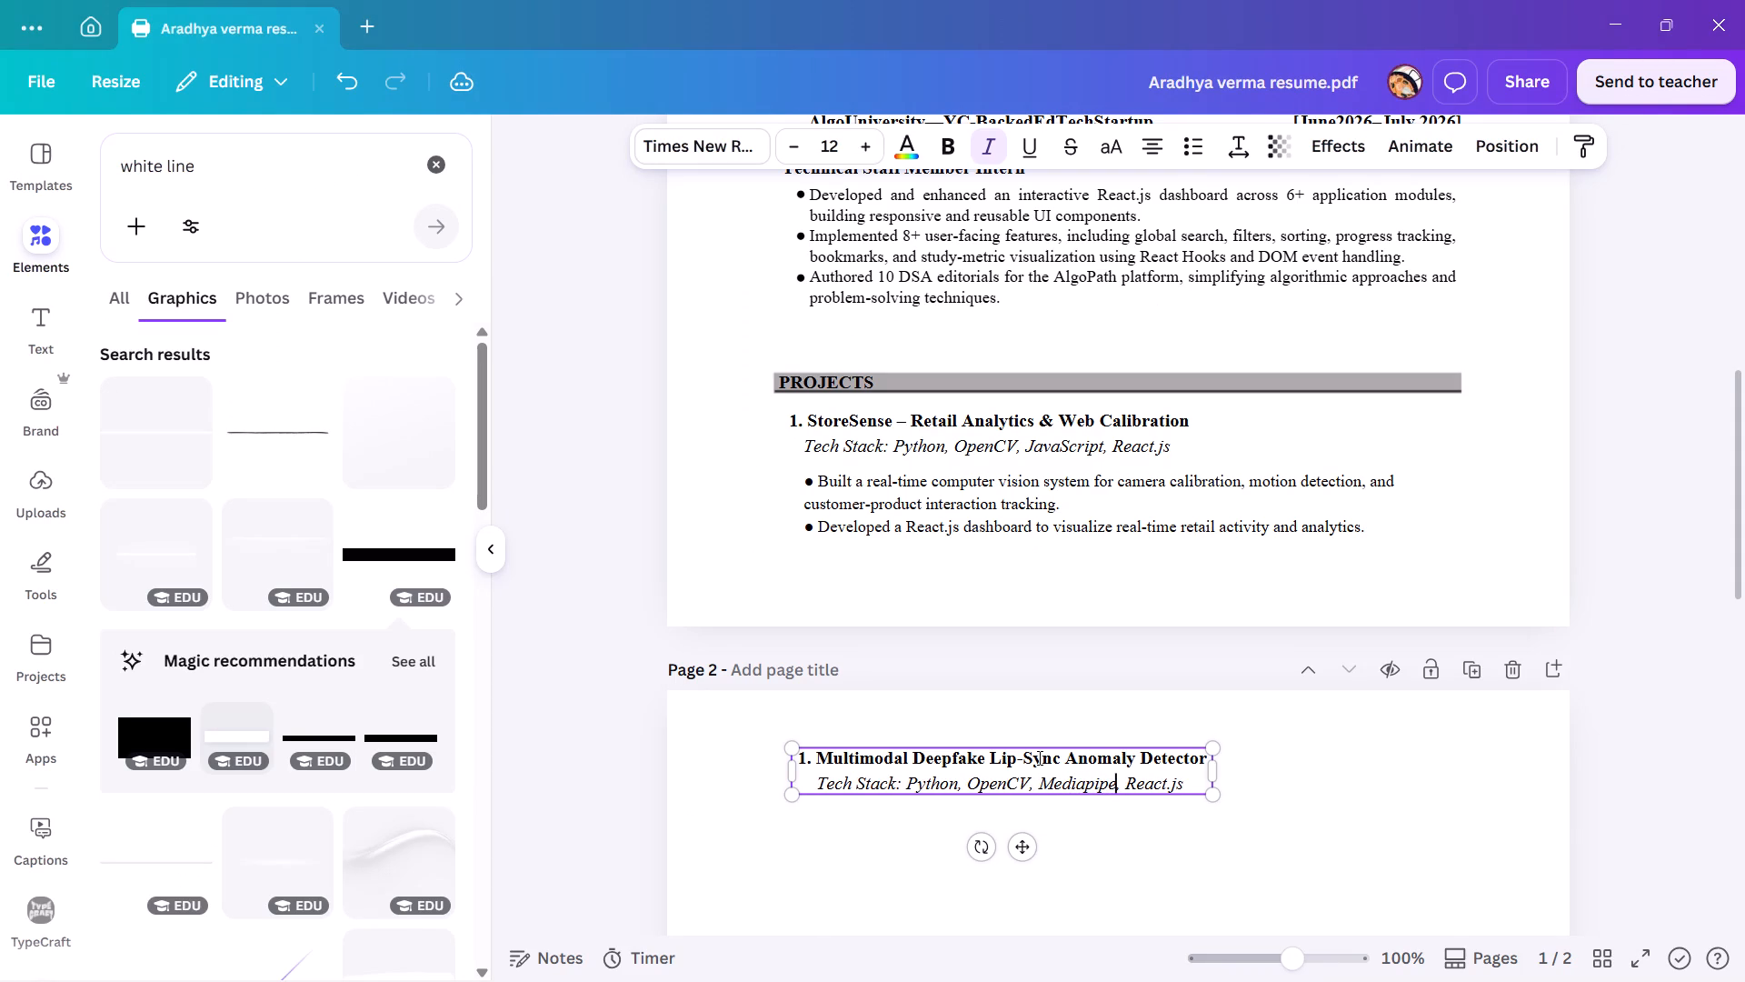
Capitalise the first "p" in "Mediapipe" so the page 2 Tech Stack reads "MediaPipe", as in the reference PDF.
{"action": "key", "text": "alt+Tab"}
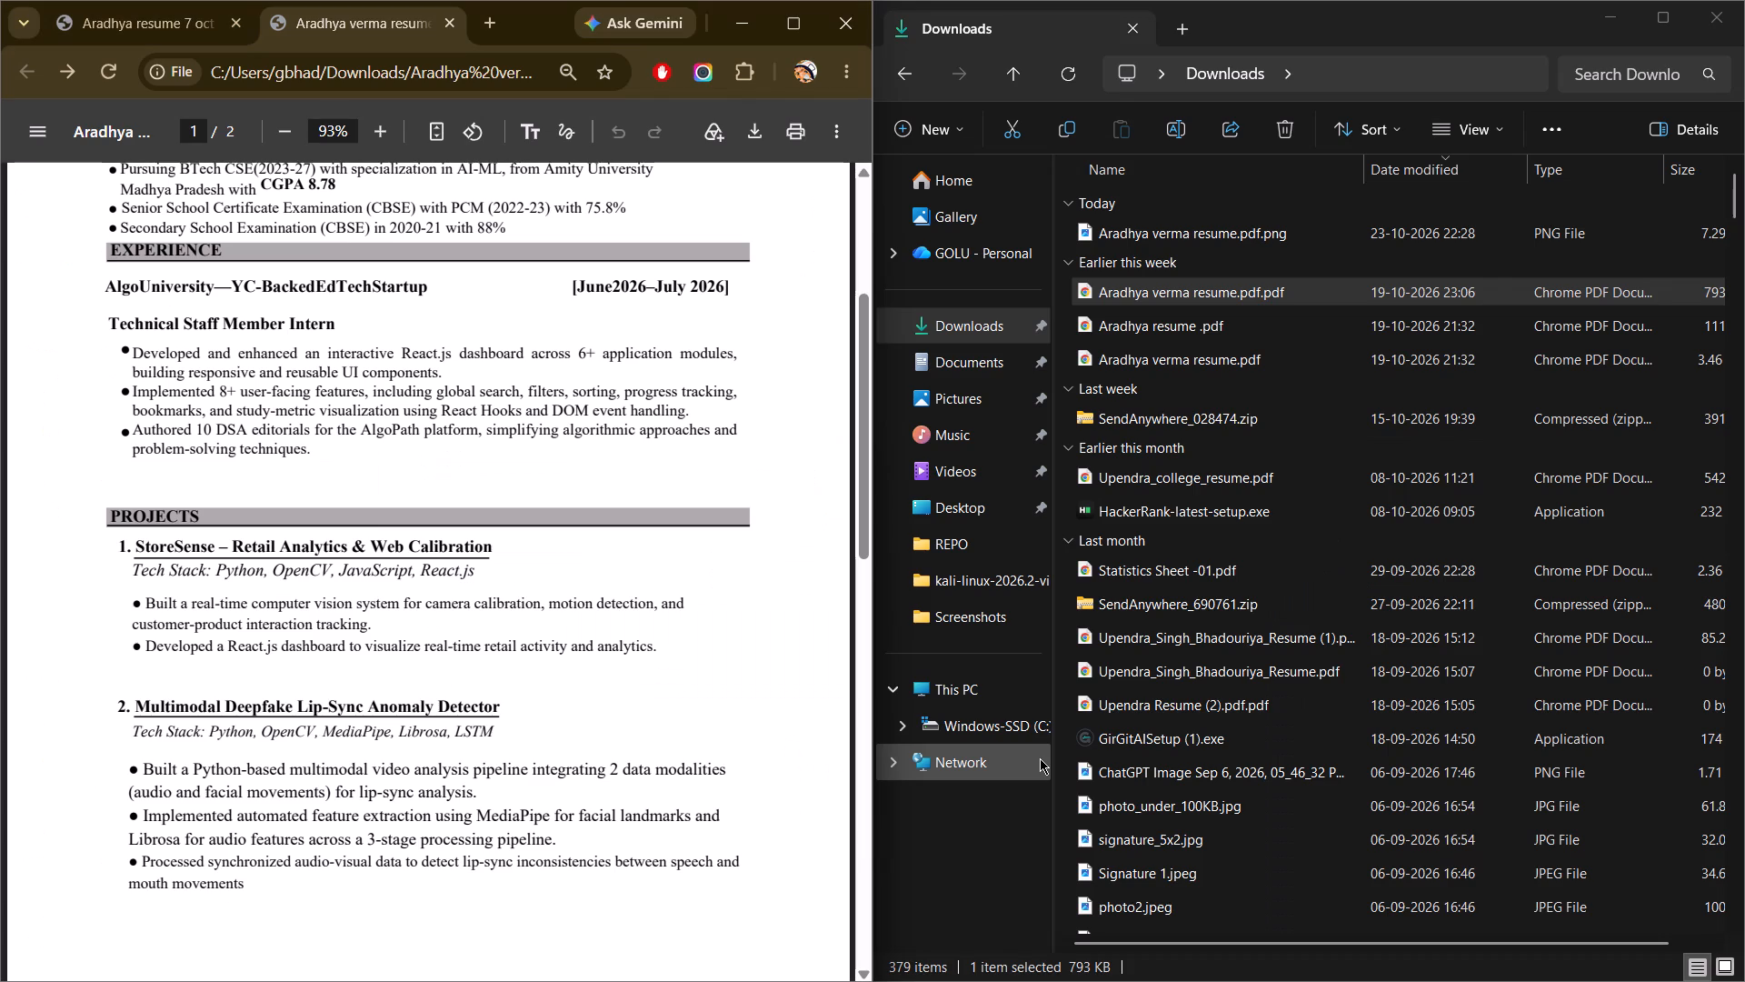
{"action": "key", "text": "alt+Tab"}
{"action": "key", "text": "Left"}
{"action": "key", "text": "Left"}
{"action": "key", "text": "Left"}
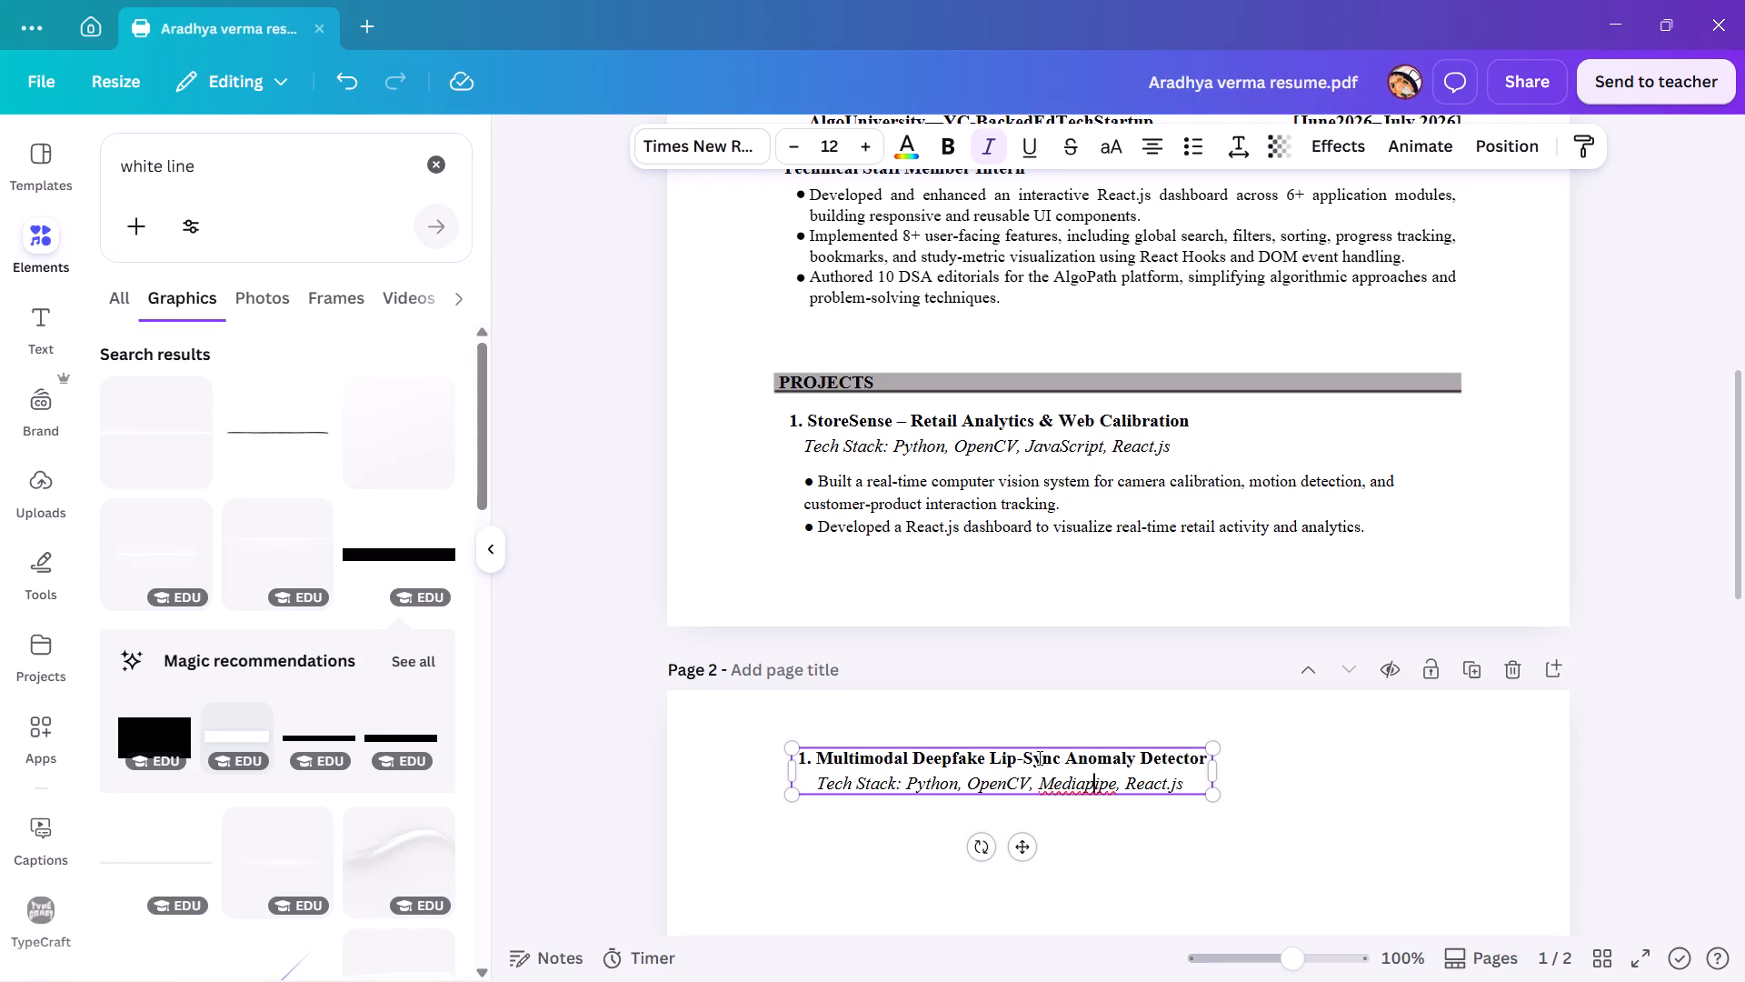
{"action": "key", "text": "BackSpace"}
{"action": "key", "text": "shift+p"}
{"action": "key", "text": "Right"}
{"action": "key", "text": "Right"}
{"action": "key", "text": "Right"}
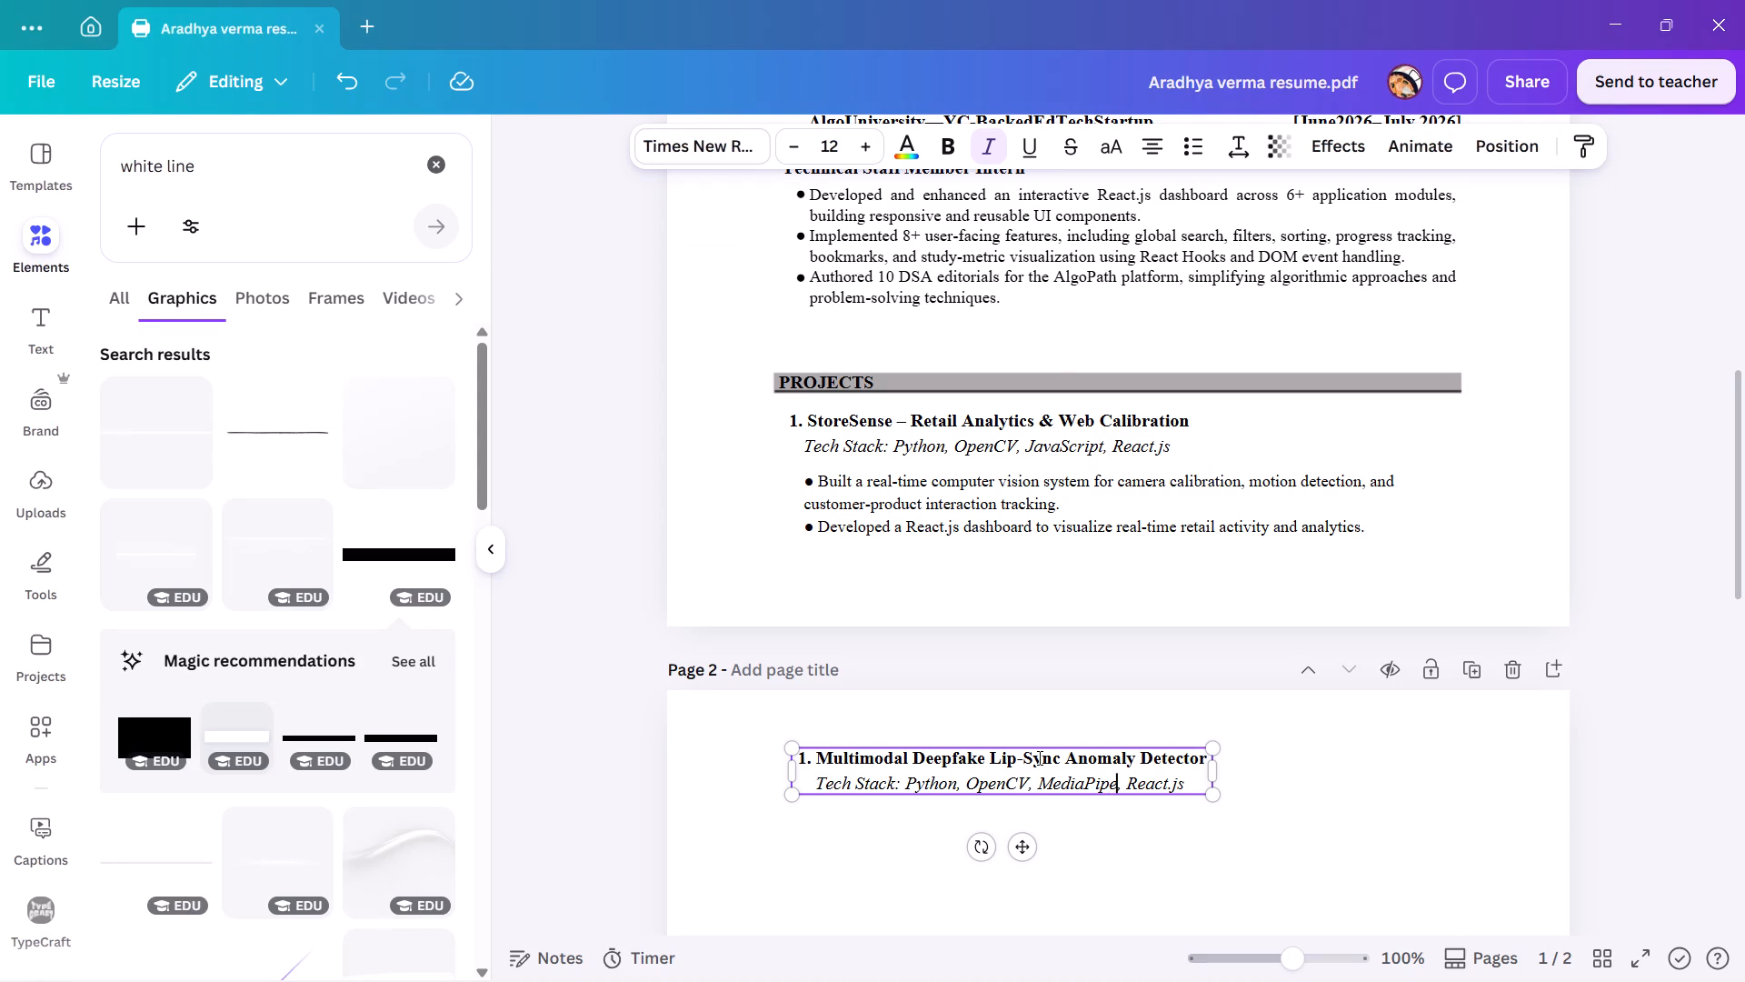
Delete "React.js" and the space before it from the end of the page 2 Tech Stack line, checking the reference PDF.
{"action": "key", "text": "alt+Tab"}
{"action": "key", "text": "alt+Tab"}
{"action": "key", "text": "Right"}
{"action": "key", "text": "alt+Tab"}
{"action": "key", "text": "alt+Tab"}
{"action": "key", "text": "Right"}
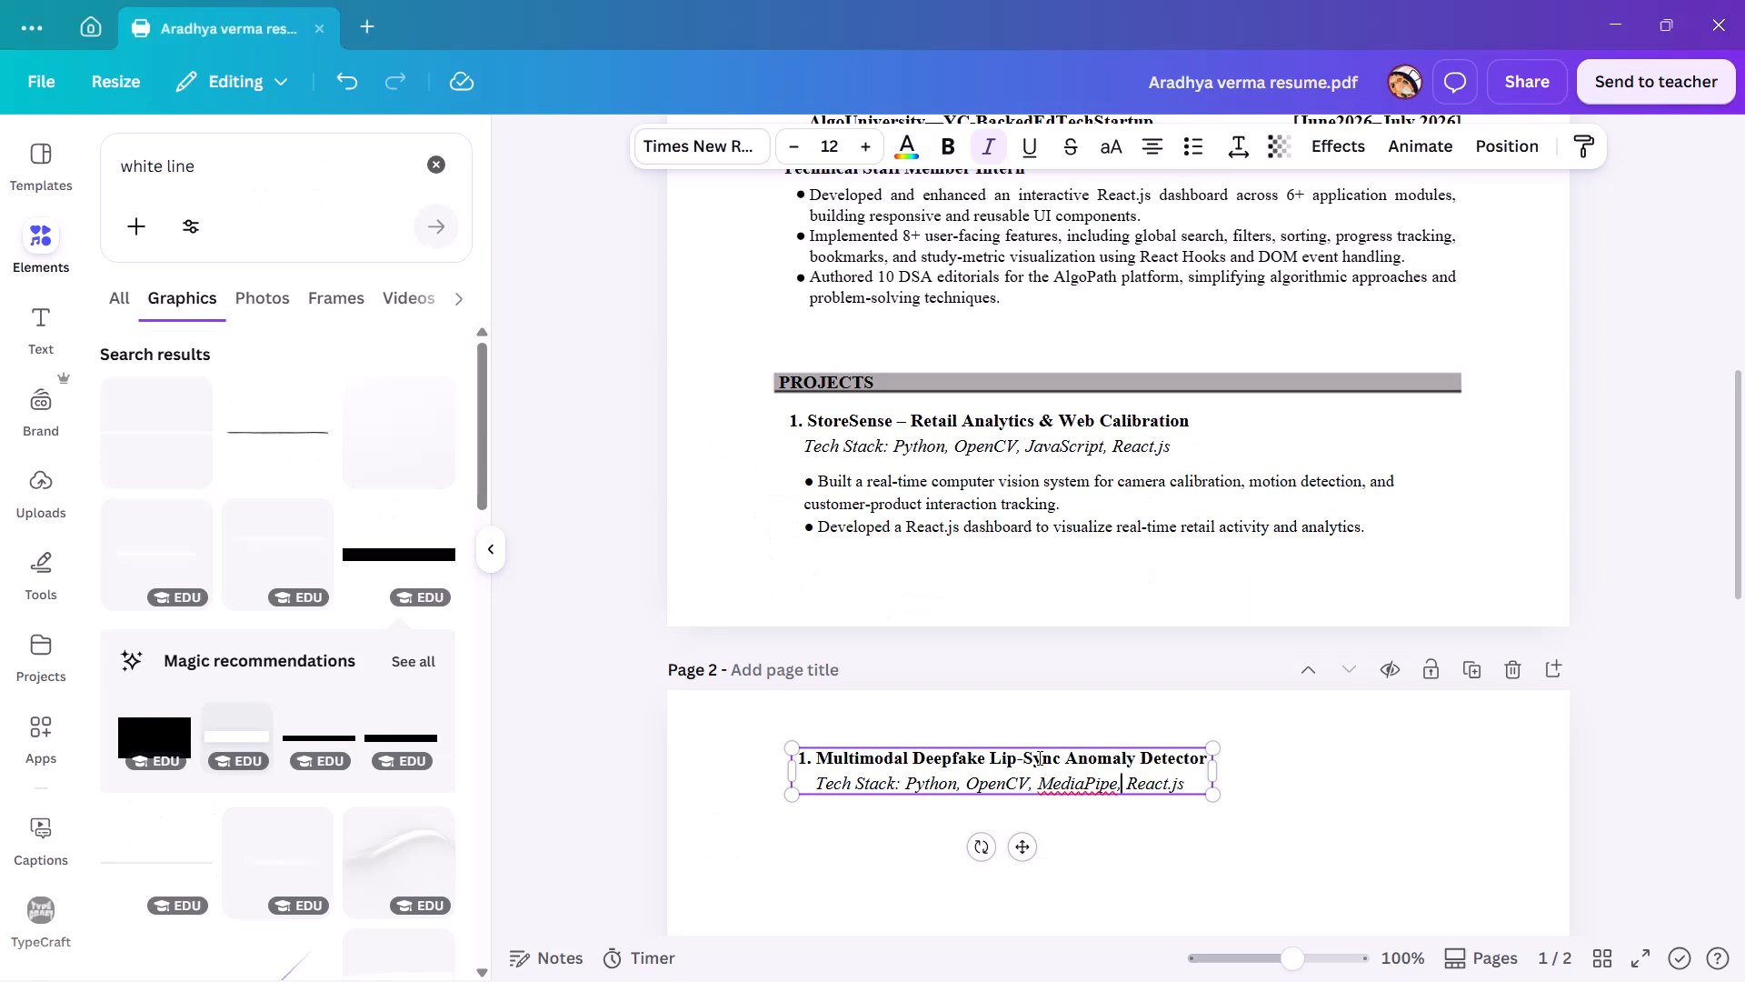
{"action": "key", "text": "Right"}
{"action": "key", "text": "Right"}
{"action": "key", "text": "Right"}
{"action": "key", "text": "Right"}
{"action": "key", "text": "Right"}
{"action": "key", "text": "Right"}
{"action": "key", "text": "Right"}
{"action": "key", "text": "Right"}
{"action": "key", "text": "BackSpace"}
{"action": "key", "text": "BackSpace"}
{"action": "key", "text": "BackSpace"}
{"action": "key", "text": "BackSpace"}
{"action": "key", "text": "BackSpace"}
{"action": "key", "text": "BackSpace"}
{"action": "key", "text": "BackSpace"}
{"action": "key", "text": "BackSpace"}
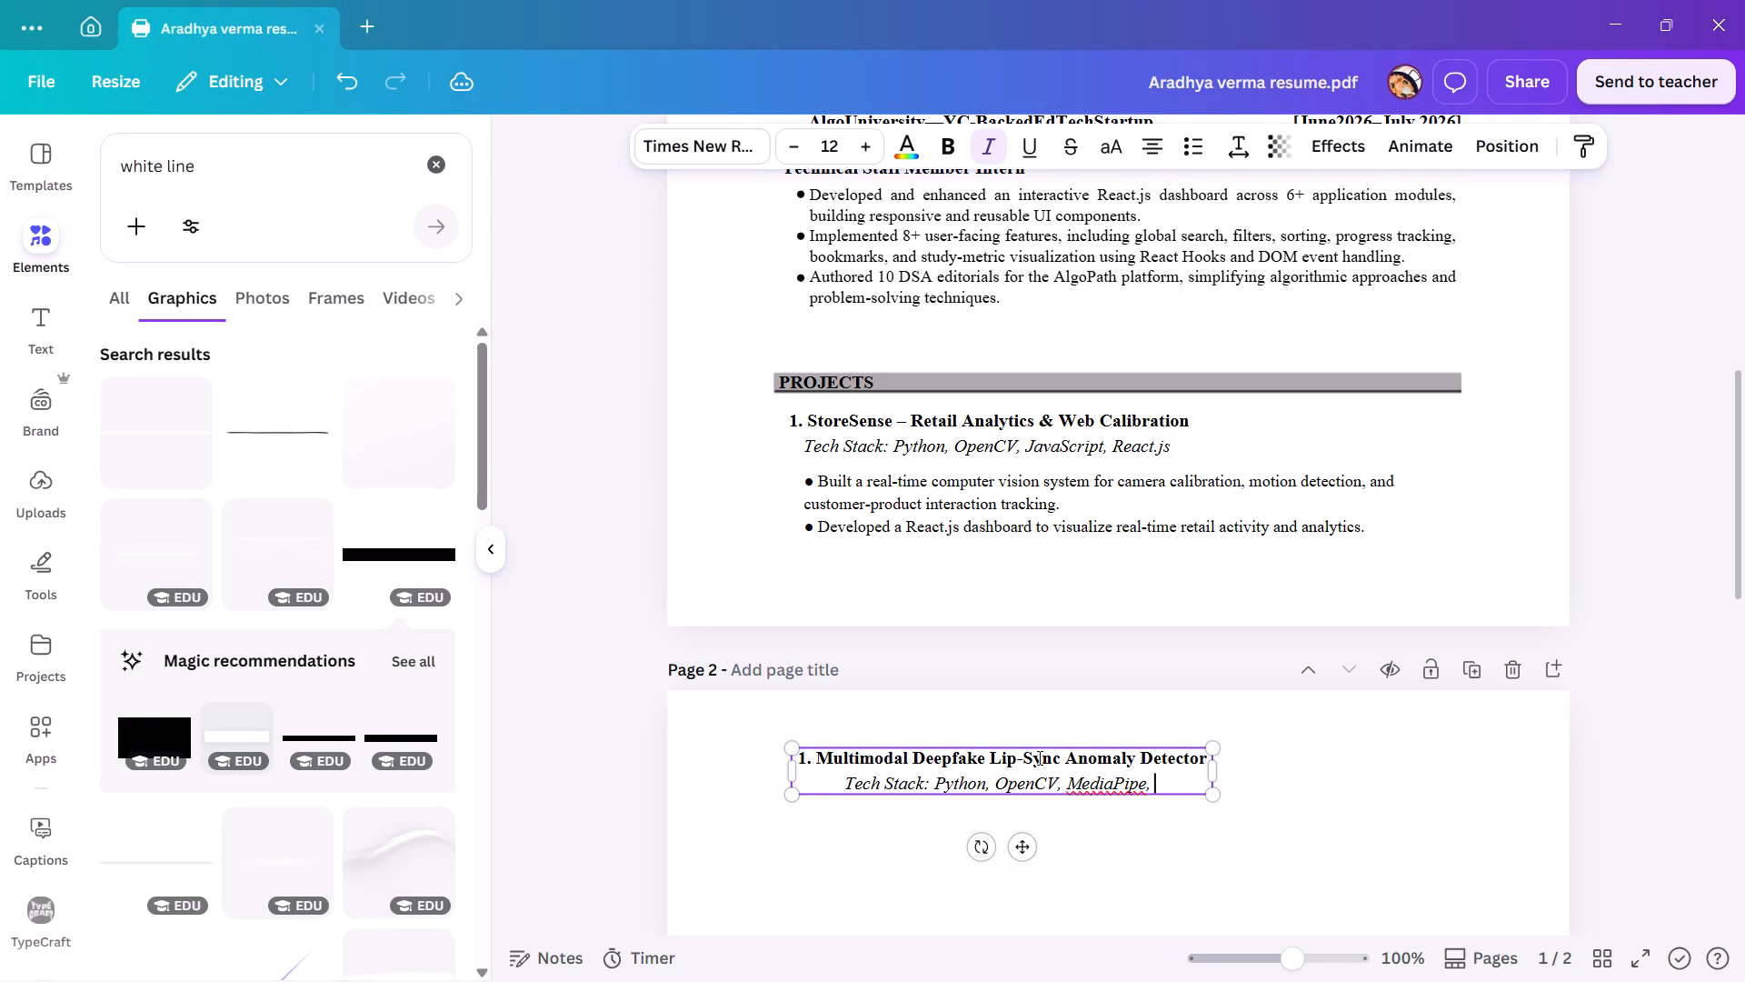
{"action": "key", "text": "BackSpace"}
Add "Librosa ," after "MediaPipe," in the page 2 Tech Stack line, following the reference PDF.
{"action": "key", "text": "alt+Tab"}
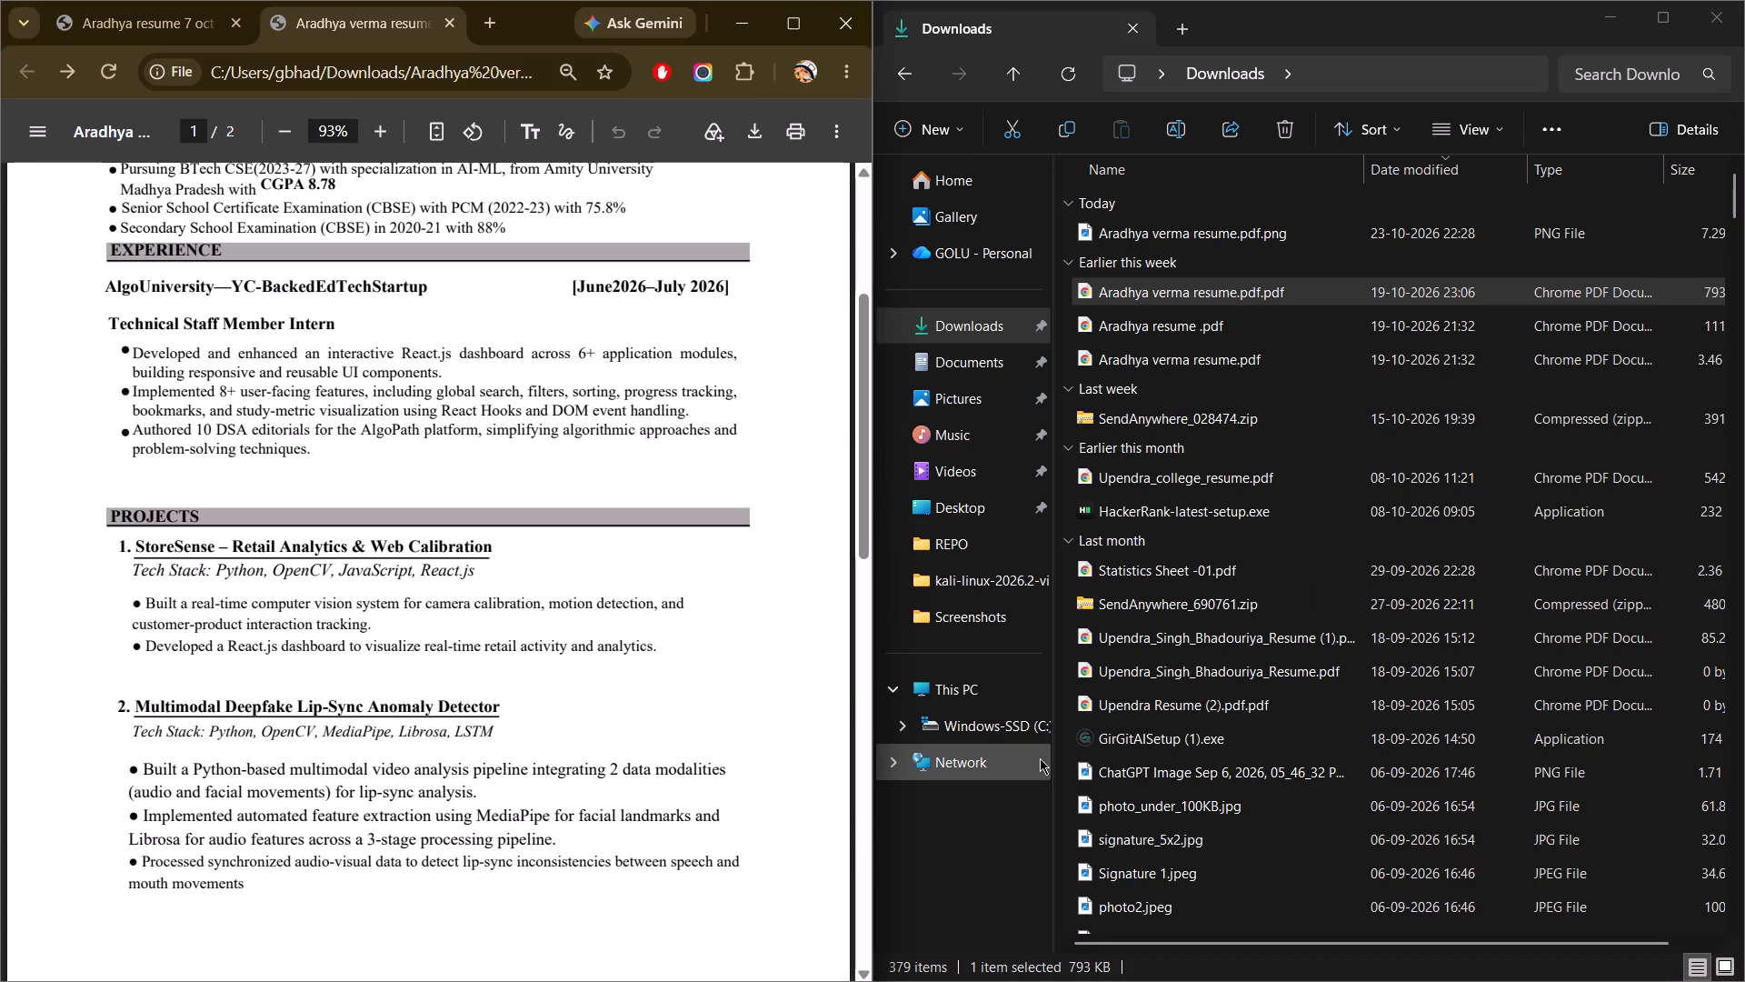
{"action": "key", "text": "alt+Tab"}
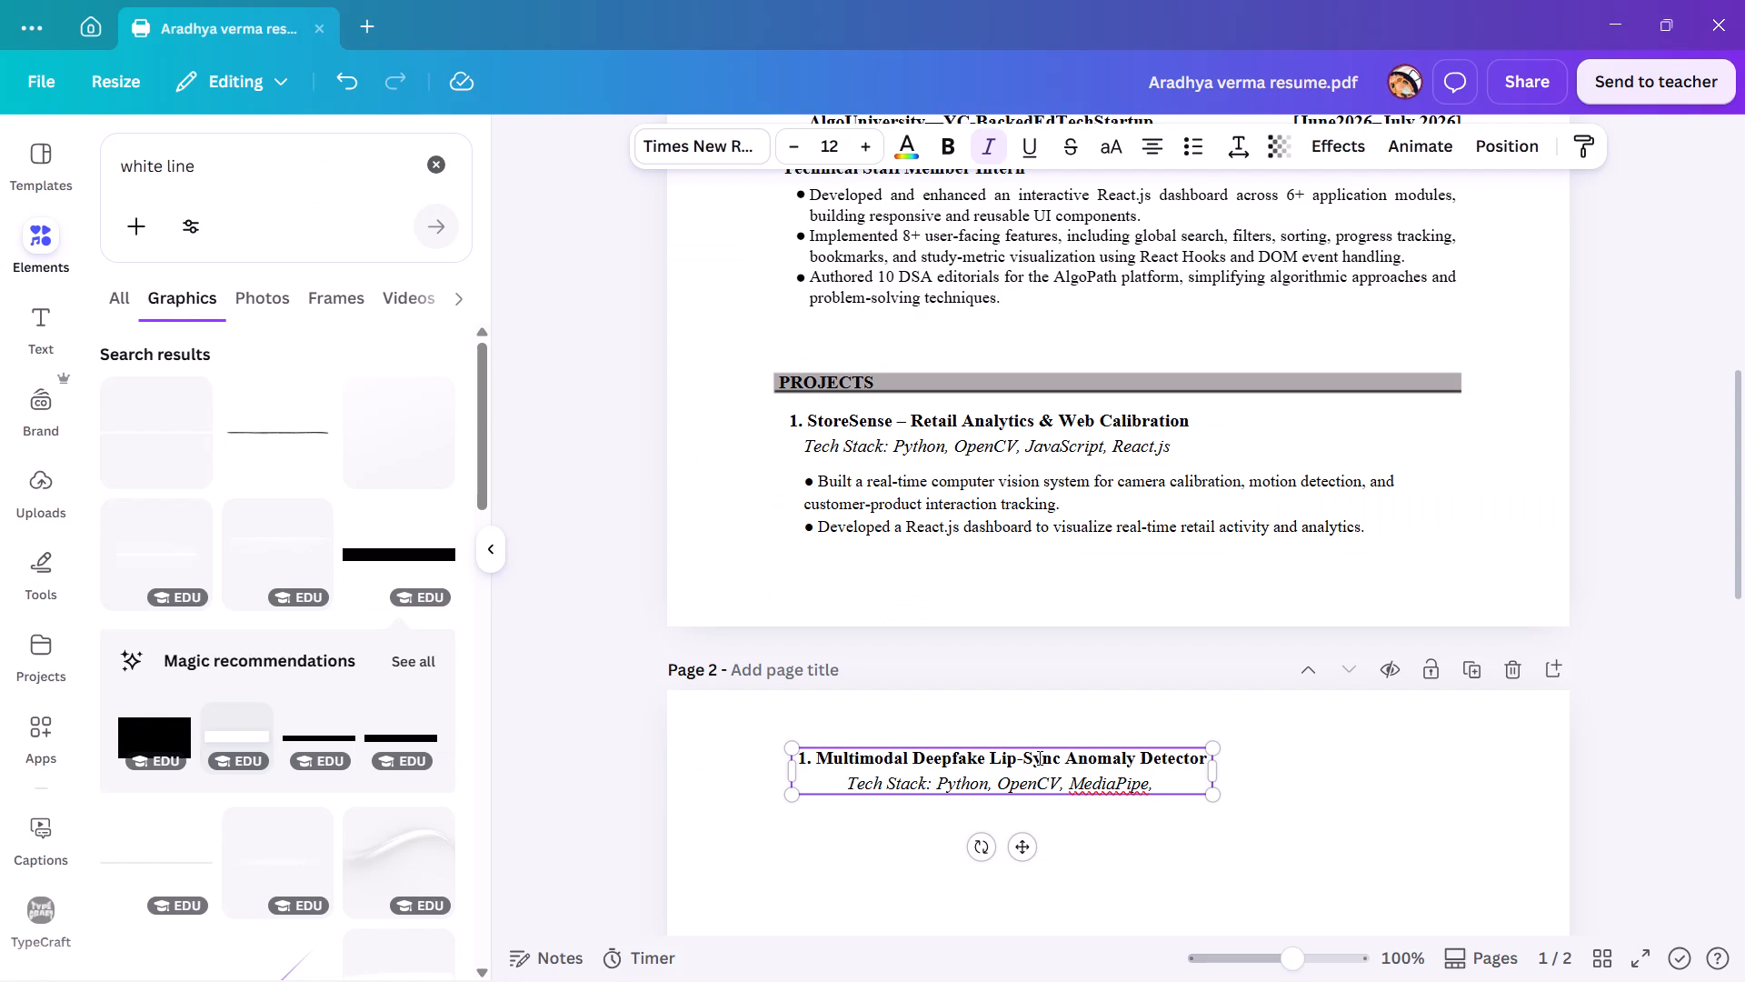
{"action": "type", "text": "Librosa"}
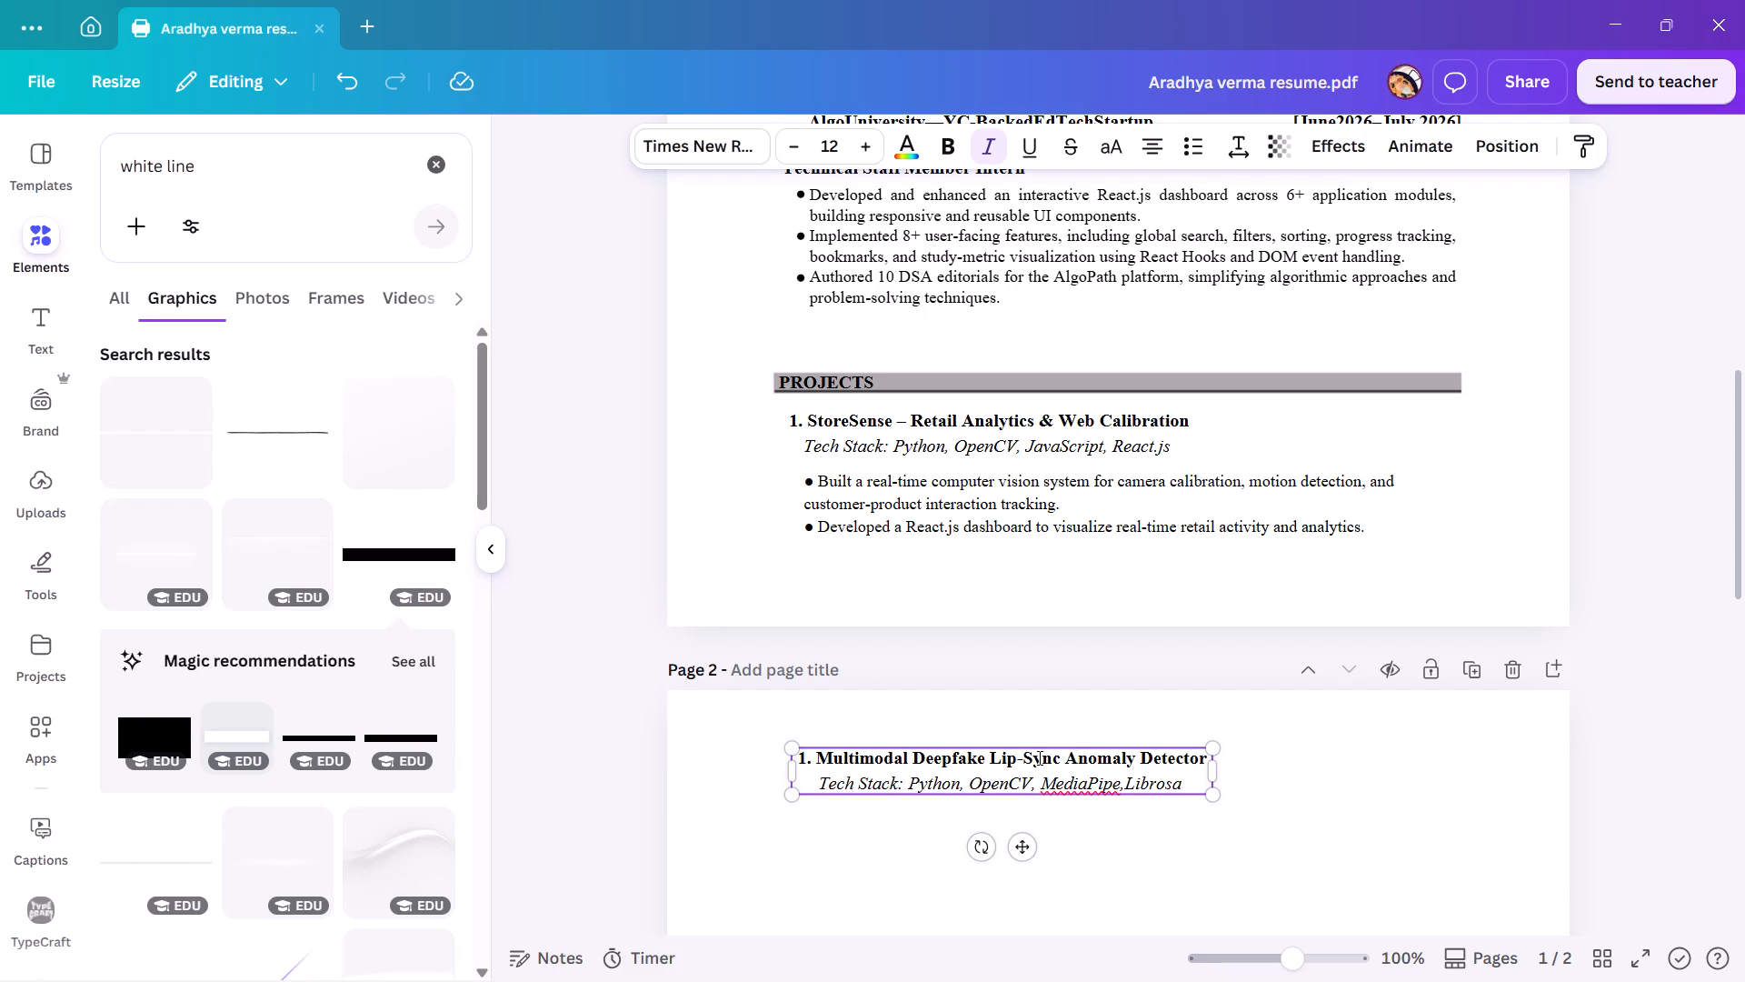
{"action": "key", "text": "comma"}
{"action": "key", "text": "BackSpace"}
{"action": "key", "text": "space"}
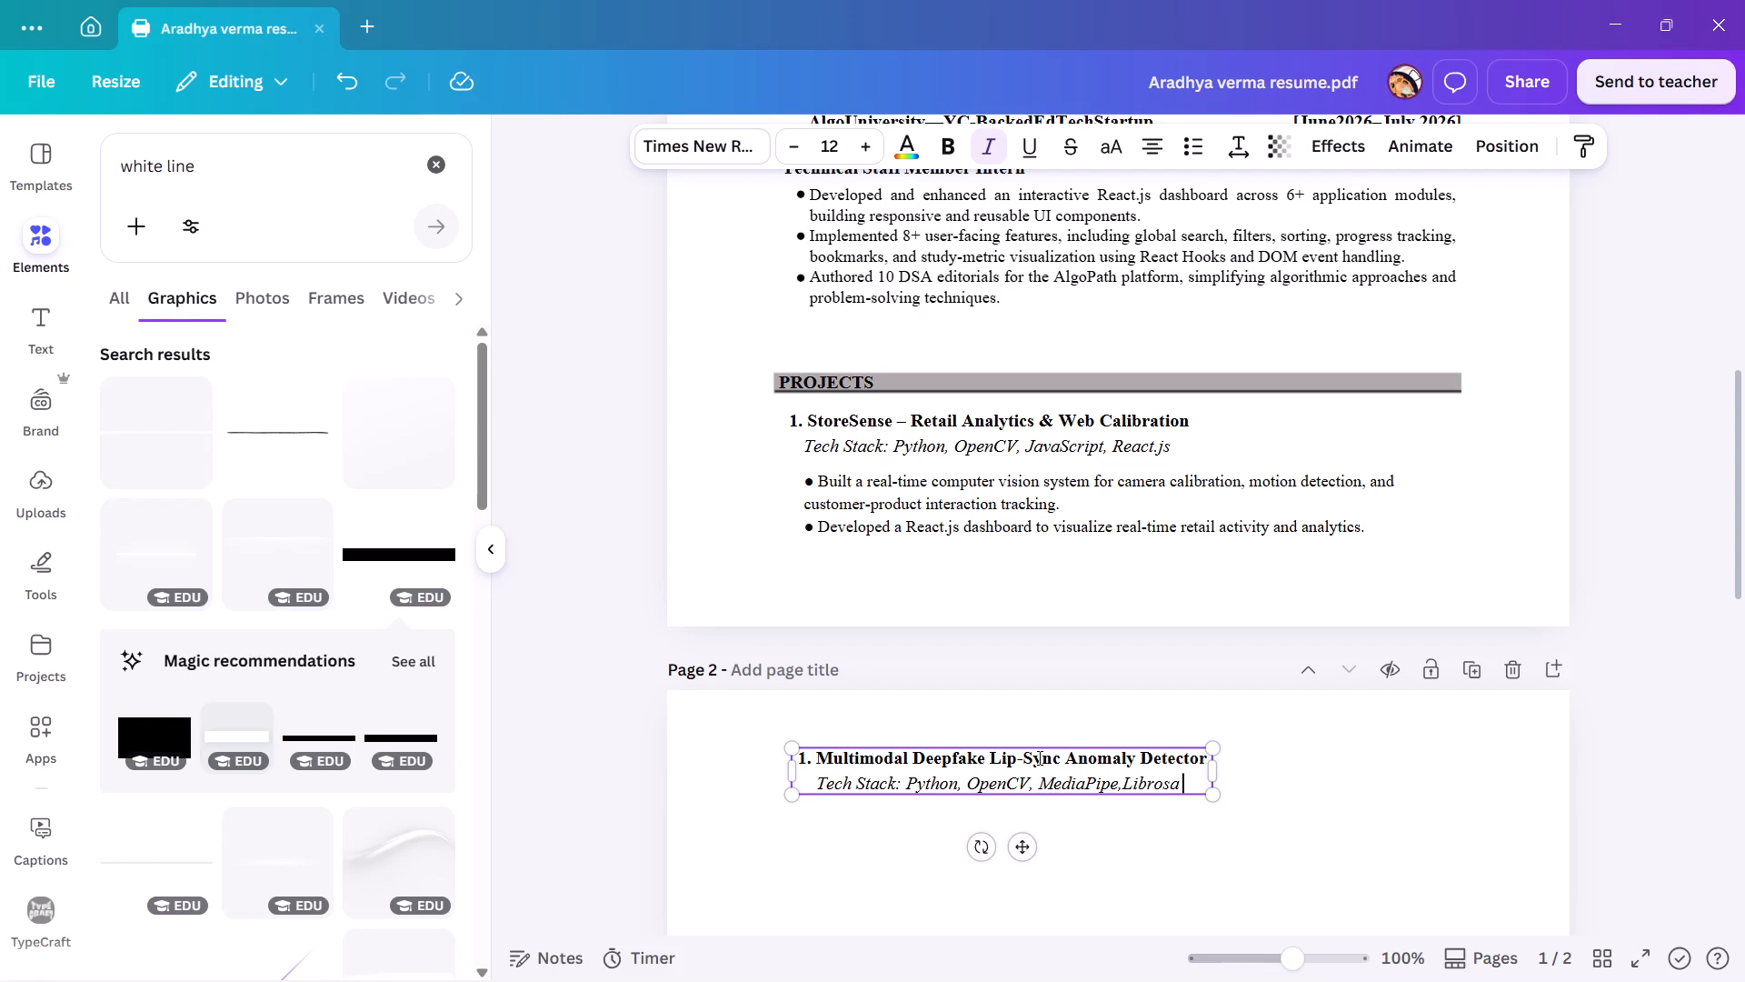
{"action": "key", "text": "comma"}
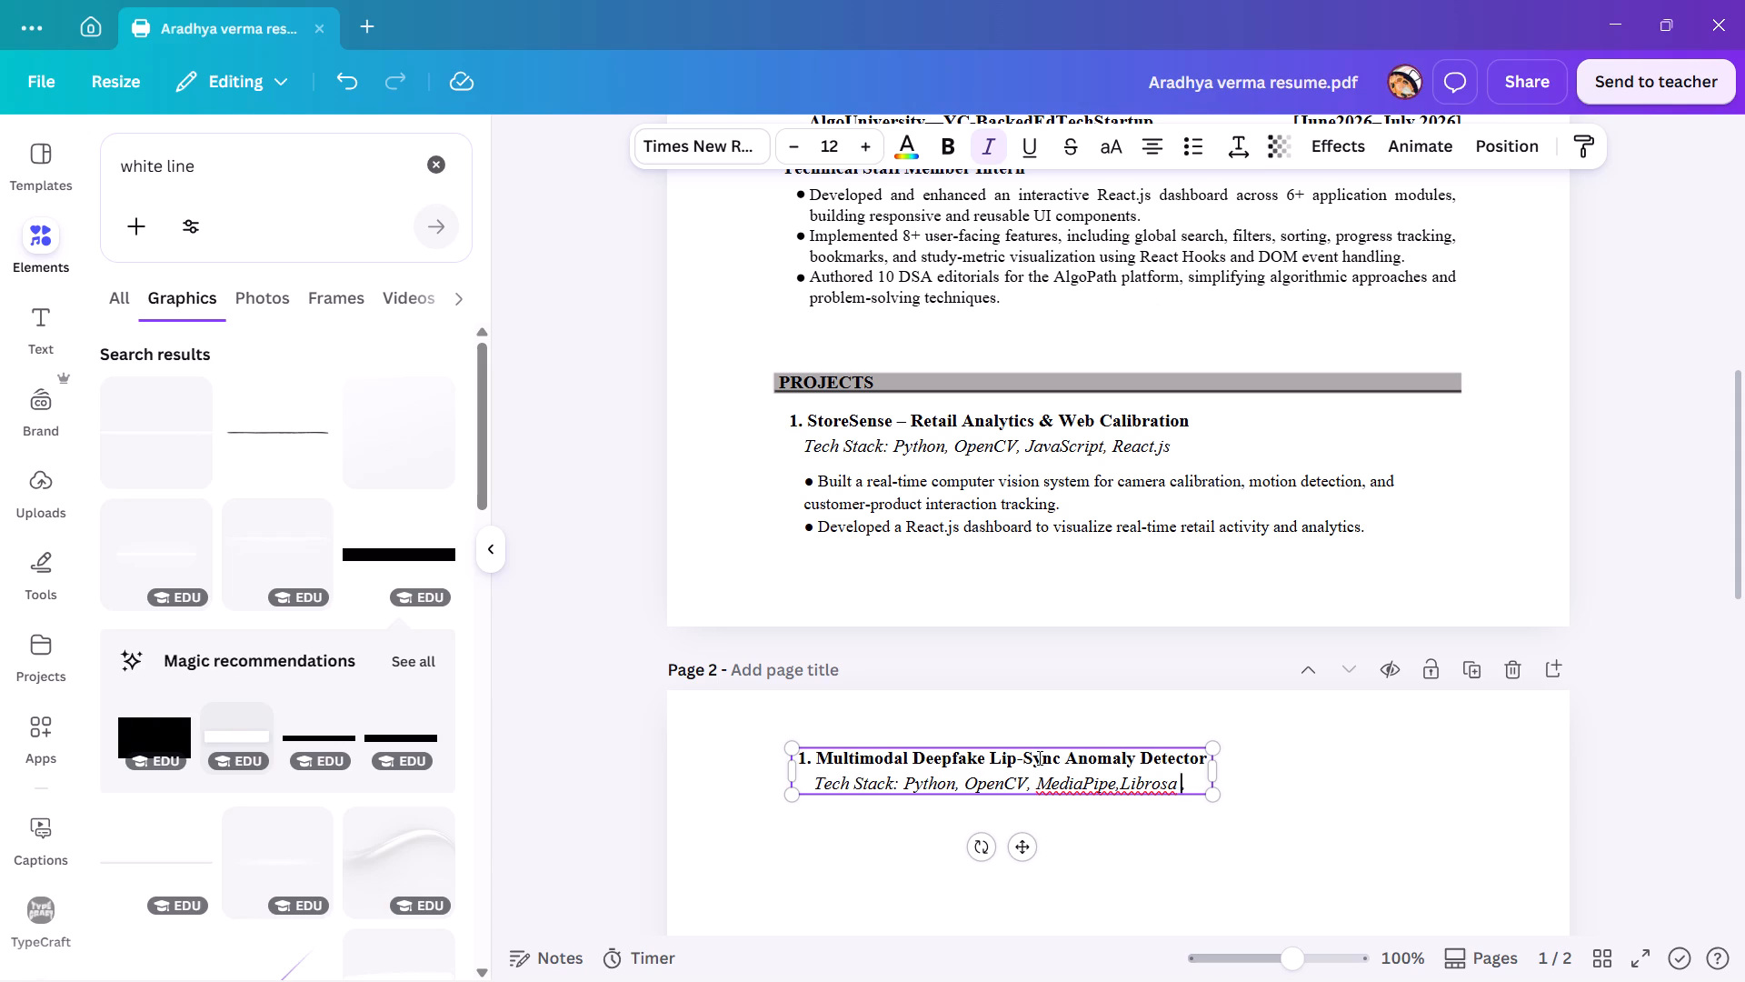
Insert a space between "MediaPipe," and "Librosa" in the page 2 Tech Stack line.
{"action": "key", "text": "Left"}
{"action": "key", "text": "Left"}
{"action": "key", "text": "Left"}
{"action": "key", "text": "Left"}
{"action": "key", "text": "Left"}
{"action": "key", "text": "Left"}
{"action": "key", "text": "Left"}
{"action": "key", "text": "Left"}
{"action": "key", "text": "Left"}
{"action": "key", "text": "Left"}
{"action": "key", "text": "space"}
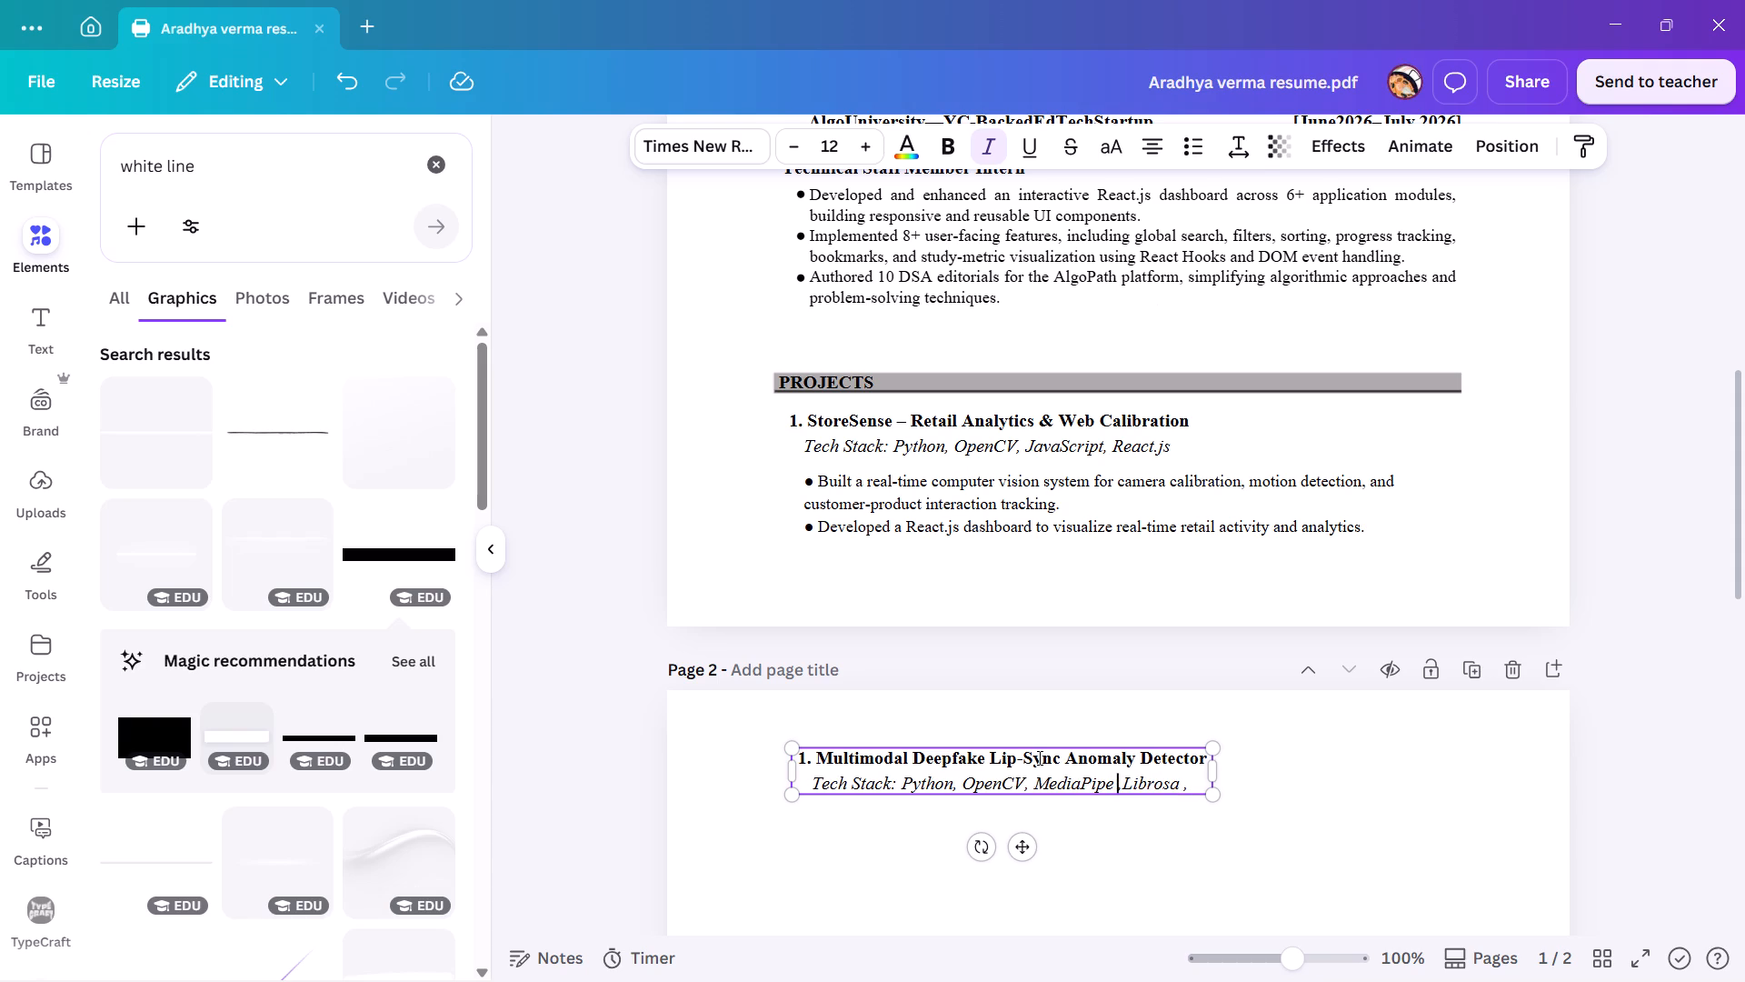
{"action": "key", "text": "Right"}
{"action": "key", "text": "space"}
{"action": "key", "text": "Left"}
{"action": "key", "text": "Left"}
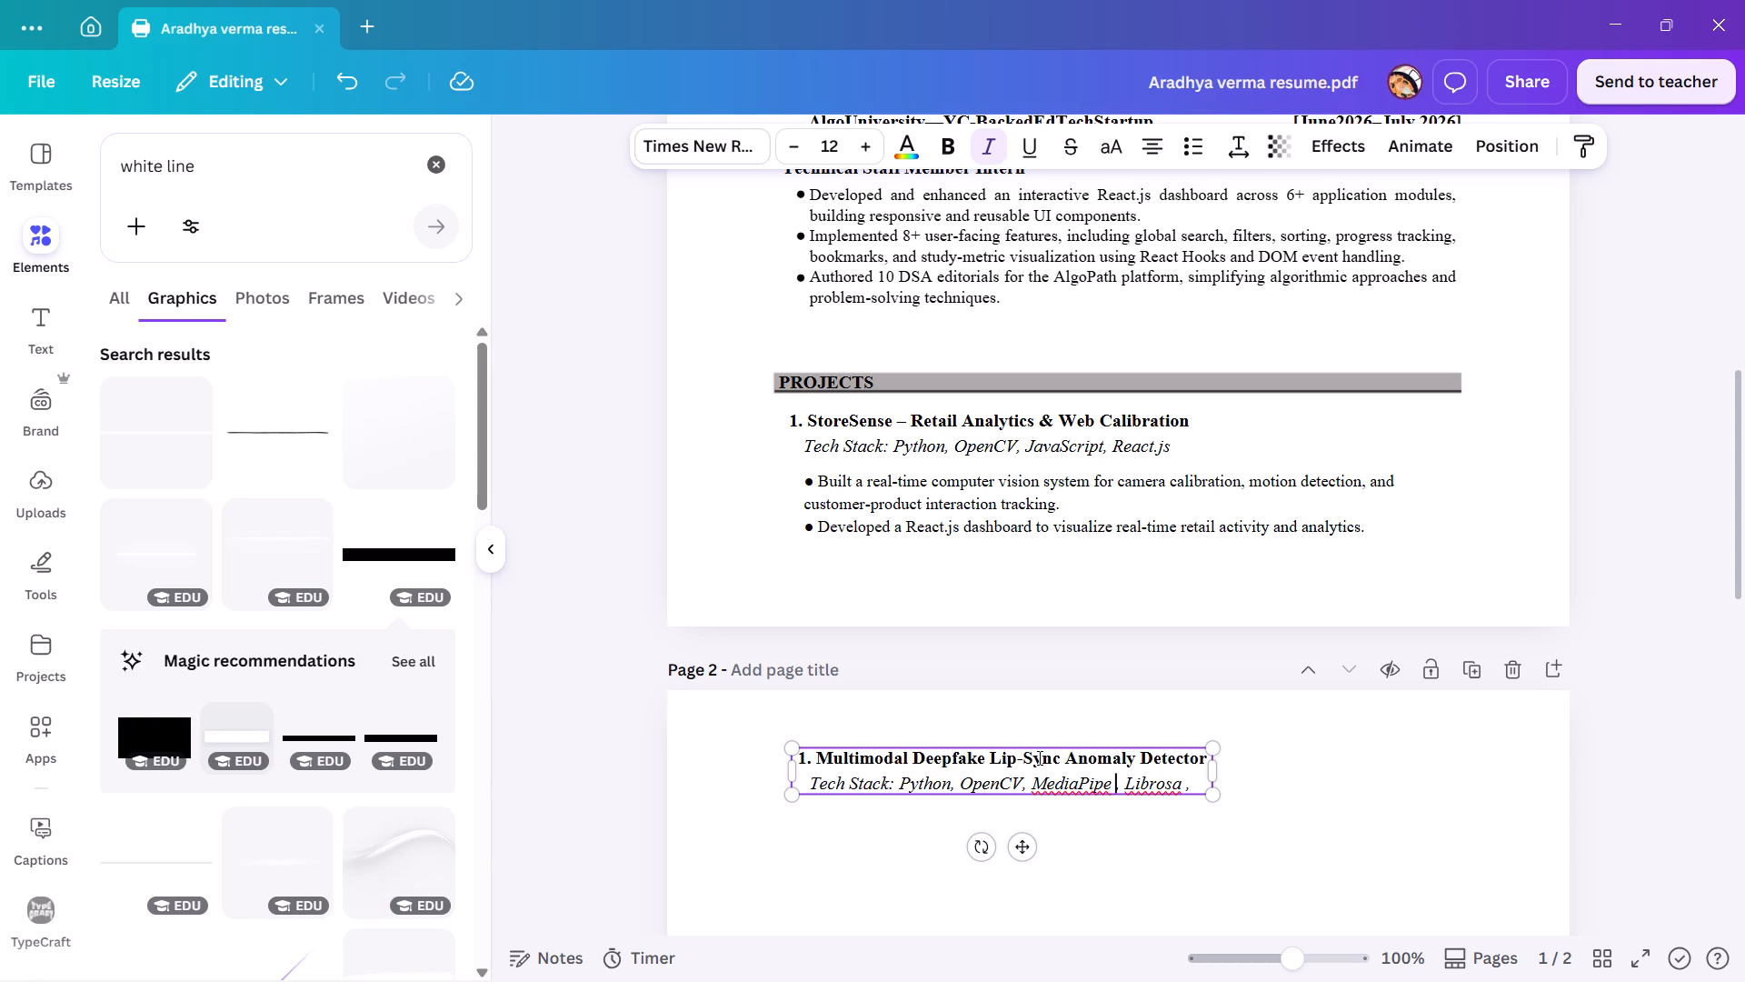
{"action": "key", "text": "BackSpace"}
Add "LSTM" at the end of the page 2 Tech Stack line, checking the wording against the reference PDF.
{"action": "key", "text": "Right"}
{"action": "key", "text": "Right"}
{"action": "key", "text": "Right"}
{"action": "key", "text": "Right"}
{"action": "key", "text": "Right"}
{"action": "key", "text": "Right"}
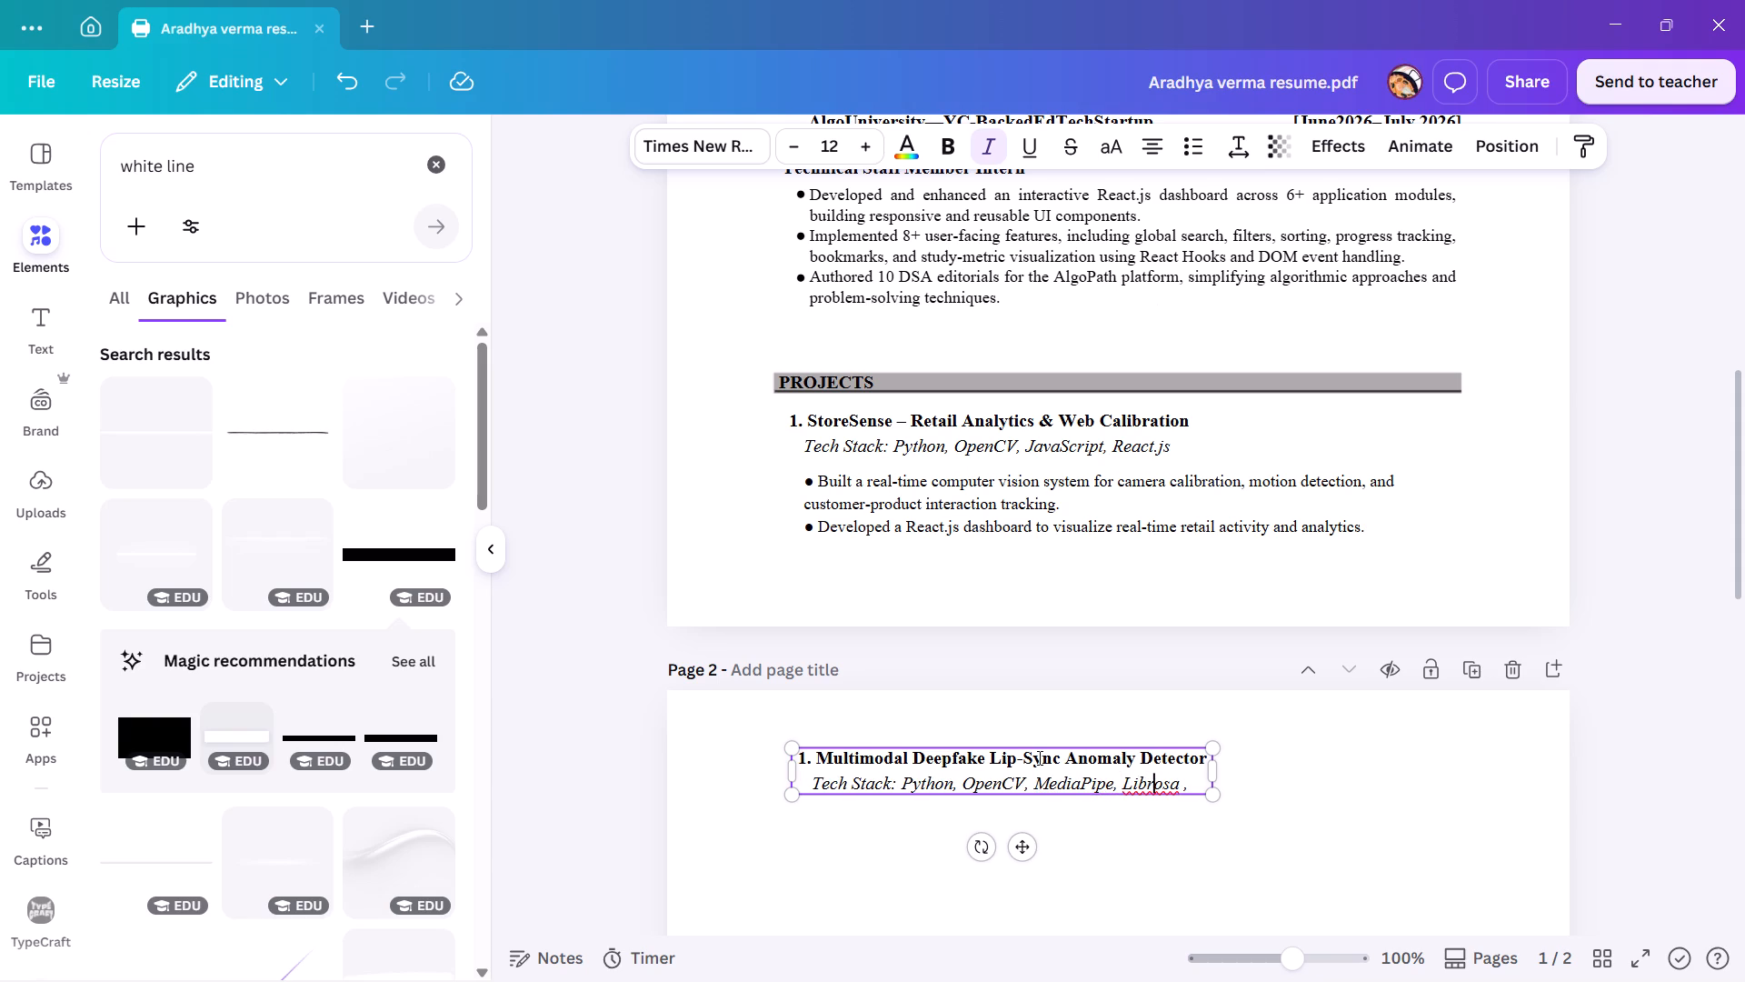
{"action": "key", "text": "Right"}
{"action": "key", "text": "Right"}
{"action": "key", "text": "Right"}
{"action": "key", "text": "Right"}
{"action": "key", "text": "Right"}
{"action": "key", "text": "alt+Tab"}
{"action": "key", "text": "alt+Tab"}
{"action": "key", "text": "space"}
{"action": "type", "text": "LSTM"}
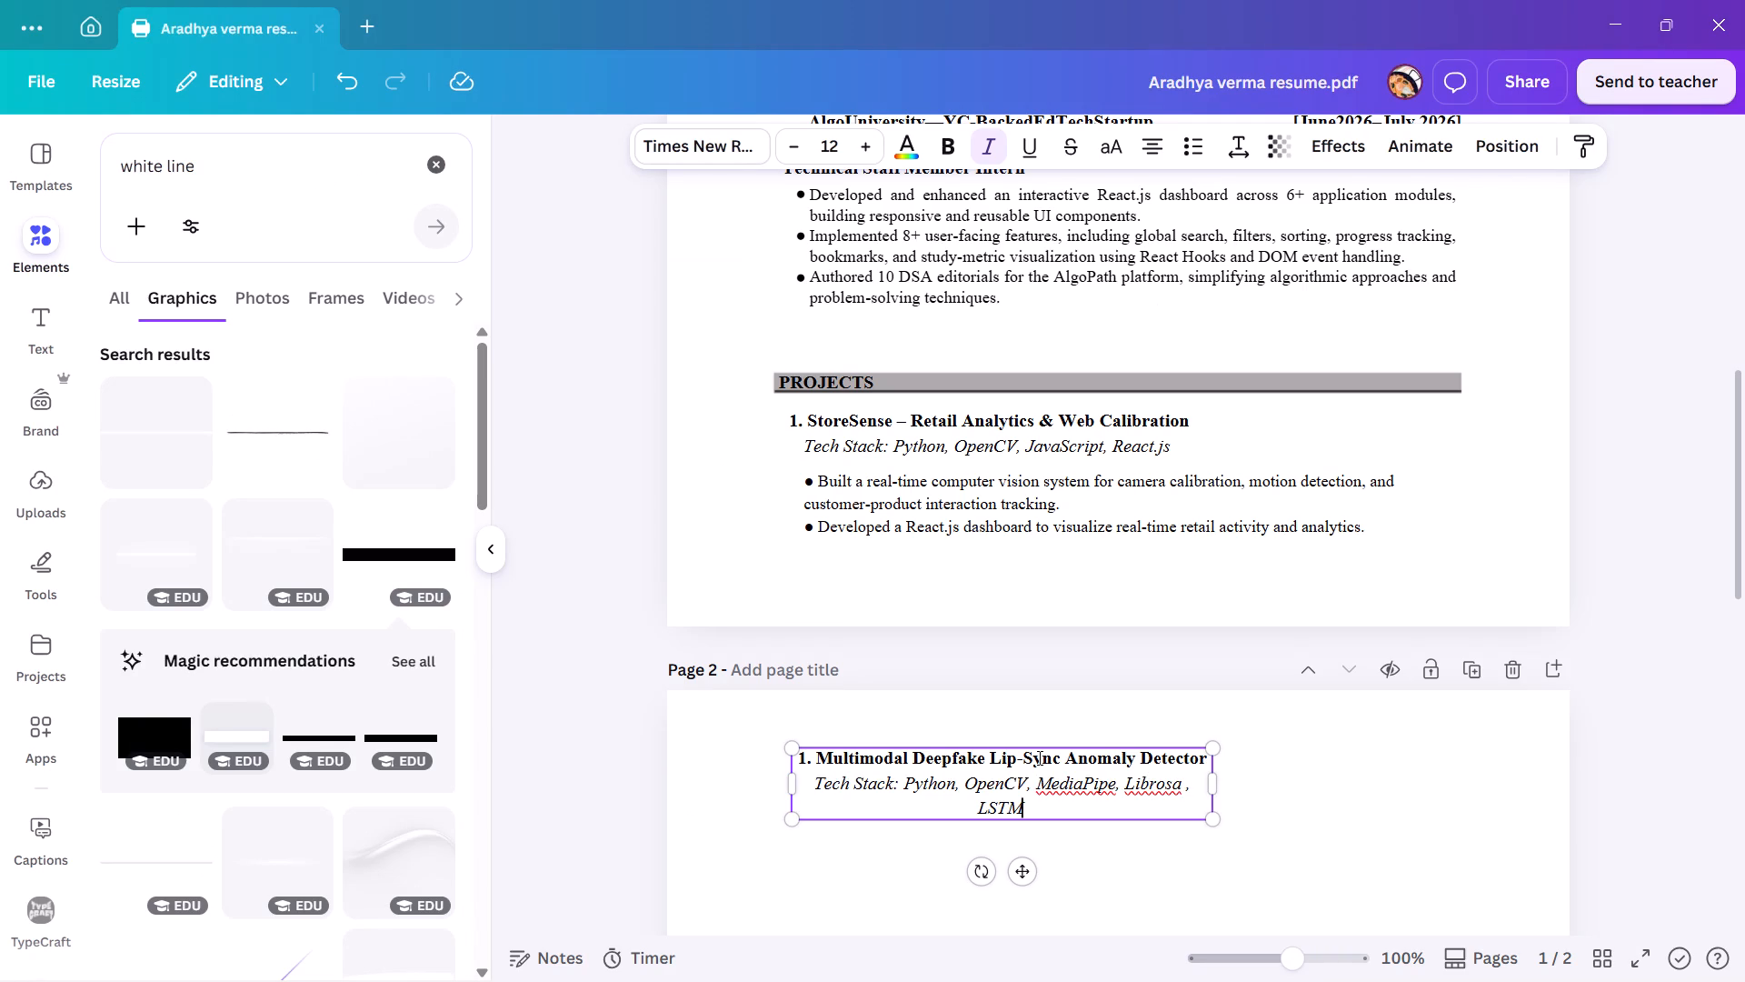
{"action": "key", "text": "space"}
{"action": "key", "text": "Tab"}
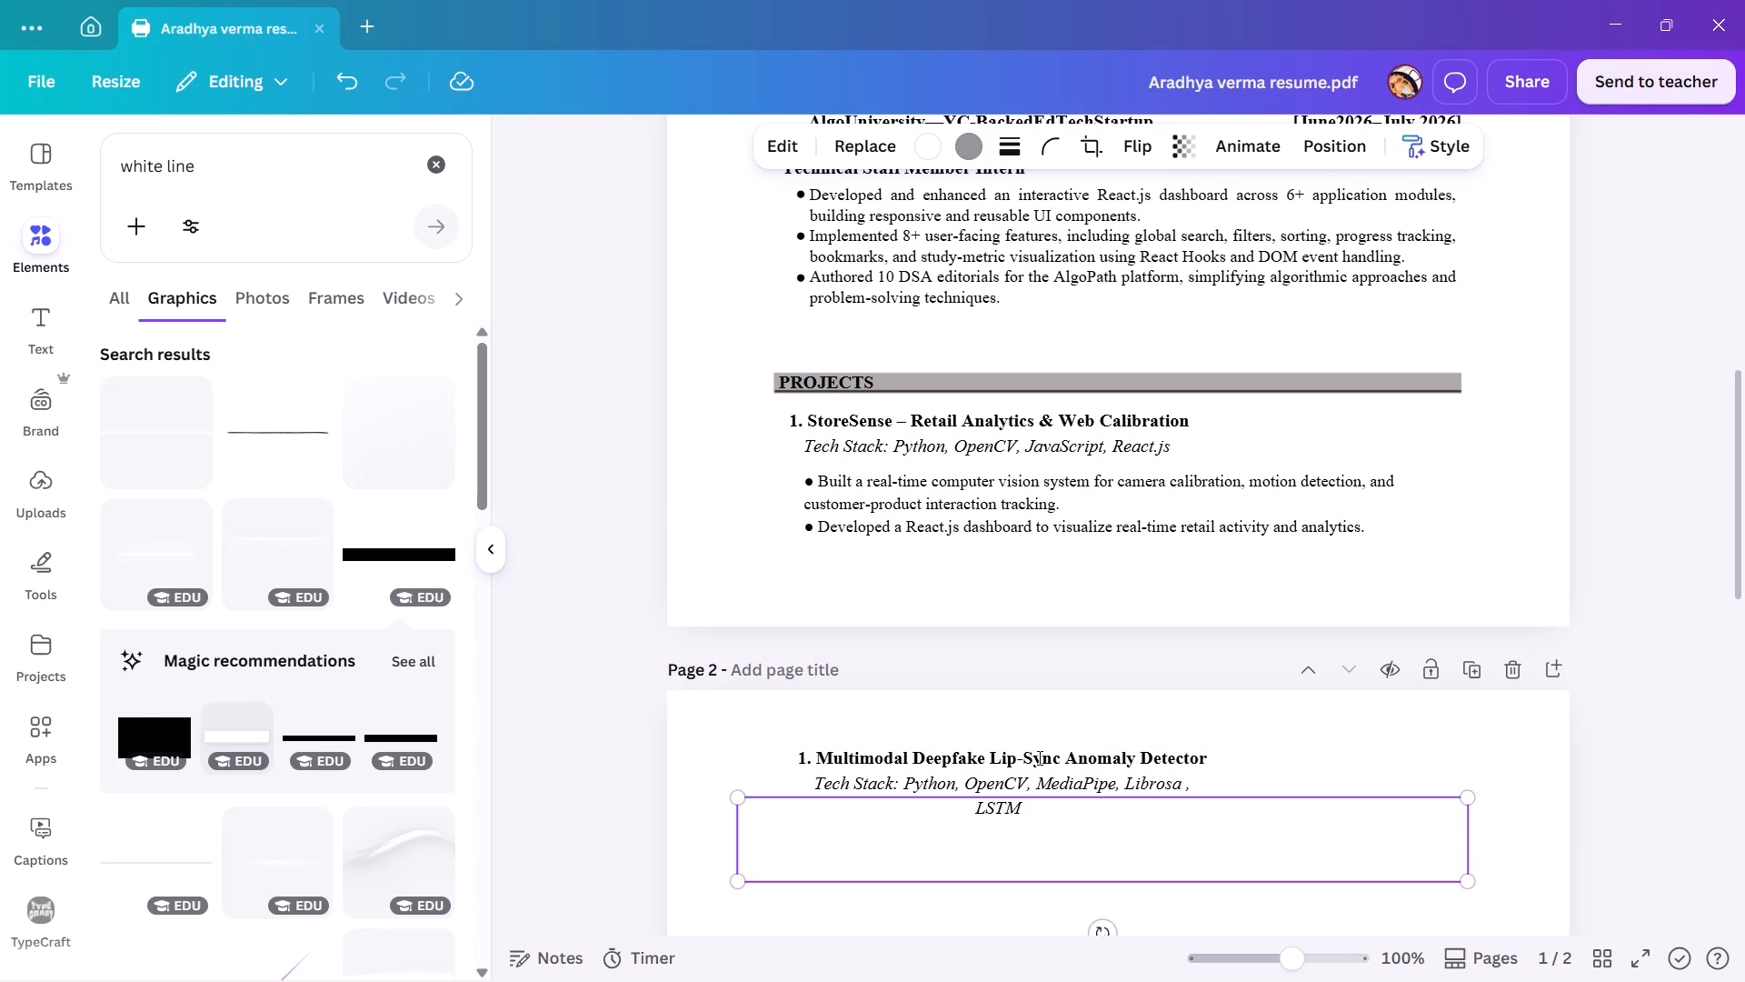
Widen the page 2 project text box to about 9.9 so the Tech Stack text fits on one line below the title.
{"action": "double_click", "coordinate": [1031, 802]}
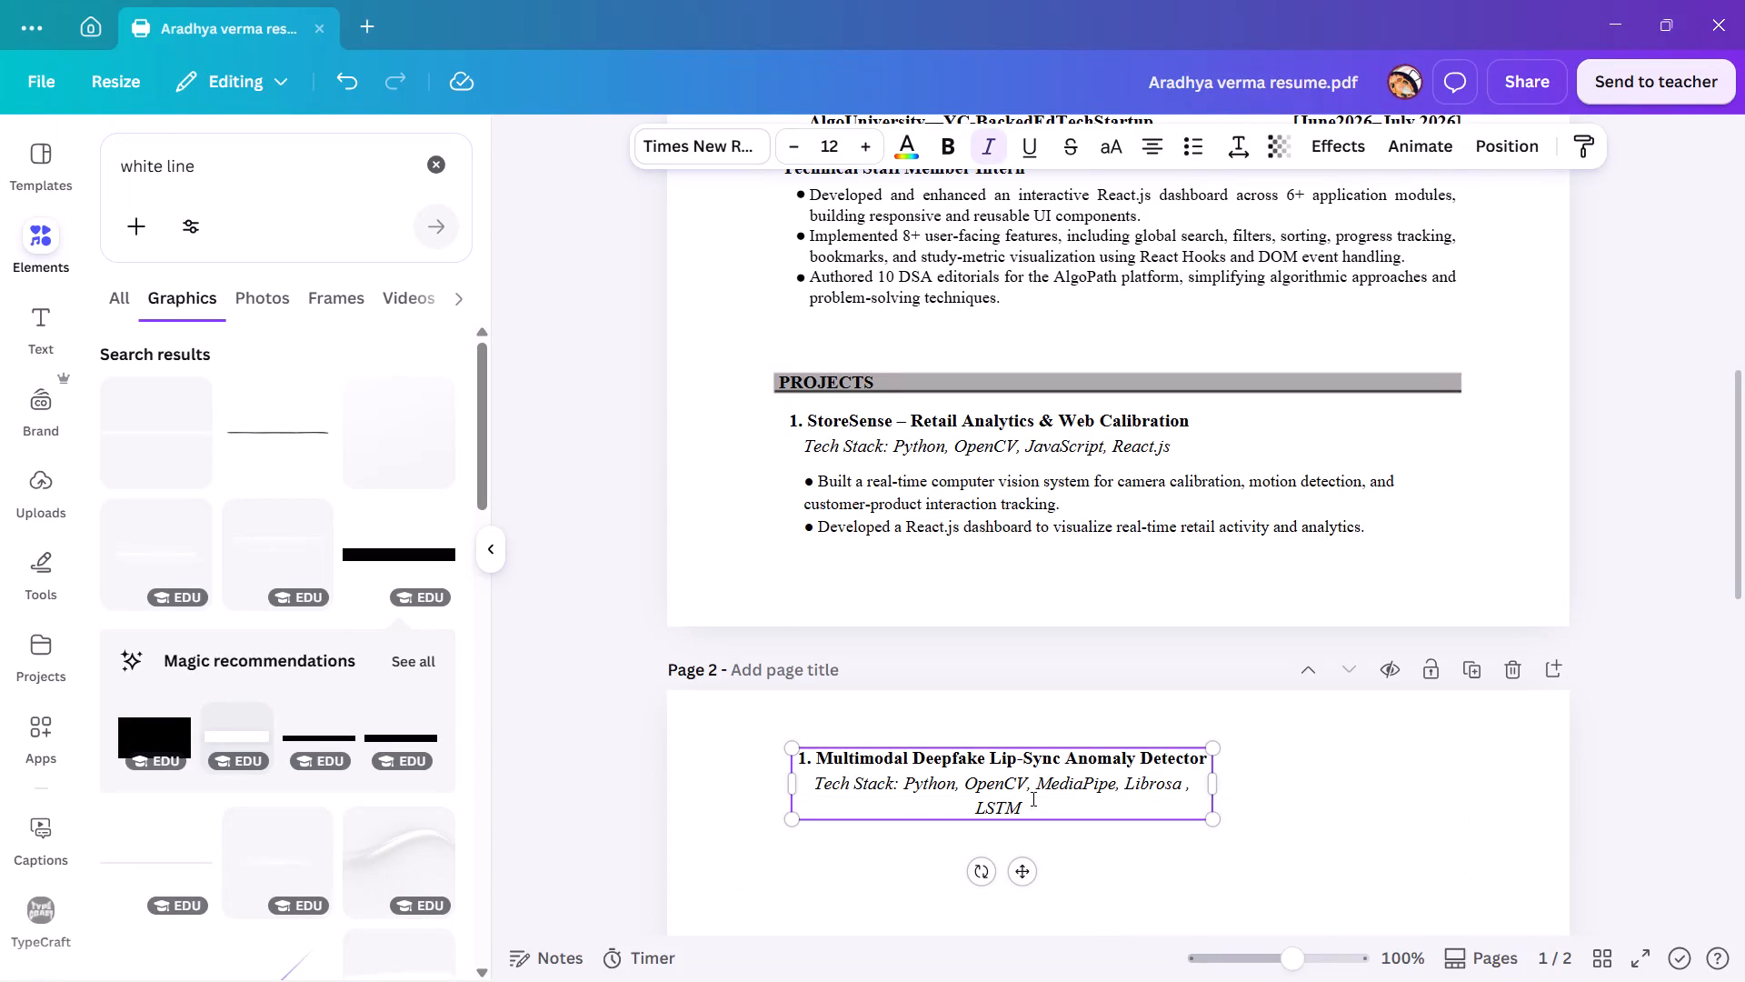
{"action": "left_click_drag", "start_coordinate": [1214, 782], "coordinate": [1225, 781]}
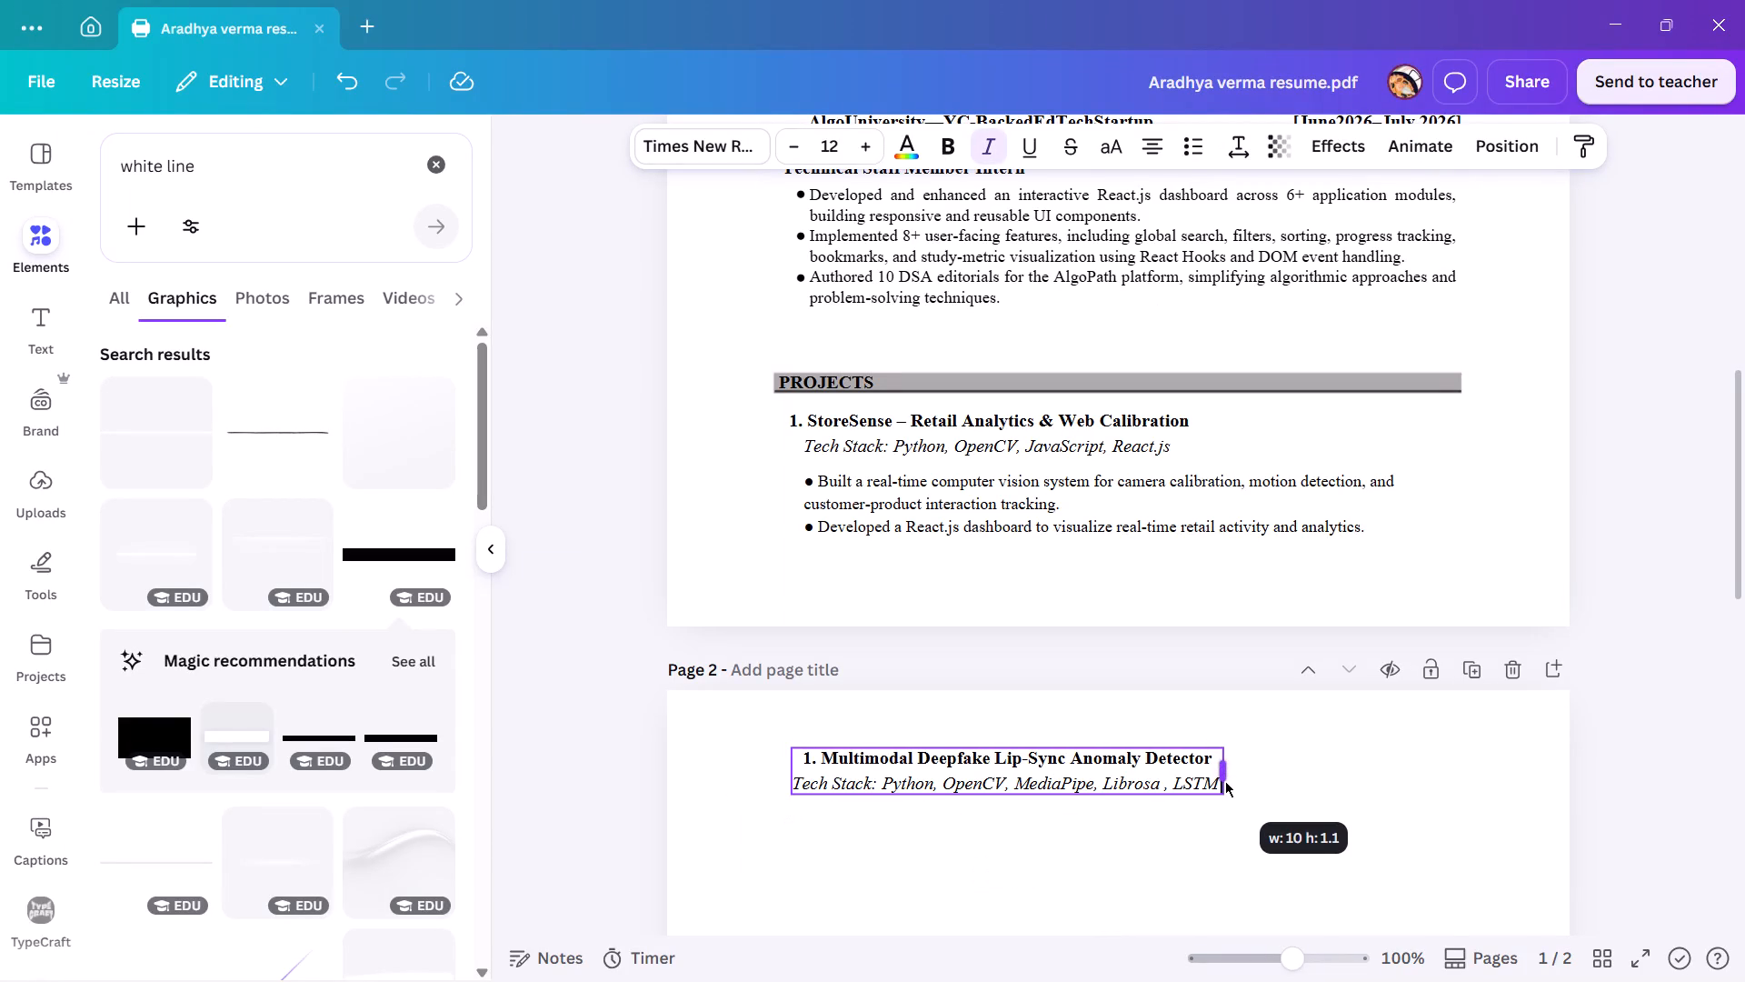
{"action": "left_click_drag", "start_coordinate": [1225, 781], "coordinate": [1288, 779]}
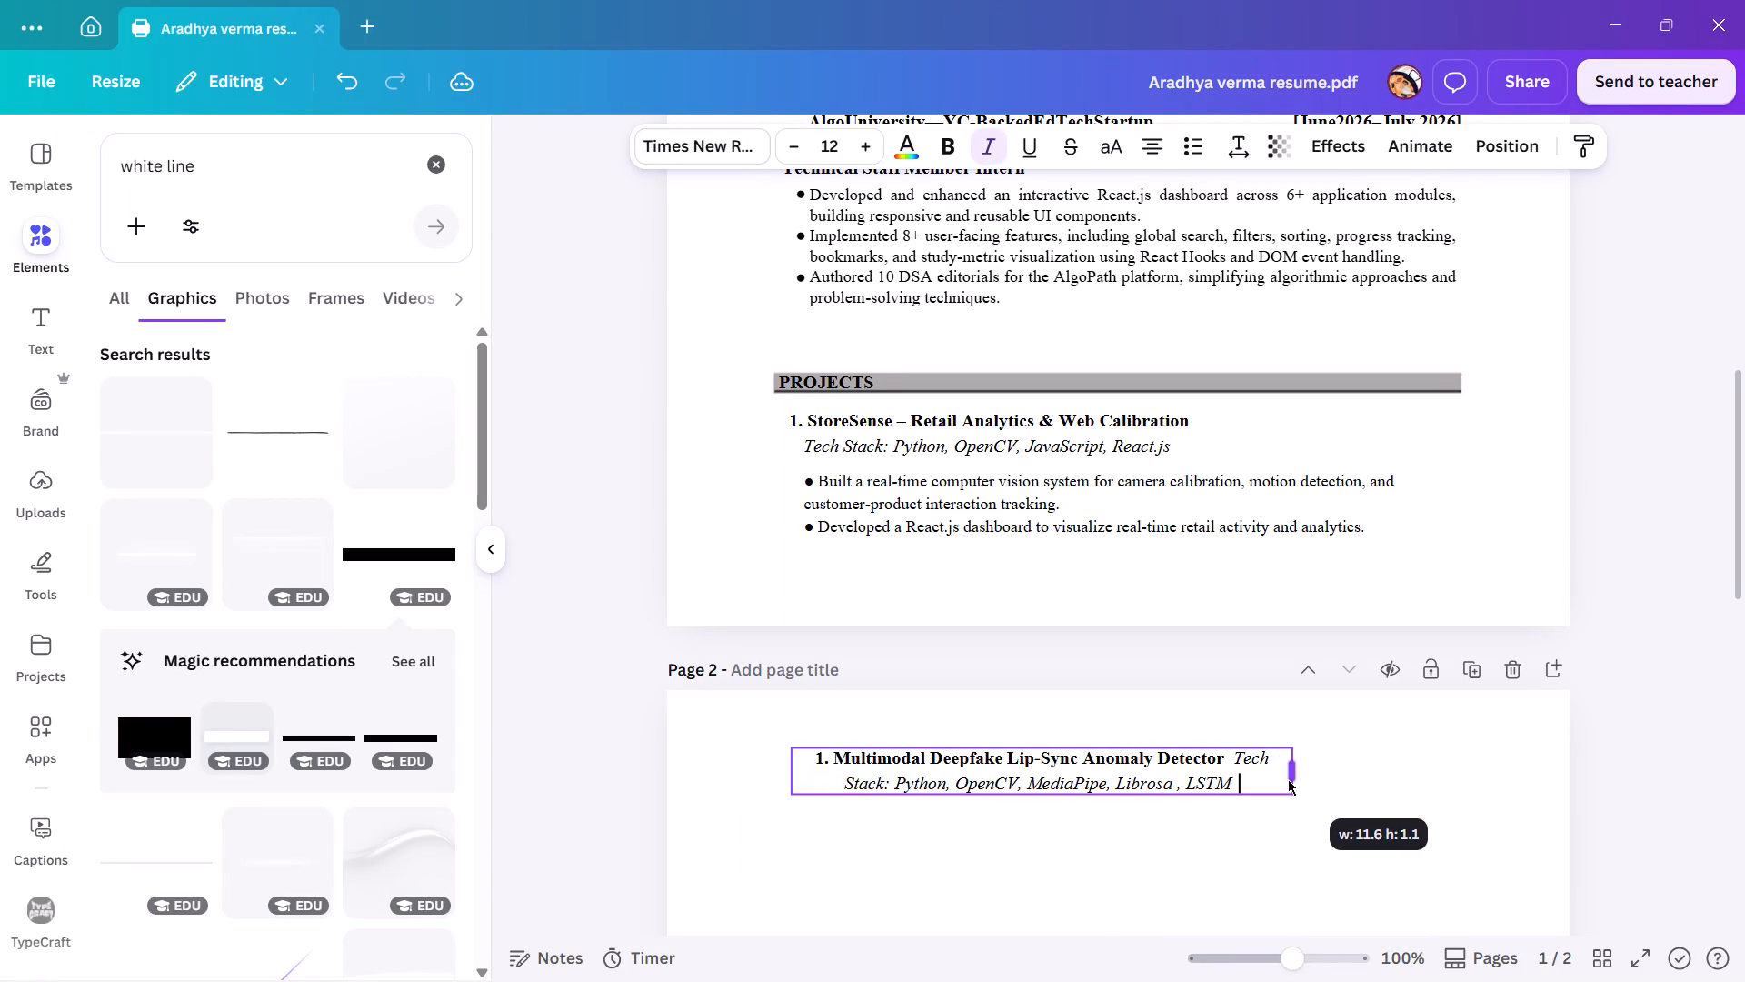
{"action": "left_click_drag", "start_coordinate": [1288, 779], "coordinate": [1241, 779]}
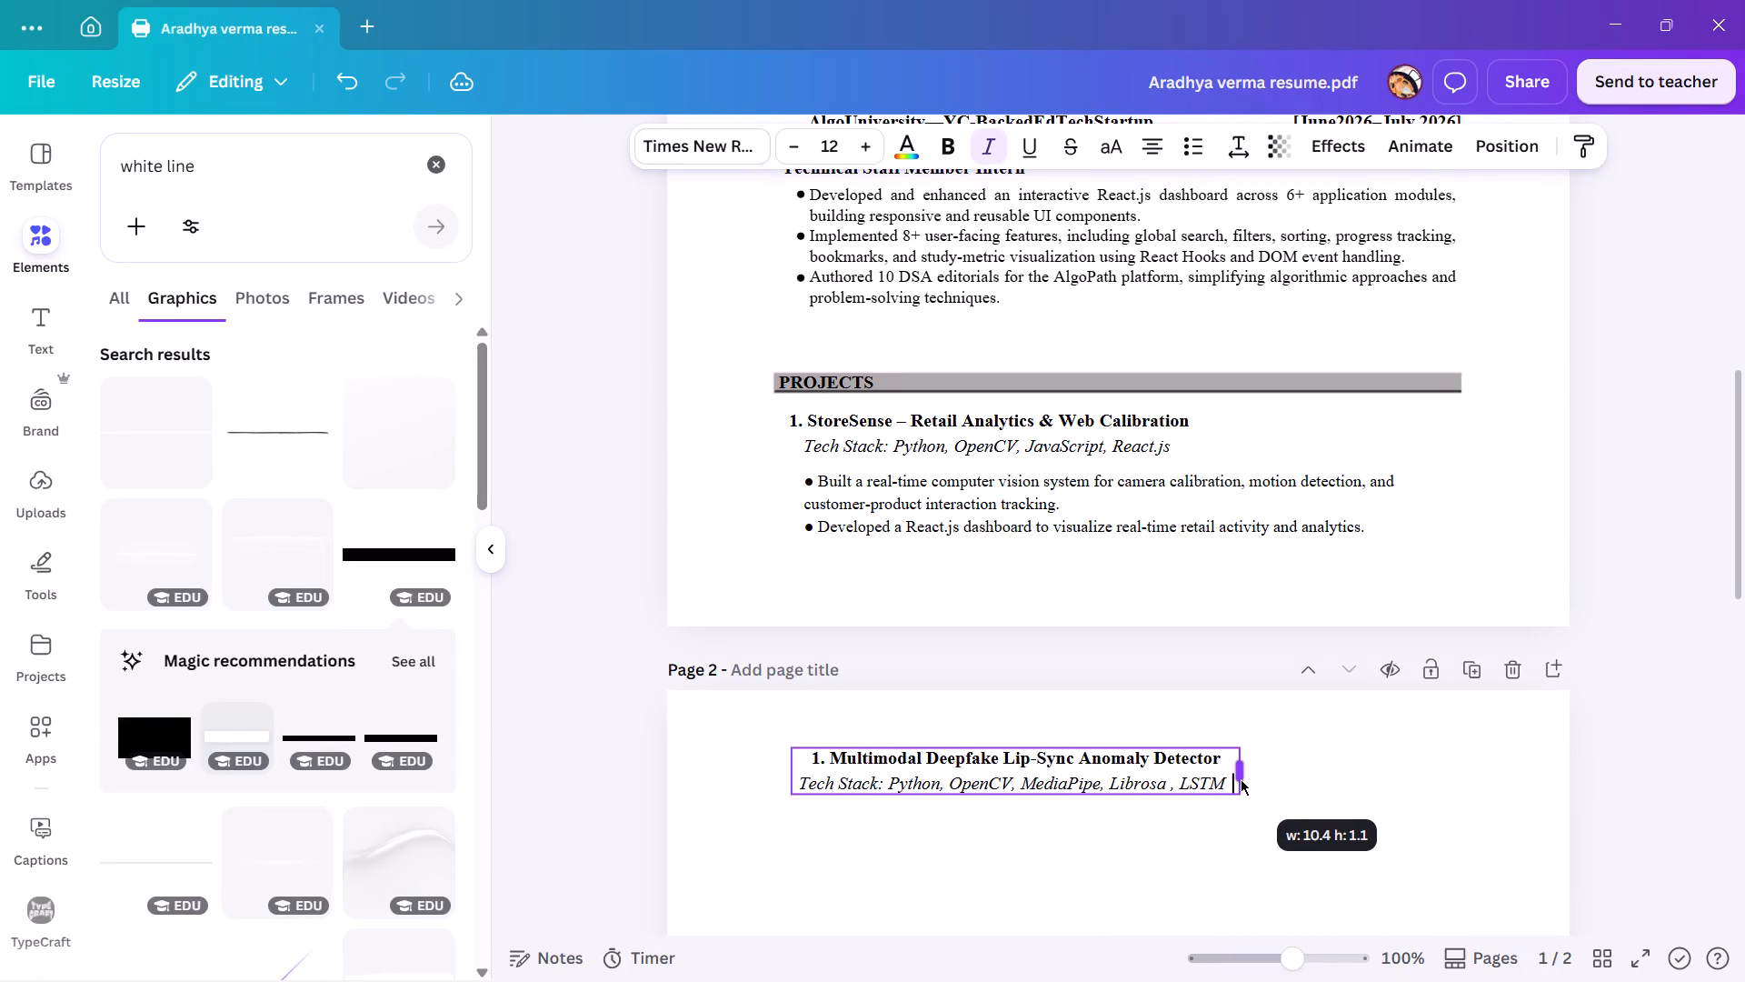
{"action": "left_click_drag", "start_coordinate": [1241, 779], "coordinate": [1243, 778]}
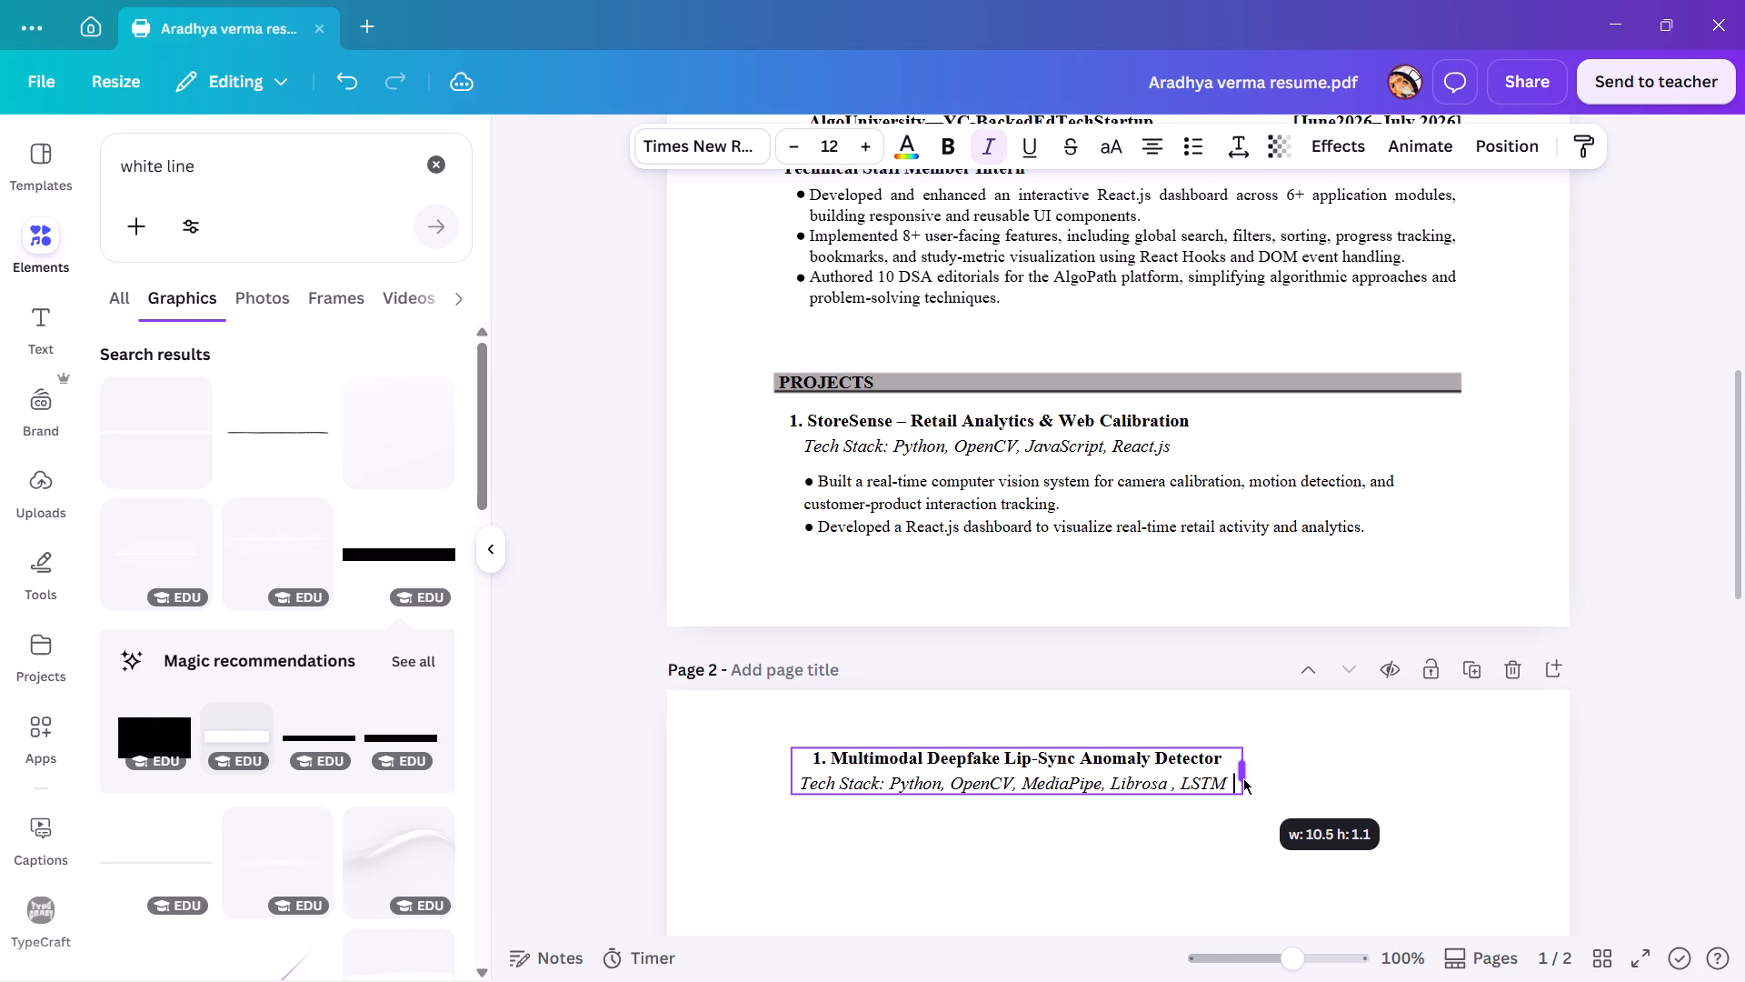
{"action": "left_click_drag", "start_coordinate": [1243, 778], "coordinate": [1247, 778]}
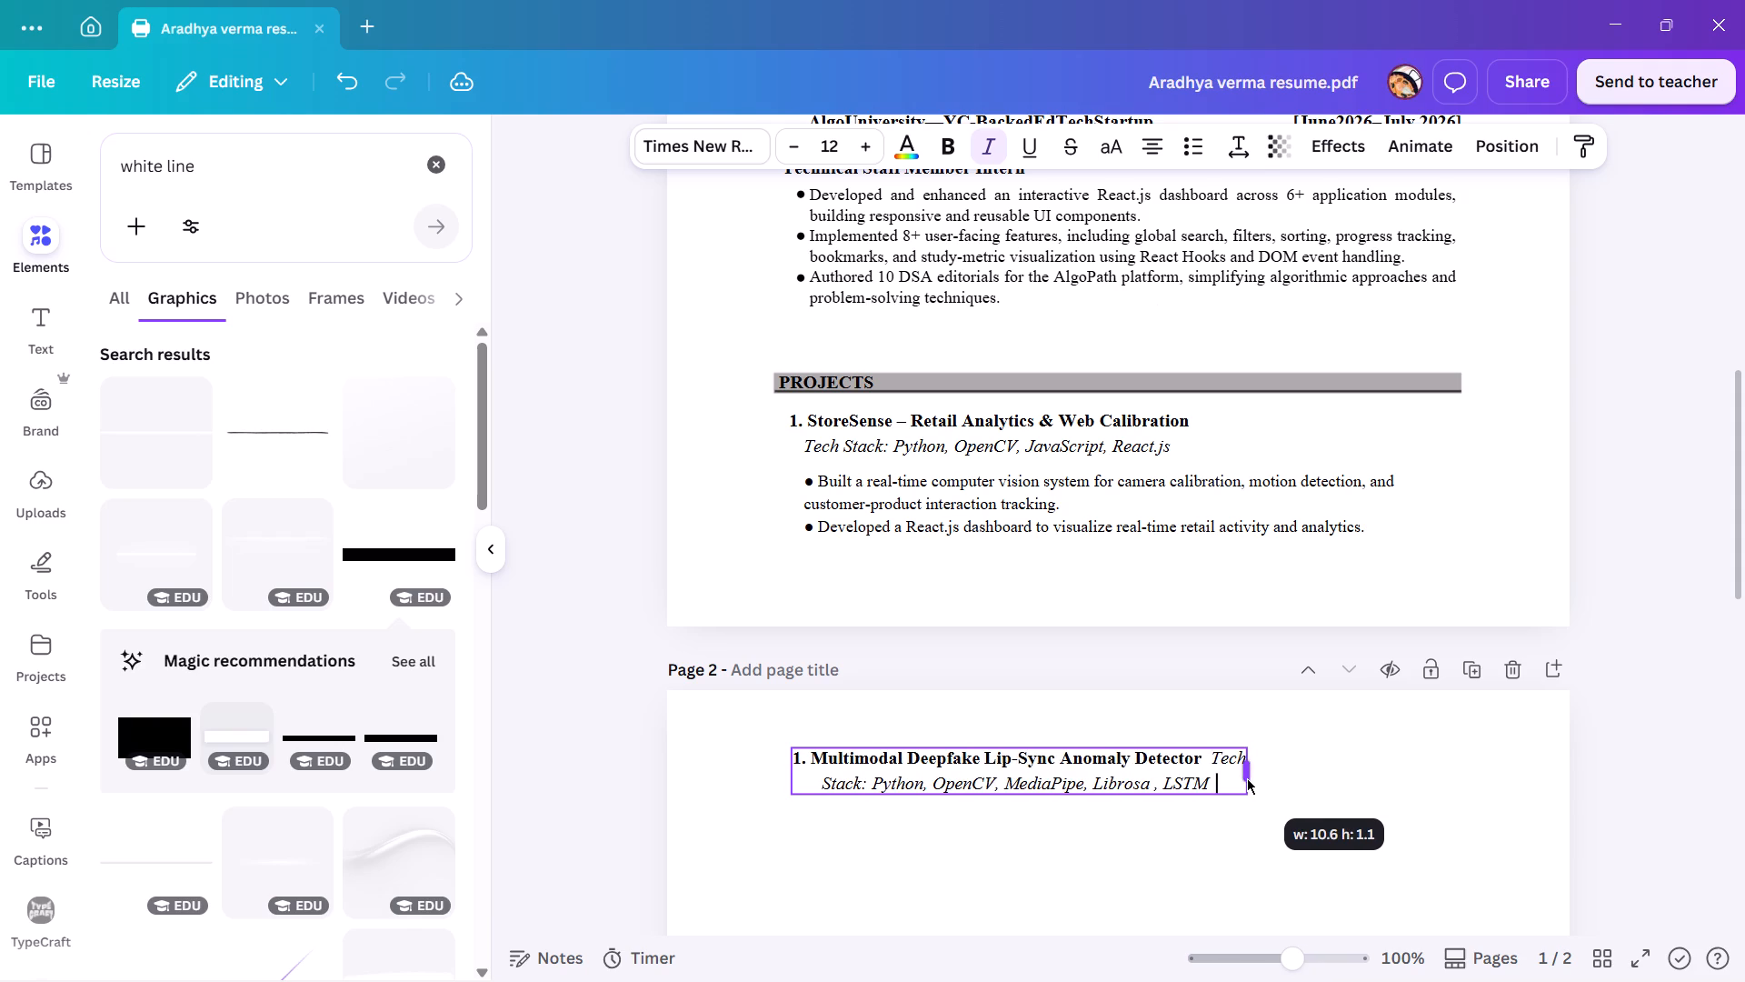
{"action": "left_click_drag", "start_coordinate": [1247, 778], "coordinate": [1222, 777]}
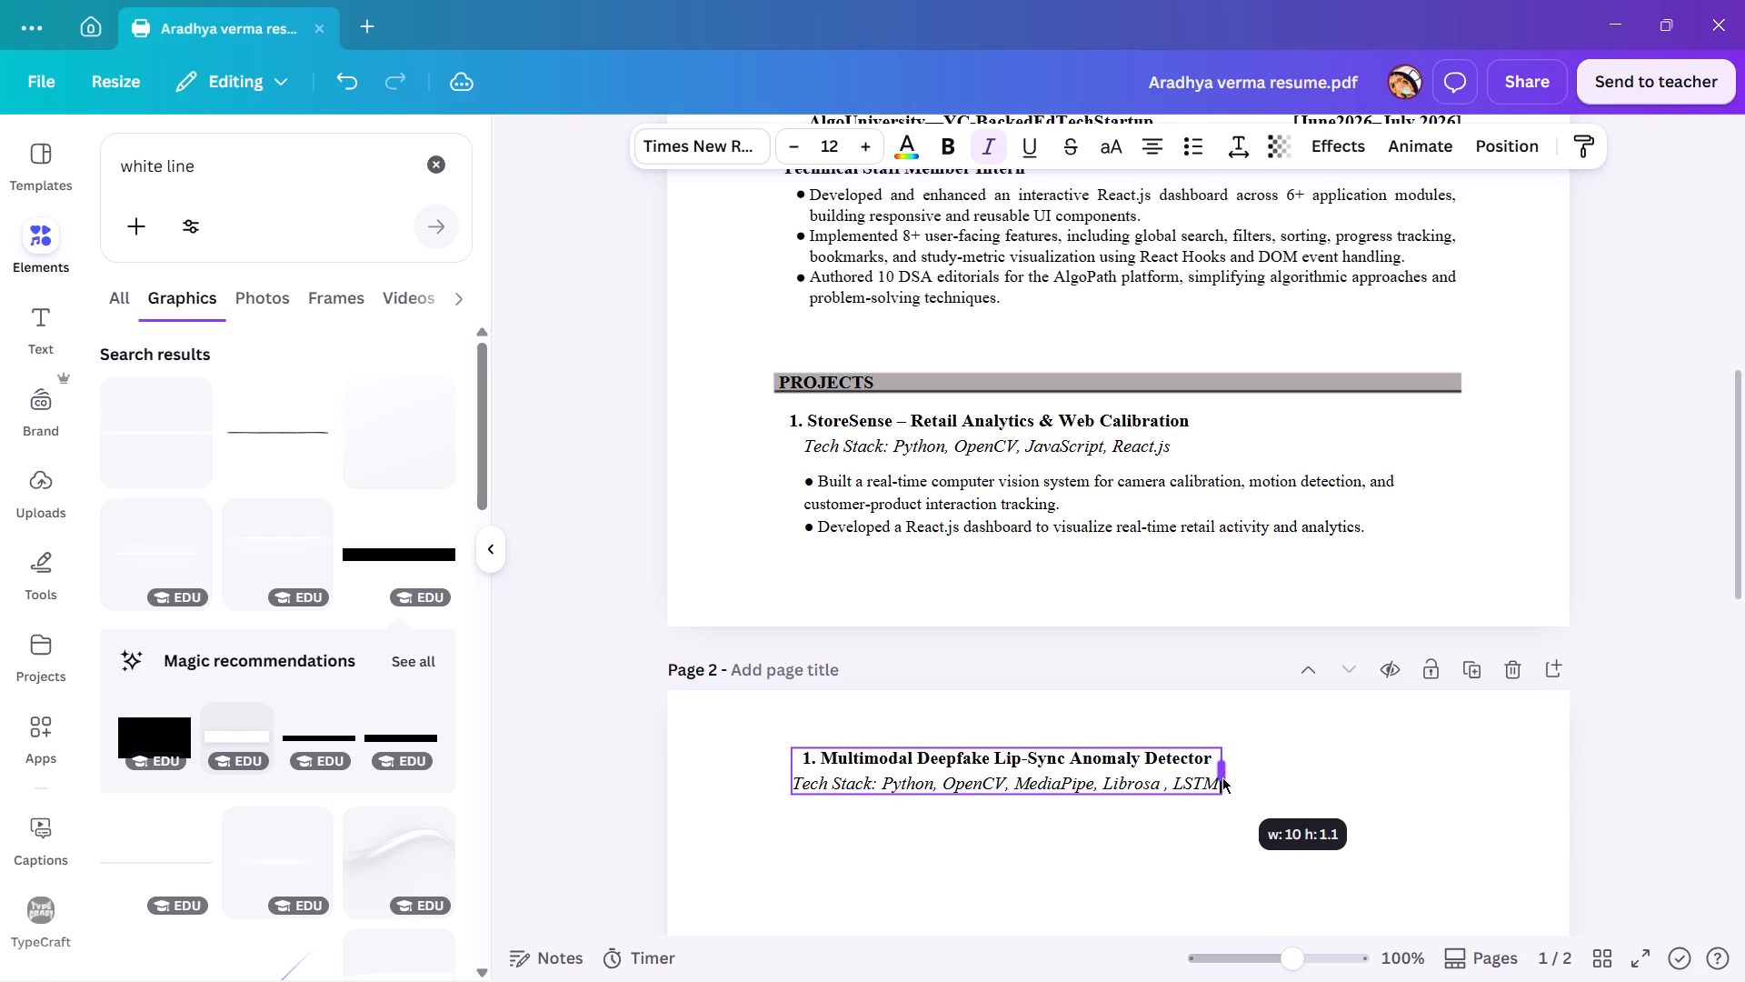
{"action": "left_click_drag", "start_coordinate": [1222, 777], "coordinate": [1221, 775]}
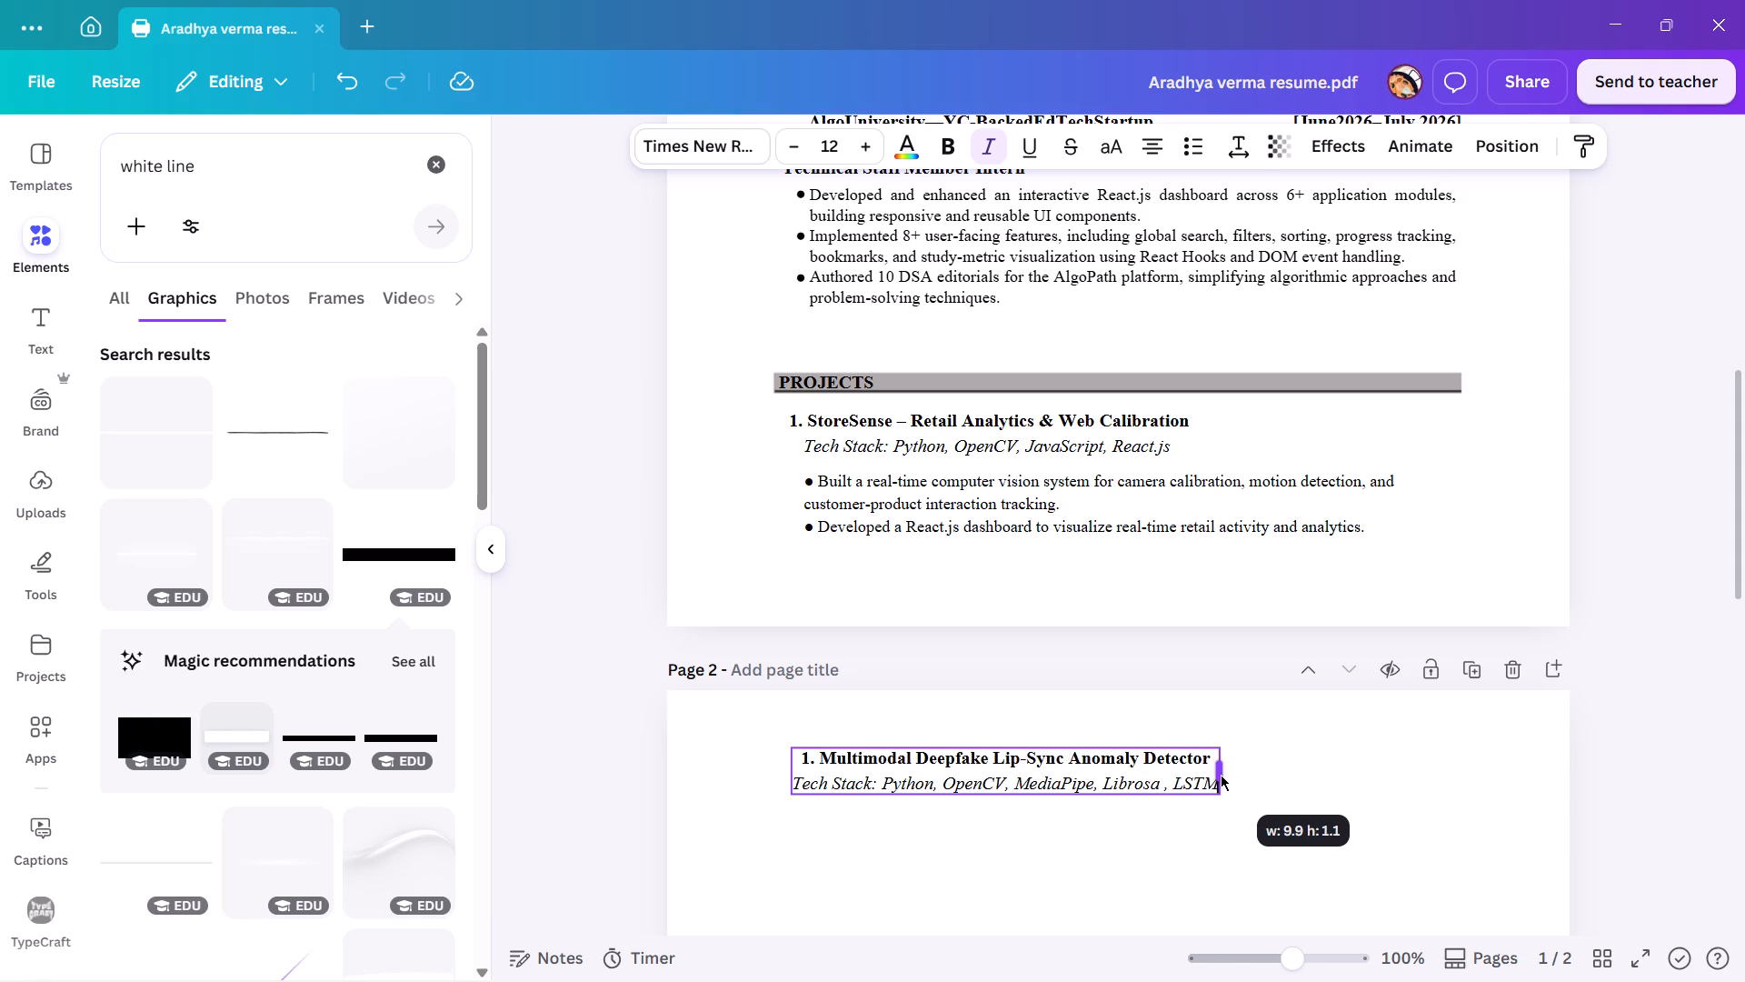
{"action": "left_click_drag", "start_coordinate": [1221, 775], "coordinate": [1221, 774]}
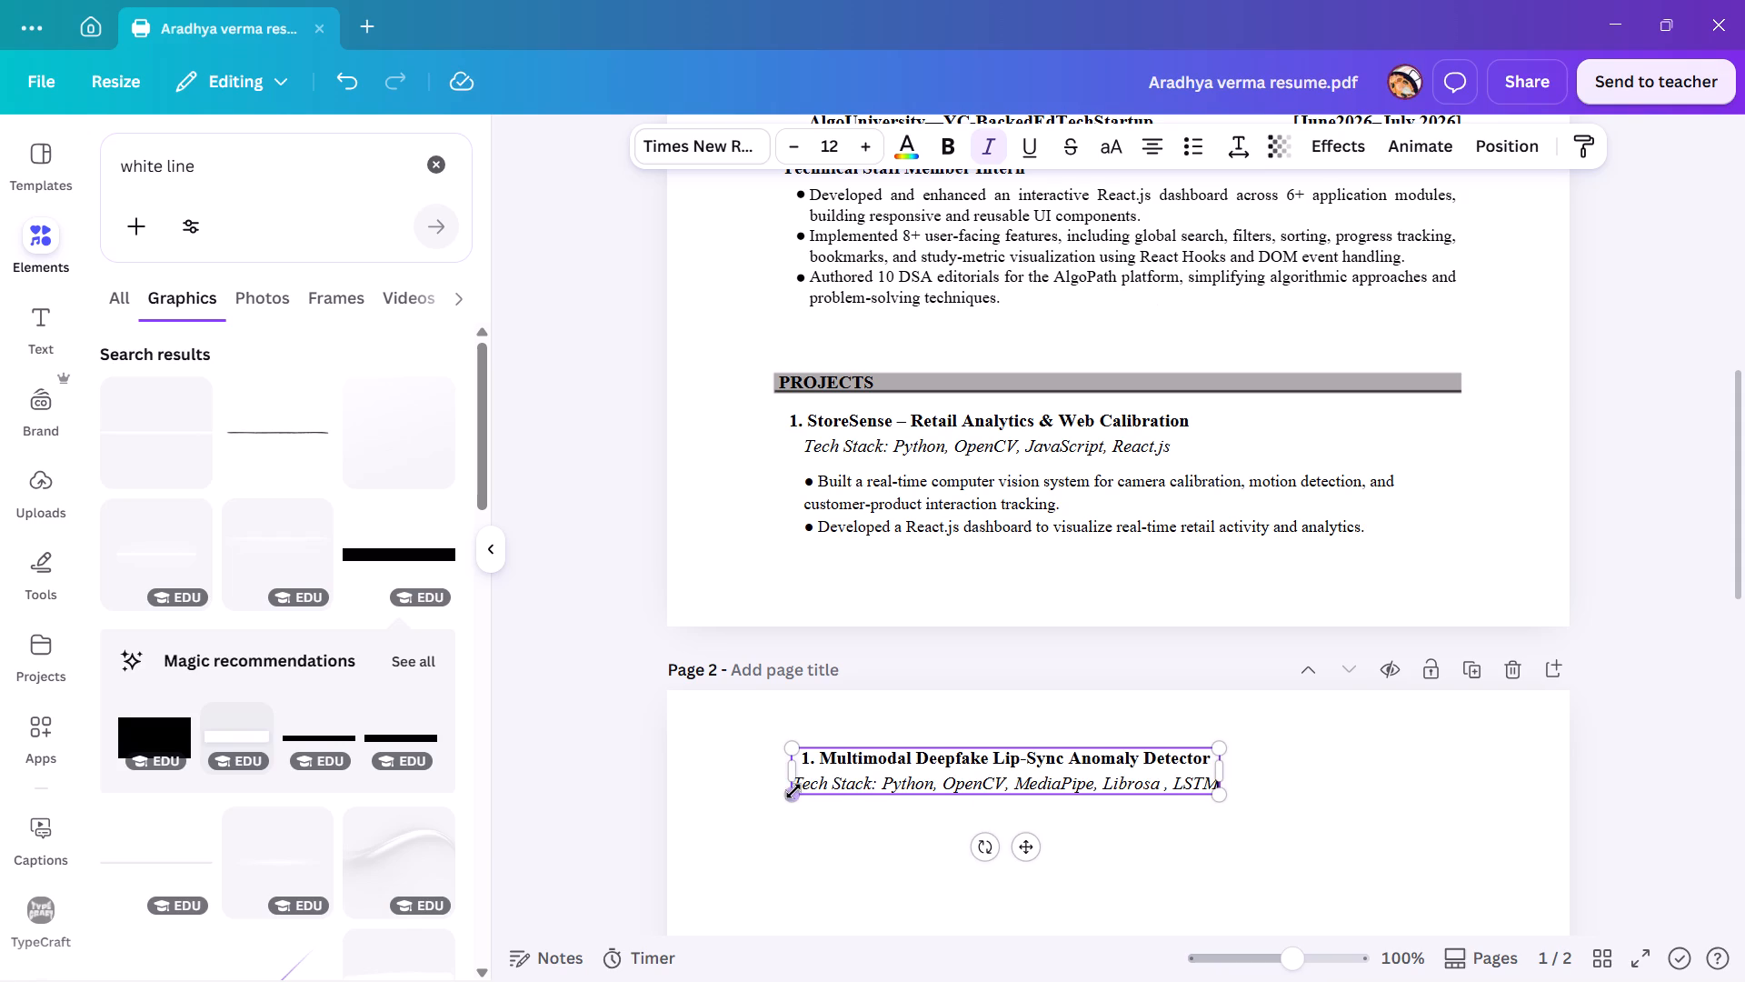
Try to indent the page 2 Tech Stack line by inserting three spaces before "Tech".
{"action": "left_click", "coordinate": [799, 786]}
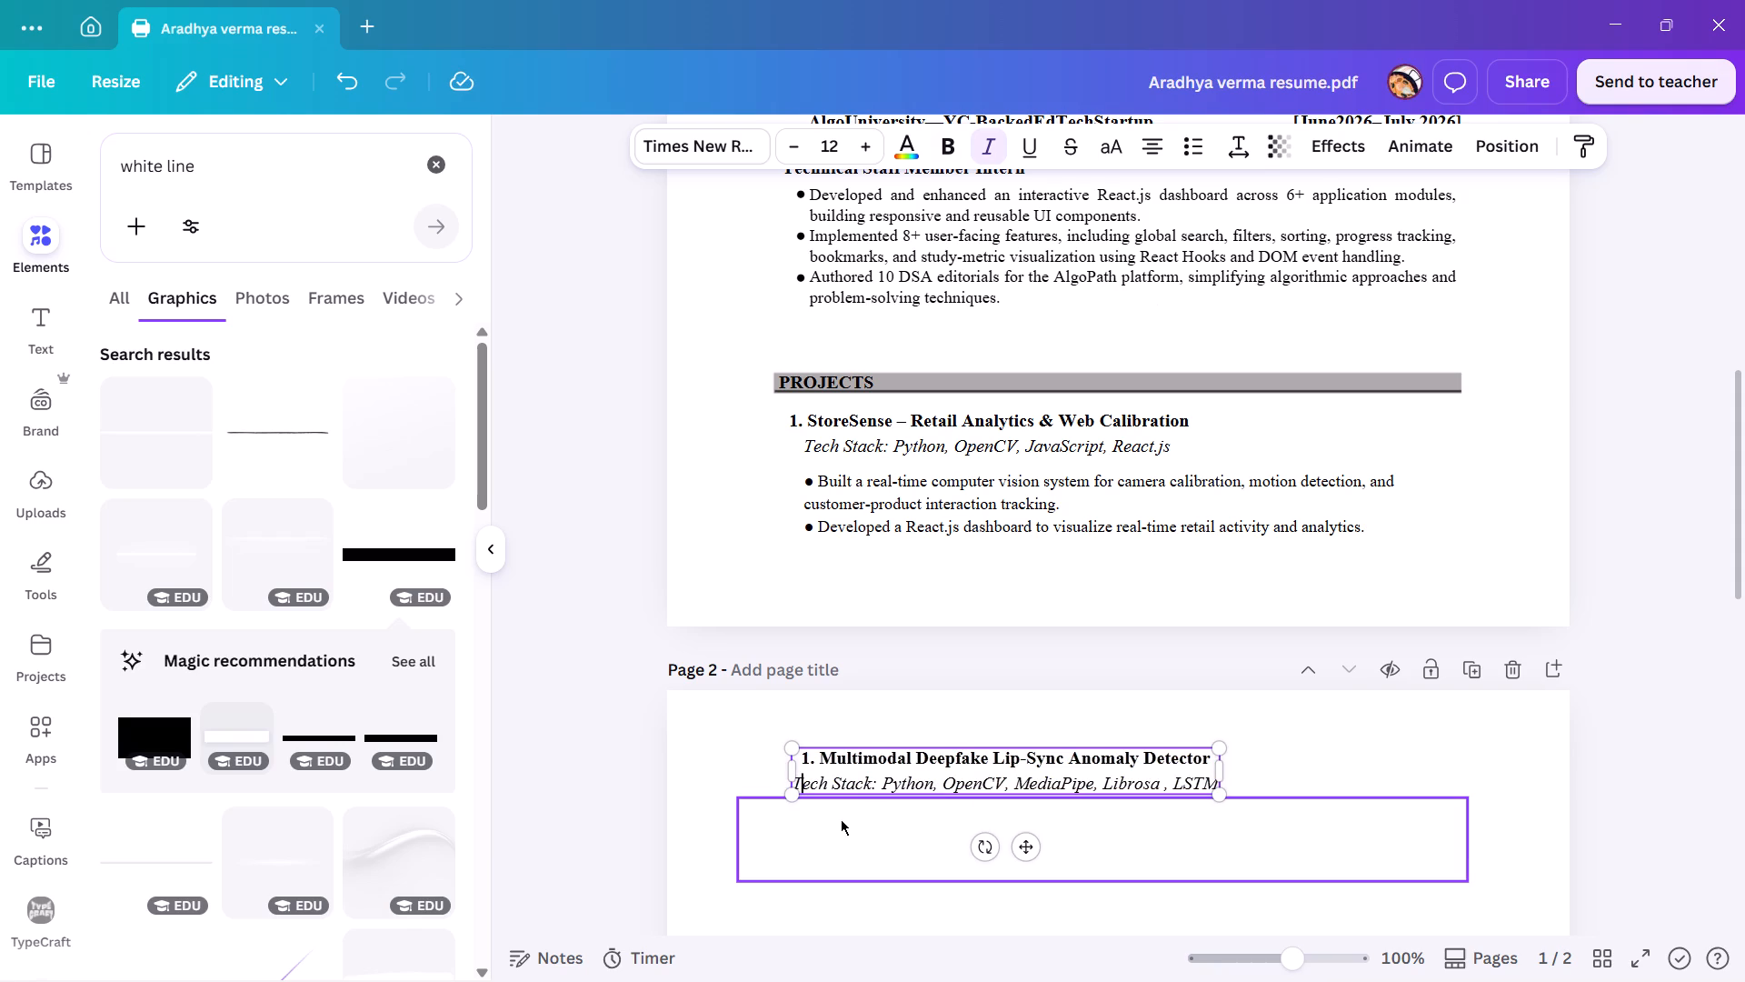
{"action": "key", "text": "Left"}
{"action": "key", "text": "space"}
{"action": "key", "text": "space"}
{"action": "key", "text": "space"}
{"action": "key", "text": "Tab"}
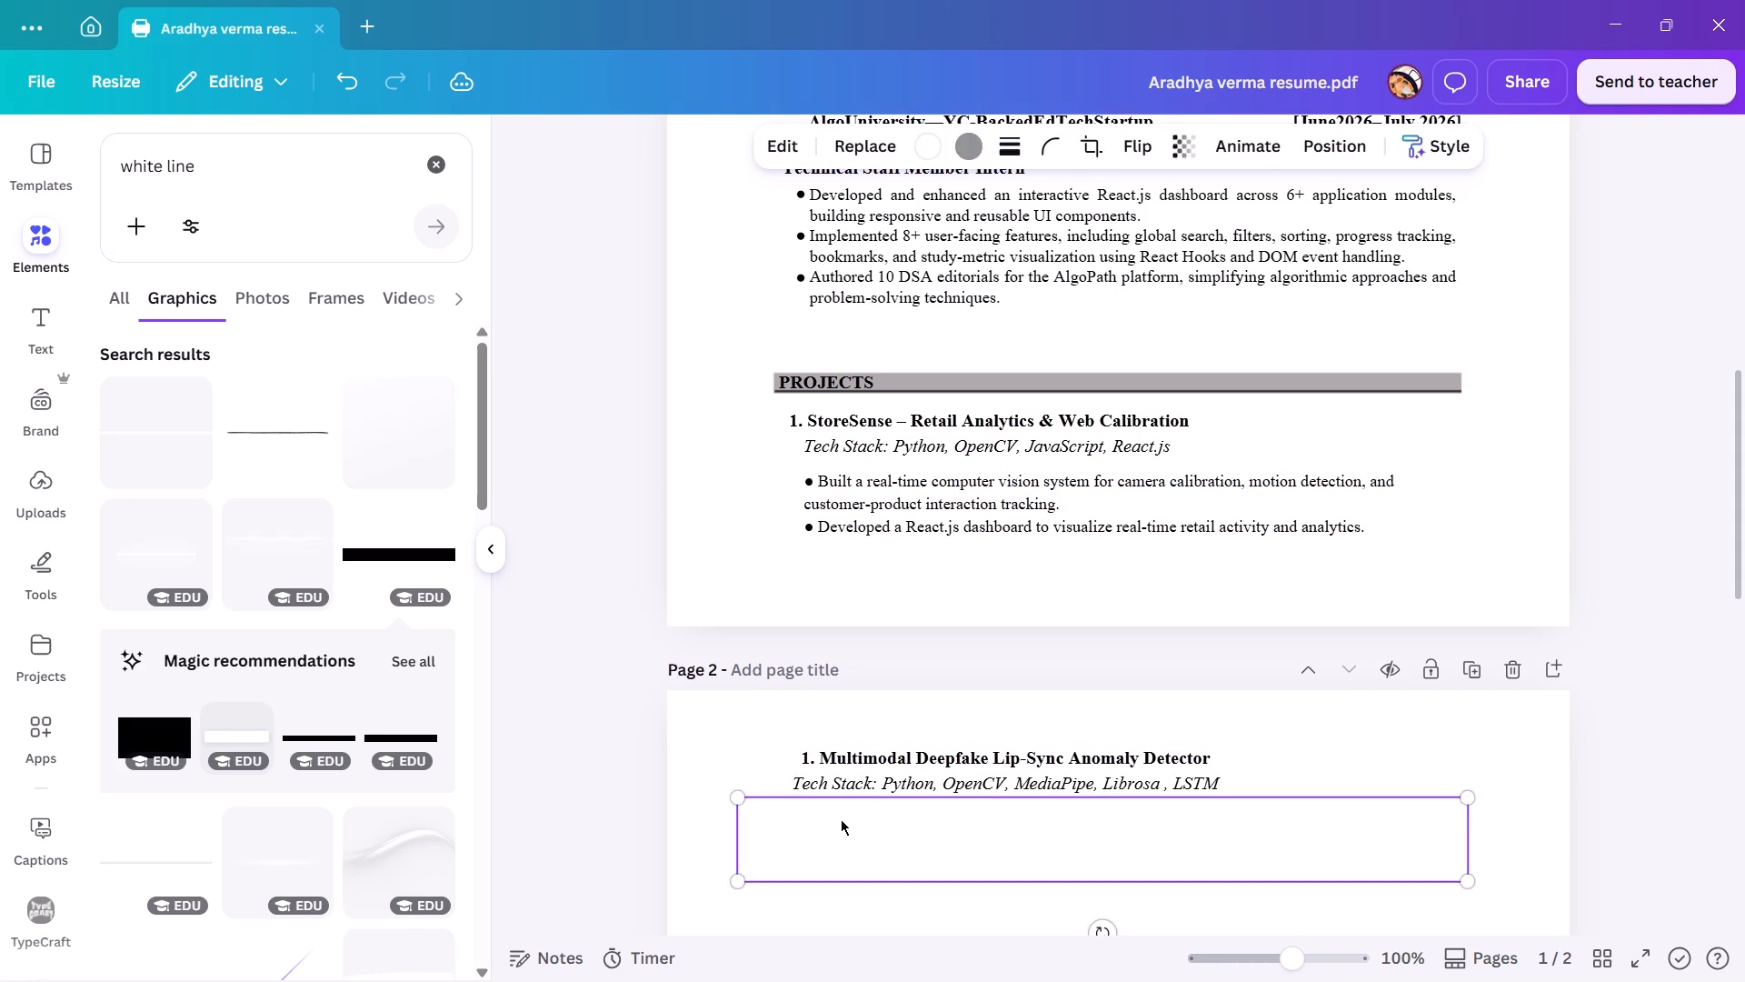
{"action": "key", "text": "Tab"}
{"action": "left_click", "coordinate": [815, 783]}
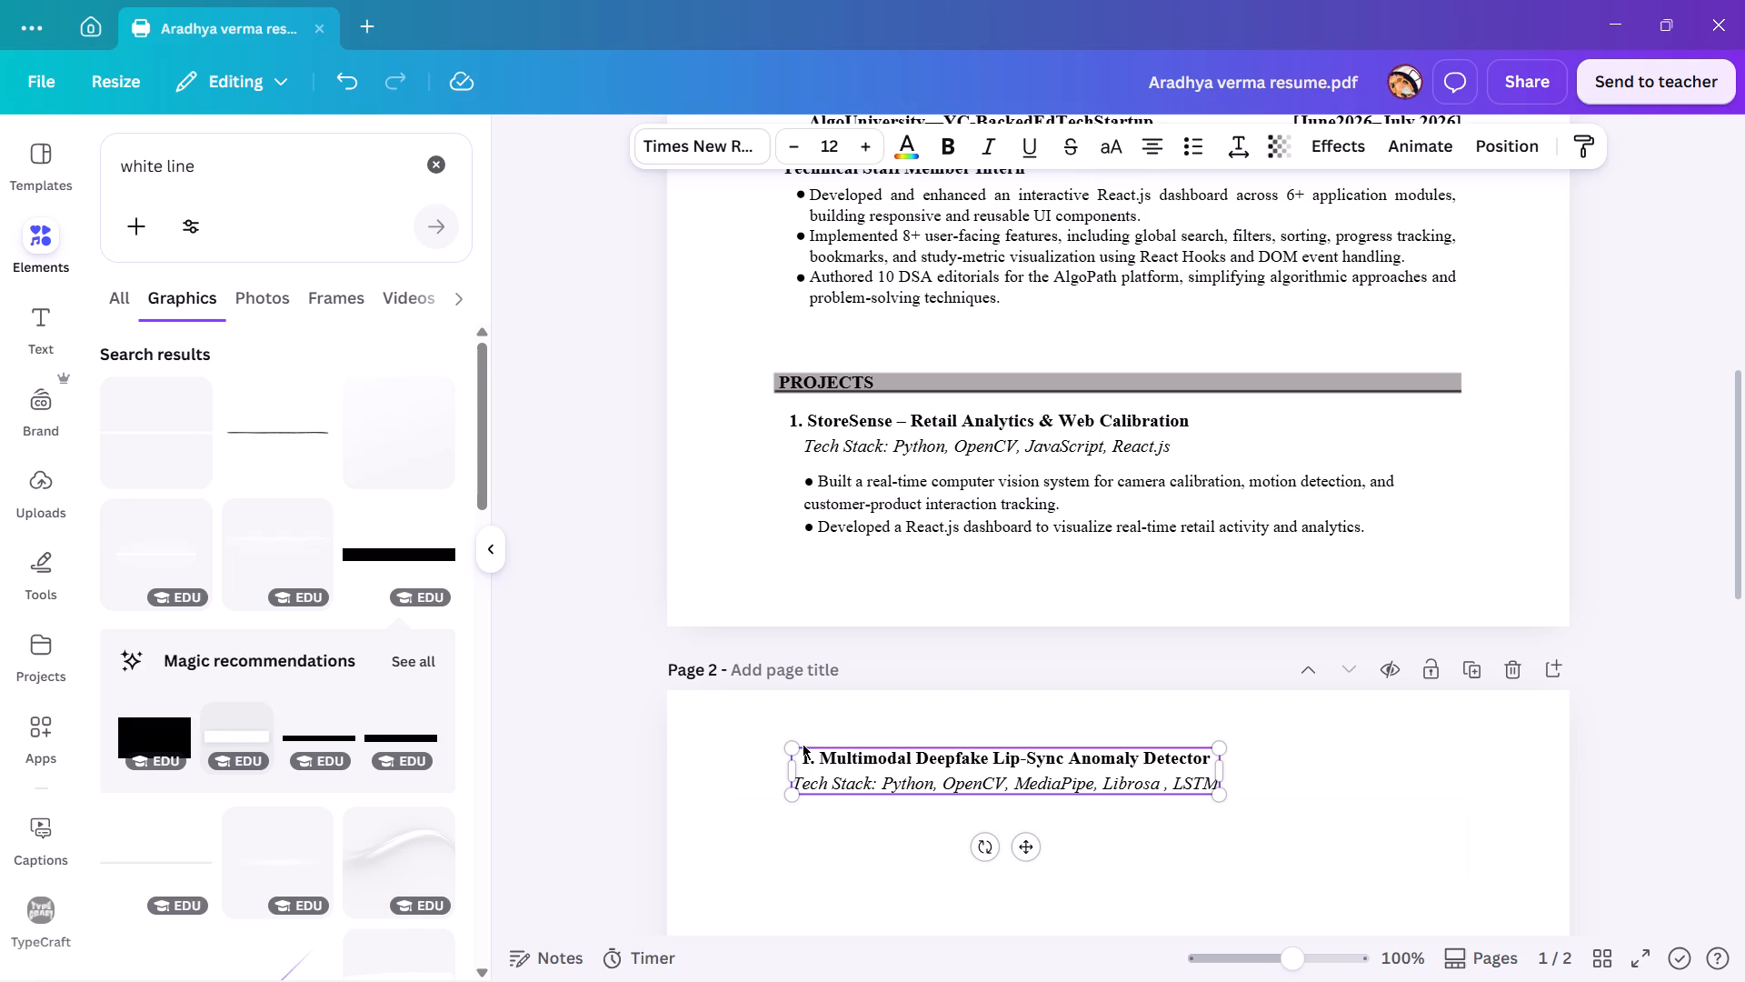
Replace the number prefix of the page 2 project title with "1." directly before "Multimodal".
{"action": "double_click", "coordinate": [809, 755]}
{"action": "left_click", "coordinate": [823, 762]}
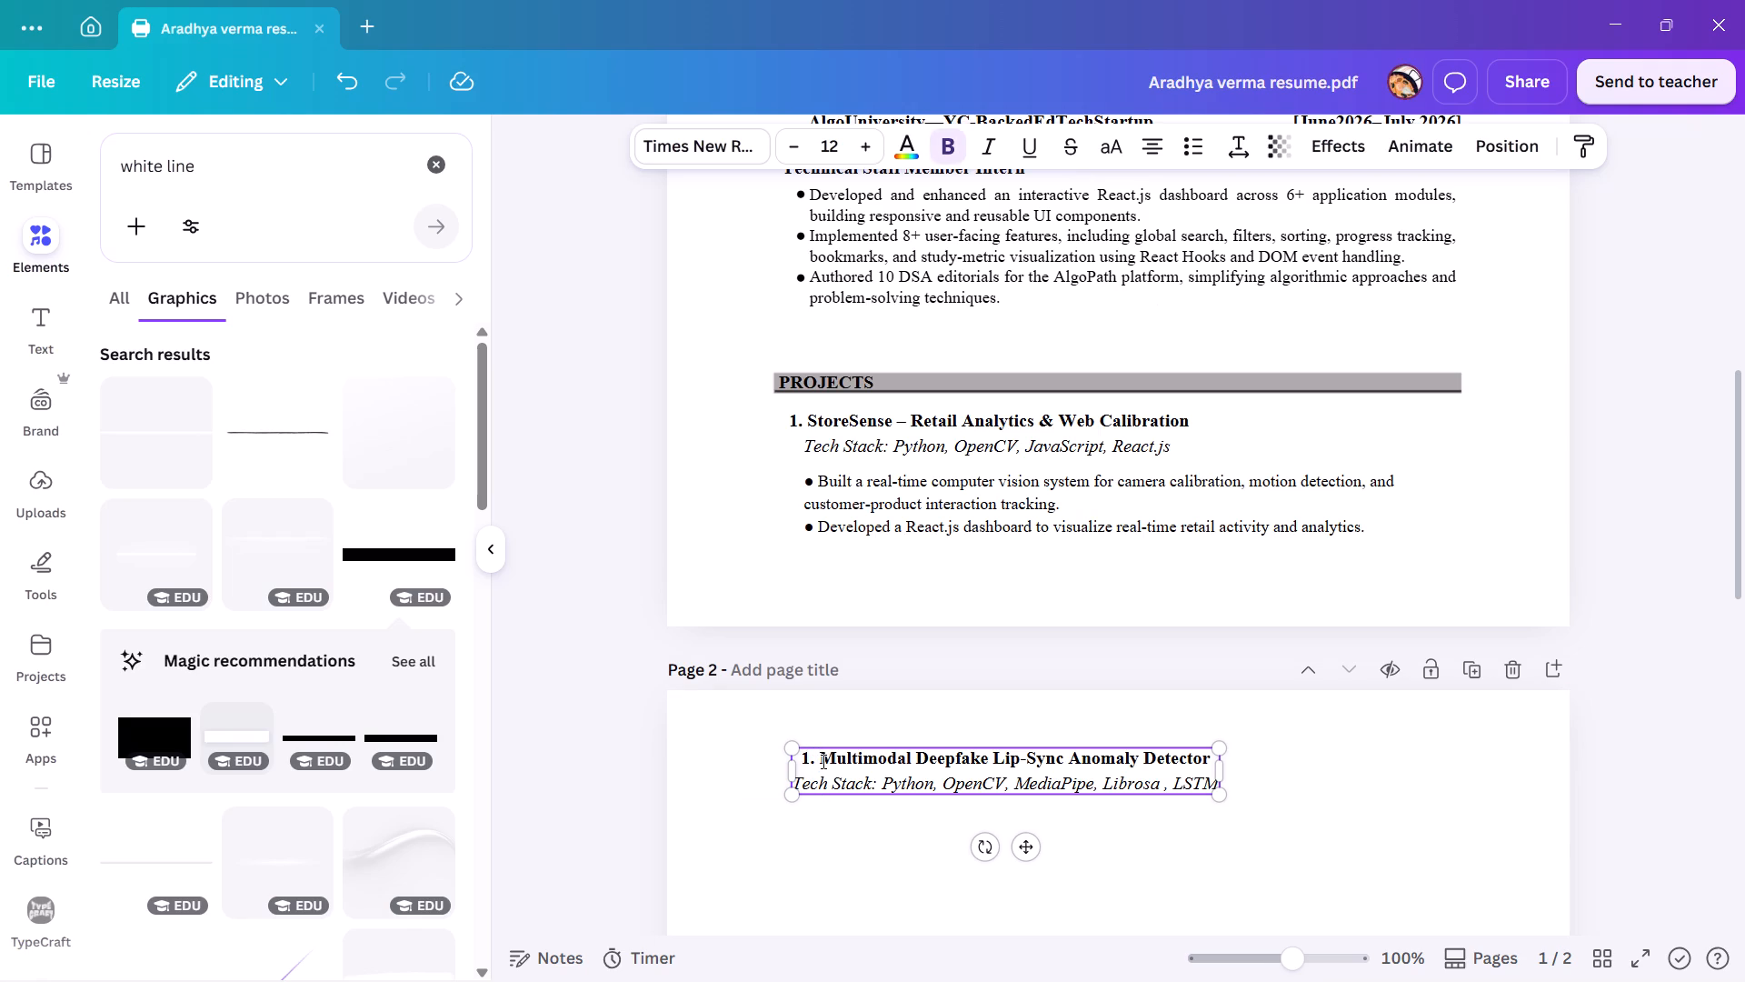
{"action": "key", "text": "BackSpace"}
{"action": "key", "text": "BackSpace"}
{"action": "key", "text": "BackSpace"}
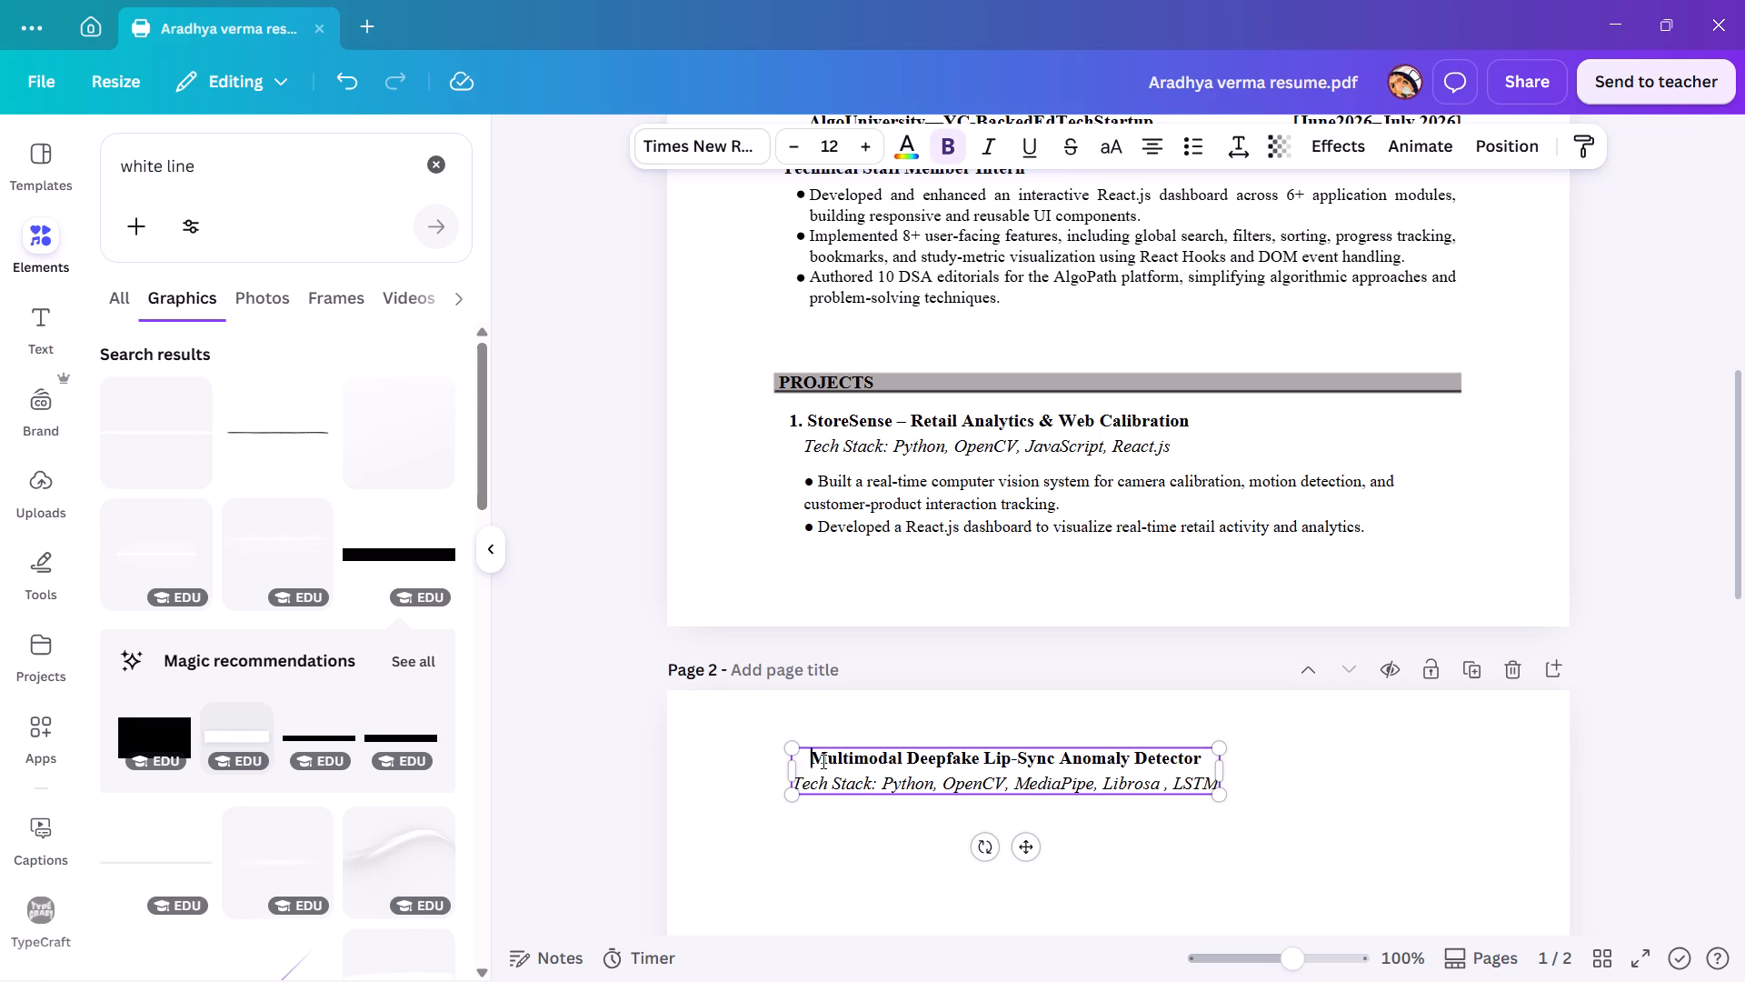
{"action": "key", "text": "BackSpace"}
{"action": "key", "text": "BackSpace"}
{"action": "key", "text": "BackSpace"}
{"action": "key", "text": "BackSpace"}
{"action": "key", "text": "BackSpace"}
{"action": "type", "text": "1."}
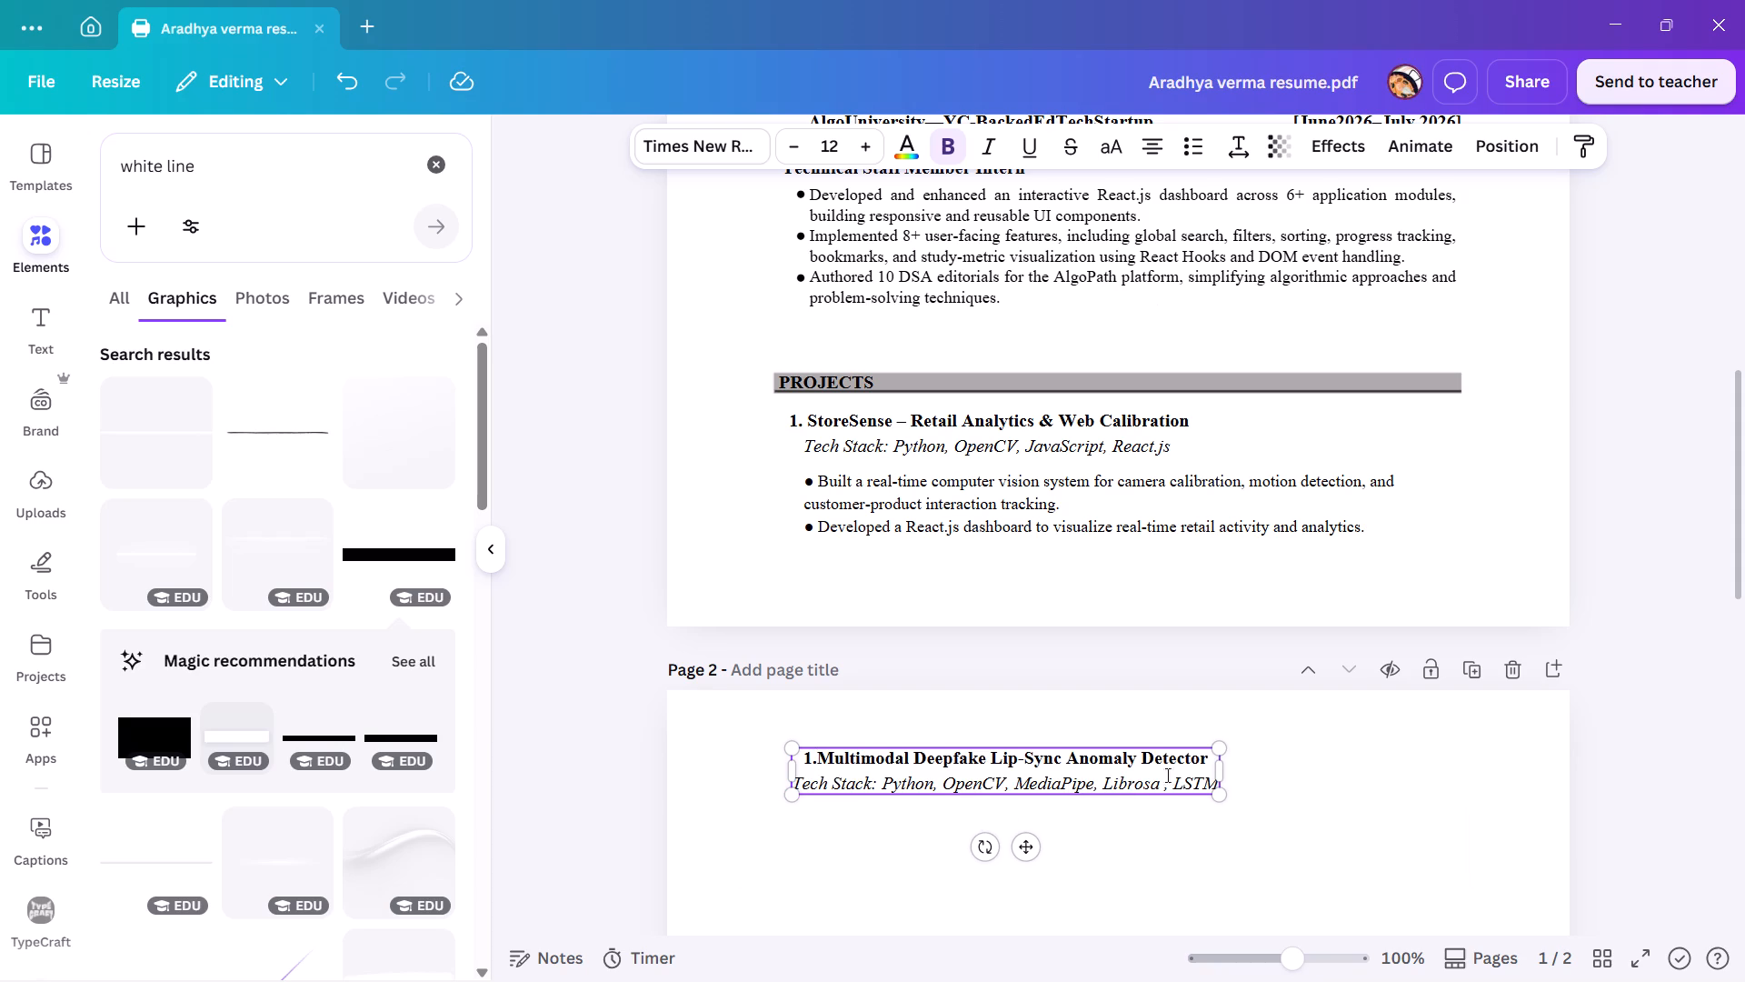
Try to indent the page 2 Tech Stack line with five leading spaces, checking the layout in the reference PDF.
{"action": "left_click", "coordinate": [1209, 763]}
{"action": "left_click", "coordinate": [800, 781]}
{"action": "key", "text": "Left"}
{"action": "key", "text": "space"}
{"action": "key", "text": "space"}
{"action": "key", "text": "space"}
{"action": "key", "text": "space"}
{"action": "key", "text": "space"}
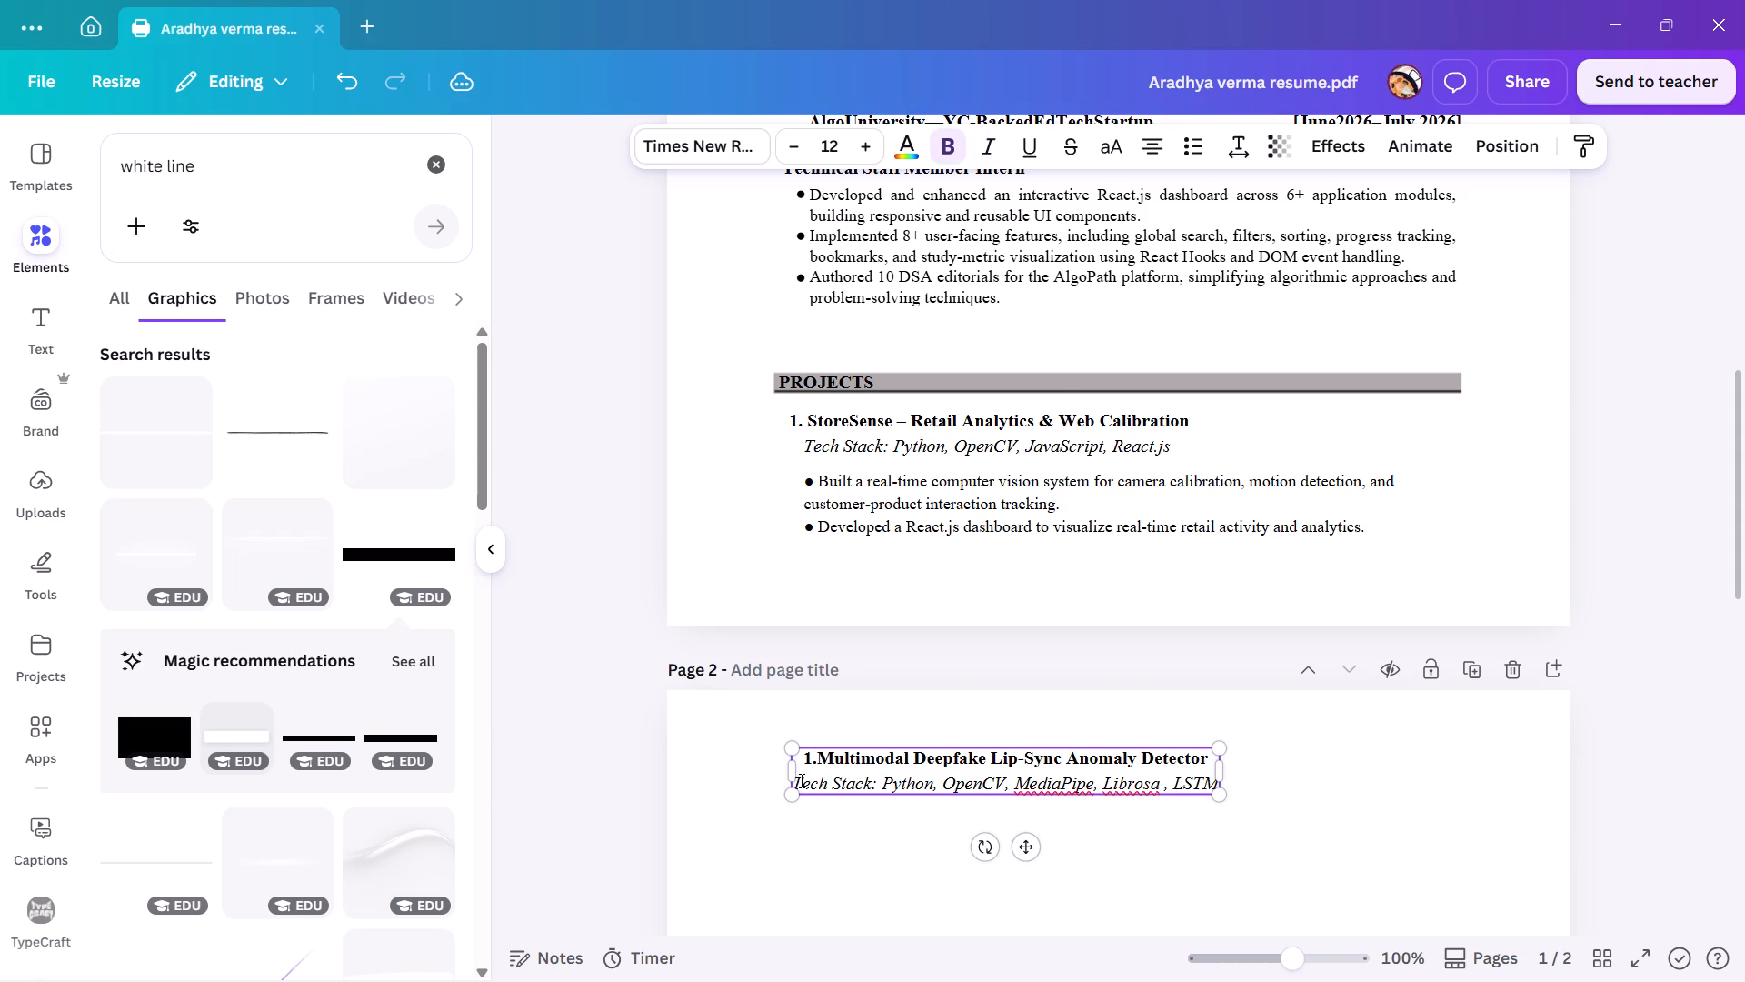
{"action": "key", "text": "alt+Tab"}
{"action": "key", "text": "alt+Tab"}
Copy the whole page 2 Tech Stack line and remove it, along with the spaces before it, from the text box.
{"action": "left_click_drag", "start_coordinate": [1214, 785], "coordinate": [781, 781]}
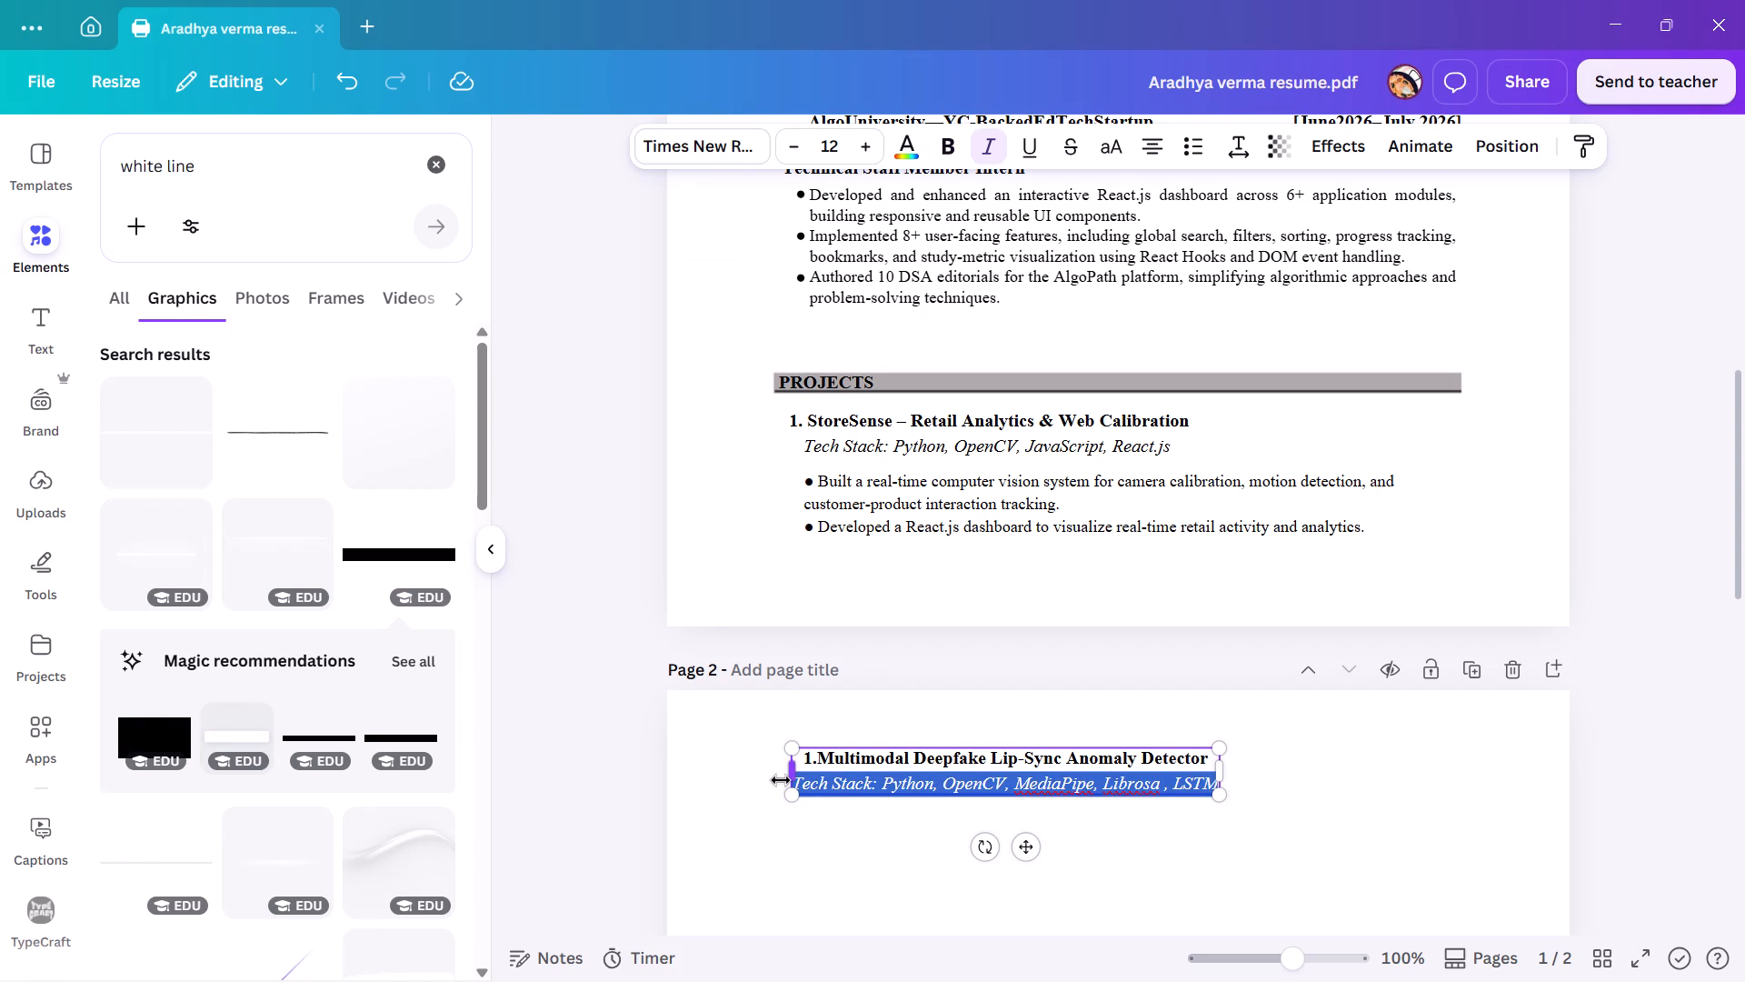
{"action": "key", "text": "ctrl+c"}
{"action": "key", "text": "BackSpace"}
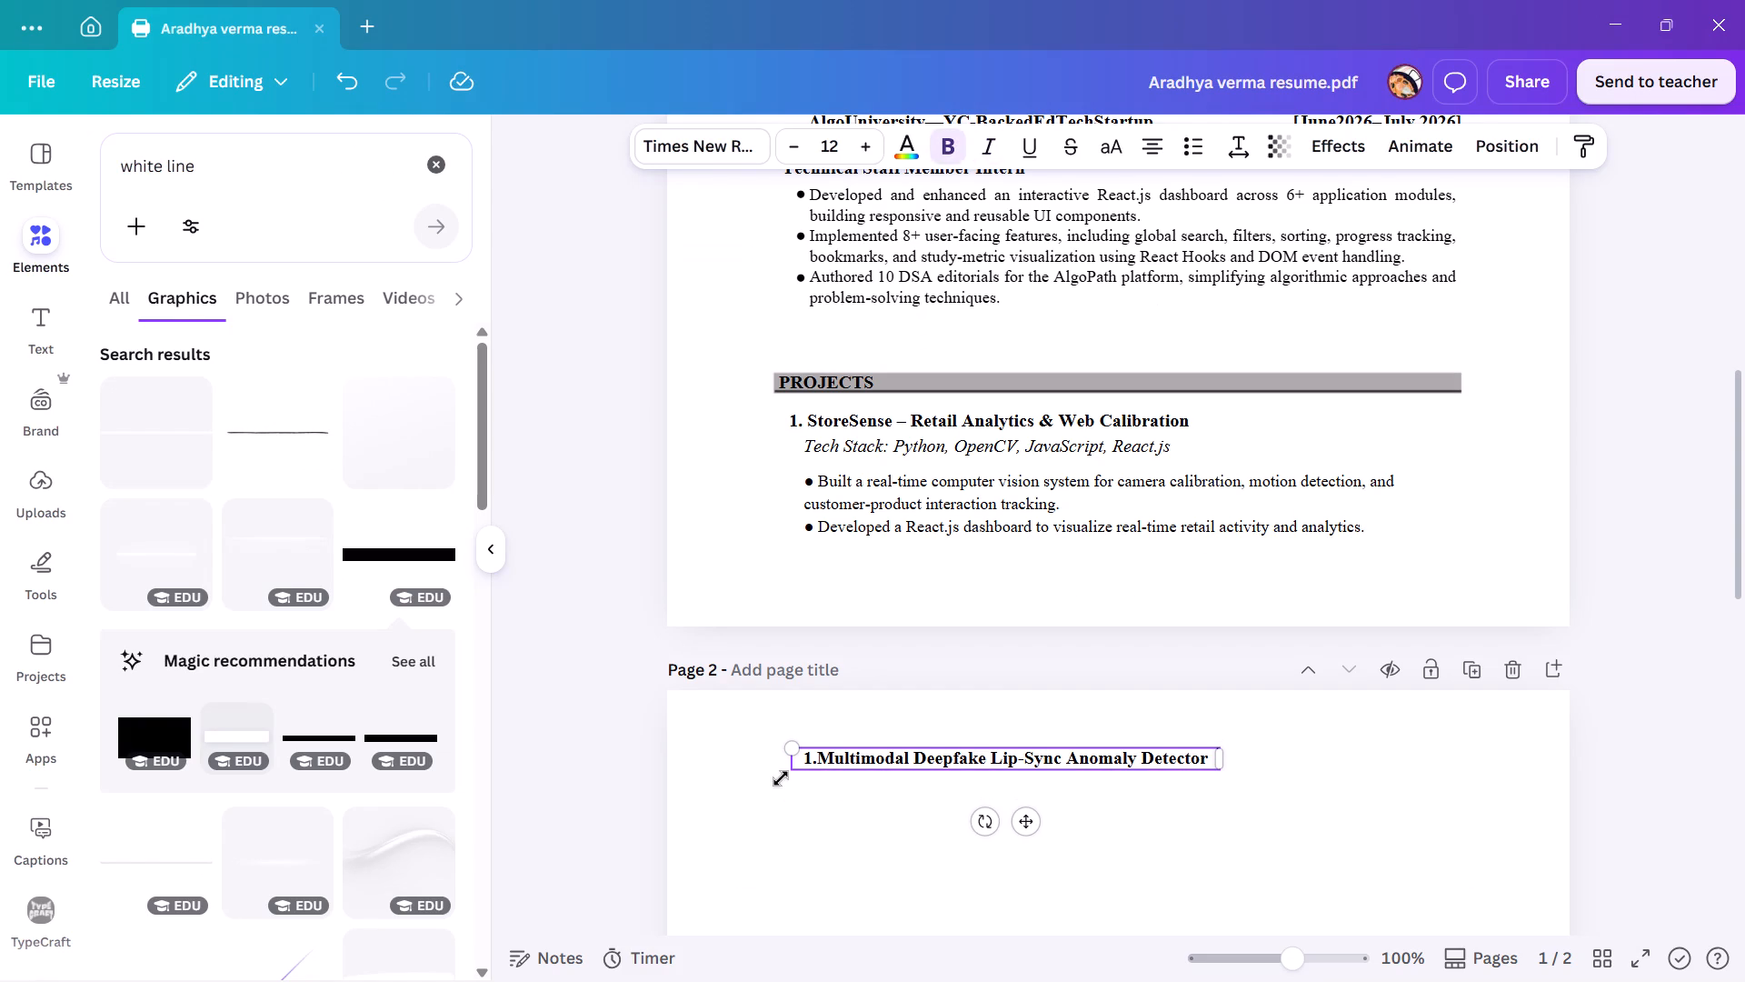
{"action": "key", "text": "BackSpace"}
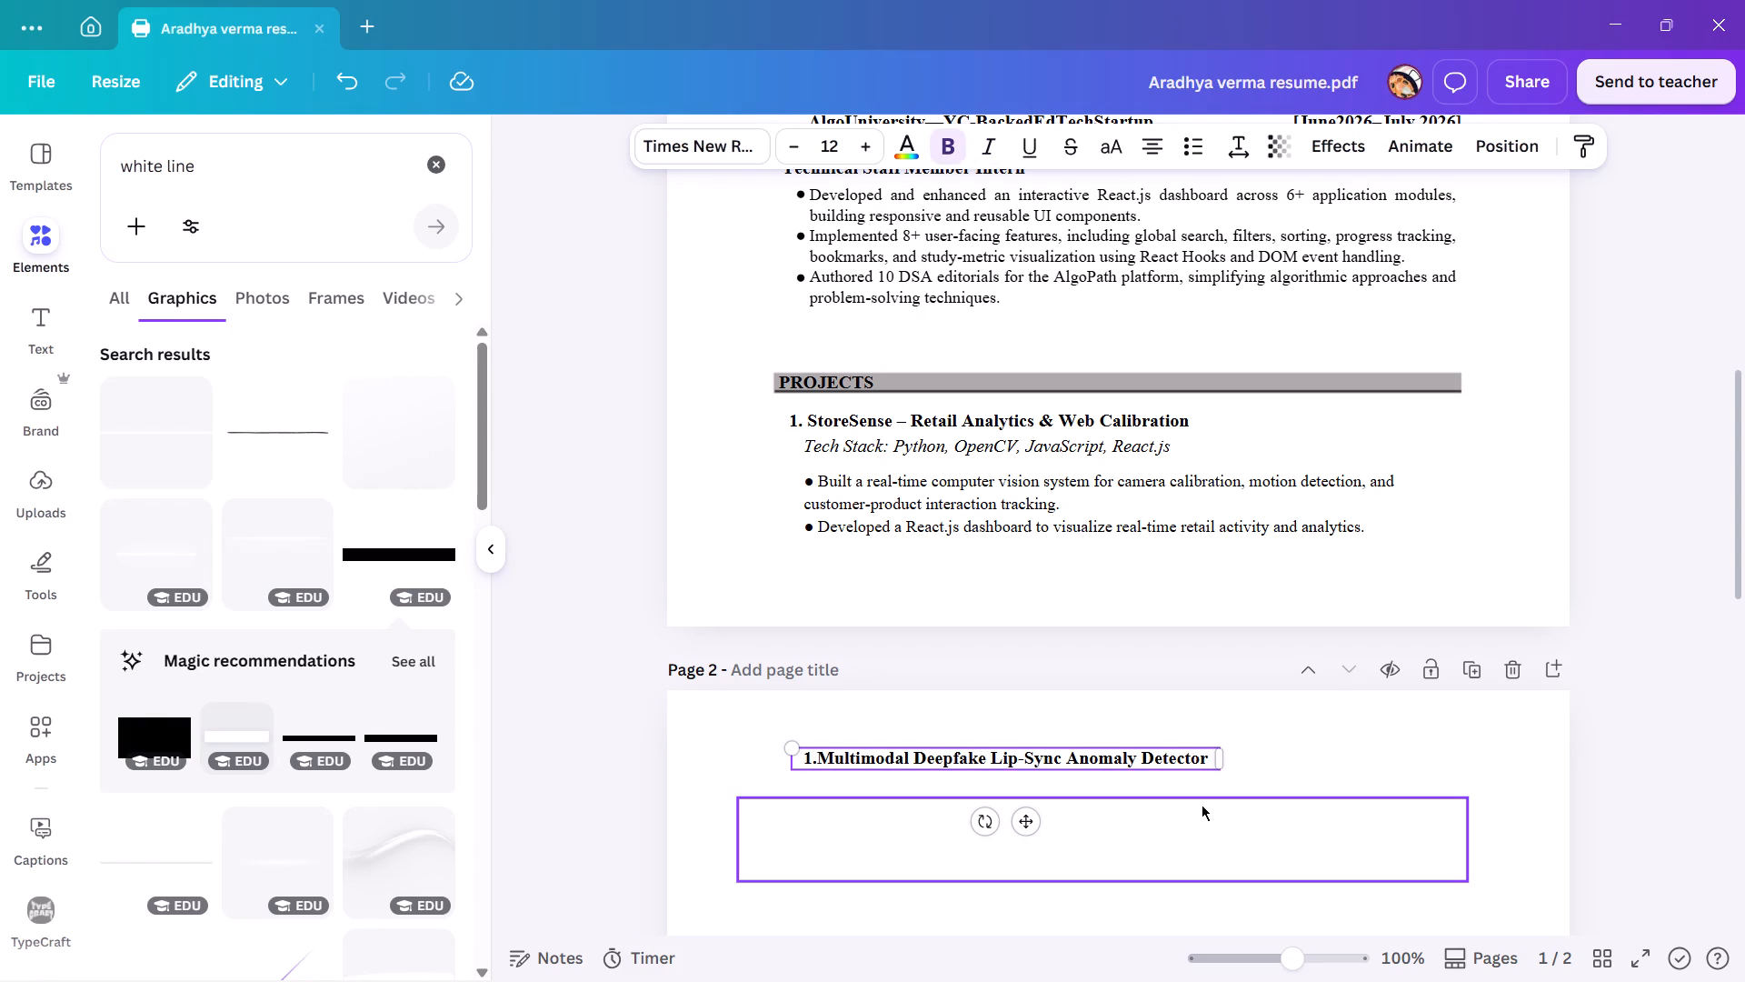
{"action": "key", "text": "BackSpace"}
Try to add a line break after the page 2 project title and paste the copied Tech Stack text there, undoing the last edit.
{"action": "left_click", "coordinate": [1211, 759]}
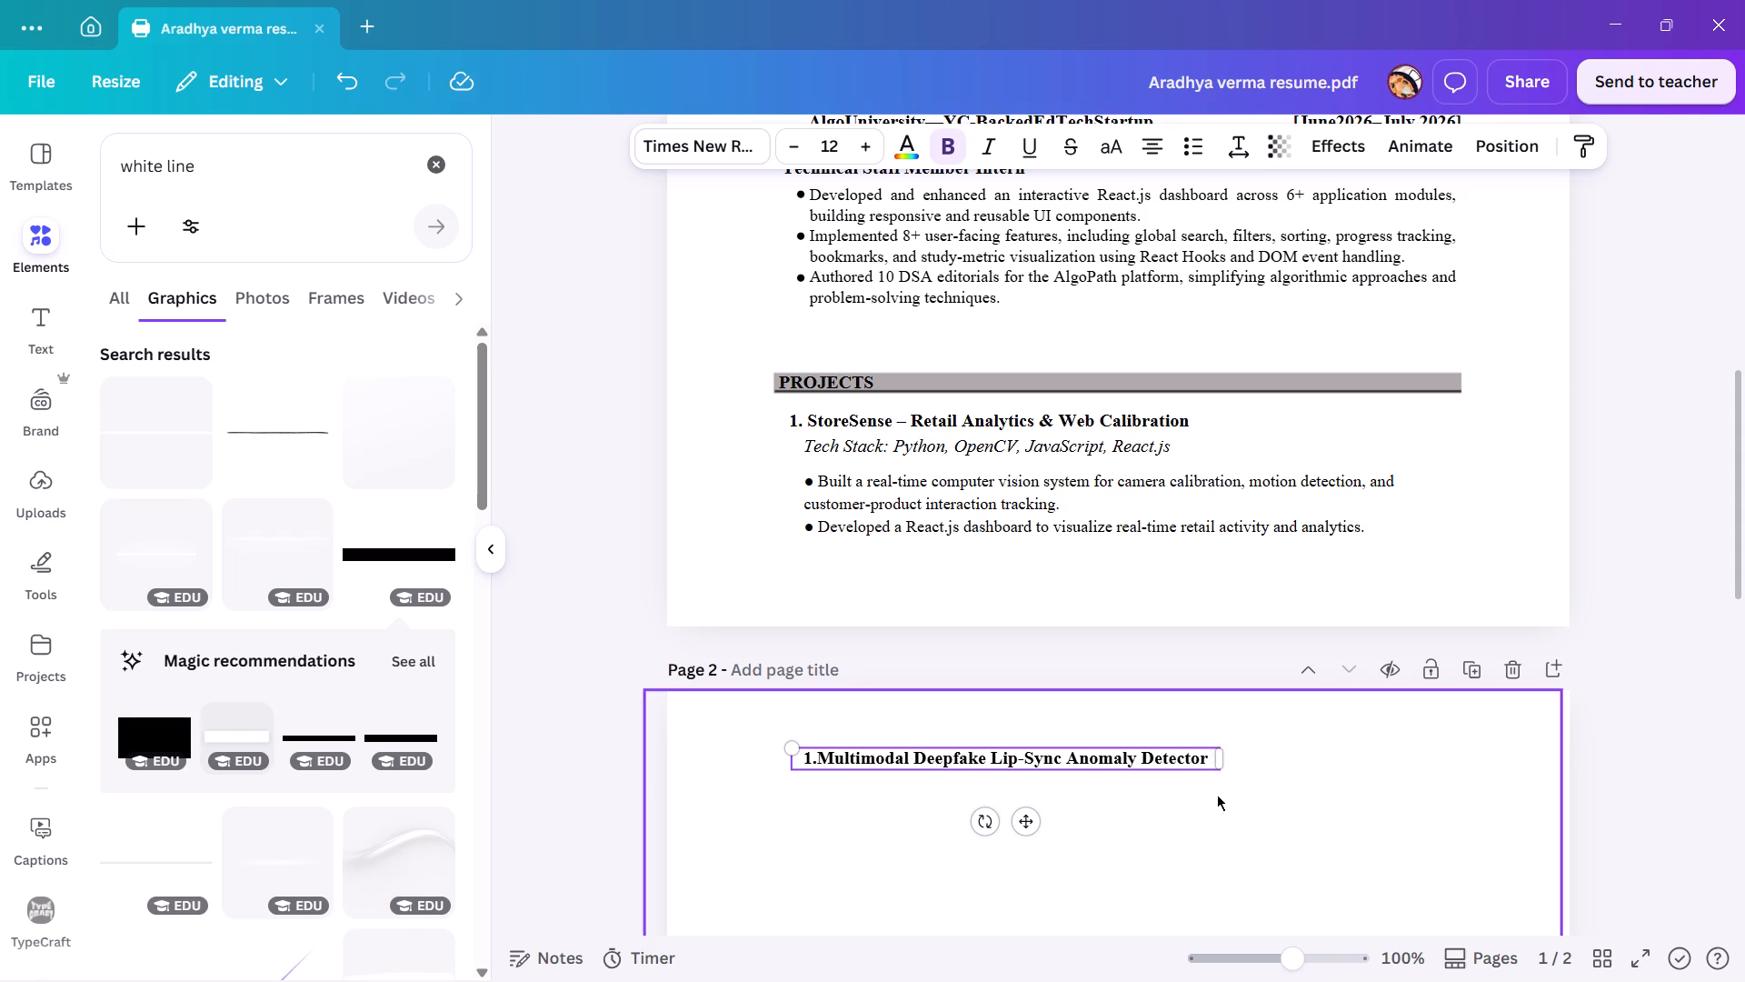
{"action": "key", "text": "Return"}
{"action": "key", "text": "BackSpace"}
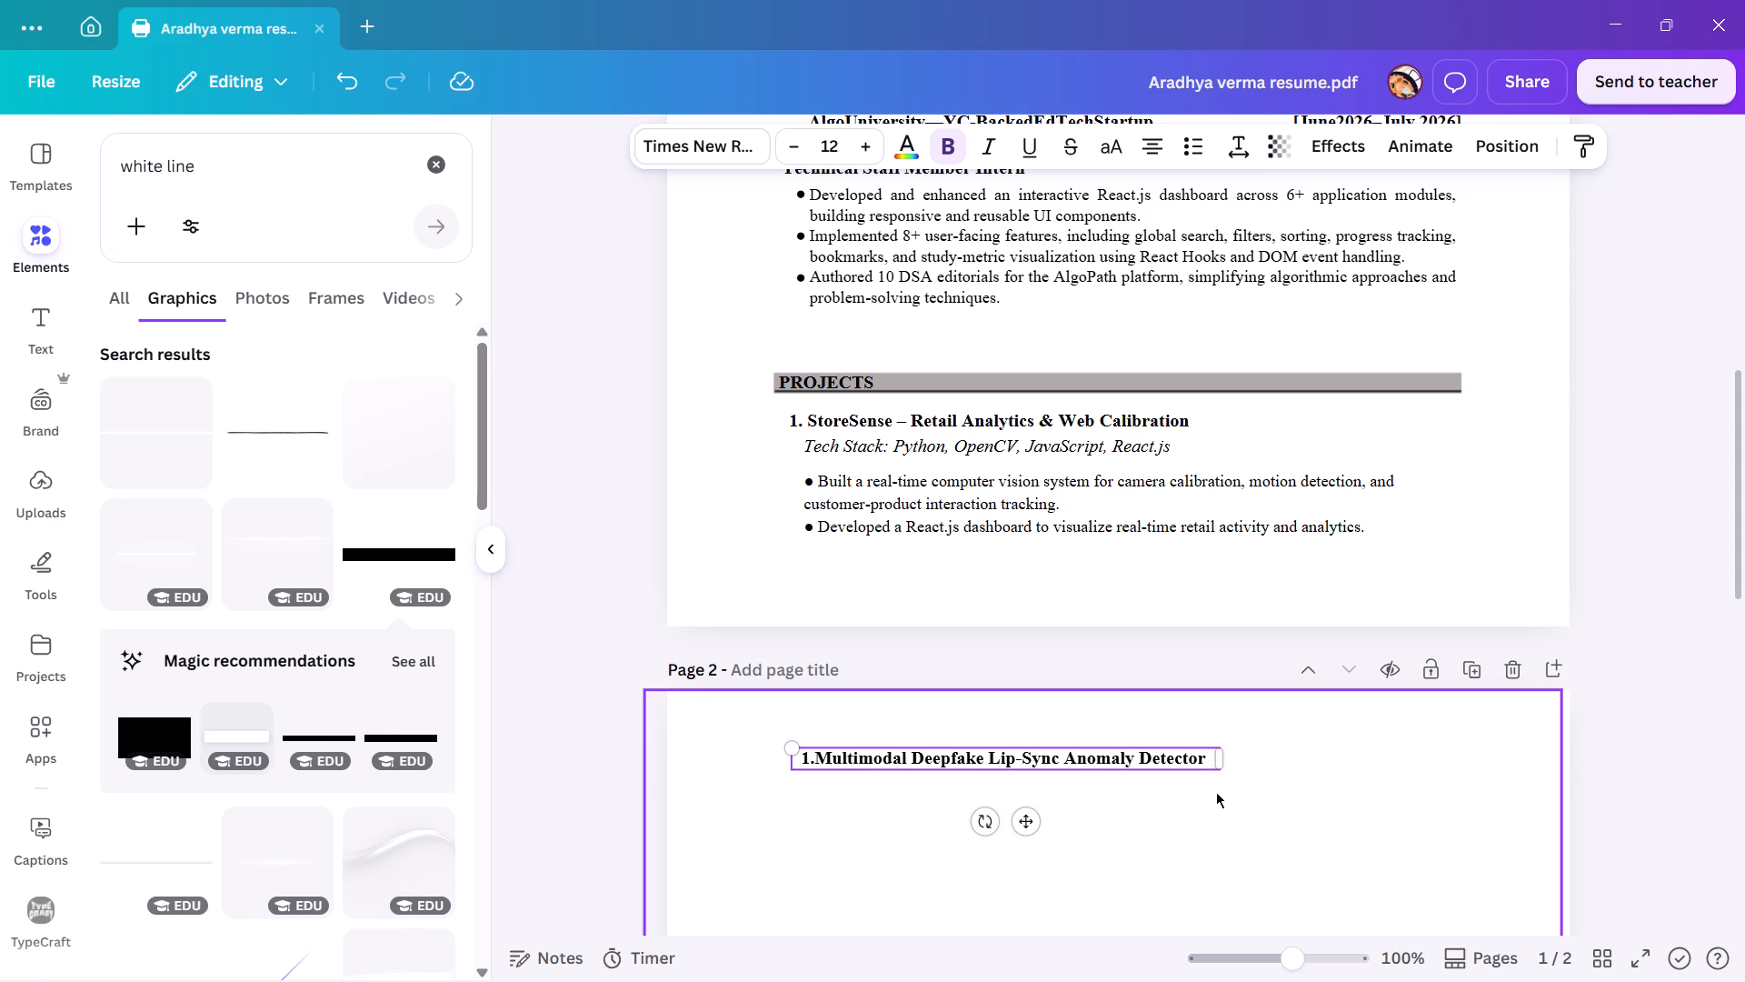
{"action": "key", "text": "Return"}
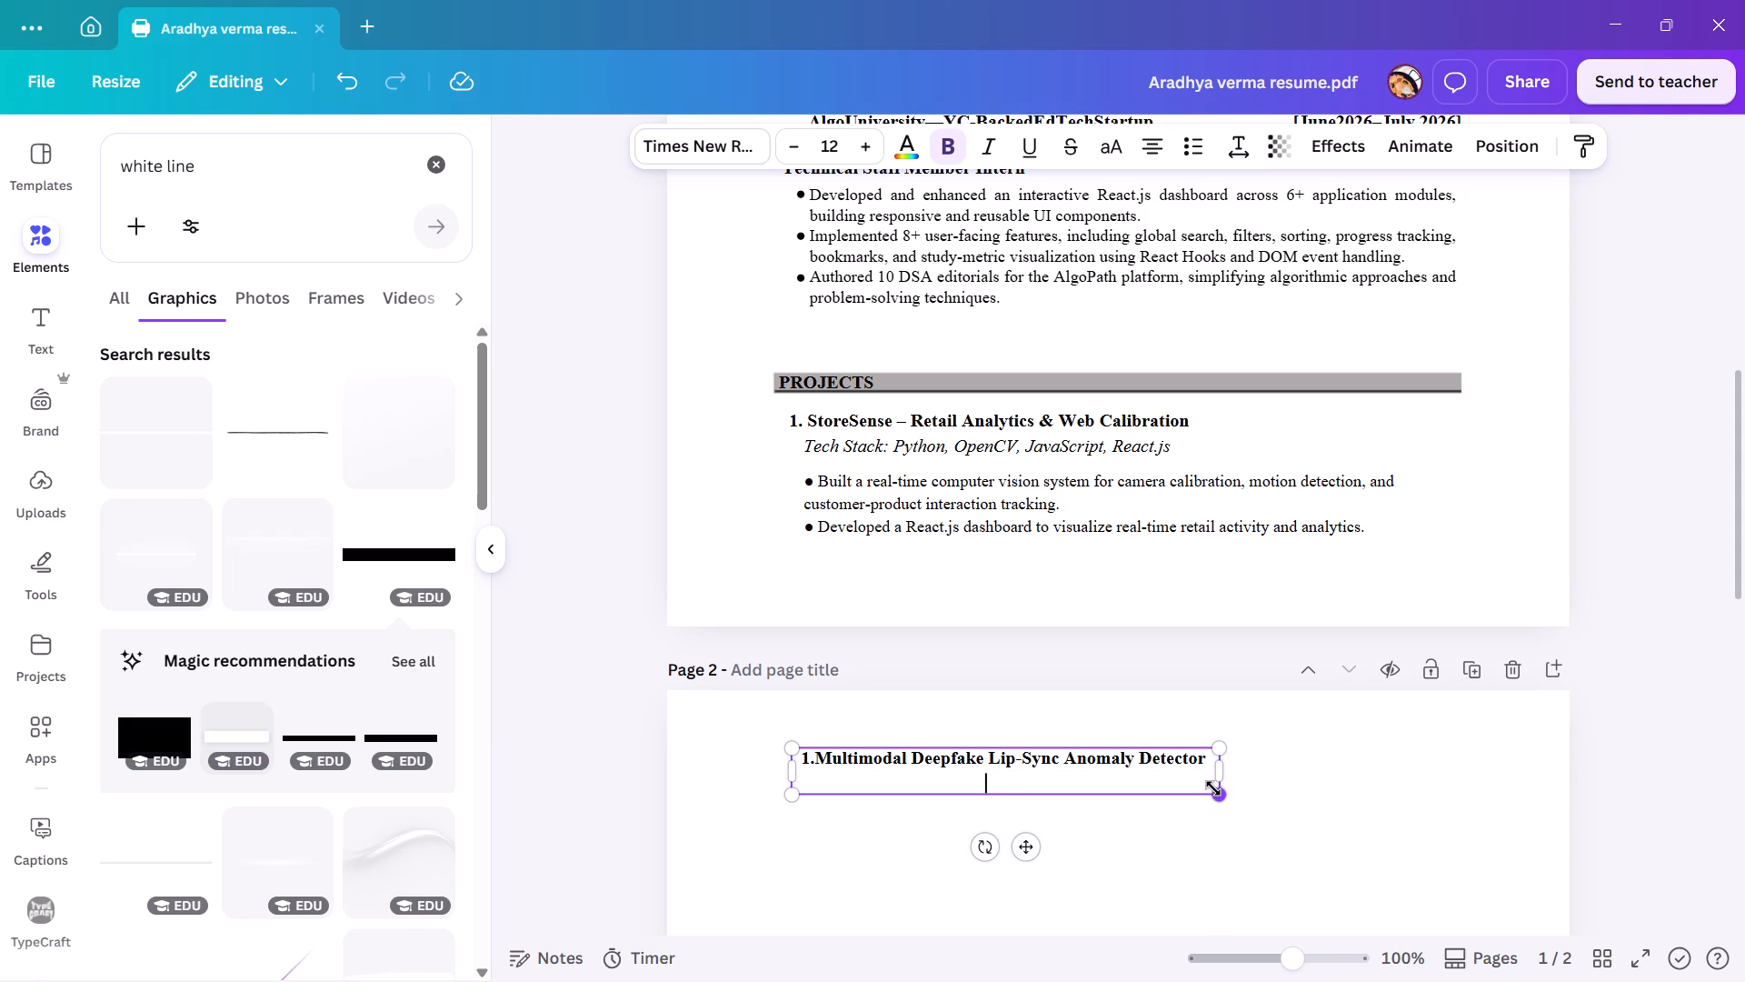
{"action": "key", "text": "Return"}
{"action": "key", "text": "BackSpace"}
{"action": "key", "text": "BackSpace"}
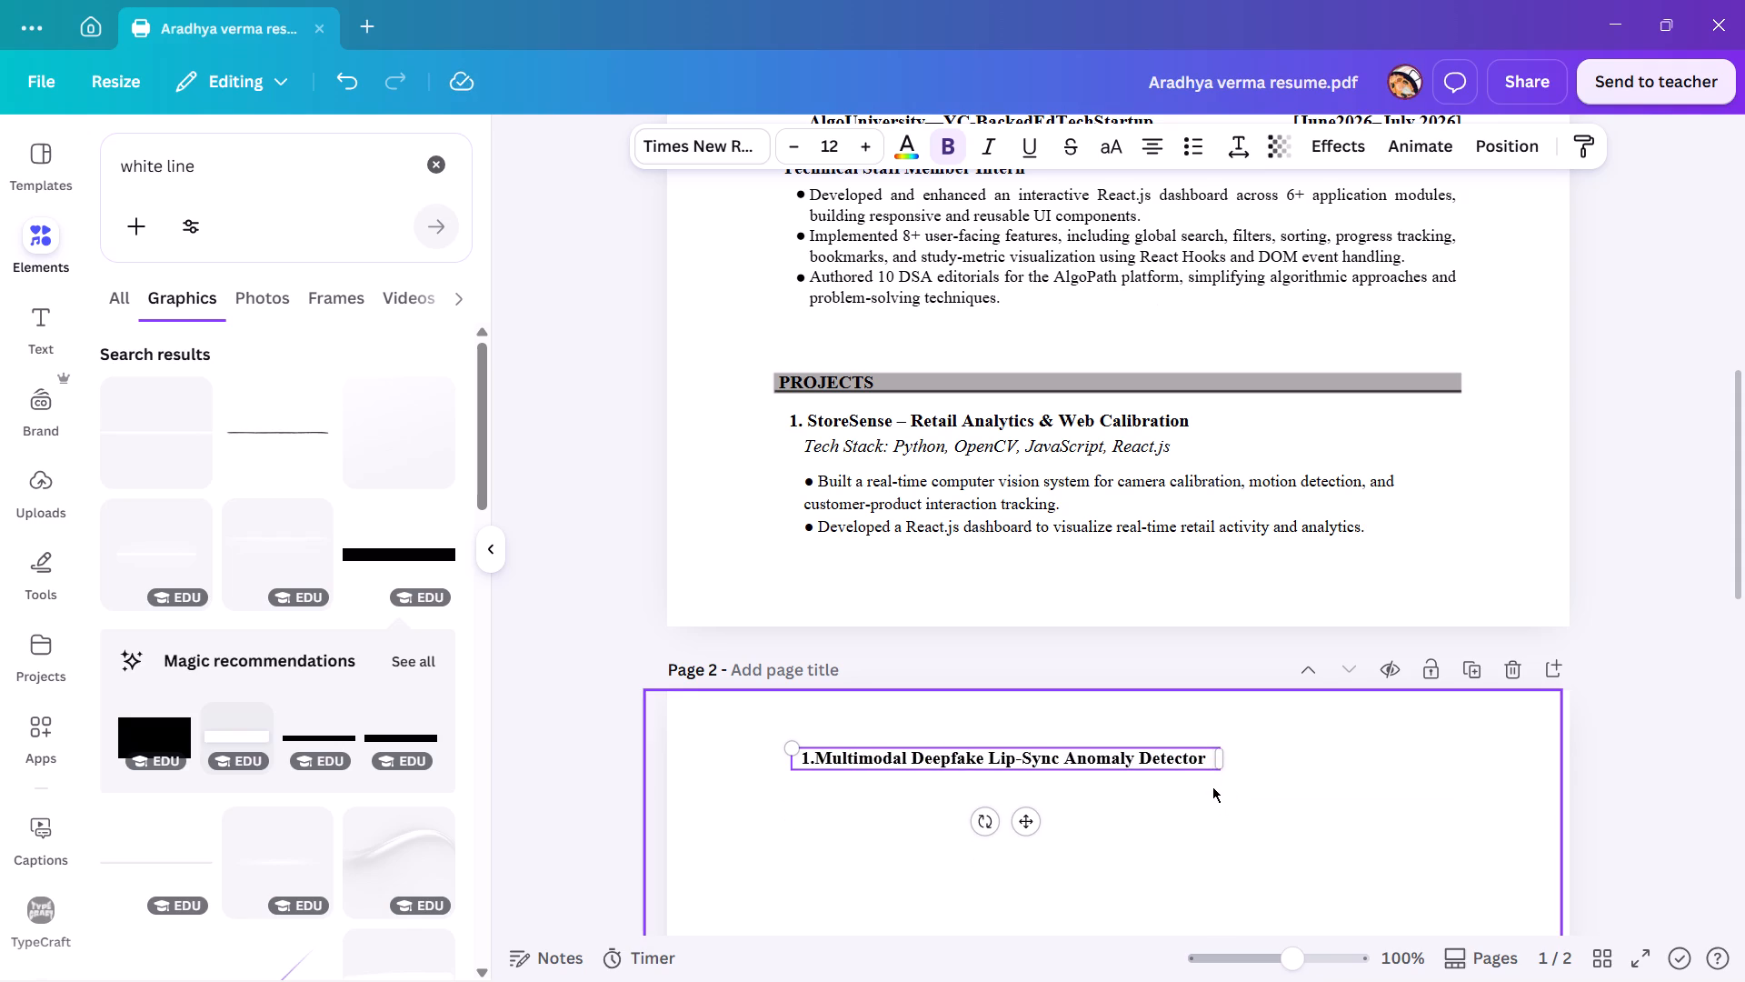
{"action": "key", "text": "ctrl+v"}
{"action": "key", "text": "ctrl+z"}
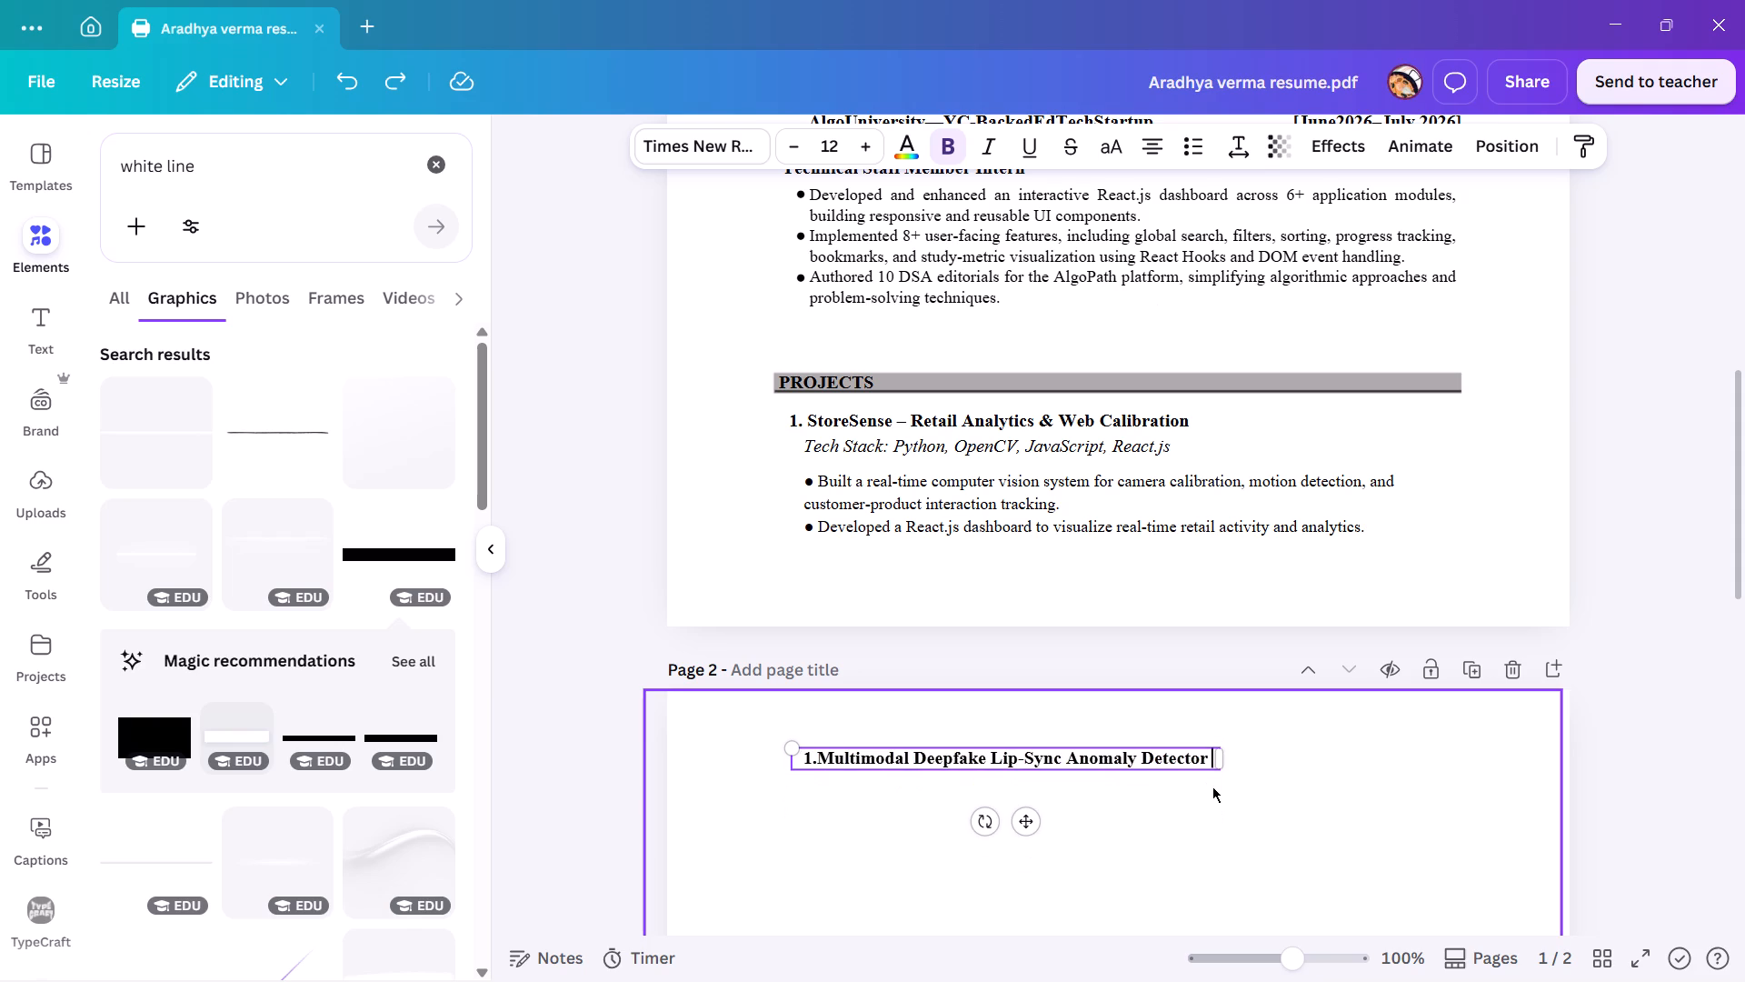
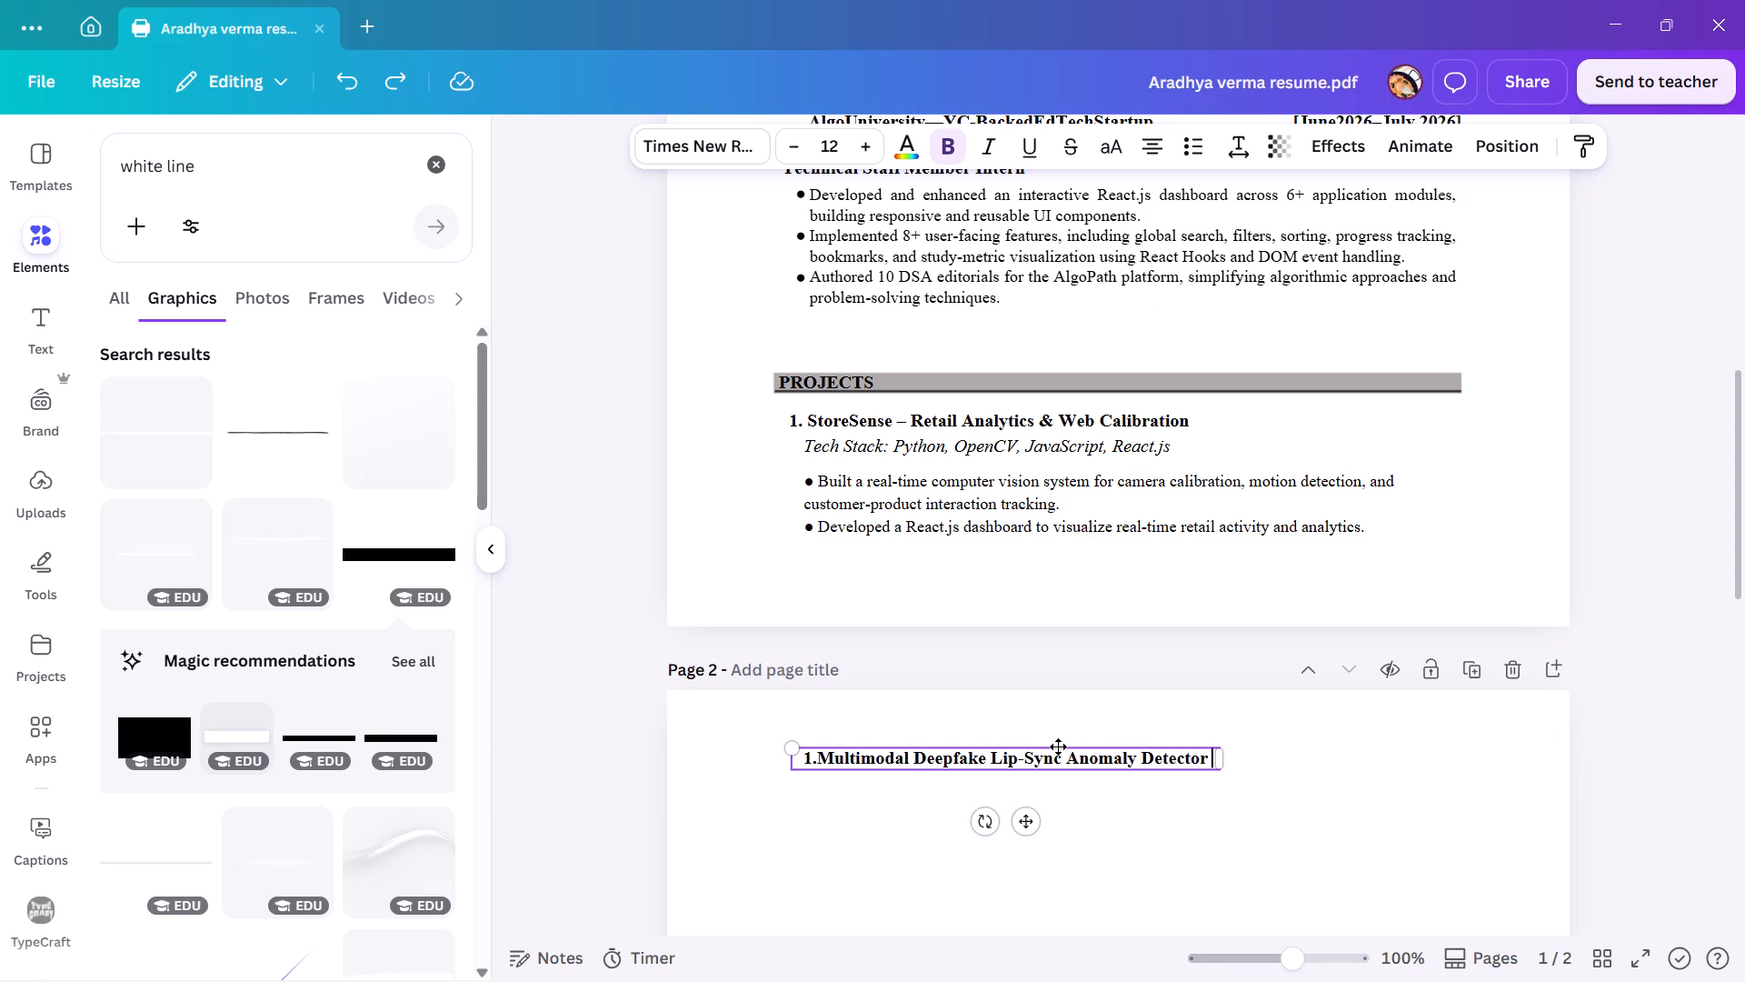
Undo the edits to the page 2 project text and the earlier repositioning of the PROJECTS section on page 1.
{"action": "key", "text": "ctrl+z"}
{"action": "key", "text": "ctrl+z"}
{"action": "key", "text": "ctrl+z"}
{"action": "key", "text": "ctrl+z"}
{"action": "key", "text": "ctrl+z"}
{"action": "key", "text": "ctrl+z"}
{"action": "key", "text": "ctrl+z"}
{"action": "key", "text": "ctrl+z"}
{"action": "key", "text": "ctrl+z"}
{"action": "key", "text": "ctrl+z"}
{"action": "key", "text": "ctrl+z"}
{"action": "key", "text": "ctrl+z"}
{"action": "key", "text": "ctrl+z"}
{"action": "key", "text": "ctrl+z"}
{"action": "key", "text": "ctrl+z"}
{"action": "key", "text": "ctrl+z"}
{"action": "key", "text": "ctrl+z"}
{"action": "key", "text": "ctrl+z"}
{"action": "key", "text": "ctrl+z"}
{"action": "key", "text": "ctrl+z"}
{"action": "key", "text": "ctrl+z"}
{"action": "key", "text": "ctrl+z"}
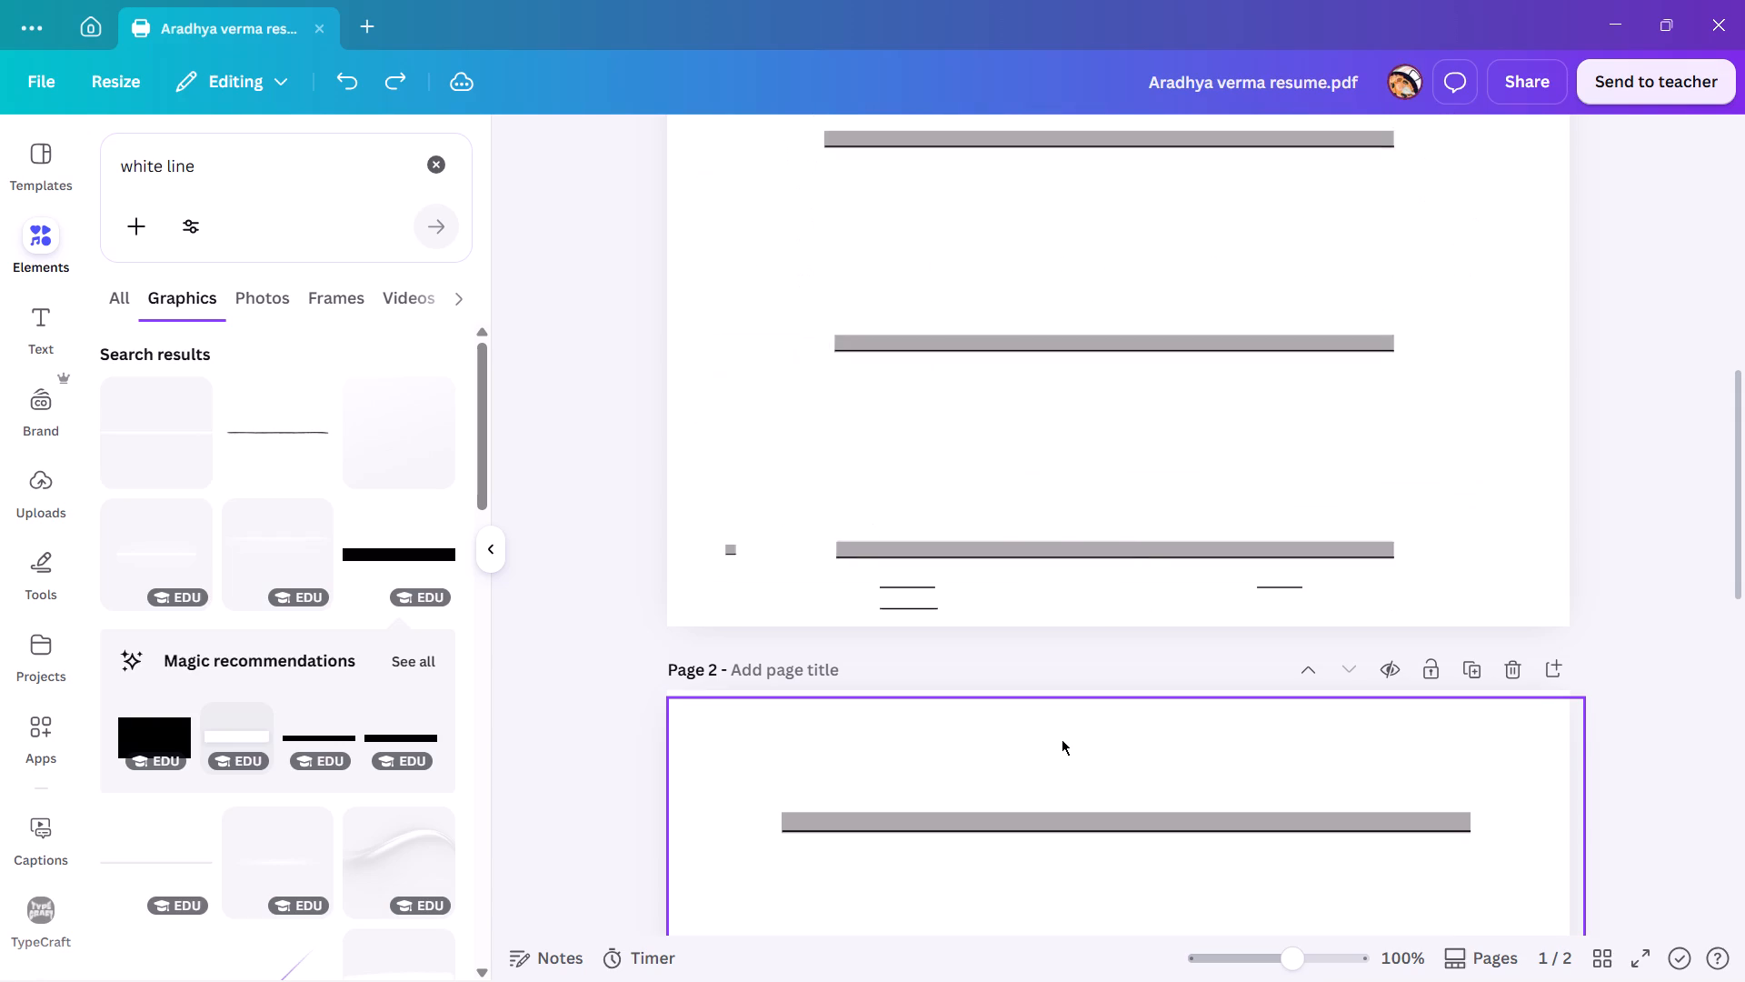
{"action": "key", "text": "ctrl+z"}
{"action": "key", "text": "ctrl+z"}
{"action": "key", "text": "ctrl+z"}
{"action": "key", "text": "ctrl+z"}
{"action": "key", "text": "ctrl+z"}
{"action": "key", "text": "ctrl+z"}
{"action": "key", "text": "ctrl+z"}
{"action": "key", "text": "ctrl+z"}
{"action": "key", "text": "ctrl+z"}
{"action": "key", "text": "ctrl+z"}
{"action": "key", "text": "ctrl+z"}
{"action": "key", "text": "ctrl+z"}
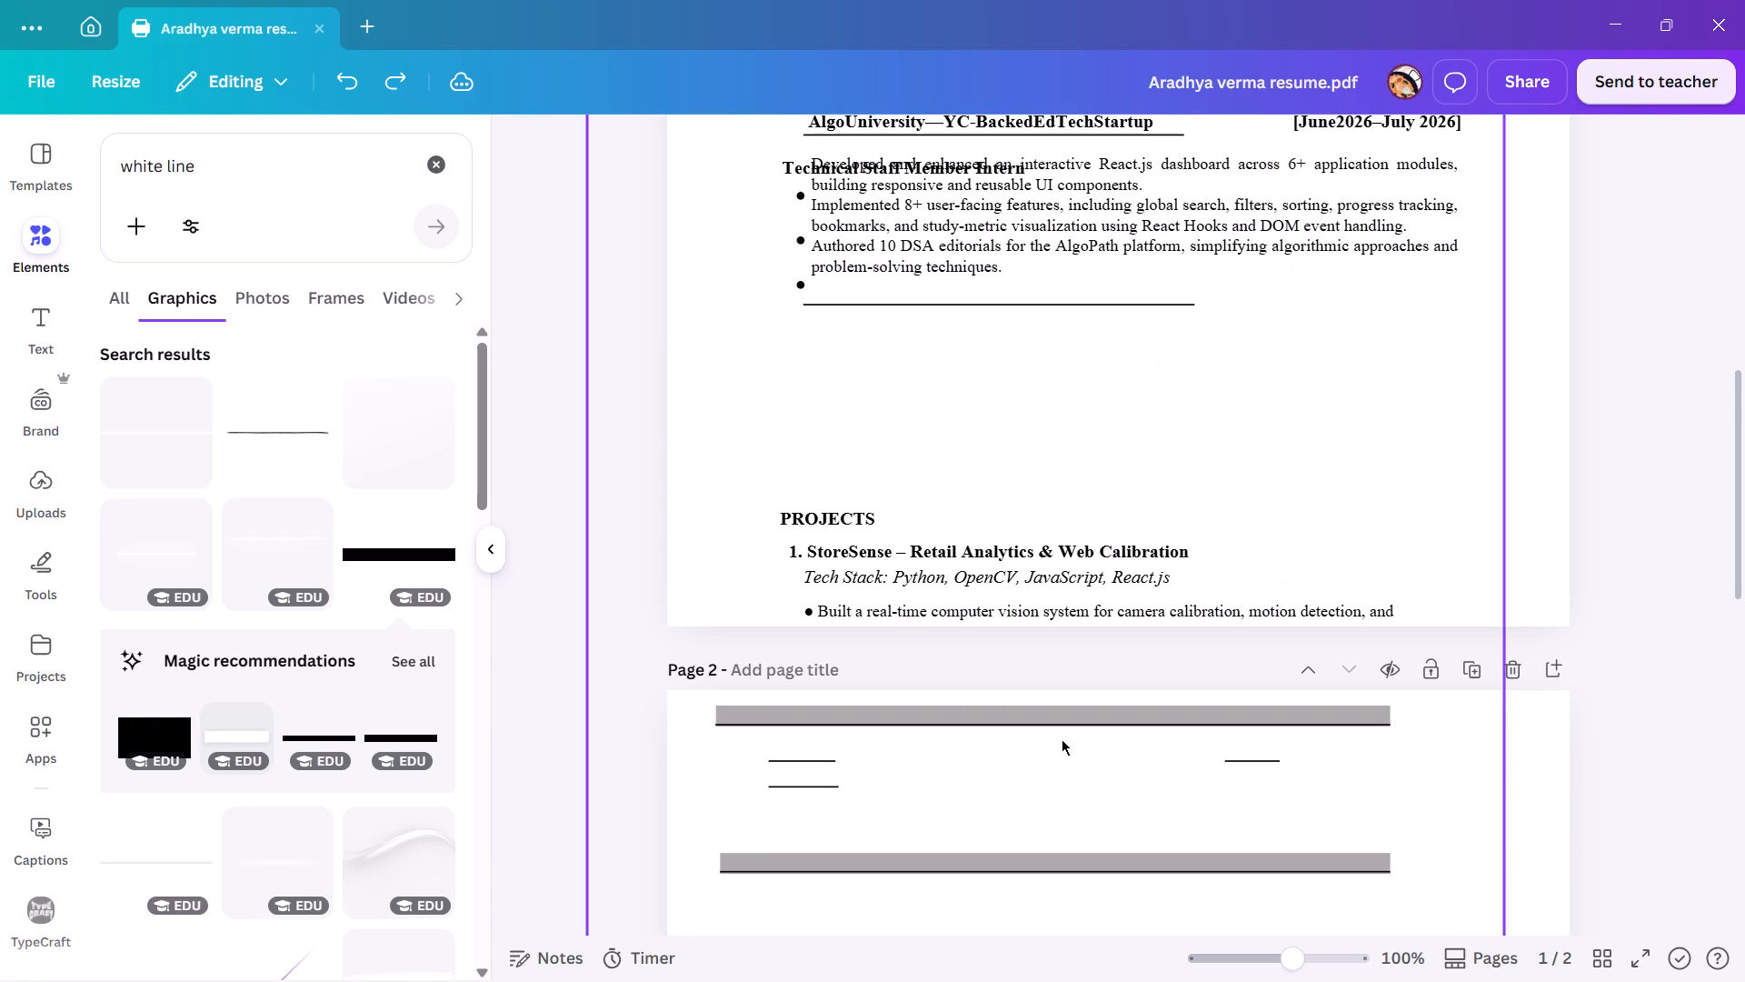
{"action": "key", "text": "ctrl+z"}
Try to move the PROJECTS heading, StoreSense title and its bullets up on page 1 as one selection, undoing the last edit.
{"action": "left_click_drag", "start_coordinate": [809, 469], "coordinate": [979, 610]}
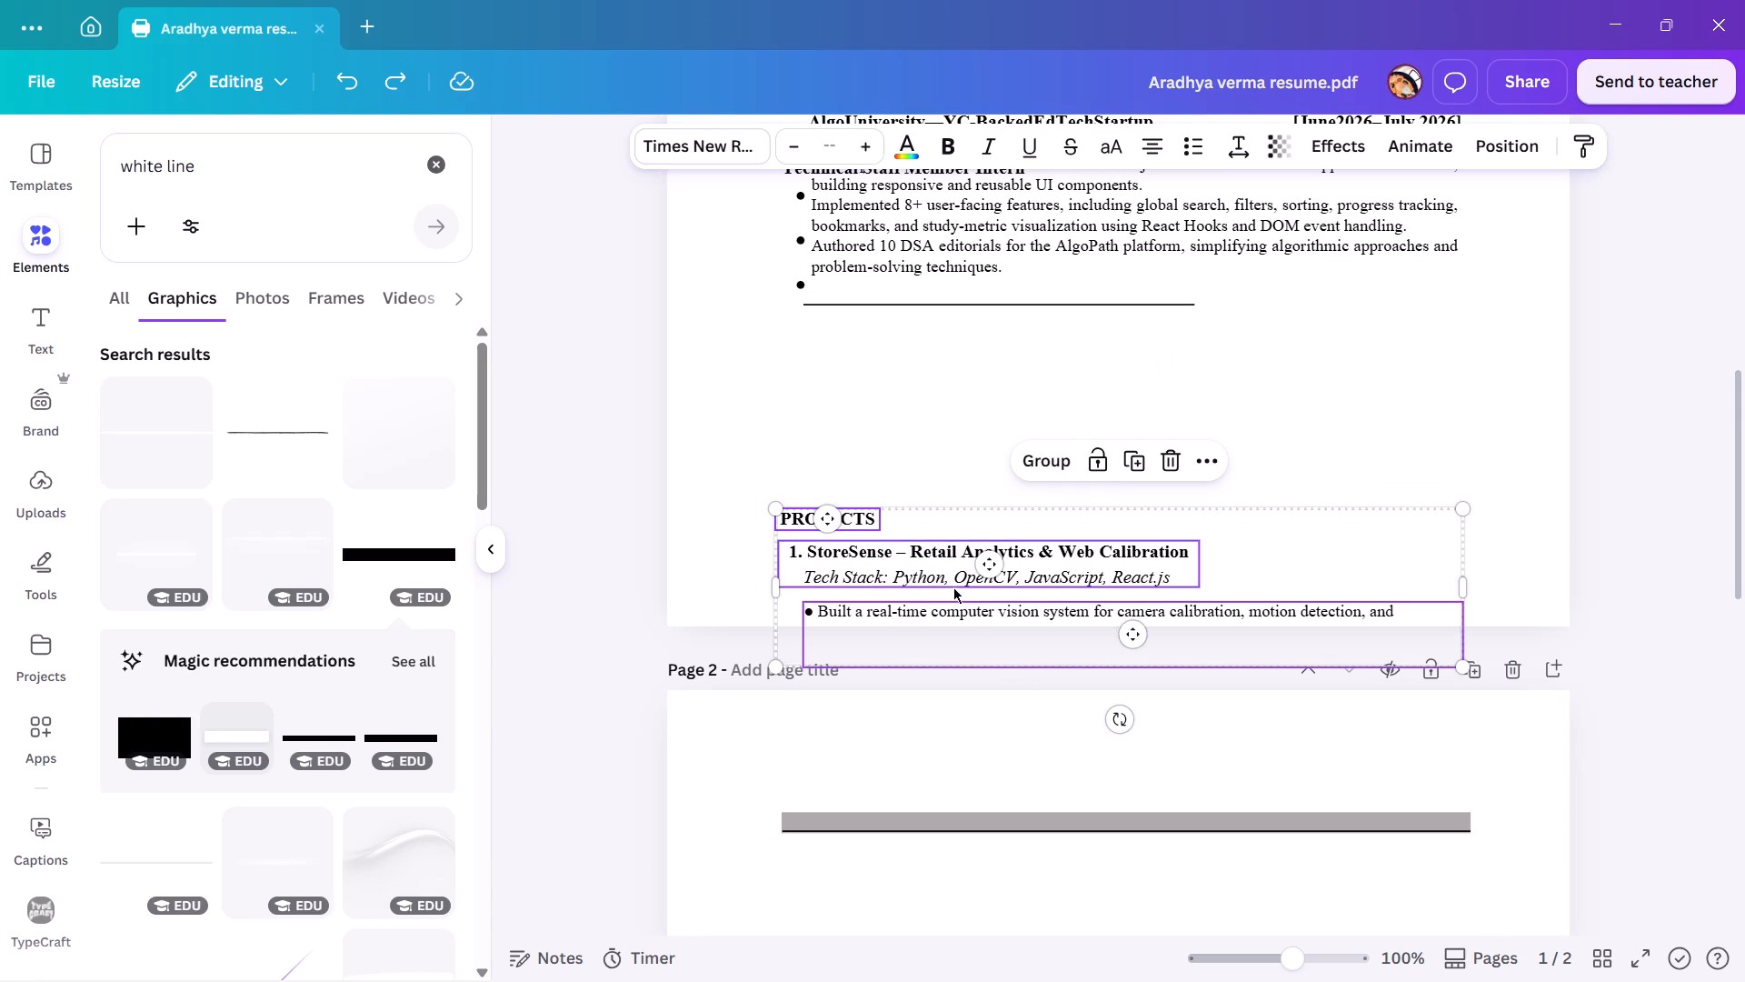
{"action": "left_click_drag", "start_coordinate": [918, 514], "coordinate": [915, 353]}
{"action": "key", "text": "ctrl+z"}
Keep undoing earlier edits until the TECHNICAL SKILLS heading and its skills list are back together on page 2.
{"action": "key", "text": "ctrl+z"}
{"action": "key", "text": "ctrl+z"}
{"action": "key", "text": "ctrl+z"}
{"action": "key", "text": "ctrl+z"}
{"action": "key", "text": "ctrl+z"}
{"action": "key", "text": "ctrl+z"}
{"action": "key", "text": "ctrl+z"}
{"action": "key", "text": "ctrl+z"}
{"action": "key", "text": "ctrl+z"}
{"action": "key", "text": "ctrl+z"}
{"action": "key", "text": "ctrl+z"}
{"action": "key", "text": "ctrl+z"}
{"action": "key", "text": "ctrl+z"}
{"action": "key", "text": "ctrl+z"}
{"action": "key", "text": "ctrl+z"}
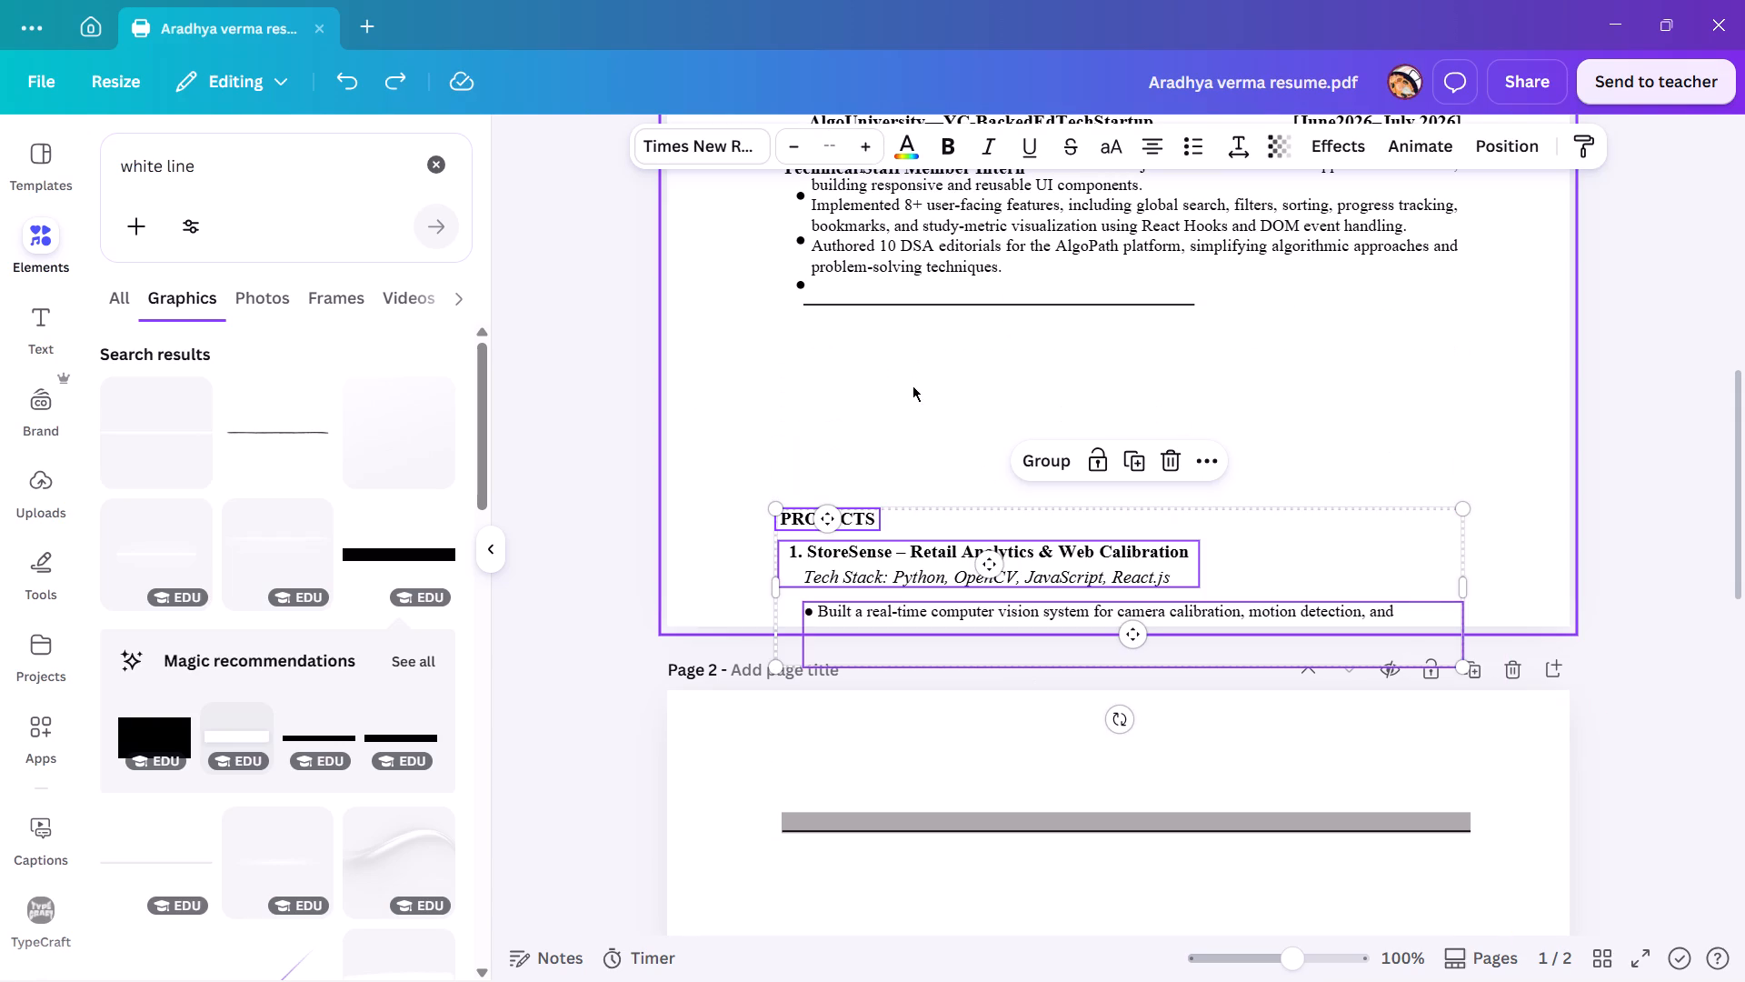
{"action": "key", "text": "ctrl+z"}
{"action": "key", "text": "ctrl+z"}
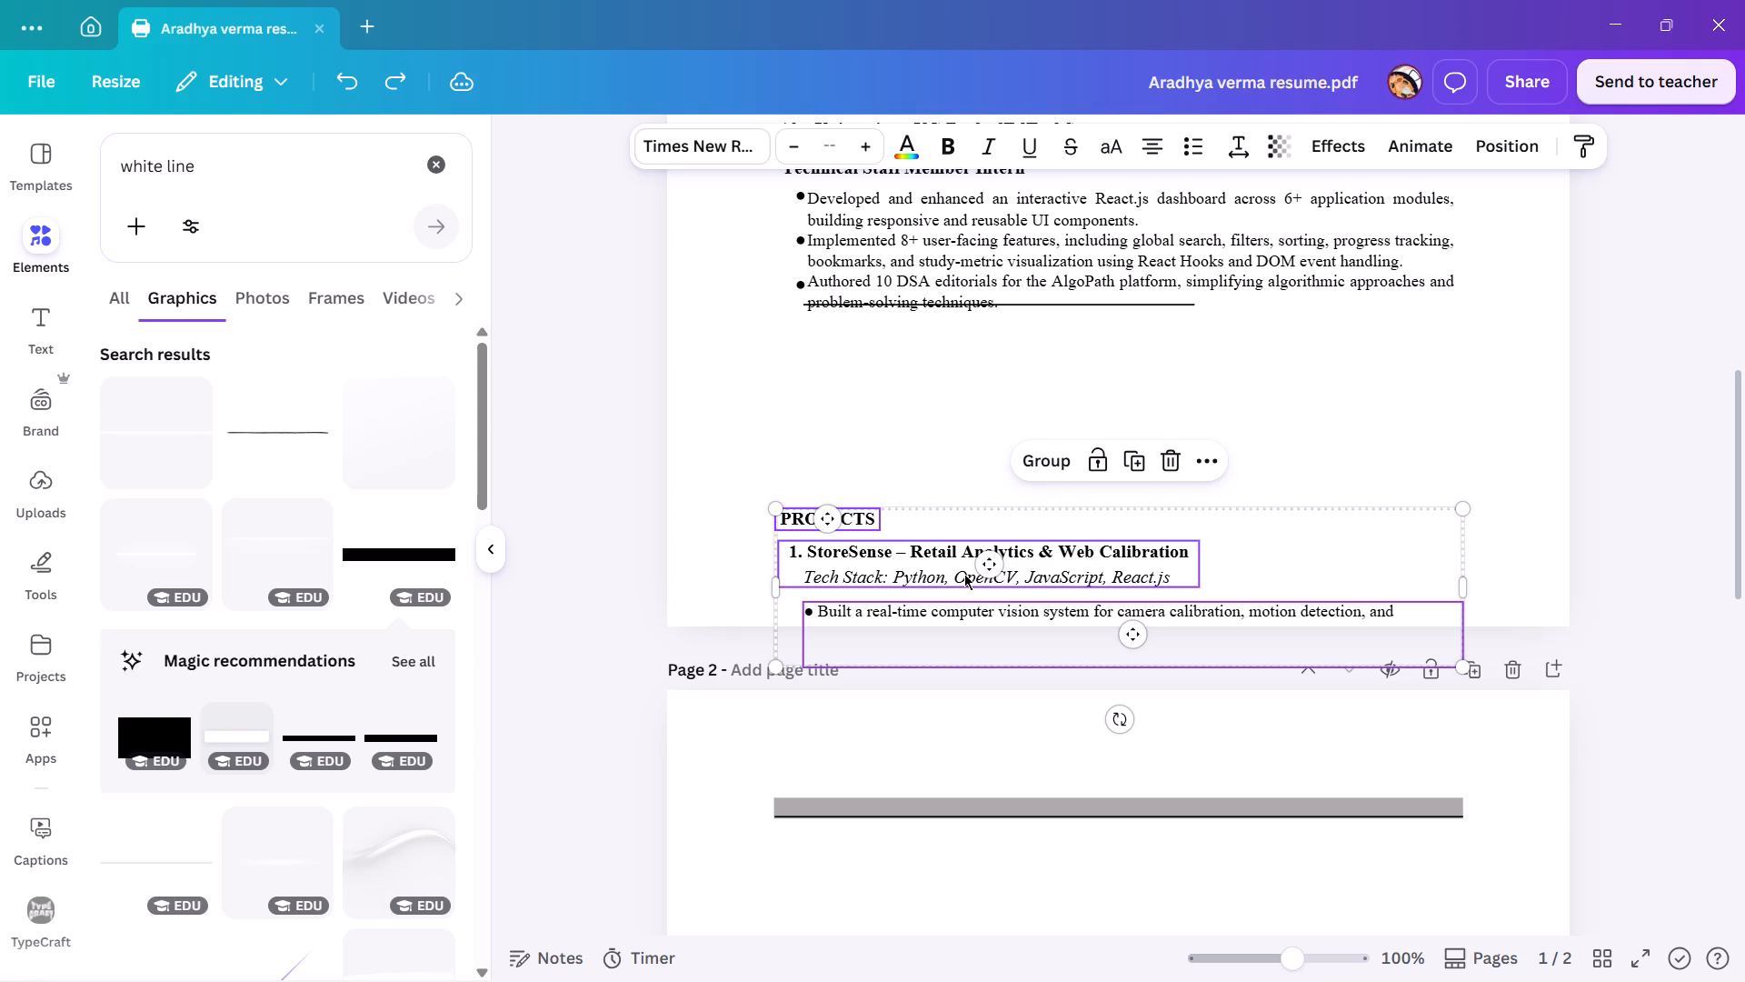
{"action": "key", "text": "ctrl+z"}
{"action": "key", "text": "ctrl+z"}
{"action": "key", "text": "ctrl+z"}
{"action": "key", "text": "ctrl+z"}
{"action": "key", "text": "ctrl+z"}
{"action": "key", "text": "ctrl+z"}
{"action": "key", "text": "ctrl+z"}
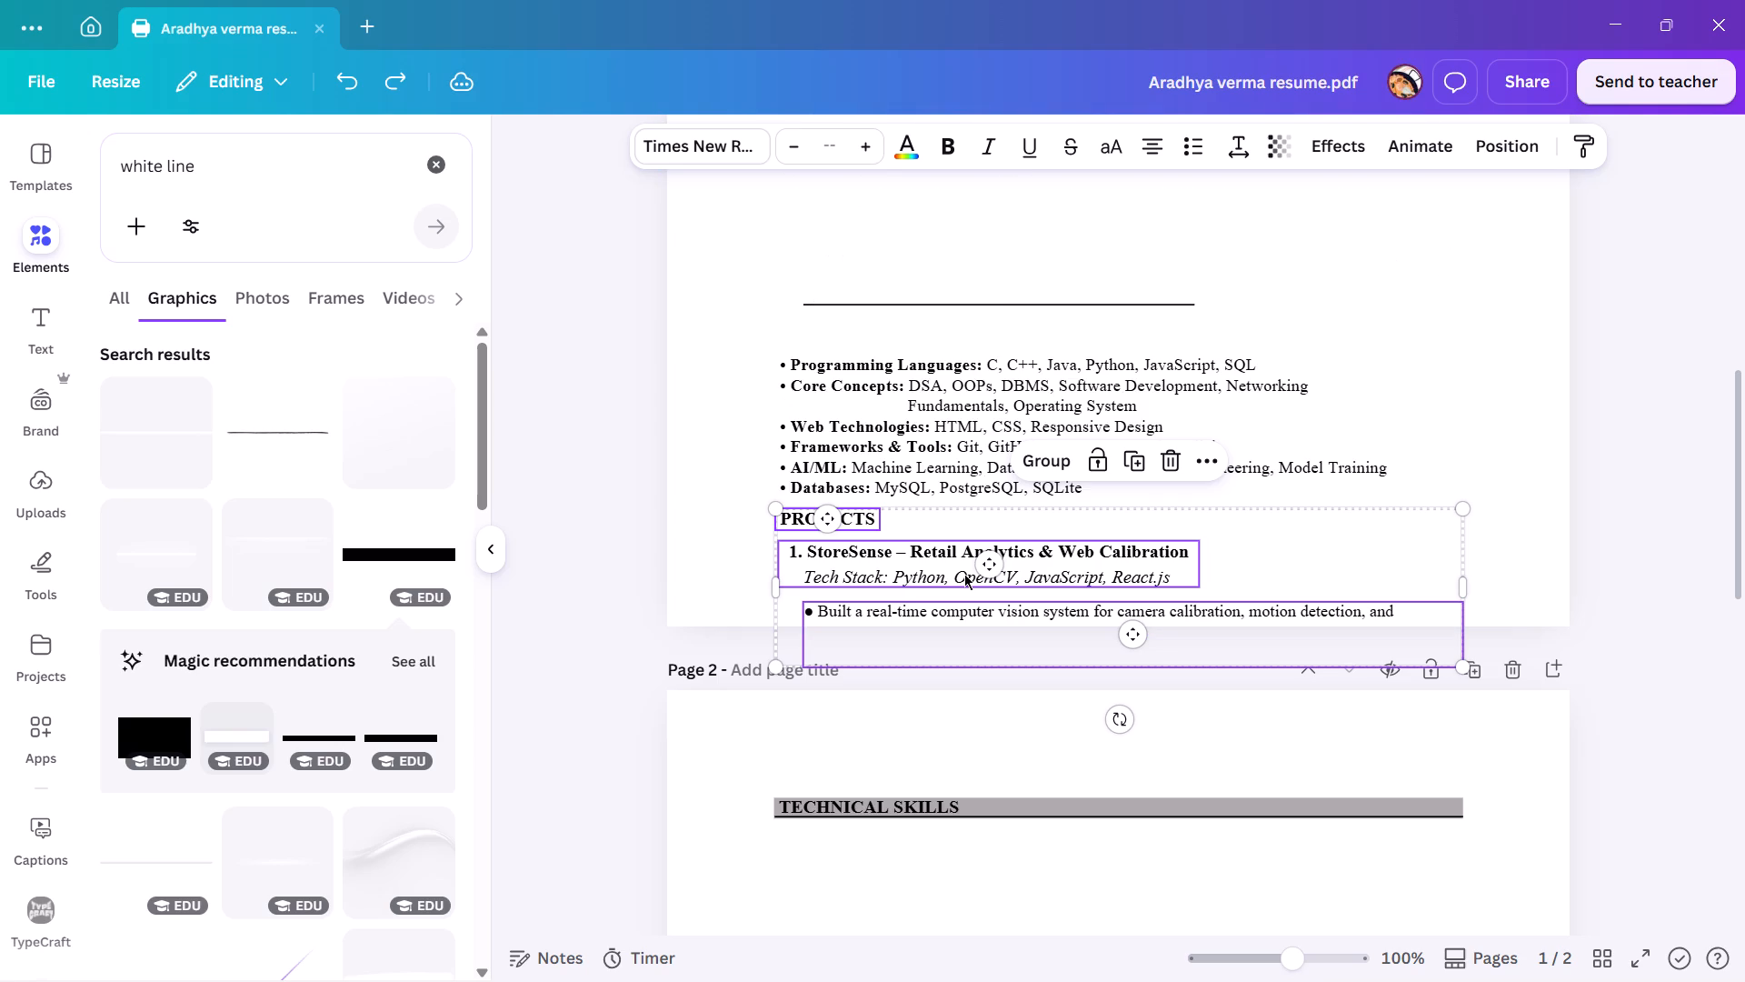
{"action": "key", "text": "ctrl+z"}
{"action": "key", "text": "ctrl+z"}
{"action": "key", "text": "ctrl+z"}
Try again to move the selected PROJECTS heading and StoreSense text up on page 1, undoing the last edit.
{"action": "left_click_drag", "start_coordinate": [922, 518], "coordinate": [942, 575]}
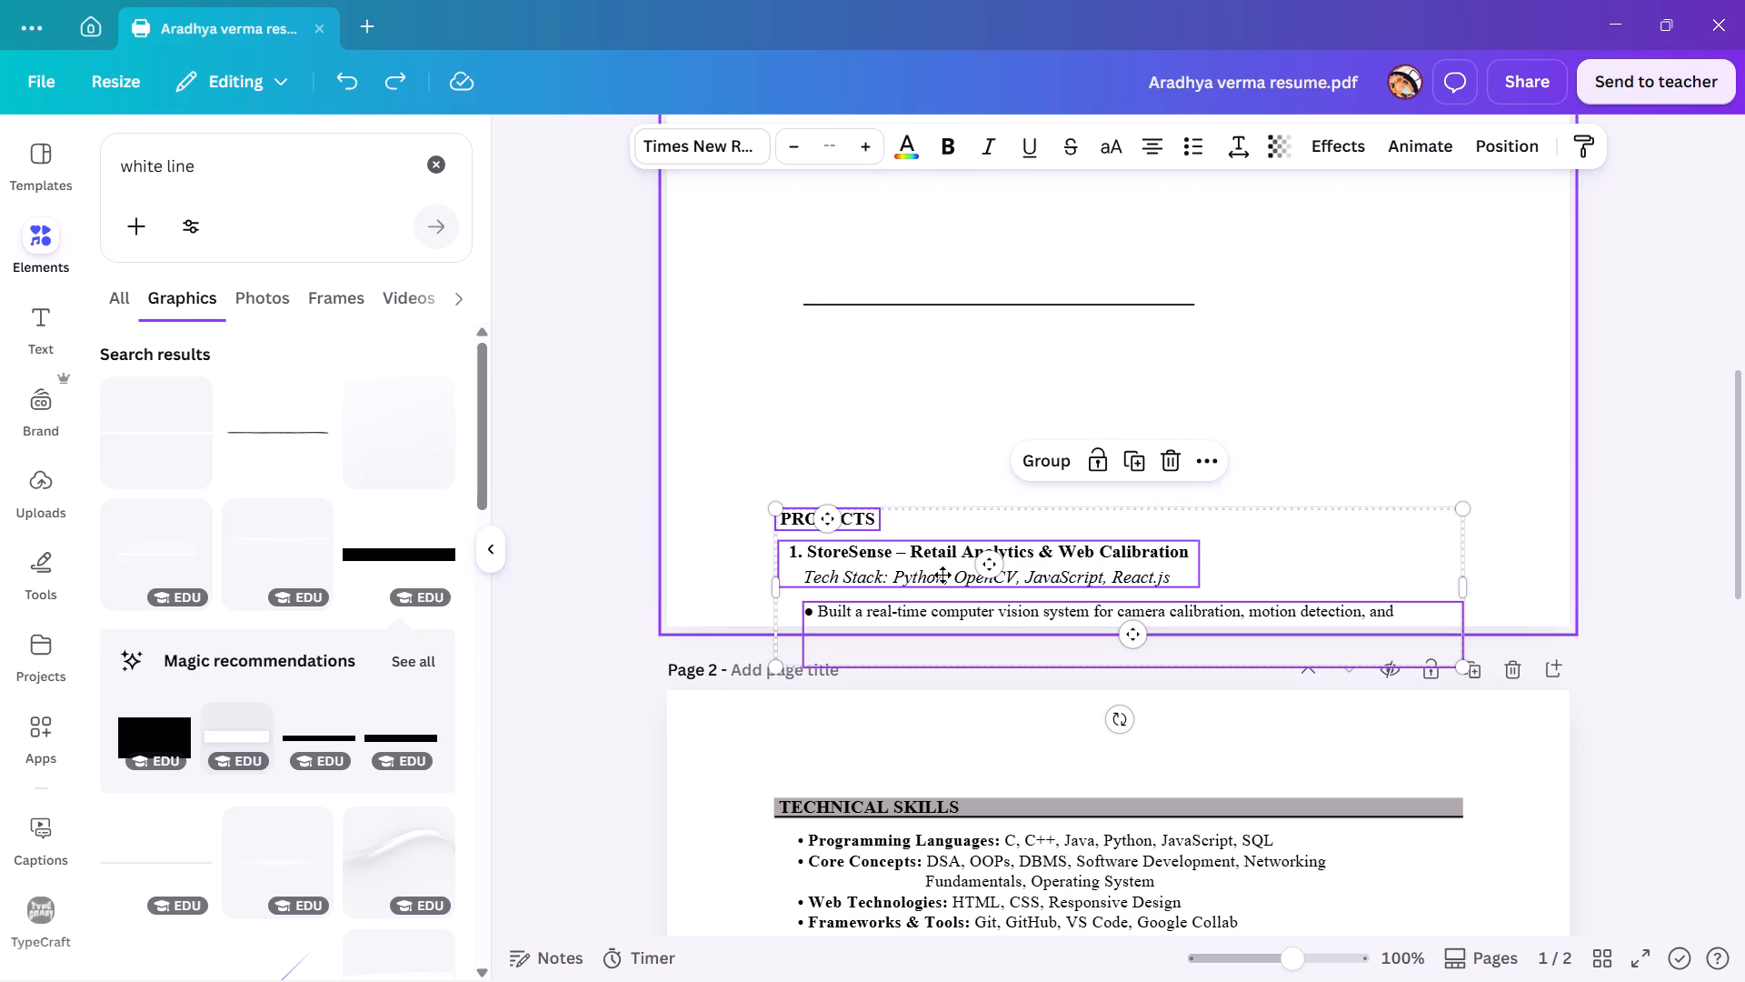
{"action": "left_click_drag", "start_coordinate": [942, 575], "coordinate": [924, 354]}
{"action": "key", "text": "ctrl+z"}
Undo further edits until both projects are back on page 1 under the PROJECTS heading, and check the restored layout.
{"action": "key", "text": "ctrl+z"}
{"action": "key", "text": "ctrl+z"}
{"action": "key", "text": "ctrl+z"}
{"action": "key", "text": "ctrl+z"}
{"action": "key", "text": "ctrl+z"}
{"action": "key", "text": "ctrl+z"}
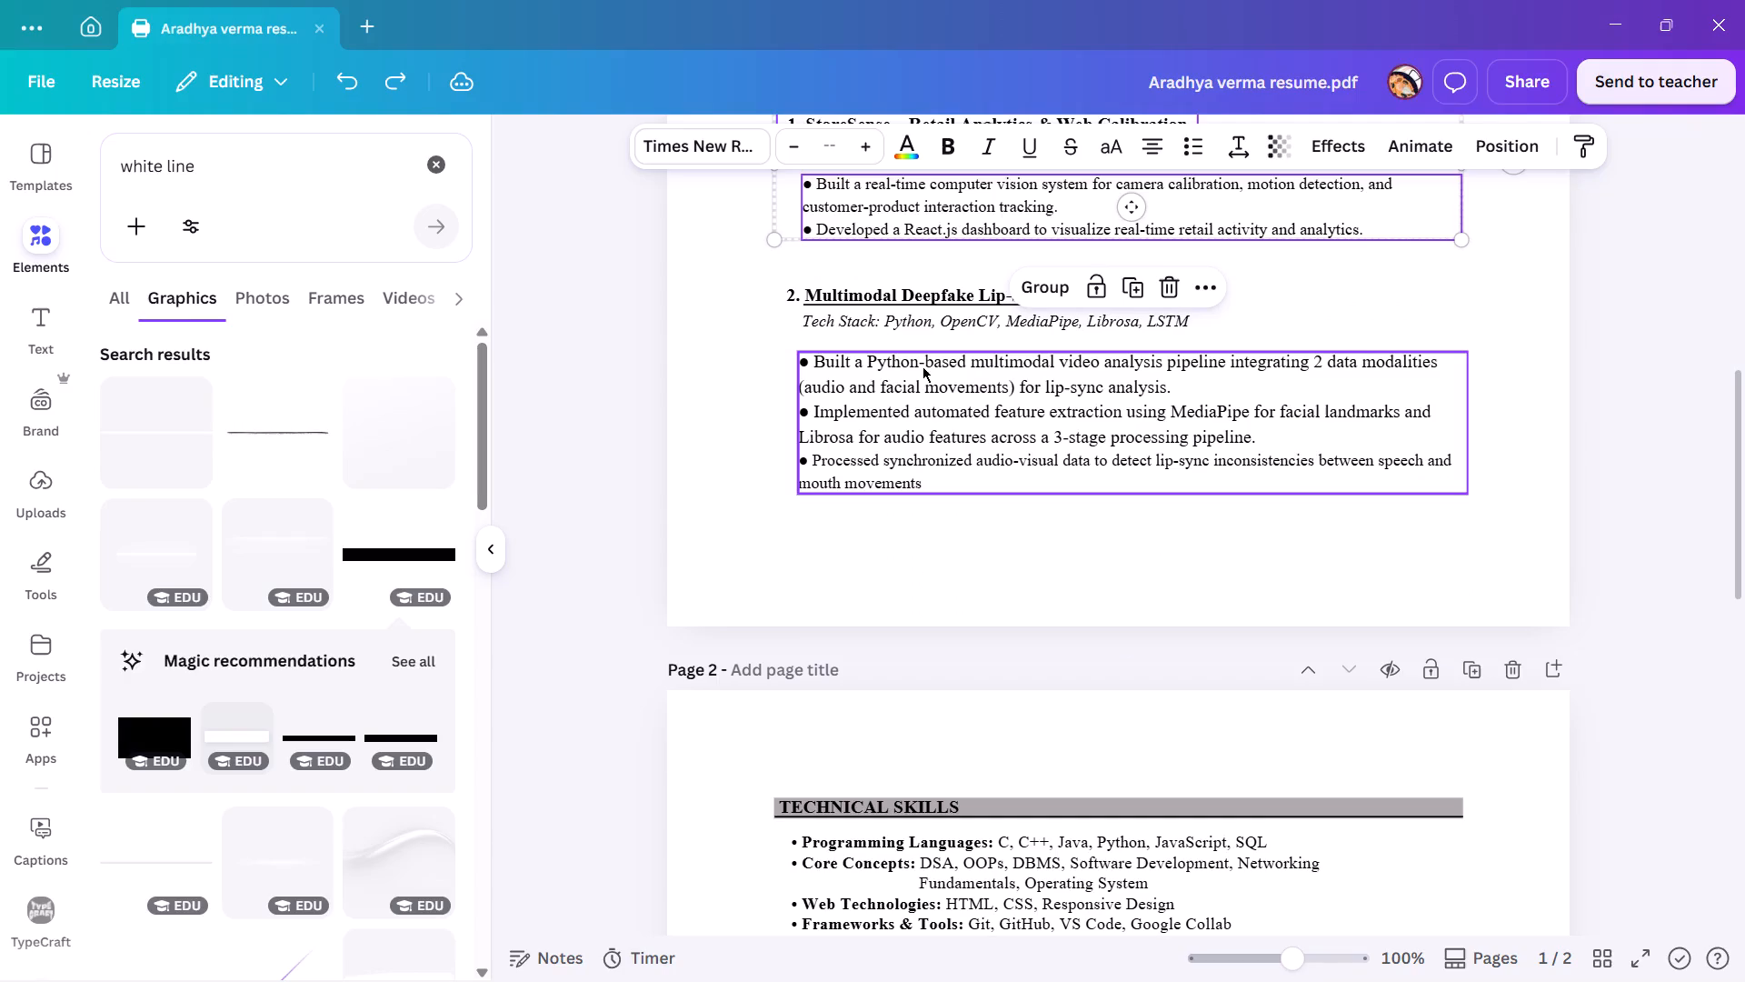
{"action": "key", "text": "ctrl+z"}
{"action": "key", "text": "ctrl+z"}
{"action": "key", "text": "ctrl+z"}
{"action": "scroll", "coordinate": [927, 409], "scroll_direction": "up", "scroll_amount": 2}
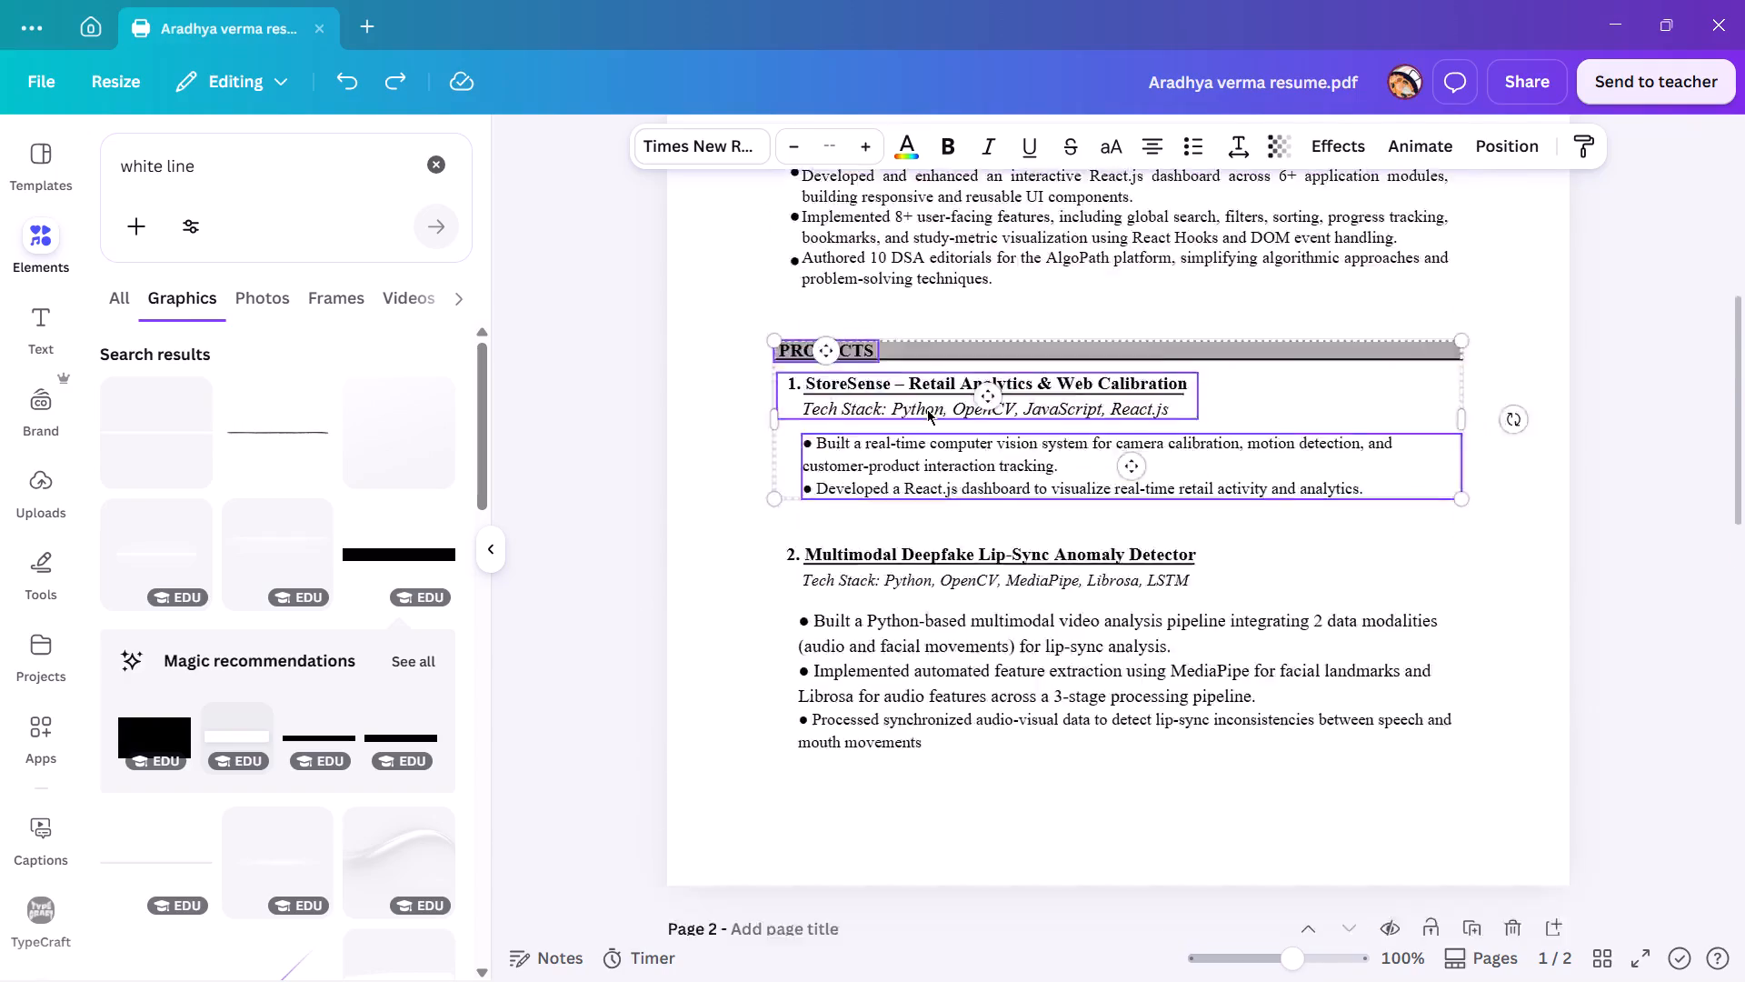
{"action": "scroll", "coordinate": [927, 409], "scroll_direction": "up", "scroll_amount": 1}
{"action": "scroll", "coordinate": [927, 409], "scroll_direction": "down", "scroll_amount": 2}
{"action": "scroll", "coordinate": [927, 409], "scroll_direction": "up", "scroll_amount": 1}
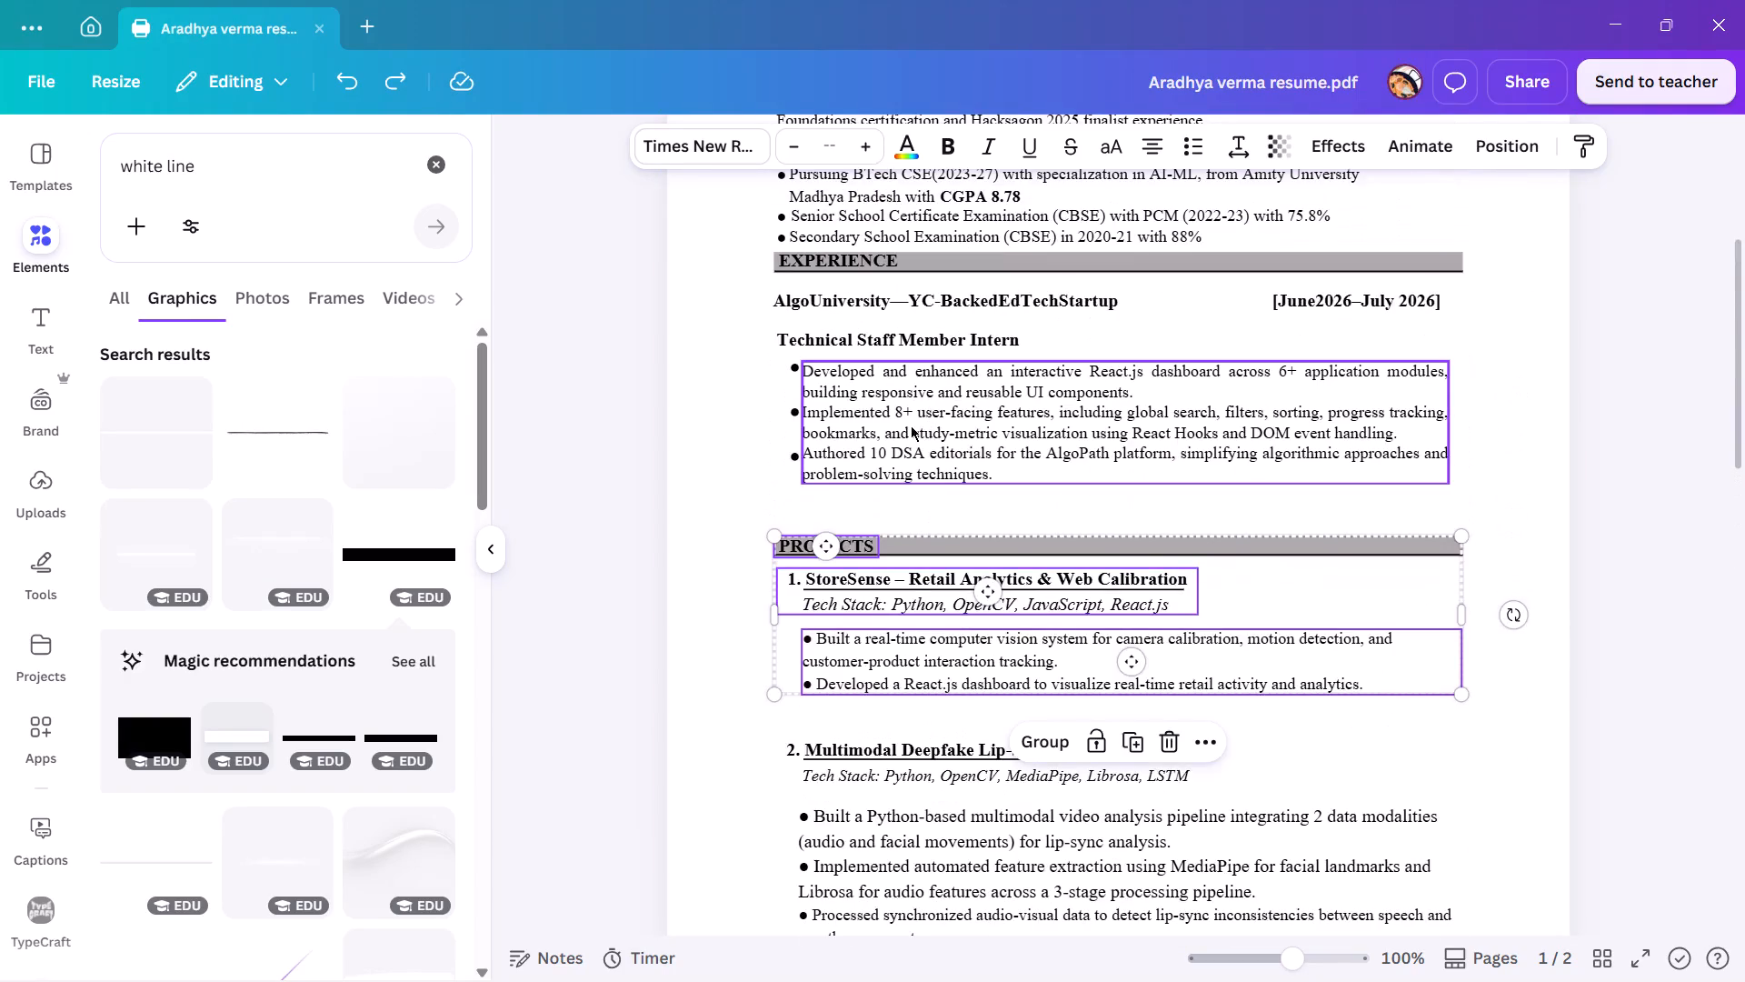
Lock the PROJECTS heading together with both projects' titles, Tech Stack lines and bullets on page 1.
{"action": "left_click", "coordinate": [753, 512]}
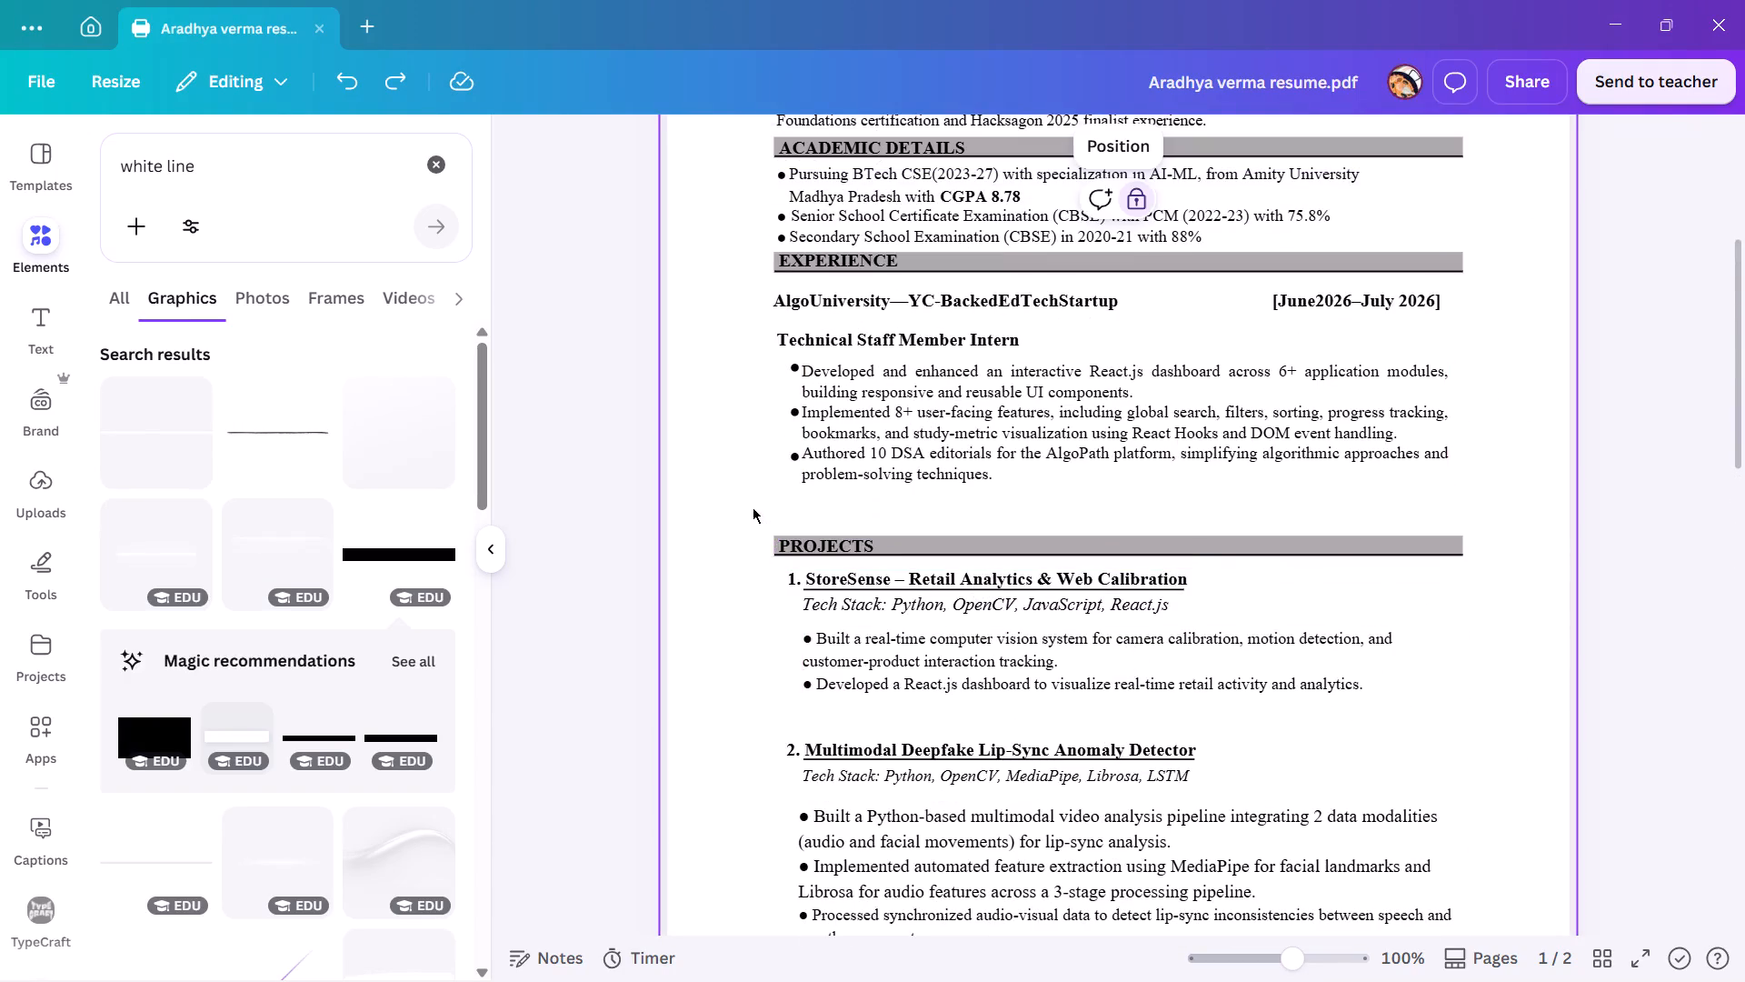
{"action": "left_click_drag", "start_coordinate": [752, 507], "coordinate": [1170, 907]}
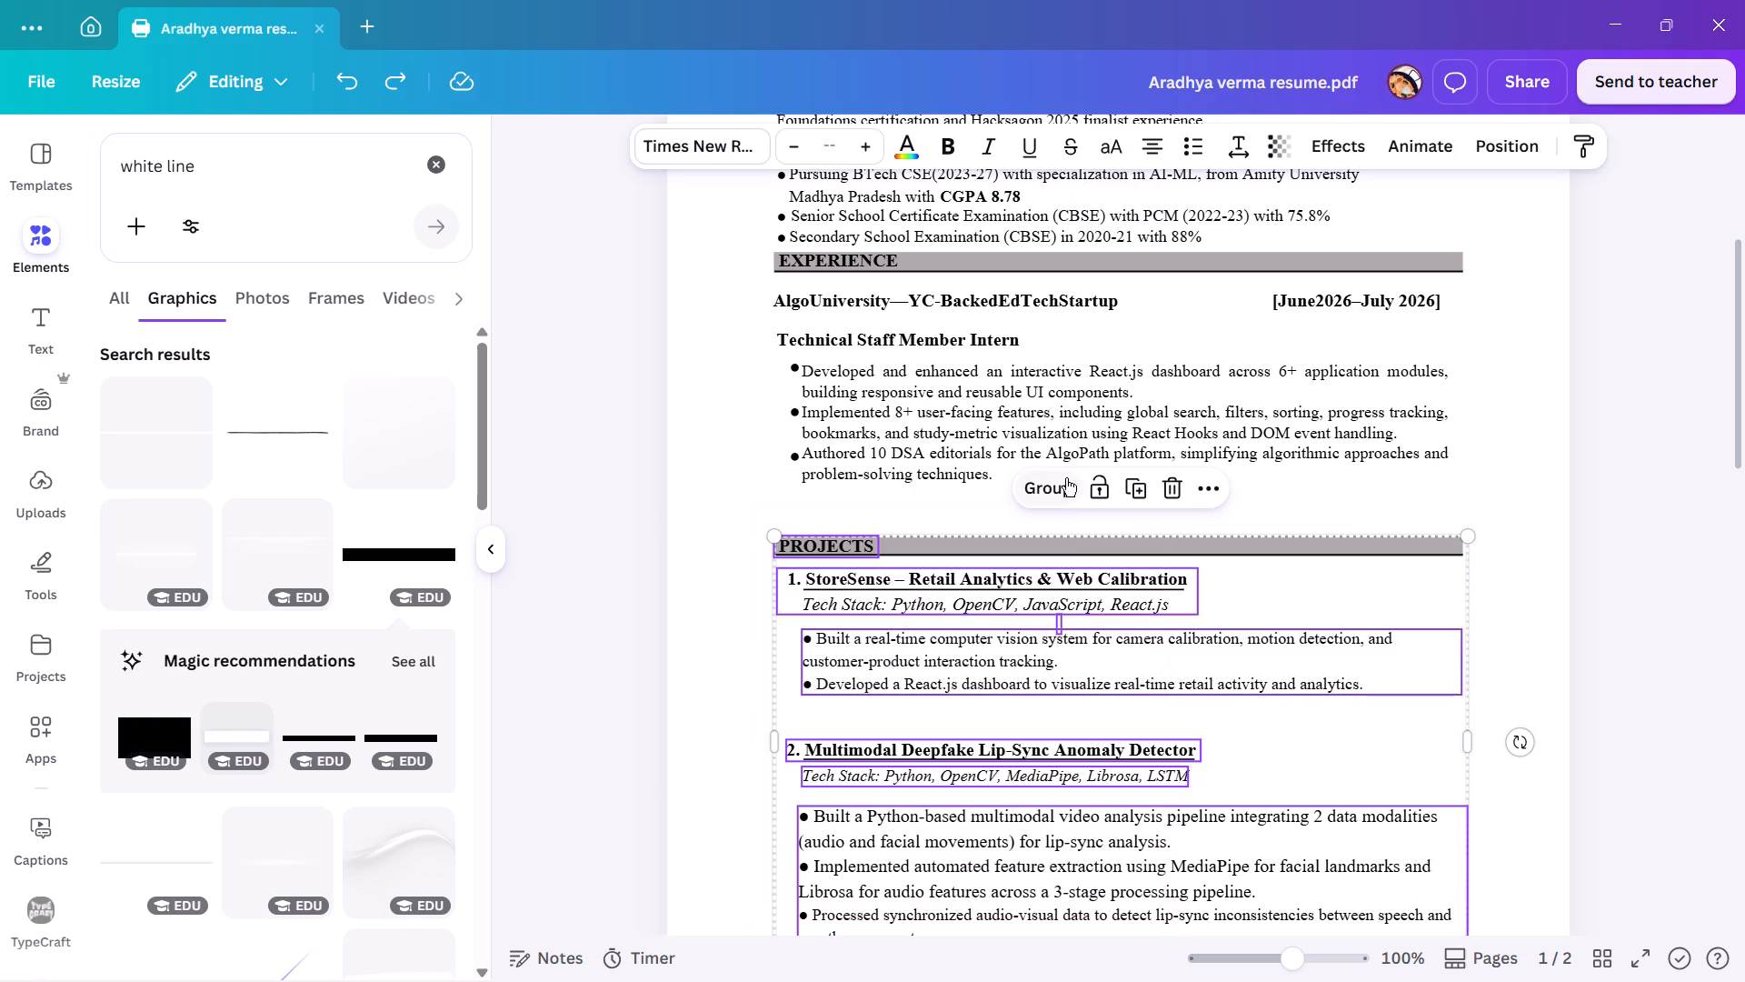
{"action": "left_click", "coordinate": [1093, 486]}
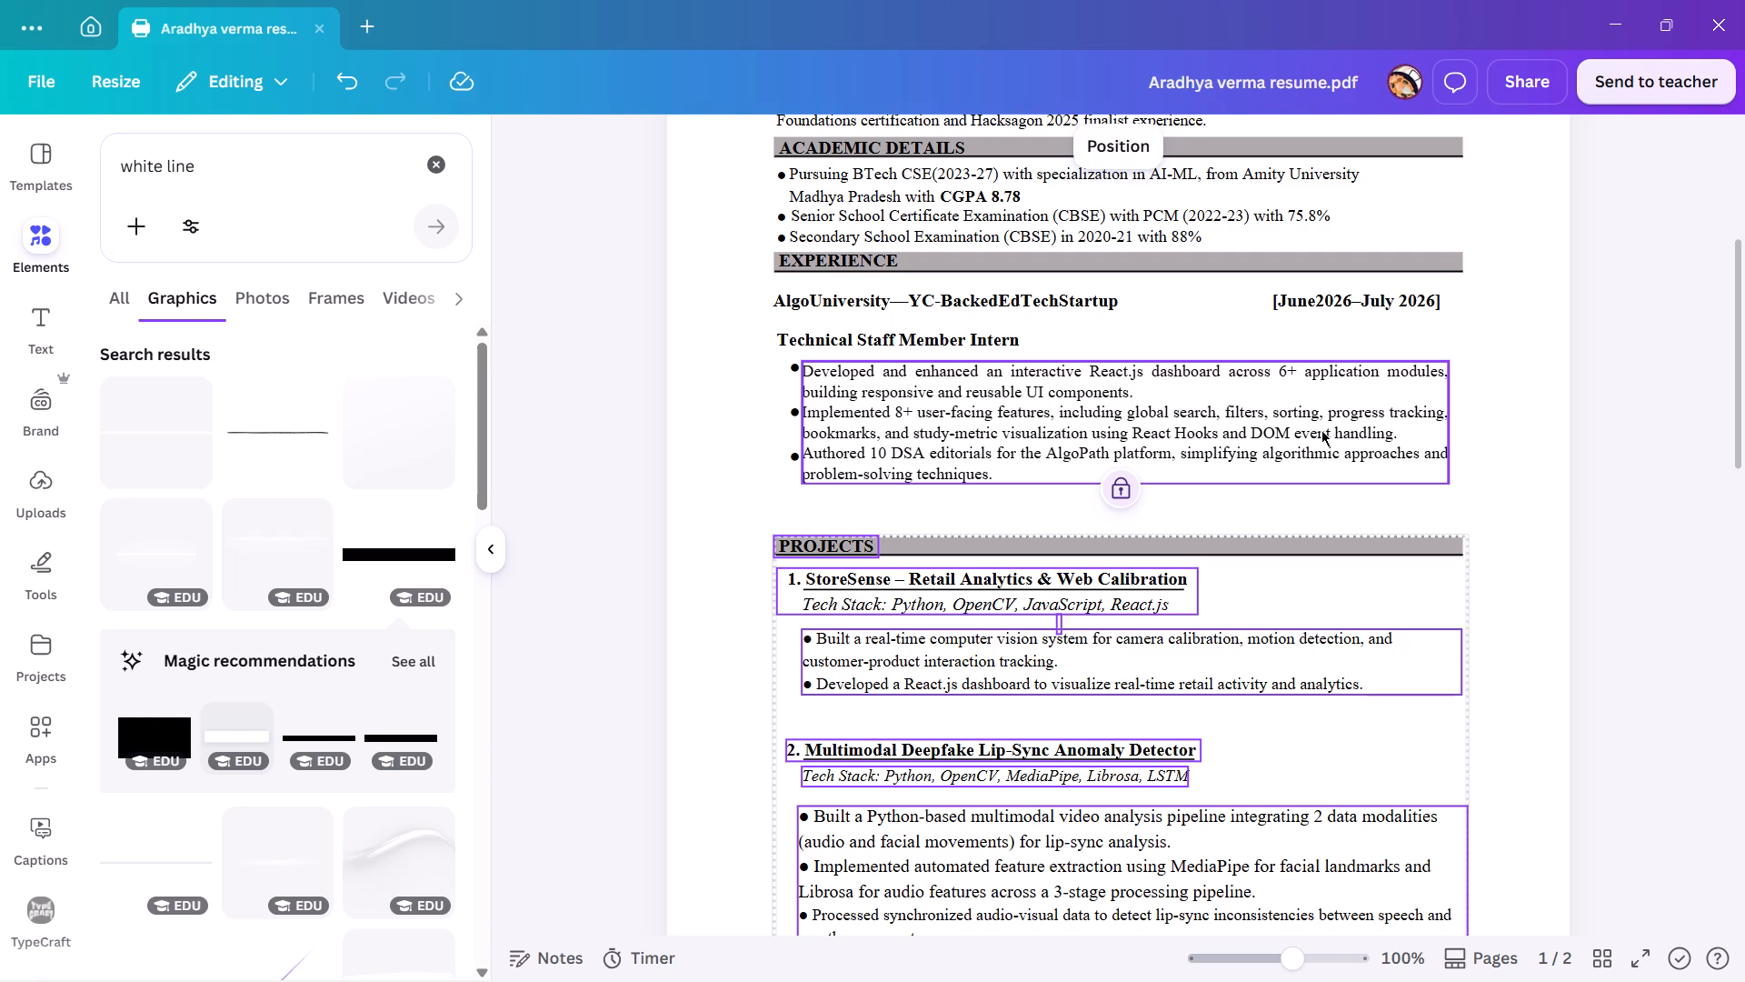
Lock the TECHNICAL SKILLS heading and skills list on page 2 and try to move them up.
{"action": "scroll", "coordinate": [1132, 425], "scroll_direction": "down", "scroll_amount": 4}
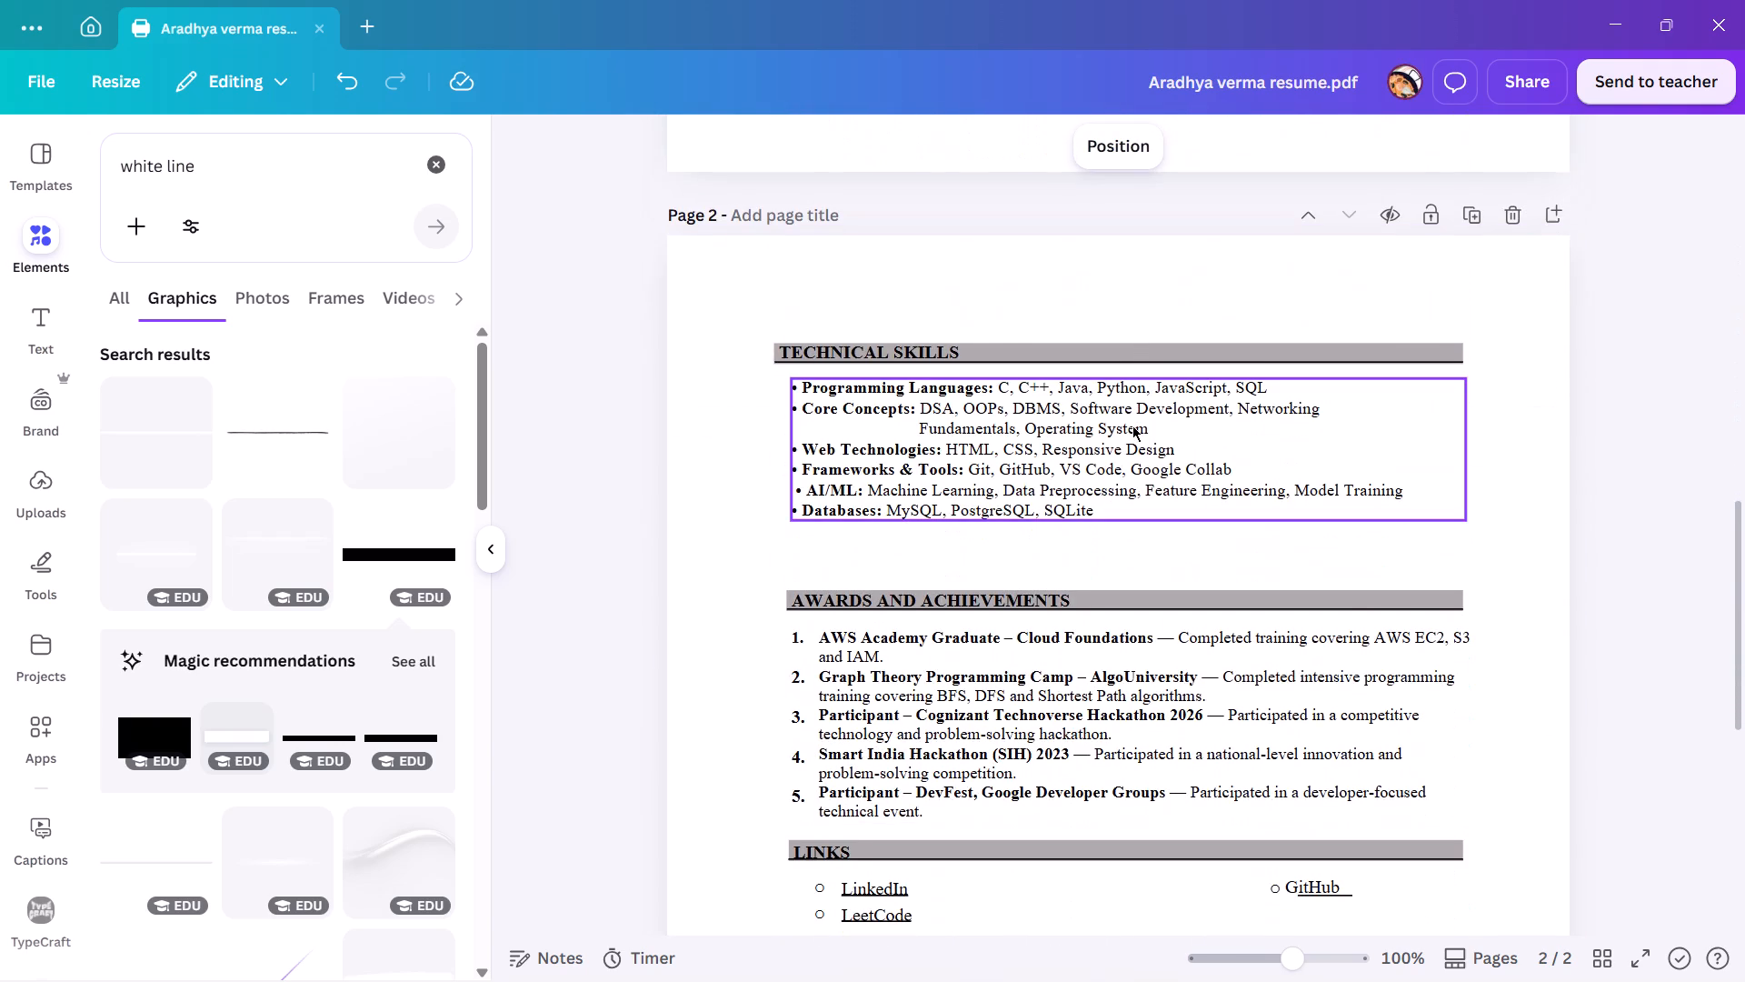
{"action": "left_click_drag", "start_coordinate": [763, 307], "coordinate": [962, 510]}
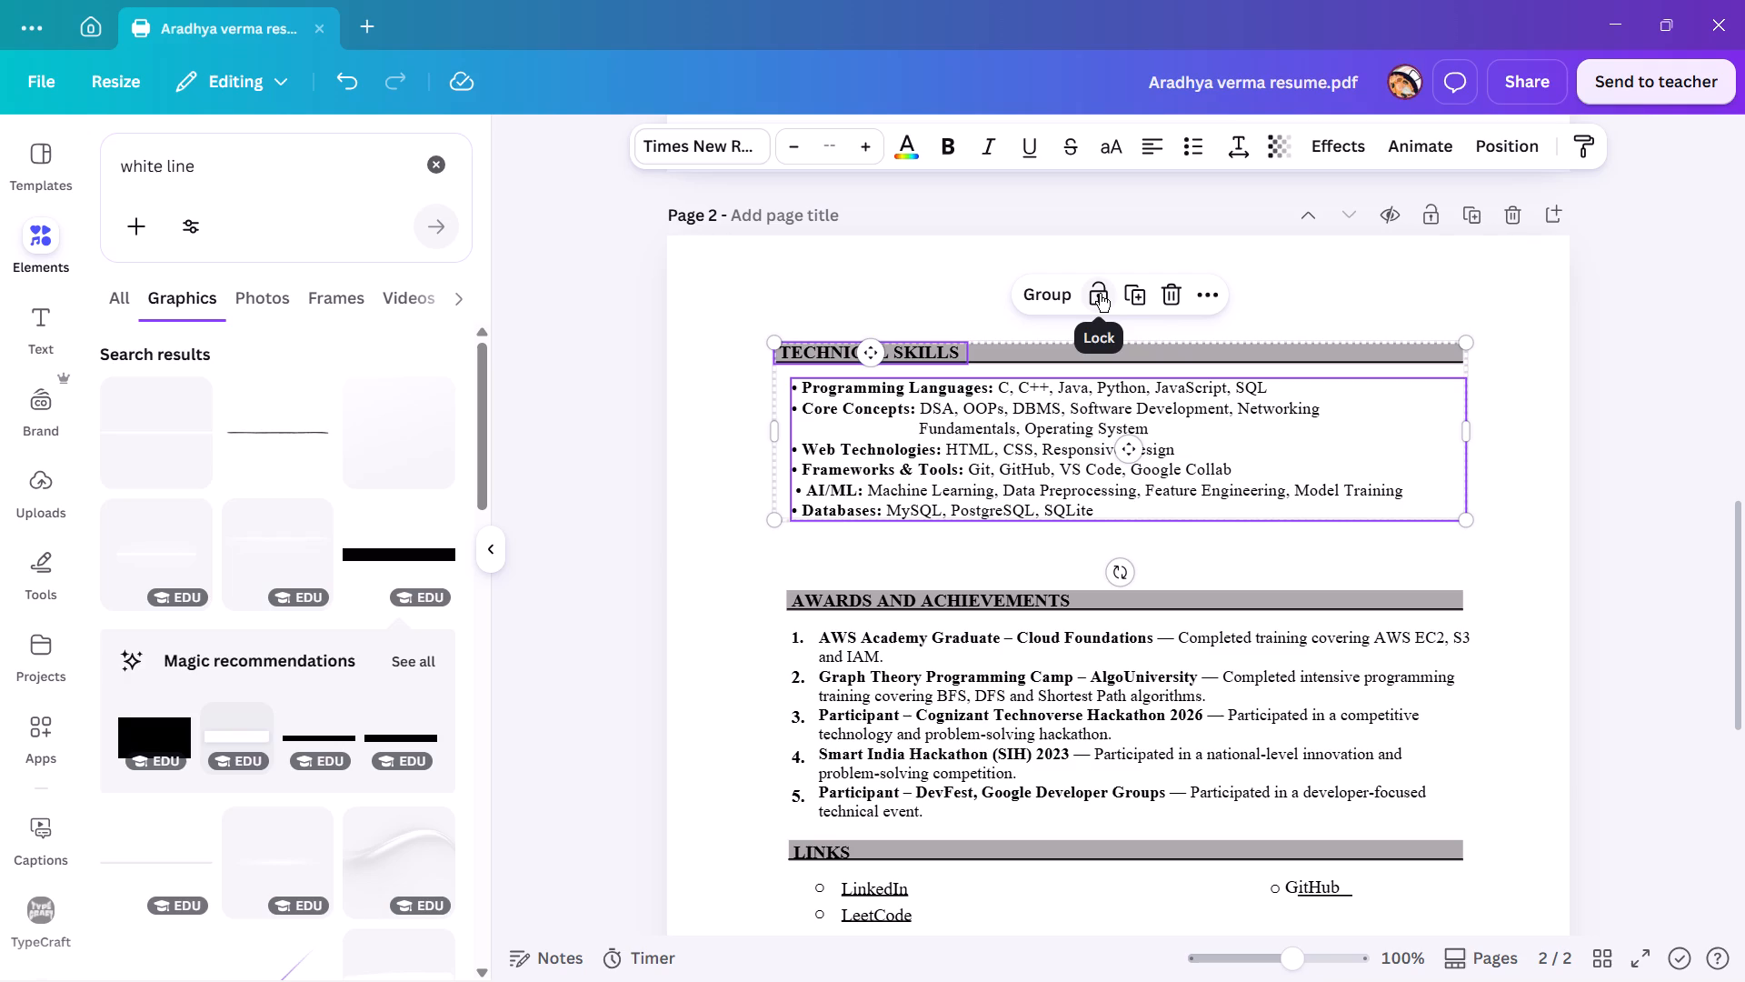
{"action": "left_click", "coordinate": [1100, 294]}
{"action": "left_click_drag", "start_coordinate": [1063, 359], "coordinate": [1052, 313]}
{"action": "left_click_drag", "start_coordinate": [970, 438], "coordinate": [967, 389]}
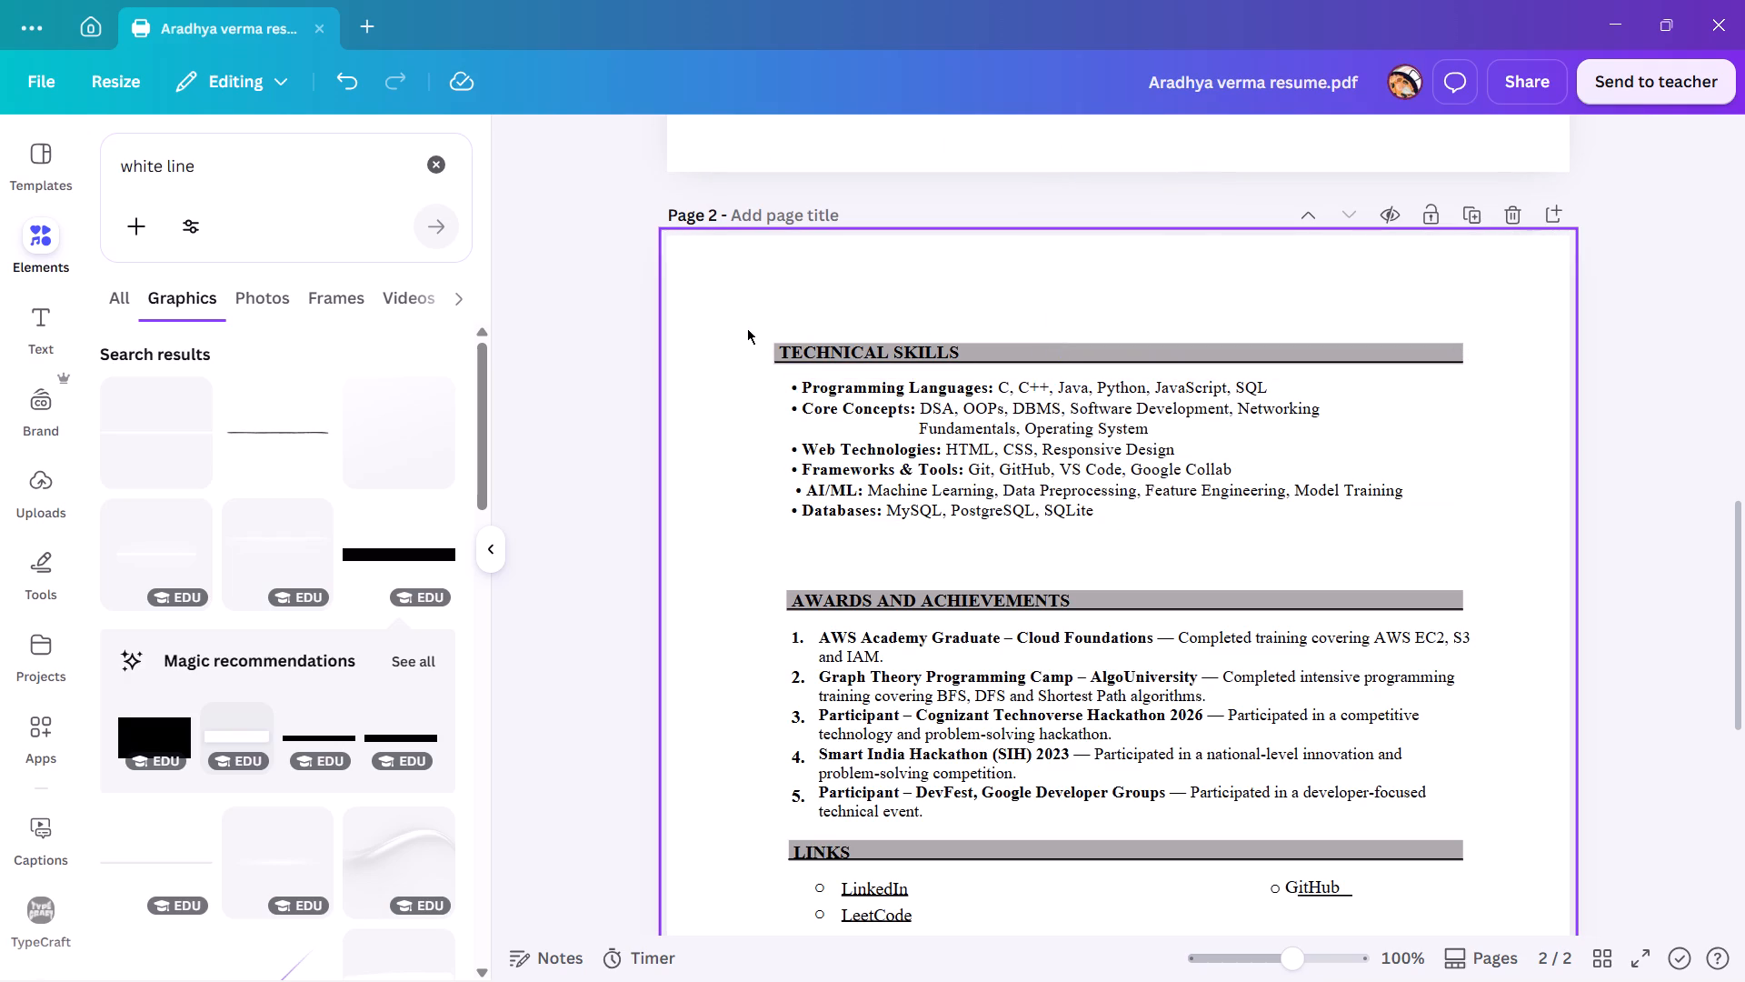
Lock the two small empty text boxes lying over the skills list on page 2.
{"action": "left_click_drag", "start_coordinate": [753, 324], "coordinate": [1105, 536]}
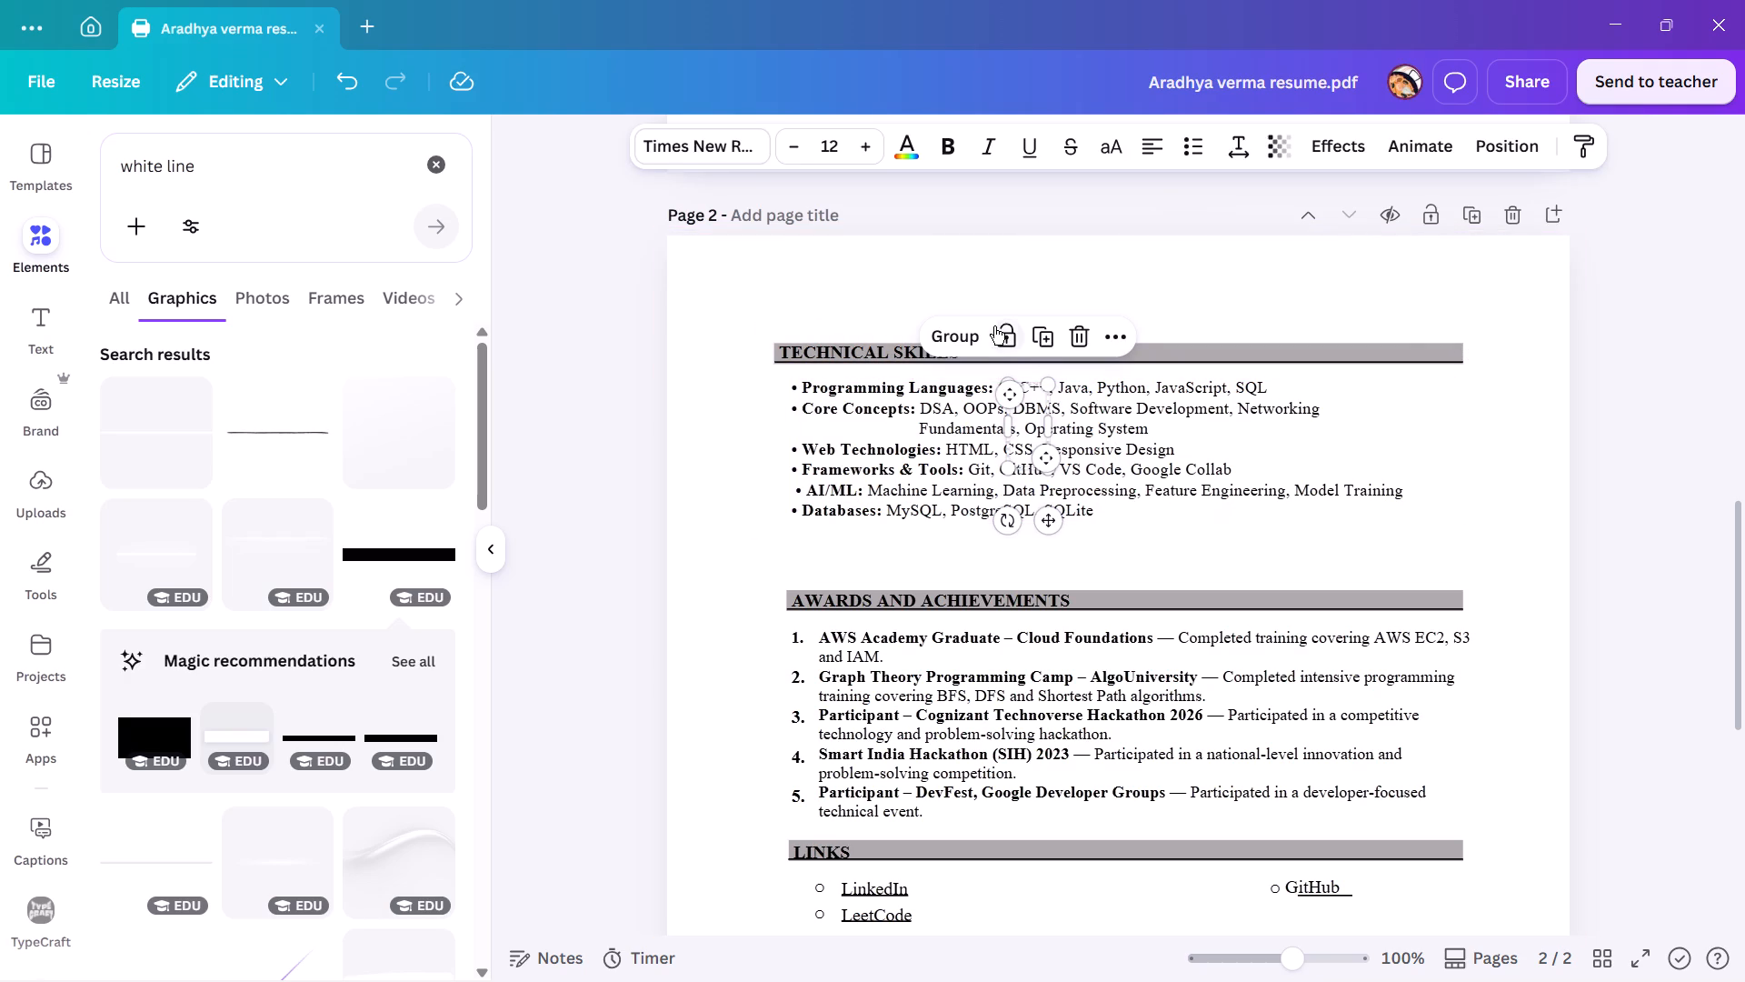
{"action": "left_click", "coordinate": [1005, 330]}
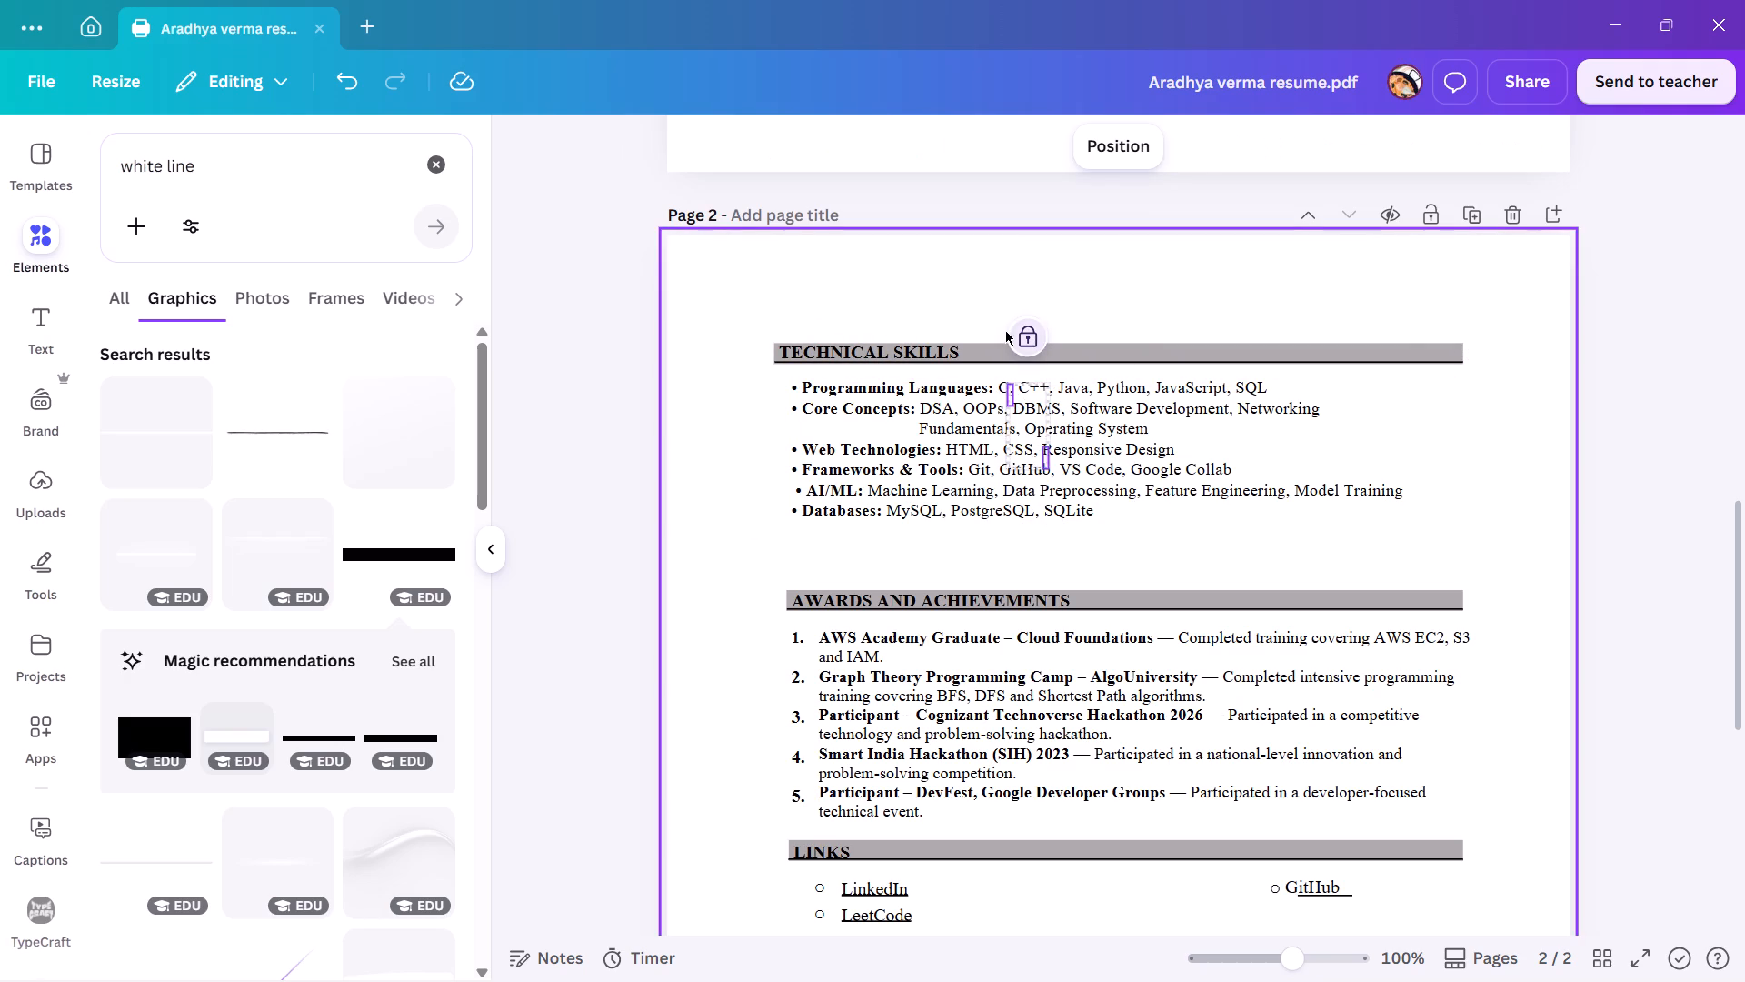
Unlock the skills list and the TECHNICAL SKILLS heading on page 2.
{"action": "left_click_drag", "start_coordinate": [817, 346], "coordinate": [1005, 494]}
{"action": "left_click_drag", "start_coordinate": [1002, 476], "coordinate": [998, 450]}
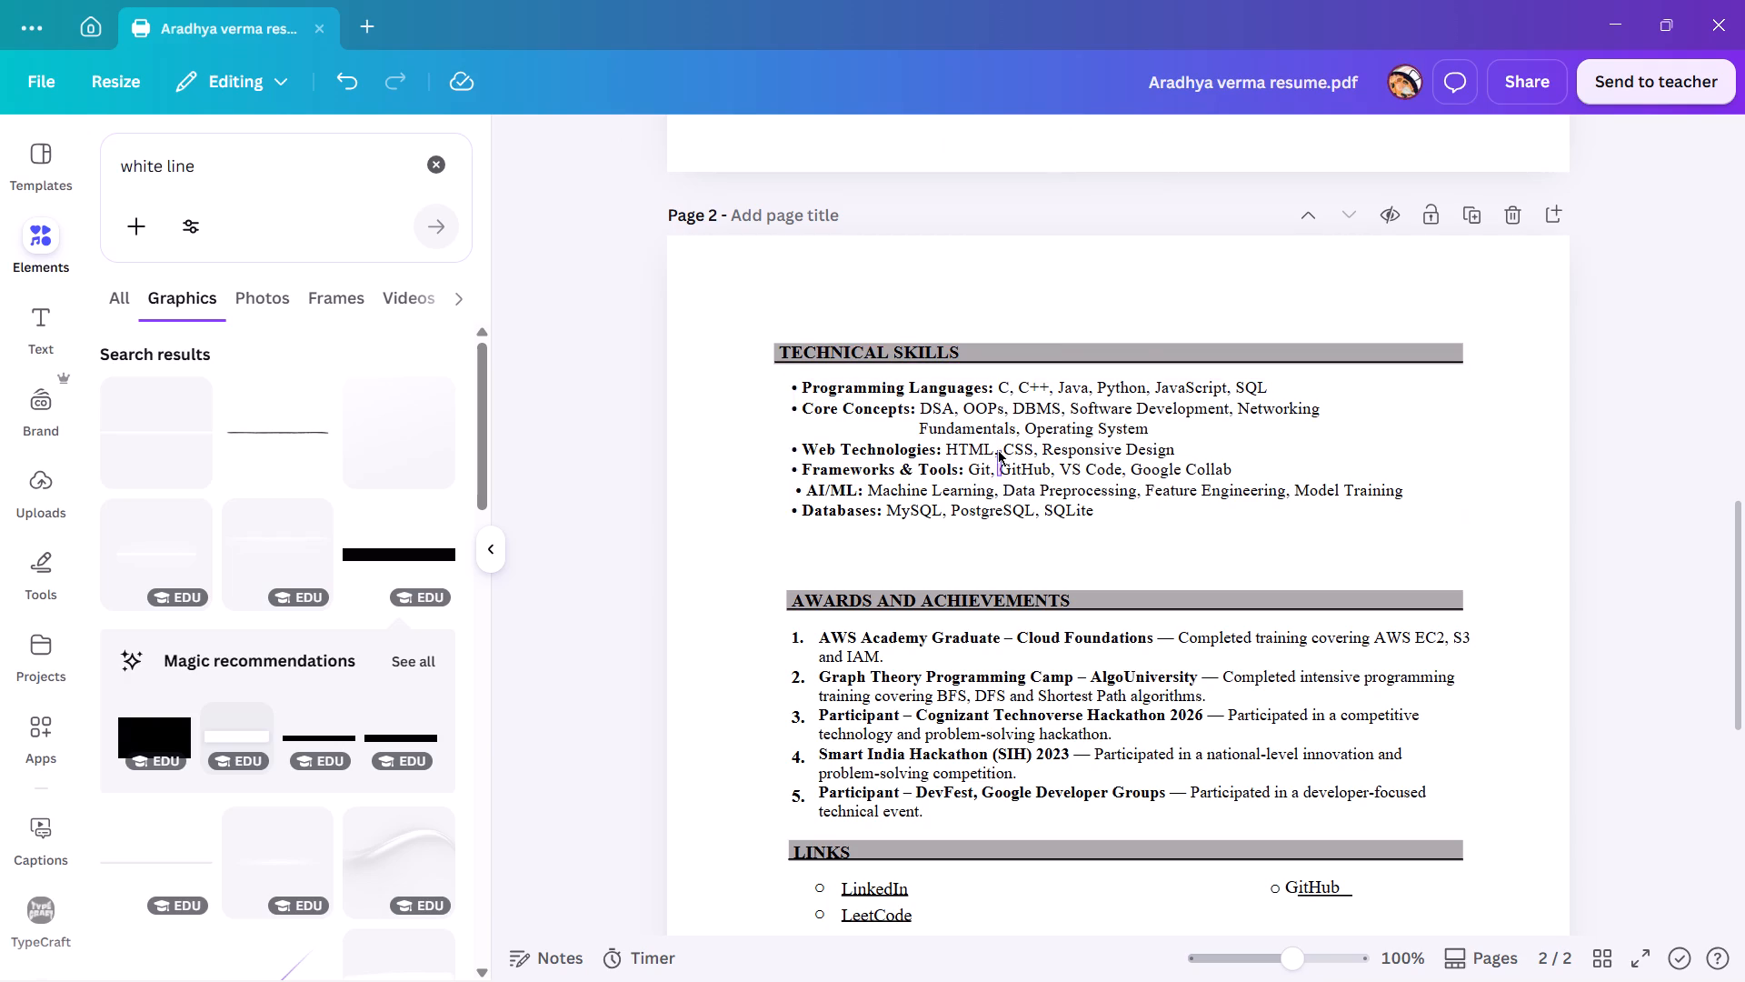
{"action": "left_click_drag", "start_coordinate": [998, 450], "coordinate": [995, 442]}
{"action": "left_click", "coordinate": [990, 434]}
{"action": "left_click", "coordinate": [1151, 334]}
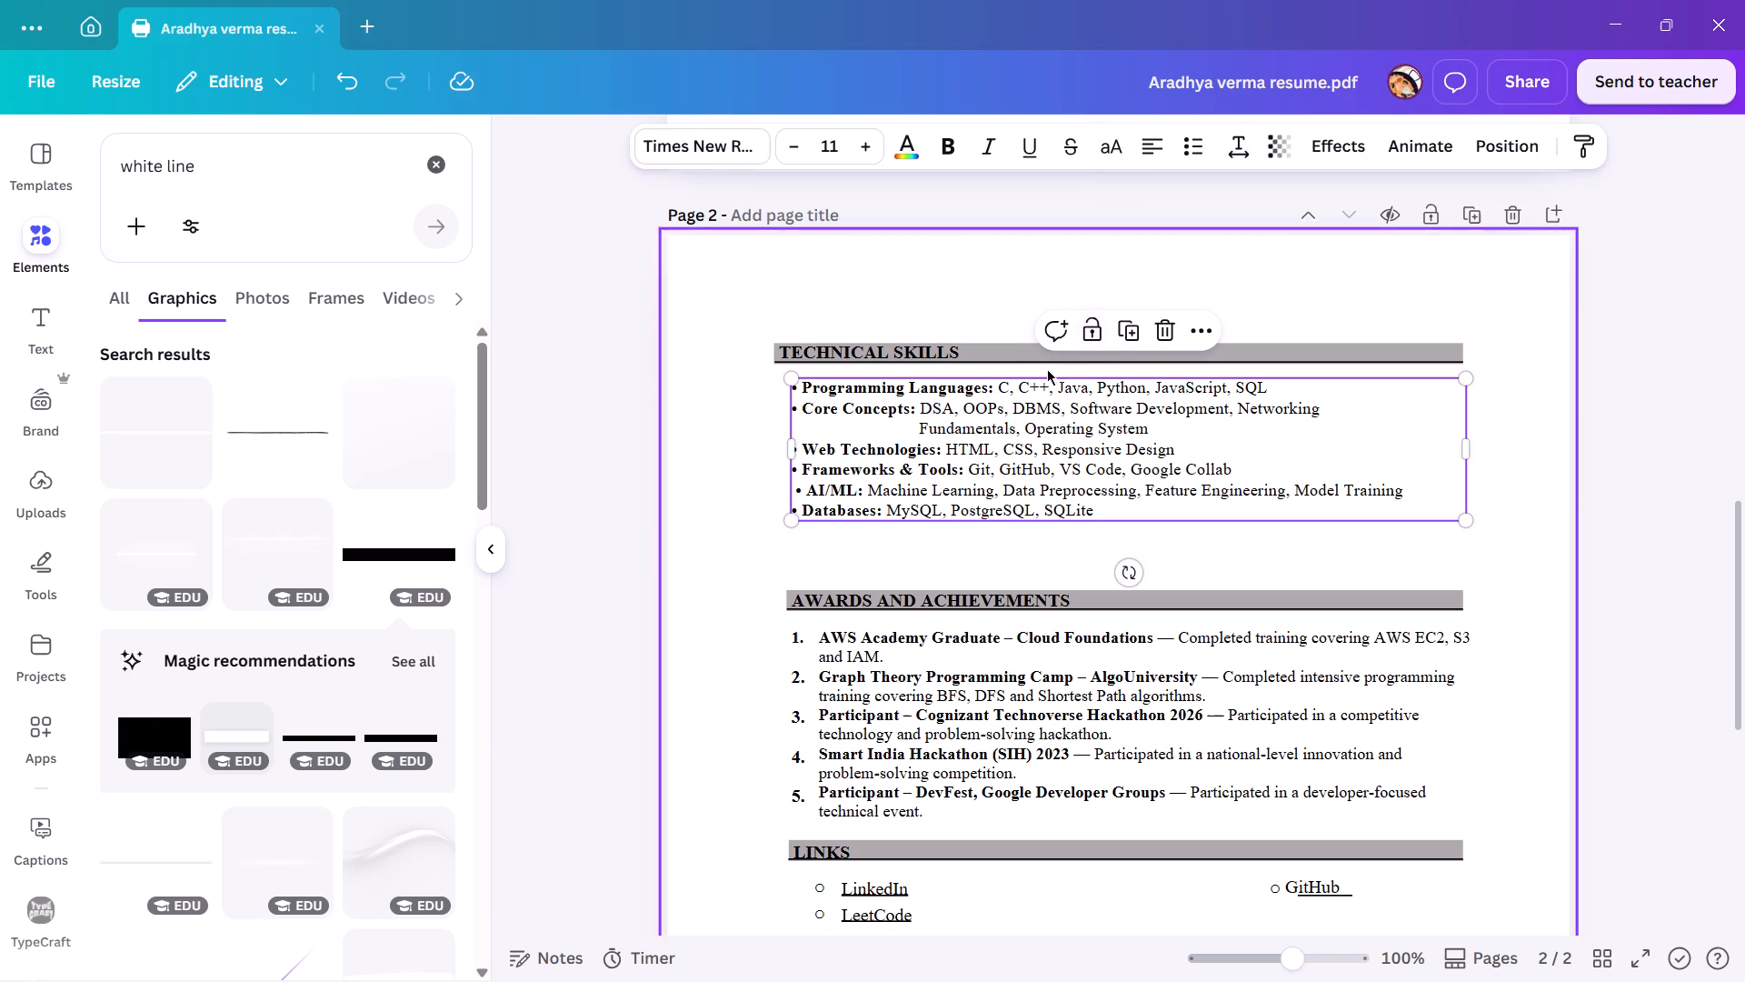
{"action": "left_click", "coordinate": [833, 346]}
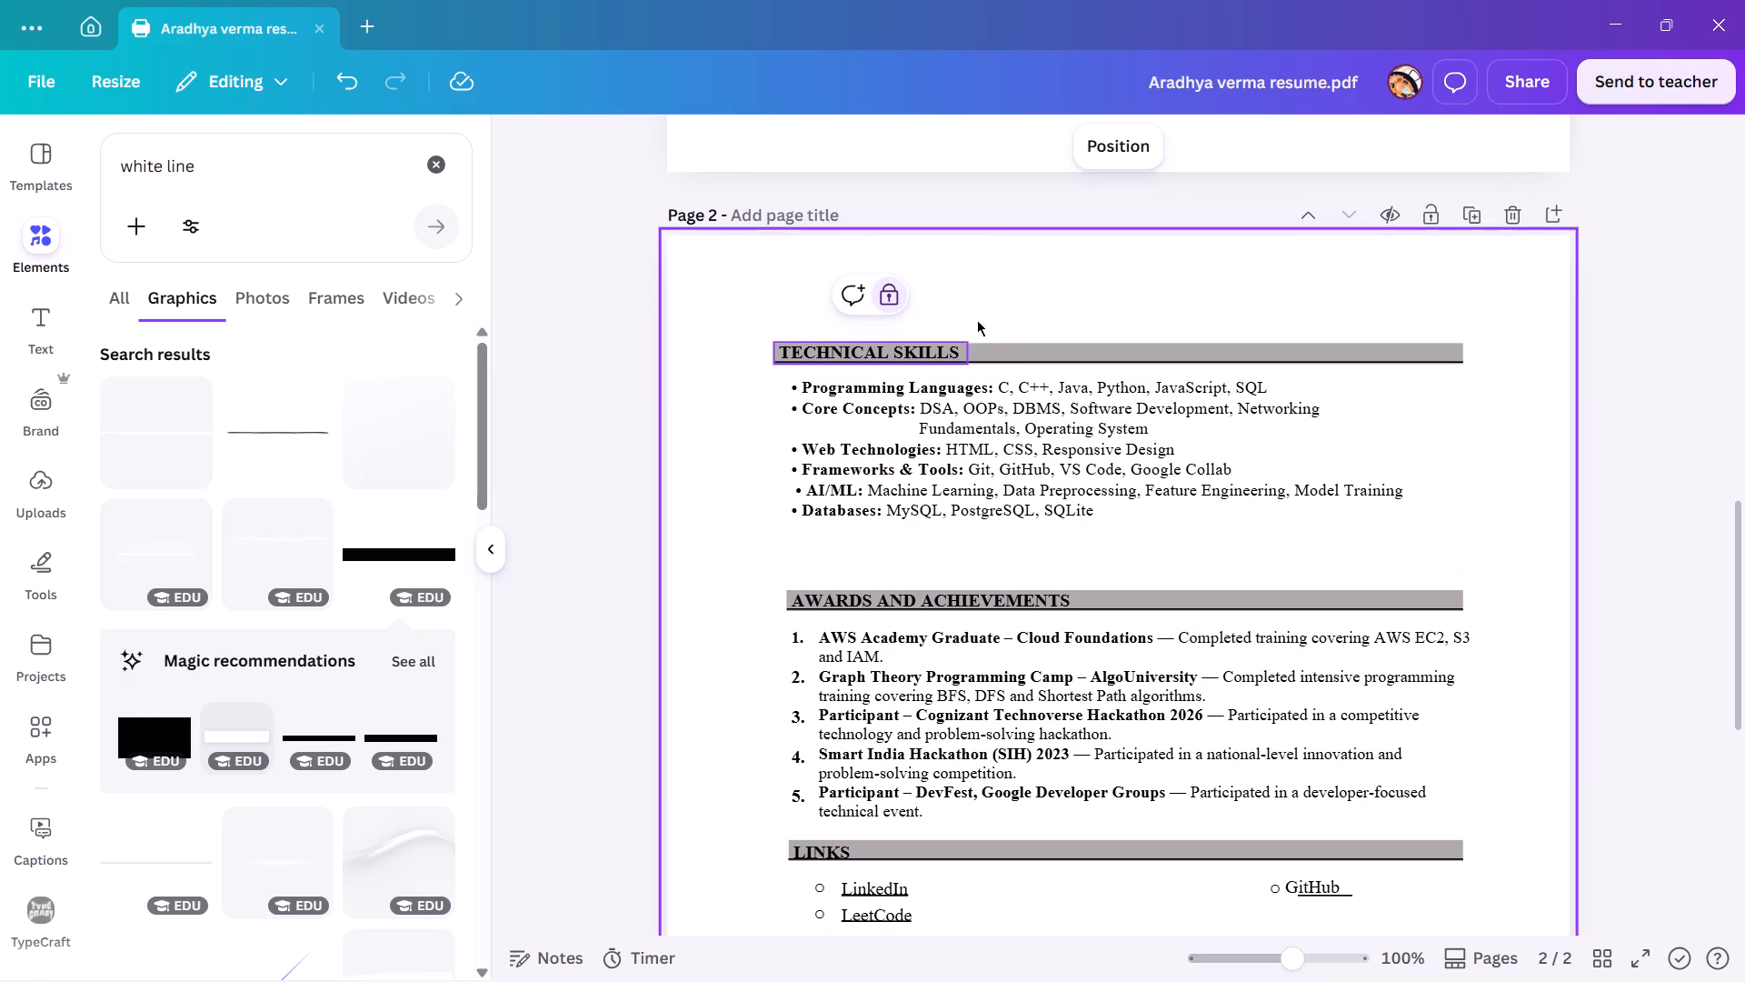
{"action": "left_click", "coordinate": [885, 298]}
Select the TECHNICAL SKILLS heading and skills list together and nudge them slightly on page 2.
{"action": "left_click_drag", "start_coordinate": [761, 324], "coordinate": [761, 329]}
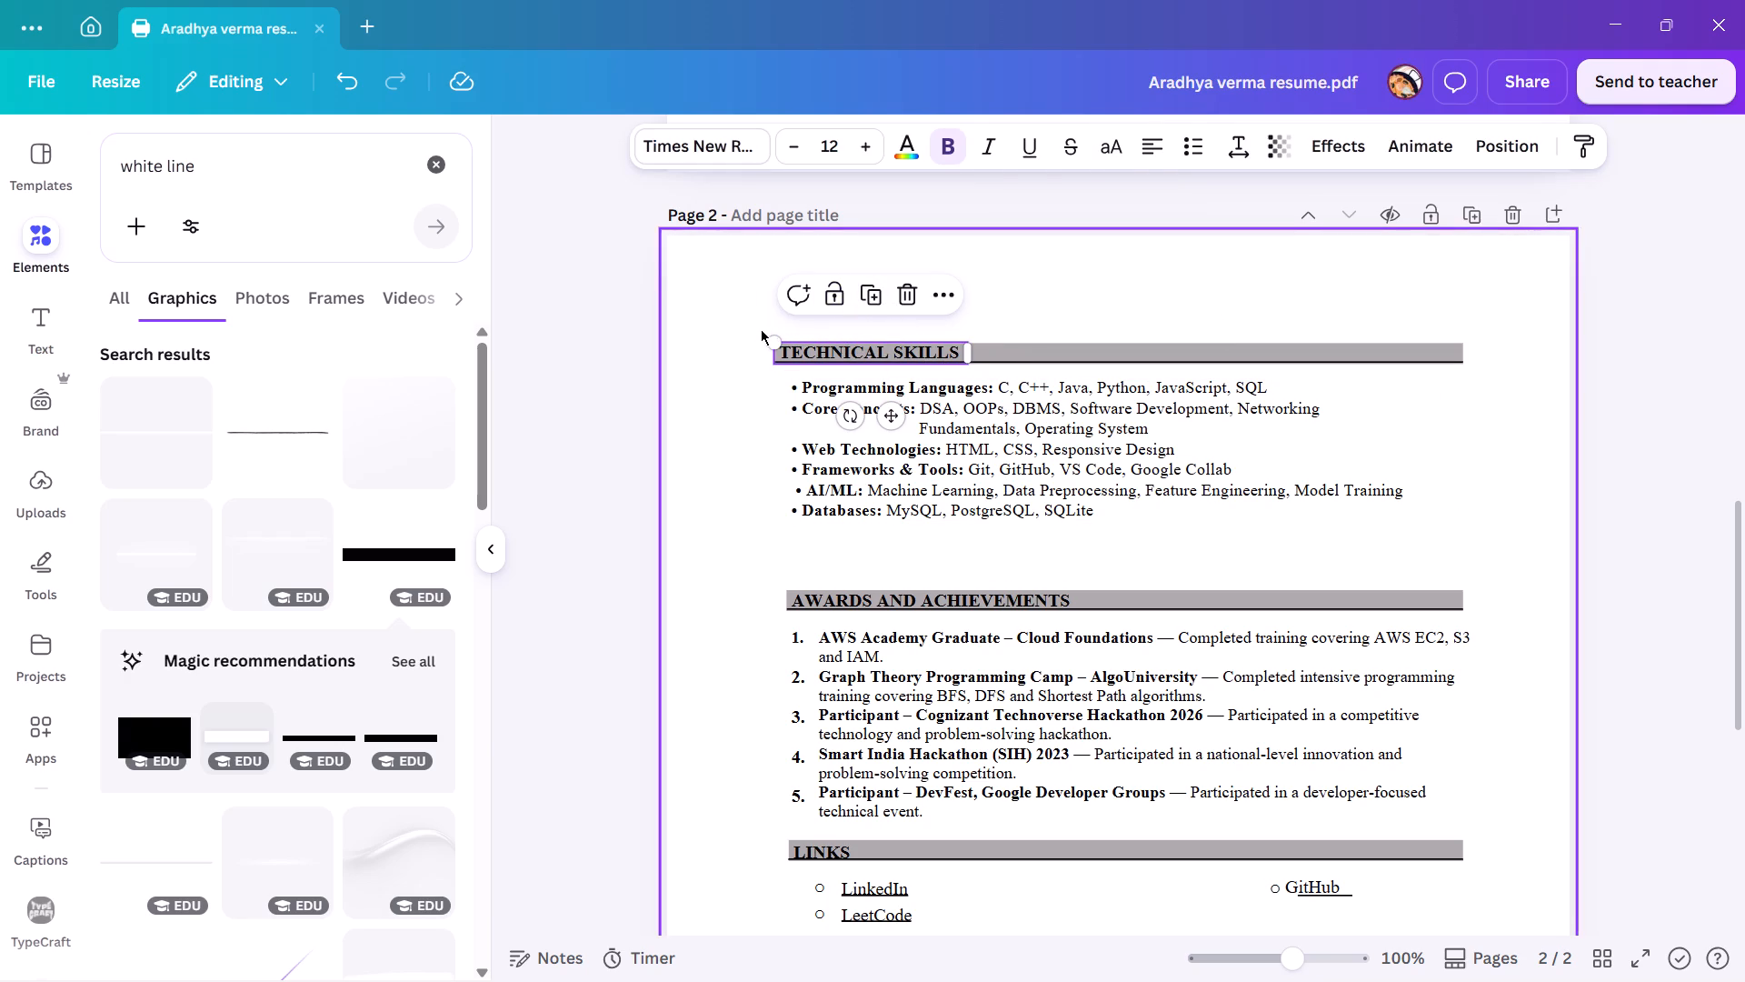
{"action": "left_click_drag", "start_coordinate": [761, 329], "coordinate": [994, 504]}
{"action": "left_click", "coordinate": [993, 470]}
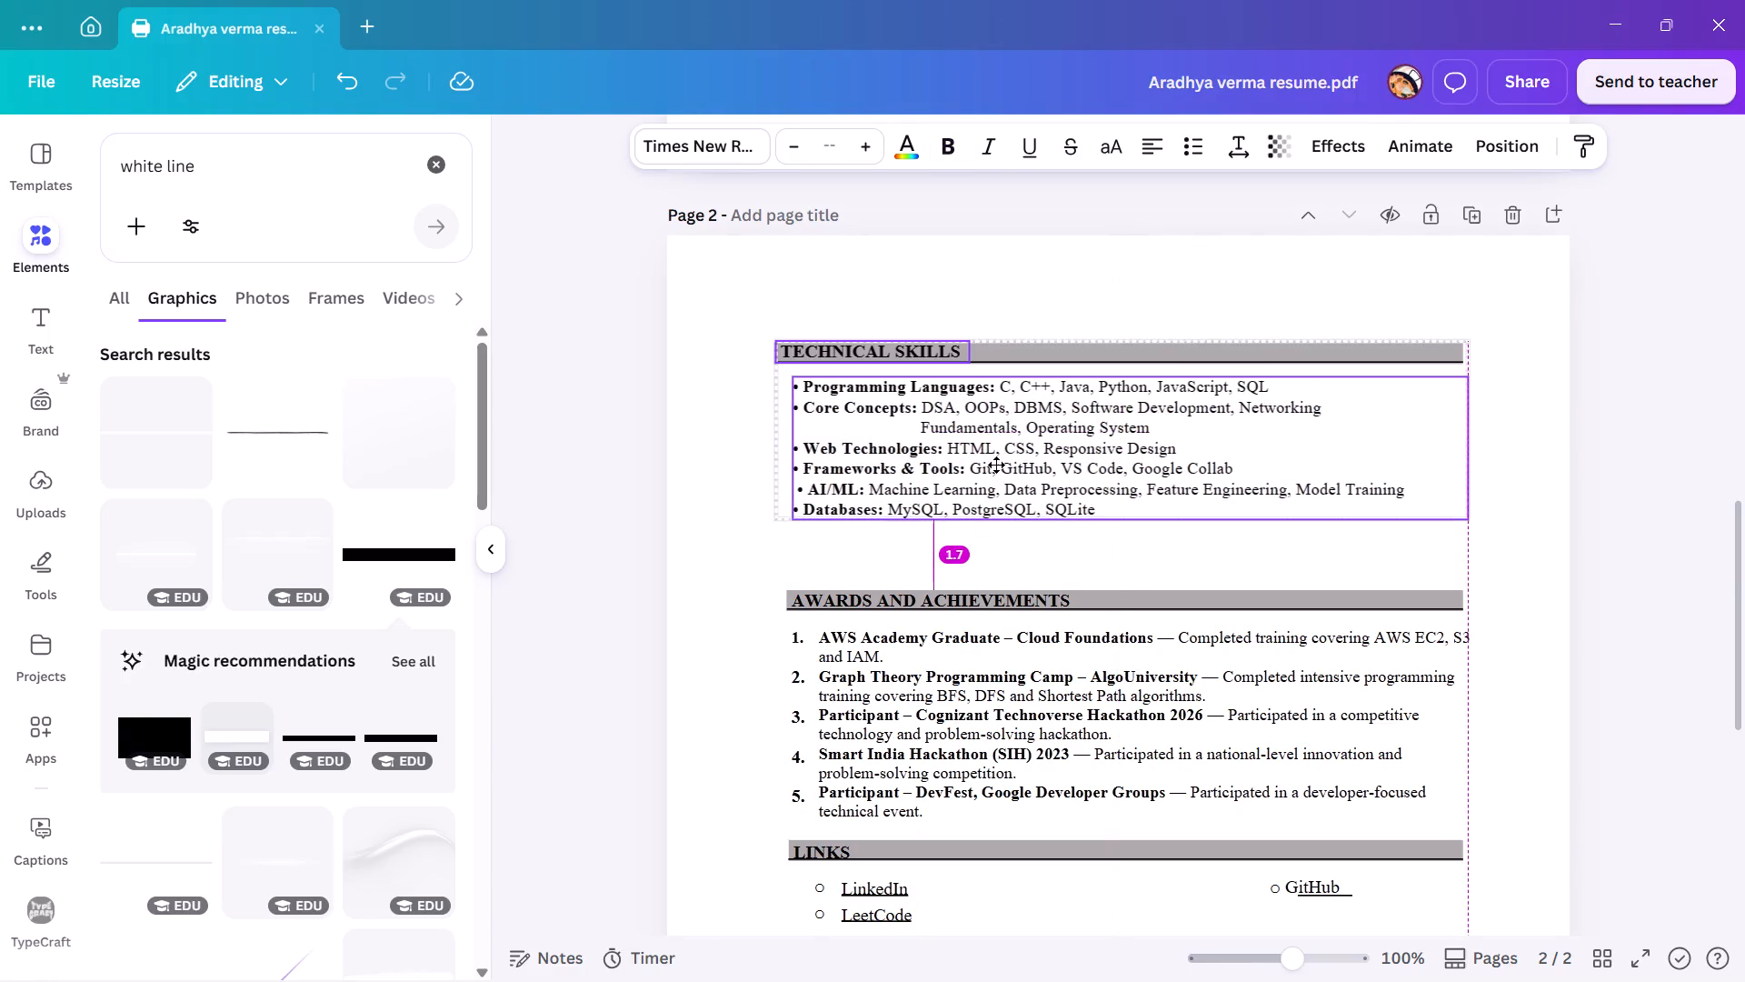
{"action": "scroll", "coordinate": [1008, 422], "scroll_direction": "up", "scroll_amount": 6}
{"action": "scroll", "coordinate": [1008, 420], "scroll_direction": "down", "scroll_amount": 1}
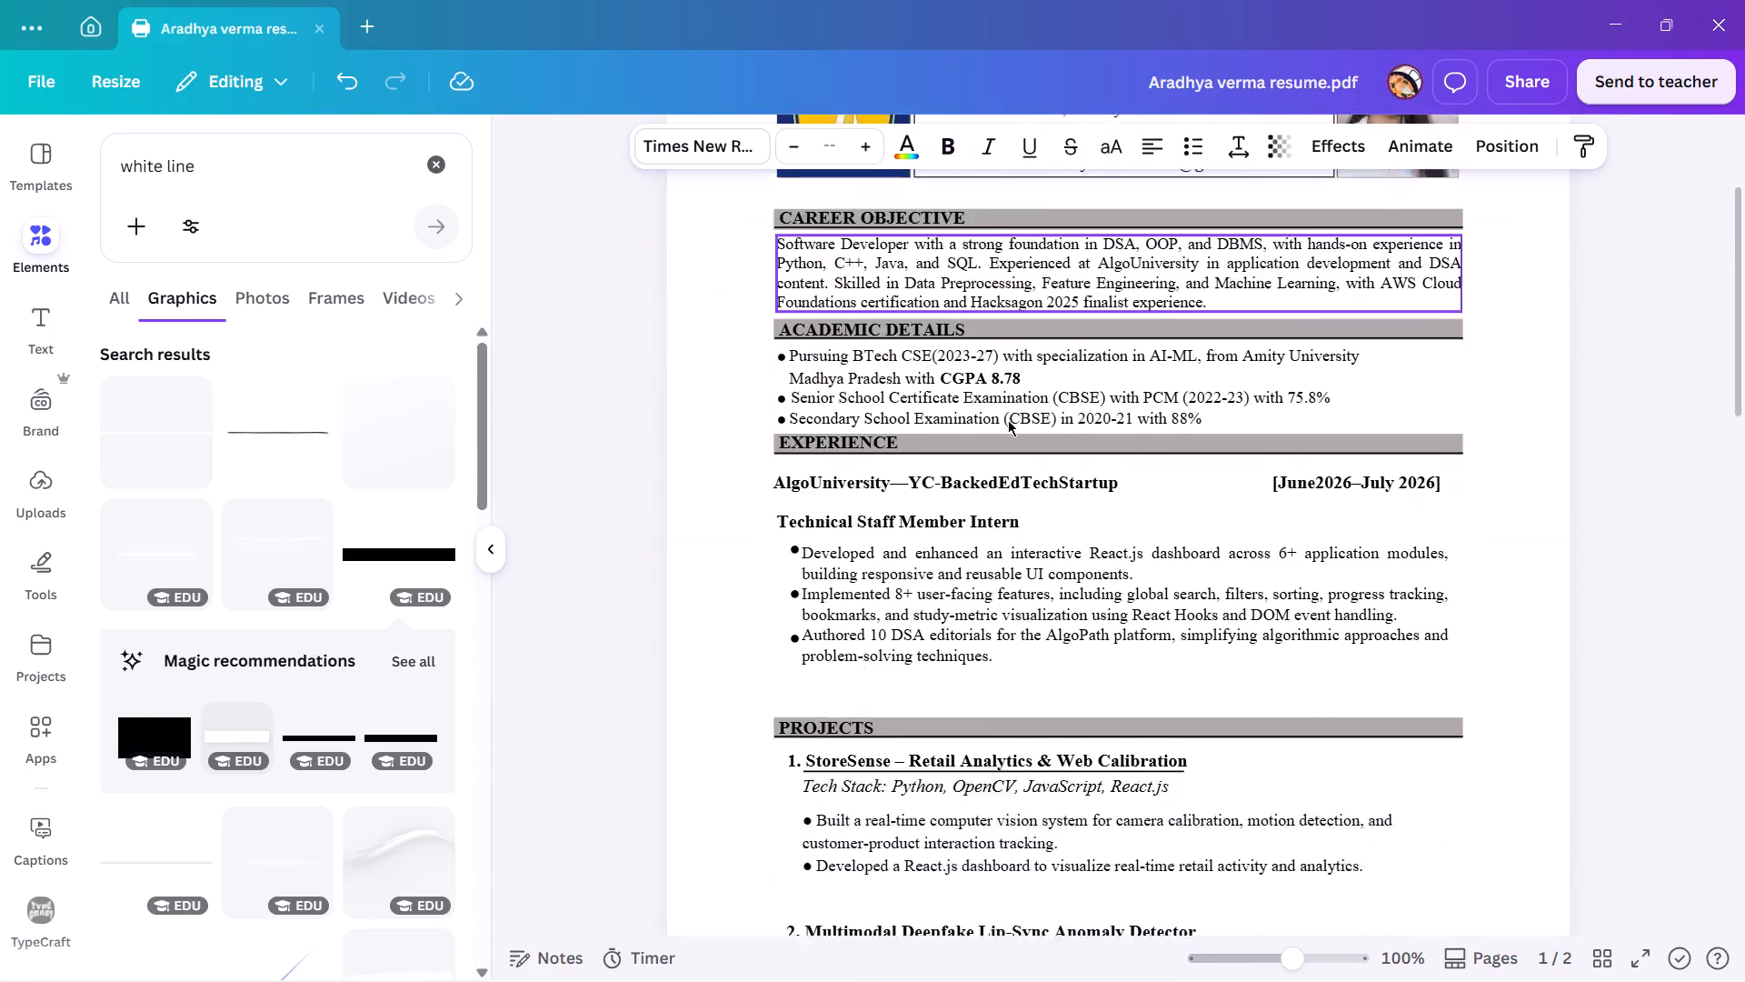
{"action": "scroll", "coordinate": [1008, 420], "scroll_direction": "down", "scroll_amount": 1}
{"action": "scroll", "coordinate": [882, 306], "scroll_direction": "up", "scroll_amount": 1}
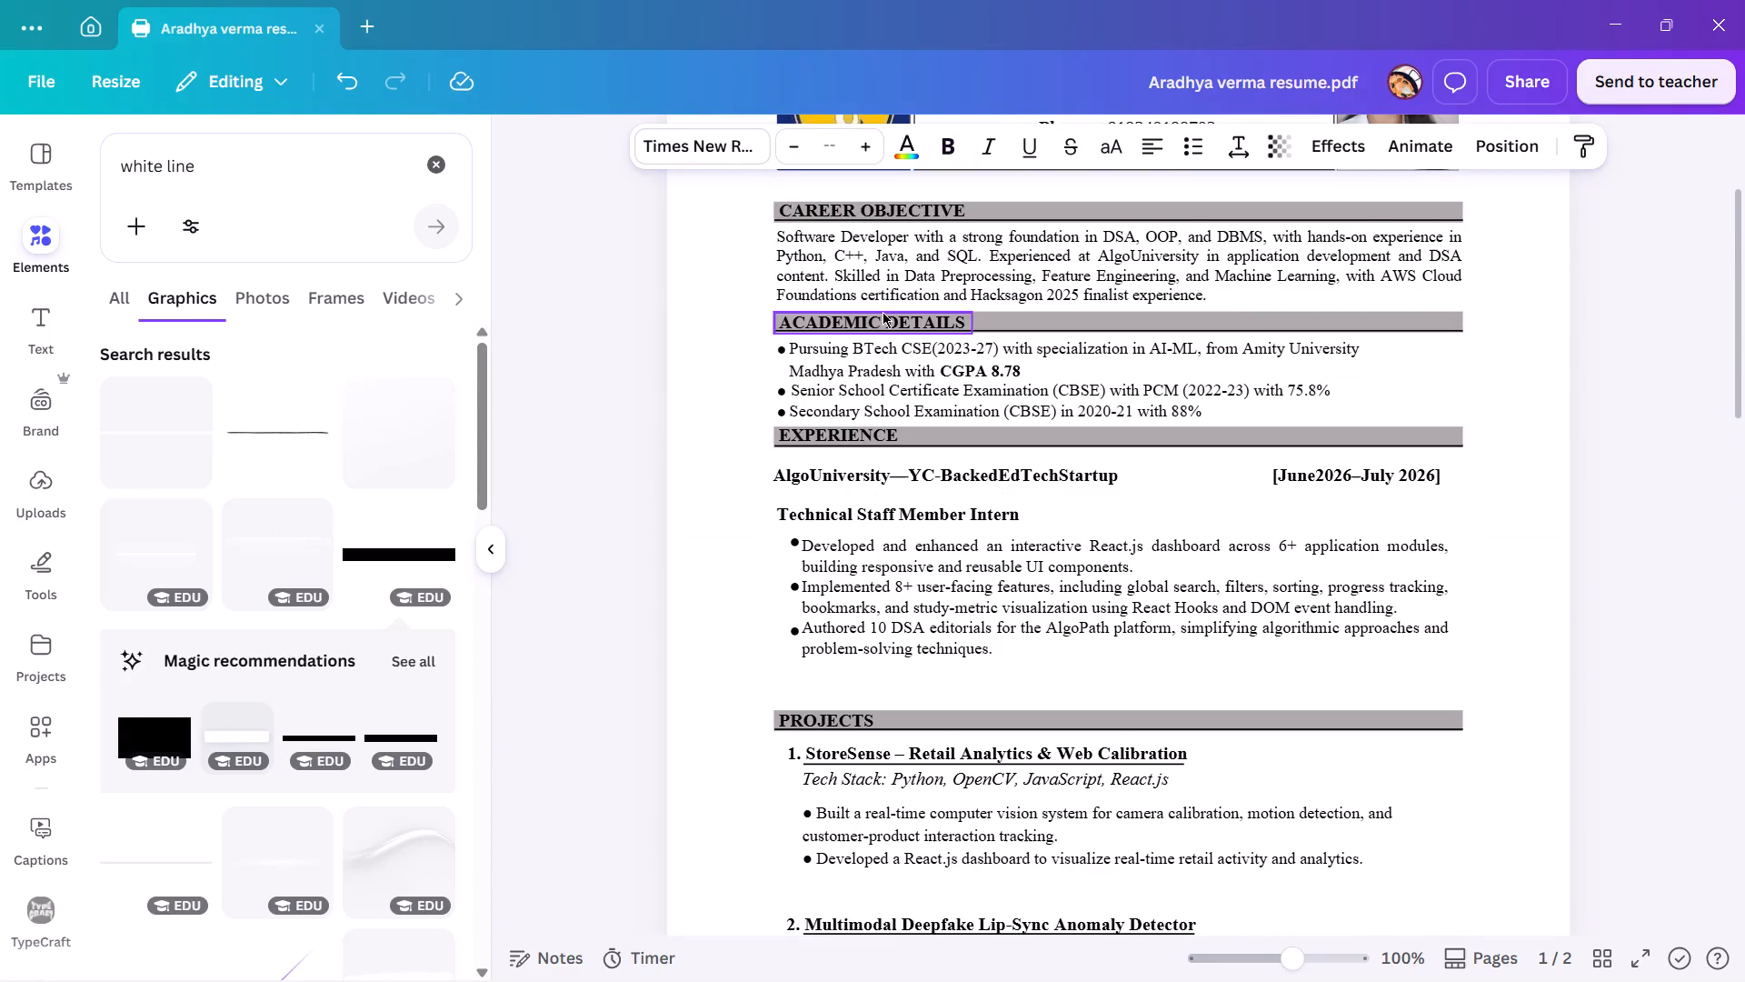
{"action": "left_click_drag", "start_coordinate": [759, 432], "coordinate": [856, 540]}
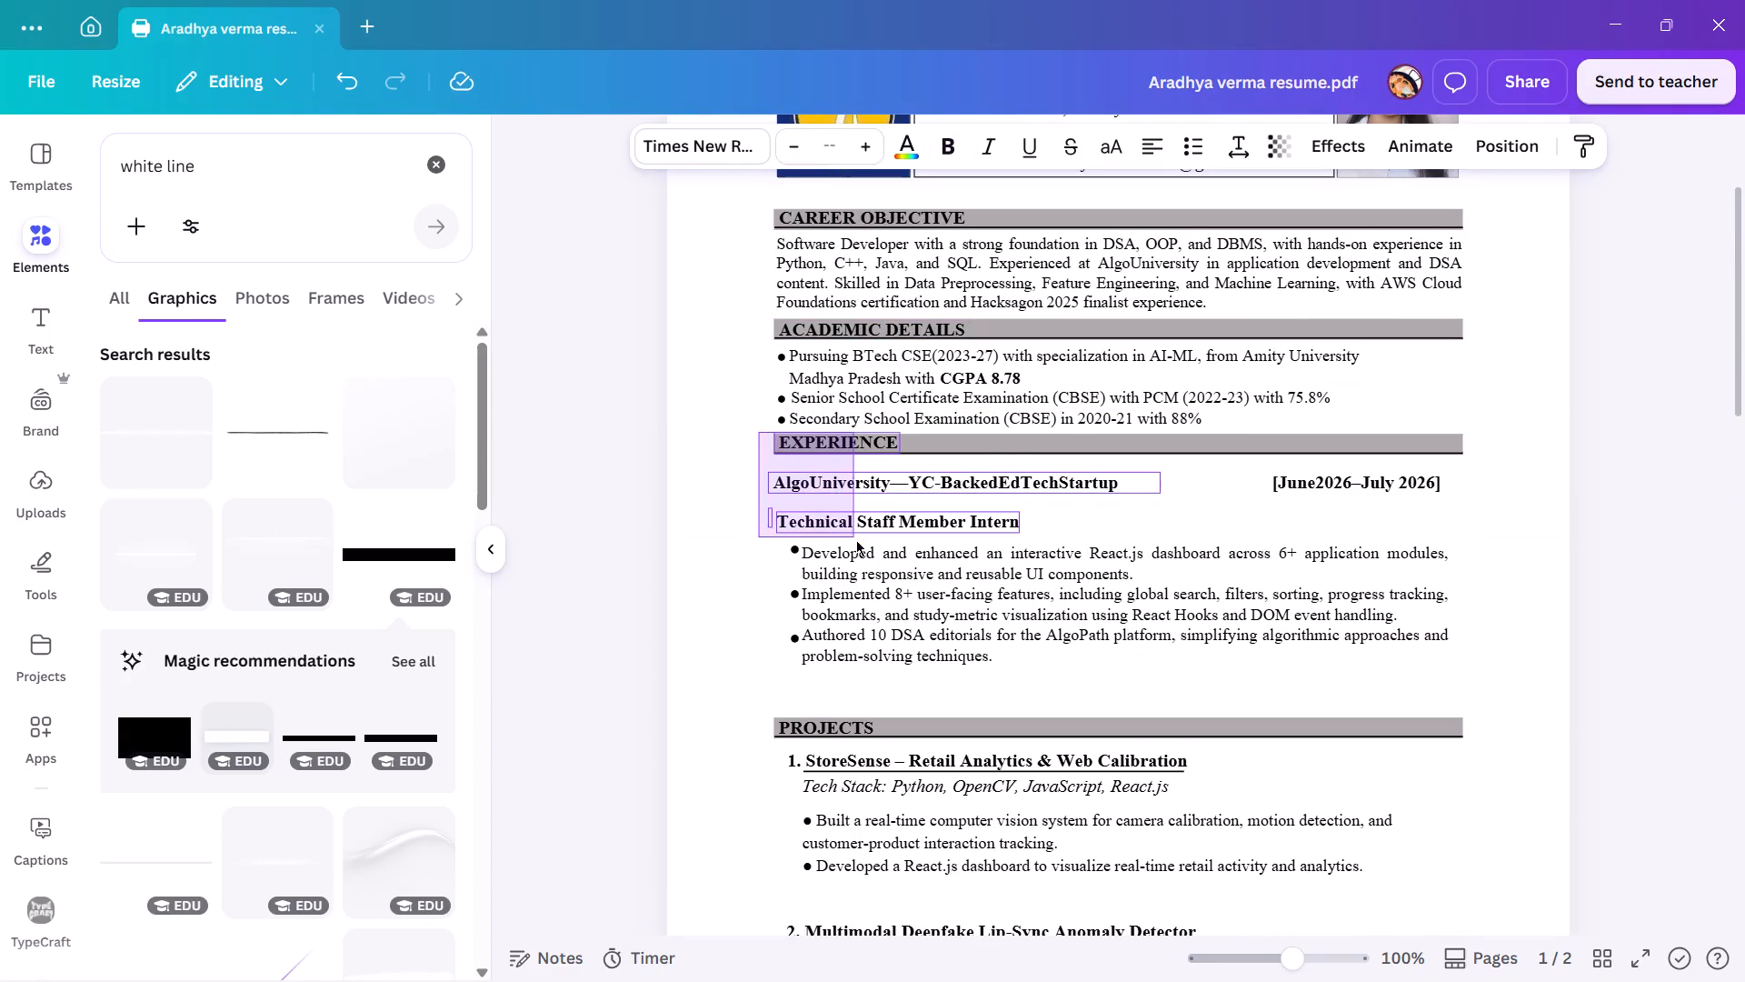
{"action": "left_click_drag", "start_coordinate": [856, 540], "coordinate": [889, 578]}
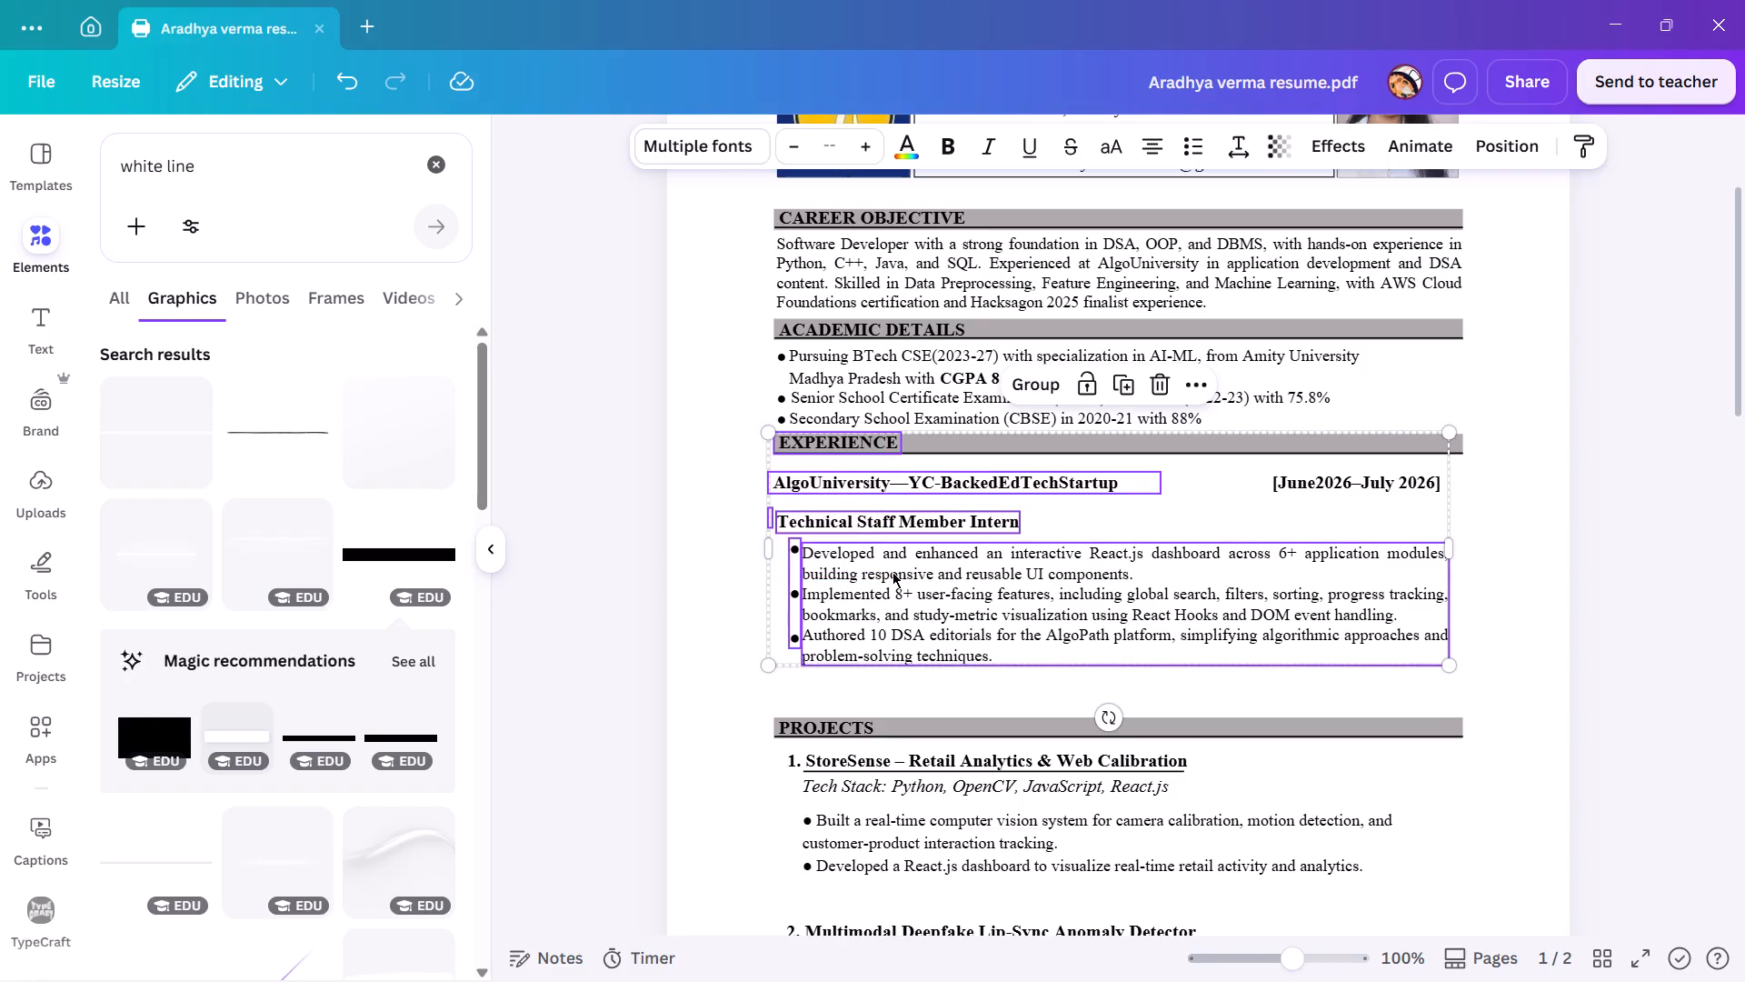
Zoom out to 50%, show the page thumbnails and add a blank page after page 2.
{"action": "scroll", "coordinate": [892, 571], "scroll_direction": "down", "scroll_amount": 4, "text": "ctrl"}
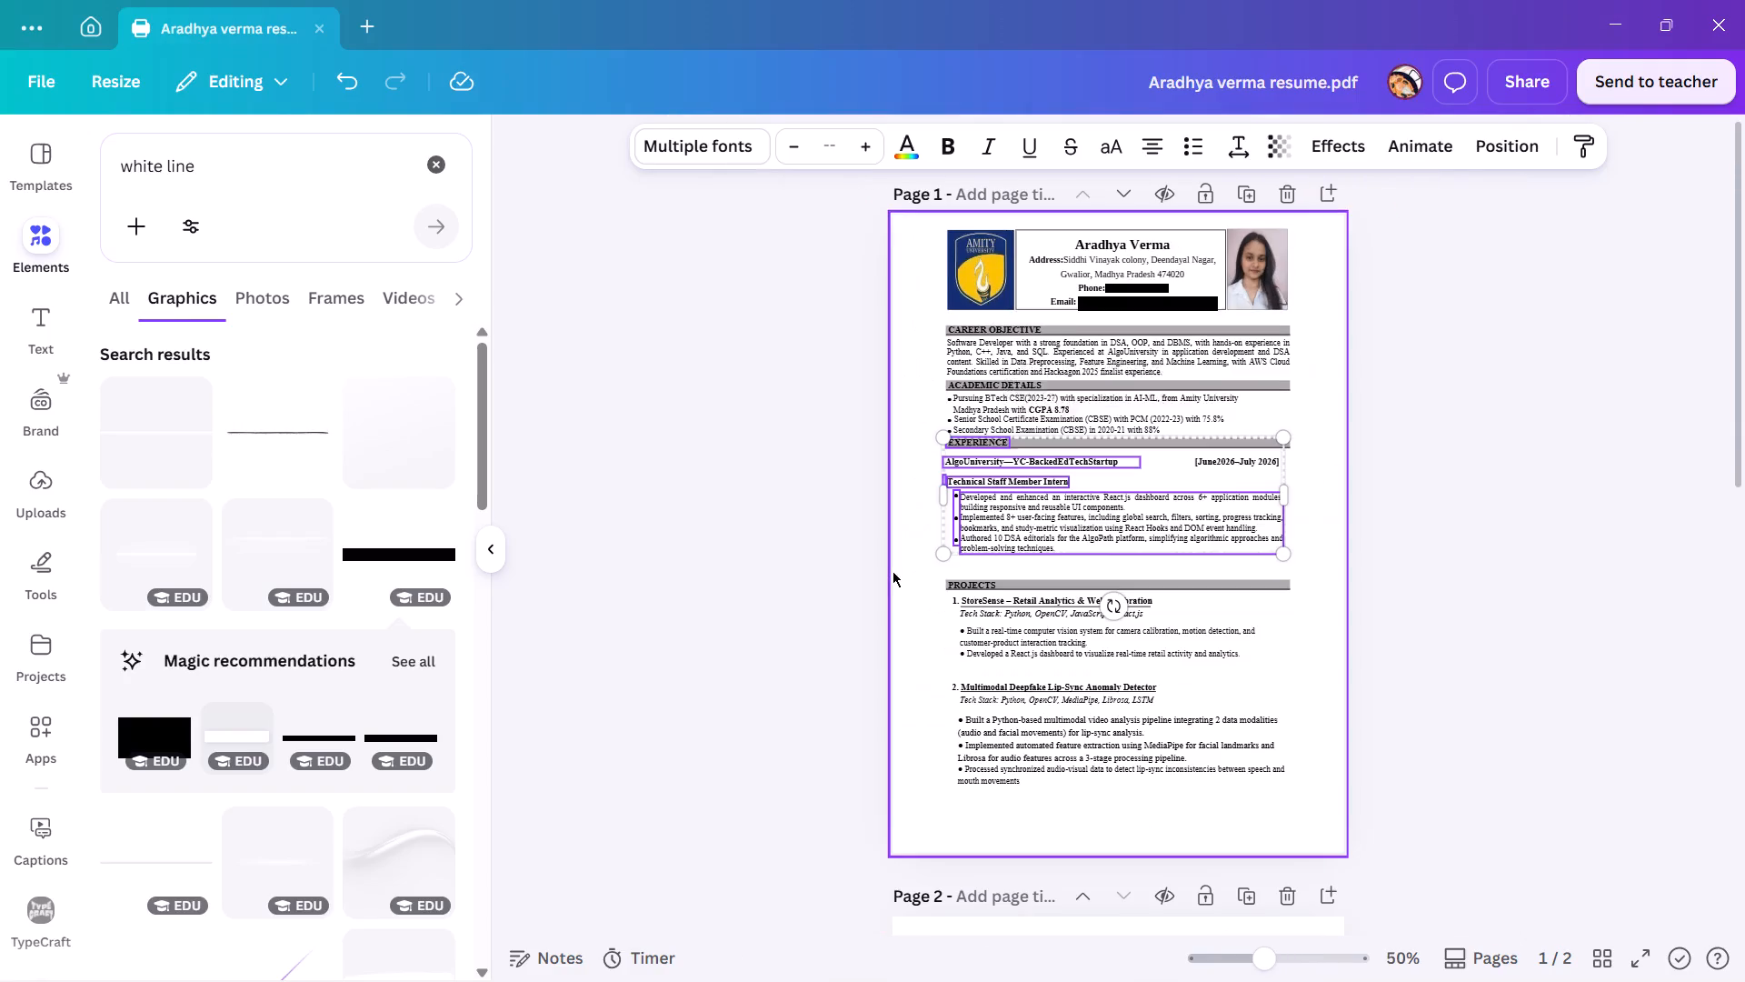
{"action": "left_click", "coordinate": [1477, 960]}
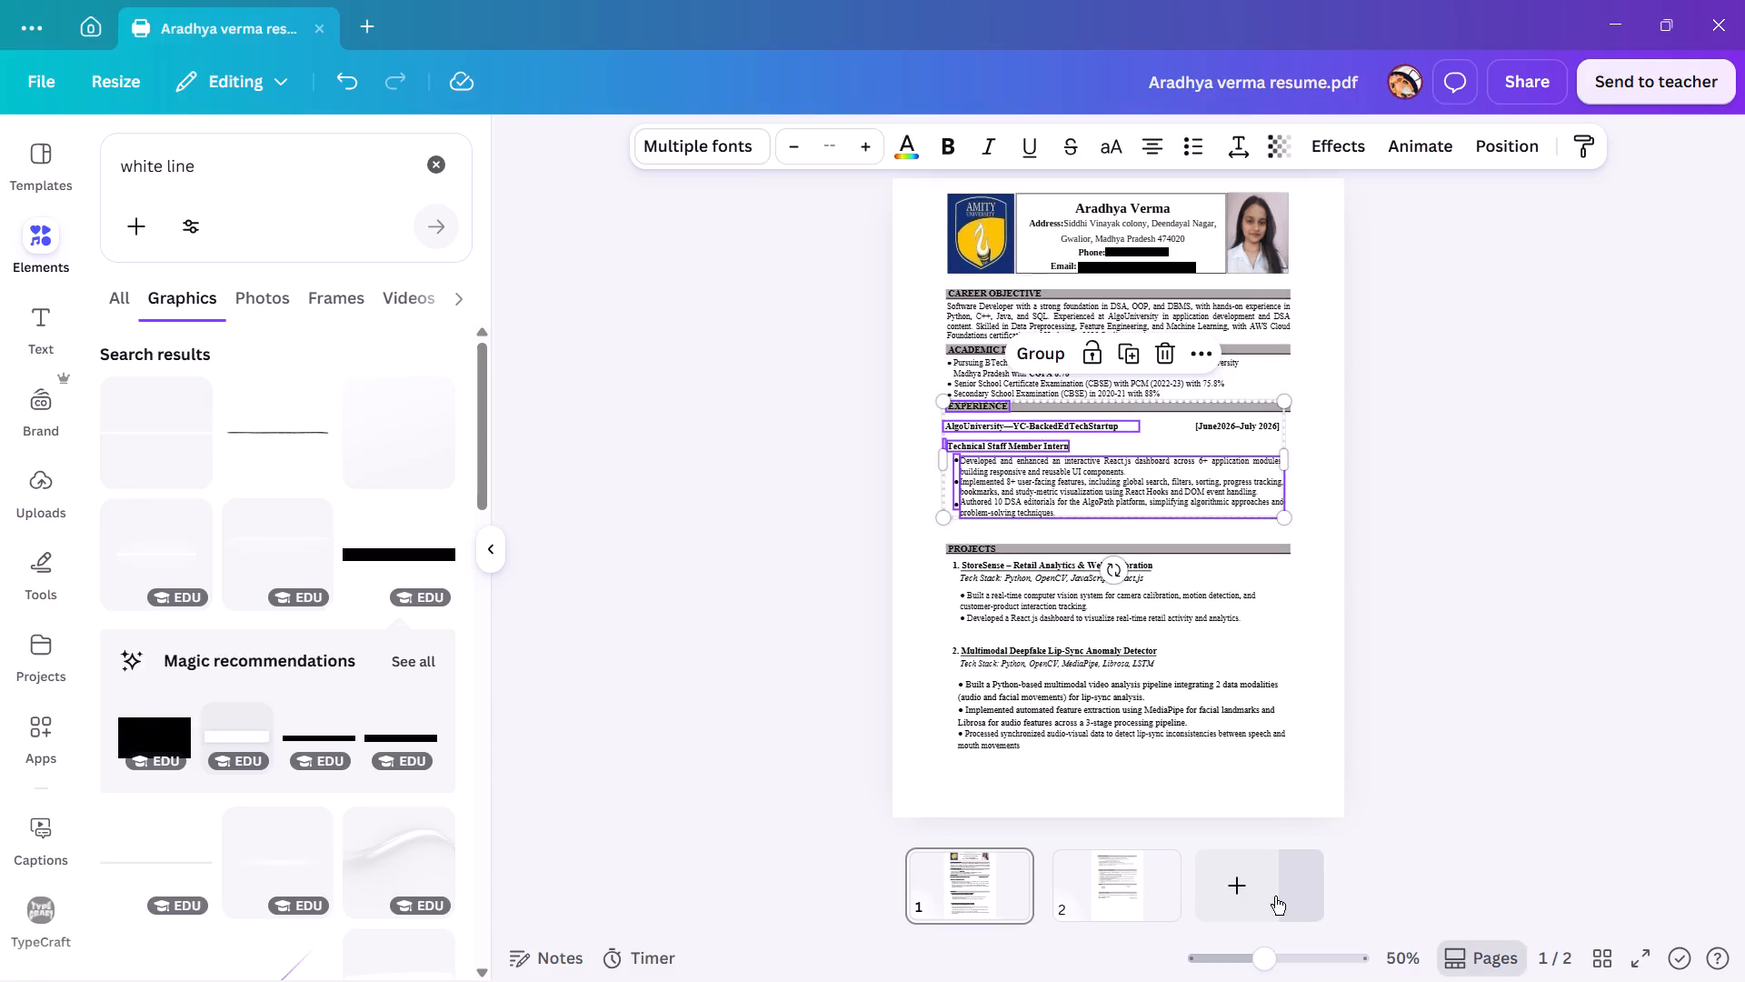
{"action": "left_click", "coordinate": [1236, 882]}
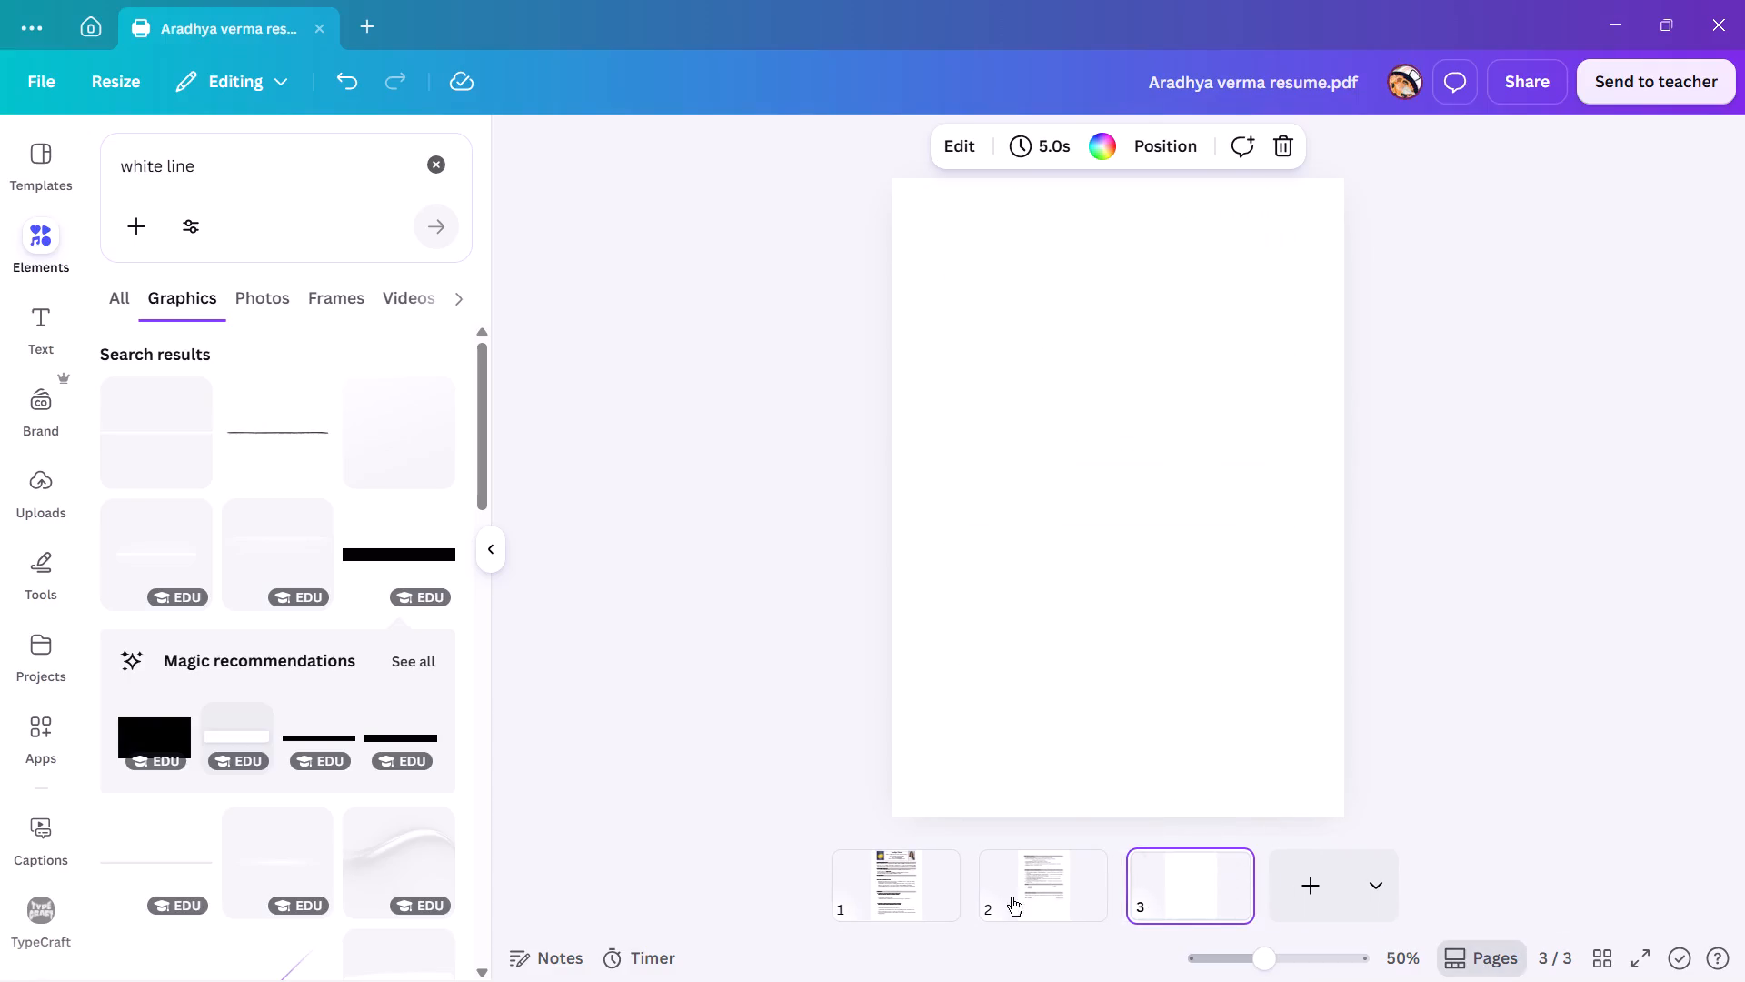
Return to page 1, switch to the grid overview of all pages and select page 1 there.
{"action": "left_click", "coordinate": [926, 887]}
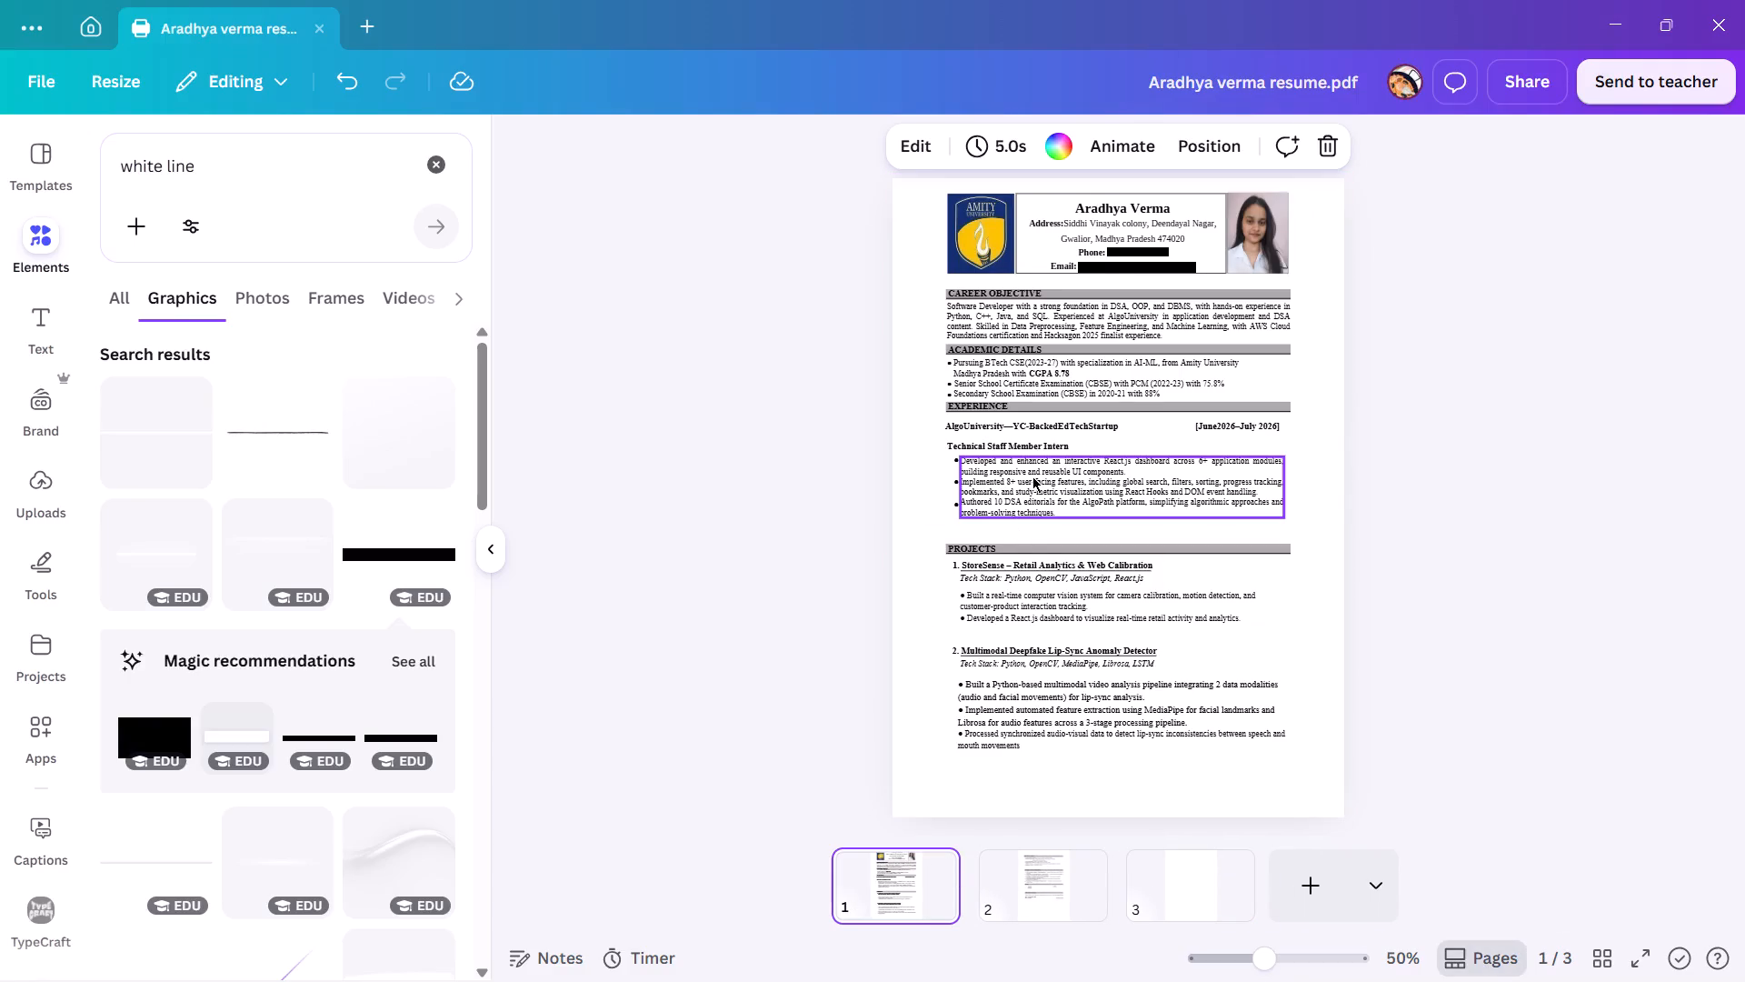
{"action": "left_click", "coordinate": [1599, 953]}
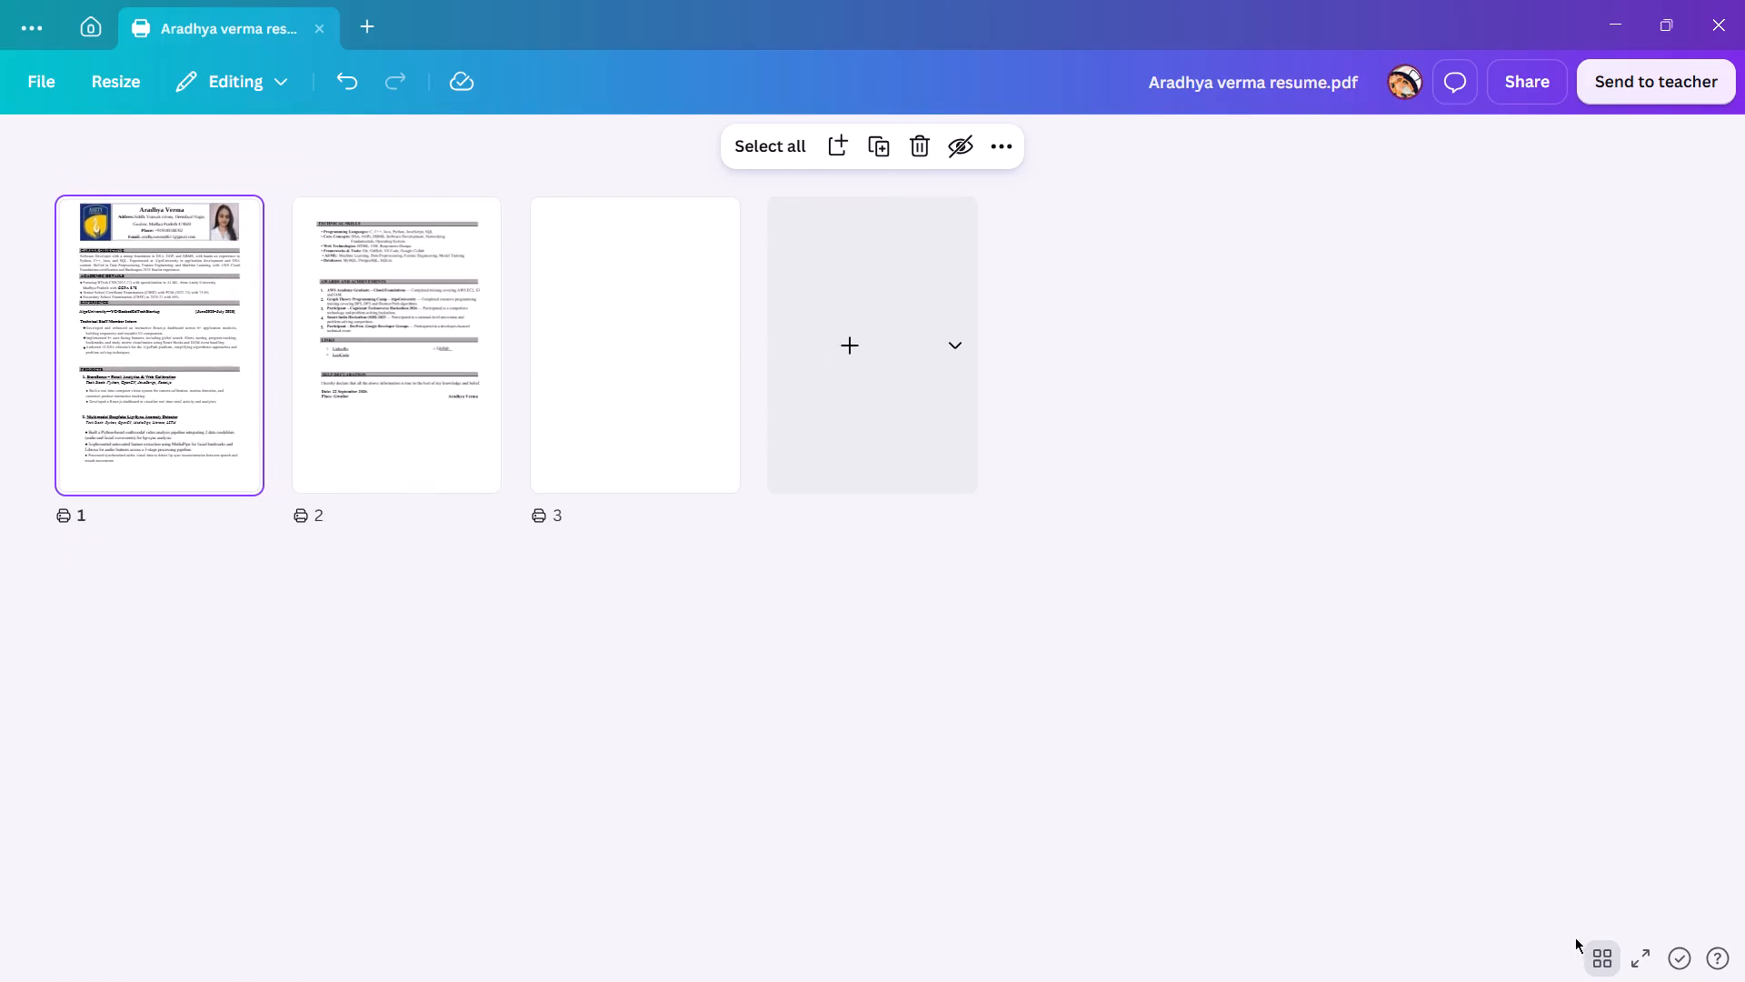
{"action": "scroll", "coordinate": [626, 556], "scroll_direction": "up", "scroll_amount": 3, "text": "ctrl"}
{"action": "left_click", "coordinate": [176, 384]}
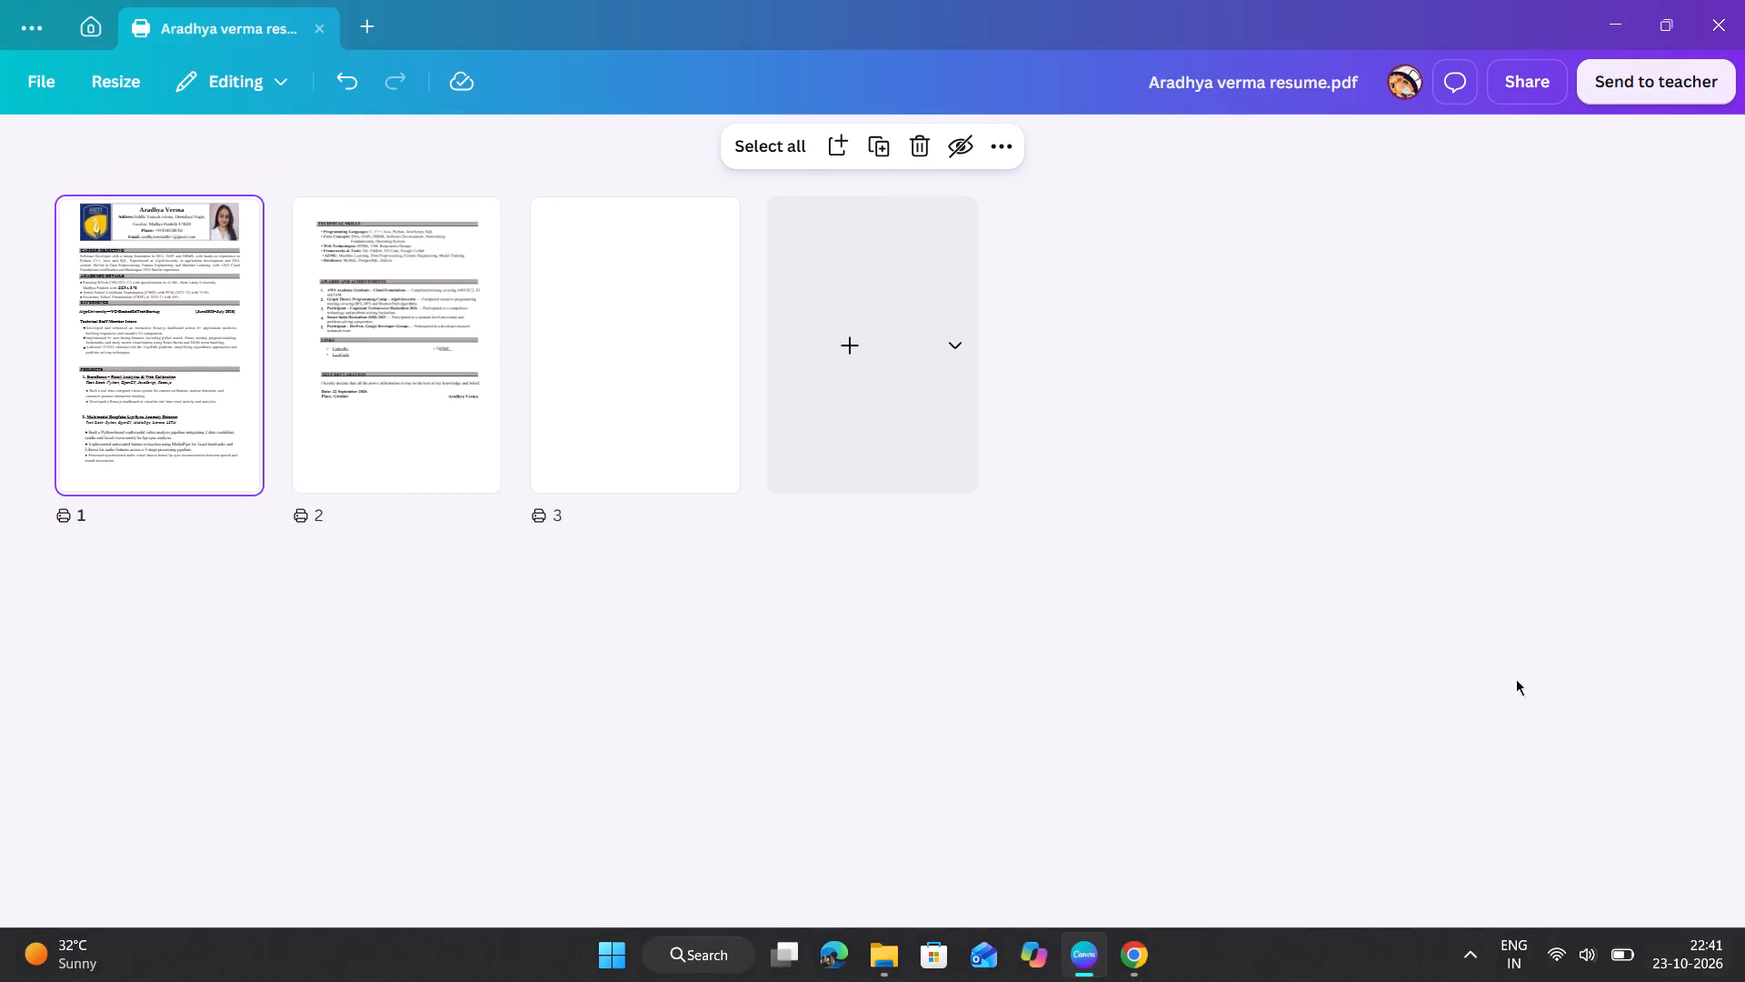
Open page 1 of the resume from the grid overview for editing.
{"action": "double_click", "coordinate": [143, 331]}
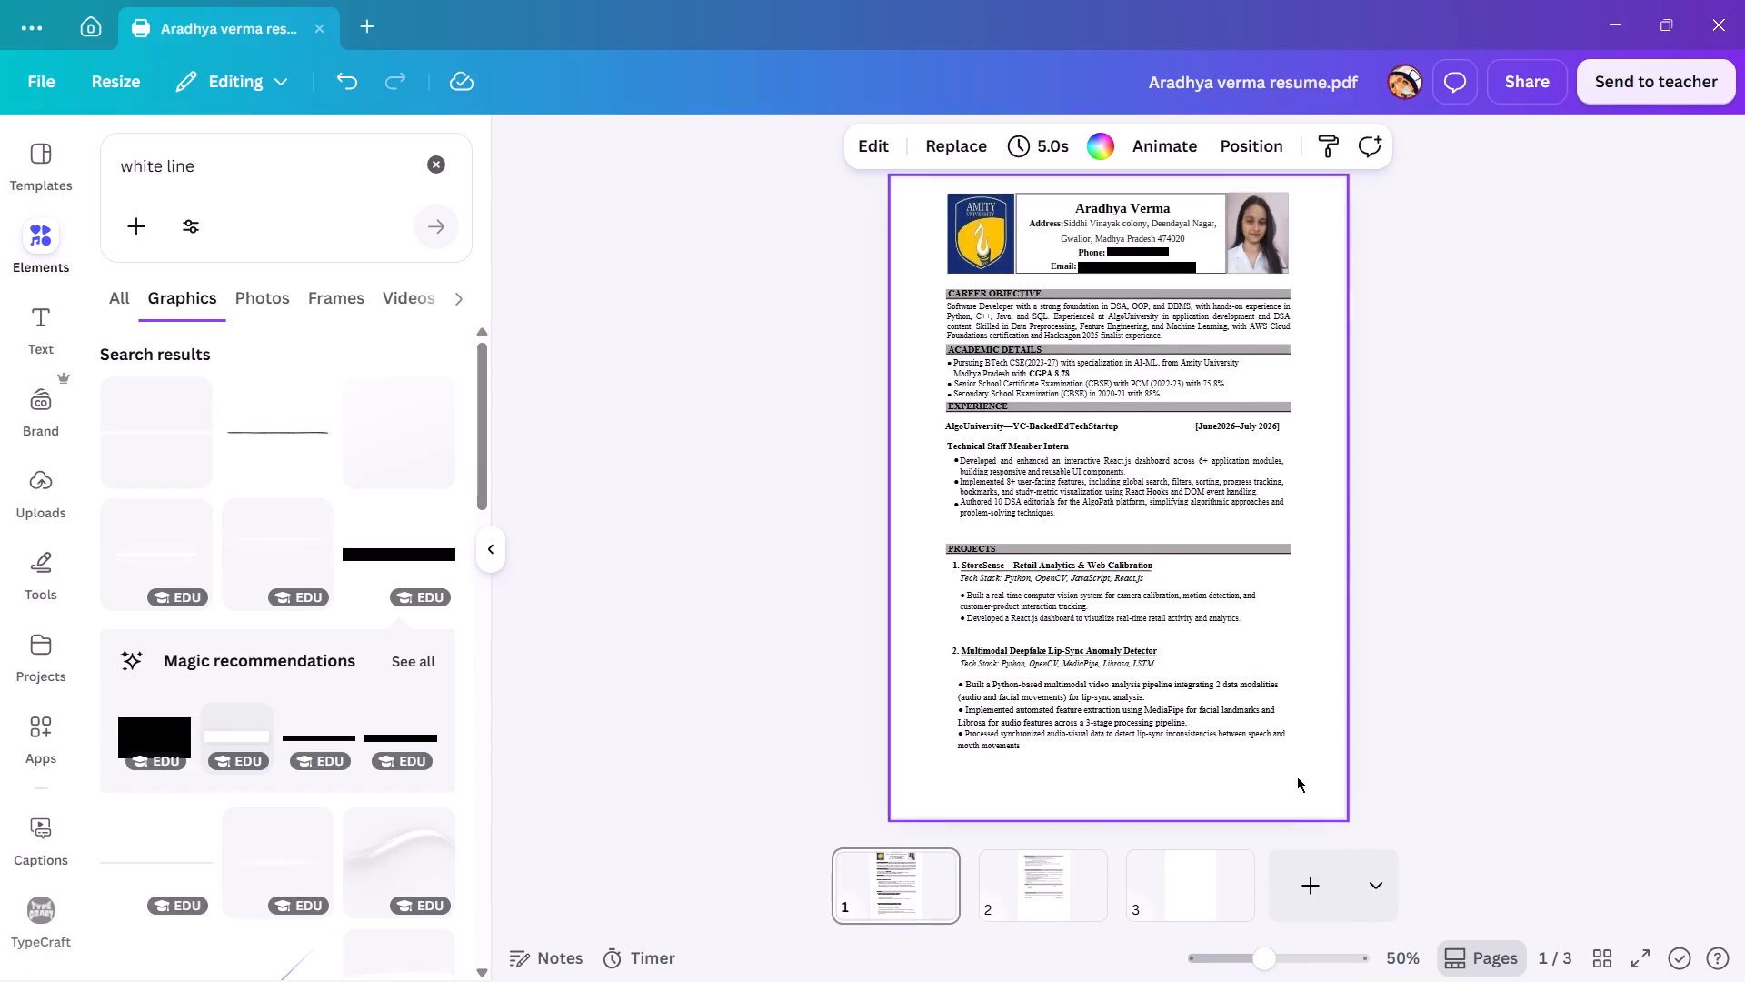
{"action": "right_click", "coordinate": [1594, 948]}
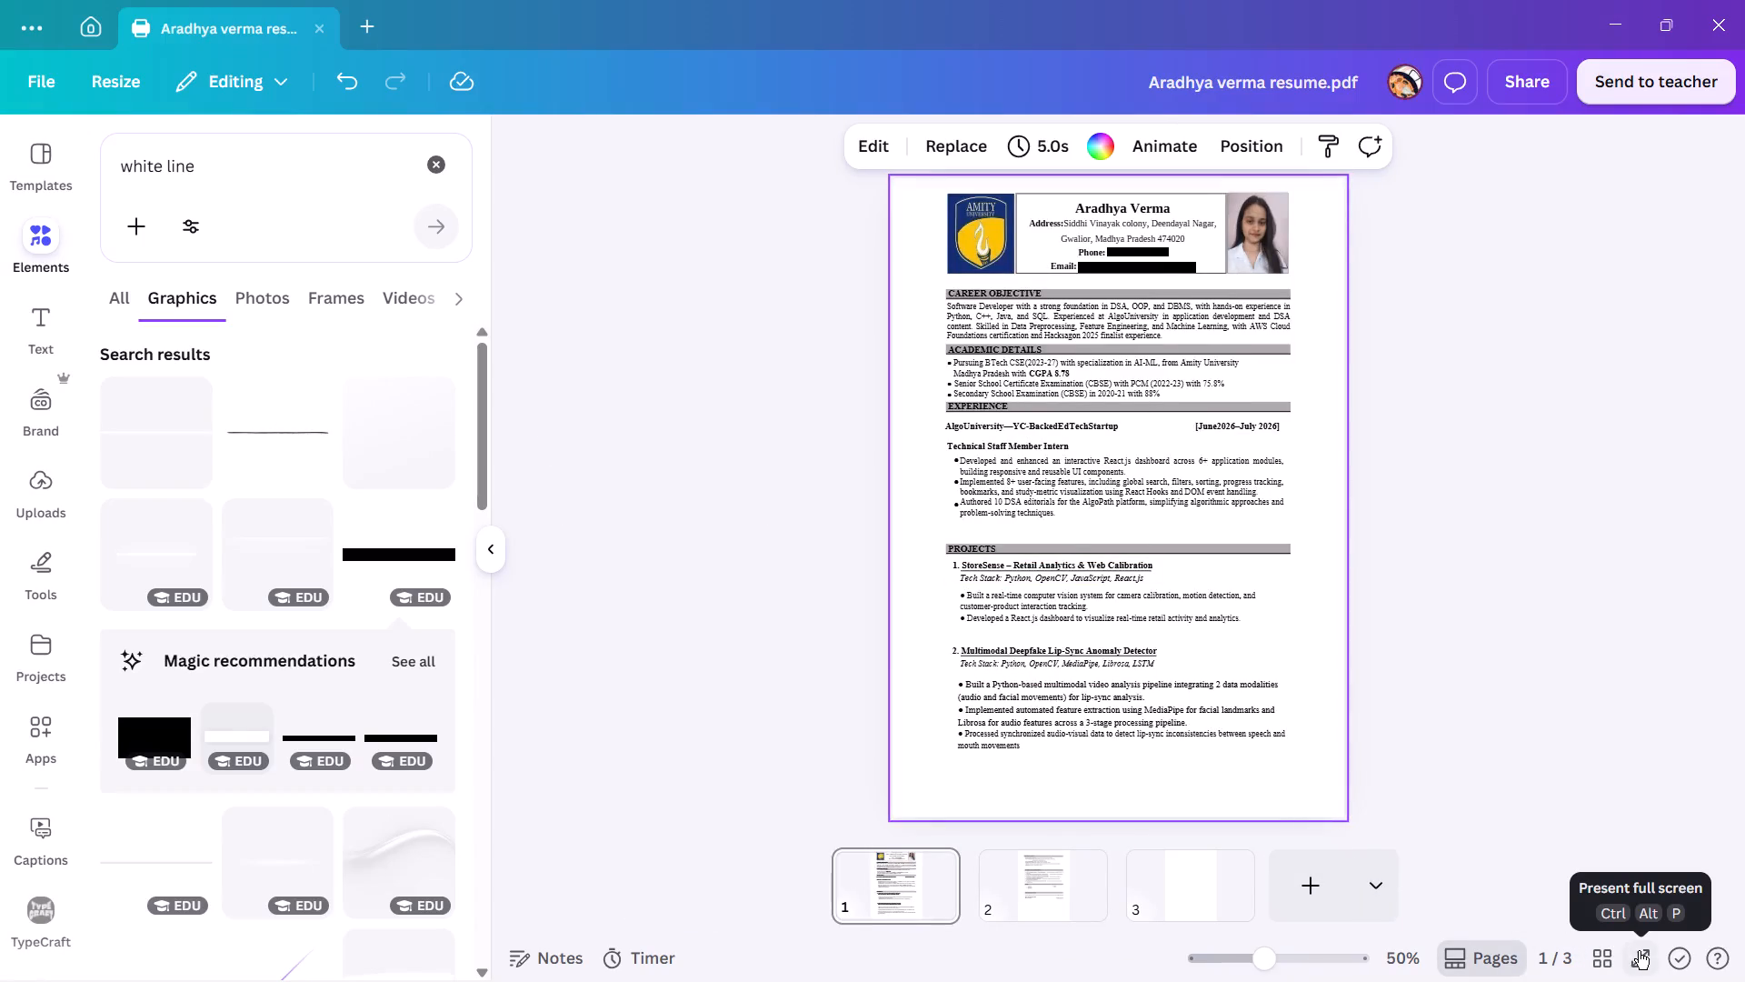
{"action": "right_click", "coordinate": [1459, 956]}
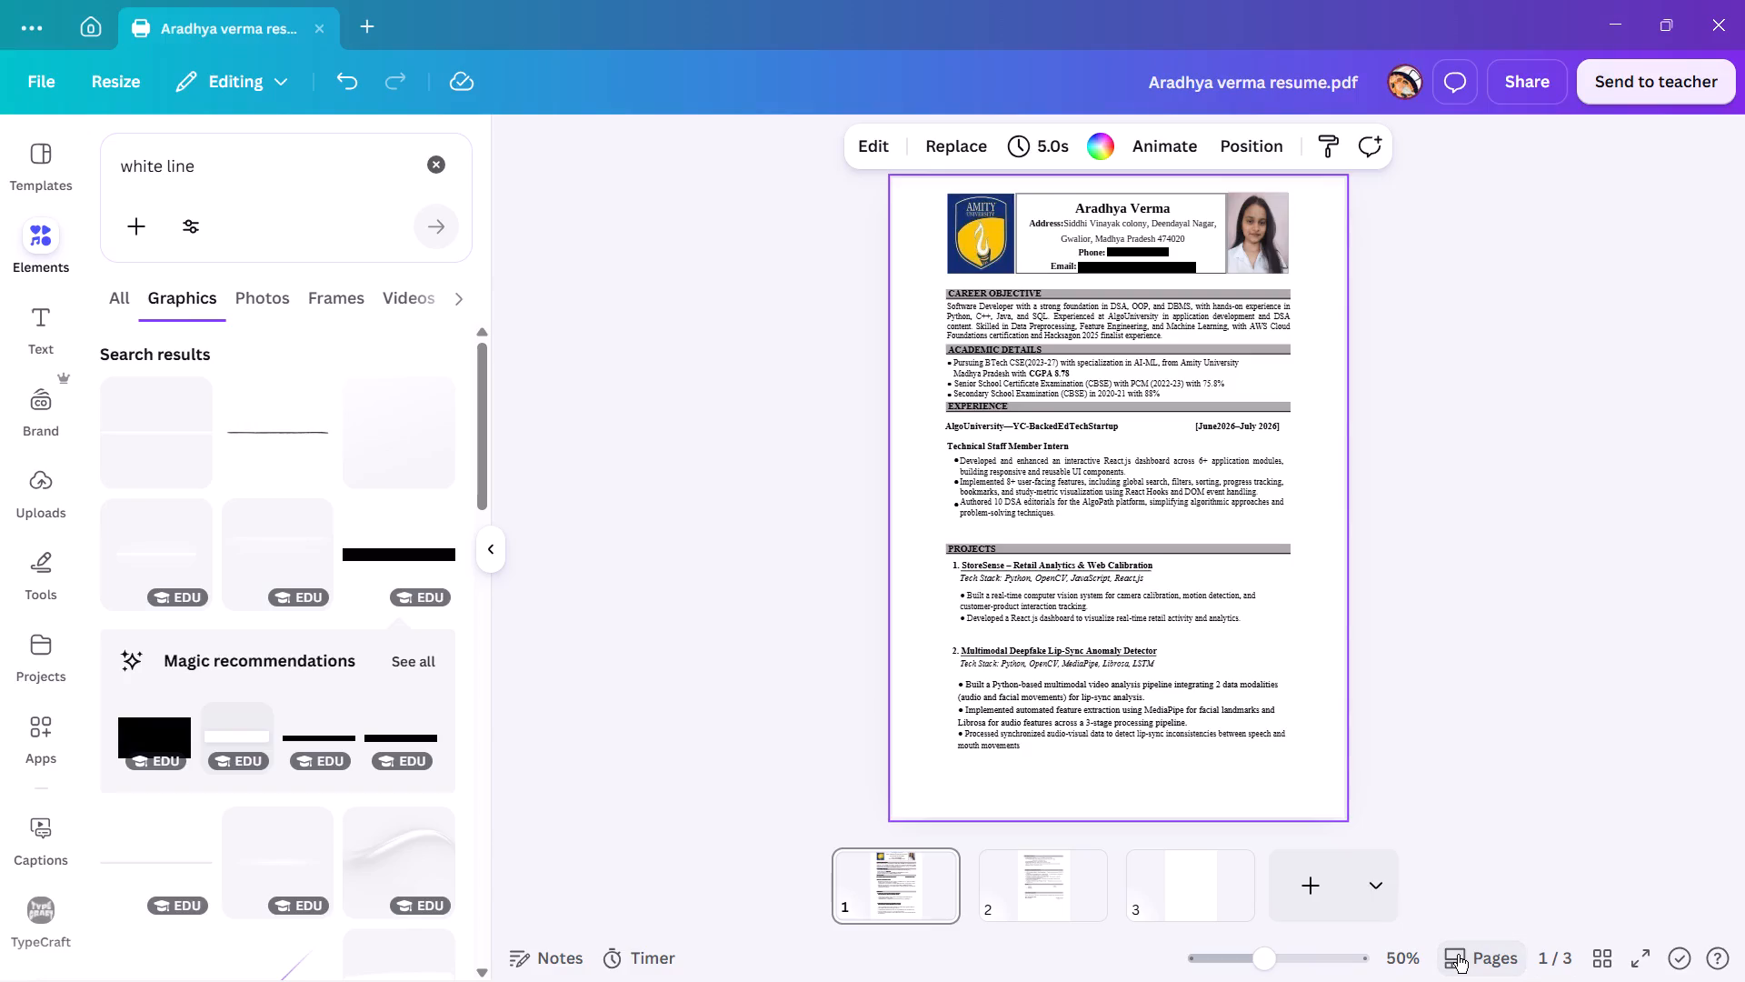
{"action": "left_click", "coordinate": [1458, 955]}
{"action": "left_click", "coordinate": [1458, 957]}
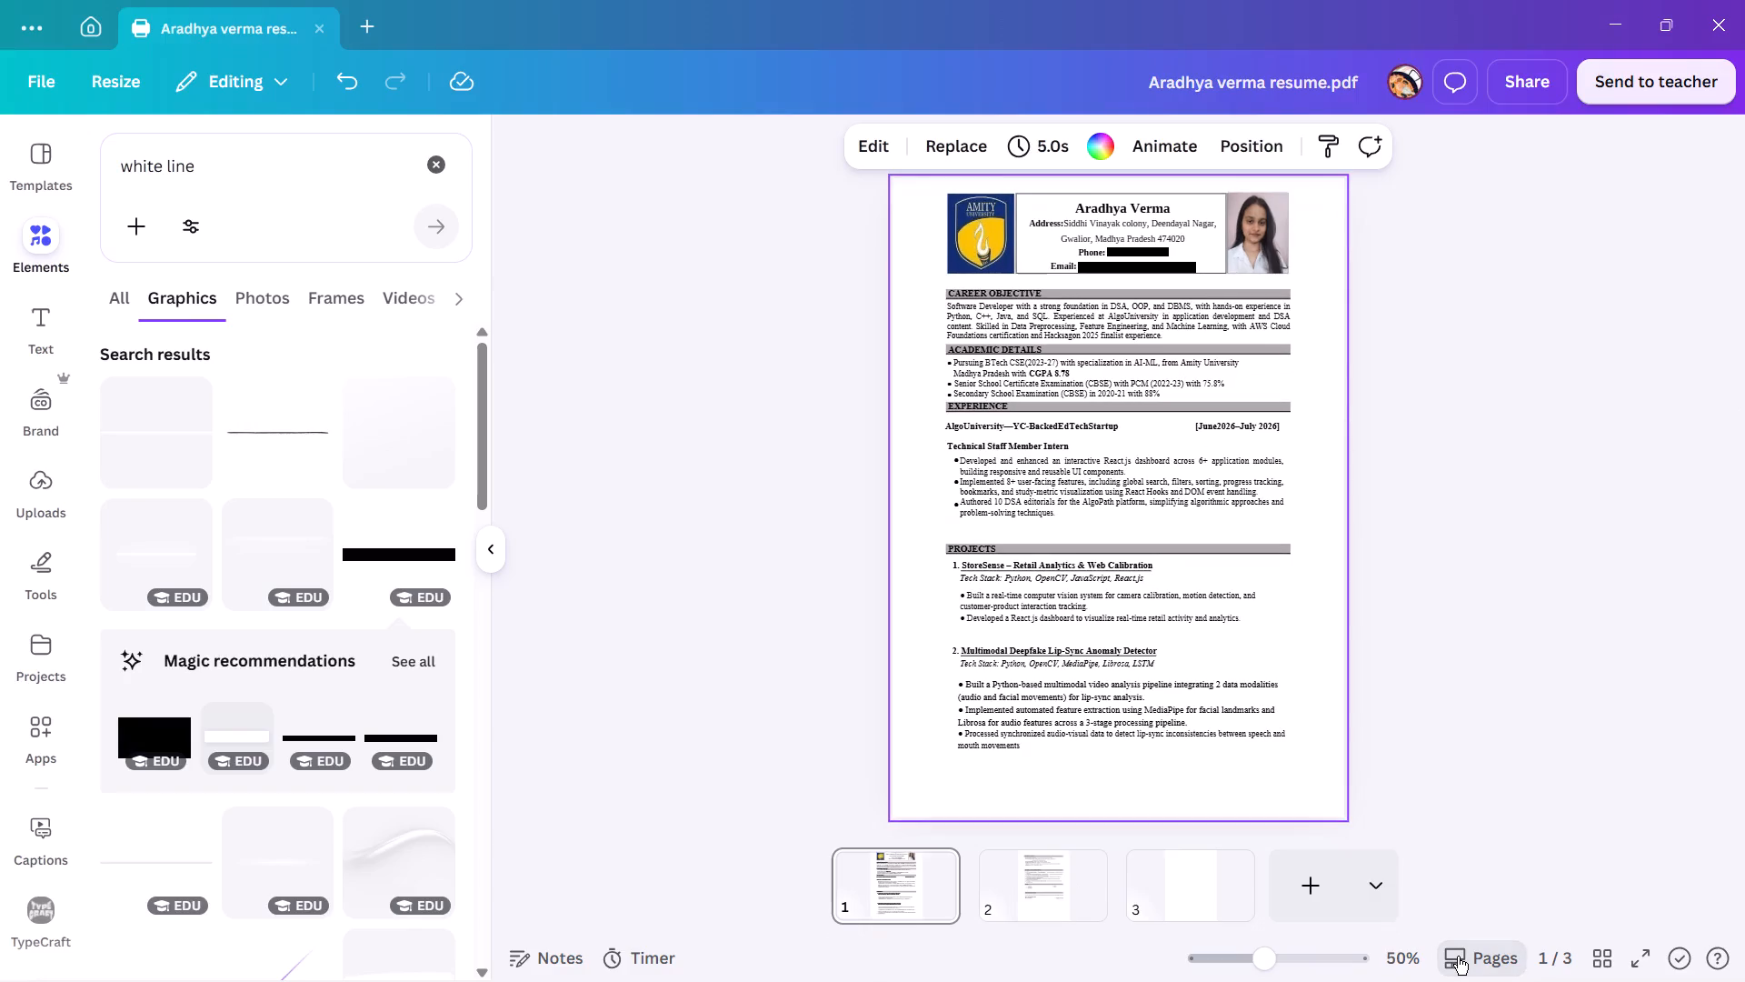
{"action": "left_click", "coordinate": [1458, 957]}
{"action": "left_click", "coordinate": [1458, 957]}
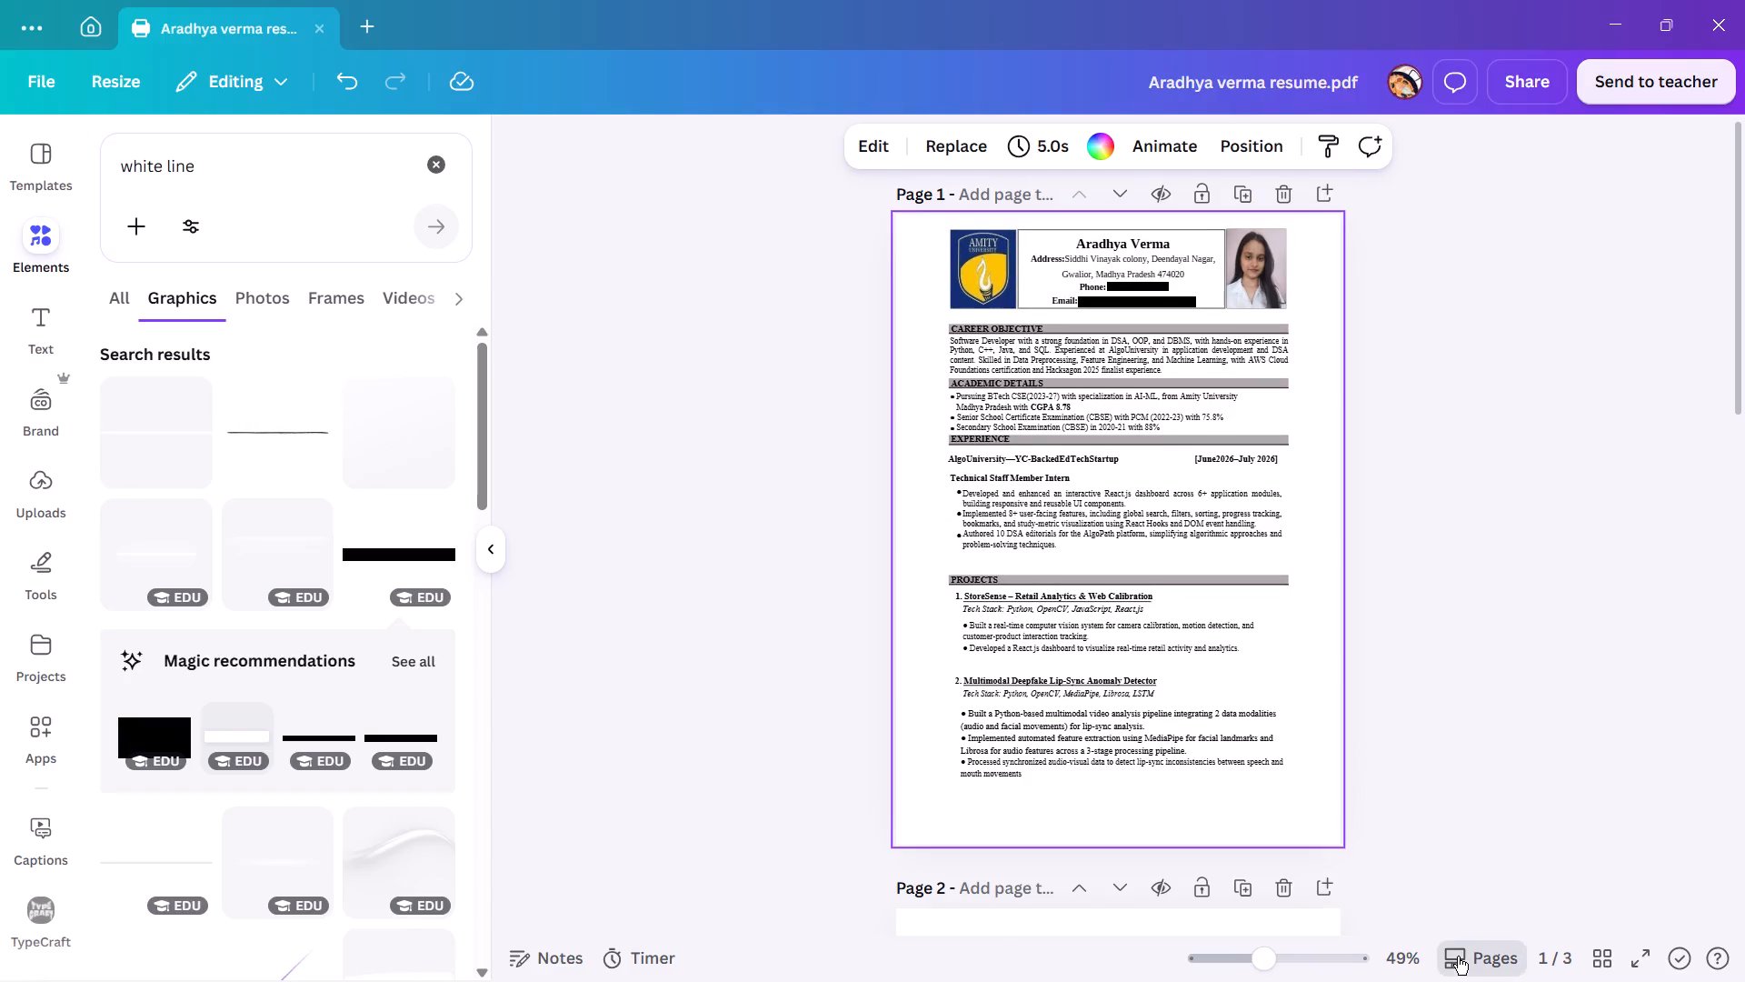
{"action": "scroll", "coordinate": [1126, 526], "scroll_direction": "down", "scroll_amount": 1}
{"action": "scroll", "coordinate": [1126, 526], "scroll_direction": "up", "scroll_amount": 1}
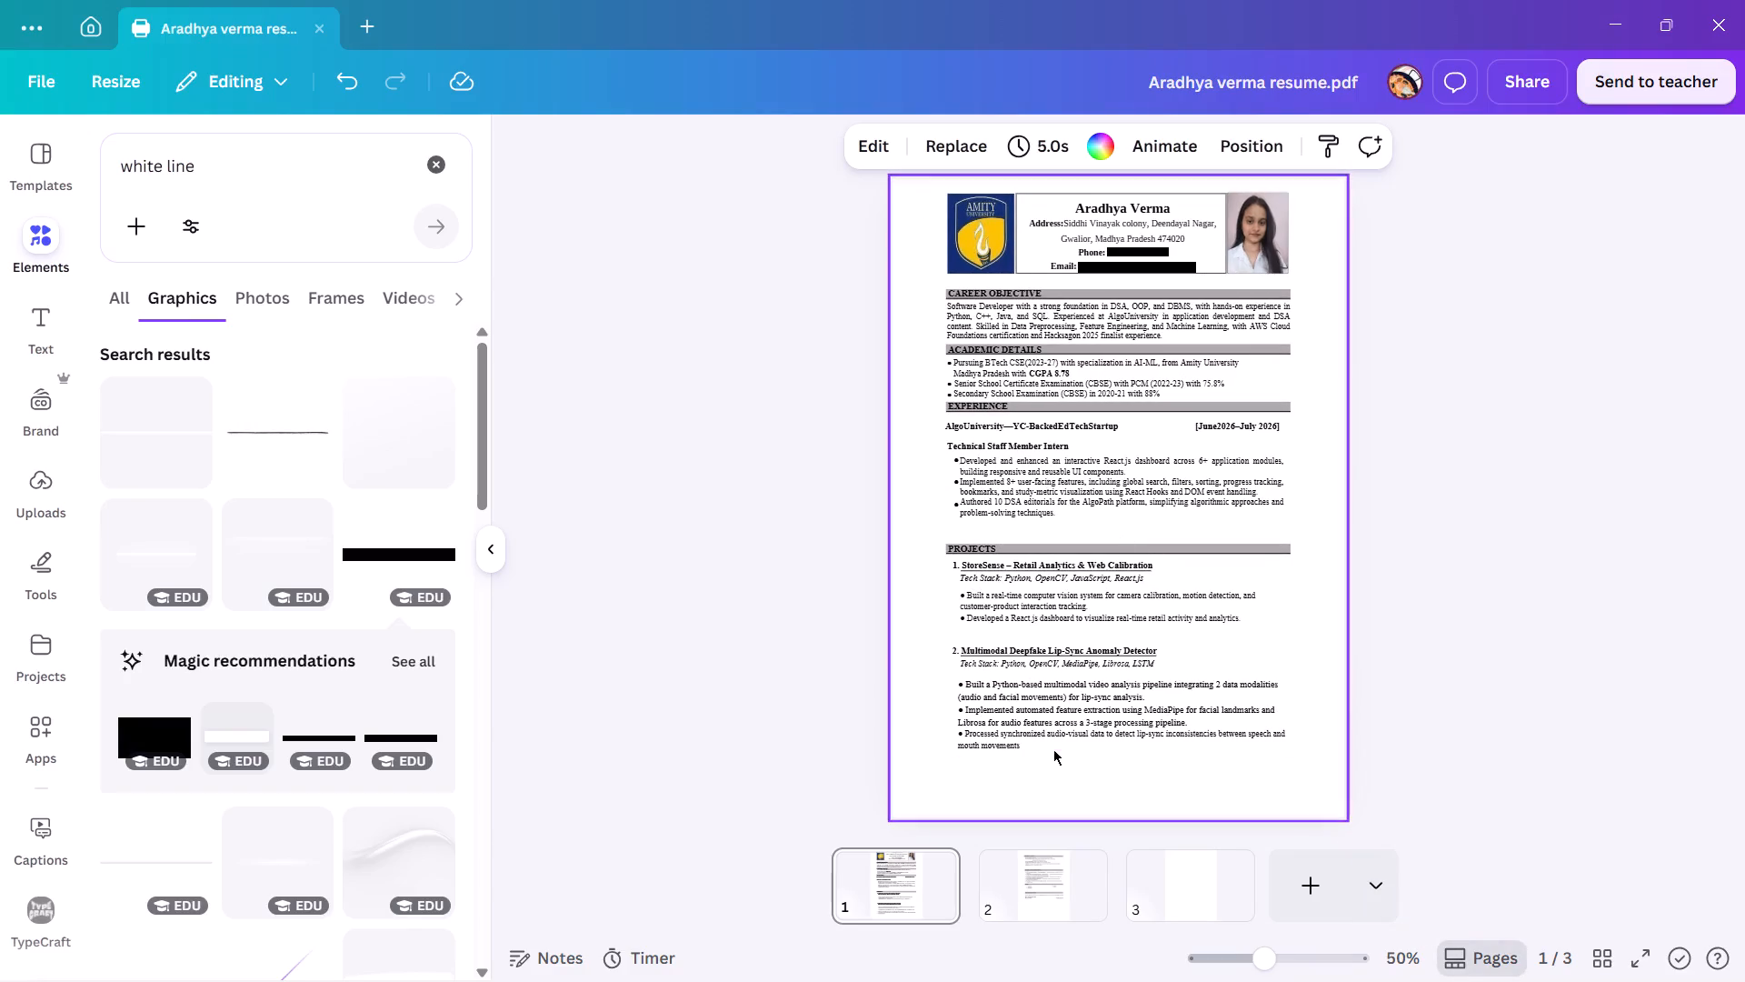
Cut the EXPERIENCE heading, the AlgoUniversity and Technical Staff Member Intern lines and their bullet points from page 1.
{"action": "scroll", "coordinate": [1015, 591], "scroll_direction": "up", "scroll_amount": 4, "text": "ctrl"}
{"action": "scroll", "coordinate": [989, 476], "scroll_direction": "up", "scroll_amount": 2}
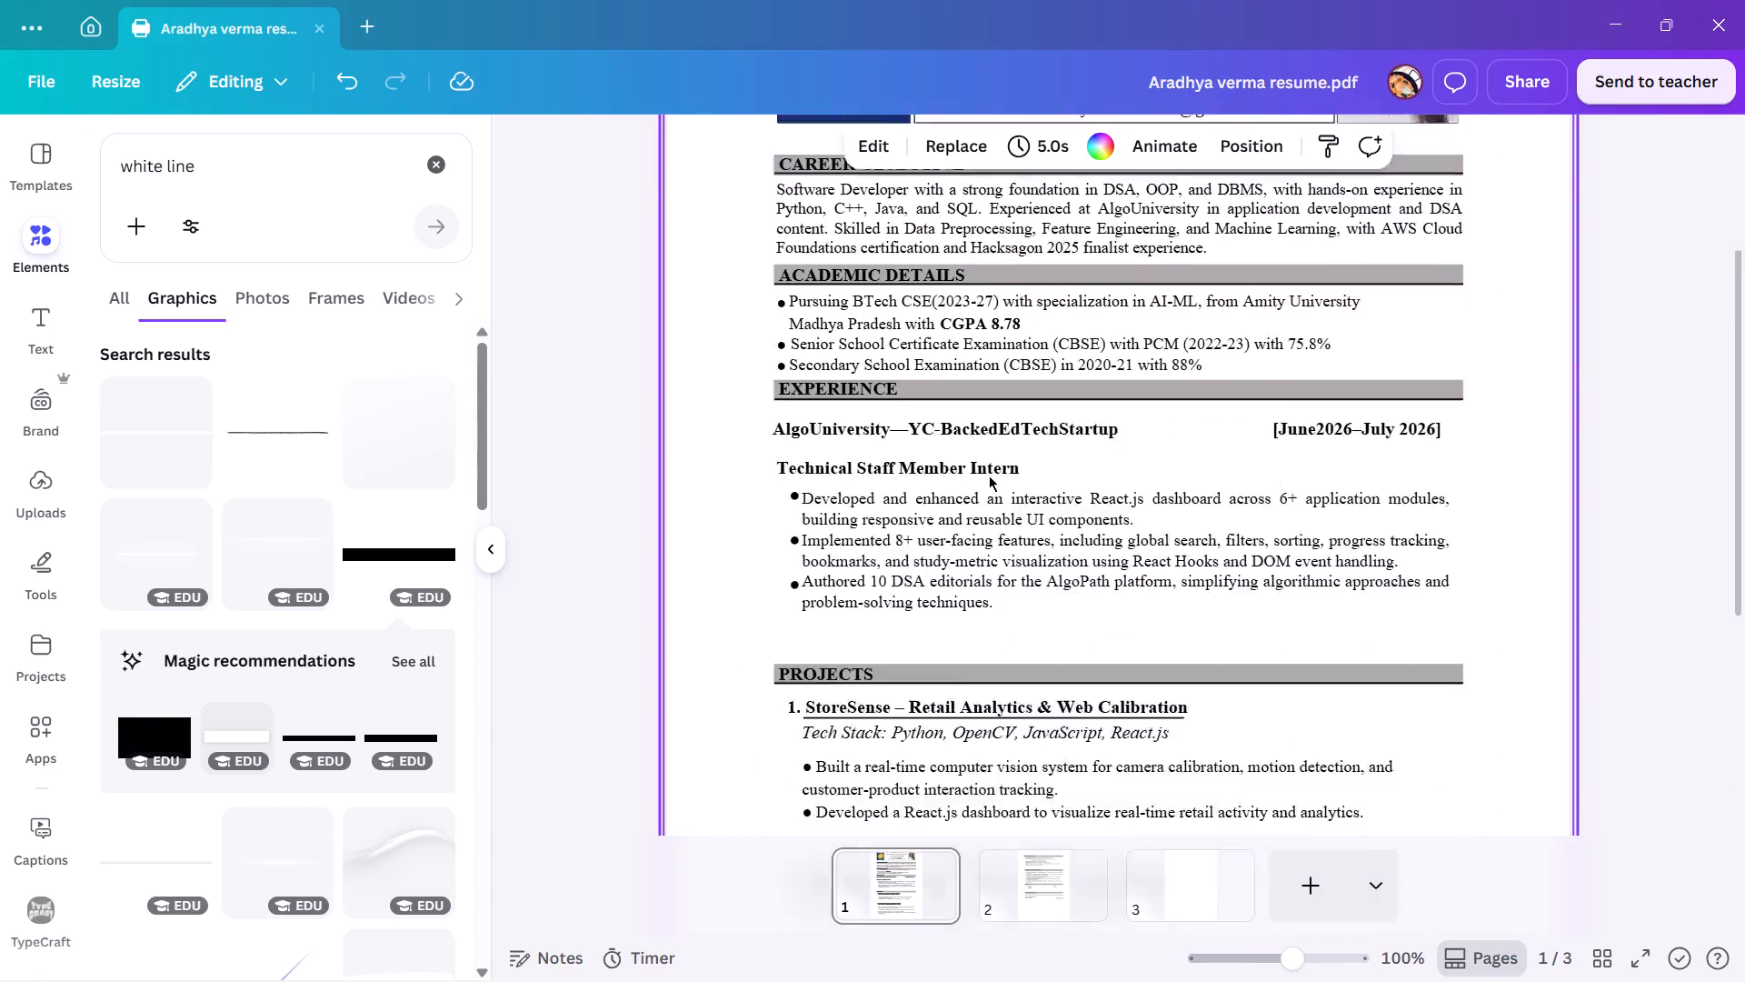
{"action": "scroll", "coordinate": [989, 476], "scroll_direction": "up", "scroll_amount": 2}
{"action": "scroll", "coordinate": [962, 602], "scroll_direction": "down", "scroll_amount": 2}
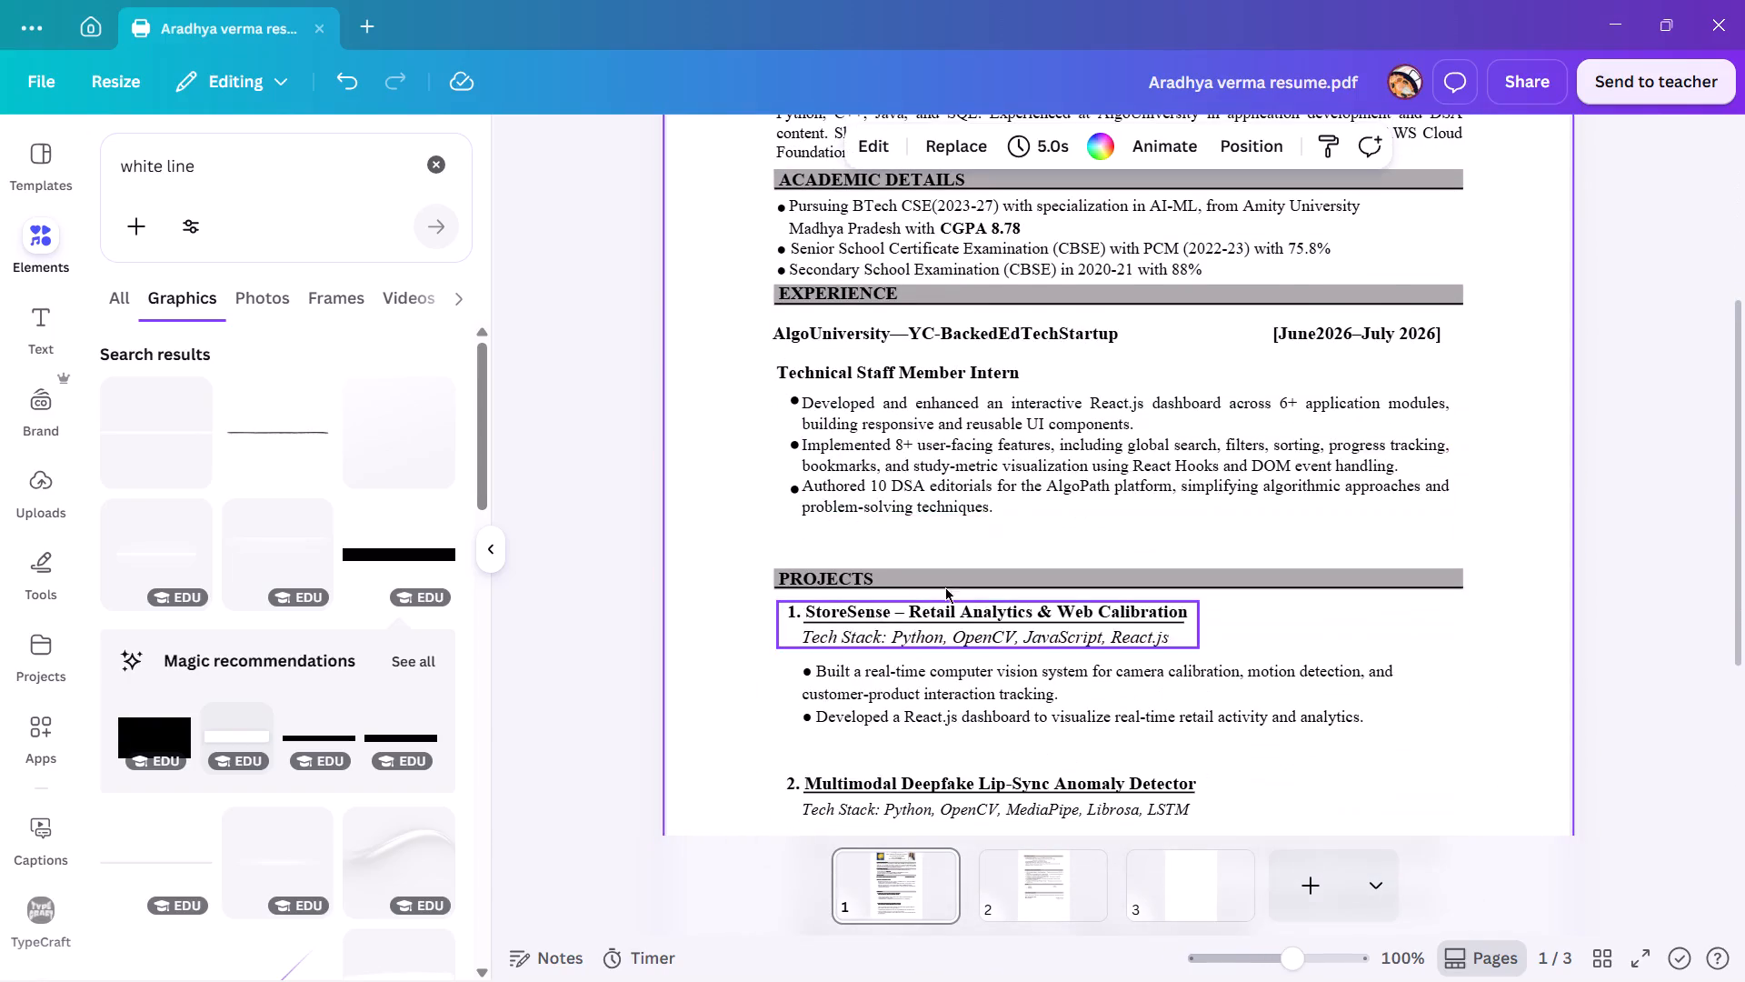
{"action": "left_click_drag", "start_coordinate": [760, 278], "coordinate": [955, 510]}
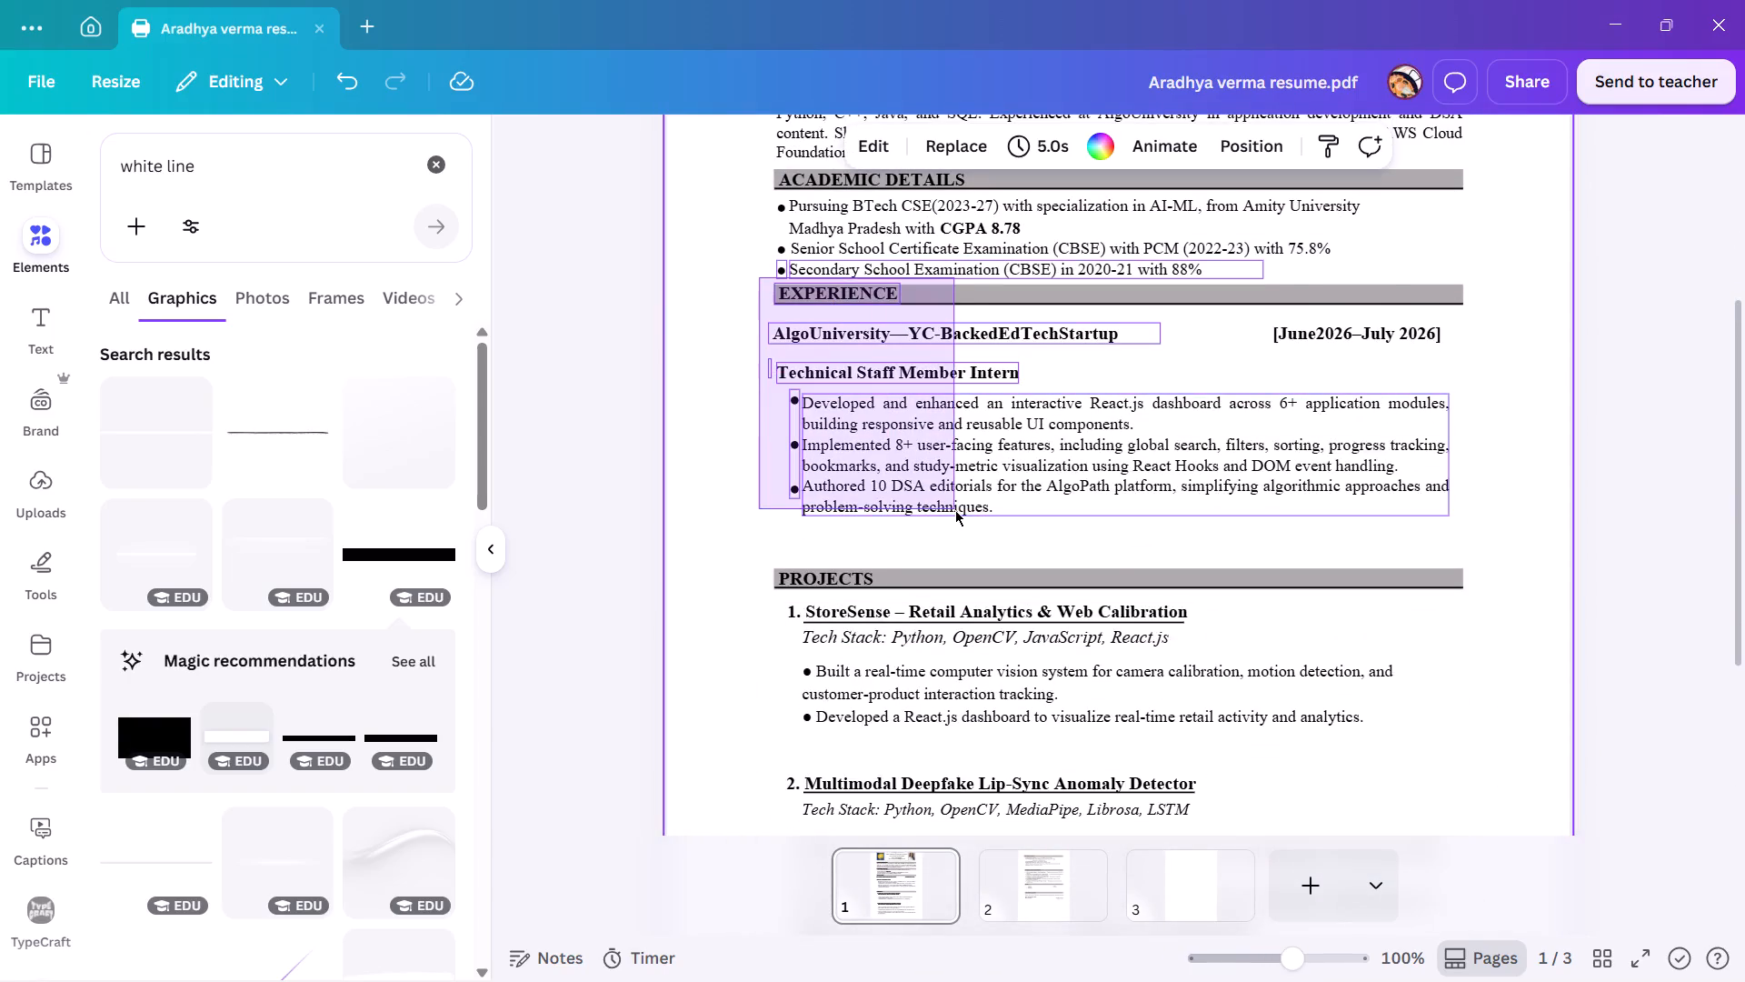
{"action": "left_click_drag", "start_coordinate": [955, 510], "coordinate": [952, 500]}
{"action": "left_click", "coordinate": [700, 370]}
{"action": "left_click_drag", "start_coordinate": [761, 299], "coordinate": [831, 316]}
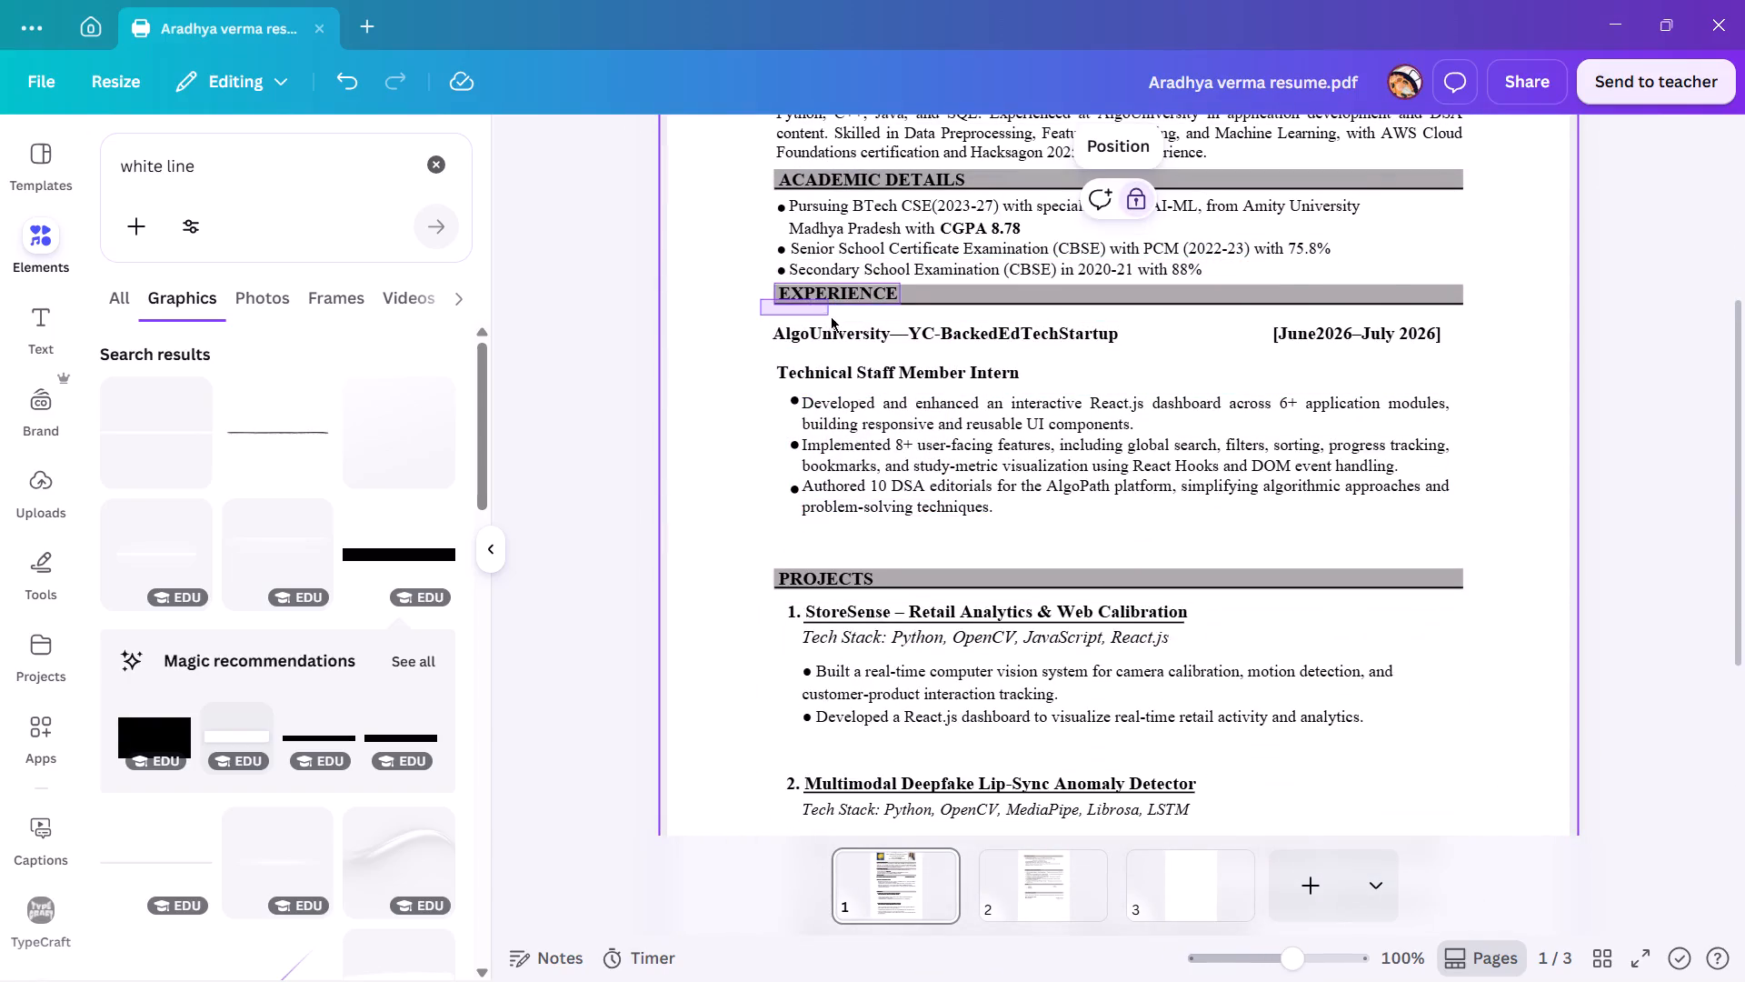
{"action": "left_click_drag", "start_coordinate": [831, 316], "coordinate": [972, 527]}
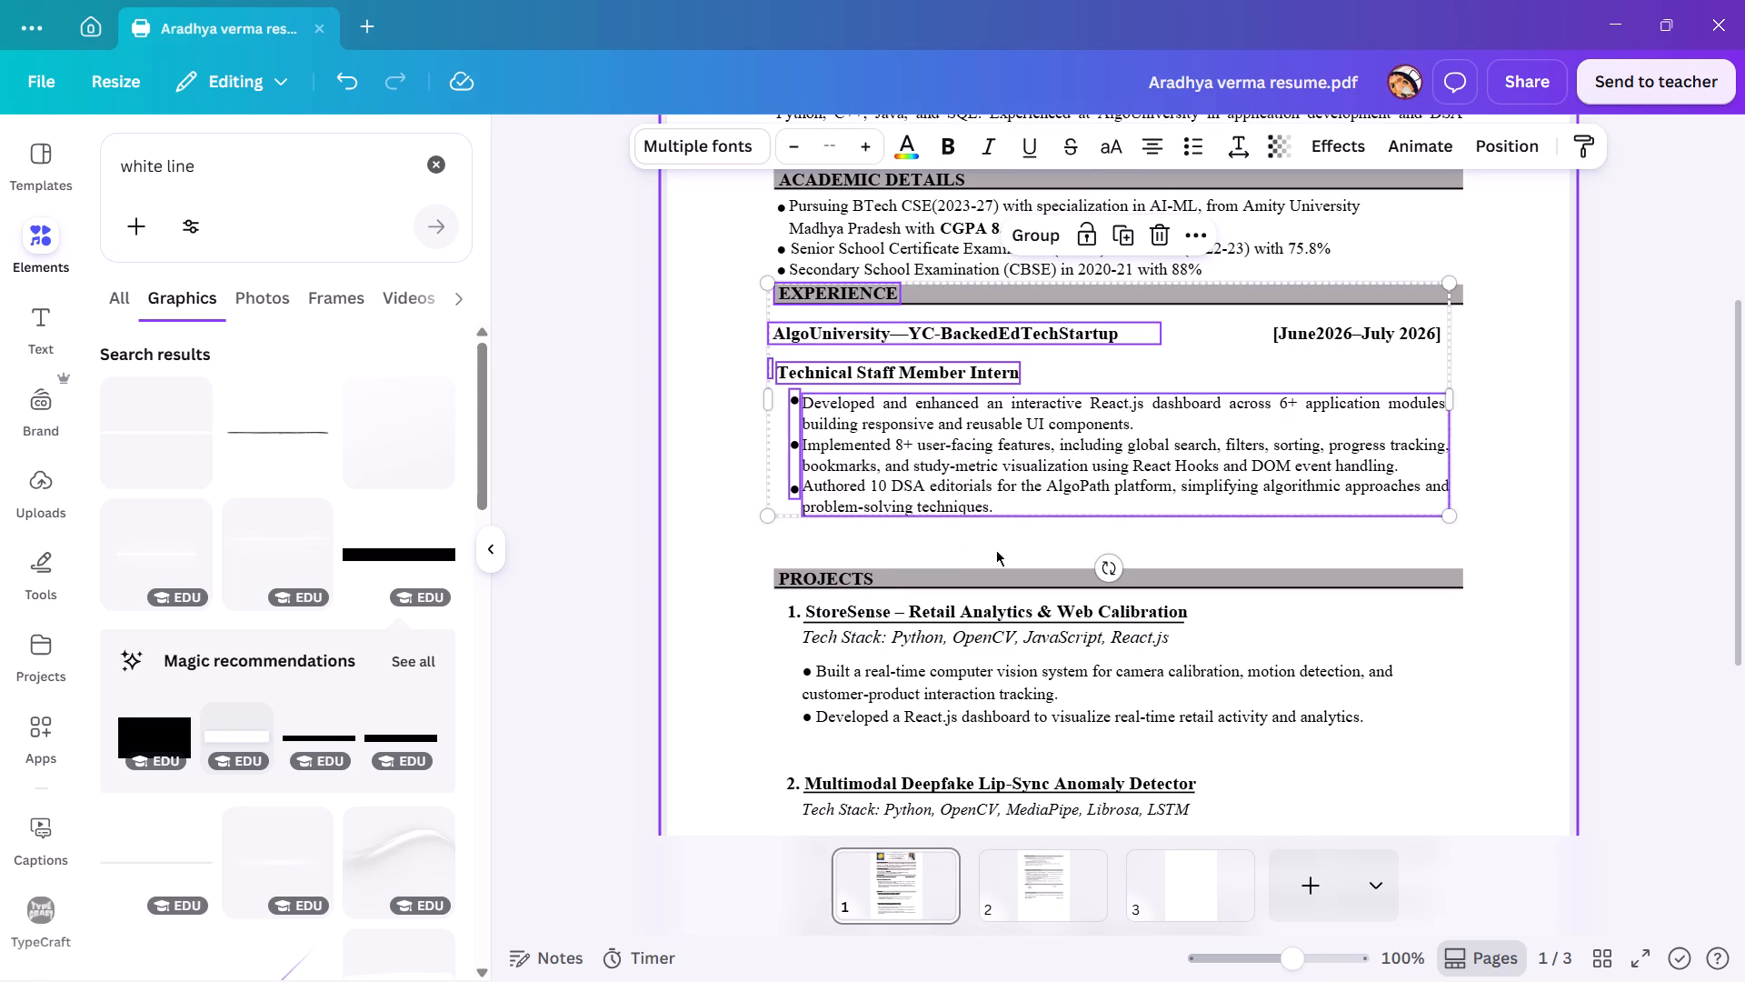
{"action": "key", "text": "ctrl+x"}
Paste the cut EXPERIENCE section onto the blank page 3.
{"action": "left_click", "coordinate": [1200, 881]}
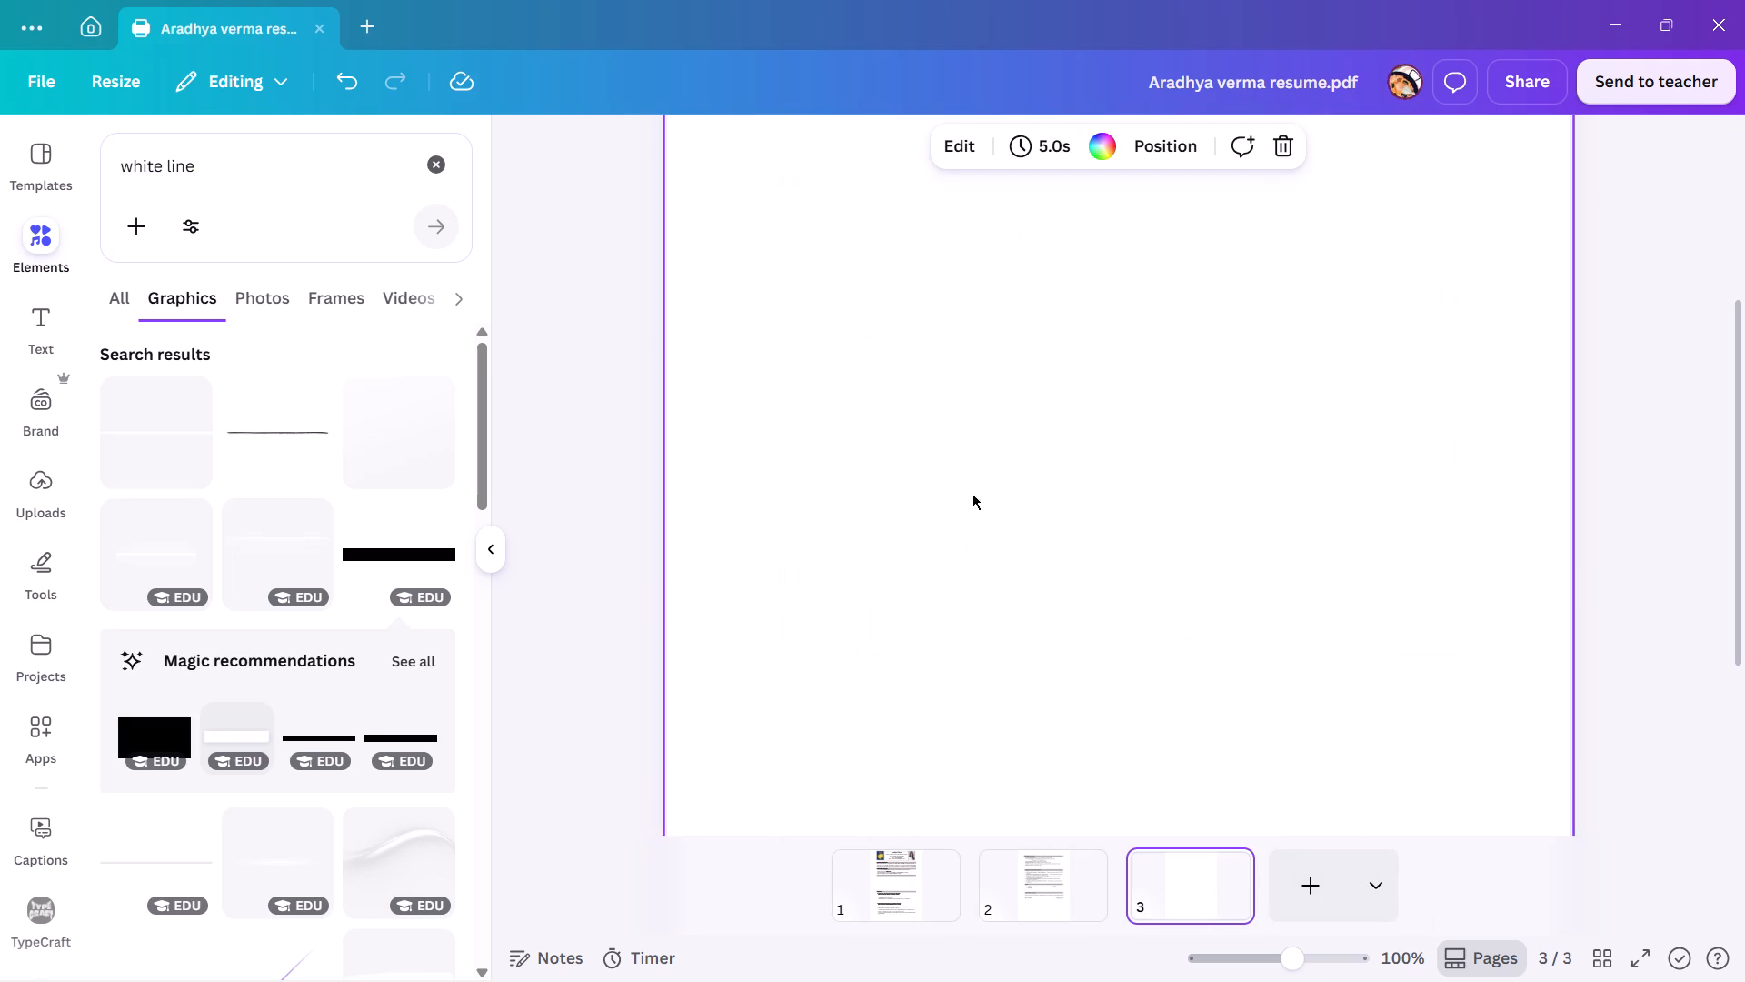
{"action": "left_click", "coordinate": [941, 415], "text": "ctrl"}
{"action": "key", "text": "ctrl+v"}
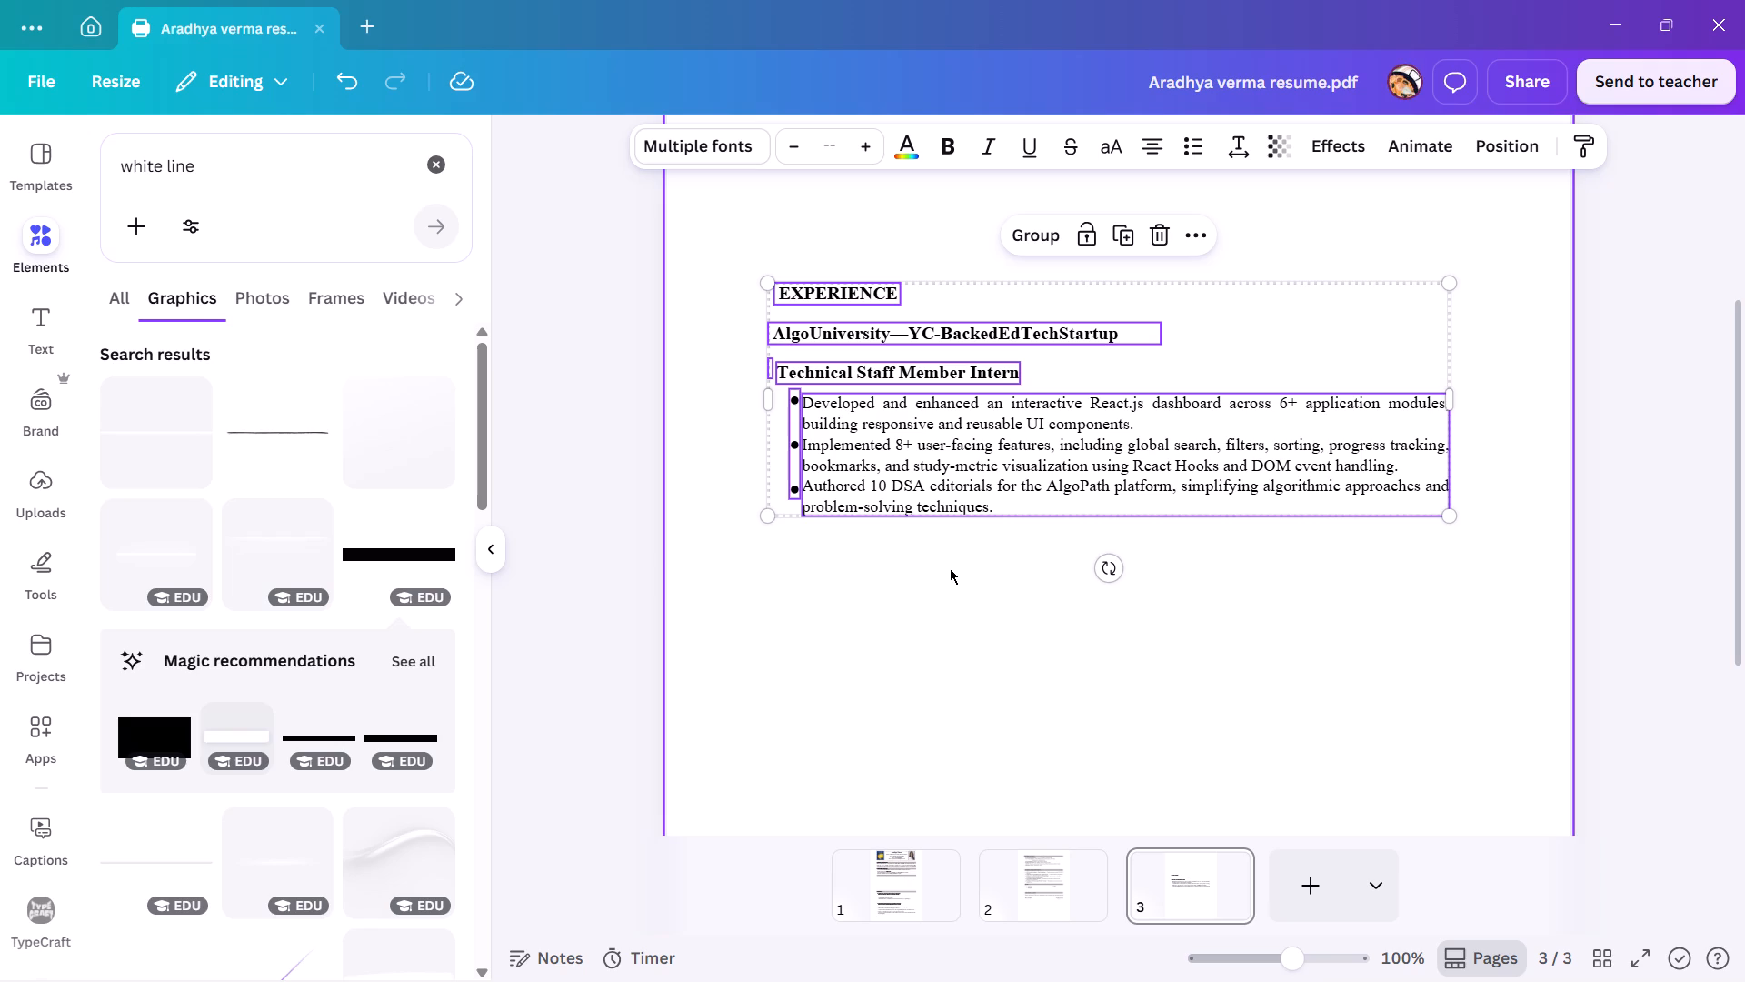
{"action": "scroll", "coordinate": [950, 566], "scroll_direction": "up", "scroll_amount": 2}
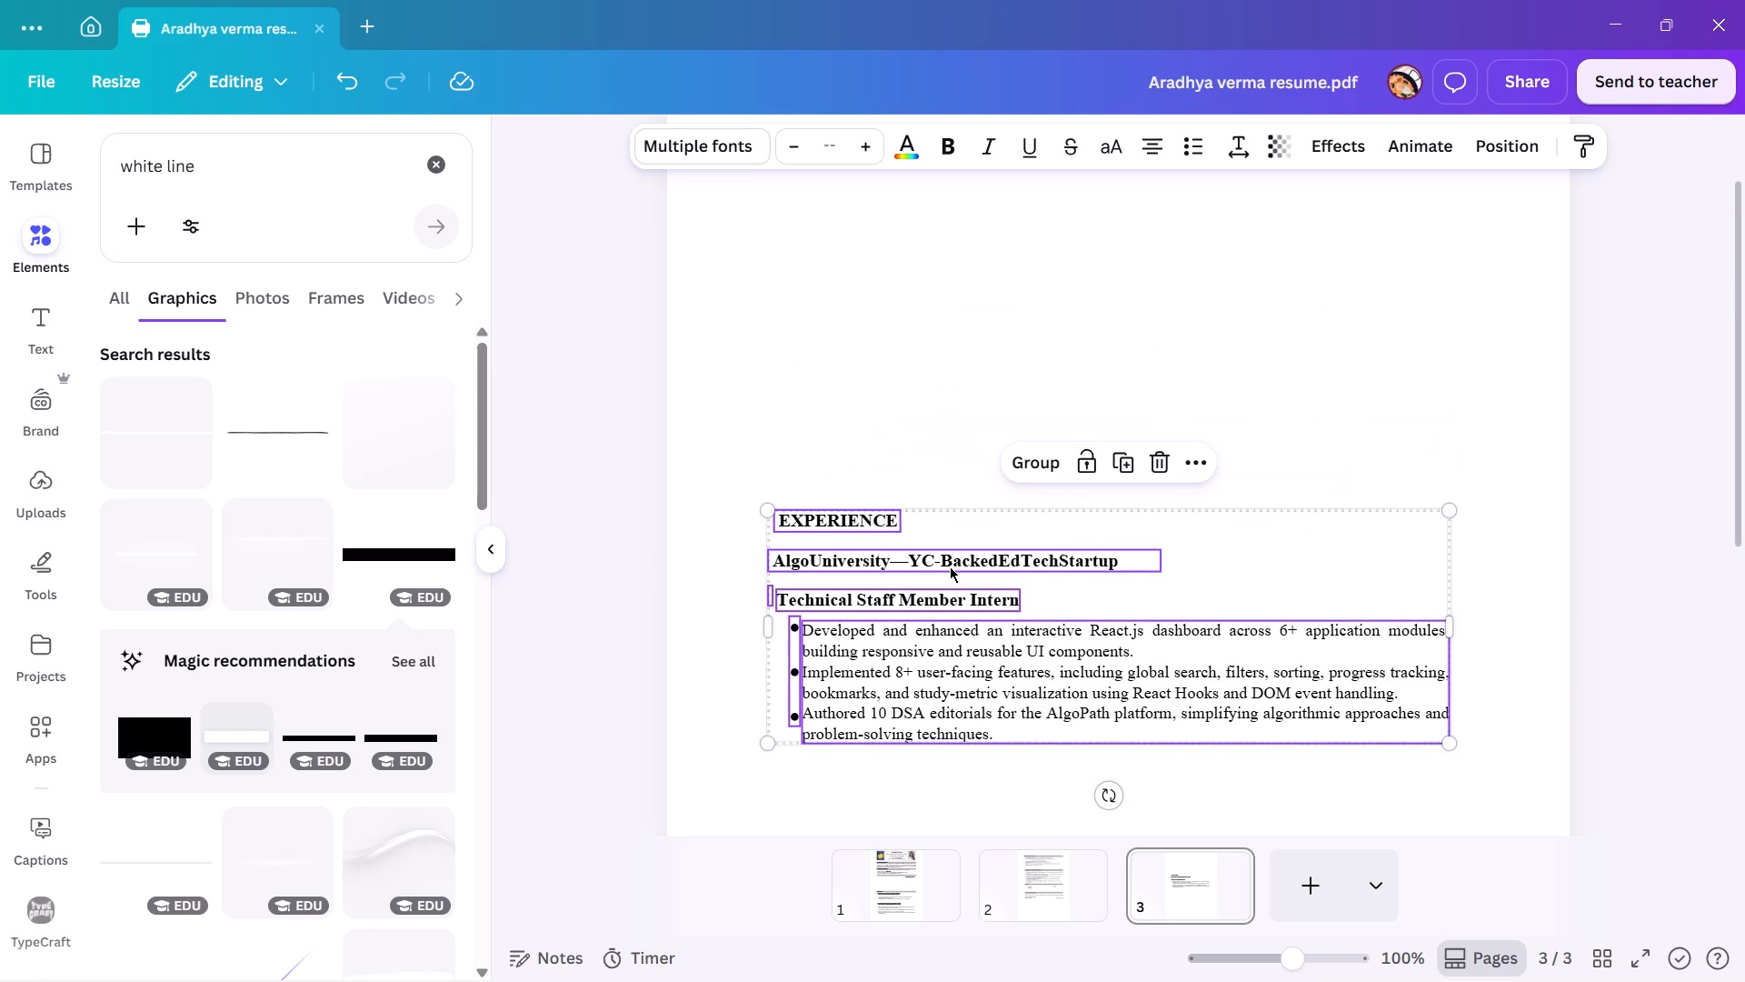
{"action": "scroll", "coordinate": [950, 566], "scroll_direction": "down", "scroll_amount": 2}
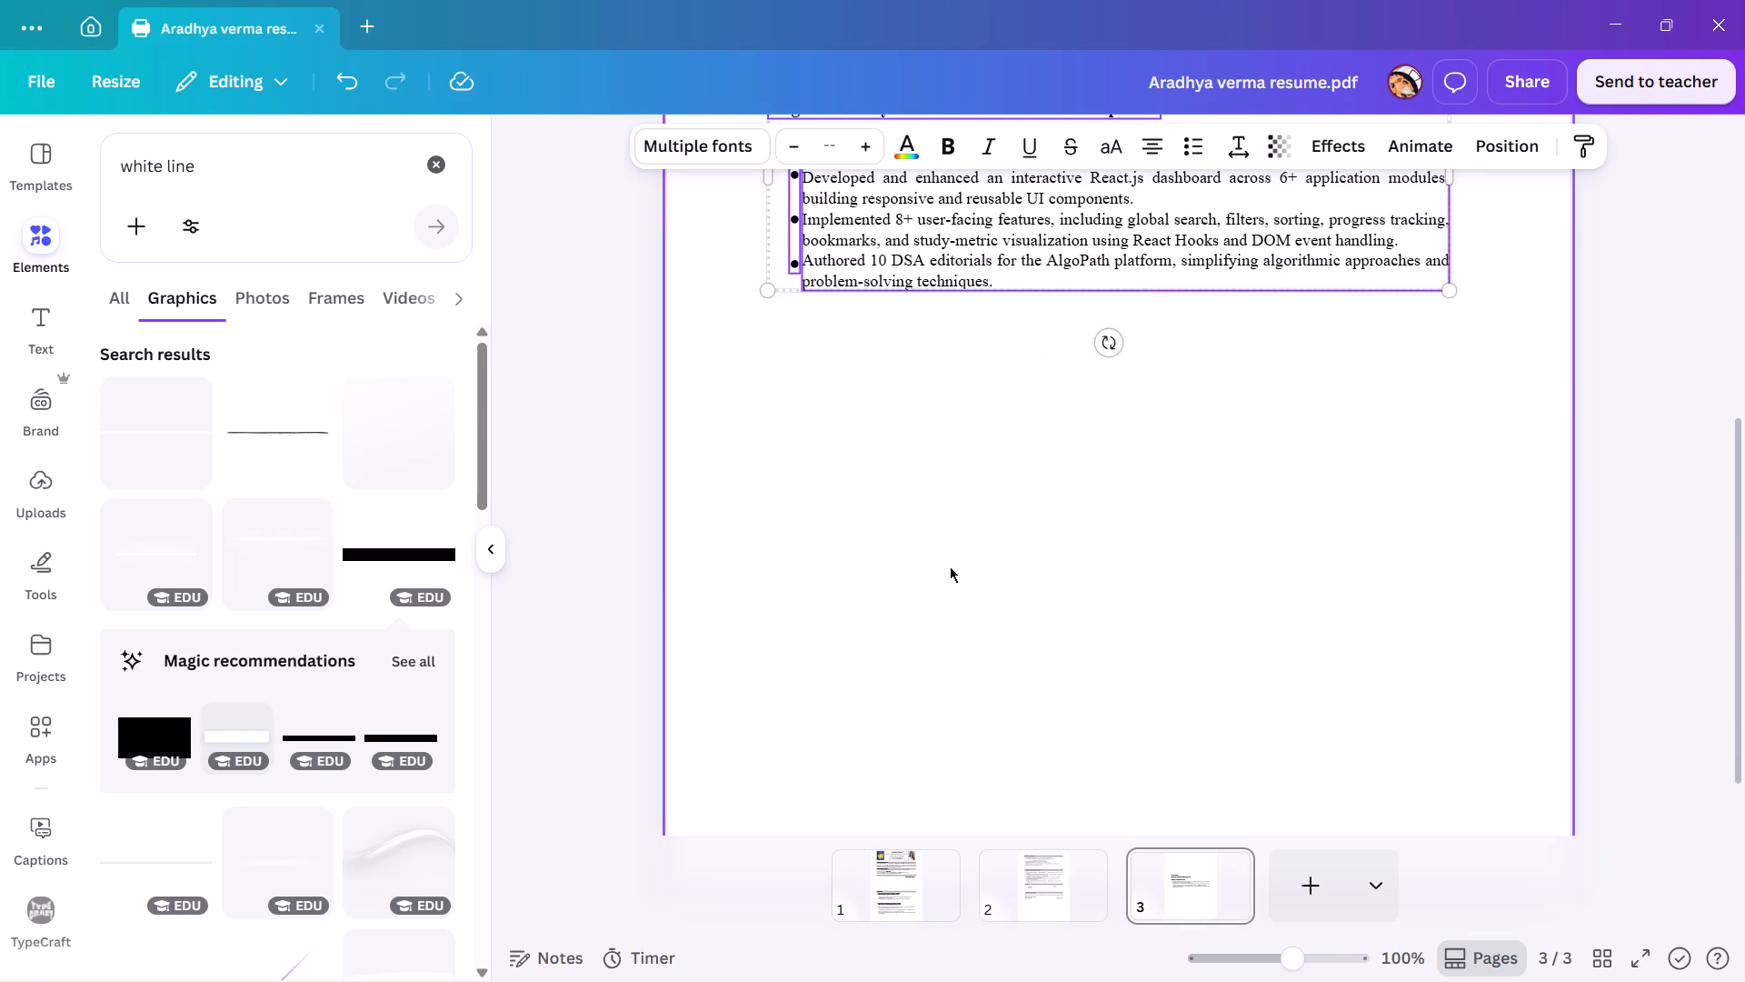
{"action": "left_click", "coordinate": [950, 566]}
Cut the TECHNICAL SKILLS heading and skills list together from page 2.
{"action": "left_click", "coordinate": [915, 874]}
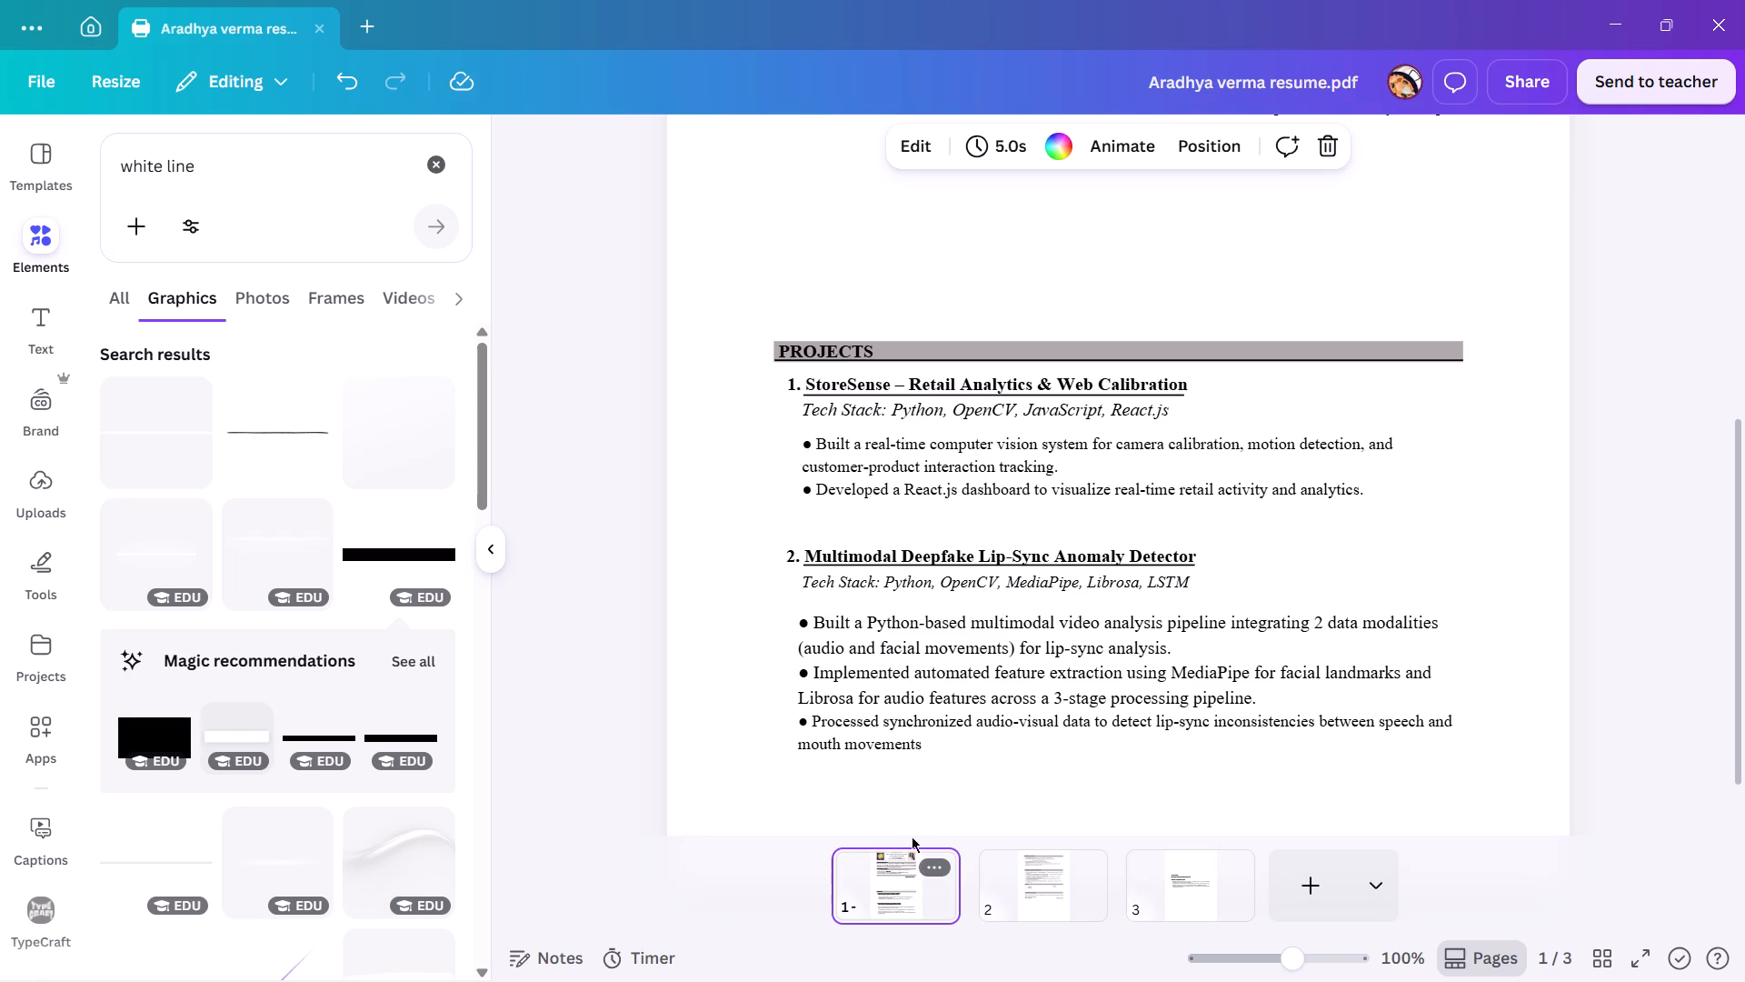
{"action": "scroll", "coordinate": [892, 700], "scroll_direction": "down", "scroll_amount": 2}
{"action": "left_click", "coordinate": [1021, 872]}
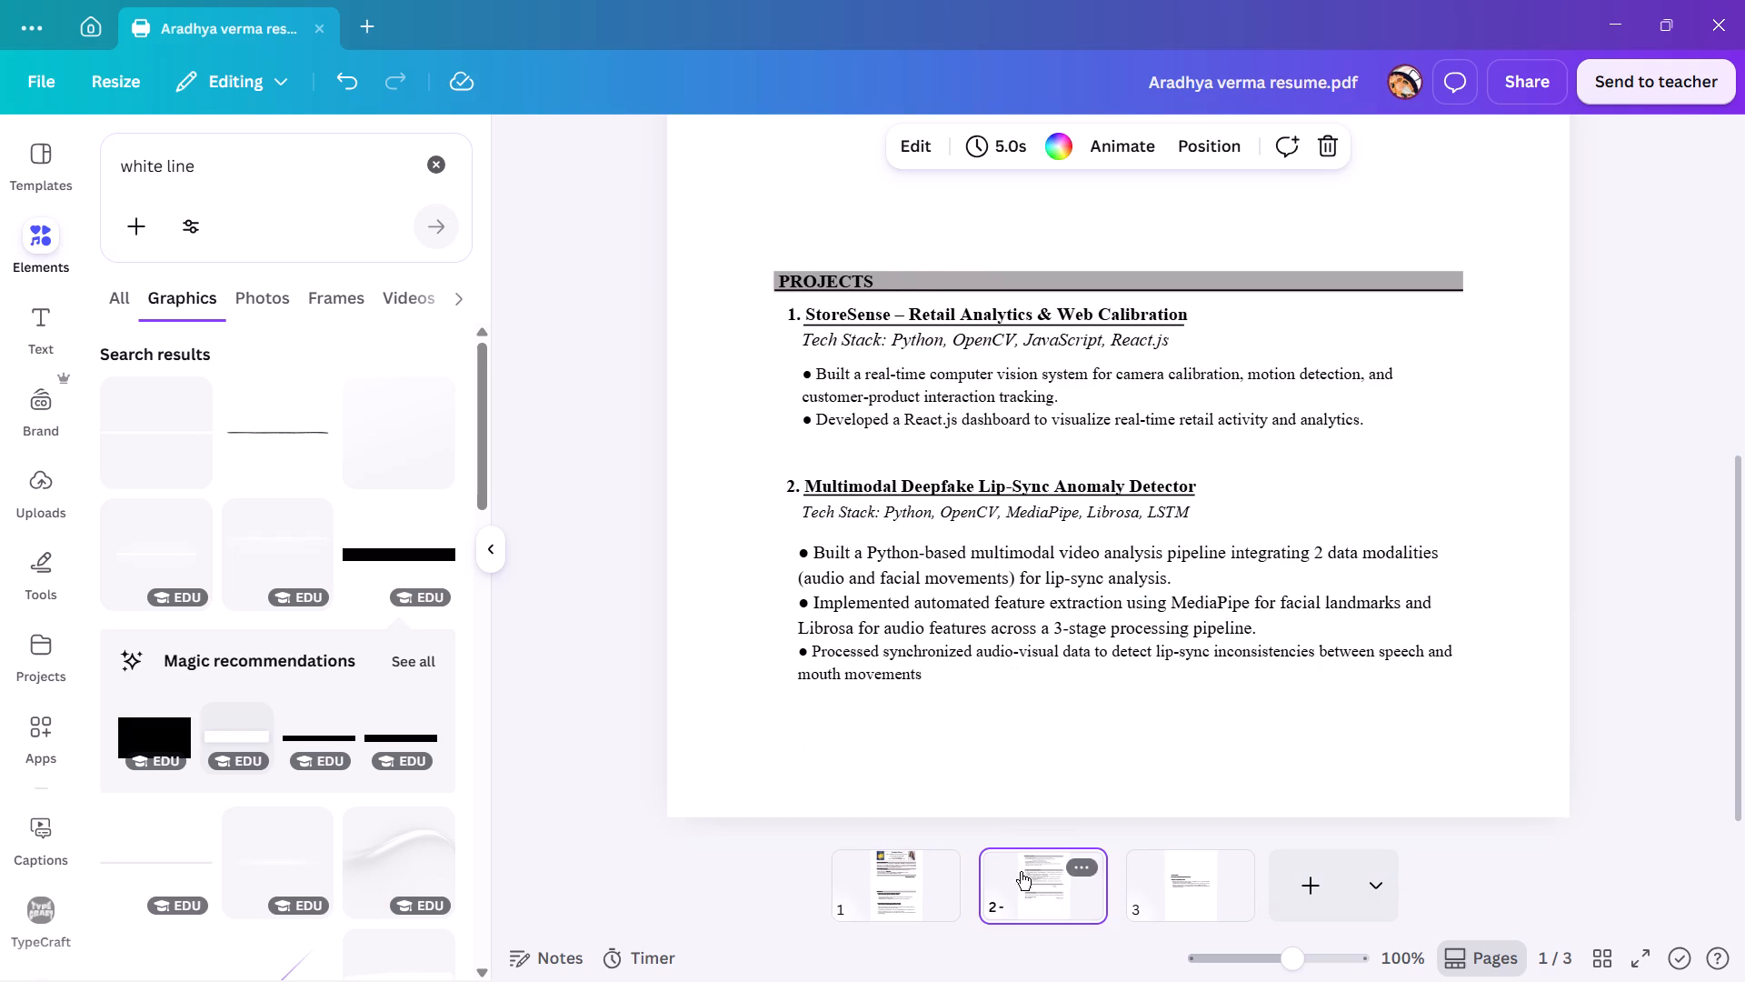
{"action": "scroll", "coordinate": [915, 498], "scroll_direction": "up", "scroll_amount": 5}
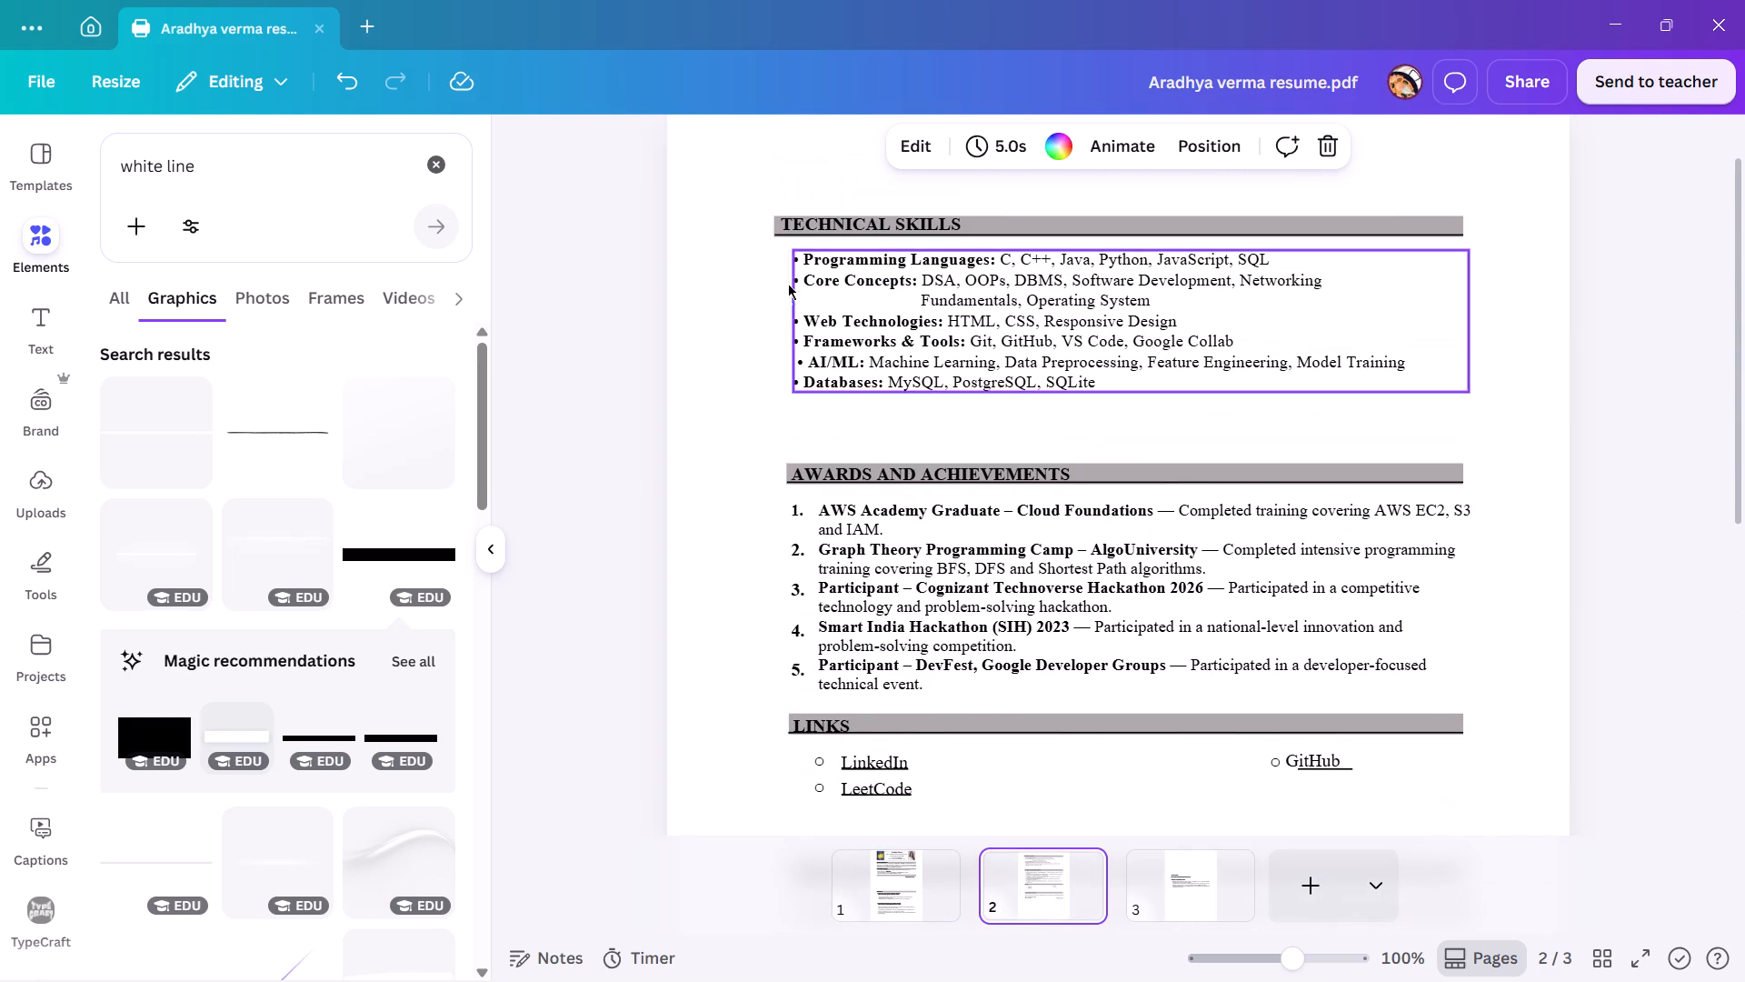
{"action": "left_click_drag", "start_coordinate": [751, 185], "coordinate": [911, 382]}
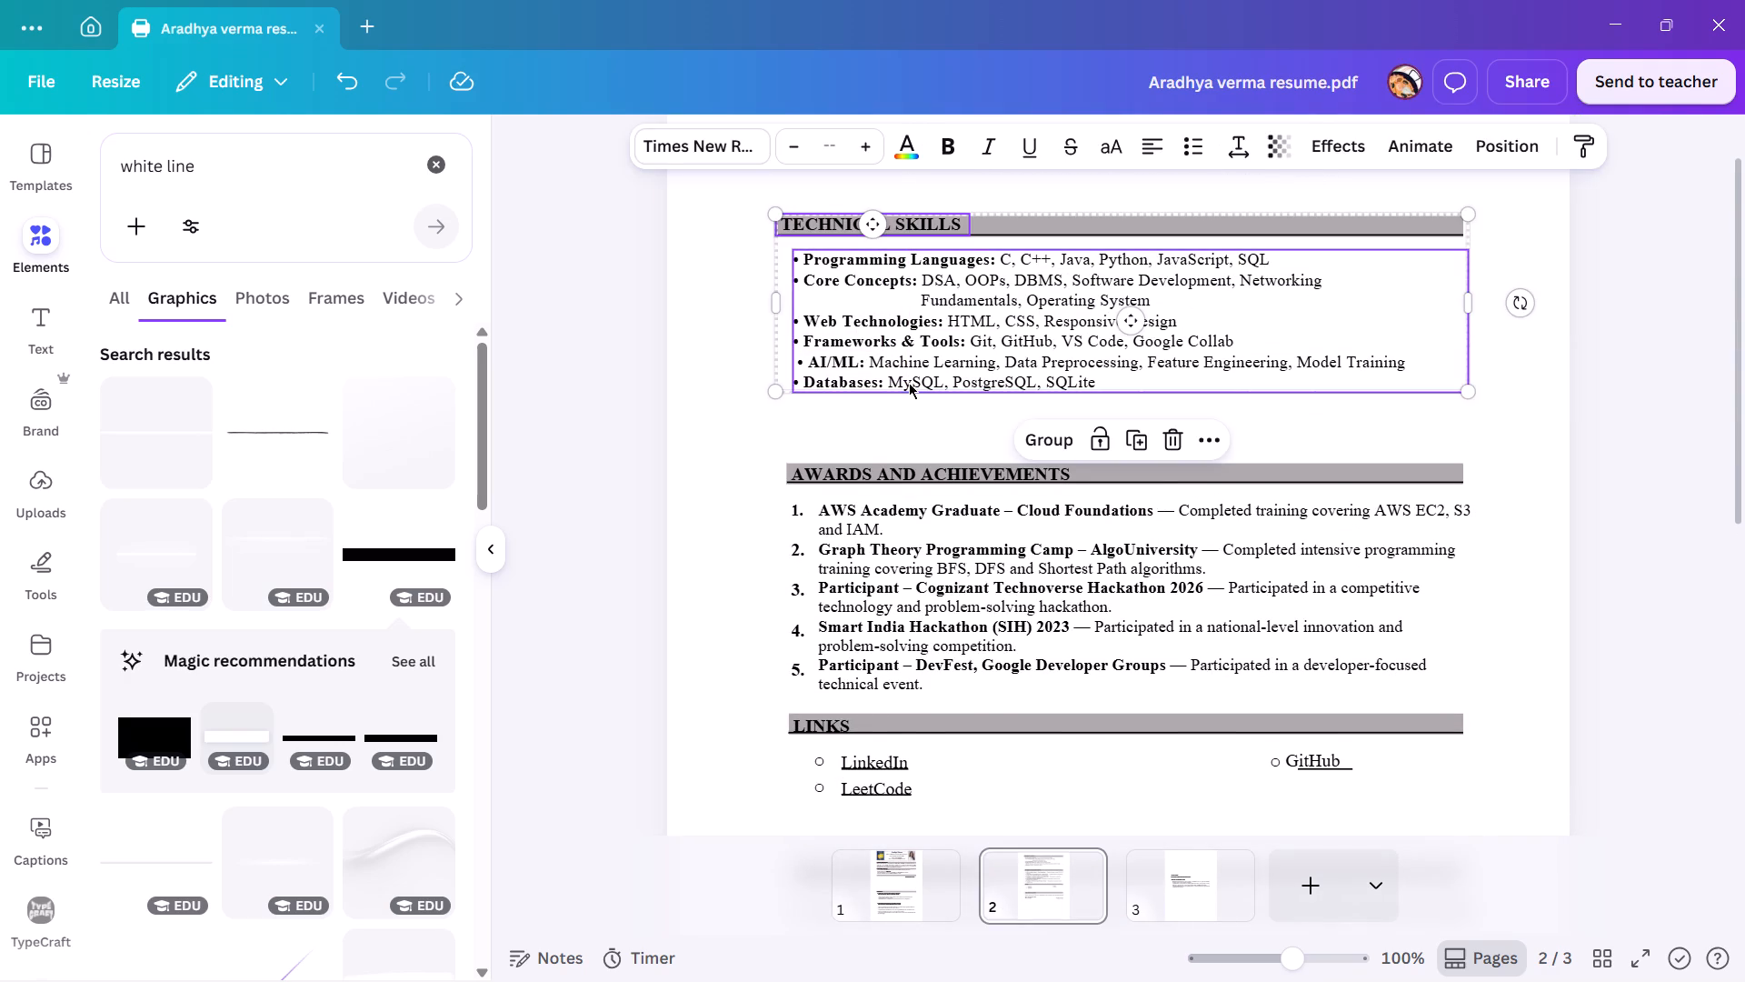
{"action": "key", "text": "ctrl+x"}
Paste the TECHNICAL SKILLS heading and list onto page 1, placing the heading on the empty grey bar below ACADEMIC DETAILS.
{"action": "left_click", "coordinate": [900, 901]}
{"action": "scroll", "coordinate": [817, 560], "scroll_direction": "up", "scroll_amount": 2}
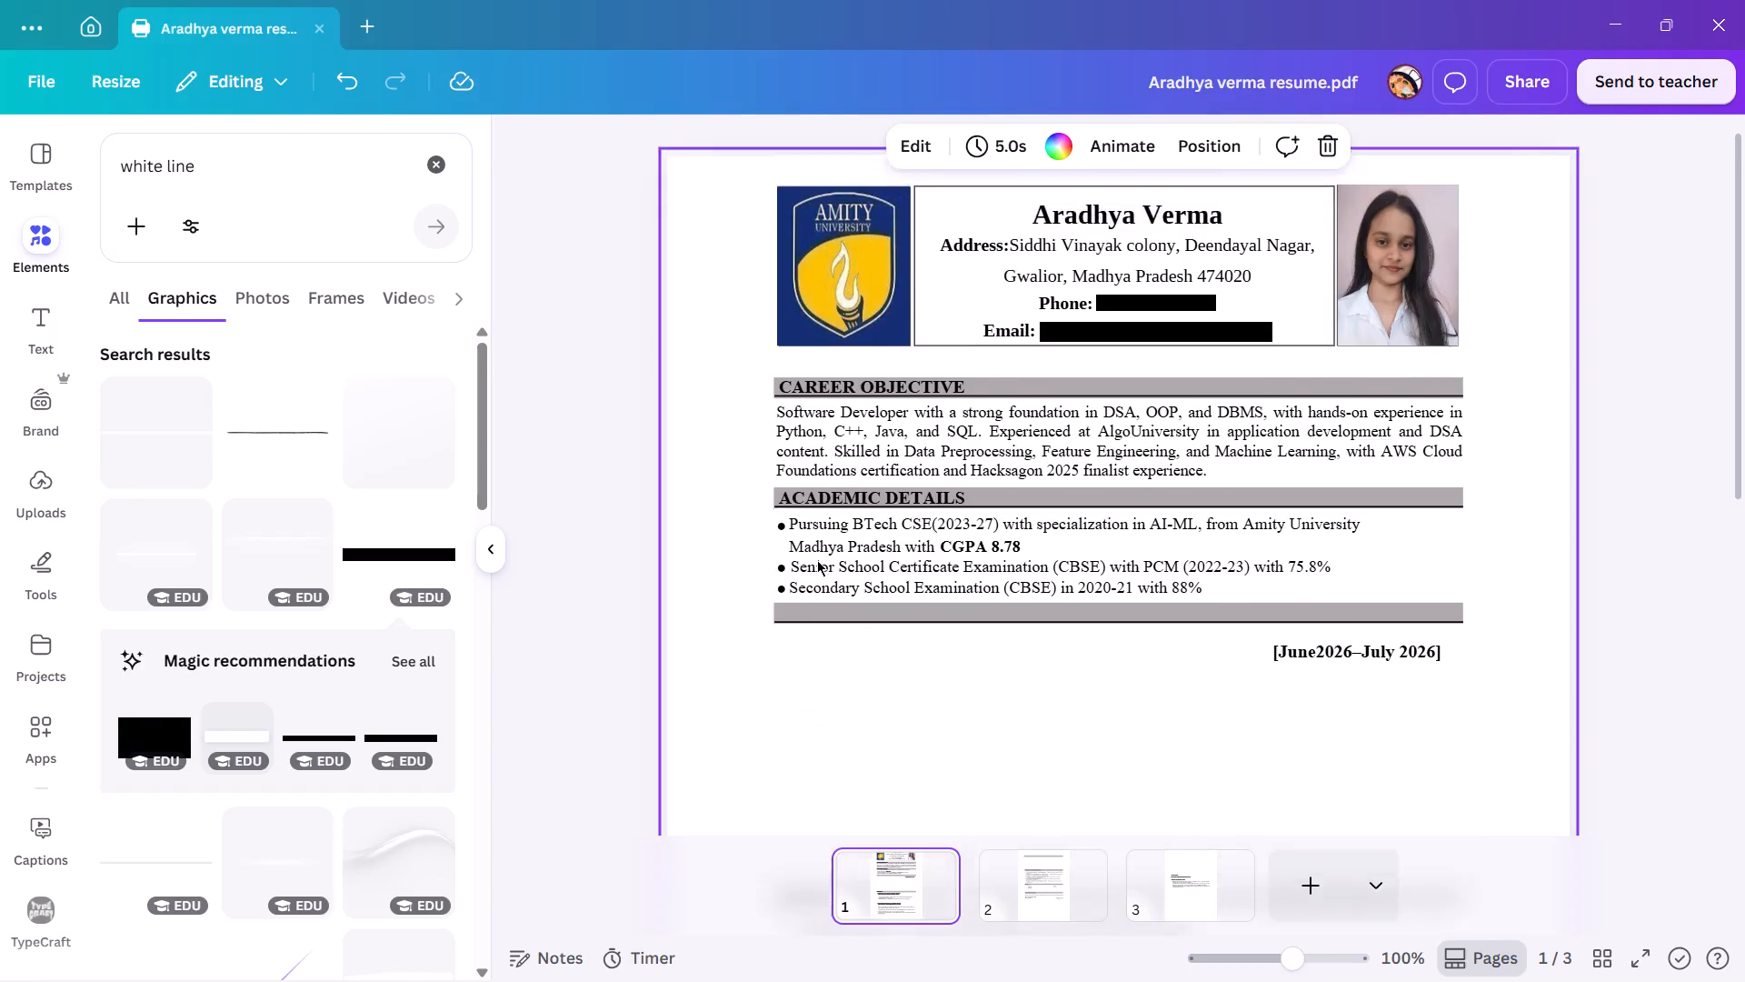
{"action": "scroll", "coordinate": [817, 560], "scroll_direction": "down", "scroll_amount": 3}
{"action": "scroll", "coordinate": [817, 560], "scroll_direction": "up", "scroll_amount": 1}
{"action": "left_click", "coordinate": [873, 501]}
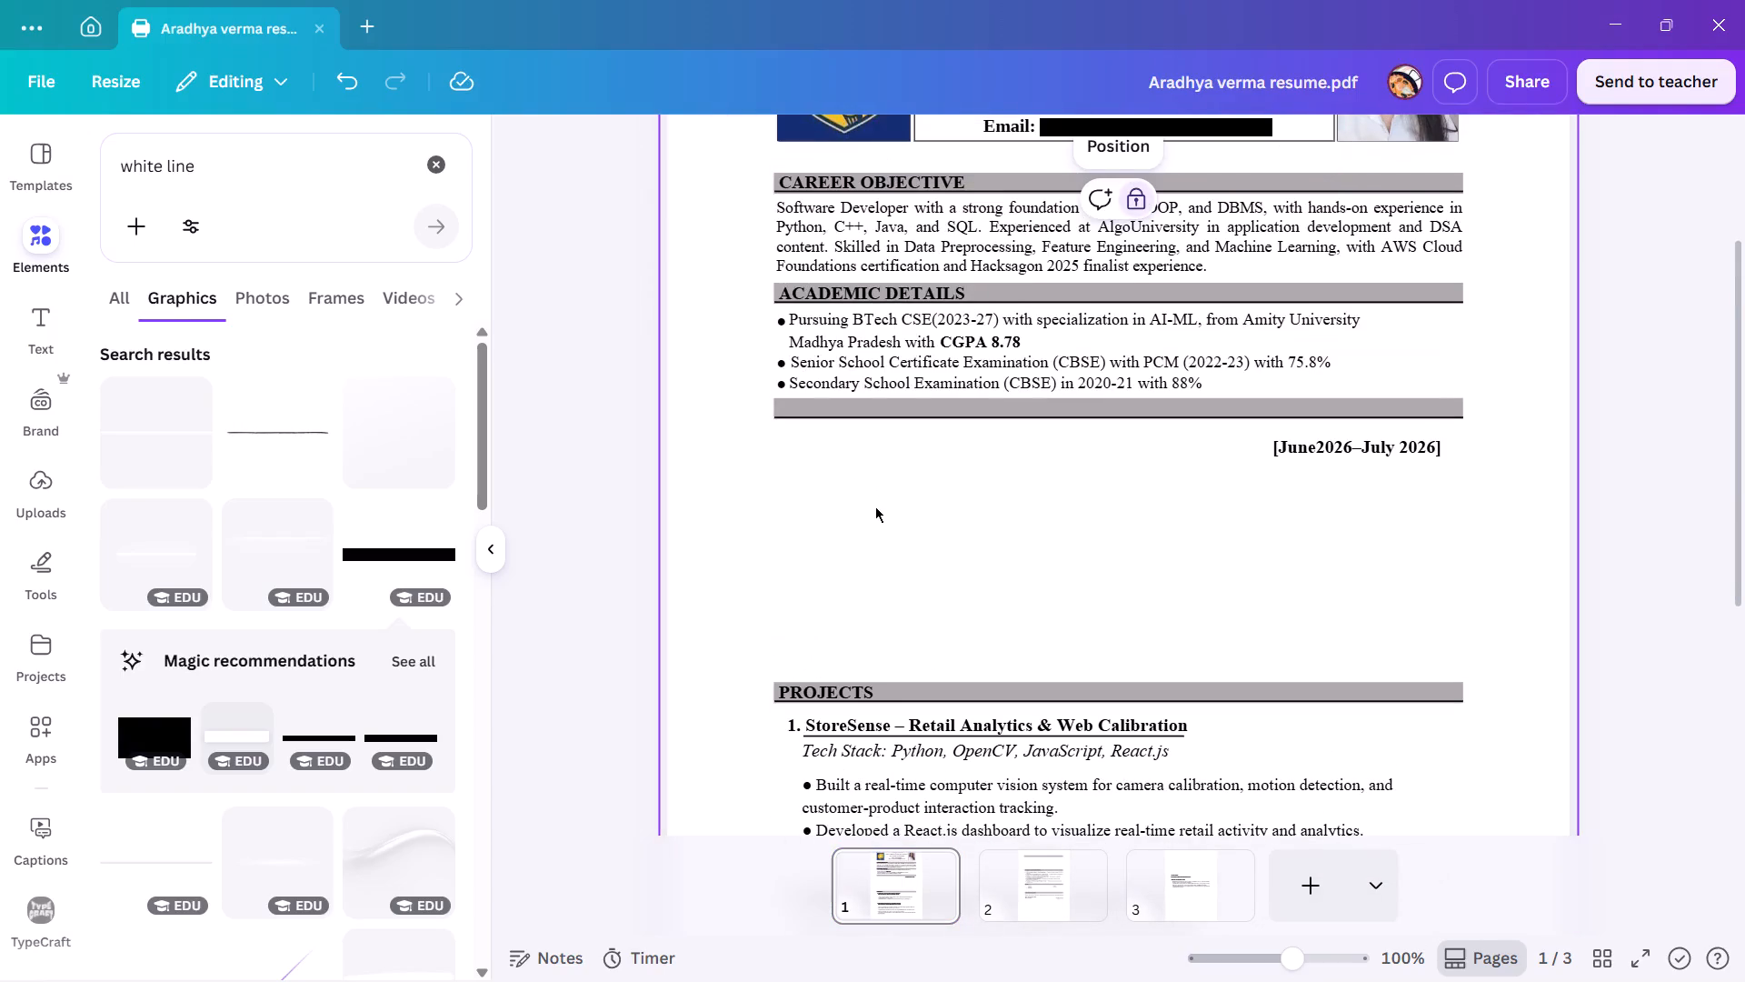
{"action": "left_click", "coordinate": [887, 543]}
{"action": "key", "text": "ctrl+v"}
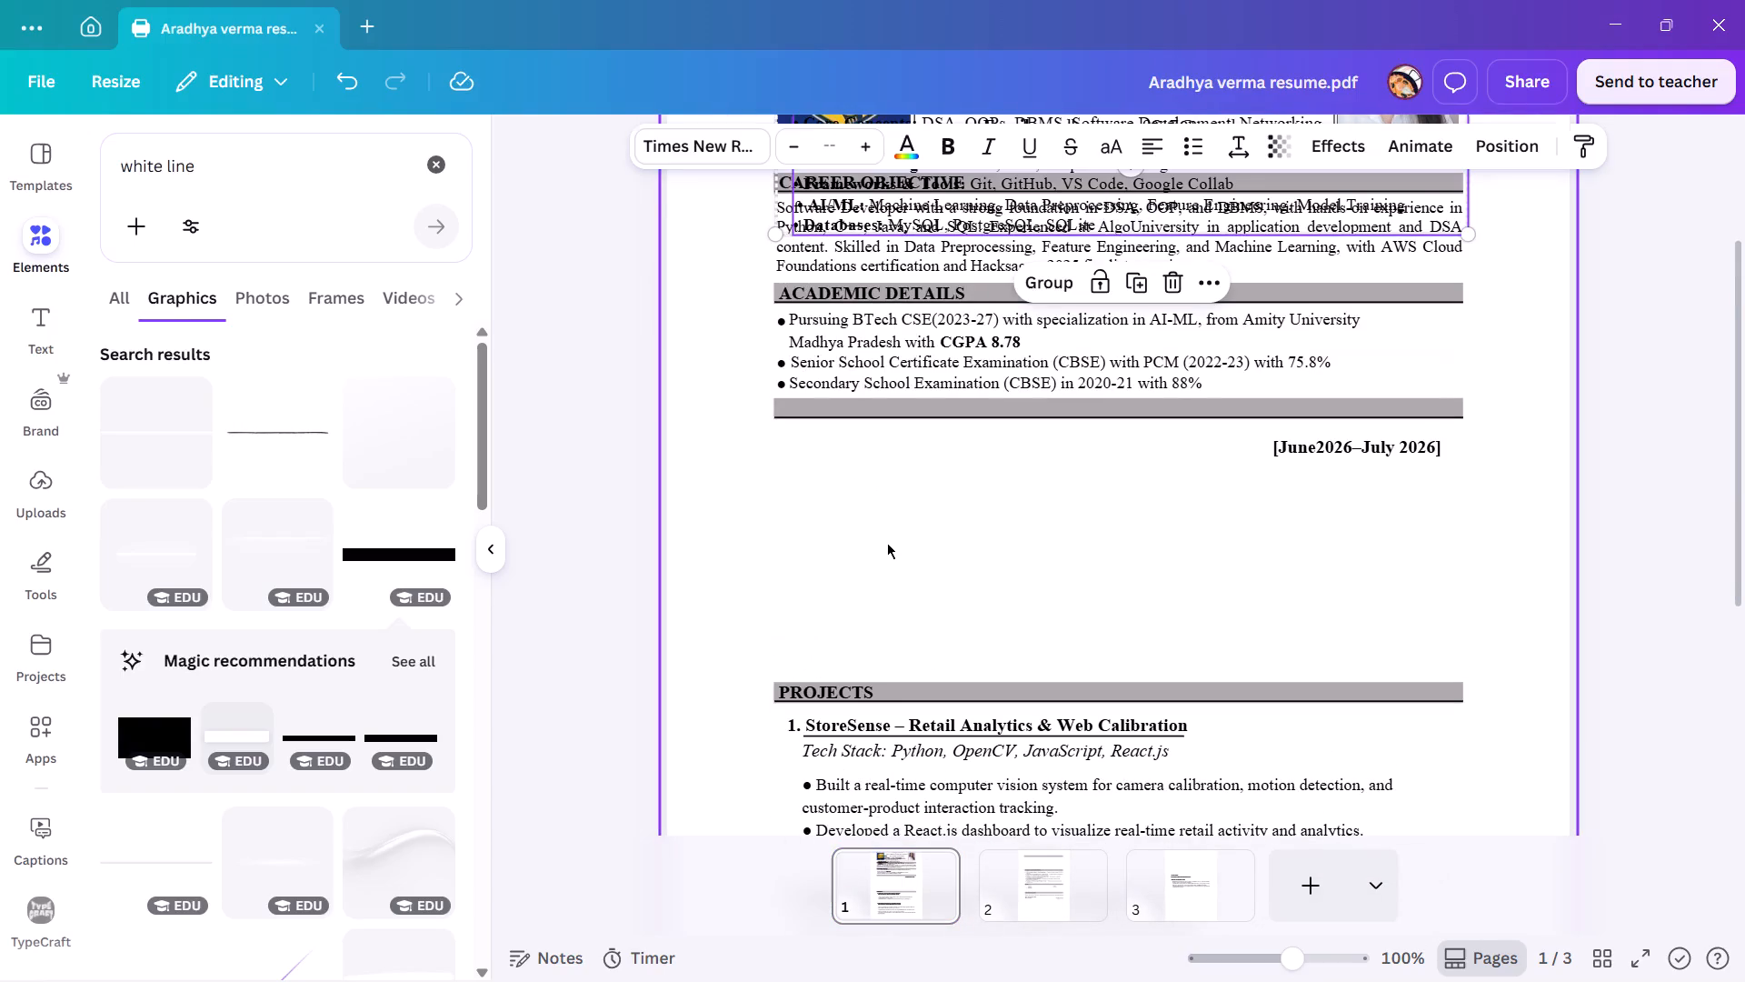
{"action": "left_click_drag", "start_coordinate": [909, 216], "coordinate": [922, 545]}
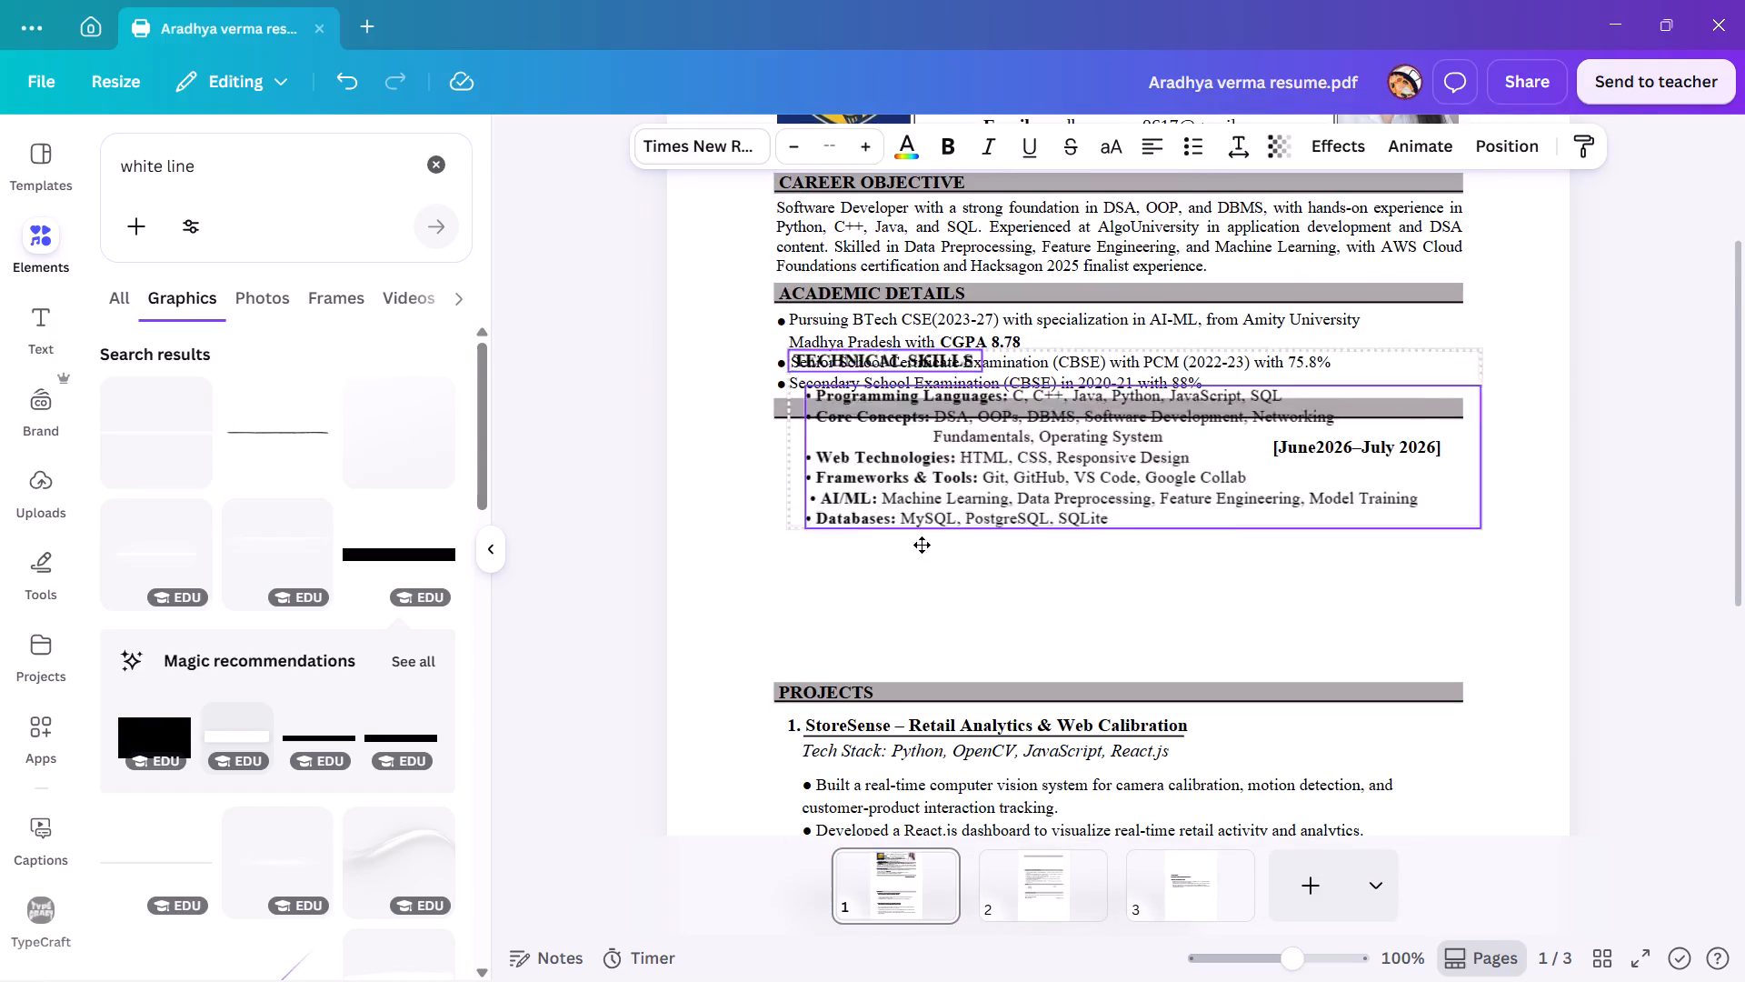
{"action": "left_click_drag", "start_coordinate": [922, 545], "coordinate": [909, 556]}
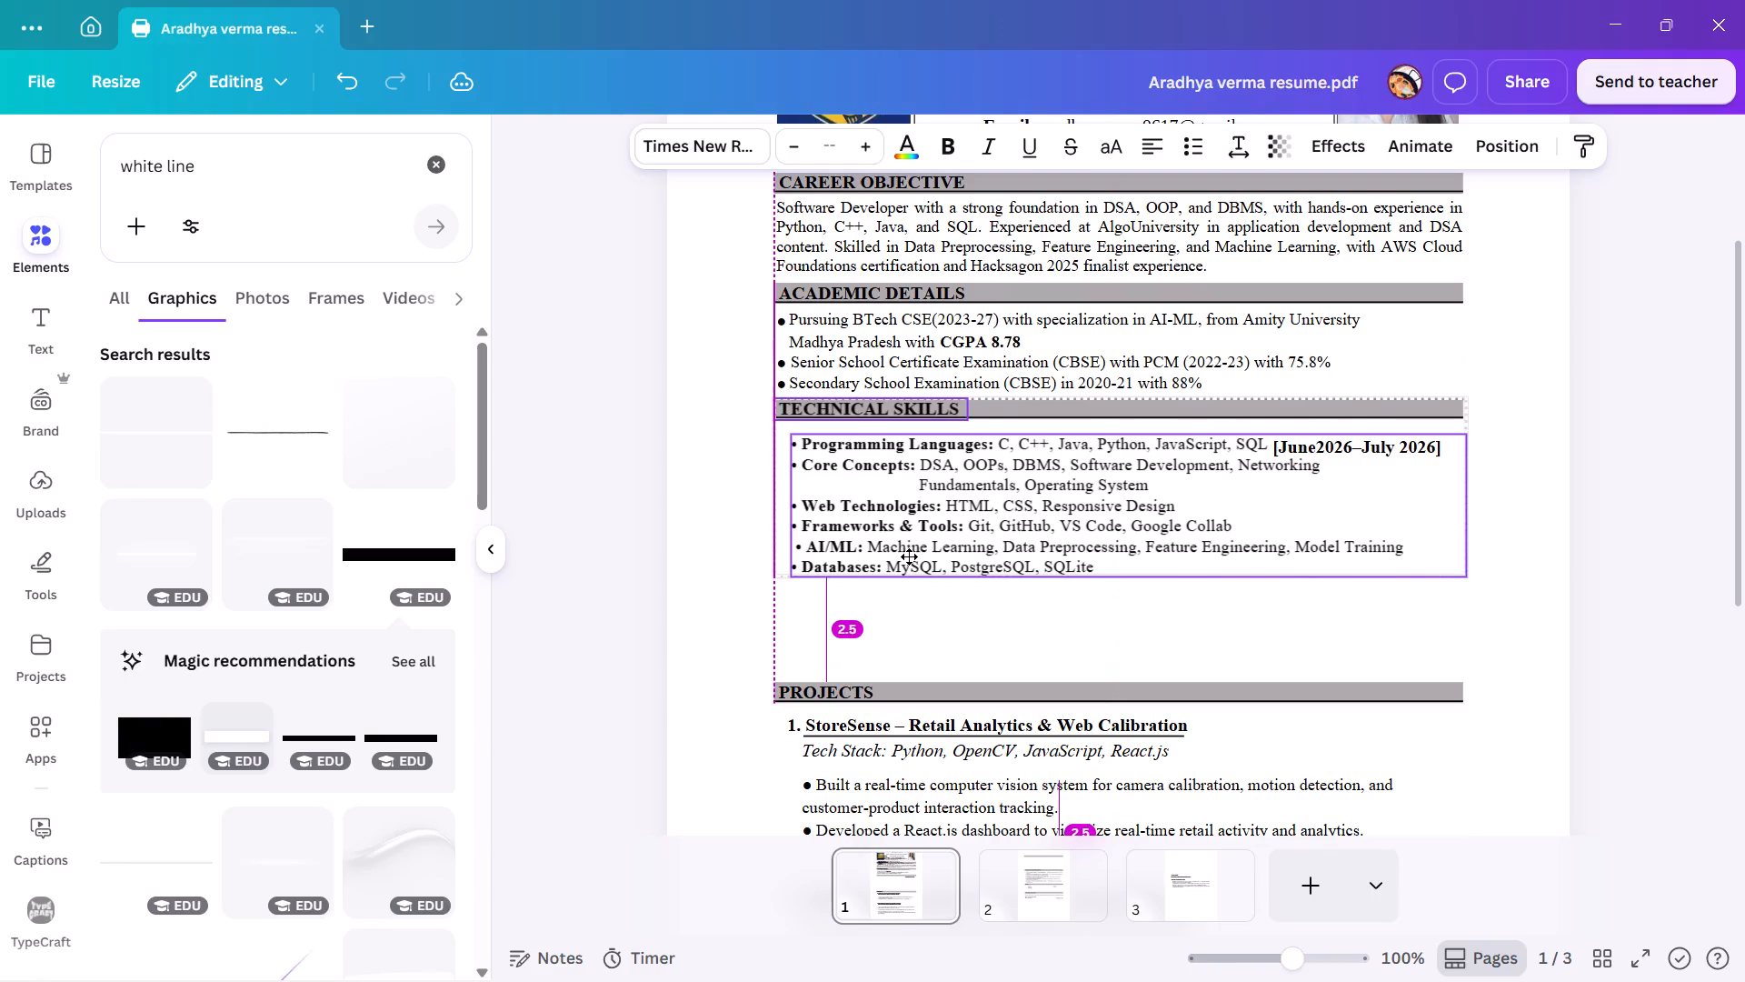
{"action": "left_click_drag", "start_coordinate": [909, 556], "coordinate": [910, 556]}
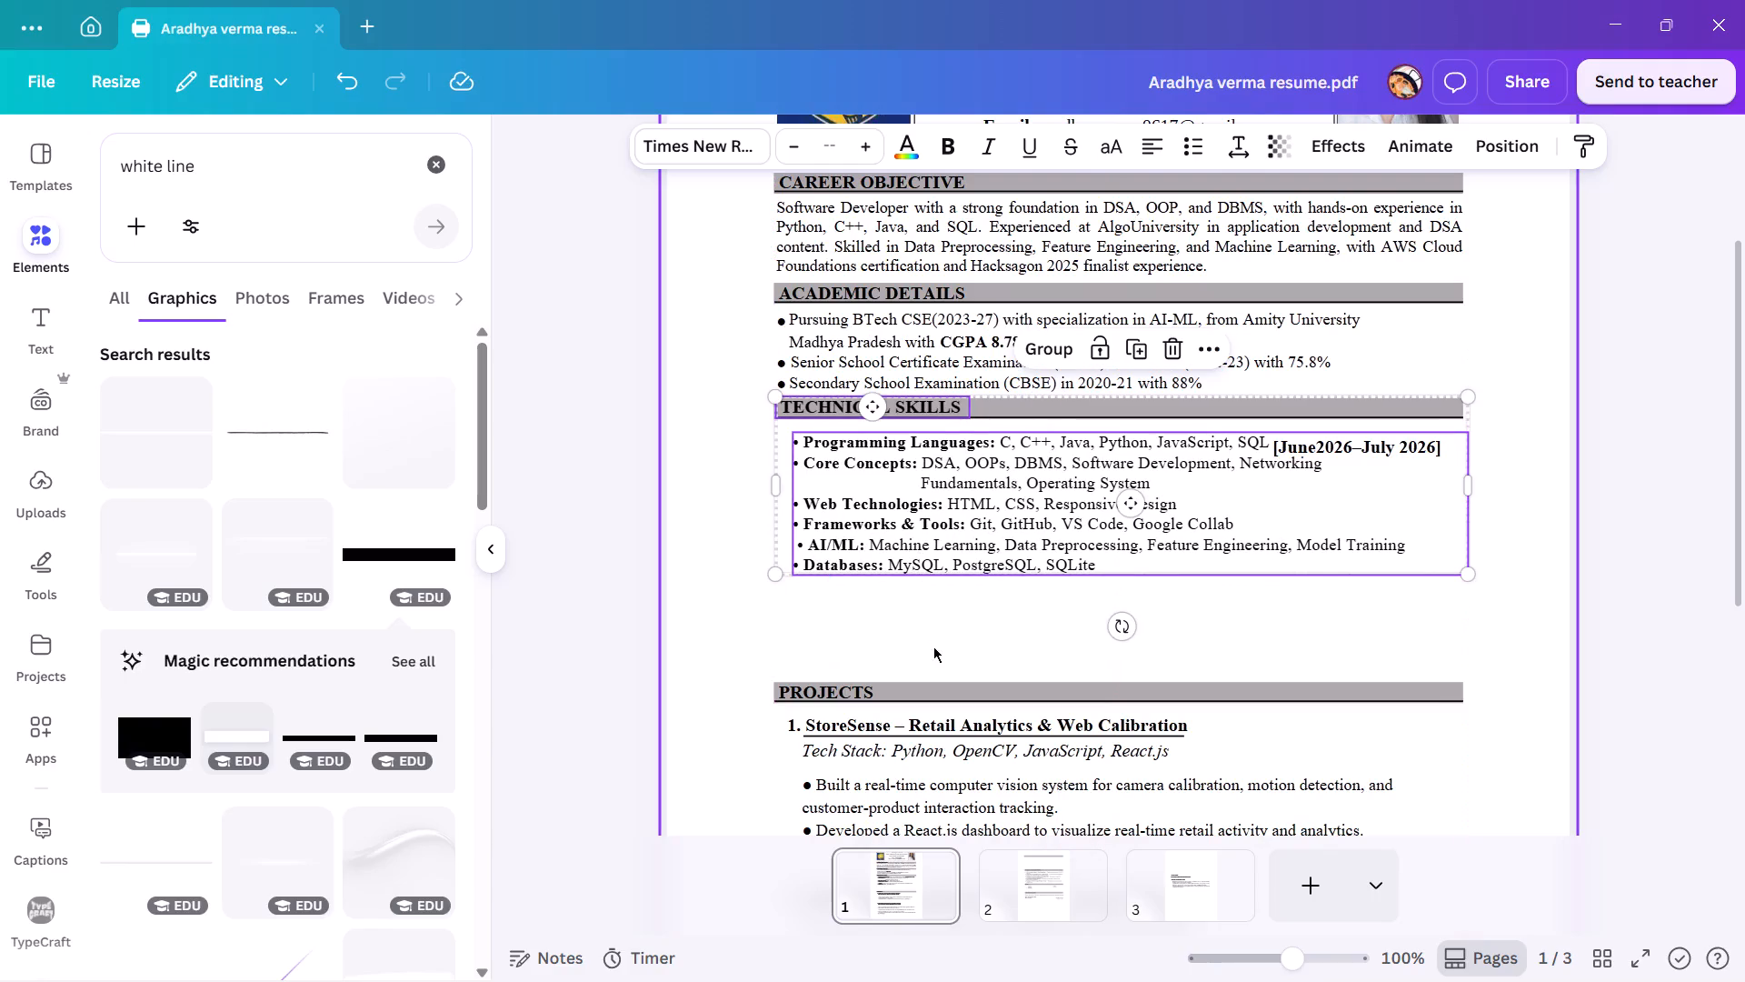
{"action": "left_click", "coordinate": [933, 646]}
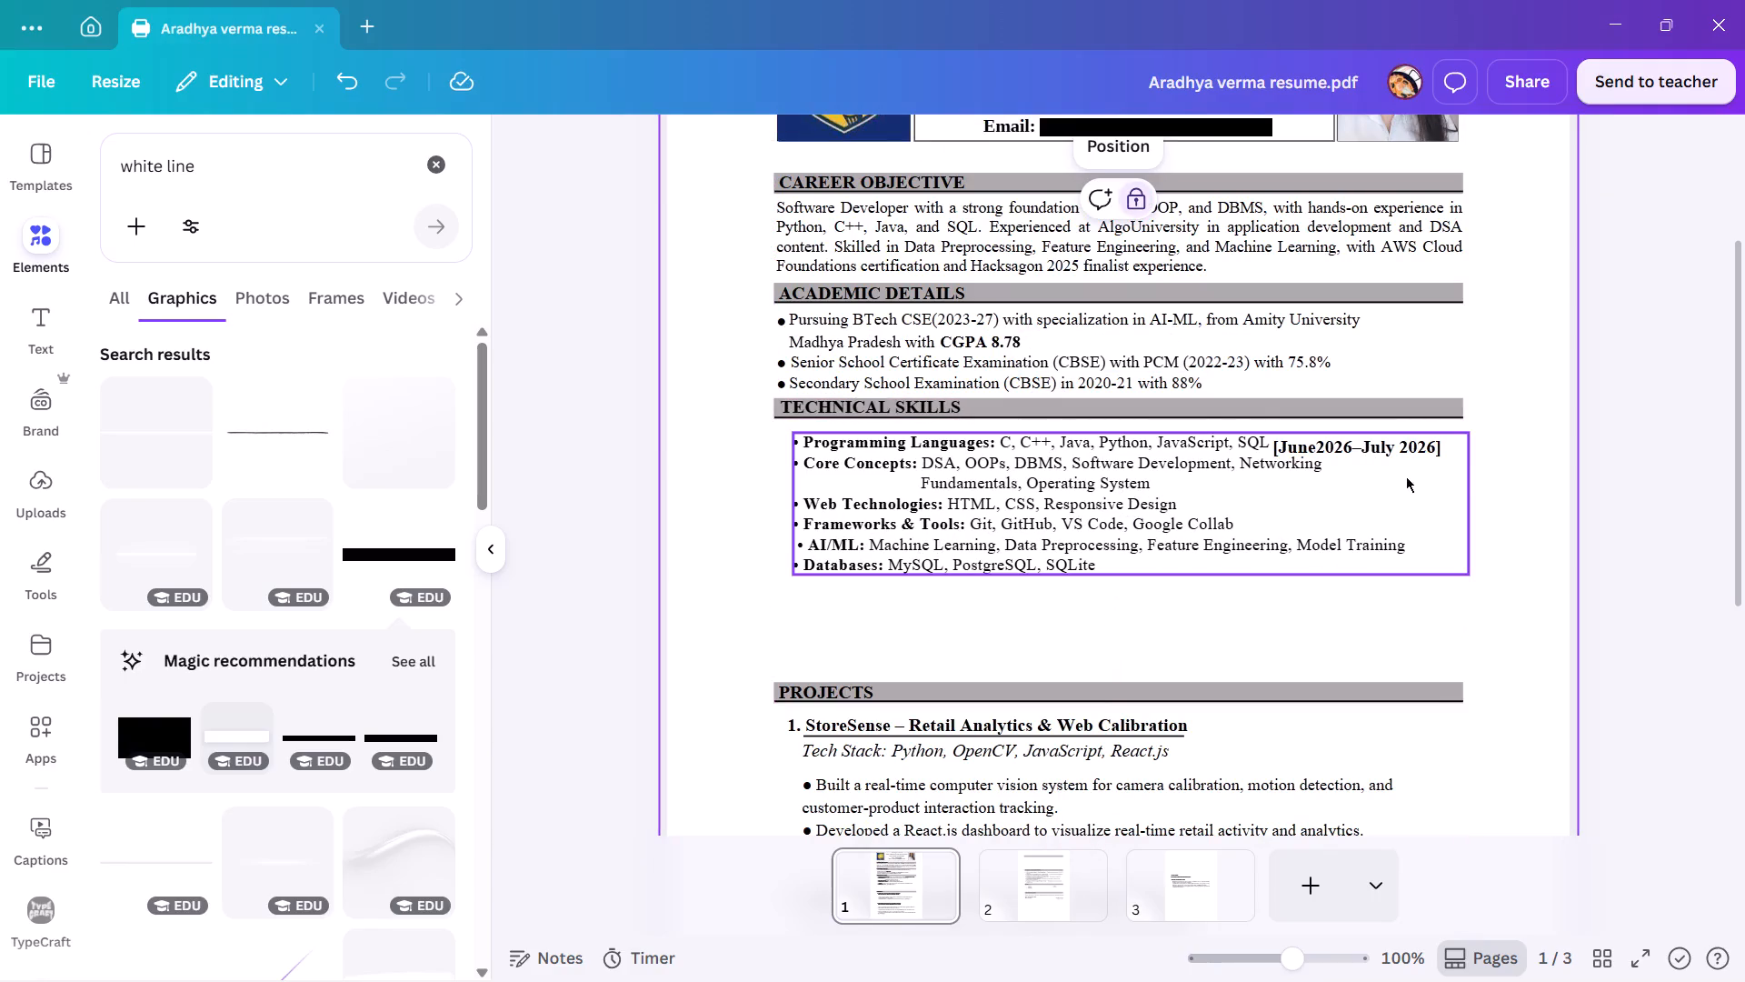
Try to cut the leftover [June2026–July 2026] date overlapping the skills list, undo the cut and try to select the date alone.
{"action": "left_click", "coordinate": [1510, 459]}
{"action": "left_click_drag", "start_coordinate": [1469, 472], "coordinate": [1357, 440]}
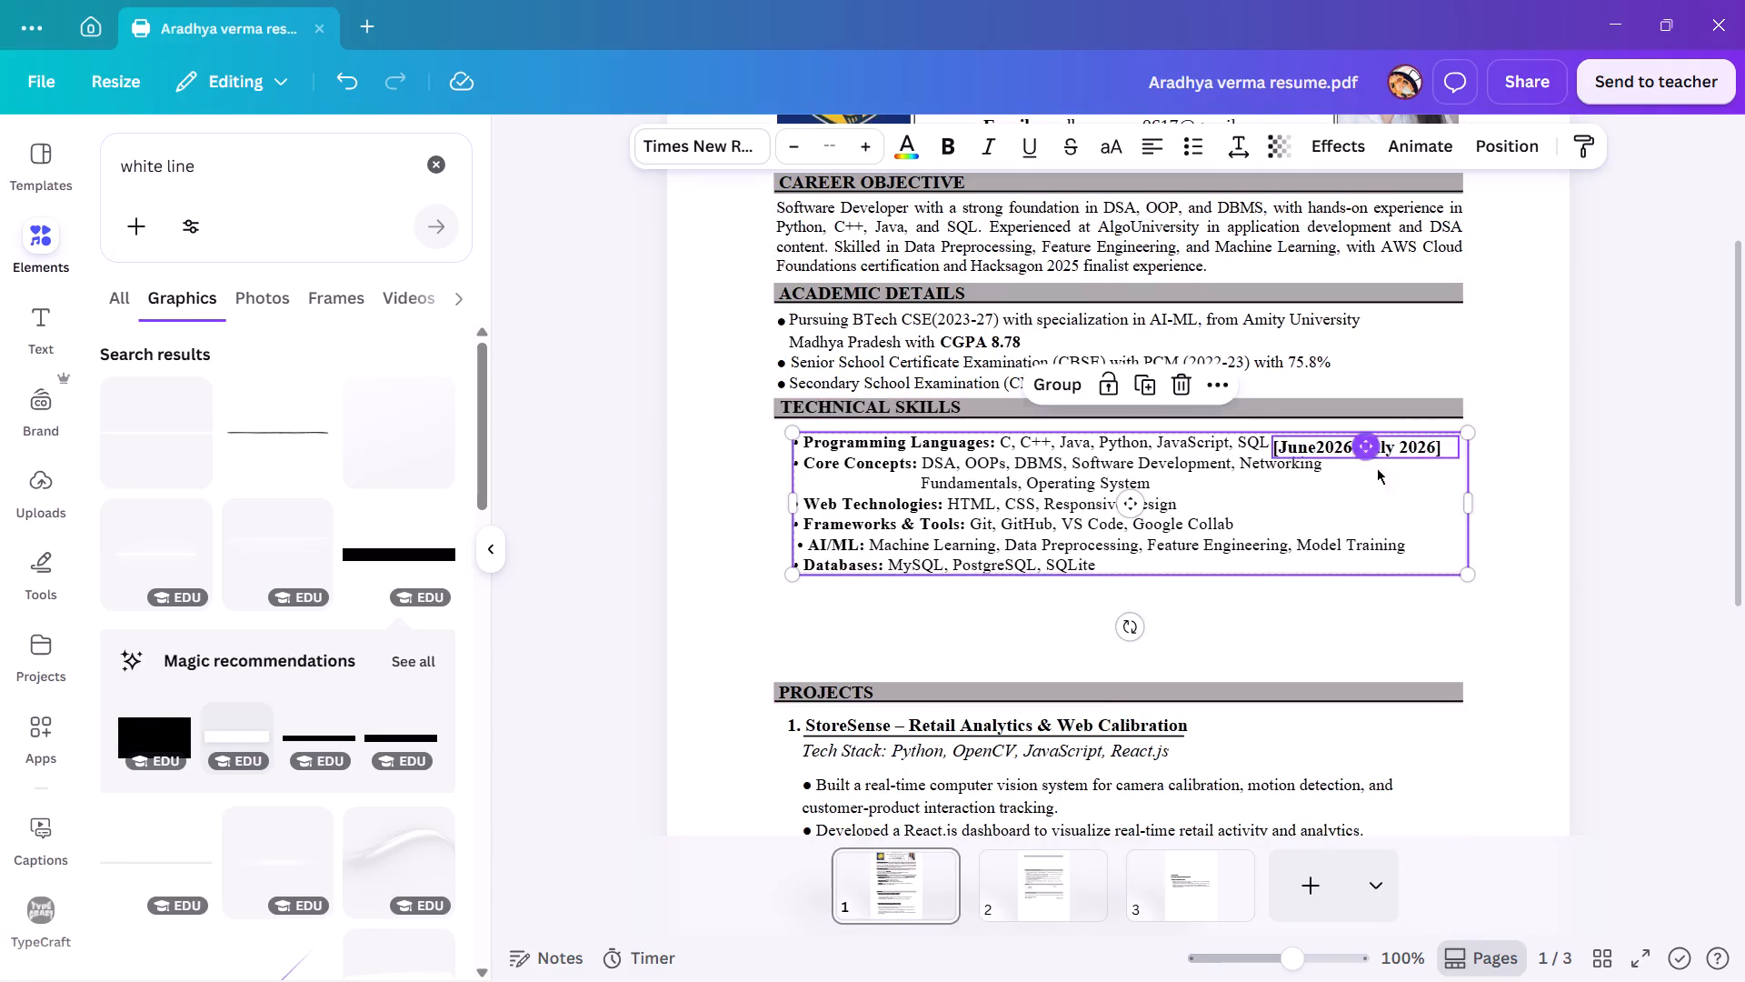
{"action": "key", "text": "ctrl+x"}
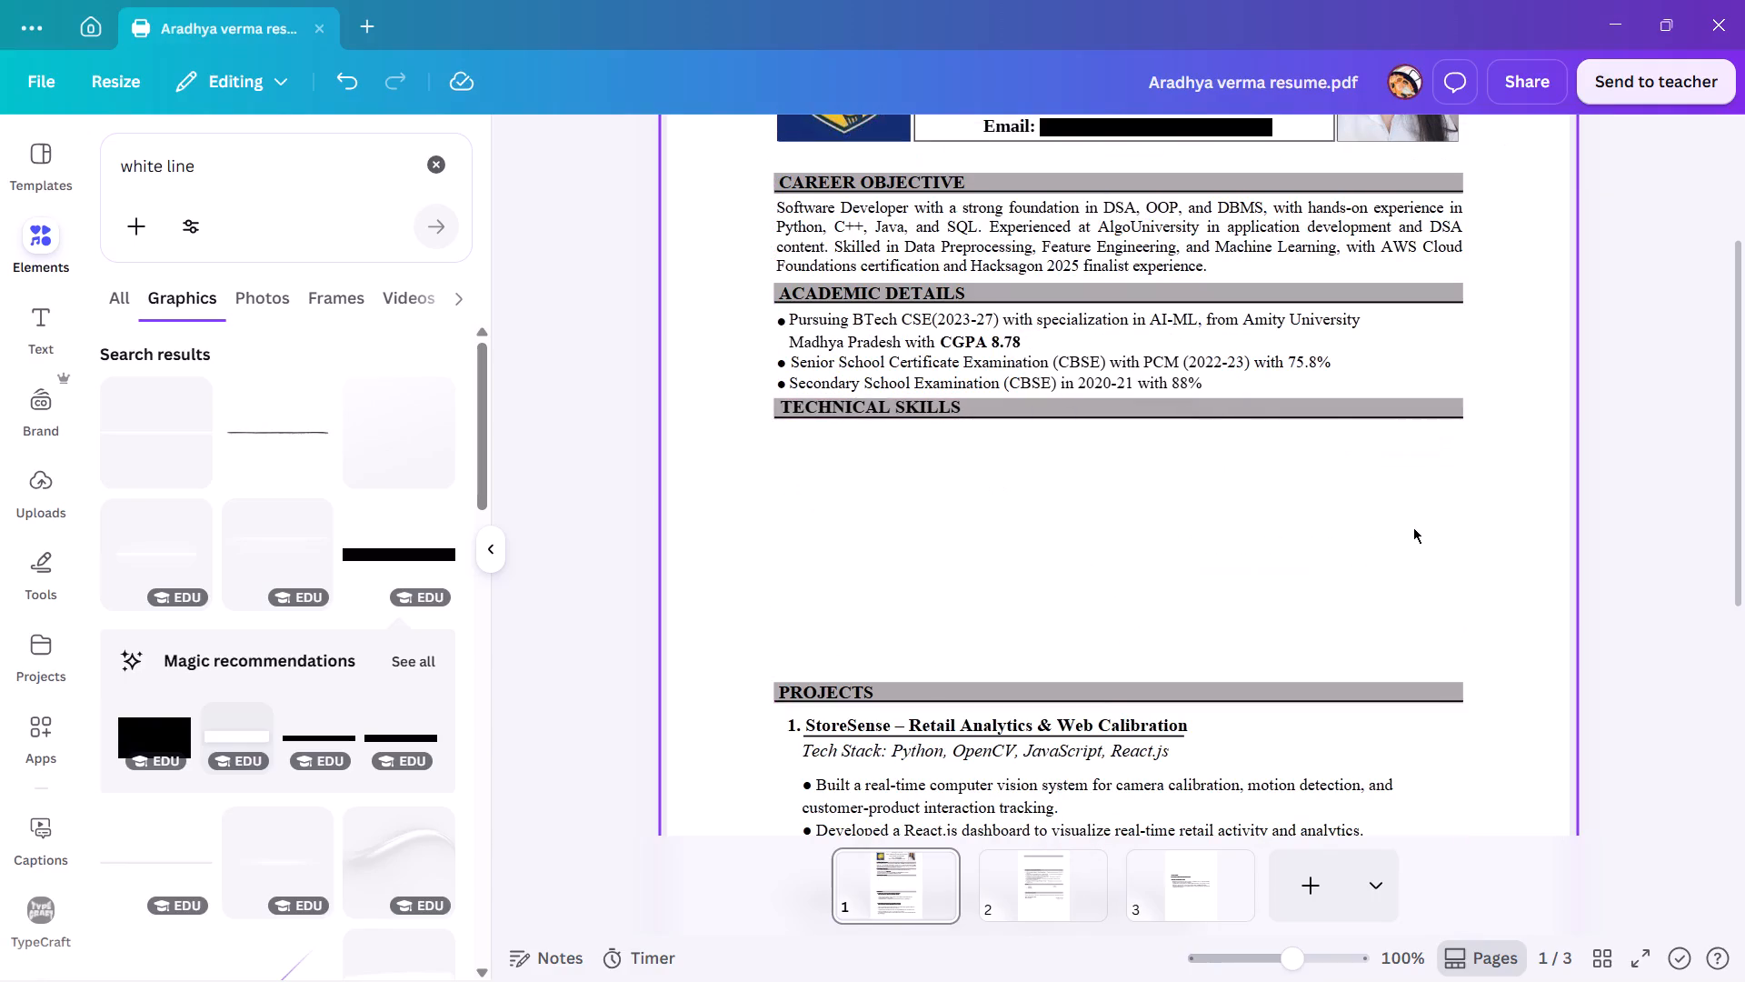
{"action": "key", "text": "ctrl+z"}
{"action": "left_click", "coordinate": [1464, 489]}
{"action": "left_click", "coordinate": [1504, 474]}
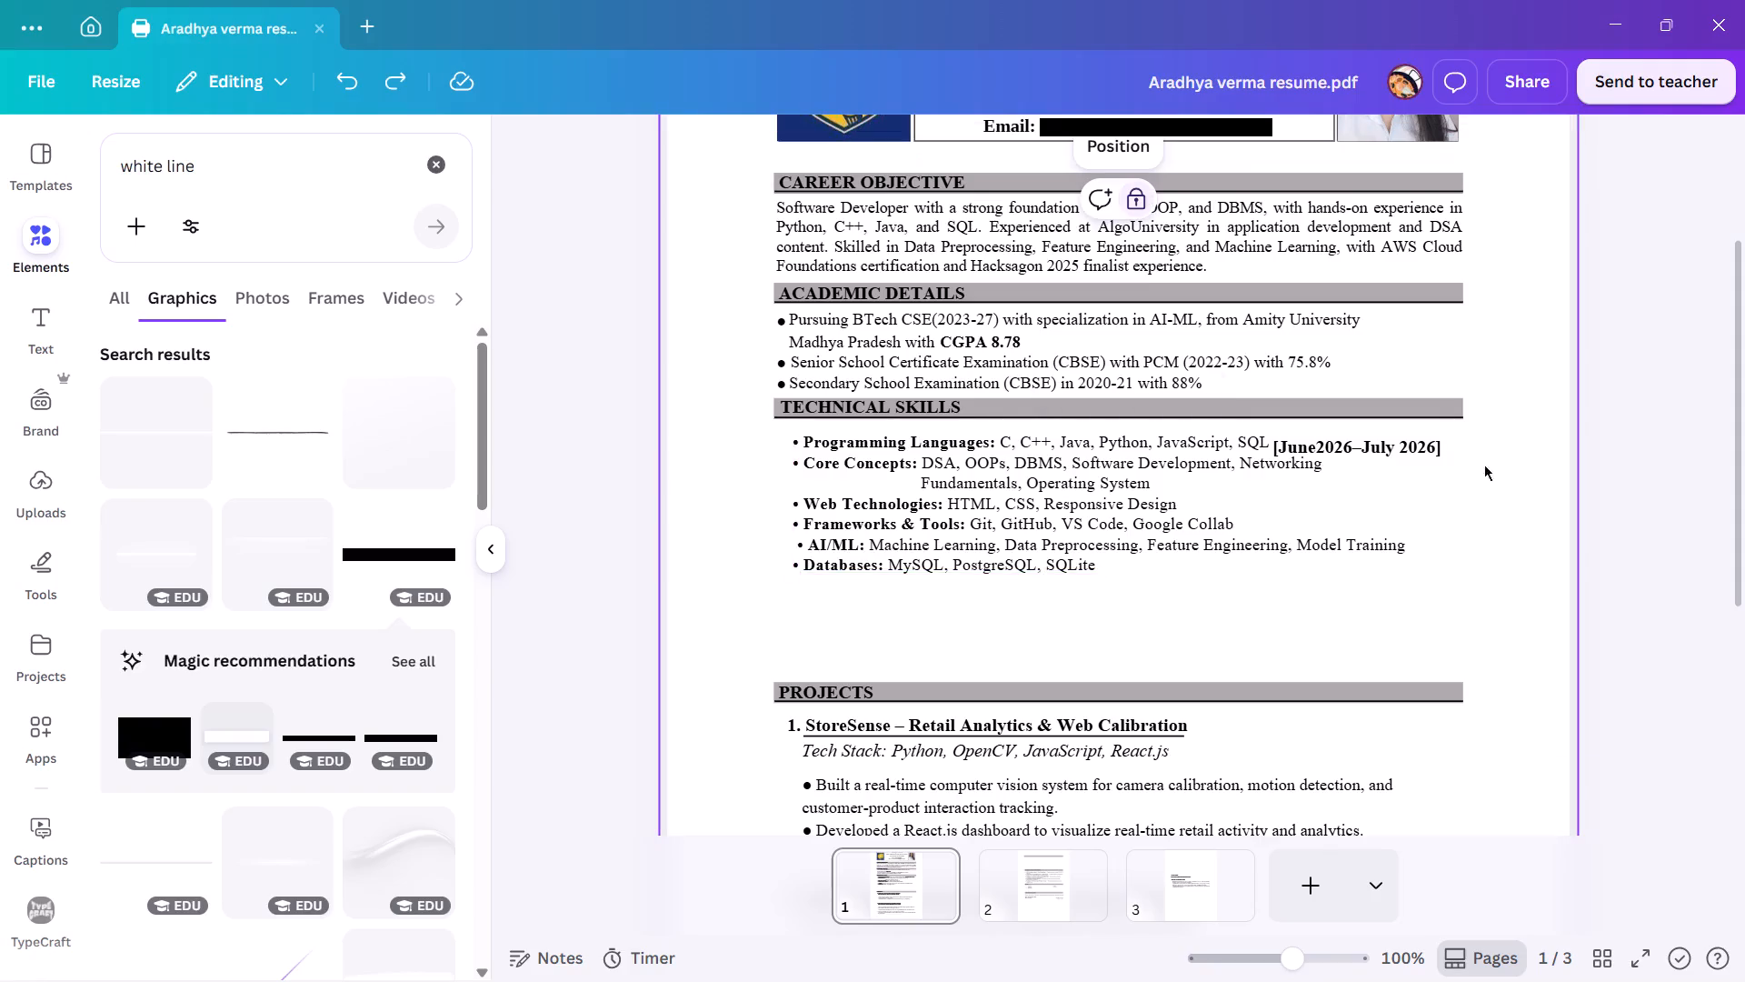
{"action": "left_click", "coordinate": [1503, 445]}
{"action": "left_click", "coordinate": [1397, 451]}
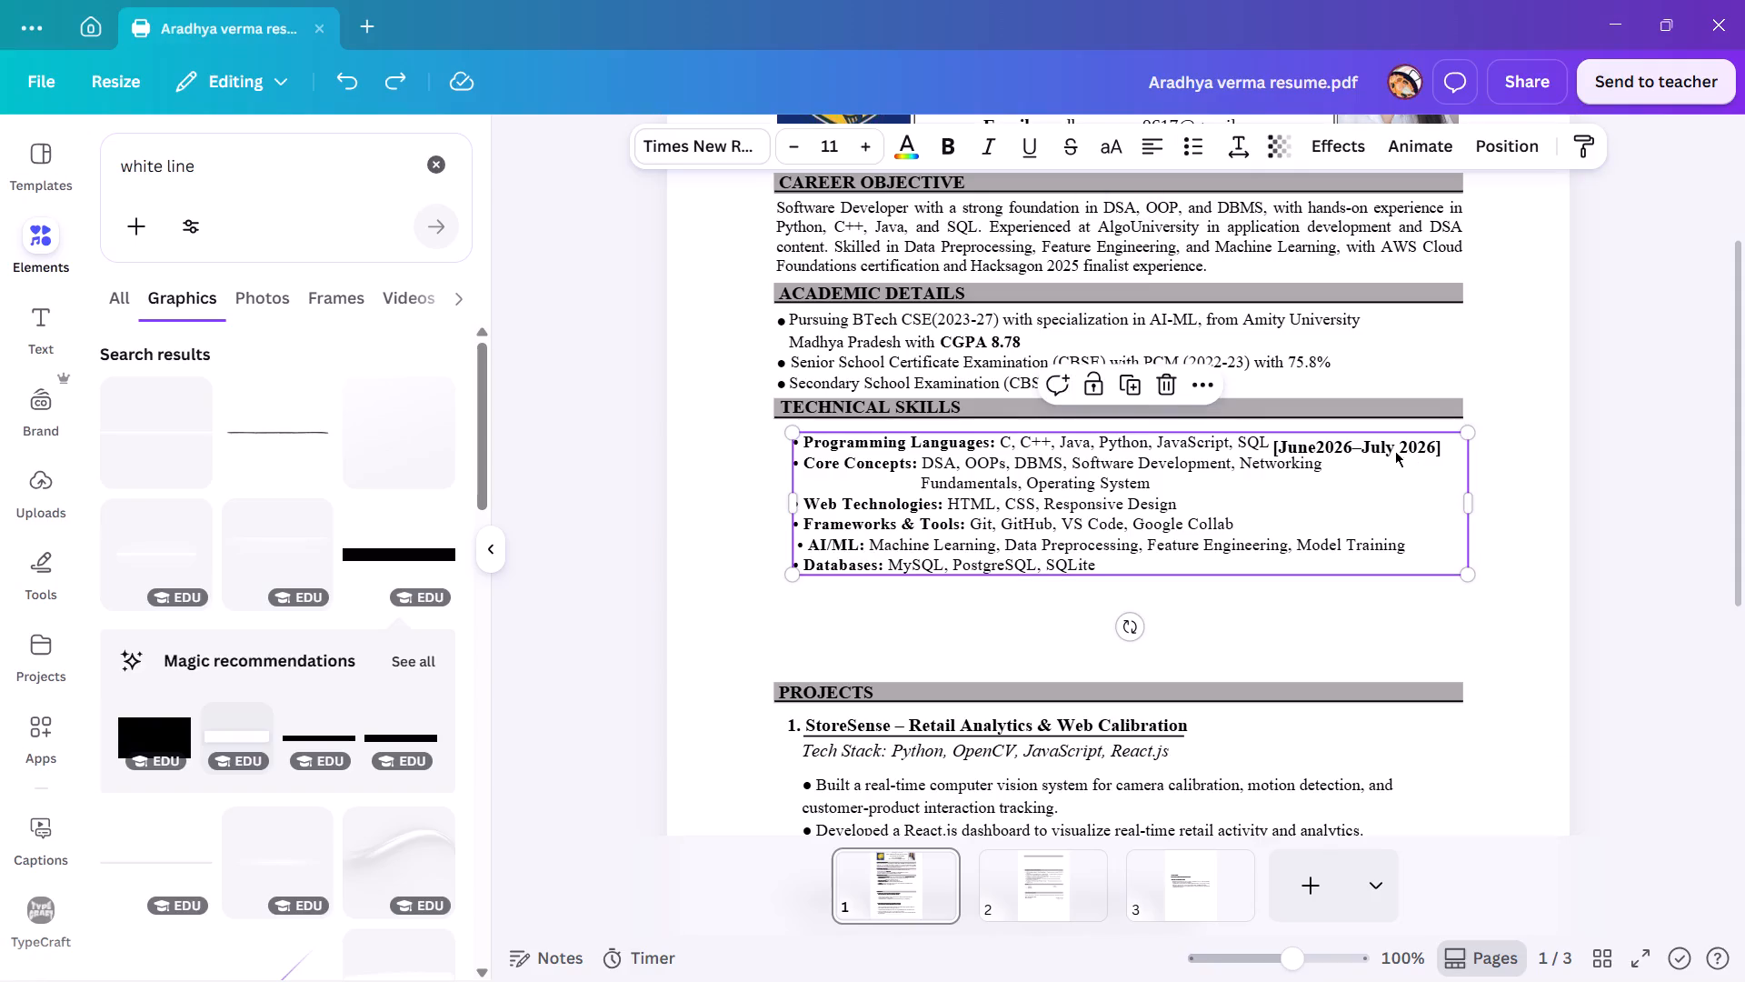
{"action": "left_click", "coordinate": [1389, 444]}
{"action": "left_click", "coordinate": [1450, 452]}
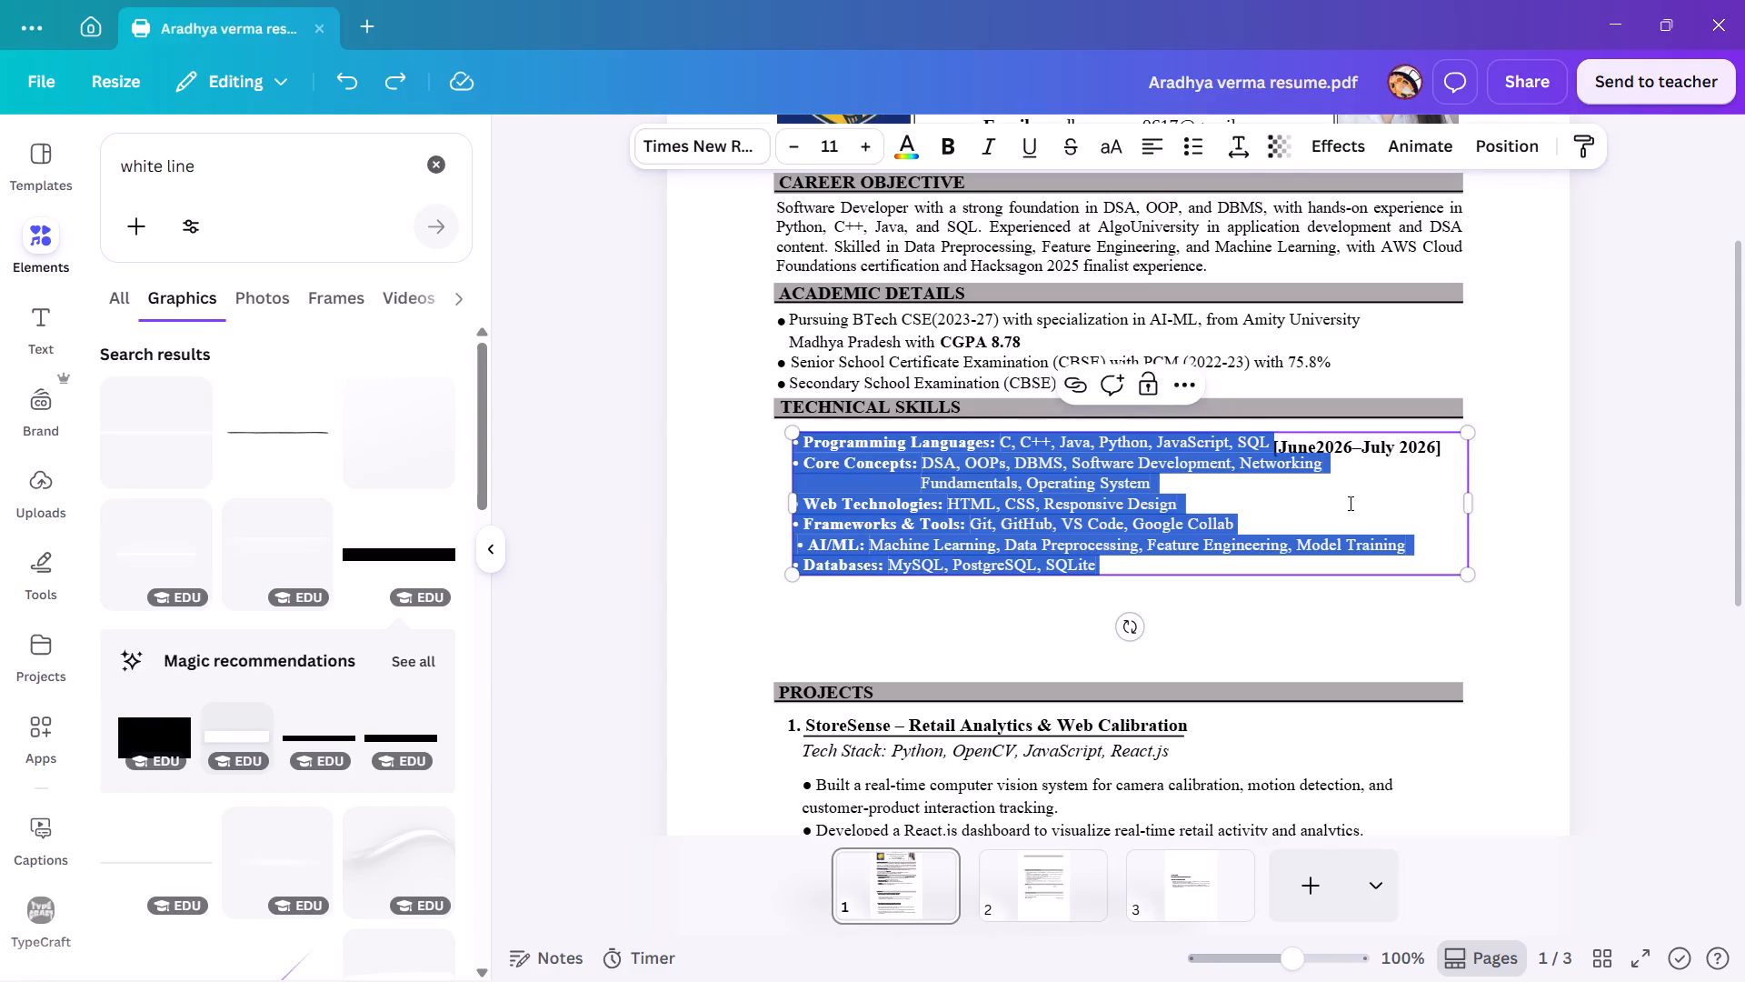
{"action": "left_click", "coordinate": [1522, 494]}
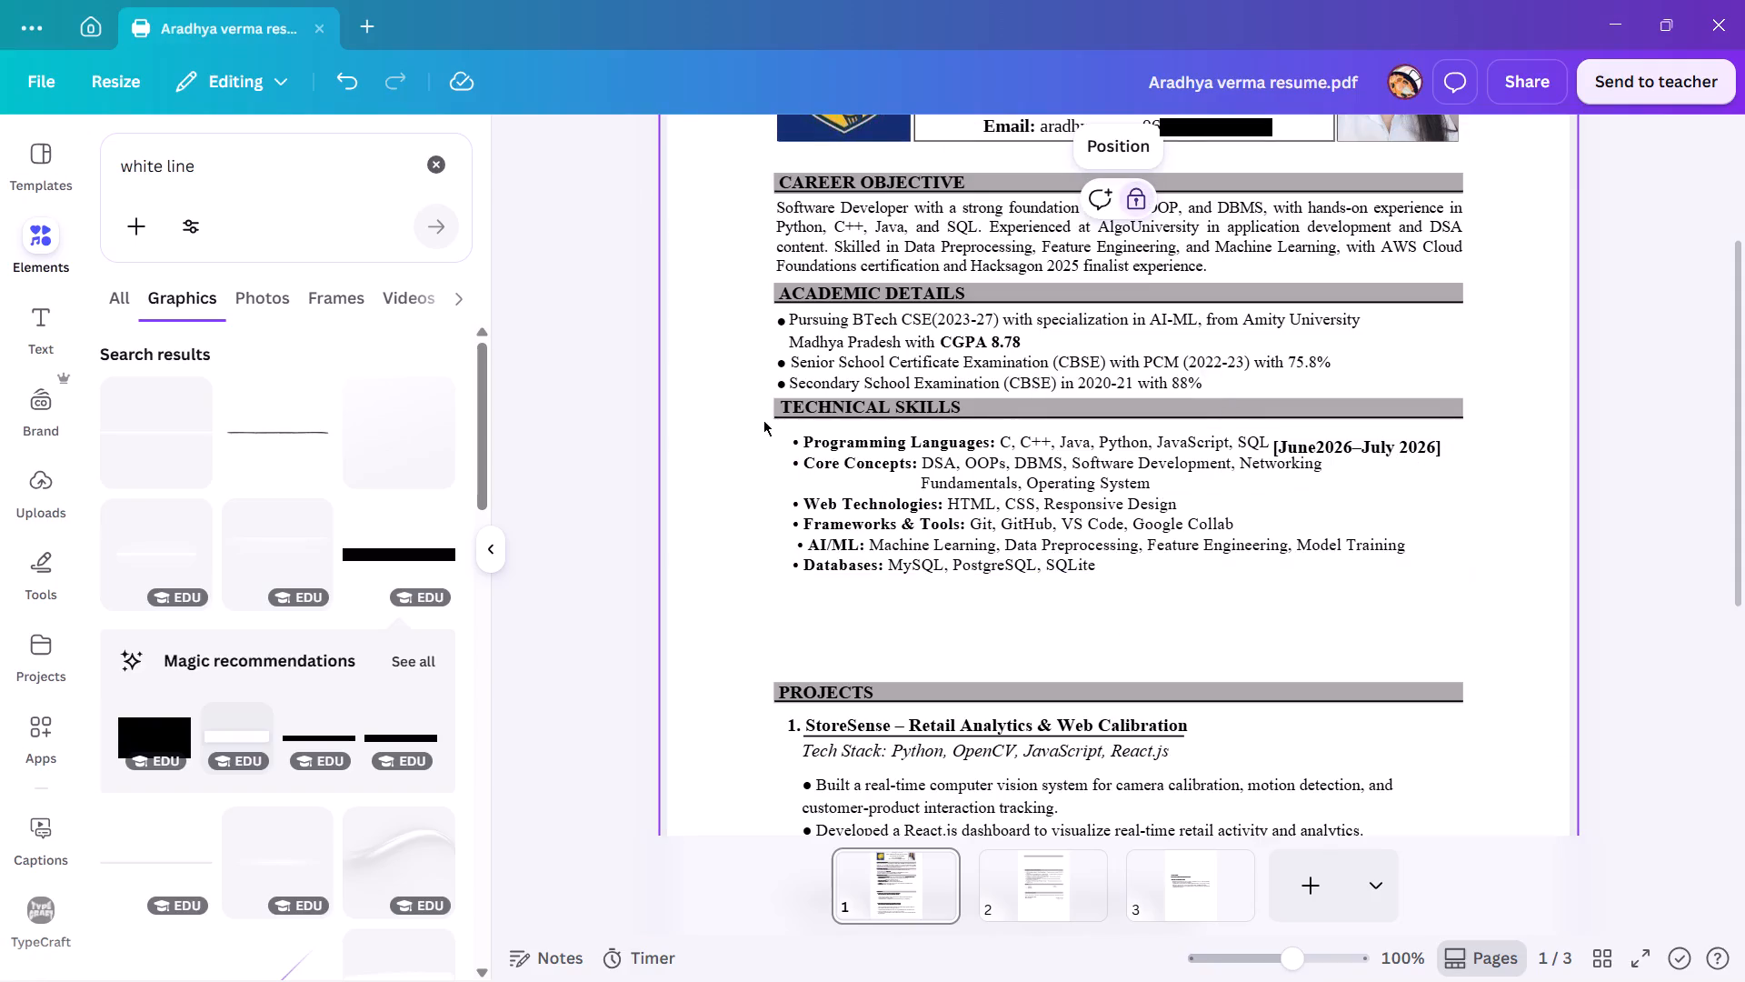
Move the TECHNICAL SKILLS heading and list together down page 1, clear of the [June2026–July 2026] date.
{"action": "left_click_drag", "start_coordinate": [762, 397], "coordinate": [804, 434]}
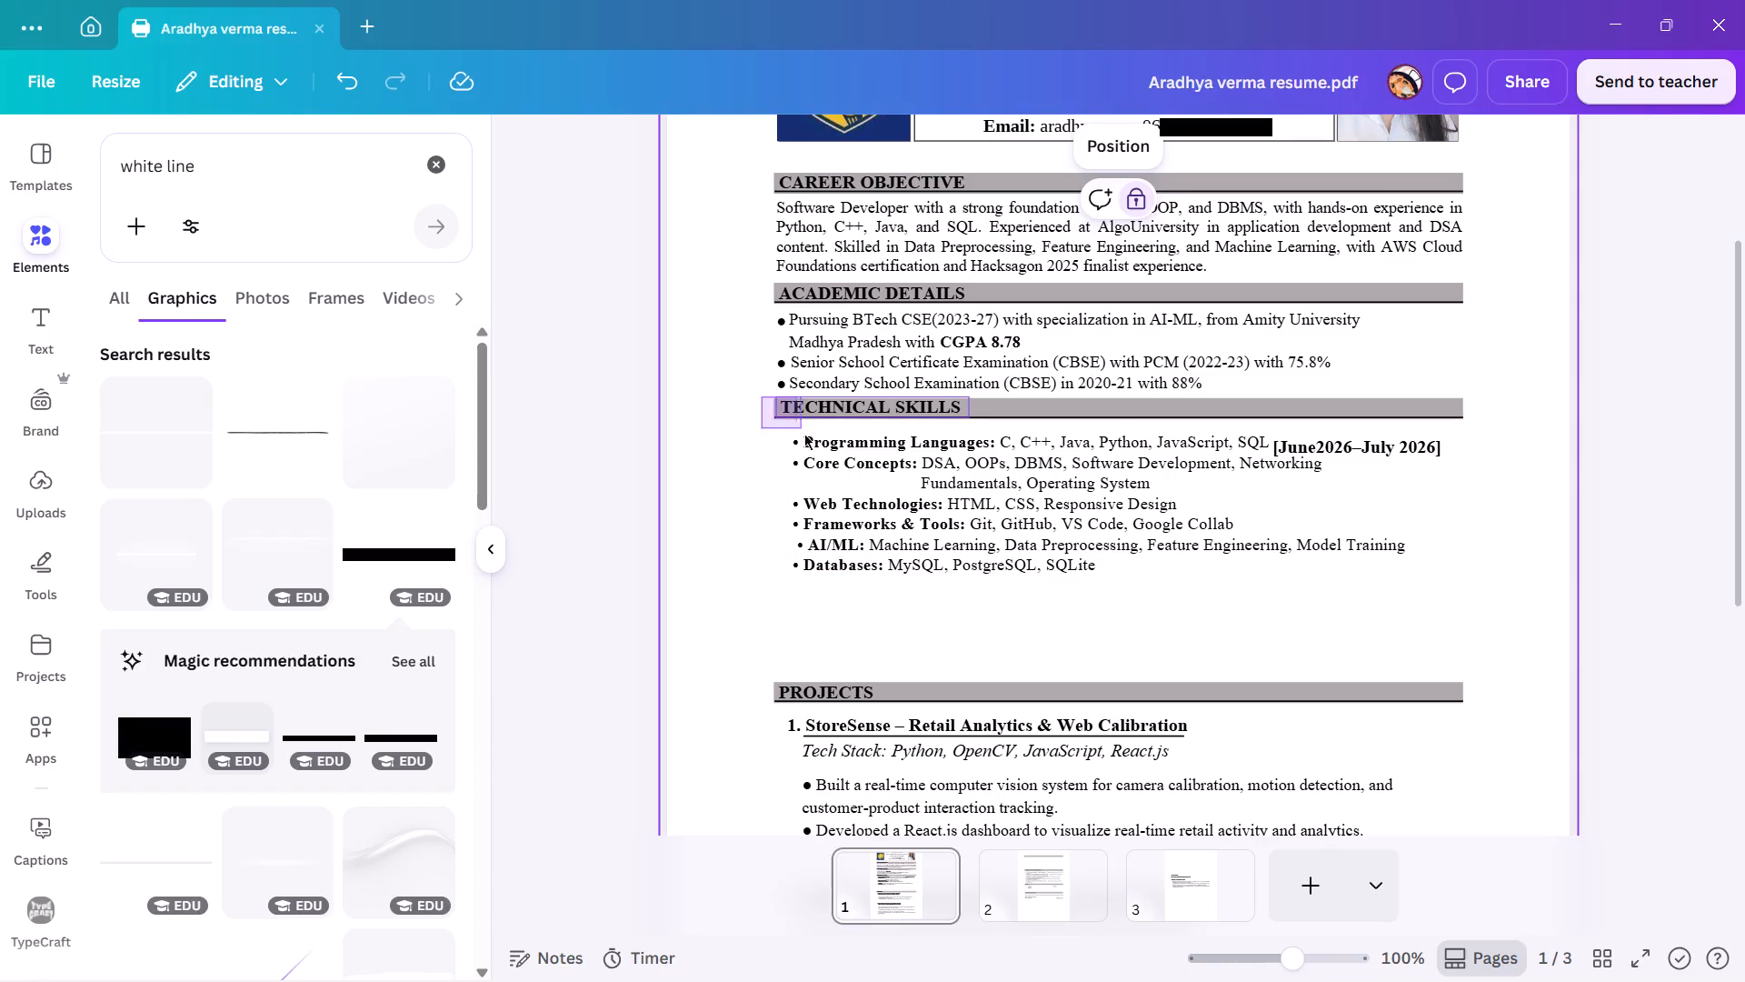
{"action": "left_click_drag", "start_coordinate": [804, 434], "coordinate": [818, 457]}
{"action": "left_click_drag", "start_coordinate": [847, 476], "coordinate": [824, 536]}
Cut the [June2026–July 2026] date from page 1.
{"action": "left_click_drag", "start_coordinate": [1472, 426], "coordinate": [1400, 447]}
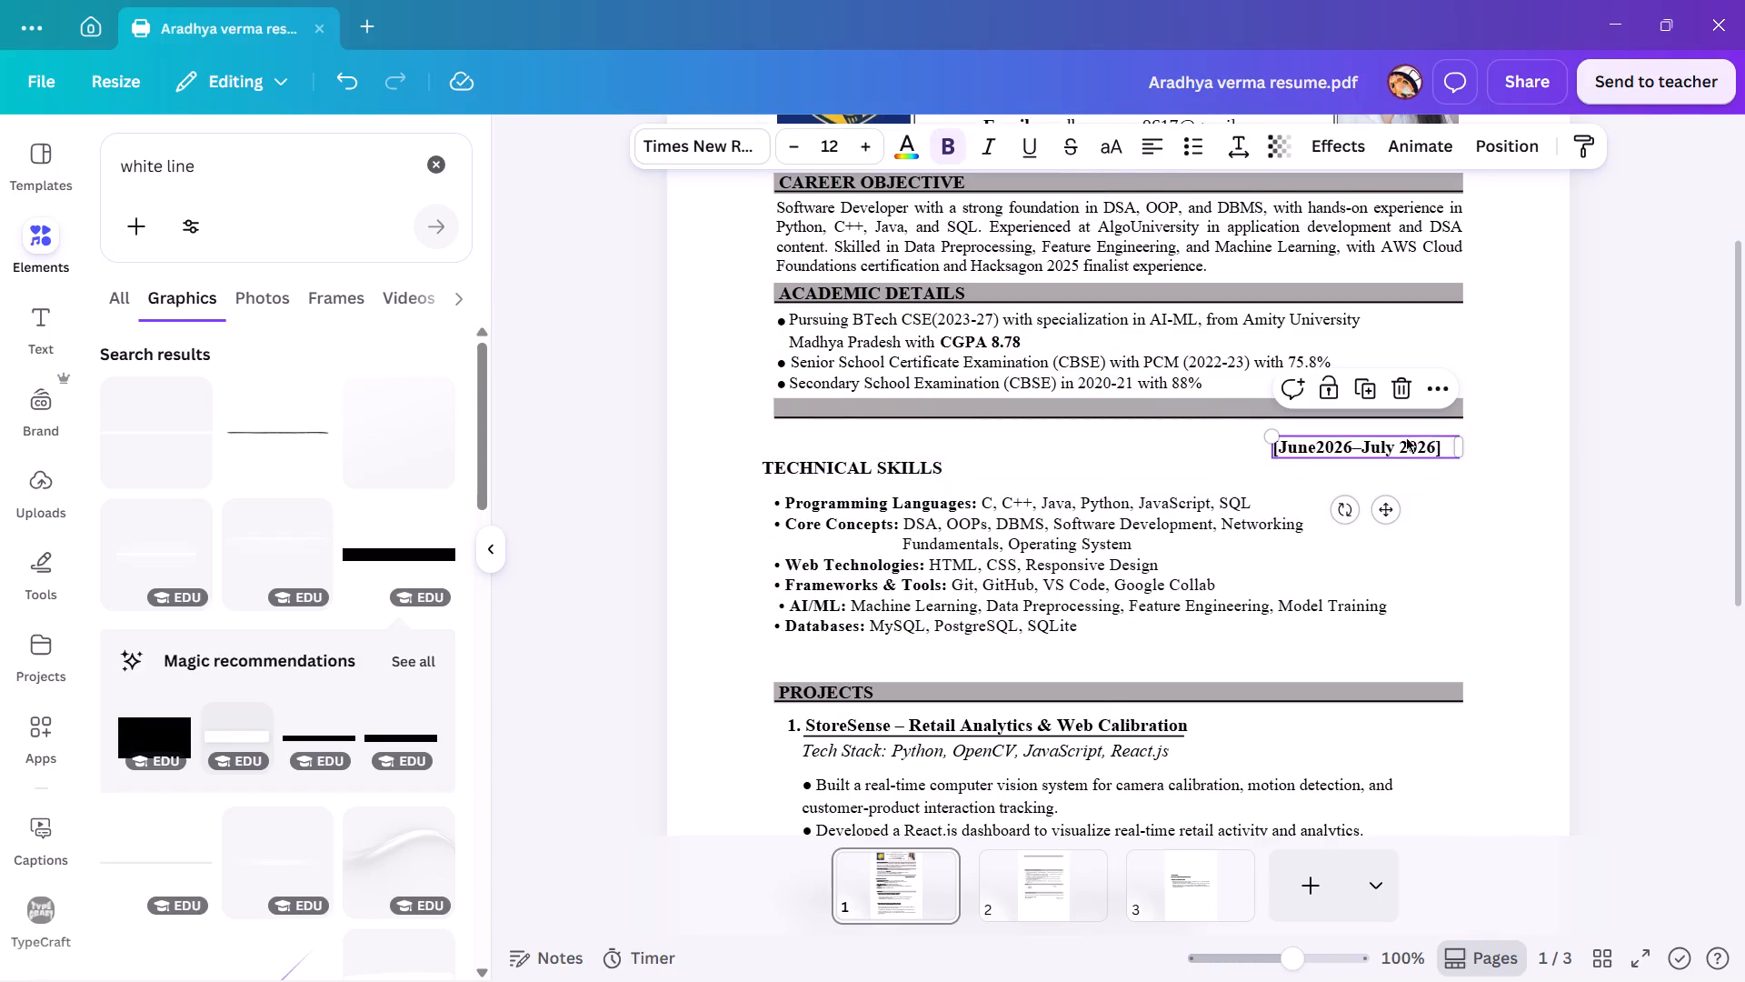
{"action": "key", "text": "ctrl+x"}
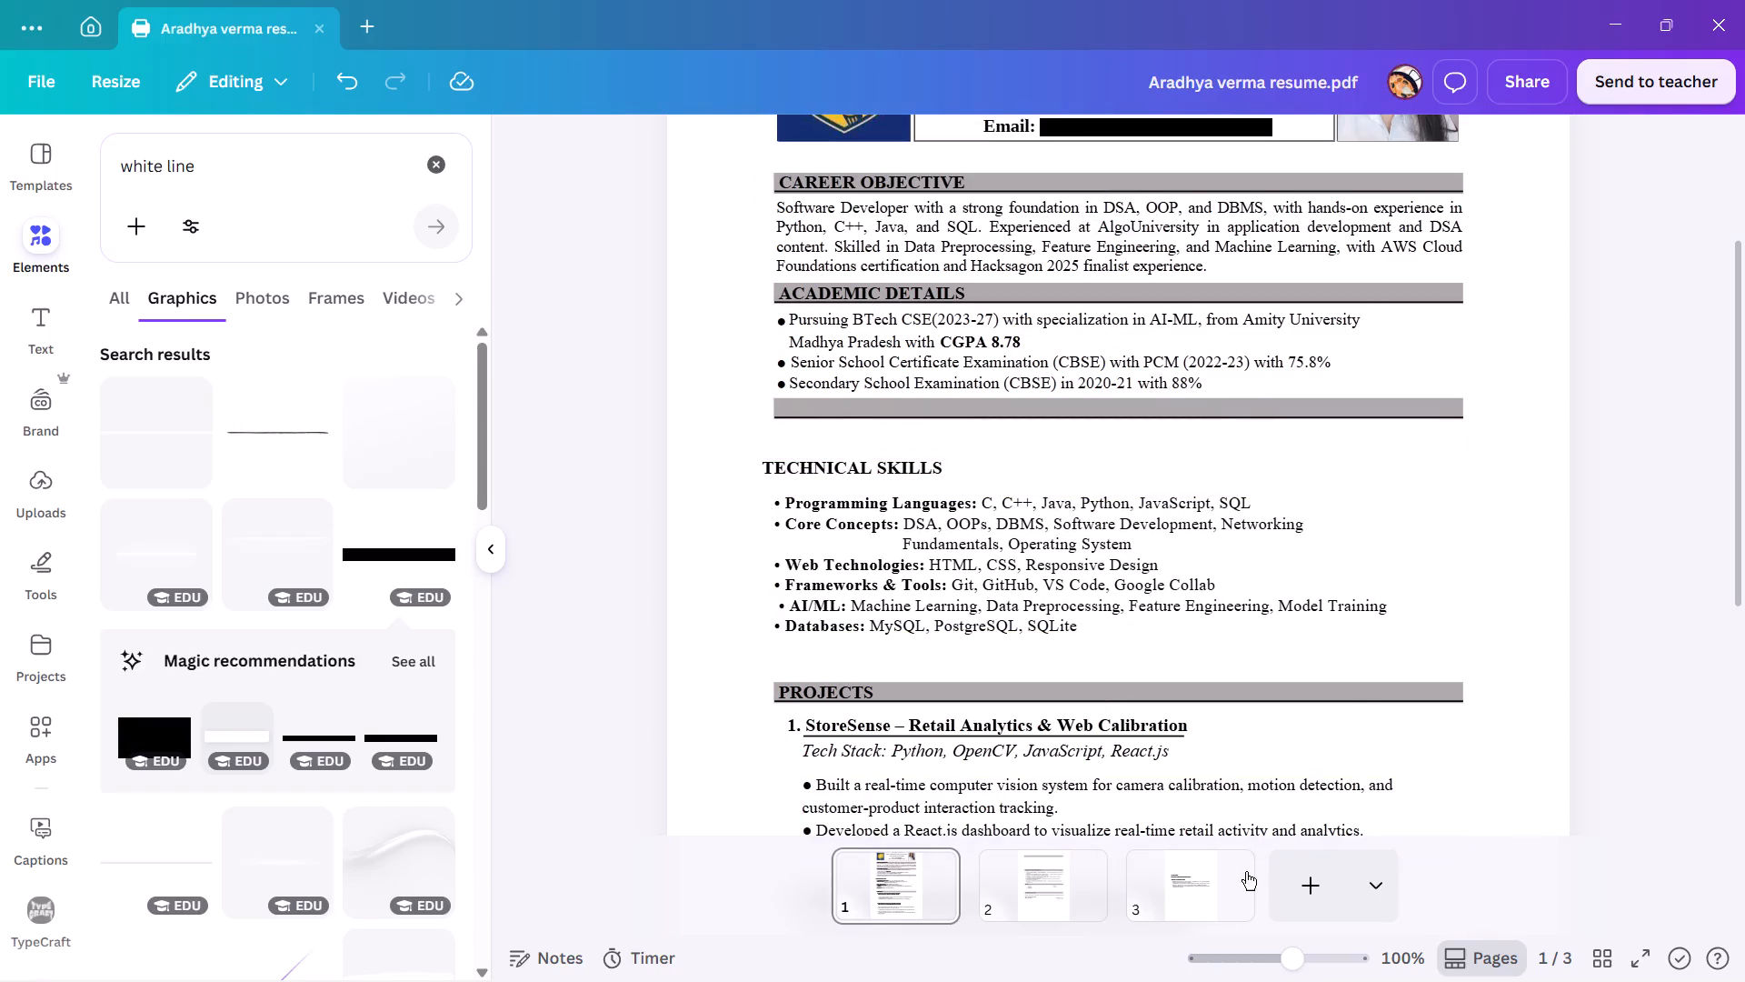
Paste the cut [June2026–July 2026] date onto page 3, beside the AlgoUniversity line under EXPERIENCE.
{"action": "left_click", "coordinate": [1207, 907]}
{"action": "left_click", "coordinate": [1221, 443]}
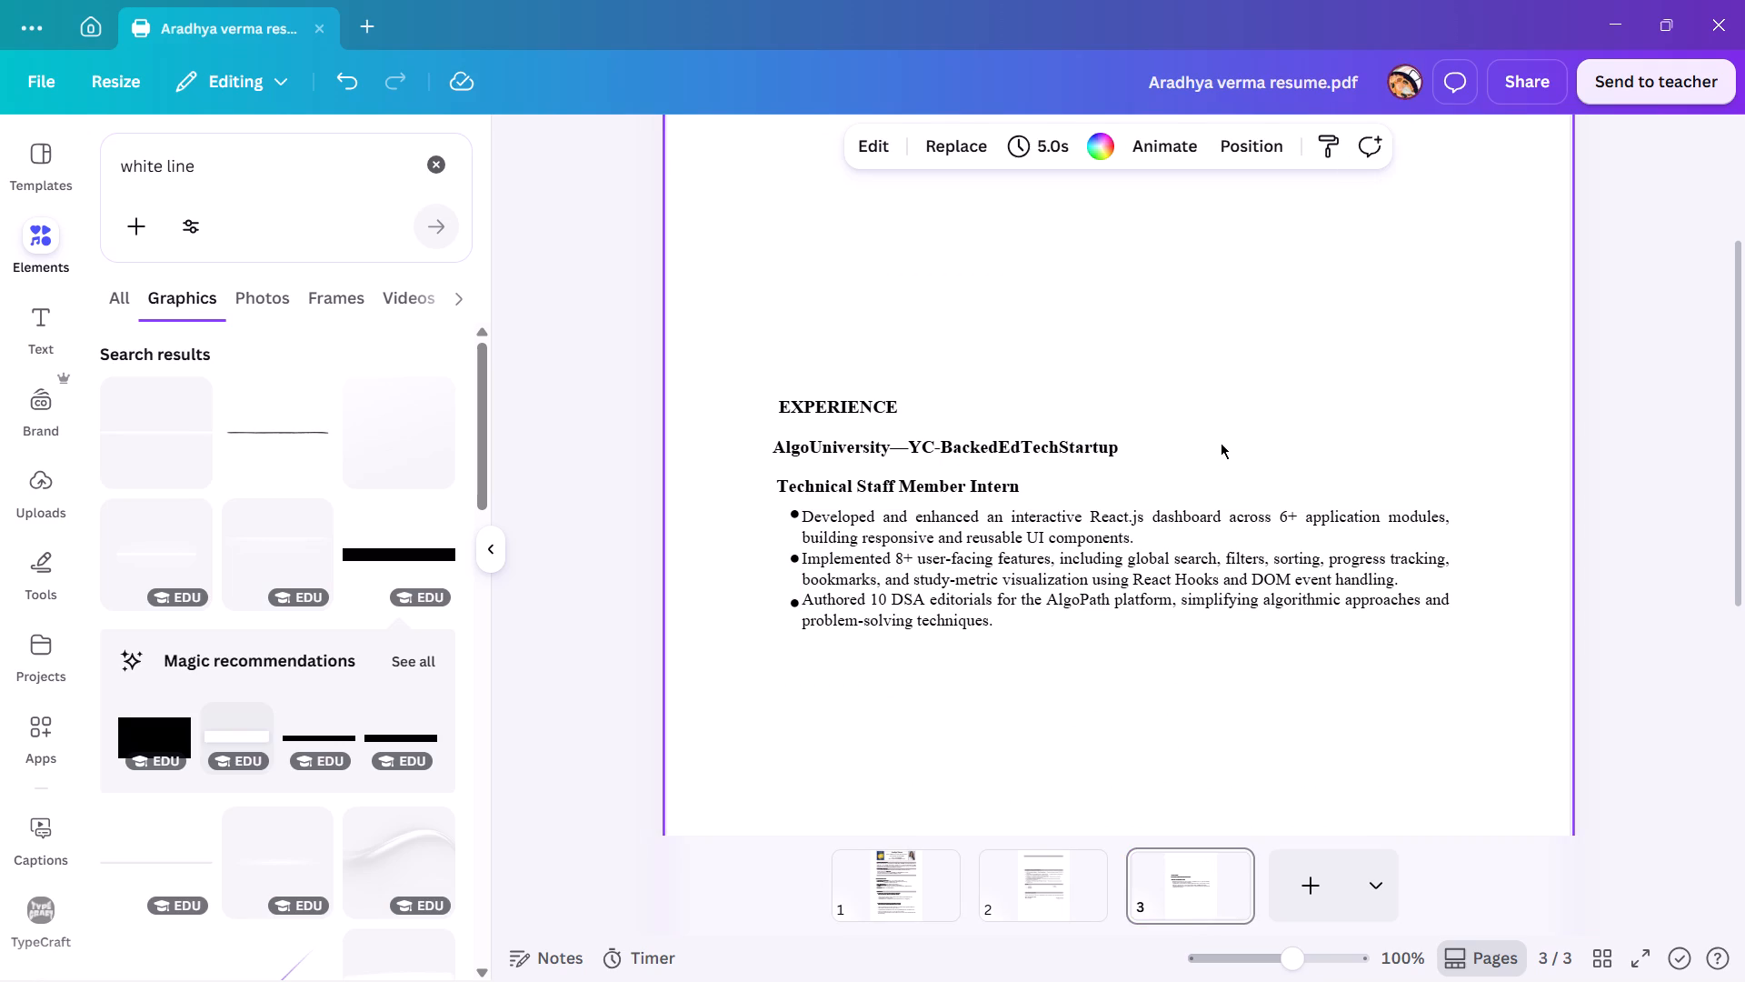
{"action": "key", "text": "ctrl+v"}
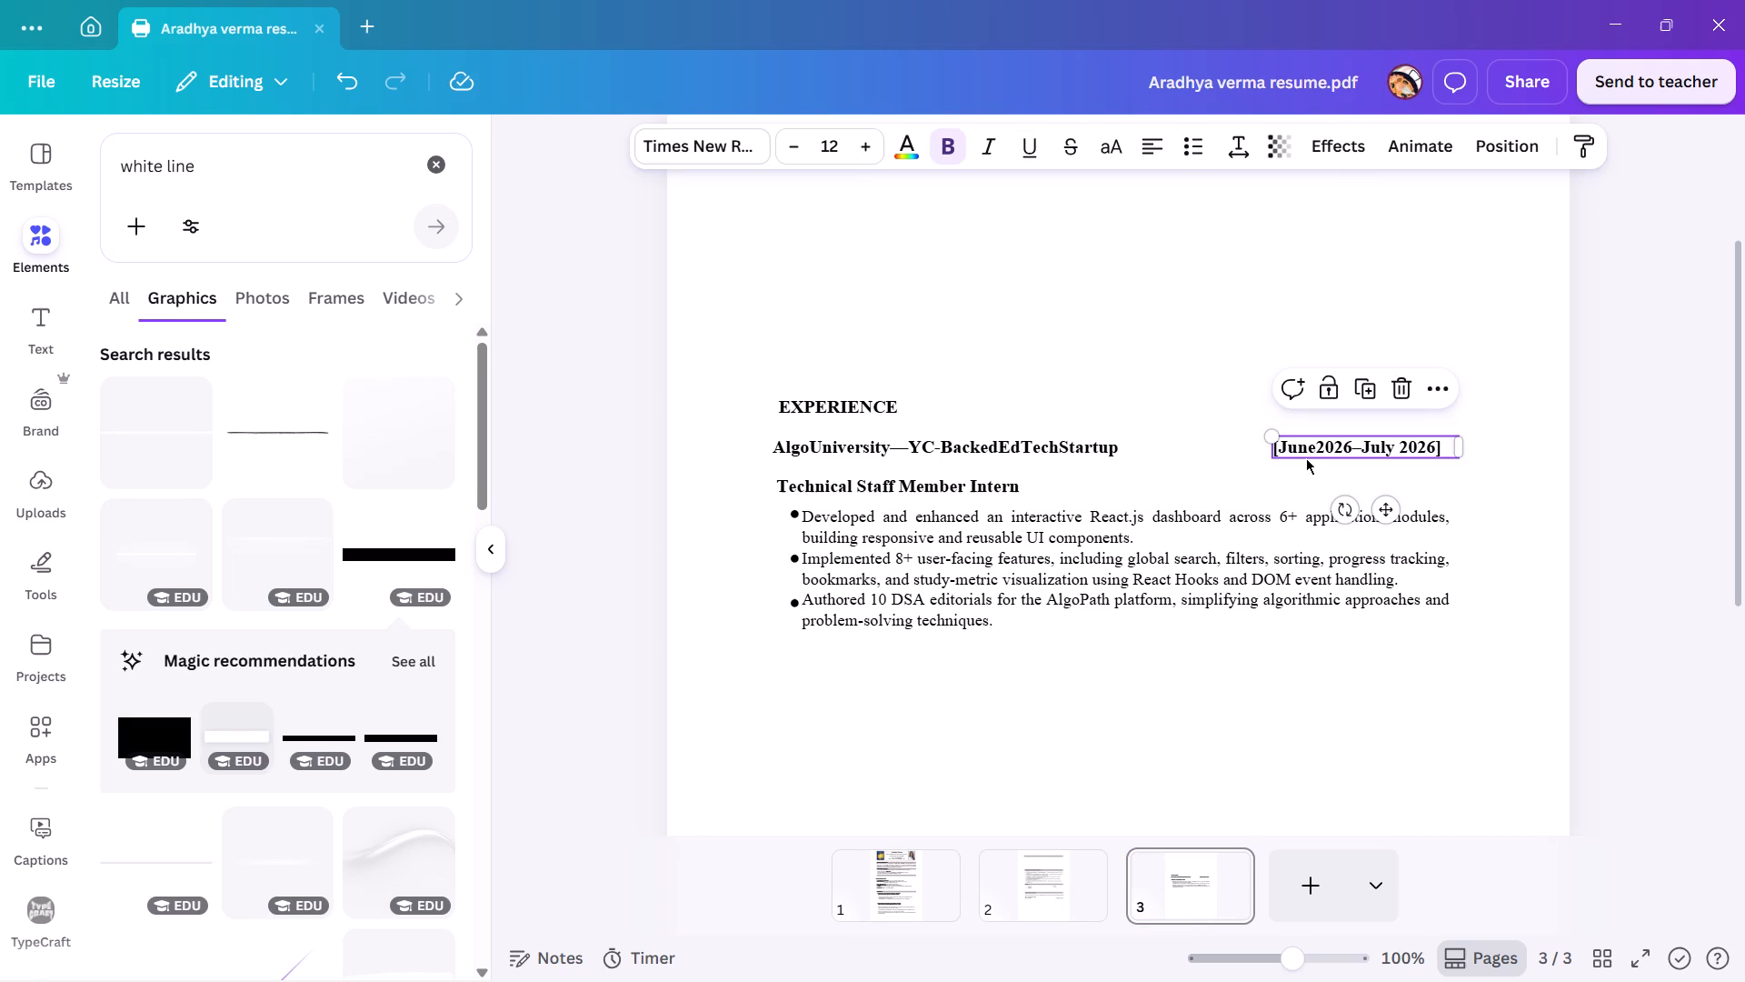
{"action": "left_click", "coordinate": [1201, 466]}
Move the TECHNICAL SKILLS heading and list together up page 1 so the heading sits on the empty grey bar below ACADEMIC DETAILS.
{"action": "left_click", "coordinate": [911, 876]}
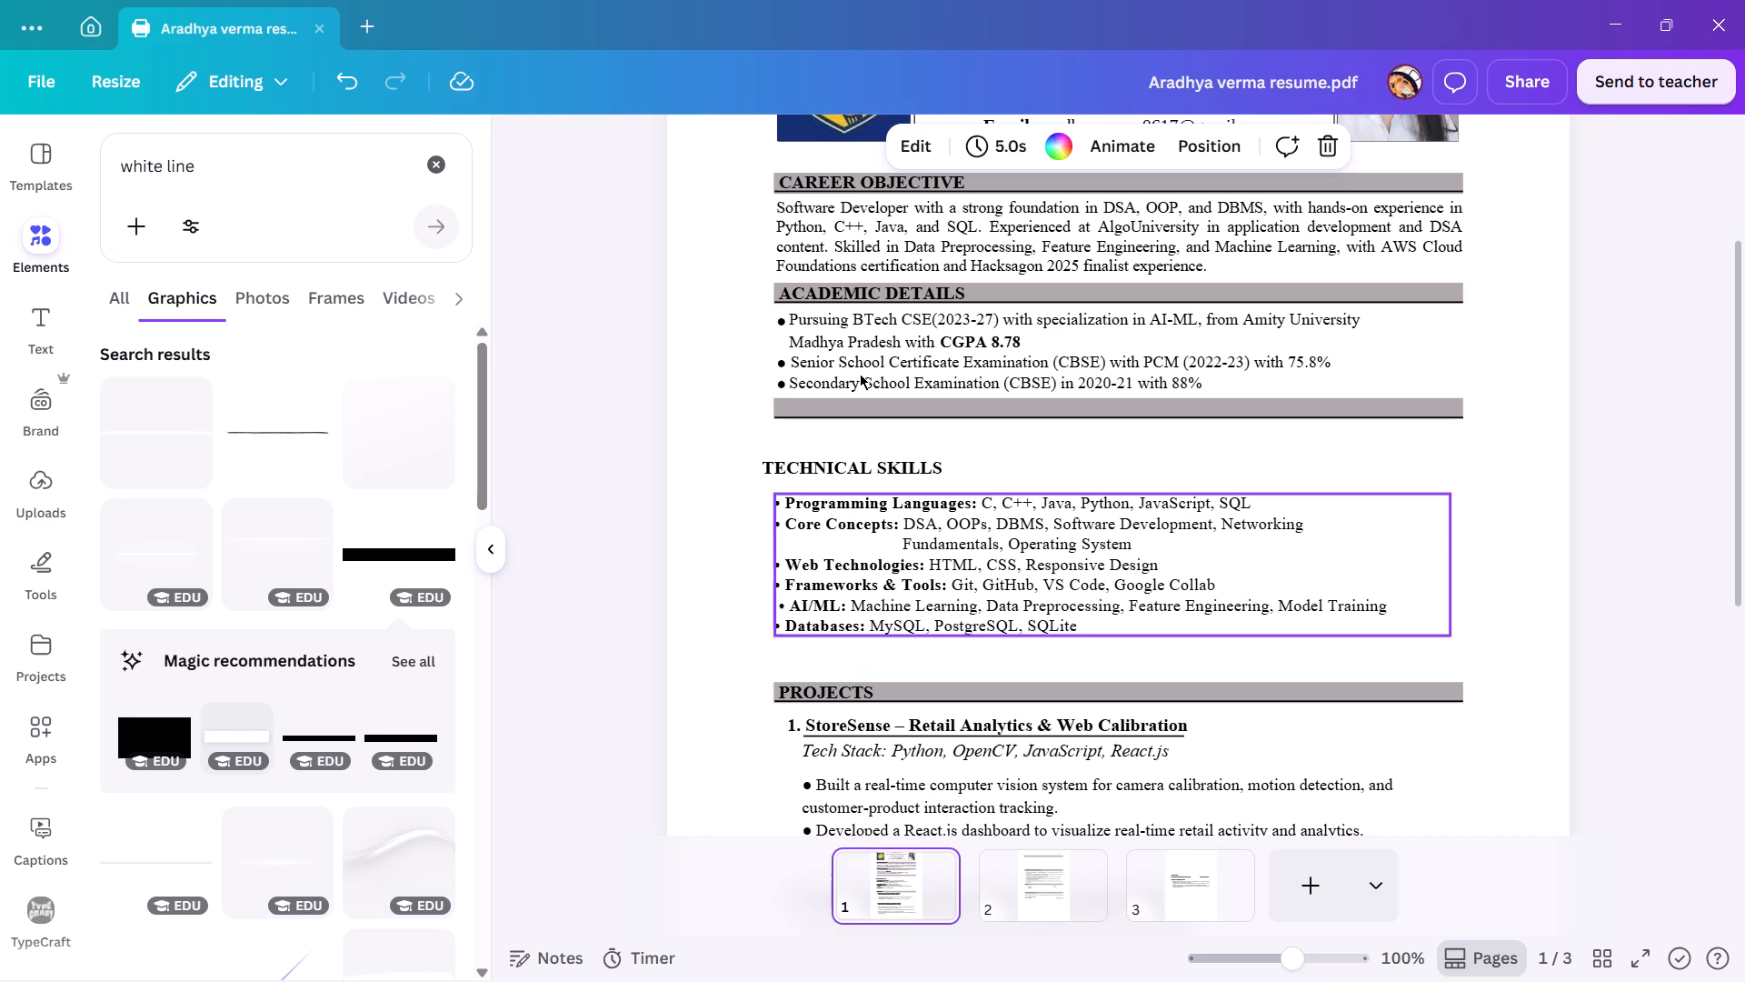
{"action": "left_click_drag", "start_coordinate": [732, 434], "coordinate": [879, 564]}
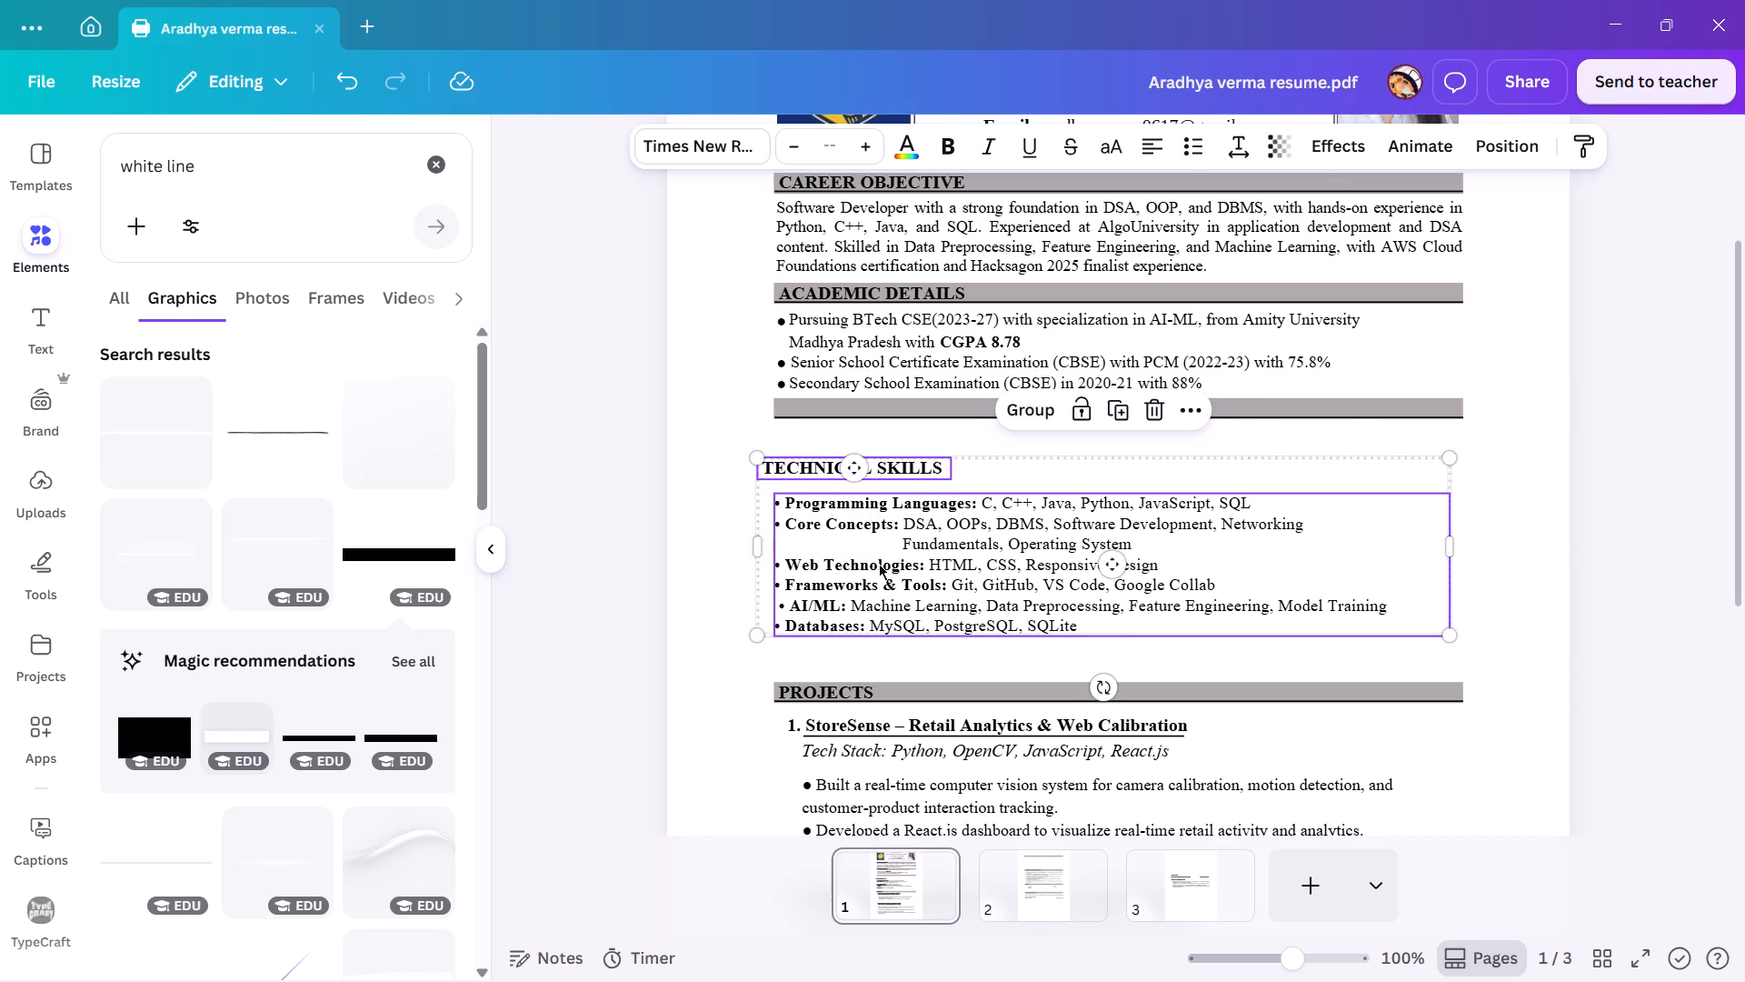
{"action": "left_click_drag", "start_coordinate": [880, 564], "coordinate": [895, 503]}
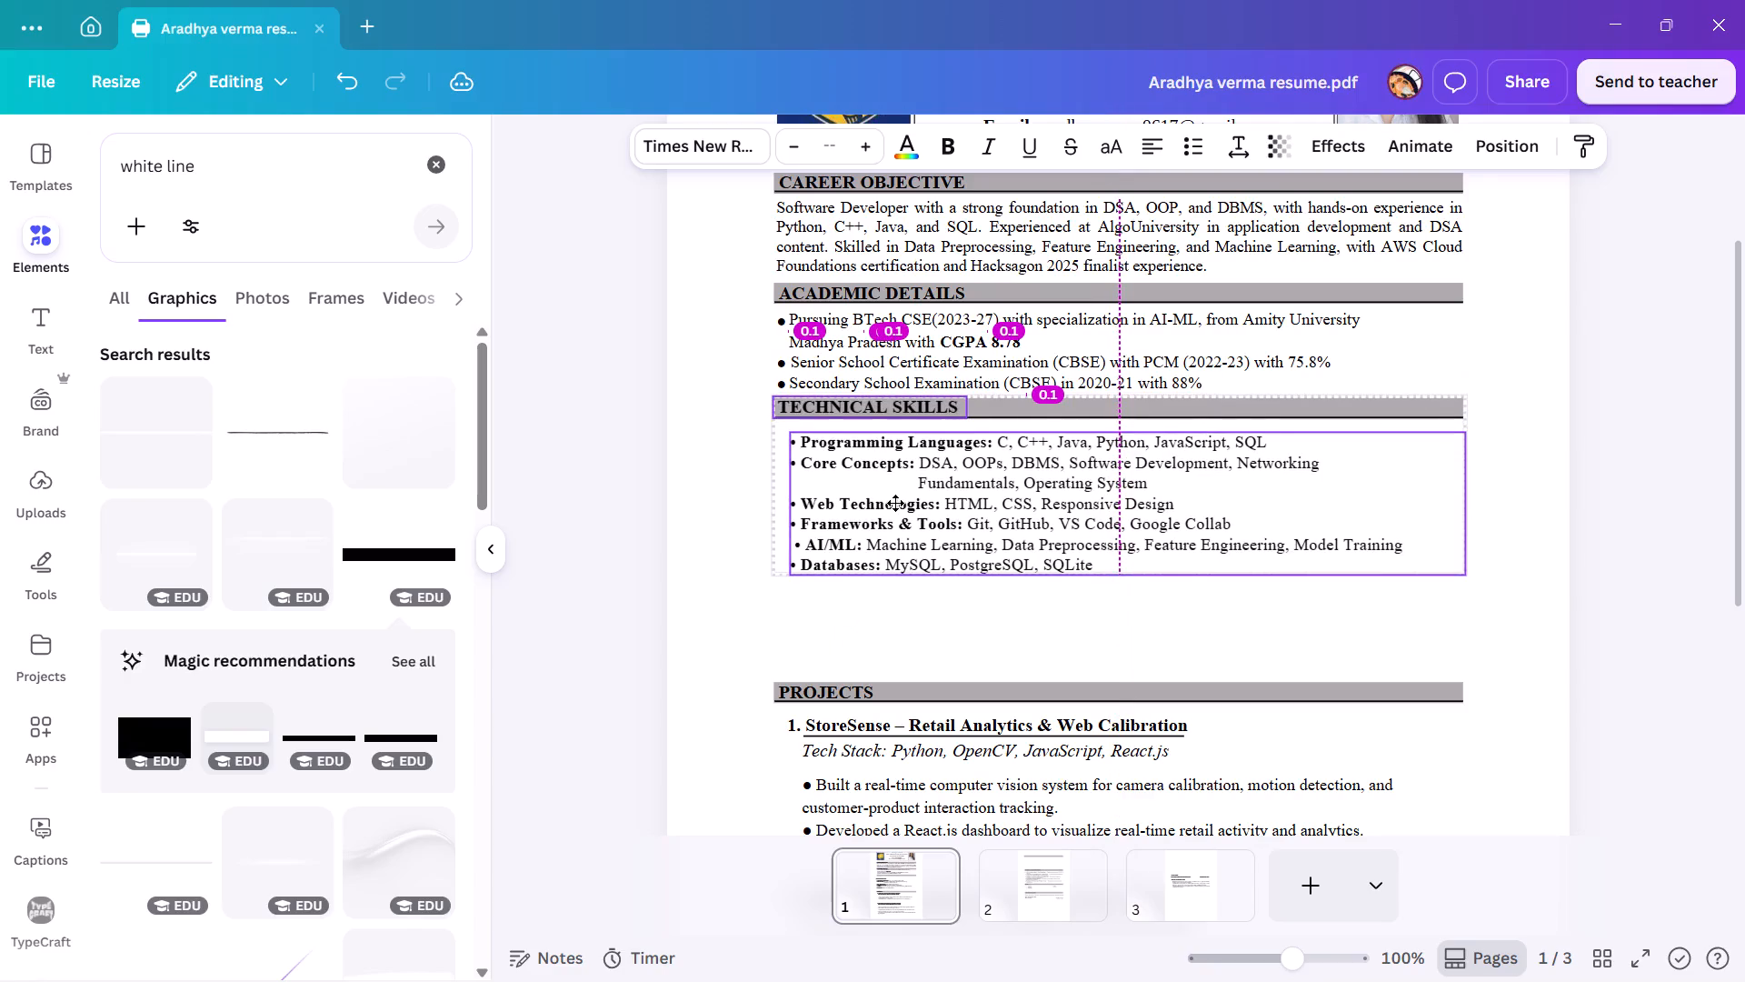
{"action": "left_click_drag", "start_coordinate": [895, 503], "coordinate": [895, 504]}
{"action": "left_click", "coordinate": [816, 608]}
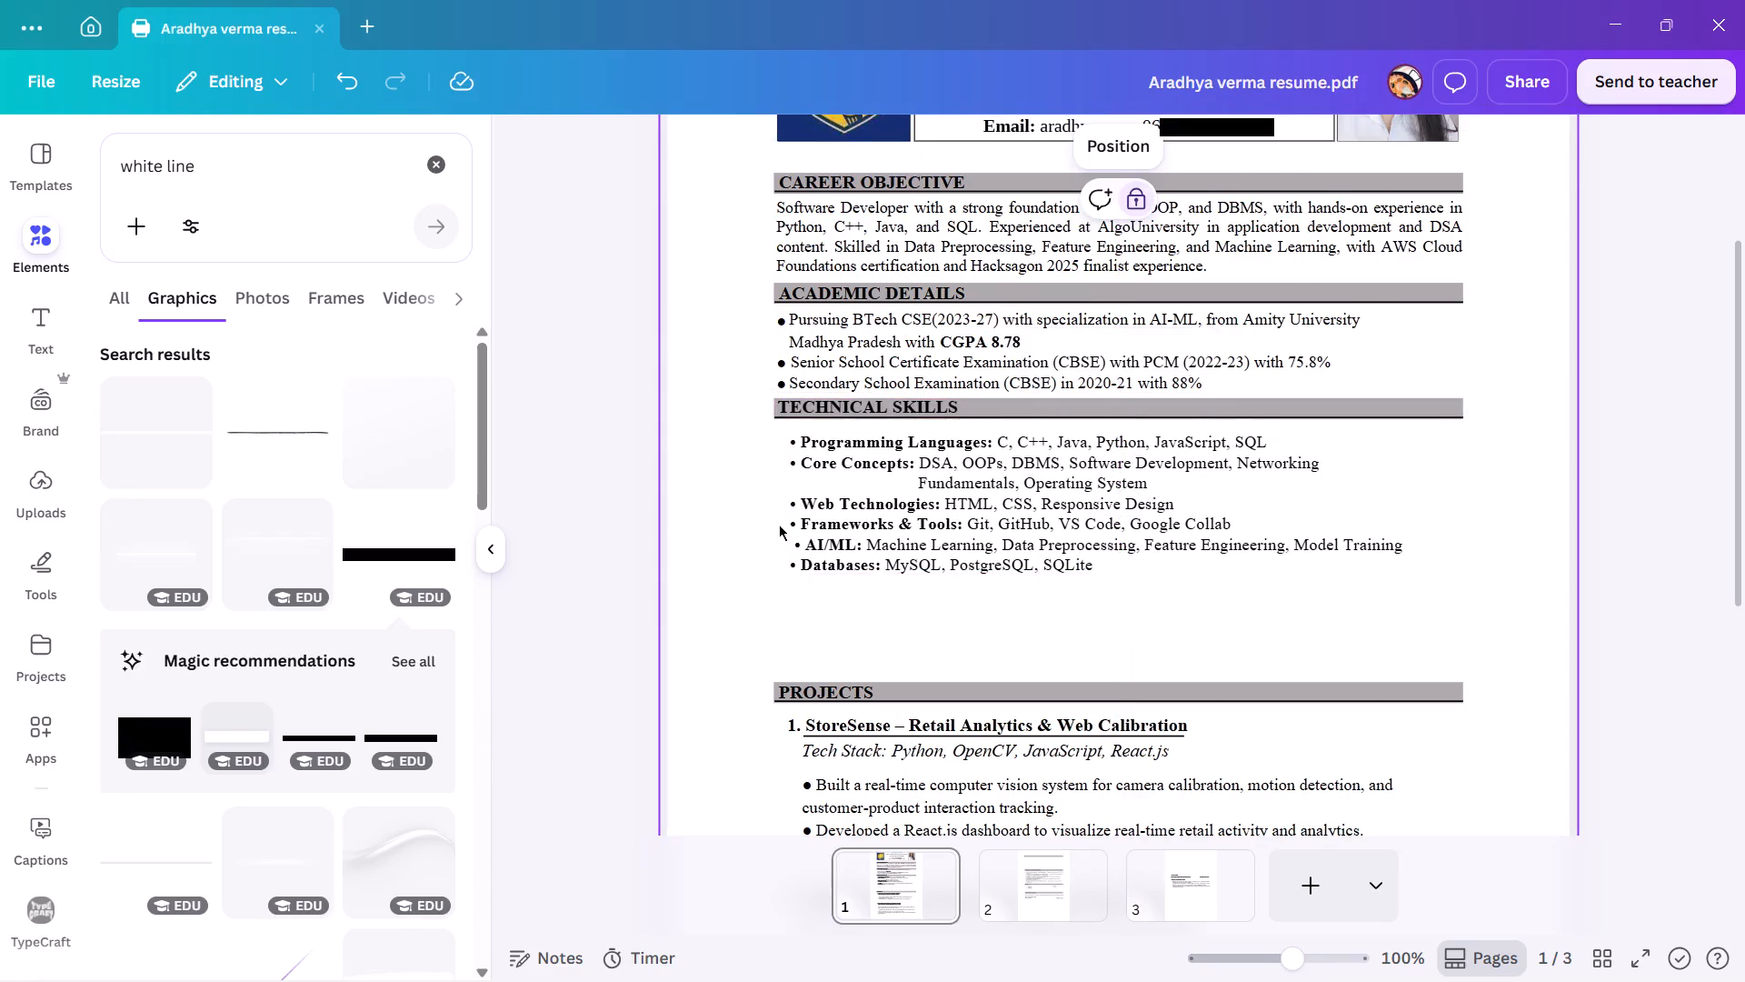
{"action": "scroll", "coordinate": [778, 525], "scroll_direction": "up", "scroll_amount": 3, "text": "ctrl"}
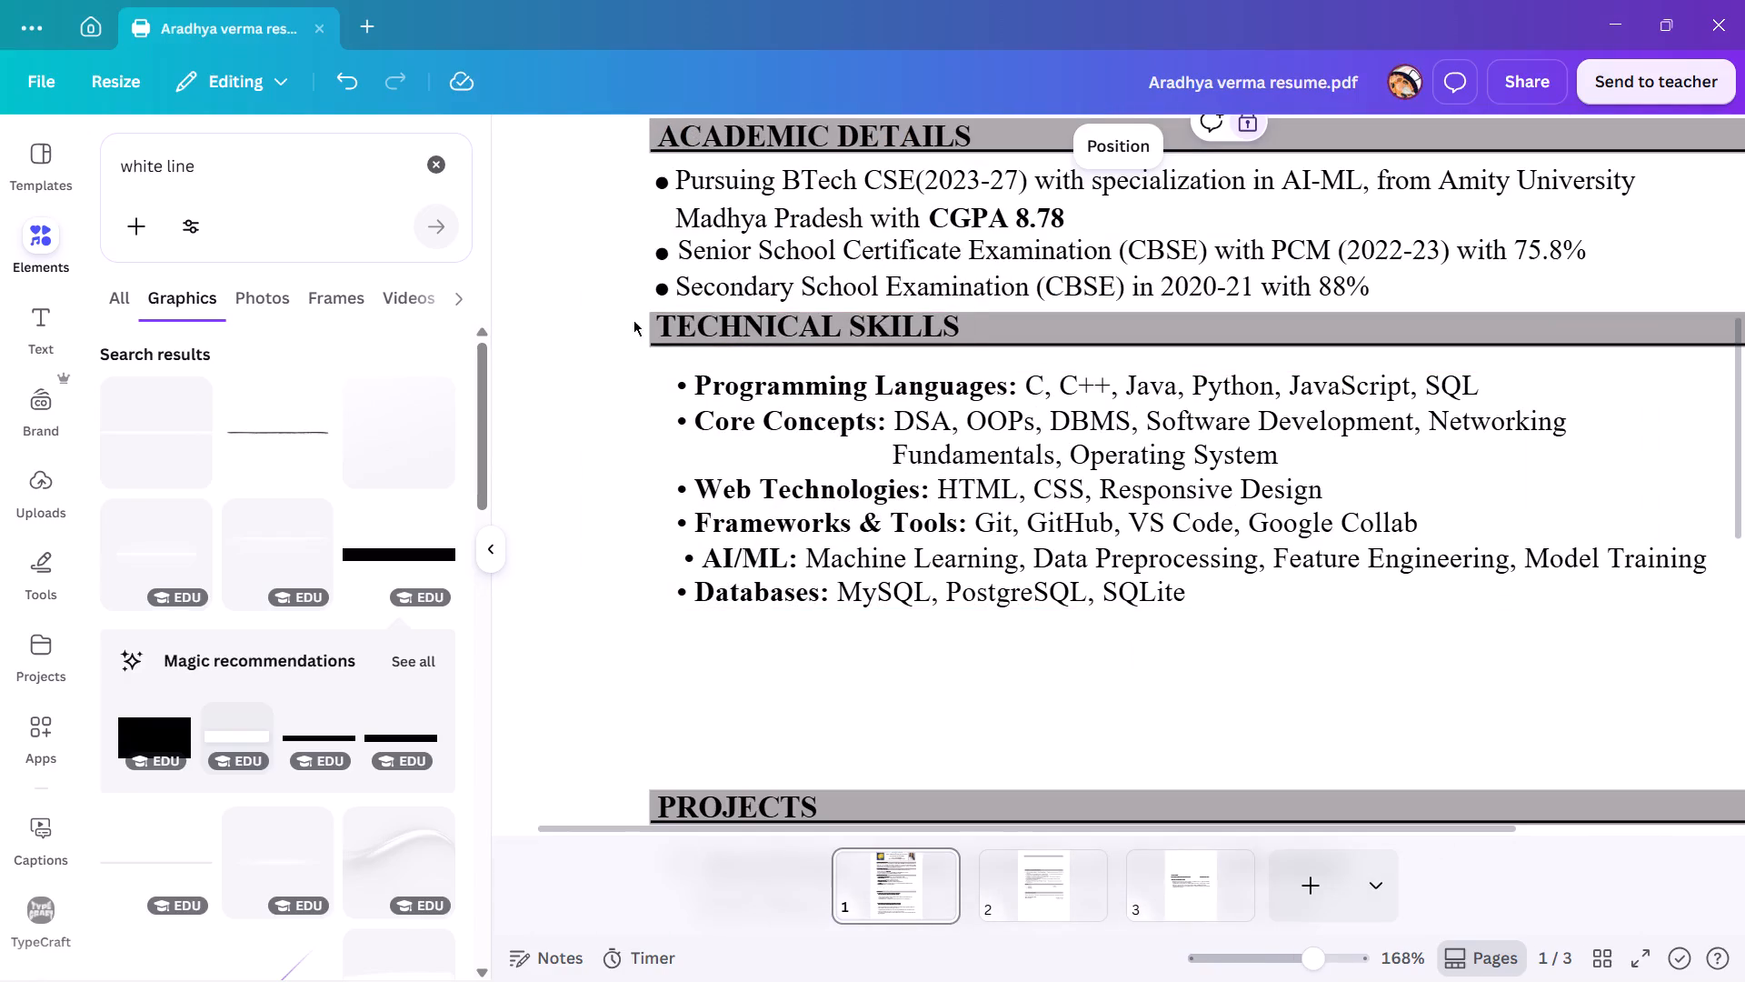
{"action": "left_click_drag", "start_coordinate": [633, 320], "coordinate": [705, 451]}
{"action": "left_click", "coordinate": [710, 432]}
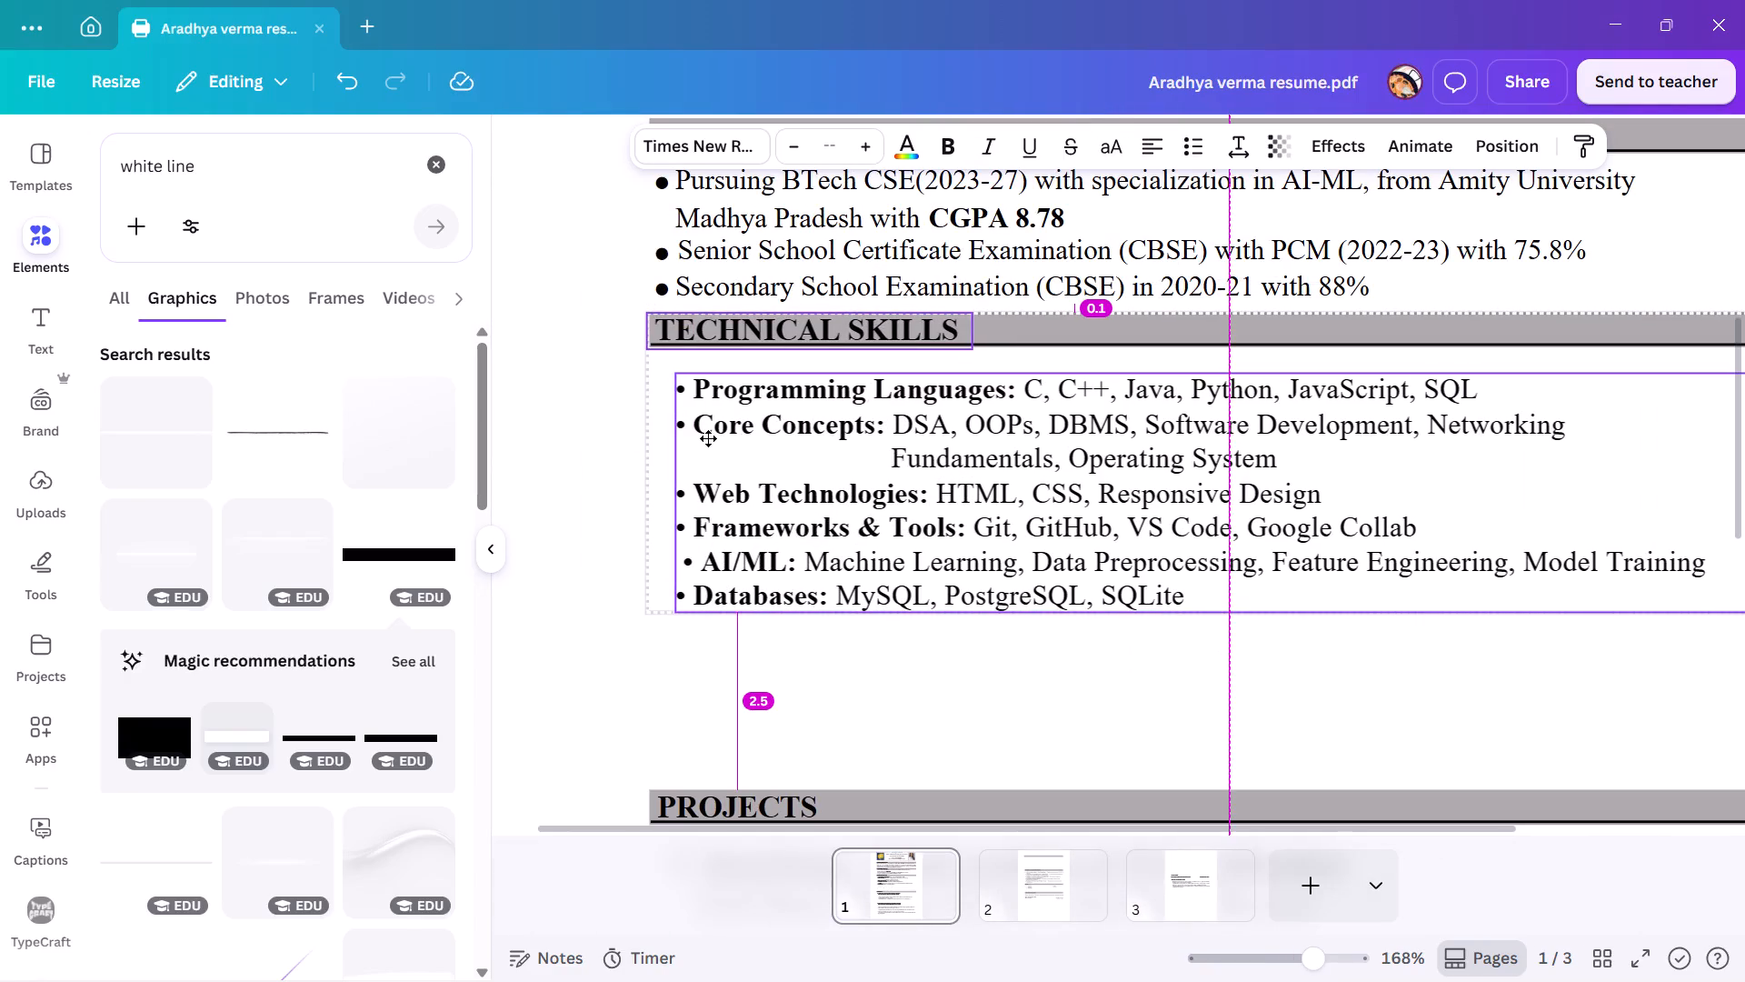
{"action": "left_click", "coordinate": [620, 450]}
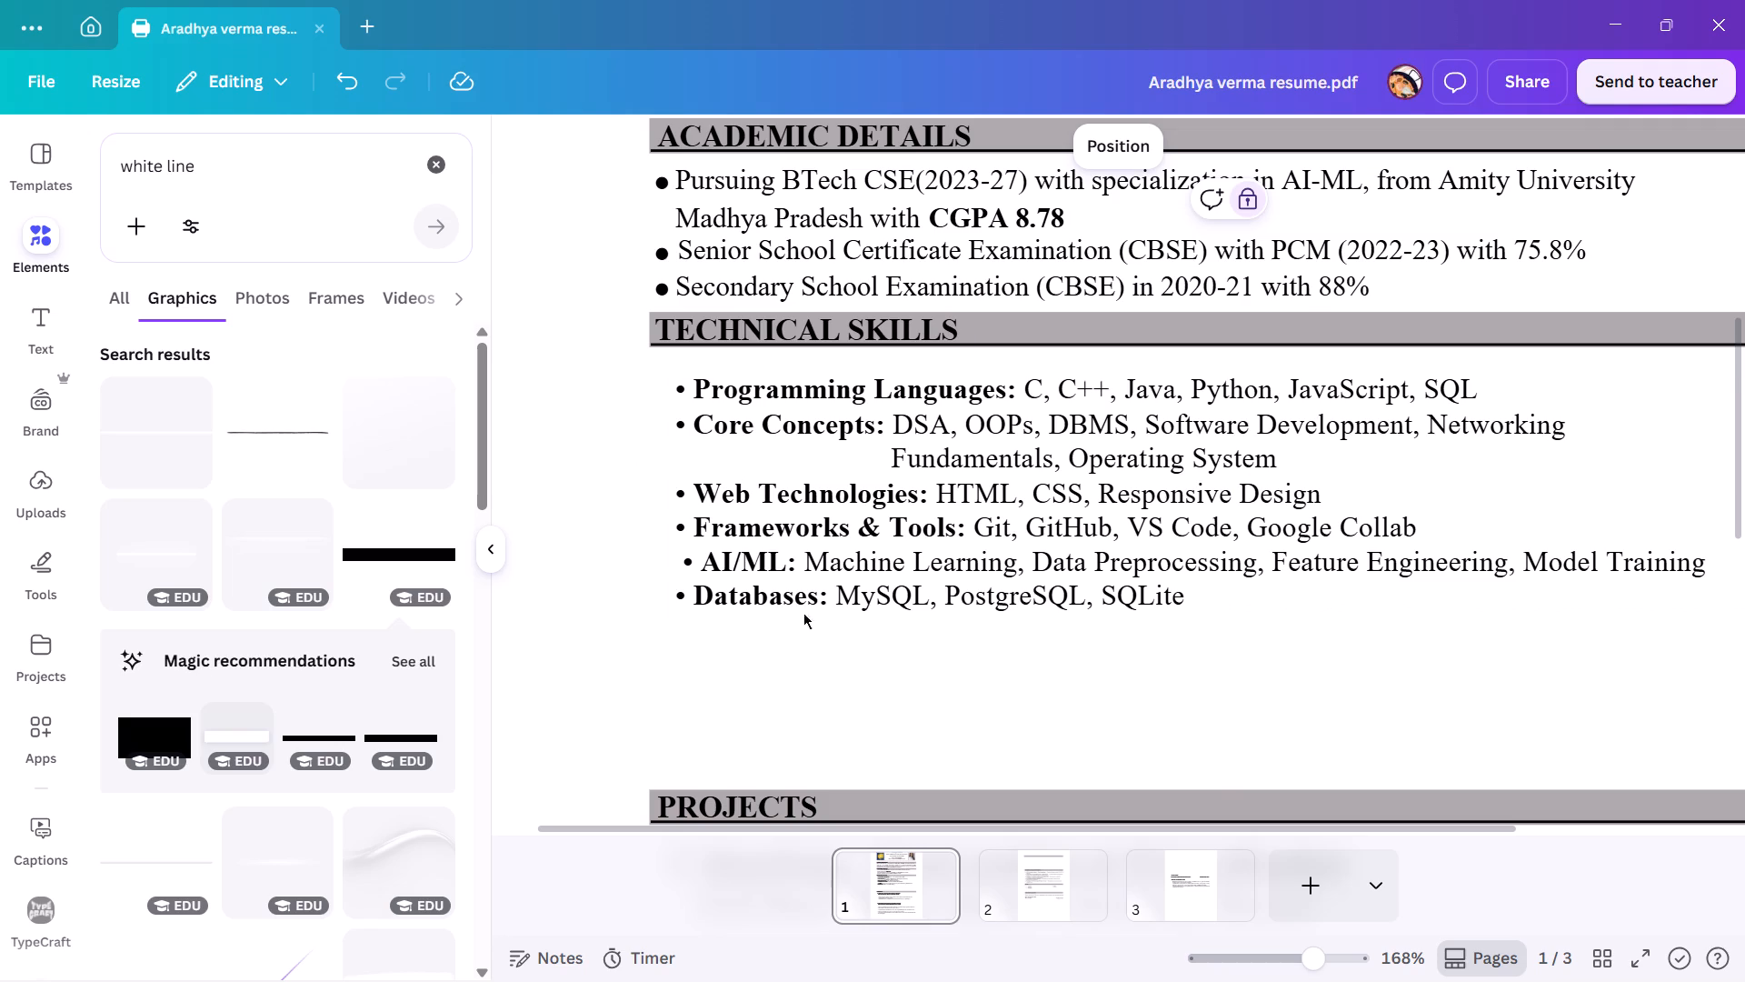
Remove the extra space before the AI/ML bullet so it lines up with the other skills bullets.
{"action": "left_click", "coordinate": [679, 553]}
{"action": "left_click", "coordinate": [684, 560]}
{"action": "left_click", "coordinate": [684, 560]}
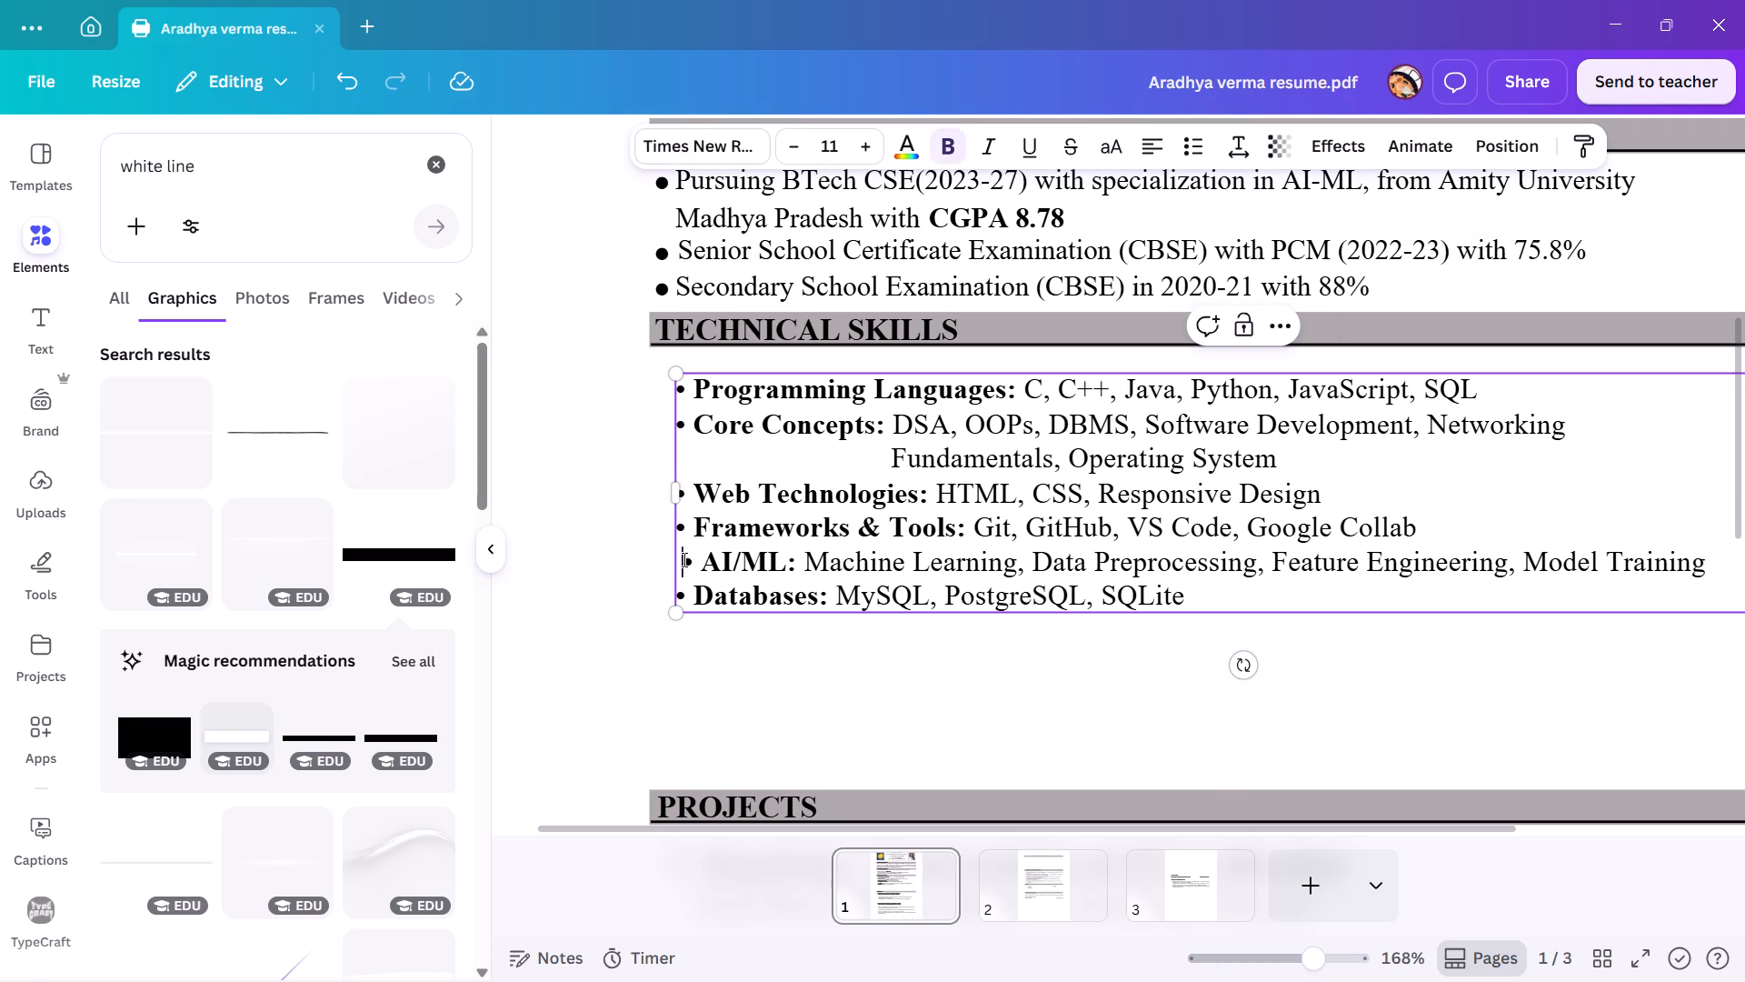
{"action": "key", "text": "BackSpace"}
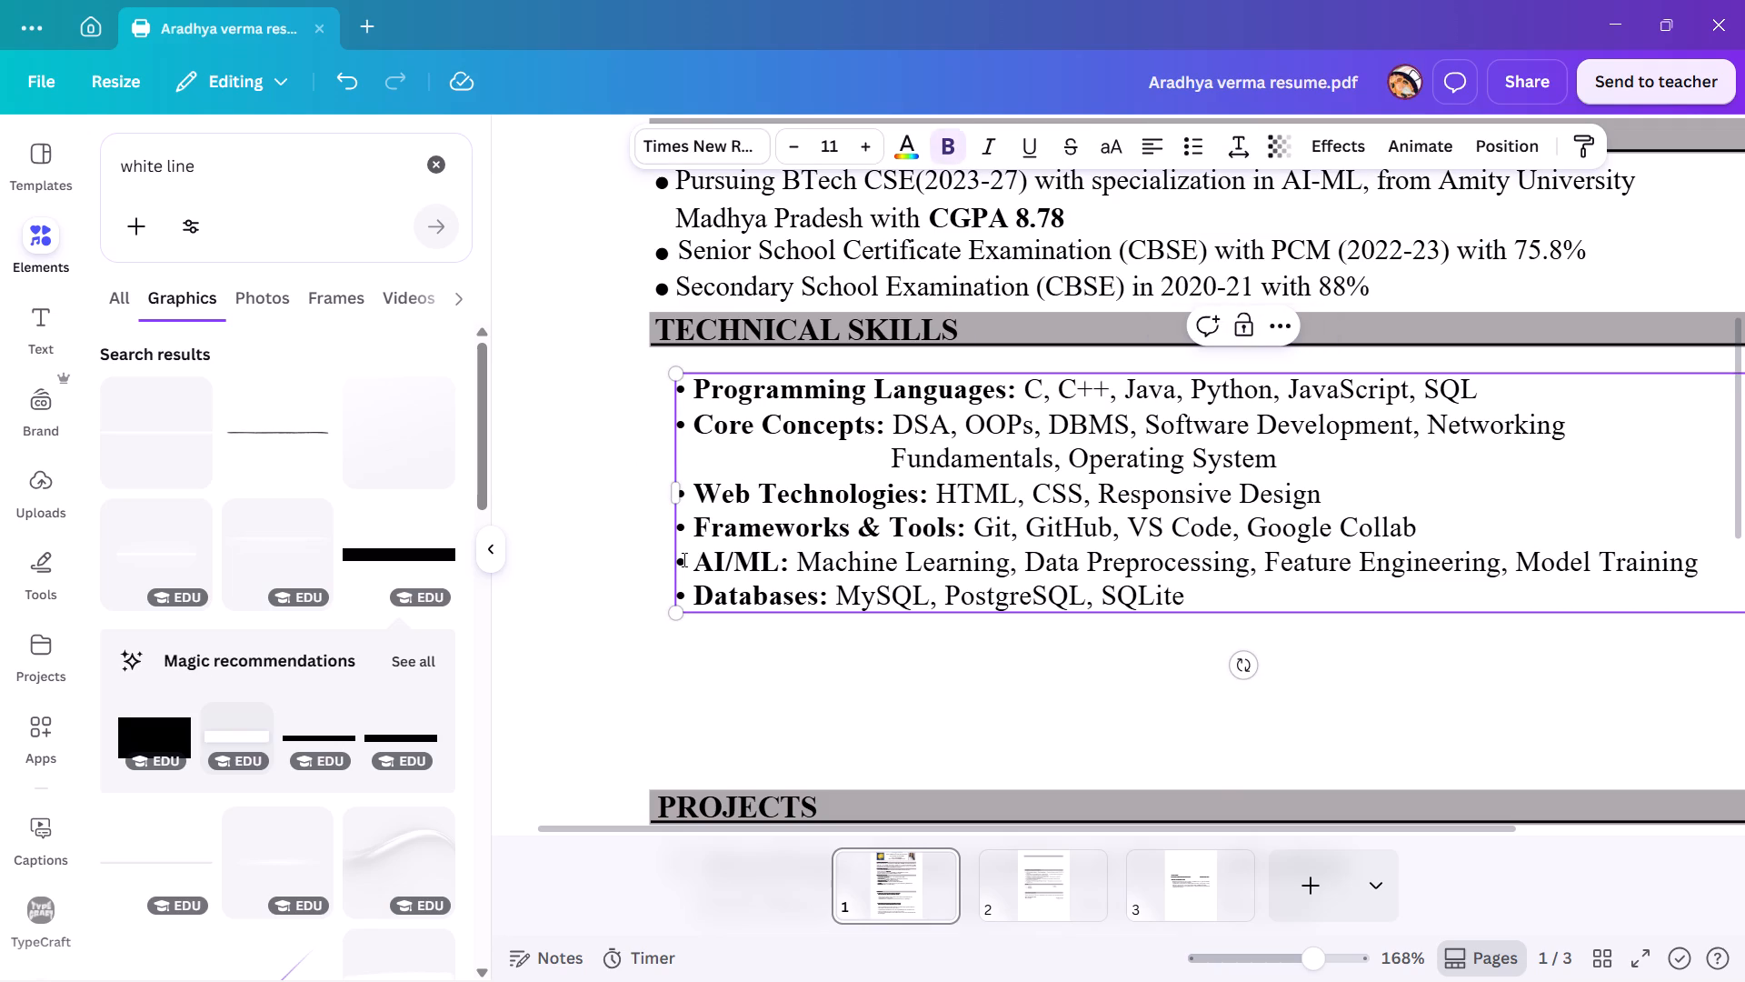
{"action": "left_click", "coordinate": [709, 668]}
Shift the skills list slightly down and left, leaving a small gap below the TECHNICAL SKILLS heading and aligning with the bullets above.
{"action": "left_click_drag", "start_coordinate": [637, 382], "coordinate": [721, 493]}
{"action": "left_click_drag", "start_coordinate": [758, 465], "coordinate": [757, 508]}
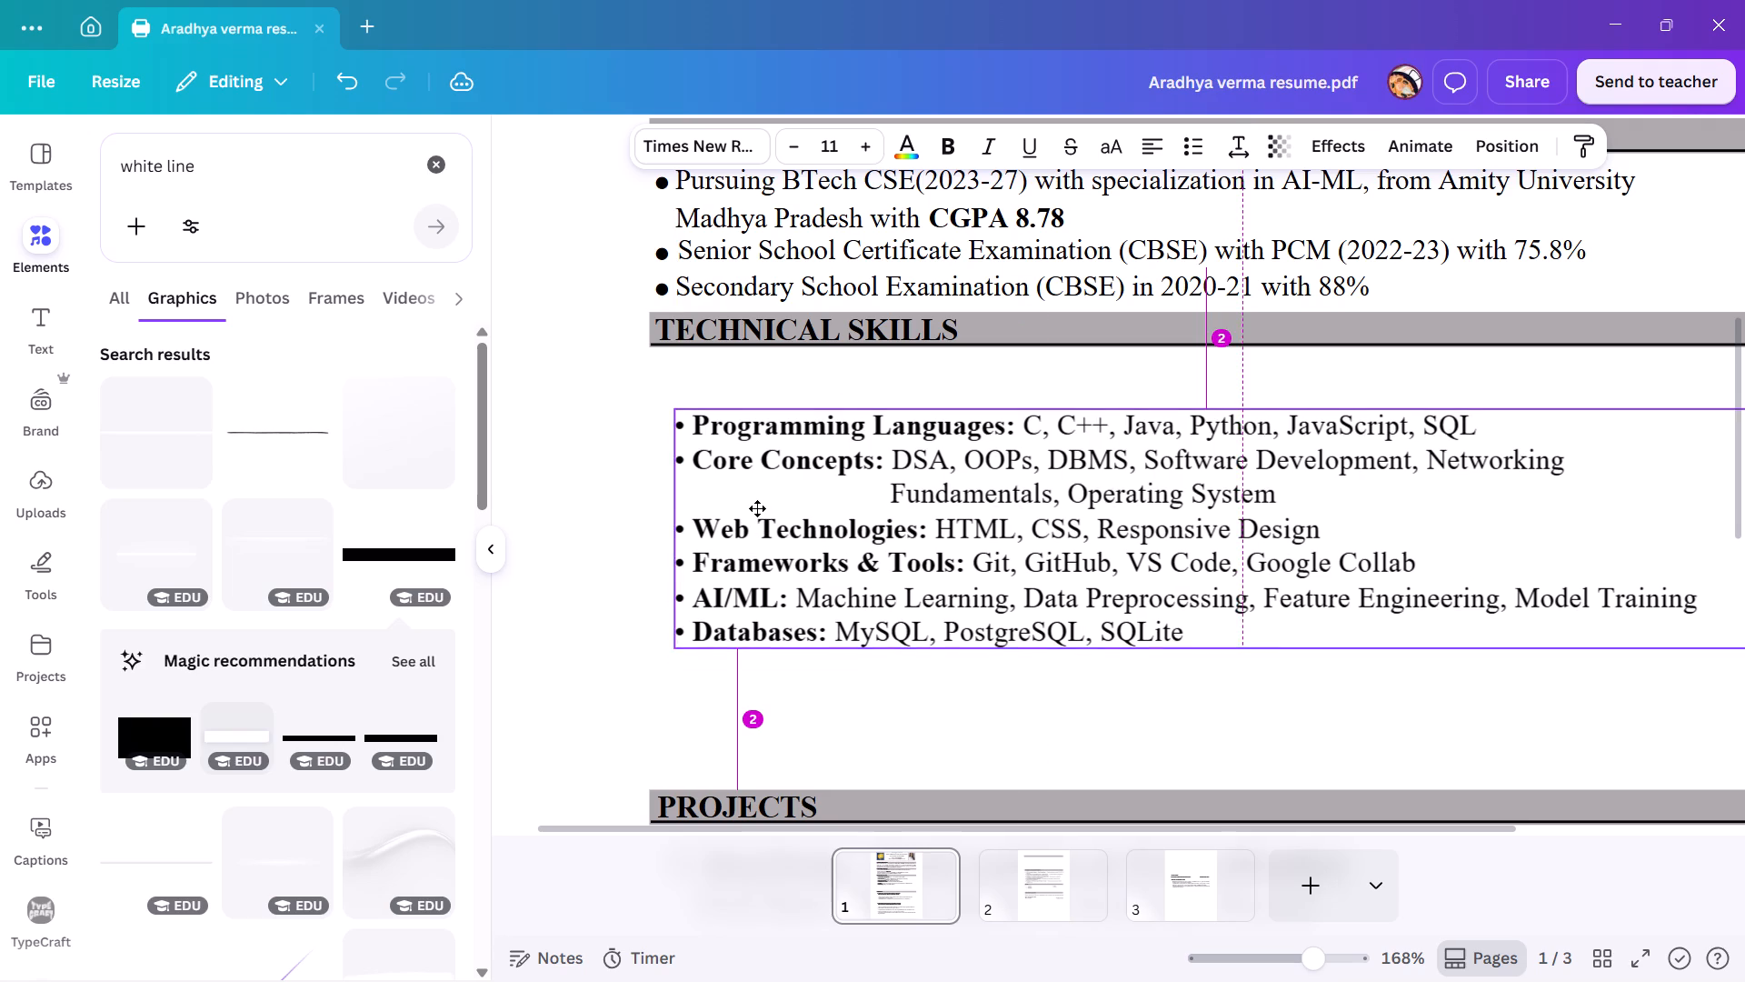
{"action": "left_click_drag", "start_coordinate": [757, 508], "coordinate": [745, 516]}
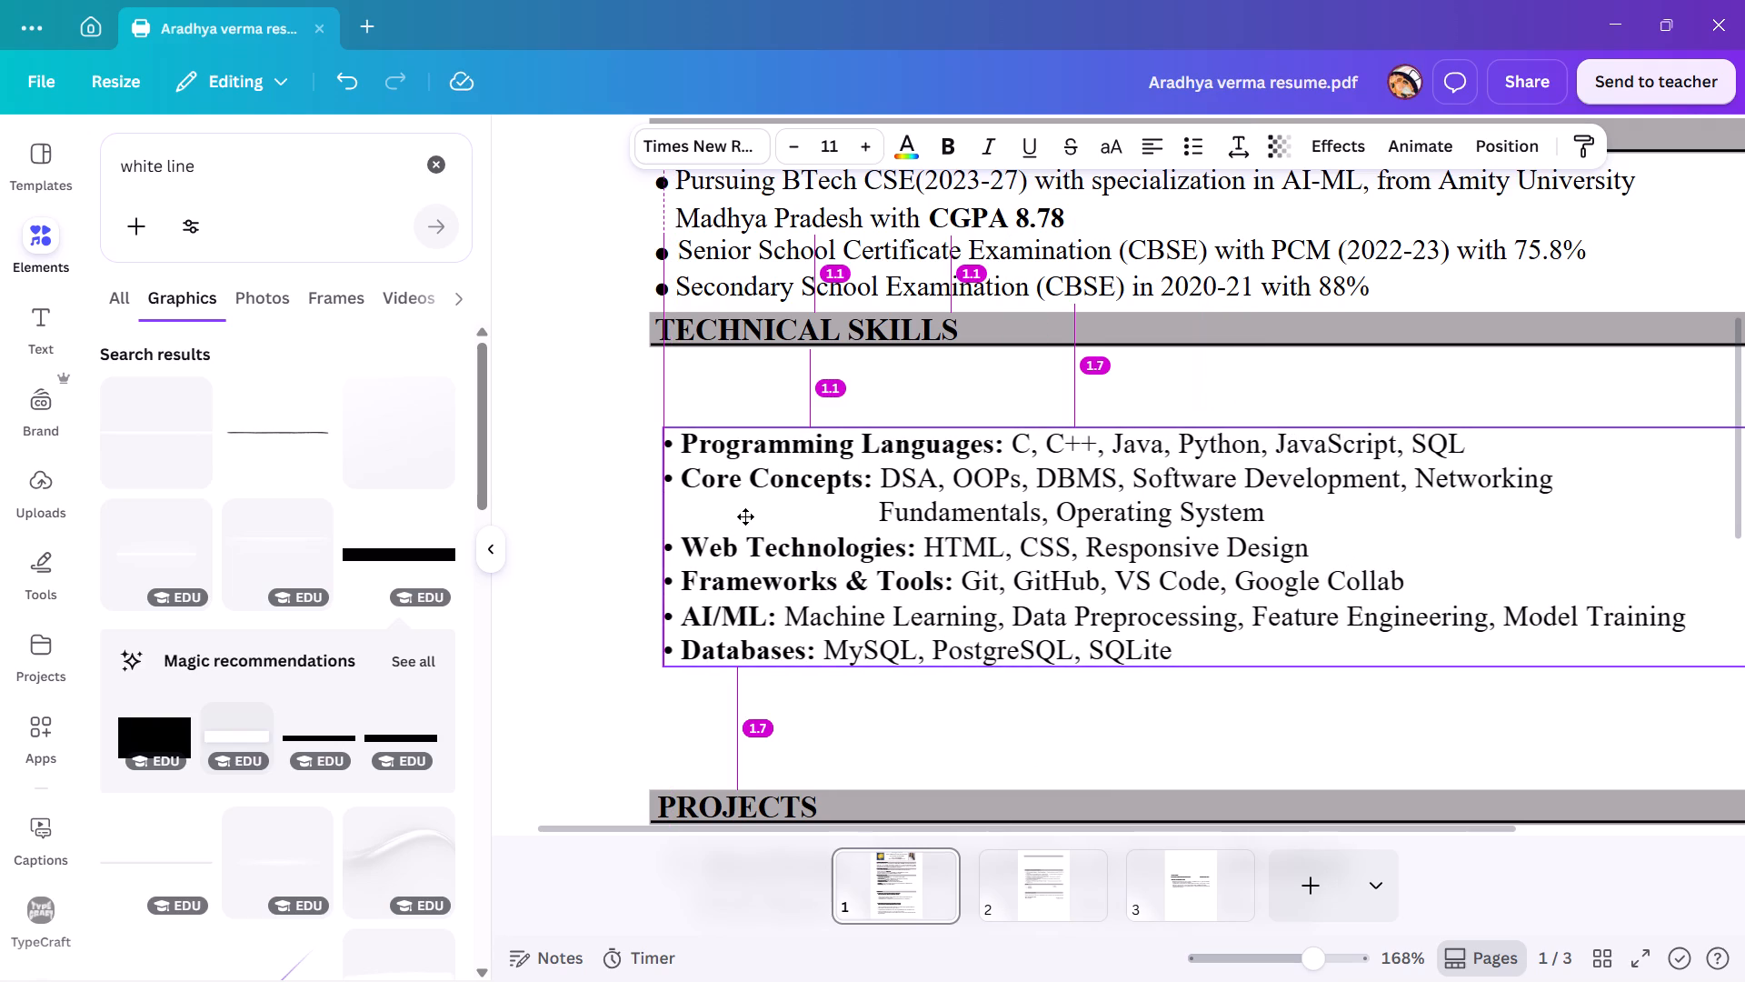
{"action": "left_click_drag", "start_coordinate": [745, 516], "coordinate": [745, 491]}
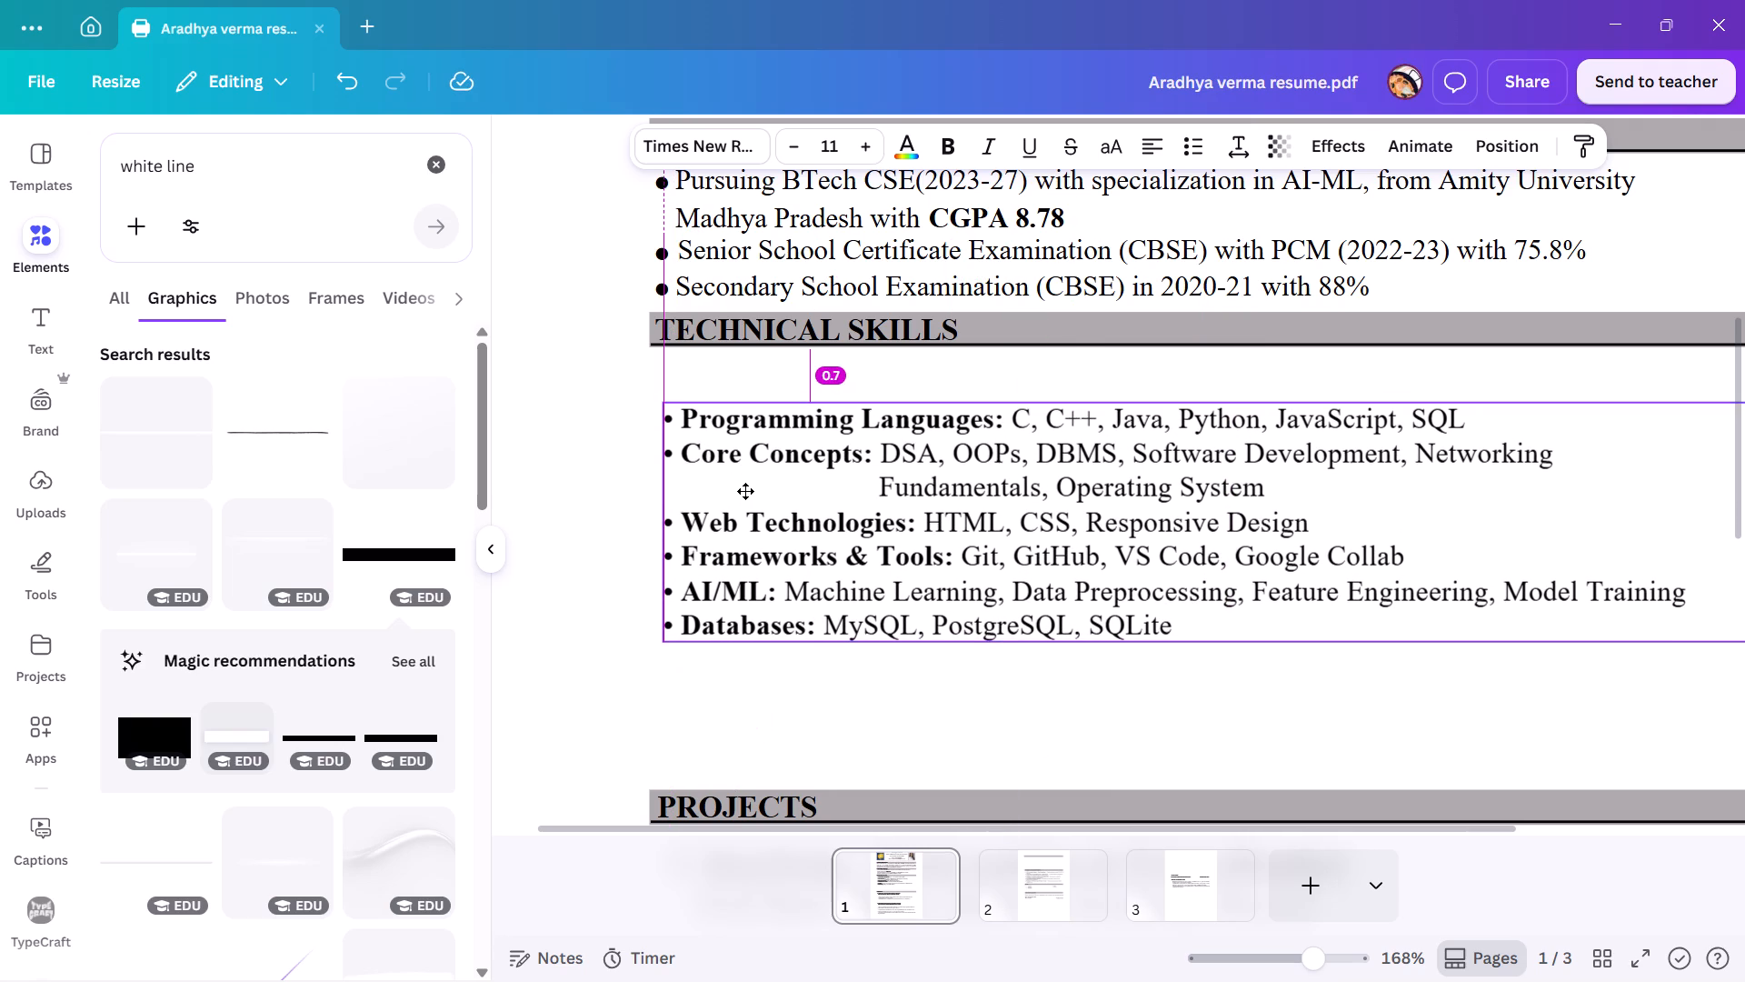
{"action": "left_click_drag", "start_coordinate": [745, 491], "coordinate": [745, 476]}
{"action": "left_click", "coordinate": [620, 503]}
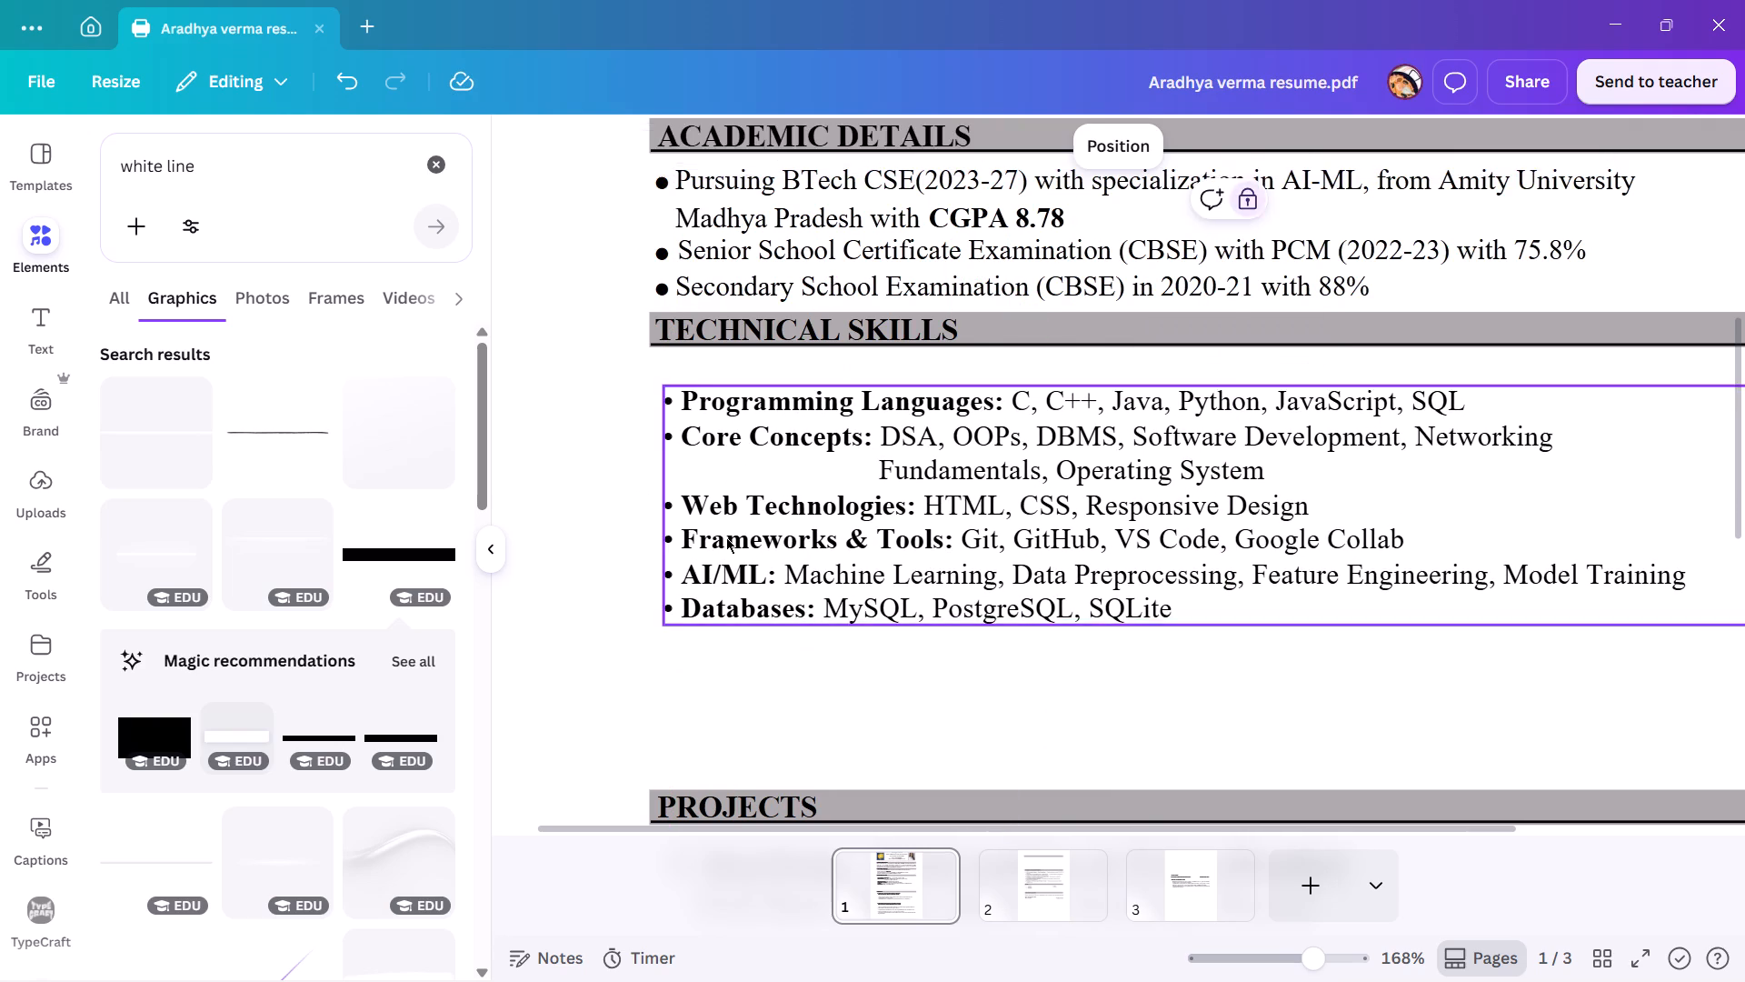
Review page 1 down to its end and switch to Chrome to compare its sections with the reference resume PDF.
{"action": "scroll", "coordinate": [726, 537], "scroll_direction": "down", "scroll_amount": 5, "text": "ctrl"}
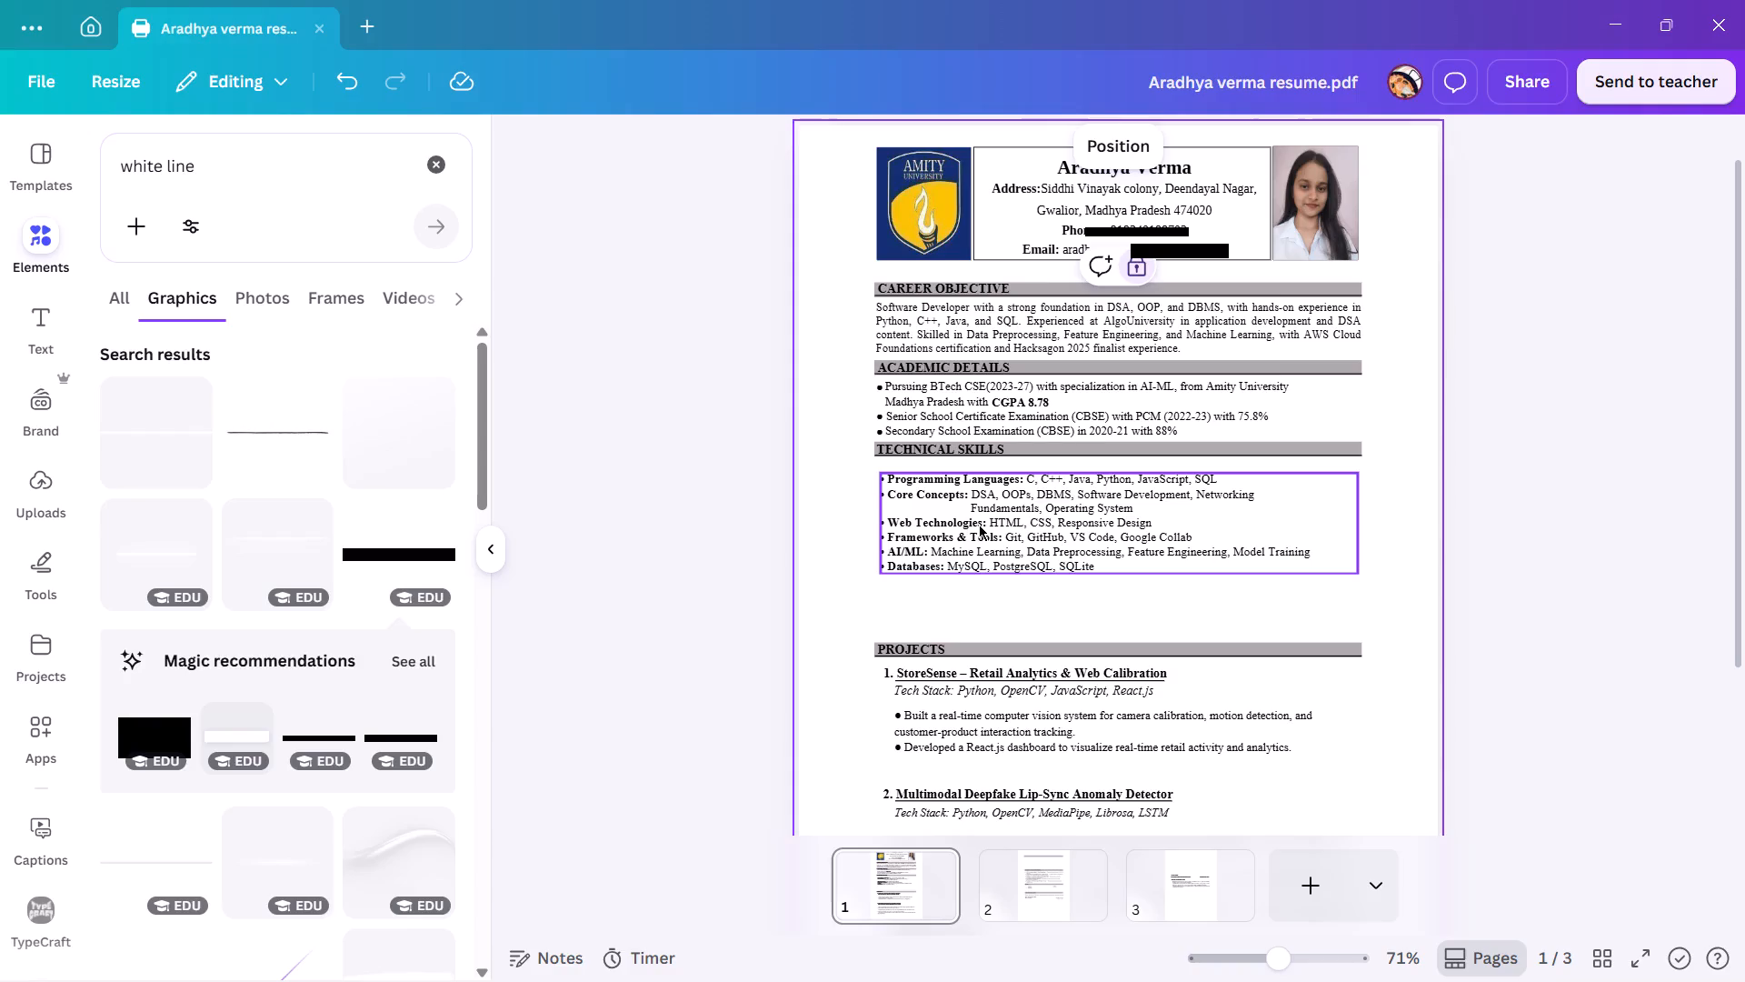
{"action": "scroll", "coordinate": [1054, 537], "scroll_direction": "down", "scroll_amount": 1}
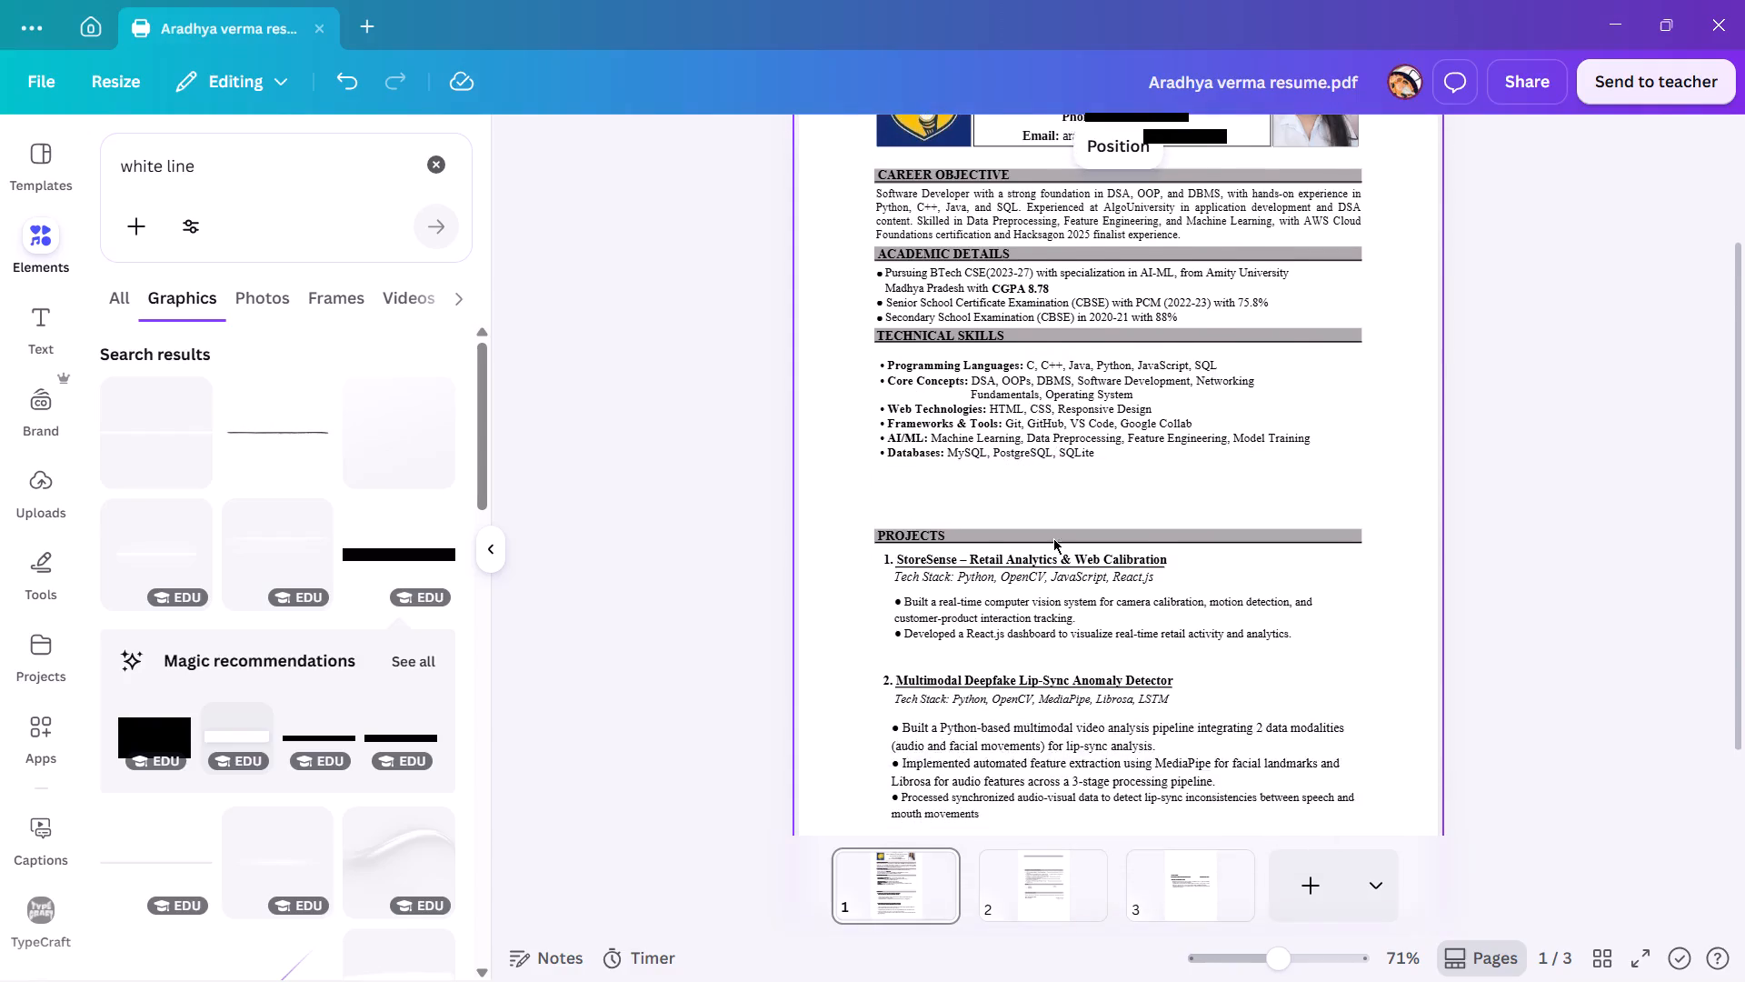
{"action": "scroll", "coordinate": [1053, 538], "scroll_direction": "down", "scroll_amount": 1}
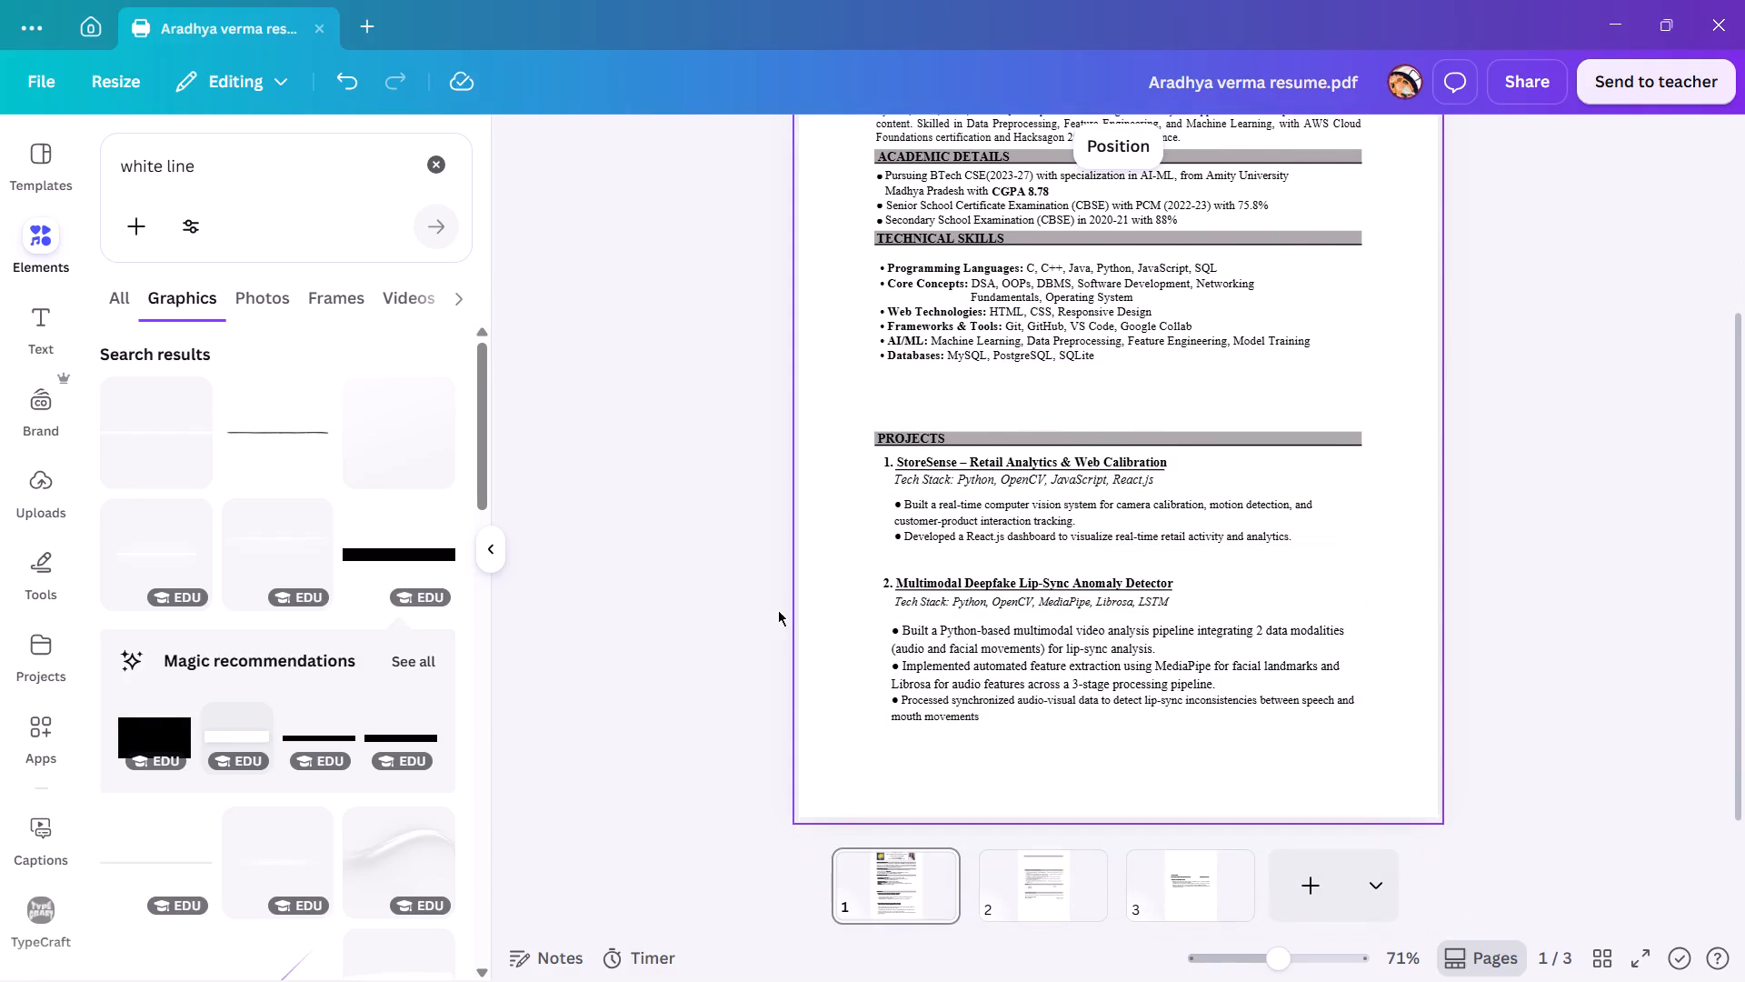
{"action": "key", "text": "alt+Tab"}
{"action": "key", "text": "alt+Tab"}
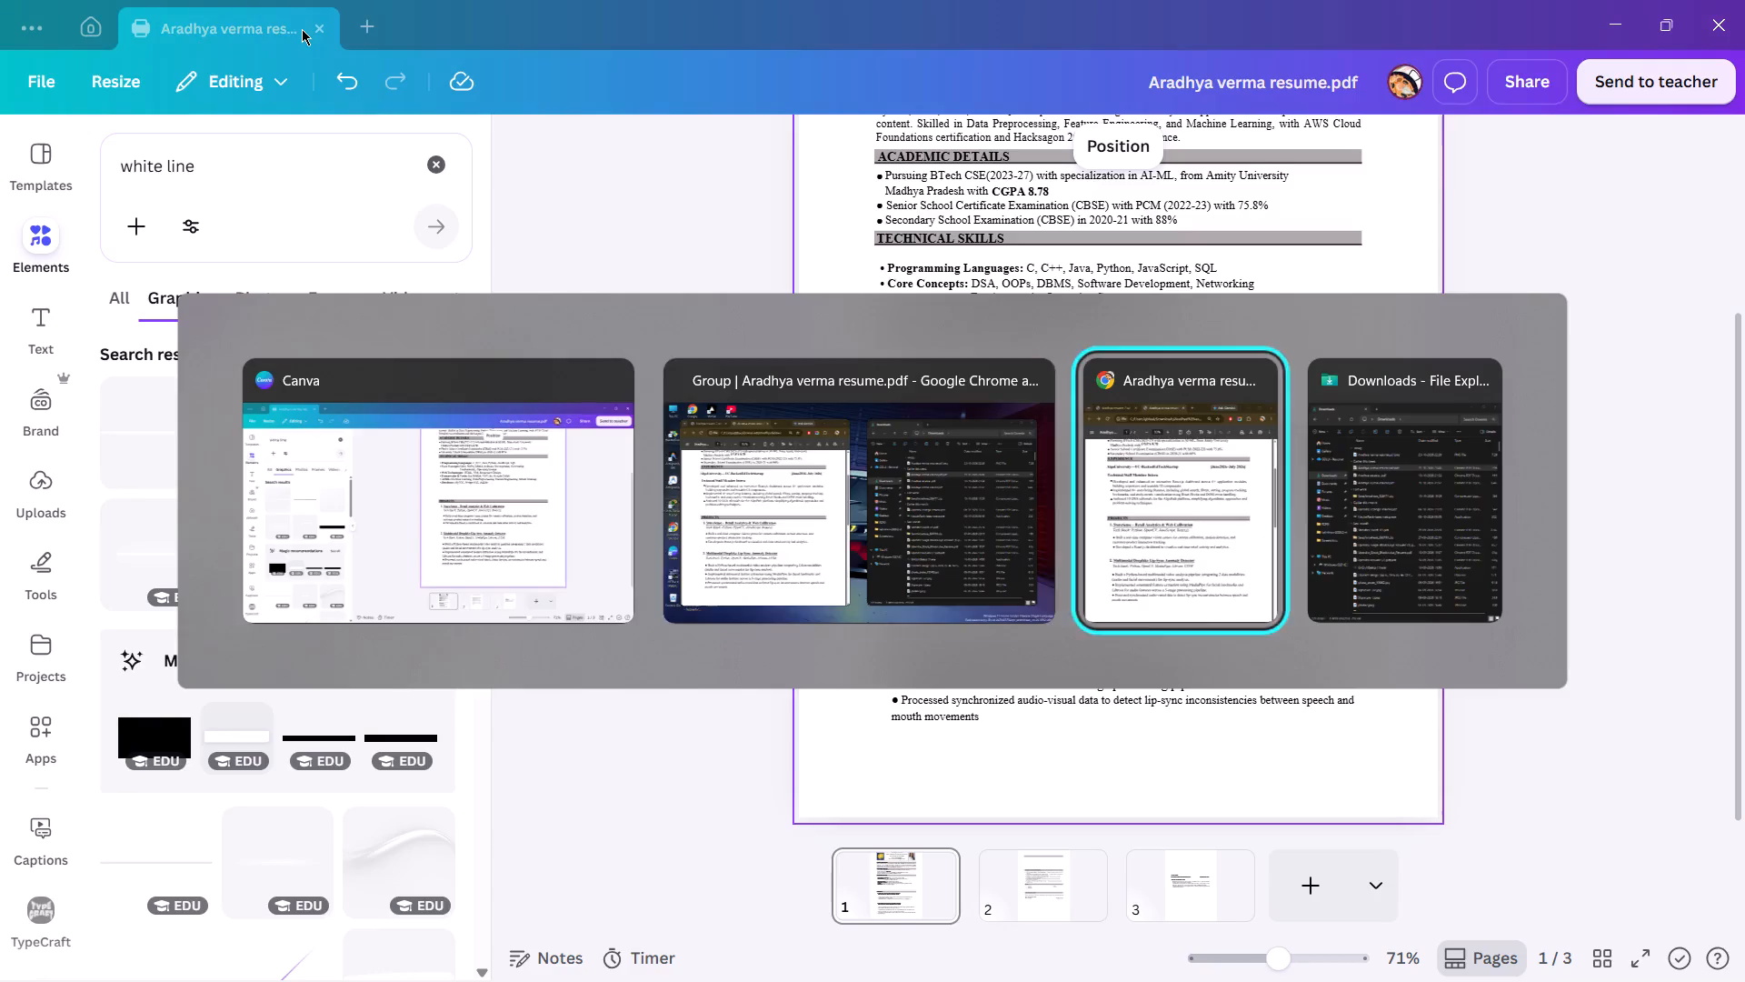
{"action": "scroll", "coordinate": [250, 257], "scroll_direction": "up", "scroll_amount": 3}
{"action": "left_click", "coordinate": [134, 0]}
{"action": "left_click", "coordinate": [135, 37]}
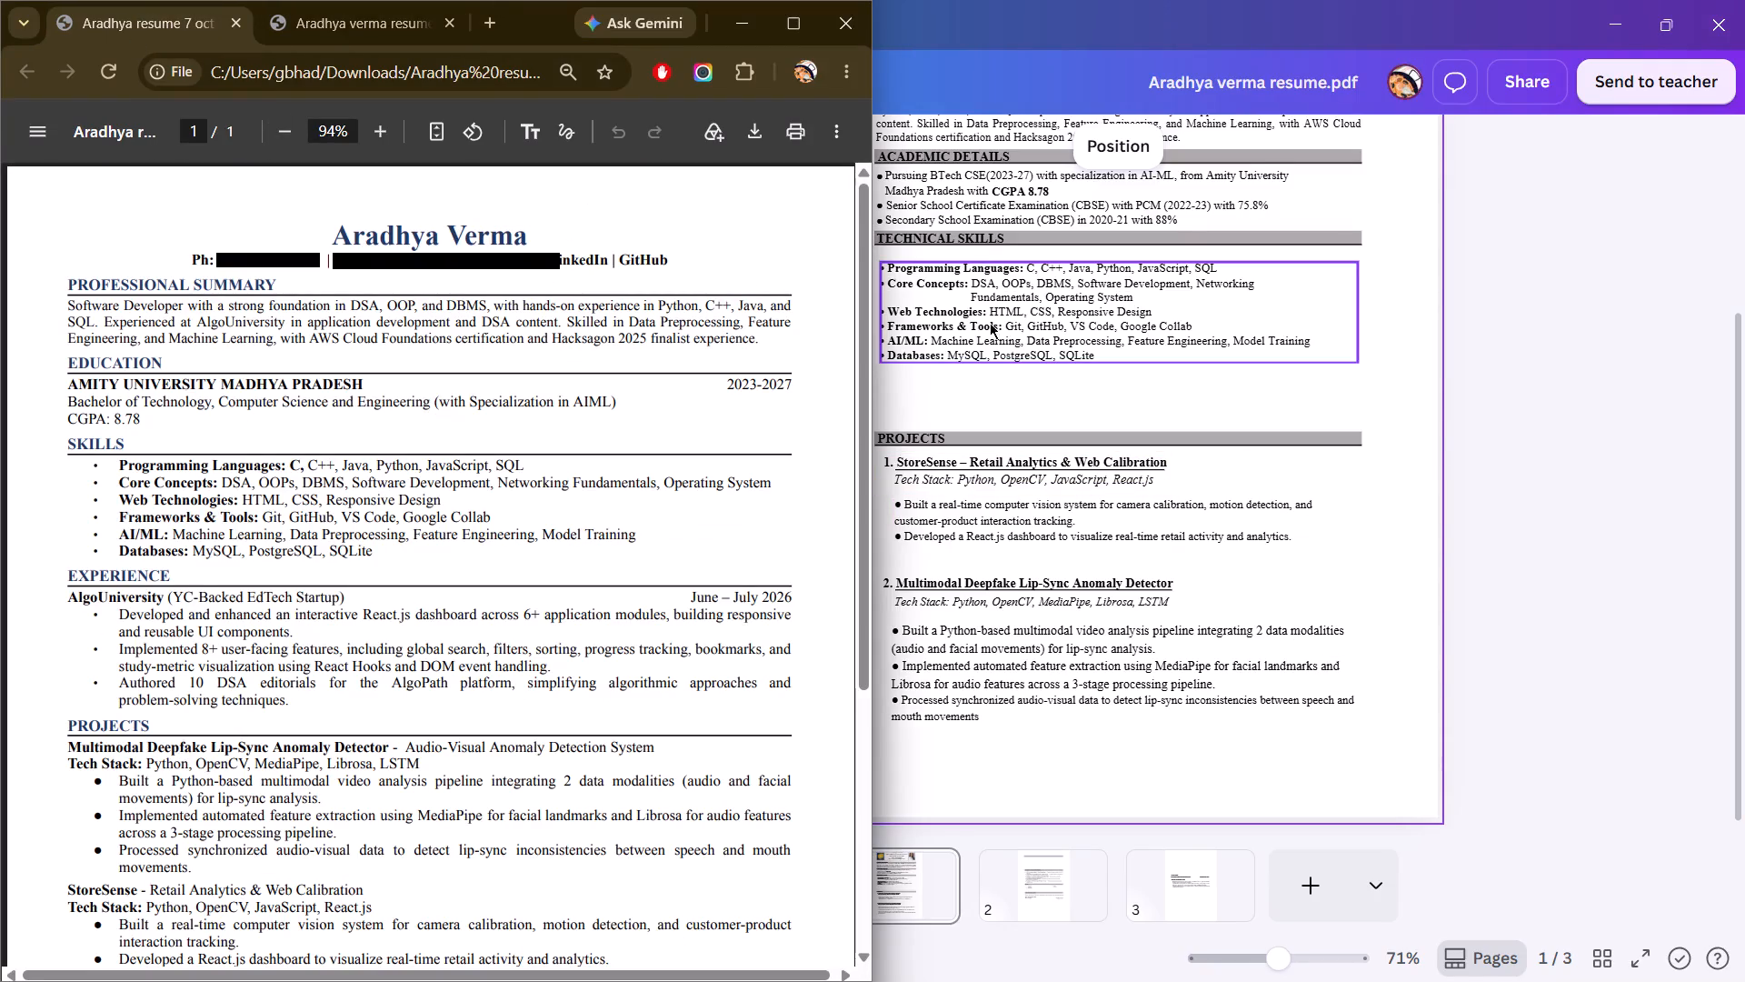
Back in Canva, shorten the TECHNICAL SKILLS heading on page 1 to SKILLS.
{"action": "left_click", "coordinate": [950, 229]}
{"action": "double_click", "coordinate": [950, 229]}
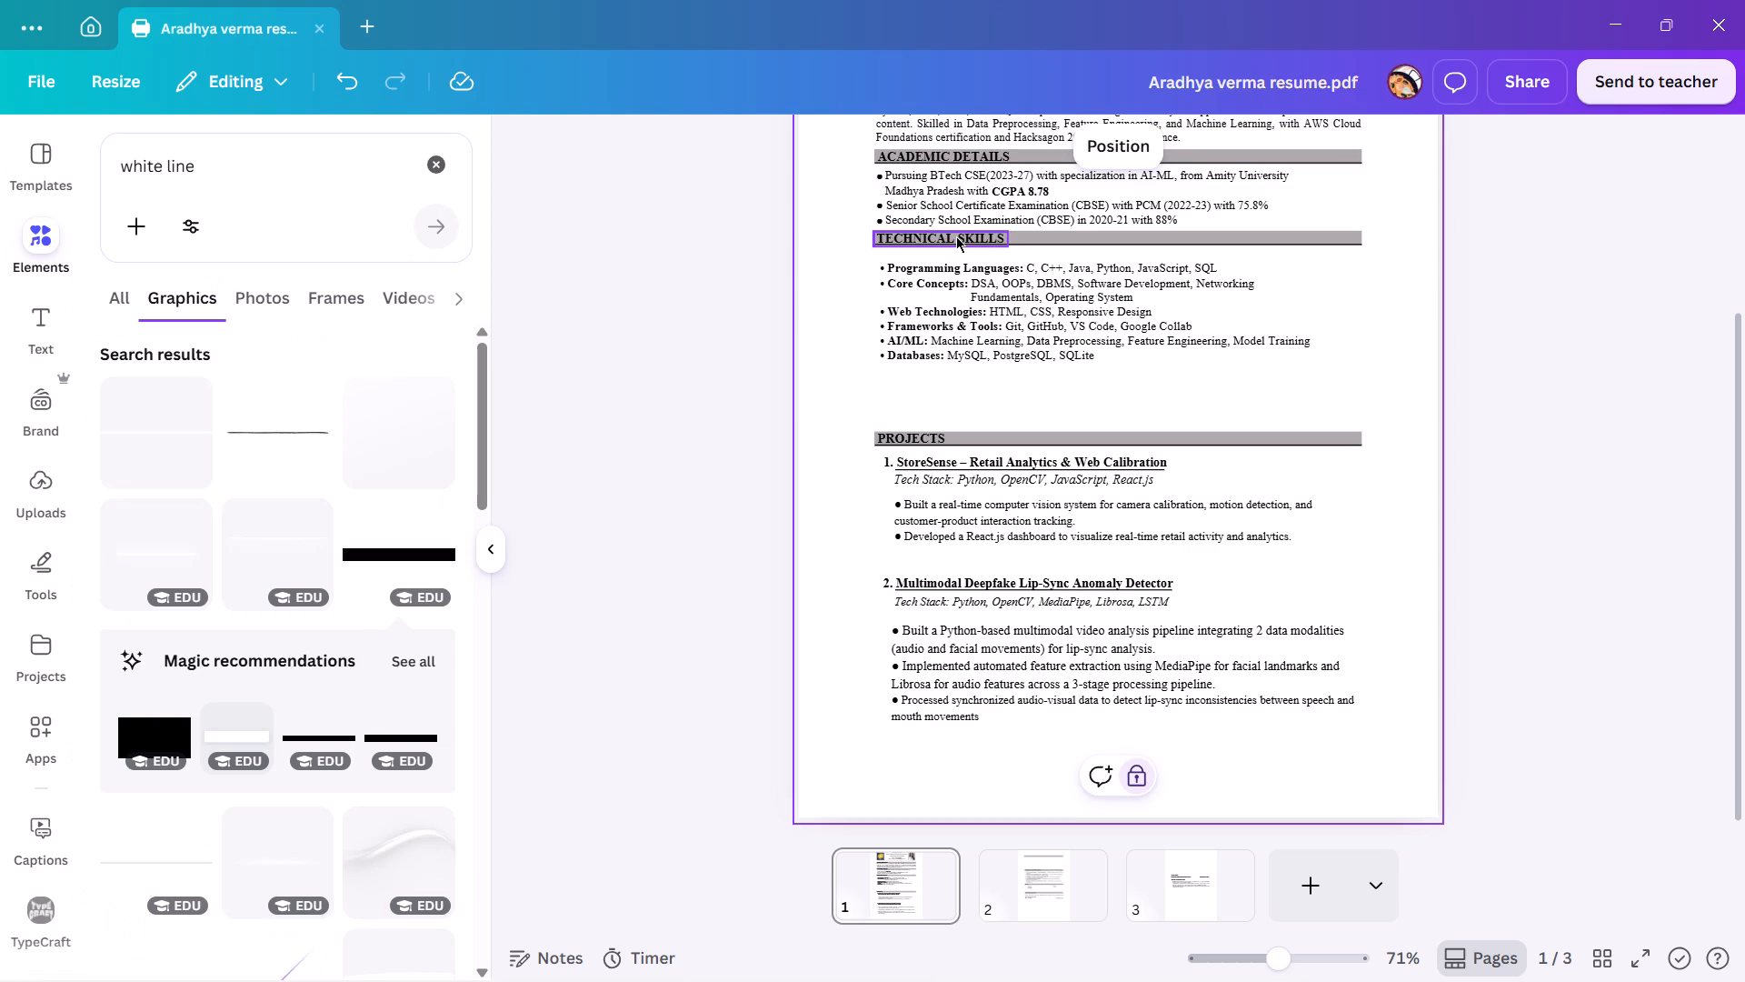
{"action": "double_click", "coordinate": [956, 235]}
{"action": "left_click", "coordinate": [952, 241]}
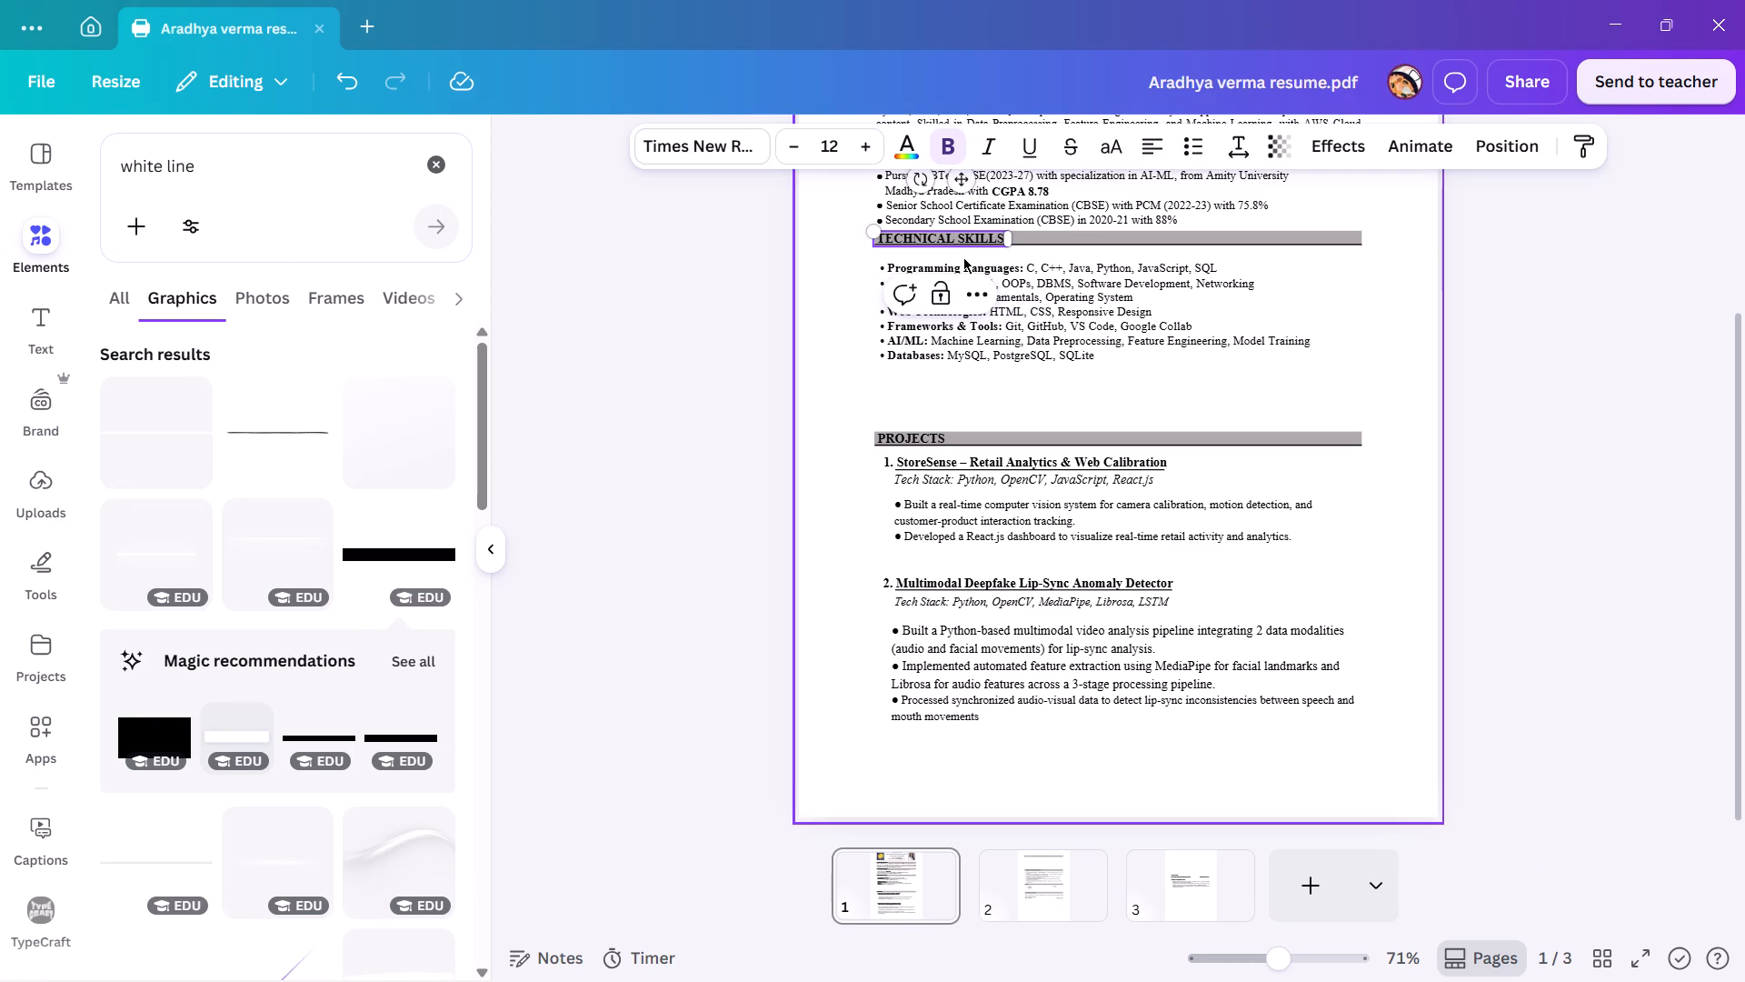
{"action": "key", "text": "BackSpace"}
{"action": "key", "text": "BackSpace"}
{"action": "key", "text": "BackSpace"}
{"action": "key", "text": "BackSpace"}
{"action": "key", "text": "BackSpace"}
{"action": "key", "text": "BackSpace"}
{"action": "key", "text": "BackSpace"}
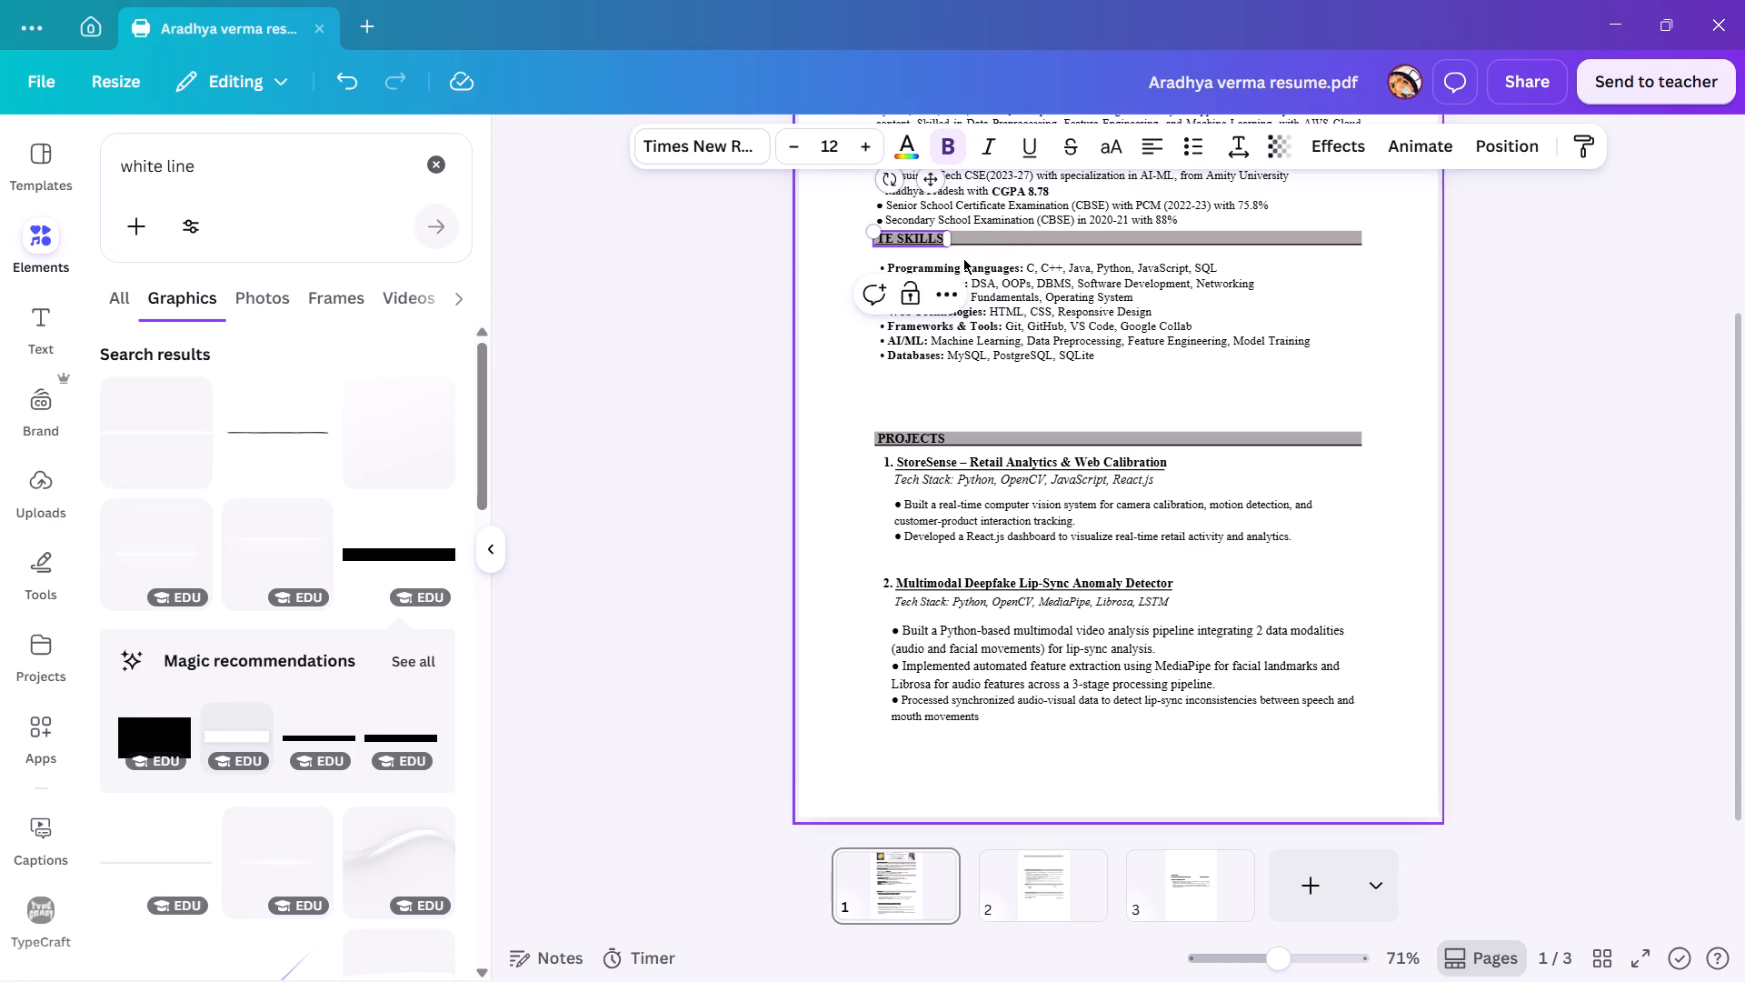
{"action": "key", "text": "BackSpace"}
{"action": "key", "text": "BackSpace"}
{"action": "key", "text": "Right"}
{"action": "key", "text": "BackSpace"}
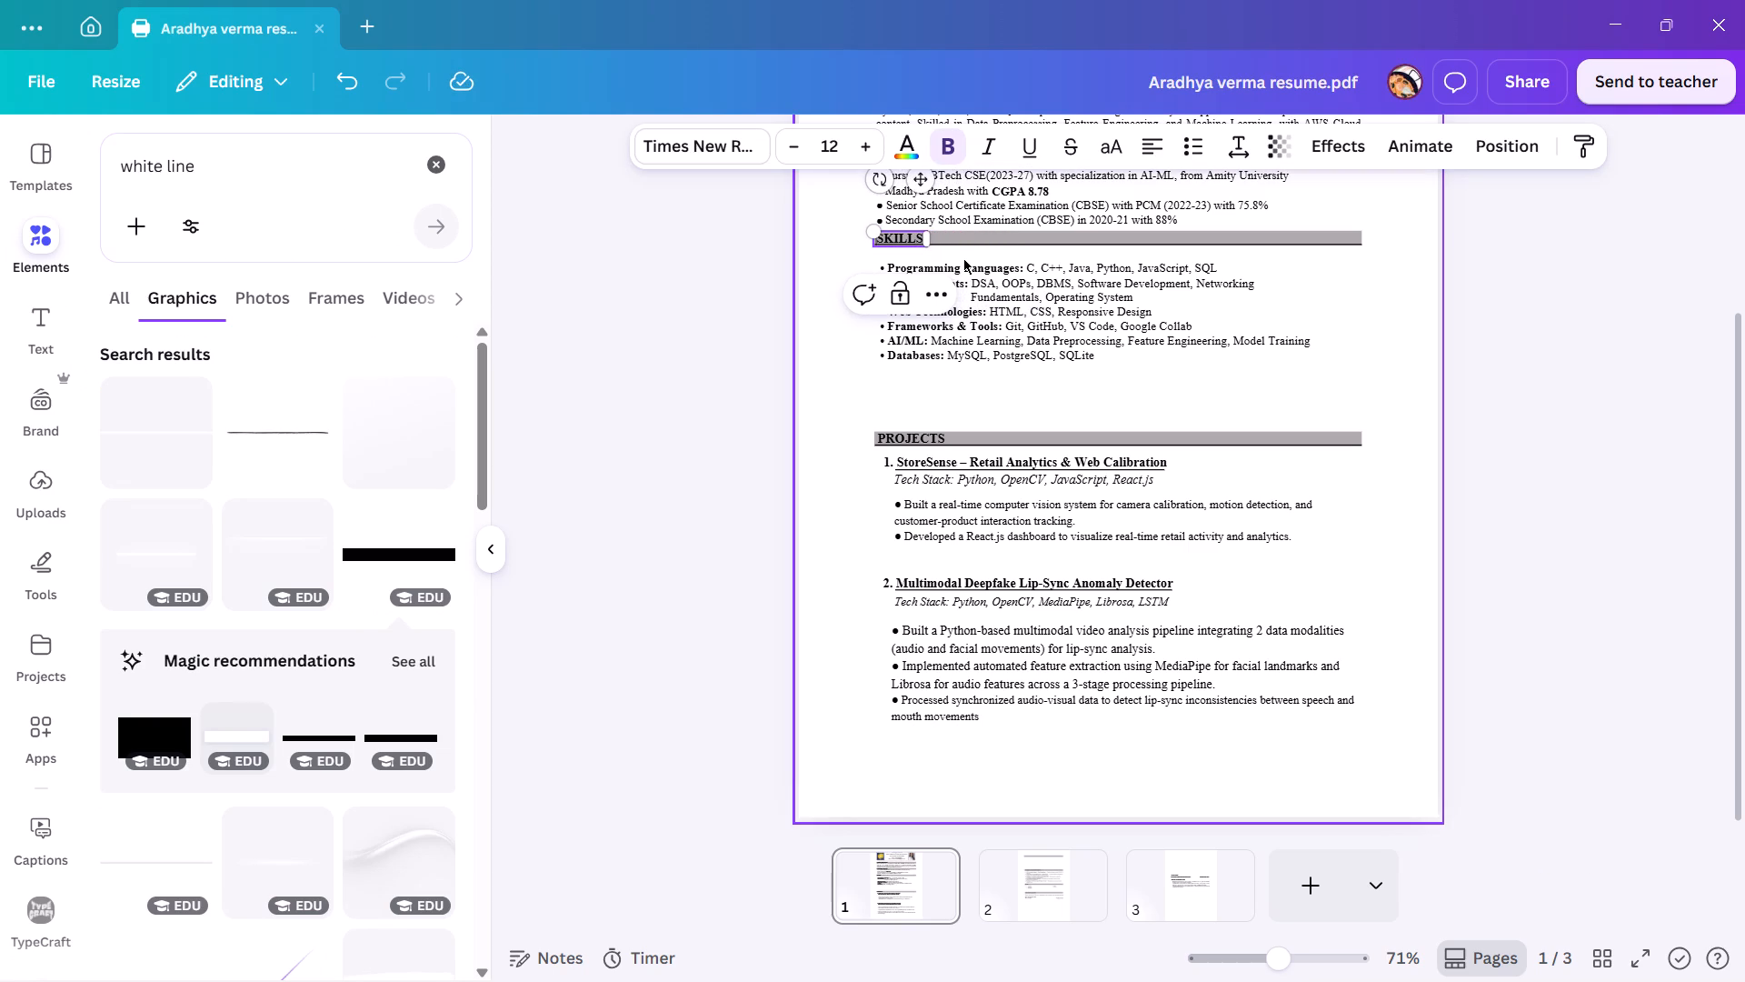
Check the reference PDF's headings and rename the ACADEMIC DETAILS heading on page 1 to EDUCATION.
{"action": "key", "text": "alt+Tab"}
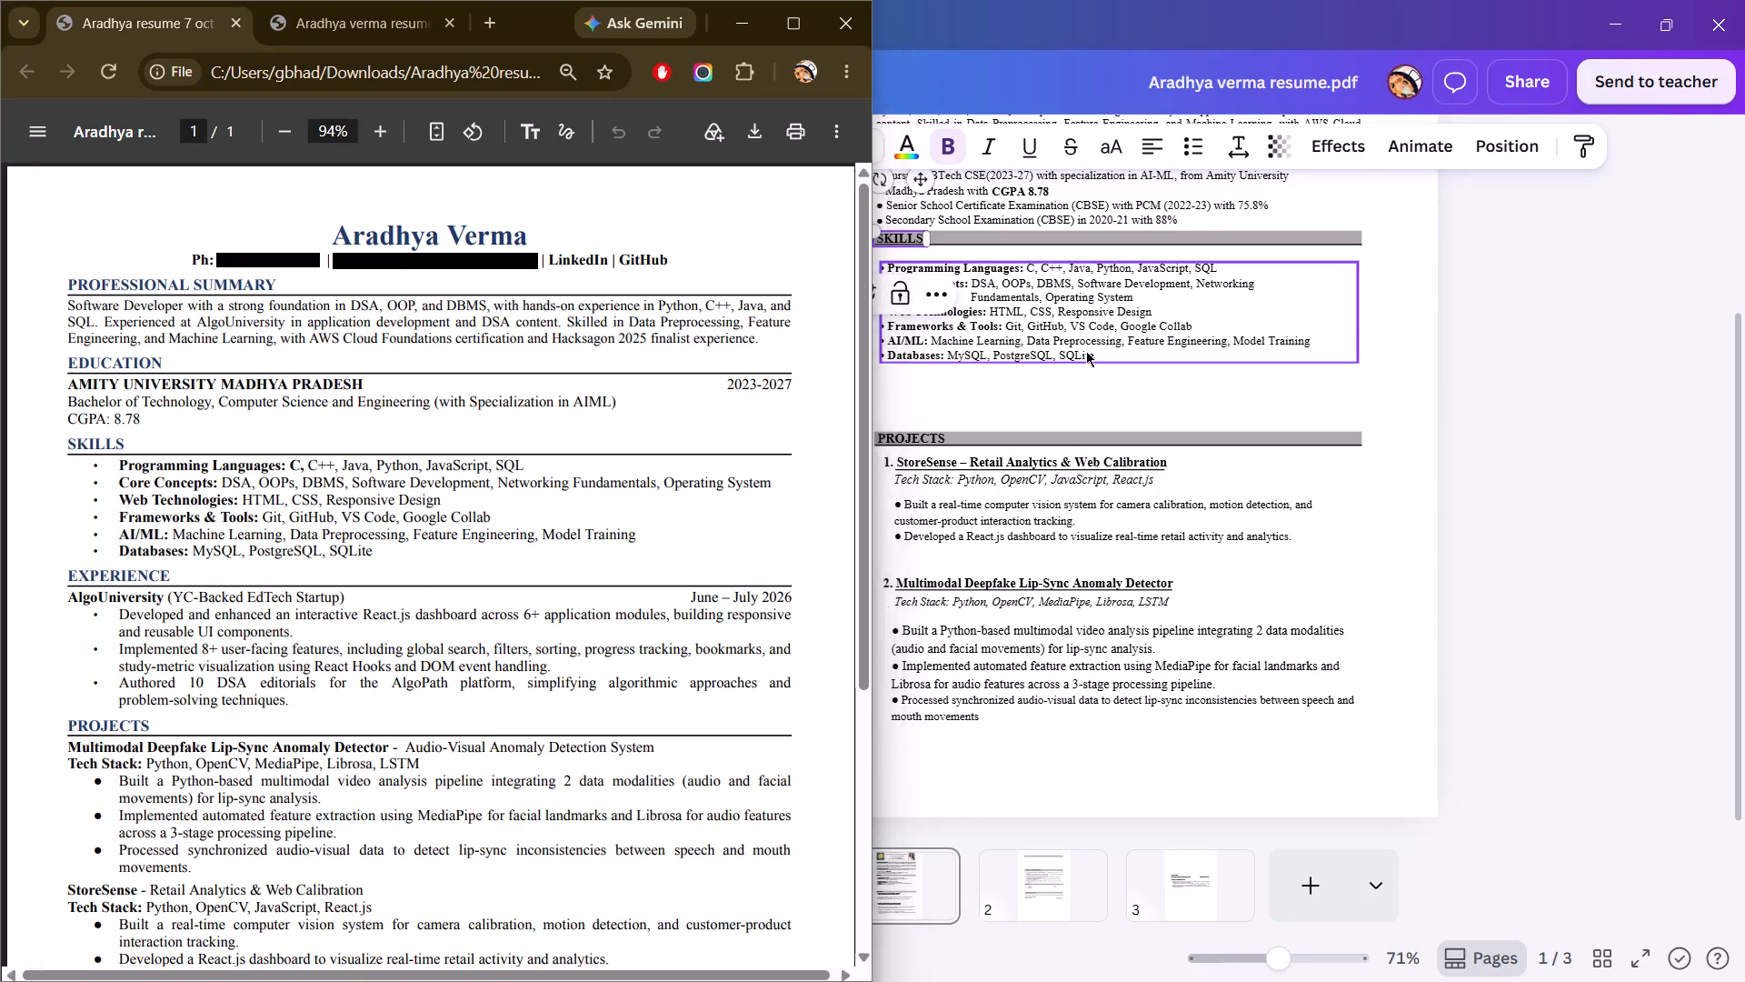
{"action": "key", "text": "alt+Tab"}
{"action": "scroll", "coordinate": [950, 359], "scroll_direction": "up", "scroll_amount": 2}
{"action": "left_click", "coordinate": [967, 416]}
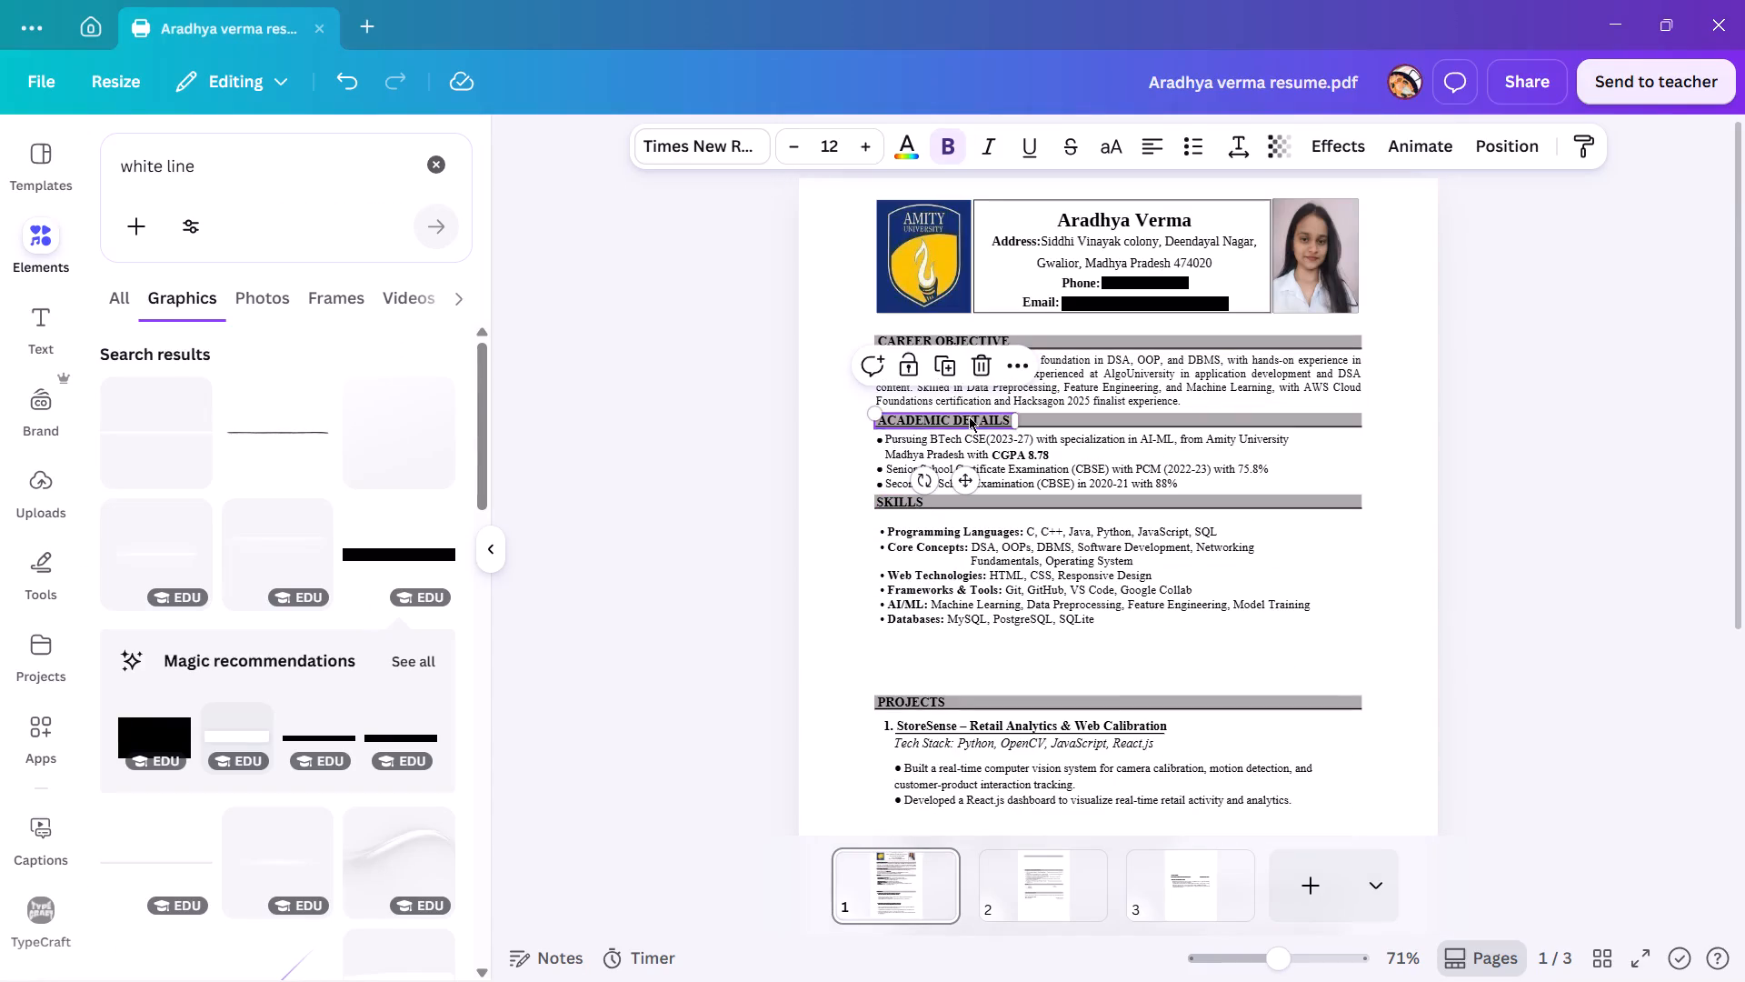
{"action": "double_click", "coordinate": [975, 416]}
{"action": "double_click", "coordinate": [994, 420]}
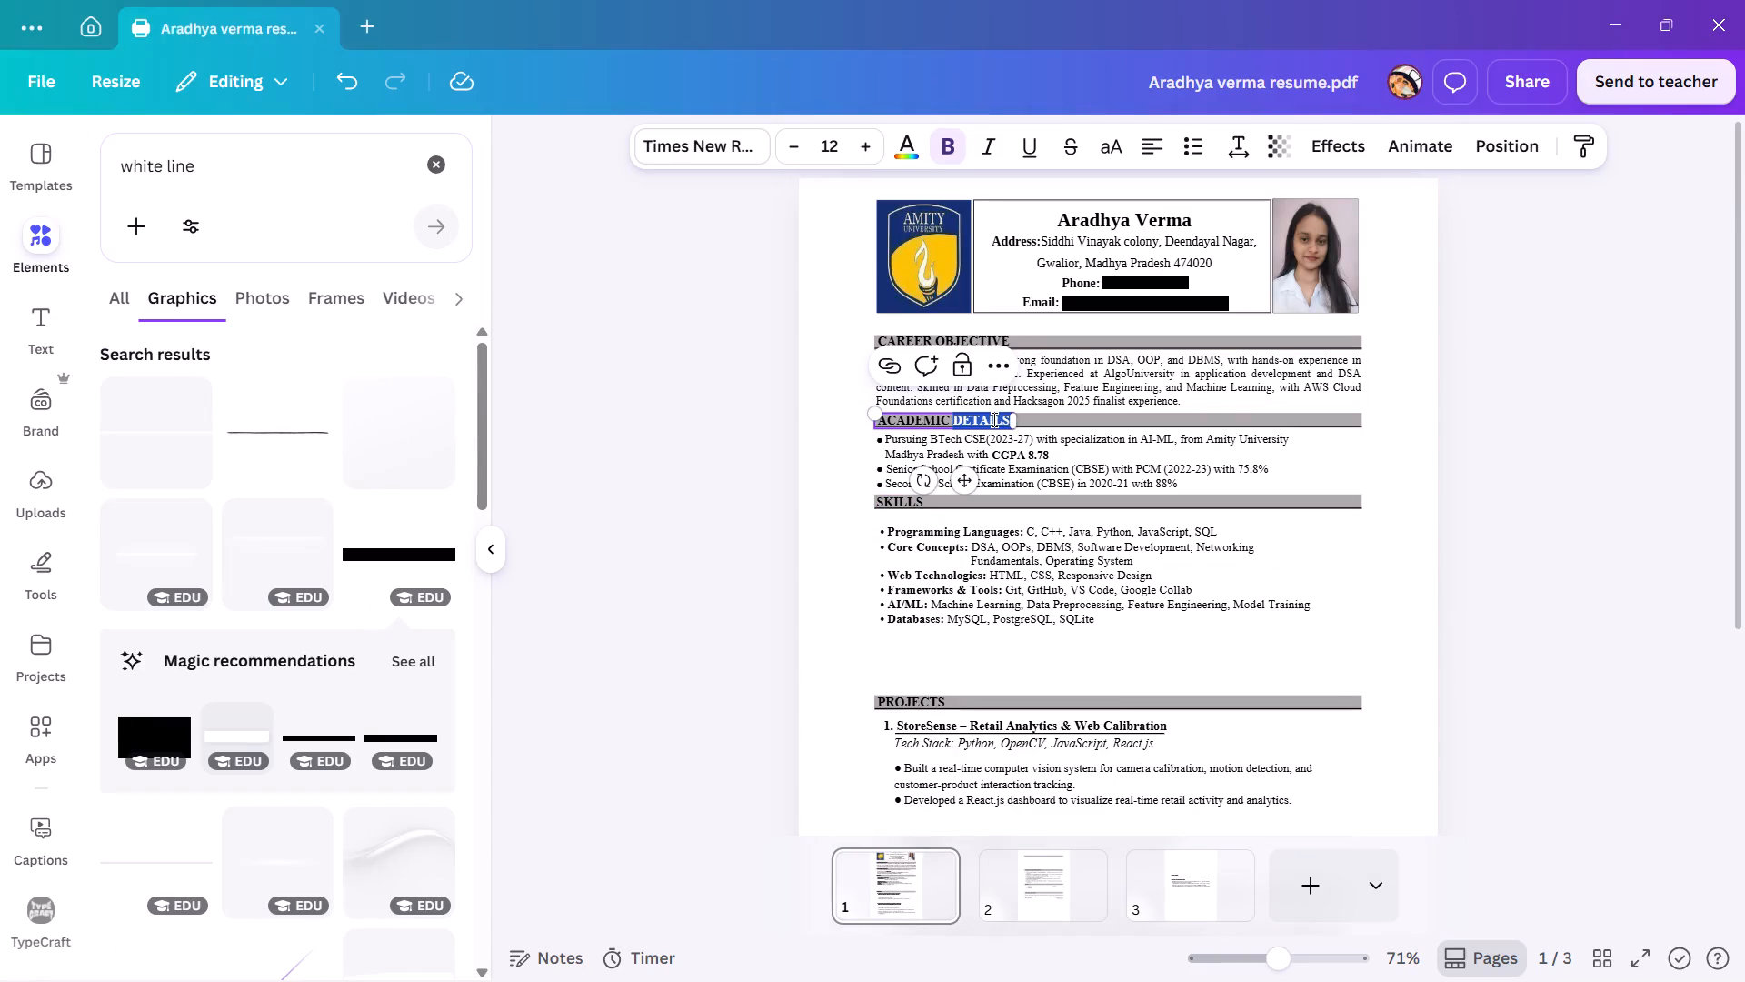
{"action": "key", "text": "ctrl+a"}
{"action": "type", "text": "EDUCATION"}
{"action": "left_click", "coordinate": [994, 420]}
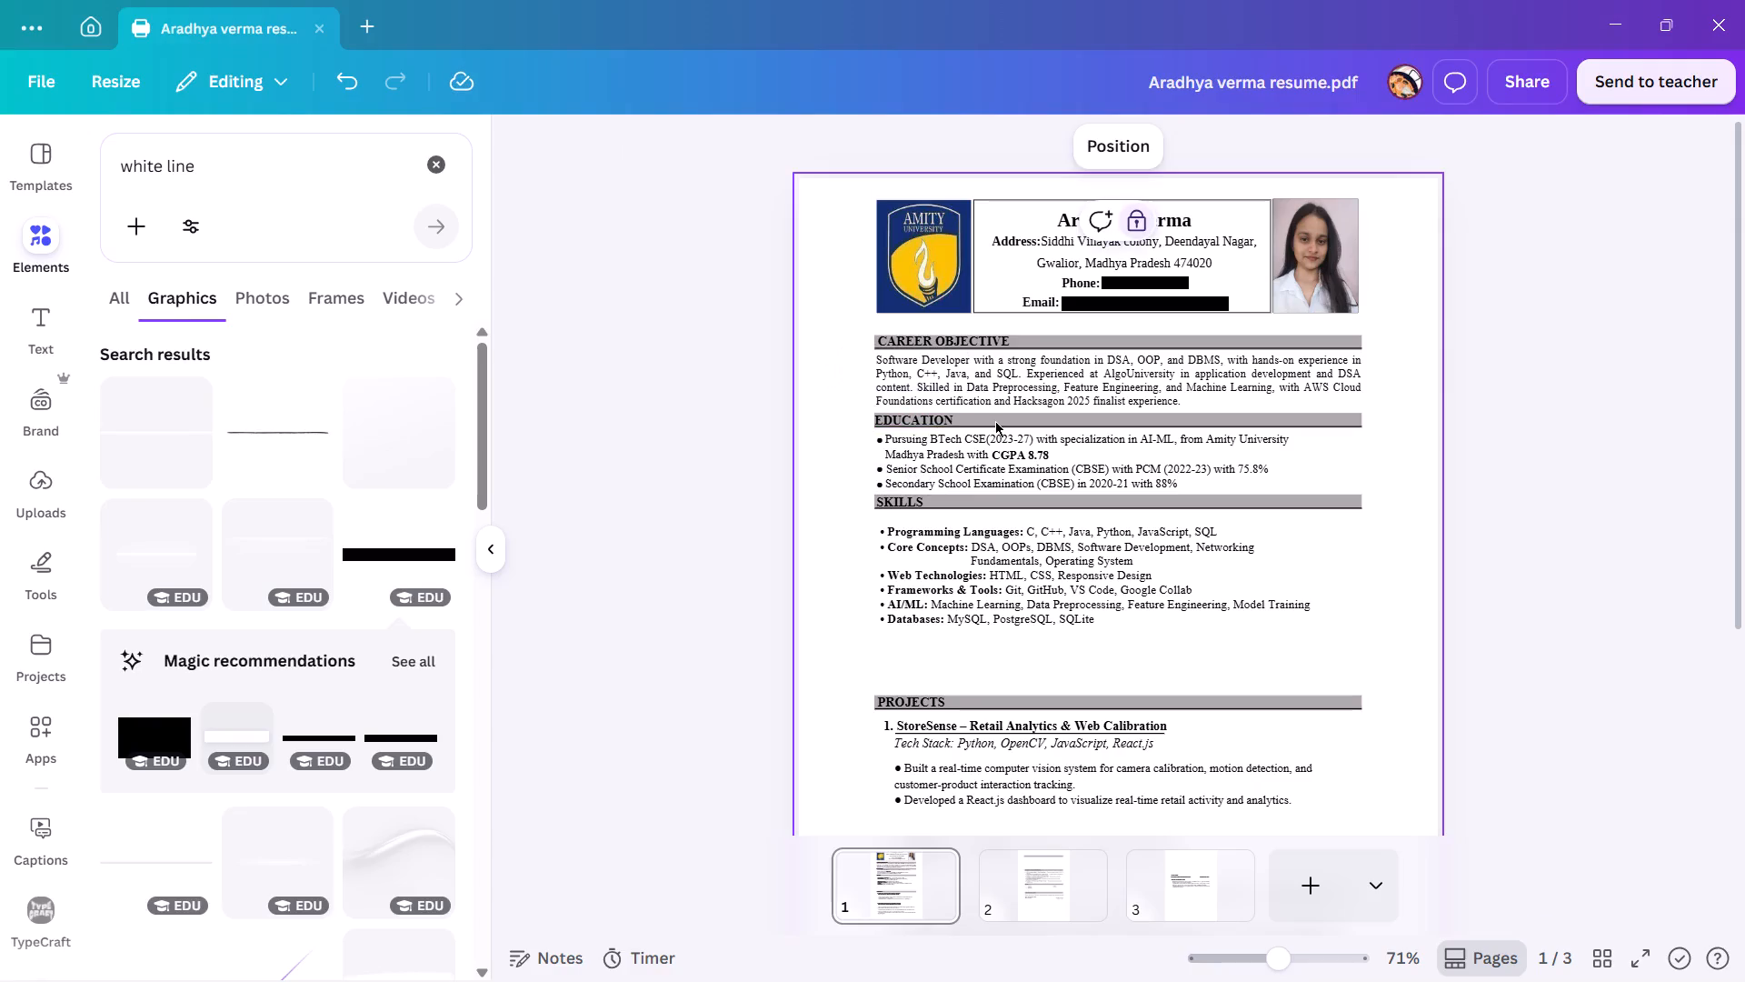
Check the reference PDF again and rename the CAREER OBJECTIVE heading on page 1 to PROFESSIONAL SUMMARY.
{"action": "key", "text": "alt+Tab"}
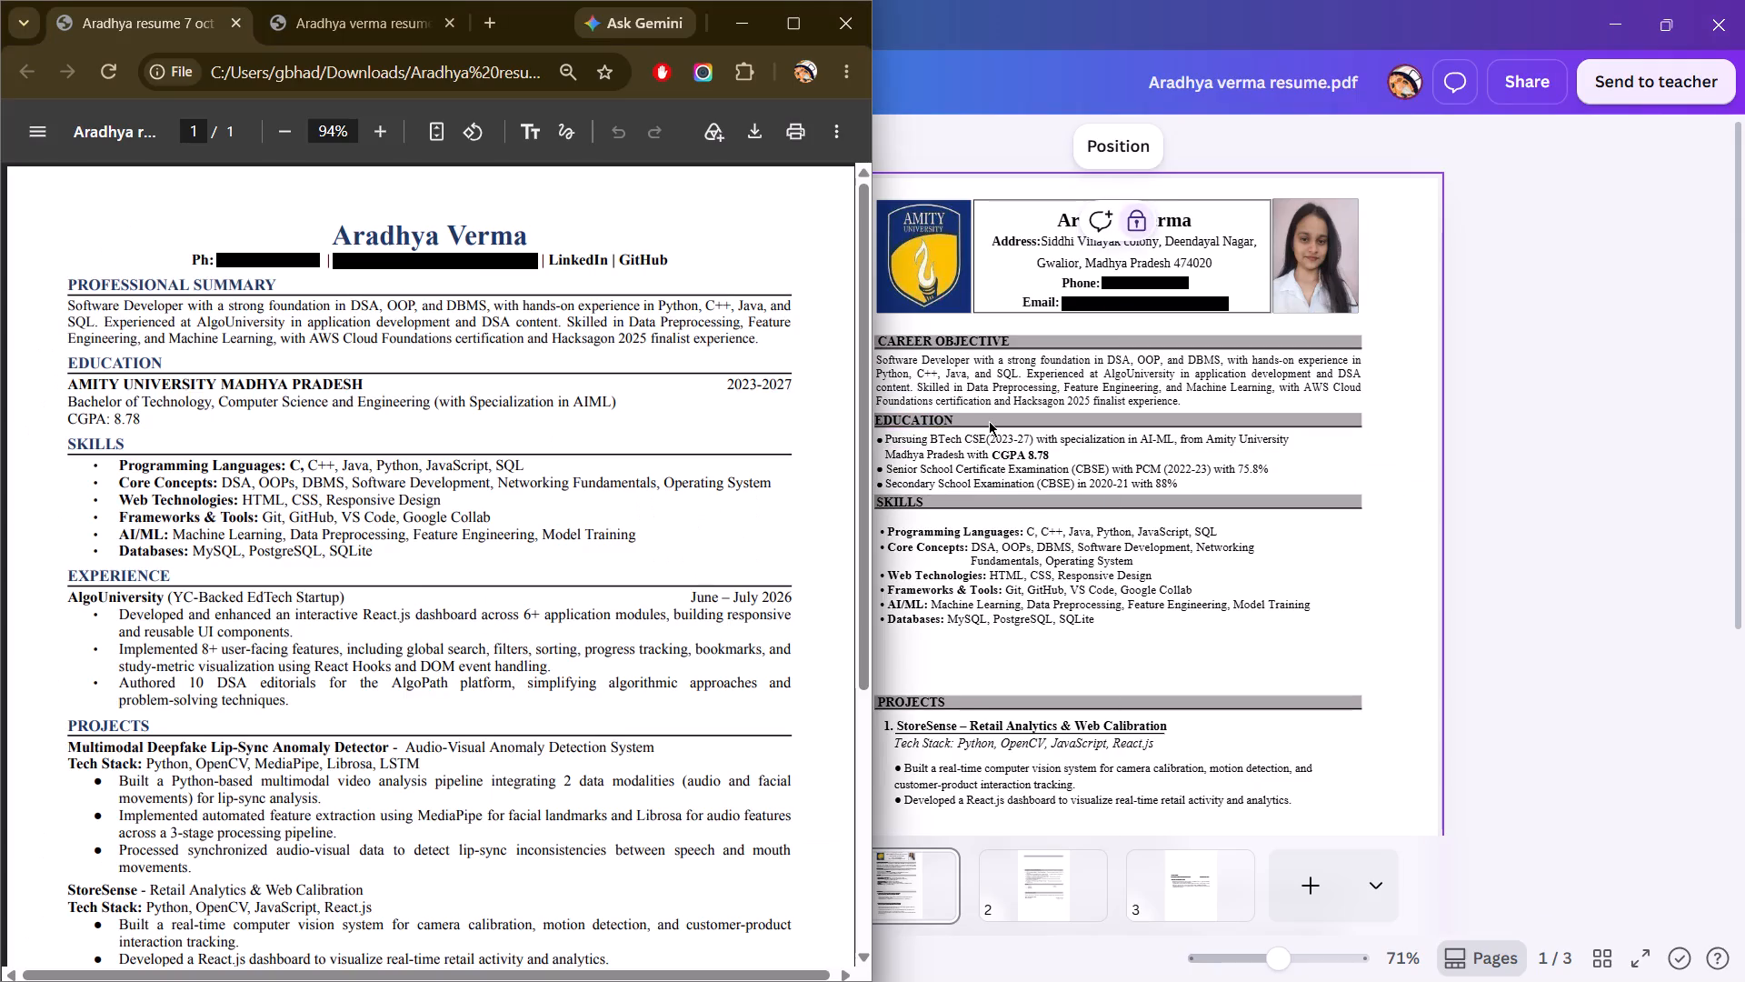
{"action": "key", "text": "alt+Tab"}
{"action": "double_click", "coordinate": [949, 340]}
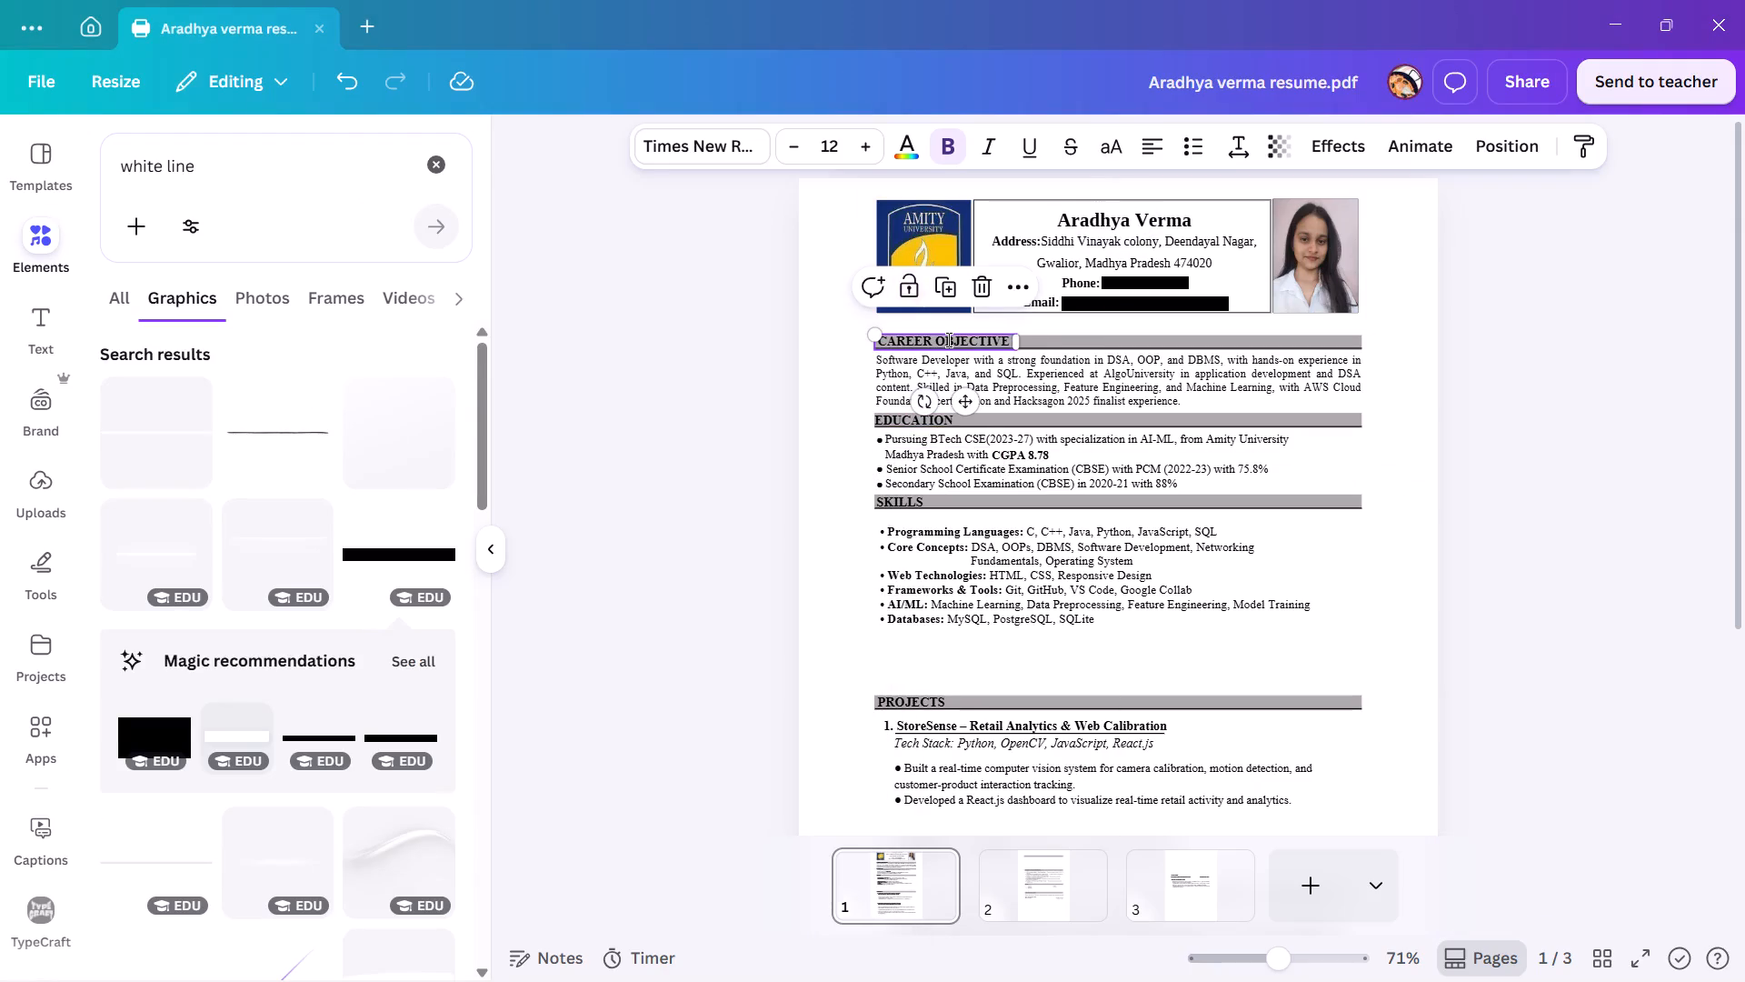
{"action": "type", "text": "PROFESSIONAL SUMMARY"}
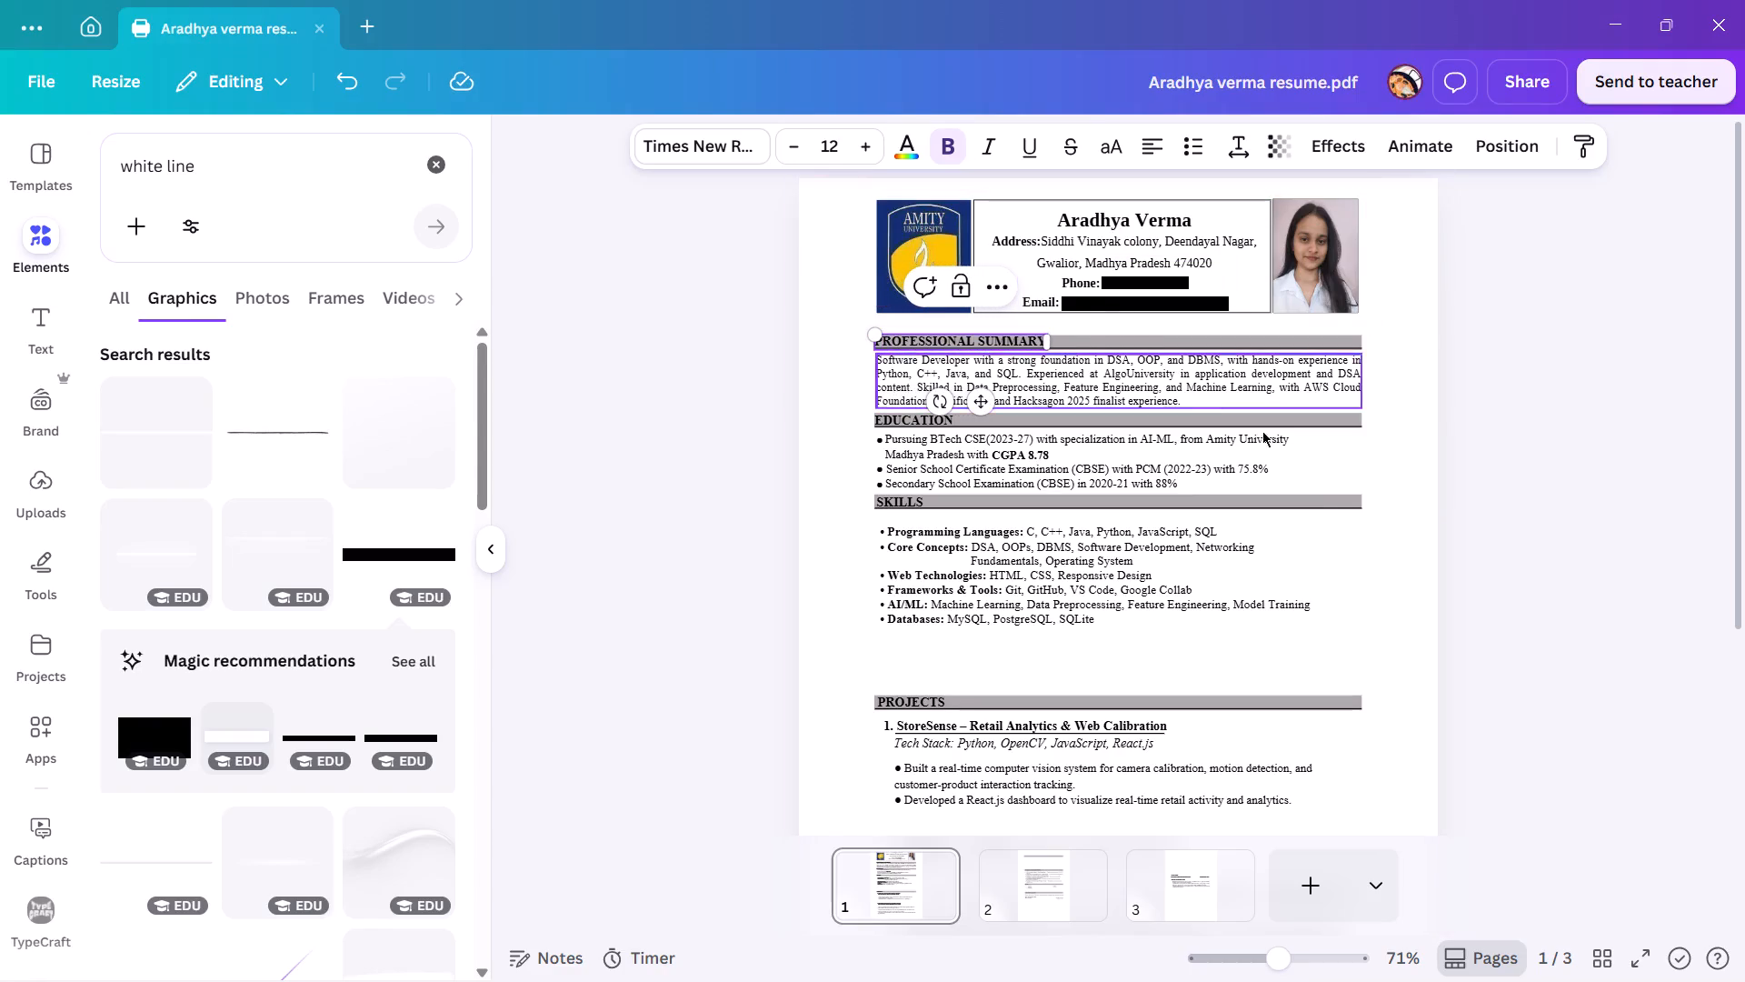
{"action": "left_click", "coordinate": [1355, 457]}
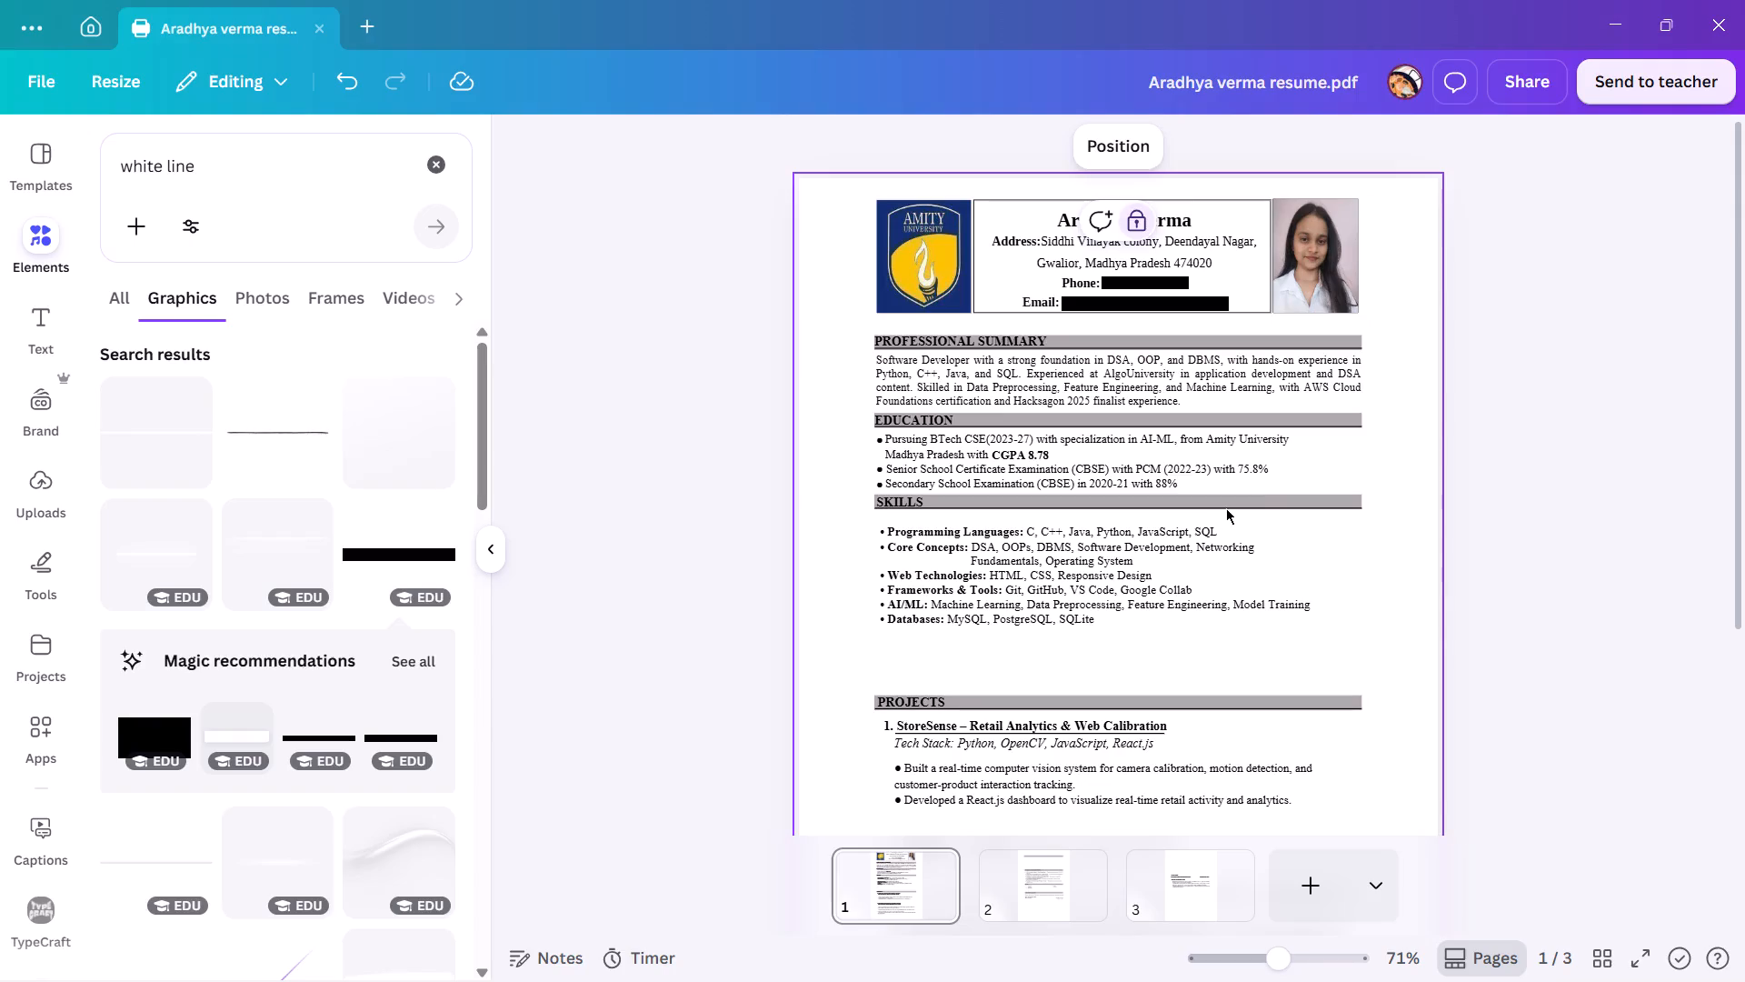
Nudge the PROFESSIONAL SUMMARY heading on page 1 so it lines up with the EDUCATION and SKILLS headings.
{"action": "scroll", "coordinate": [936, 433], "scroll_direction": "up", "scroll_amount": 1, "text": "ctrl"}
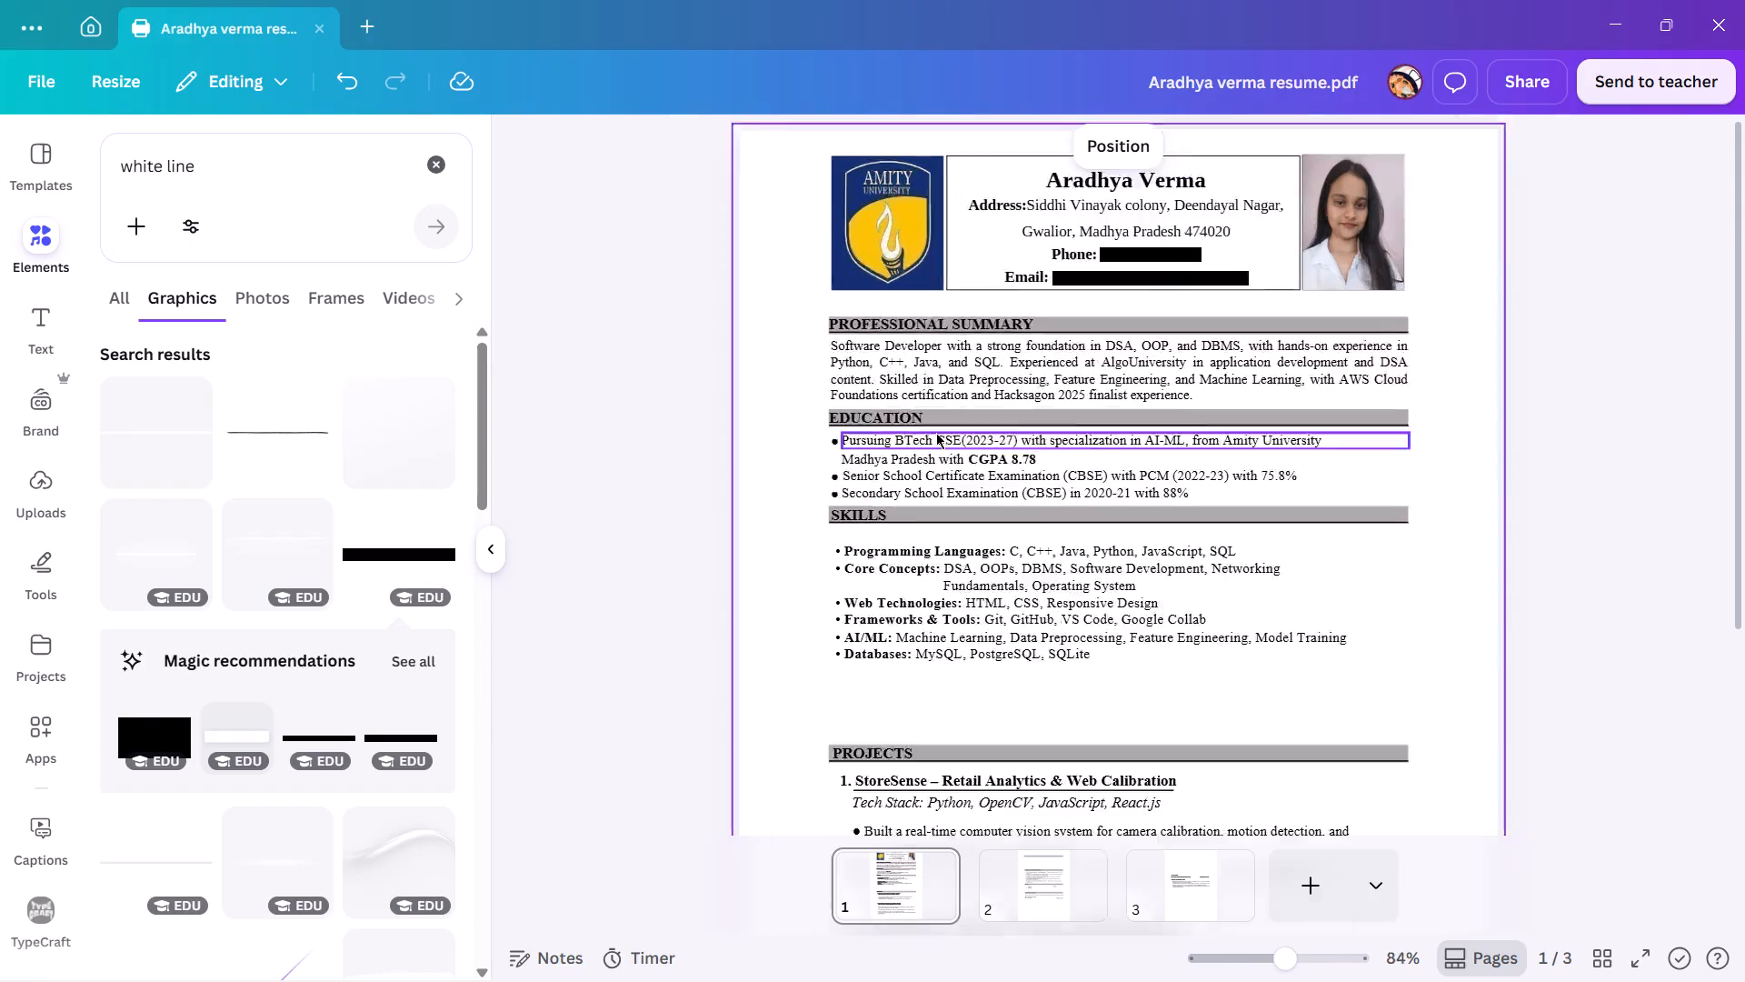
{"action": "scroll", "coordinate": [936, 433], "scroll_direction": "up", "scroll_amount": 3, "text": "ctrl"}
{"action": "left_click", "coordinate": [707, 408]}
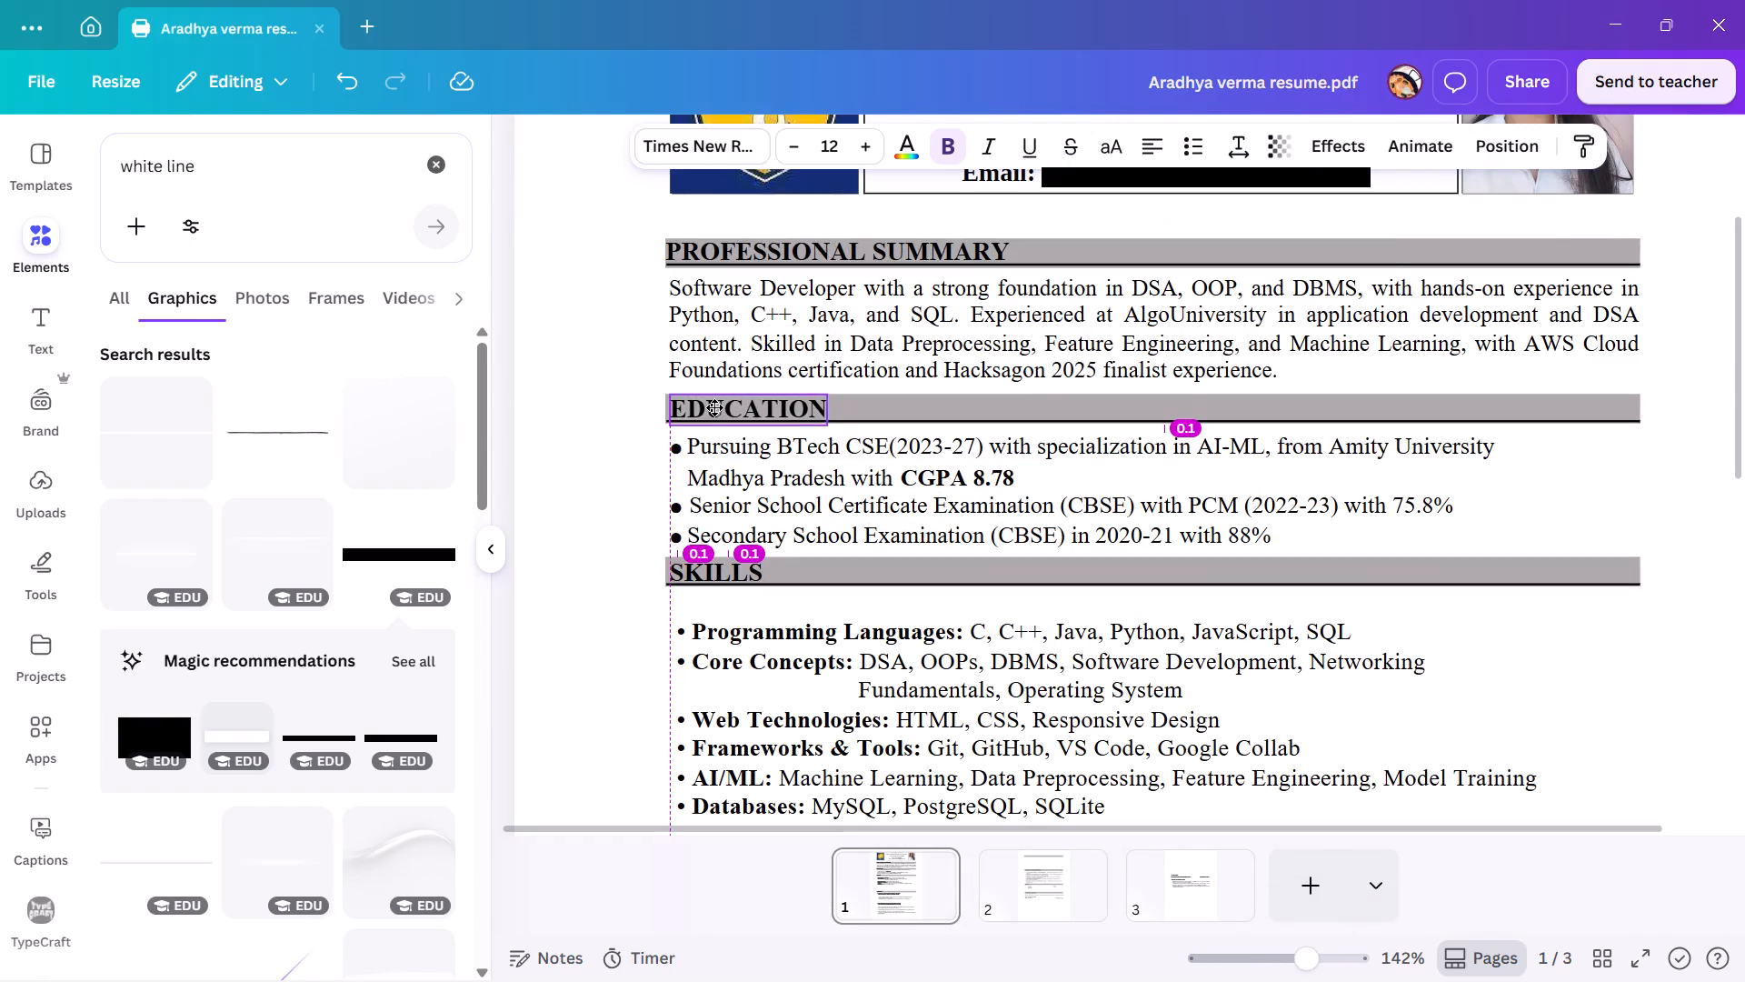
{"action": "left_click", "coordinate": [717, 245]}
{"action": "left_click", "coordinate": [717, 245]}
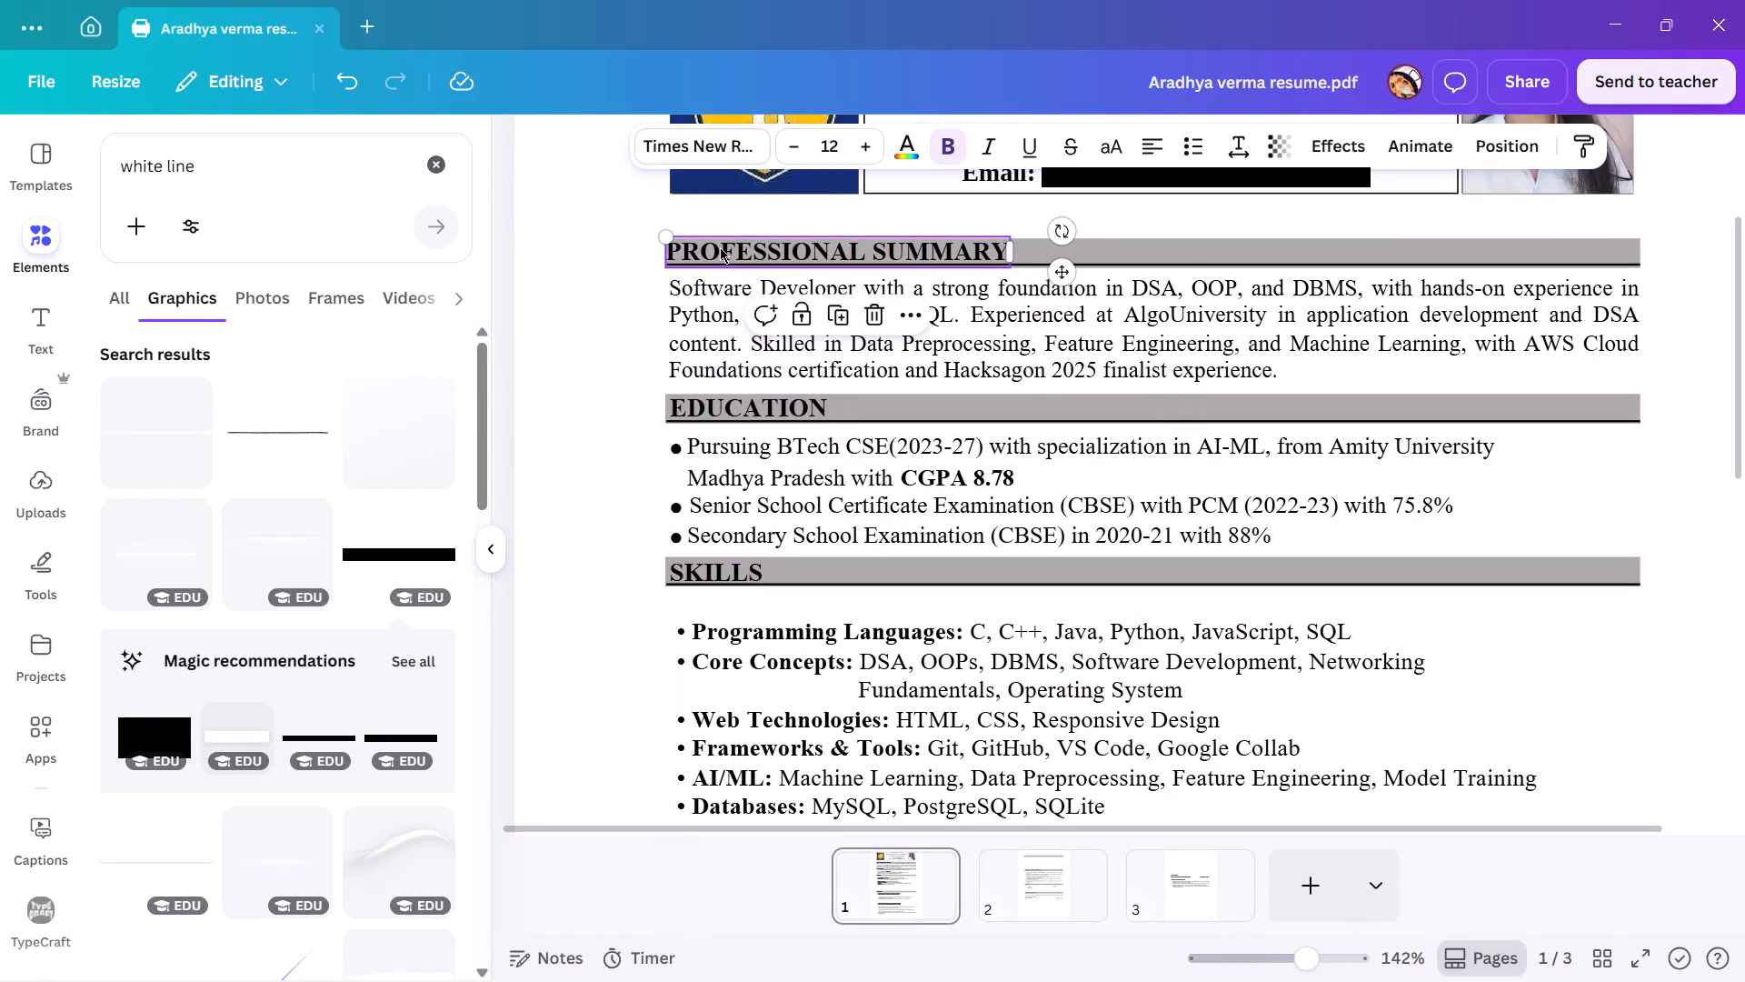
{"action": "left_click", "coordinate": [611, 296]}
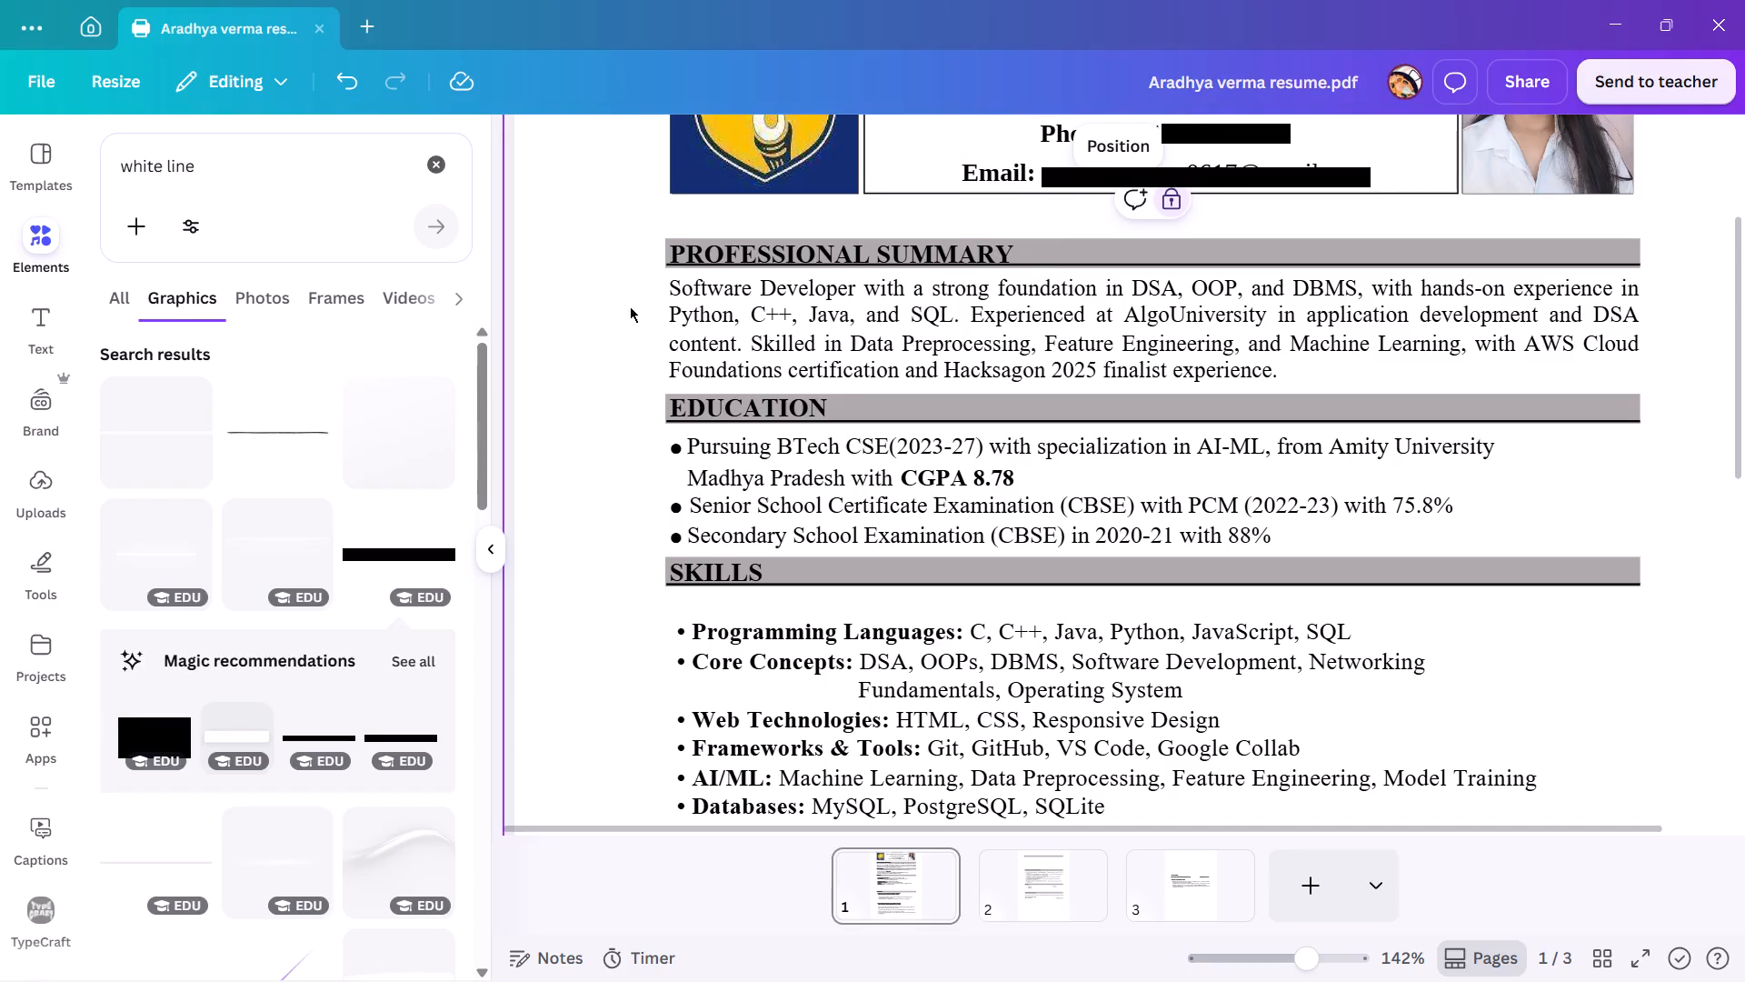
Check the section order in the reference PDF and unlock the Multimodal Deepfake project's bullet text on page 1.
{"action": "scroll", "coordinate": [762, 544], "scroll_direction": "down", "scroll_amount": 2}
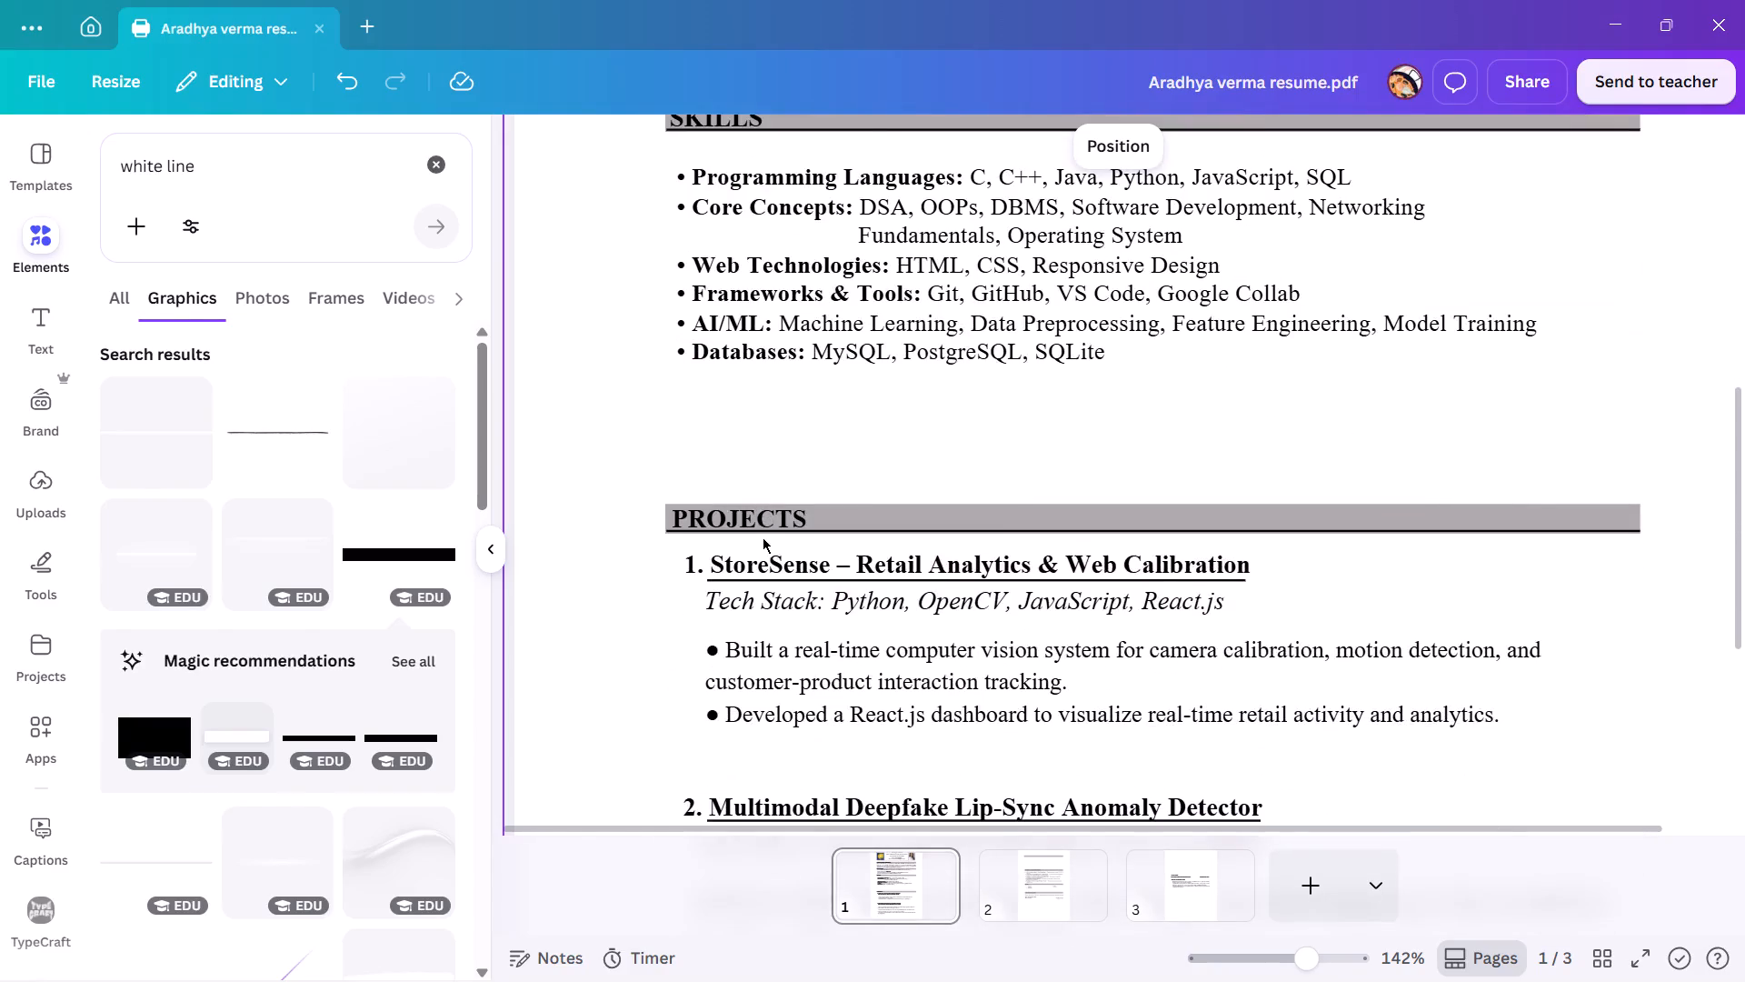
{"action": "key", "text": "alt+Tab"}
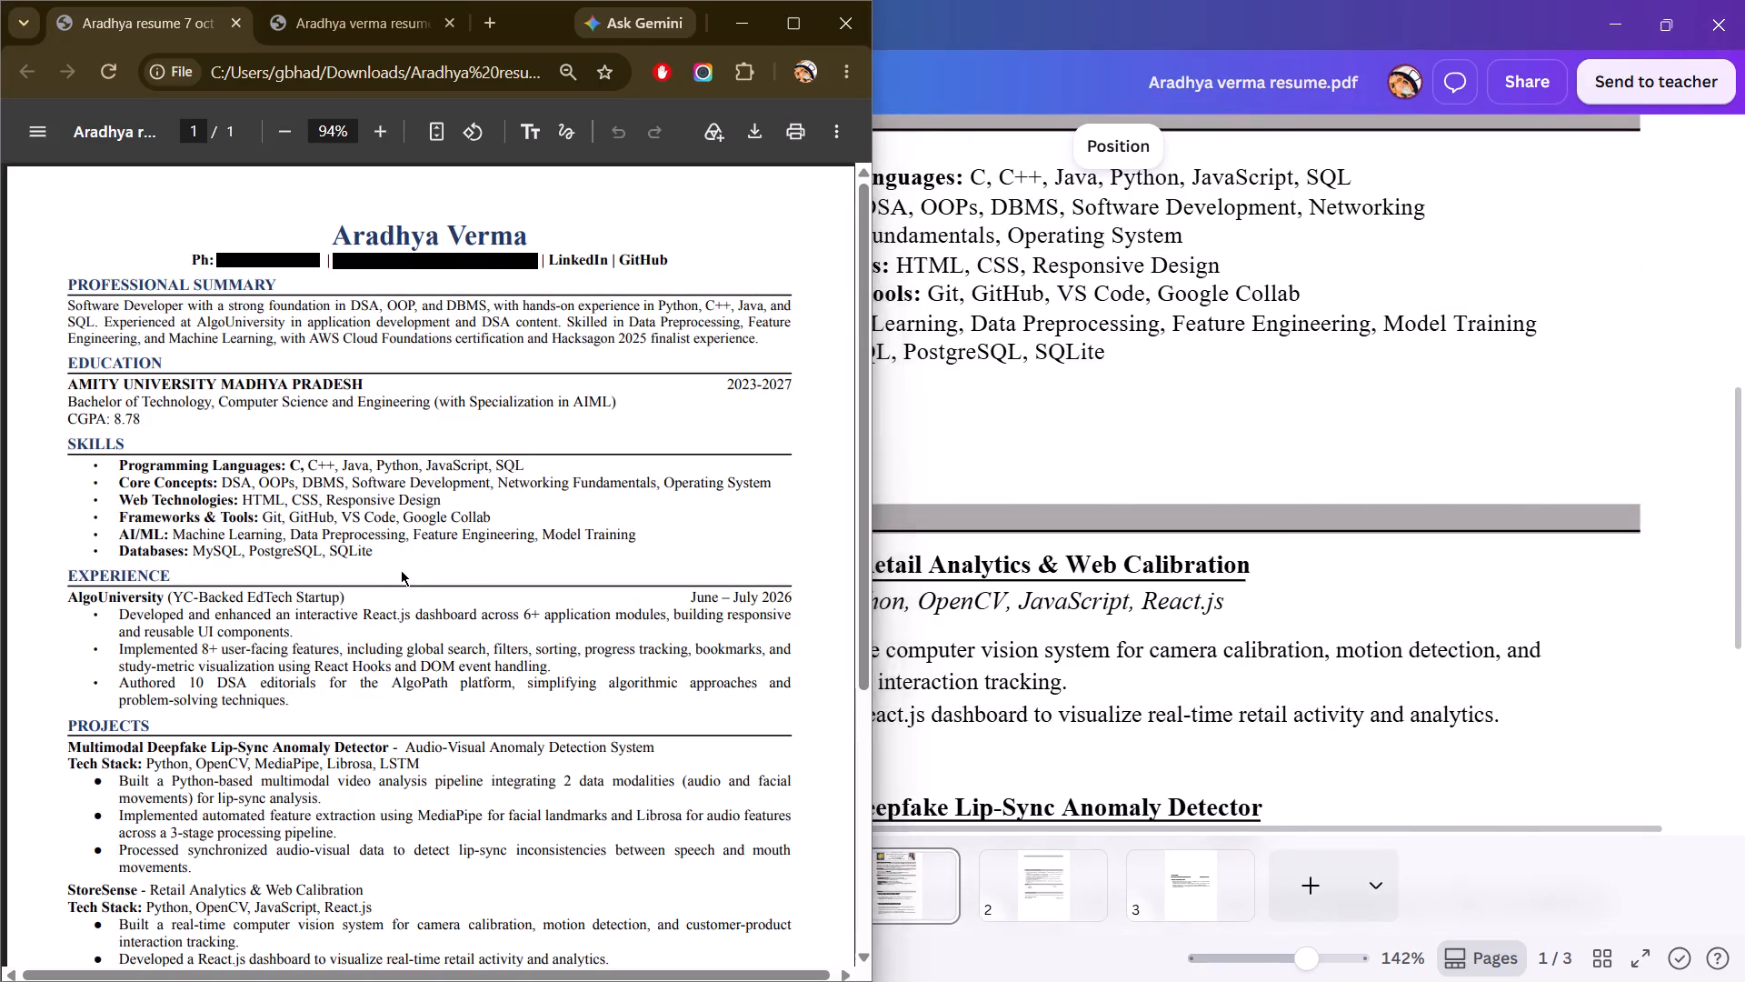
{"action": "key", "text": "alt+Tab"}
{"action": "scroll", "coordinate": [835, 617], "scroll_direction": "down", "scroll_amount": 1}
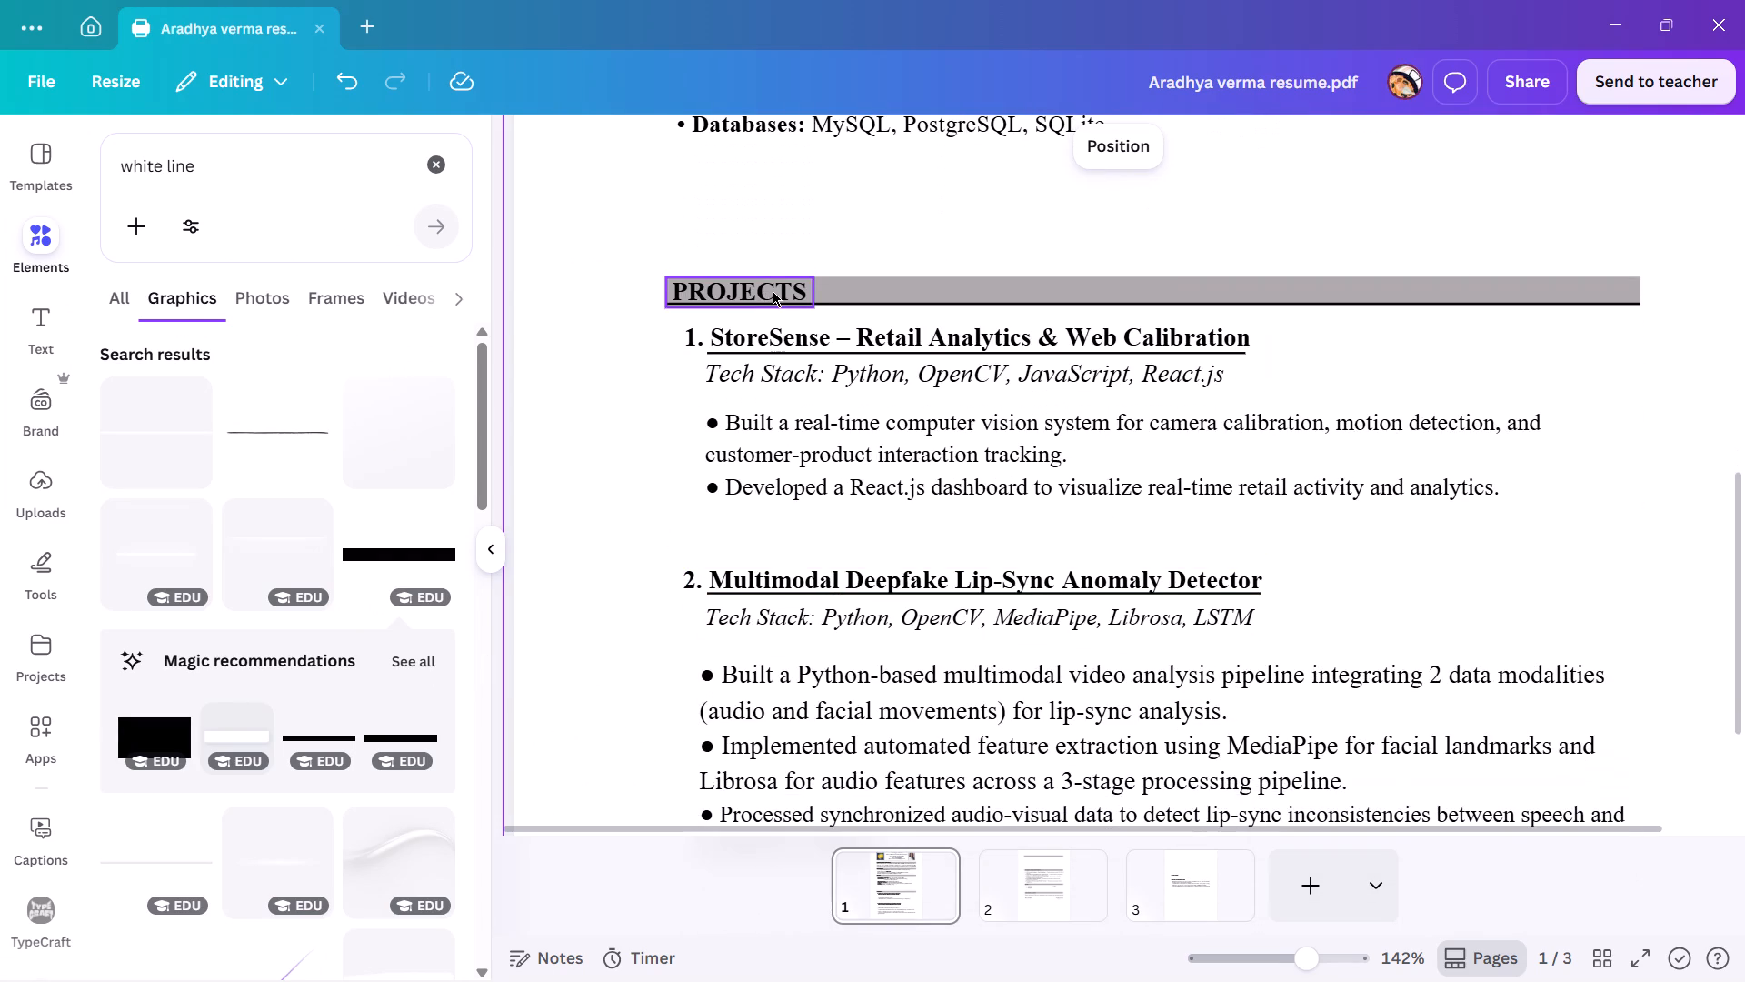
{"action": "scroll", "coordinate": [772, 292], "scroll_direction": "down", "scroll_amount": 2, "text": "ctrl"}
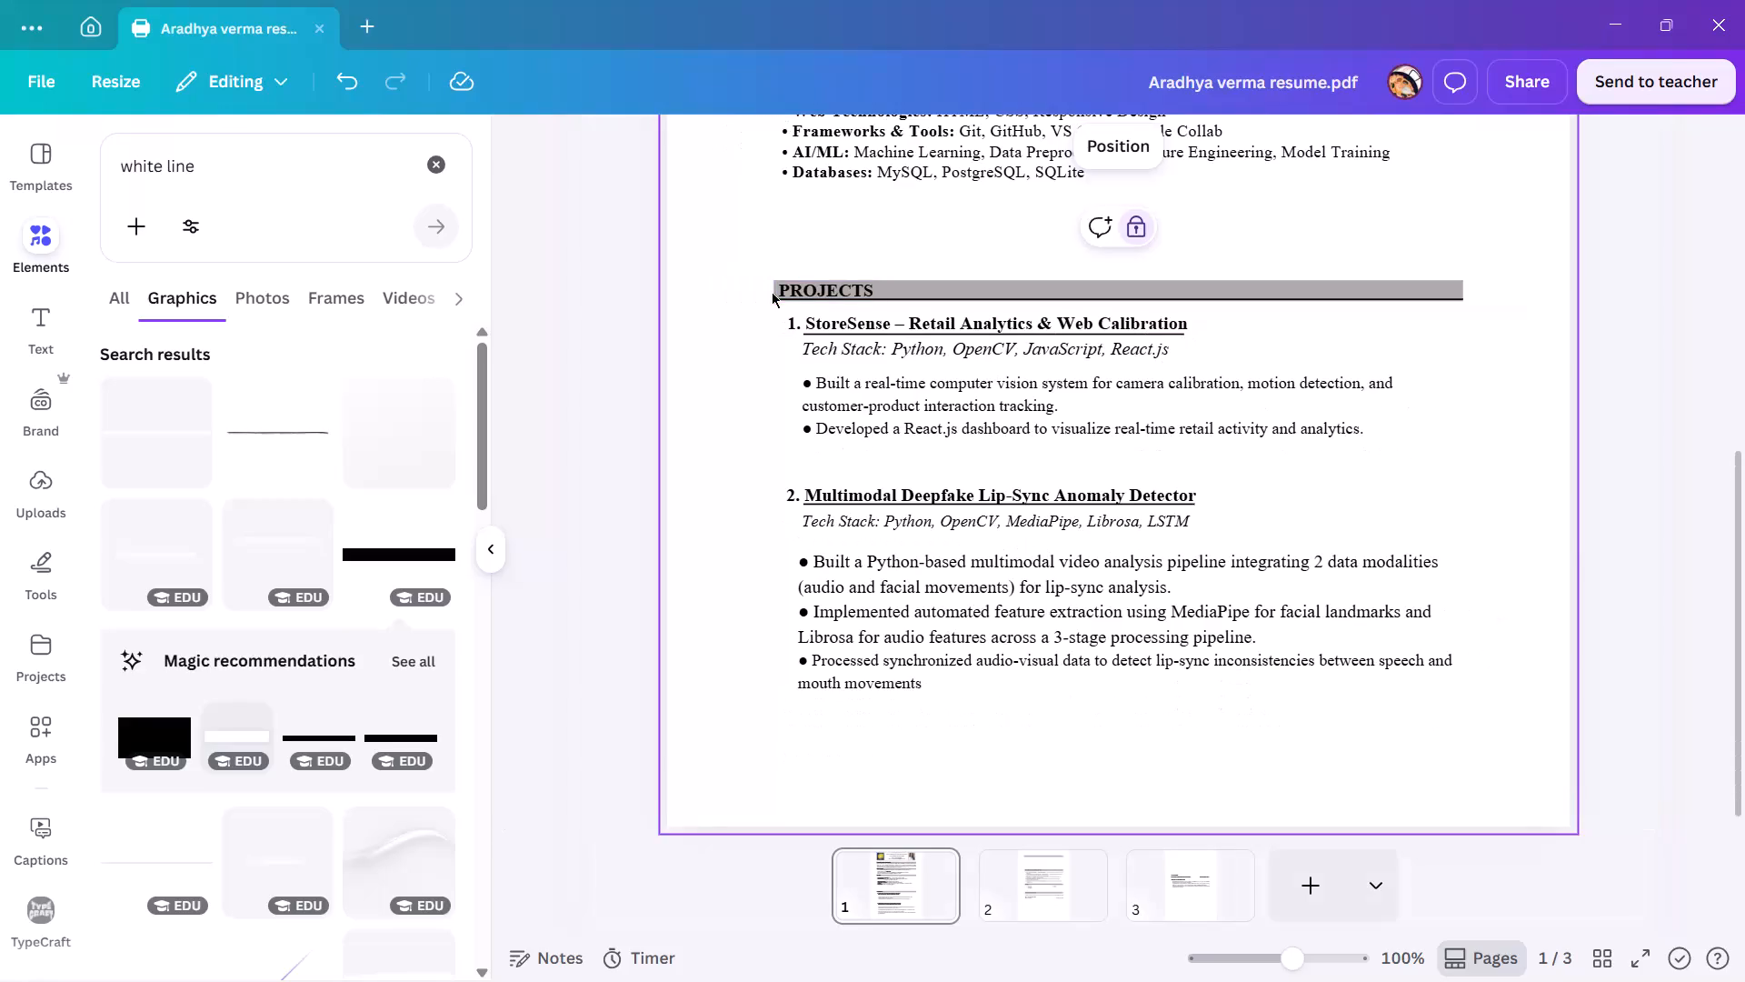
{"action": "left_click_drag", "start_coordinate": [748, 231], "coordinate": [1056, 700]}
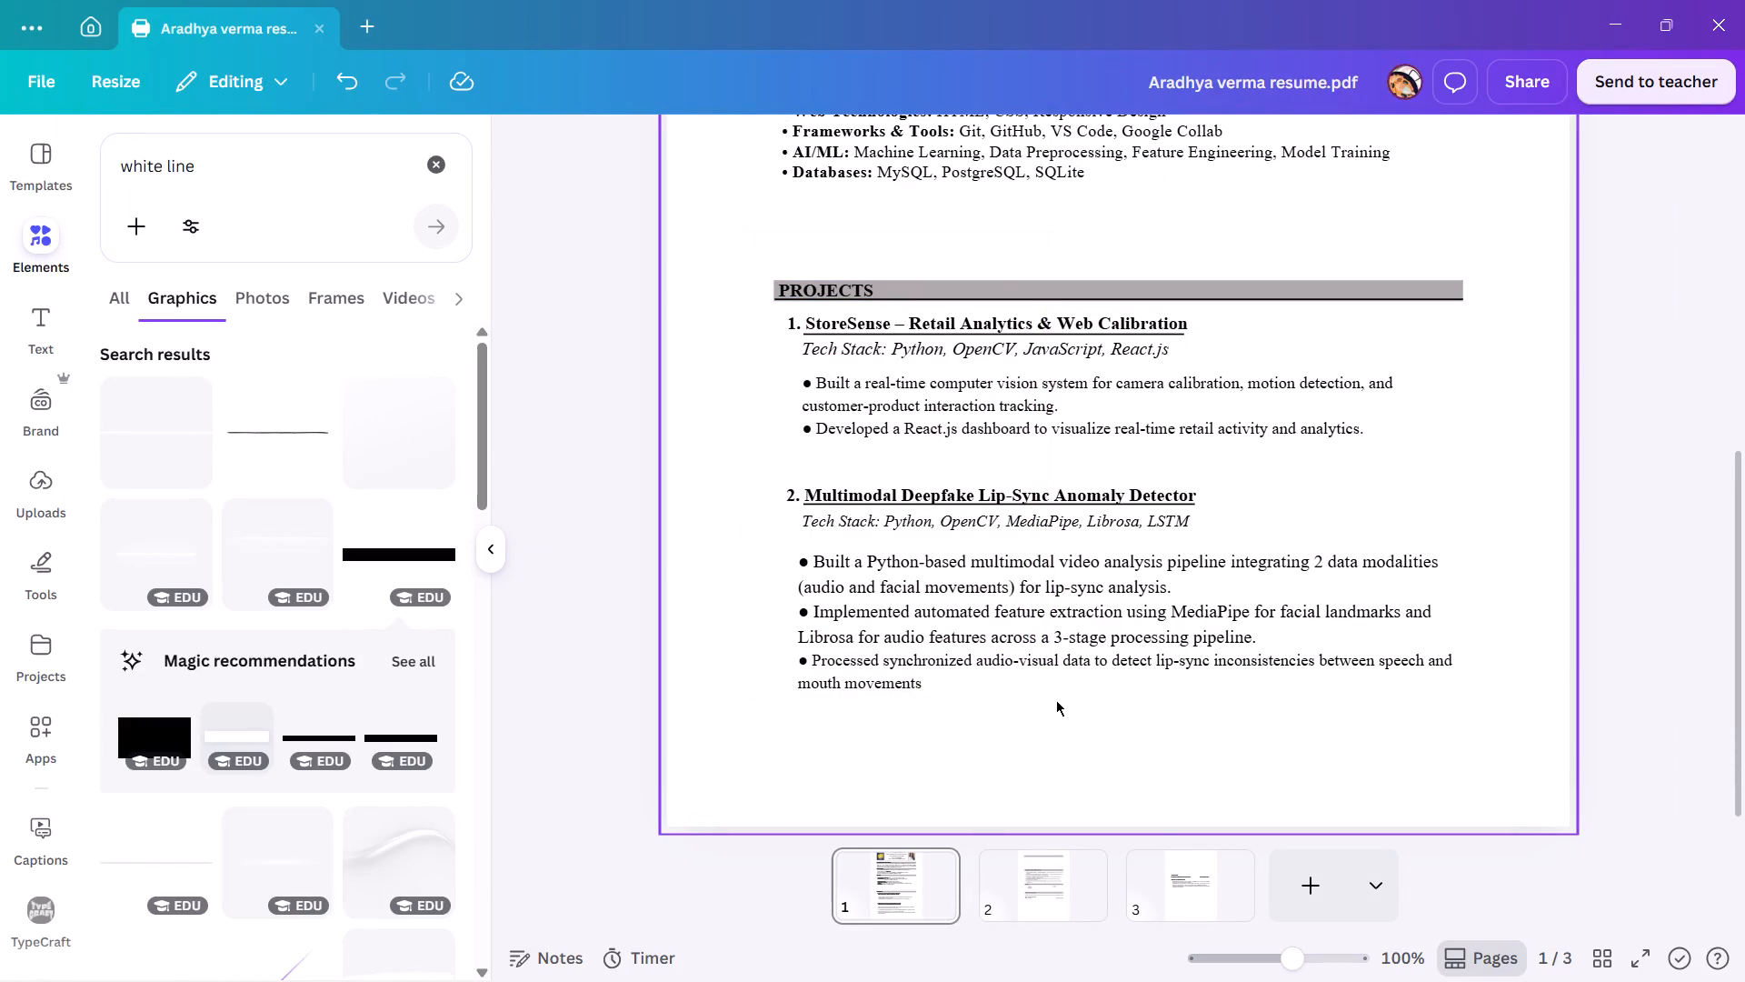
{"action": "scroll", "coordinate": [1048, 673], "scroll_direction": "up", "scroll_amount": 1}
{"action": "scroll", "coordinate": [1046, 671], "scroll_direction": "down", "scroll_amount": 1}
{"action": "scroll", "coordinate": [1042, 668], "scroll_direction": "down", "scroll_amount": 1, "text": "ctrl"}
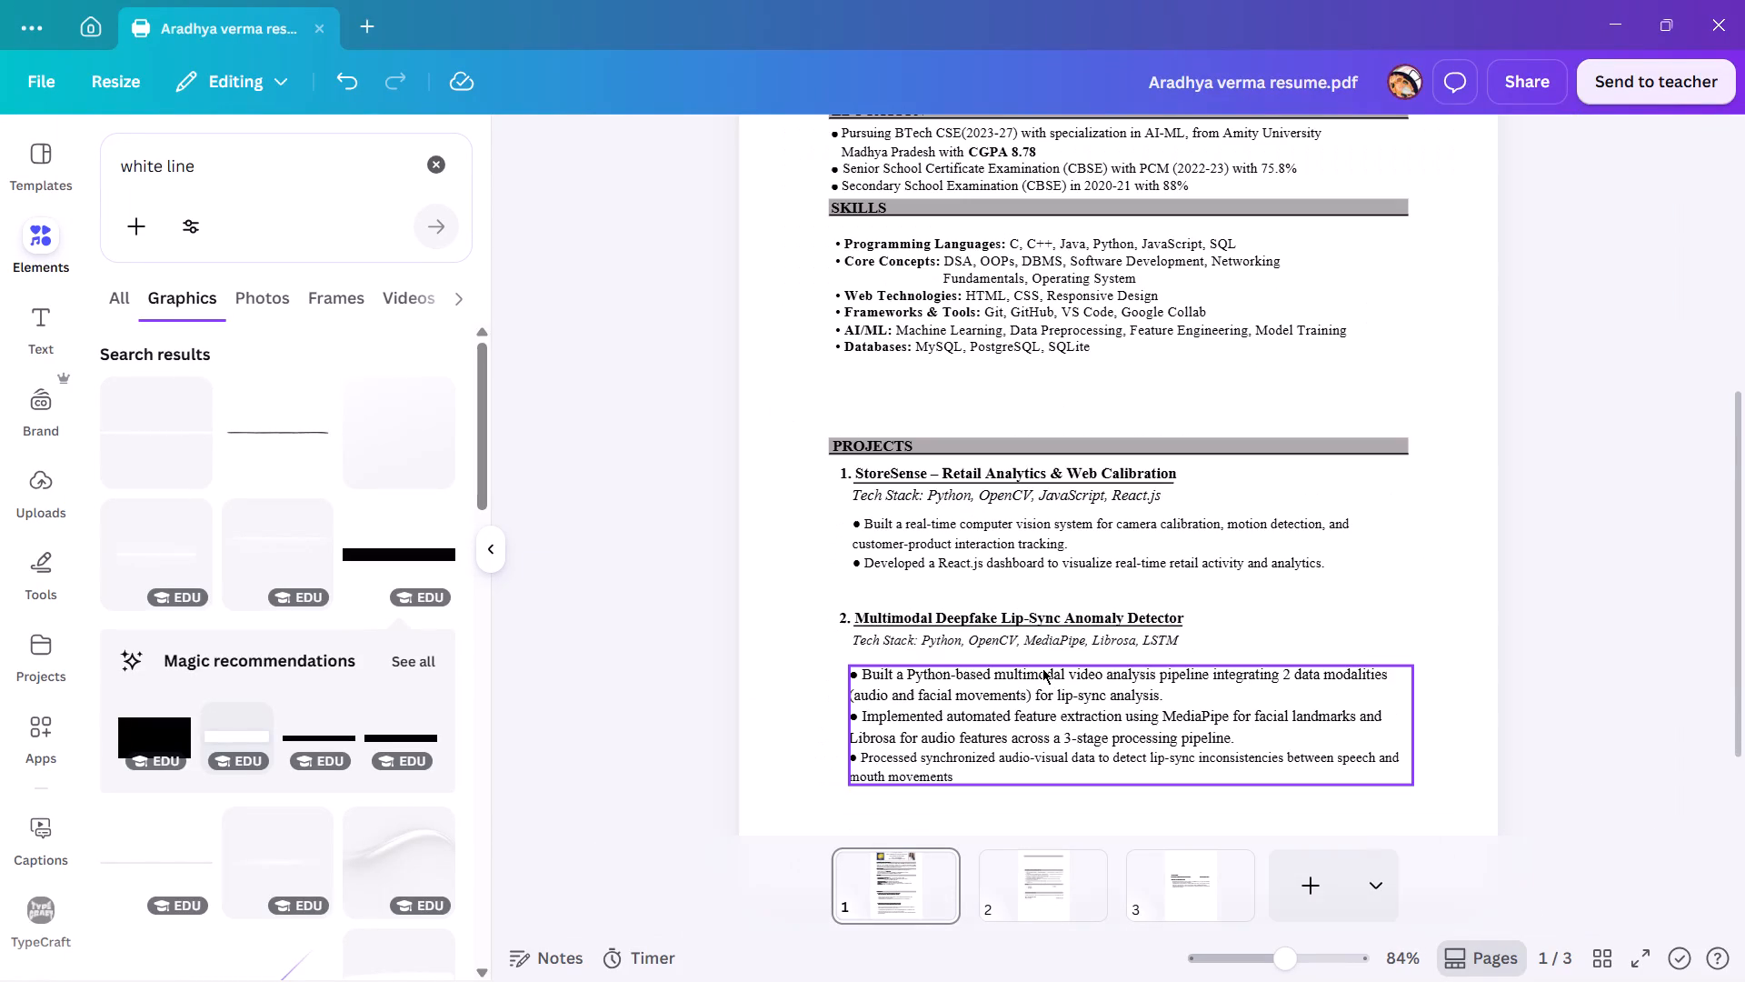
{"action": "left_click_drag", "start_coordinate": [823, 414], "coordinate": [1069, 708]}
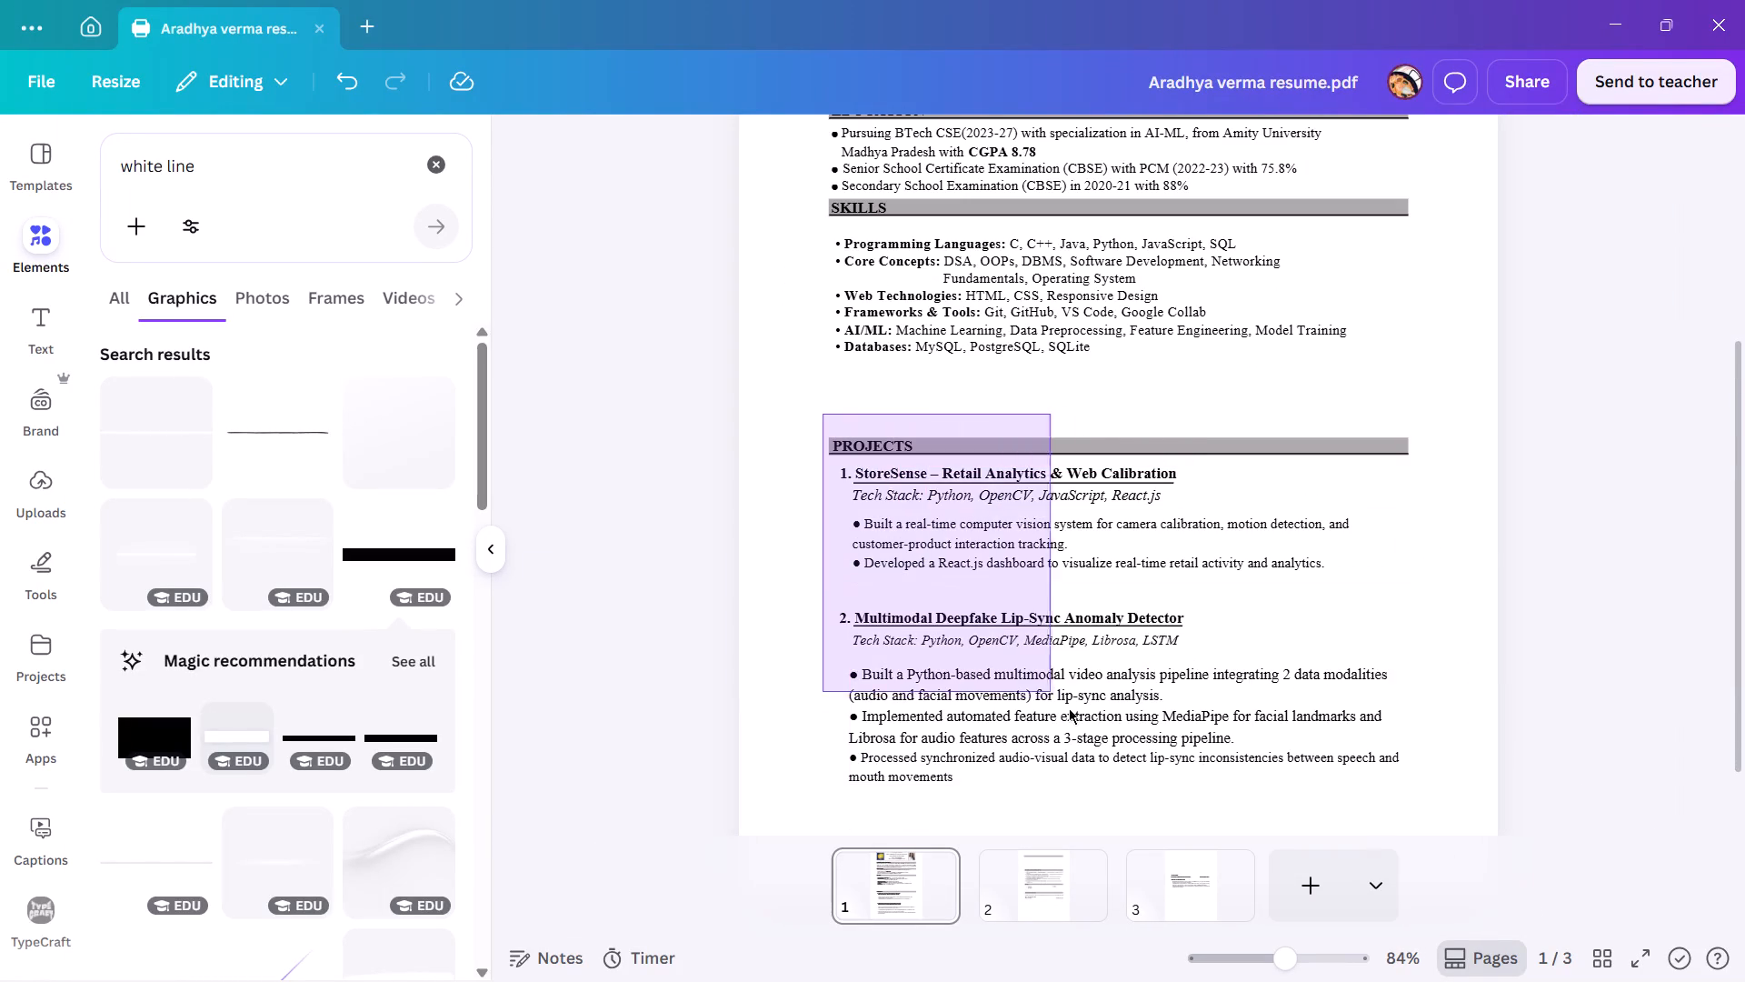
{"action": "left_click_drag", "start_coordinate": [1069, 708], "coordinate": [1119, 749]}
{"action": "left_click", "coordinate": [1097, 709]}
{"action": "left_click", "coordinate": [1142, 621]}
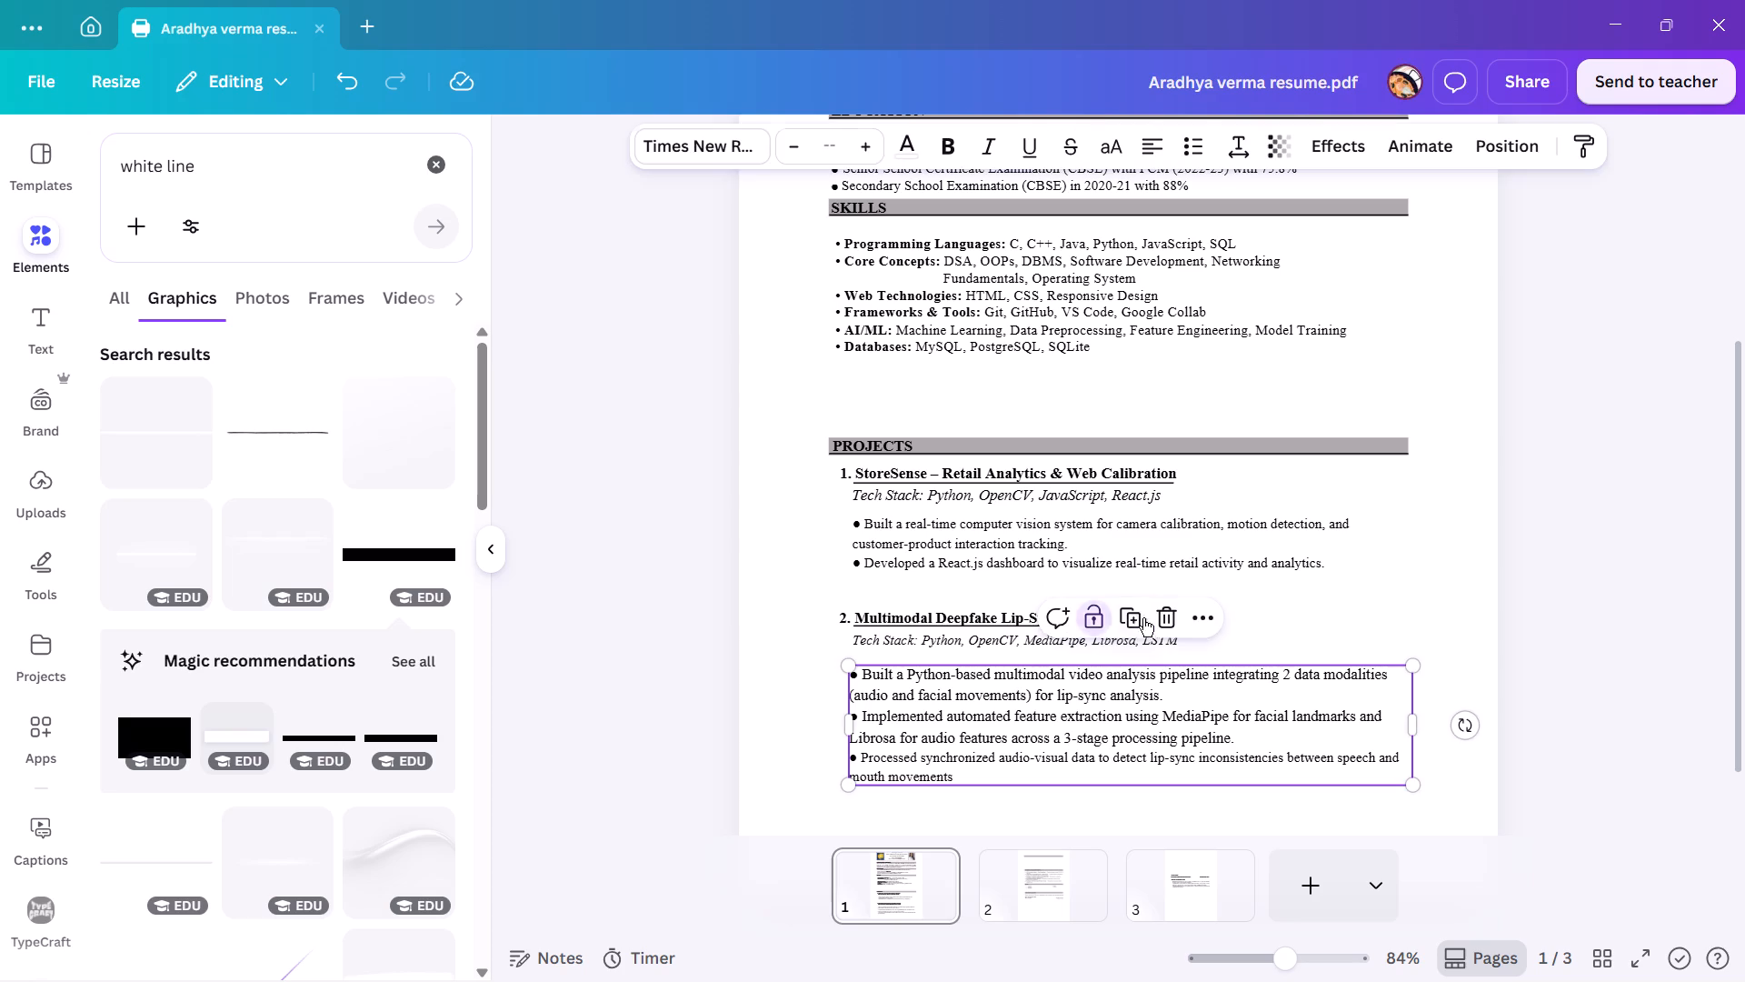
Unlock the StoreSense project title, its bullet text and the PROJECTS heading on page 1.
{"action": "left_click_drag", "start_coordinate": [811, 424], "coordinate": [813, 424]}
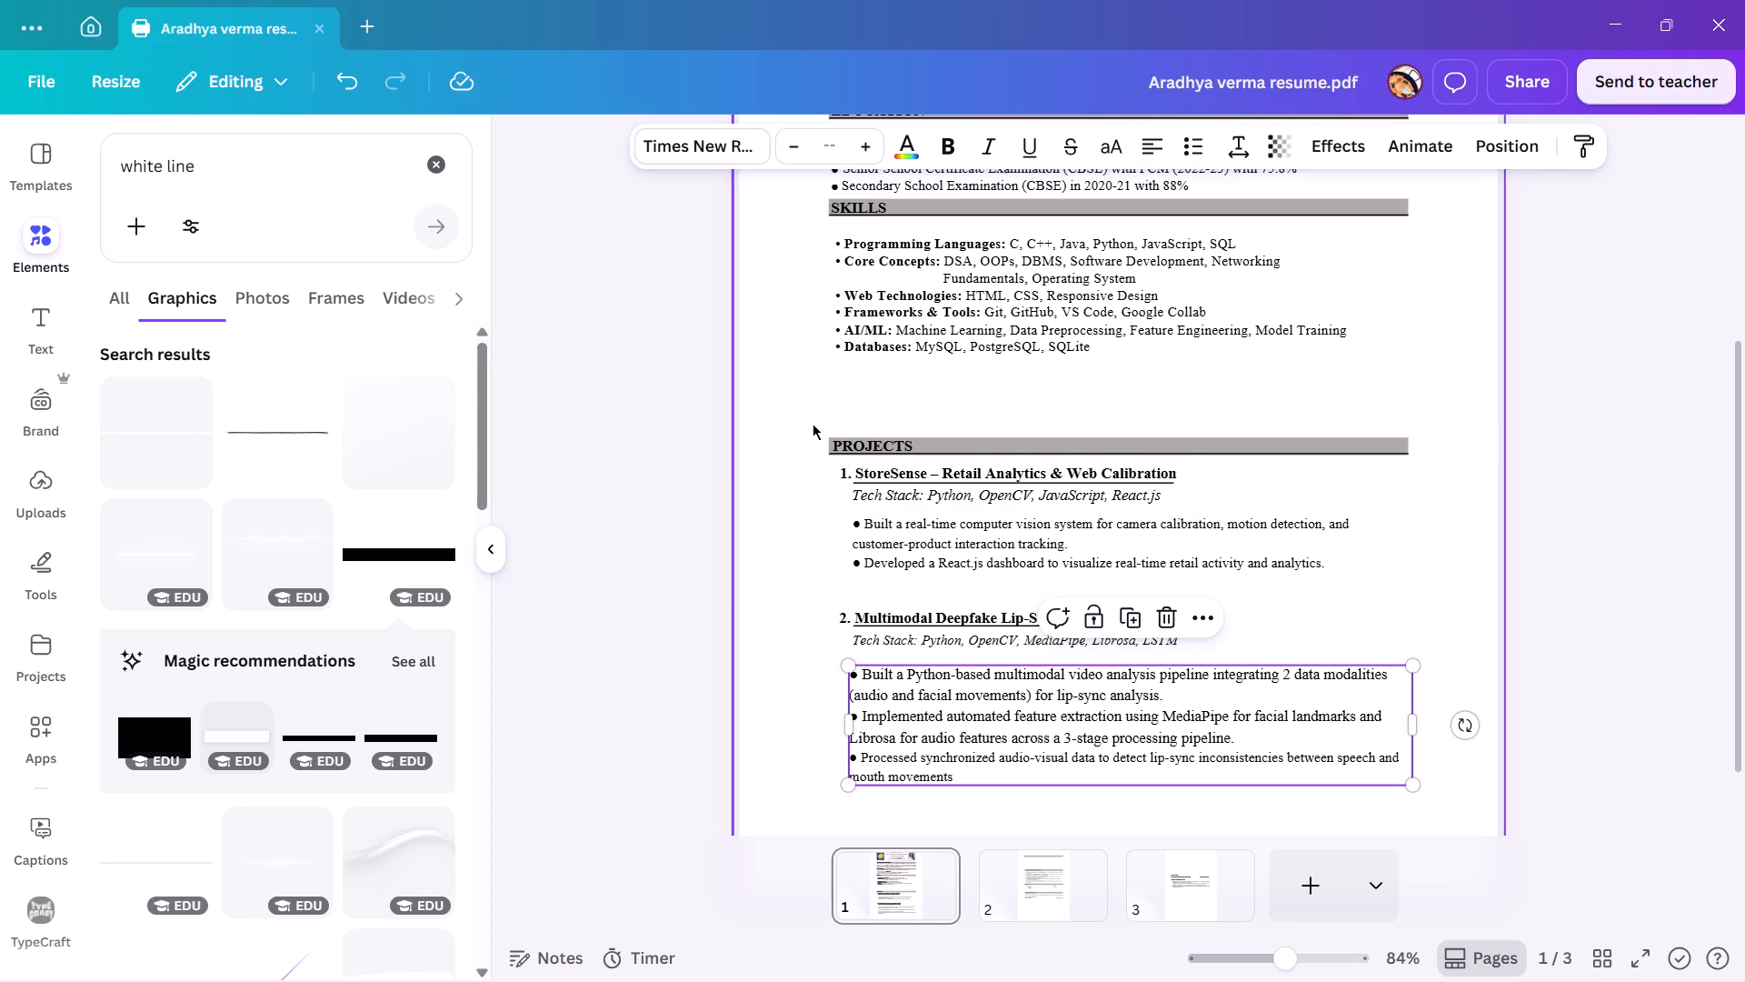
{"action": "left_click_drag", "start_coordinate": [813, 424], "coordinate": [1122, 736]}
{"action": "left_click", "coordinate": [1133, 506]}
{"action": "left_click", "coordinate": [1103, 487]}
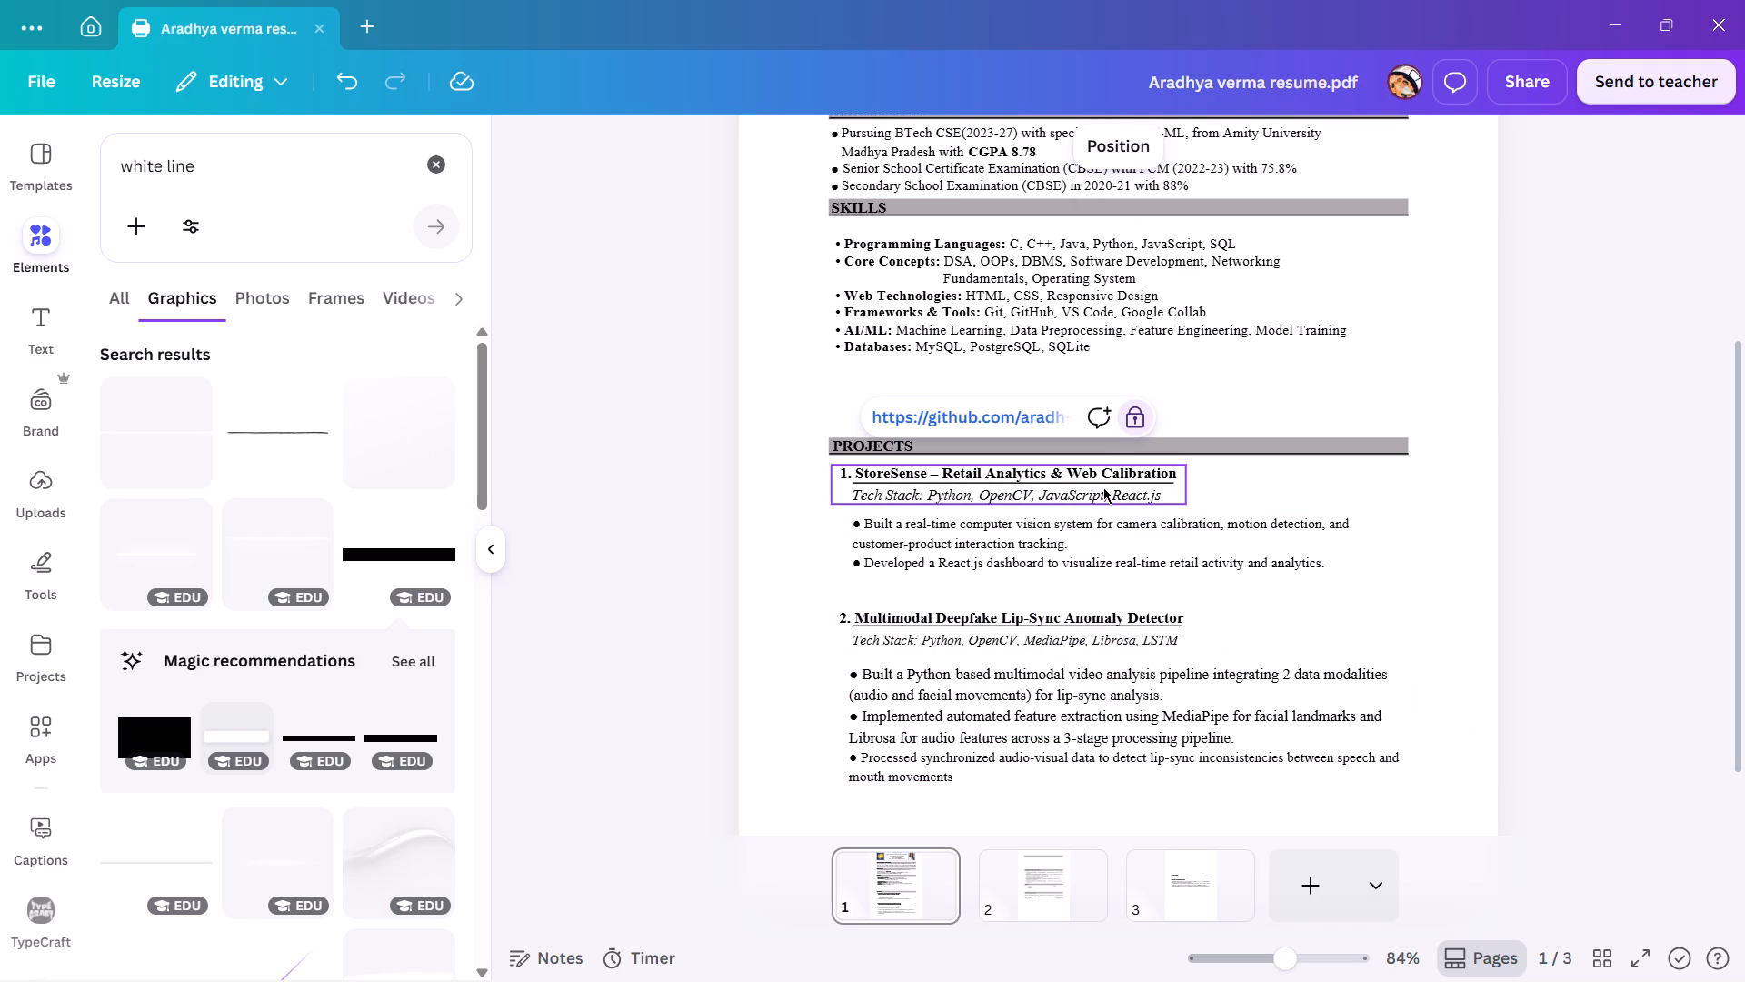
{"action": "left_click", "coordinate": [1128, 426]}
{"action": "left_click", "coordinate": [1138, 563]}
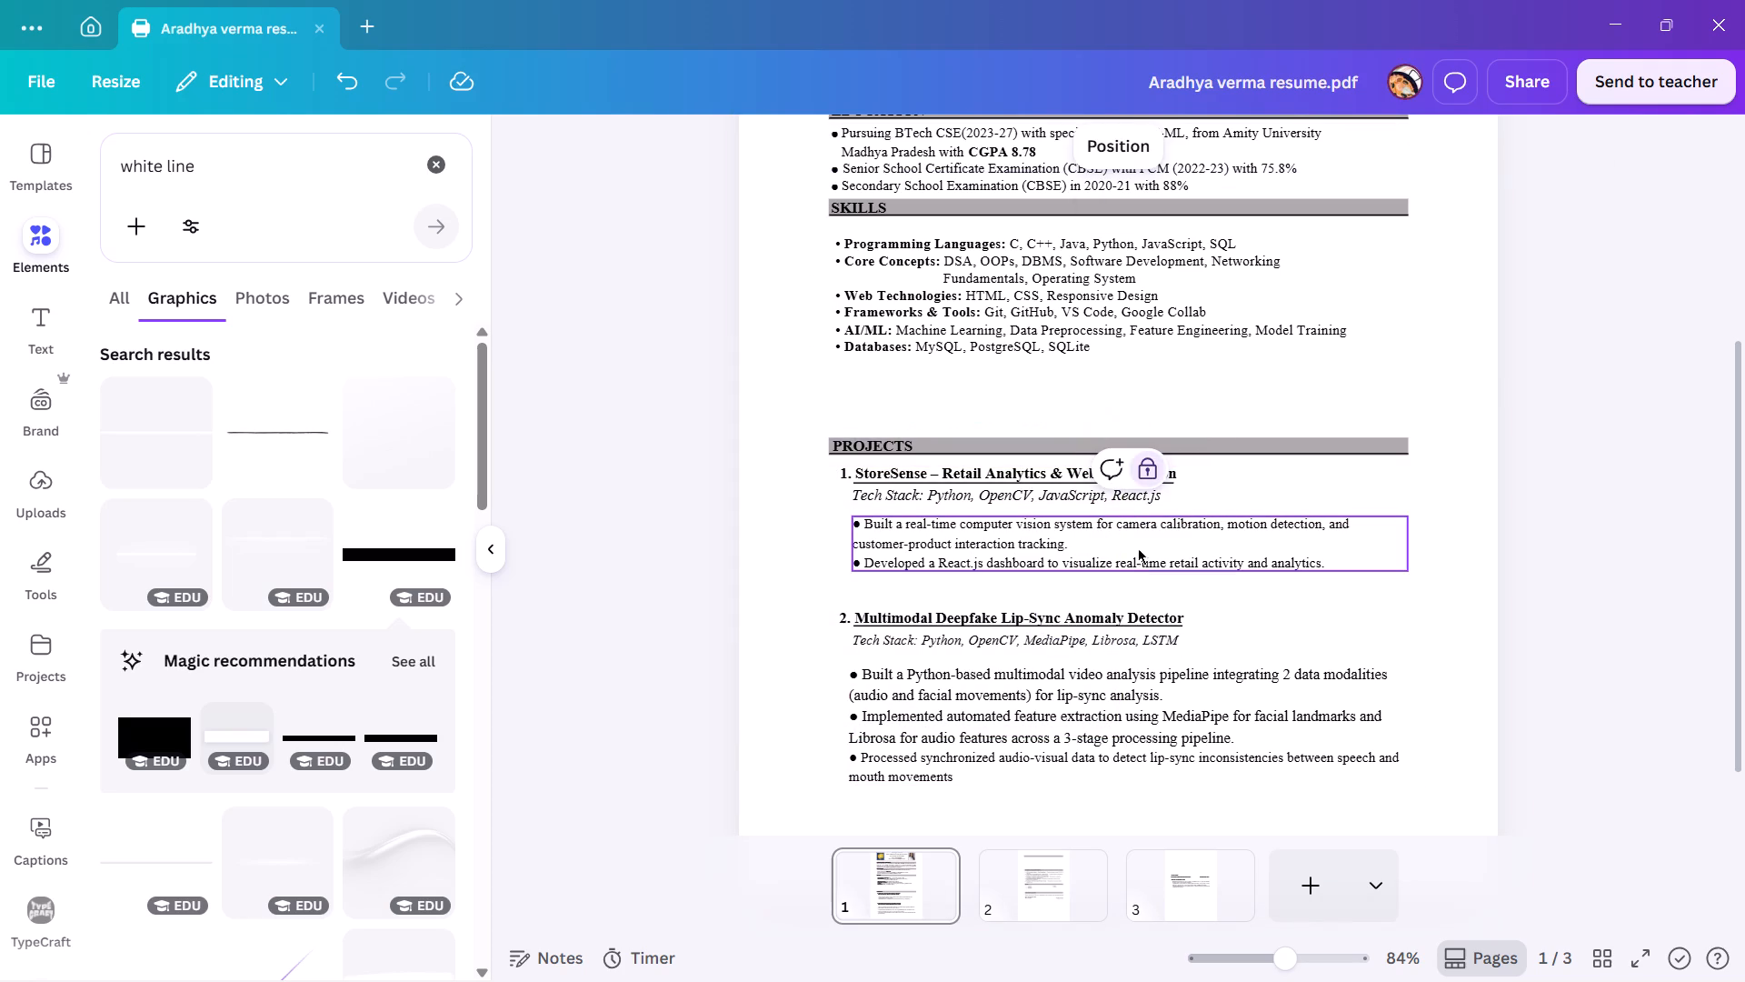
{"action": "left_click", "coordinate": [1144, 468]}
{"action": "left_click", "coordinate": [856, 452]}
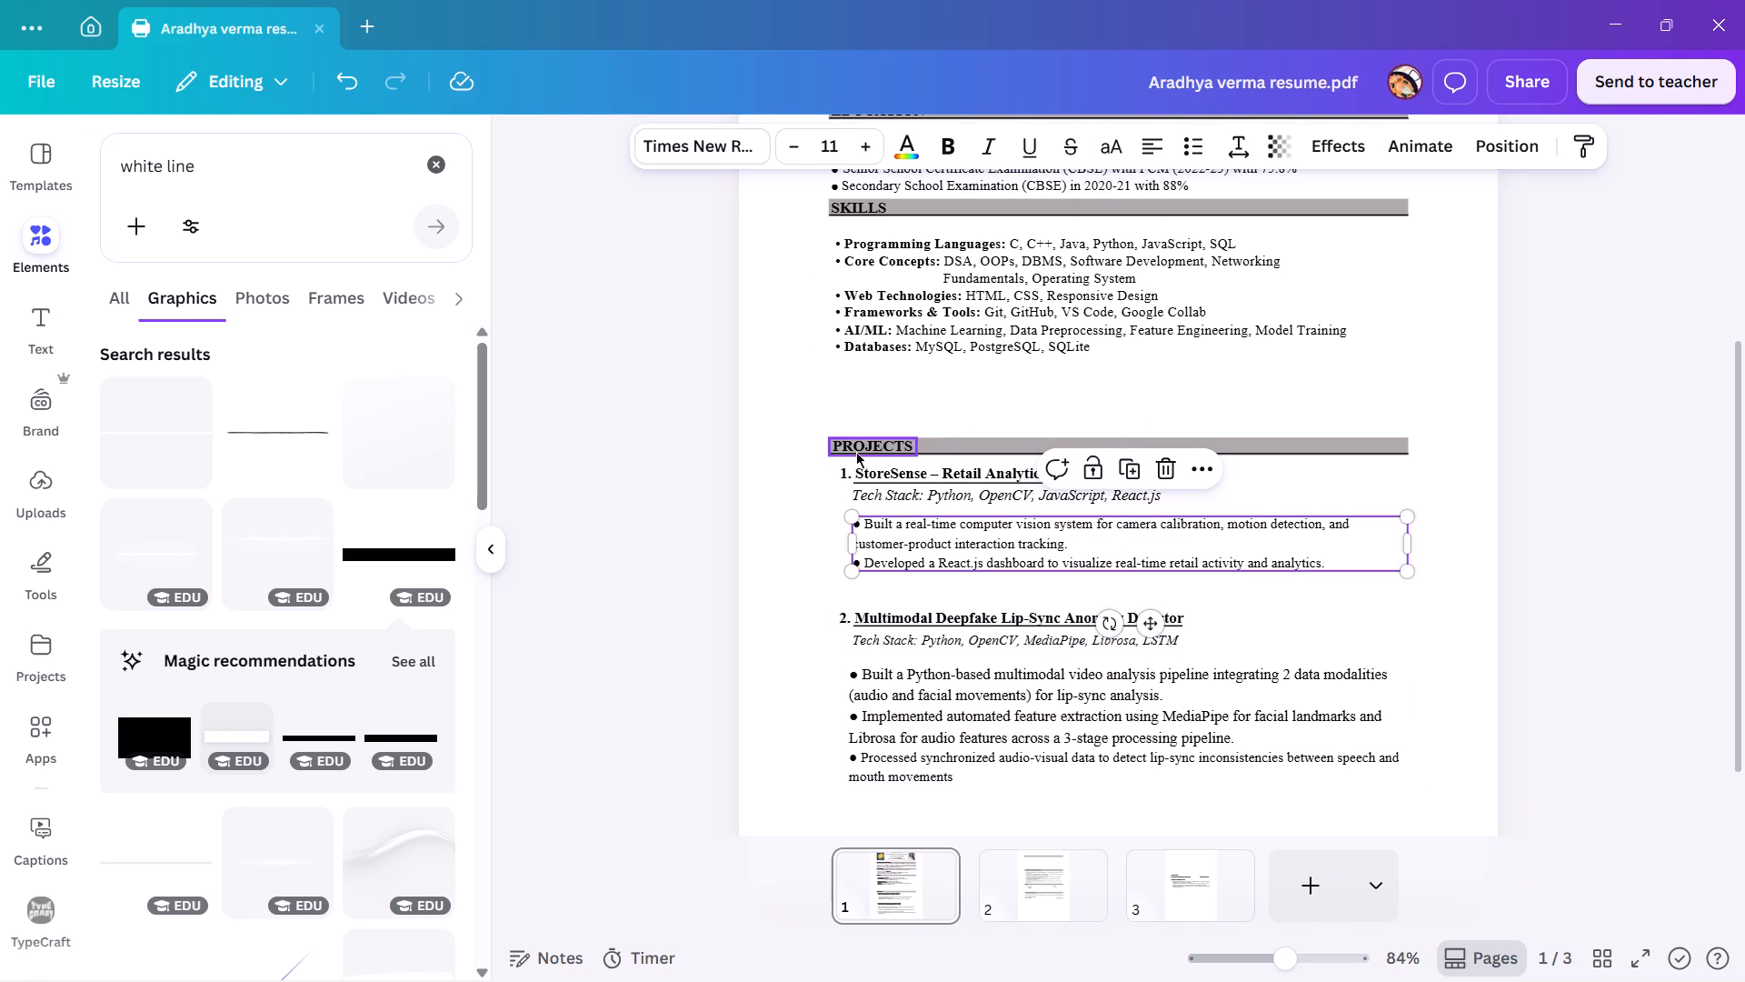
{"action": "left_click", "coordinate": [896, 394]}
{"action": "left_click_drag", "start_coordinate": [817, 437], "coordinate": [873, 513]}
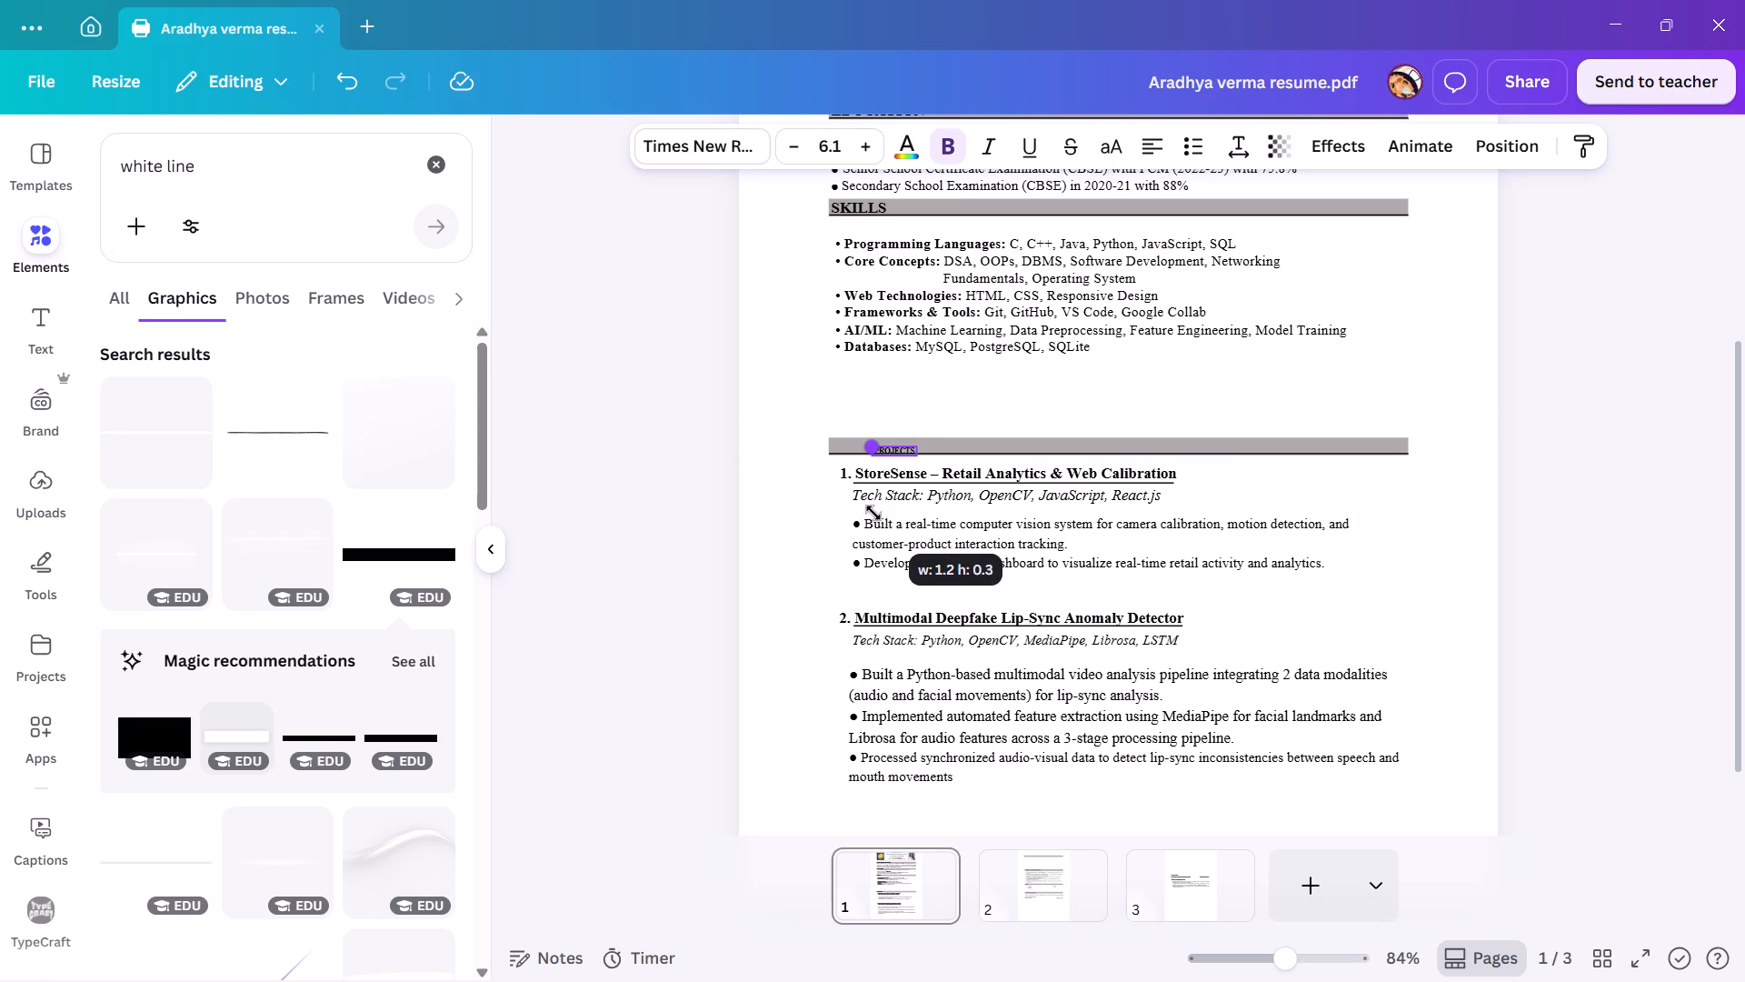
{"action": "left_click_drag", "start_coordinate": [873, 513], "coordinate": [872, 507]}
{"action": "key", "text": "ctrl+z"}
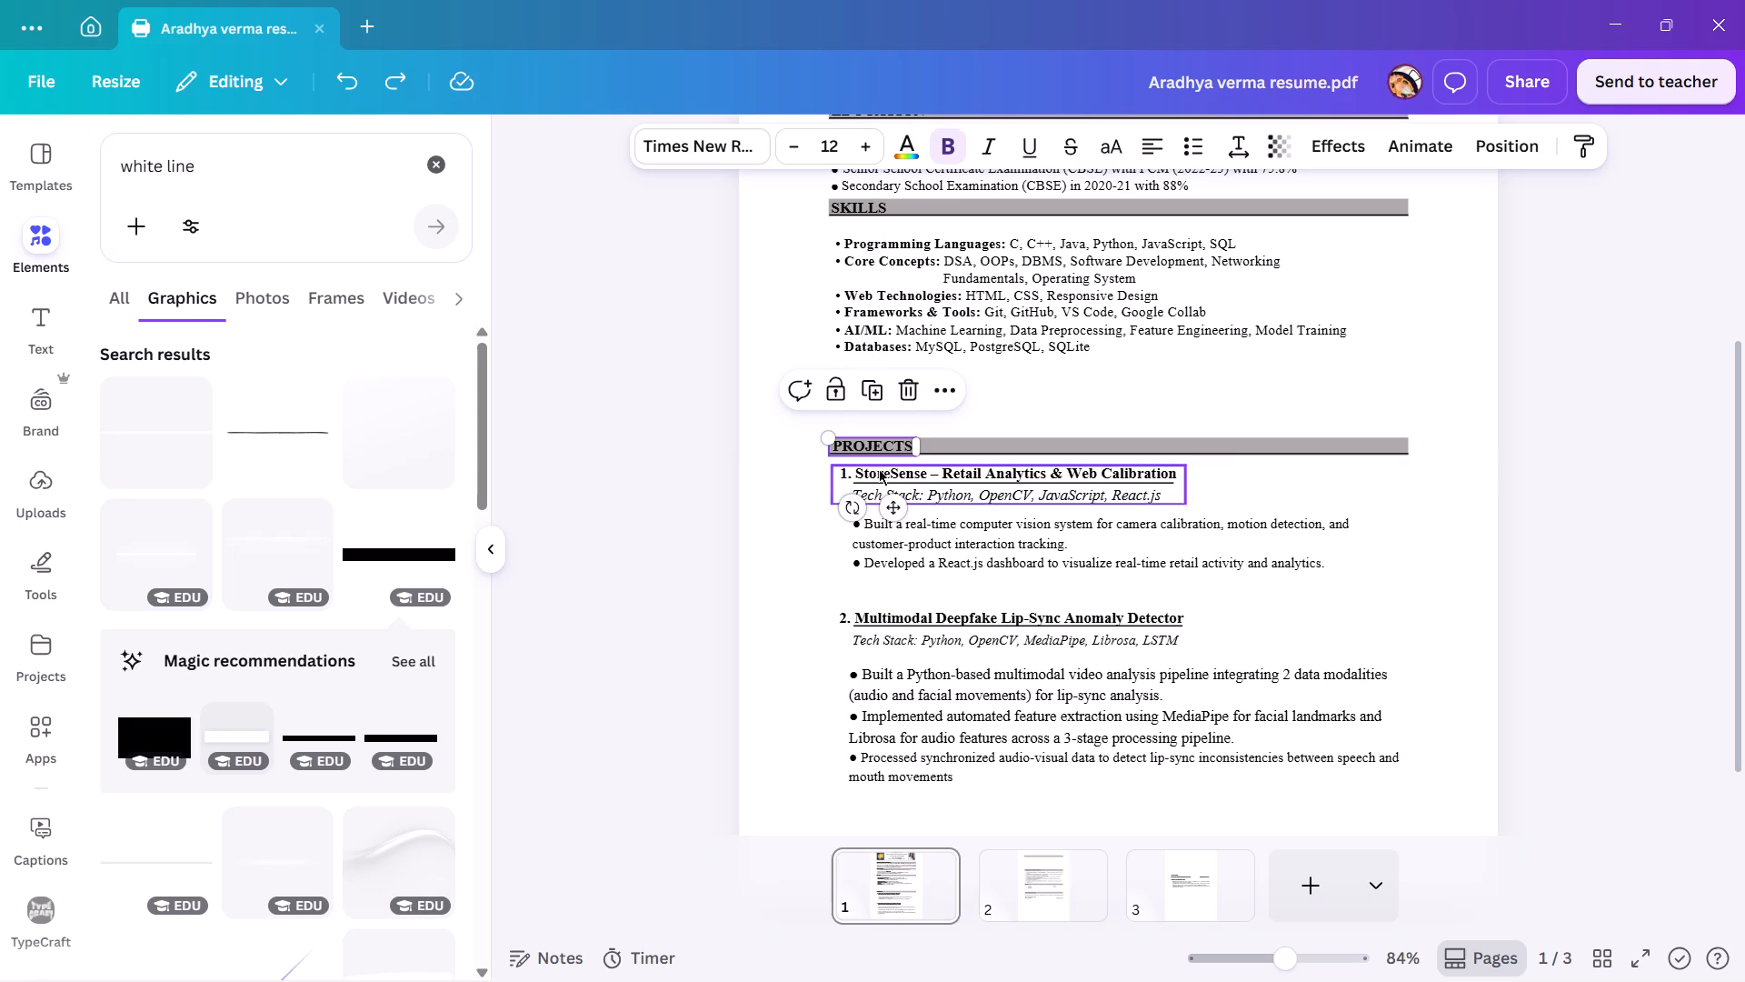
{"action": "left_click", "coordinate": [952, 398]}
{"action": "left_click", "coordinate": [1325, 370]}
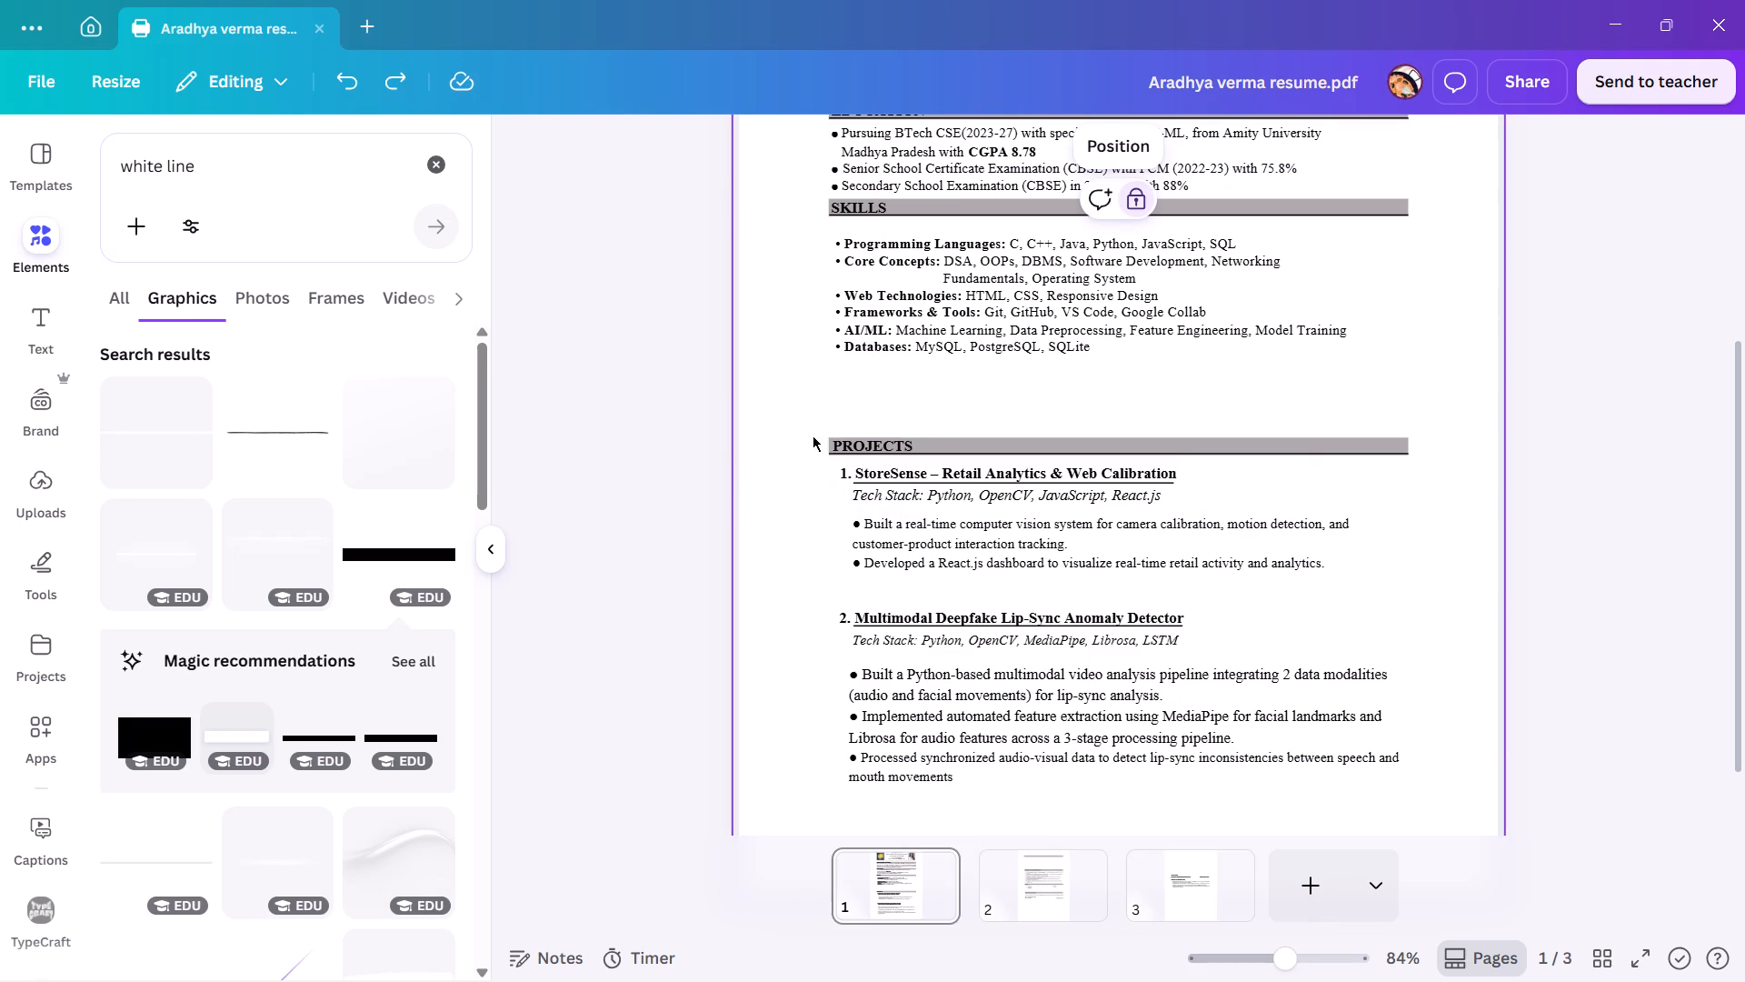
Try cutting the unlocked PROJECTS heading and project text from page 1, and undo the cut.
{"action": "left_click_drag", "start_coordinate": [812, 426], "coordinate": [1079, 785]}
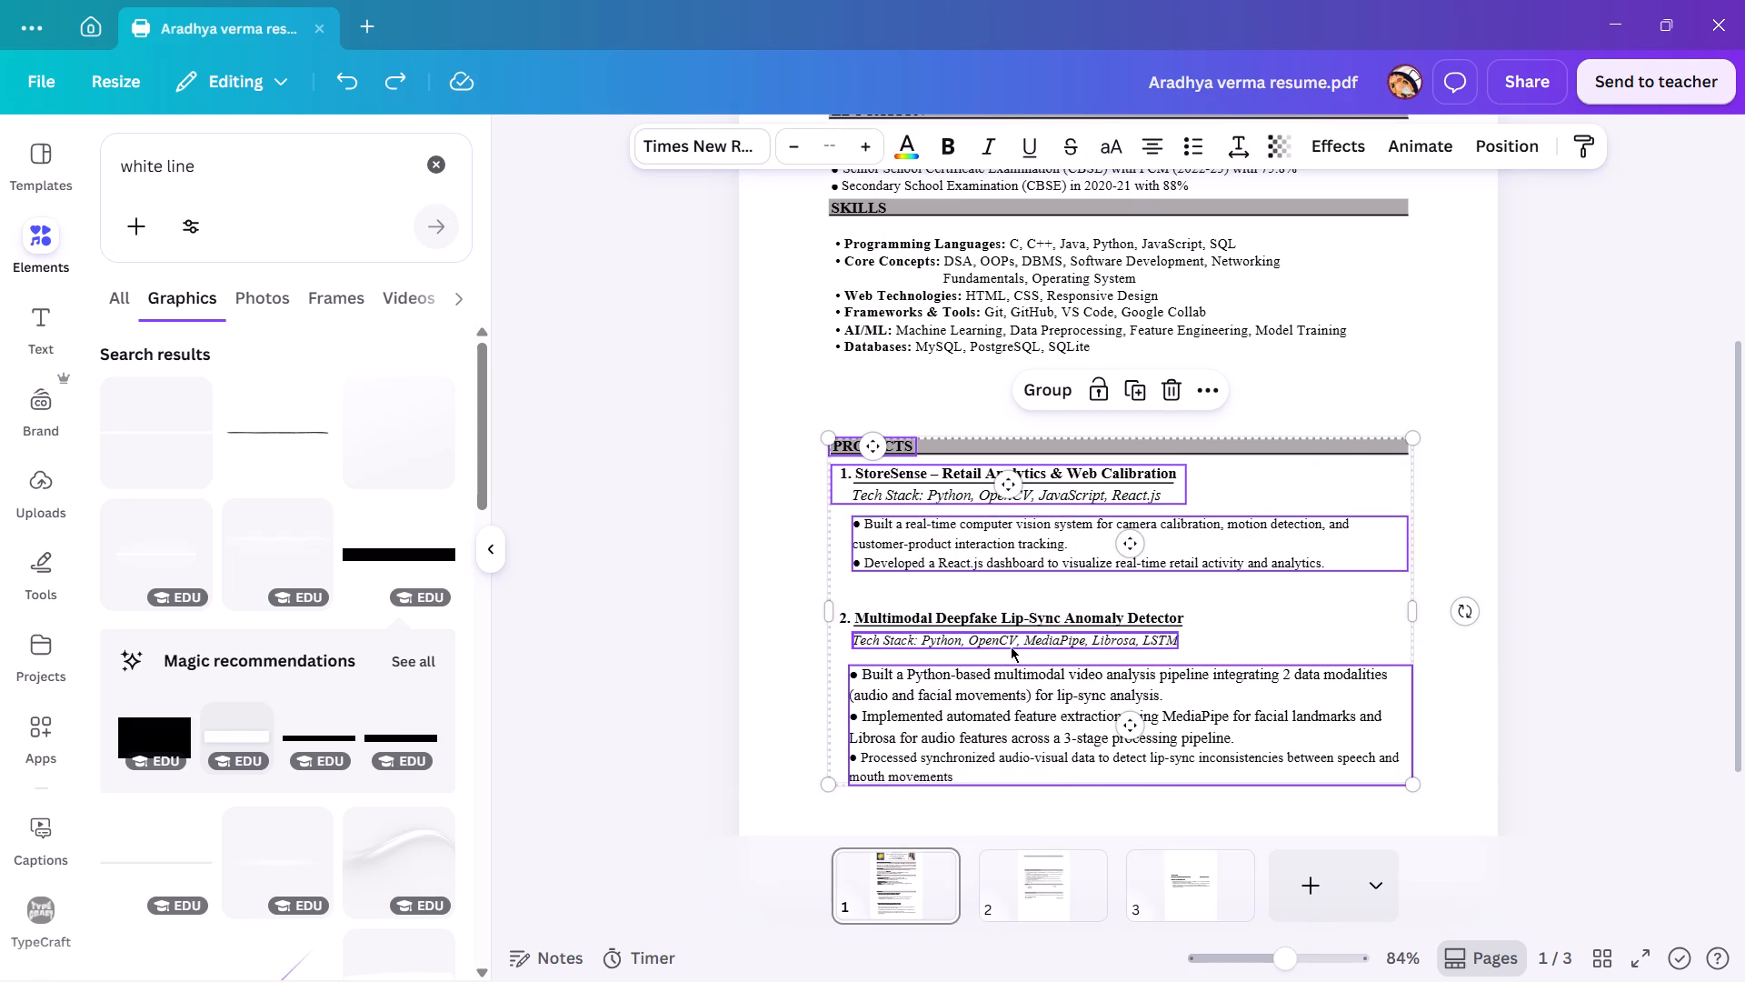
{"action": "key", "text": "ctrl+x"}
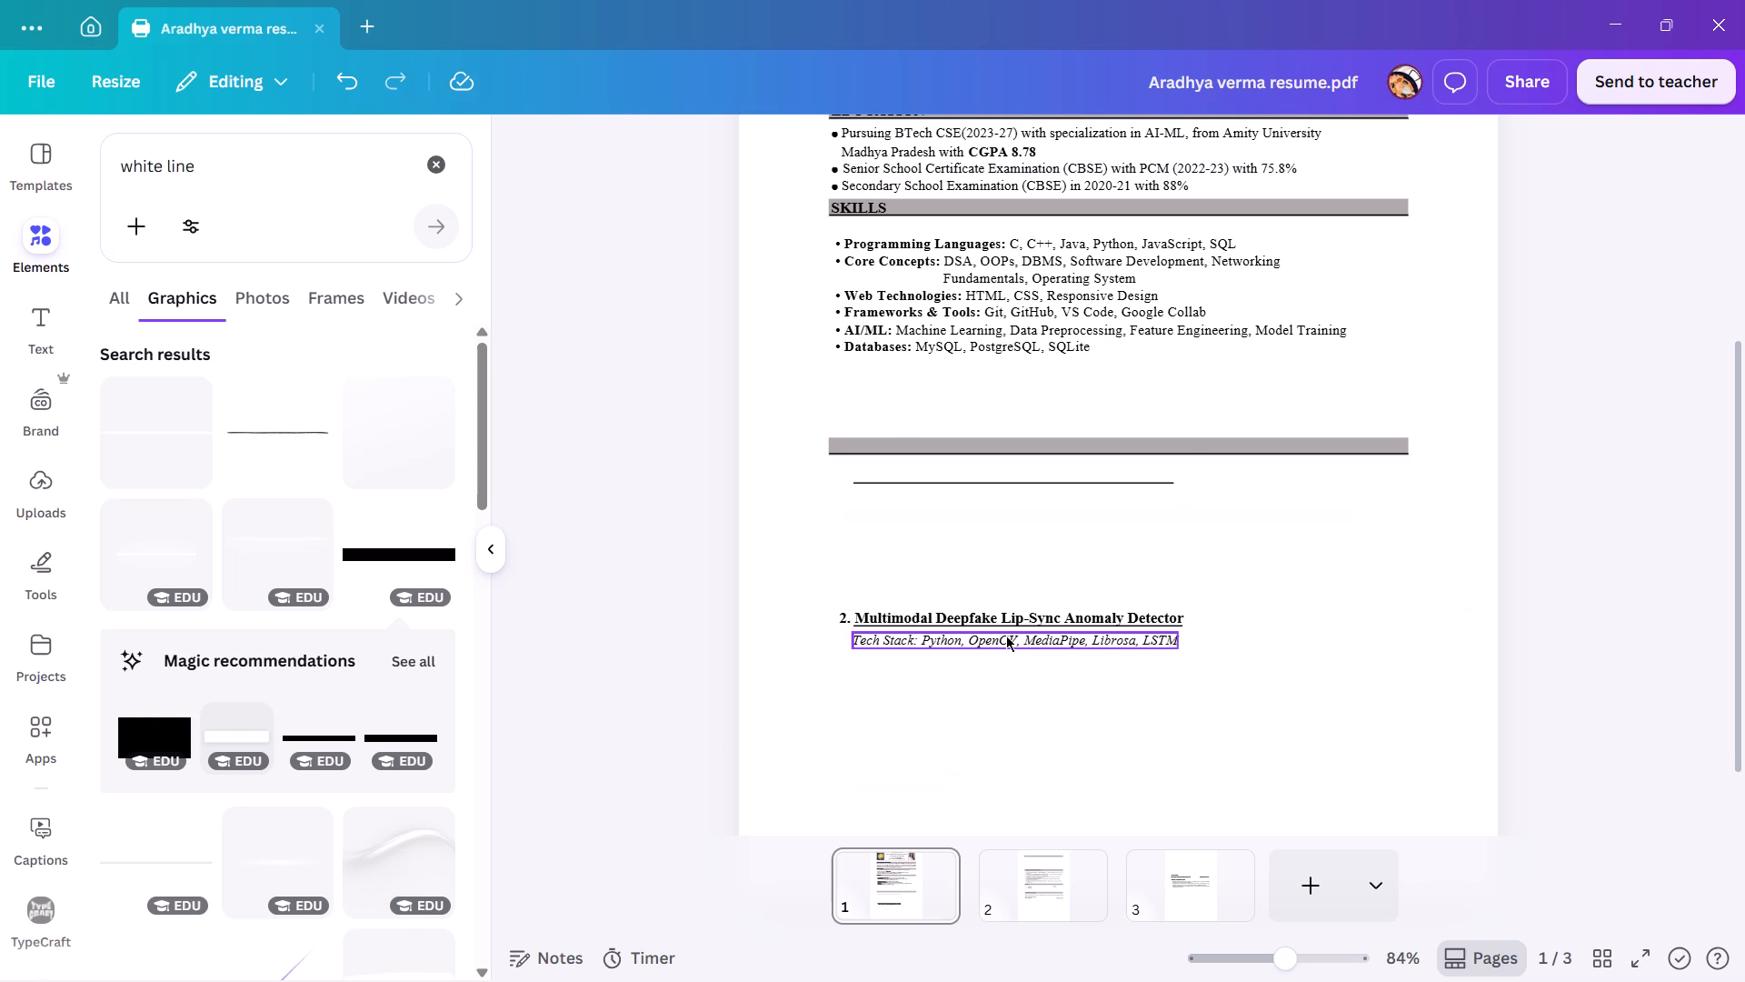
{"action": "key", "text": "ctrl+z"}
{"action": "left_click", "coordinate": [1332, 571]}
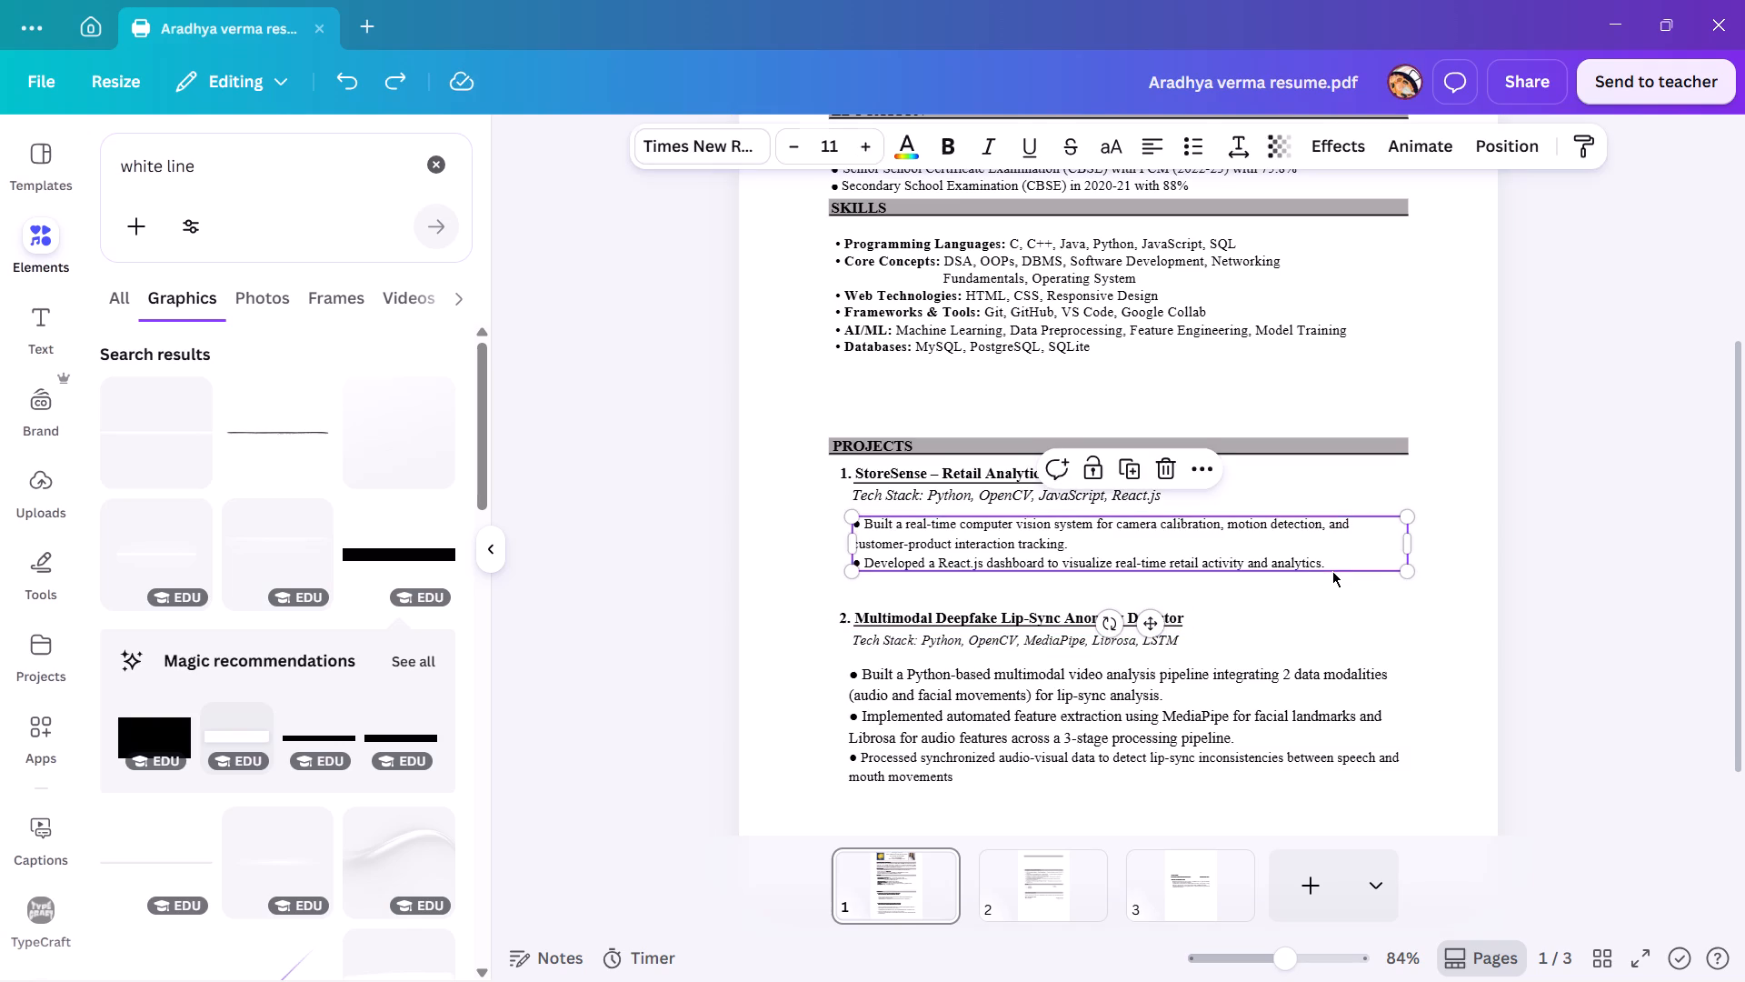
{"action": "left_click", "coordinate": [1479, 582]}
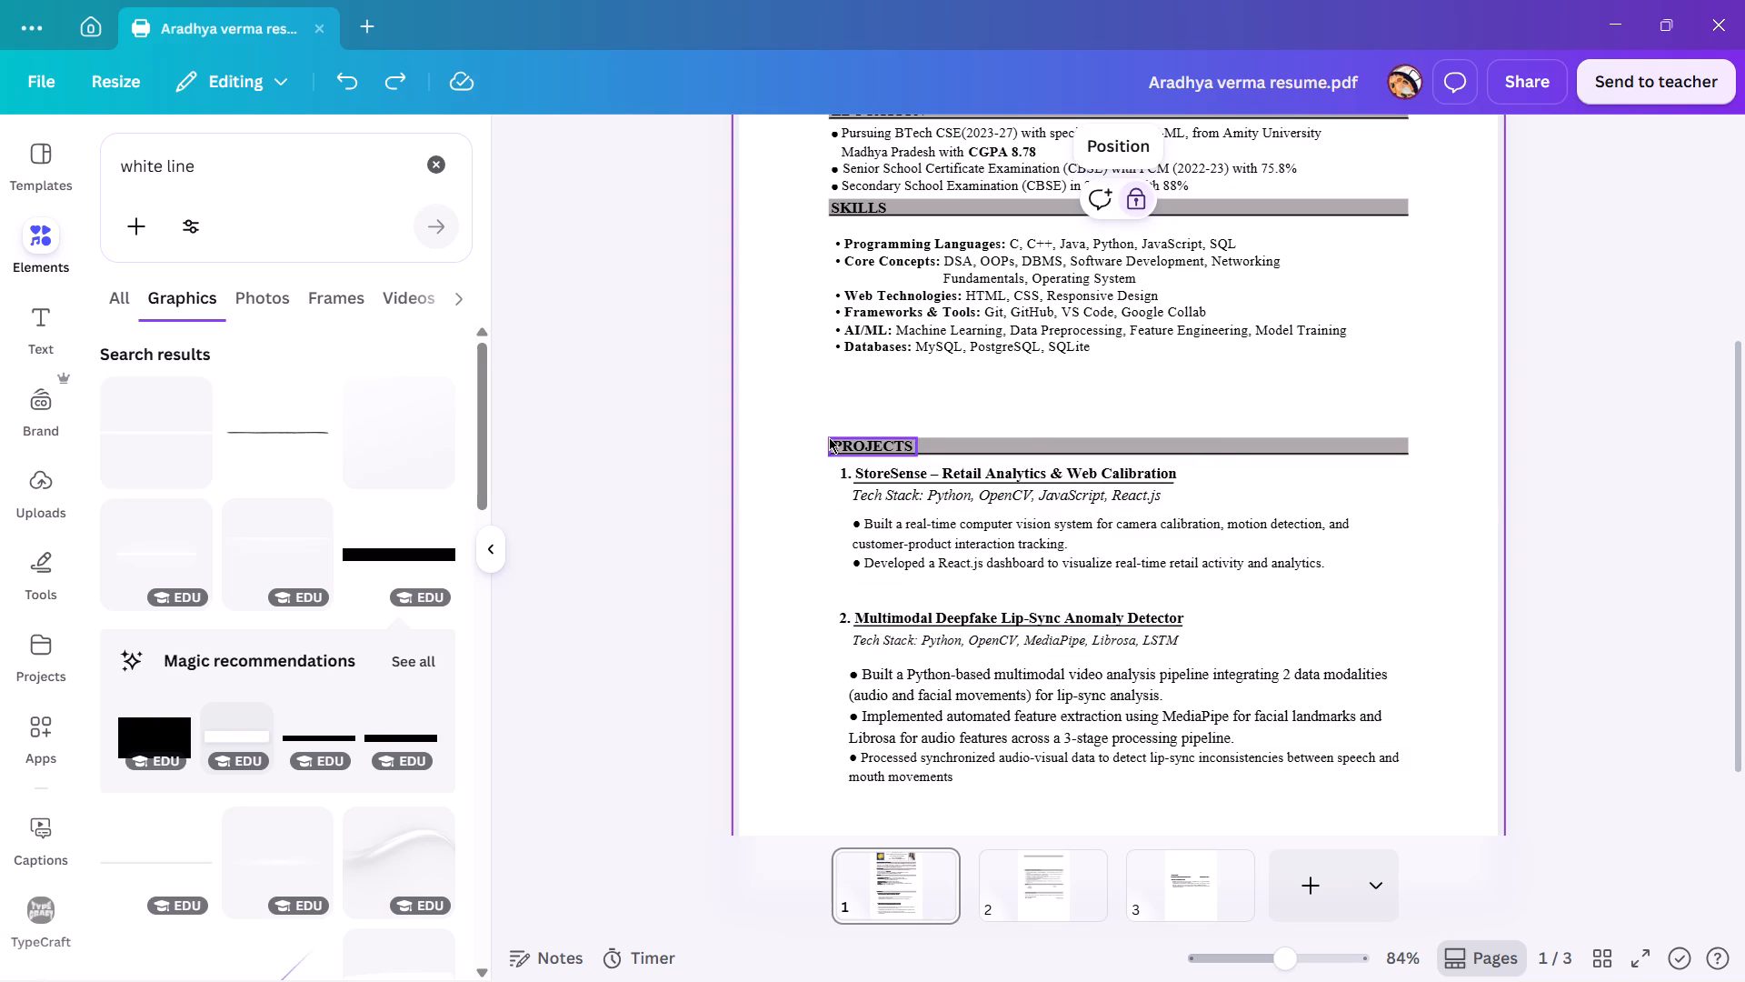
Unlock the Multimodal Deepfake Lip-Sync Anomaly Detector title and its Tech Stack line on page 1.
{"action": "left_click_drag", "start_coordinate": [812, 426], "coordinate": [1035, 741]}
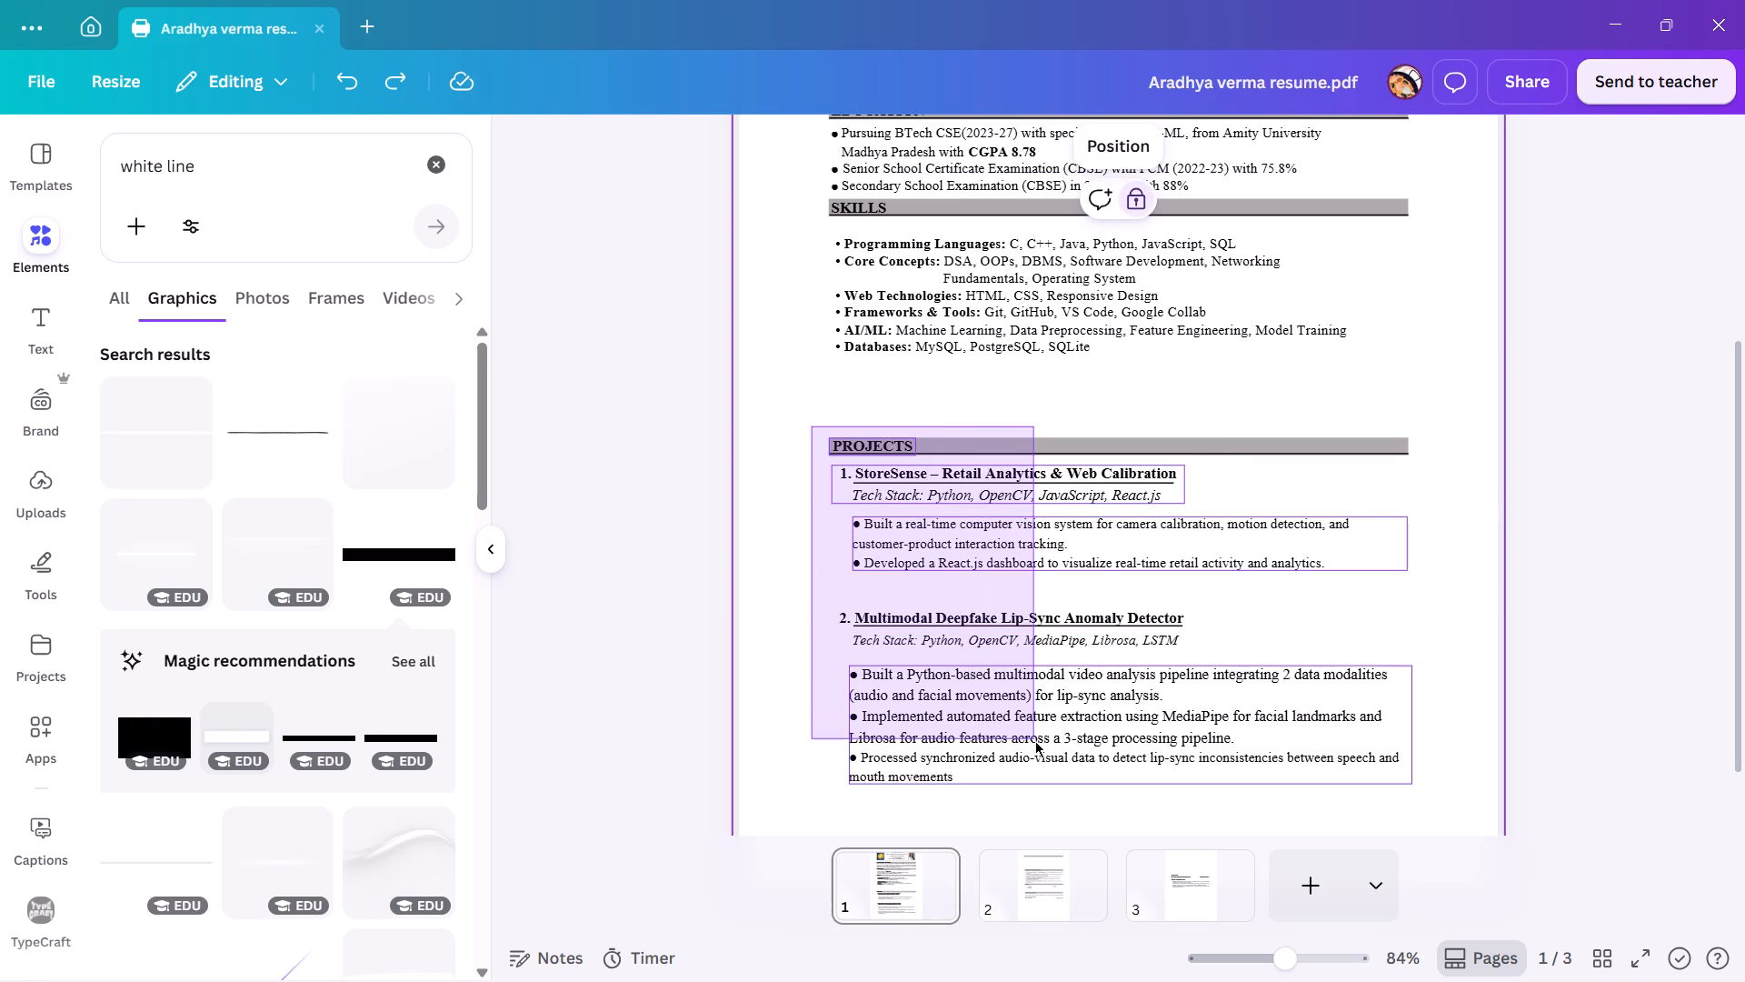
{"action": "left_click_drag", "start_coordinate": [1035, 741], "coordinate": [1057, 765]}
{"action": "left_click", "coordinate": [1444, 618]}
{"action": "left_click", "coordinate": [1107, 641]}
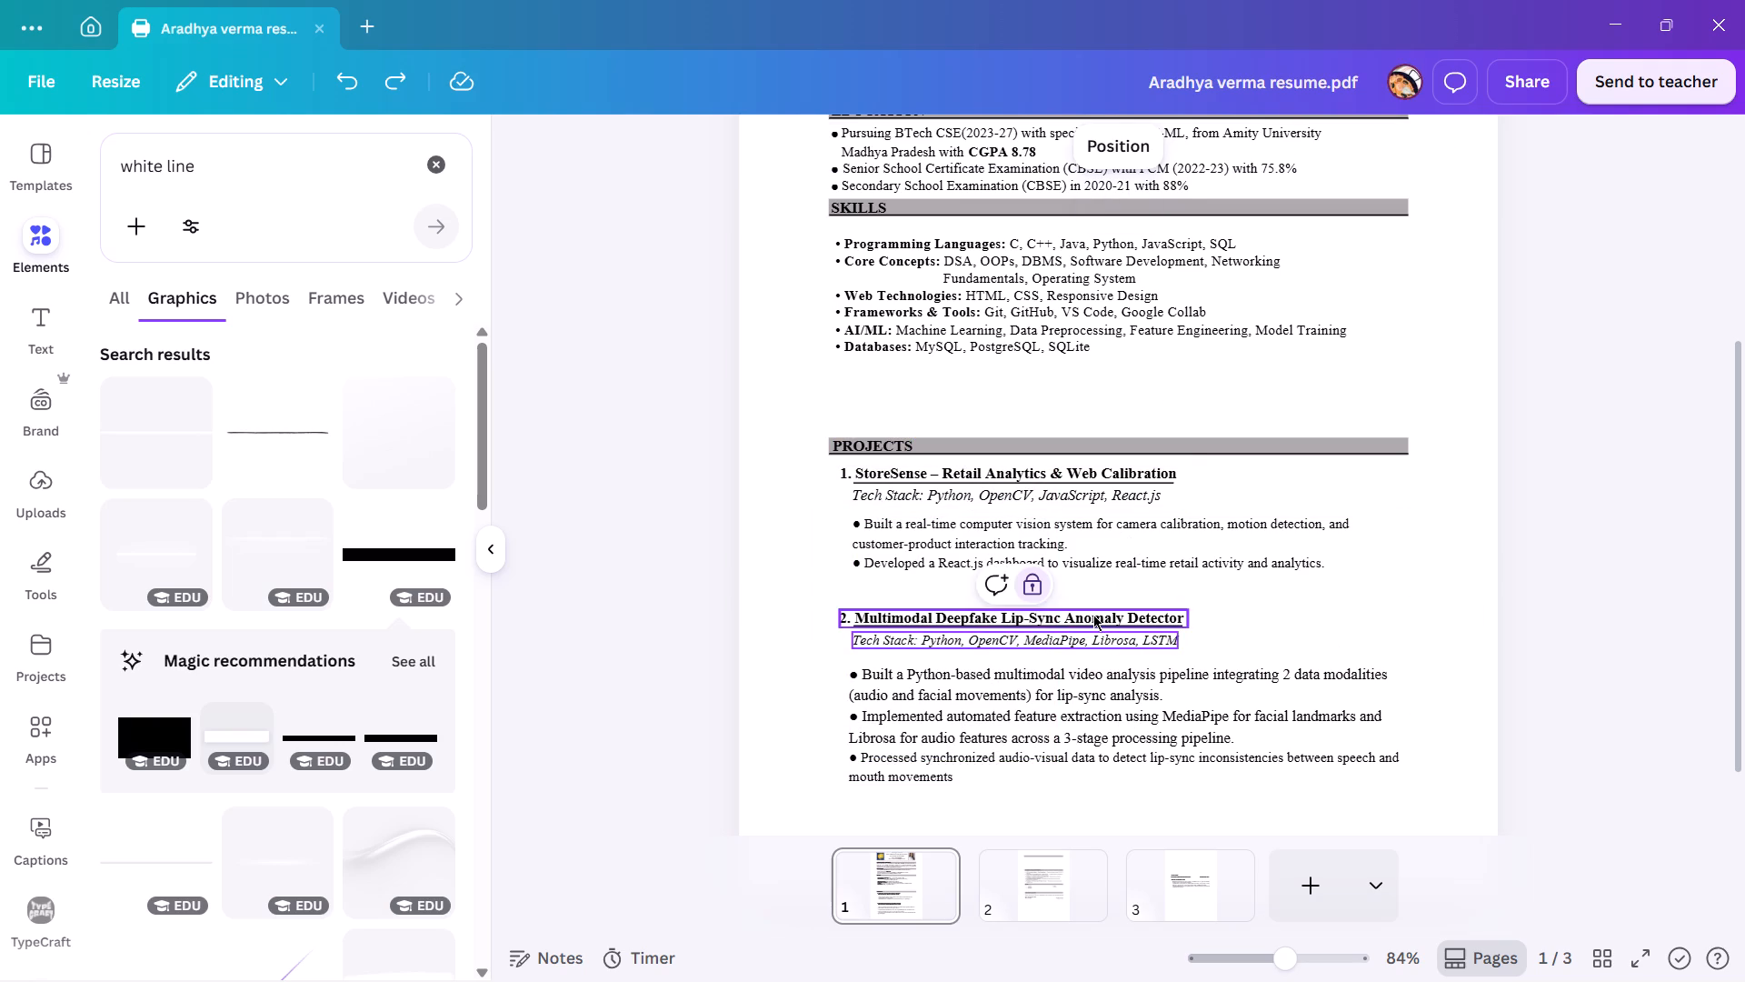
{"action": "left_click", "coordinate": [1092, 615]}
{"action": "left_click", "coordinate": [1130, 562]}
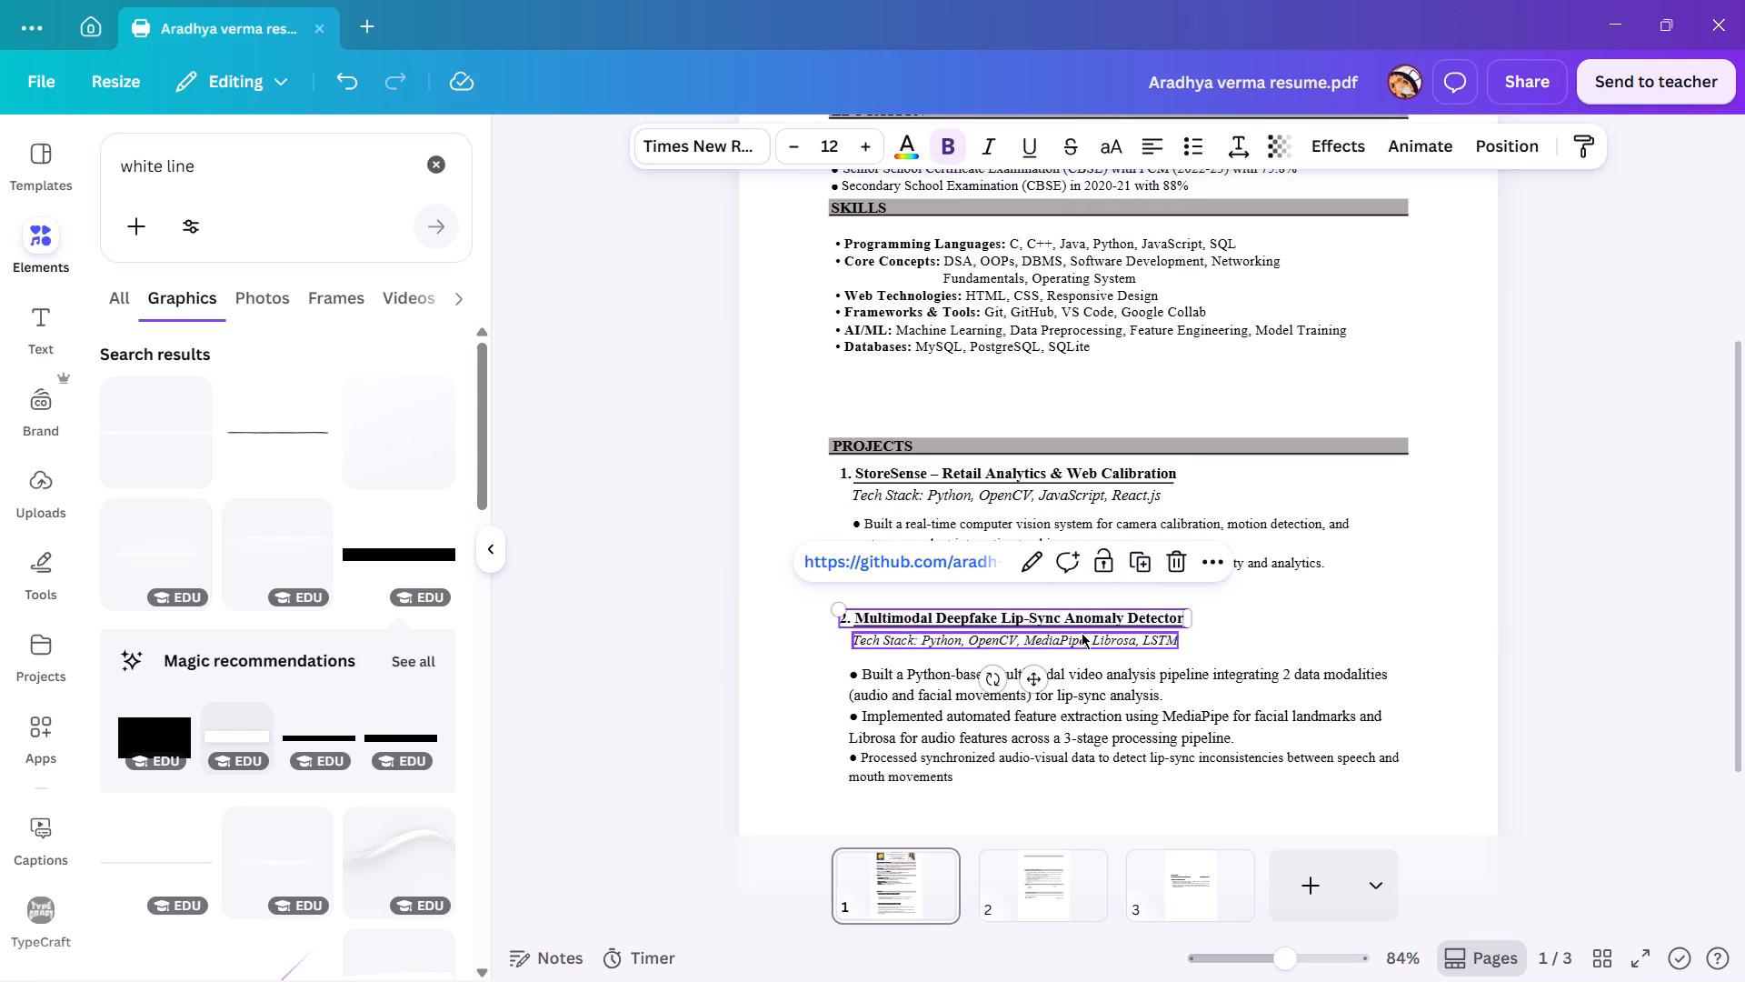
{"action": "left_click", "coordinate": [1078, 638]}
{"action": "left_click", "coordinate": [1024, 582]}
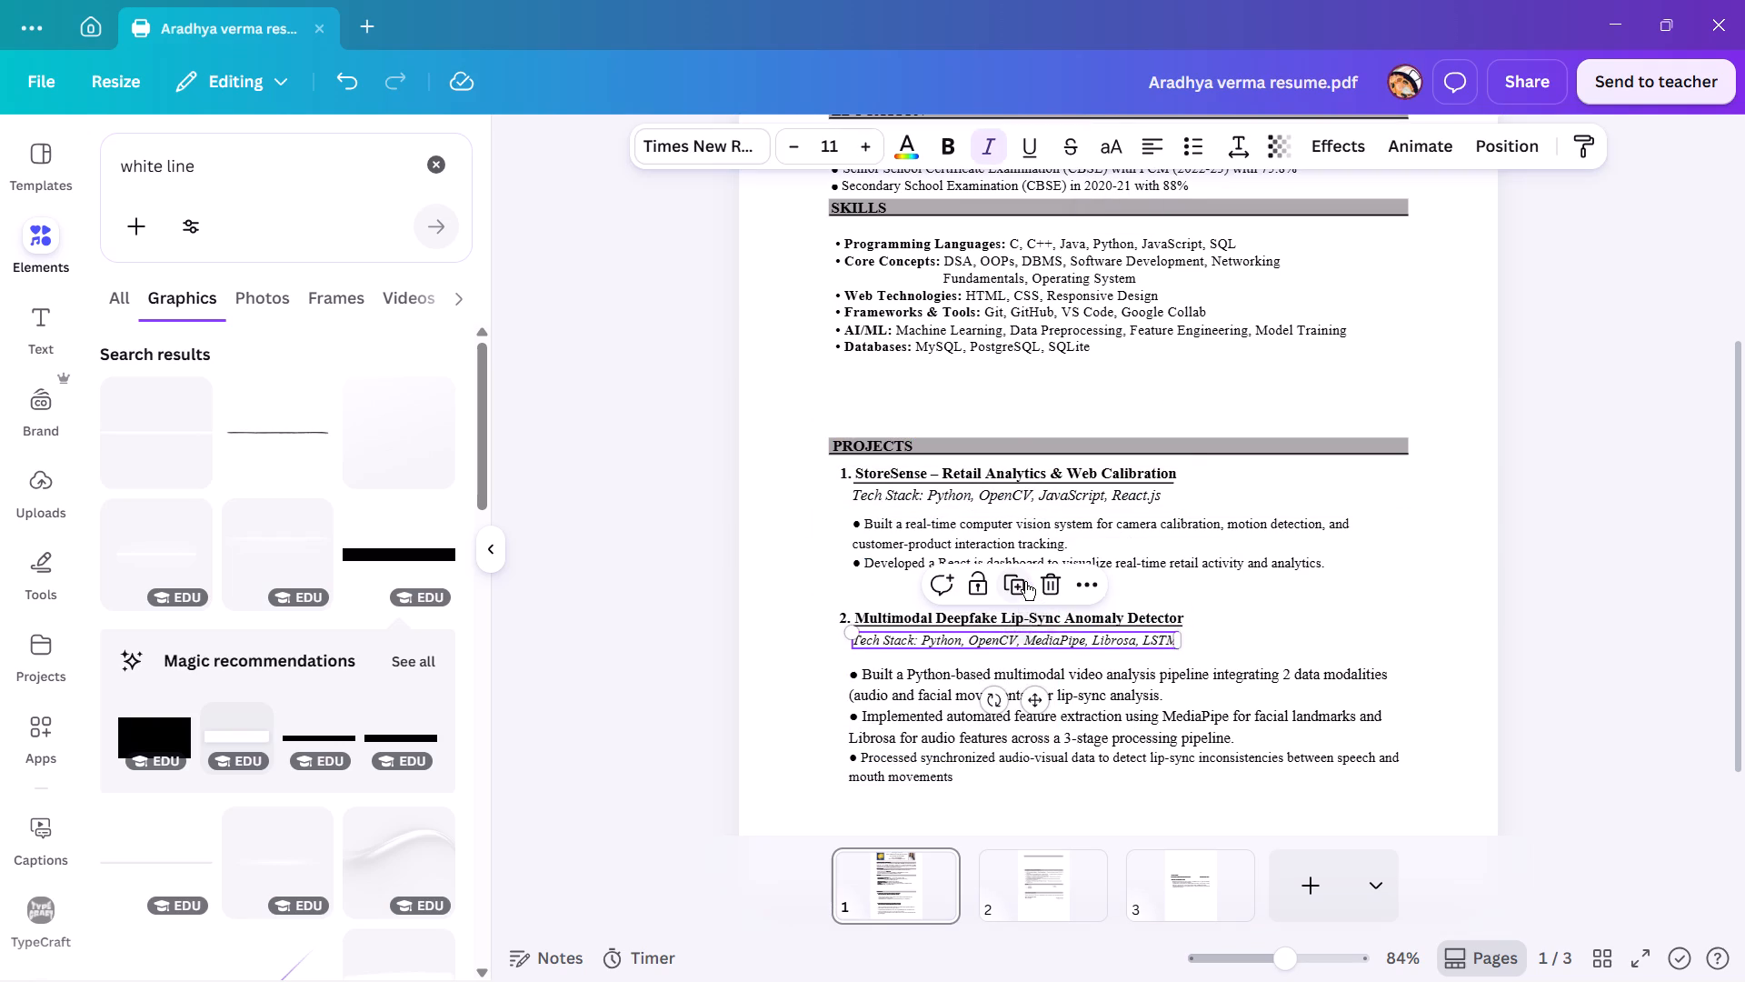
Move the EXPERIENCE heading, AlgoUniversity line, job title and bullet text with its bullet markers to the top of page 3.
{"action": "scroll", "coordinate": [1095, 596], "scroll_direction": "down", "scroll_amount": 5}
{"action": "left_click", "coordinate": [1037, 885]}
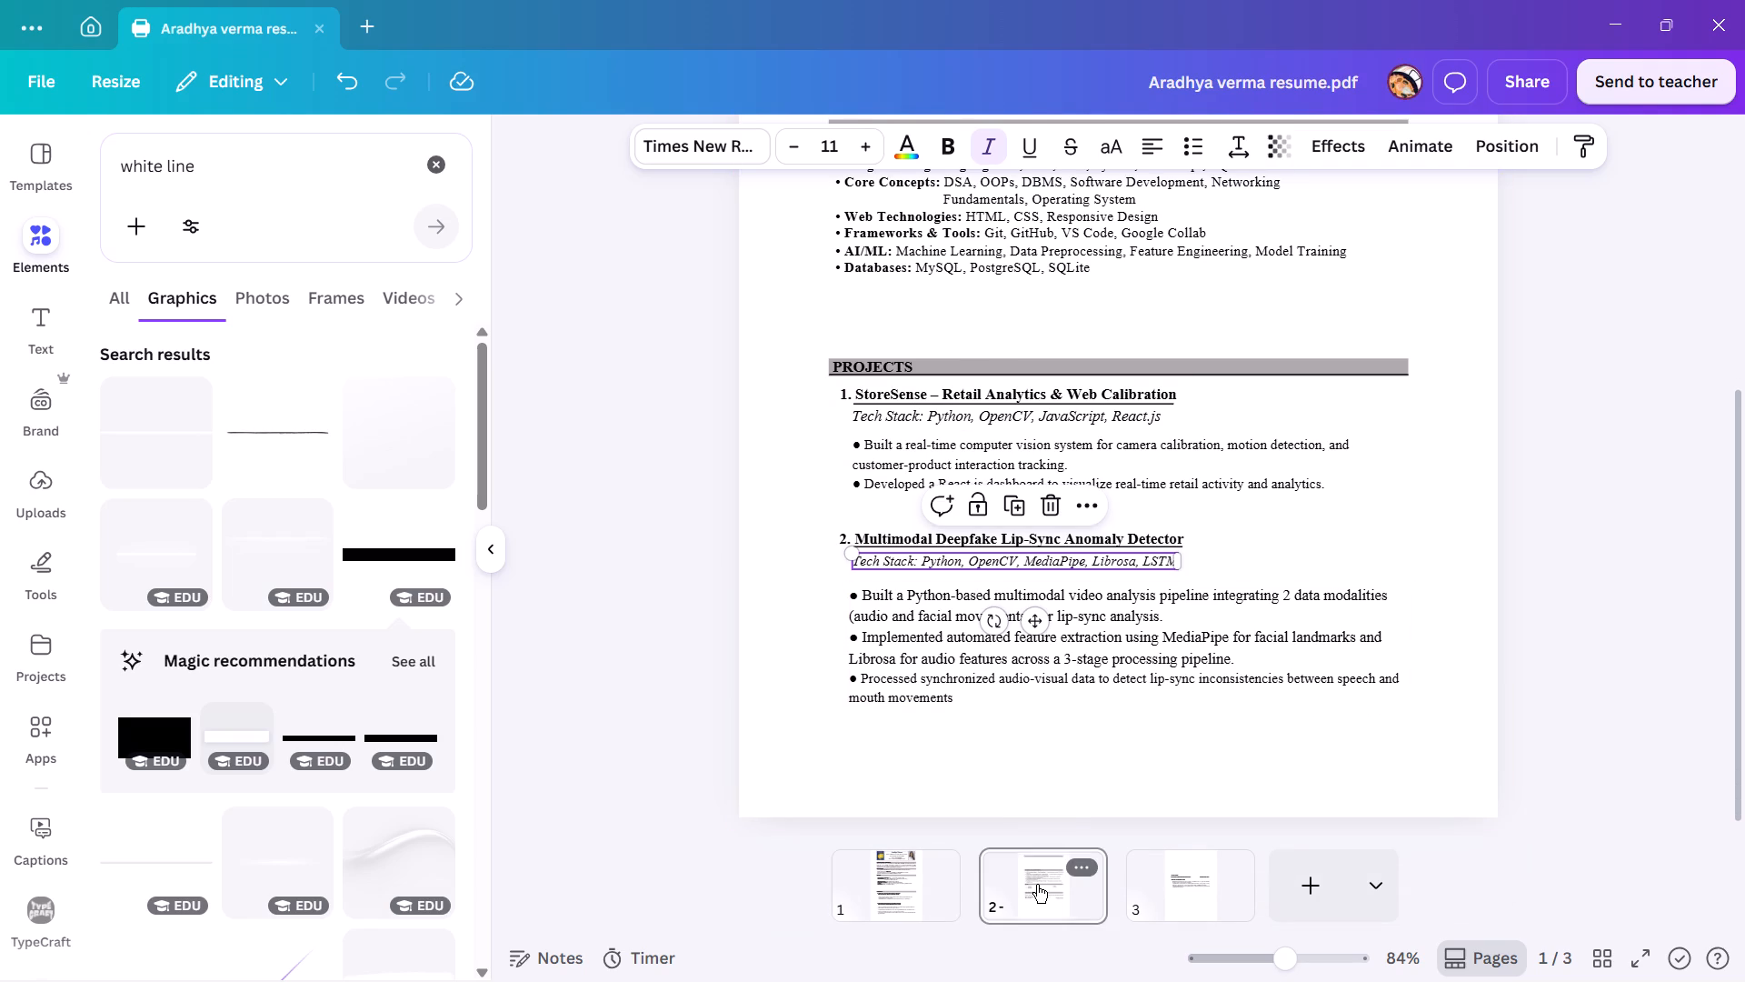
{"action": "scroll", "coordinate": [900, 580], "scroll_direction": "up", "scroll_amount": 6}
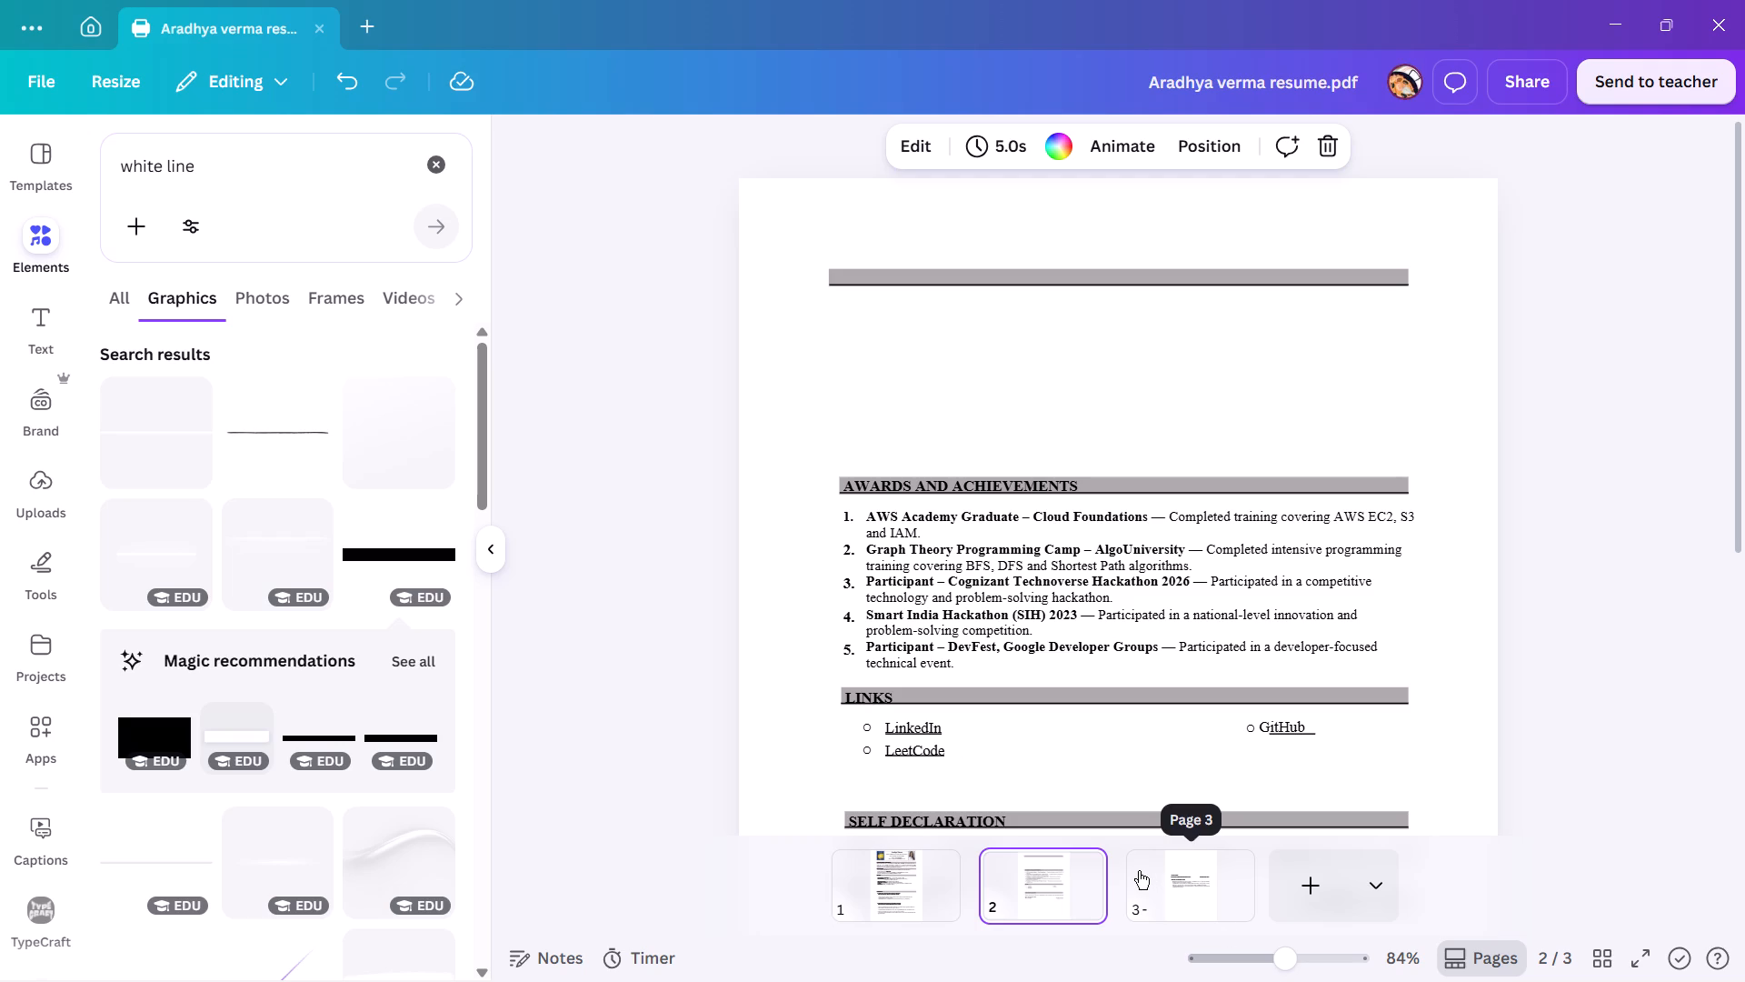
{"action": "left_click", "coordinate": [1198, 891]}
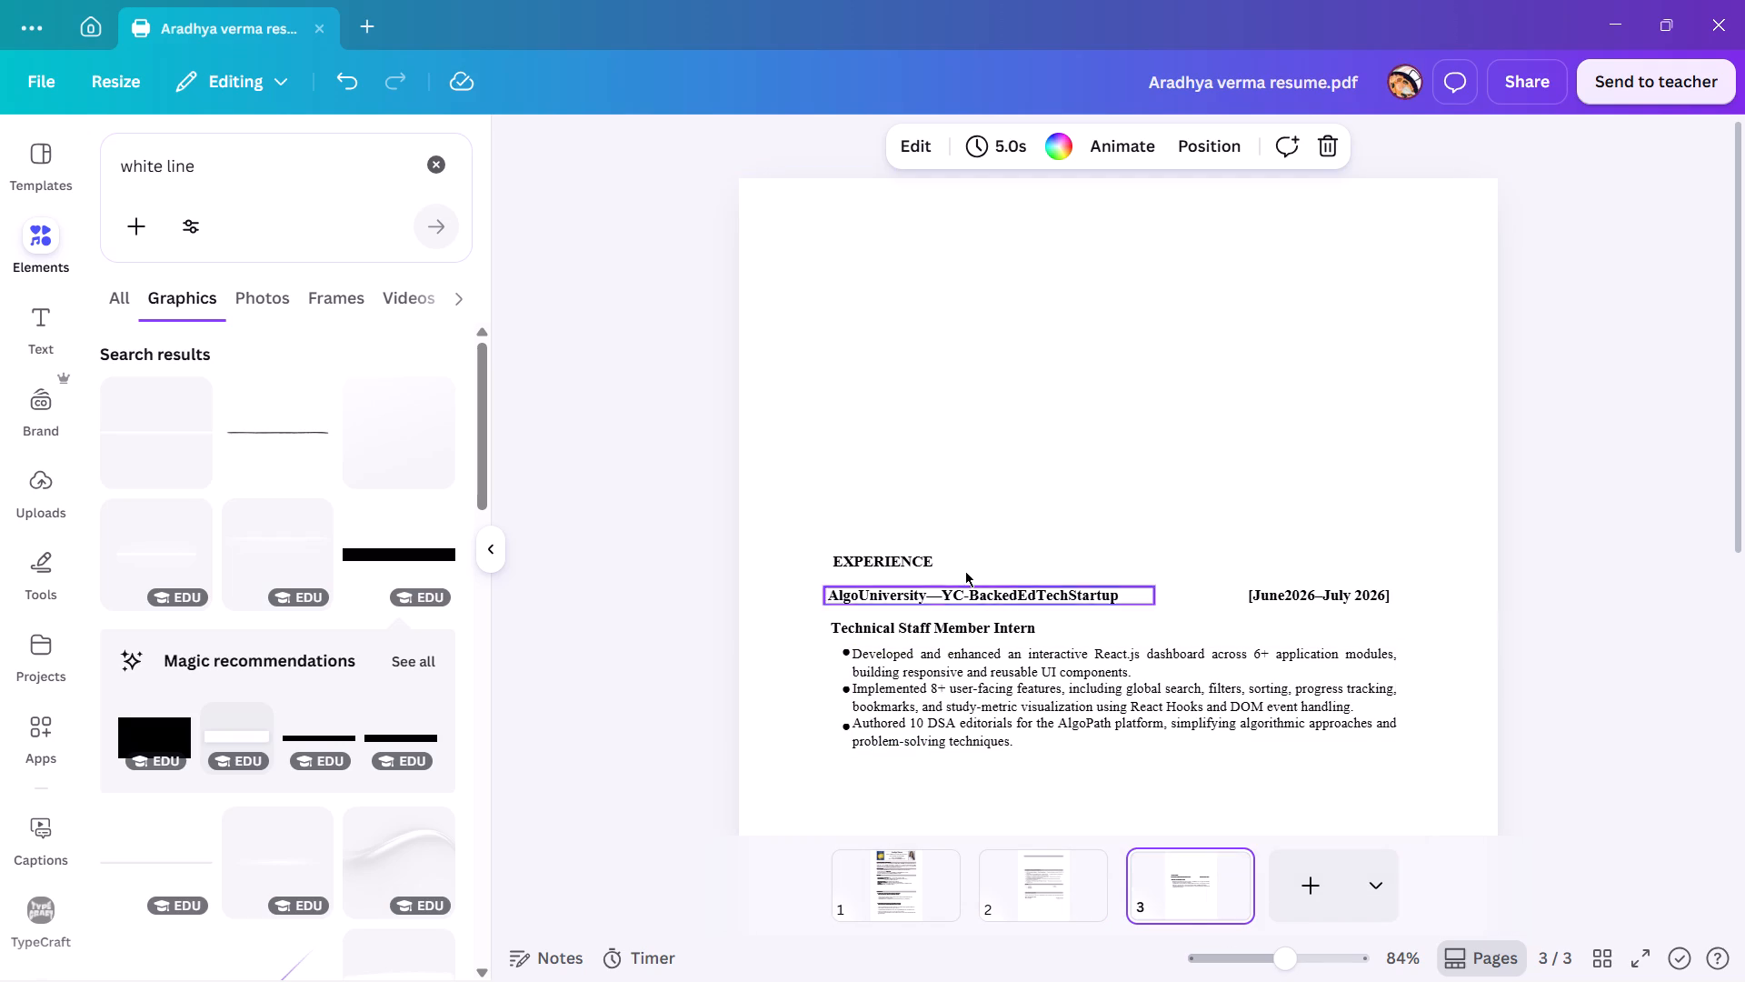
{"action": "left_click_drag", "start_coordinate": [857, 476], "coordinate": [1047, 763]}
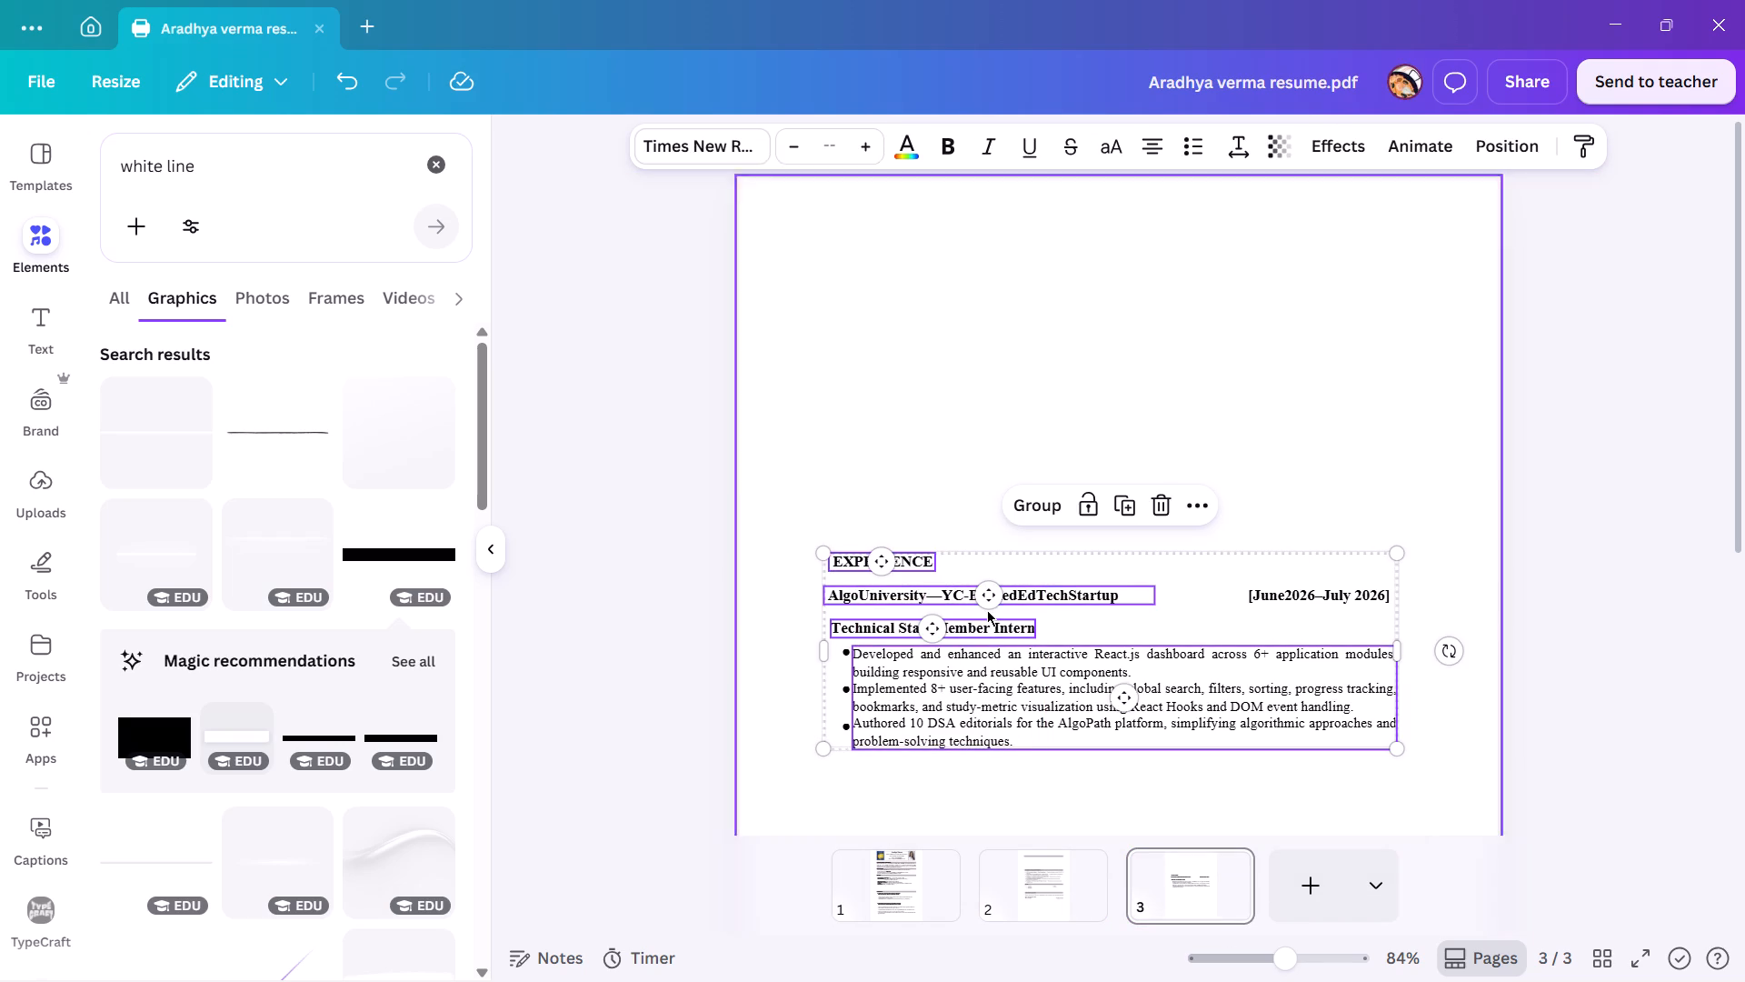
{"action": "left_click_drag", "start_coordinate": [987, 611], "coordinate": [988, 446]}
{"action": "left_click_drag", "start_coordinate": [1088, 652], "coordinate": [1090, 473]}
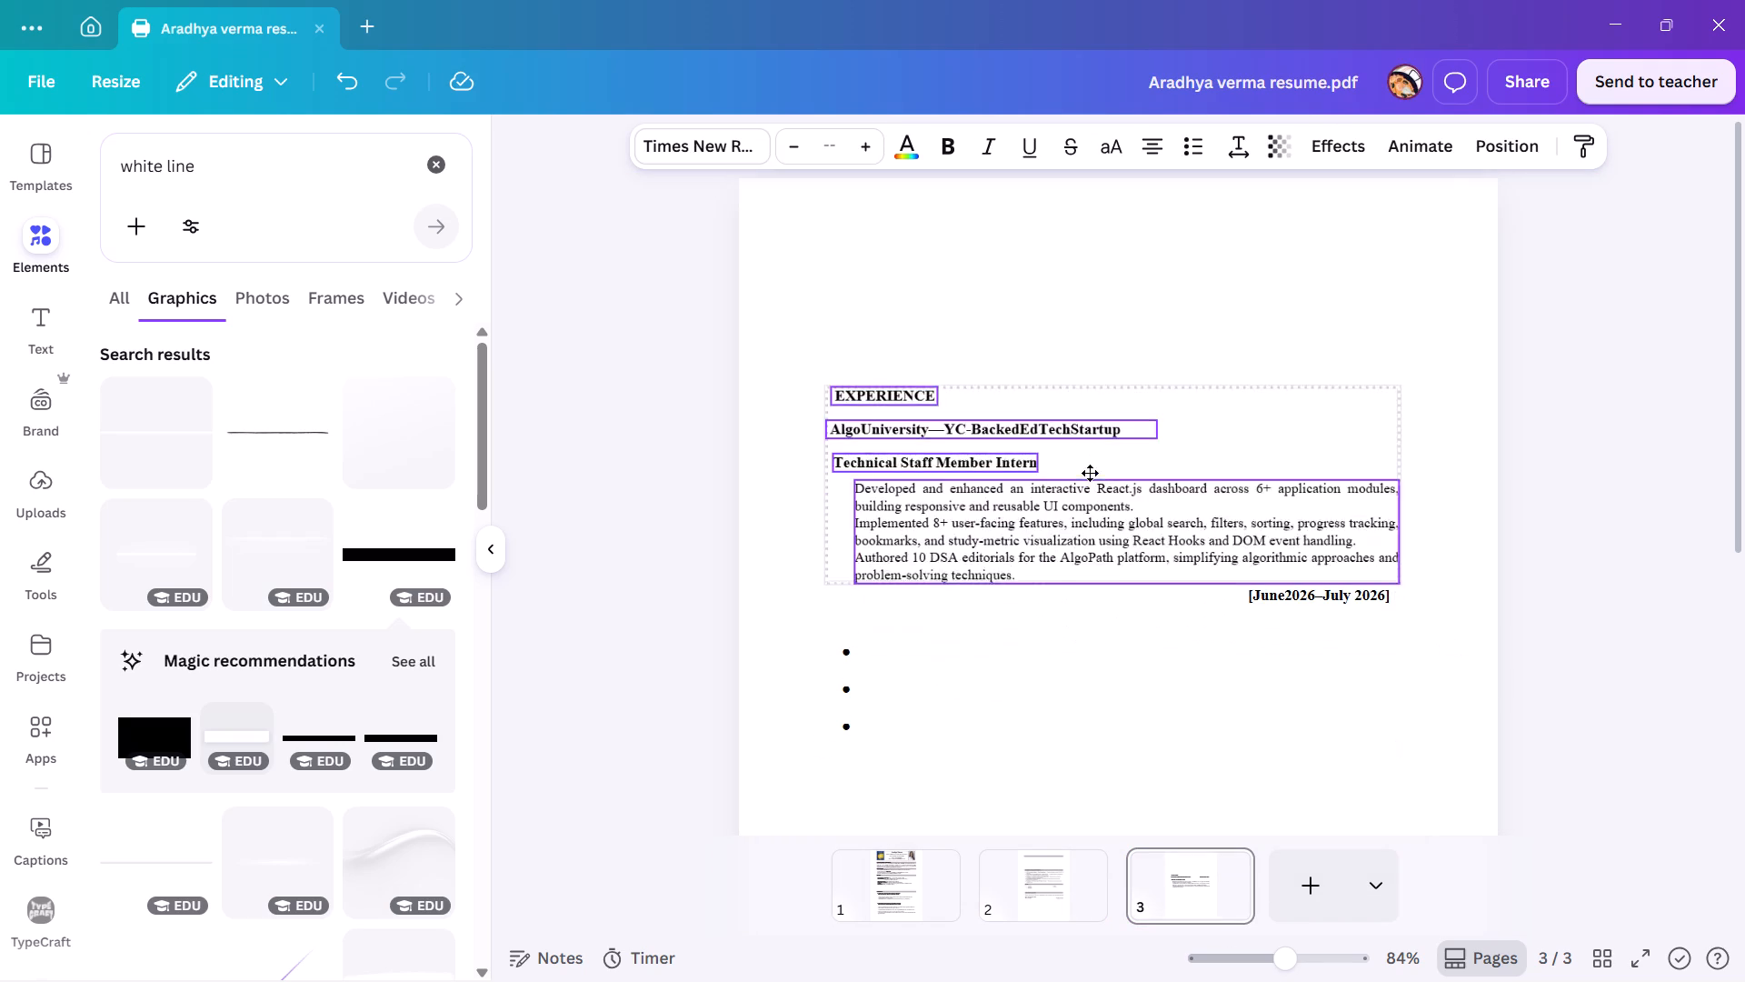
{"action": "left_click_drag", "start_coordinate": [1090, 473], "coordinate": [1090, 644]}
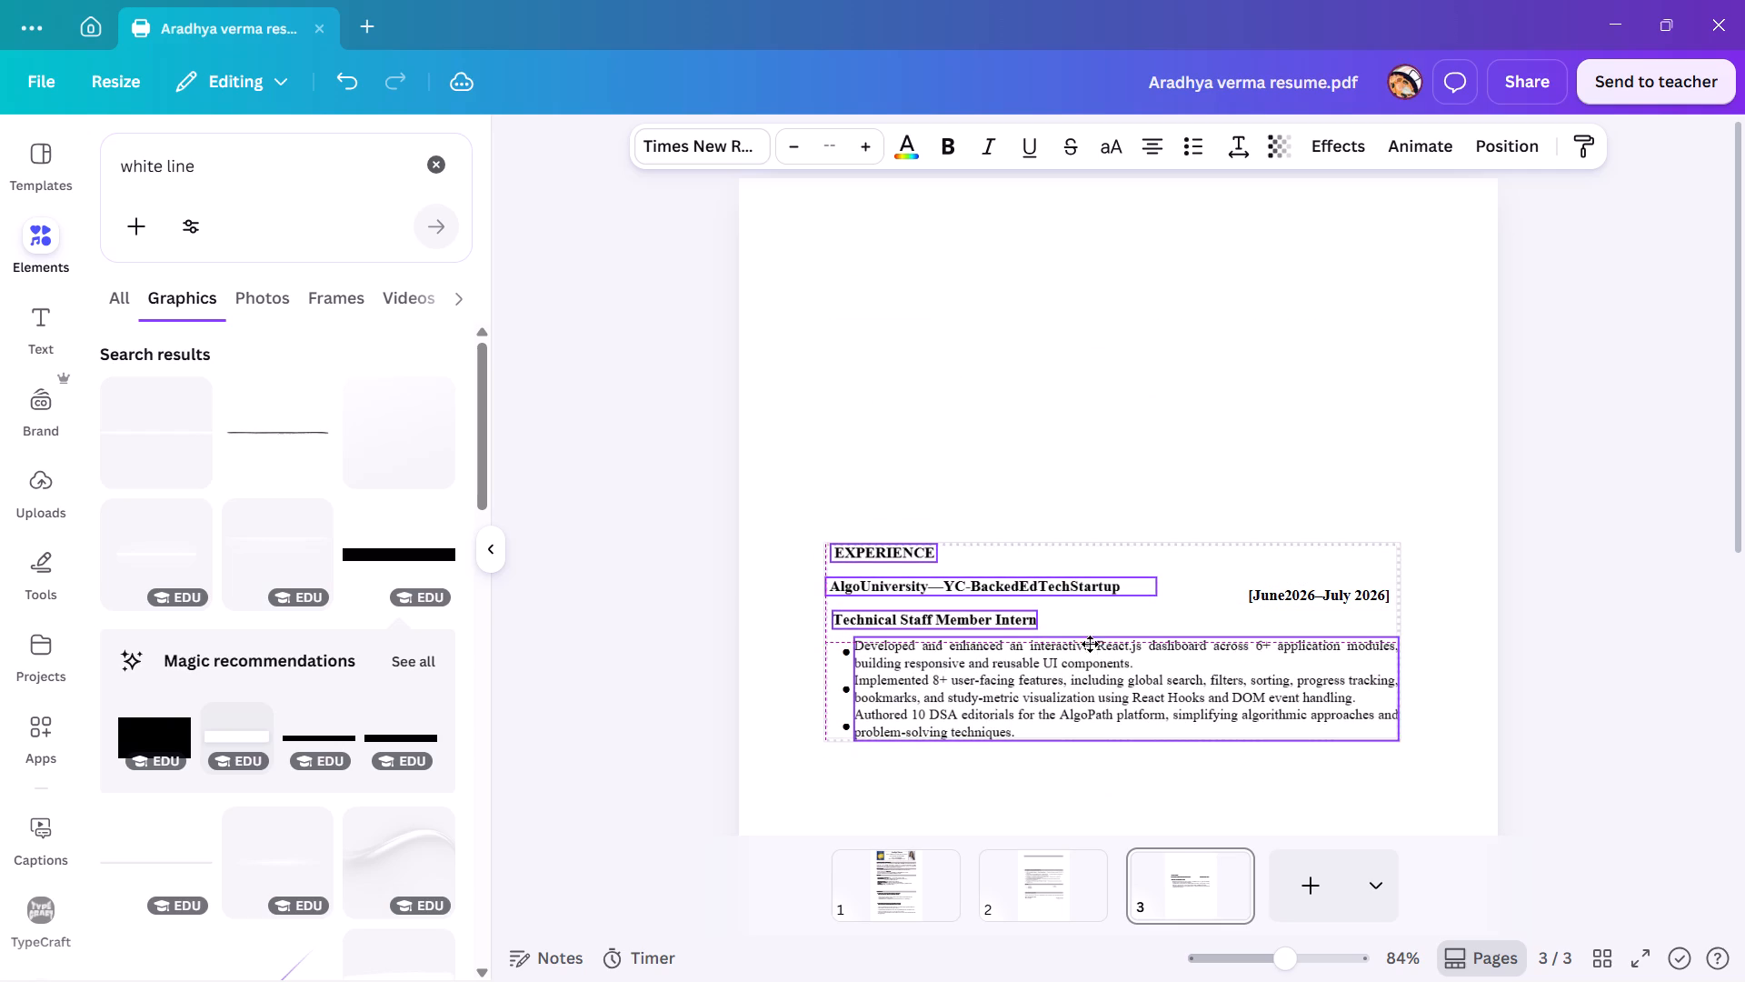
{"action": "left_click_drag", "start_coordinate": [1090, 644], "coordinate": [1091, 644]}
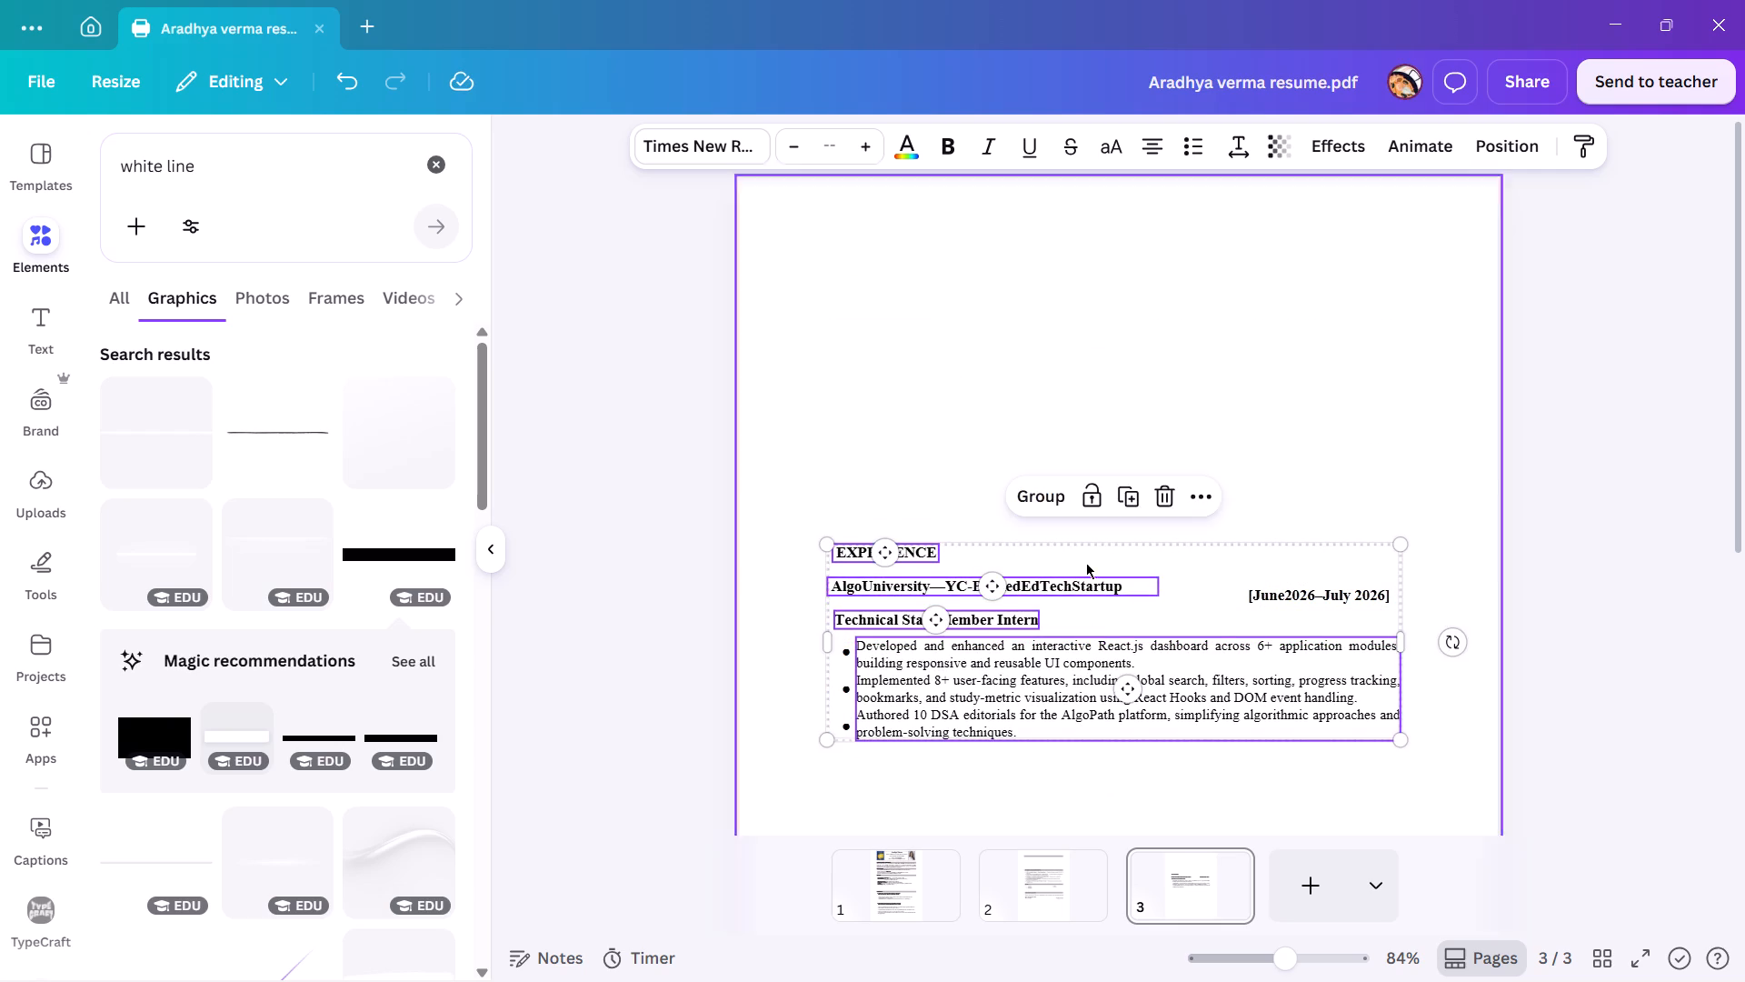
{"action": "left_click", "coordinate": [1069, 412]}
{"action": "left_click_drag", "start_coordinate": [803, 542], "coordinate": [1034, 811]}
{"action": "left_click_drag", "start_coordinate": [1074, 712], "coordinate": [1077, 514]}
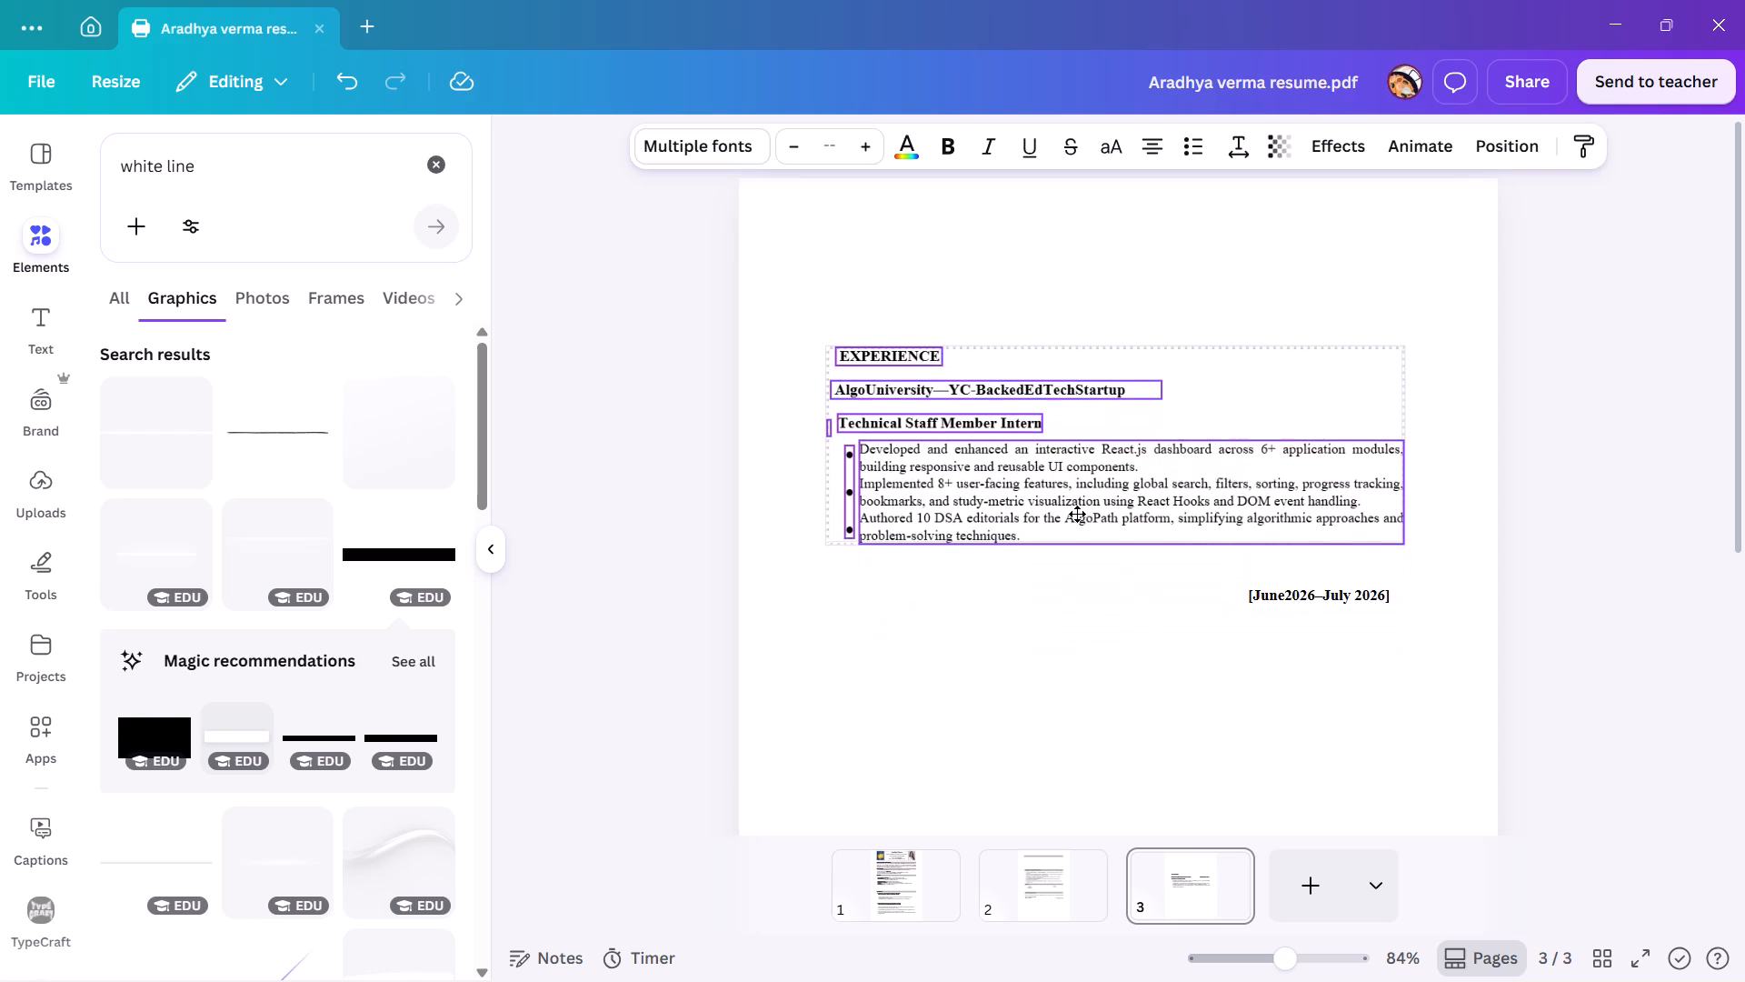
{"action": "left_click_drag", "start_coordinate": [1077, 514], "coordinate": [1064, 406]}
Move the [June2026–July 2026] date up level with the AlgoUniversity line on page 3.
{"action": "left_click_drag", "start_coordinate": [1233, 571], "coordinate": [1341, 627]}
{"action": "left_click_drag", "start_coordinate": [1328, 602], "coordinate": [1291, 291]}
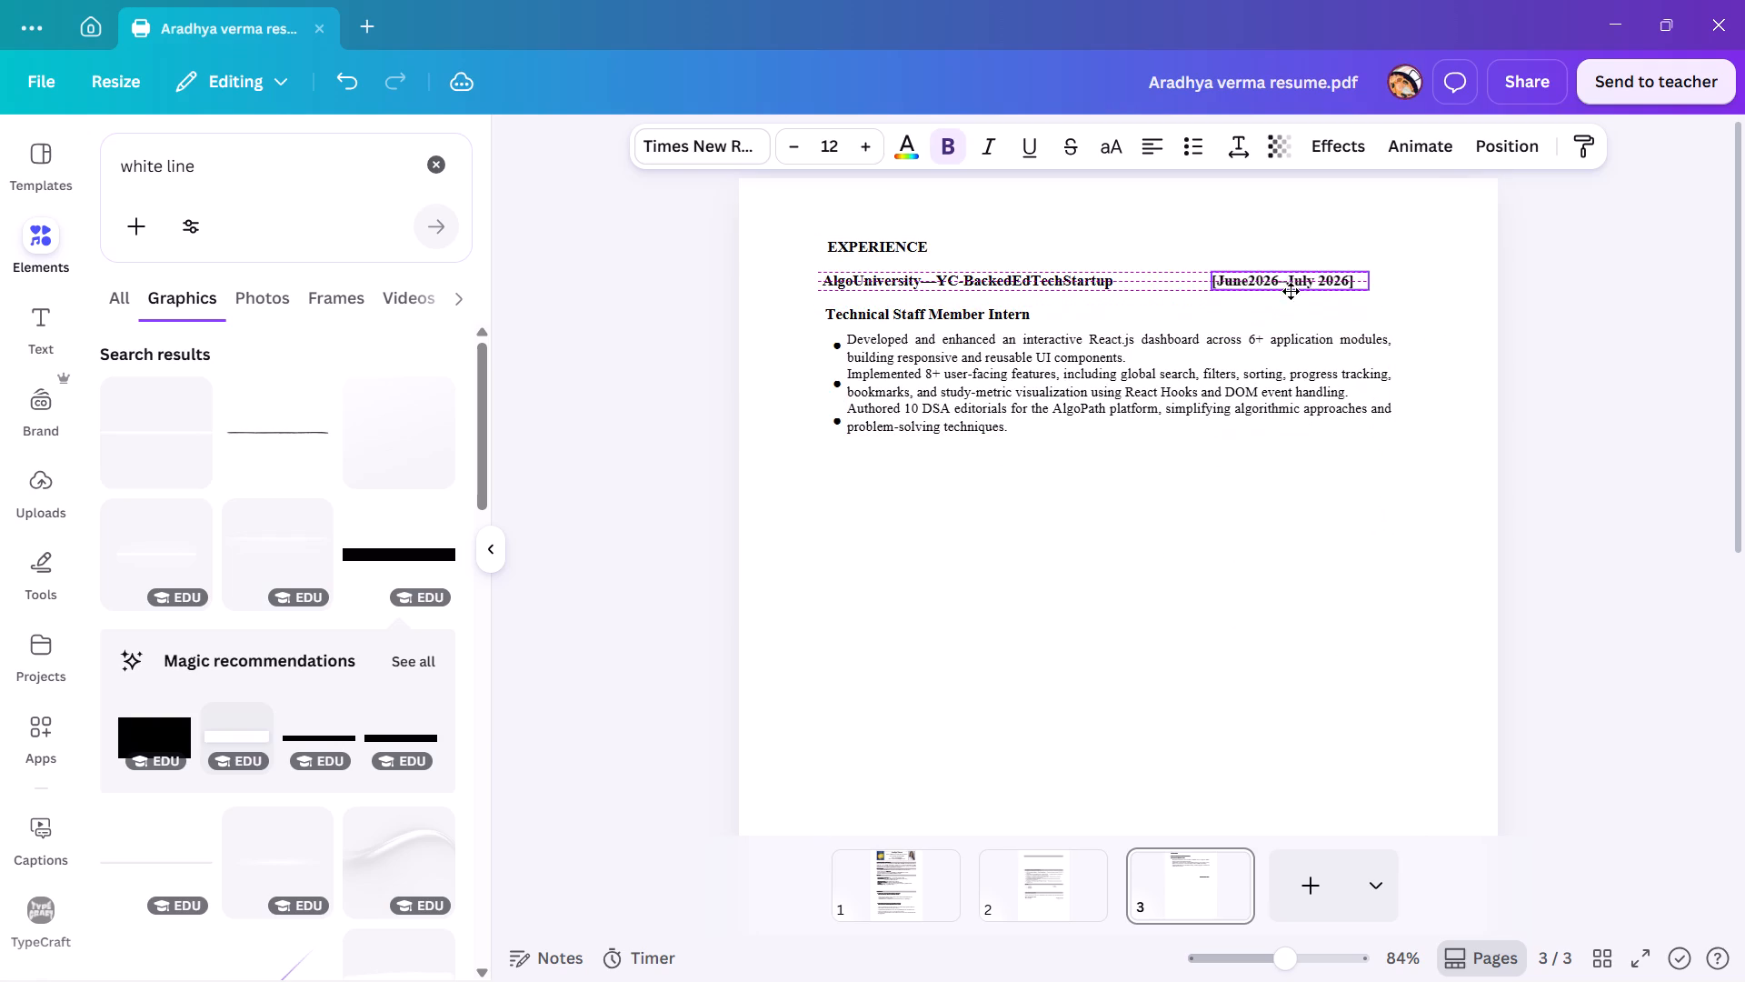
{"action": "left_click_drag", "start_coordinate": [1291, 291], "coordinate": [1291, 289]}
{"action": "left_click", "coordinate": [1257, 497]}
Paste the copied PROJECTS heading and project text onto page 3, positioned below the EXPERIENCE section.
{"action": "scroll", "coordinate": [1257, 497], "scroll_direction": "down", "scroll_amount": 3}
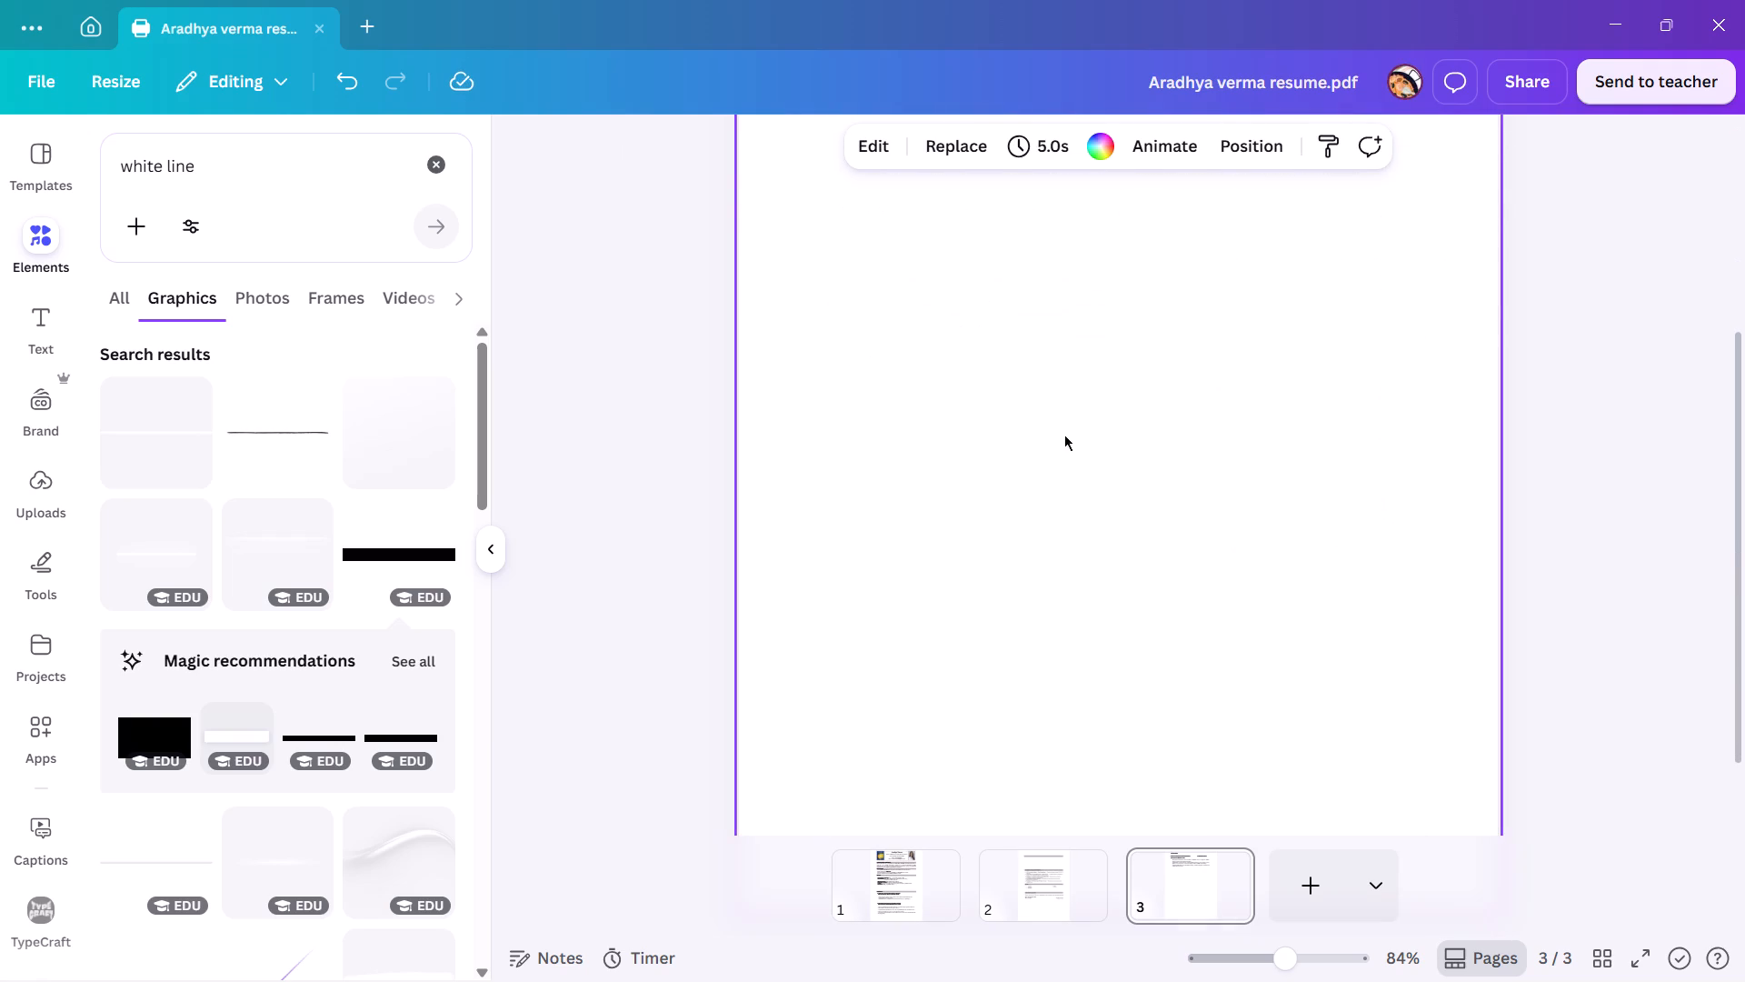
{"action": "left_click", "coordinate": [1008, 412]}
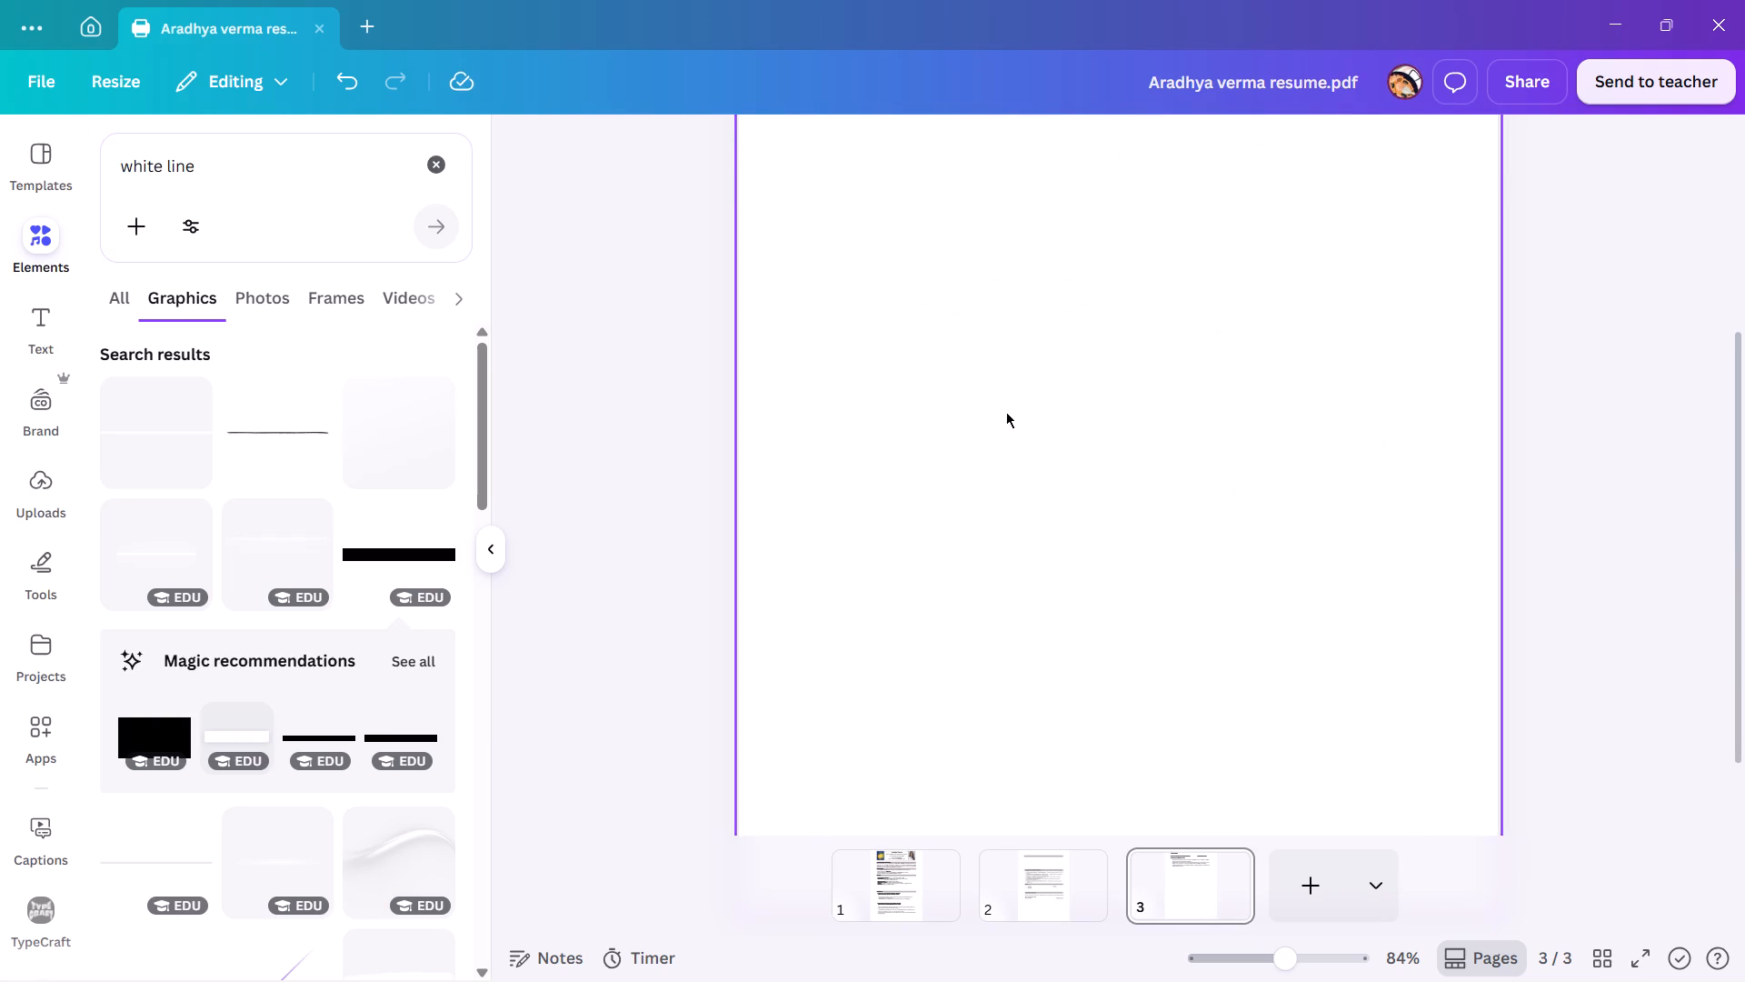
{"action": "key", "text": "ctrl+v"}
{"action": "left_click_drag", "start_coordinate": [1063, 473], "coordinate": [1064, 403]}
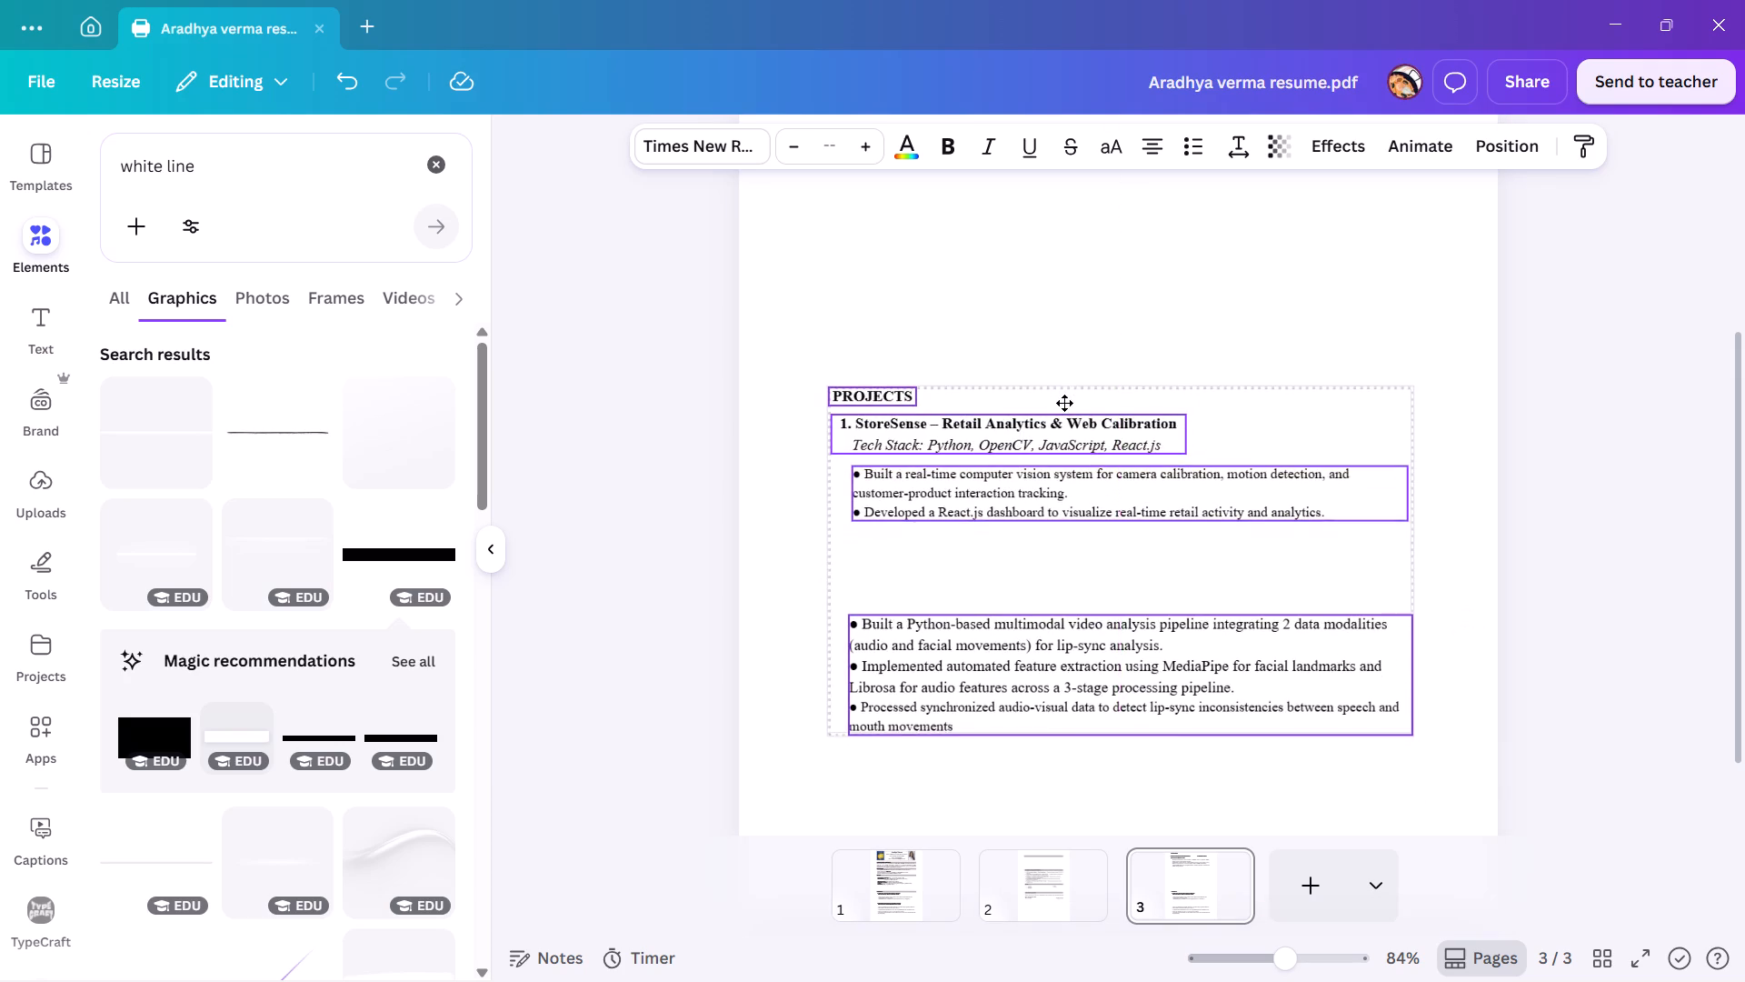
{"action": "left_click_drag", "start_coordinate": [1064, 403], "coordinate": [1062, 344]}
{"action": "left_click", "coordinate": [1257, 215]}
Cut the whole EXPERIENCE section, including its date and bullets, from page 3.
{"action": "scroll", "coordinate": [1078, 452], "scroll_direction": "up", "scroll_amount": 4}
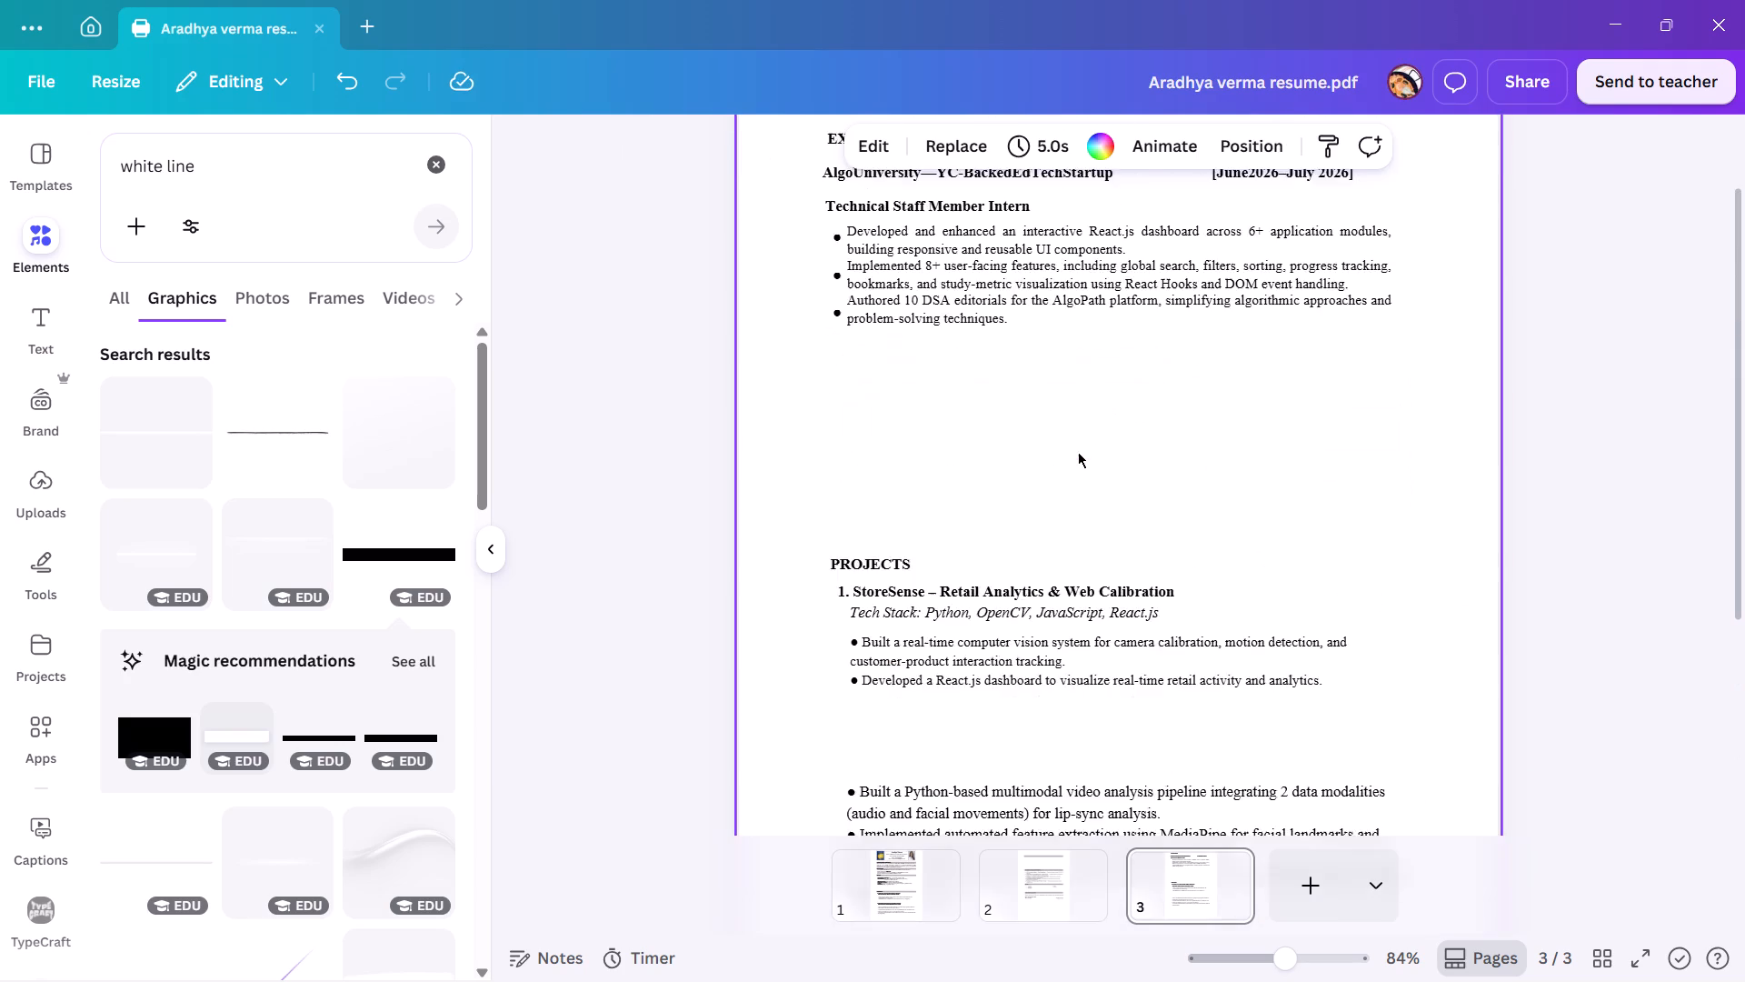
{"action": "scroll", "coordinate": [1077, 455], "scroll_direction": "up", "scroll_amount": 1}
{"action": "left_click_drag", "start_coordinate": [819, 209], "coordinate": [1224, 479]}
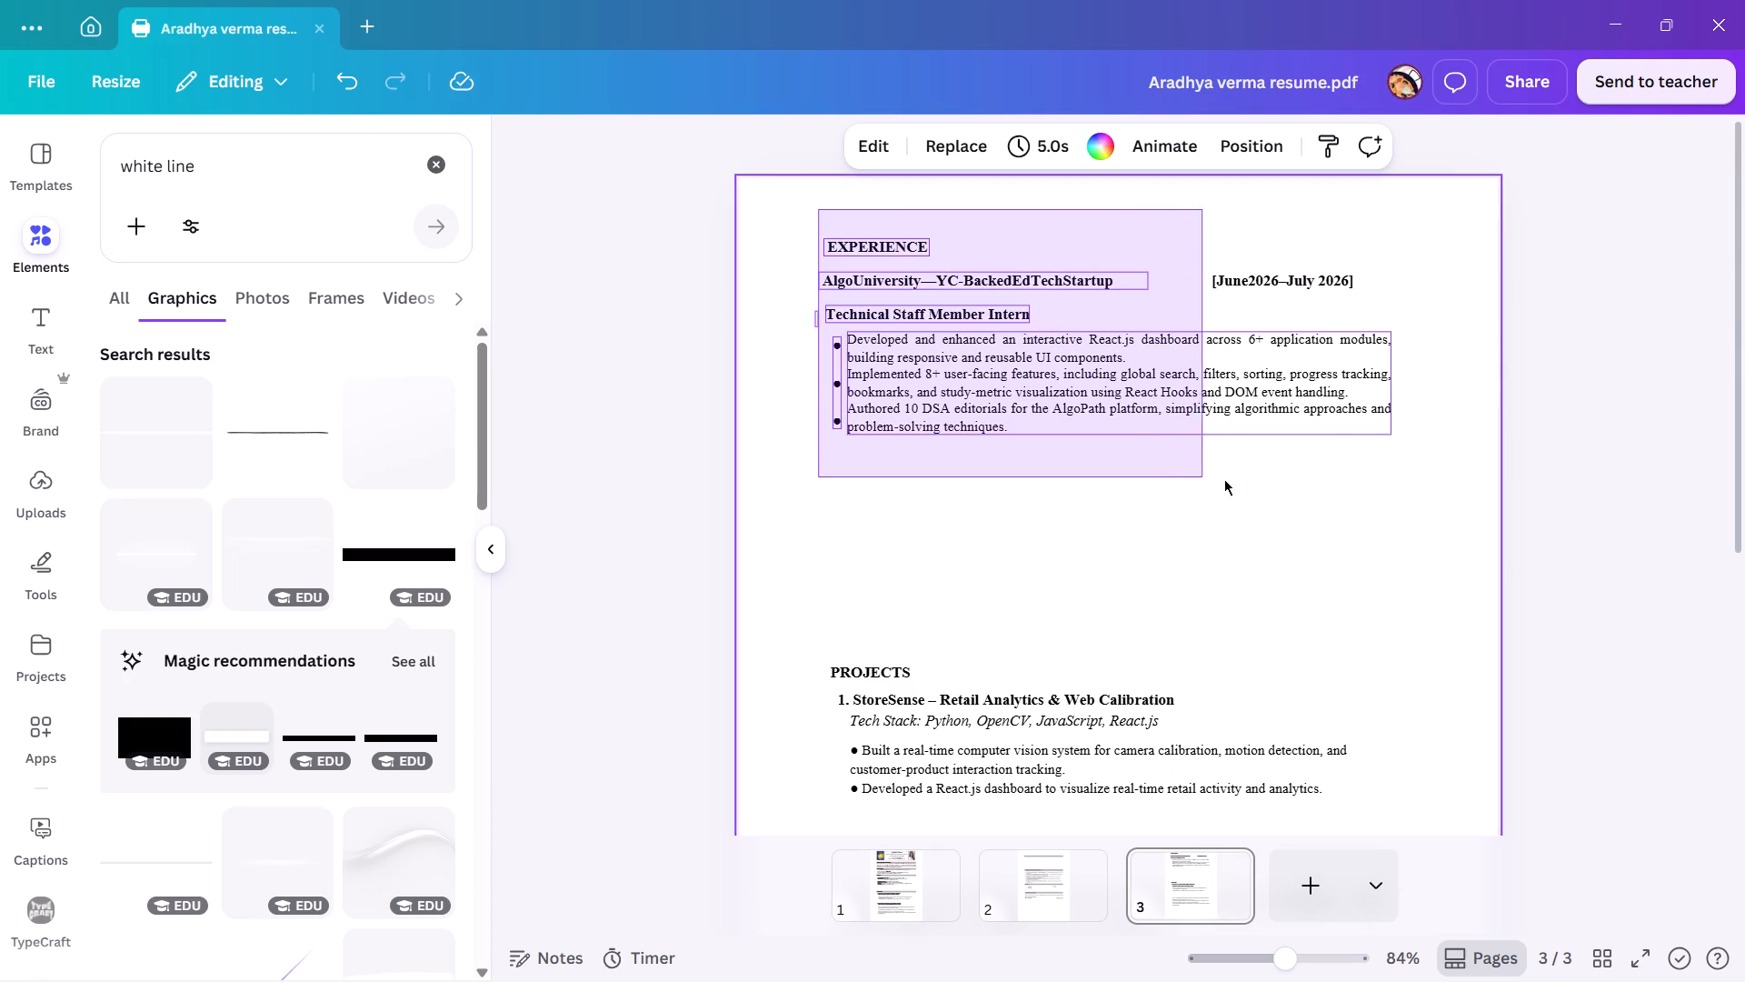
{"action": "left_click_drag", "start_coordinate": [1224, 479], "coordinate": [1344, 479]}
{"action": "key", "text": "ctrl+x"}
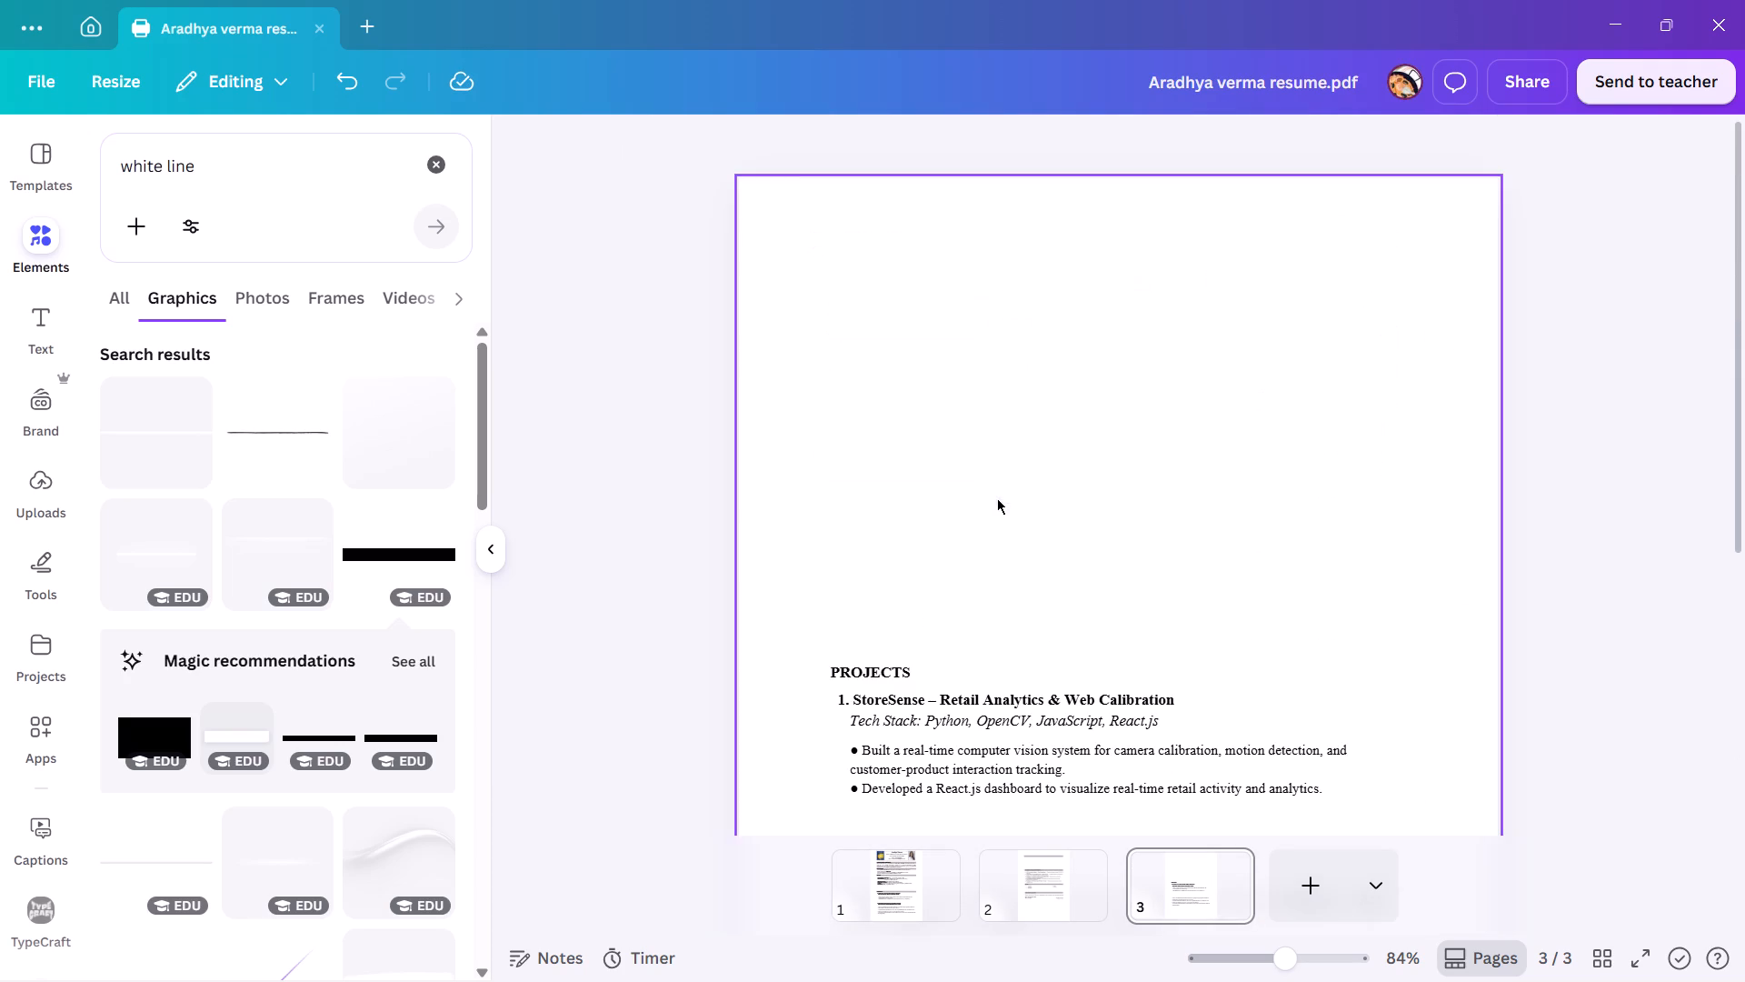
Delete the PROJECTS heading and the text of both projects from page 1.
{"action": "left_click", "coordinate": [926, 888]}
{"action": "scroll", "coordinate": [922, 718], "scroll_direction": "down", "scroll_amount": 2}
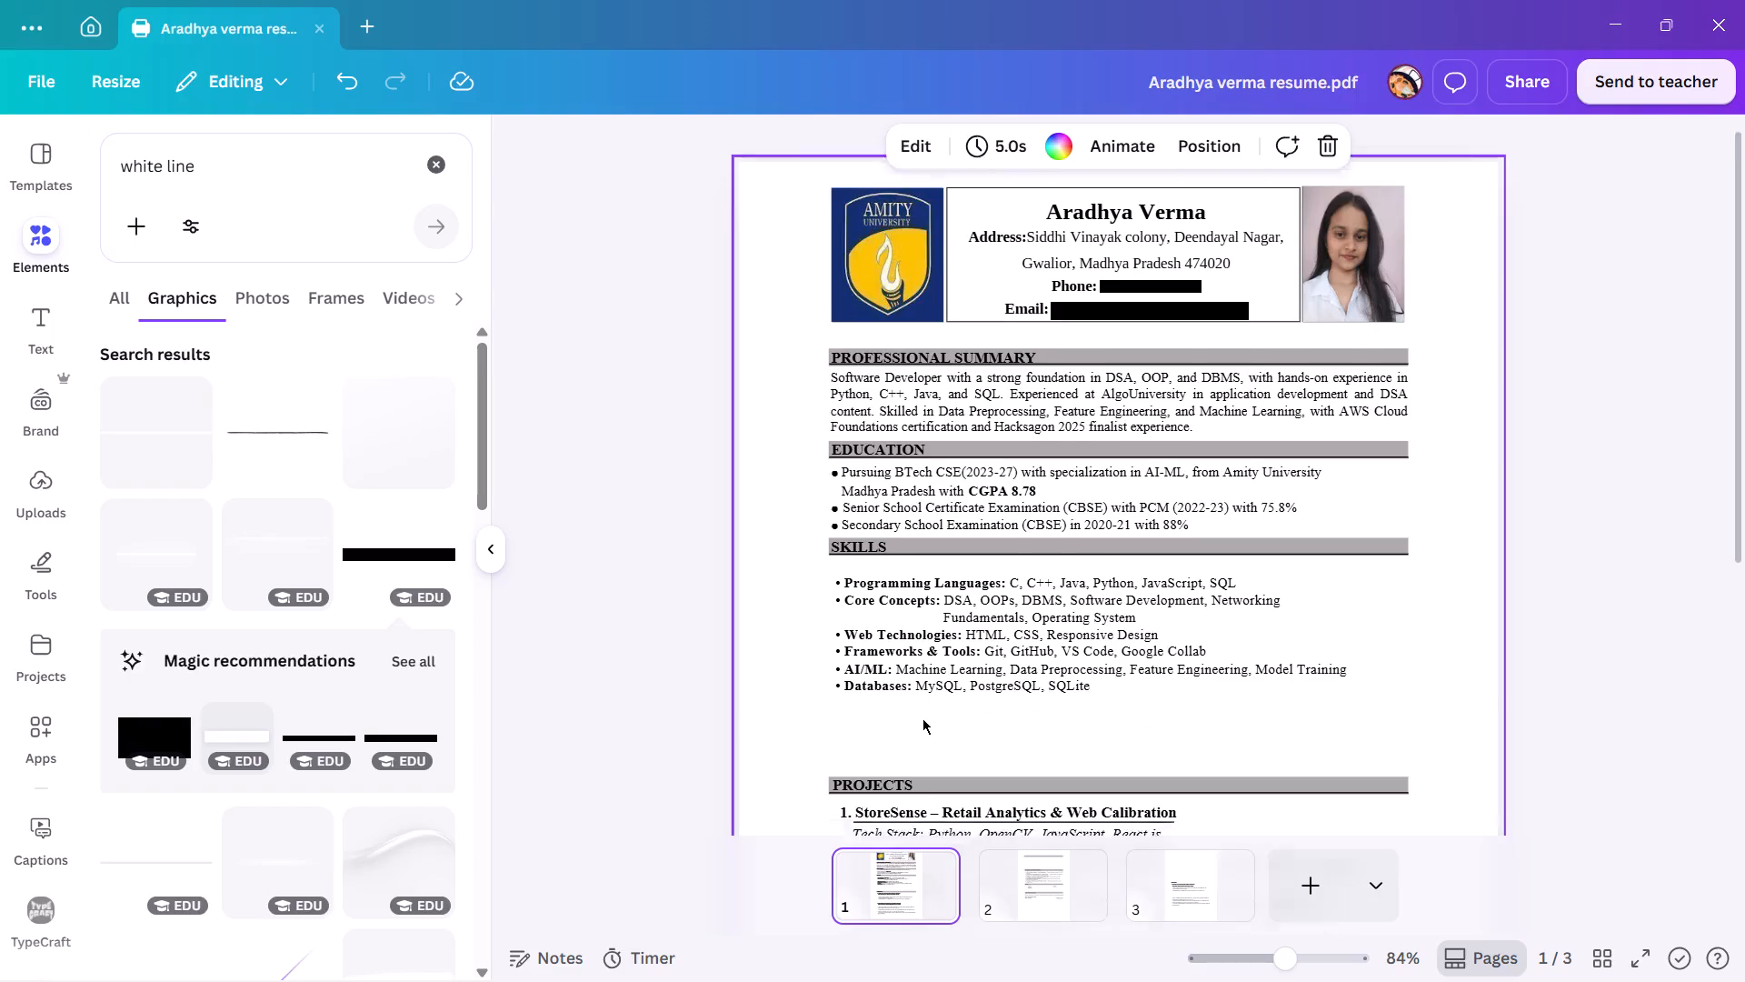
{"action": "scroll", "coordinate": [922, 718], "scroll_direction": "down", "scroll_amount": 2}
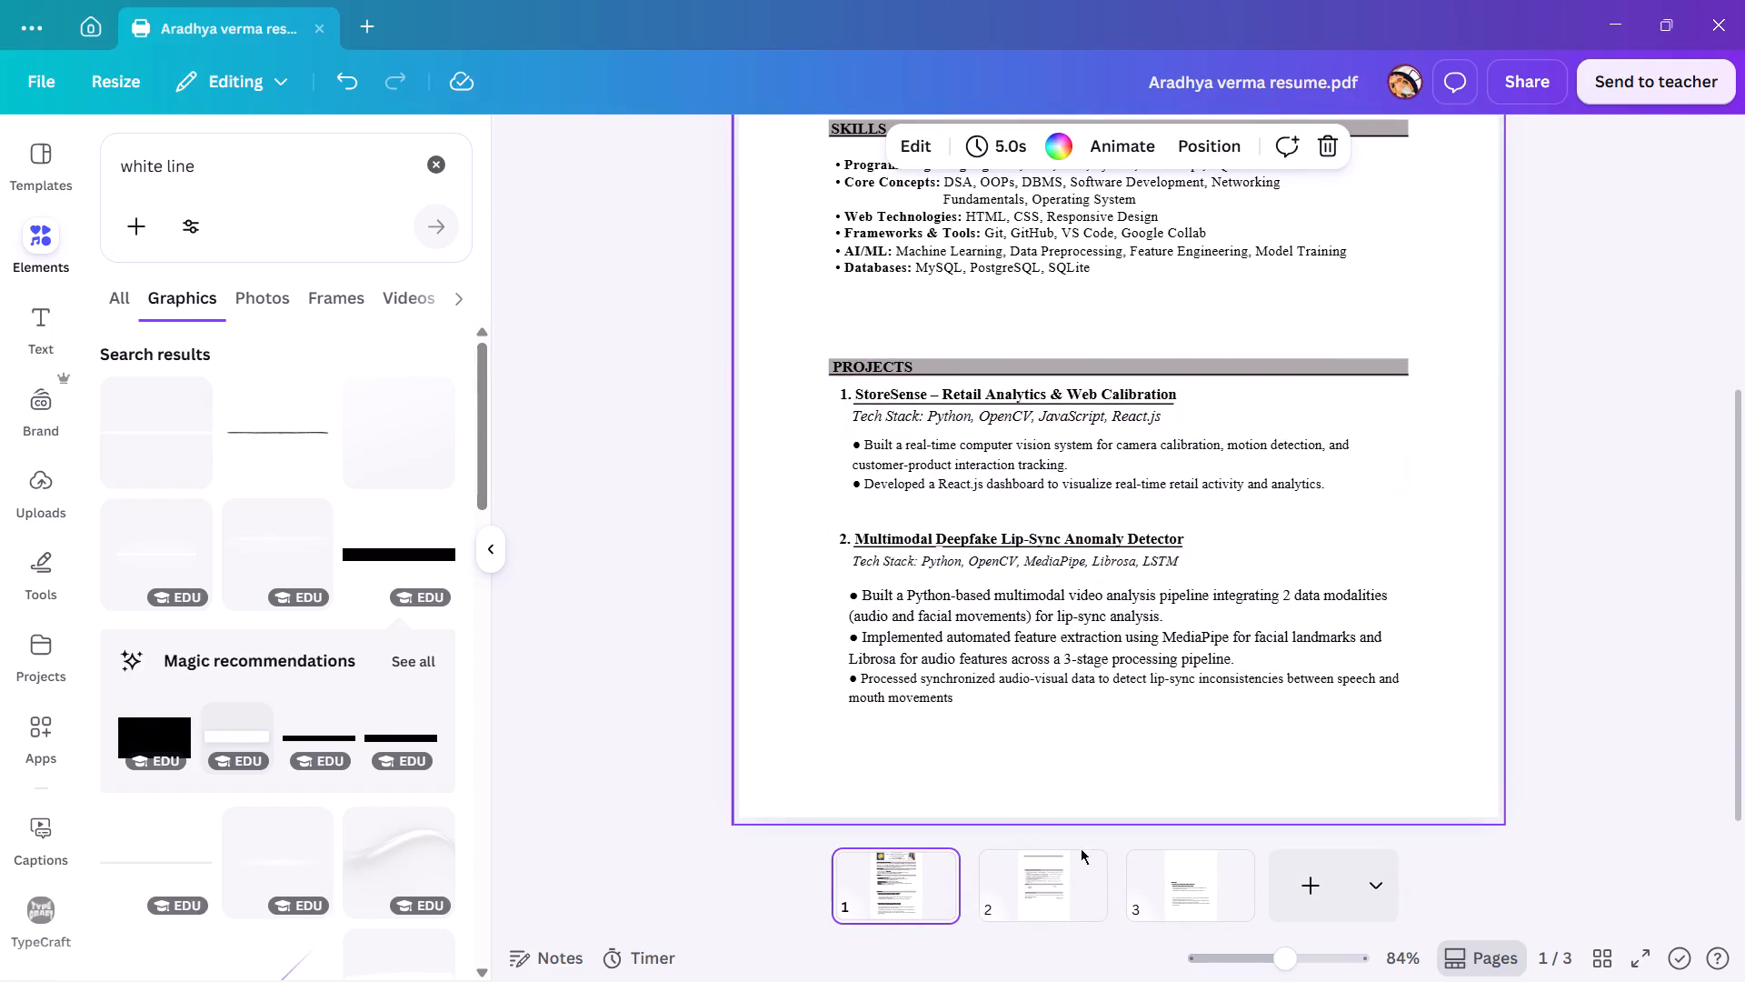
{"action": "left_click_drag", "start_coordinate": [803, 341], "coordinate": [942, 496]}
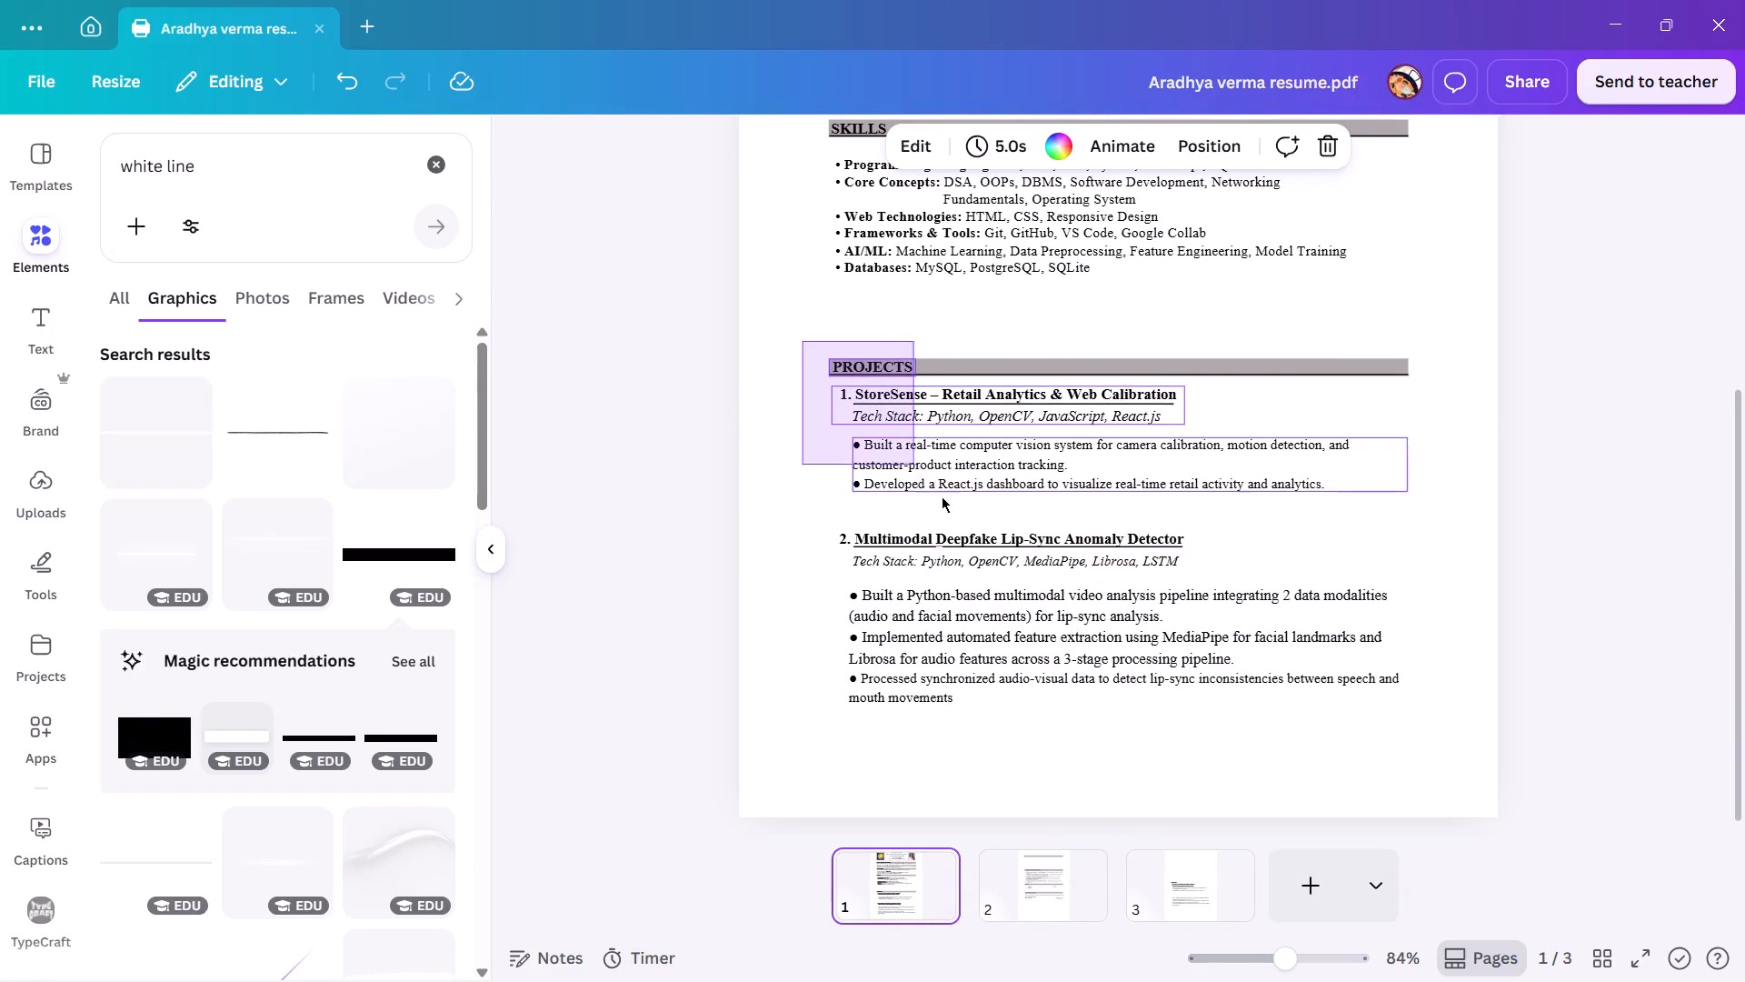
{"action": "left_click_drag", "start_coordinate": [942, 496], "coordinate": [1077, 689]}
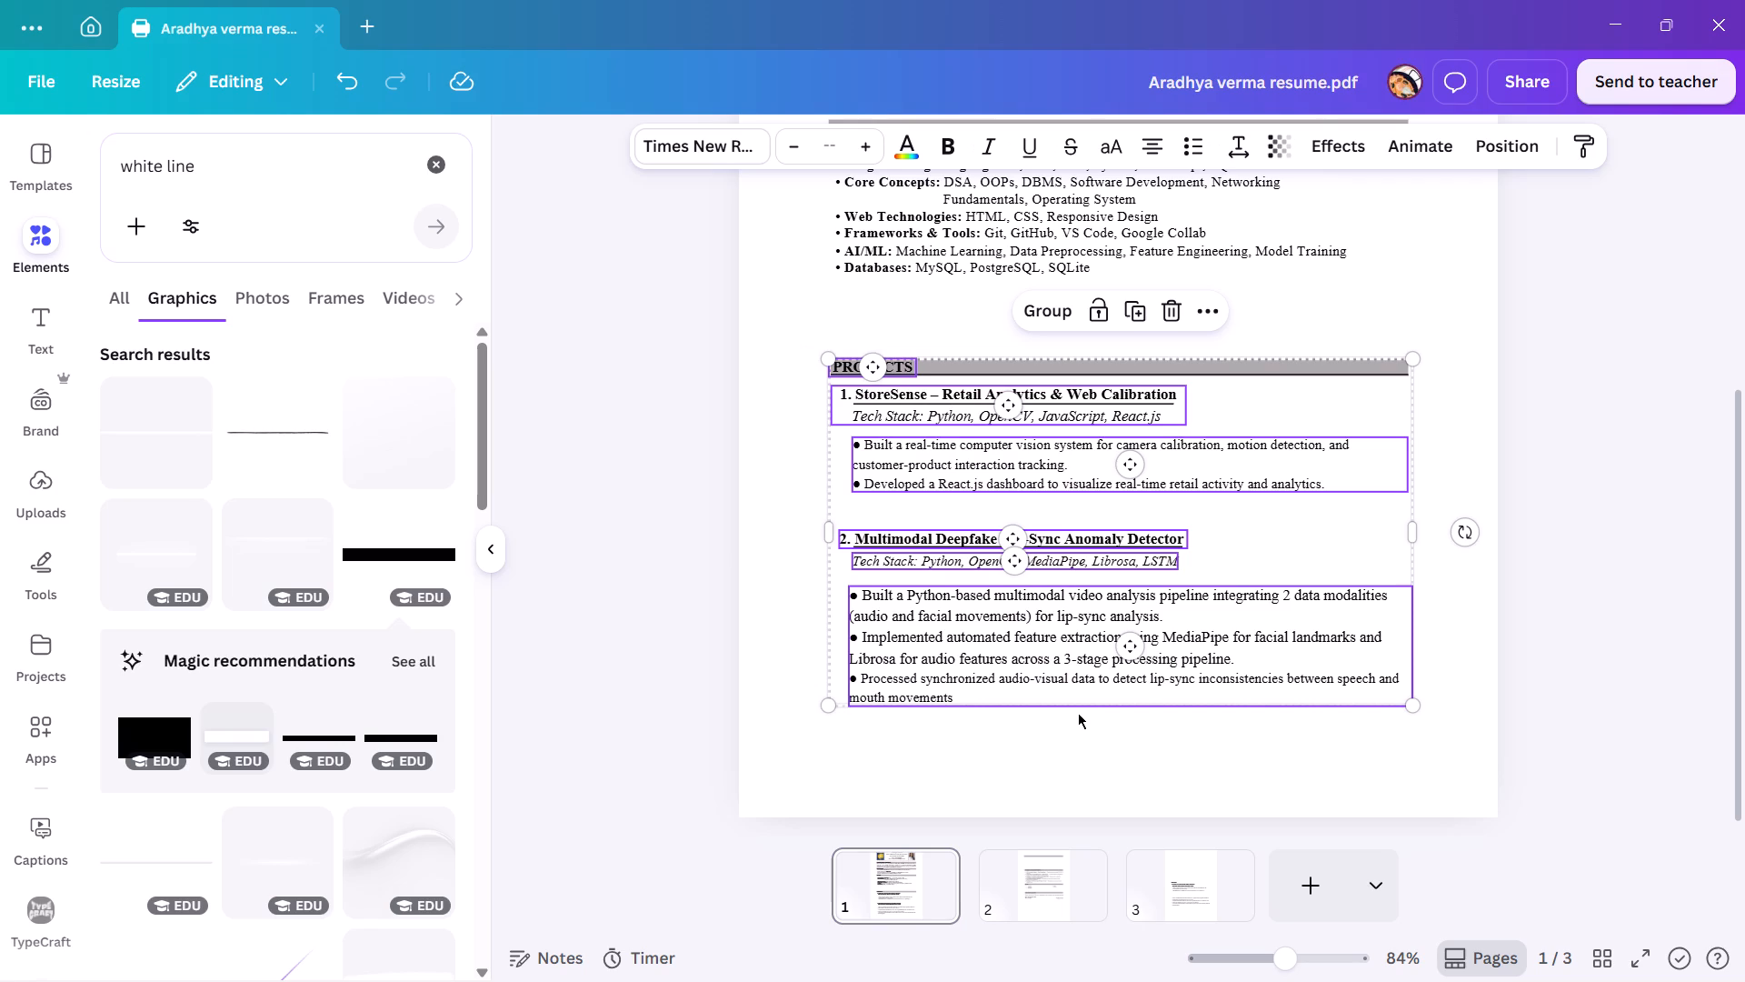
{"action": "key", "text": "BackSpace"}
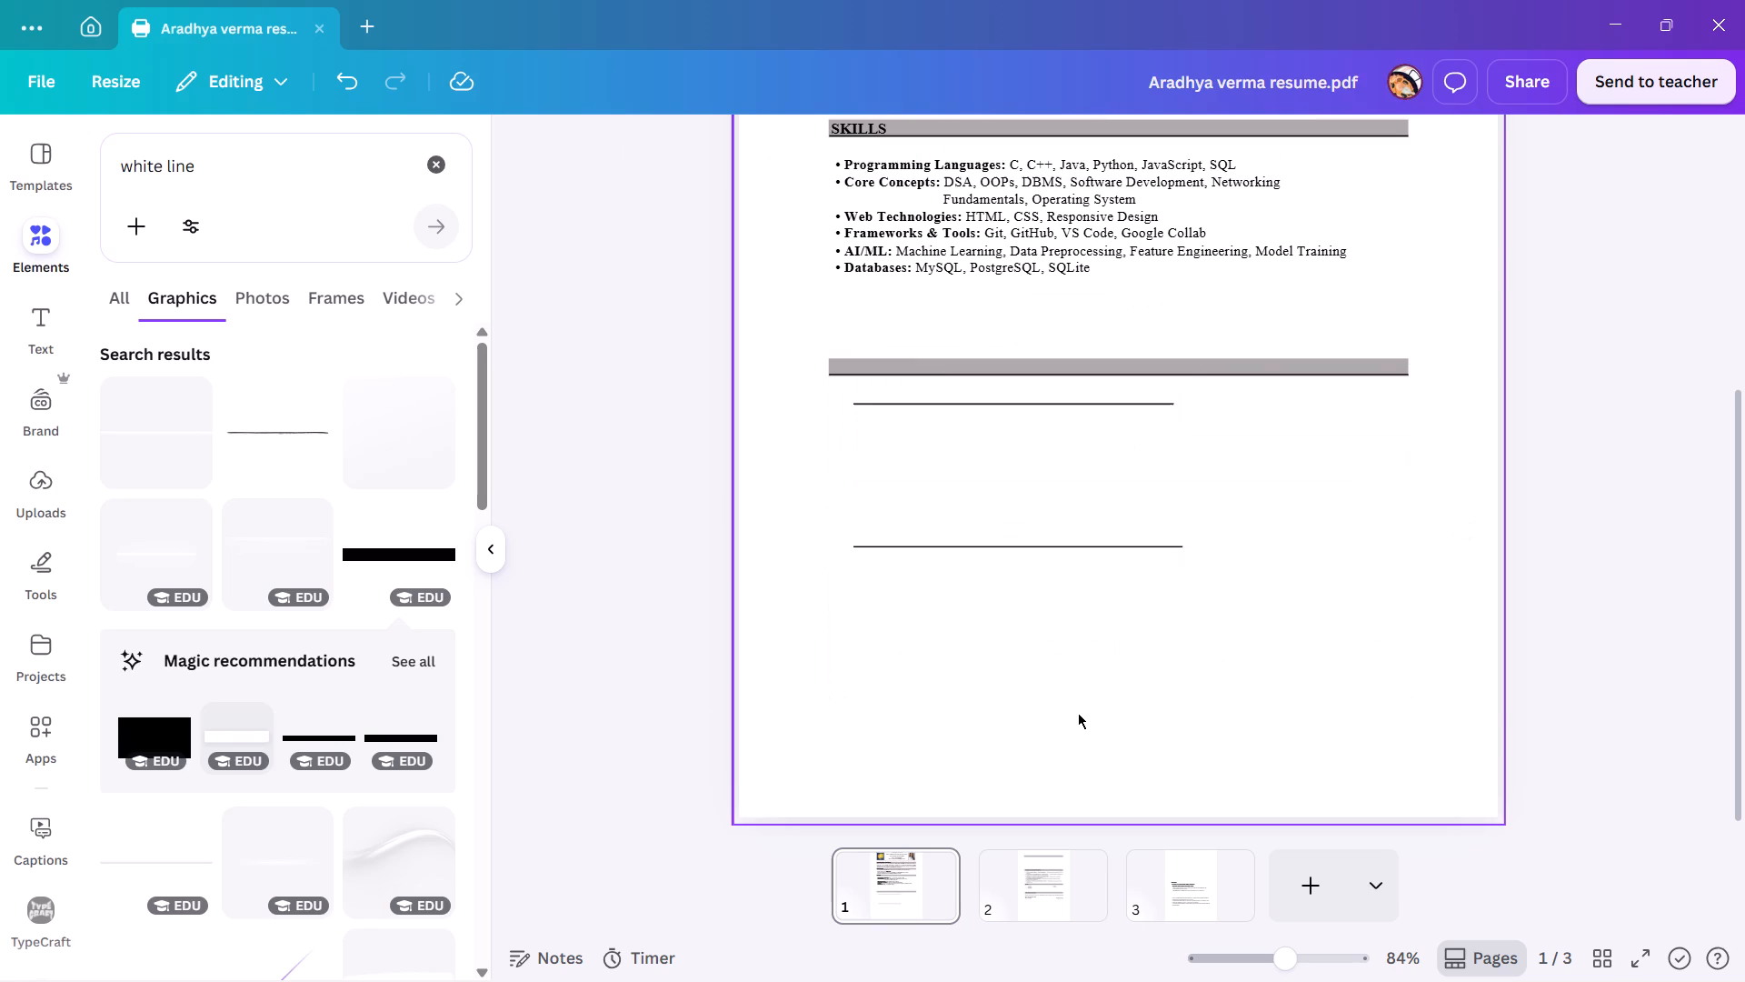
Paste the EXPERIENCE section onto page 1 and align its heading with the empty grey bar below SKILLS.
{"action": "key", "text": "ctrl+v"}
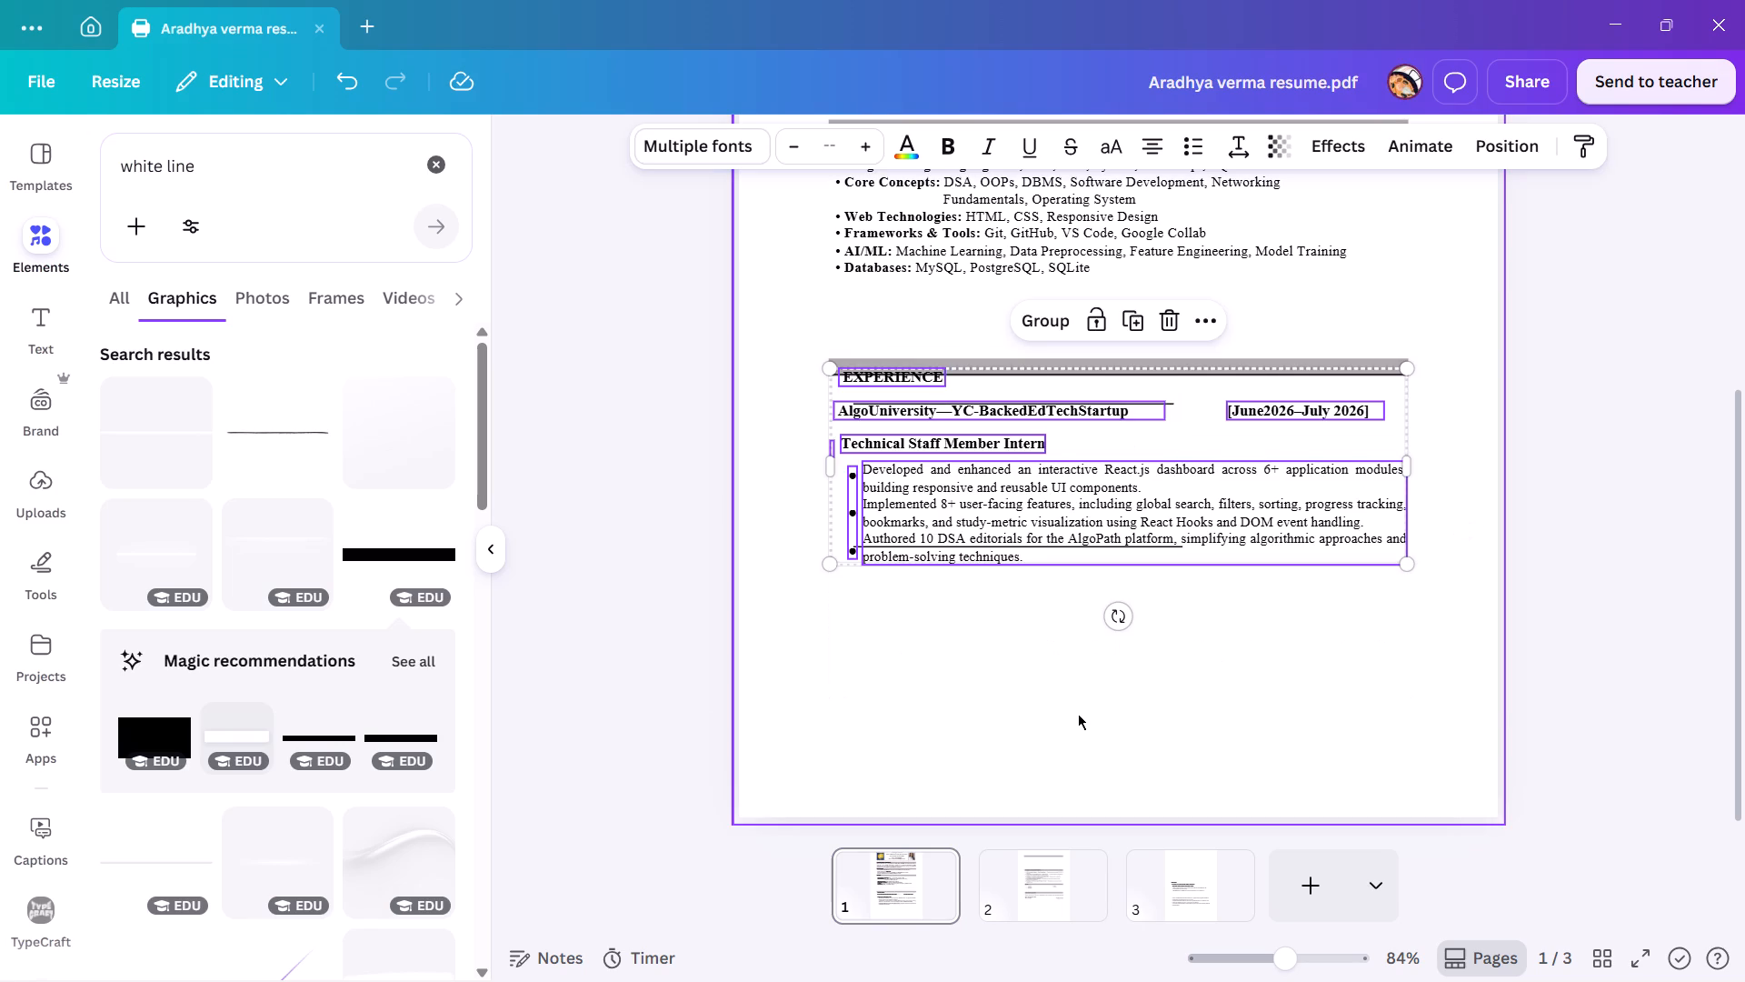
{"action": "left_click_drag", "start_coordinate": [960, 383], "coordinate": [960, 373]}
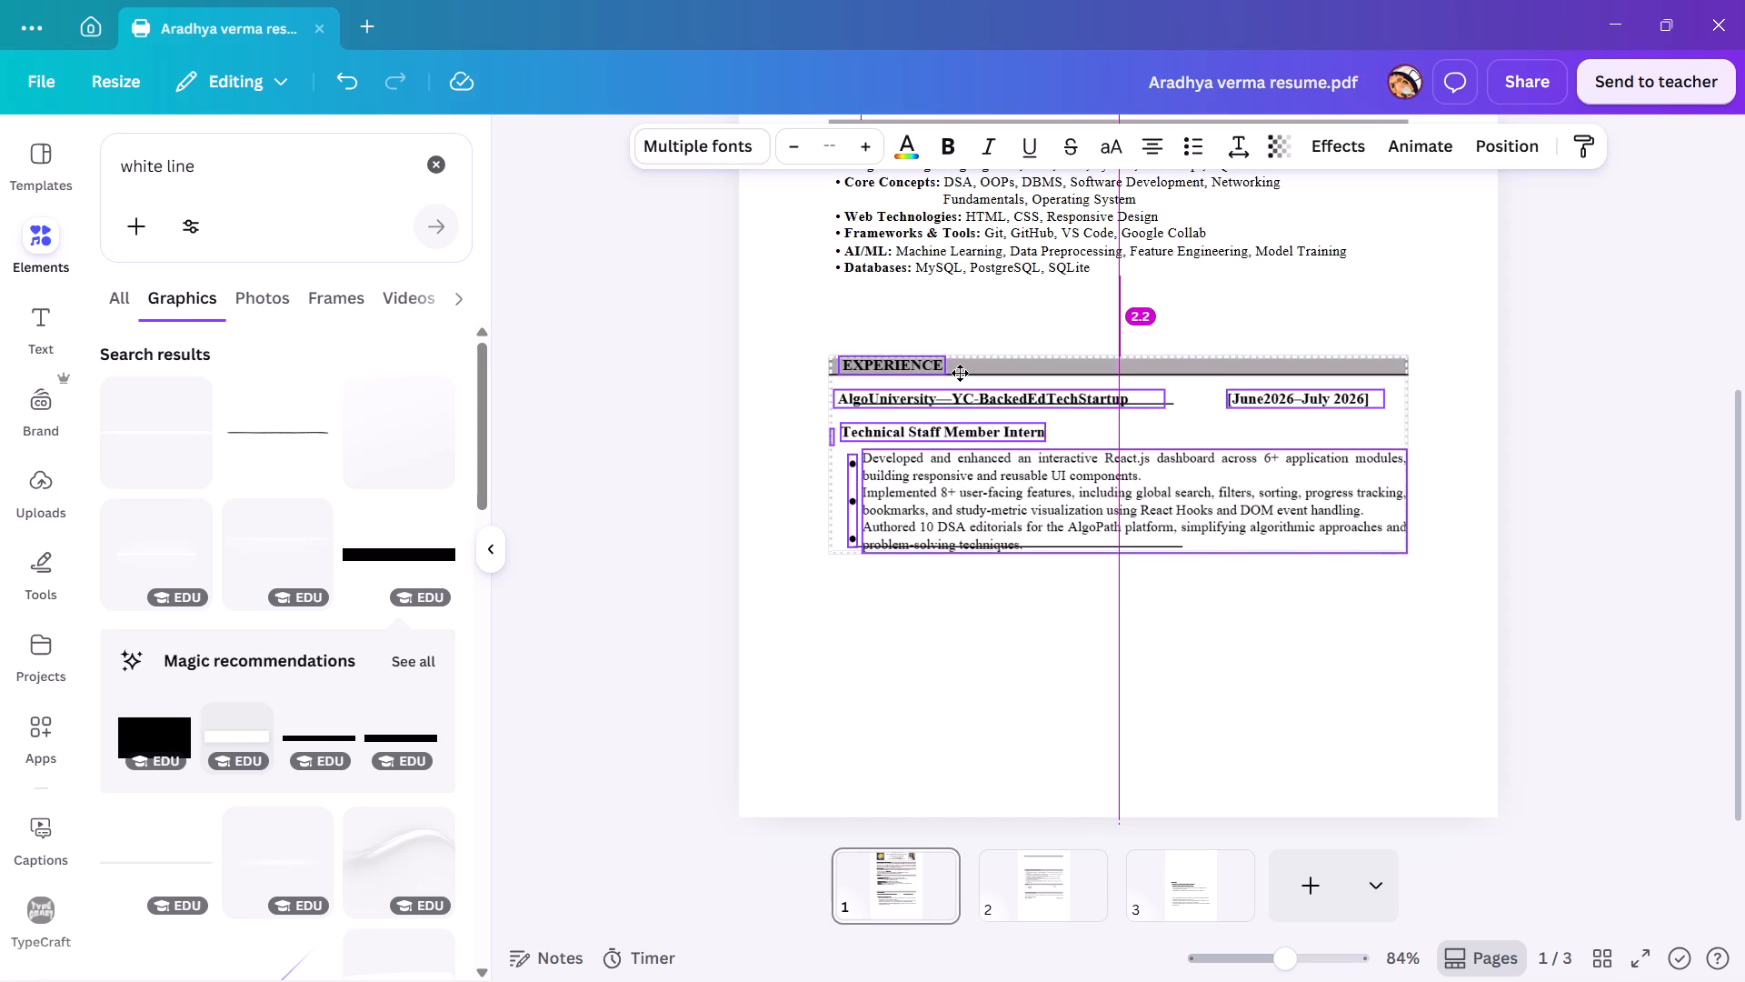
{"action": "left_click_drag", "start_coordinate": [960, 373], "coordinate": [951, 373]}
{"action": "left_click", "coordinate": [1027, 626]}
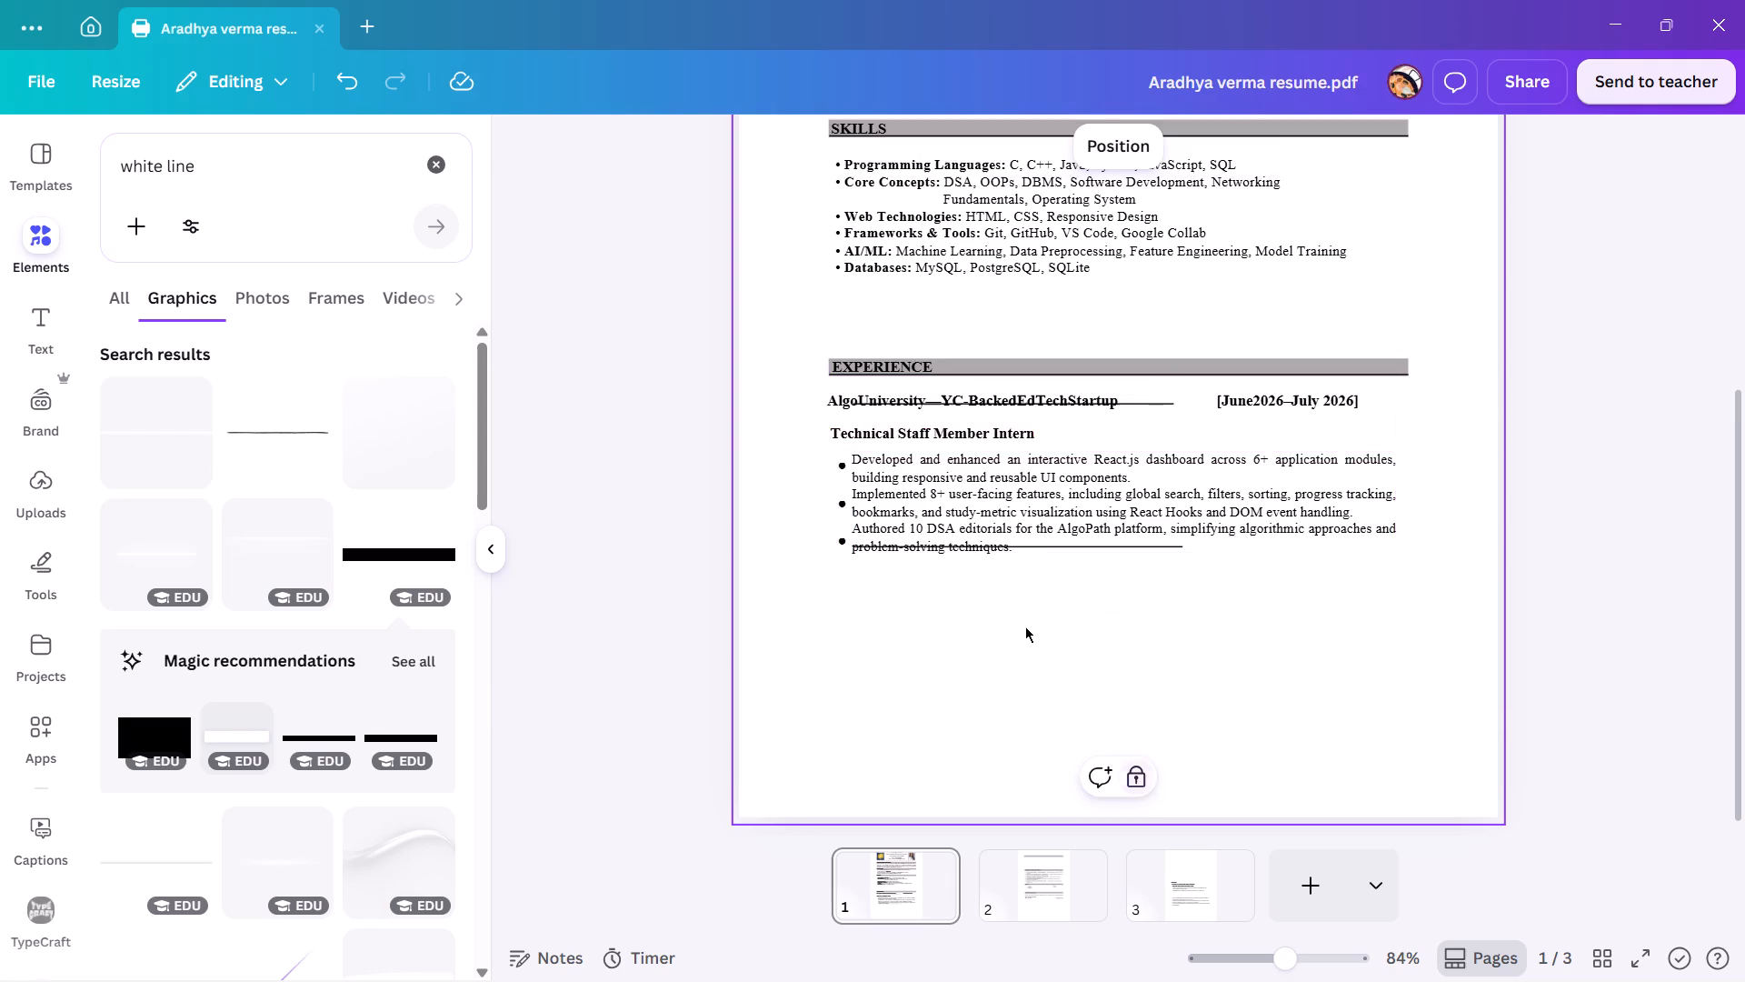
Move the AlgoUniversity—YC-BackedEdTechStartup line up on page 1 so it sits clear of the leftover underline.
{"action": "scroll", "coordinate": [958, 494], "scroll_direction": "up", "scroll_amount": 4, "text": "ctrl"}
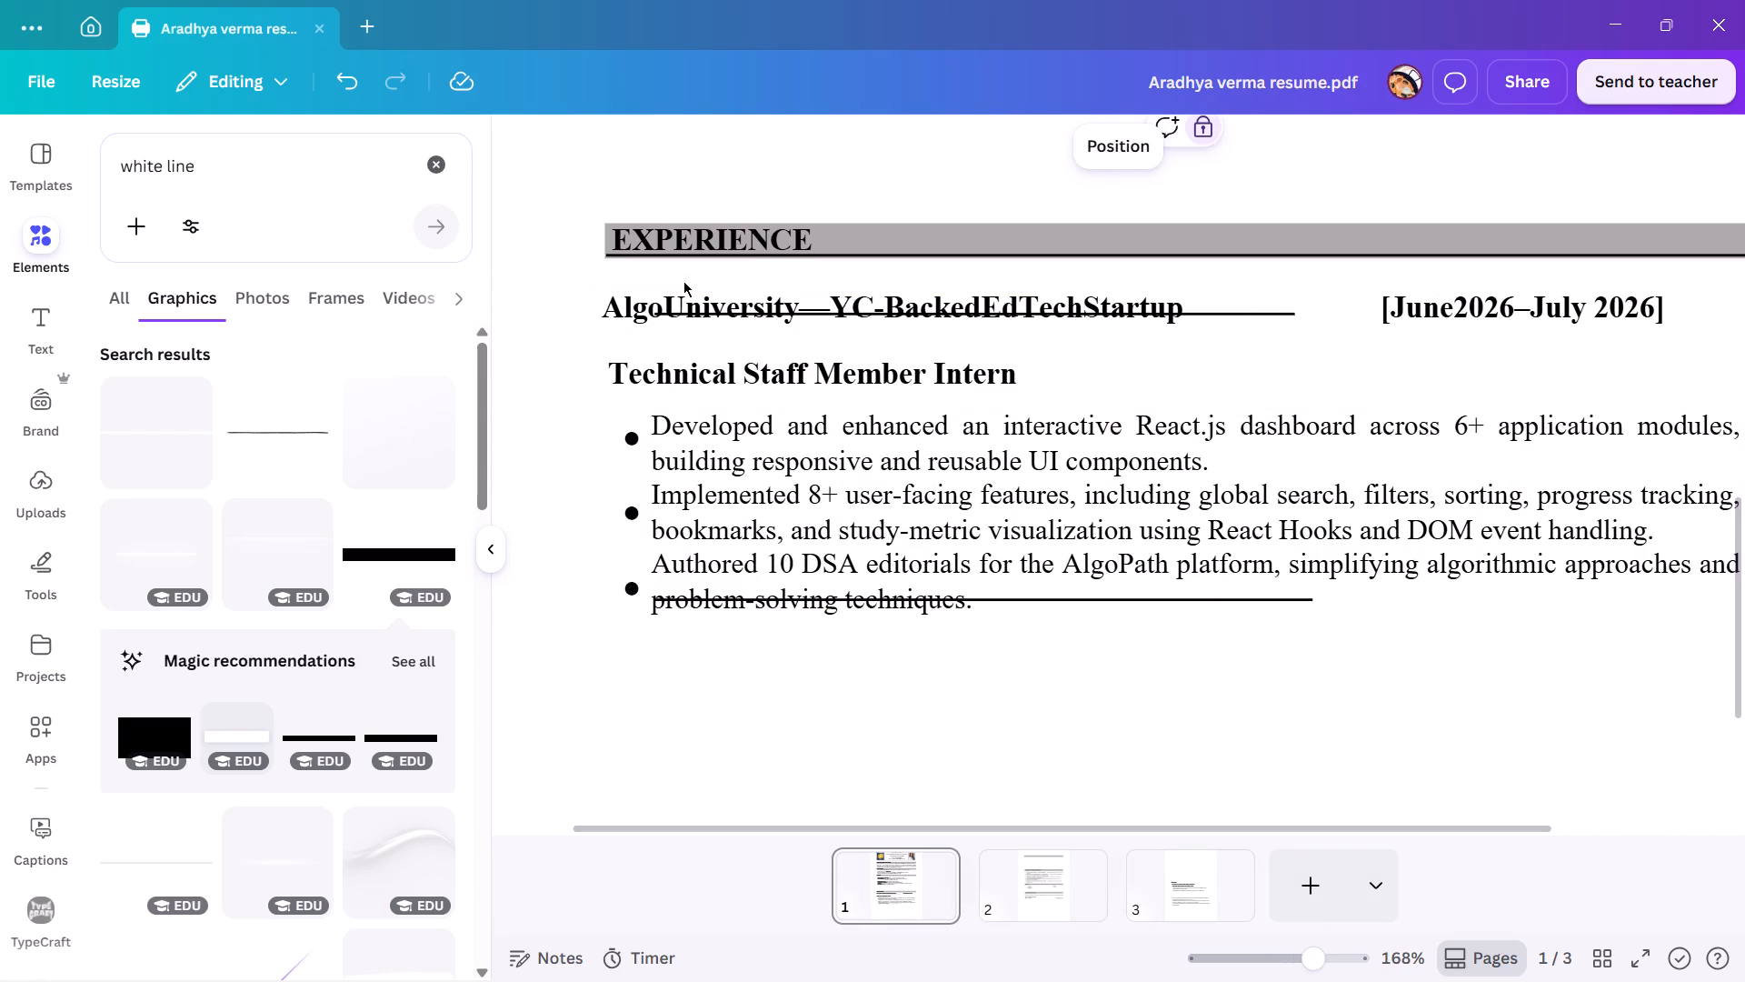
{"action": "scroll", "coordinate": [669, 317], "scroll_direction": "up", "scroll_amount": 1, "text": "ctrl"}
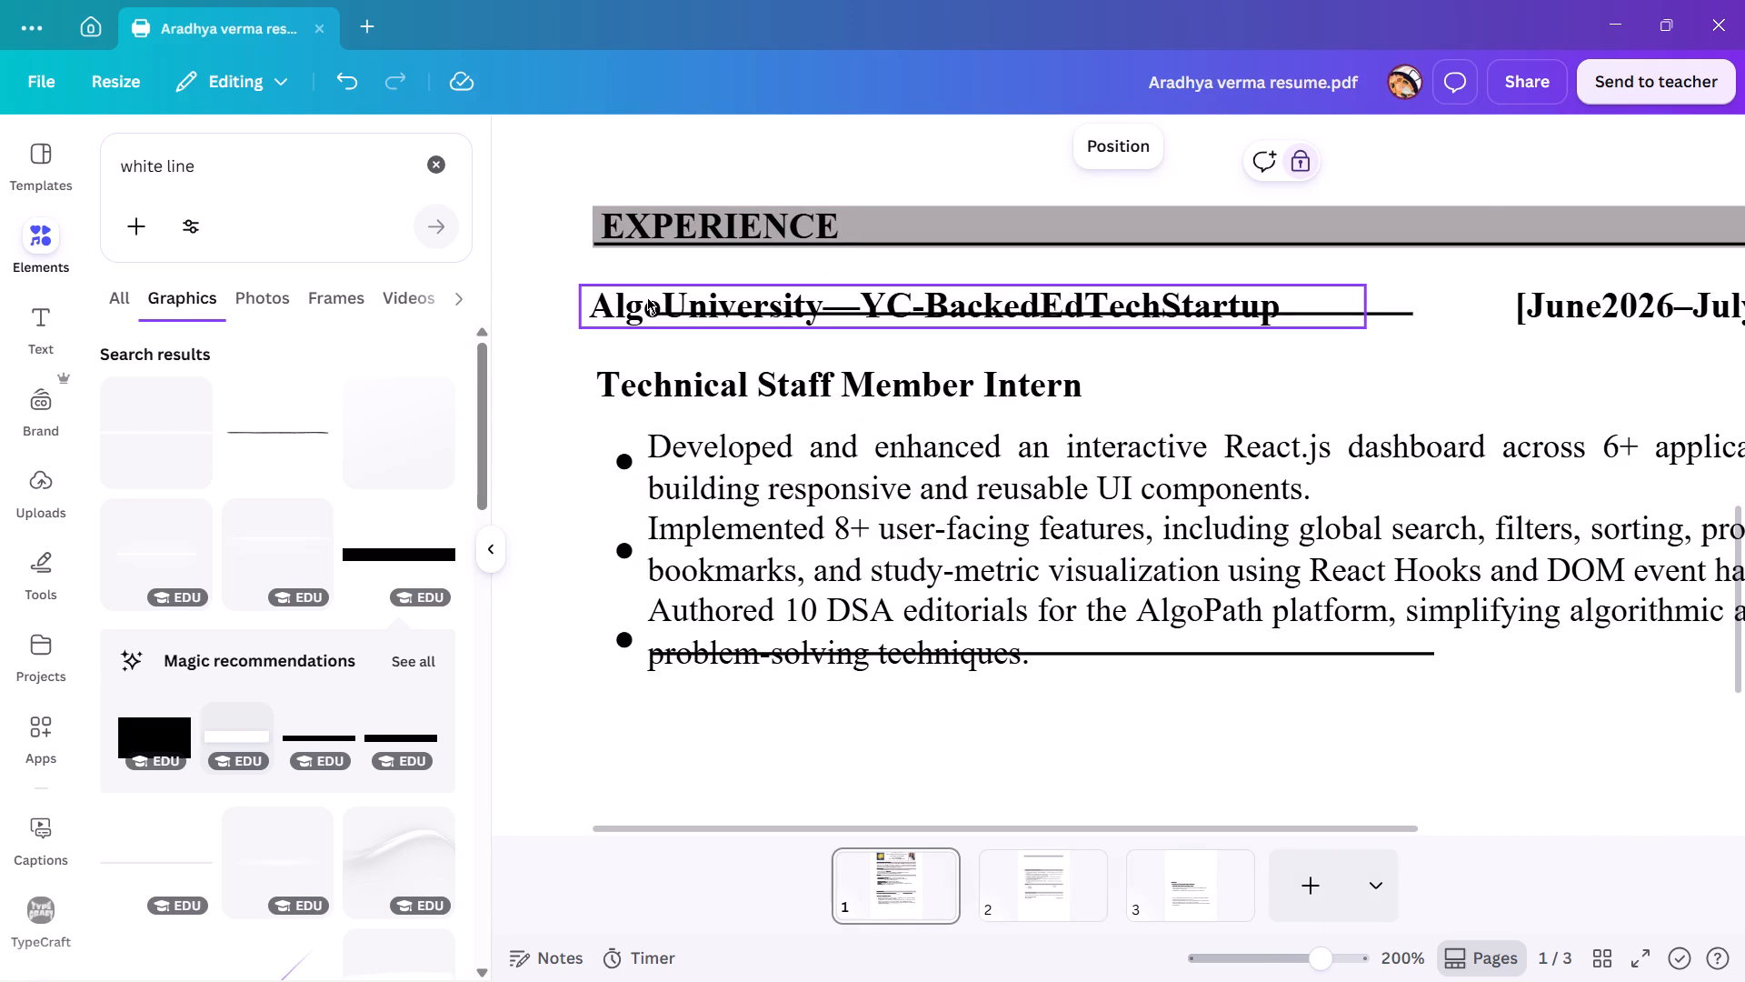
{"action": "left_click", "coordinate": [647, 298]}
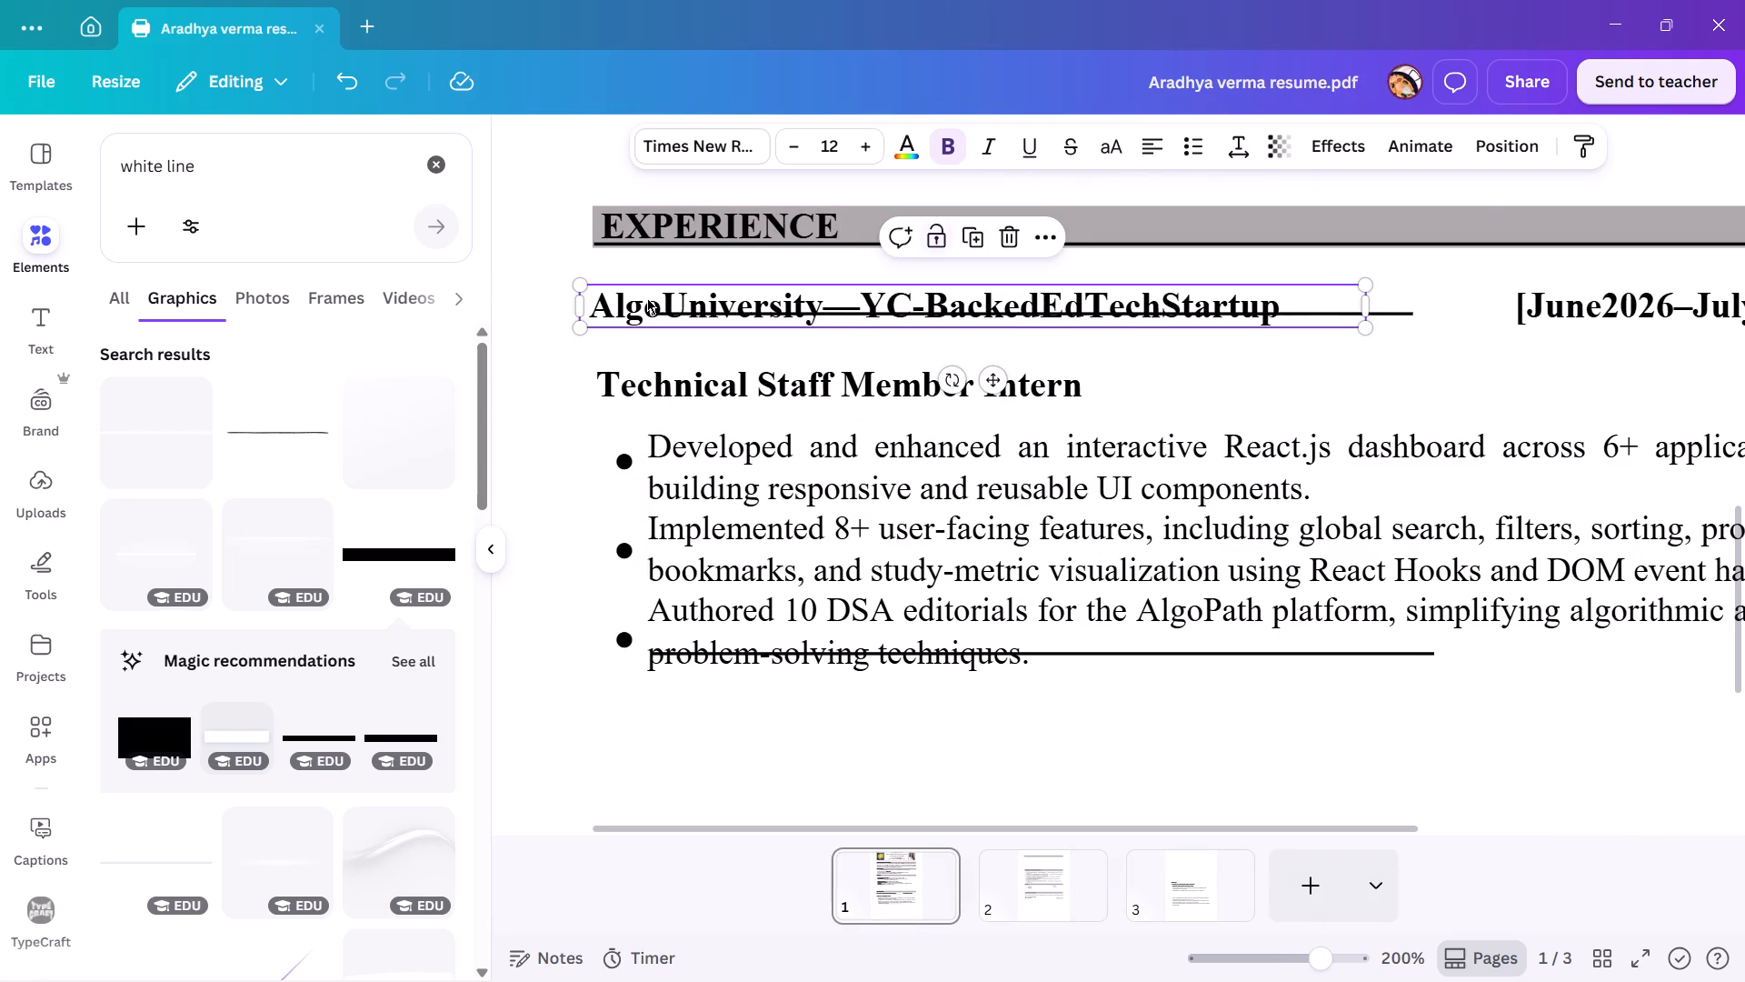
{"action": "left_click_drag", "start_coordinate": [647, 298], "coordinate": [663, 288]}
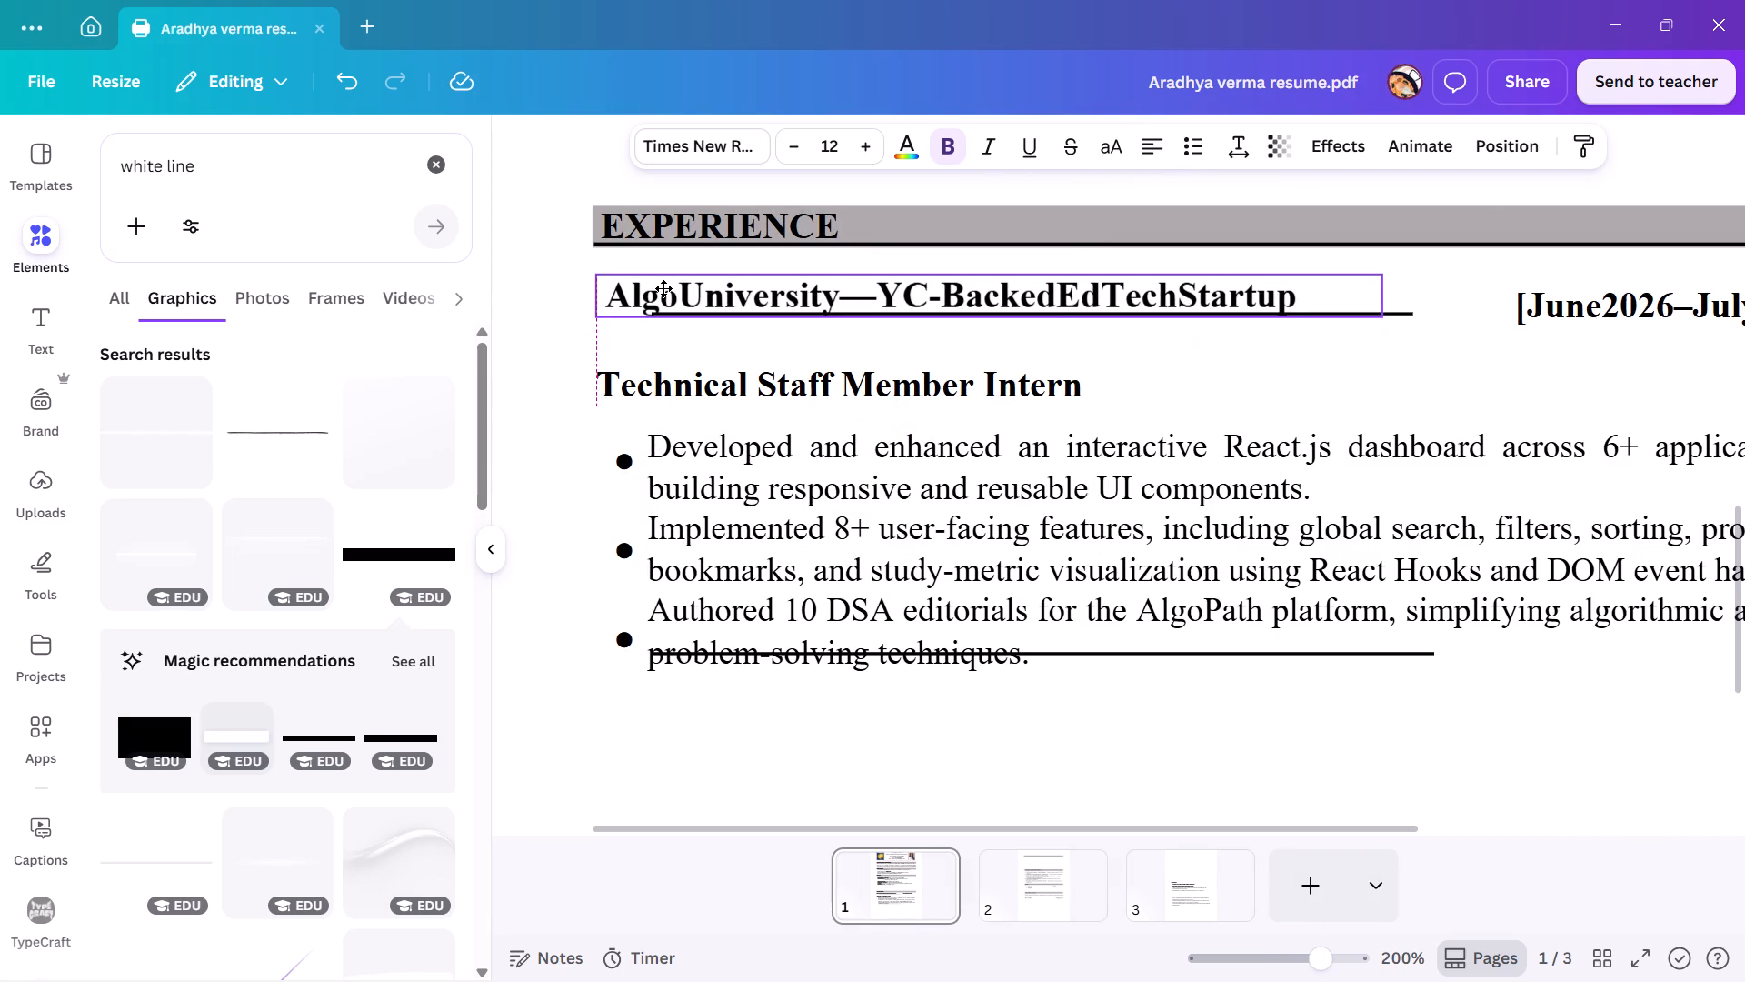
{"action": "left_click_drag", "start_coordinate": [663, 288], "coordinate": [664, 284]}
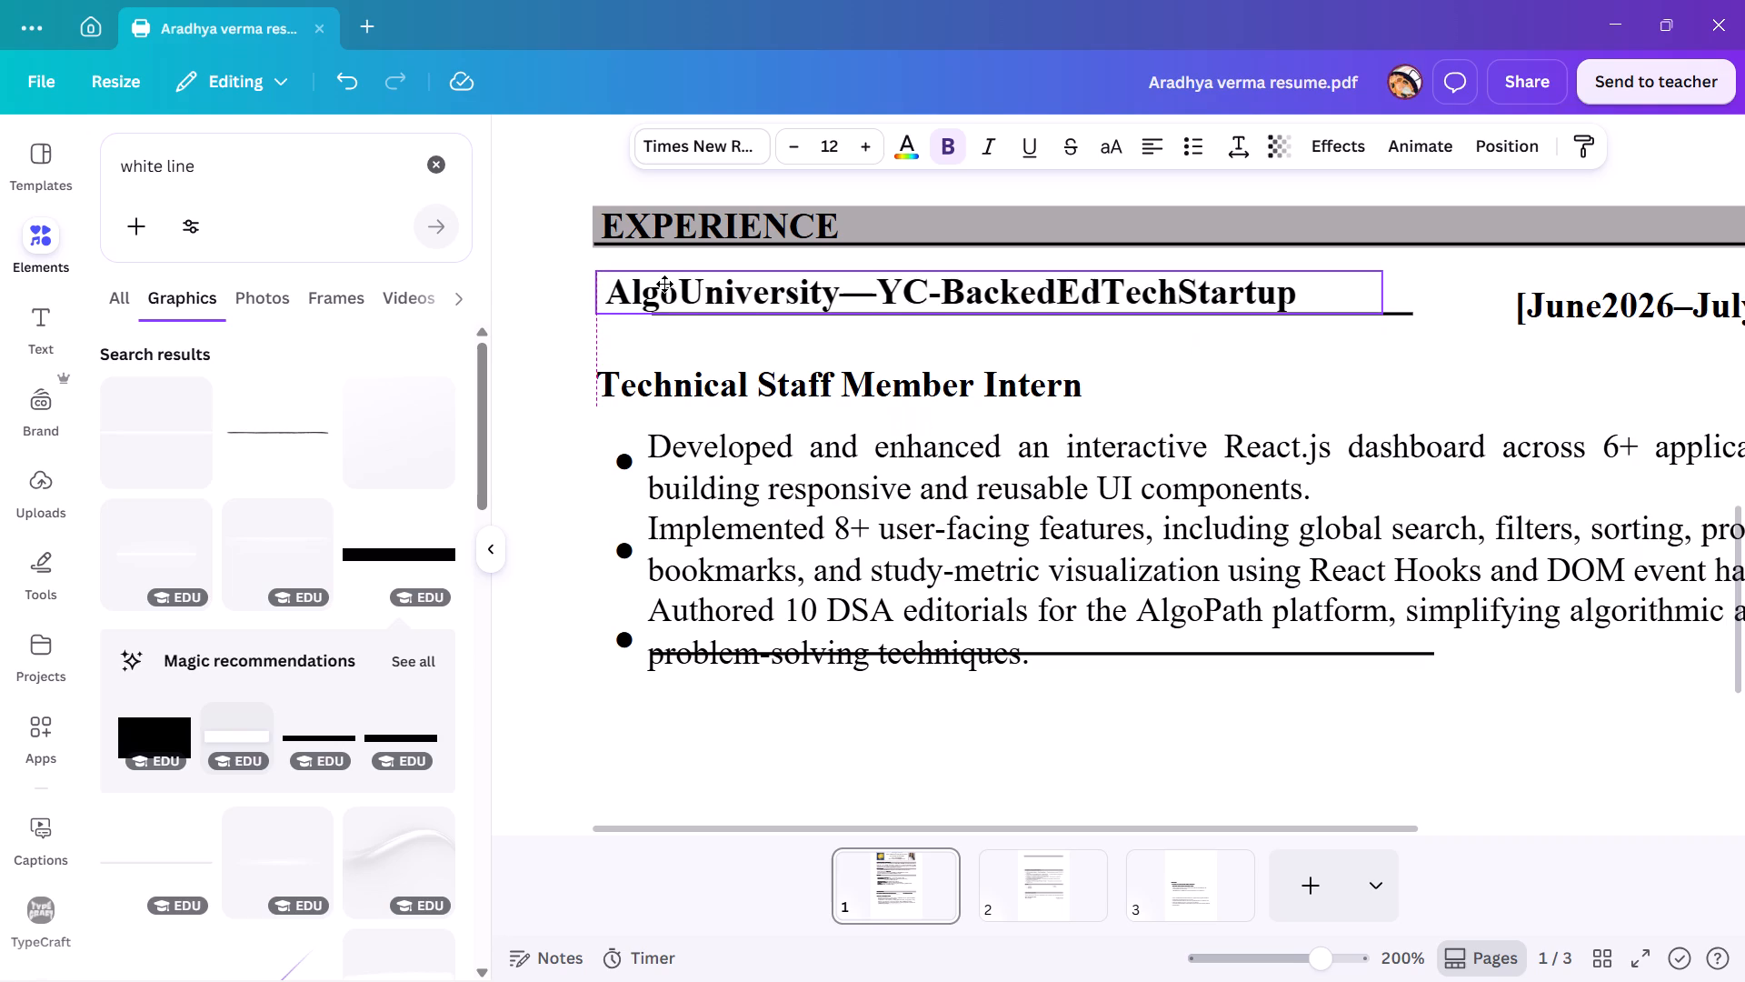
{"action": "left_click_drag", "start_coordinate": [664, 284], "coordinate": [667, 283]}
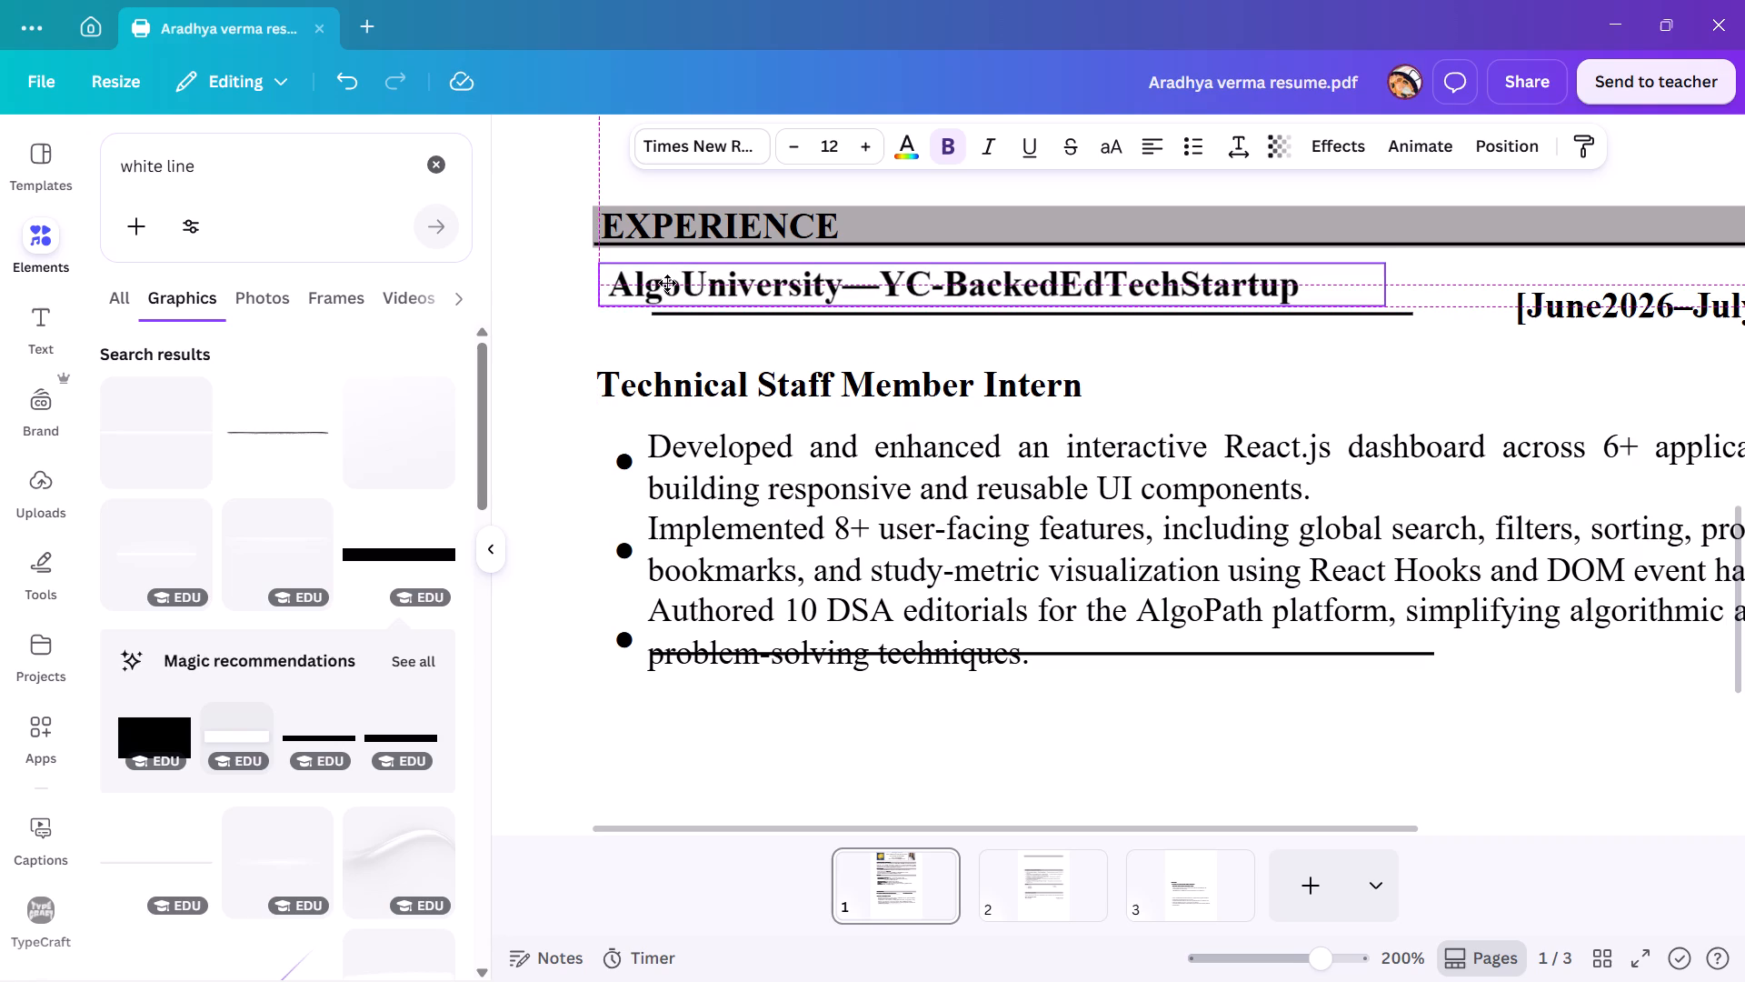
{"action": "left_click_drag", "start_coordinate": [667, 283], "coordinate": [667, 285]}
{"action": "left_click", "coordinate": [703, 345]}
{"action": "left_click", "coordinate": [707, 288]}
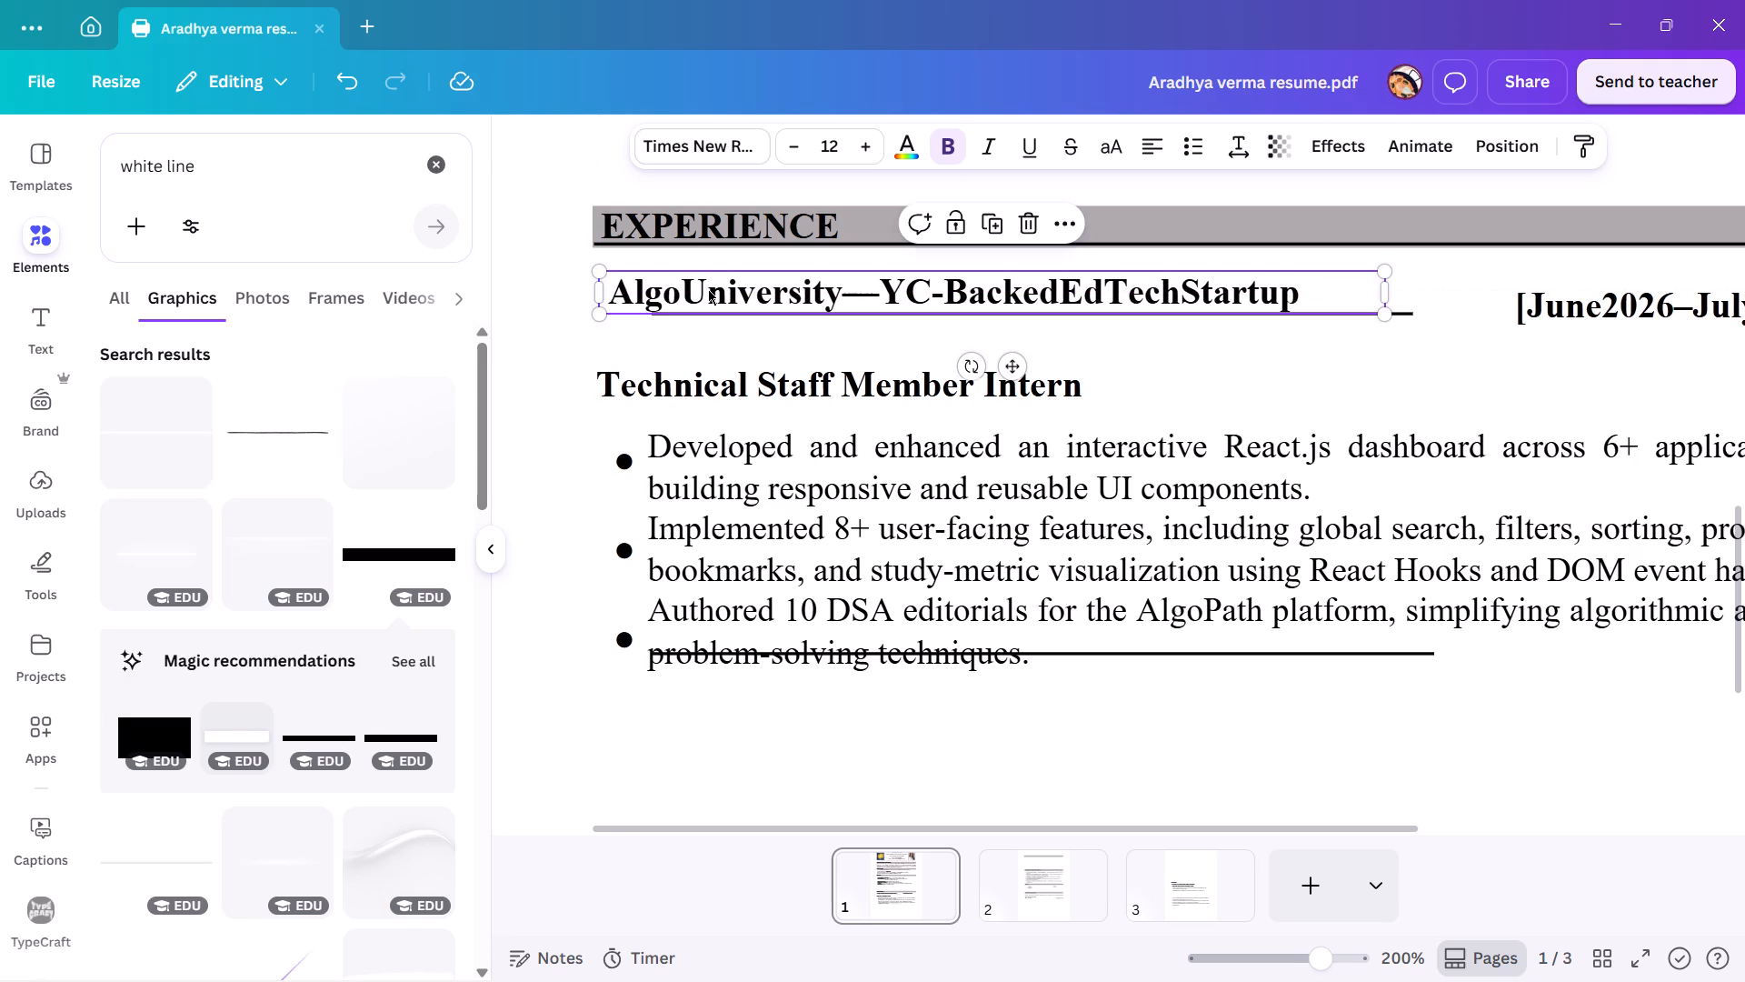
{"action": "left_click_drag", "start_coordinate": [708, 290], "coordinate": [713, 274]}
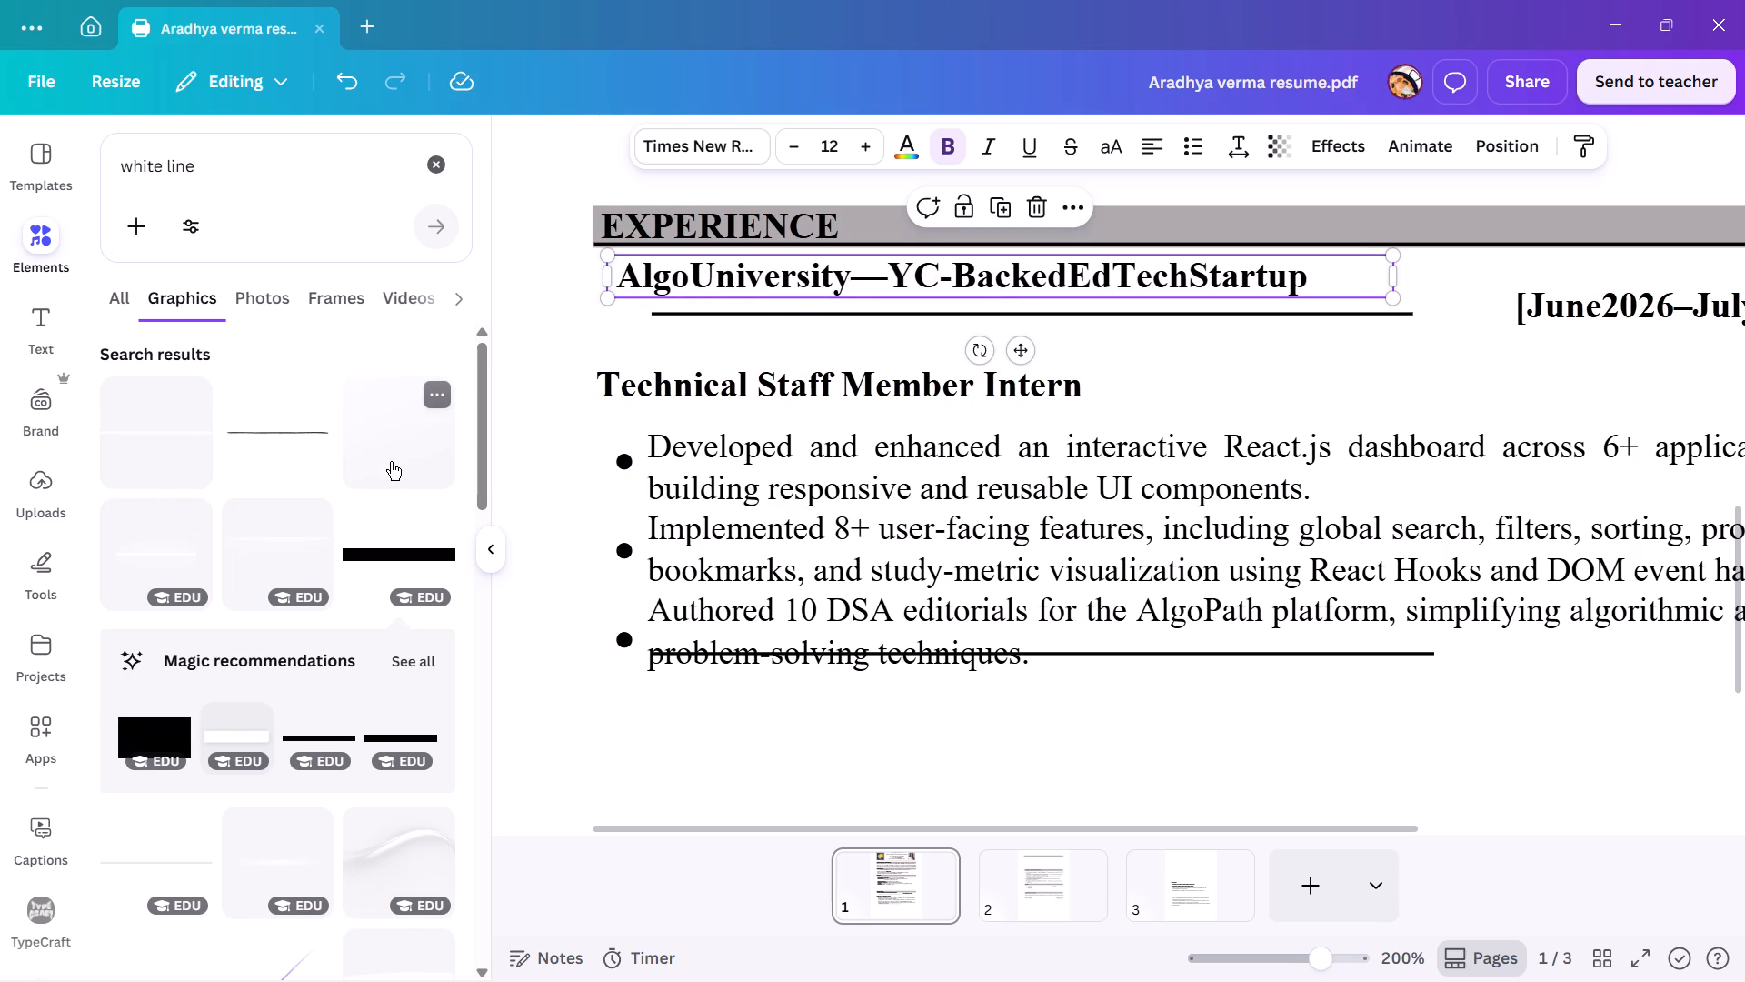
Add a black bar graphic to page 1 and stretch it over the leftover underline beneath the AlgoUniversity line.
{"action": "left_click", "coordinate": [302, 728]}
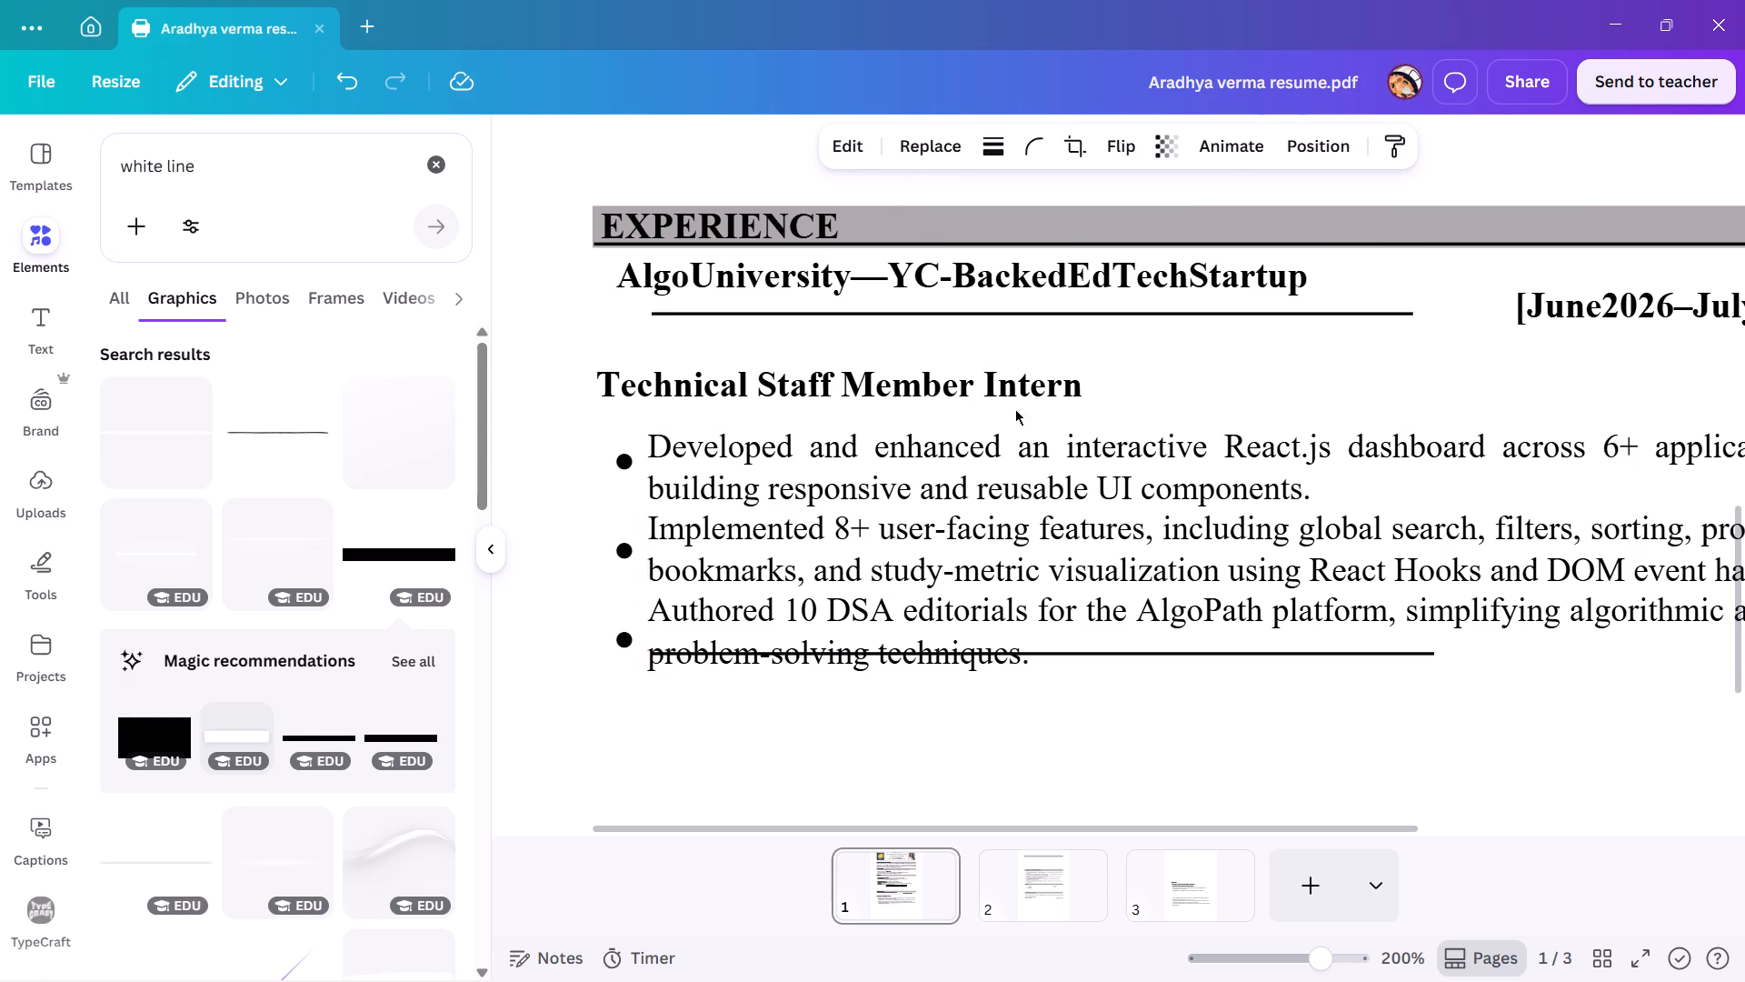
{"action": "scroll", "coordinate": [988, 606], "scroll_direction": "down", "scroll_amount": 4, "text": "ctrl"}
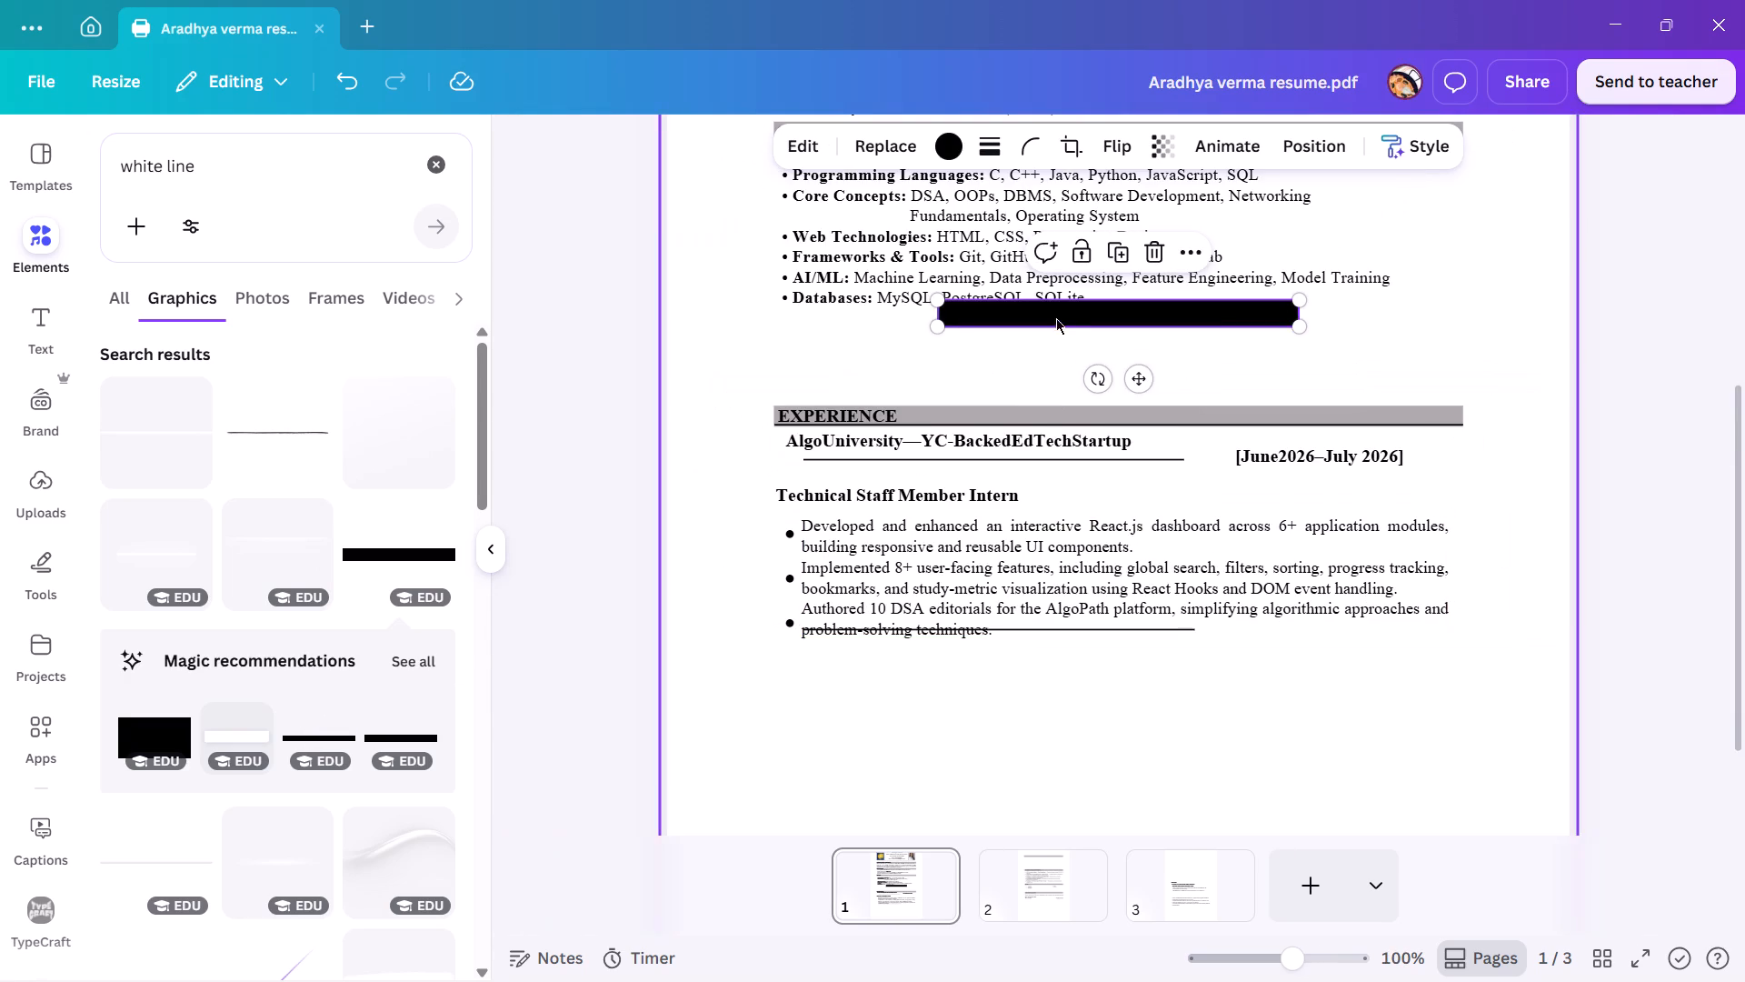
{"action": "left_click_drag", "start_coordinate": [1051, 316], "coordinate": [907, 463]}
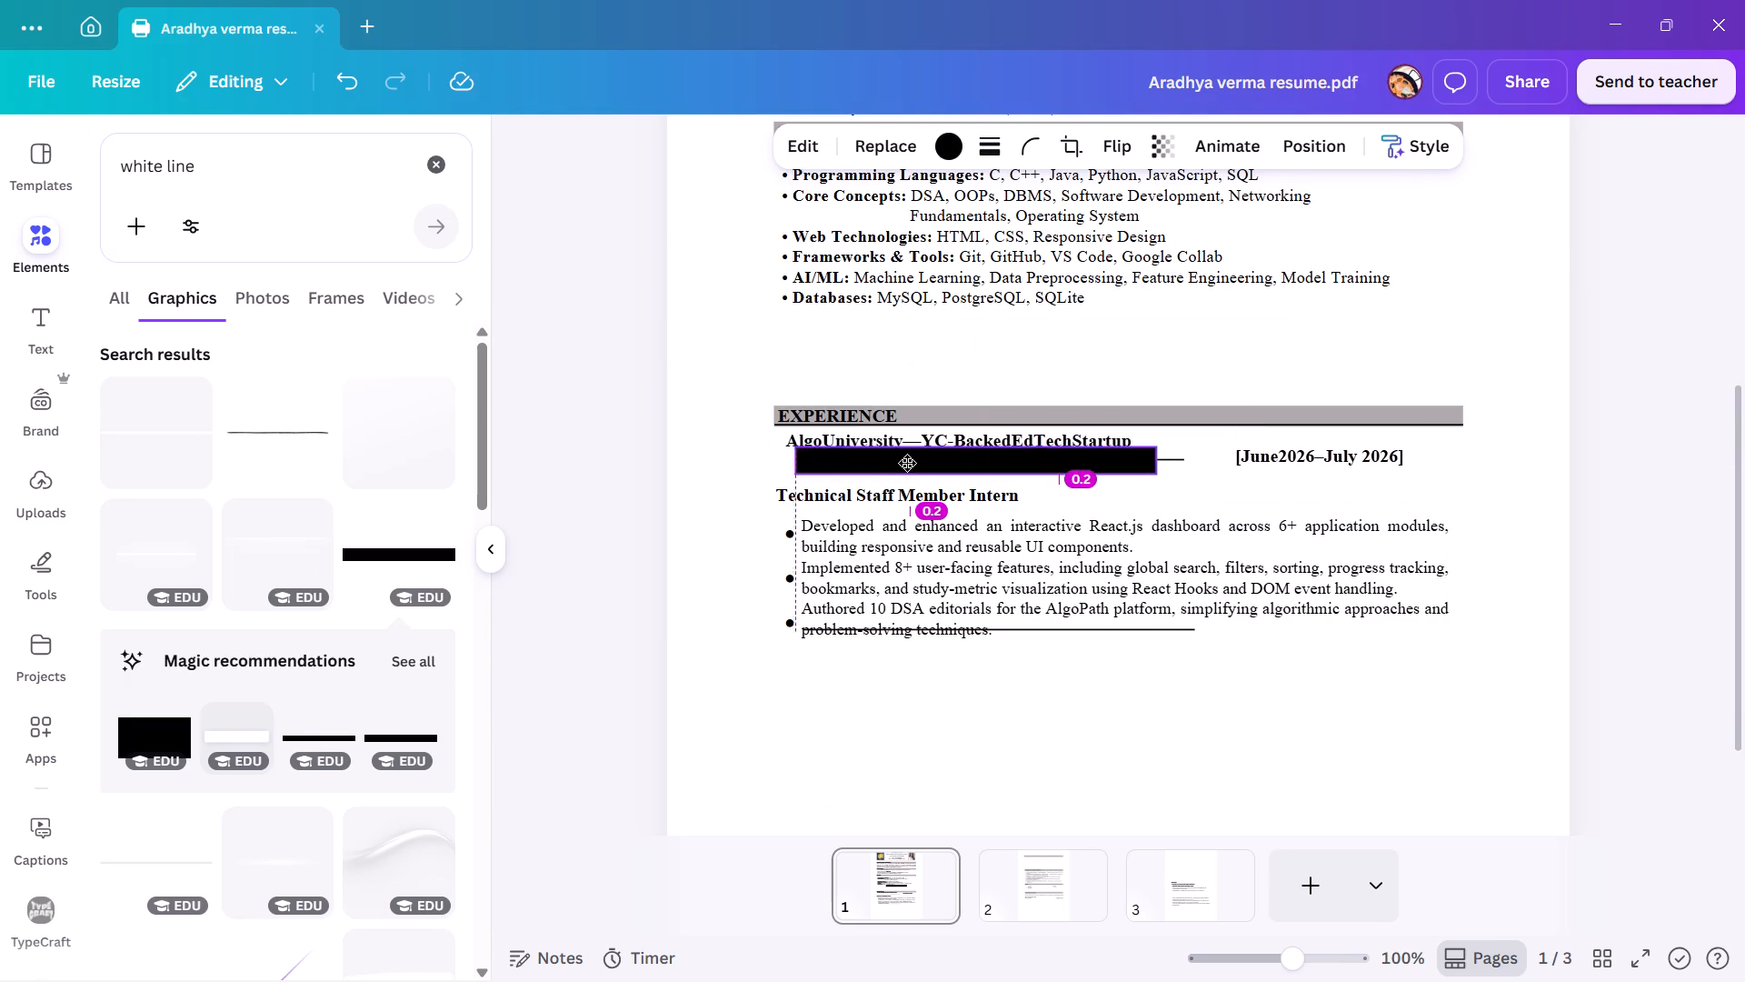
{"action": "left_click_drag", "start_coordinate": [907, 463], "coordinate": [905, 468]}
{"action": "left_click_drag", "start_coordinate": [1150, 480], "coordinate": [1197, 484]}
Duplicate the black bar and place the copy over the leftover line at the last EXPERIENCE bullet, moving the bullet text aside.
{"action": "left_click", "coordinate": [979, 394]}
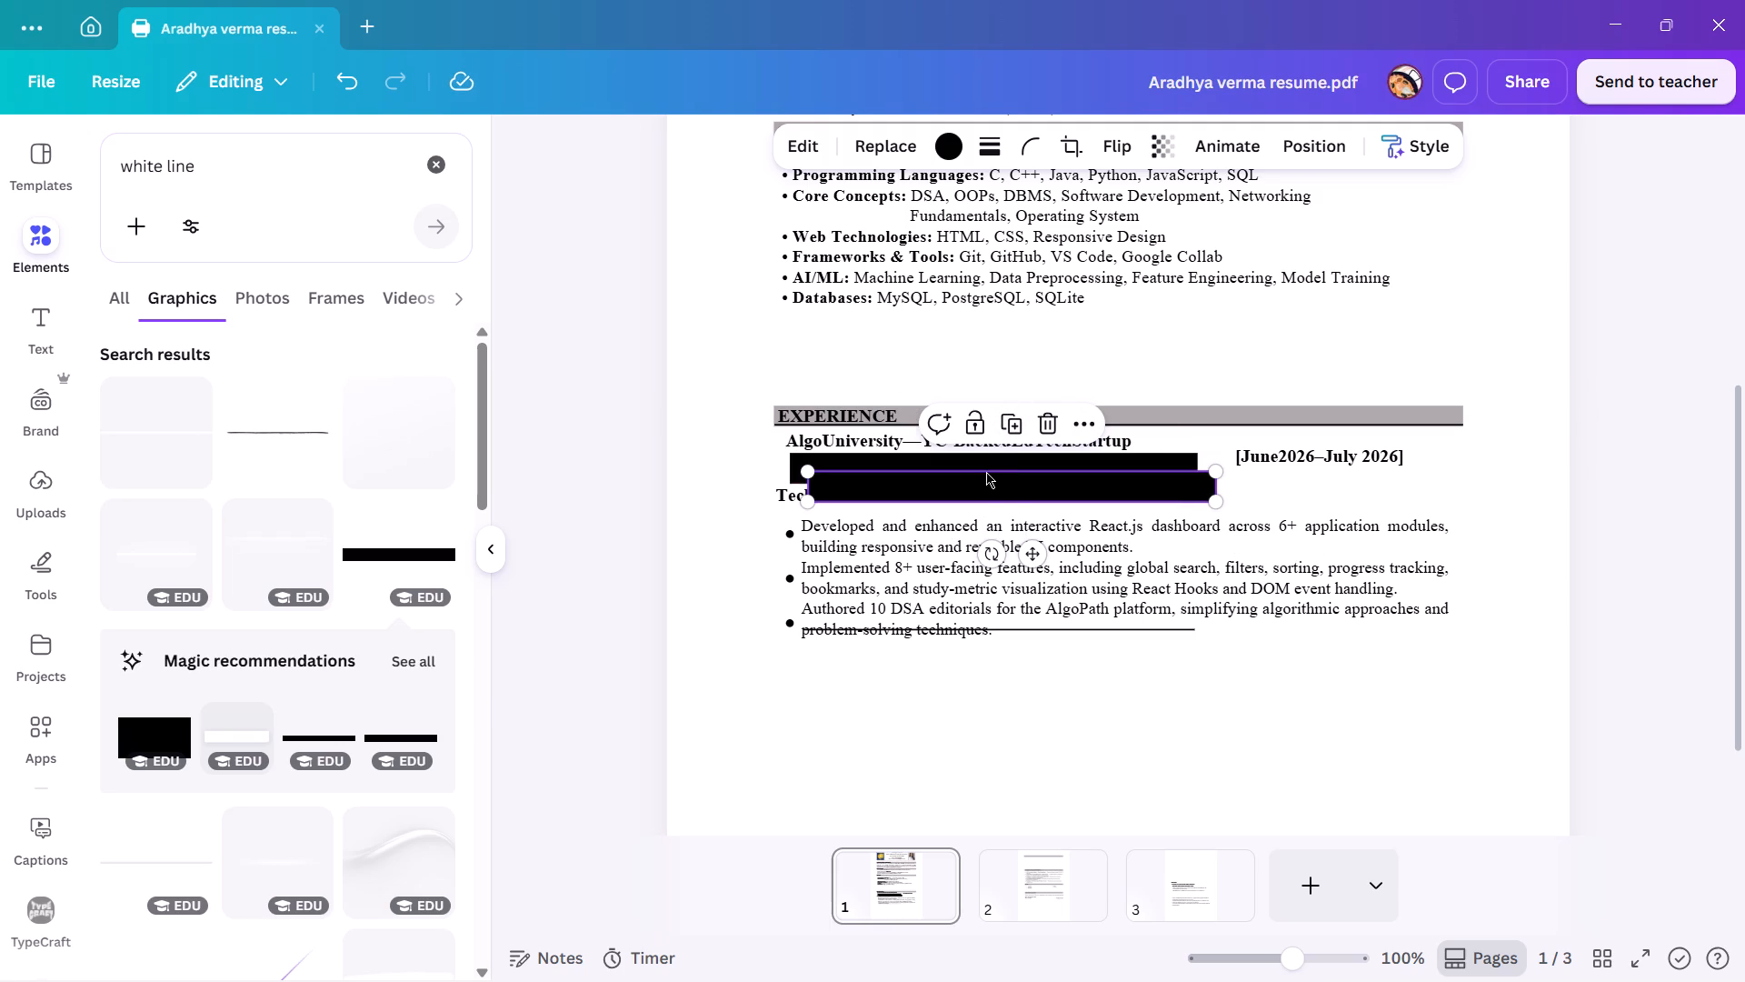
{"action": "left_click_drag", "start_coordinate": [956, 494], "coordinate": [941, 697]}
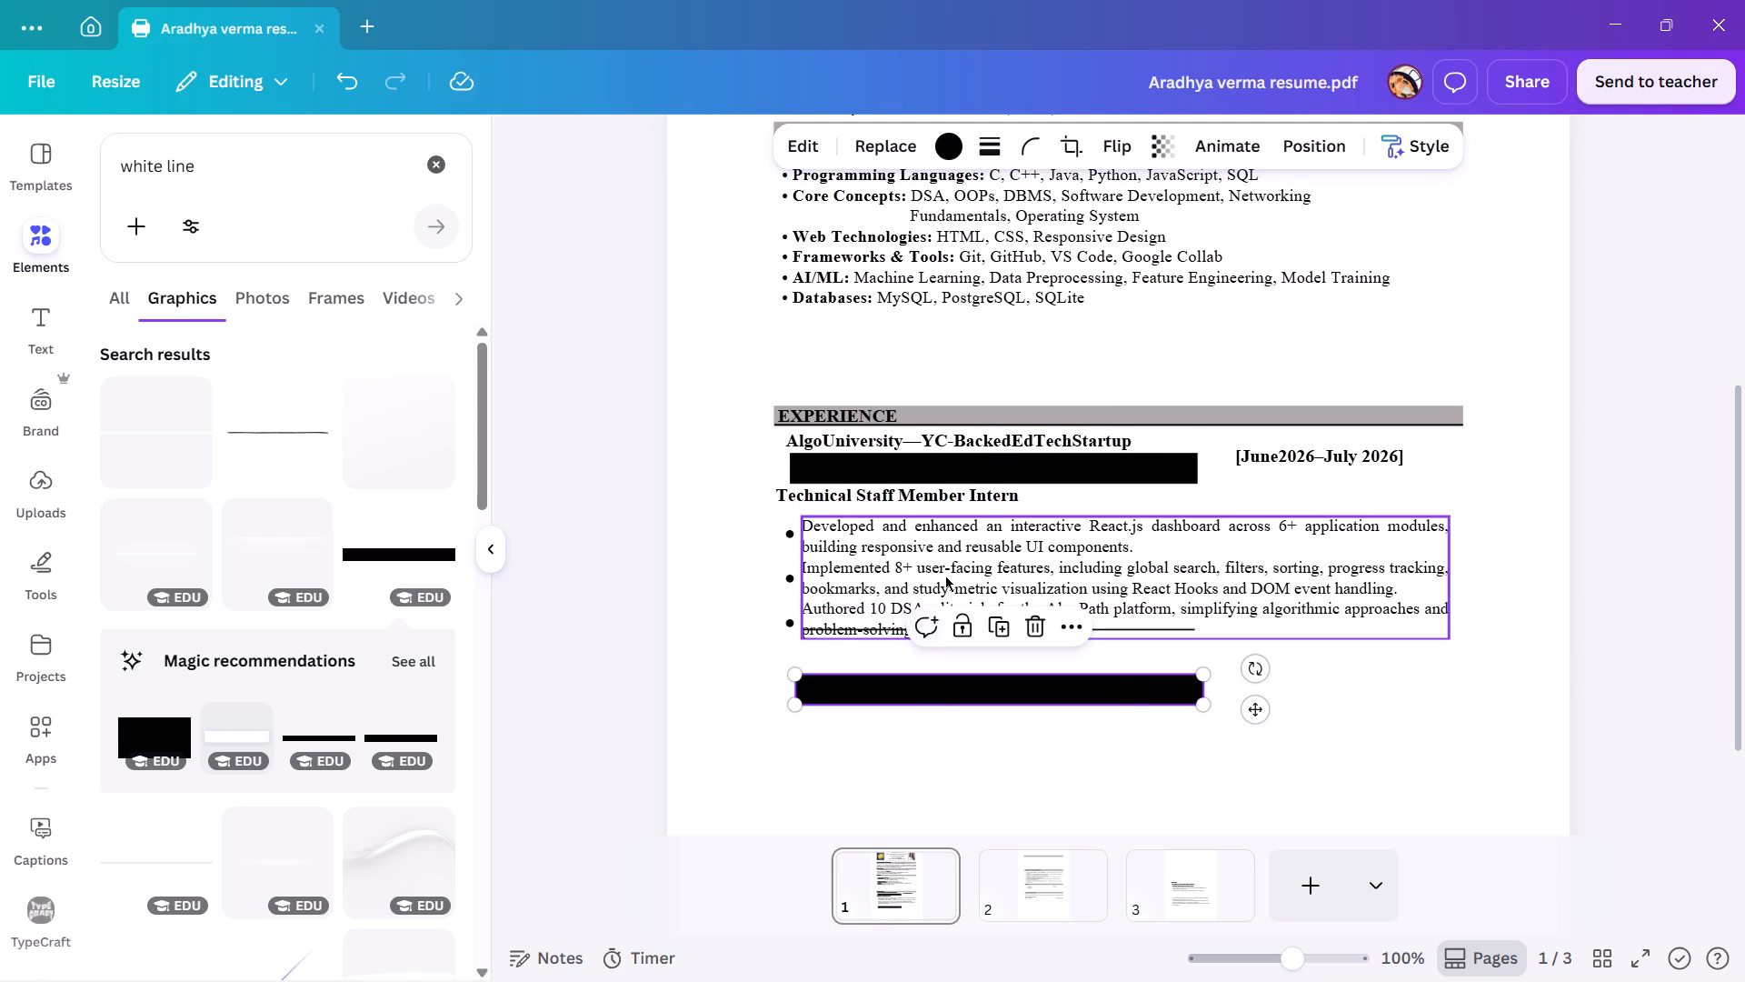
{"action": "left_click_drag", "start_coordinate": [948, 562], "coordinate": [966, 547]}
{"action": "left_click_drag", "start_coordinate": [967, 547], "coordinate": [989, 523]}
{"action": "left_click_drag", "start_coordinate": [928, 681], "coordinate": [932, 626]}
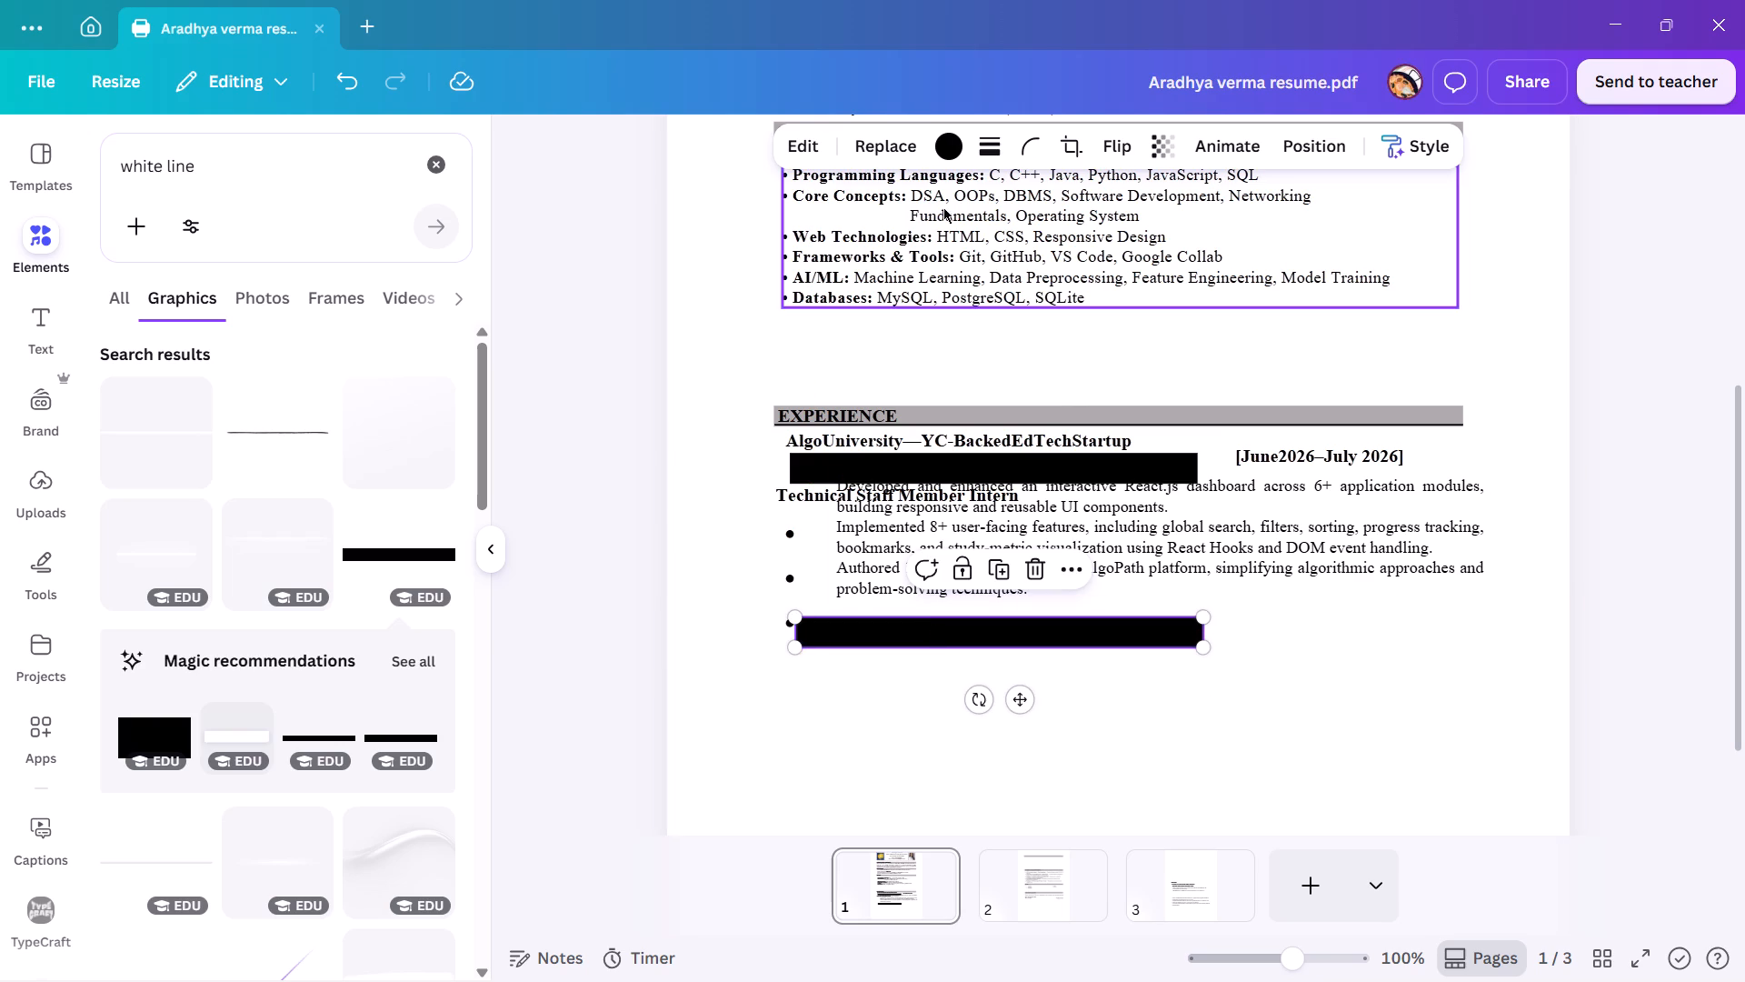
Recolour both black cover bars white so they blend into the page.
{"action": "left_click", "coordinate": [951, 145]}
{"action": "left_click", "coordinate": [234, 316]}
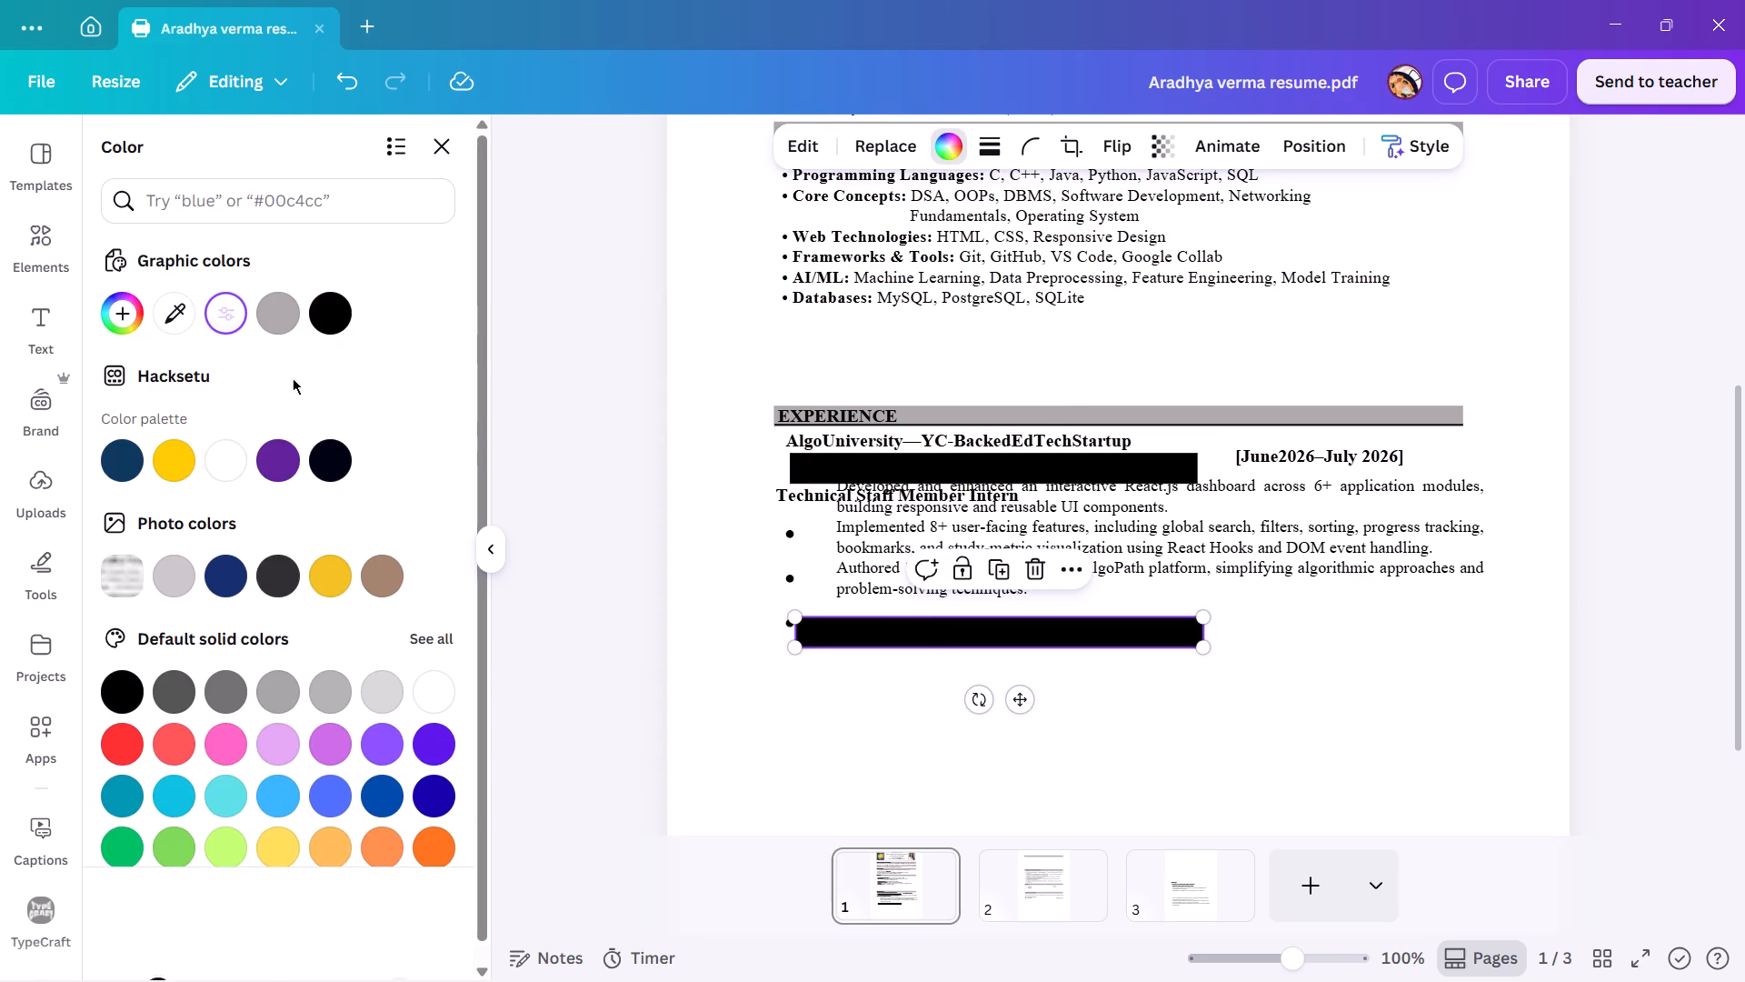
{"action": "left_click", "coordinate": [891, 460]}
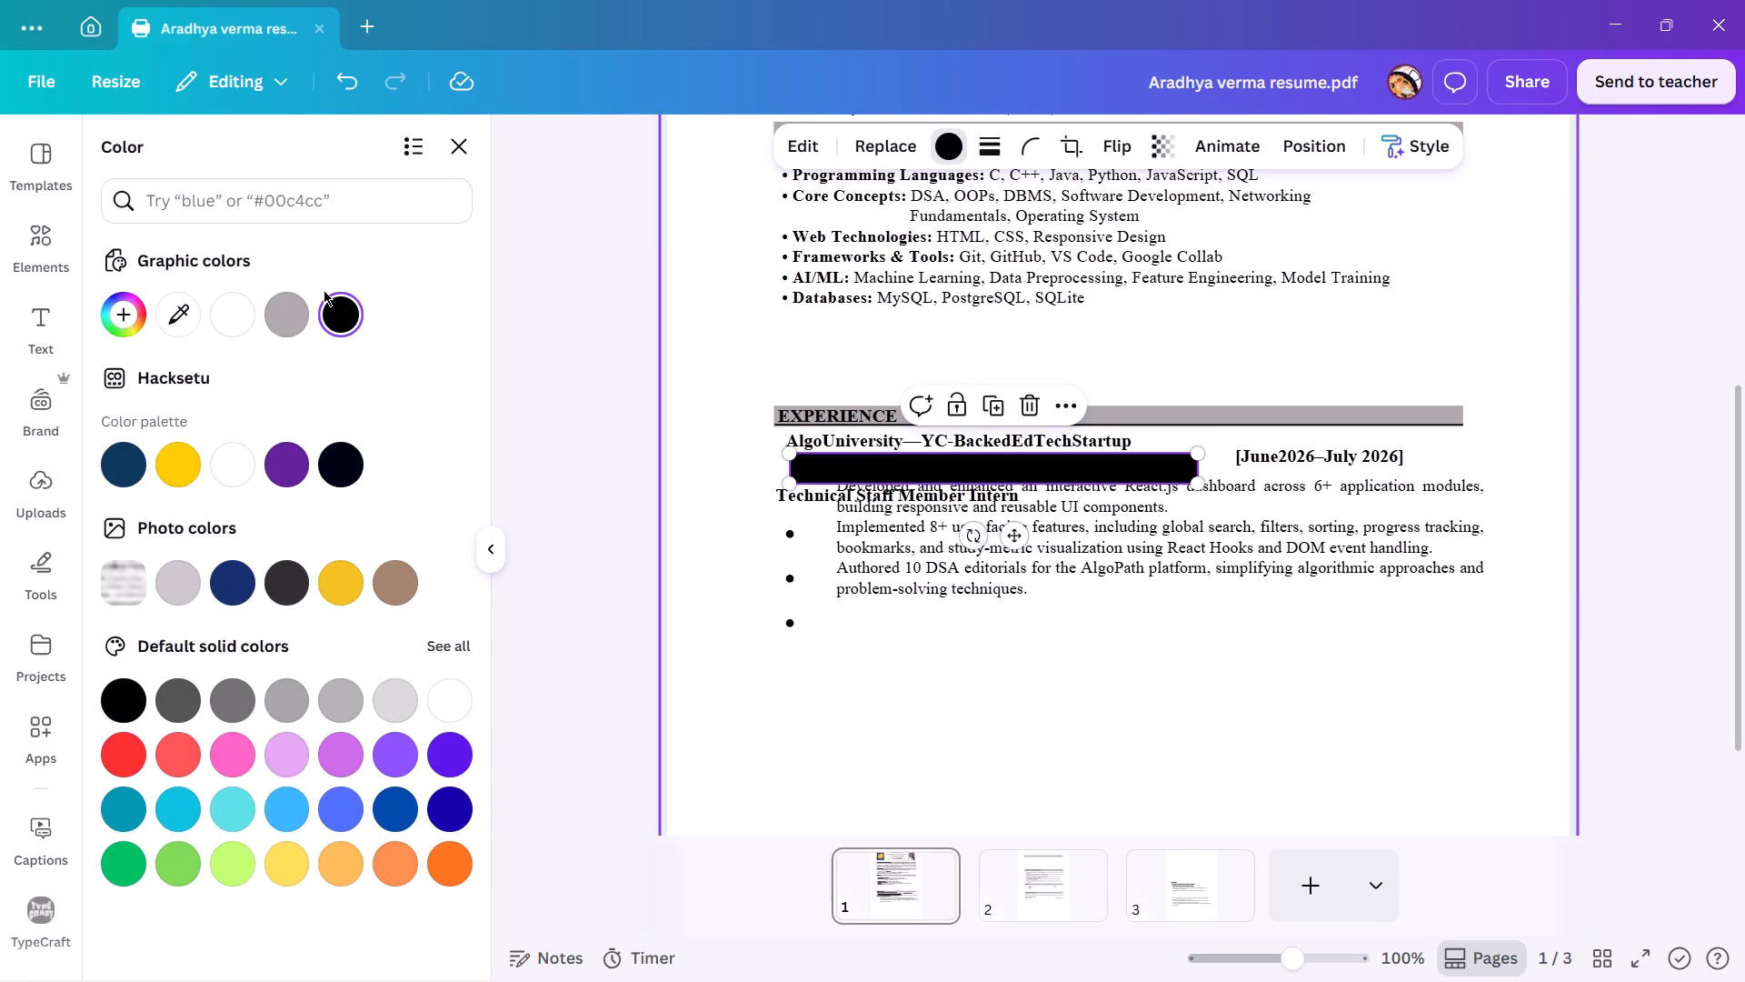
{"action": "left_click", "coordinate": [232, 309]}
{"action": "left_click", "coordinate": [854, 715]}
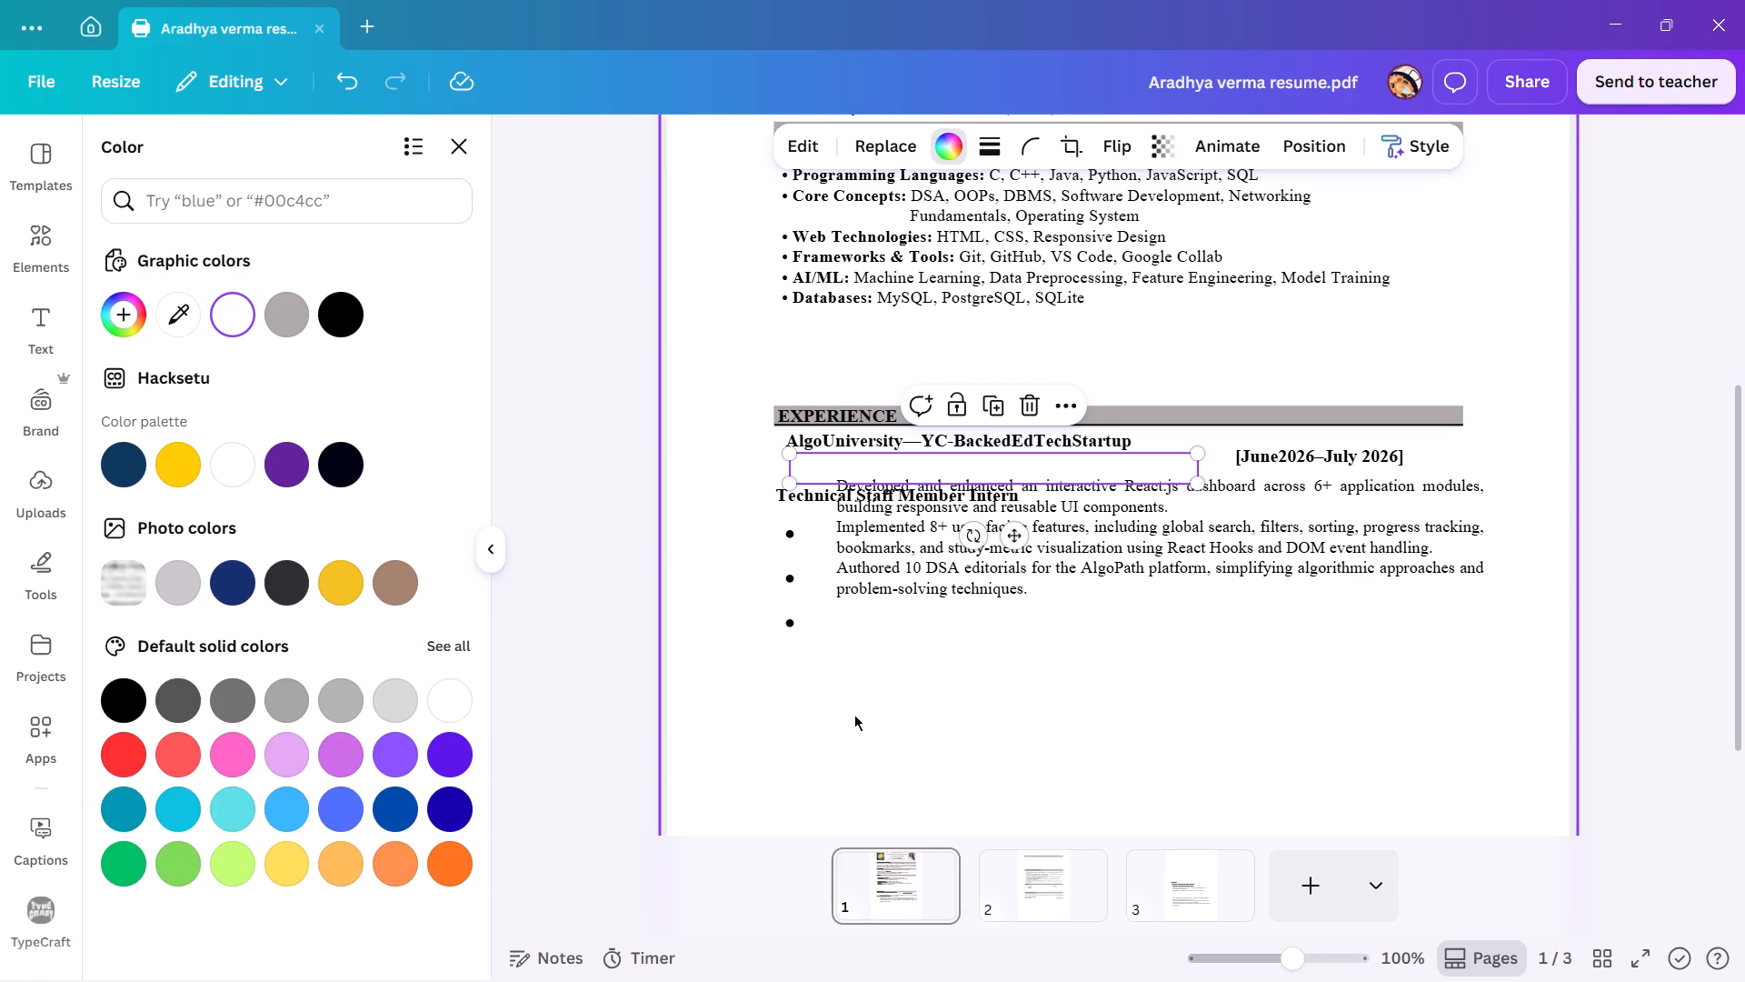
Move the EXPERIENCE bullet text back below Technical Staff Member Intern, beside its bullet markers.
{"action": "left_click", "coordinate": [937, 562]}
{"action": "left_click_drag", "start_coordinate": [939, 546], "coordinate": [910, 584]}
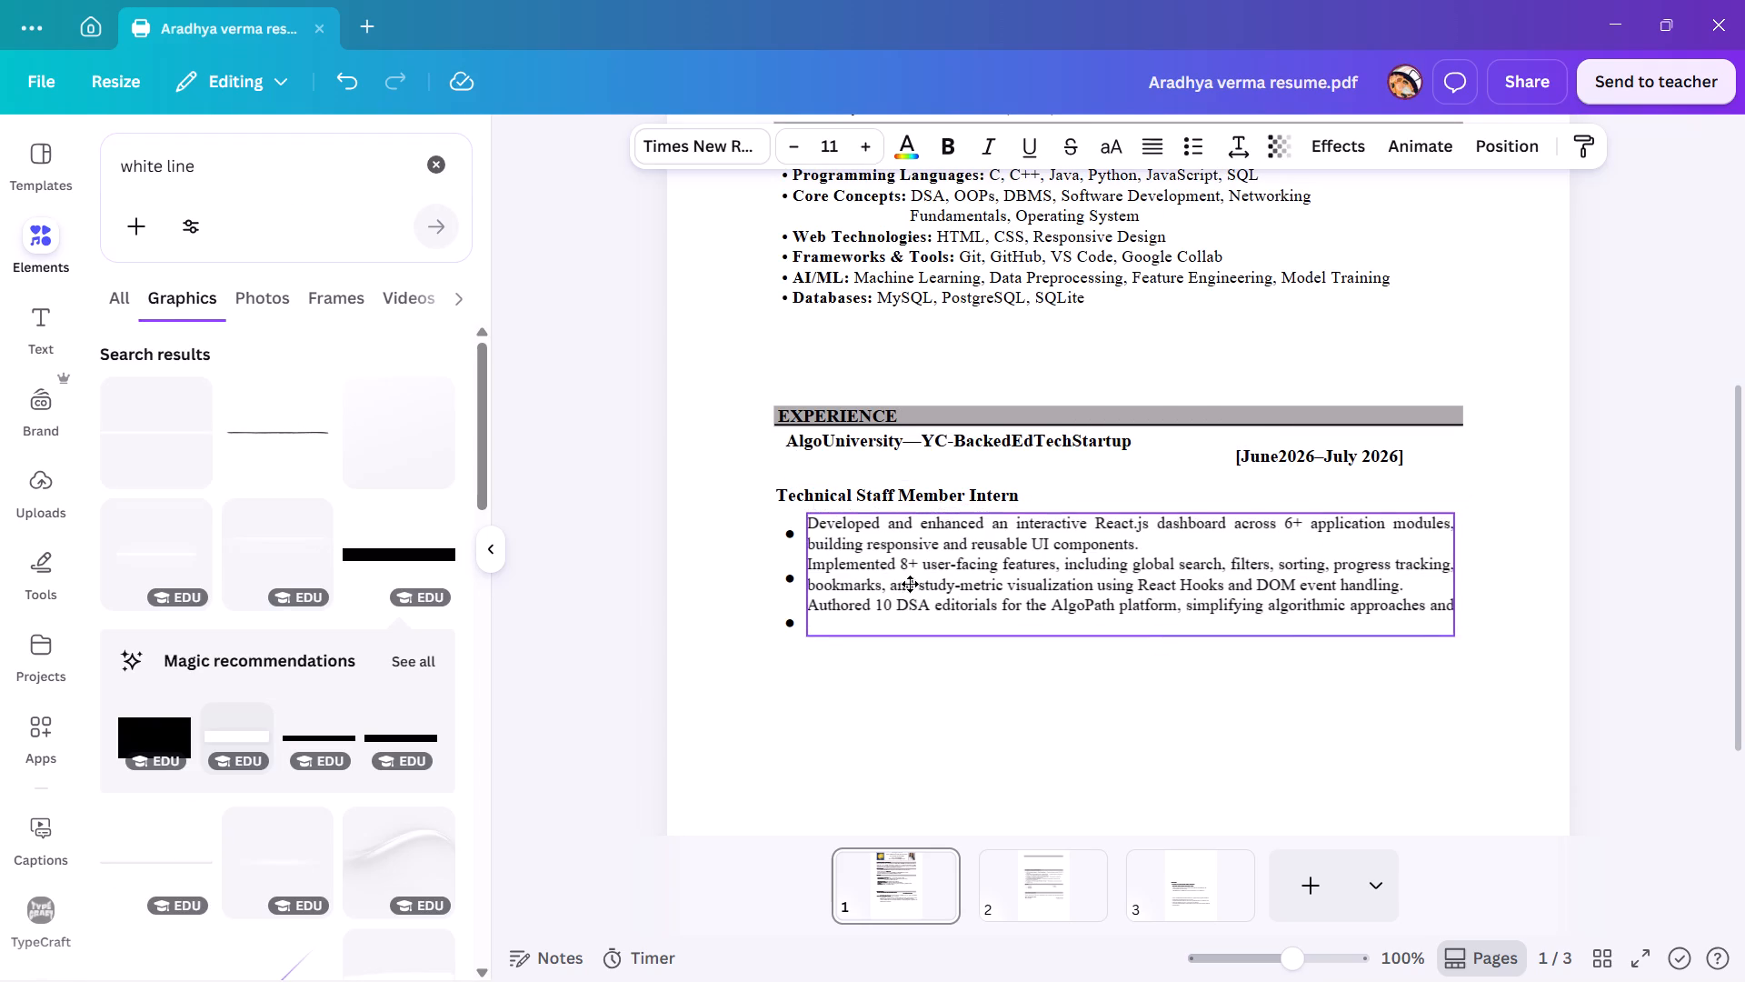
{"action": "left_click_drag", "start_coordinate": [910, 584], "coordinate": [902, 596]}
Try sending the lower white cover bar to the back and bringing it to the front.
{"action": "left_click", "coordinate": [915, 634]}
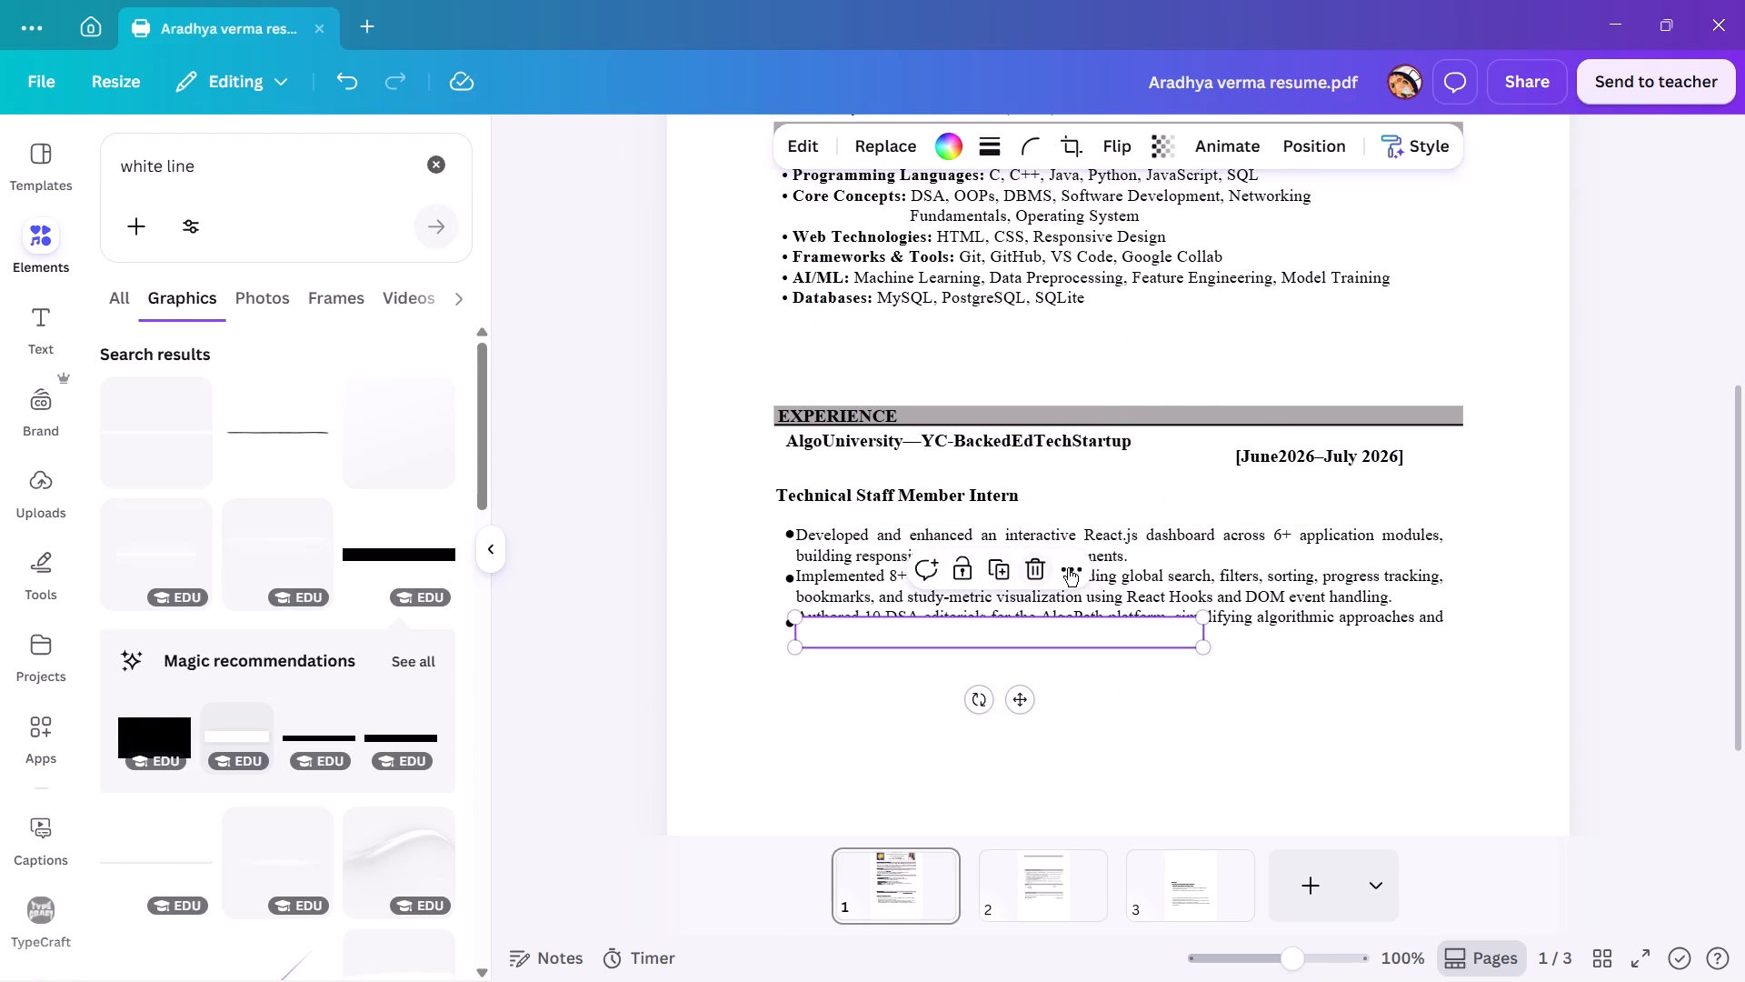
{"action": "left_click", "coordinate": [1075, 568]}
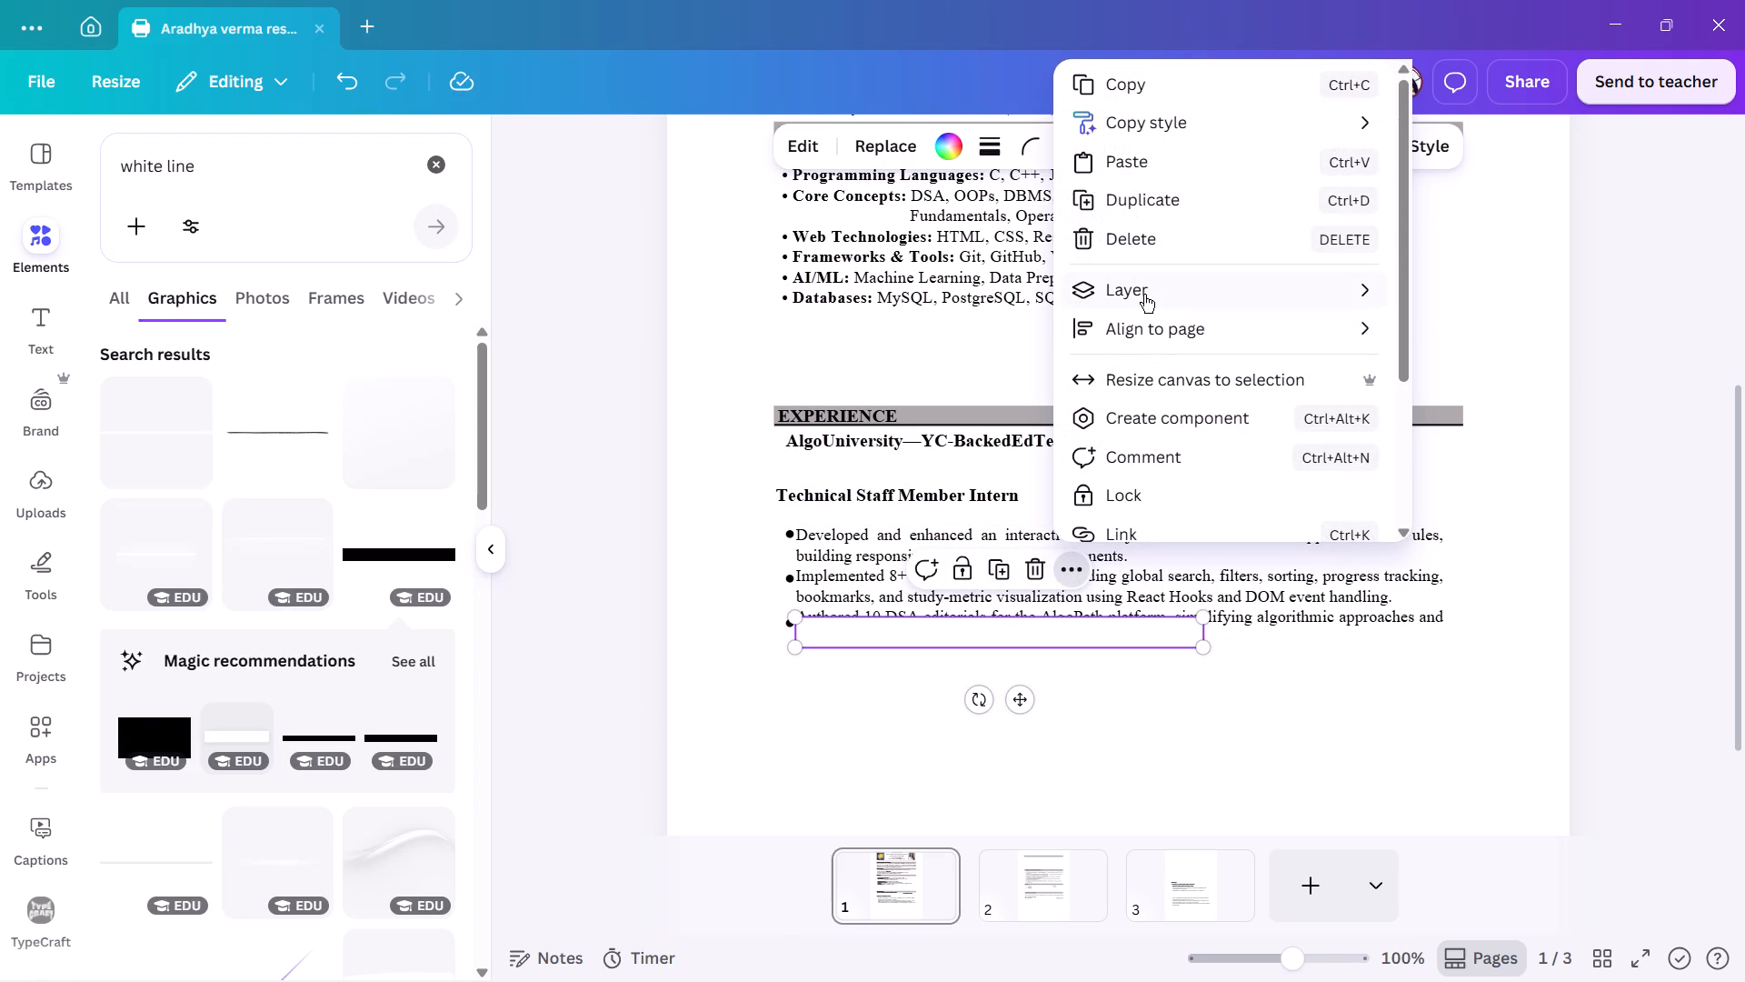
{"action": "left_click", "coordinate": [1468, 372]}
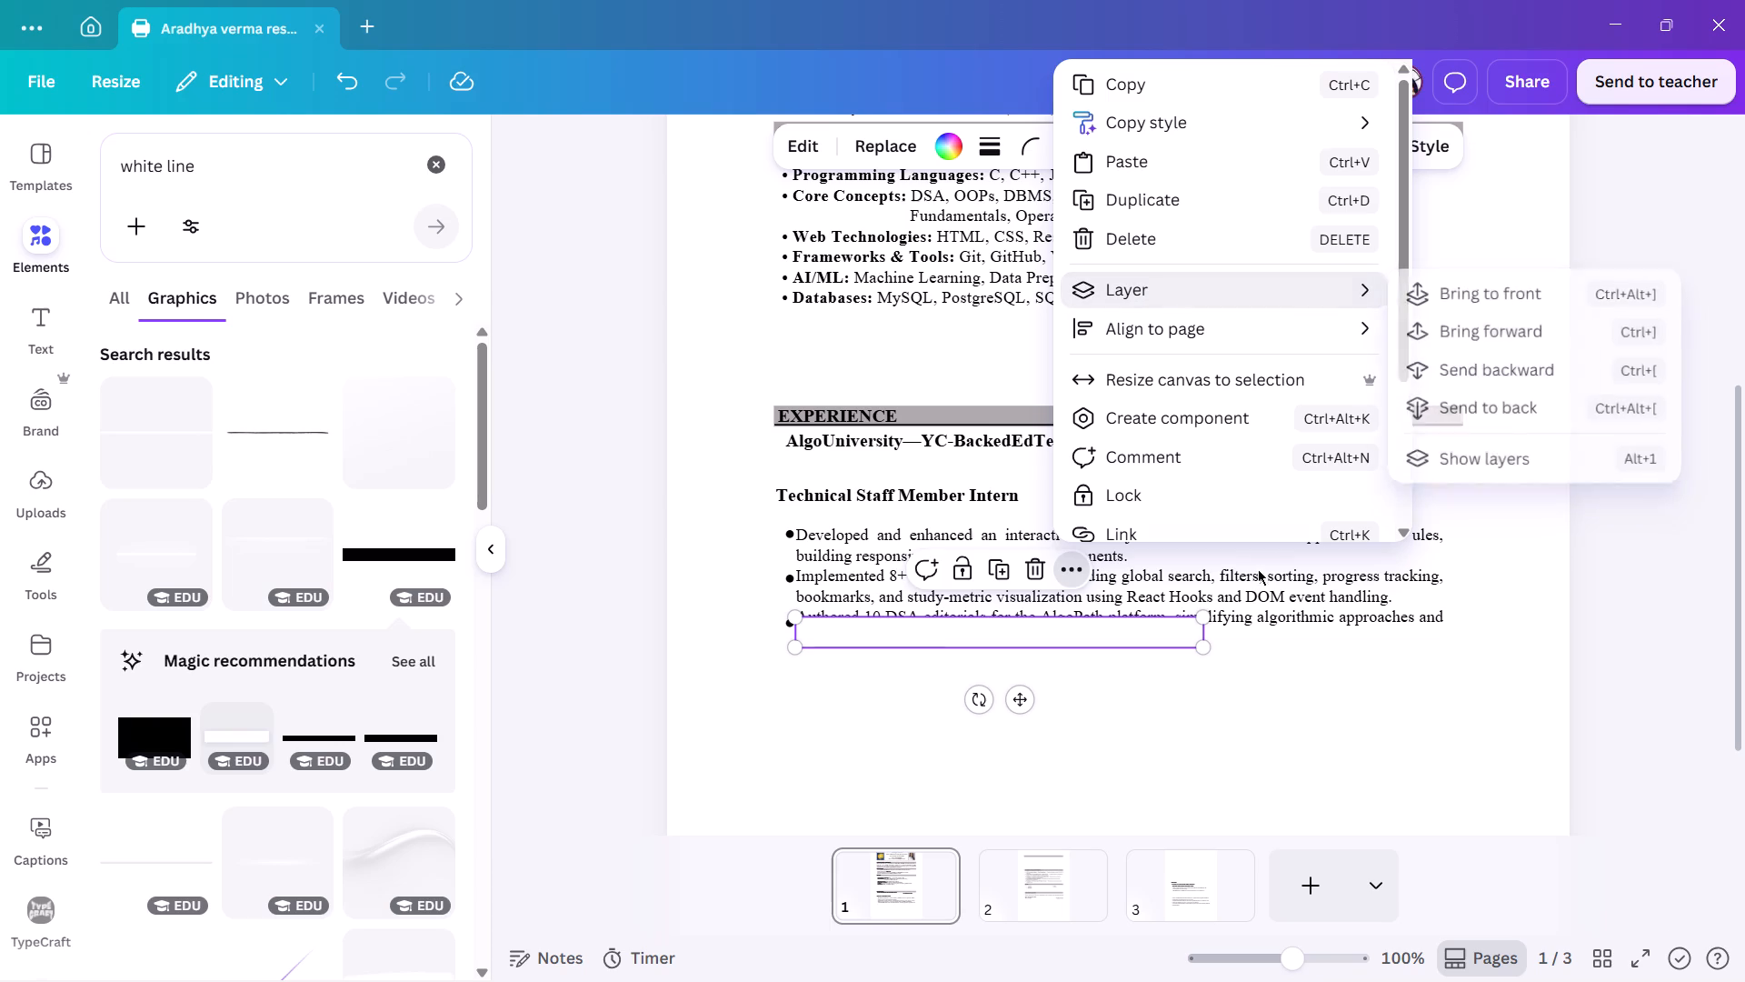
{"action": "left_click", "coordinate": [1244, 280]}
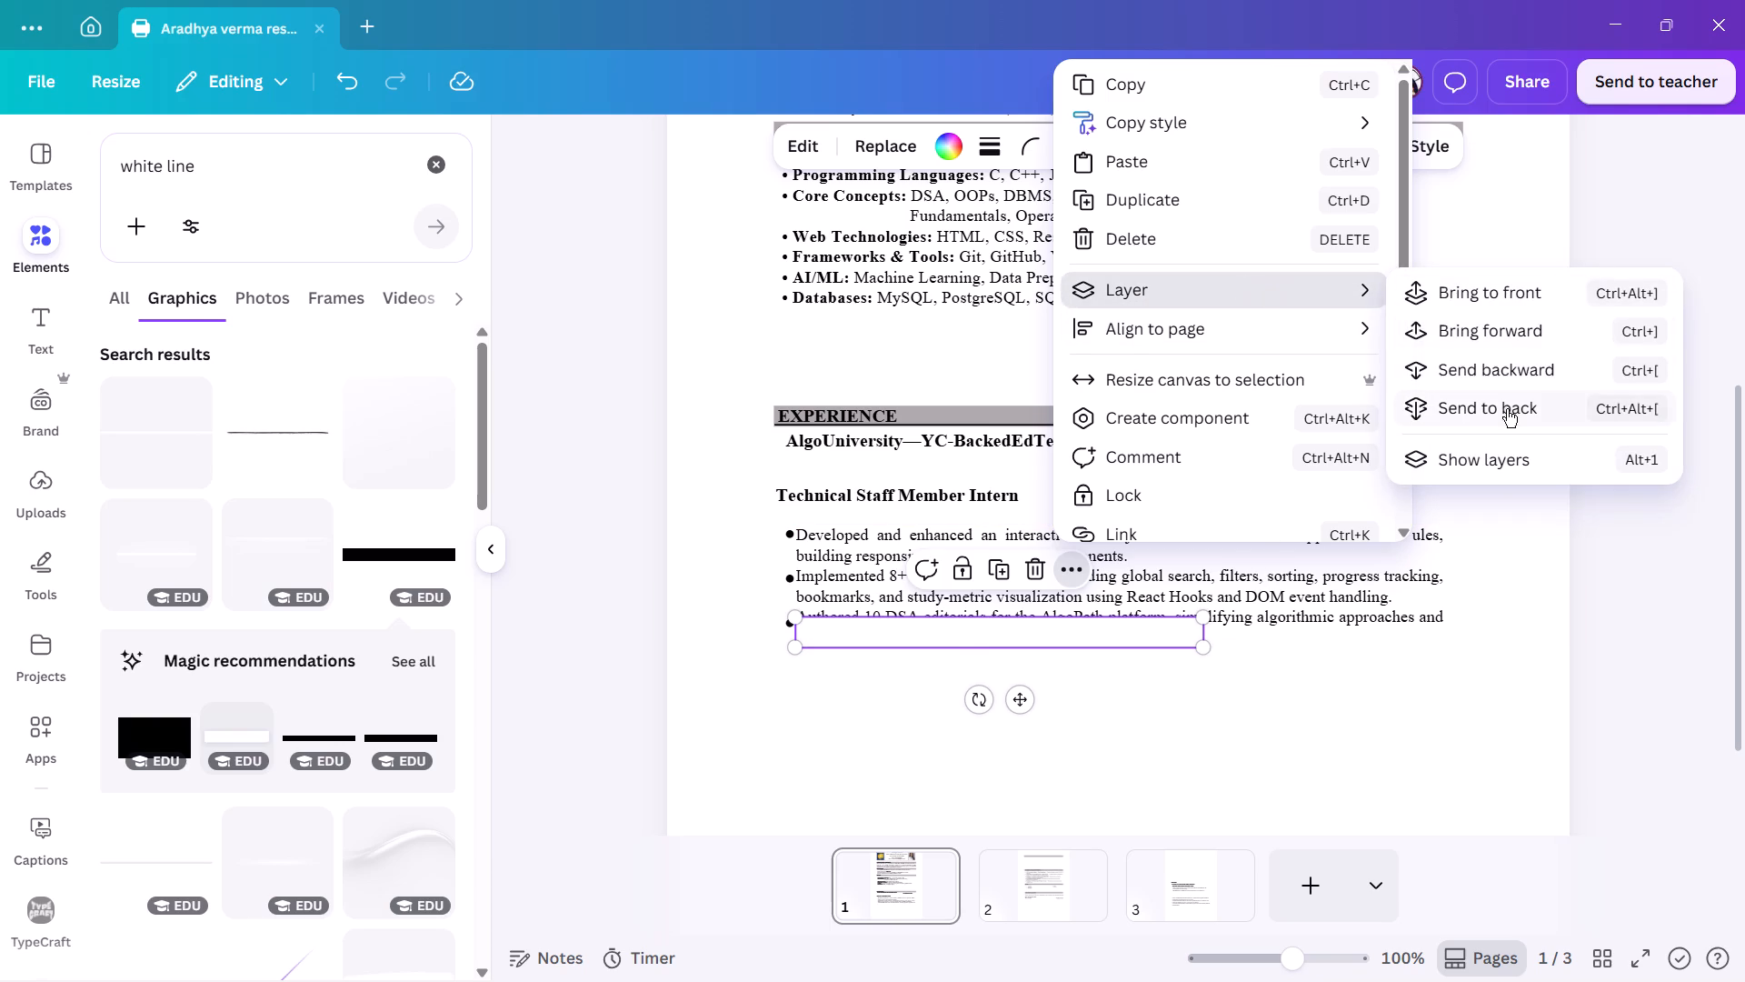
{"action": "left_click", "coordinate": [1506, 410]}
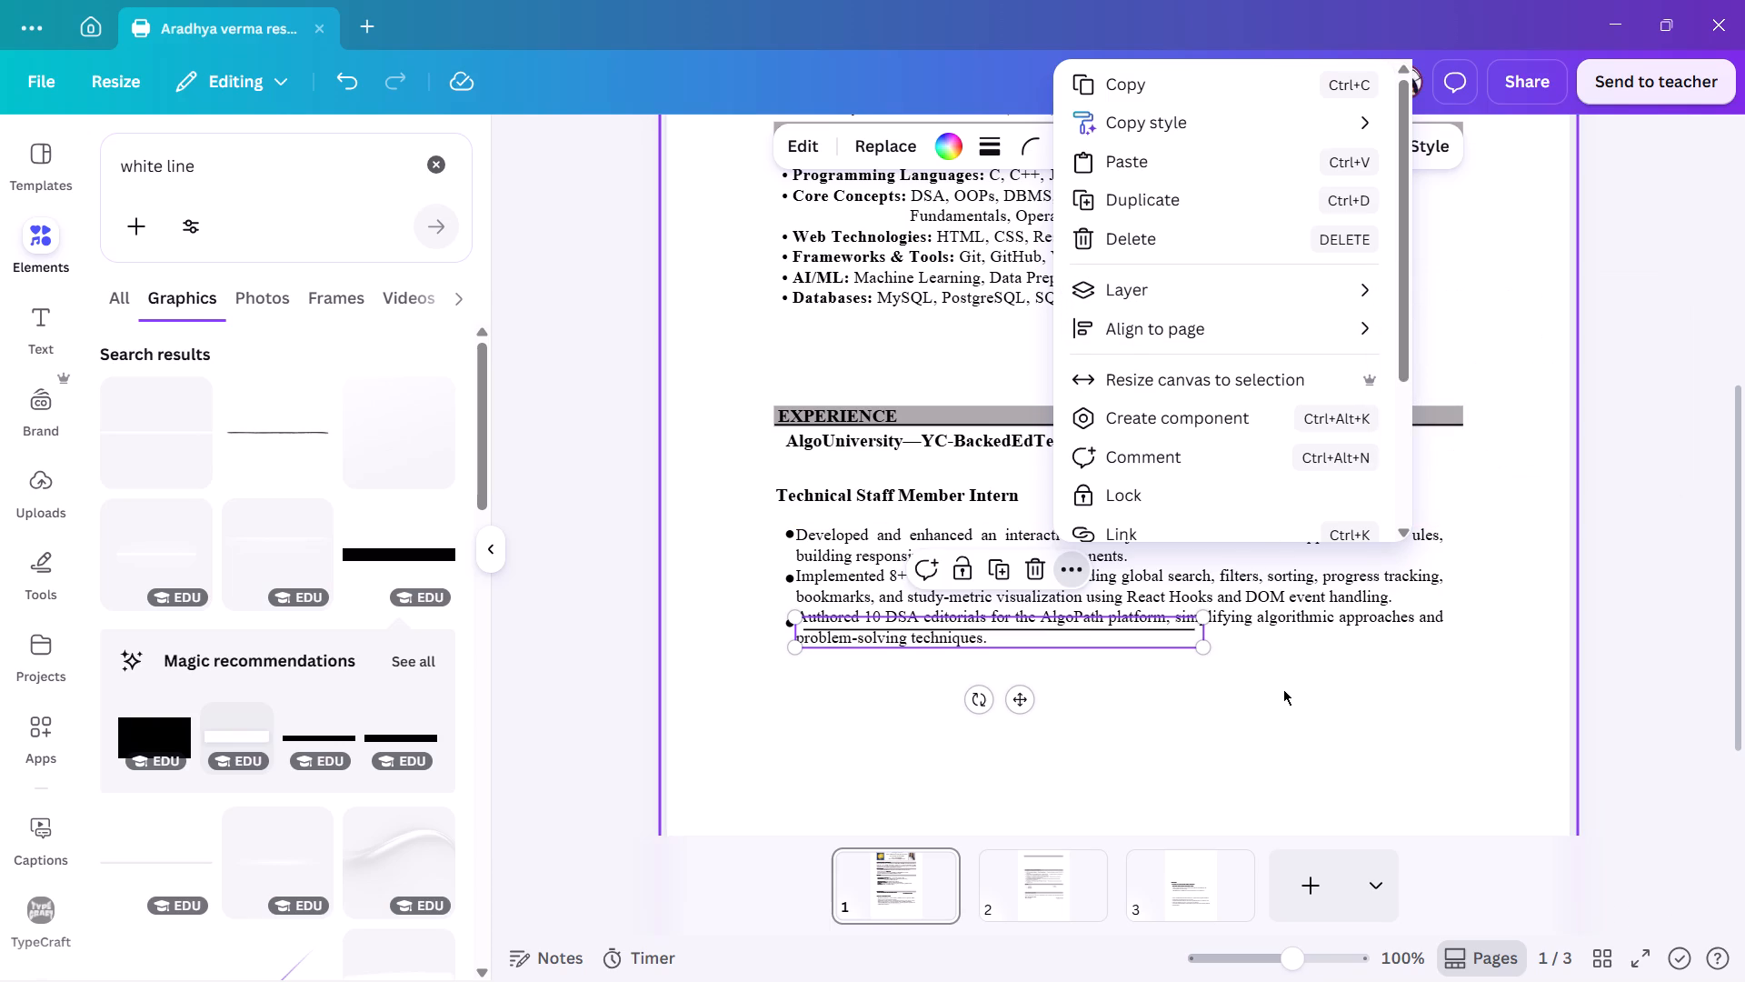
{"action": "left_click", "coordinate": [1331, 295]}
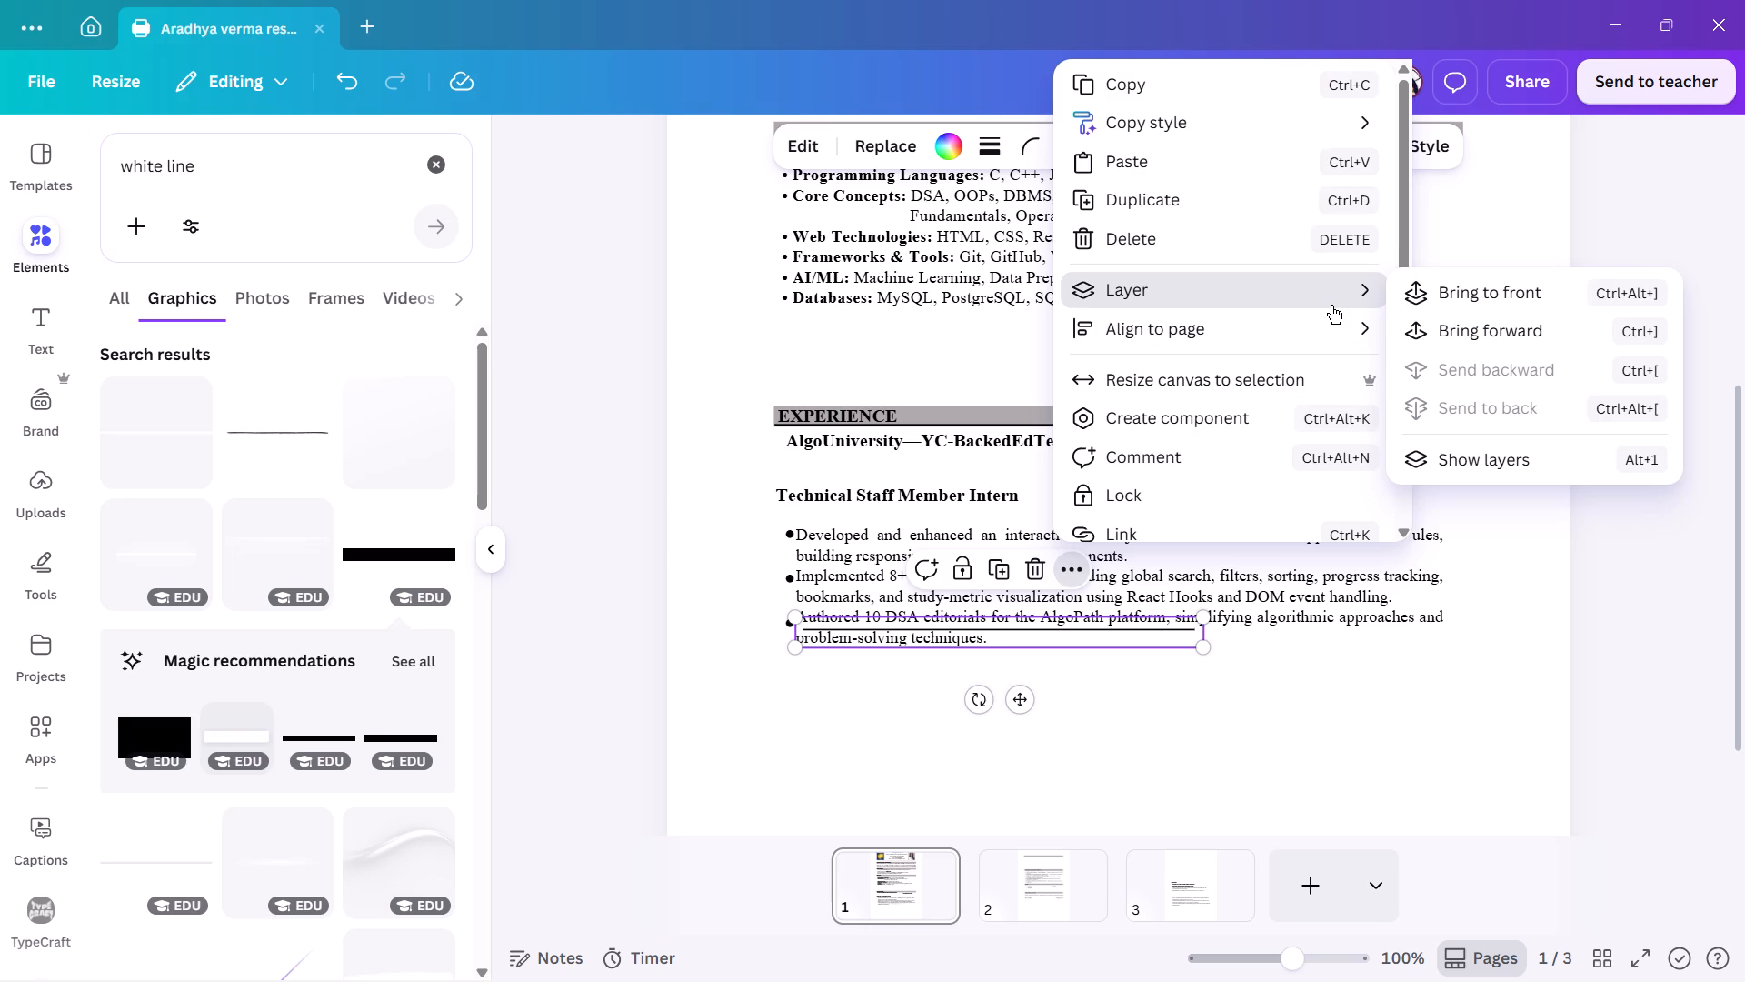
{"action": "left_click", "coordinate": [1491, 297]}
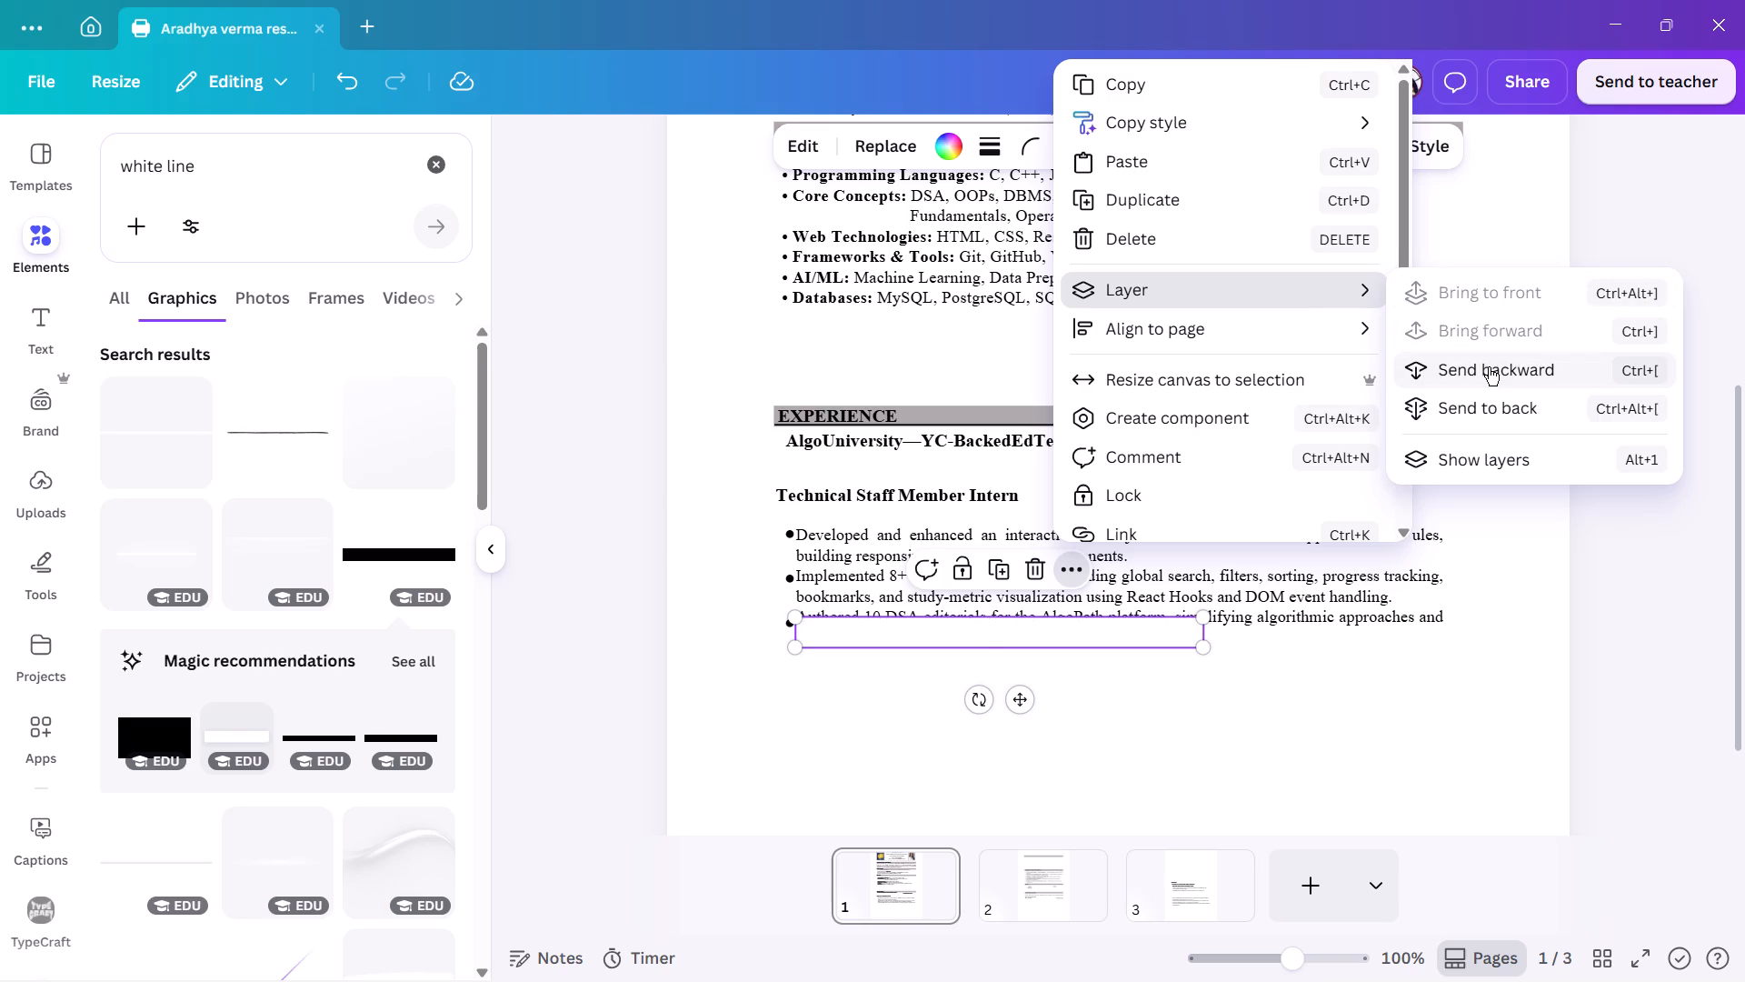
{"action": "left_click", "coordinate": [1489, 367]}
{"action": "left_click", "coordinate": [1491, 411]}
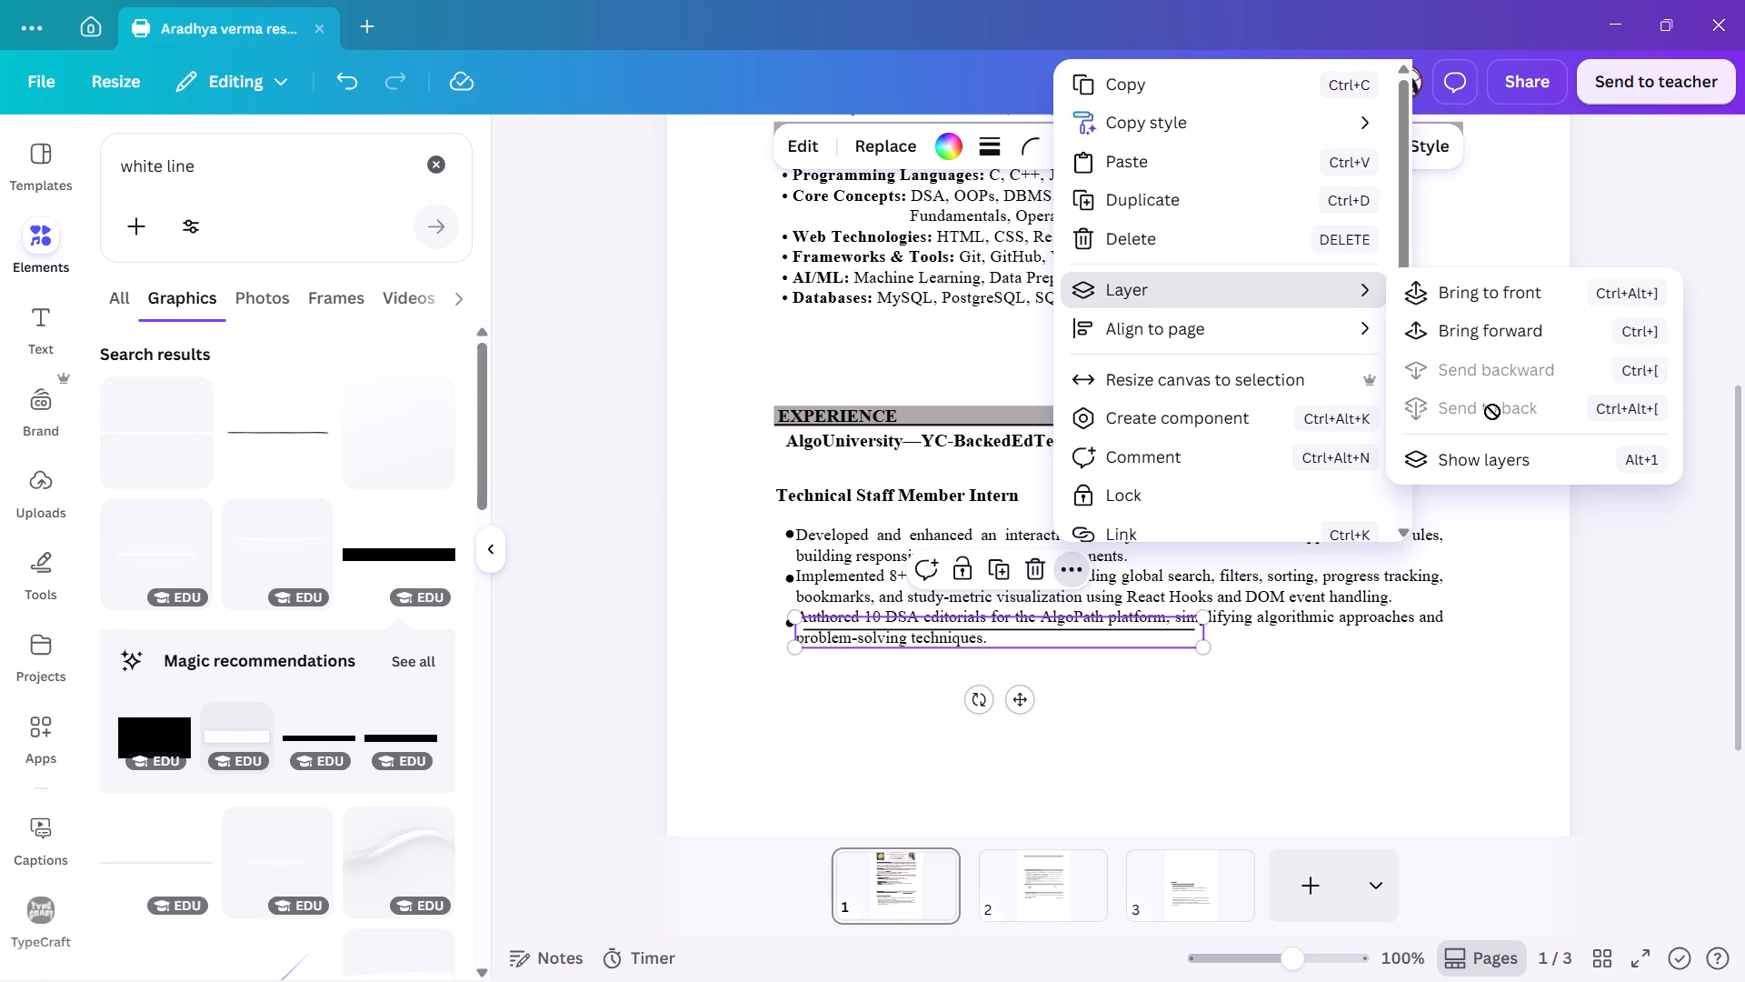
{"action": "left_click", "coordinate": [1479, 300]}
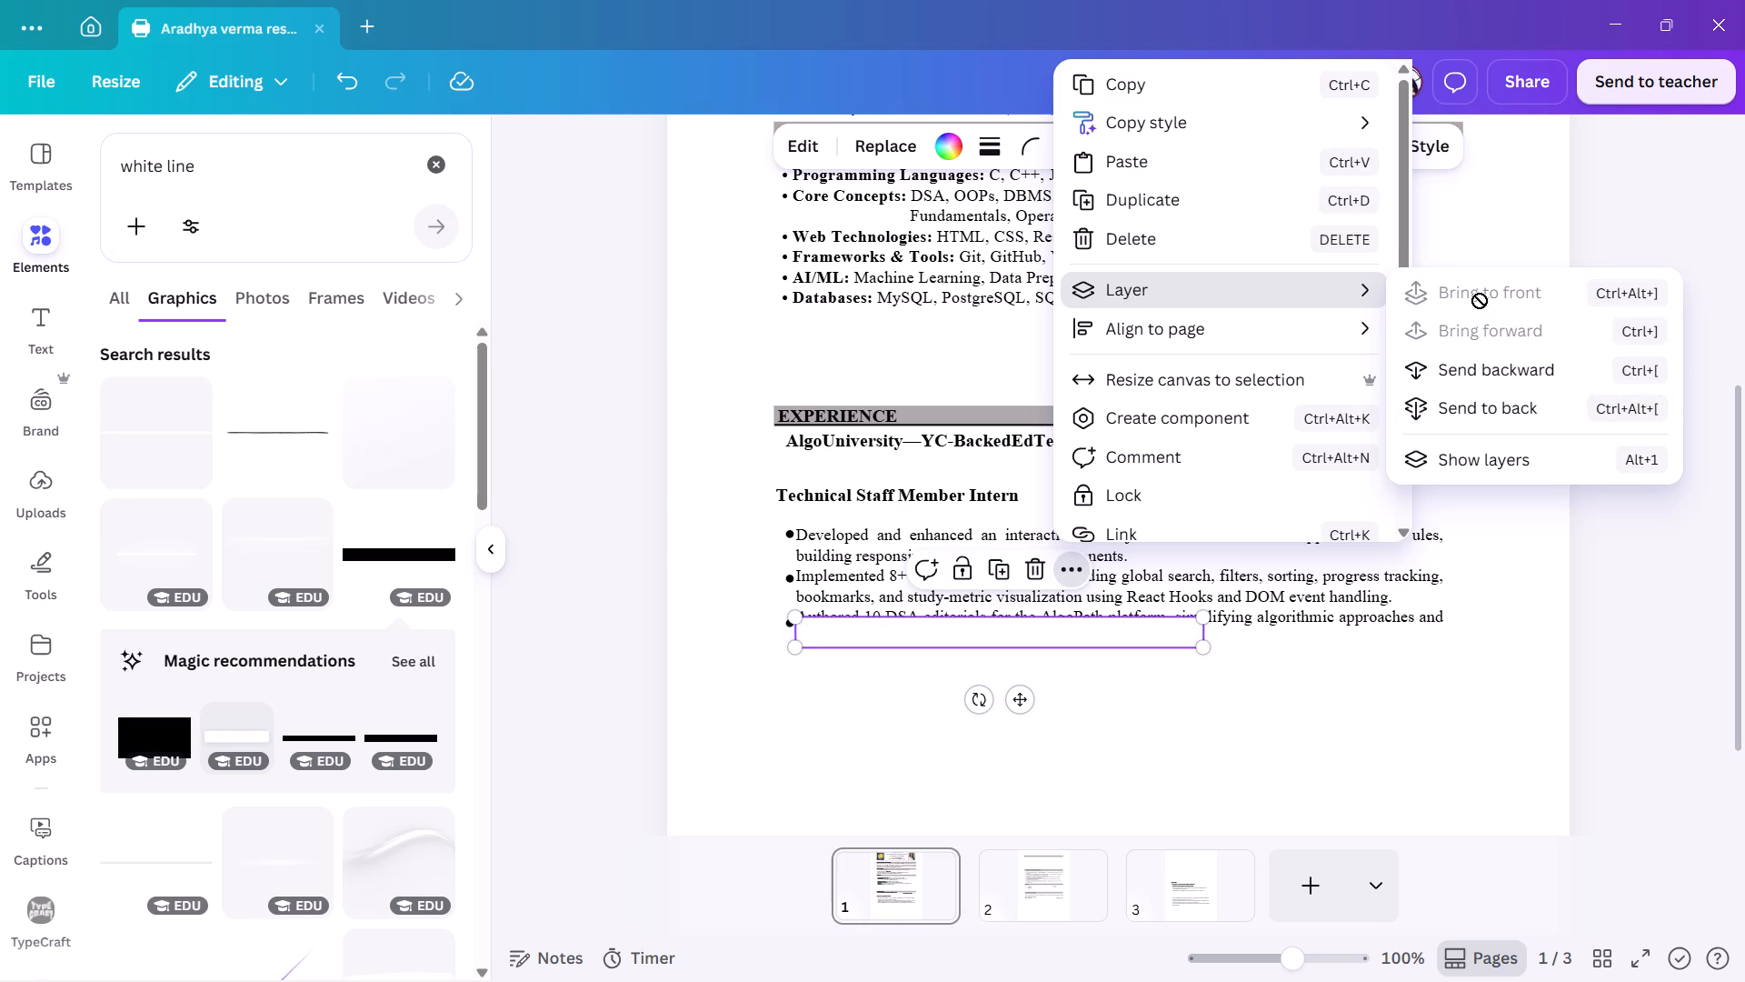
Bring the EXPERIENCE bullet text to the front, above the white cover bar.
{"action": "left_click", "coordinate": [1256, 591]}
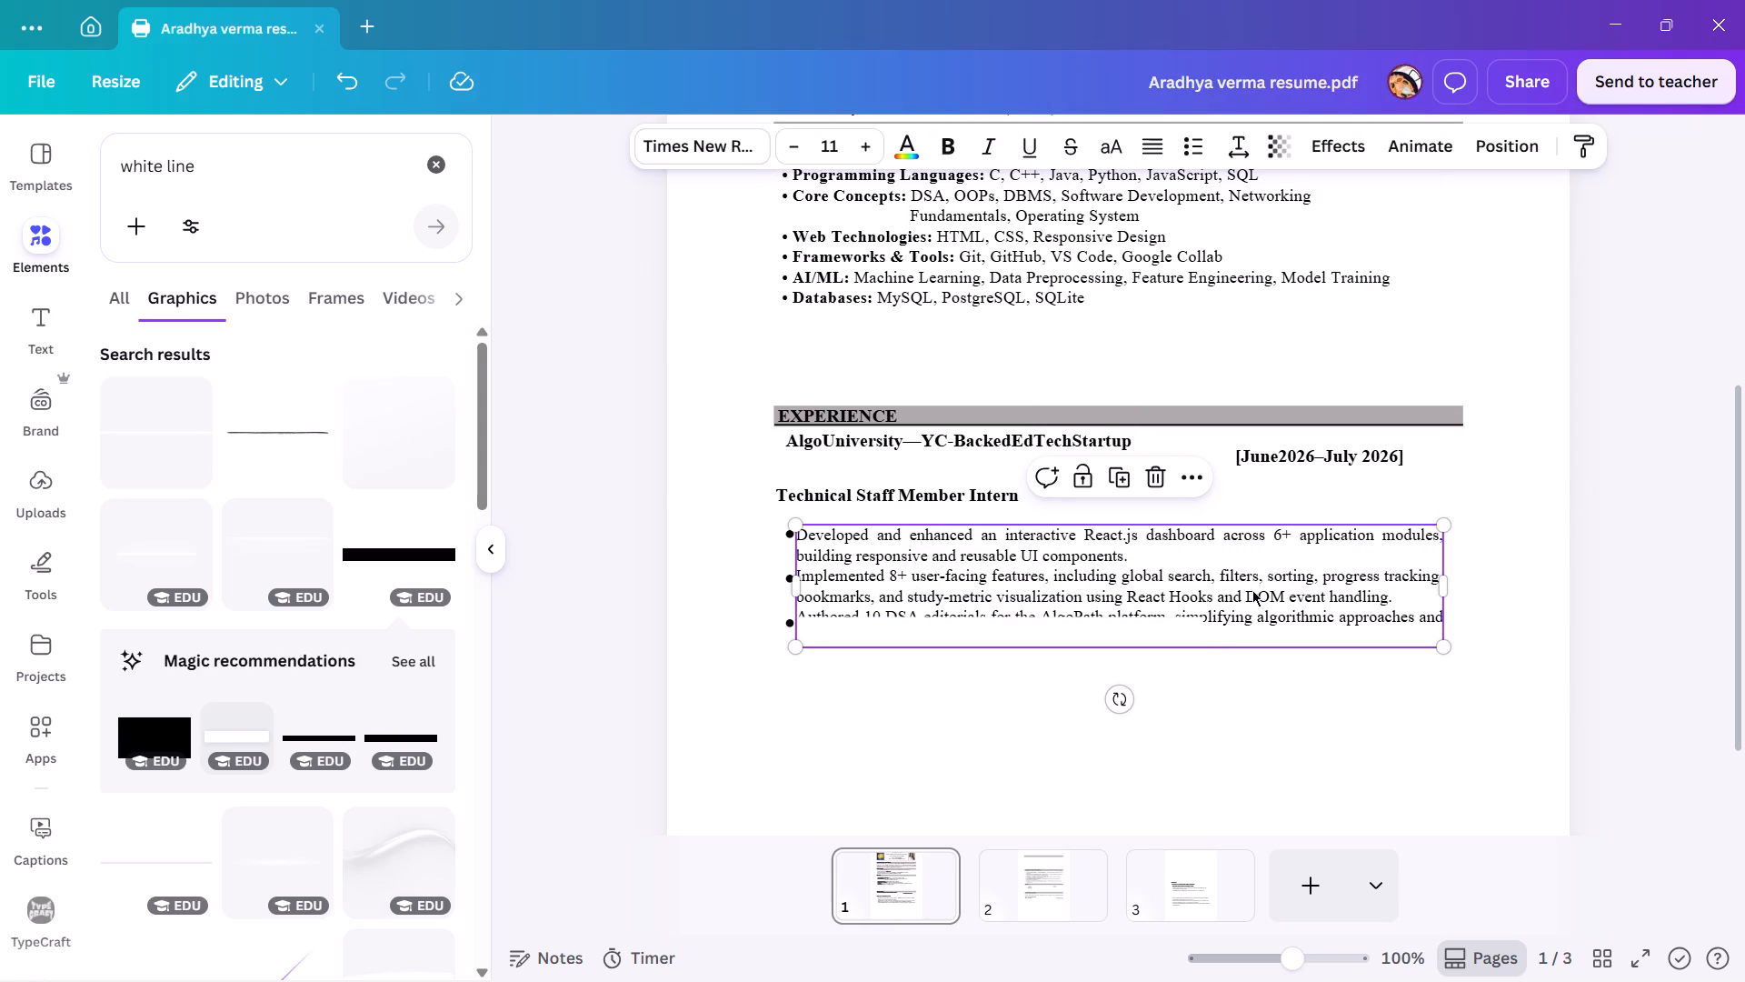
{"action": "left_click", "coordinate": [1199, 476]}
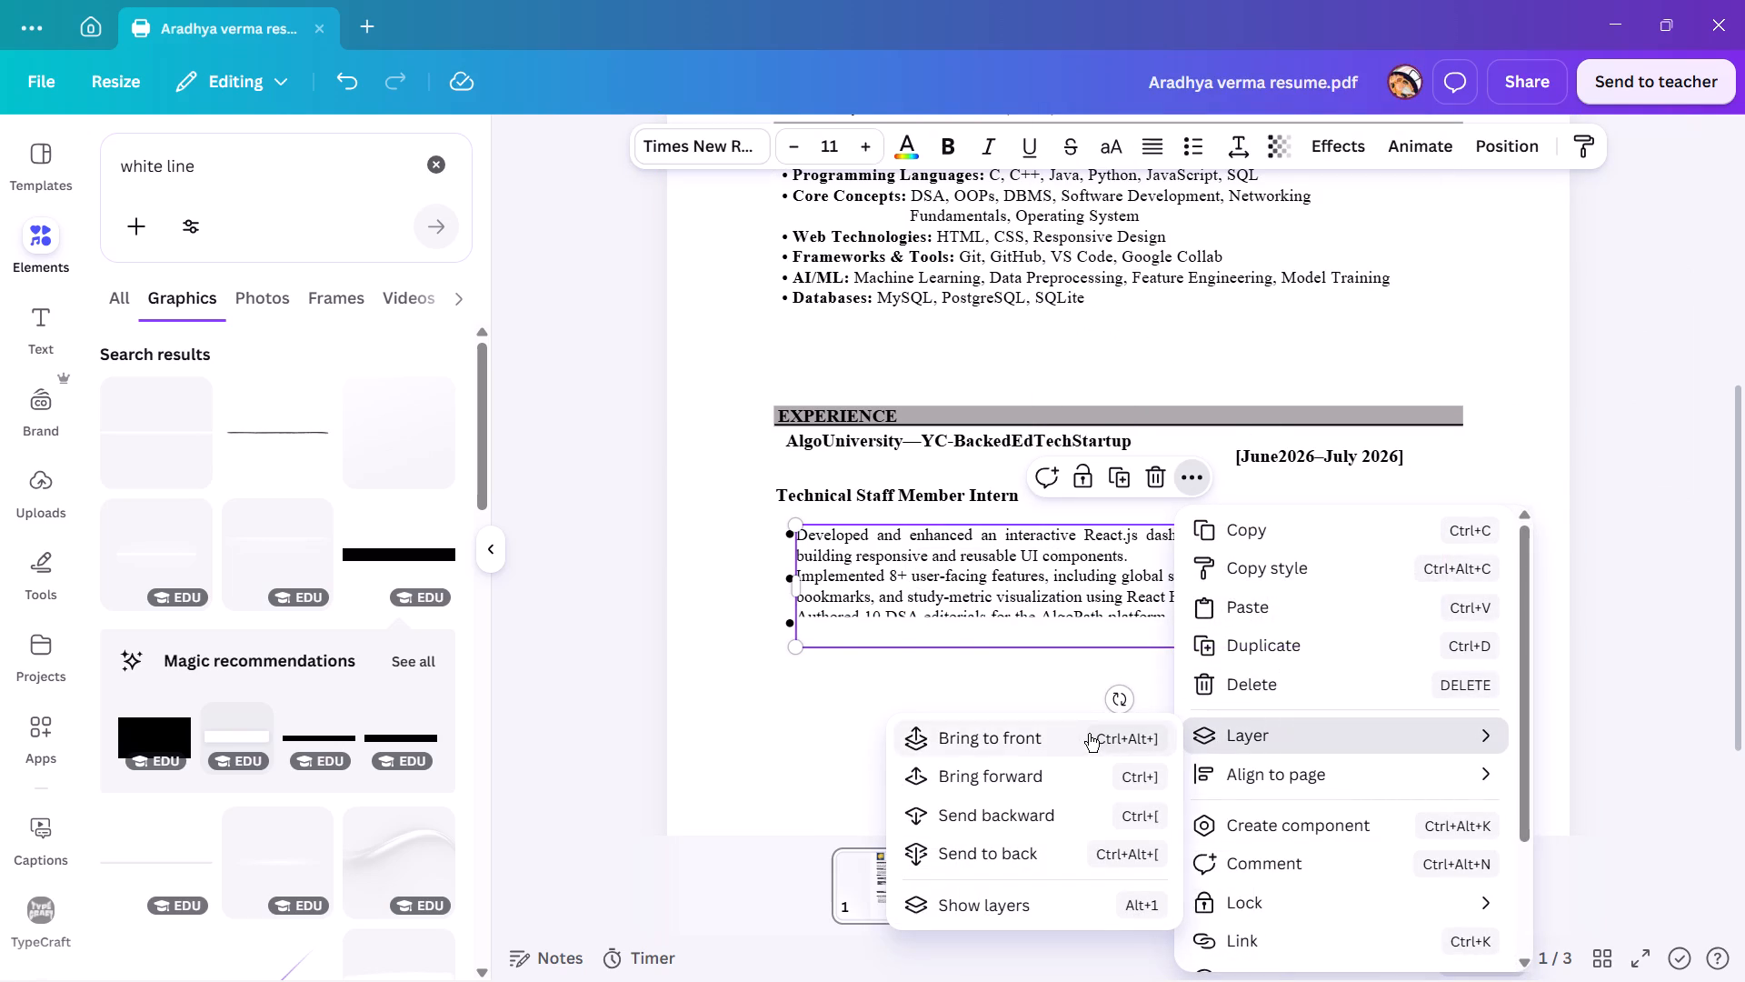
{"action": "left_click", "coordinate": [1089, 734]}
{"action": "left_click", "coordinate": [743, 696]}
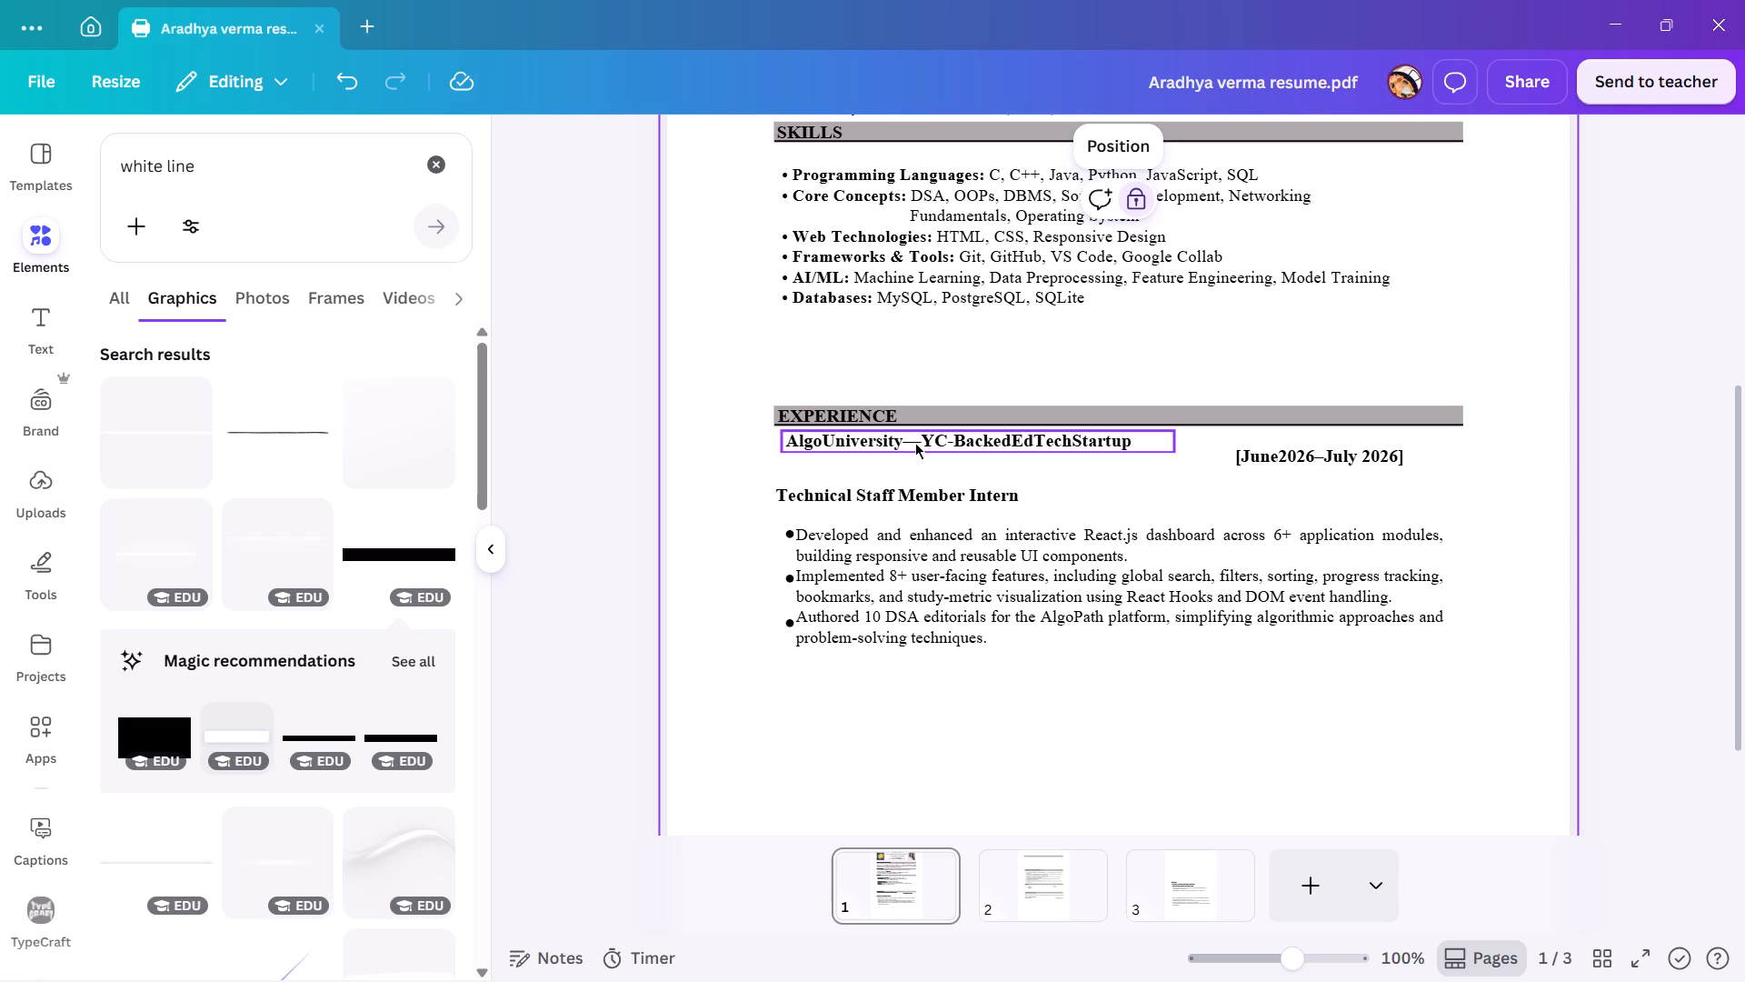
Lower the AlgoUniversity line to the height of its date and align Technical Staff Member Intern with its left edge.
{"action": "left_click_drag", "start_coordinate": [915, 443], "coordinate": [914, 453]}
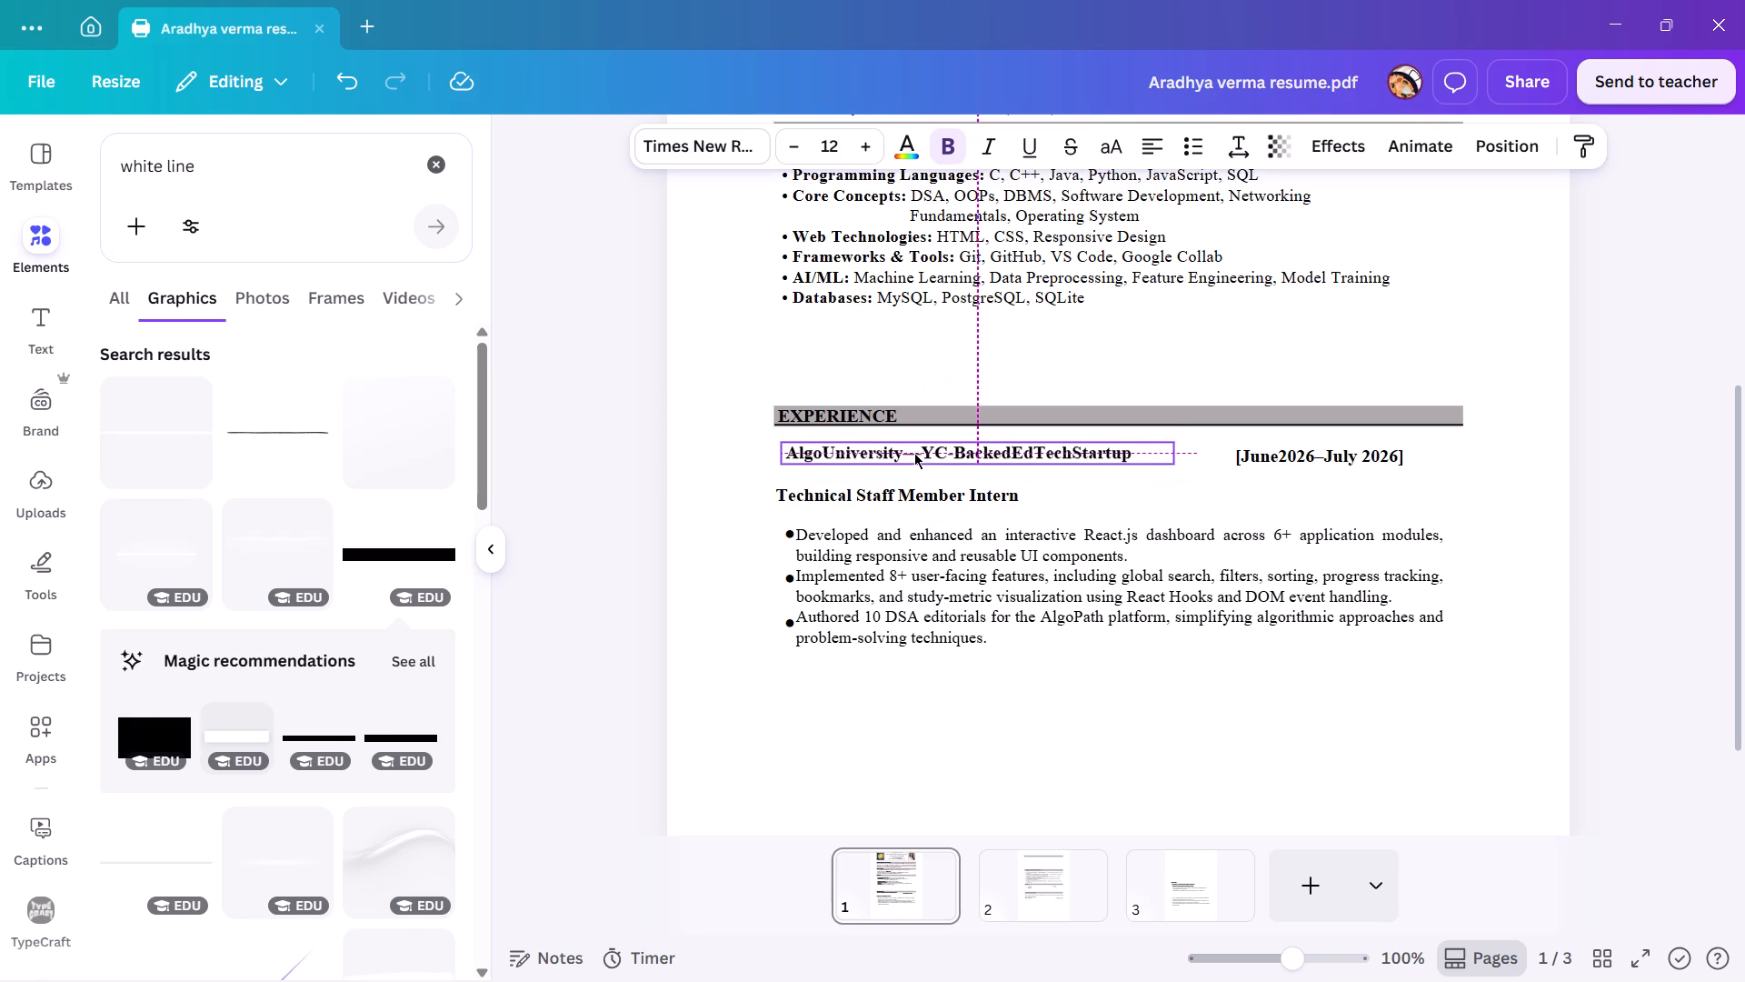
{"action": "left_click_drag", "start_coordinate": [914, 453], "coordinate": [913, 455]}
{"action": "left_click", "coordinate": [892, 498]}
{"action": "left_click_drag", "start_coordinate": [892, 498], "coordinate": [901, 499]}
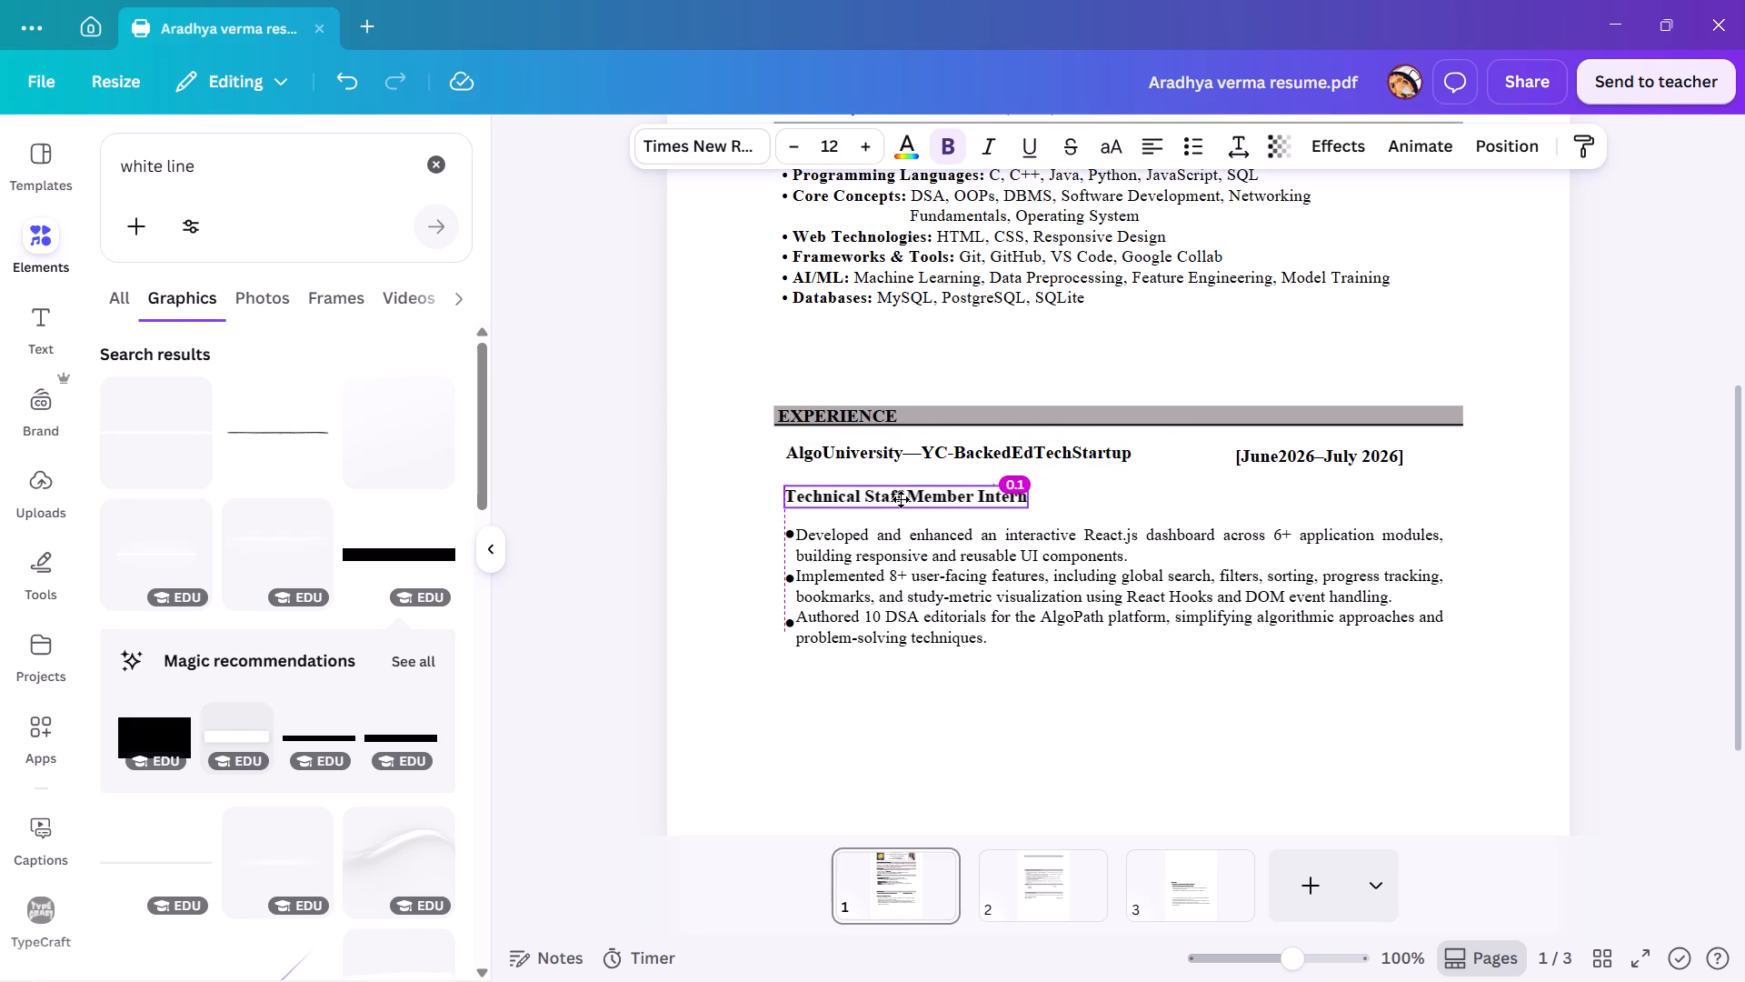
{"action": "left_click_drag", "start_coordinate": [901, 499], "coordinate": [902, 498]}
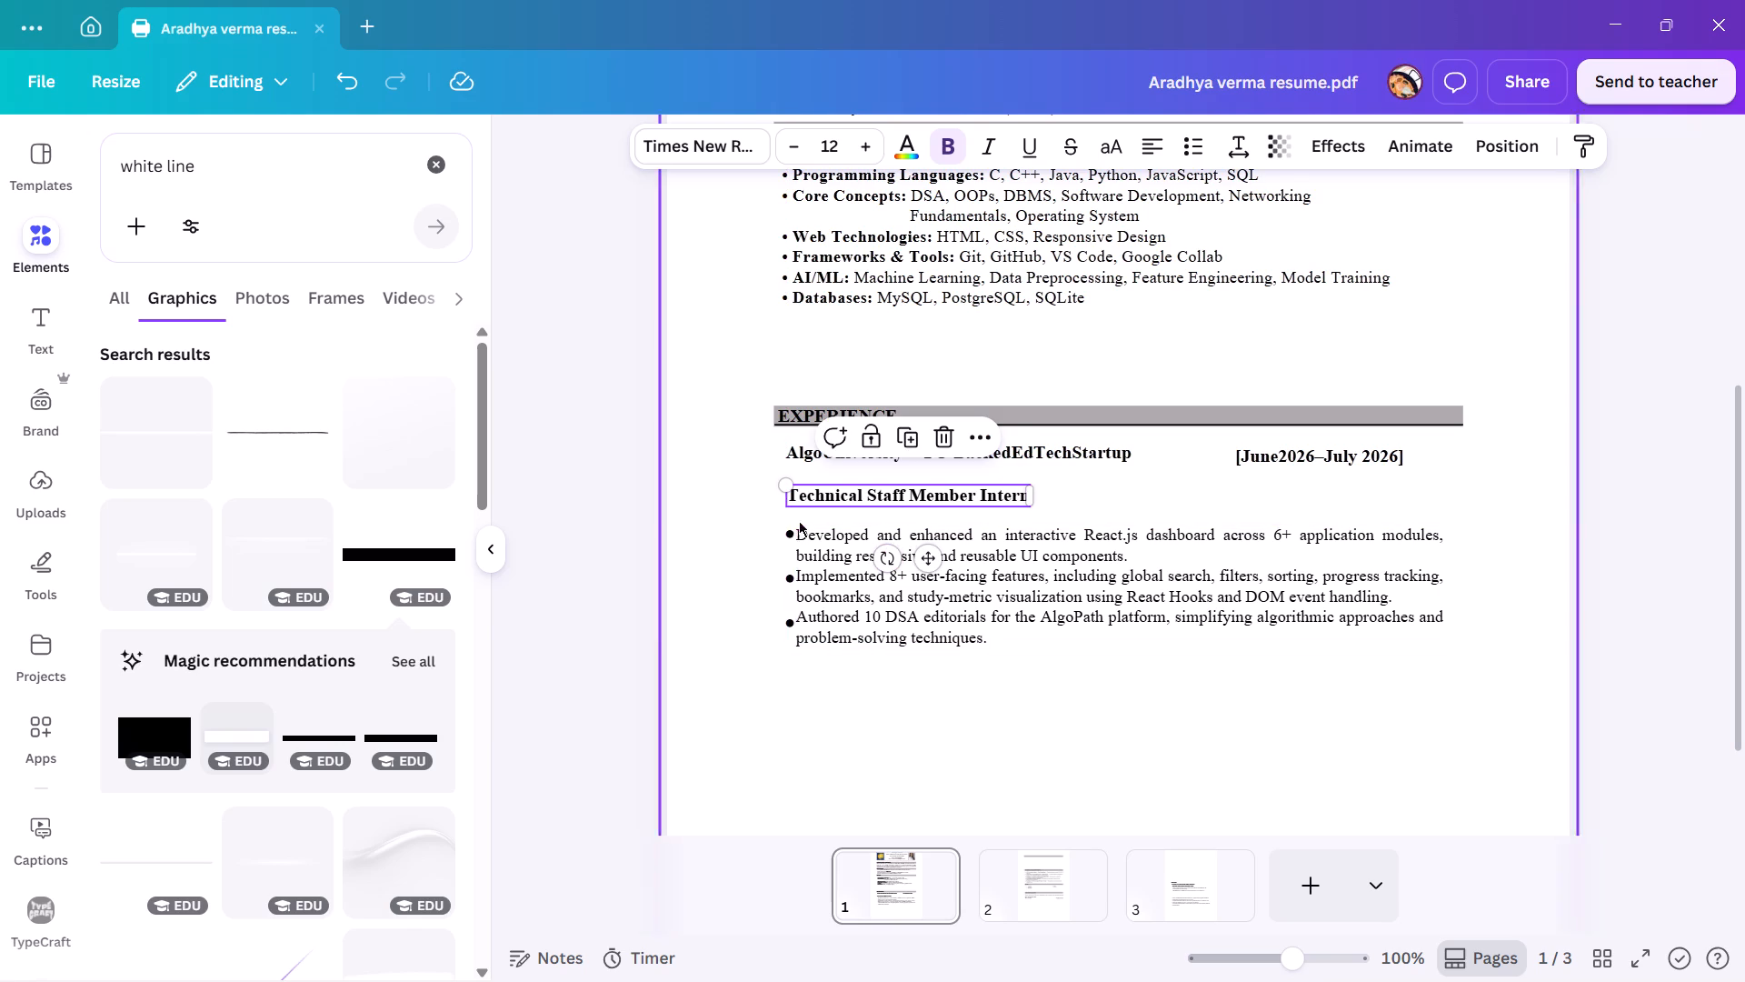
Shift the EXPERIENCE bullet markers and their text together slightly right, beneath the job title.
{"action": "left_click_drag", "start_coordinate": [782, 520], "coordinate": [817, 554]}
{"action": "left_click", "coordinate": [817, 554]}
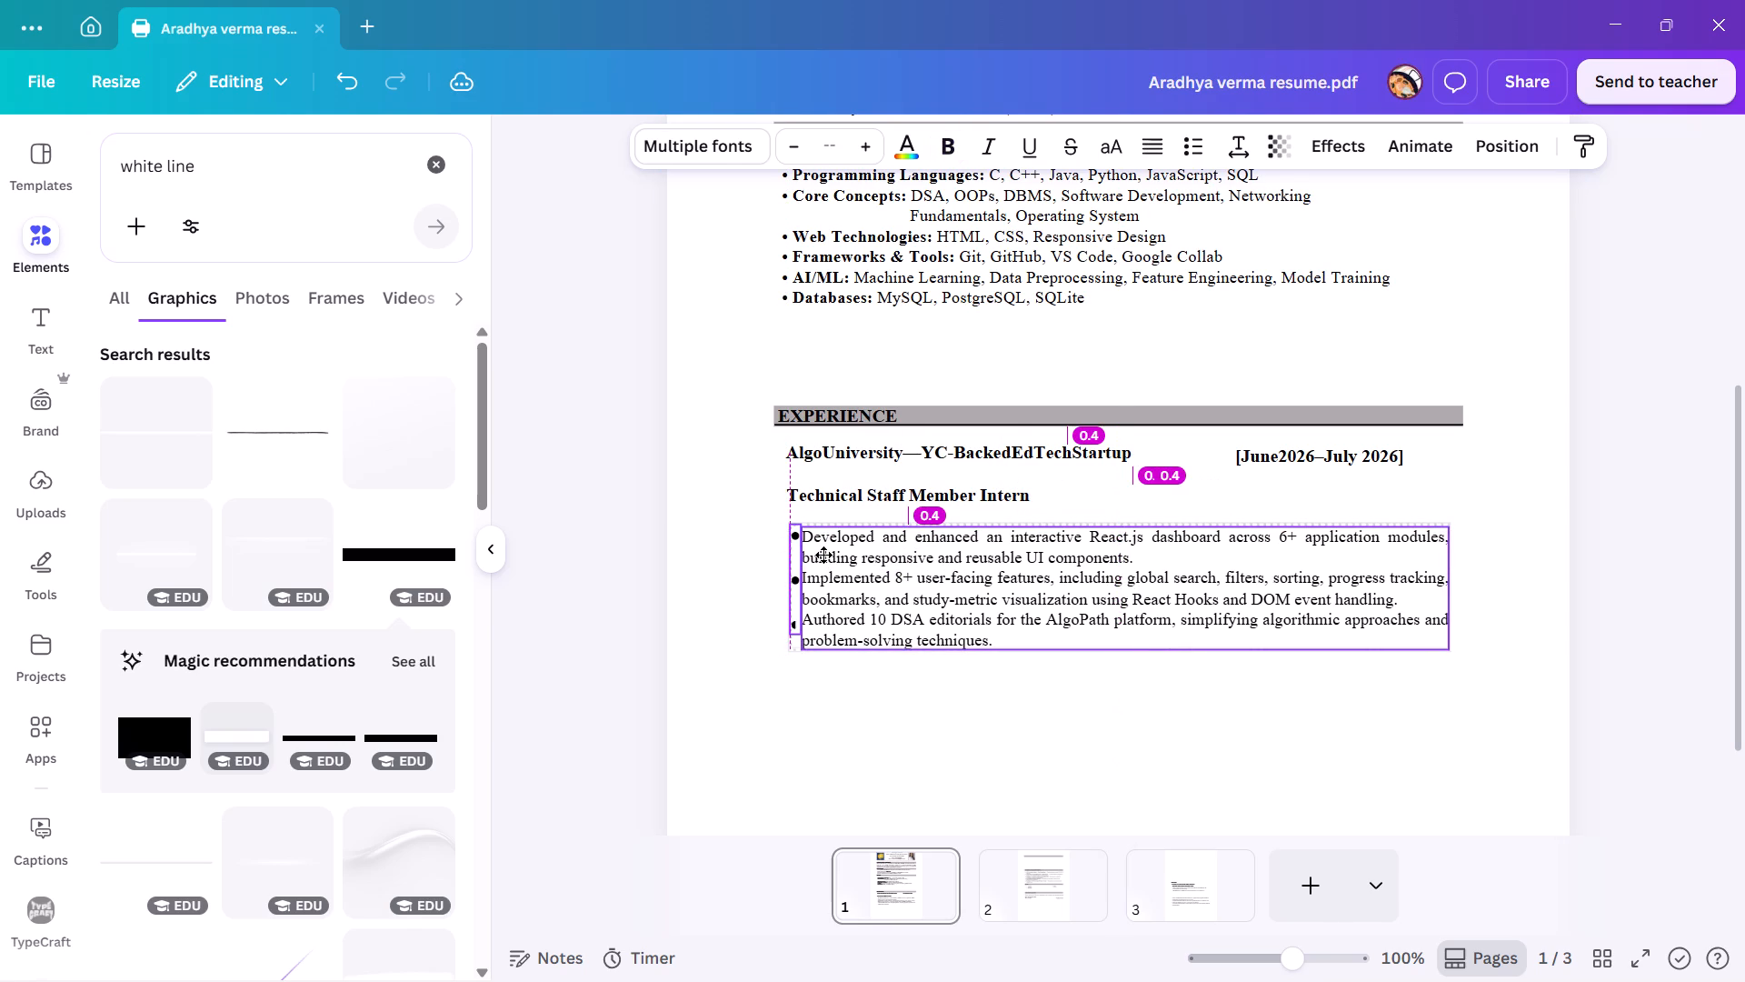
{"action": "left_click", "coordinate": [760, 571]}
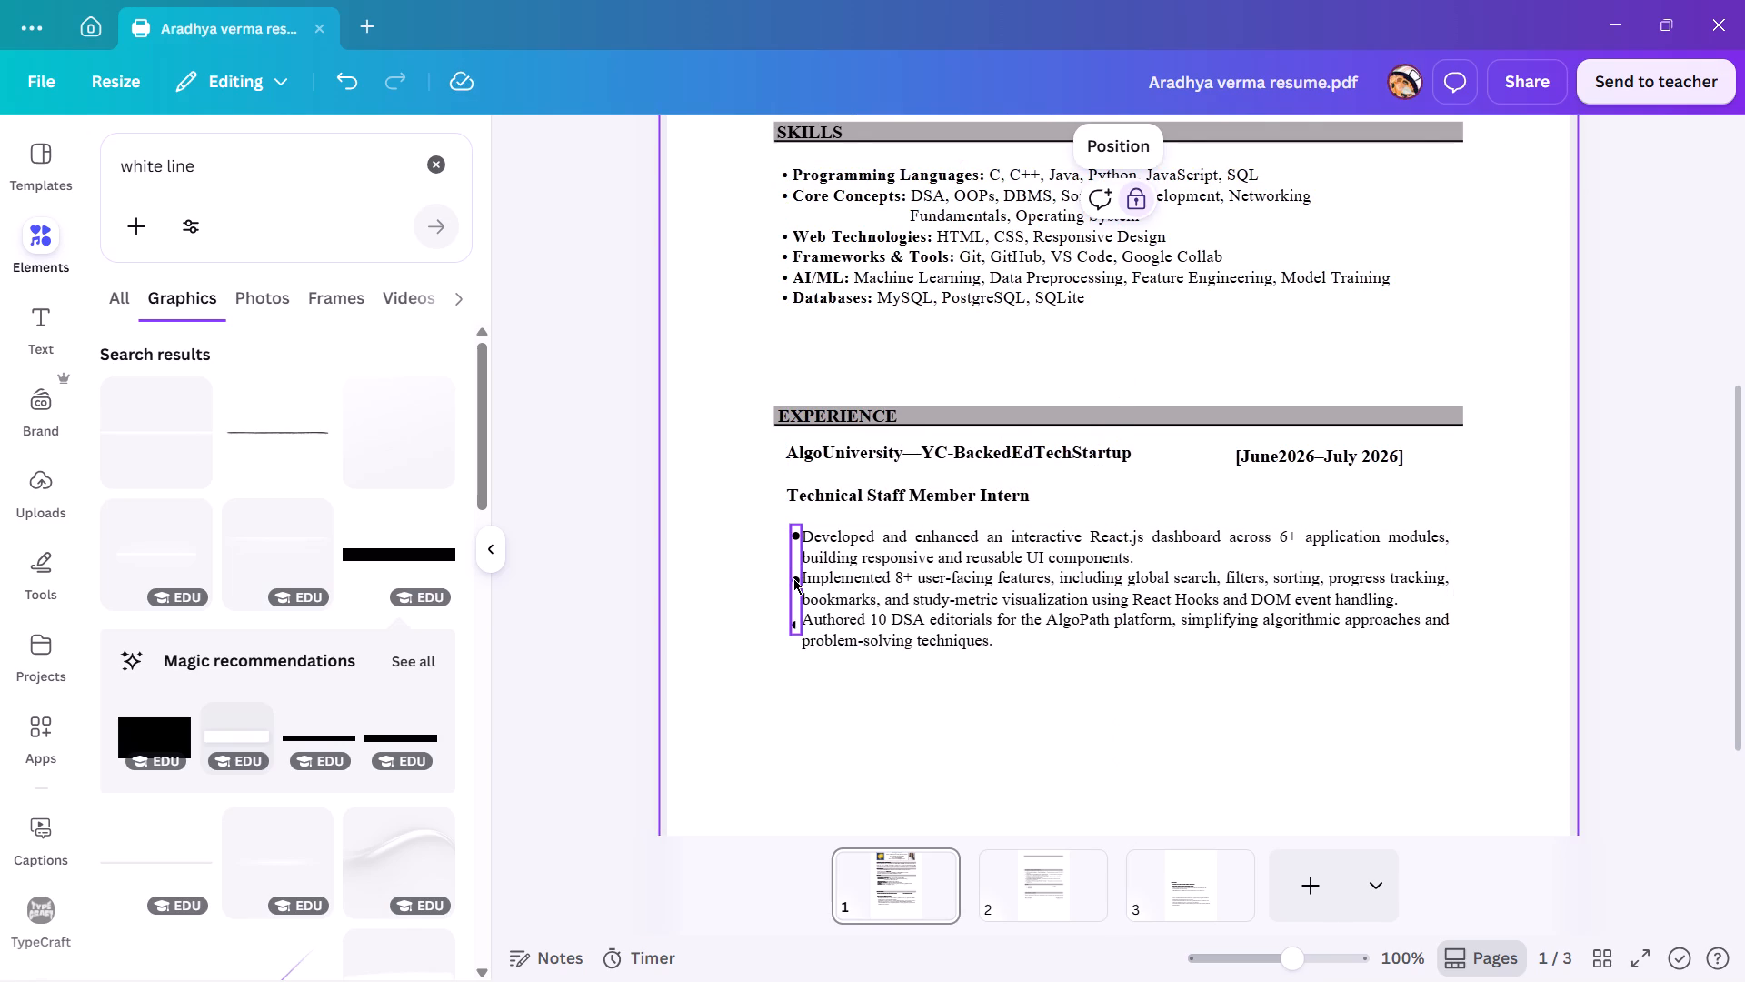
Bring the EXPERIENCE bullet markers to the front, above the white cover bar.
{"action": "left_click", "coordinate": [793, 578]}
{"action": "left_click", "coordinate": [863, 473]}
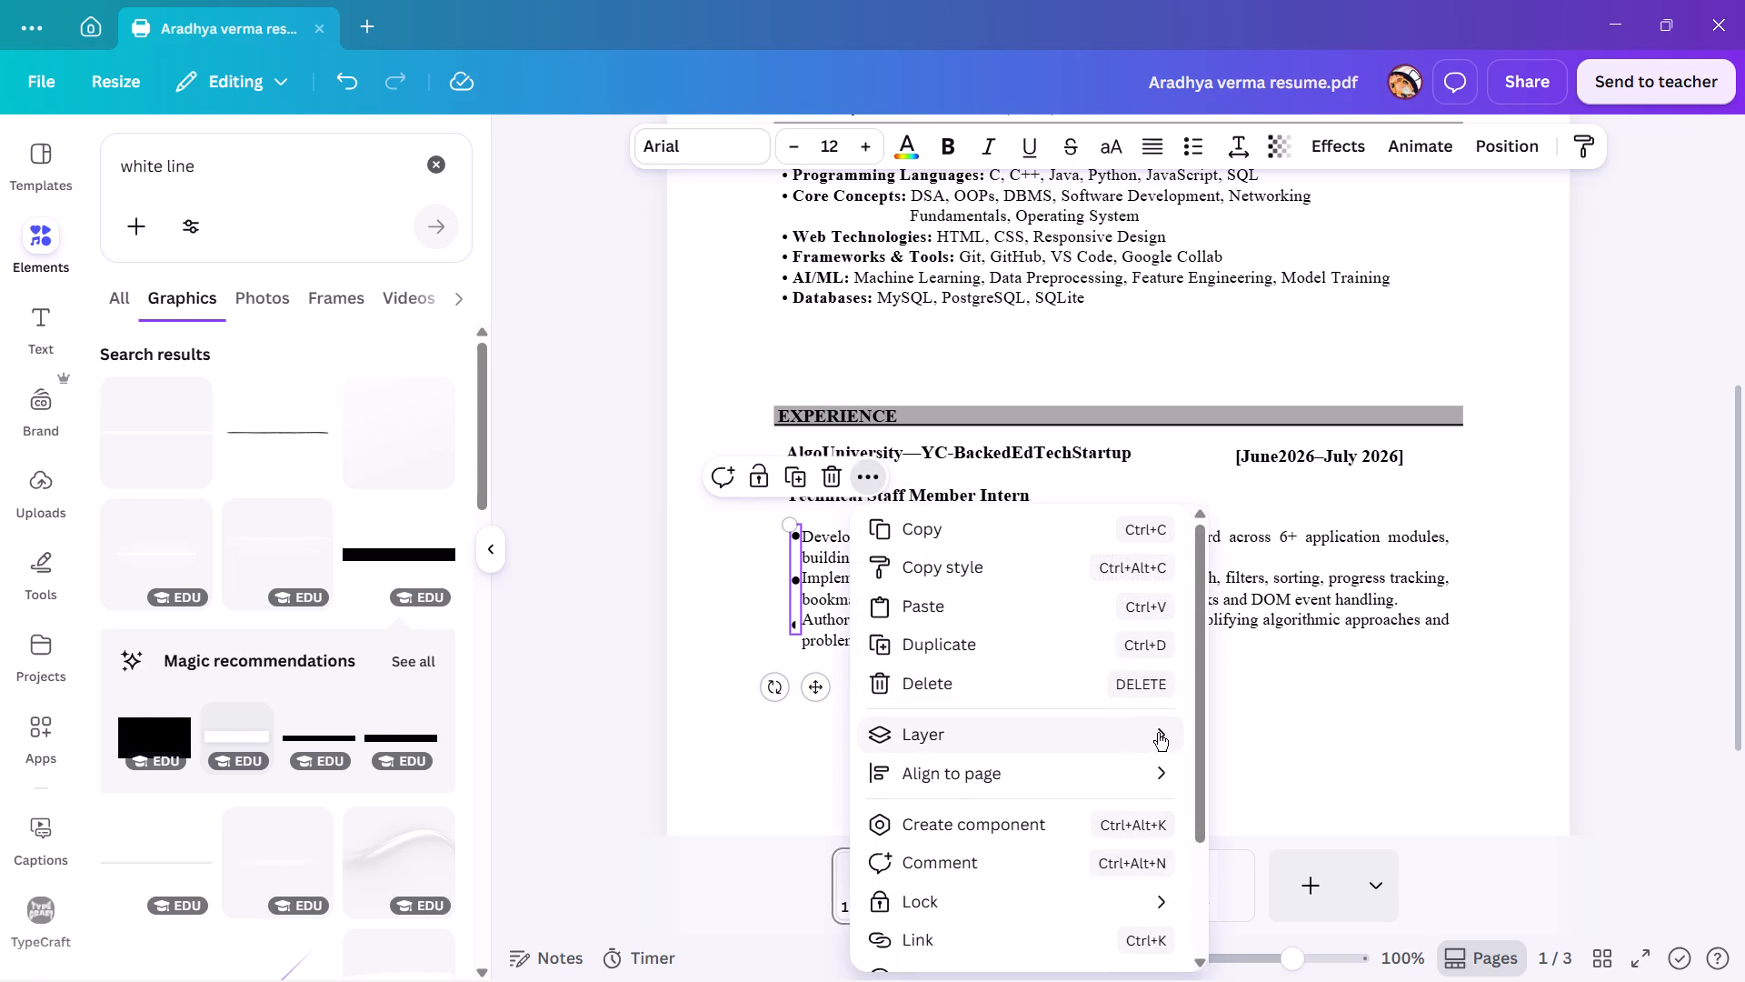
{"action": "left_click", "coordinate": [1235, 738]}
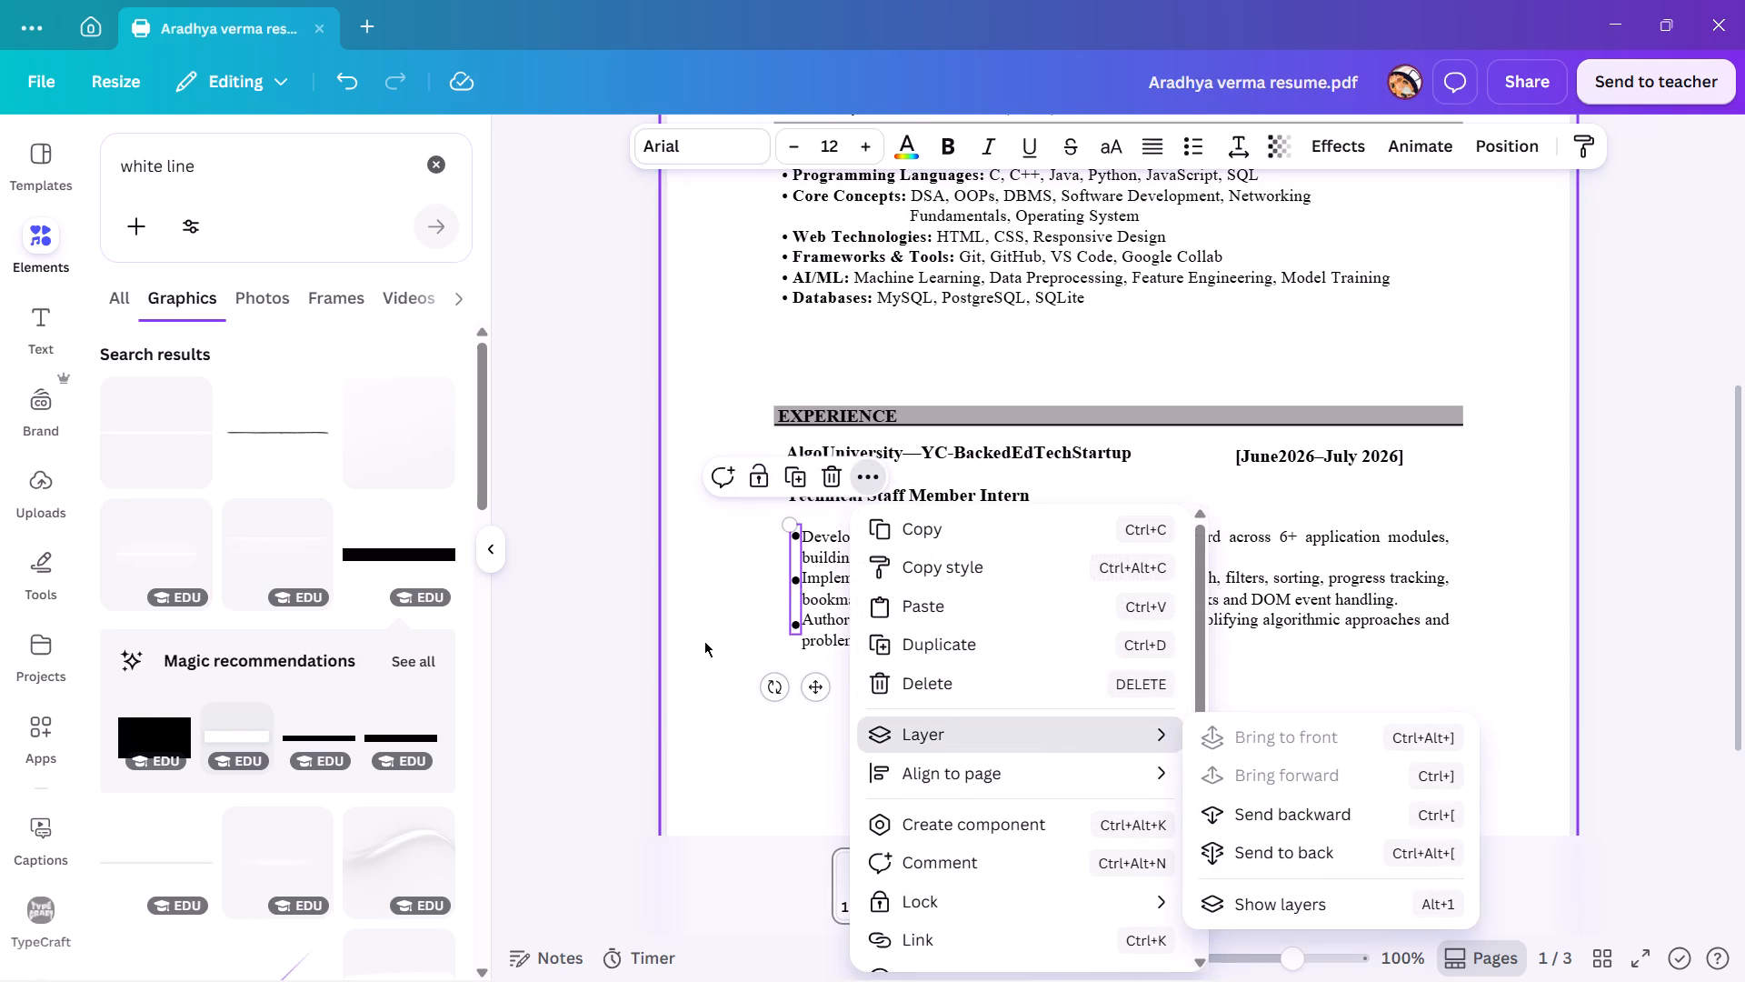
{"action": "left_click", "coordinate": [704, 641]}
Shrink the EXPERIENCE bullet markers to size 11.2 so their spacing fits the three bullet points.
{"action": "scroll", "coordinate": [850, 591], "scroll_direction": "up", "scroll_amount": 5, "text": "ctrl"}
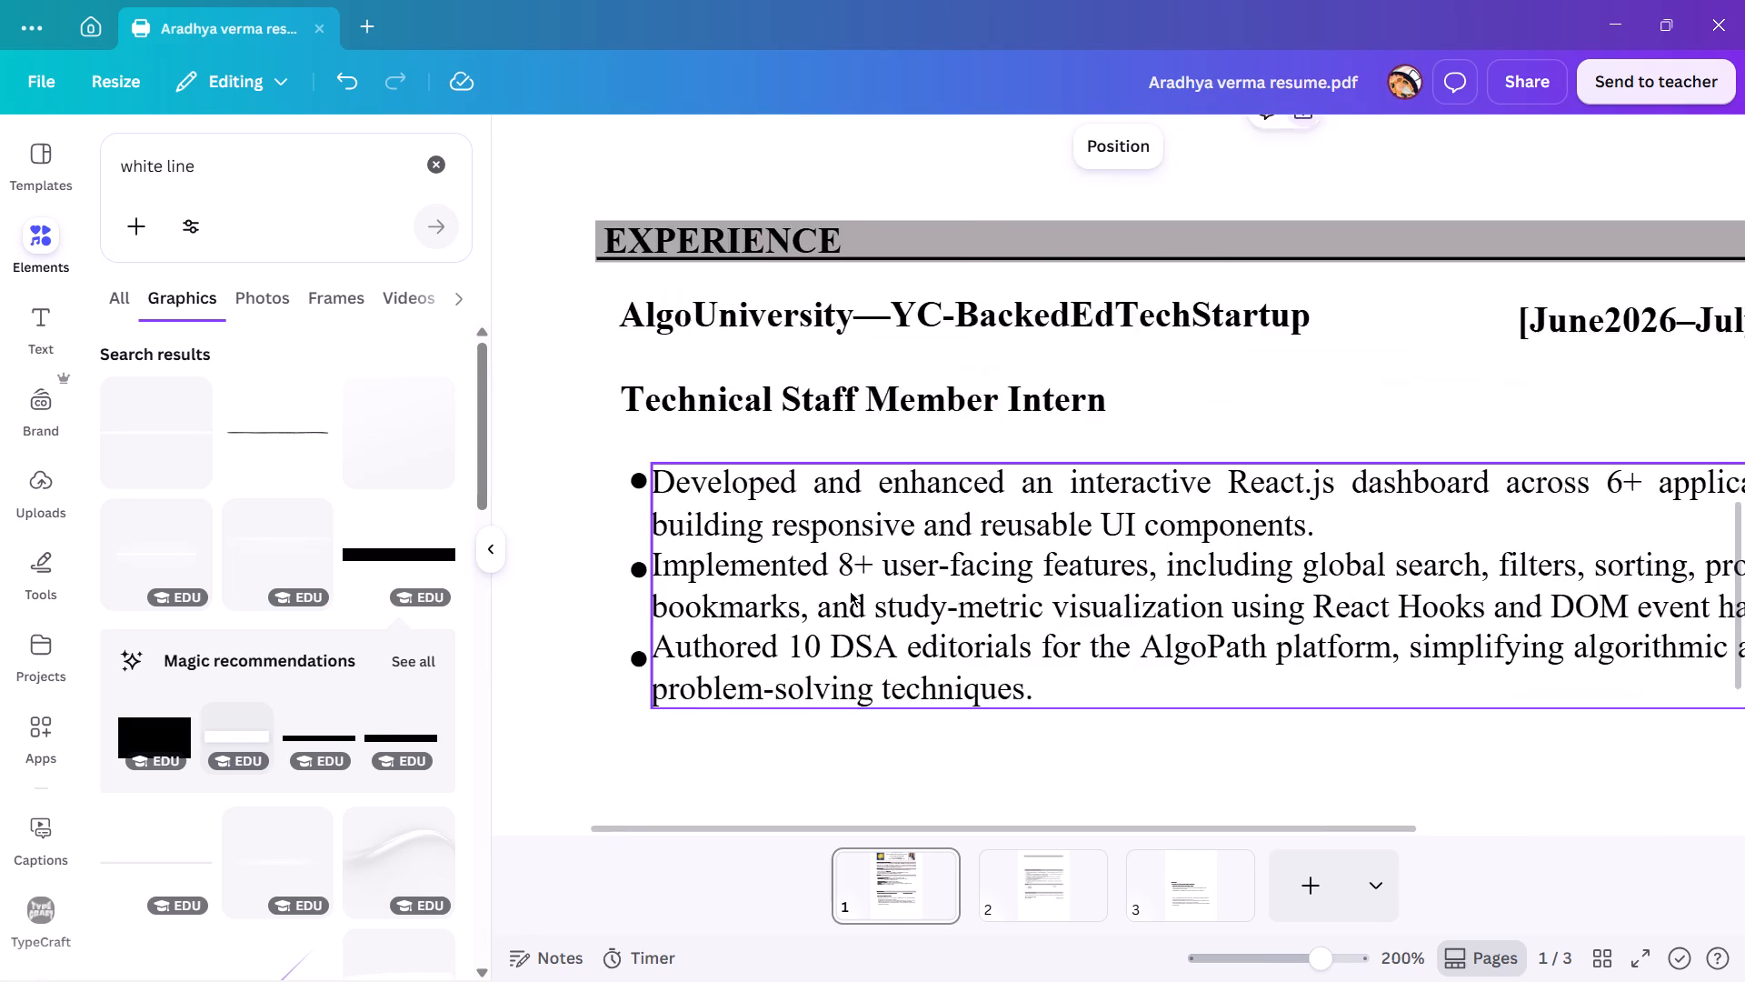
{"action": "left_click", "coordinate": [593, 613]}
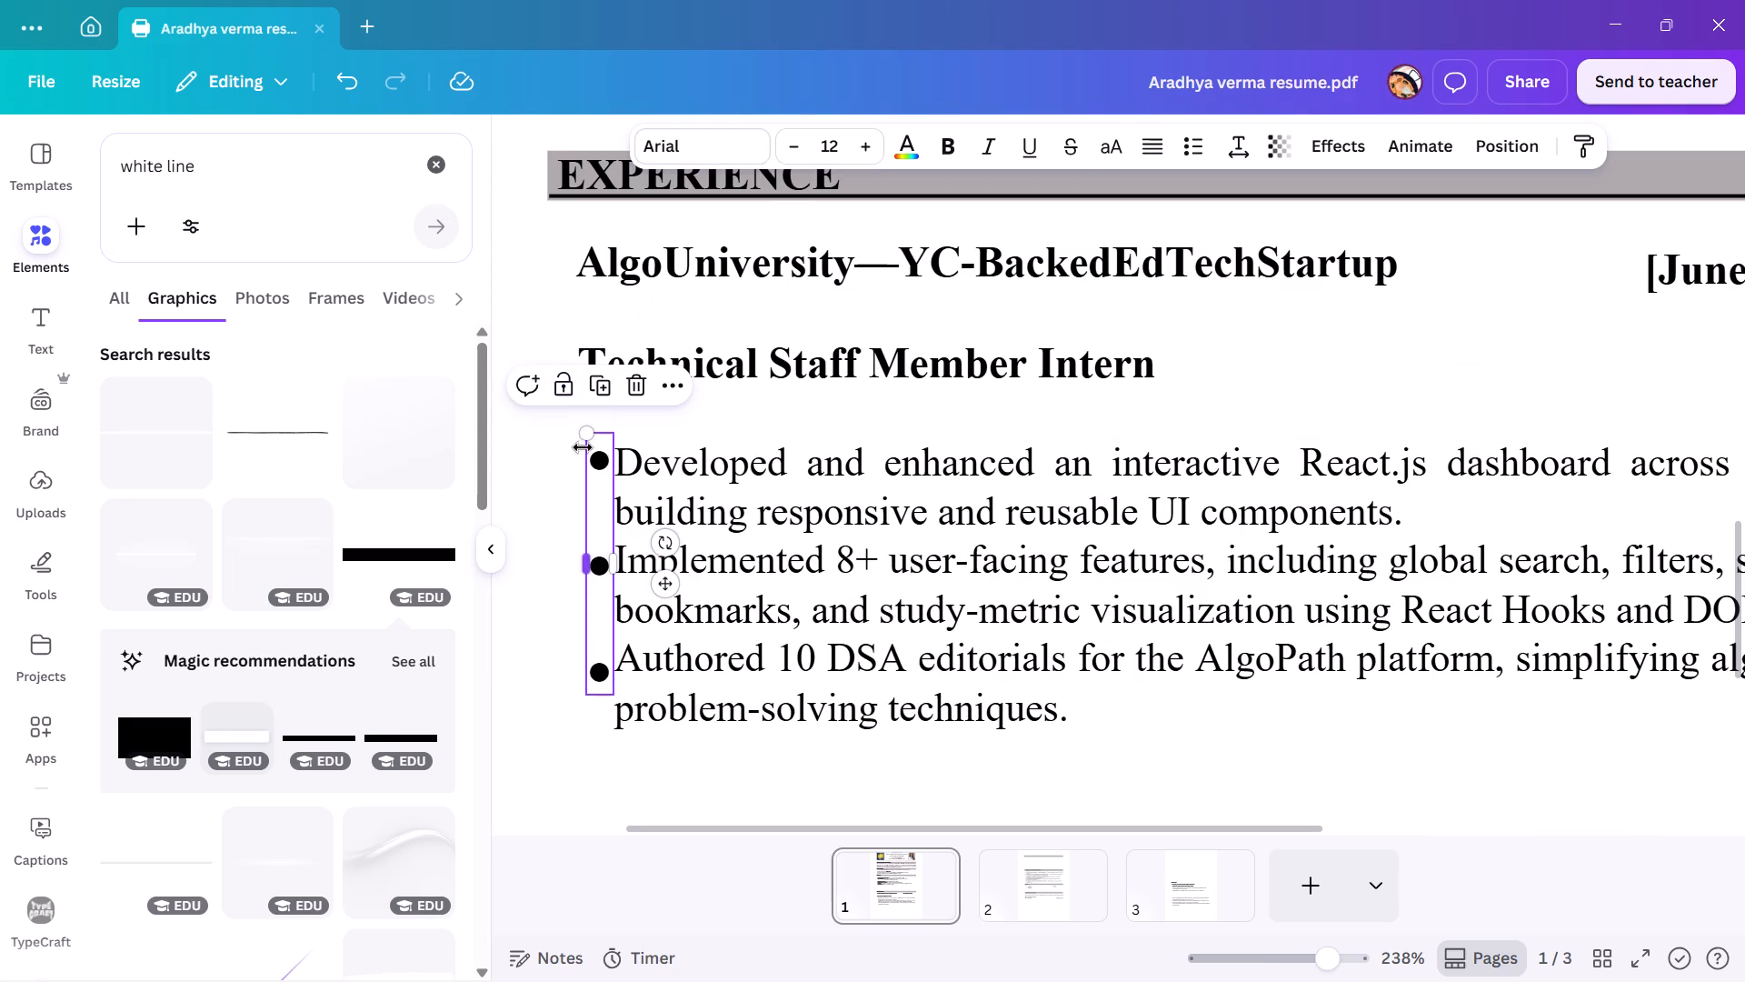
{"action": "left_click_drag", "start_coordinate": [591, 437], "coordinate": [591, 446]}
{"action": "left_click_drag", "start_coordinate": [593, 496], "coordinate": [594, 487]}
{"action": "left_click", "coordinate": [587, 432]}
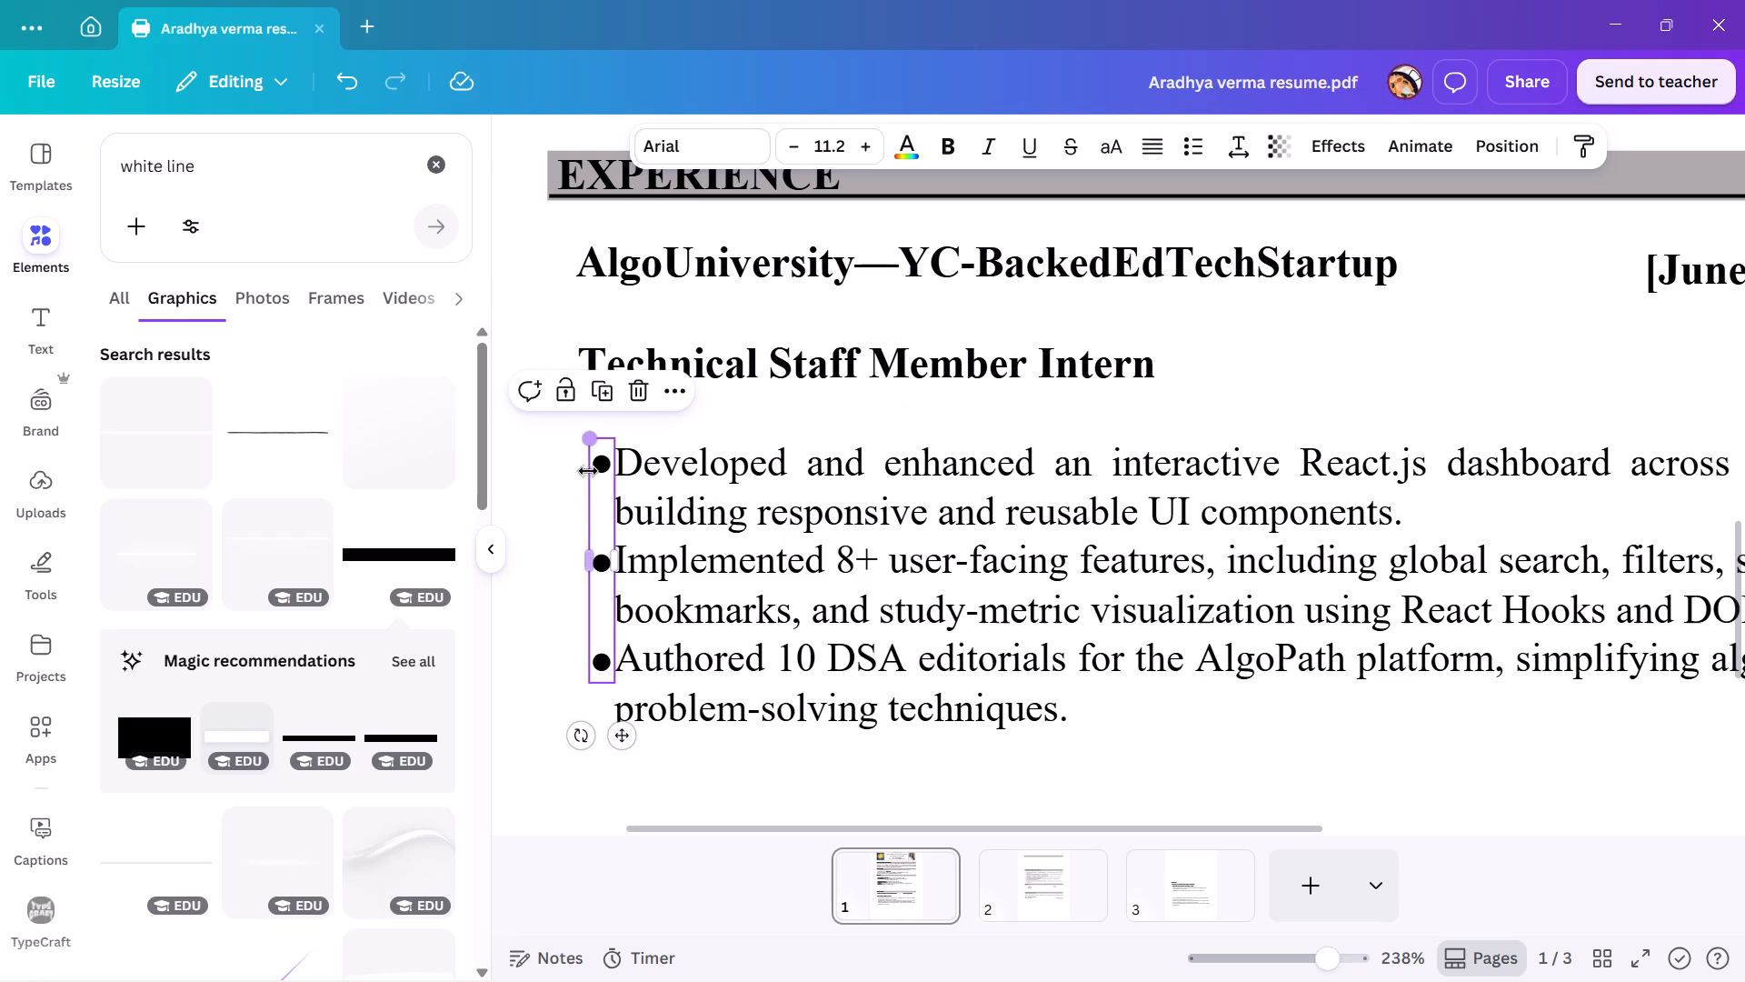
{"action": "left_click", "coordinate": [591, 491]}
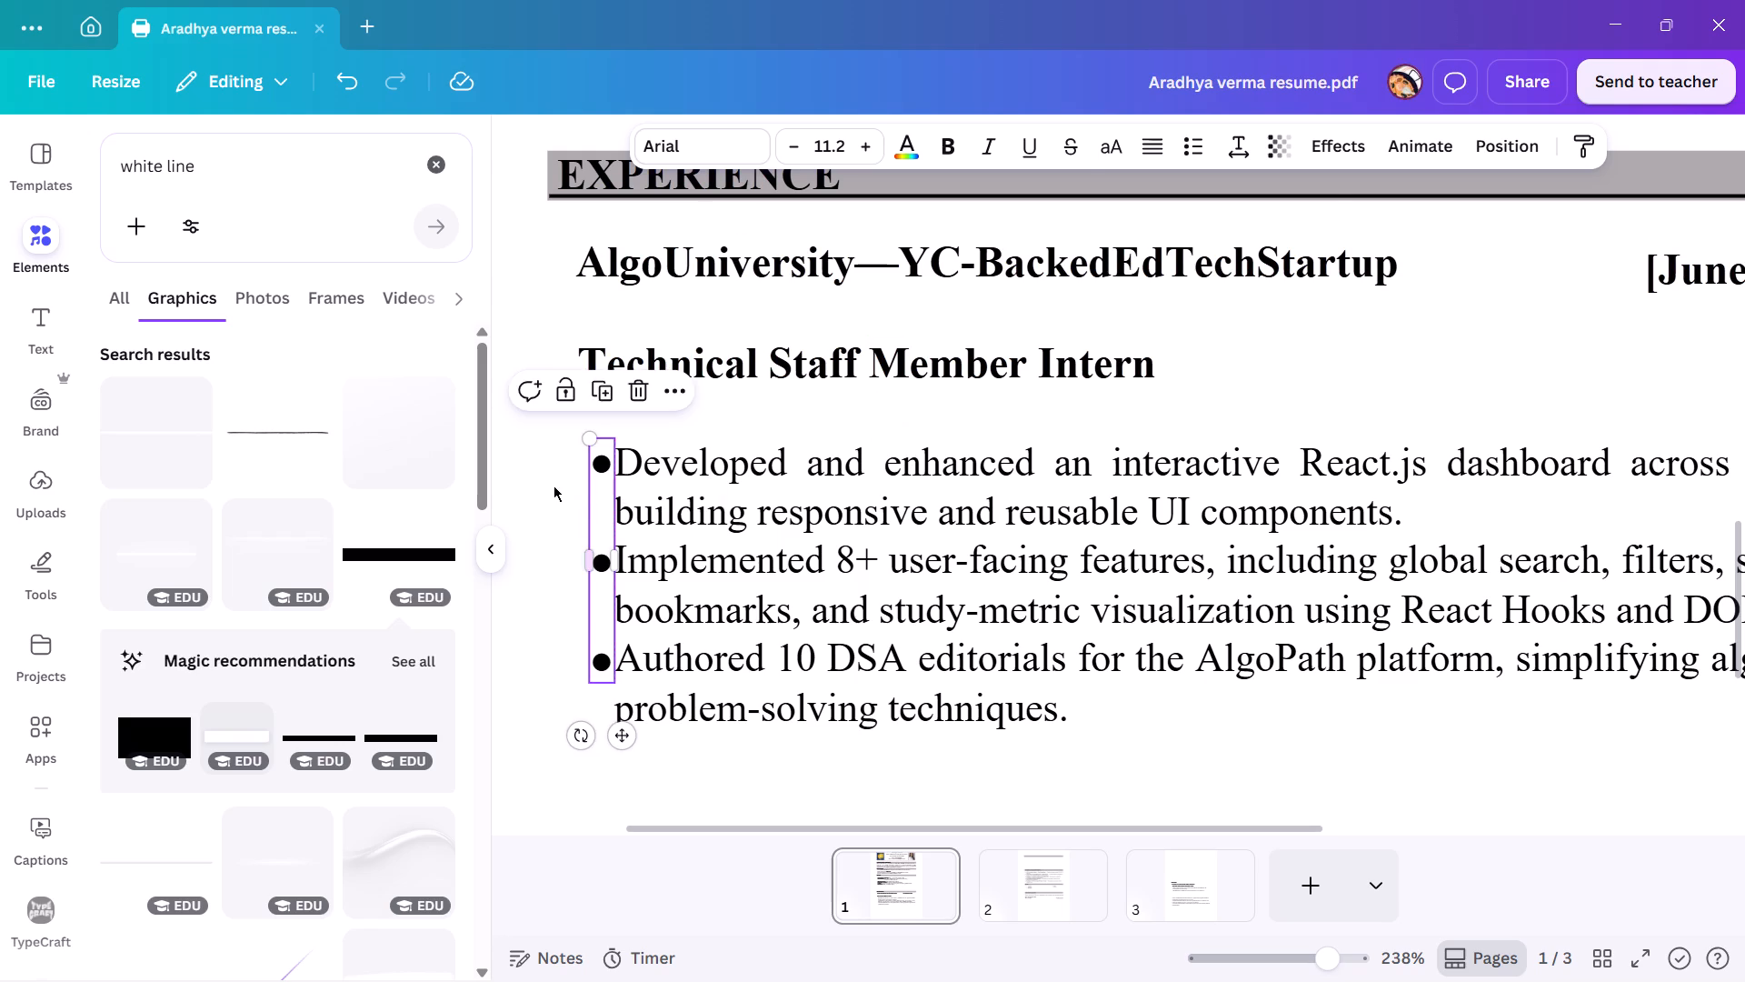
{"action": "left_click", "coordinate": [553, 486]}
Shift the EXPERIENCE bullet markers and their text together slightly left to line up with Technical Staff Member Intern.
{"action": "scroll", "coordinate": [817, 531], "scroll_direction": "down", "scroll_amount": 4, "text": "ctrl"}
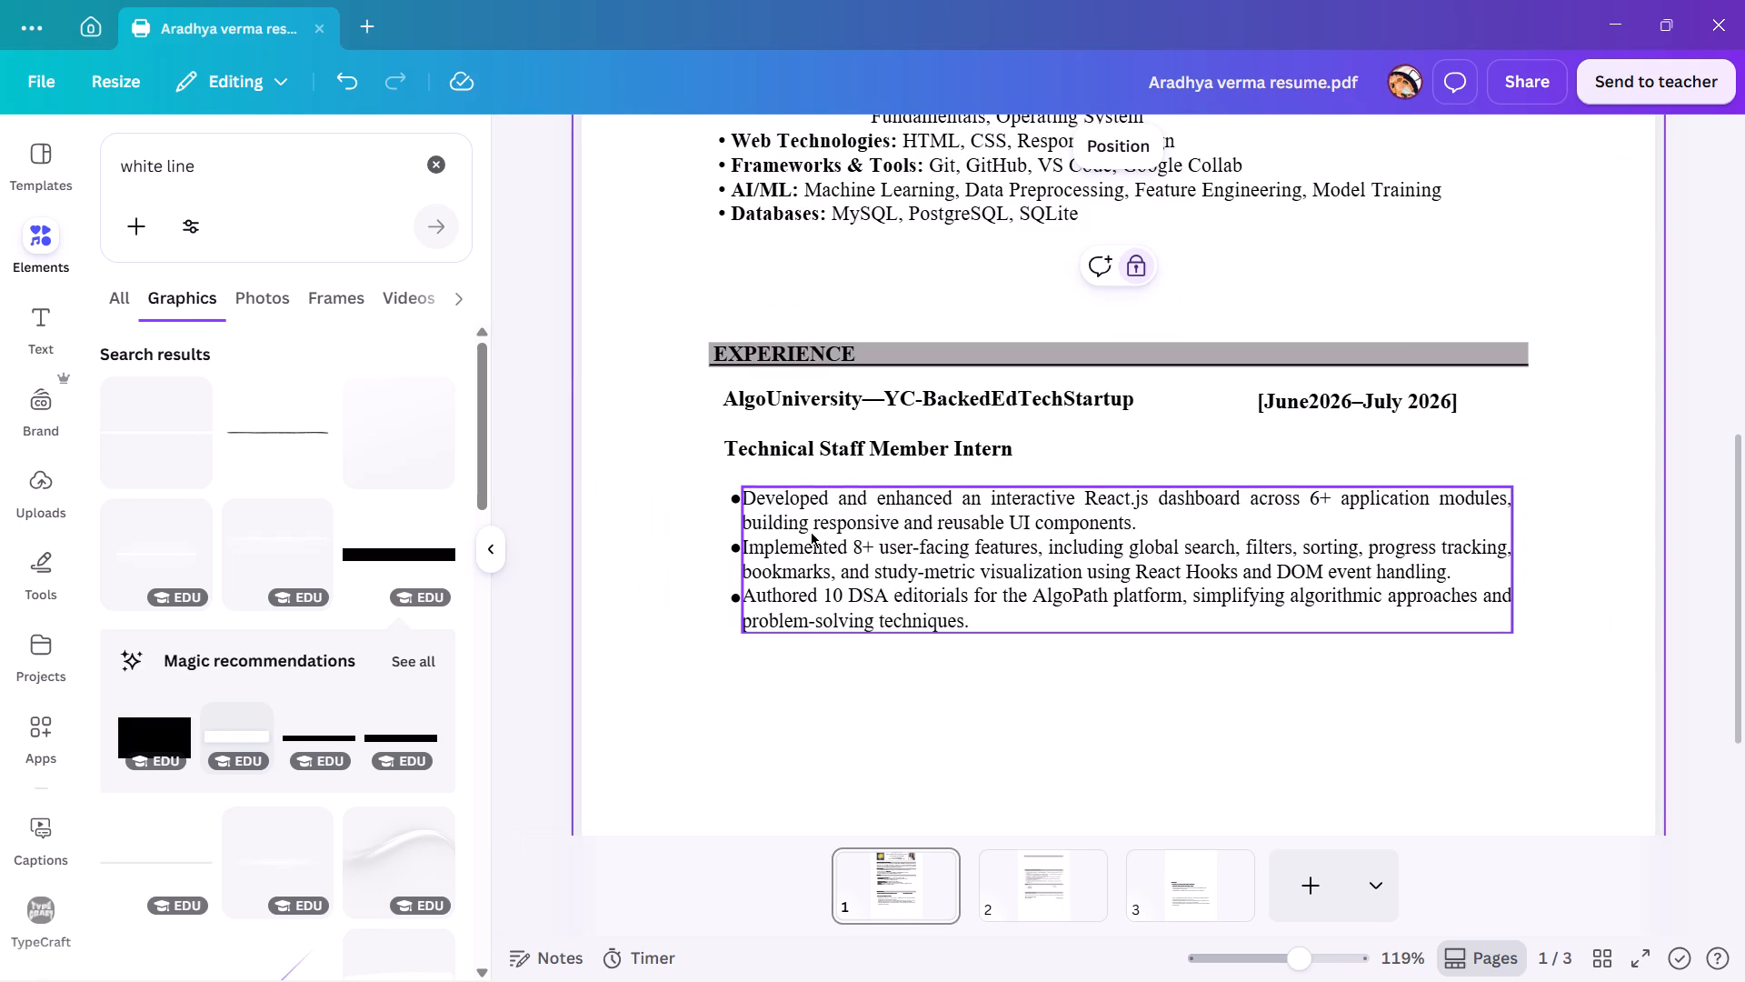
{"action": "left_click_drag", "start_coordinate": [700, 479], "coordinate": [769, 526]}
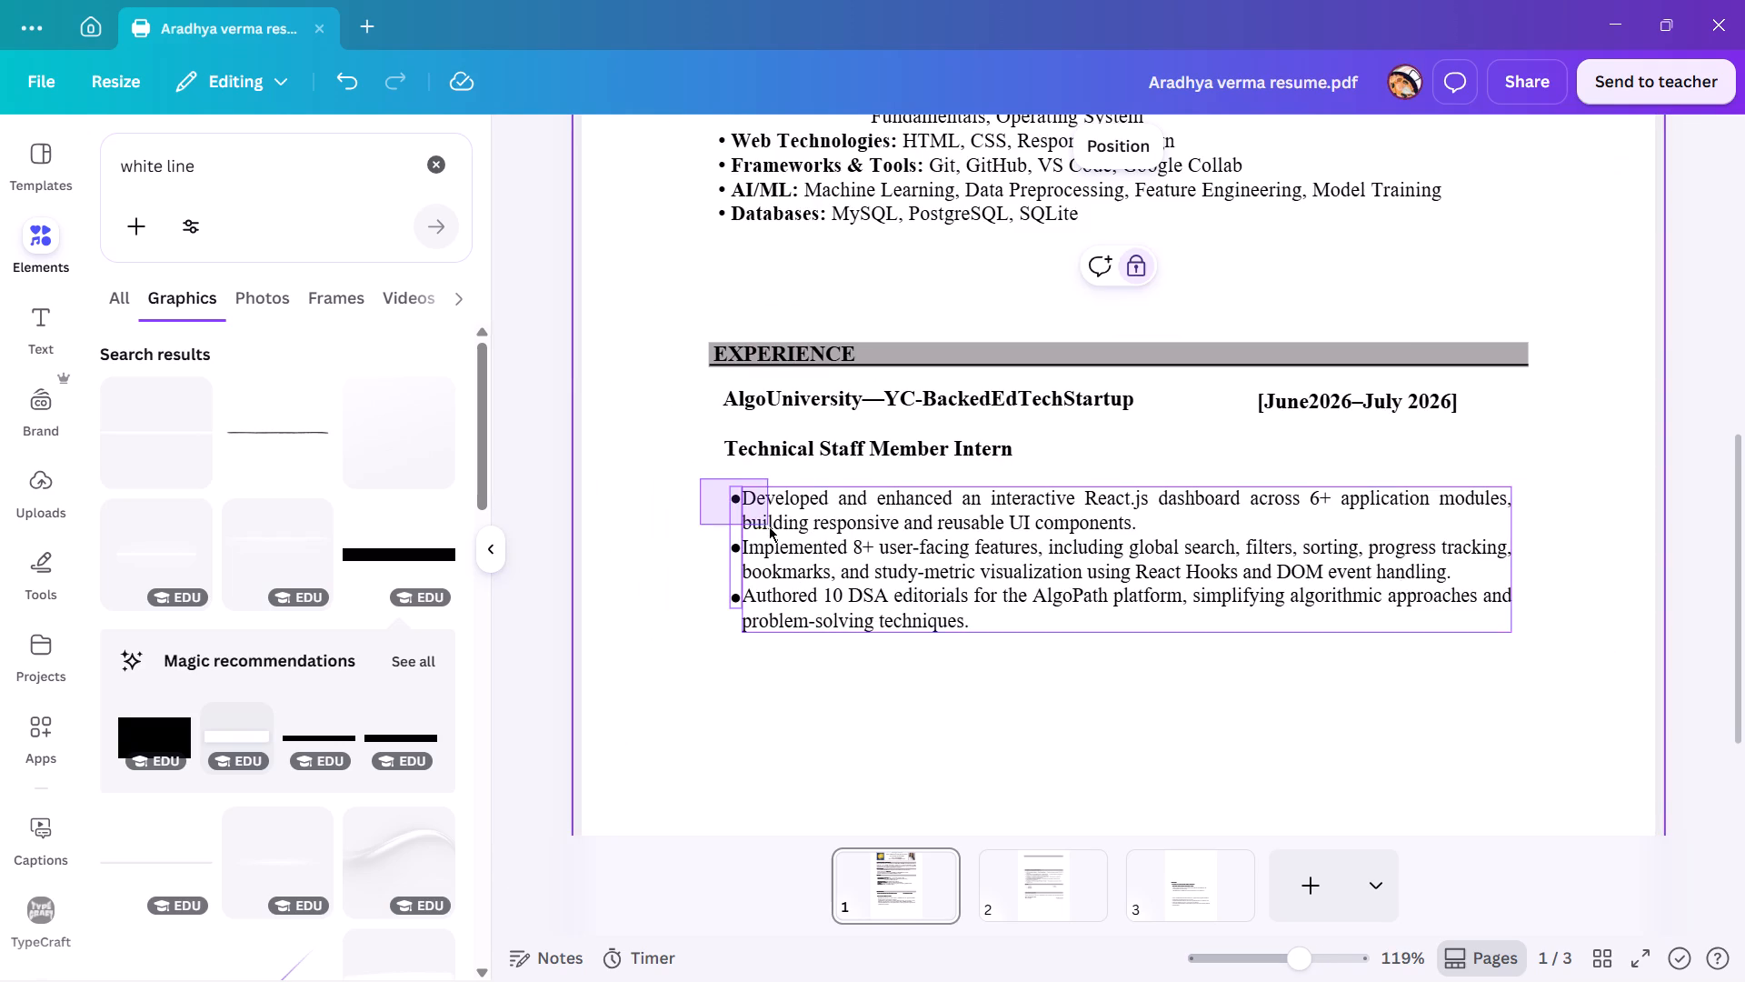
{"action": "left_click_drag", "start_coordinate": [769, 526], "coordinate": [770, 528]}
{"action": "left_click", "coordinate": [770, 528]}
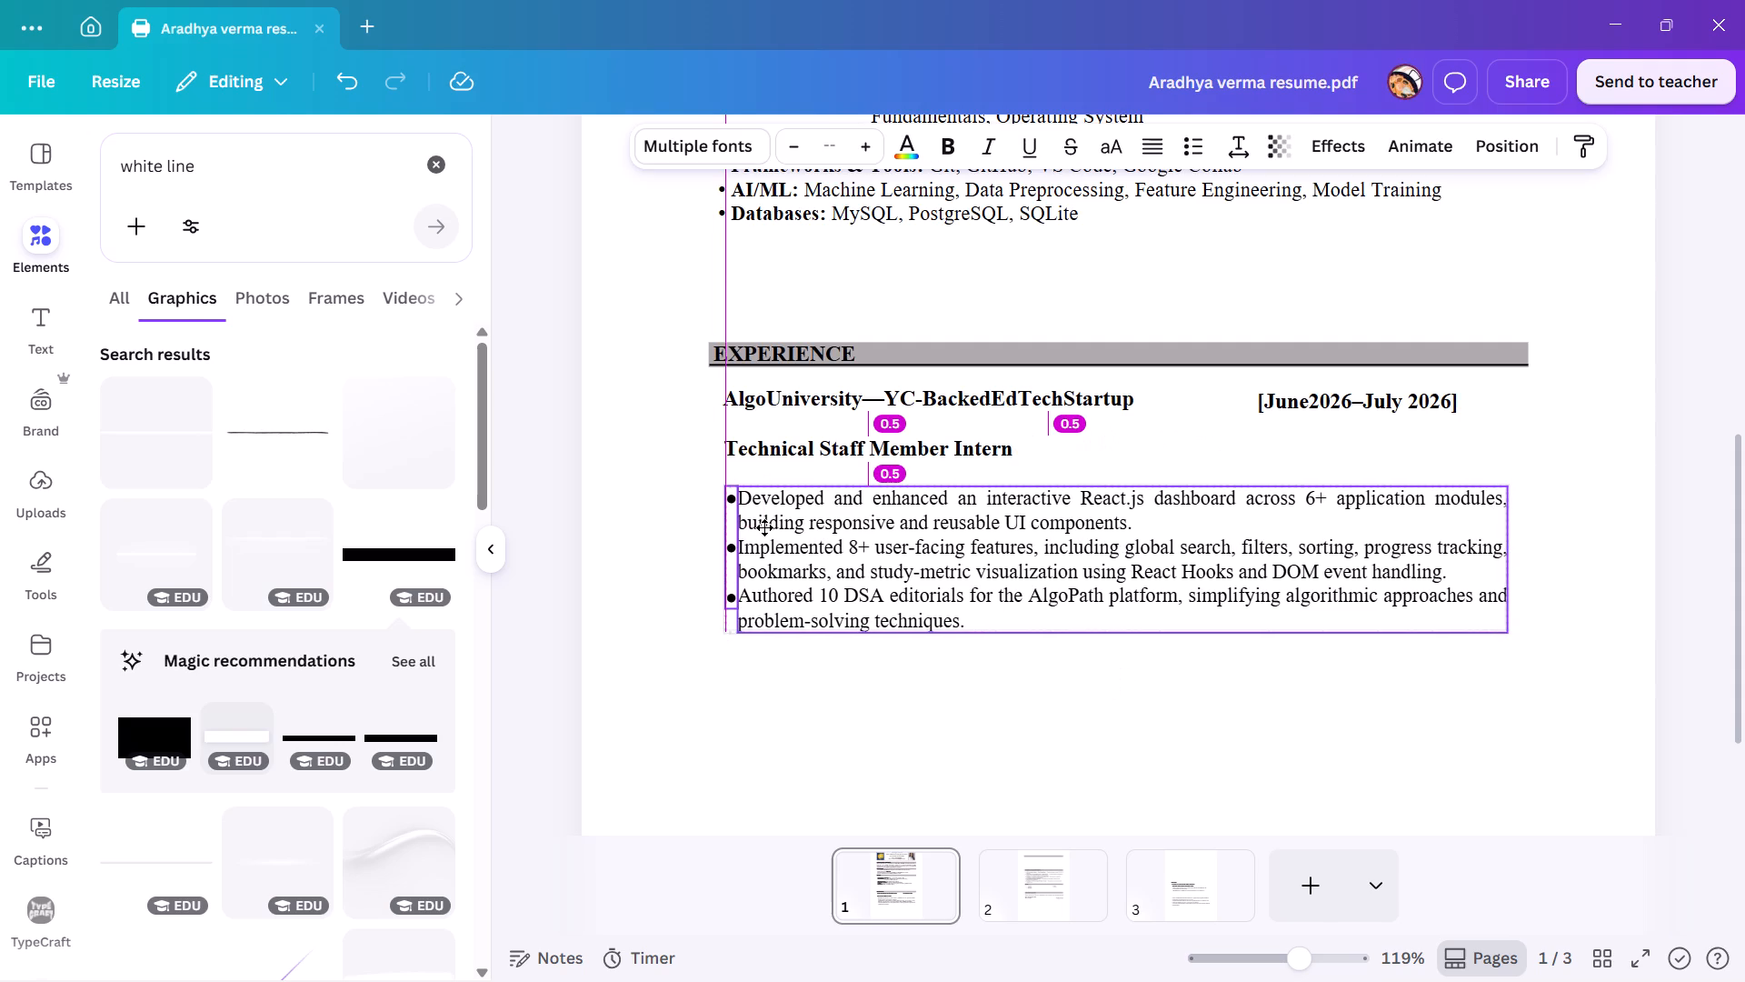
{"action": "left_click", "coordinate": [688, 533]}
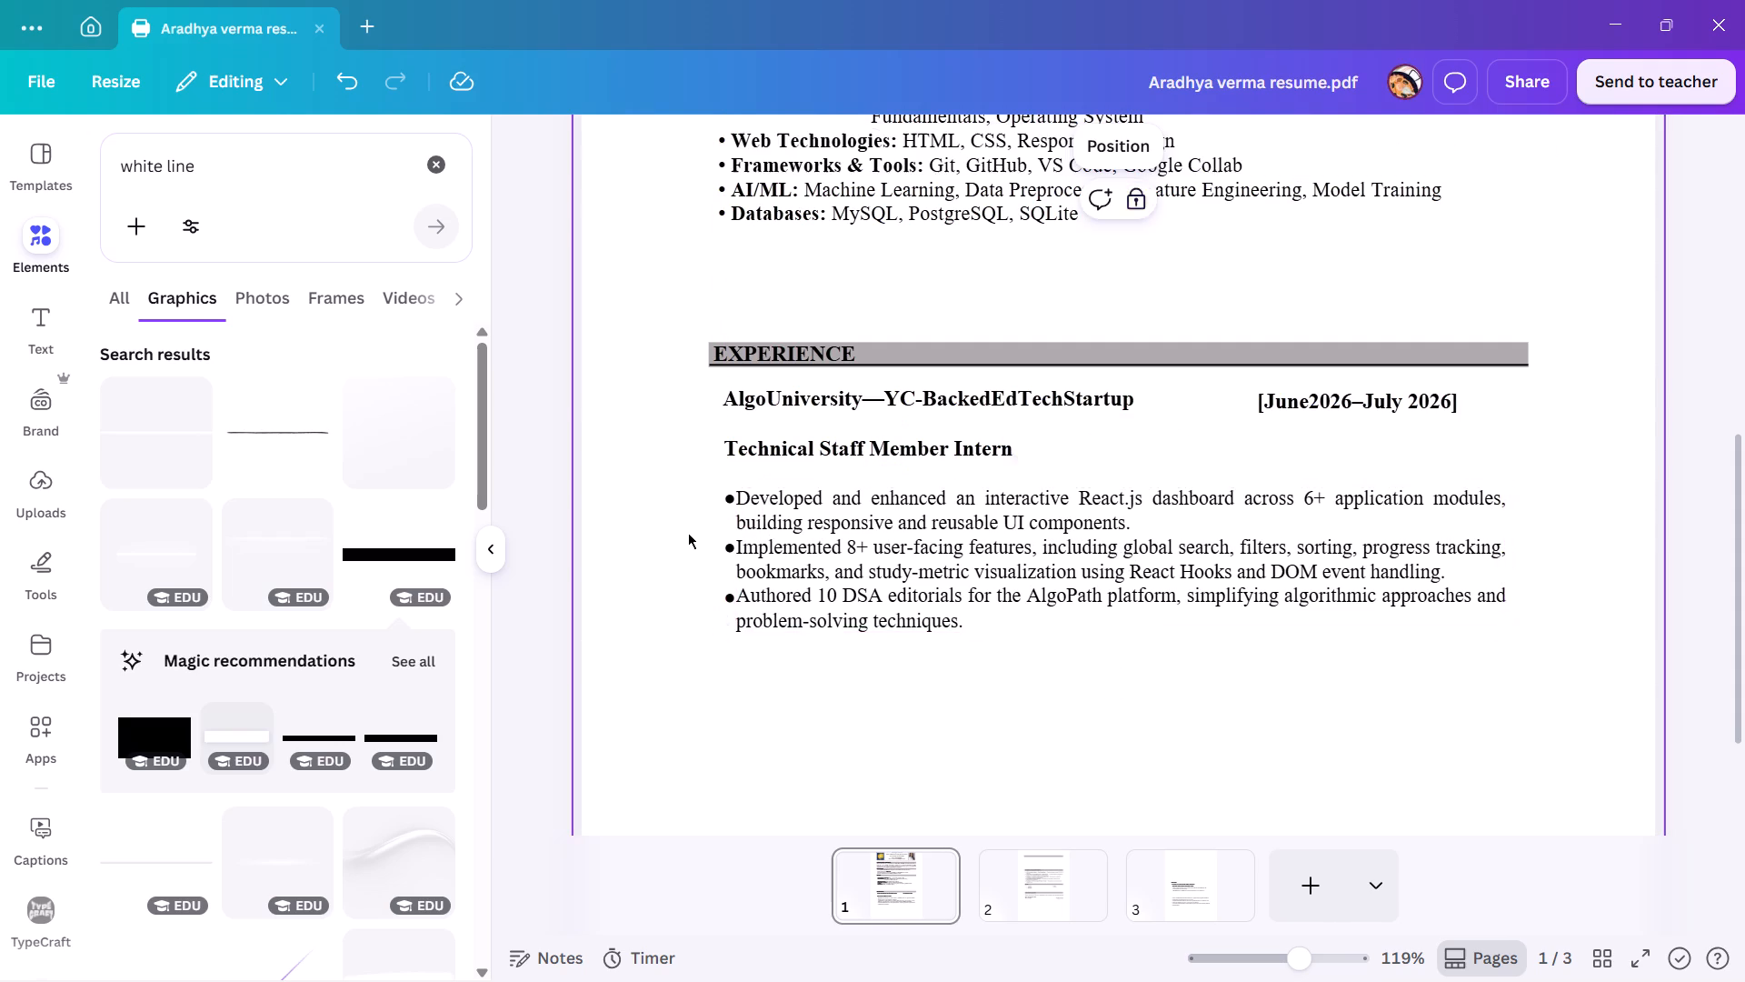
Review page 1's layout from the header down to the EXPERIENCE section and the space beneath it.
{"action": "scroll", "coordinate": [881, 592], "scroll_direction": "down", "scroll_amount": 3, "text": "ctrl"}
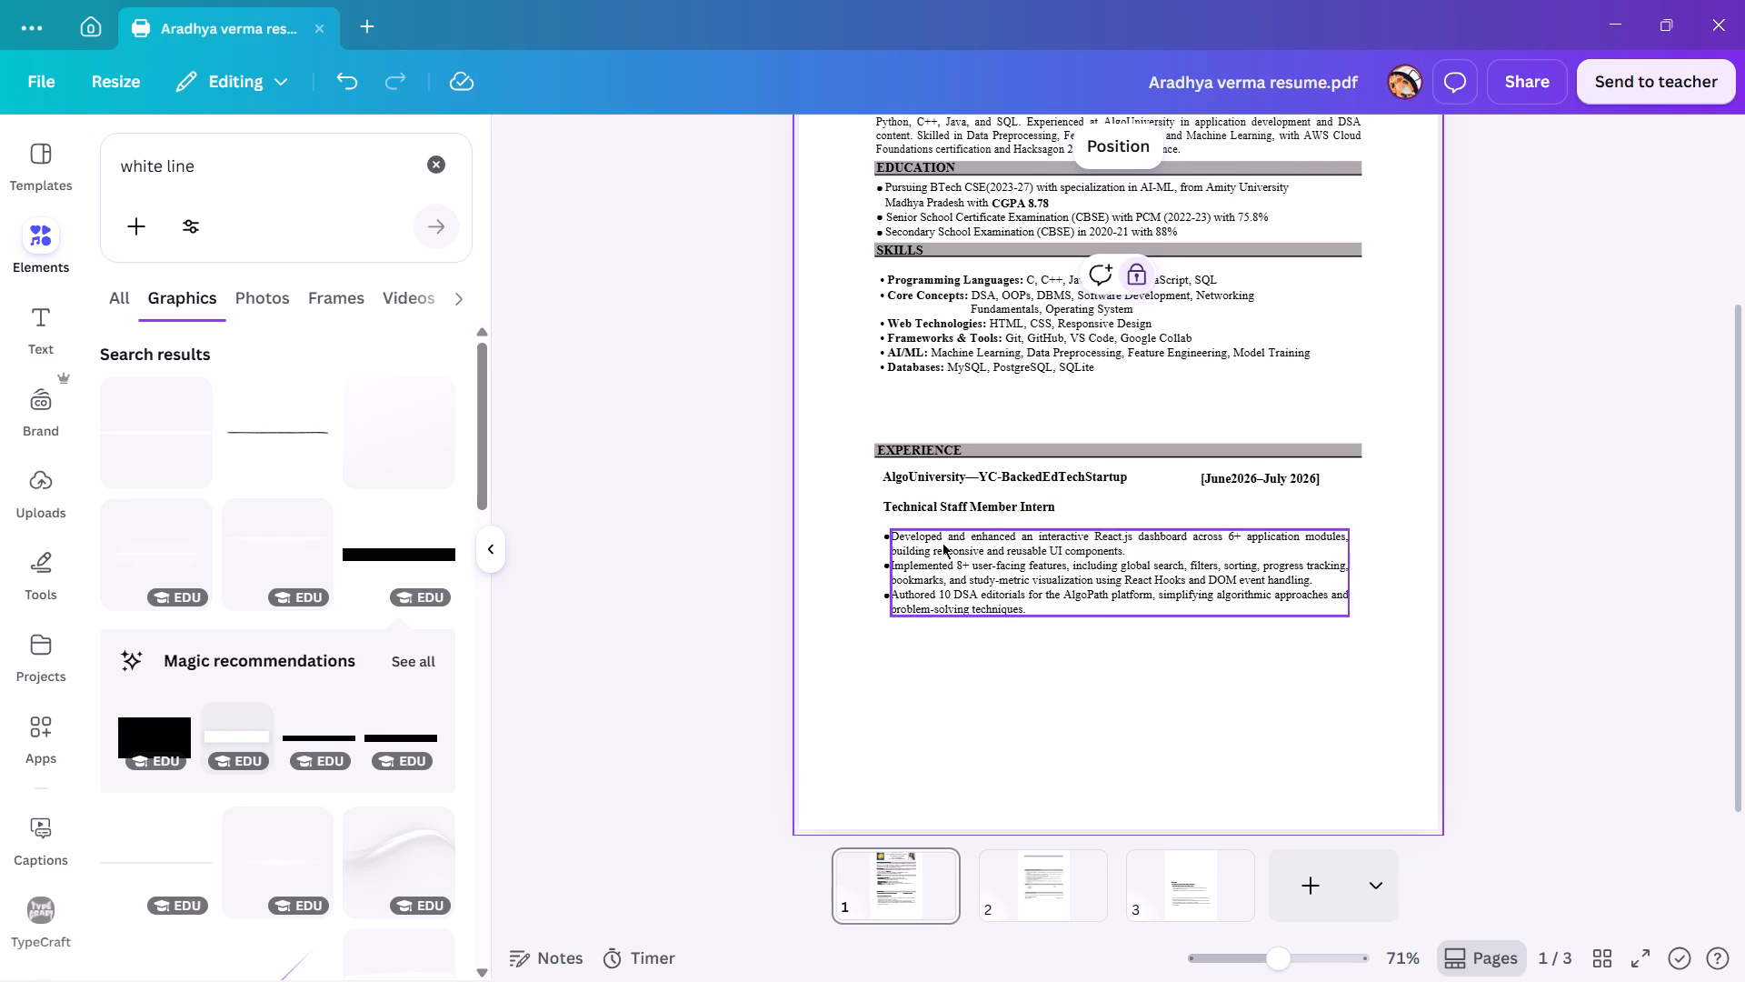
{"action": "scroll", "coordinate": [947, 554], "scroll_direction": "down", "scroll_amount": 2}
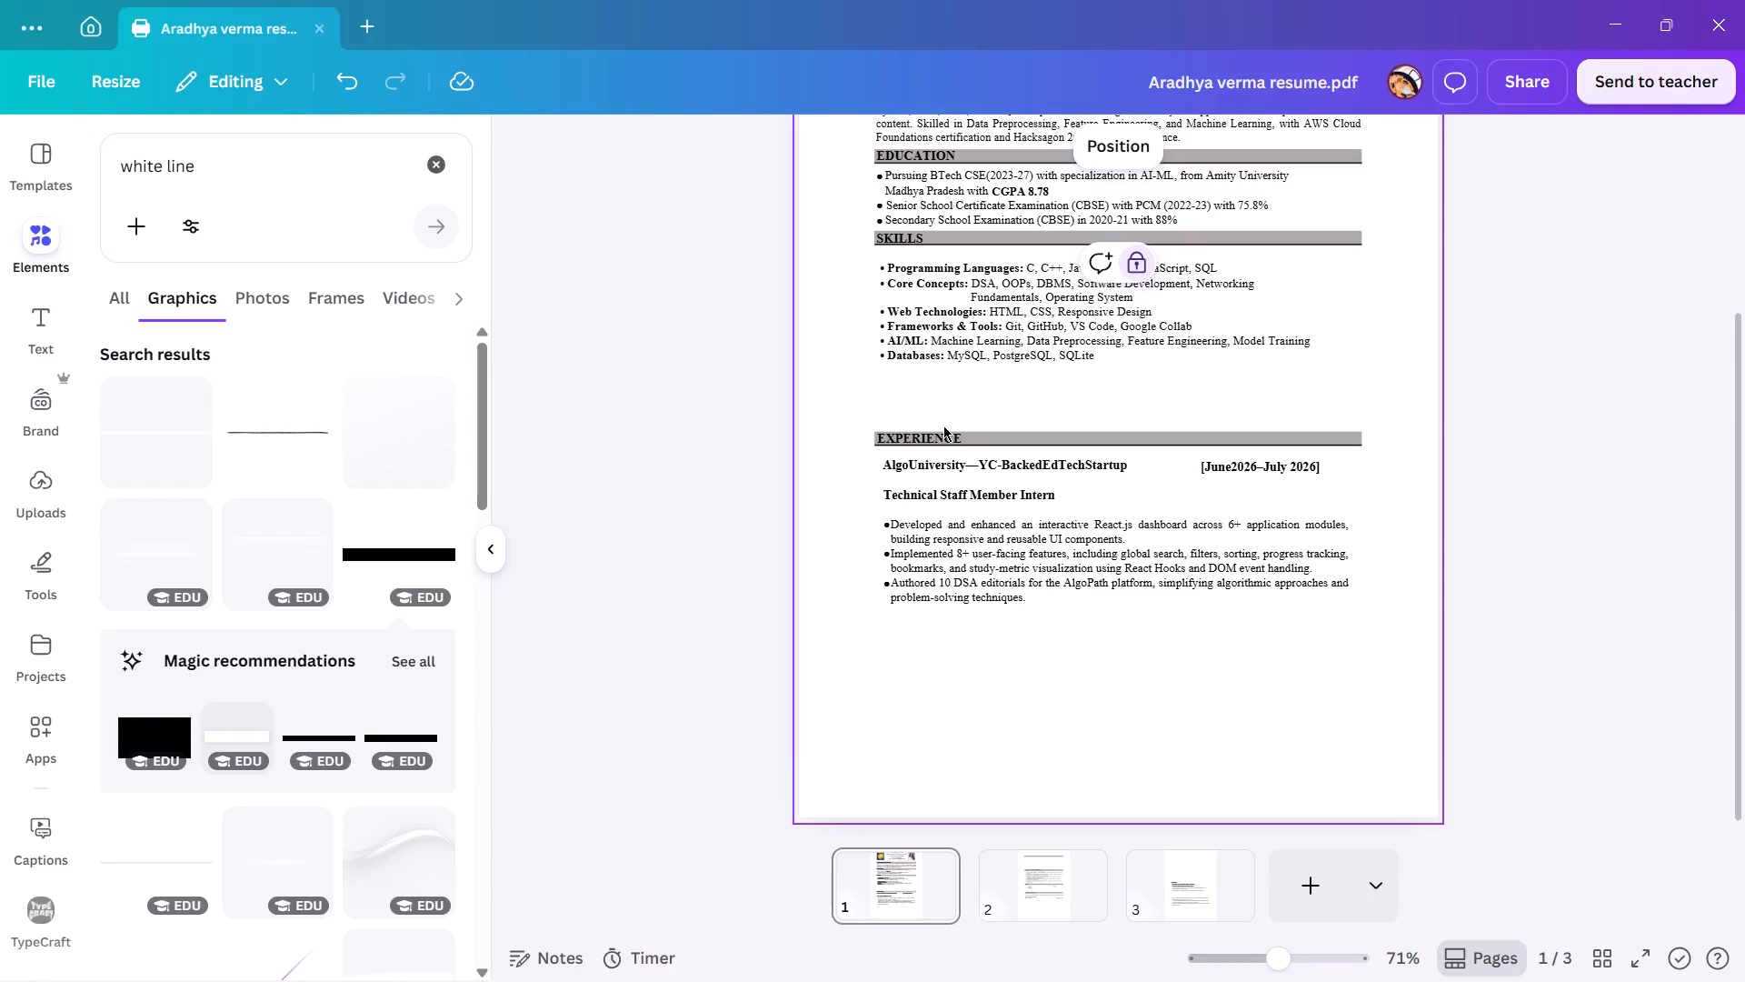
{"action": "scroll", "coordinate": [1240, 648], "scroll_direction": "down", "scroll_amount": 4}
{"action": "scroll", "coordinate": [1103, 597], "scroll_direction": "up", "scroll_amount": 1}
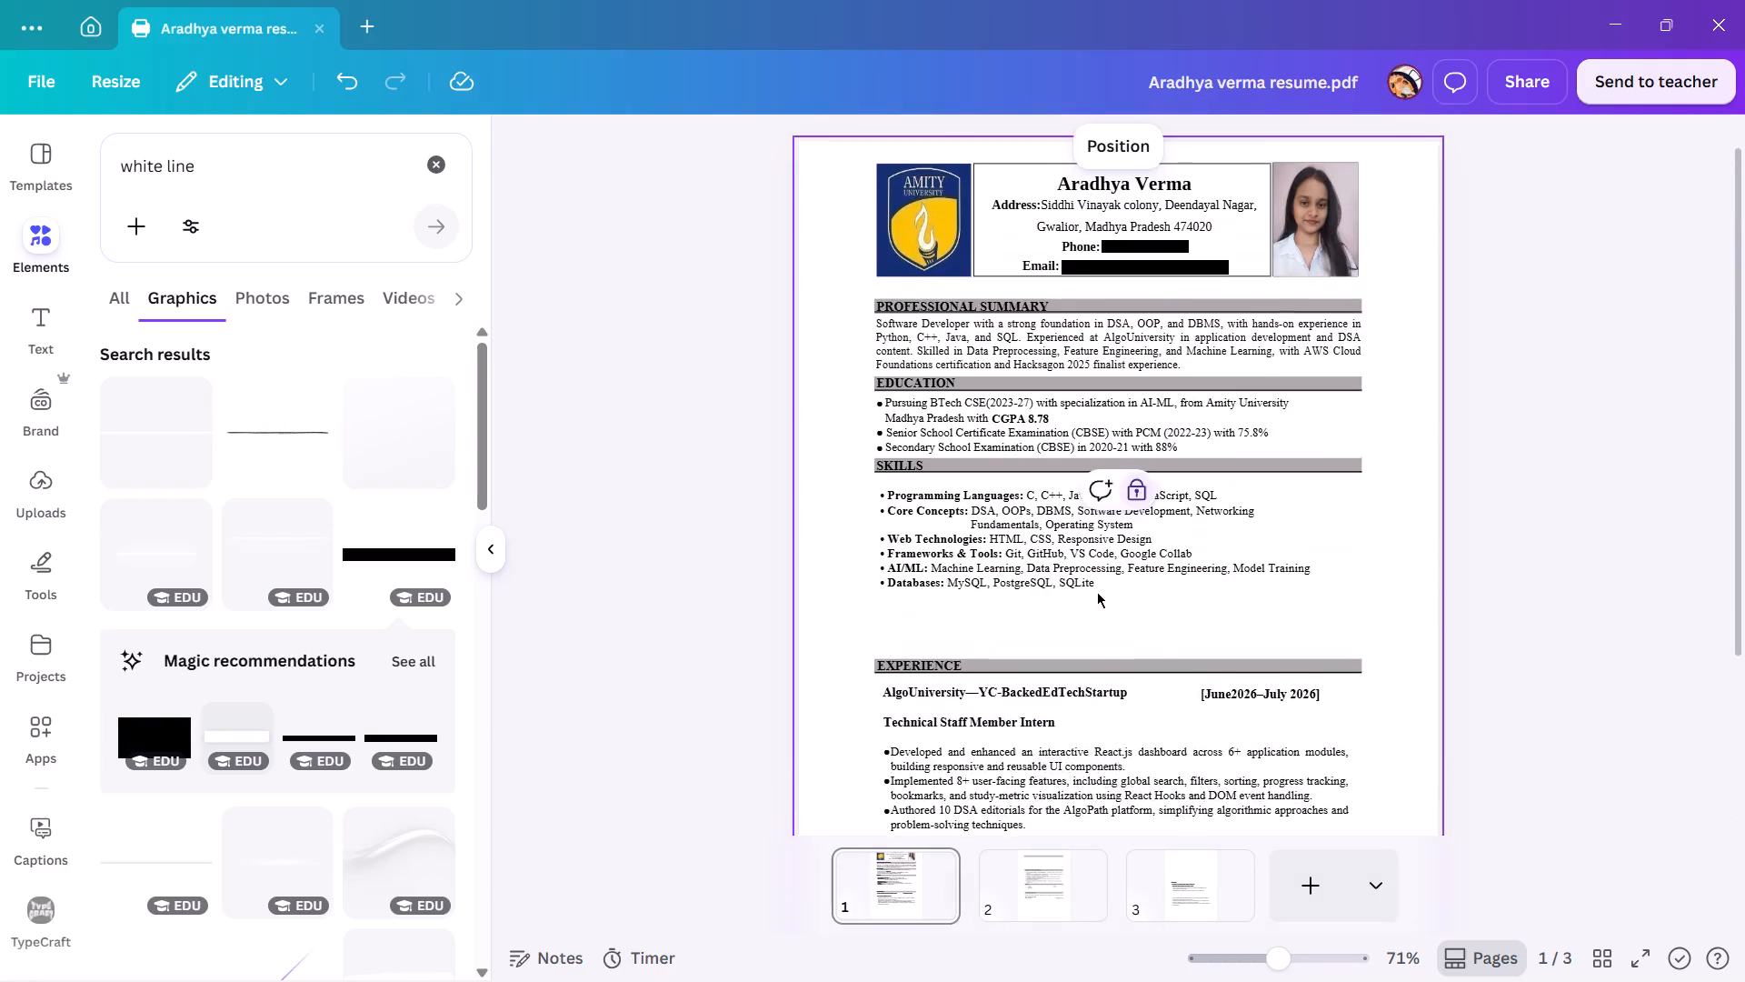
{"action": "scroll", "coordinate": [1097, 591], "scroll_direction": "down", "scroll_amount": 7}
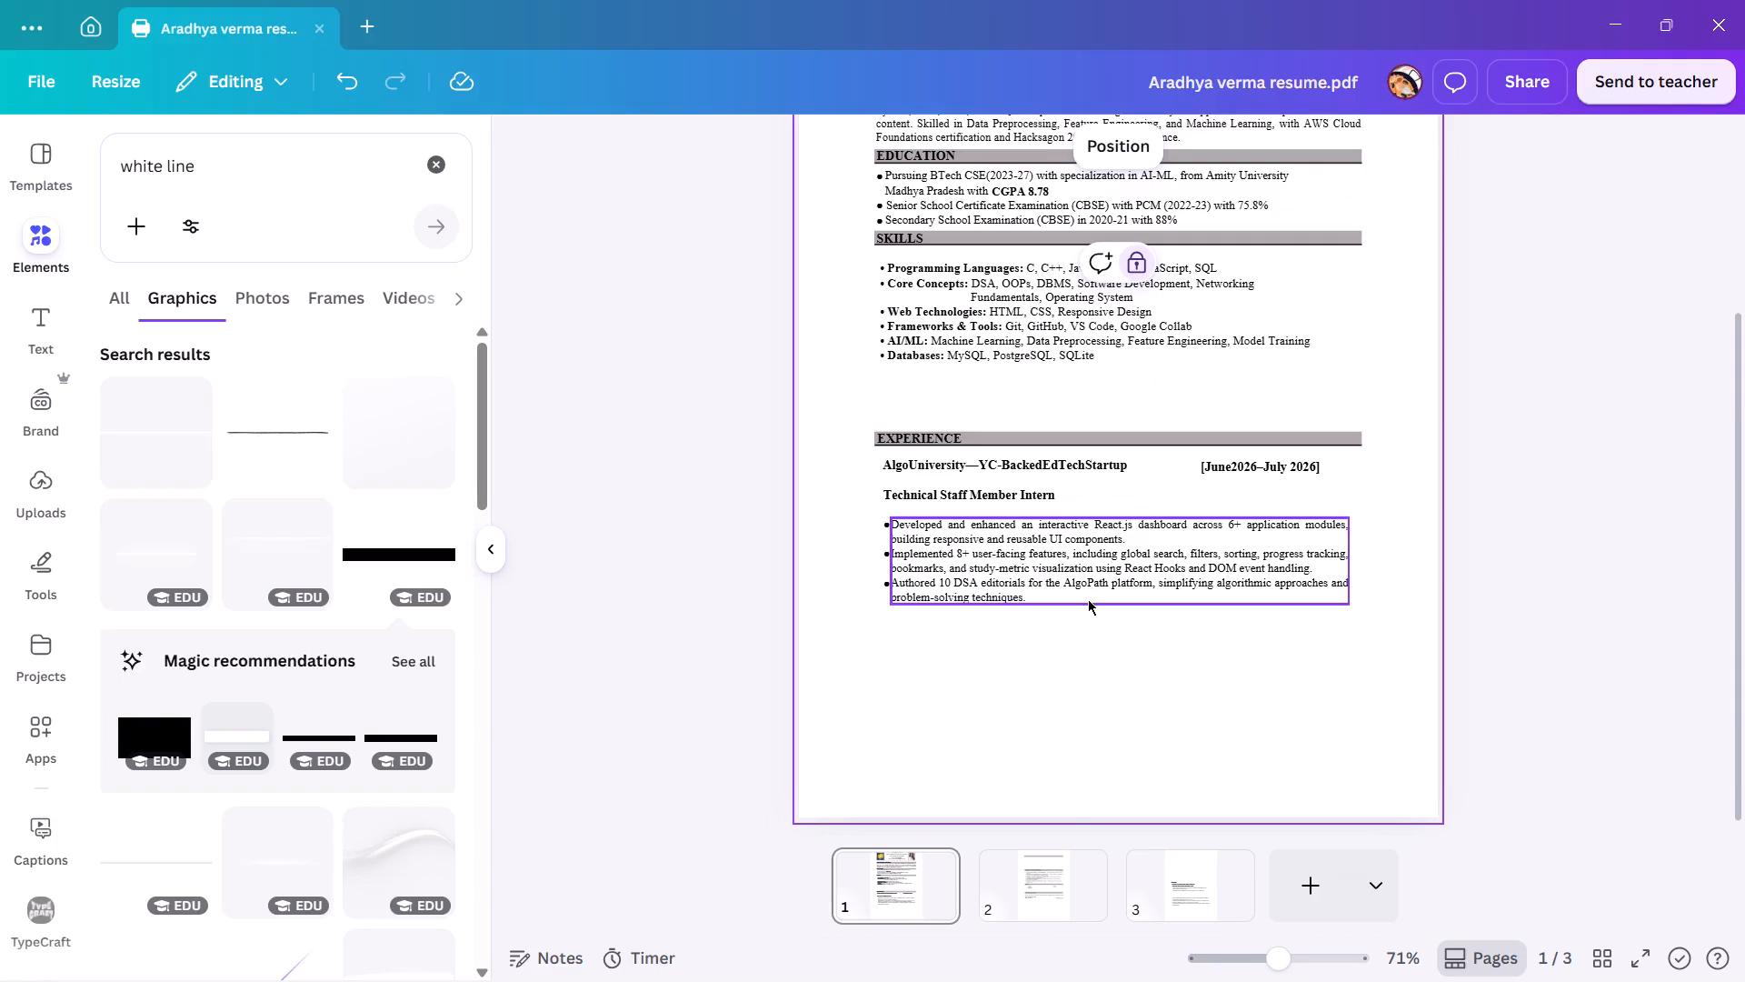
{"action": "scroll", "coordinate": [1087, 599], "scroll_direction": "up", "scroll_amount": 1}
{"action": "scroll", "coordinate": [1087, 600], "scroll_direction": "down", "scroll_amount": 1}
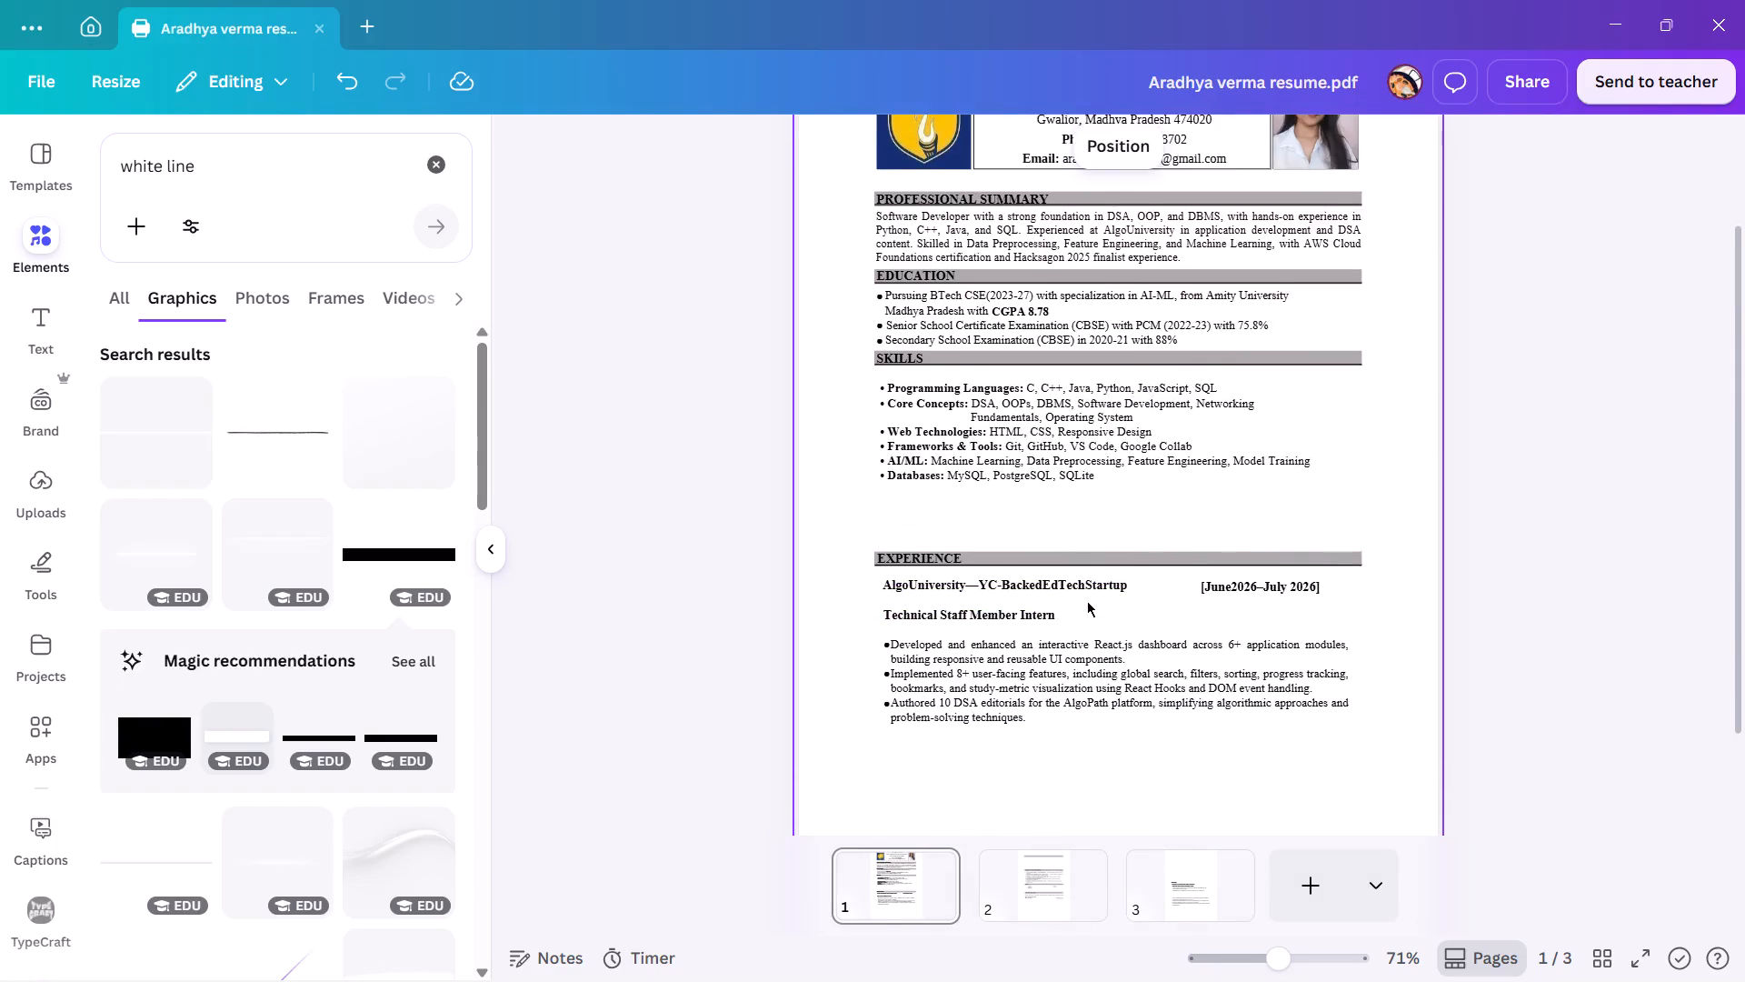
{"action": "scroll", "coordinate": [1086, 601], "scroll_direction": "down", "scroll_amount": 1}
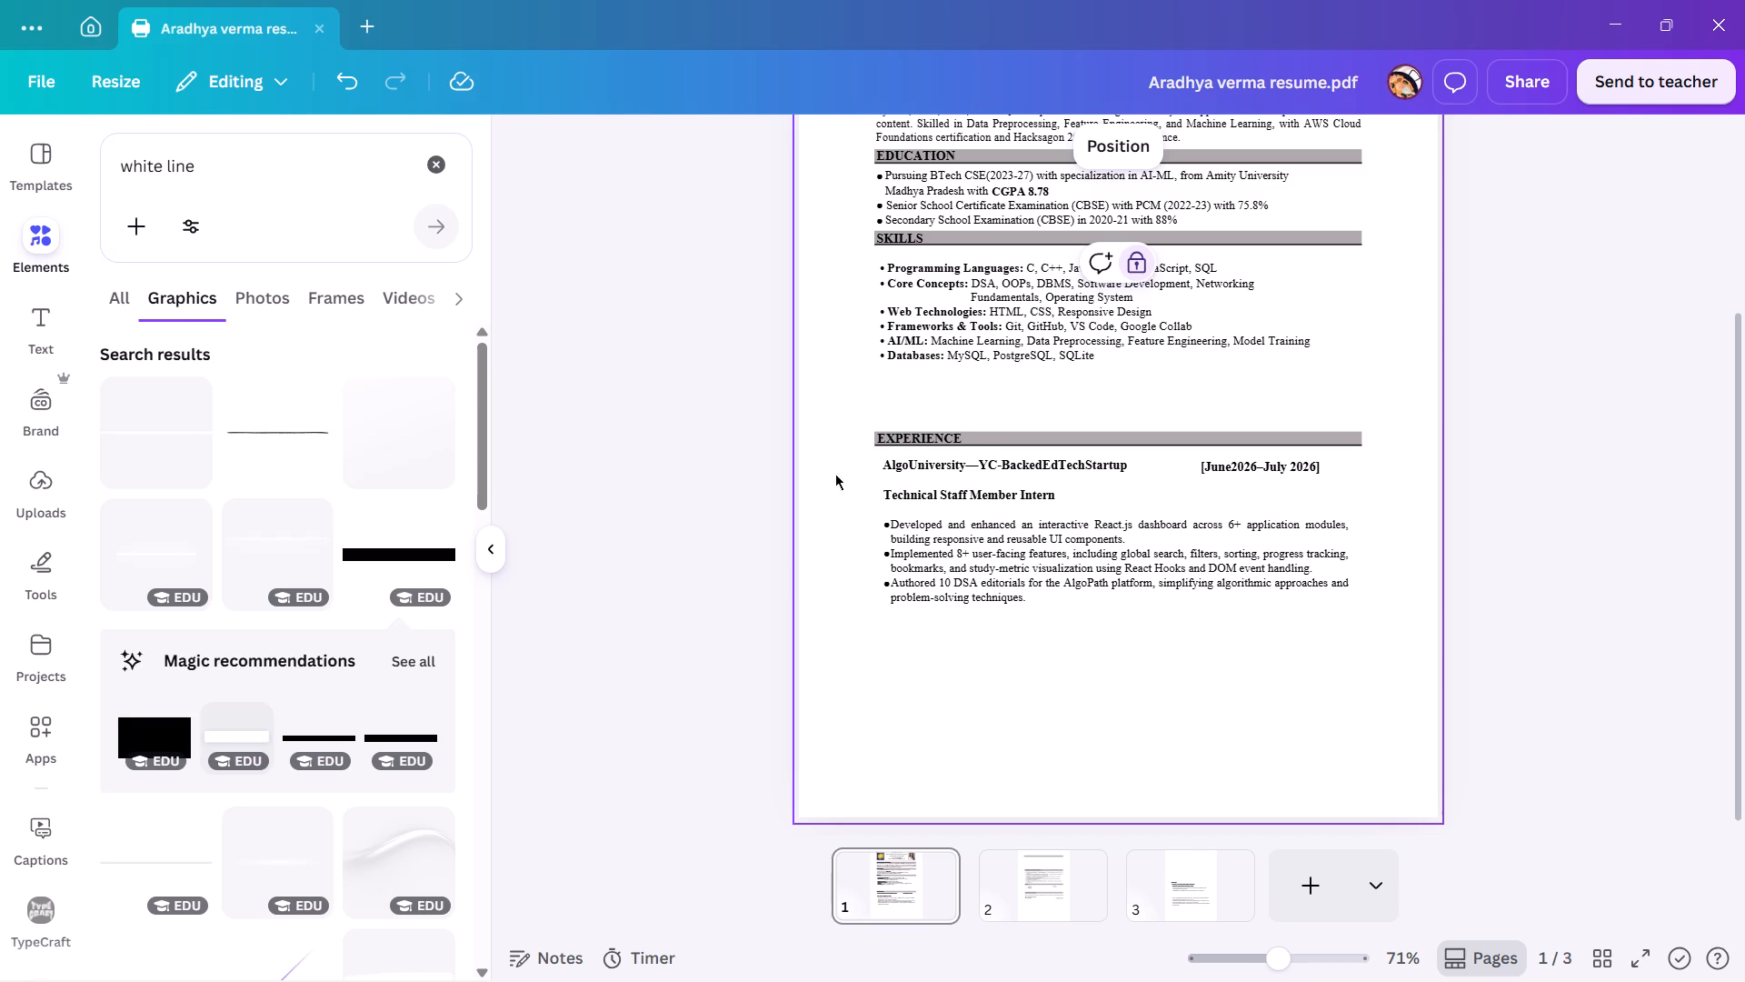
Insert the uploaded image of heading lines and crop it to a single grey bar placed beneath the EXPERIENCE bullets.
{"action": "left_click", "coordinate": [32, 482]}
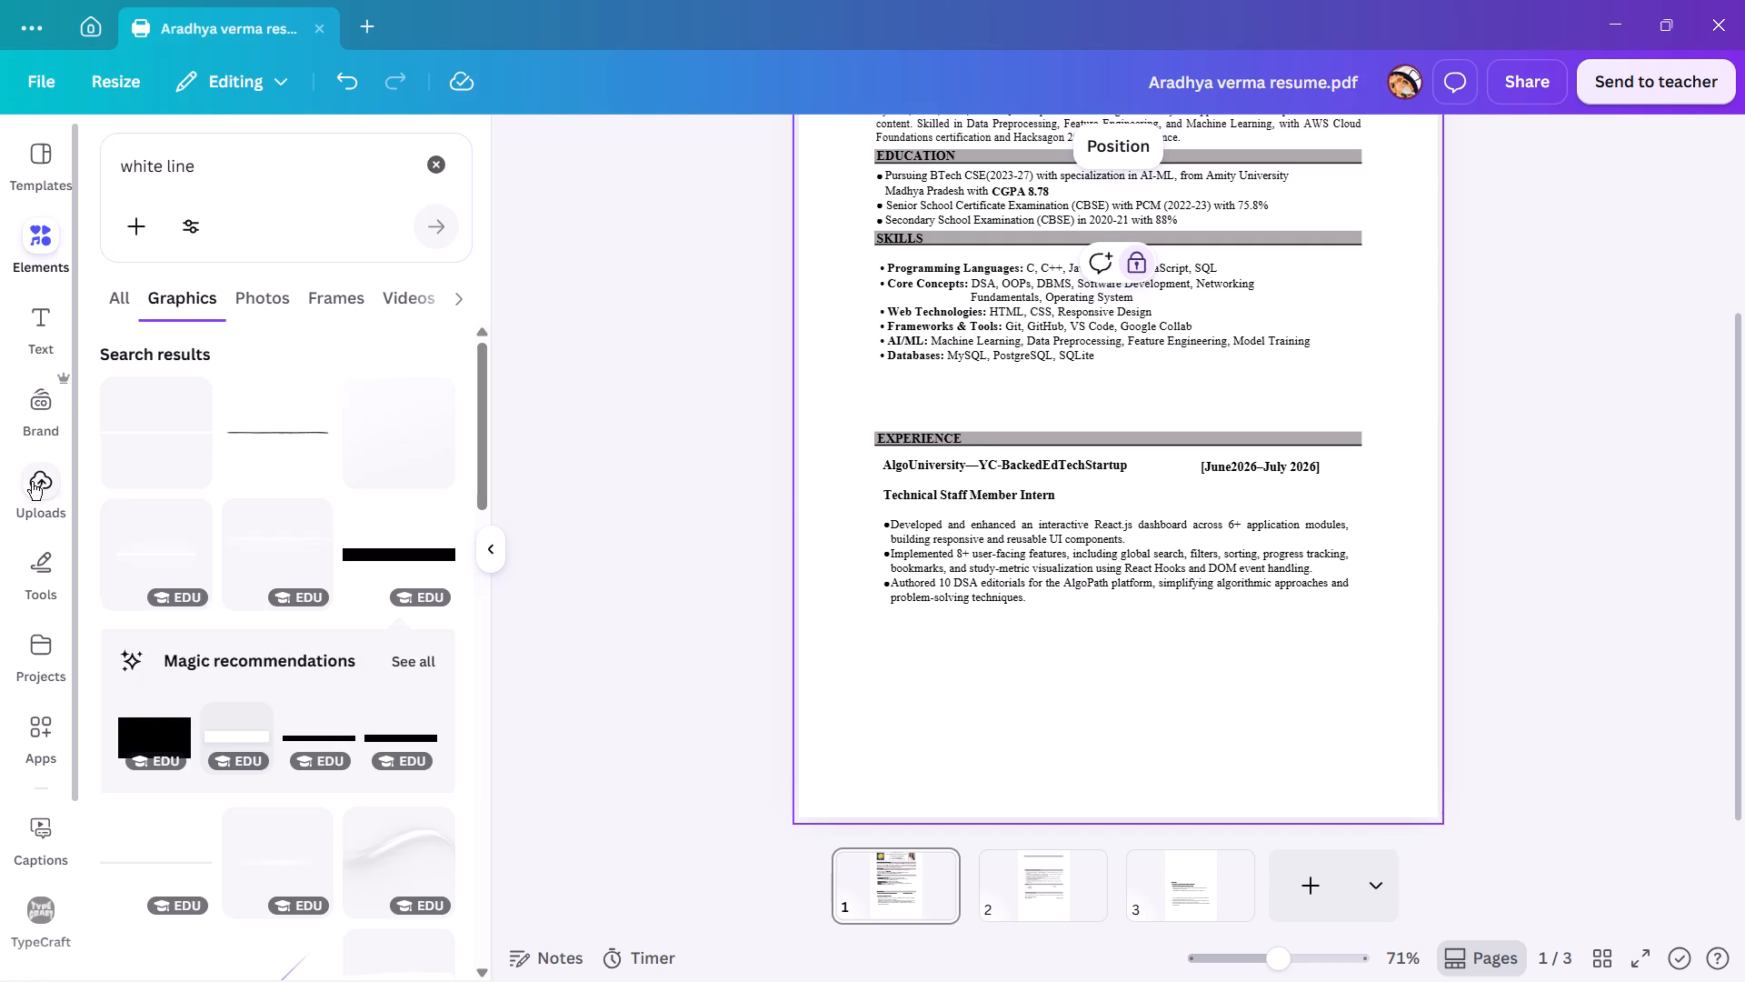
{"action": "left_click", "coordinate": [172, 455]}
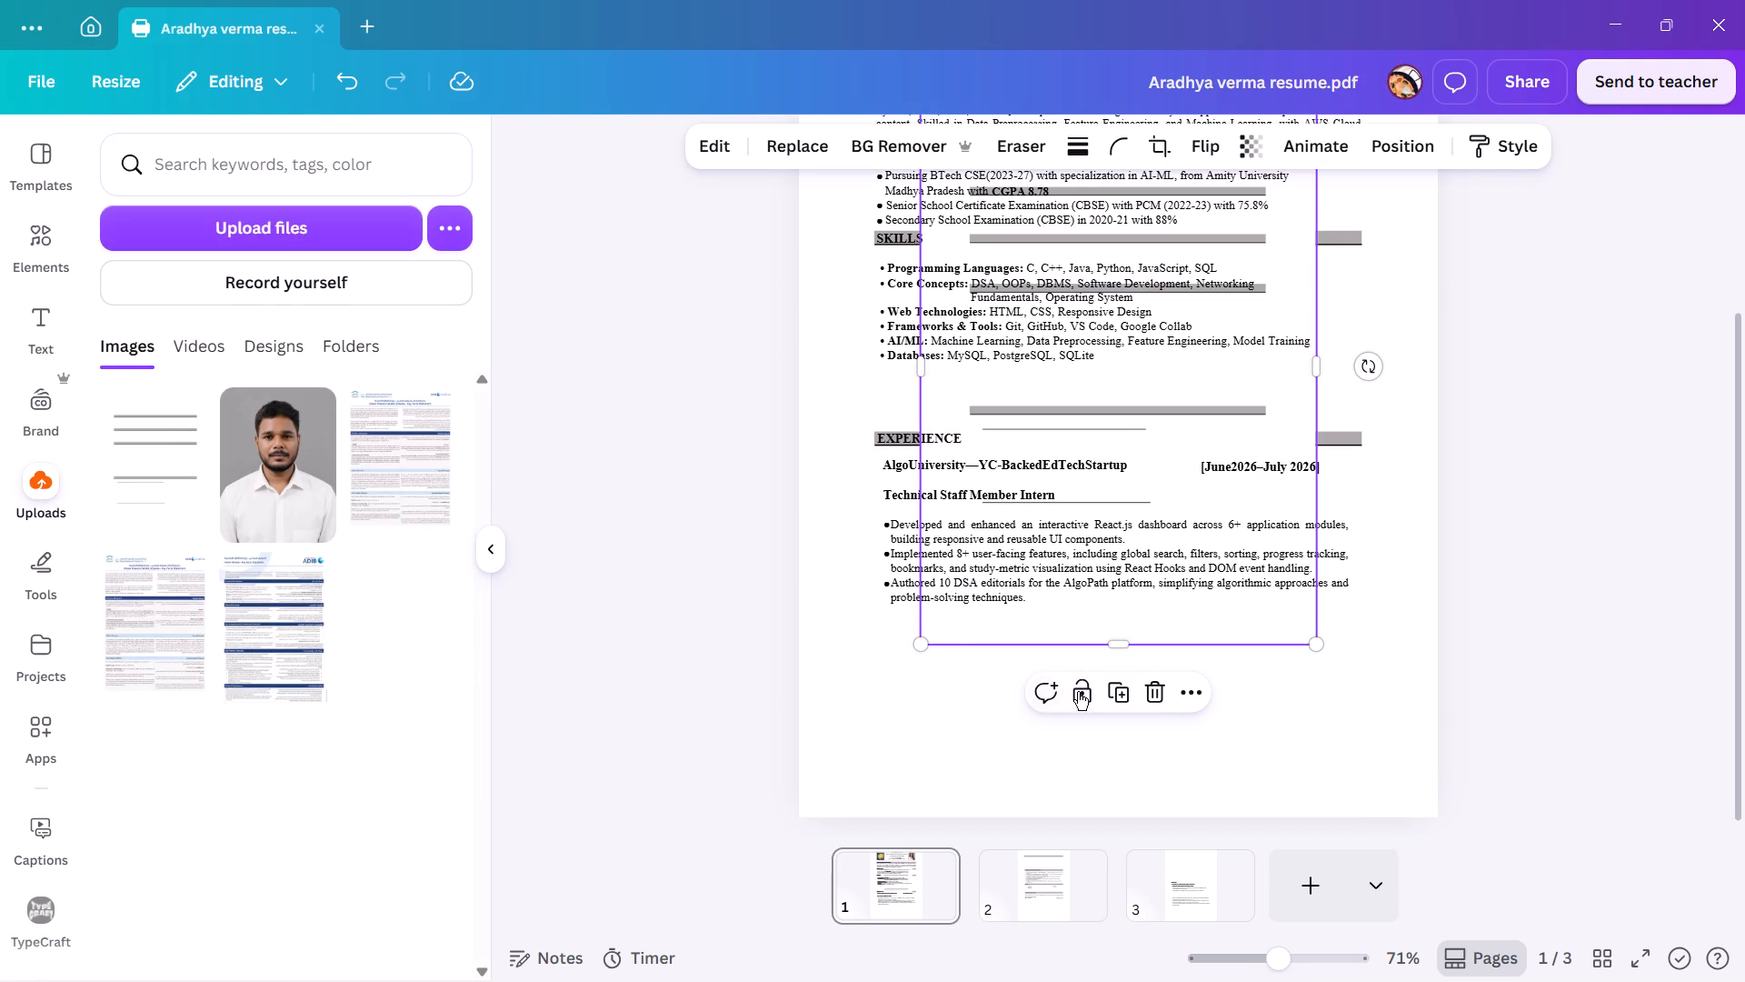
{"action": "left_click_drag", "start_coordinate": [1115, 646], "coordinate": [1125, 402]}
{"action": "left_click_drag", "start_coordinate": [1119, 364], "coordinate": [1106, 716]}
{"action": "left_click_drag", "start_coordinate": [1112, 443], "coordinate": [1113, 520]}
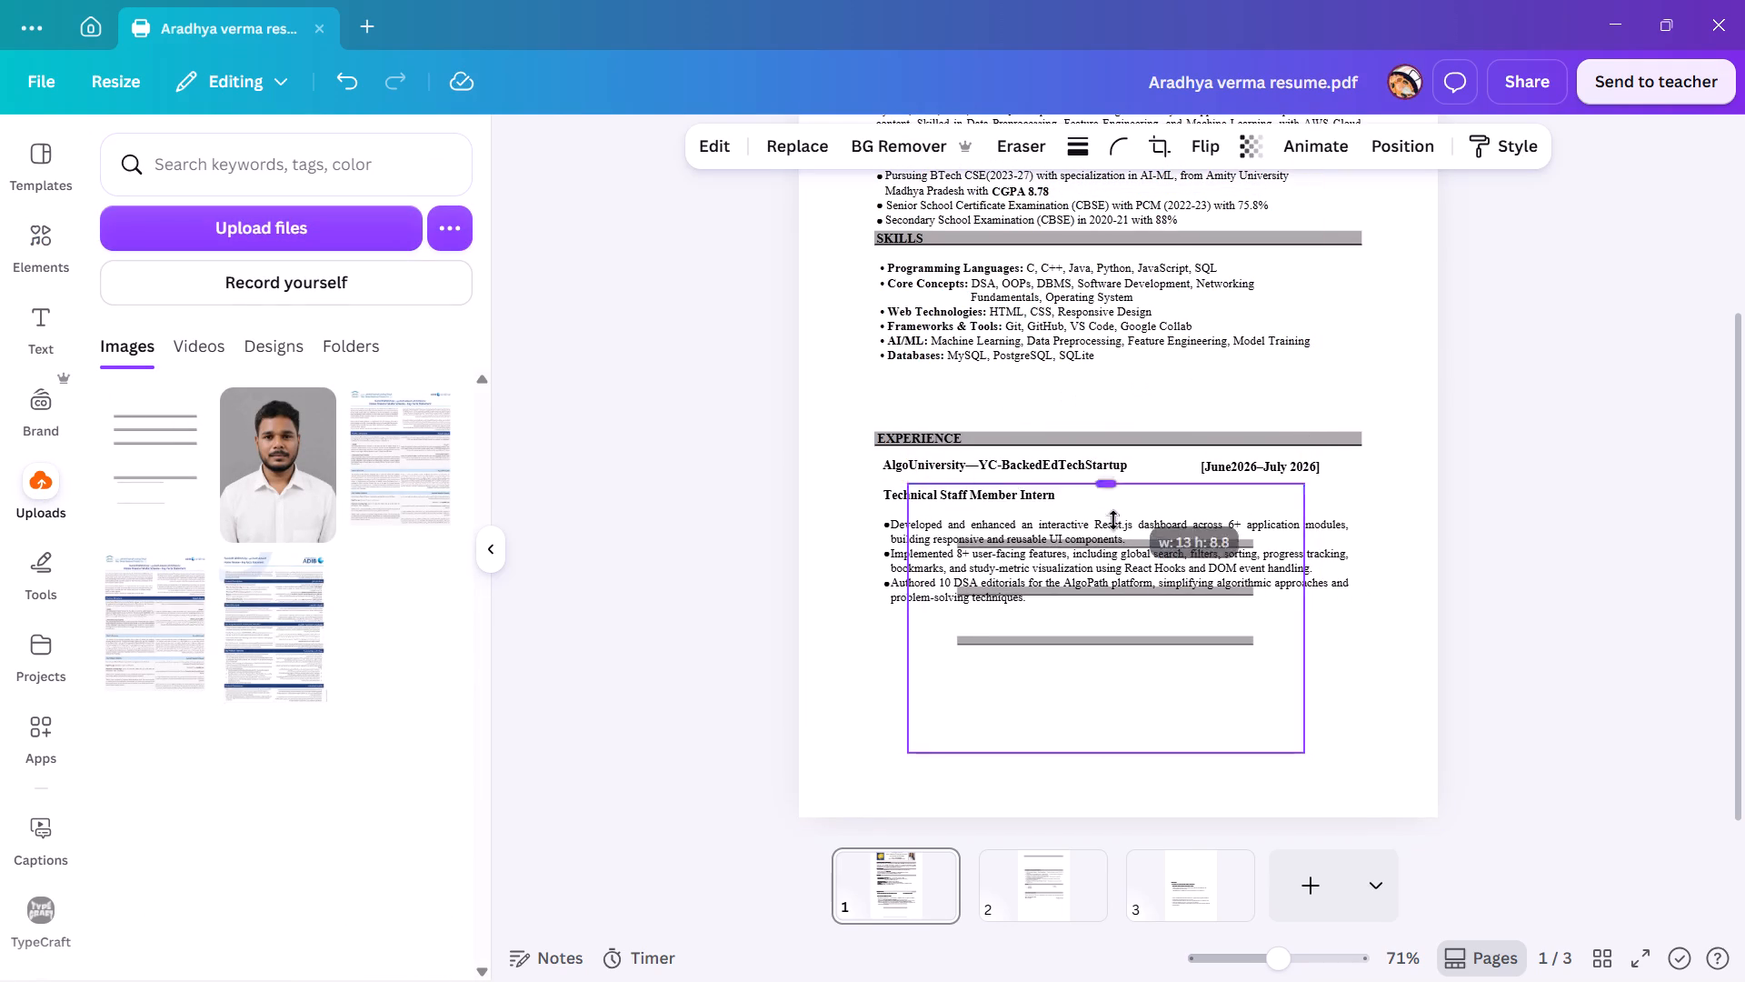
{"action": "left_click_drag", "start_coordinate": [1113, 520], "coordinate": [1115, 575]}
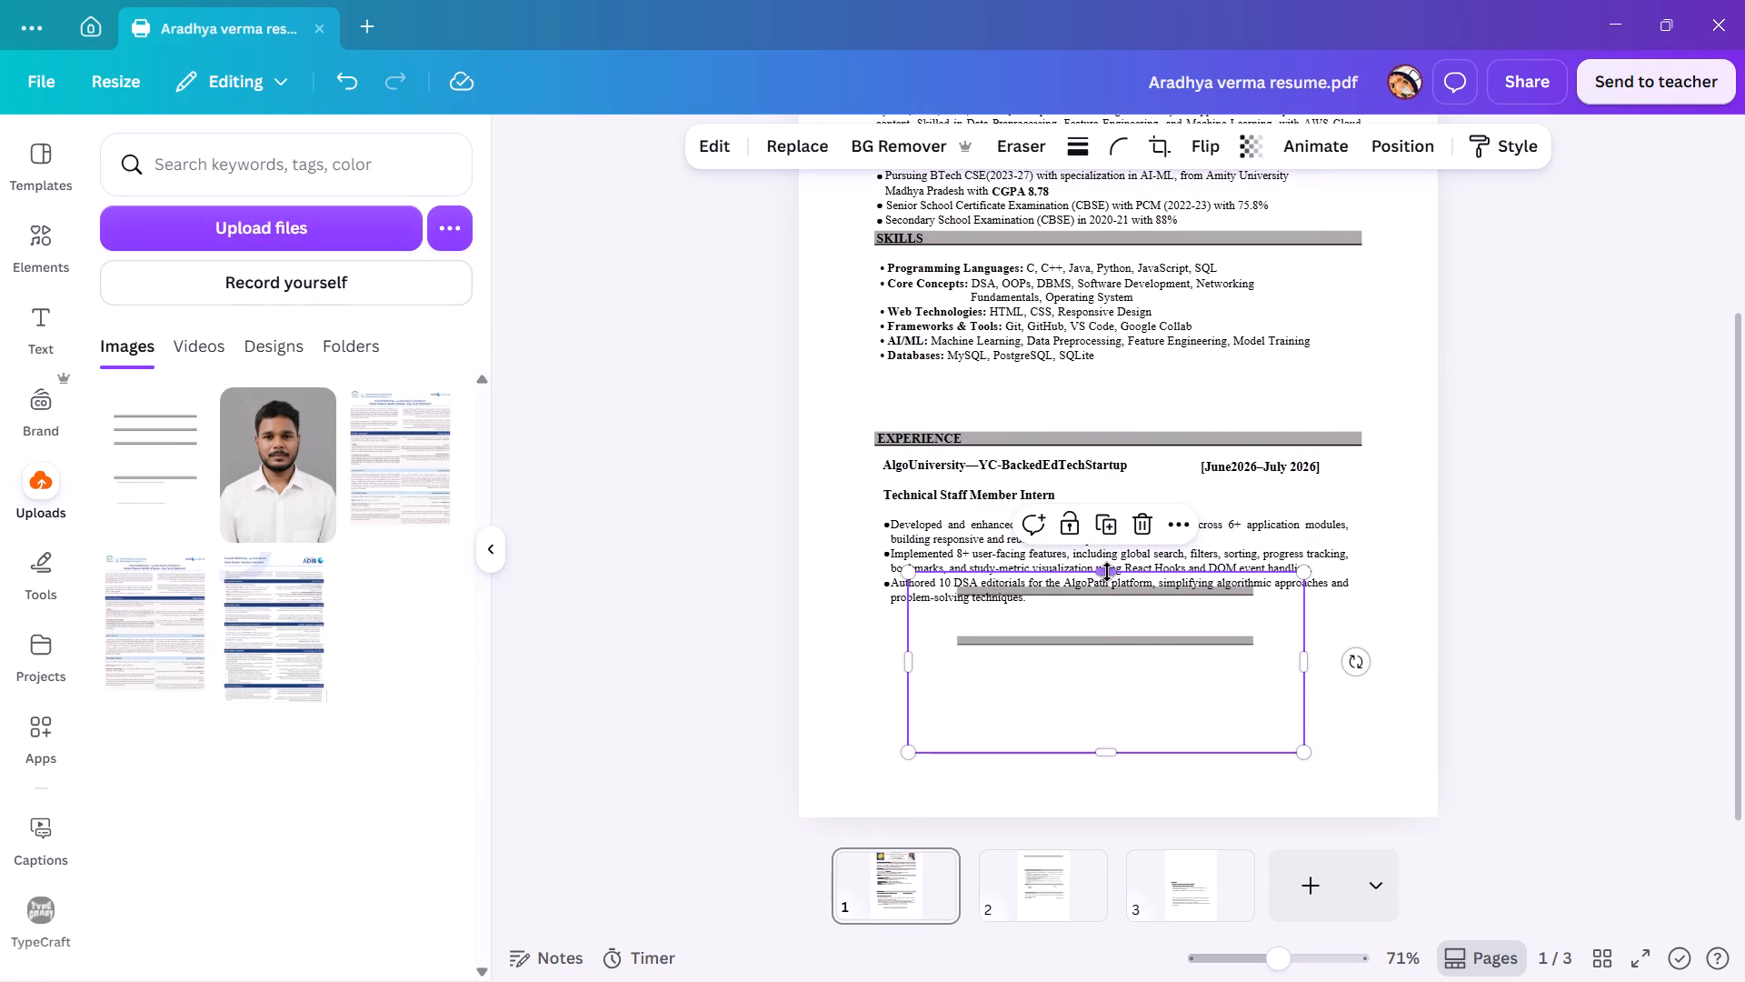
{"action": "left_click_drag", "start_coordinate": [1104, 574], "coordinate": [1108, 618]}
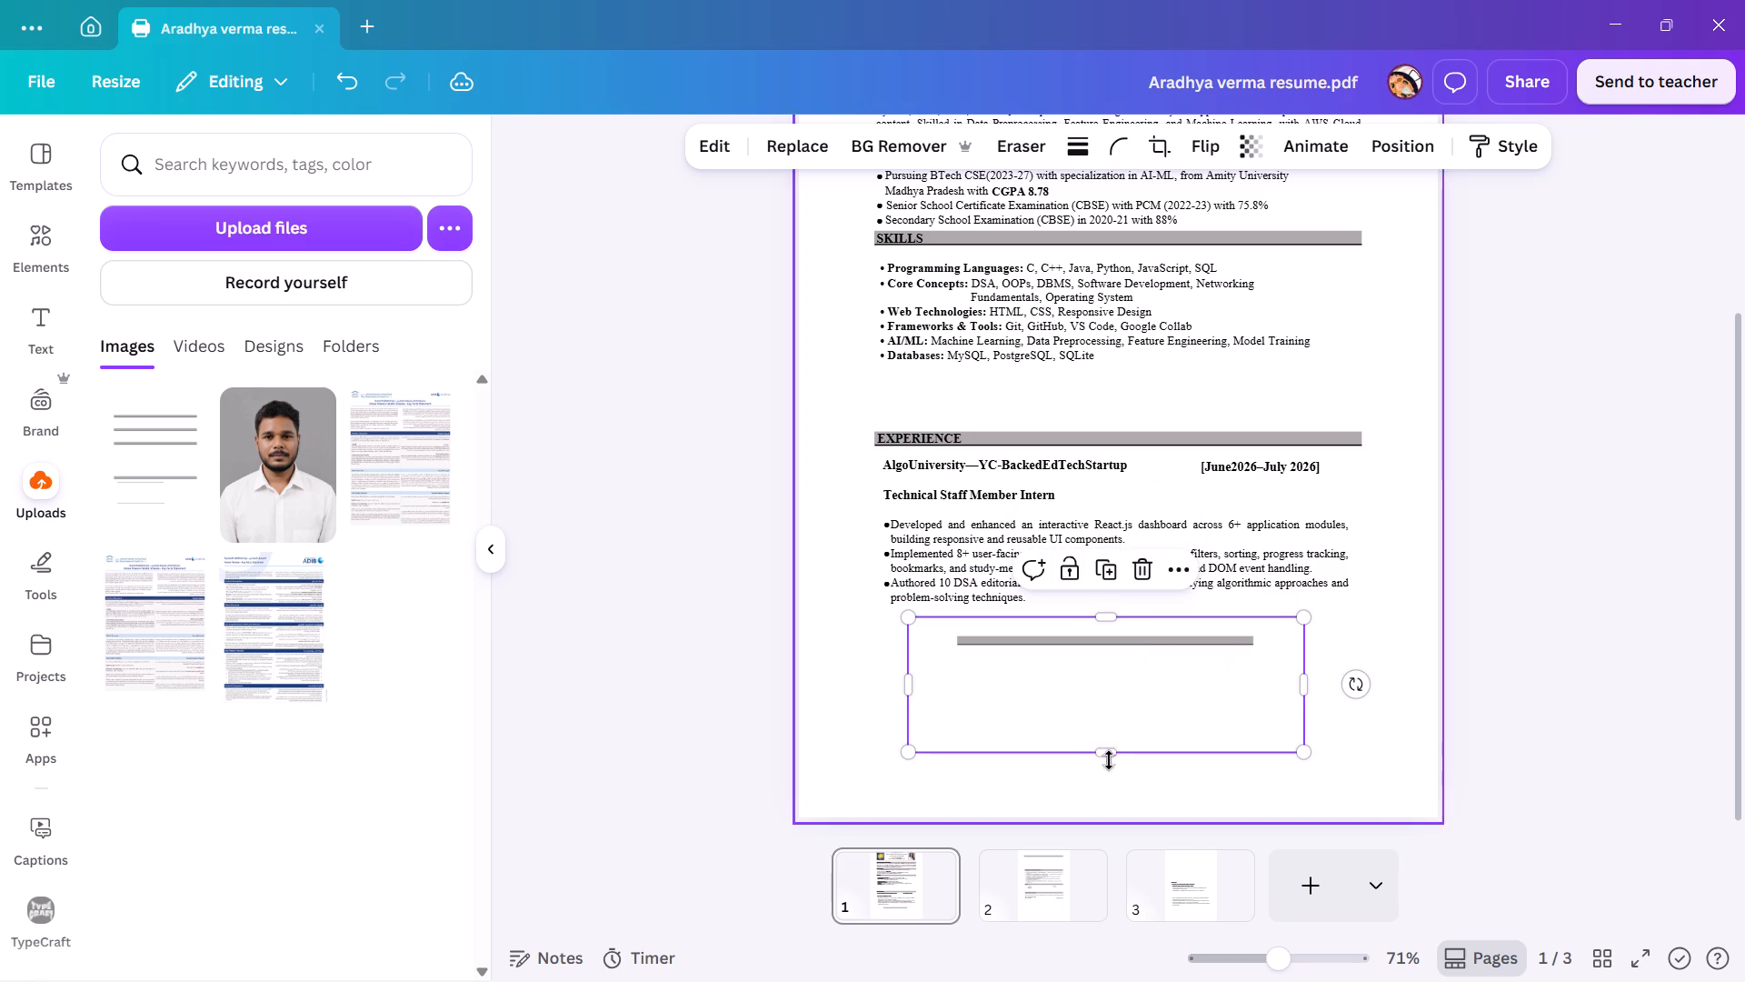
{"action": "left_click_drag", "start_coordinate": [1107, 755], "coordinate": [1104, 666]}
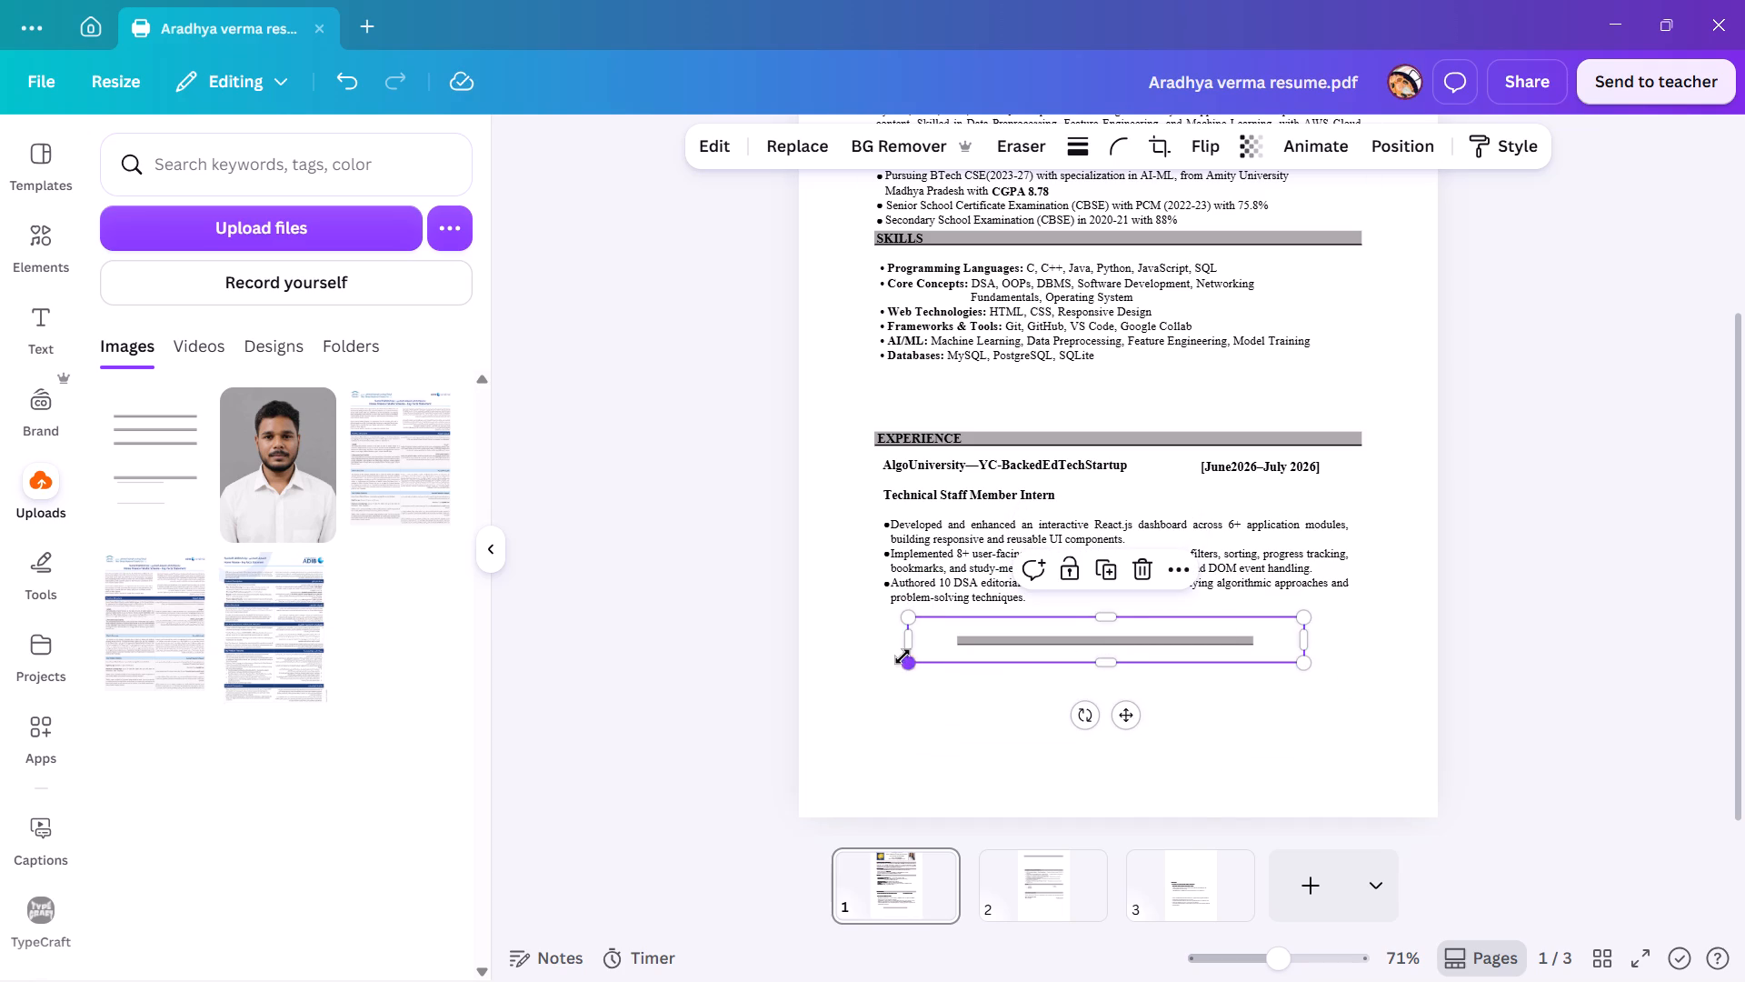
{"action": "left_click_drag", "start_coordinate": [909, 646], "coordinate": [957, 642]}
{"action": "scroll", "coordinate": [1054, 640], "scroll_direction": "up", "scroll_amount": 2, "text": "ctrl"}
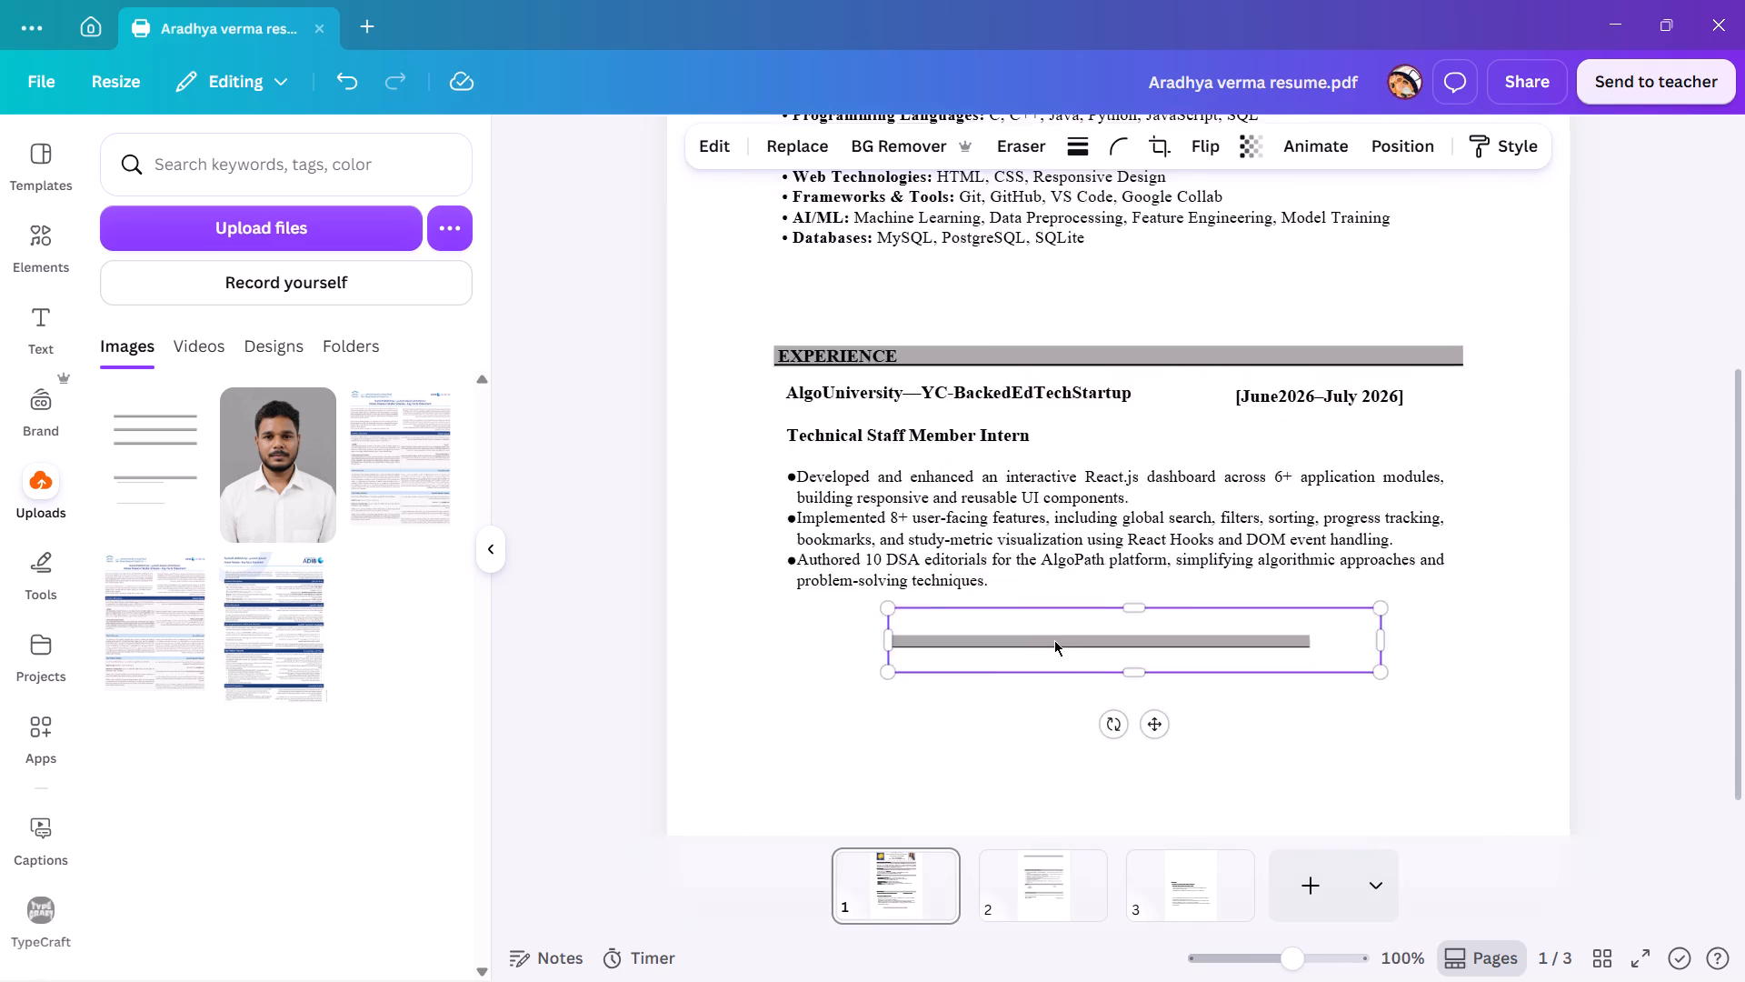
{"action": "scroll", "coordinate": [1054, 640], "scroll_direction": "up", "scroll_amount": 5, "text": "ctrl"}
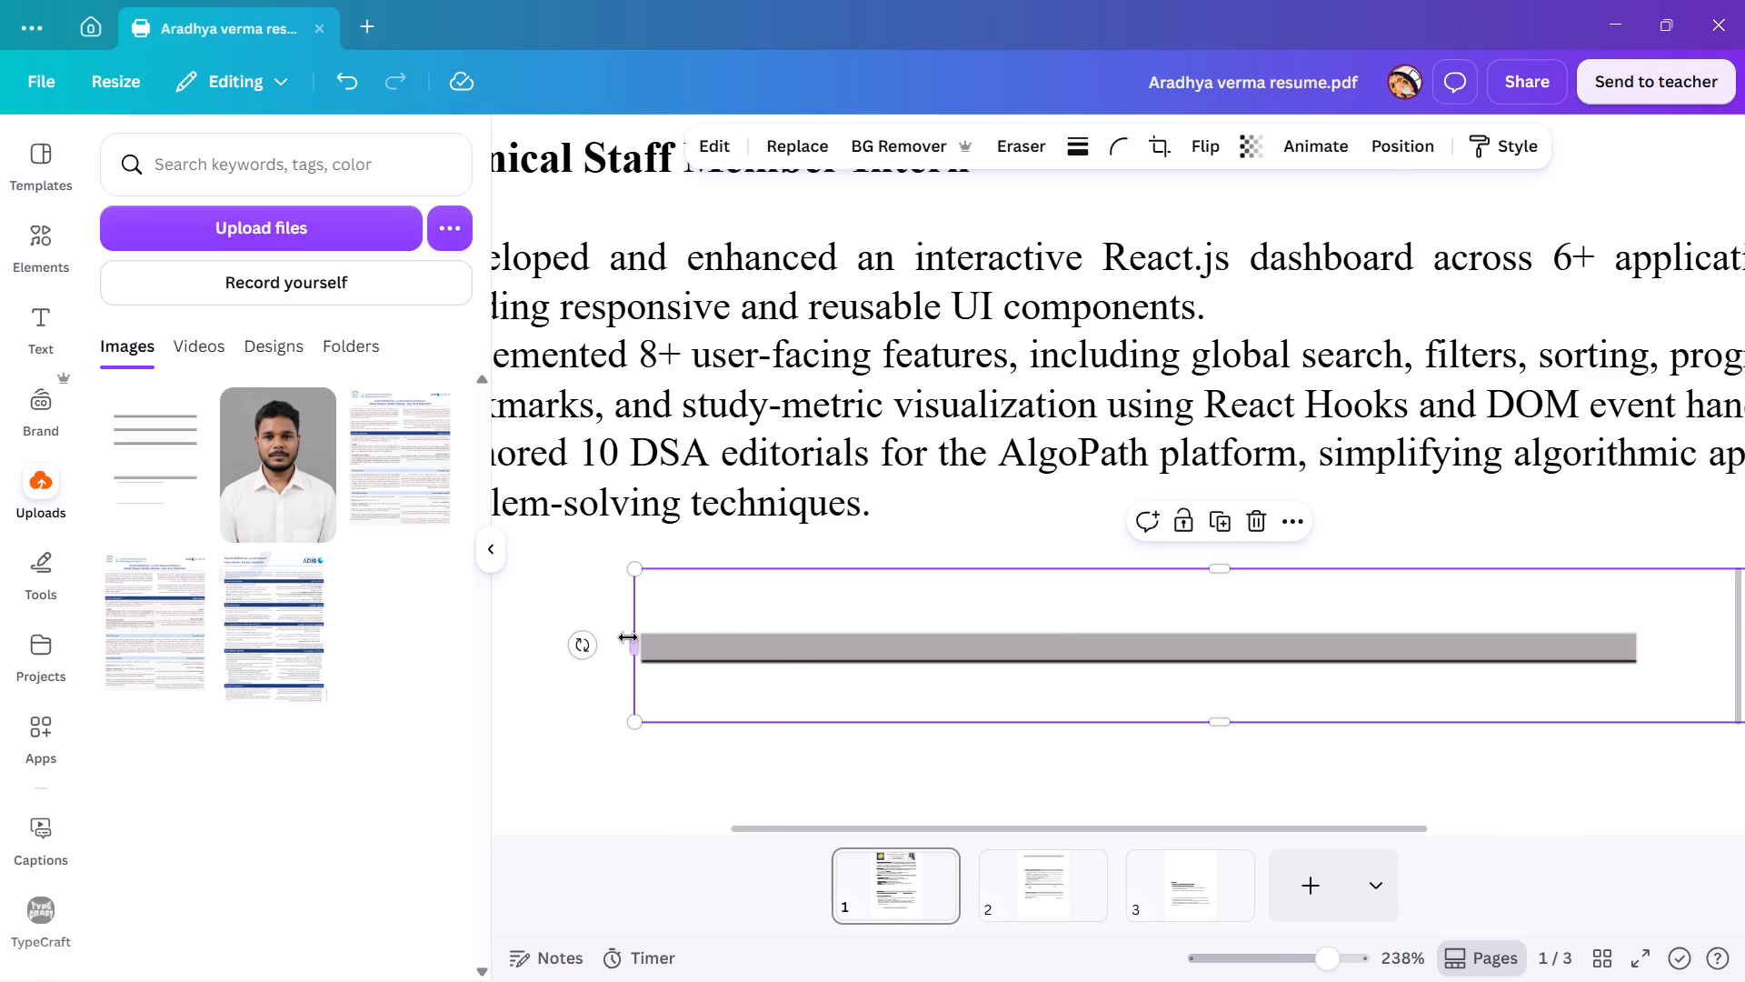
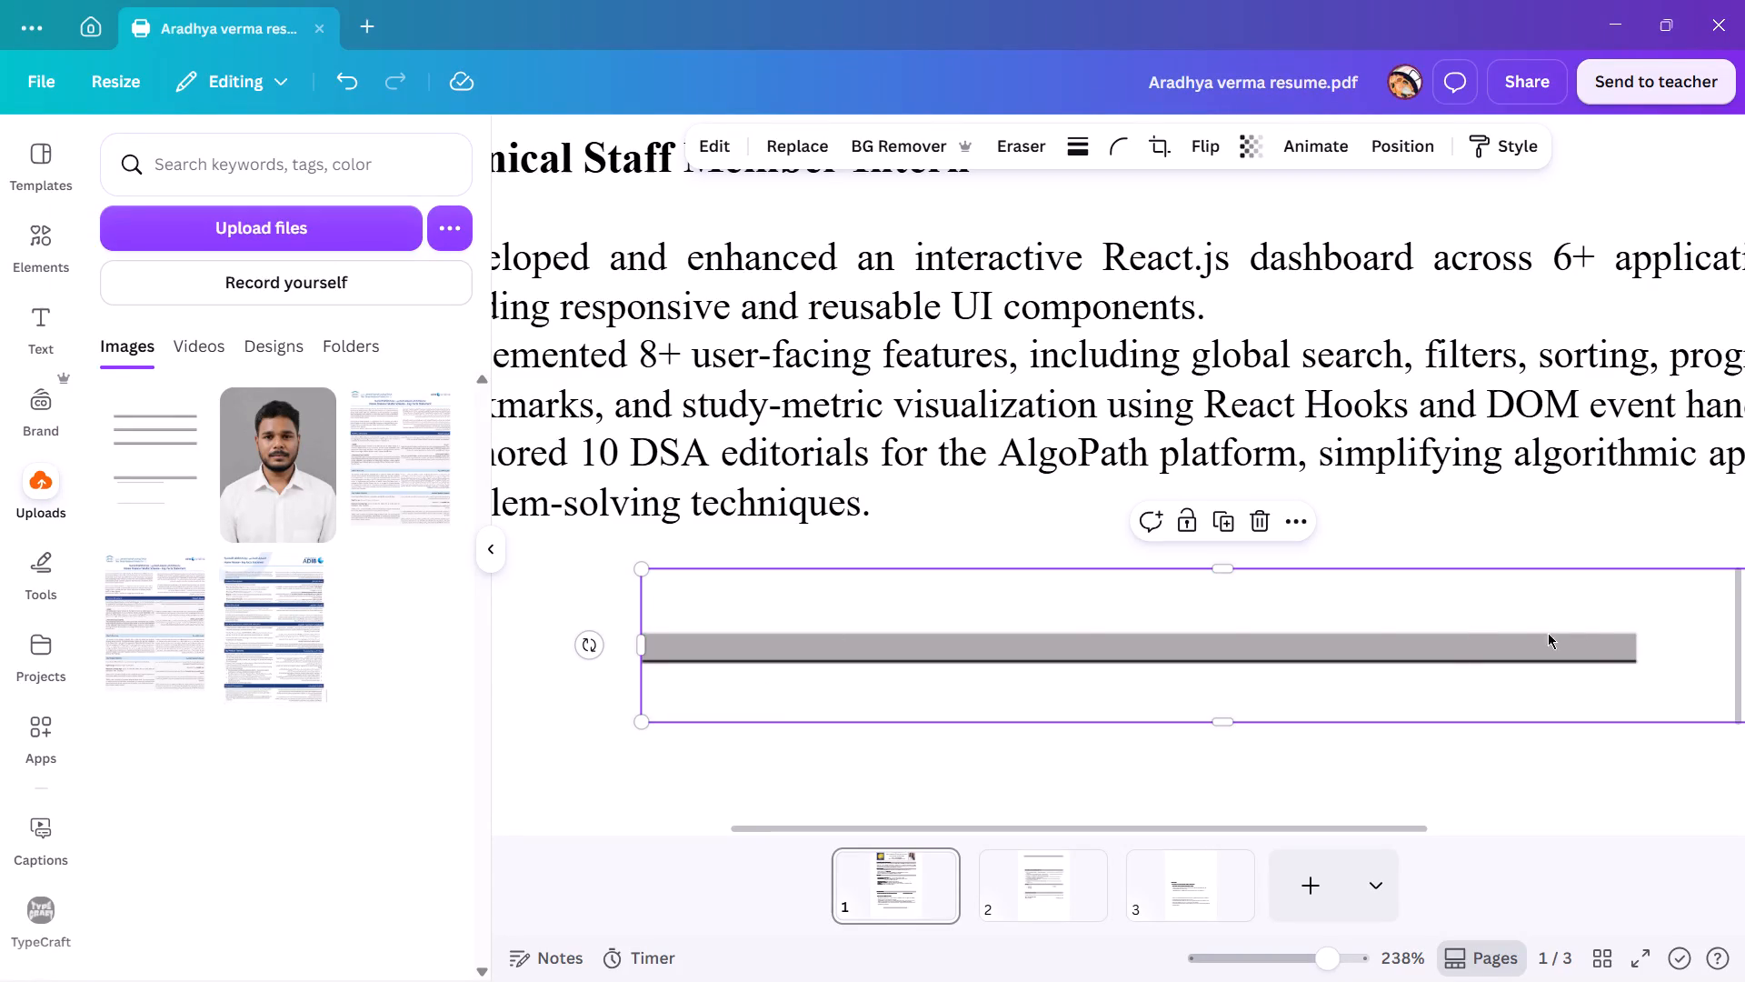
Crop the grey bar image below the experience bullets tightly around the bar, removing its blank end, bottom and top margins, about 9.7 wide.
{"action": "left_click_drag", "start_coordinate": [1597, 635], "coordinate": [1440, 636]}
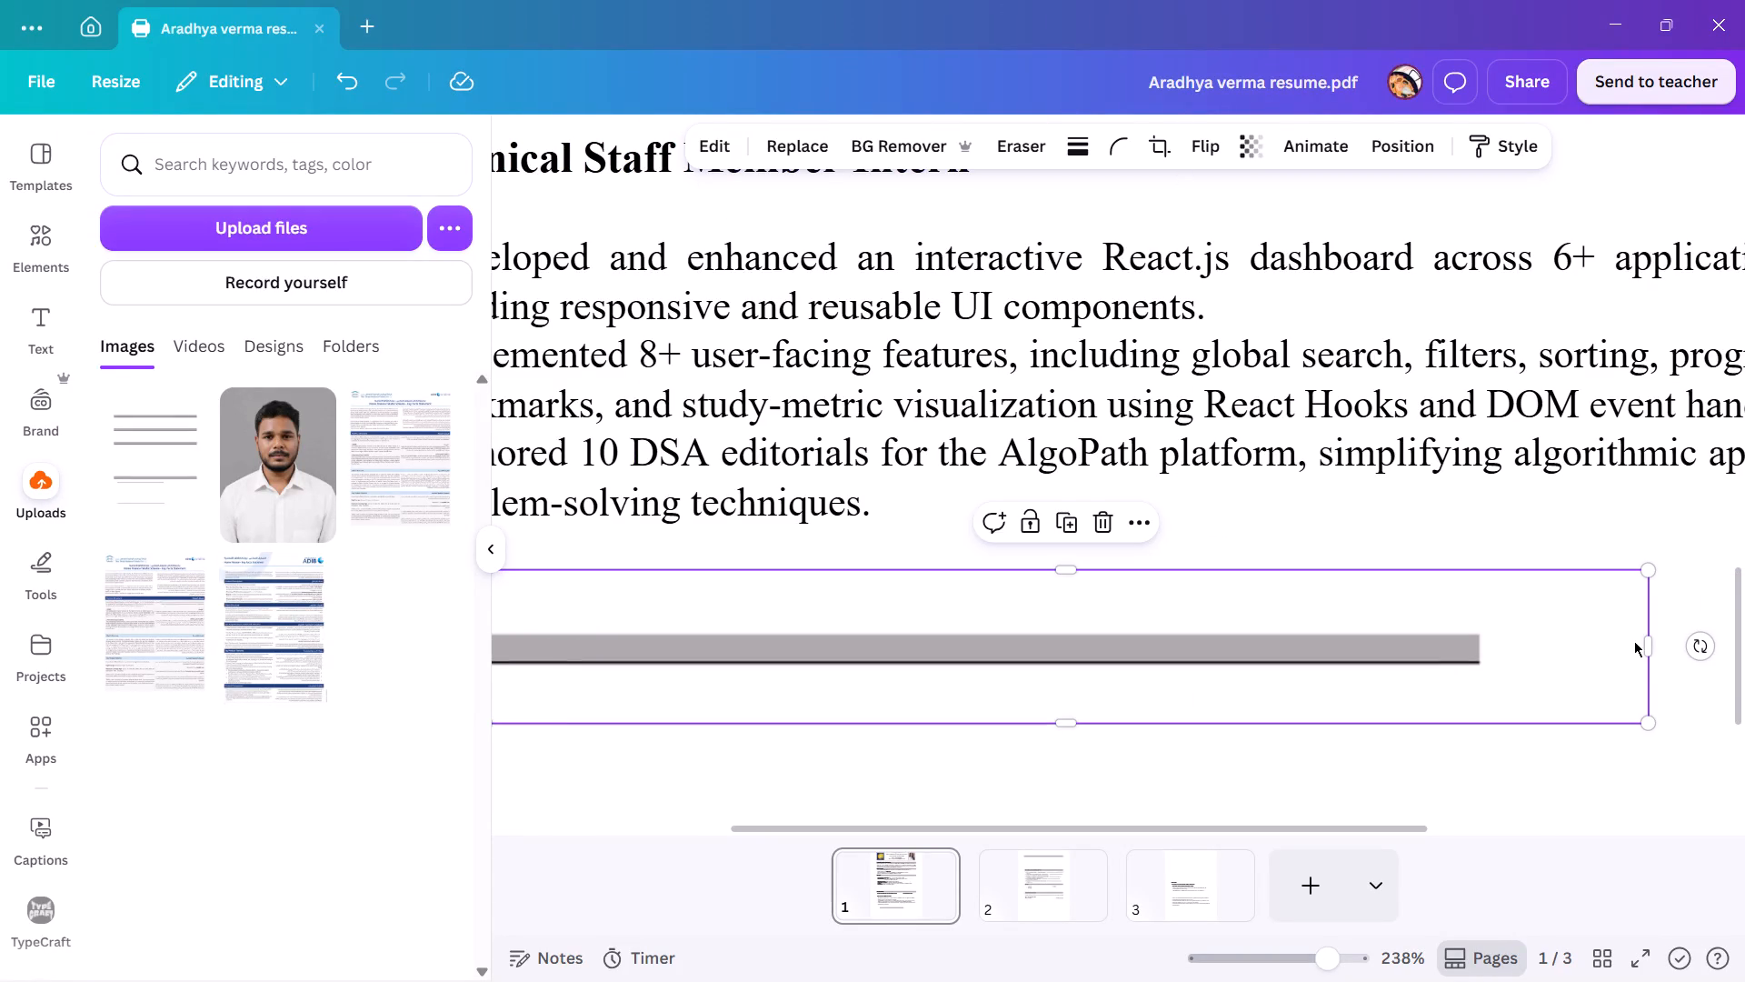
{"action": "left_click_drag", "start_coordinate": [1643, 641], "coordinate": [1482, 672]}
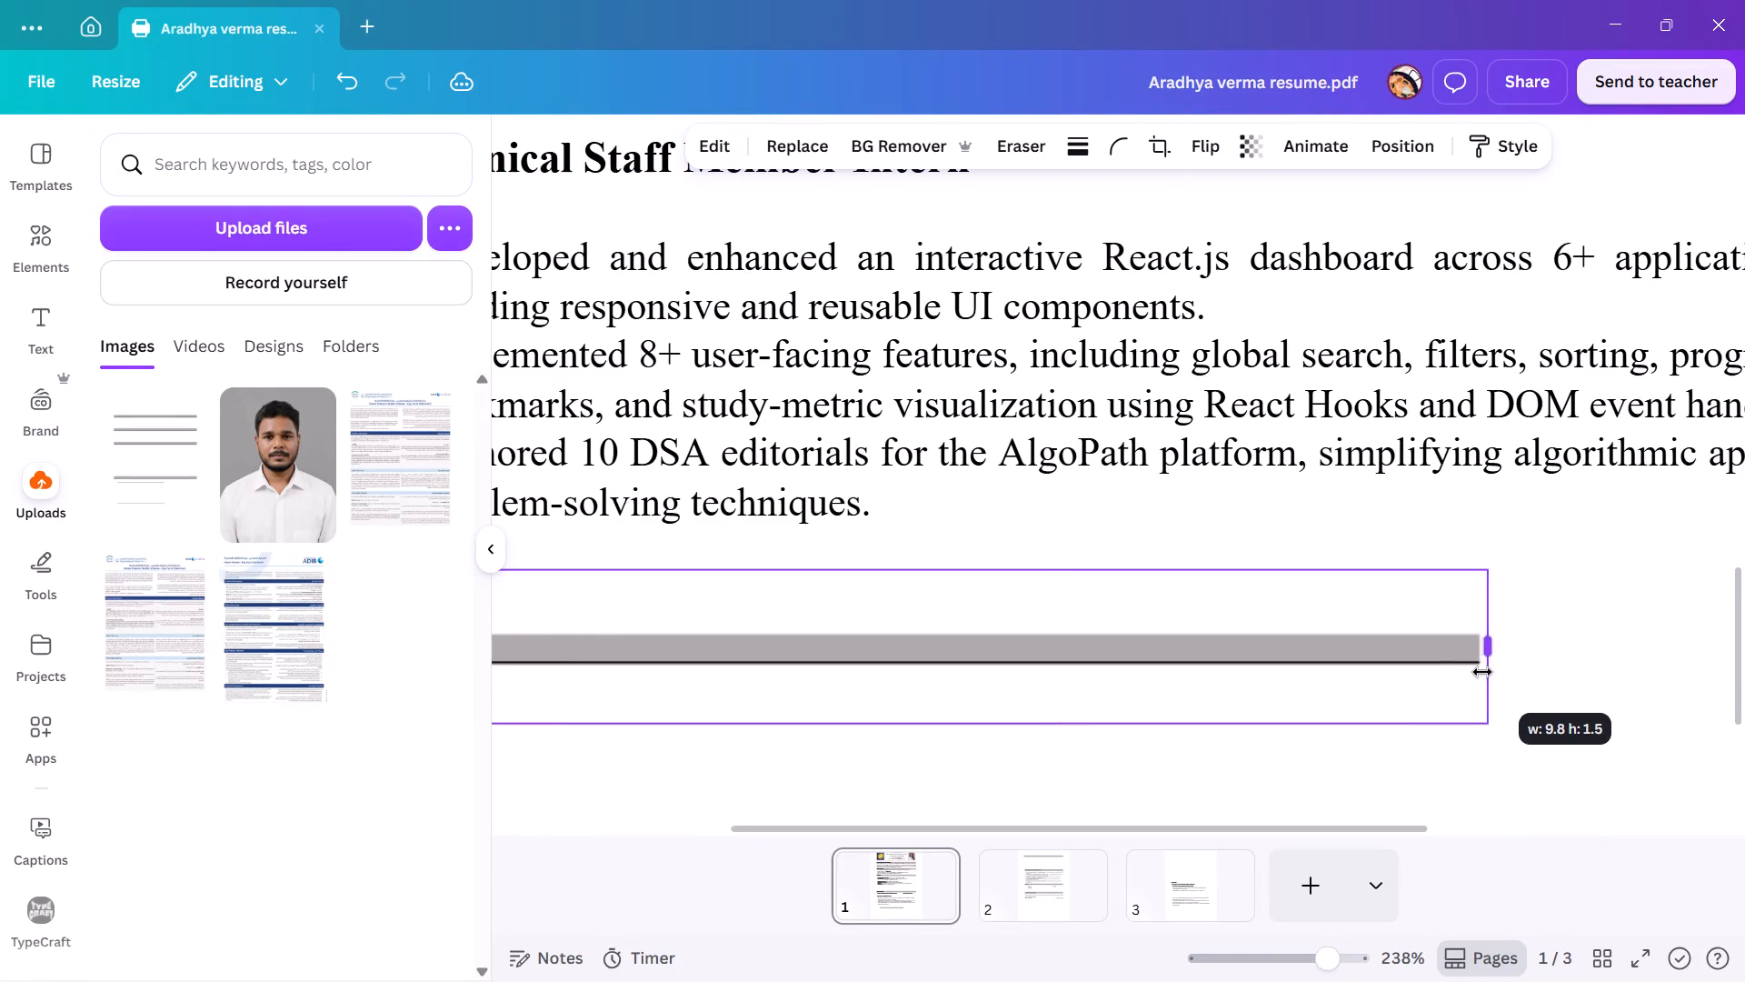
{"action": "left_click_drag", "start_coordinate": [1482, 672], "coordinate": [1475, 677]}
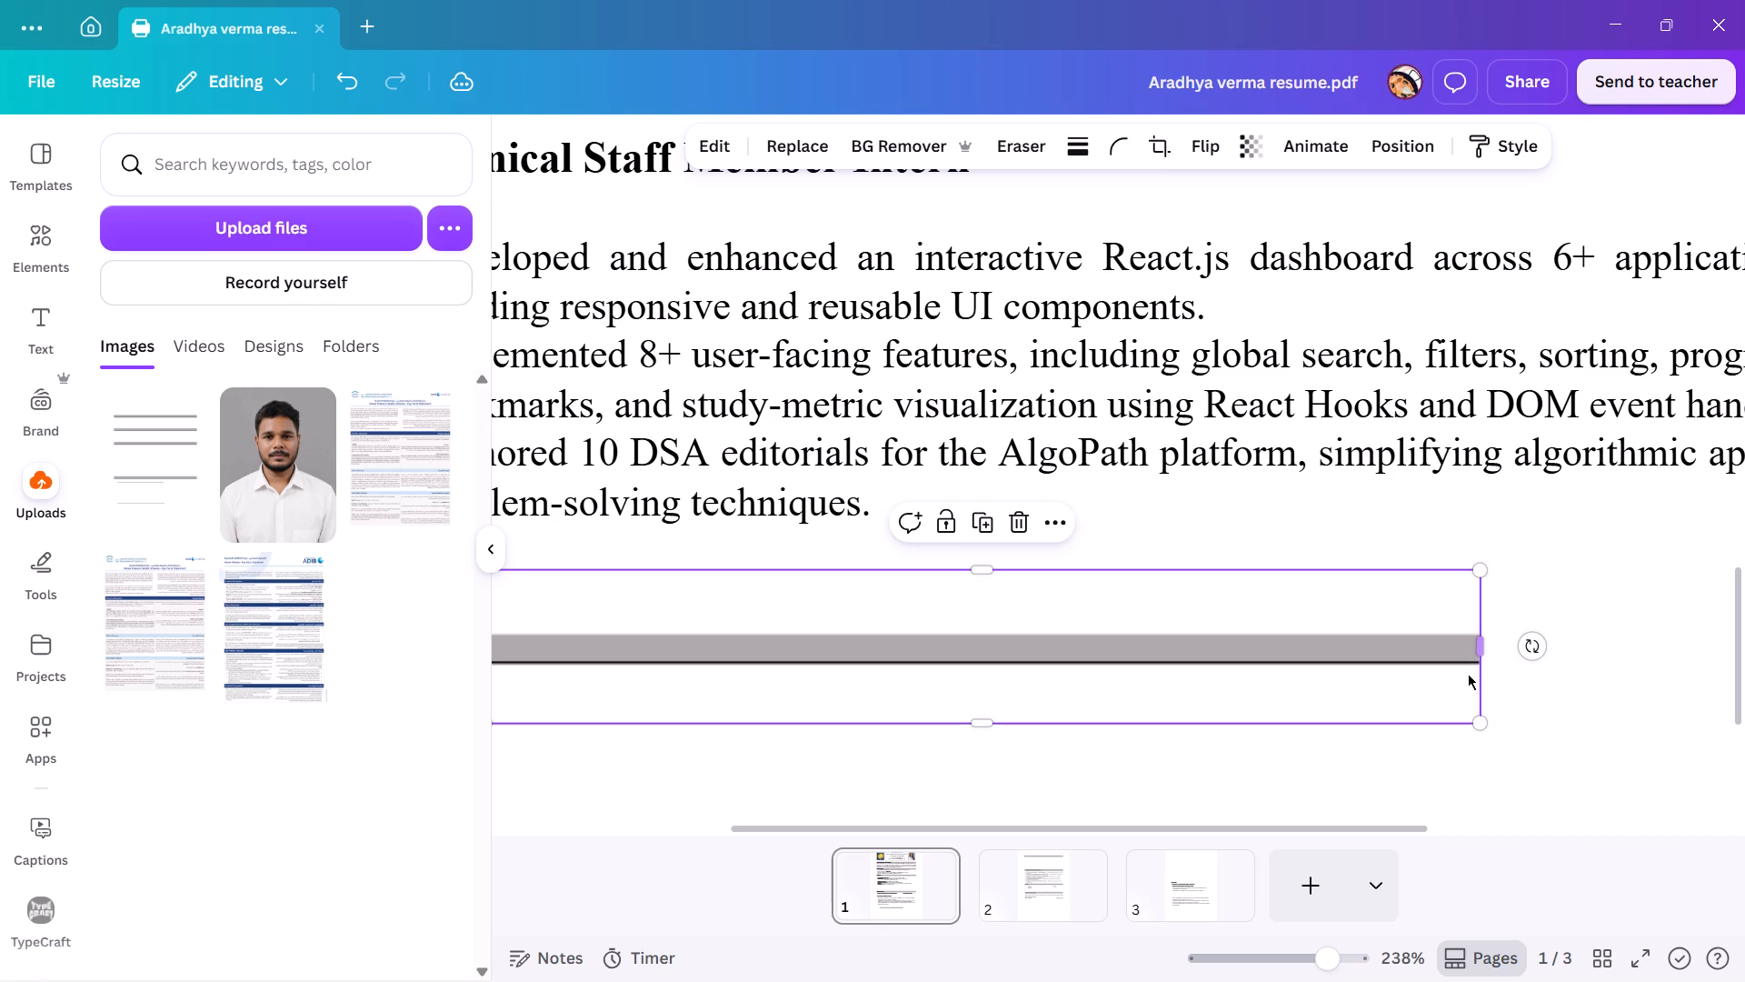
{"action": "left_click_drag", "start_coordinate": [982, 726], "coordinate": [984, 693]}
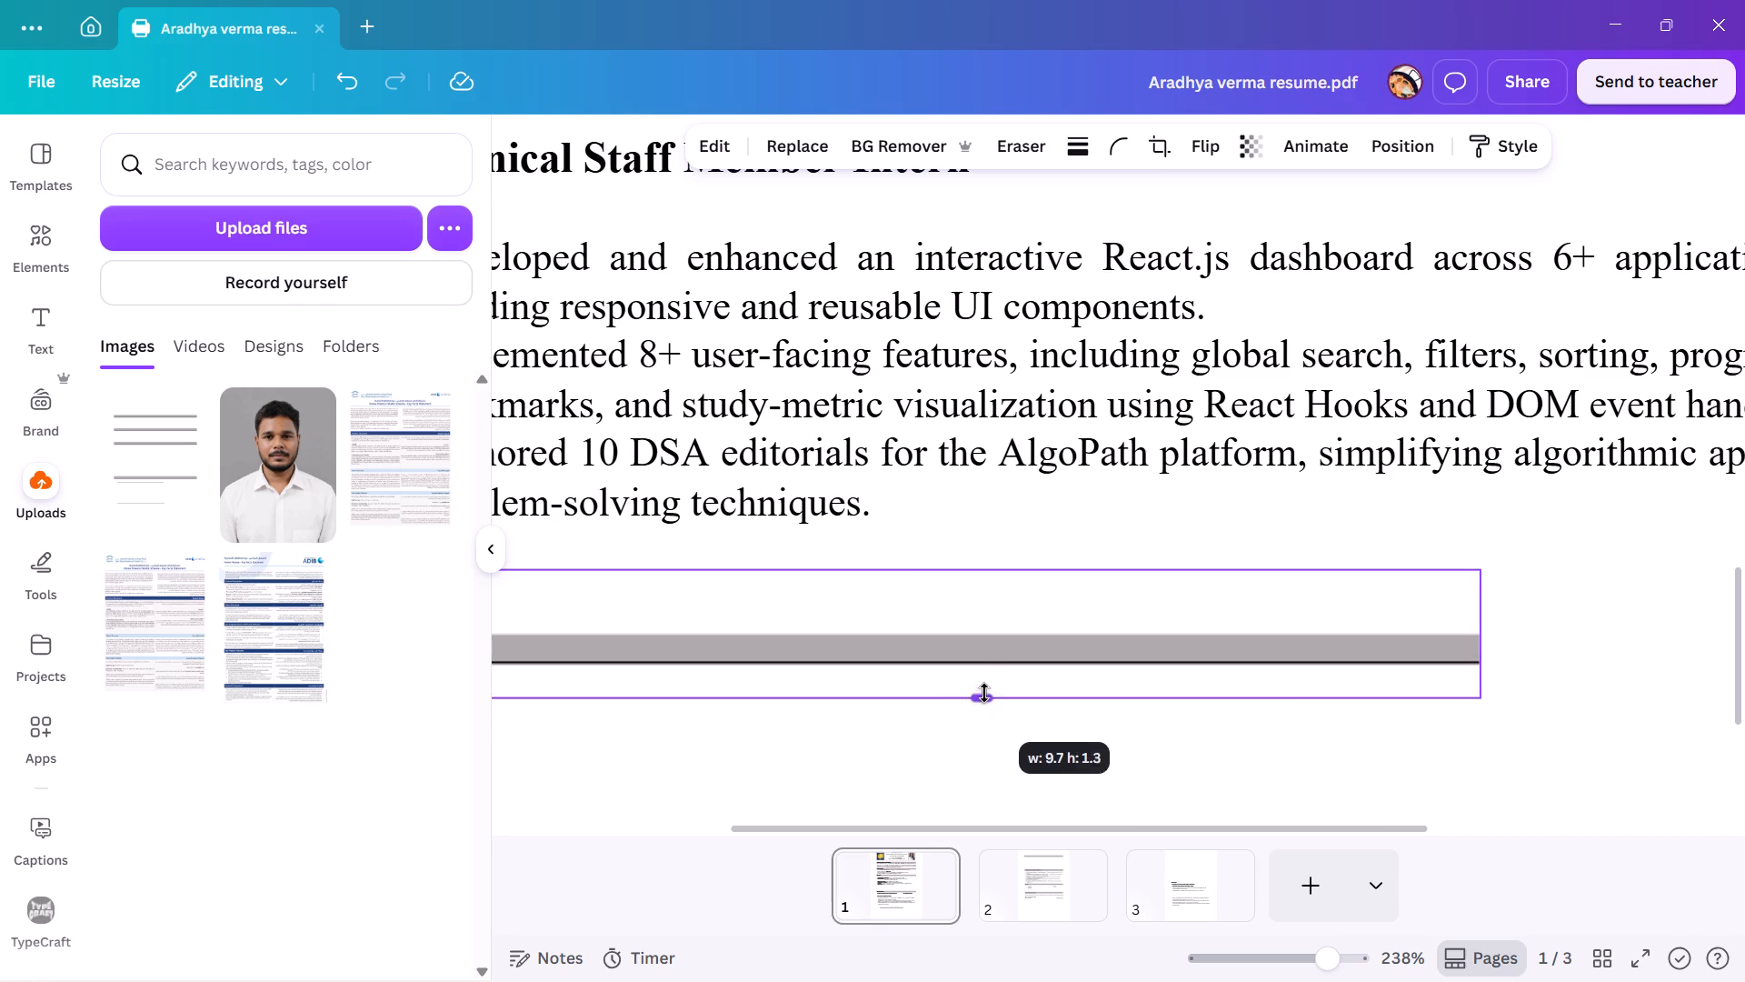
{"action": "left_click_drag", "start_coordinate": [984, 693], "coordinate": [989, 672]}
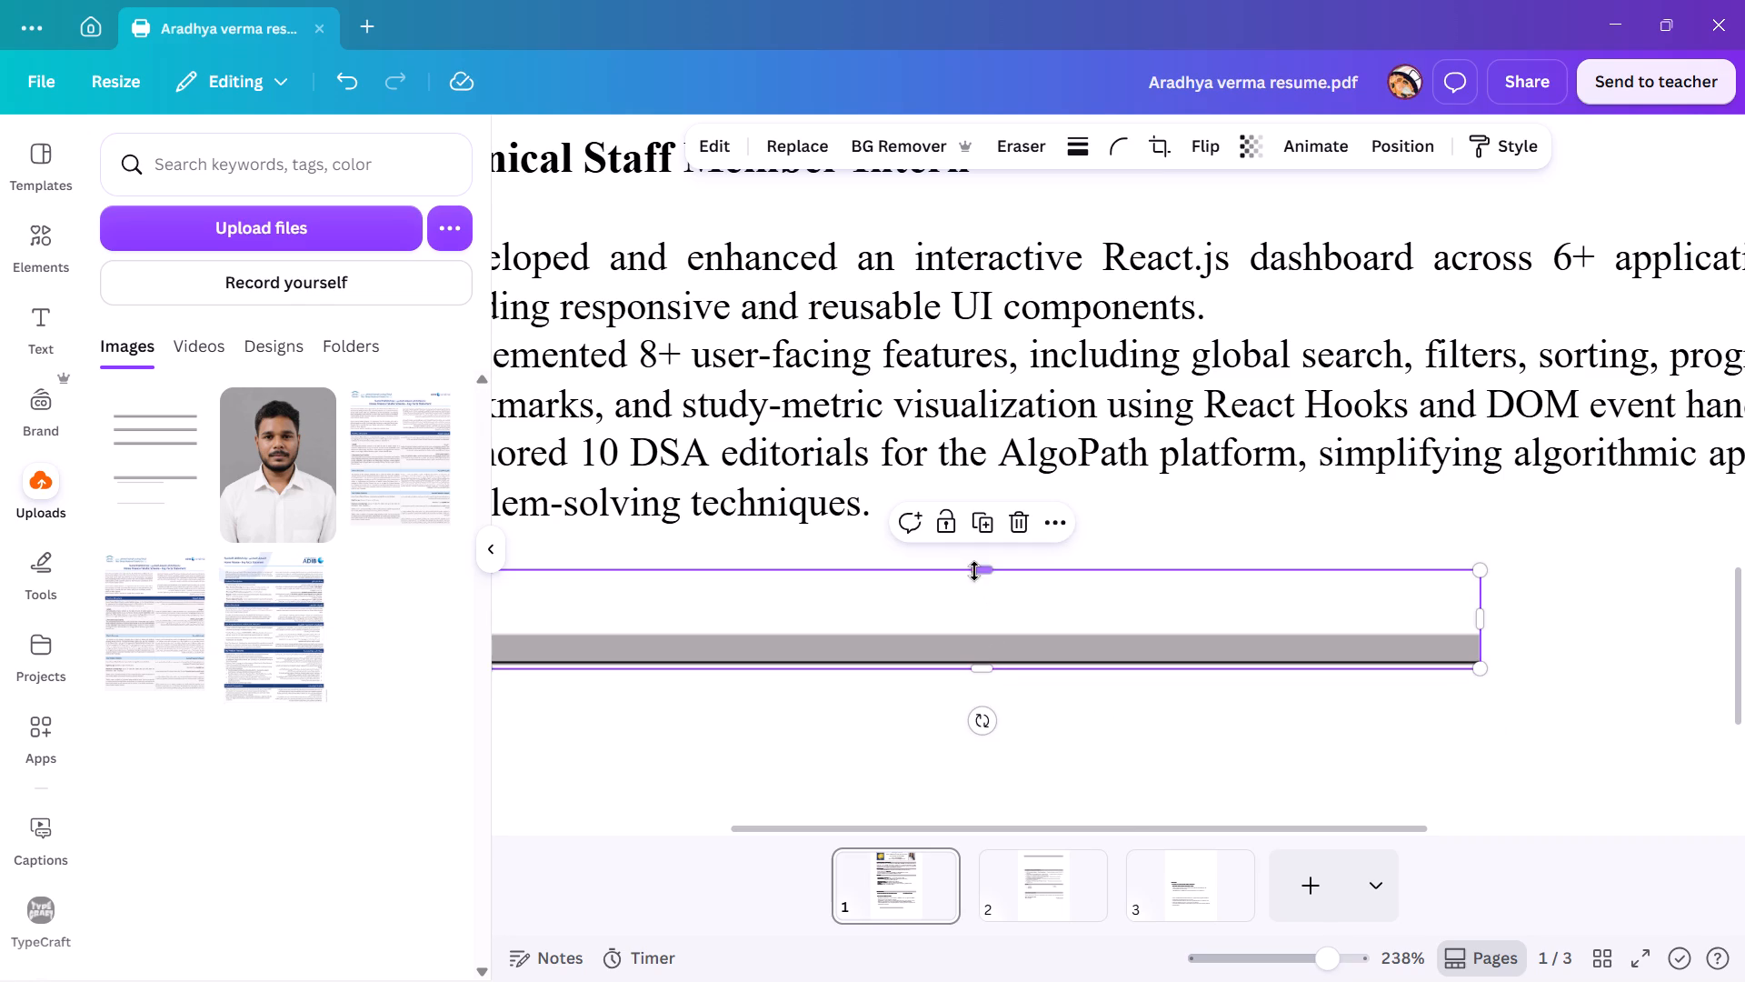
{"action": "left_click_drag", "start_coordinate": [974, 568], "coordinate": [985, 628]}
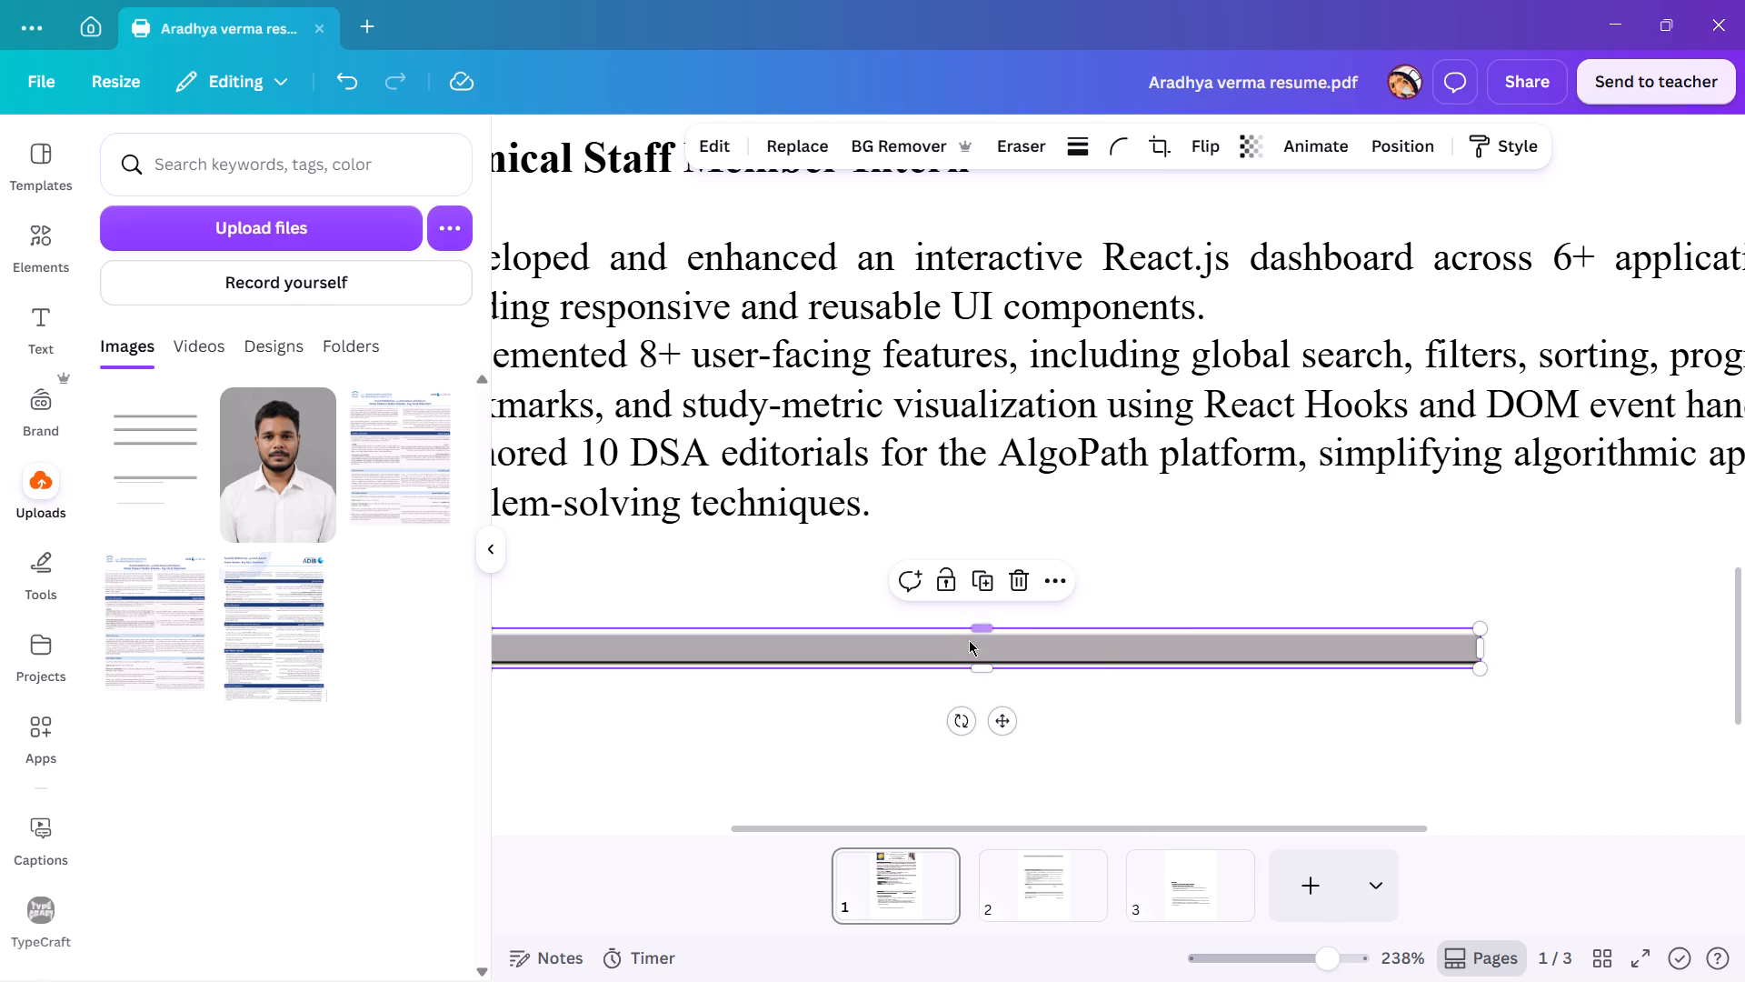
Enlarge the cropped grey bar and roughly centre it below the last experience bullet.
{"action": "left_click_drag", "start_coordinate": [963, 652], "coordinate": [1138, 616]}
{"action": "scroll", "coordinate": [1027, 586], "scroll_direction": "up", "scroll_amount": 3, "text": "ctrl"}
{"action": "scroll", "coordinate": [1027, 586], "scroll_direction": "down", "scroll_amount": 3, "text": "ctrl"}
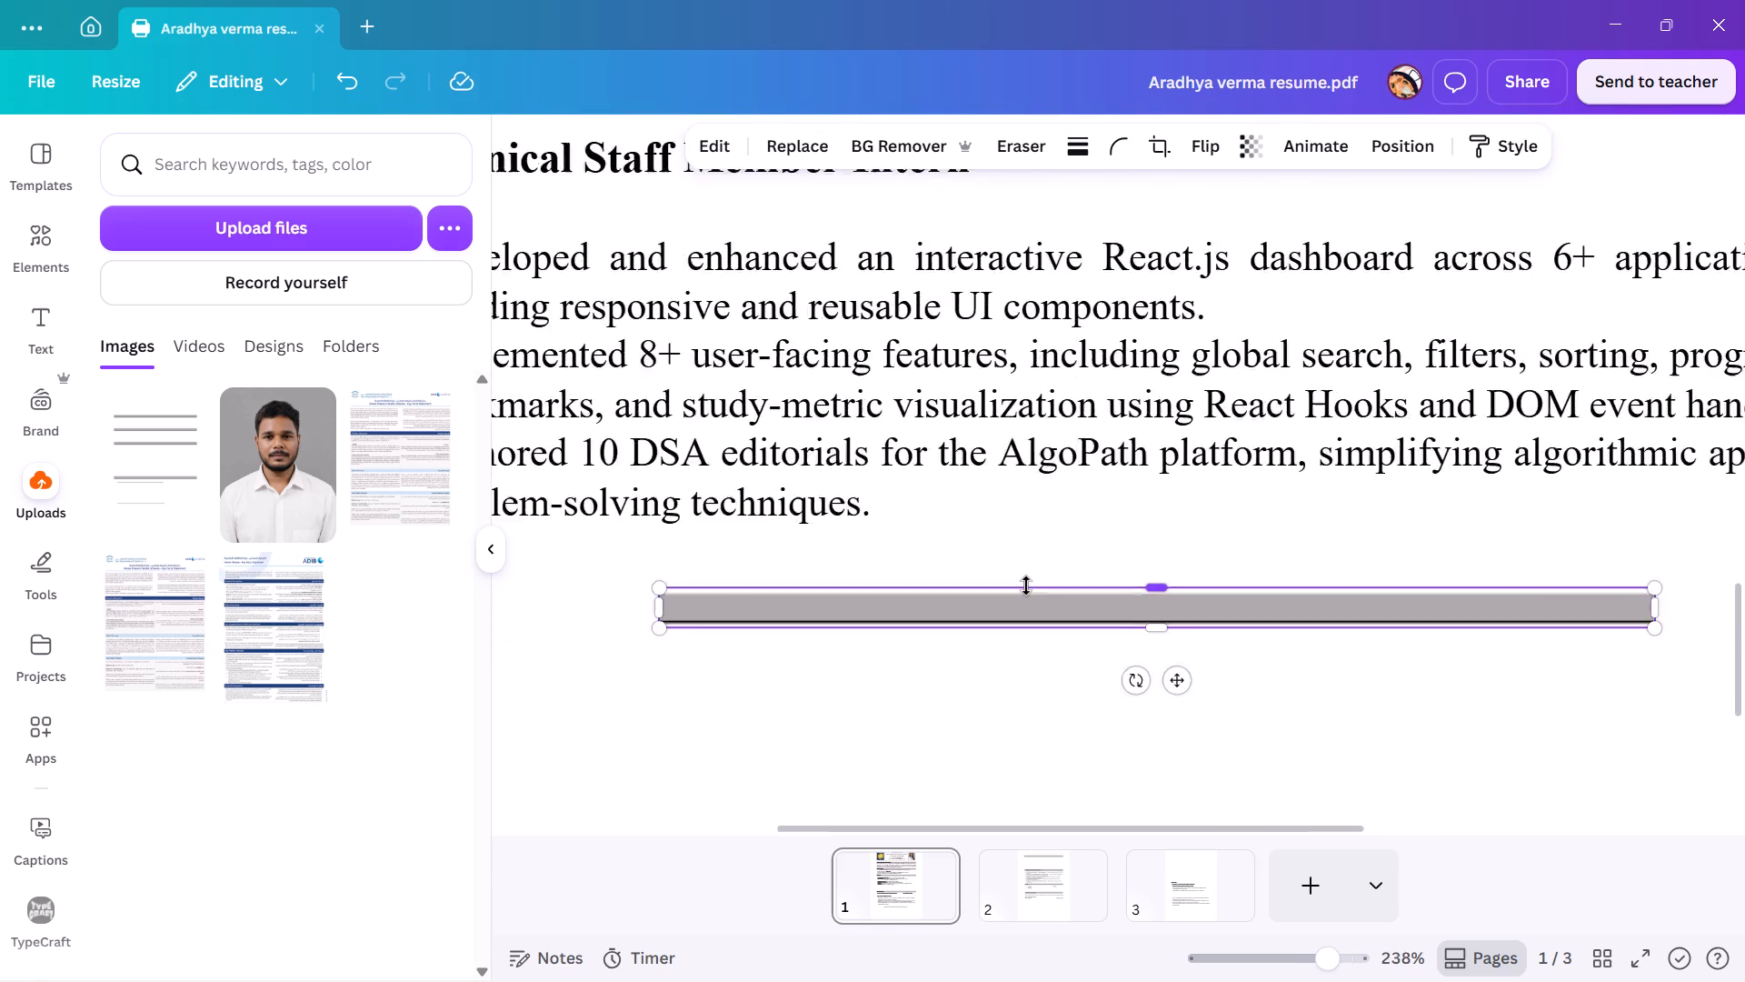
{"action": "scroll", "coordinate": [1026, 586], "scroll_direction": "down", "scroll_amount": 3, "text": "ctrl"}
{"action": "scroll", "coordinate": [978, 597], "scroll_direction": "up", "scroll_amount": 3}
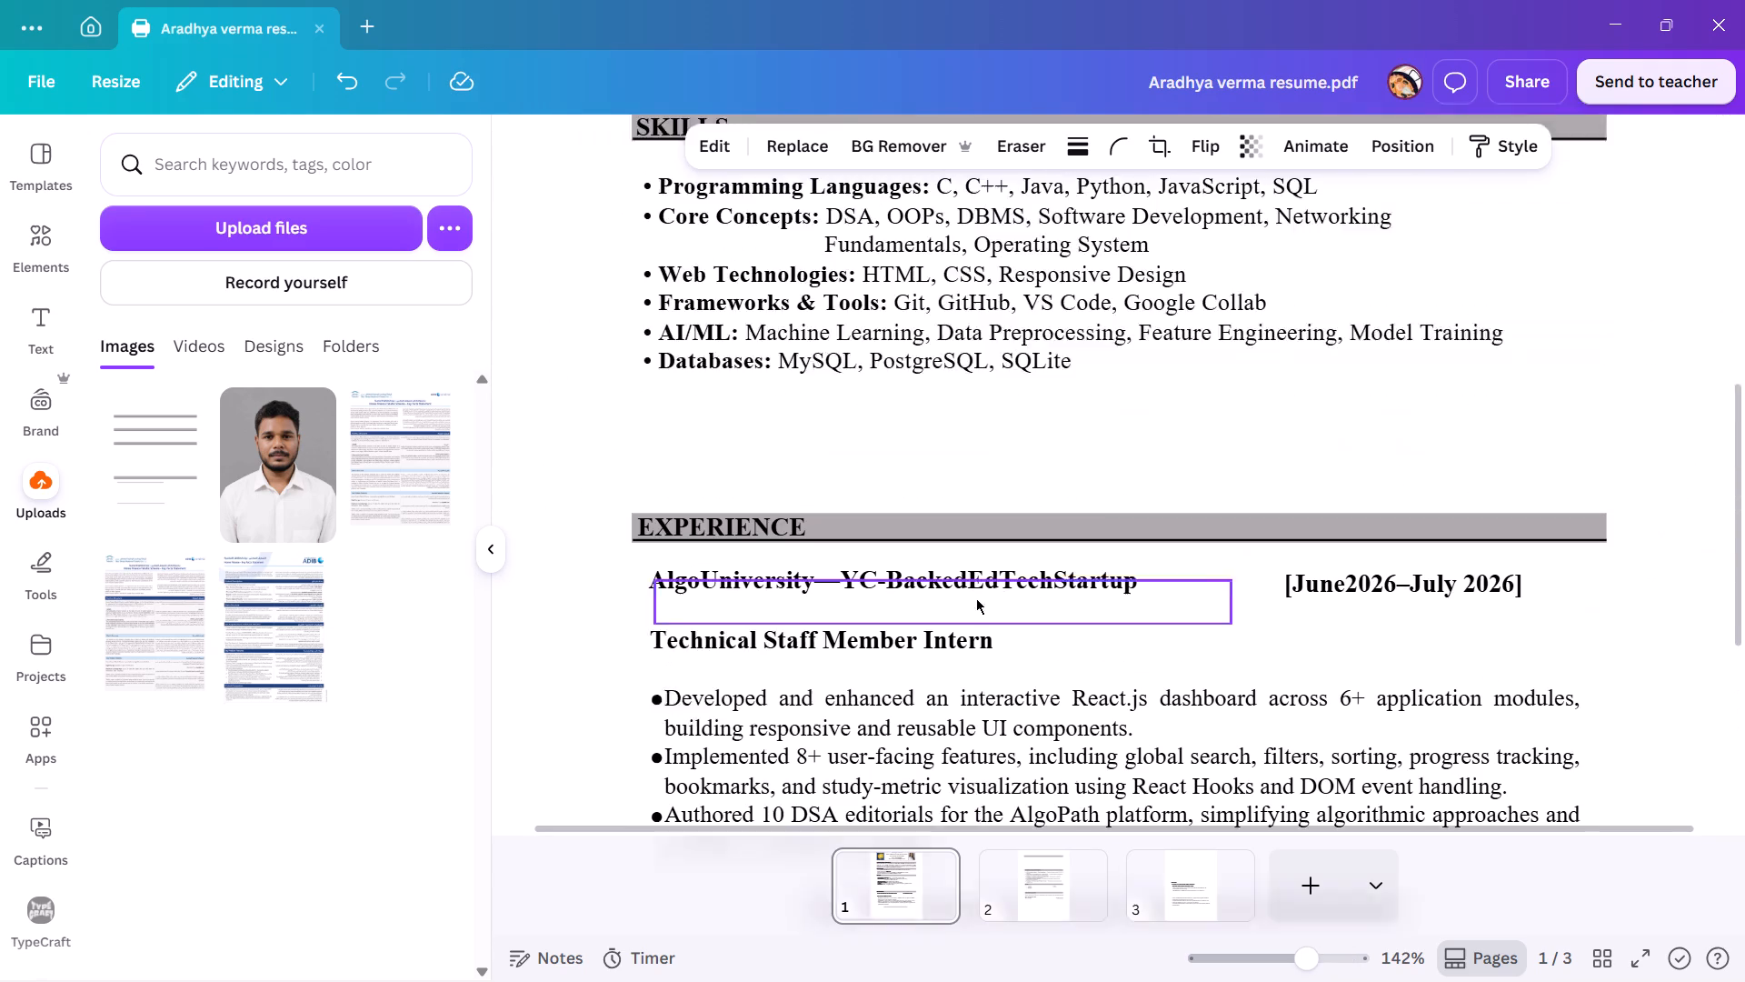
{"action": "scroll", "coordinate": [964, 652], "scroll_direction": "down", "scroll_amount": 2}
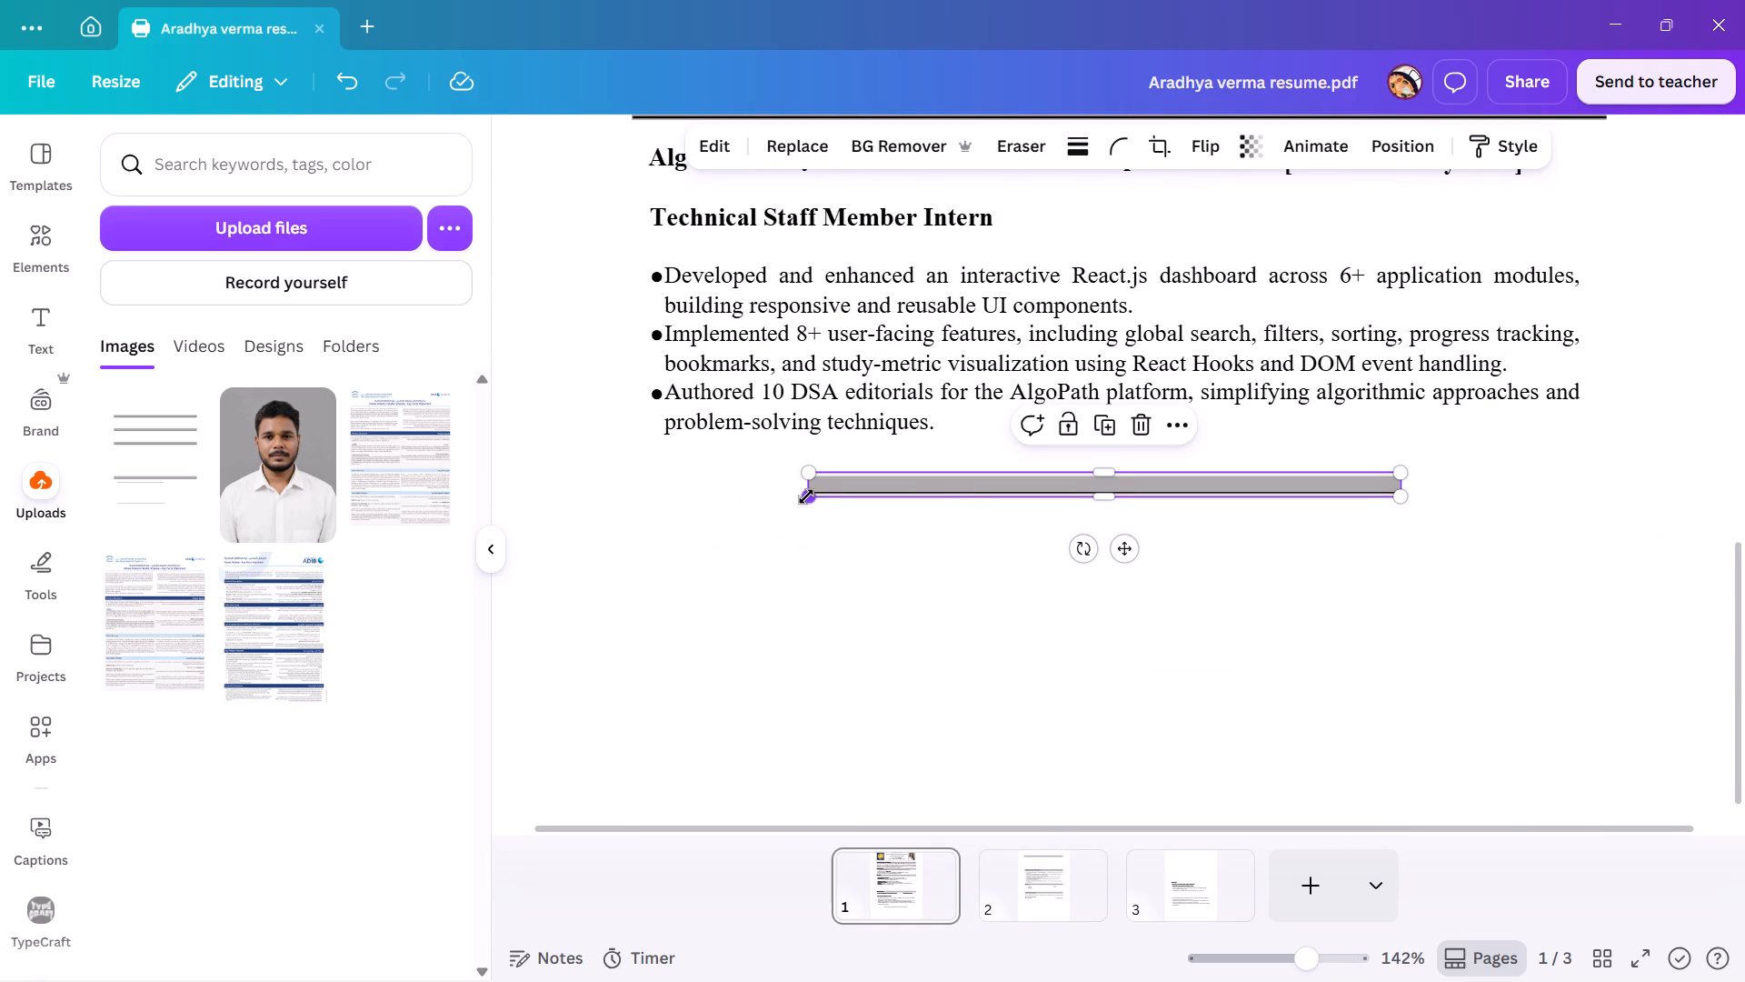
{"action": "left_click_drag", "start_coordinate": [806, 496], "coordinate": [610, 604]}
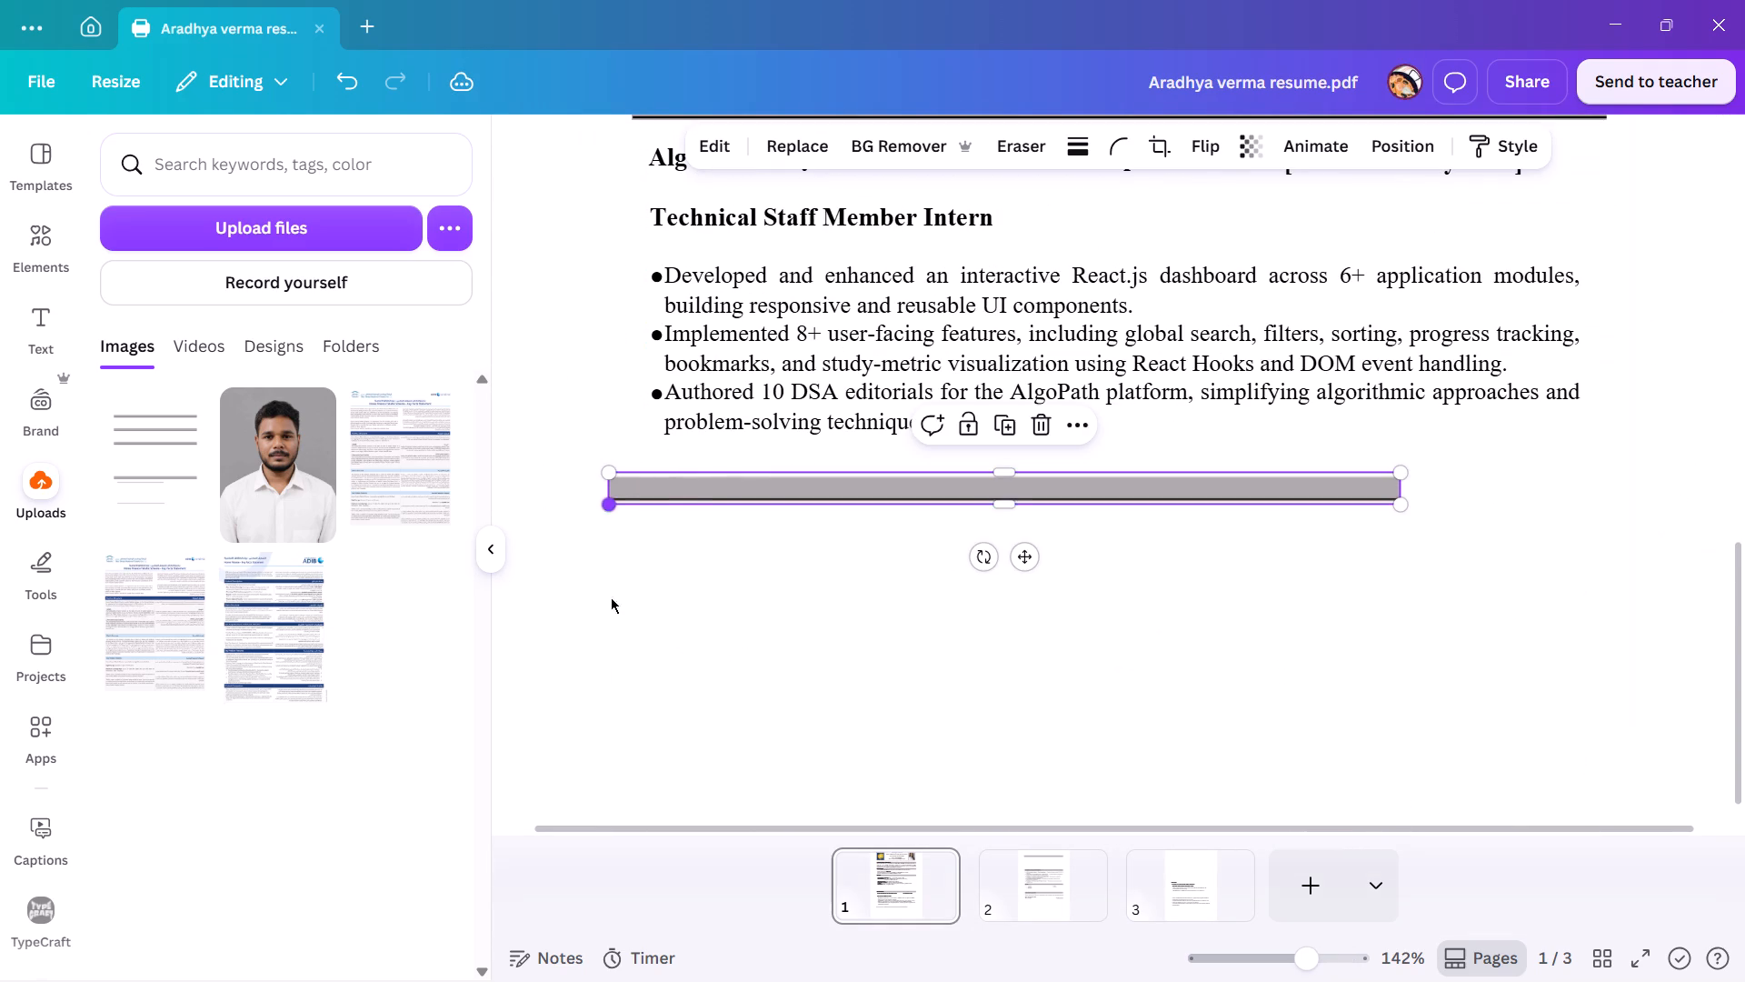
{"action": "left_click_drag", "start_coordinate": [692, 493], "coordinate": [783, 486]}
Move the grey bar into the gap between the Skills list and the EXPERIENCE heading, starting near the other bars' left edge.
{"action": "scroll", "coordinate": [880, 576], "scroll_direction": "up", "scroll_amount": 4}
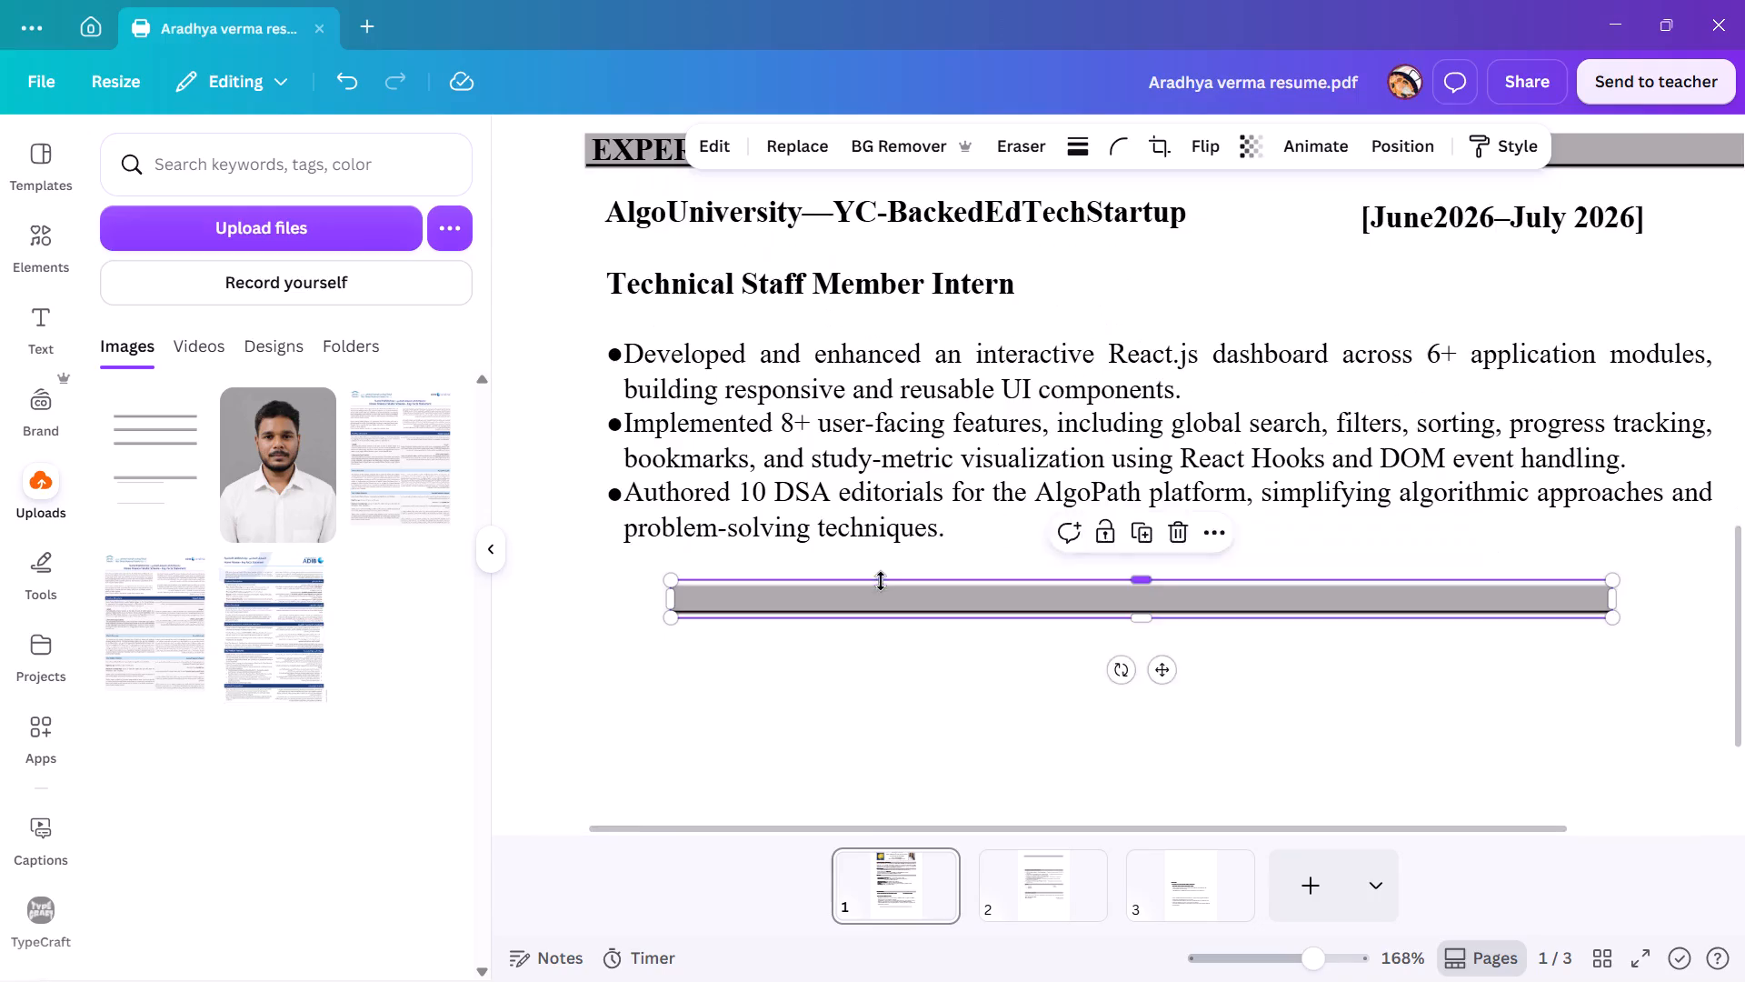
{"action": "scroll", "coordinate": [882, 618], "scroll_direction": "down", "scroll_amount": 5}
{"action": "scroll", "coordinate": [882, 618], "scroll_direction": "up", "scroll_amount": 1, "text": "ctrl"}
{"action": "scroll", "coordinate": [882, 616], "scroll_direction": "down", "scroll_amount": 1, "text": "ctrl"}
{"action": "scroll", "coordinate": [882, 616], "scroll_direction": "up", "scroll_amount": 4, "text": "ctrl"}
{"action": "scroll", "coordinate": [882, 615], "scroll_direction": "down", "scroll_amount": 4, "text": "ctrl"}
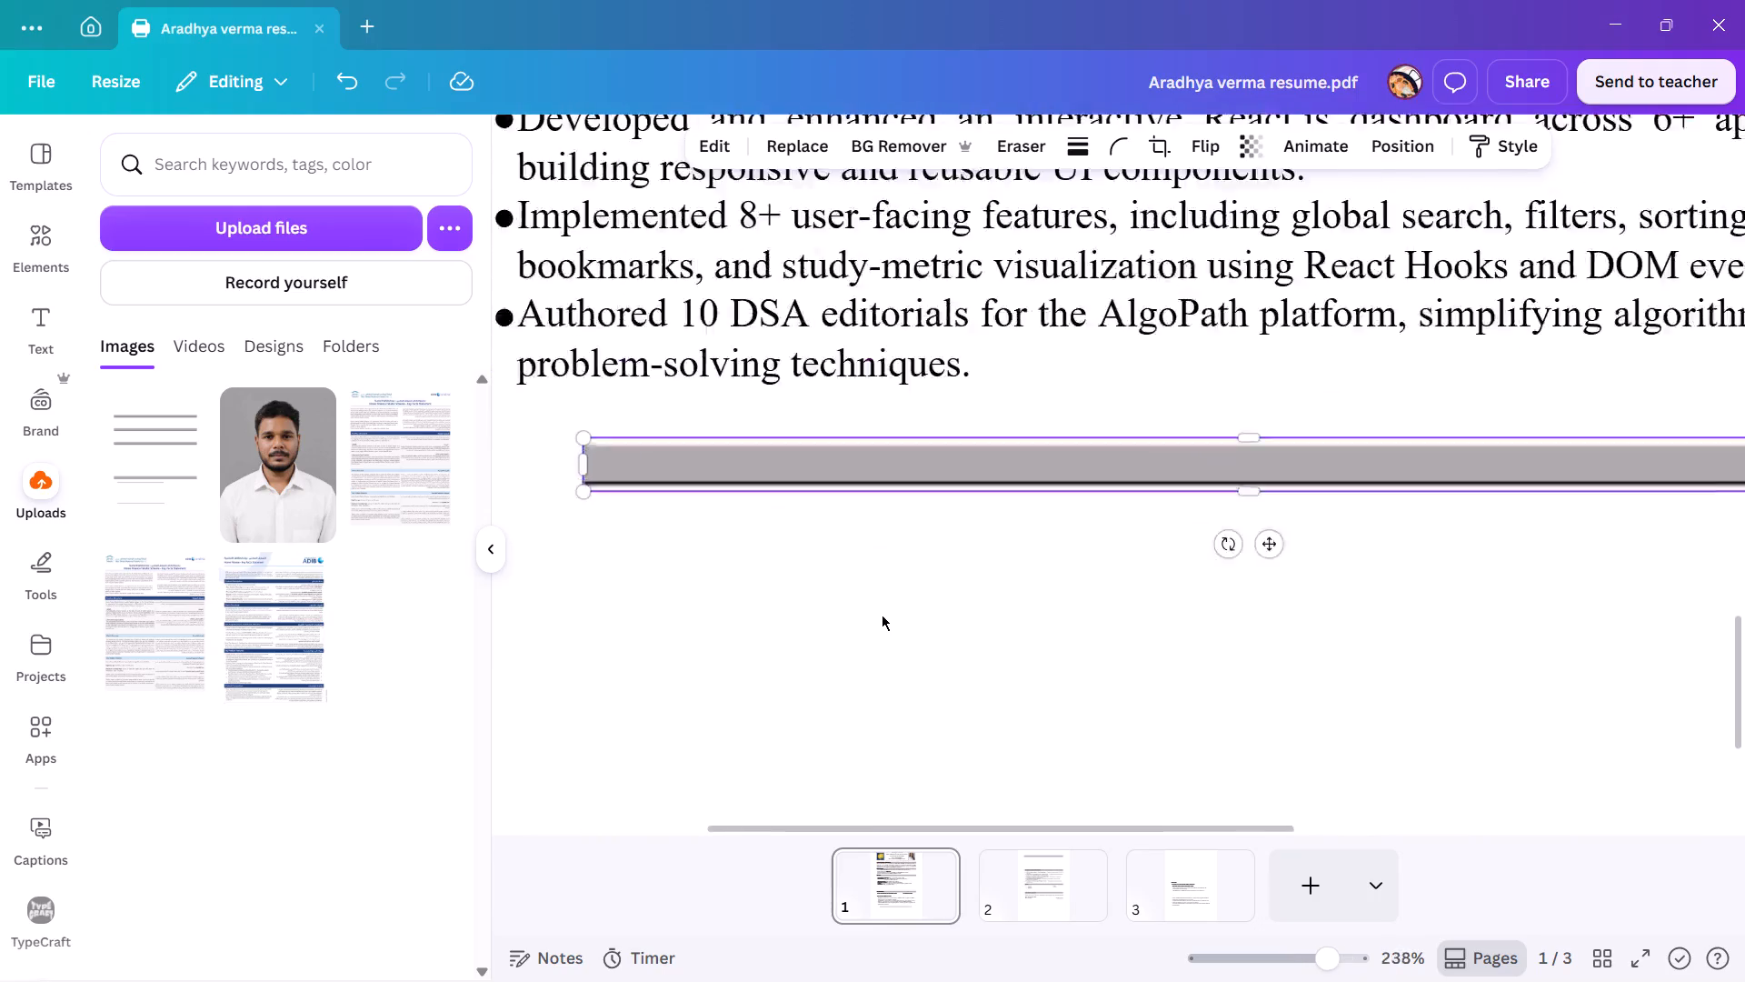
{"action": "scroll", "coordinate": [882, 615], "scroll_direction": "down", "scroll_amount": 5, "text": "ctrl"}
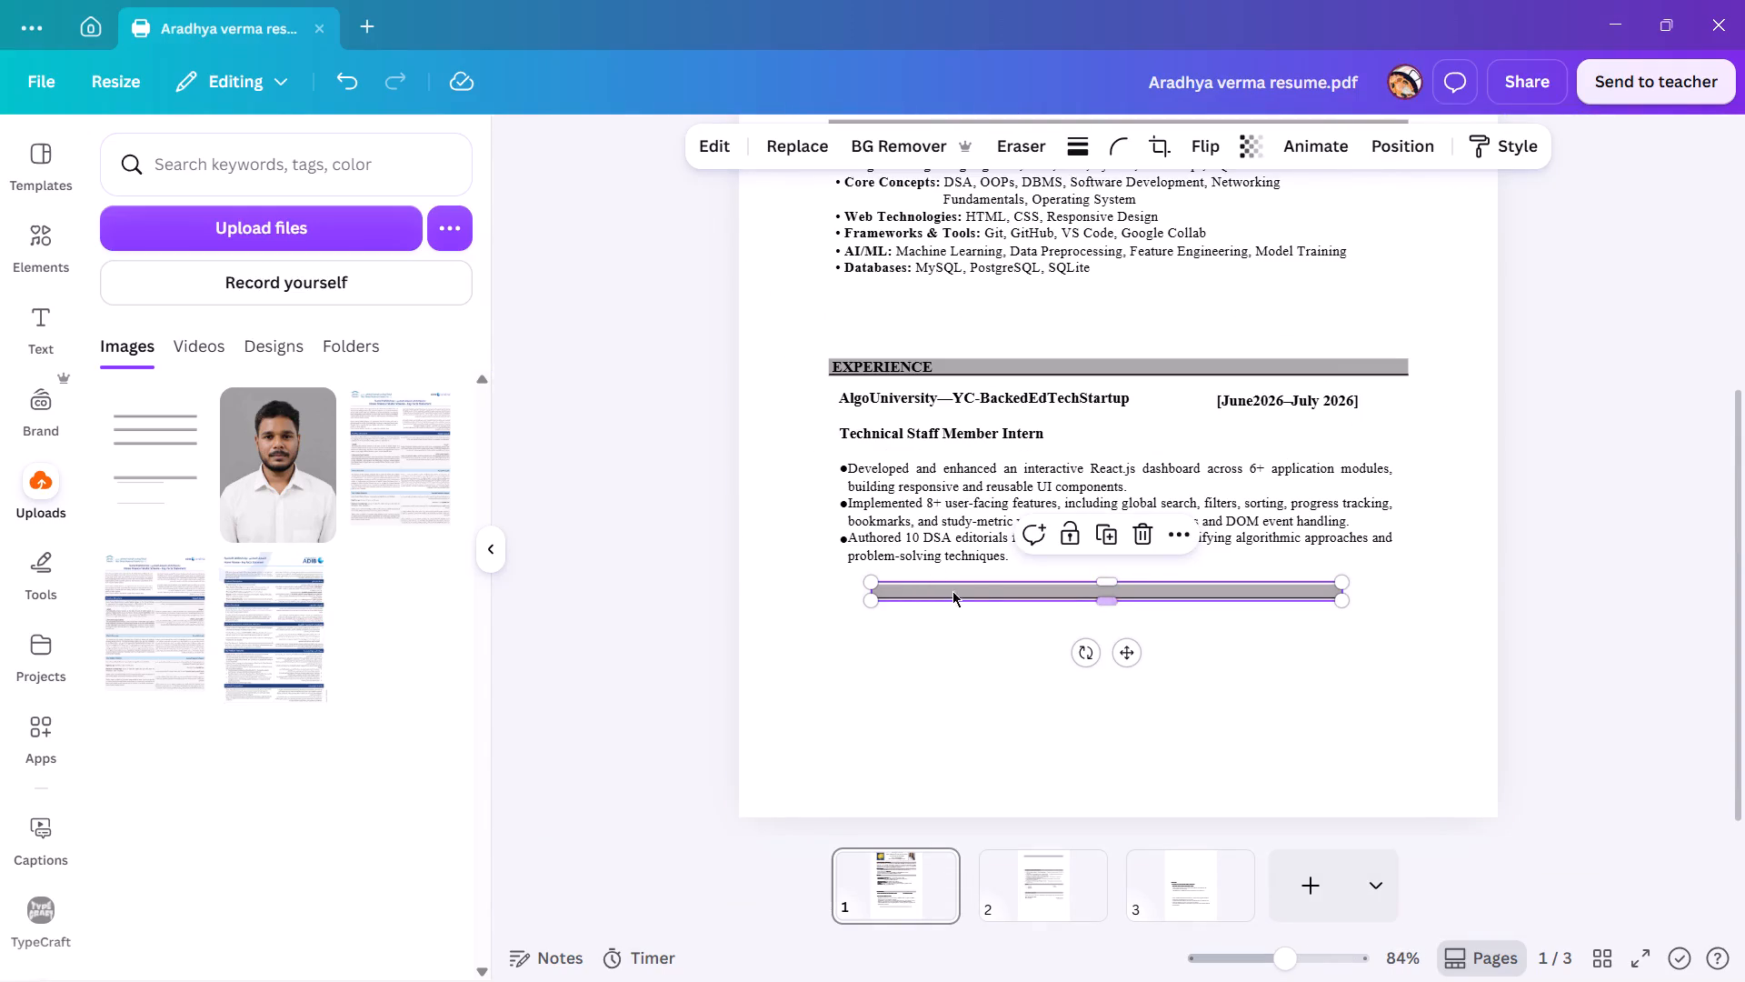
{"action": "left_click_drag", "start_coordinate": [1131, 651], "coordinate": [1095, 384]}
Stretch the grey bar from both ends to match the width of the other section heading bars.
{"action": "scroll", "coordinate": [1093, 505], "scroll_direction": "up", "scroll_amount": 3}
{"action": "scroll", "coordinate": [1092, 512], "scroll_direction": "down", "scroll_amount": 1}
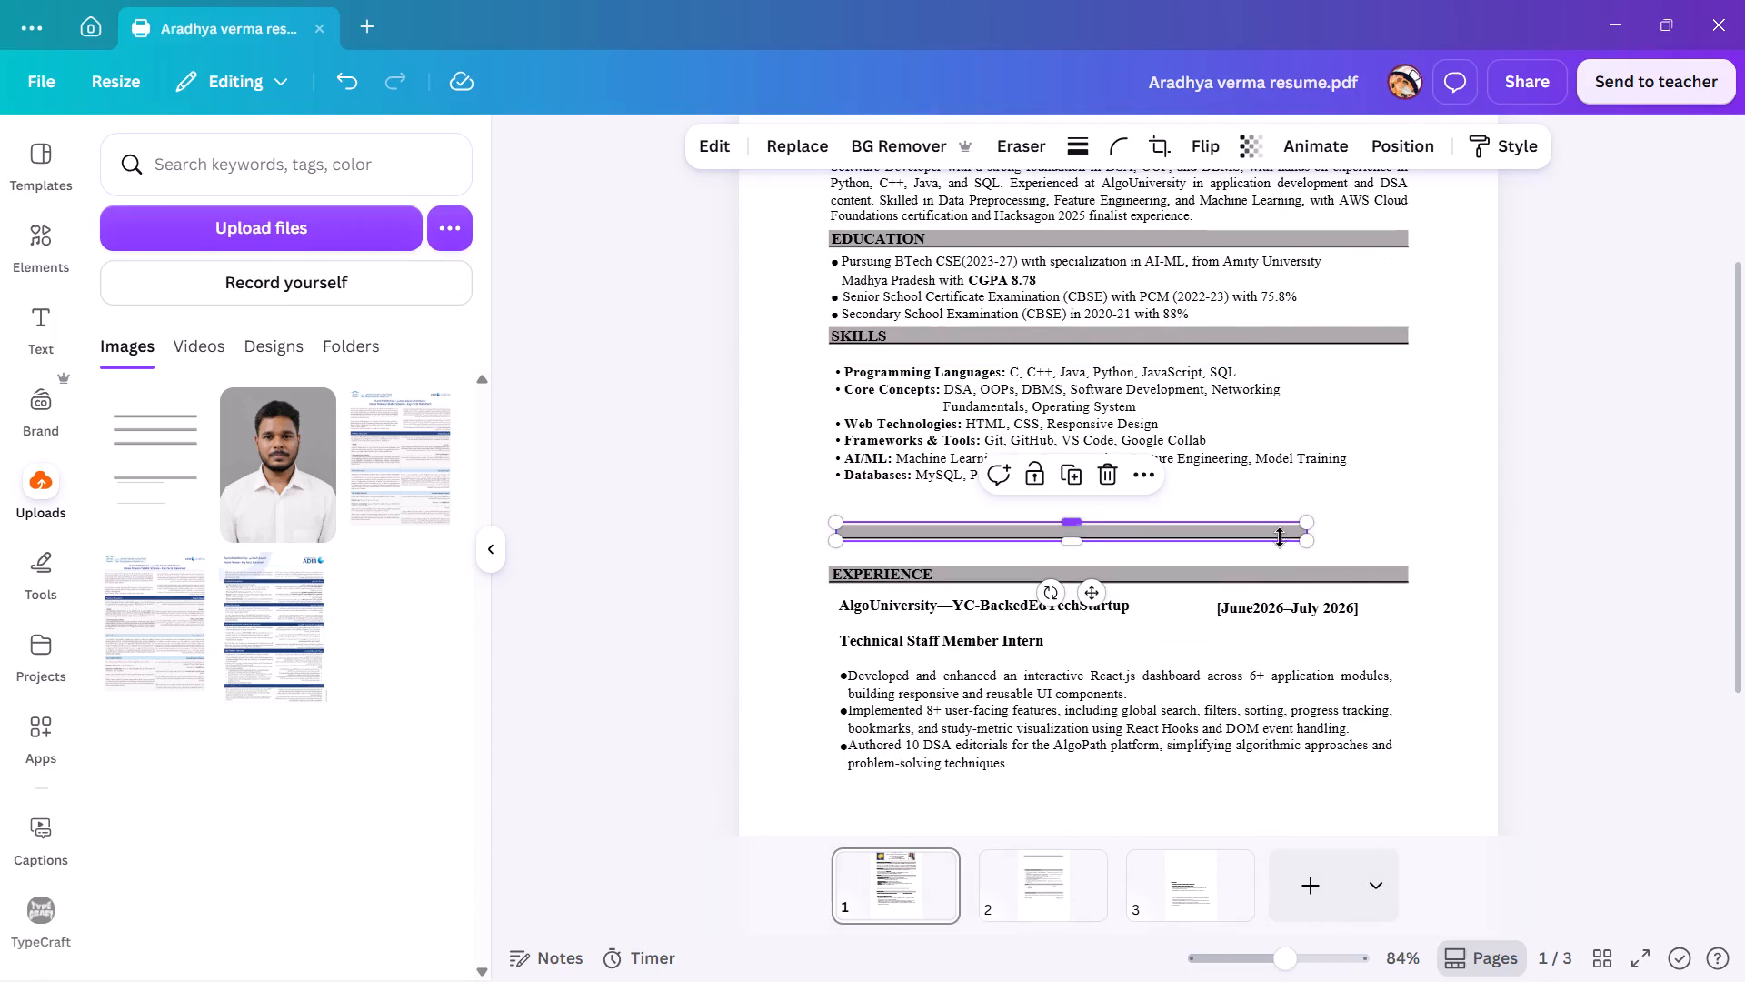
{"action": "left_click_drag", "start_coordinate": [1309, 545], "coordinate": [1408, 542]}
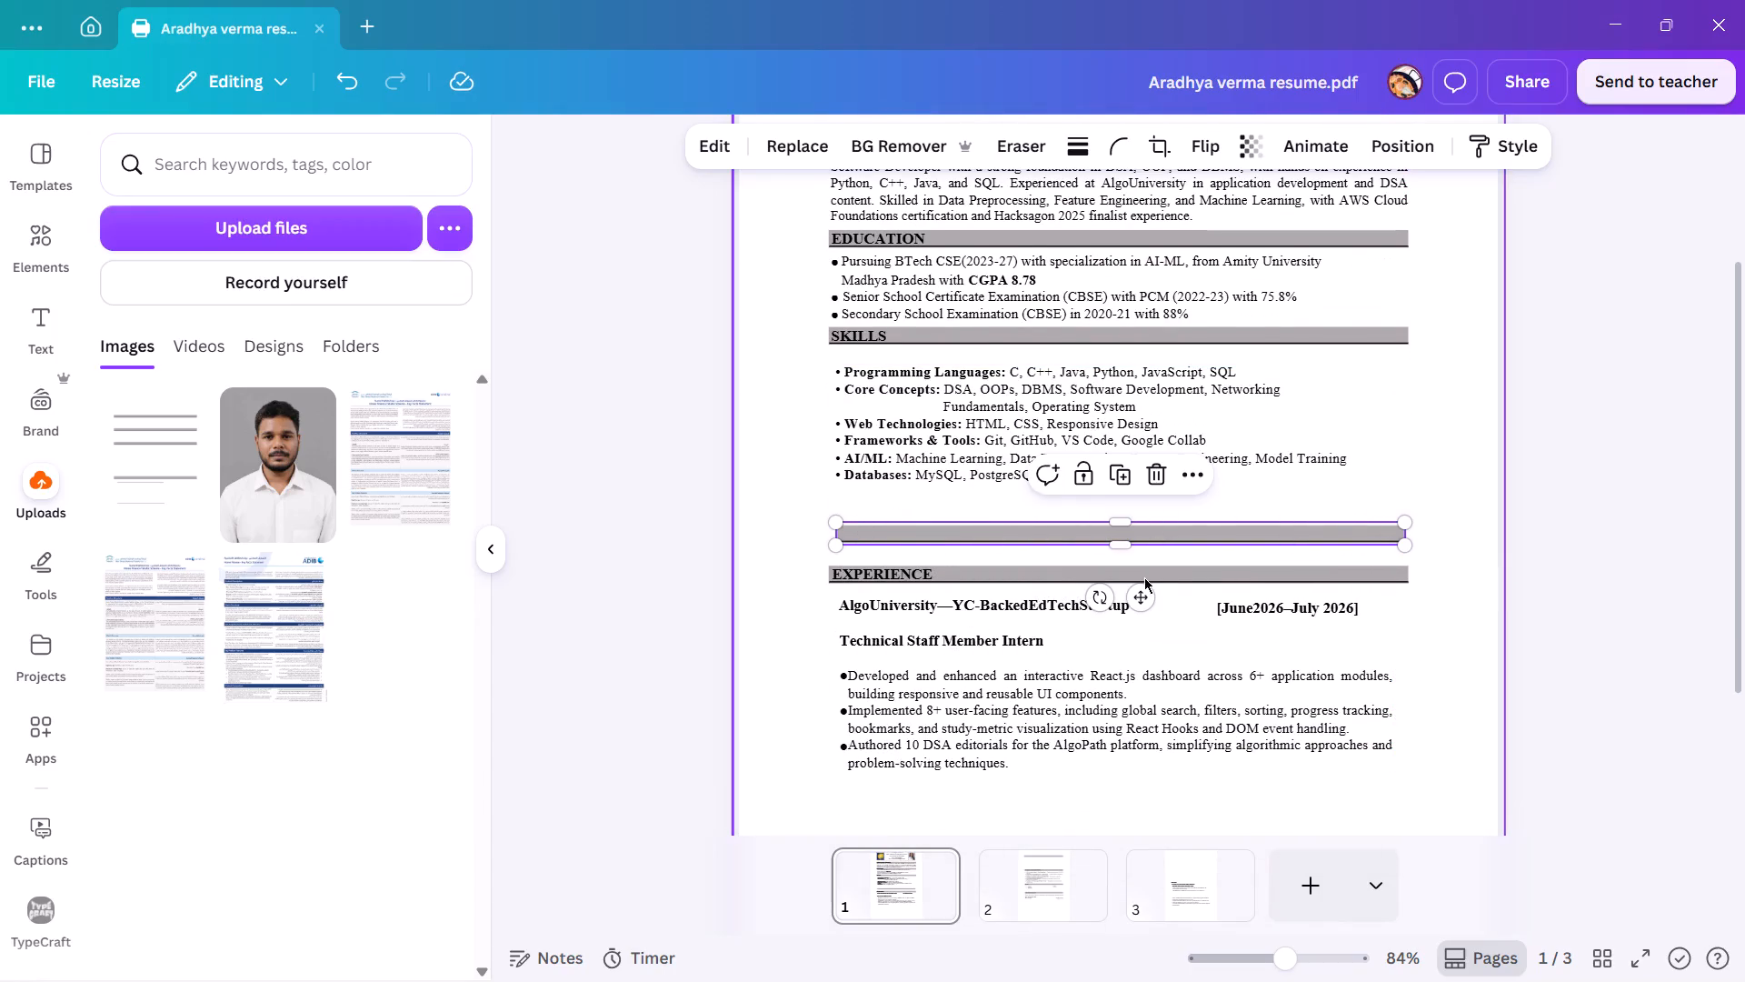
{"action": "left_click", "coordinate": [835, 543]}
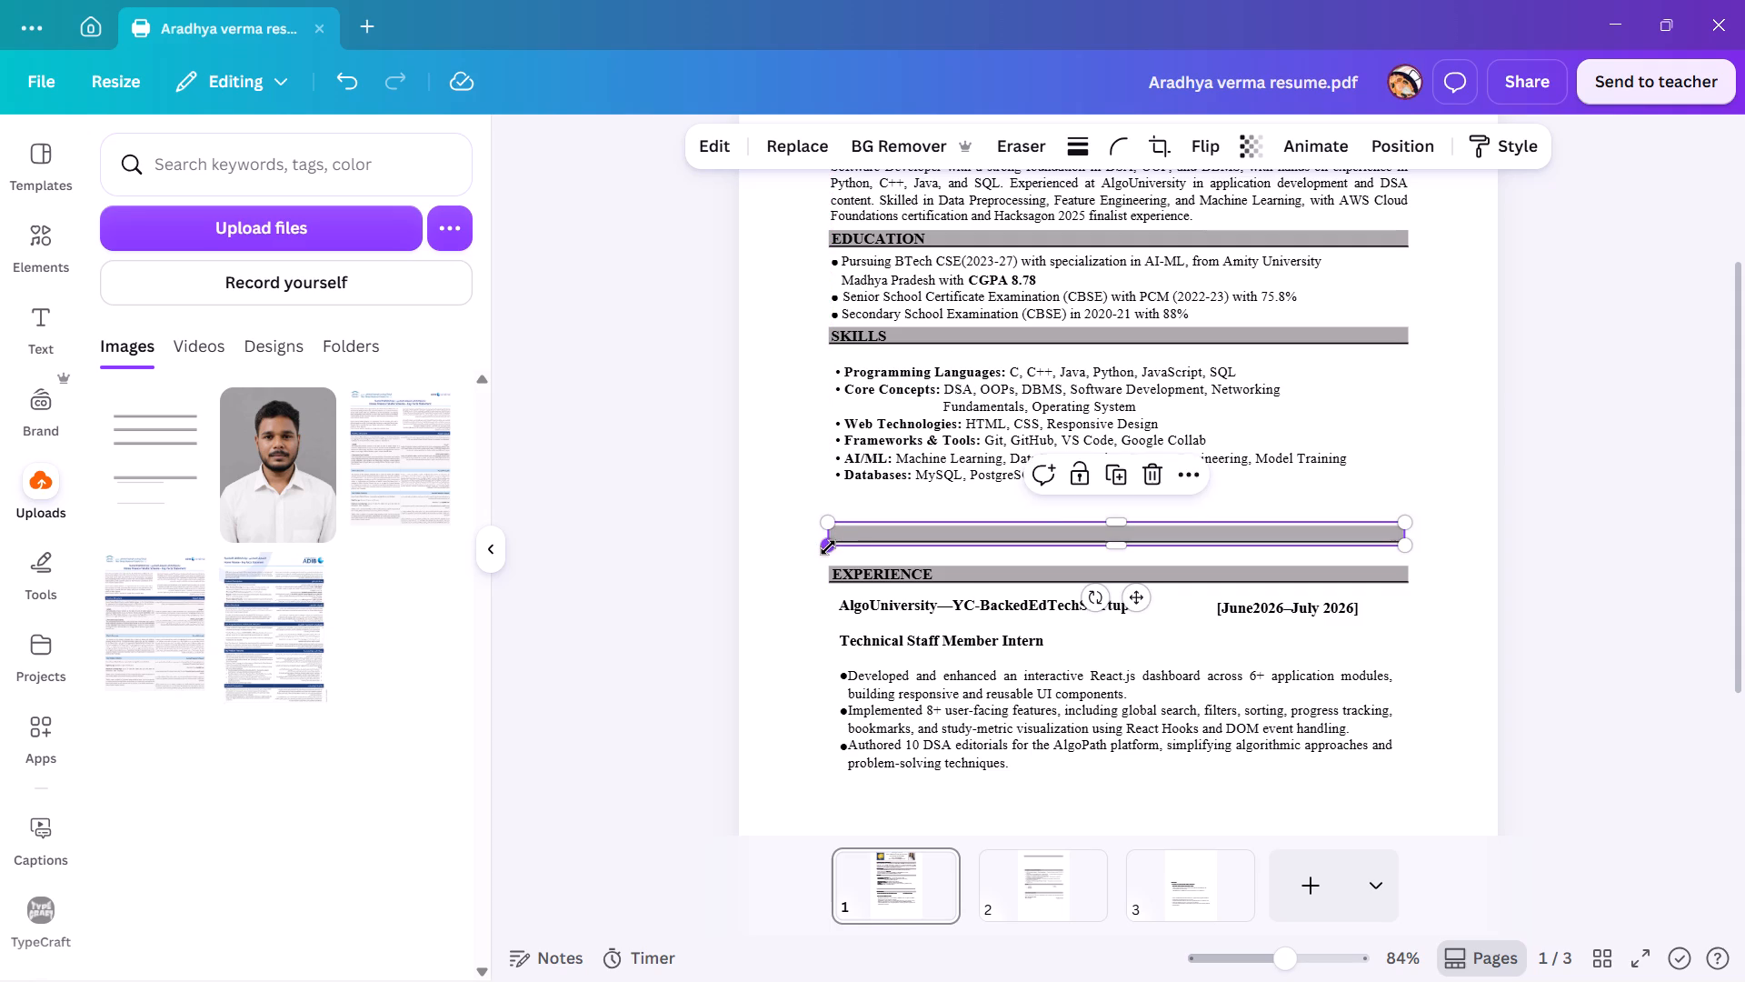
{"action": "left_click", "coordinate": [1438, 473]}
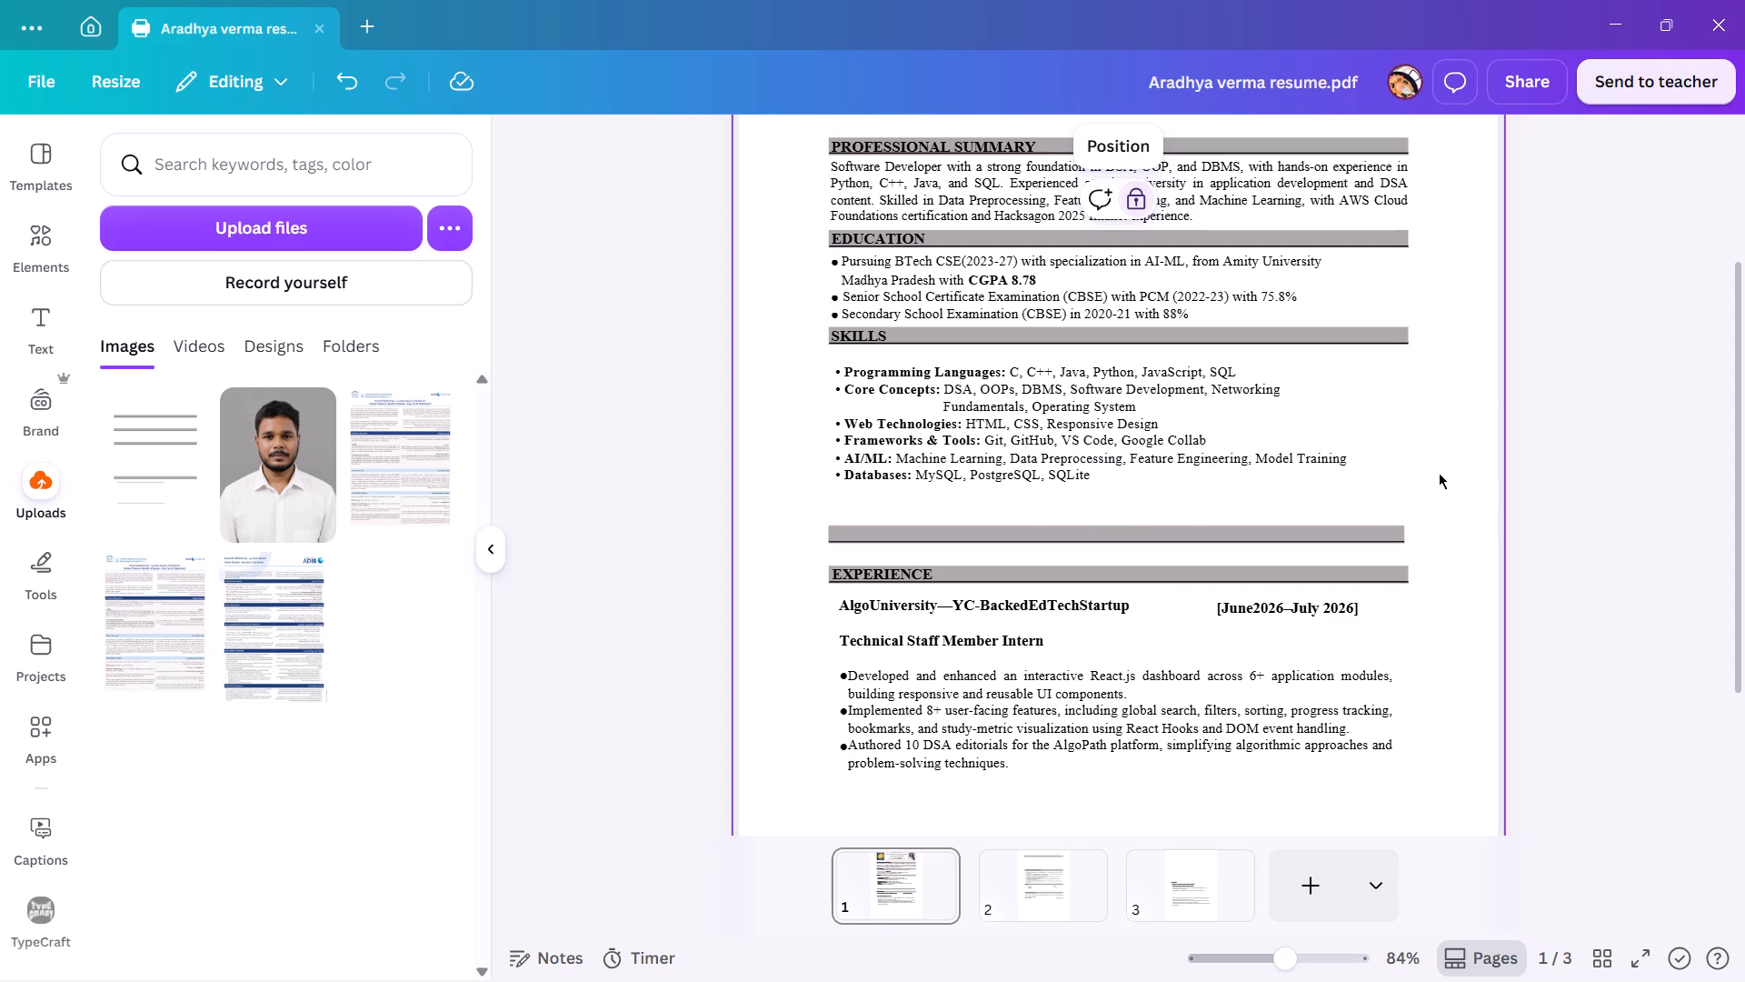
Nudge the grey bar slightly up and align its edges with the section heading bars, about 0.8 below the Skills list.
{"action": "left_click_drag", "start_coordinate": [1034, 534], "coordinate": [1035, 534]}
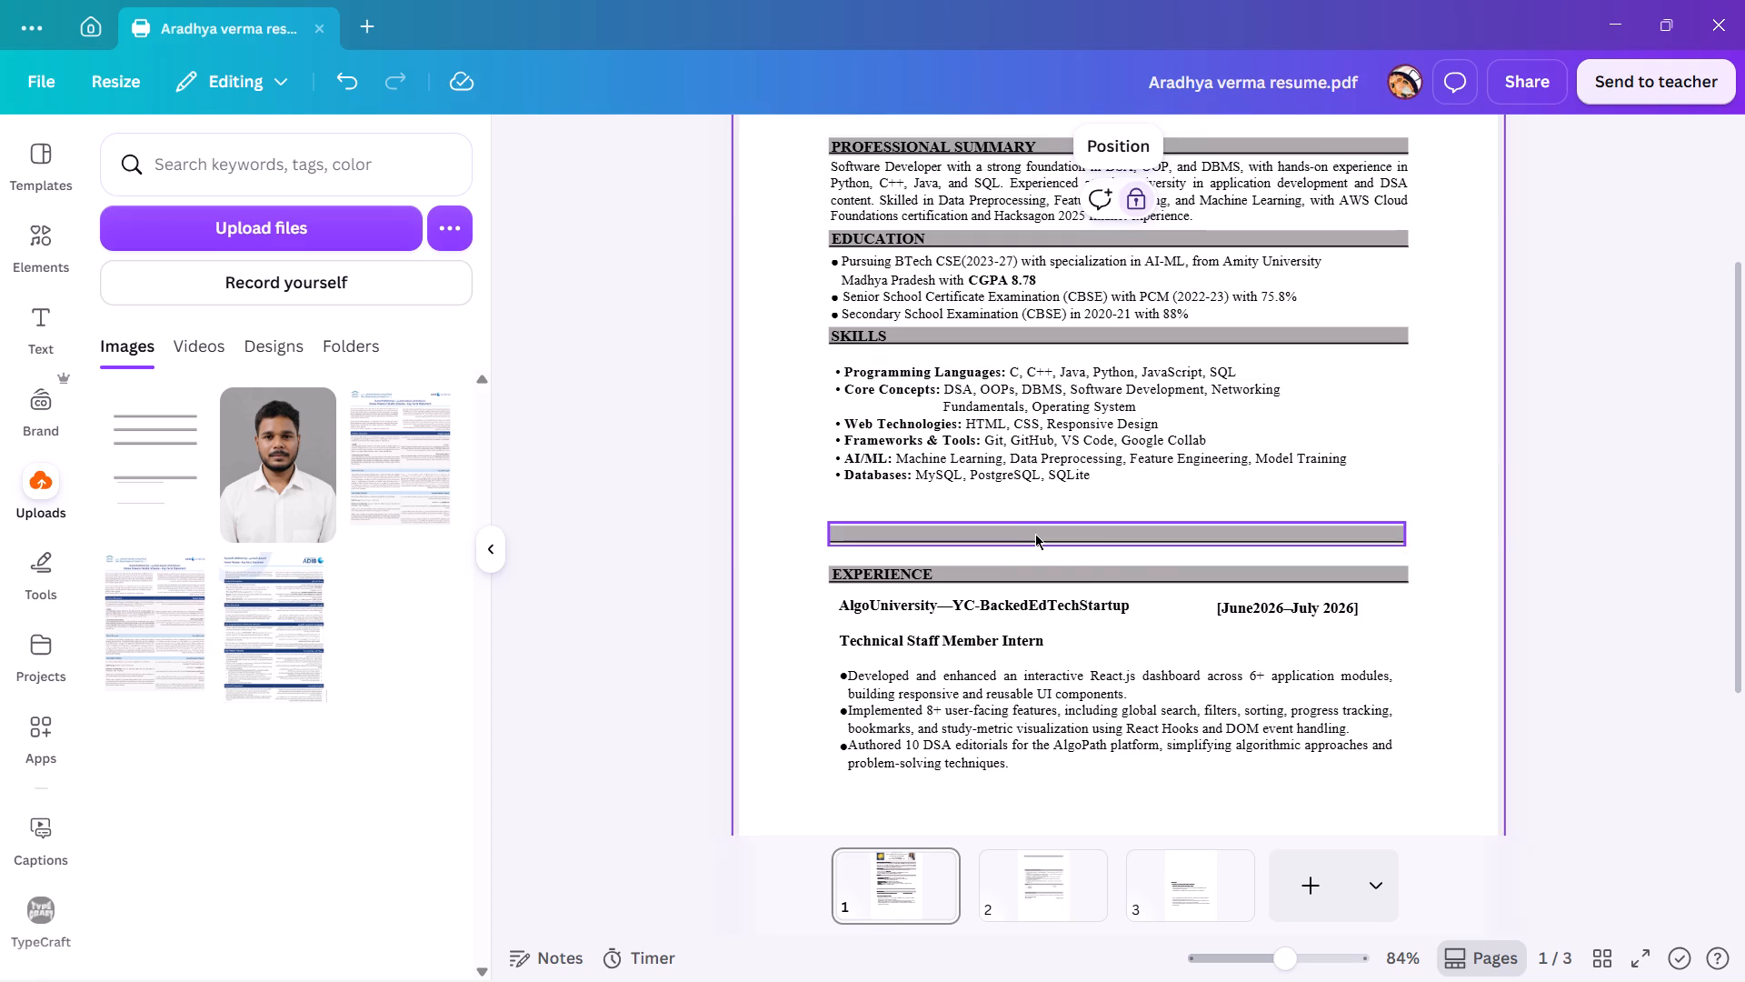
{"action": "left_click_drag", "start_coordinate": [1035, 534], "coordinate": [1037, 525]}
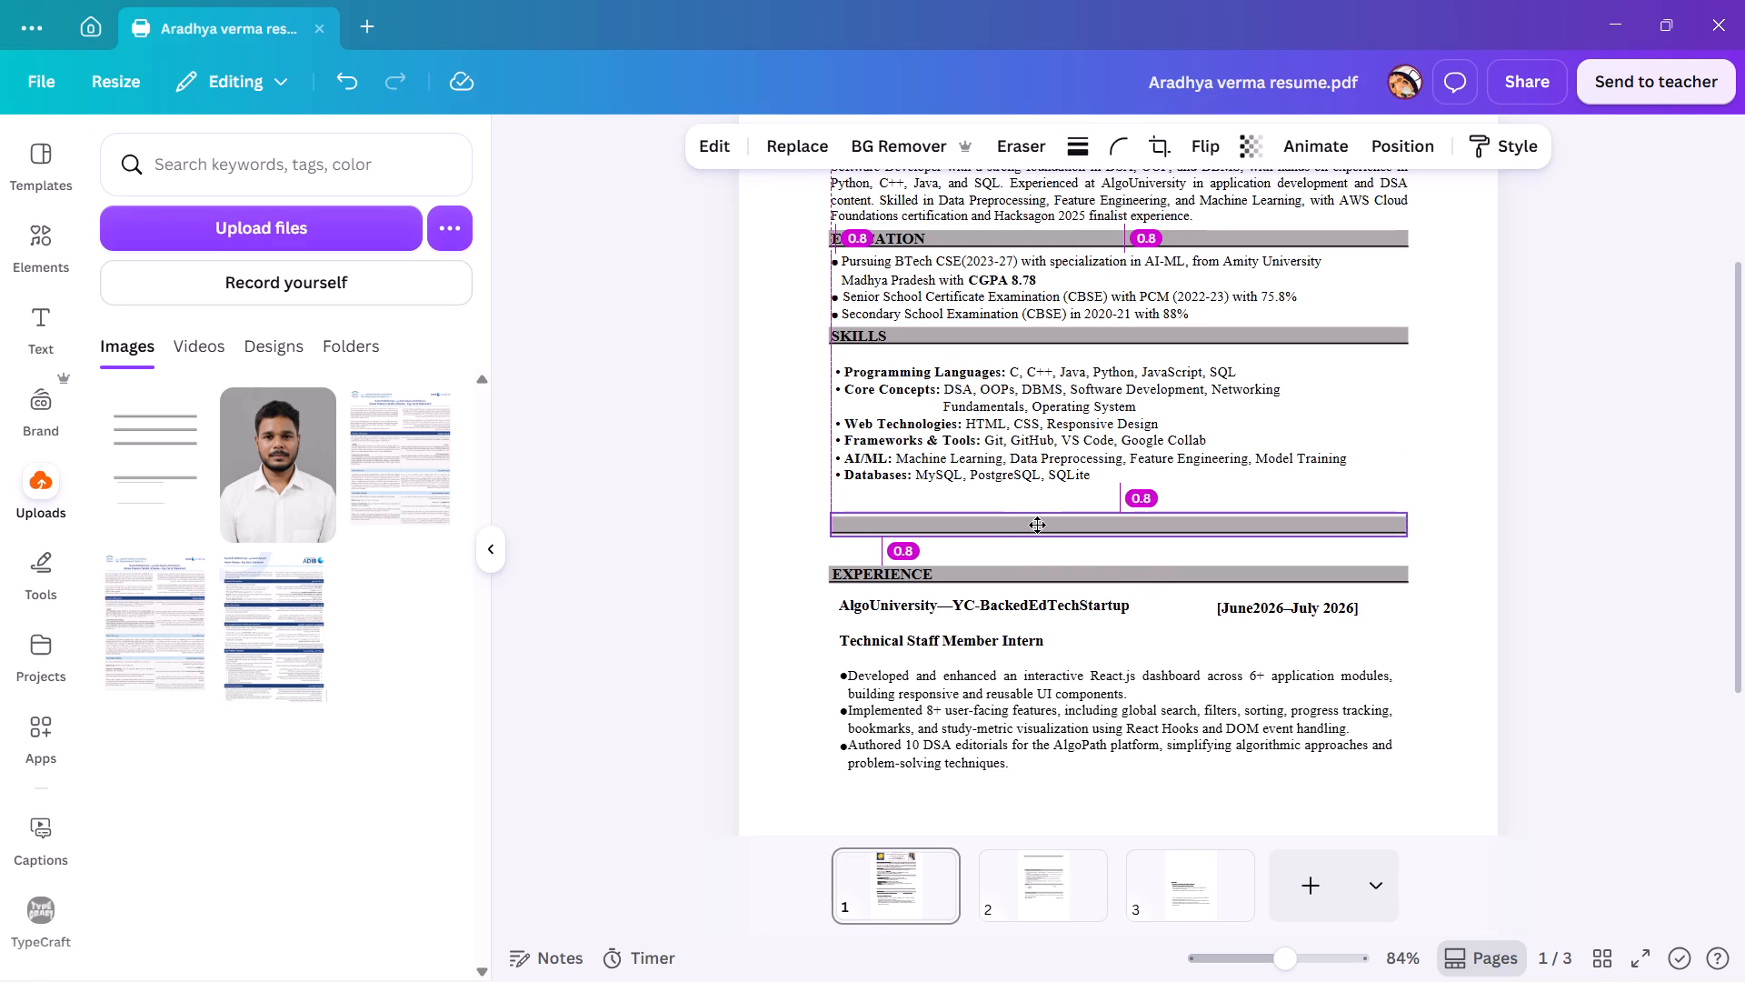
{"action": "left_click_drag", "start_coordinate": [1037, 525], "coordinate": [1038, 524]}
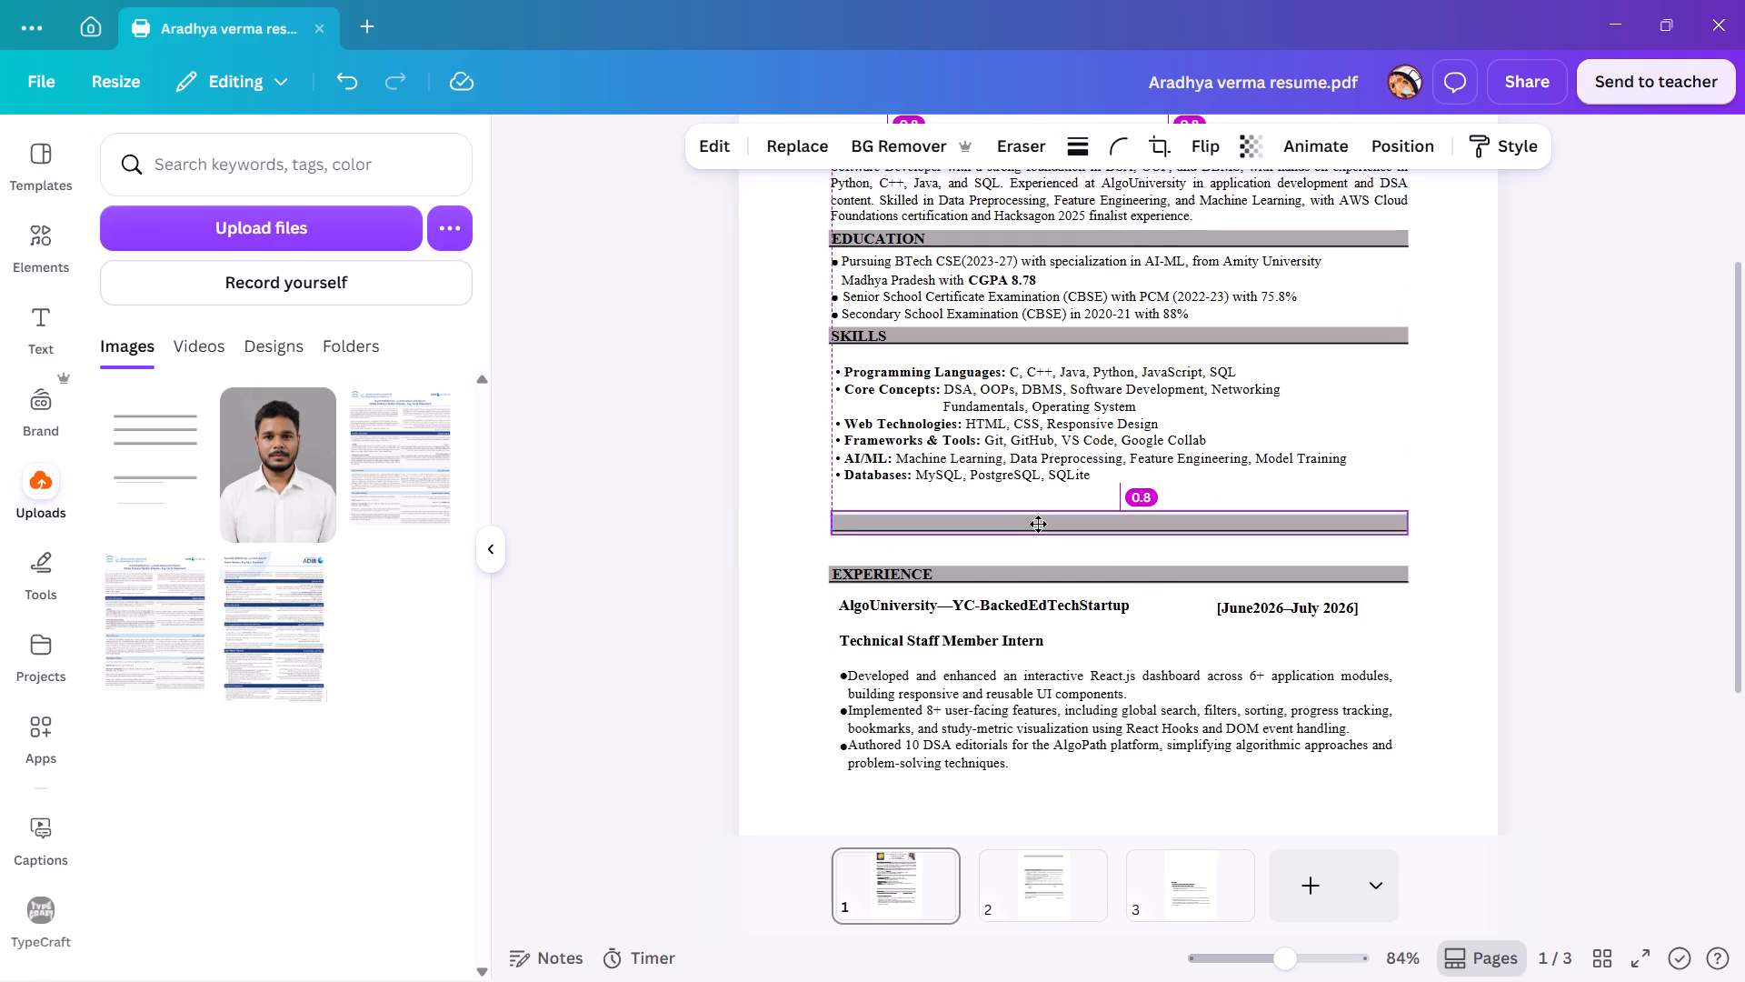
{"action": "left_click_drag", "start_coordinate": [1038, 524], "coordinate": [1034, 525]}
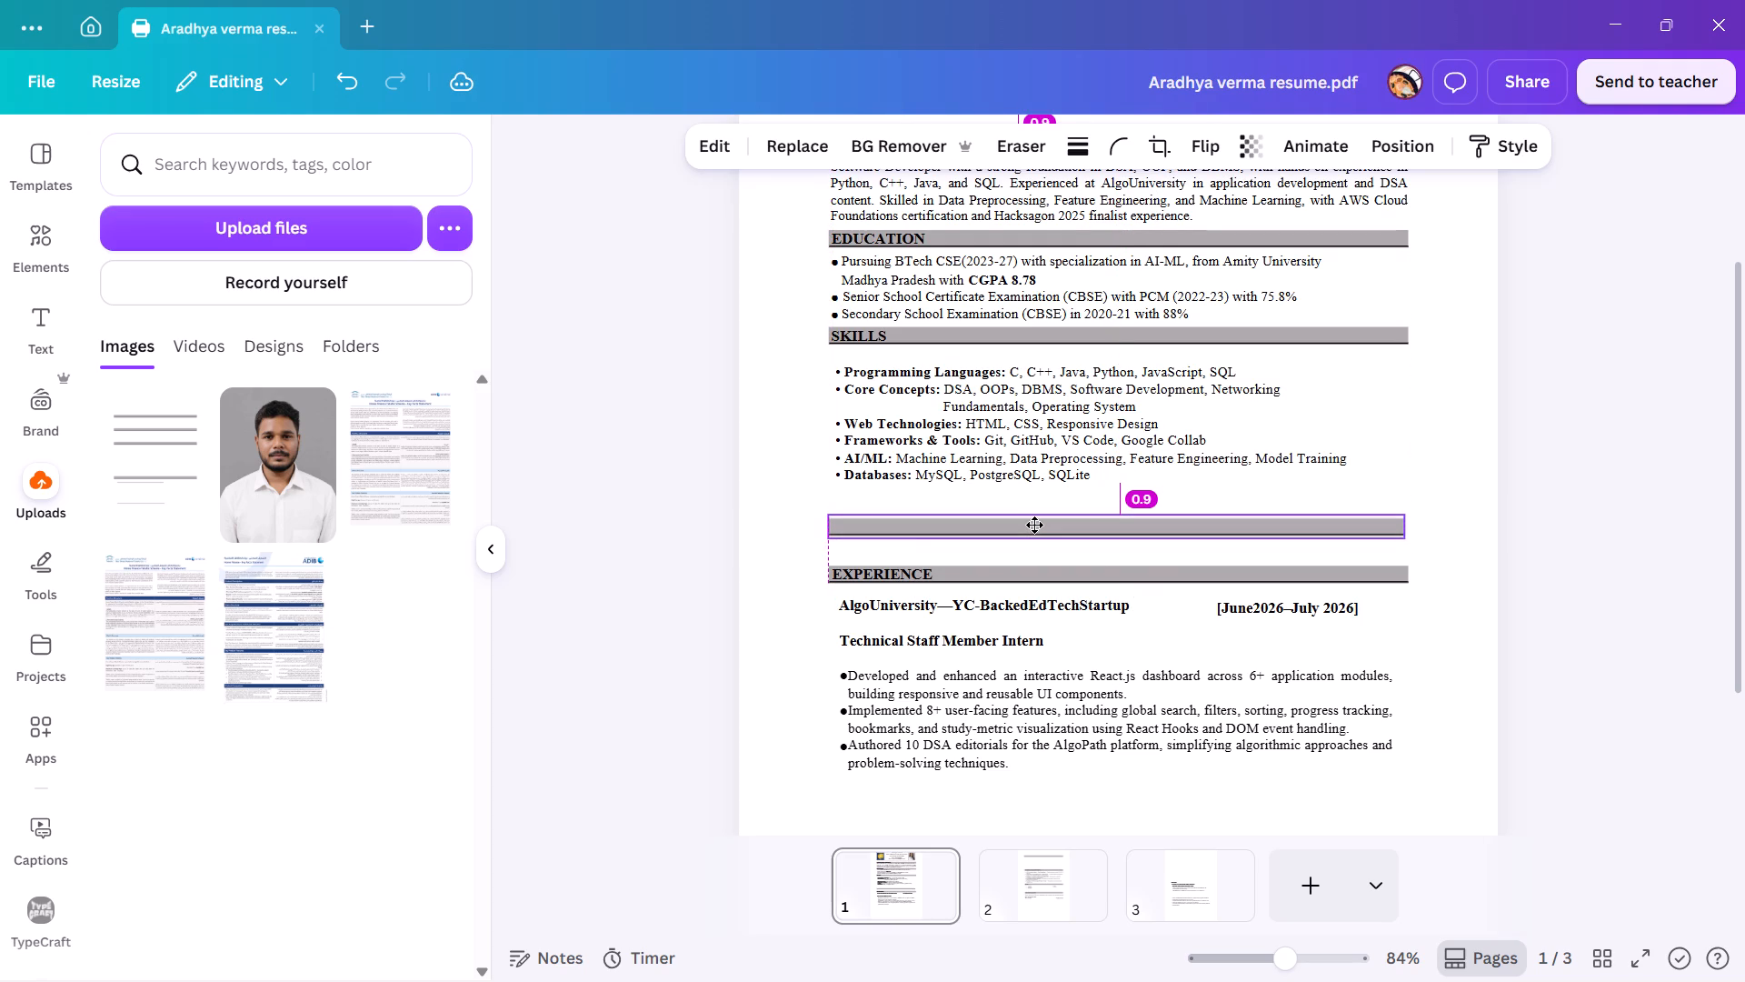
{"action": "left_click_drag", "start_coordinate": [1034, 525], "coordinate": [1036, 525]}
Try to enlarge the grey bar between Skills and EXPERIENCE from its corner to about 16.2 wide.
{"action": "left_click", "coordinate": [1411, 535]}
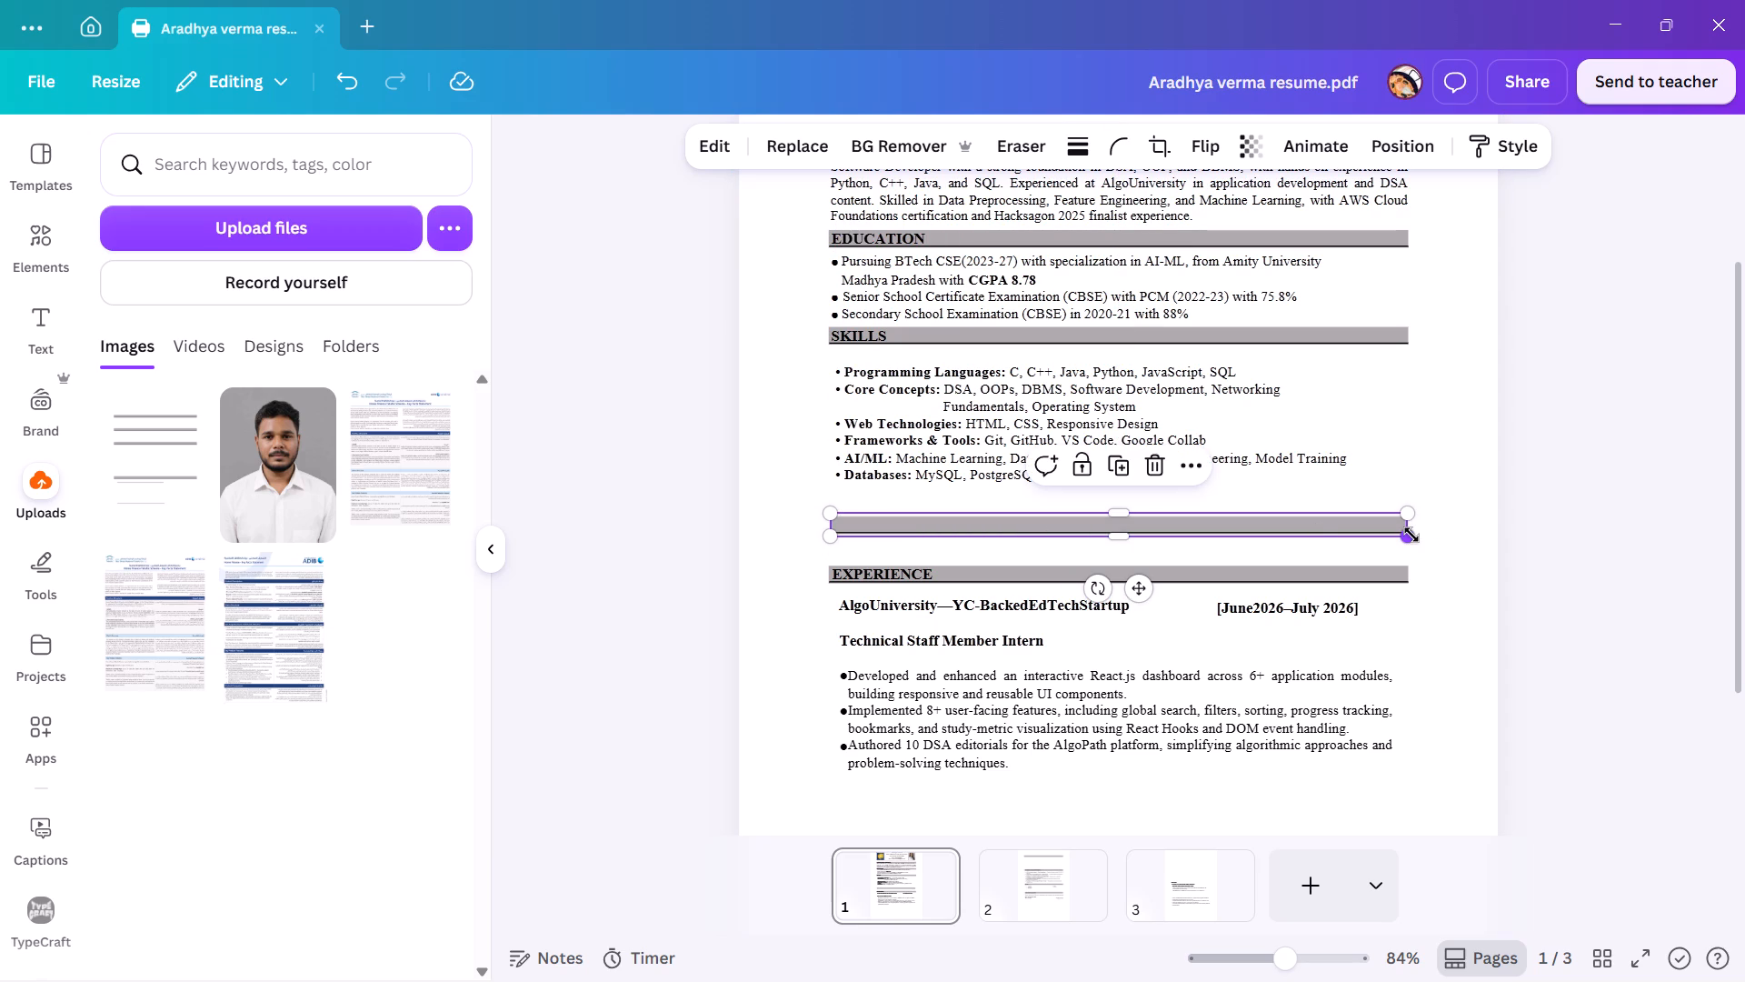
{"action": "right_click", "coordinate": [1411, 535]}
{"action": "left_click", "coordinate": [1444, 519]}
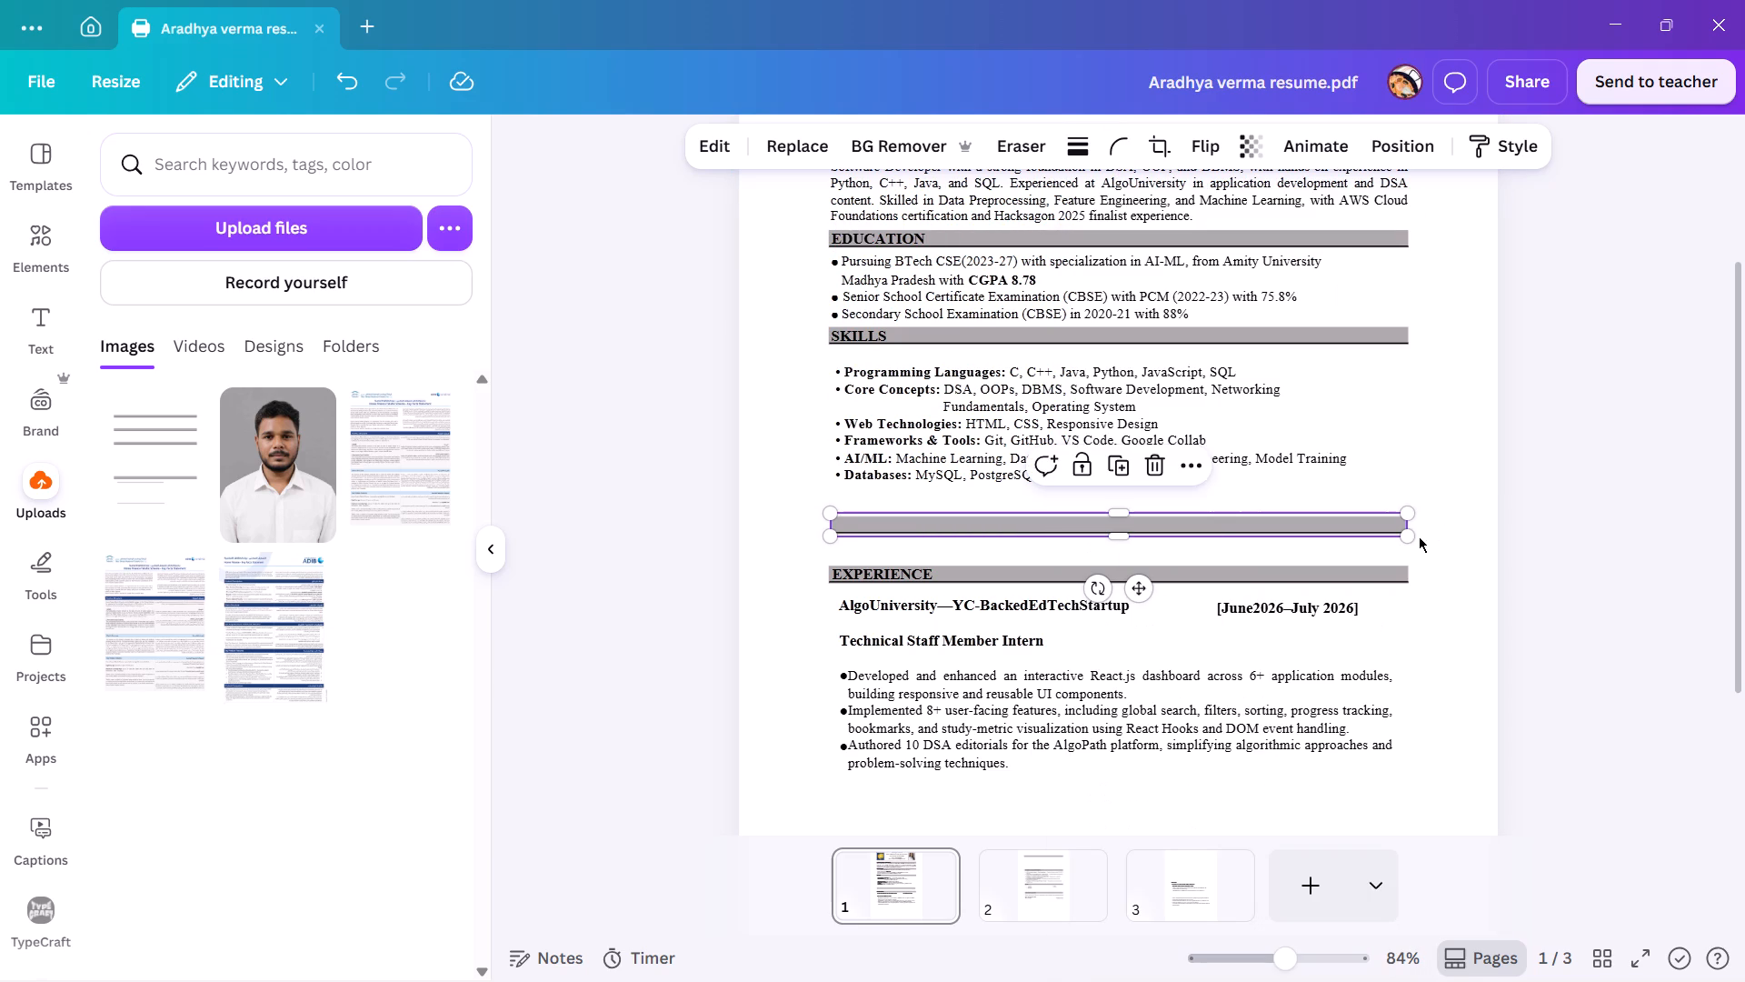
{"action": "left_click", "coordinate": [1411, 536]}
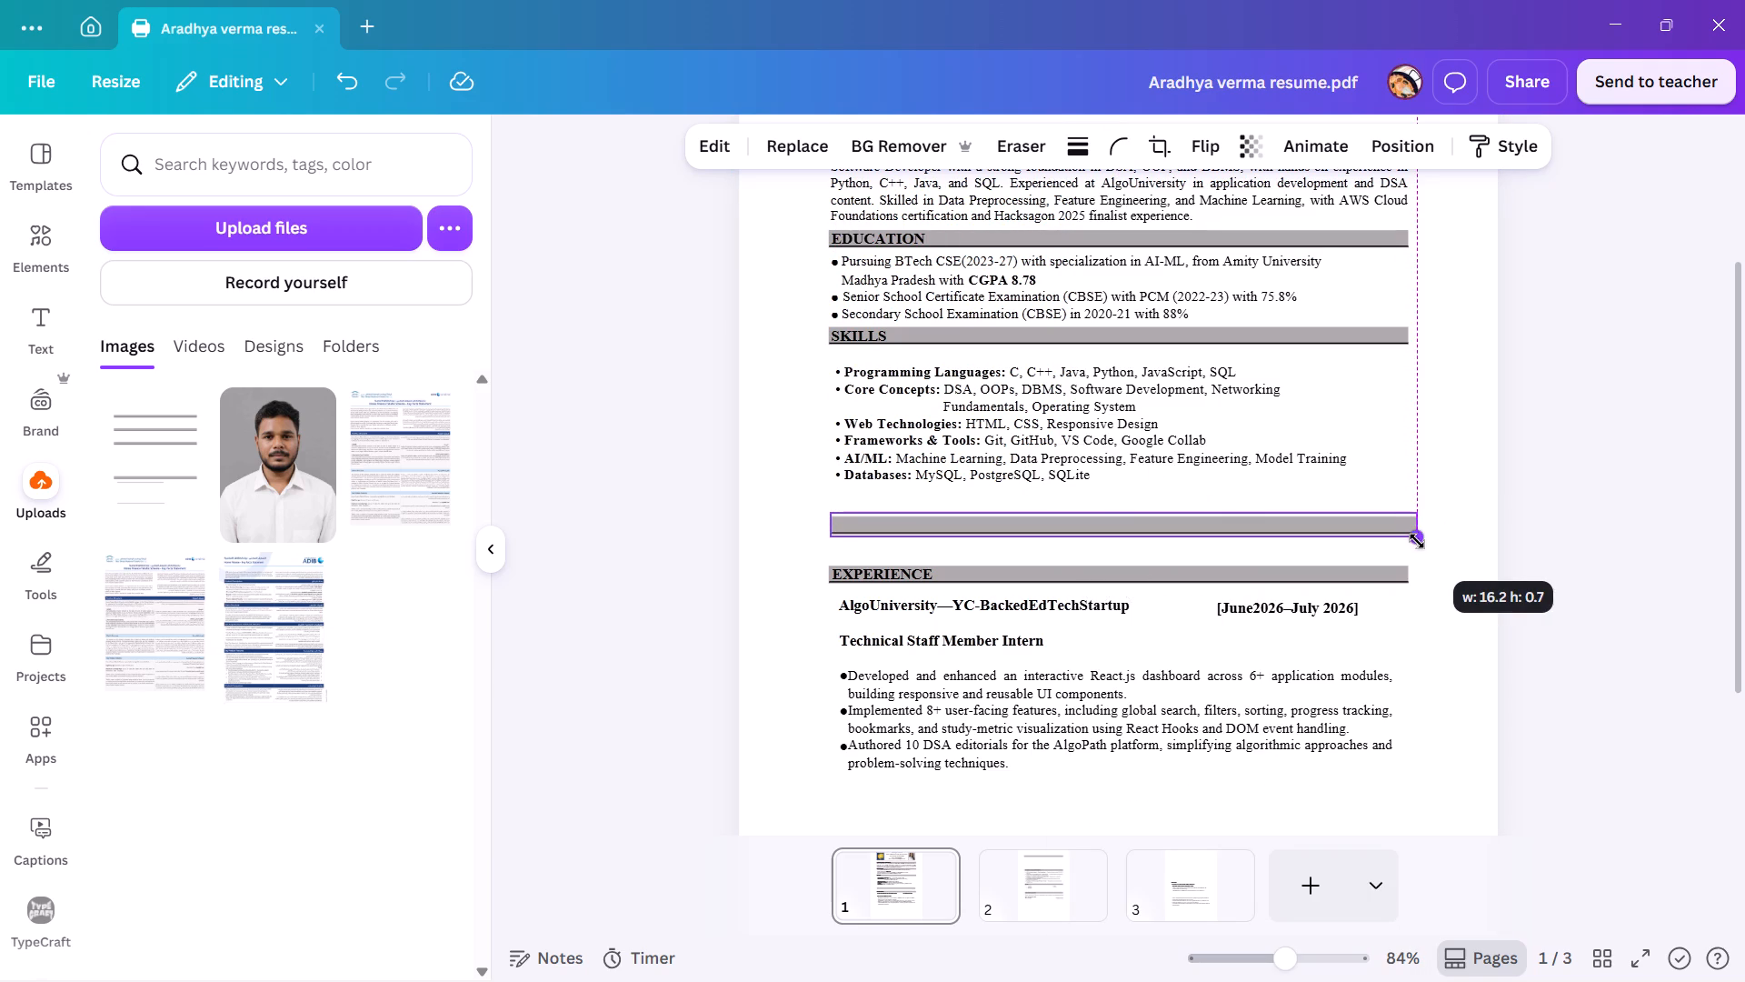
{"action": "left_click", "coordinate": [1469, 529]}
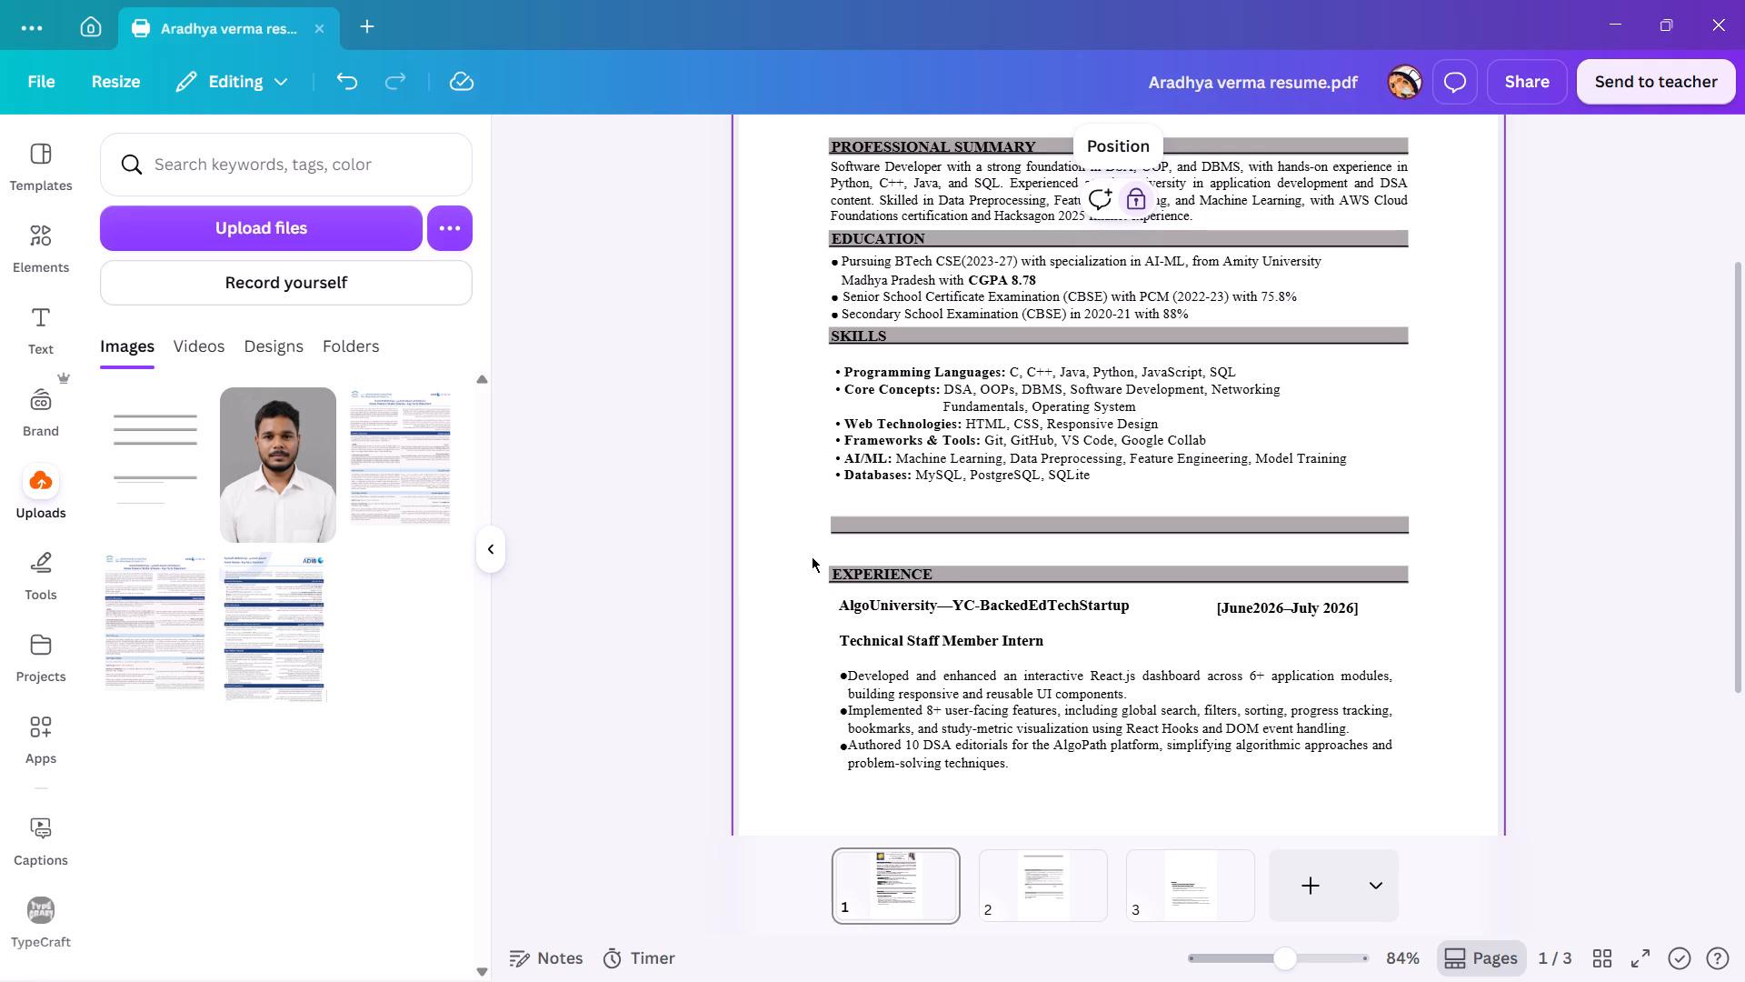
Cut the EXPERIENCE heading together with the company, date, role and bullet text beneath it.
{"action": "left_click_drag", "start_coordinate": [809, 552], "coordinate": [964, 756]}
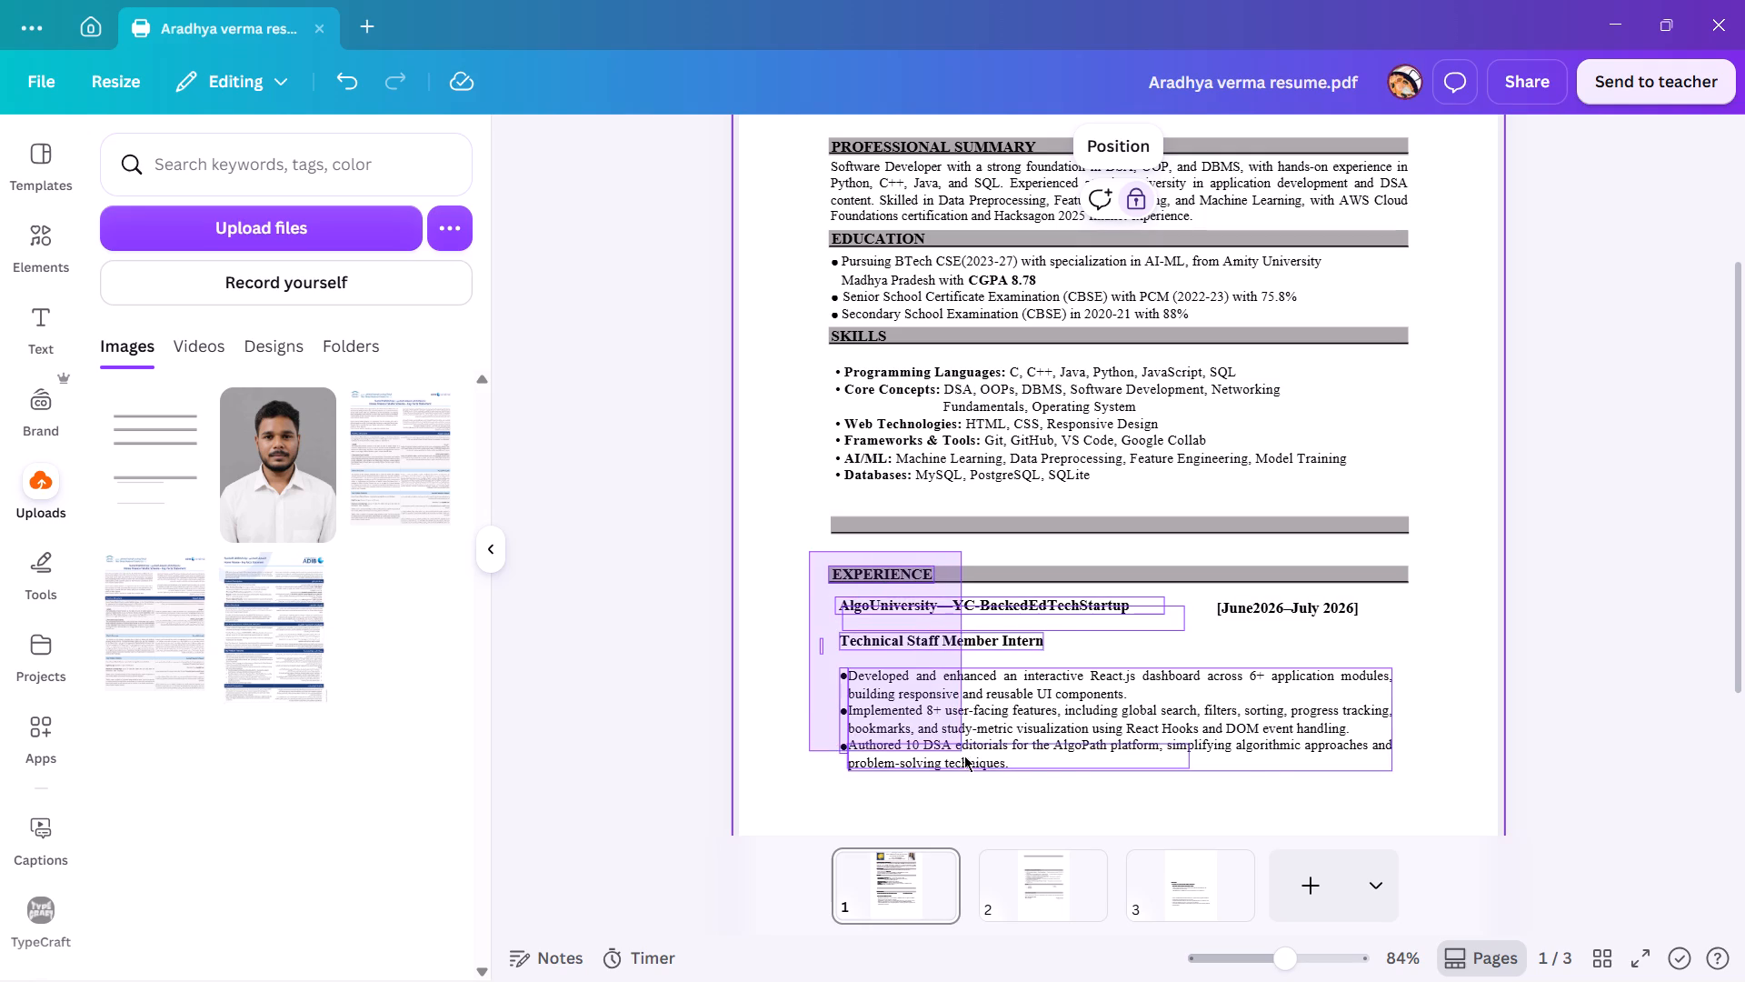
{"action": "left_click_drag", "start_coordinate": [964, 756], "coordinate": [1282, 787]}
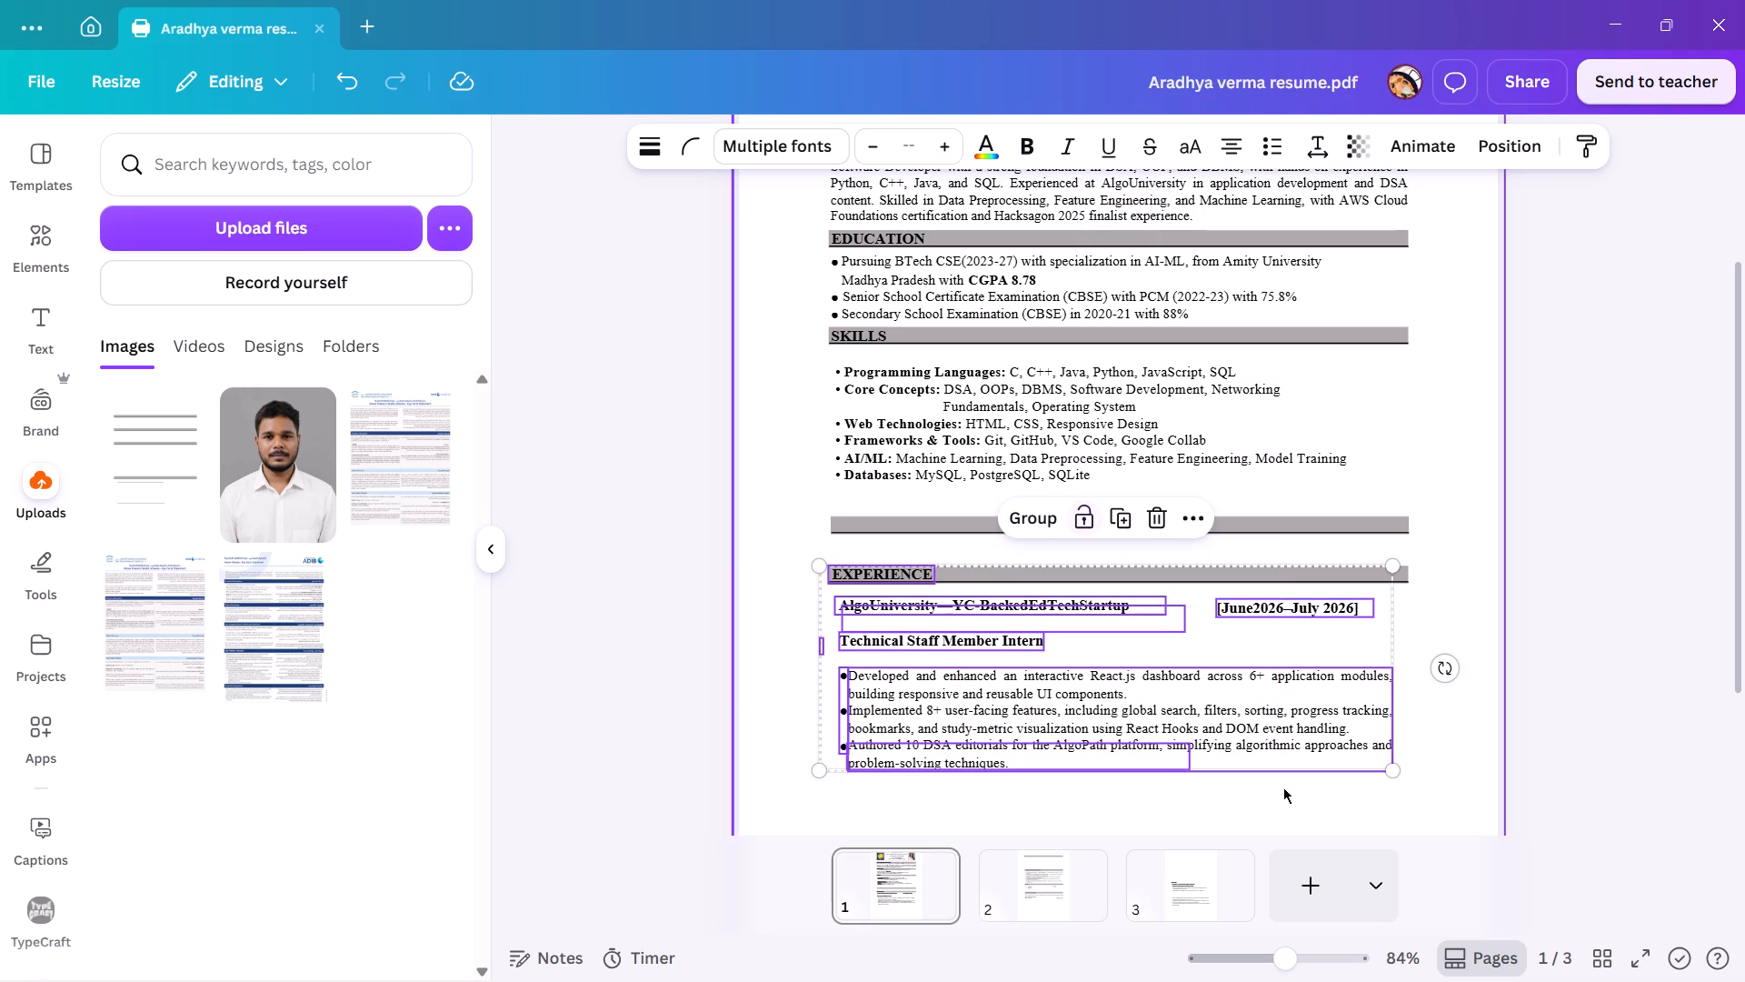
{"action": "key", "text": "ctrl+x"}
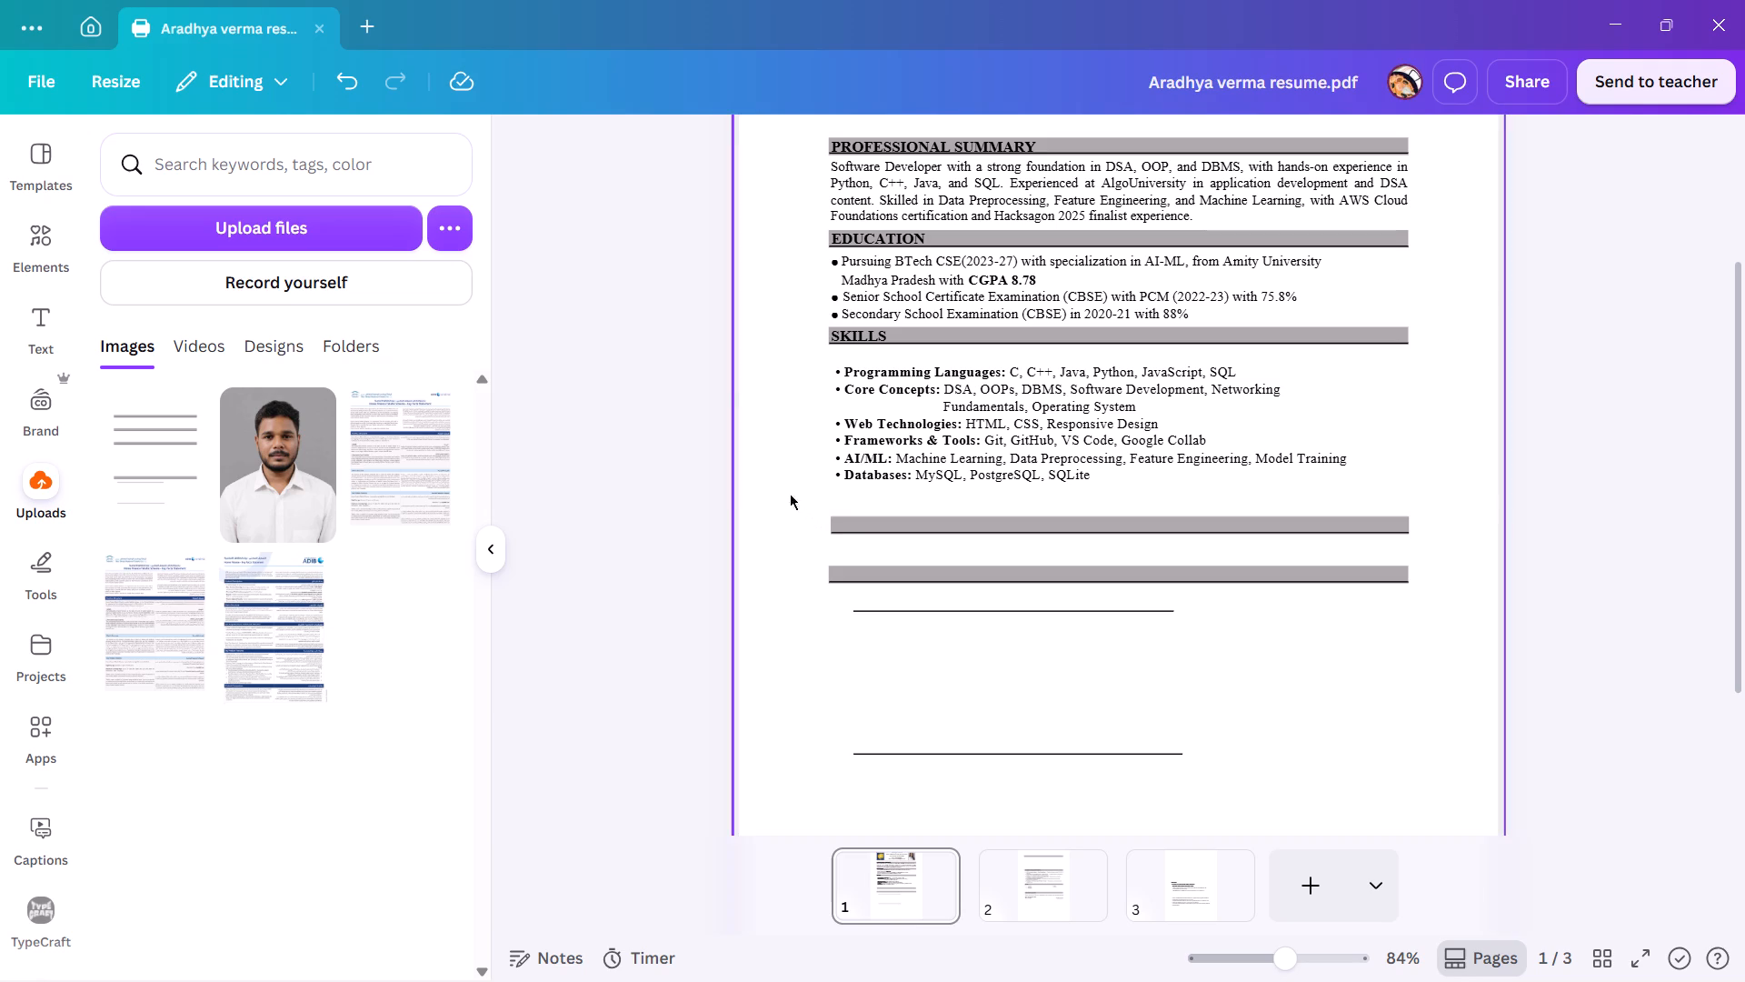
Insert a black rectangle from the "white line" graphics and enlarge it to cover the old EXPERIENCE bar and the thin line below.
{"action": "left_click", "coordinate": [51, 255]}
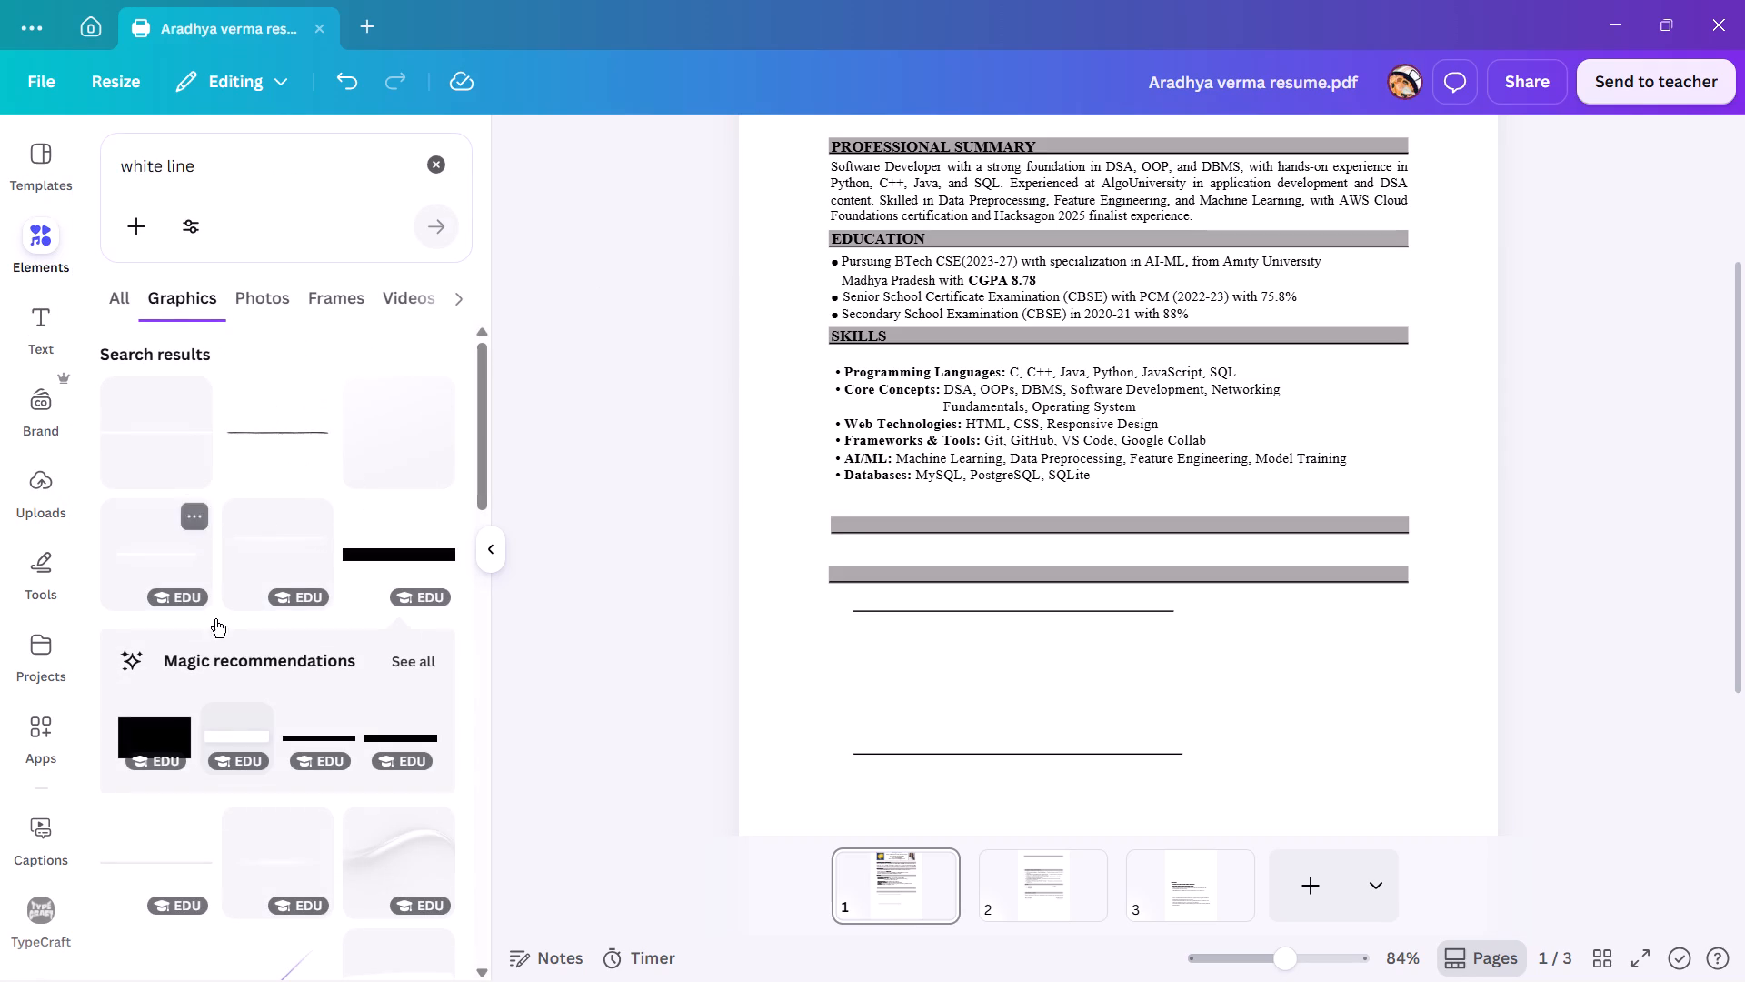
{"action": "left_click", "coordinate": [384, 729]}
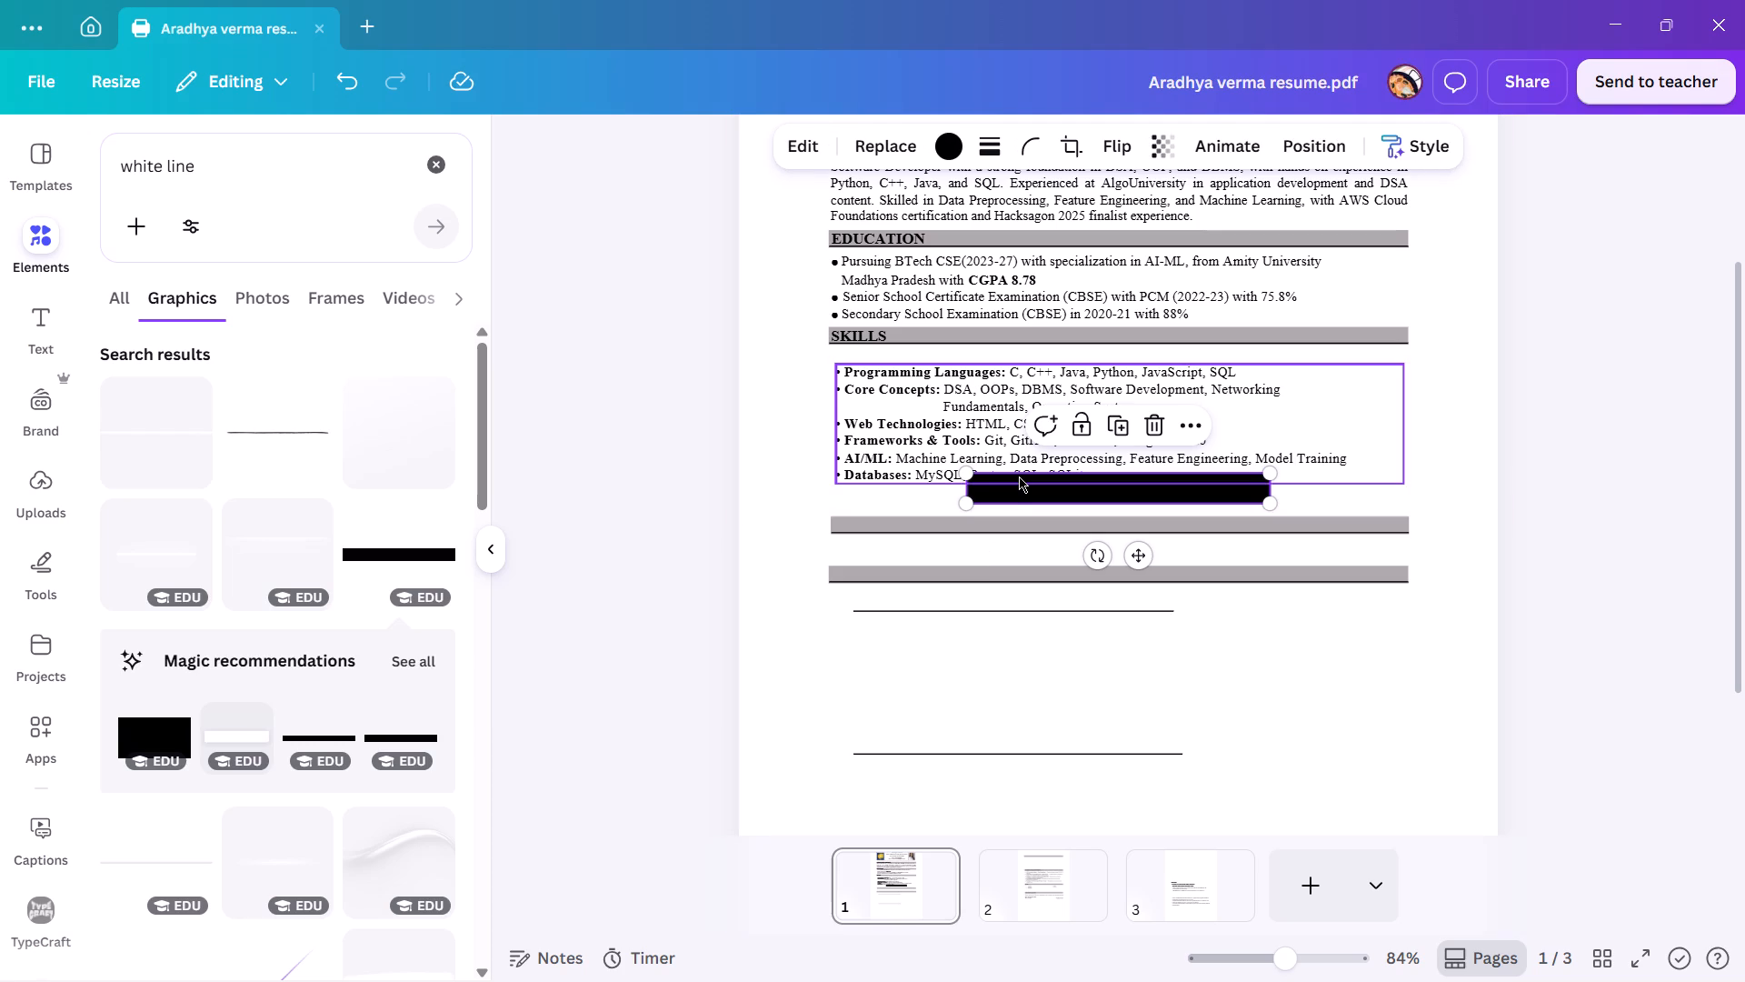
{"action": "left_click", "coordinate": [986, 630]}
{"action": "left_click", "coordinate": [992, 618]}
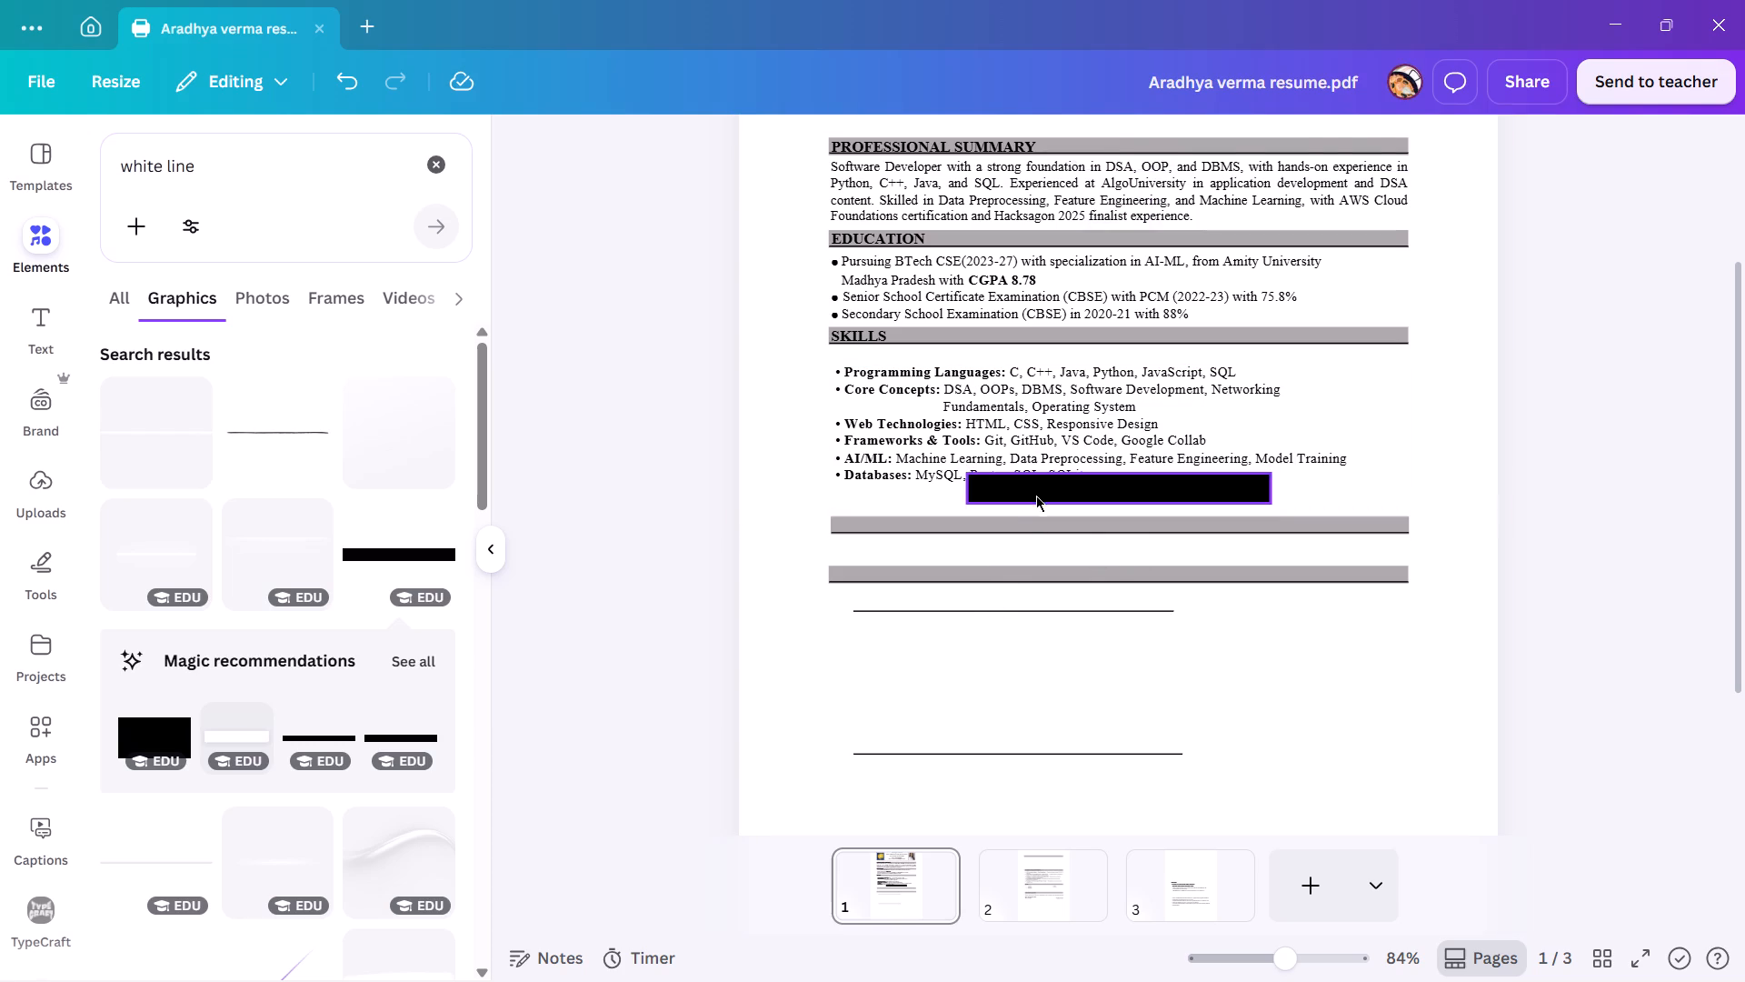
{"action": "left_click_drag", "start_coordinate": [1037, 486], "coordinate": [887, 572]}
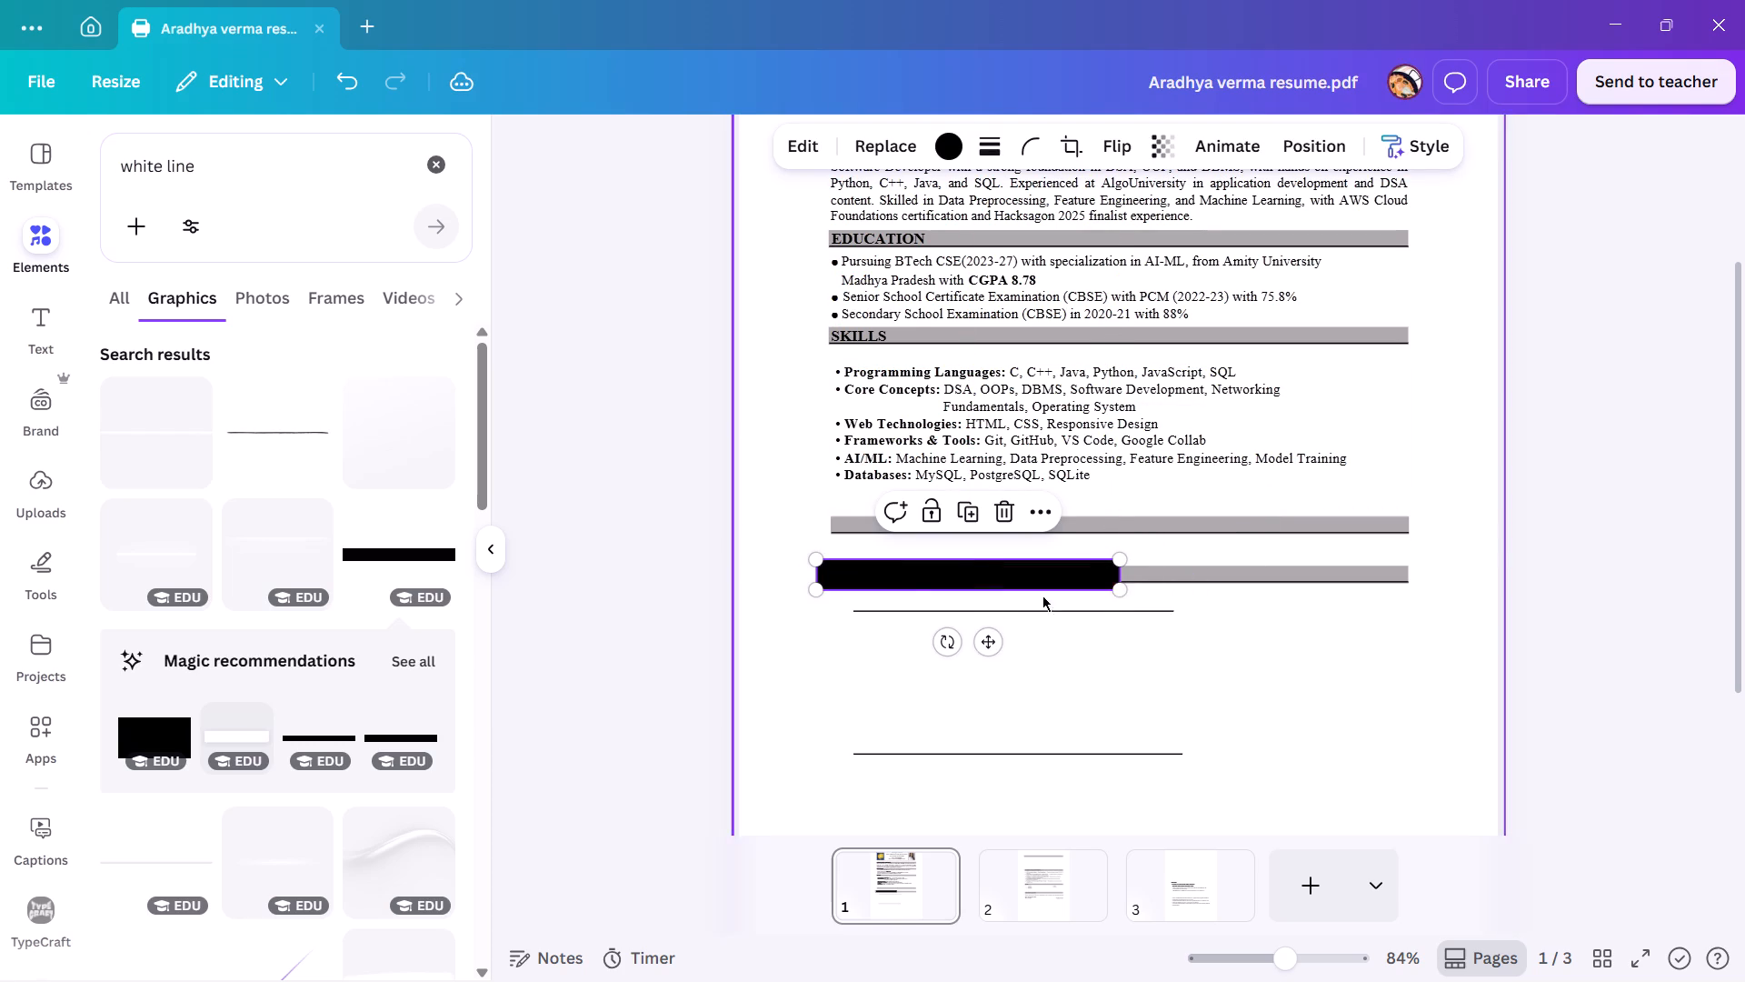
{"action": "left_click_drag", "start_coordinate": [1121, 591], "coordinate": [1414, 772]}
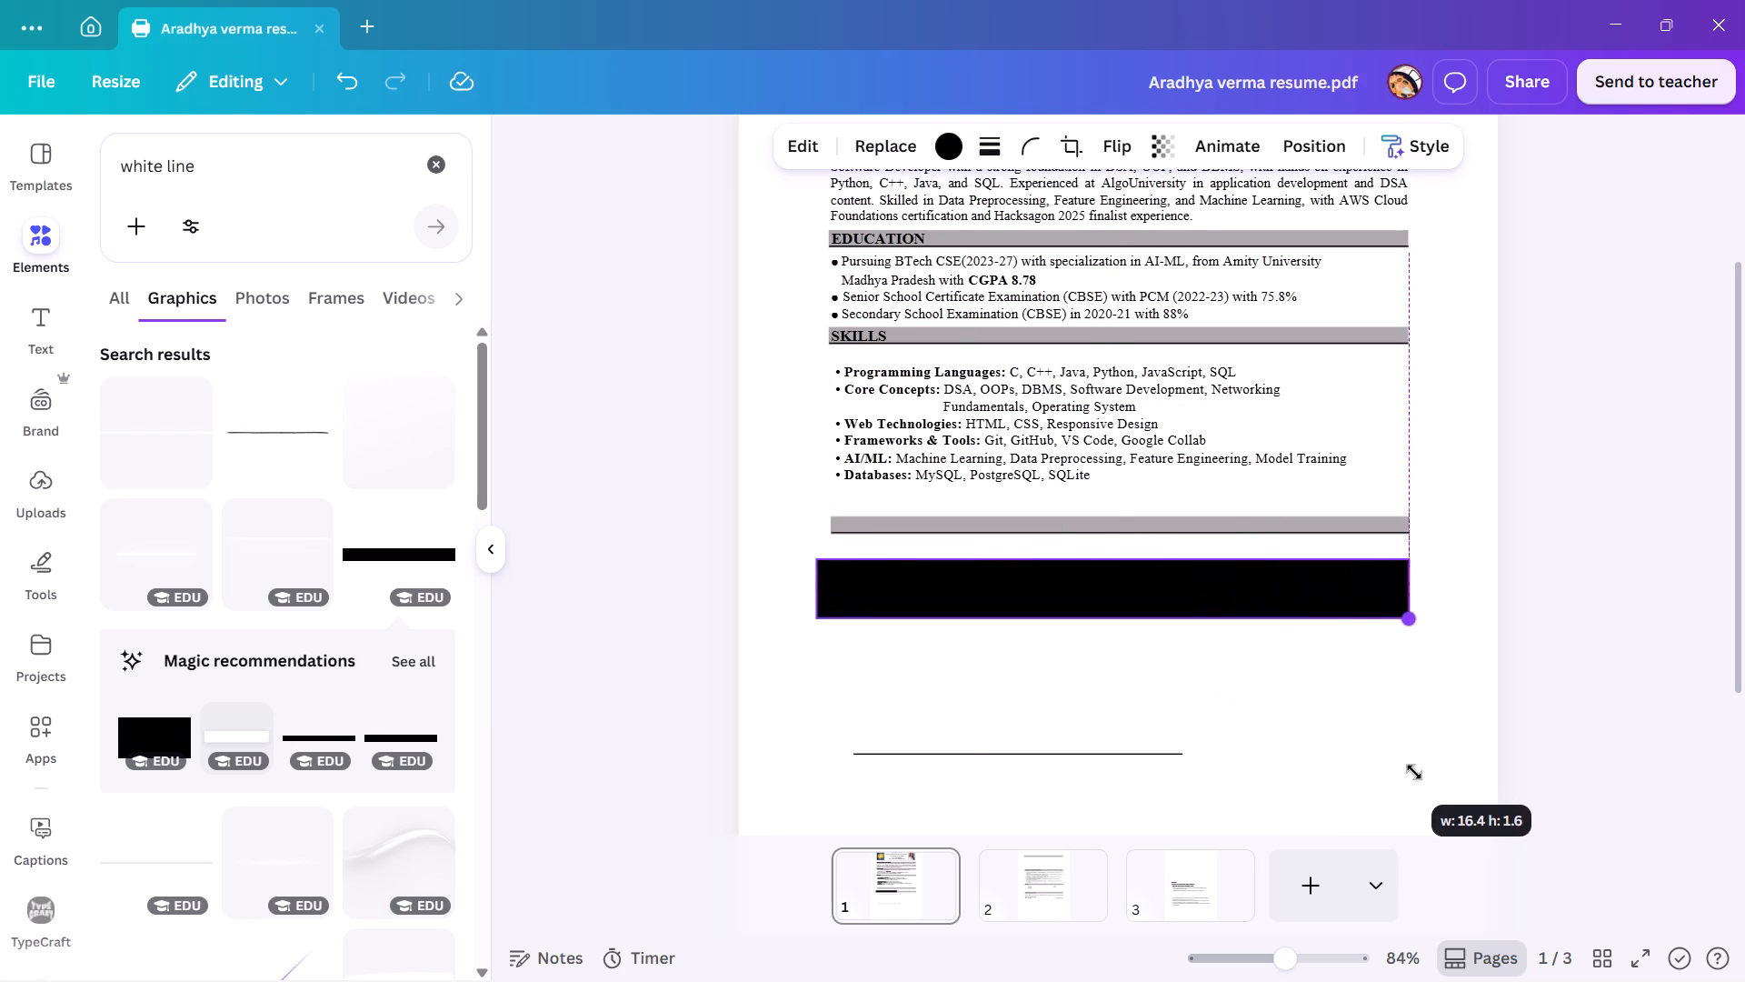
{"action": "left_click_drag", "start_coordinate": [1414, 772], "coordinate": [1420, 776]}
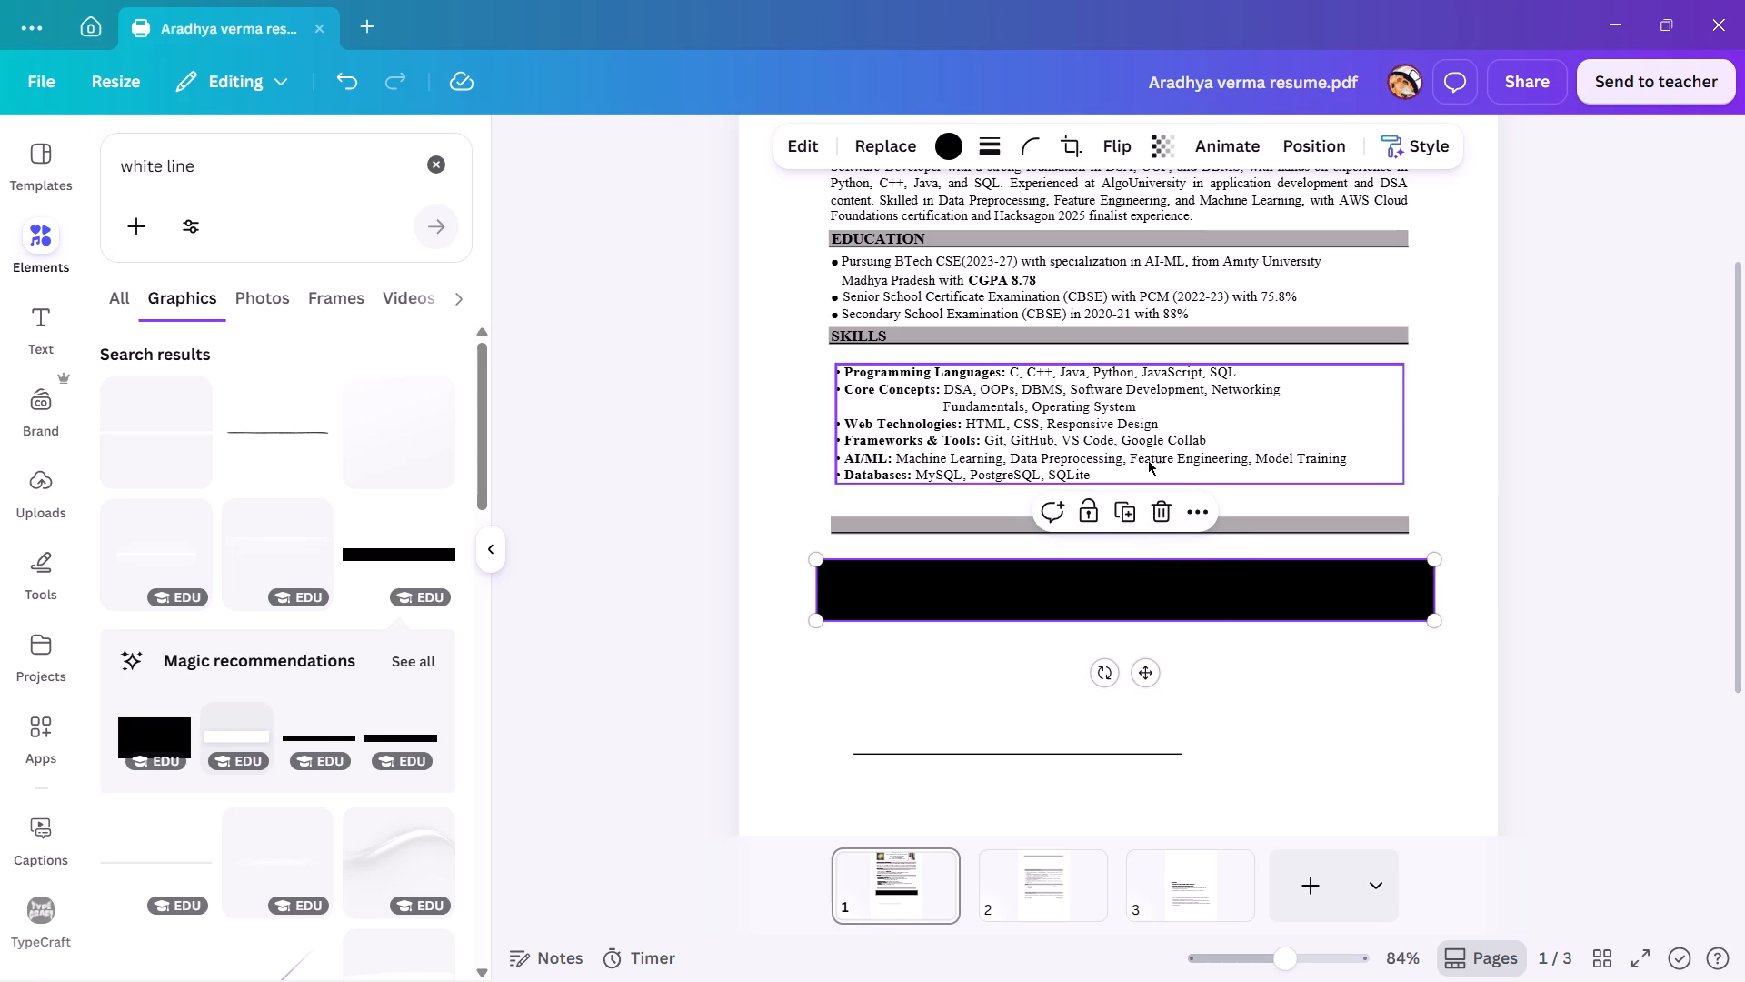
Recolor the black cover rectangle white using the brand palette's white.
{"action": "left_click", "coordinate": [949, 135]}
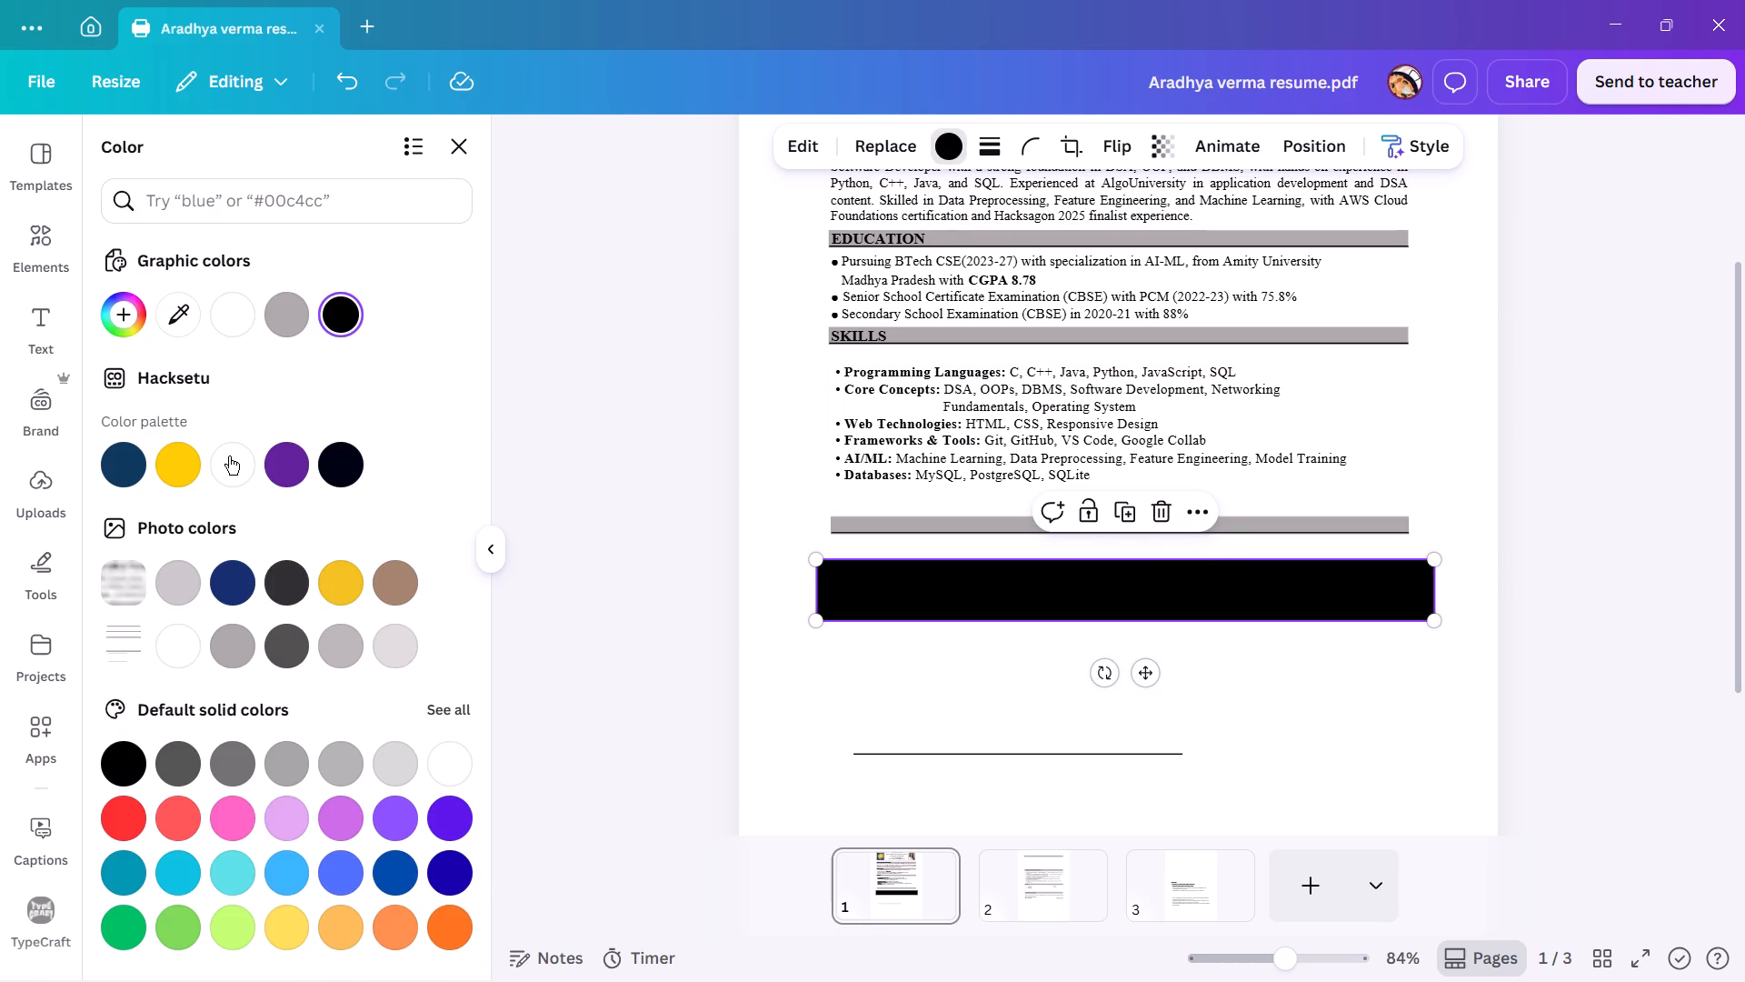
{"action": "left_click", "coordinate": [226, 456]}
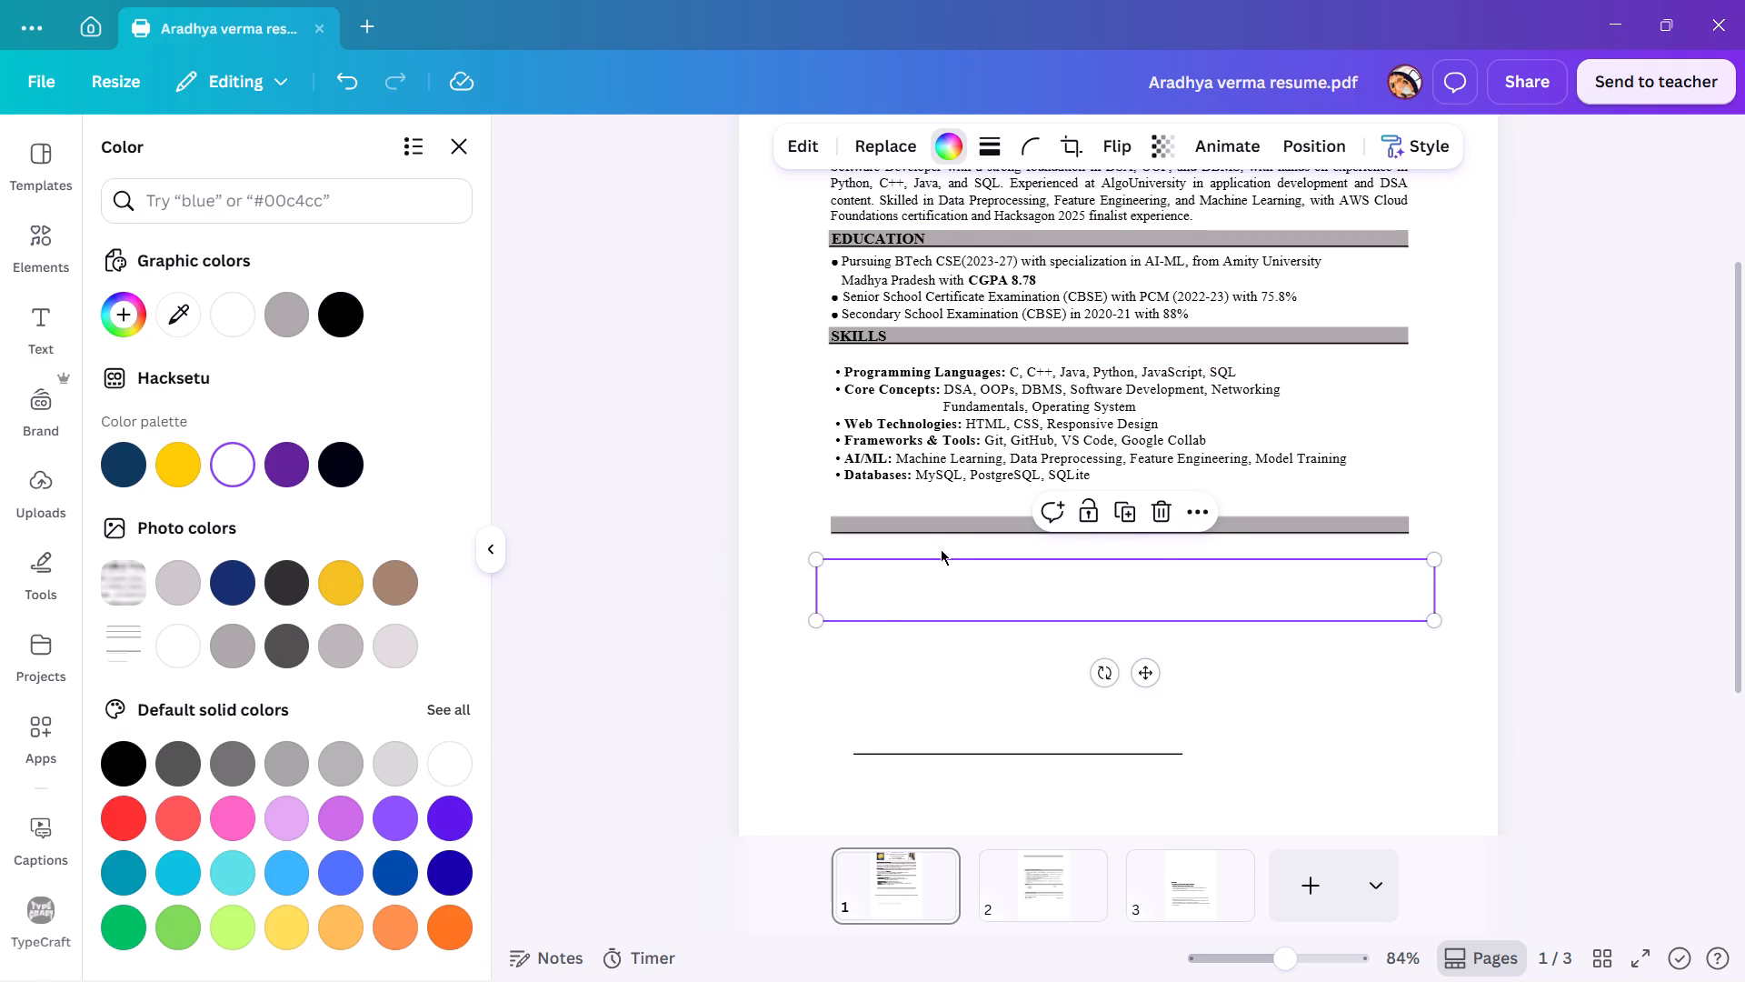
Duplicate the white rectangle and place the copy over the remaining thin line near the bottom of page 1.
{"action": "left_click", "coordinate": [1134, 514]}
{"action": "left_click_drag", "start_coordinate": [1064, 603], "coordinate": [1060, 736]}
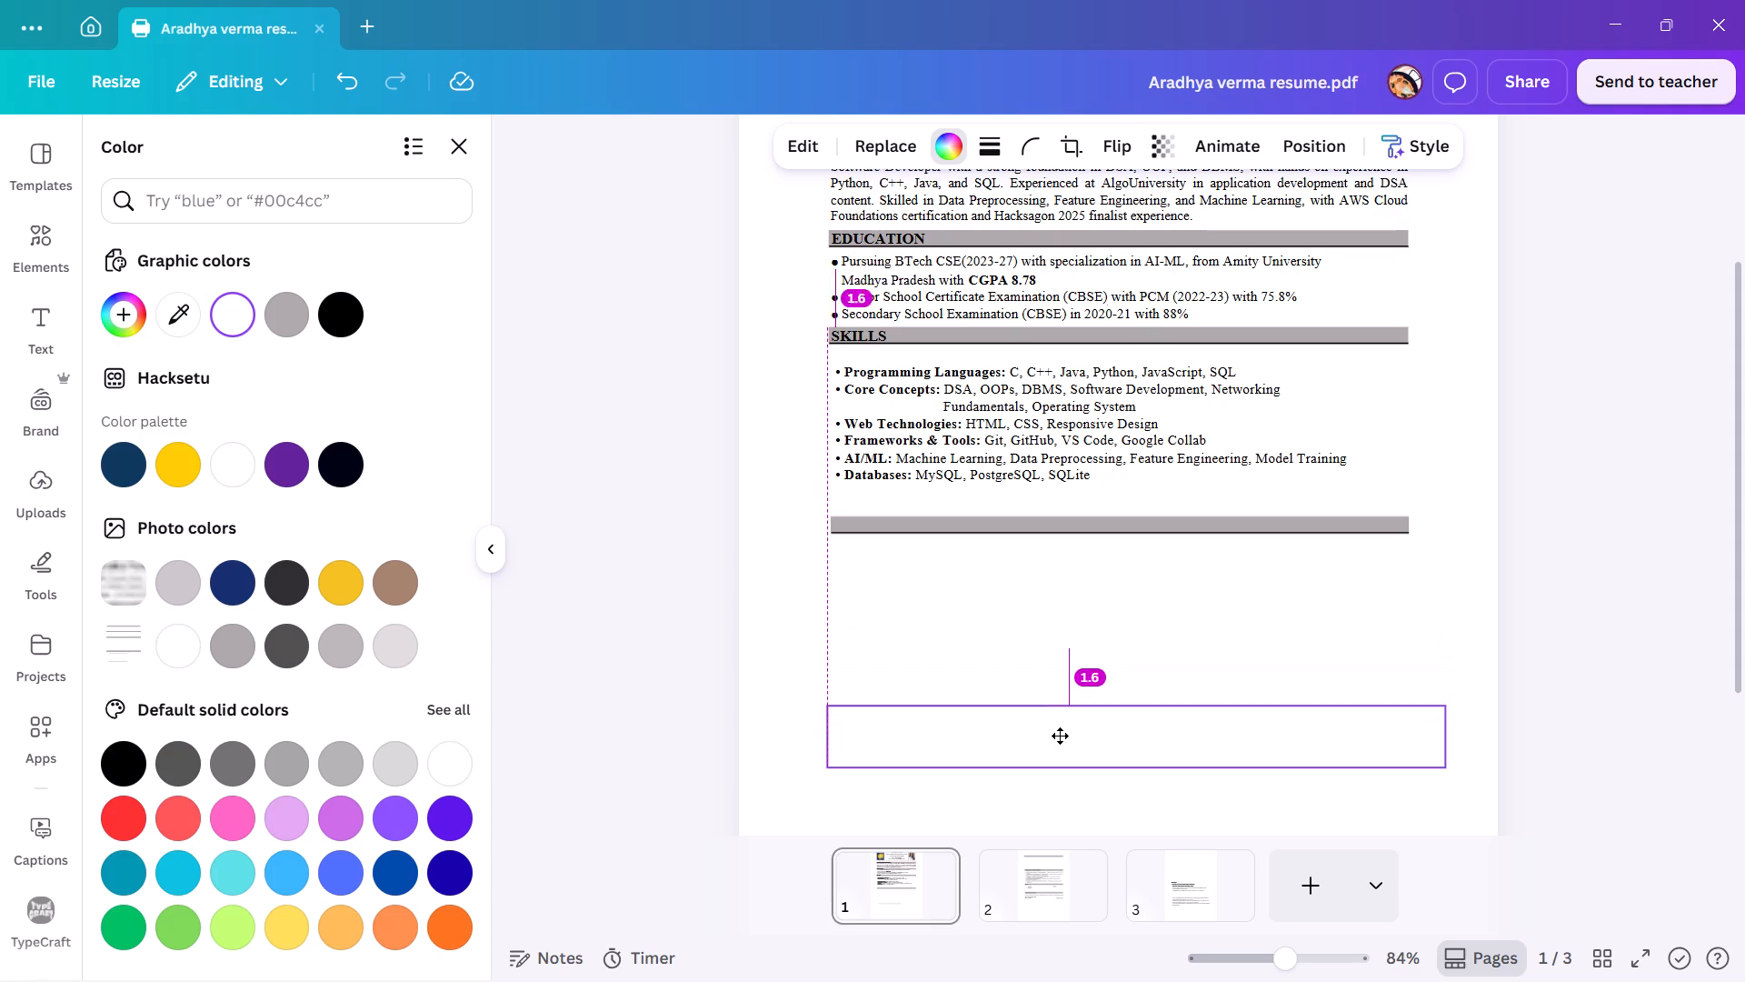
{"action": "left_click_drag", "start_coordinate": [1060, 736], "coordinate": [1062, 752]}
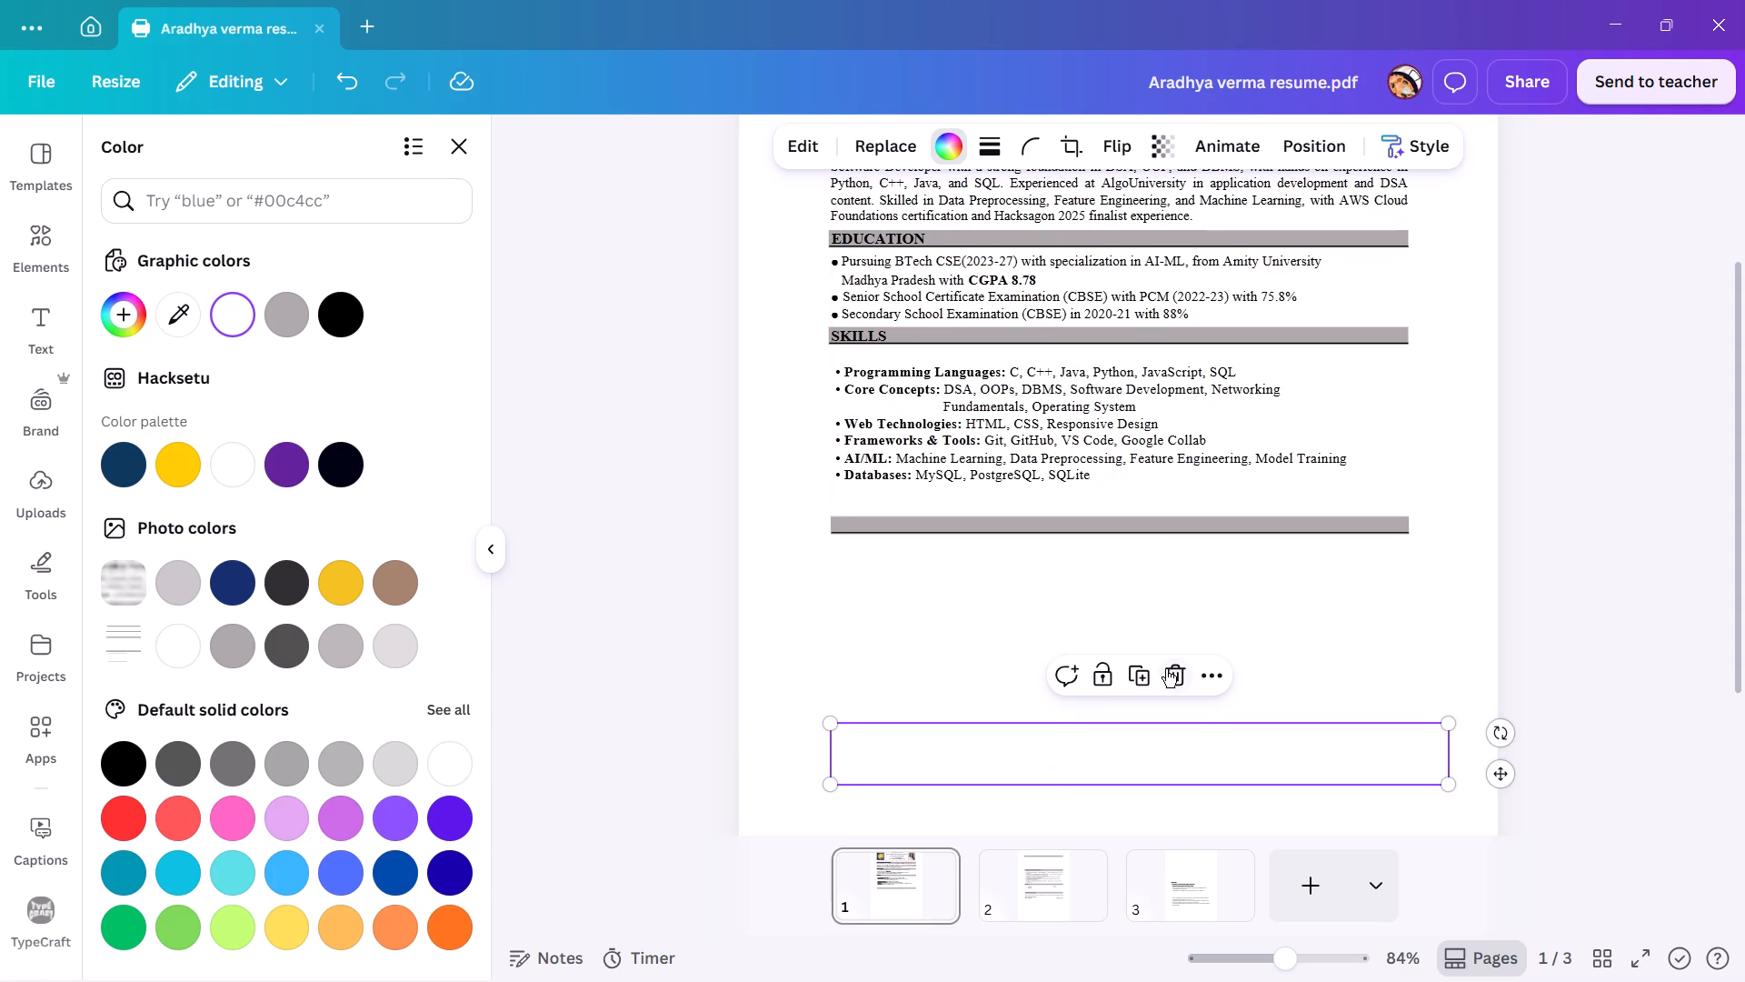
Lock both white cover rectangles in place.
{"action": "left_click", "coordinate": [1110, 670]}
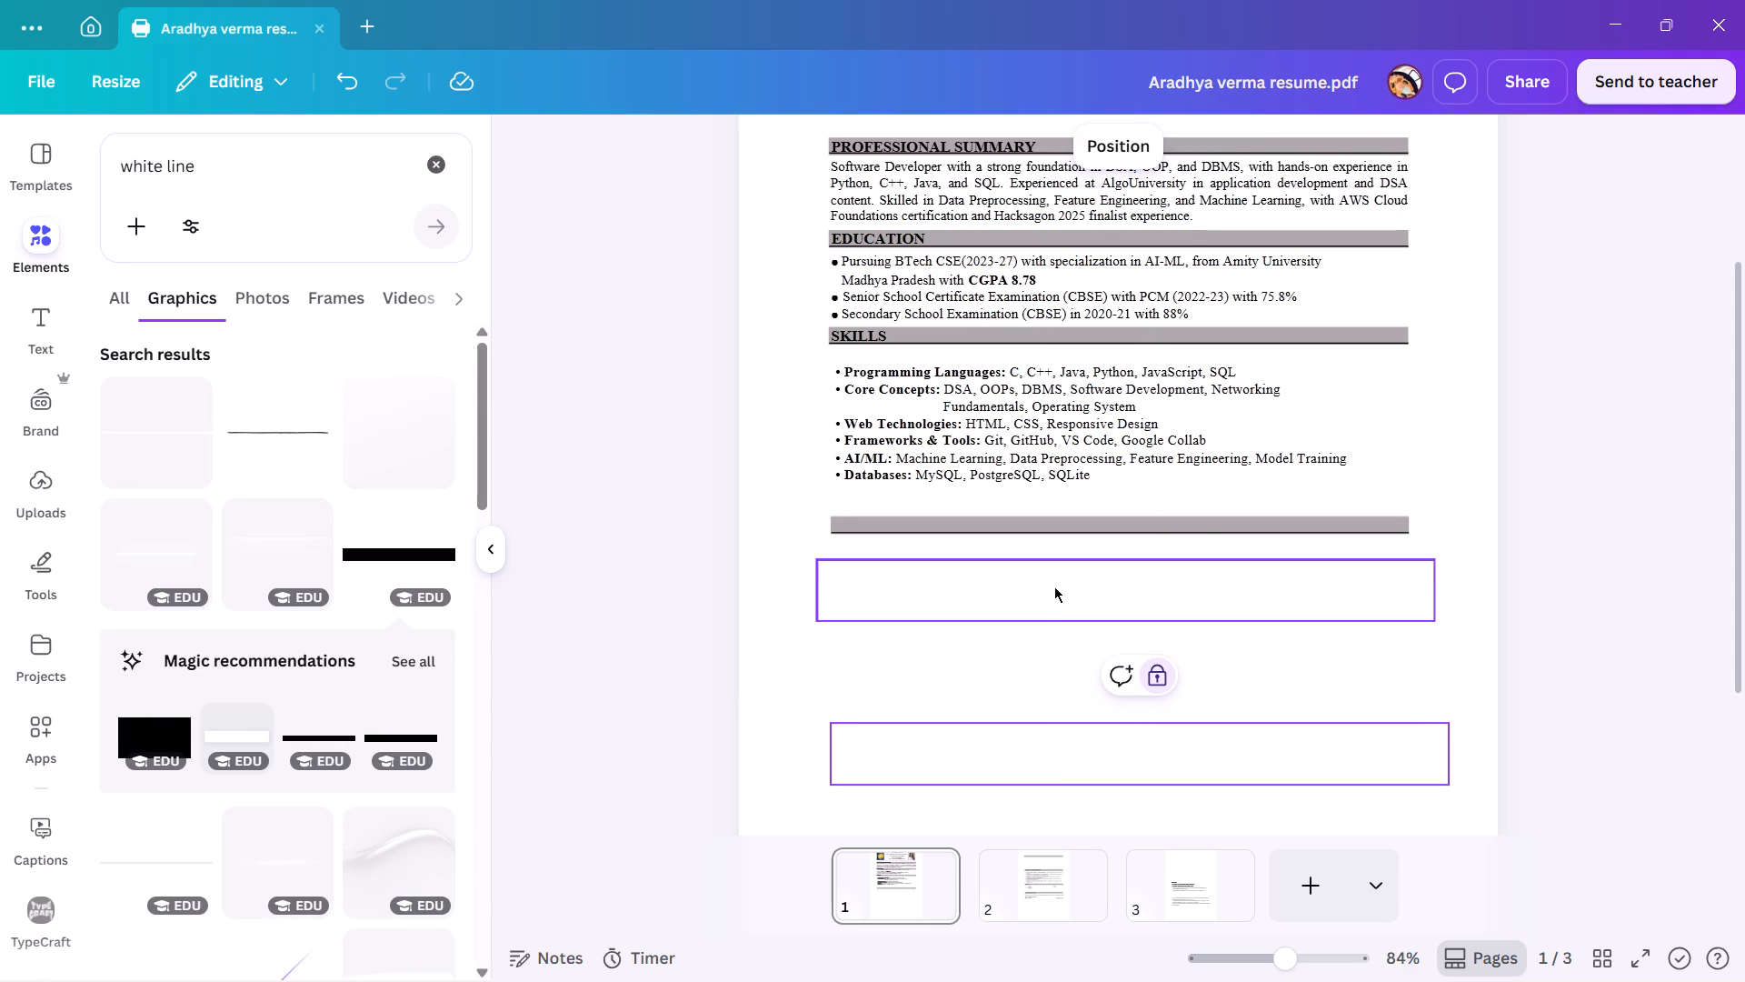
{"action": "left_click", "coordinate": [1054, 586]}
{"action": "left_click", "coordinate": [1092, 510]}
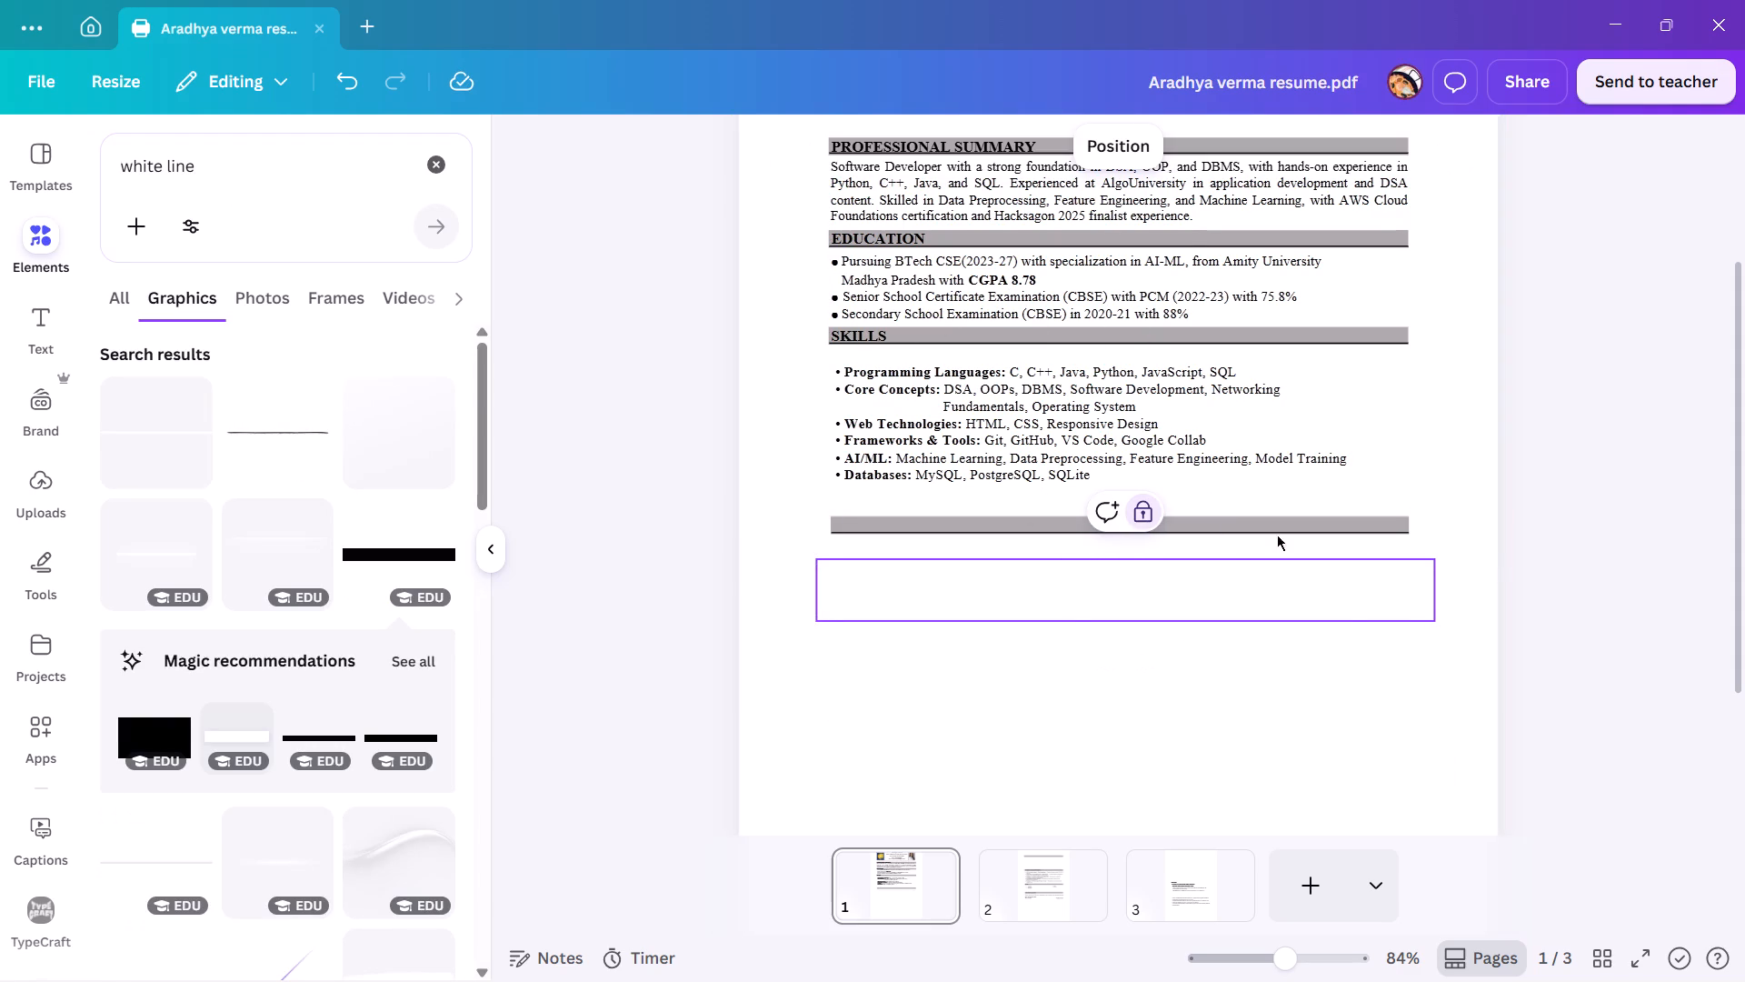
Paste the cut Experience text and move it up so the EXPERIENCE heading sits on the new grey bar.
{"action": "left_click", "coordinate": [1427, 477]}
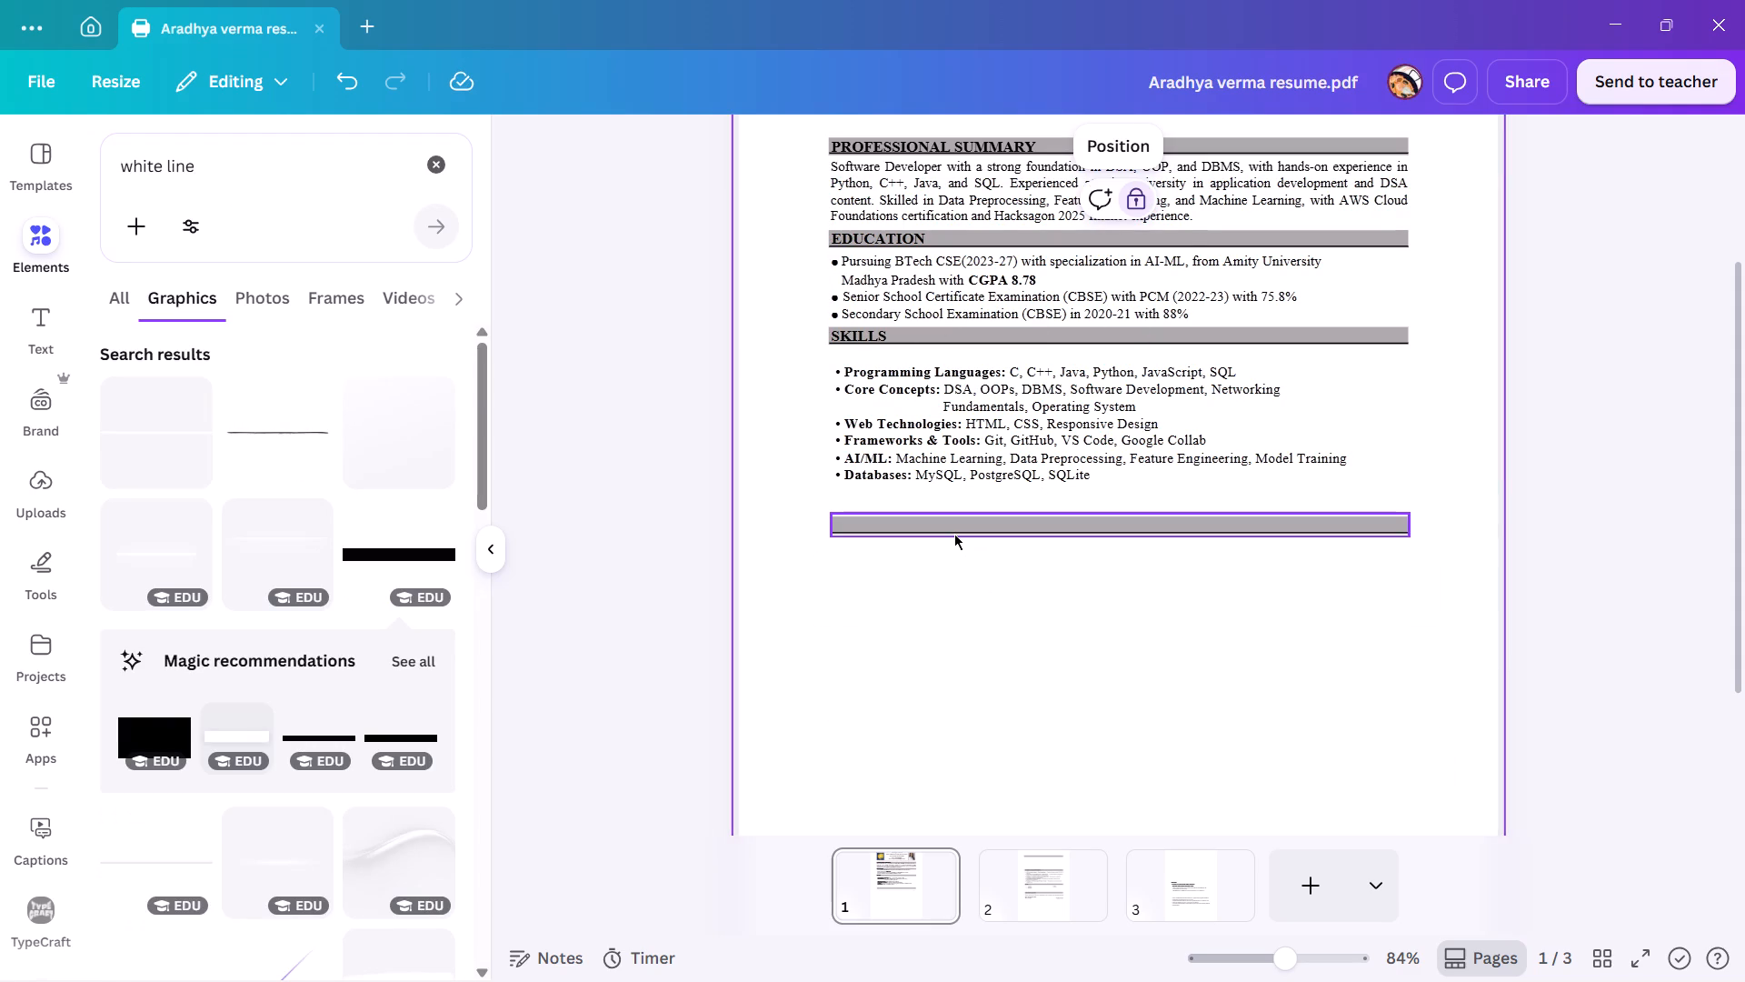
{"action": "key", "text": "ctrl+v"}
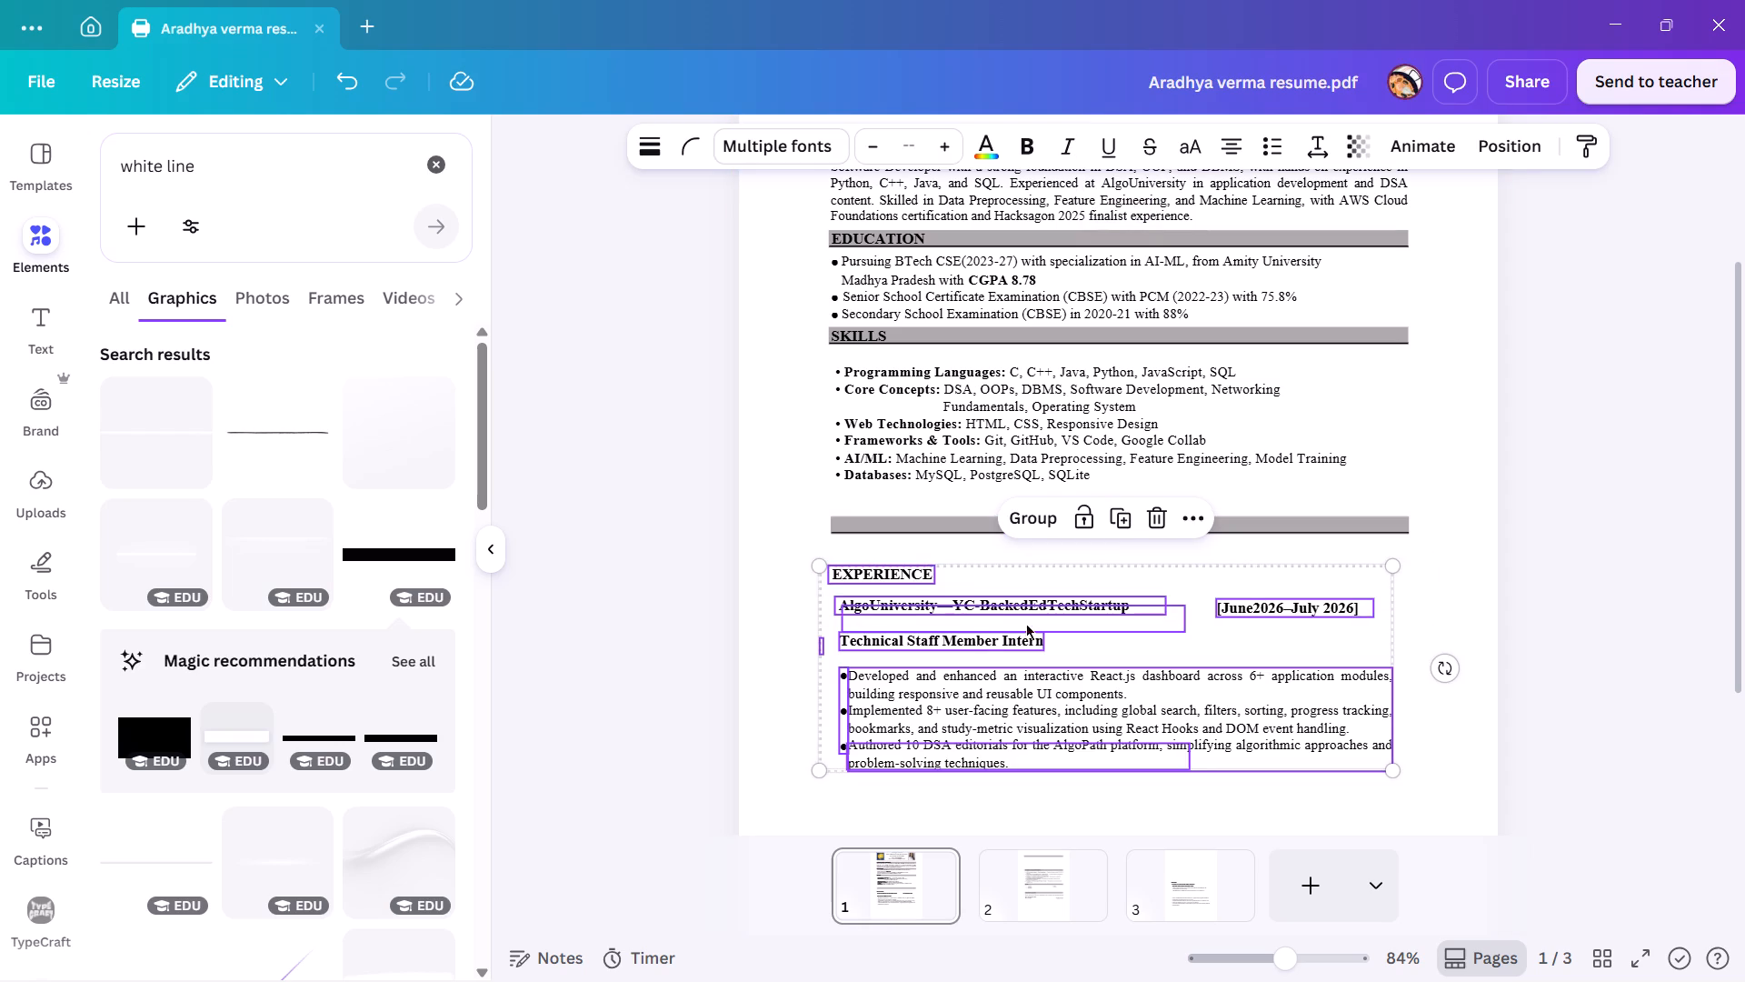
{"action": "left_click_drag", "start_coordinate": [1093, 644], "coordinate": [1099, 596]}
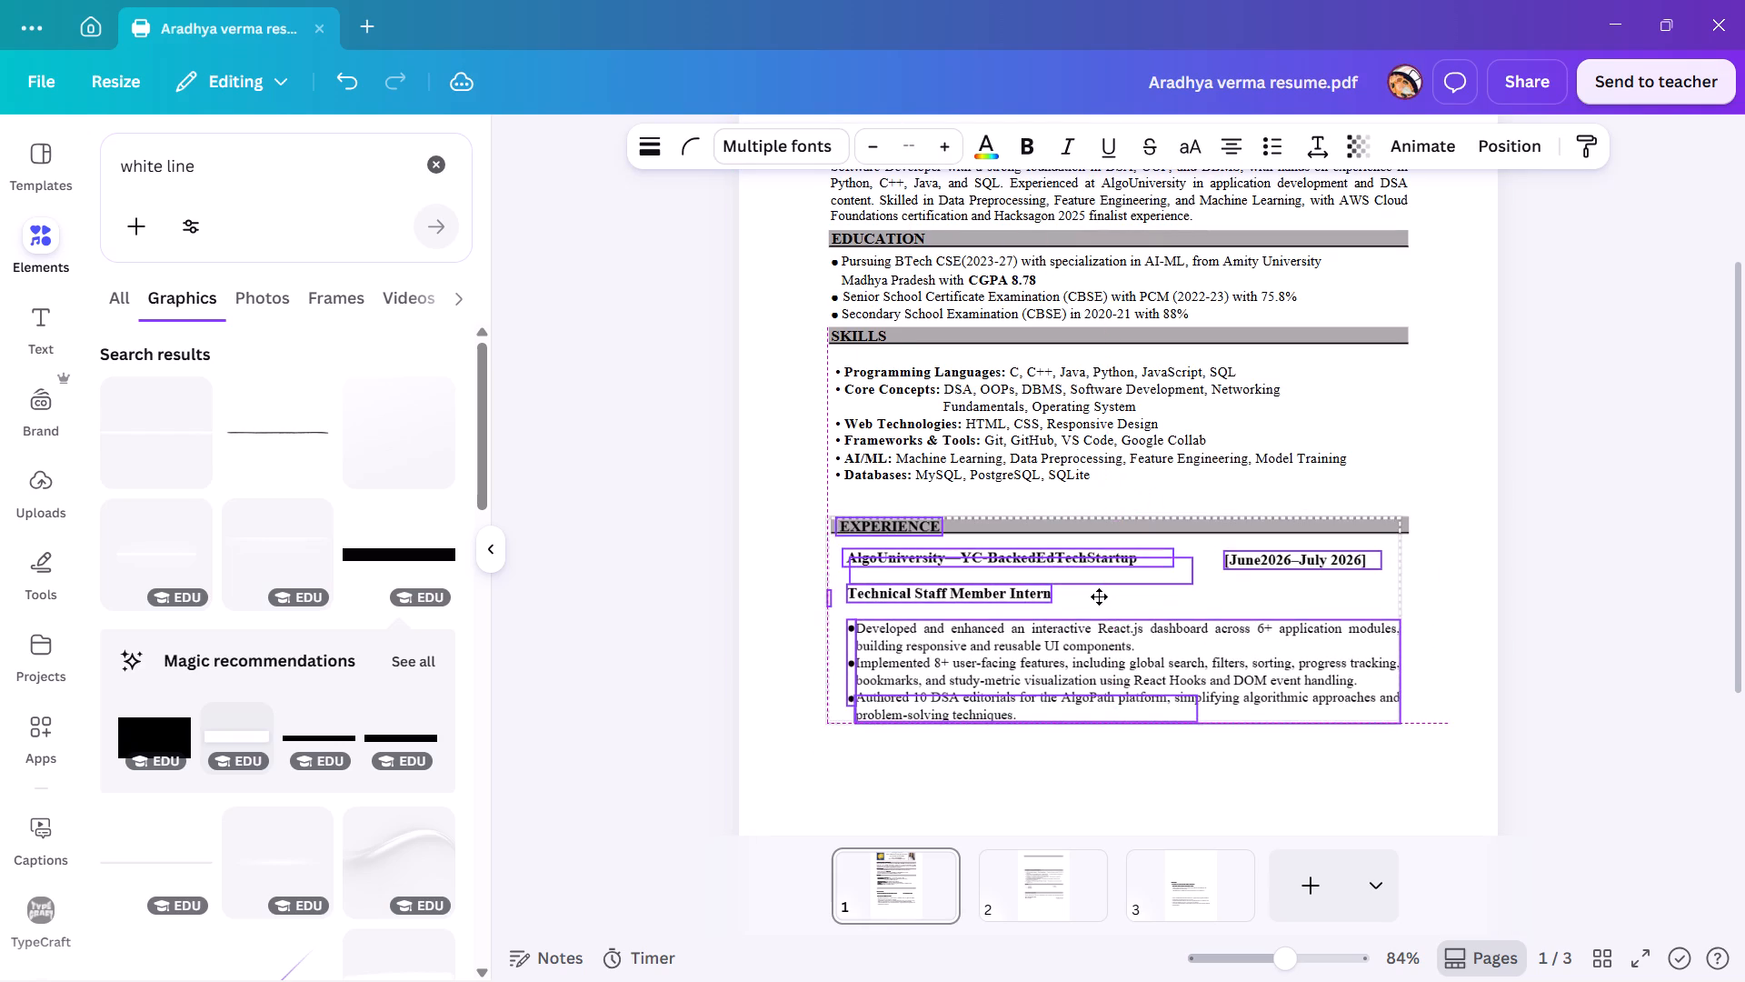
{"action": "left_click_drag", "start_coordinate": [1099, 596], "coordinate": [1093, 596]}
{"action": "left_click", "coordinate": [1455, 552]}
Duplicate the EXPERIENCE grey bar and place the copy about 1 below the last experience bullet, aligned with the bar above.
{"action": "scroll", "coordinate": [1287, 563], "scroll_direction": "down", "scroll_amount": 2}
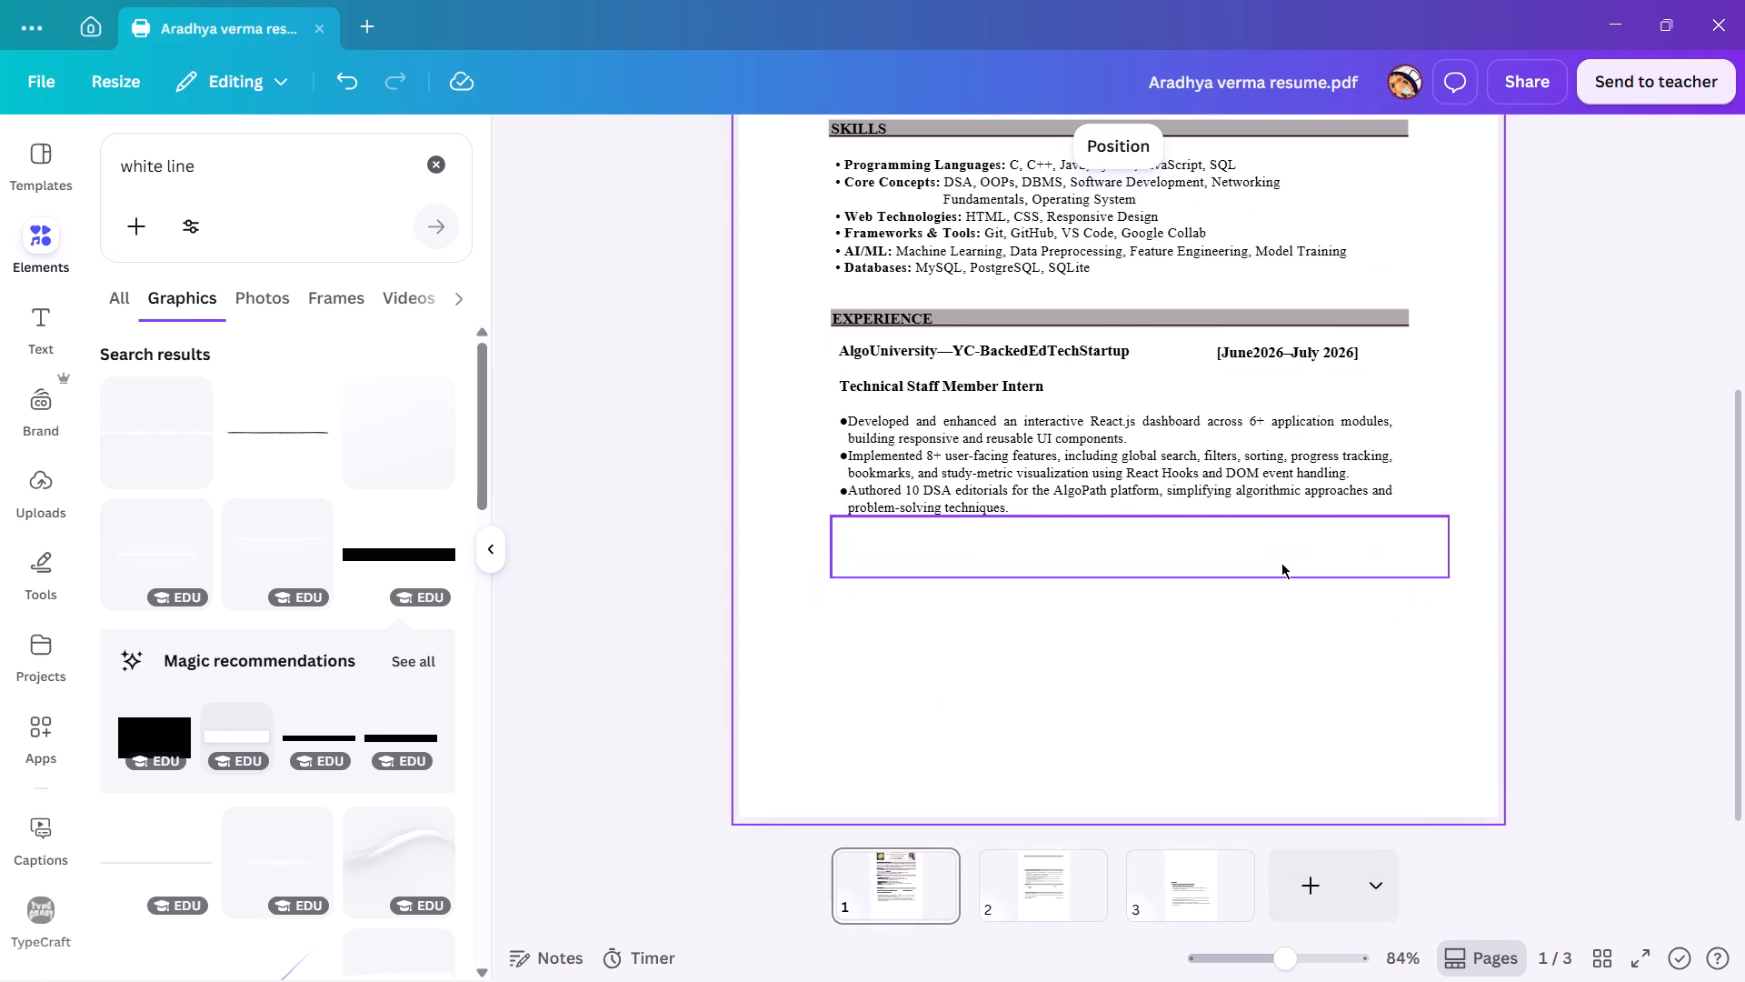
{"action": "scroll", "coordinate": [1193, 559], "scroll_direction": "up", "scroll_amount": 1}
{"action": "left_click", "coordinate": [1116, 550]}
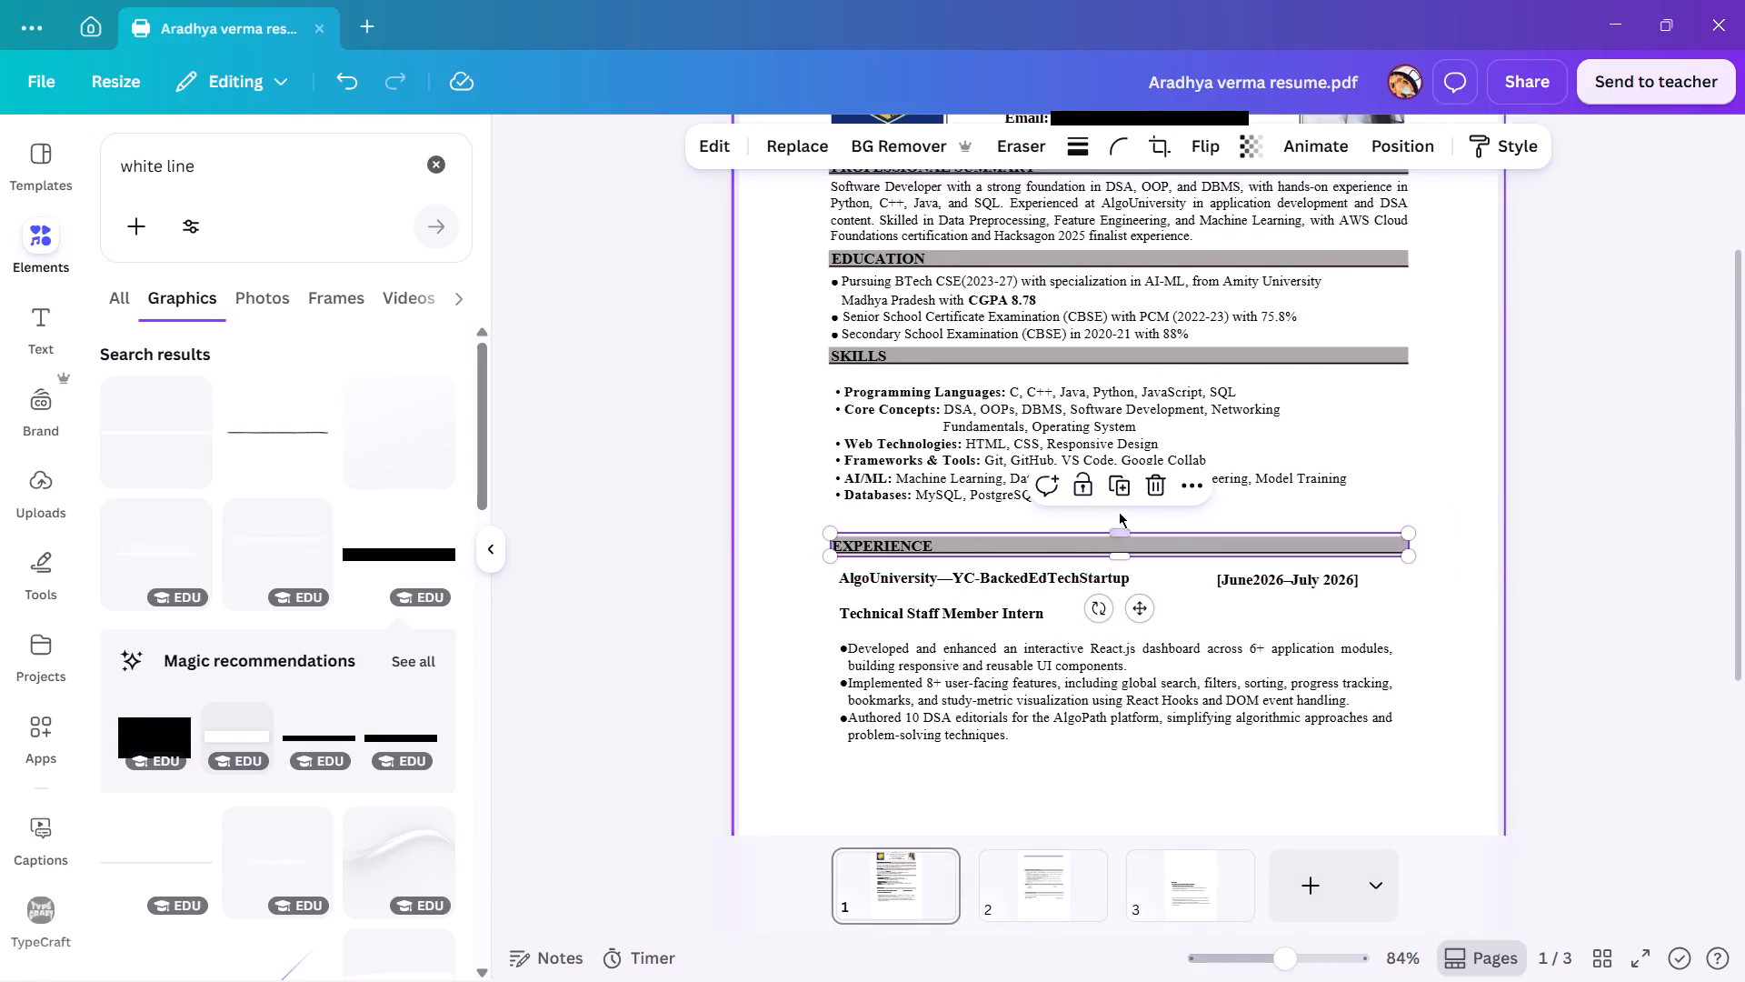
{"action": "left_click", "coordinate": [1125, 491]}
{"action": "left_click_drag", "start_coordinate": [1154, 626], "coordinate": [1157, 648]}
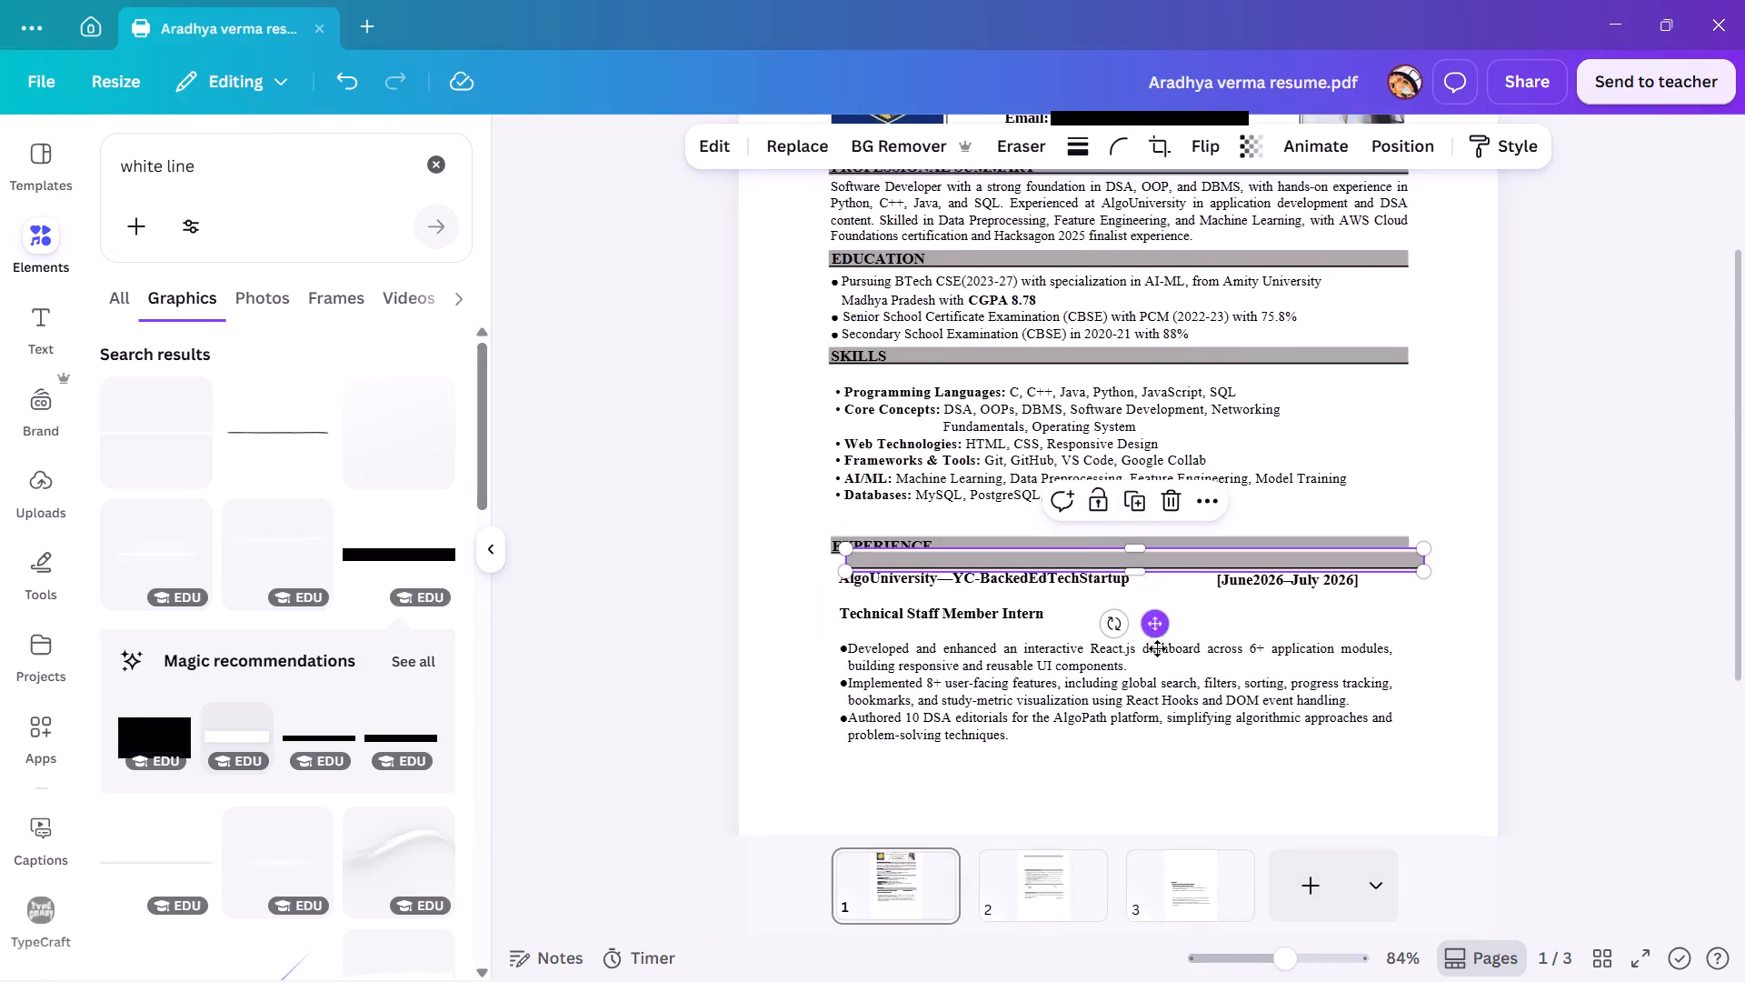
{"action": "left_click_drag", "start_coordinate": [1157, 648], "coordinate": [1144, 856]}
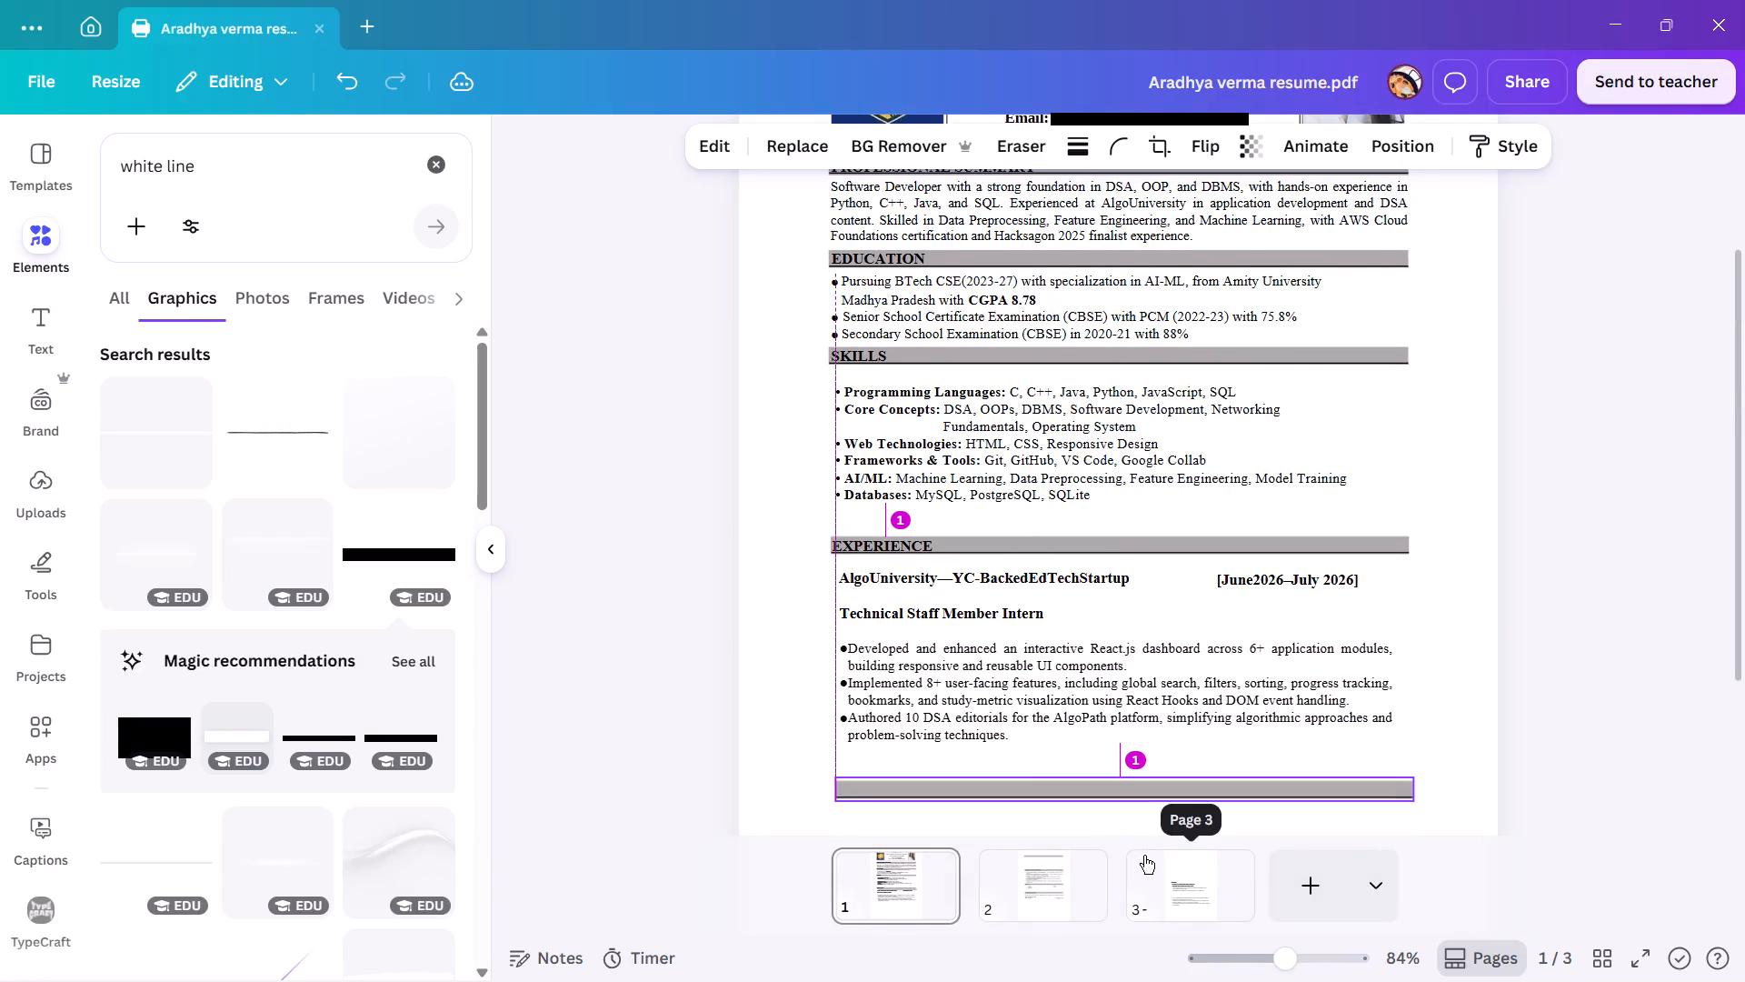
{"action": "left_click_drag", "start_coordinate": [1144, 856], "coordinate": [1142, 854]}
{"action": "left_click", "coordinate": [1436, 643]}
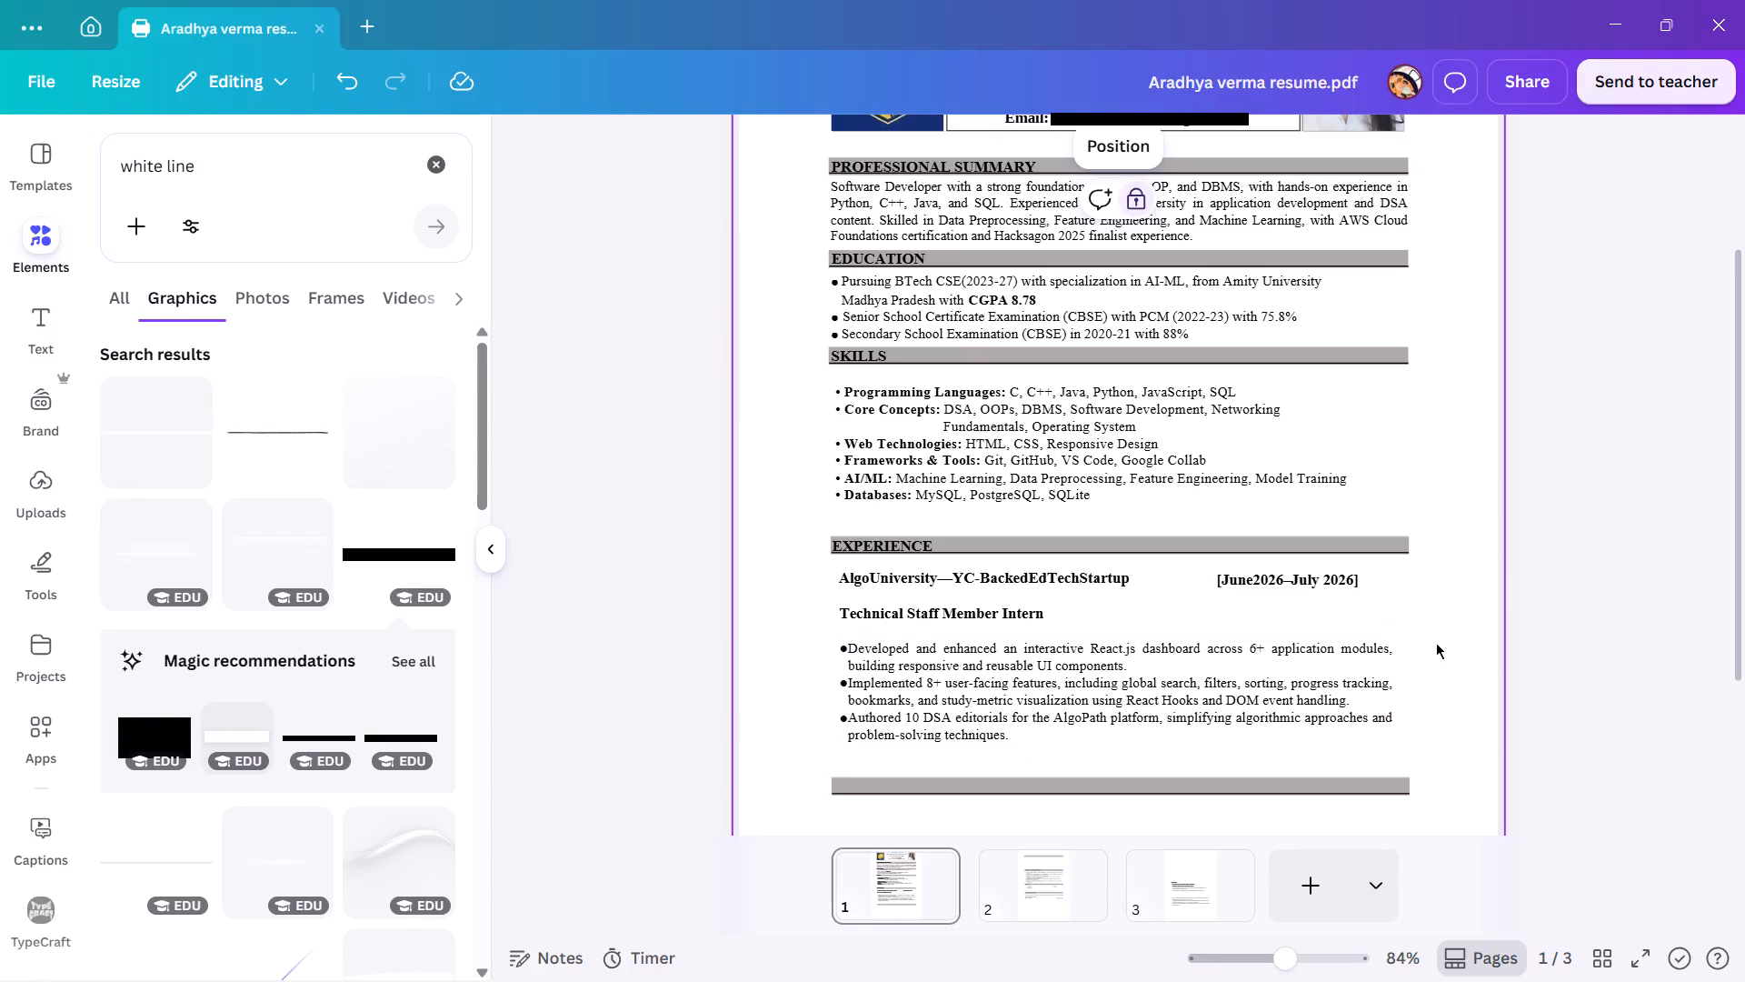
Nudge the EXPERIENCE heading slightly up and right so it sits vertically centred on its grey bar.
{"action": "scroll", "coordinate": [899, 553], "scroll_direction": "up", "scroll_amount": 4, "text": "ctrl"}
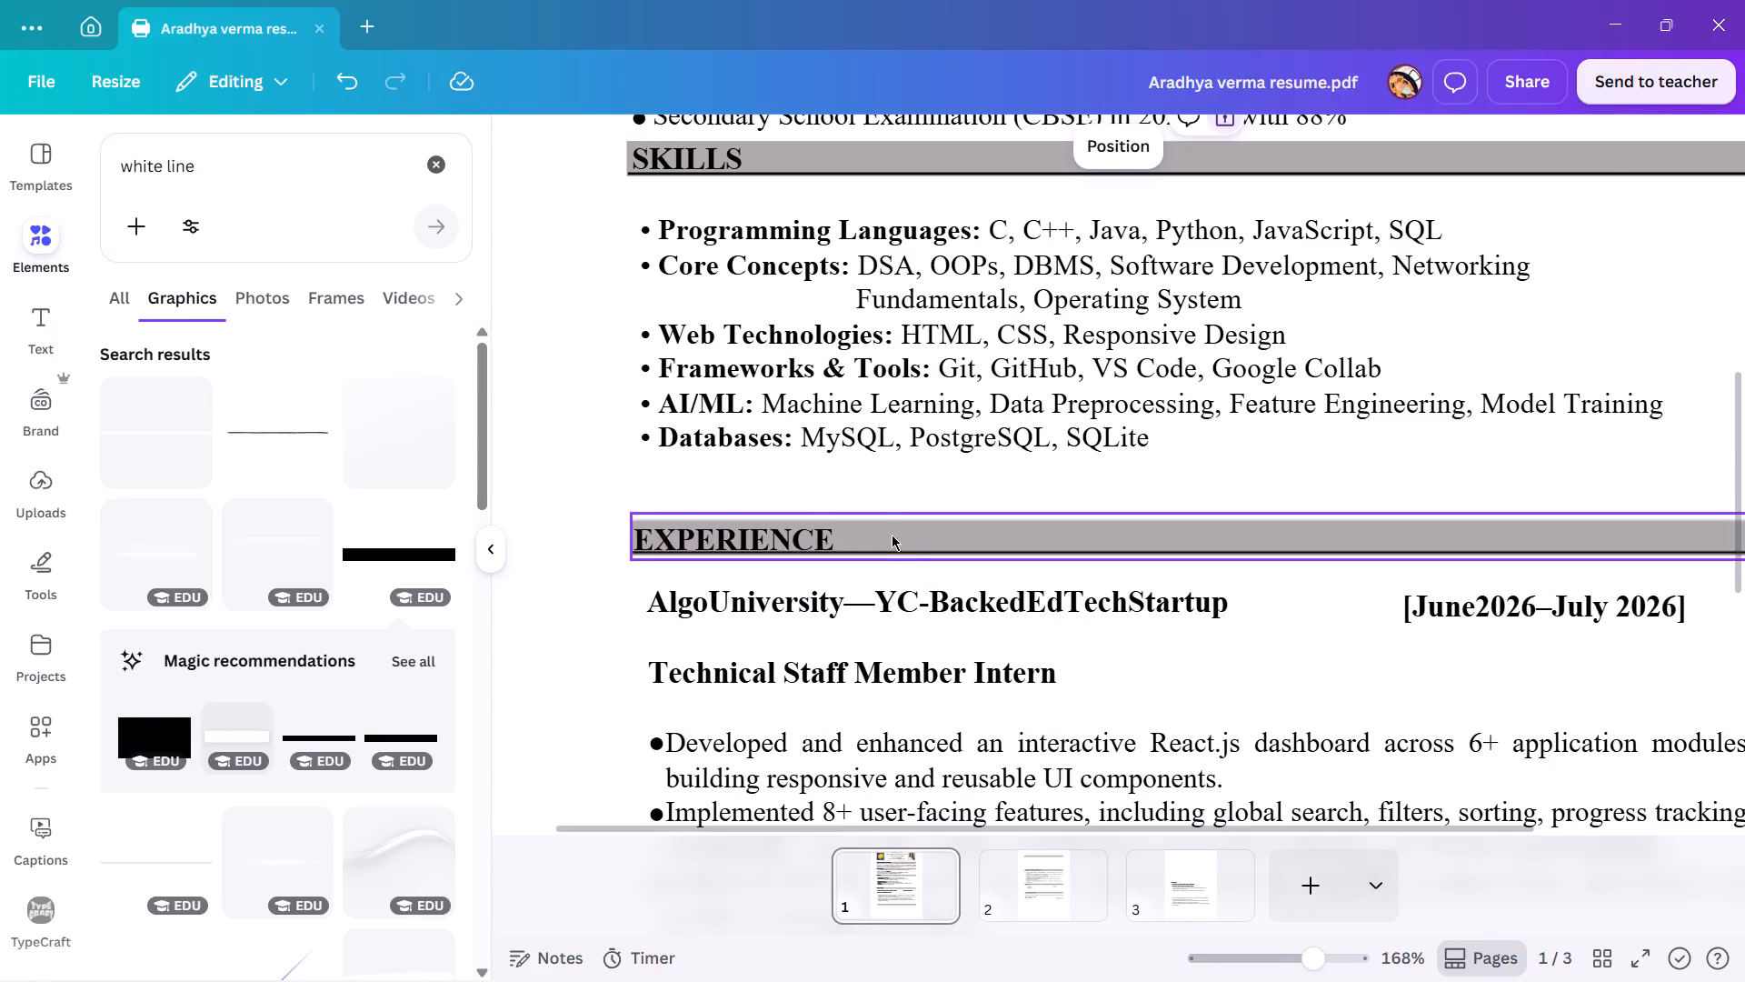
{"action": "left_click", "coordinate": [753, 537]}
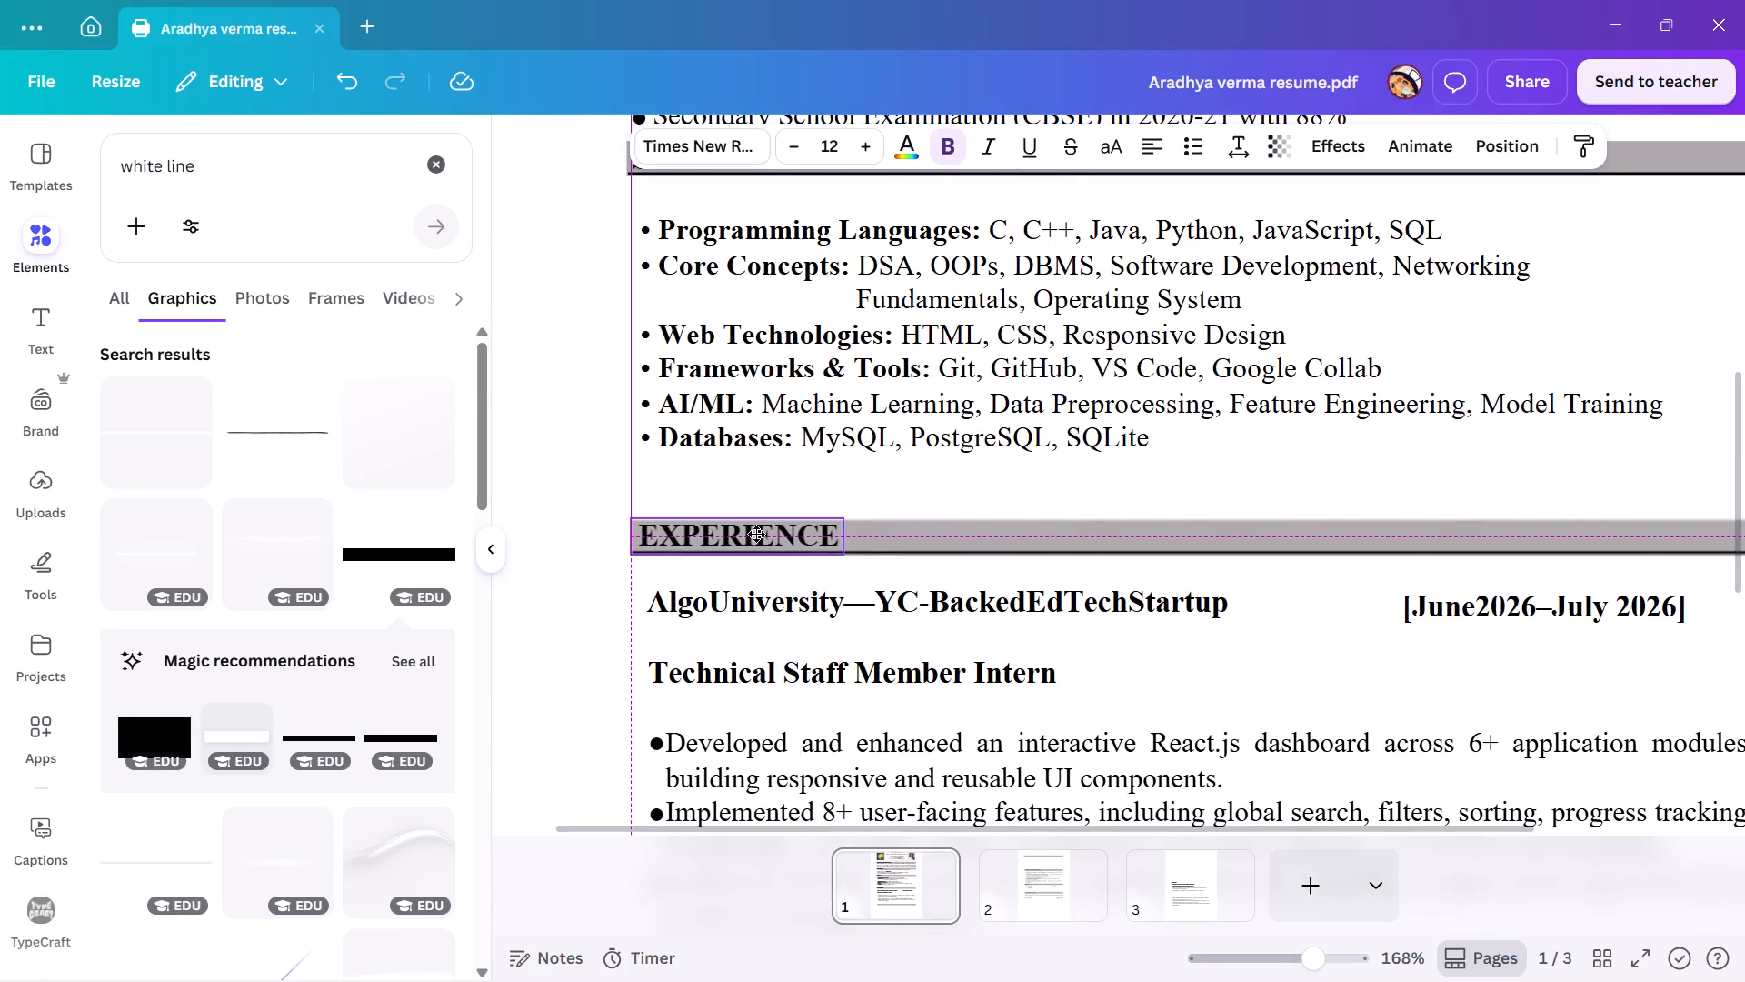
{"action": "left_click", "coordinate": [955, 493]}
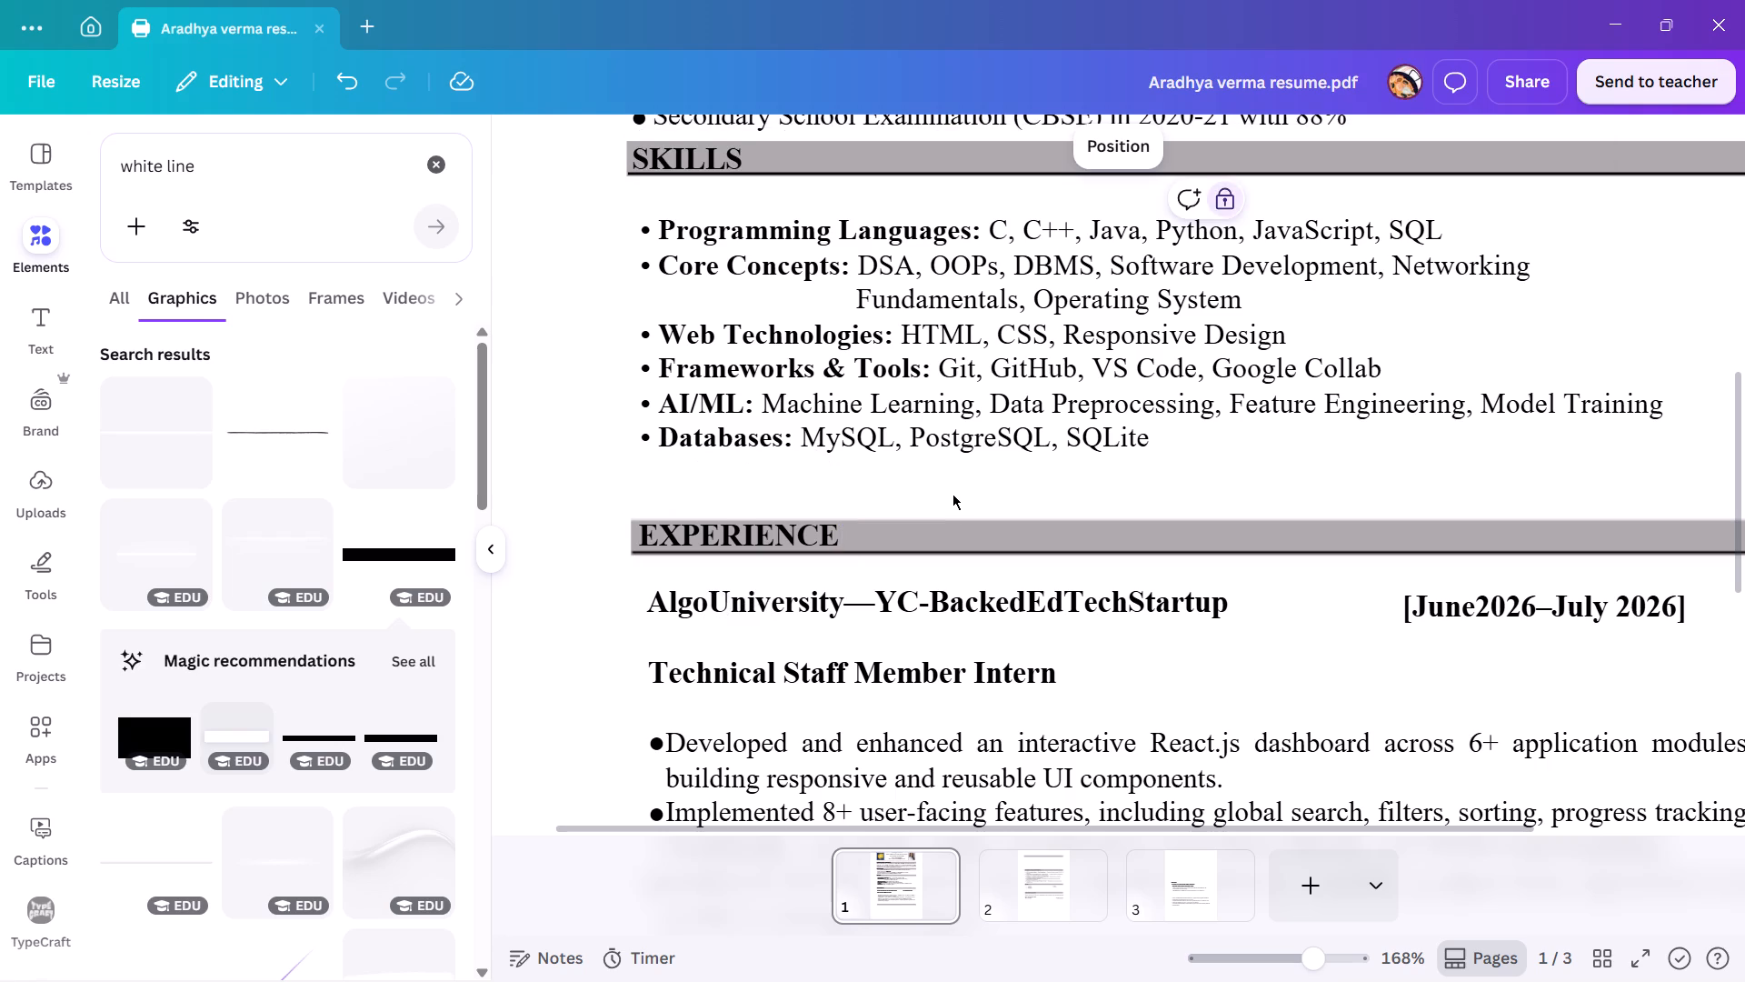
Trim the top edge of the EXPERIENCE grey bar slightly, to about 0.6 high and 0.9 below the Skills list.
{"action": "scroll", "coordinate": [952, 495], "scroll_direction": "up", "scroll_amount": 2}
{"action": "scroll", "coordinate": [950, 495], "scroll_direction": "down", "scroll_amount": 1}
{"action": "left_click", "coordinate": [895, 526]}
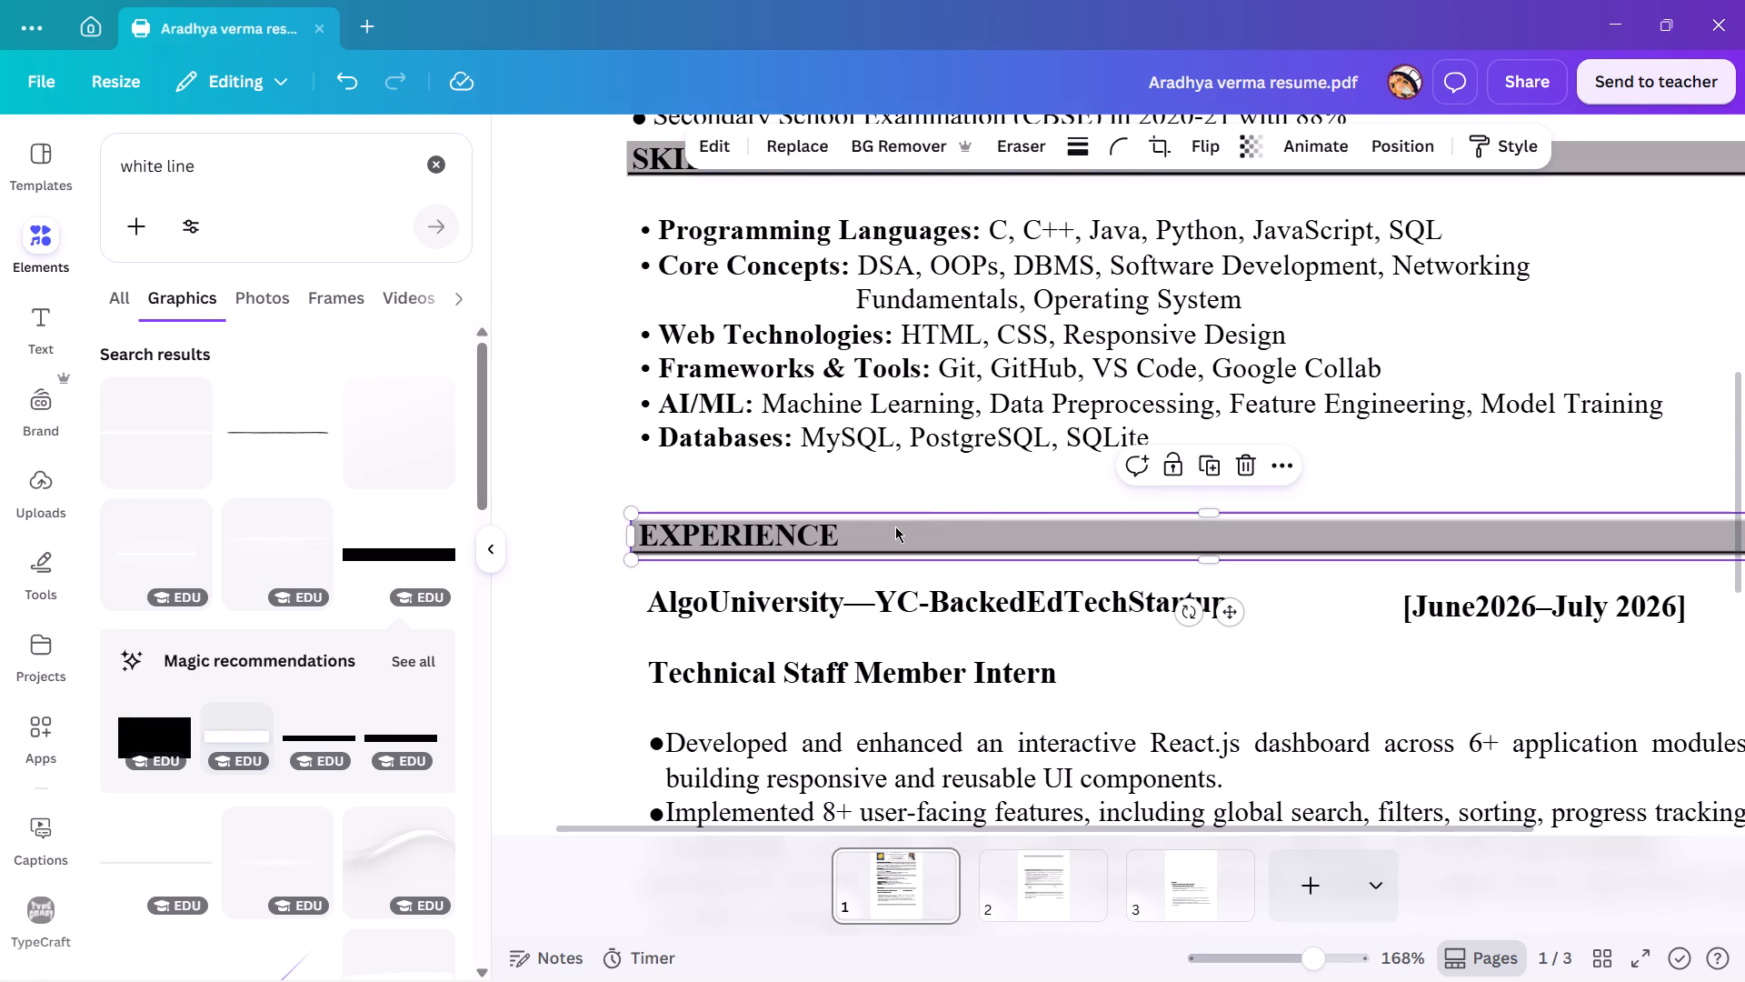
{"action": "left_click", "coordinate": [1200, 512]}
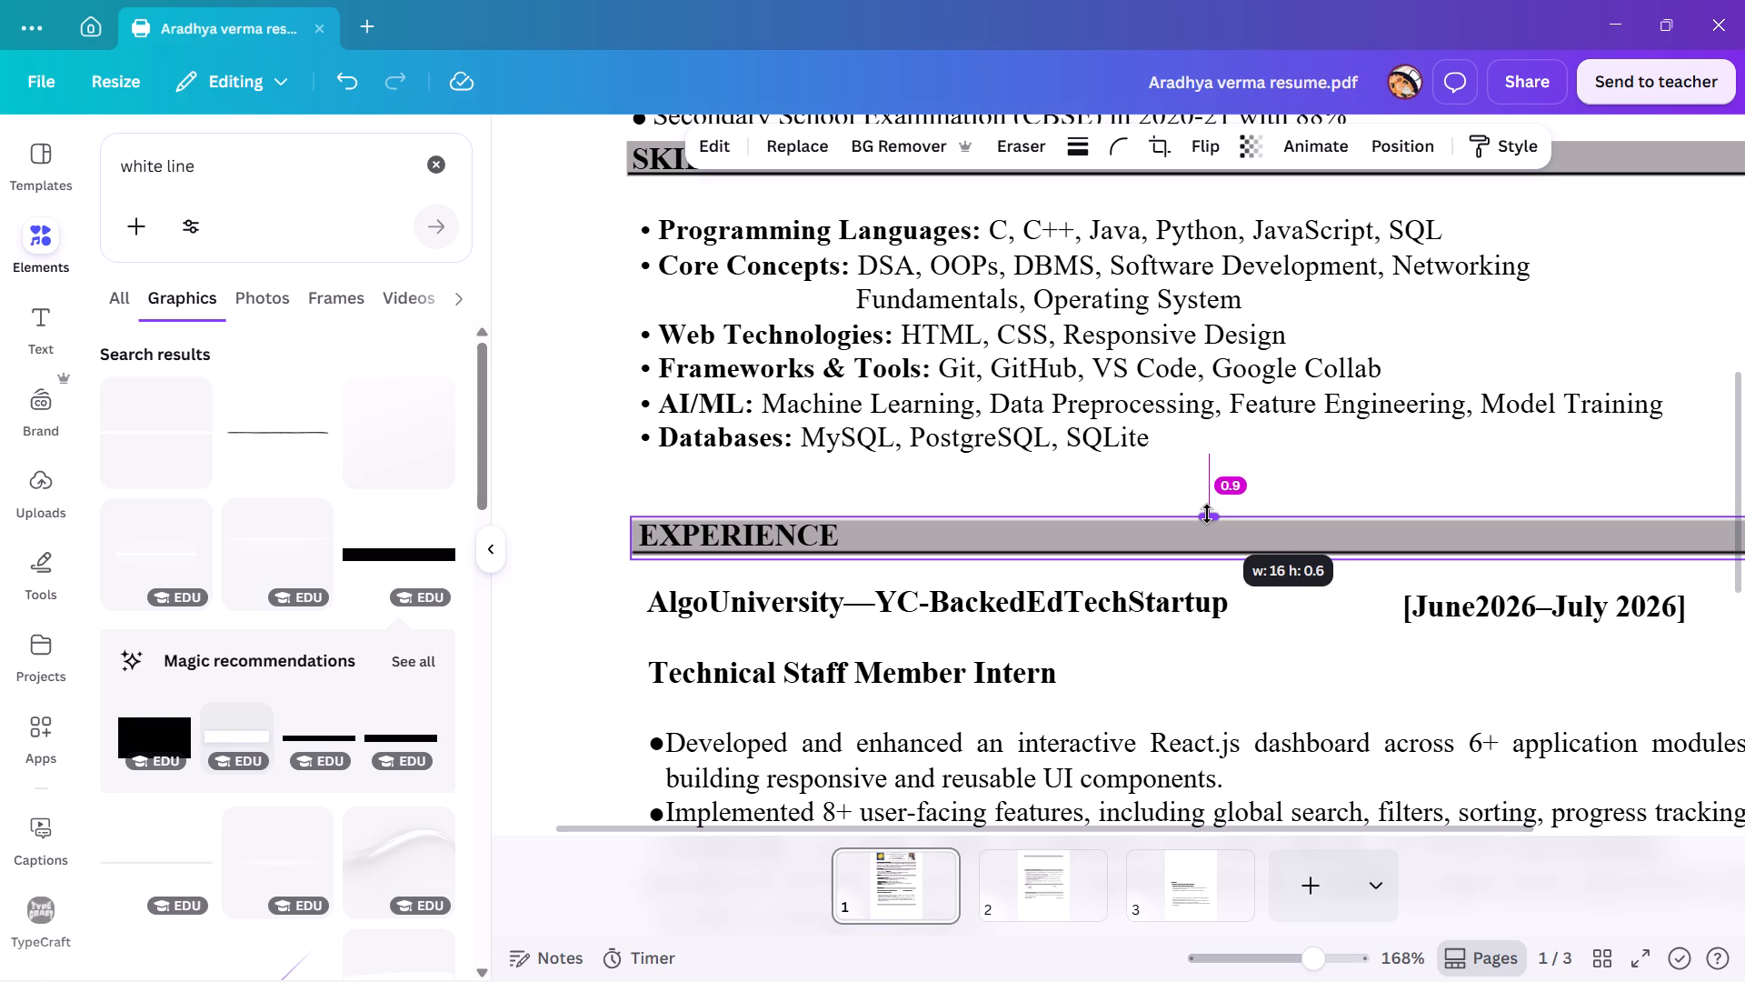
{"action": "left_click", "coordinate": [1072, 499]}
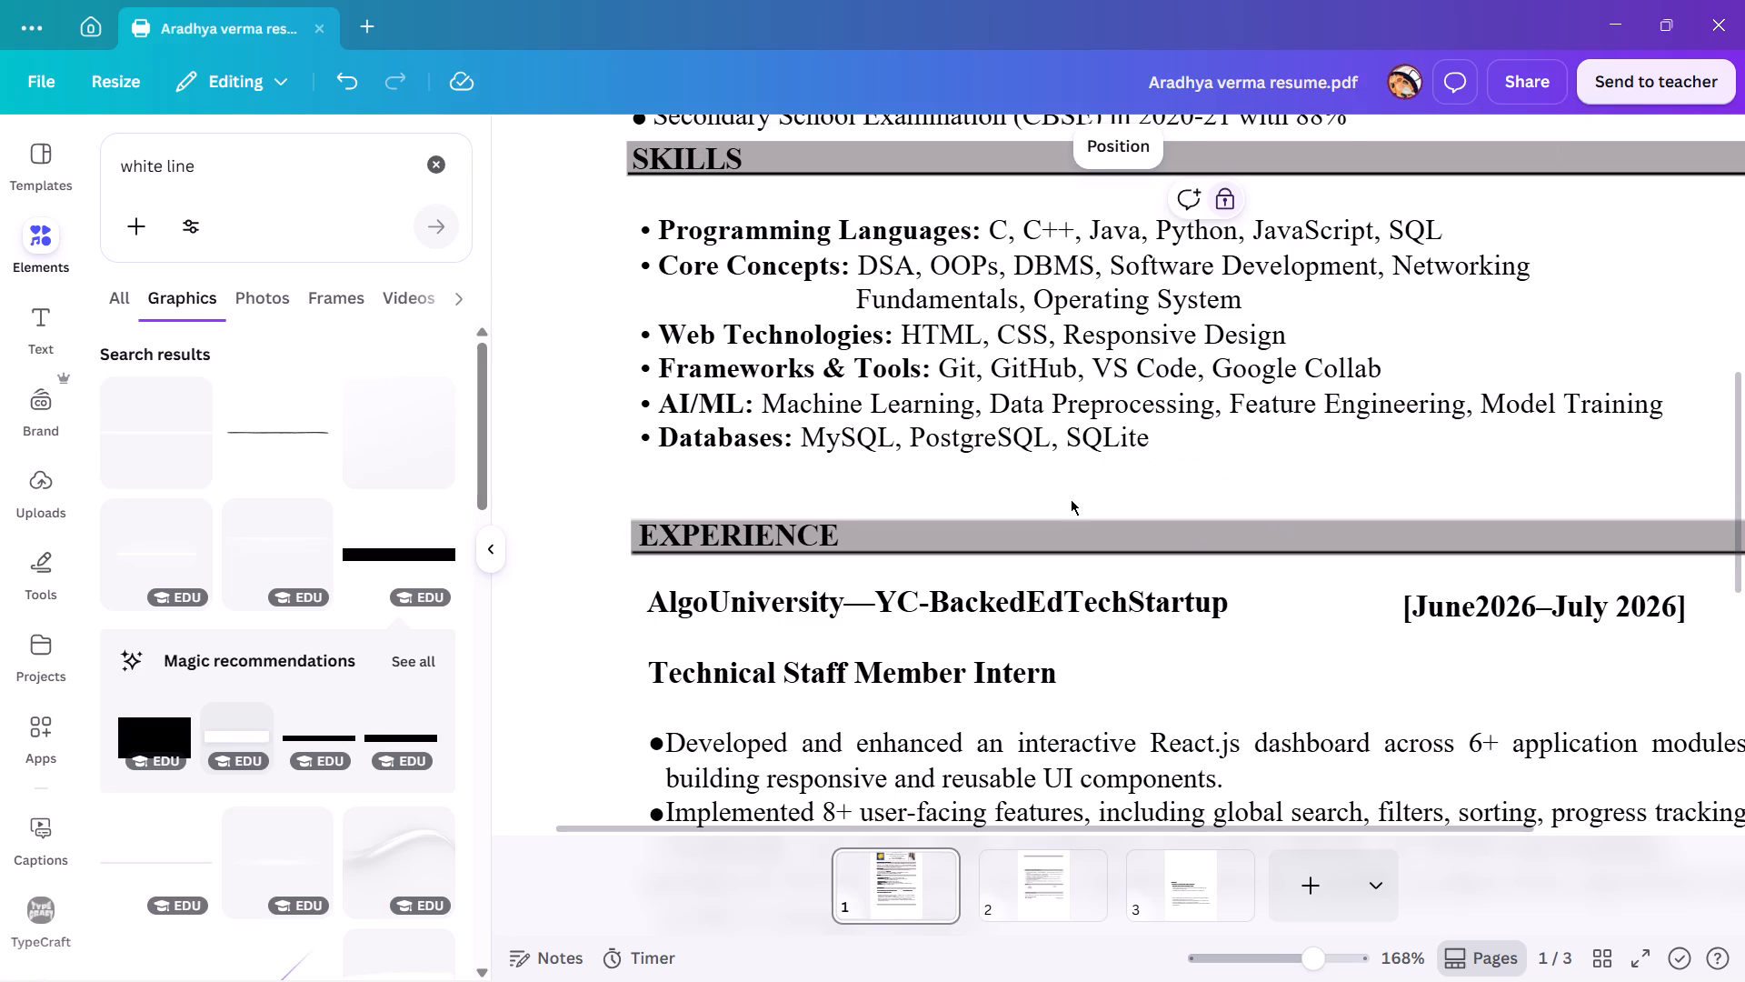
Examine the lower part of page 1, the sections on page 2 and the PROJECTS content on page 3.
{"action": "scroll", "coordinate": [1071, 499], "scroll_direction": "down", "scroll_amount": 3, "text": "ctrl"}
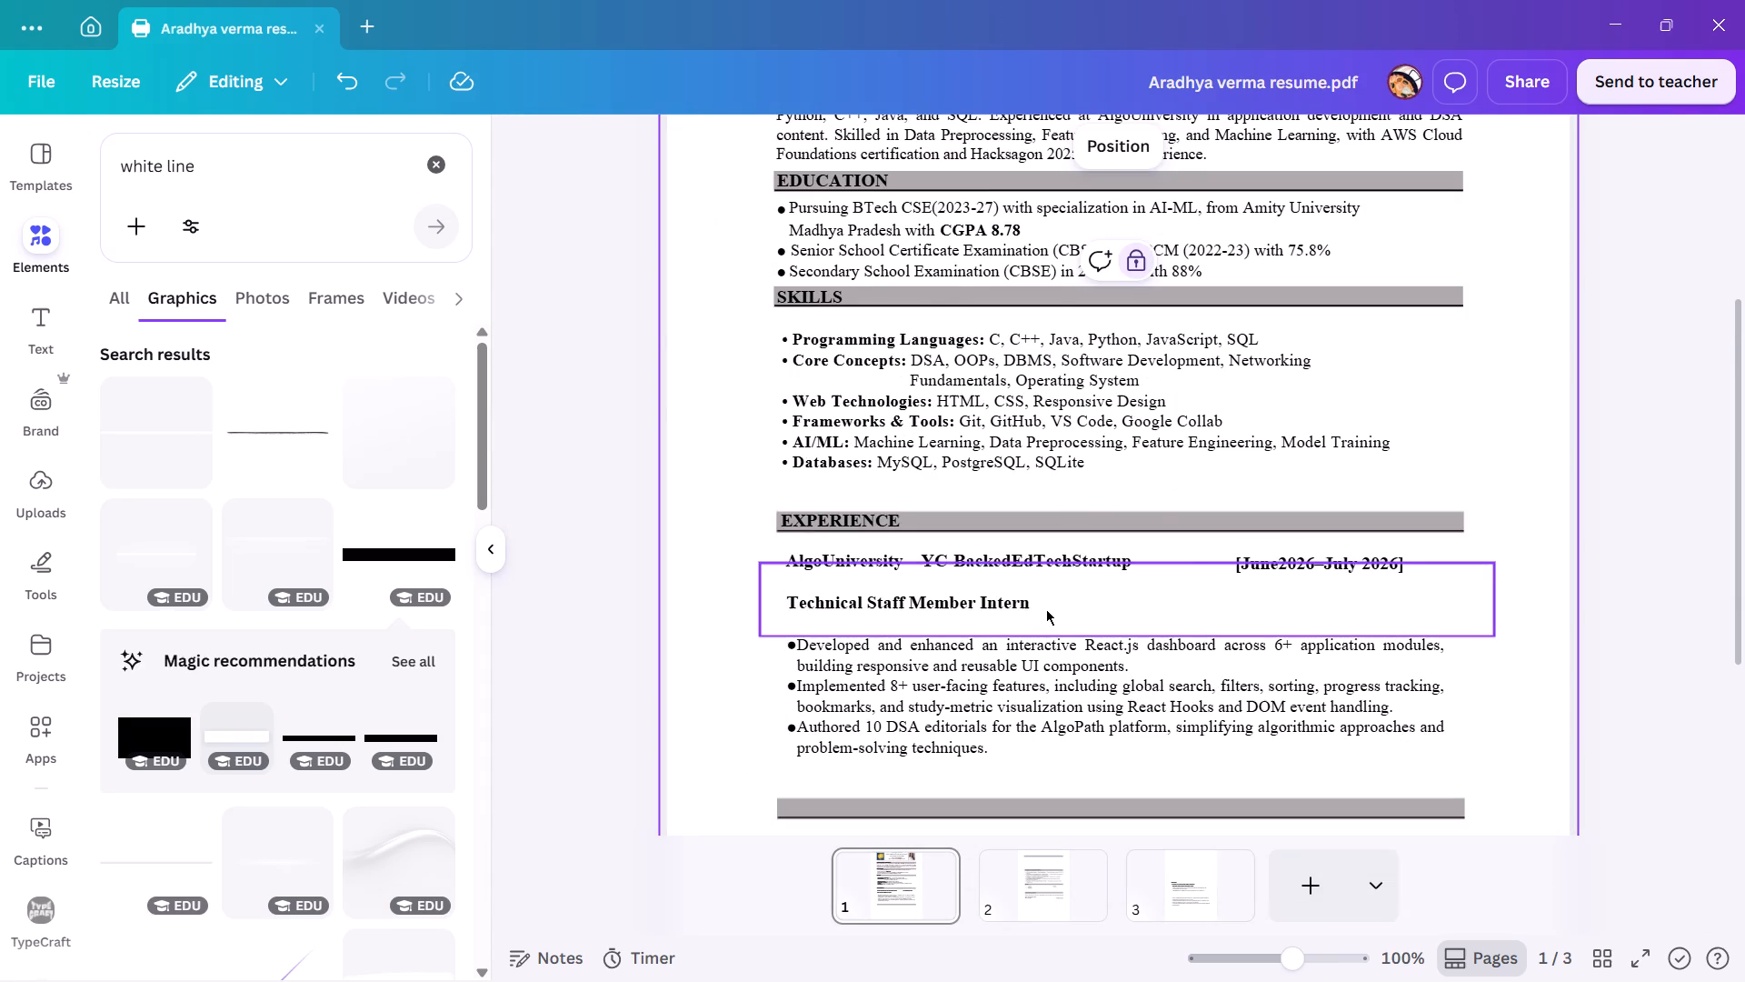
{"action": "scroll", "coordinate": [1046, 609], "scroll_direction": "down", "scroll_amount": 1}
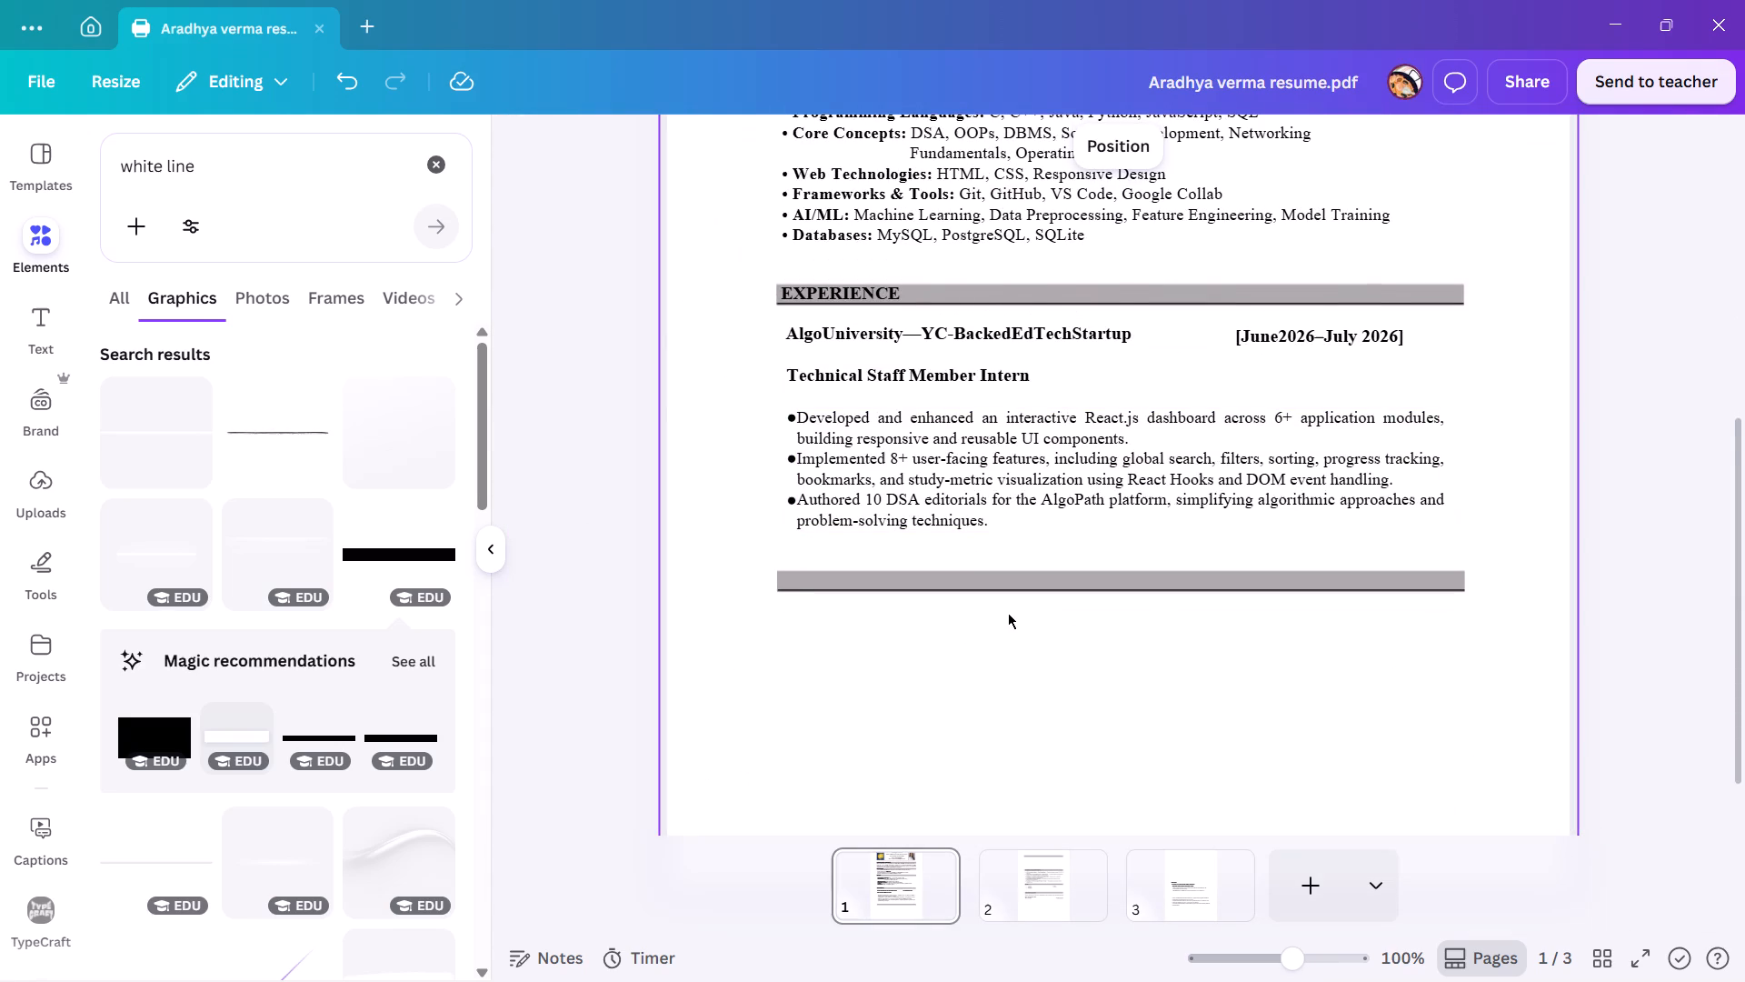
{"action": "scroll", "coordinate": [1007, 613], "scroll_direction": "down", "scroll_amount": 3}
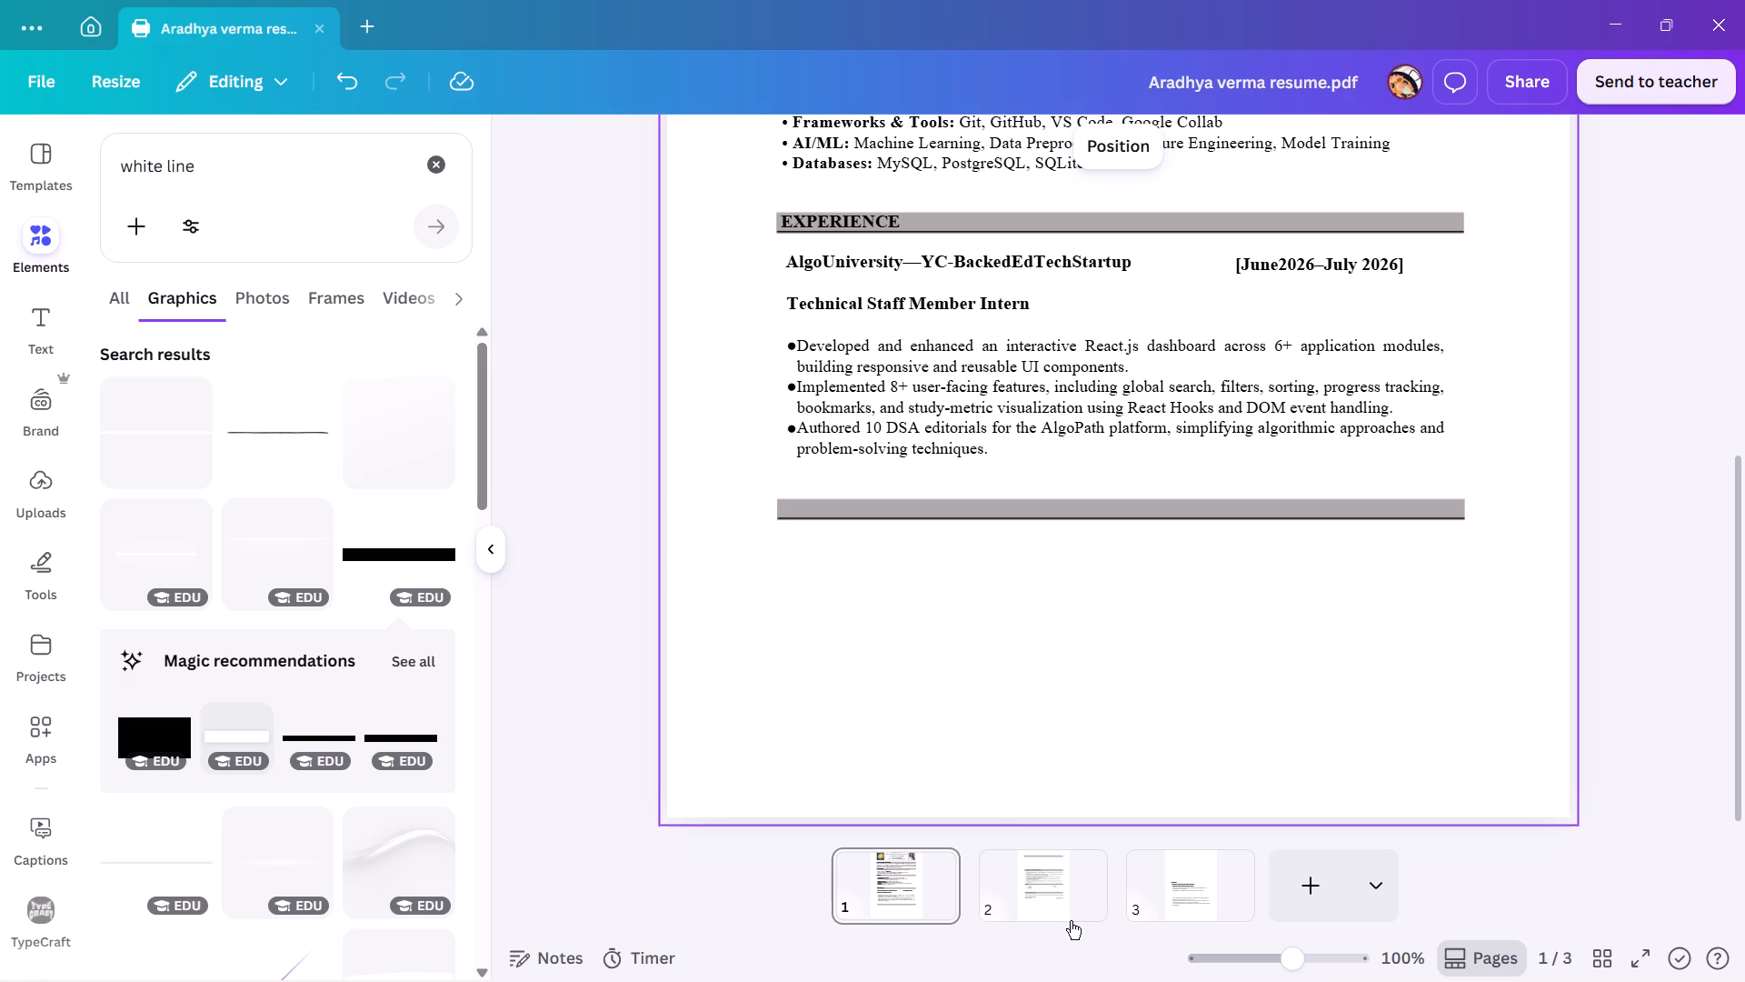
{"action": "left_click", "coordinate": [1028, 893]}
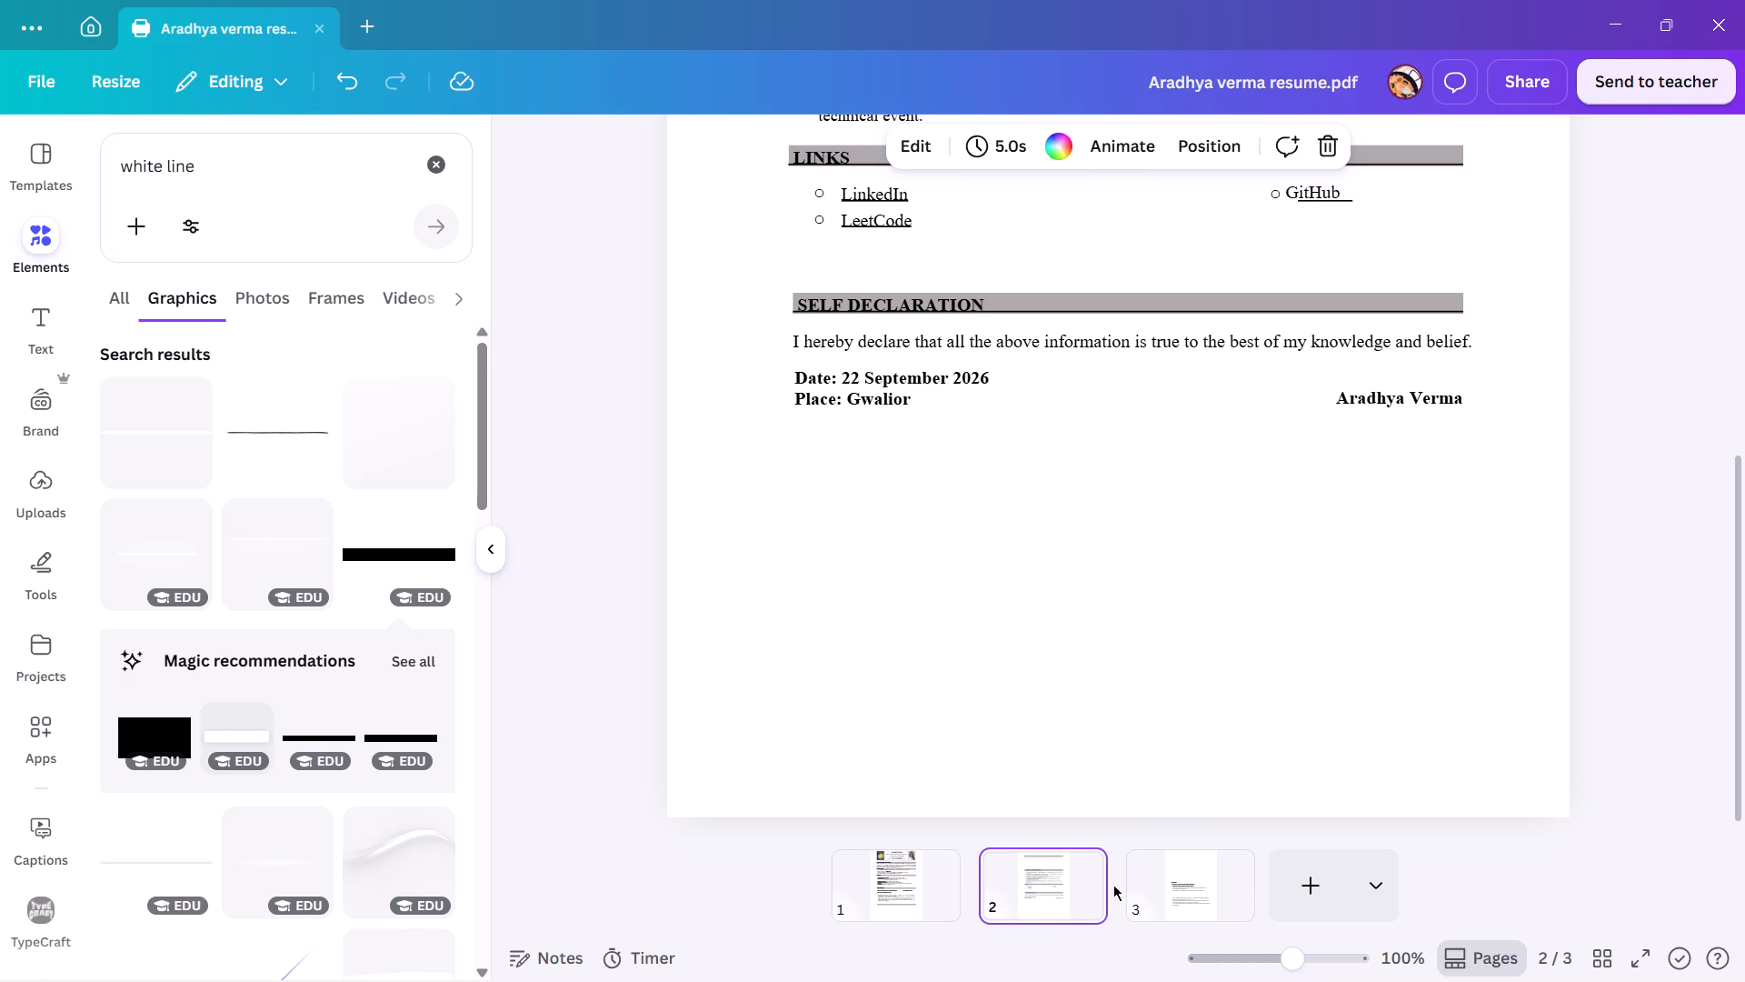
{"action": "scroll", "coordinate": [1113, 885], "scroll_direction": "up", "scroll_amount": 2}
{"action": "scroll", "coordinate": [1113, 885], "scroll_direction": "down", "scroll_amount": 5, "text": "ctrl"}
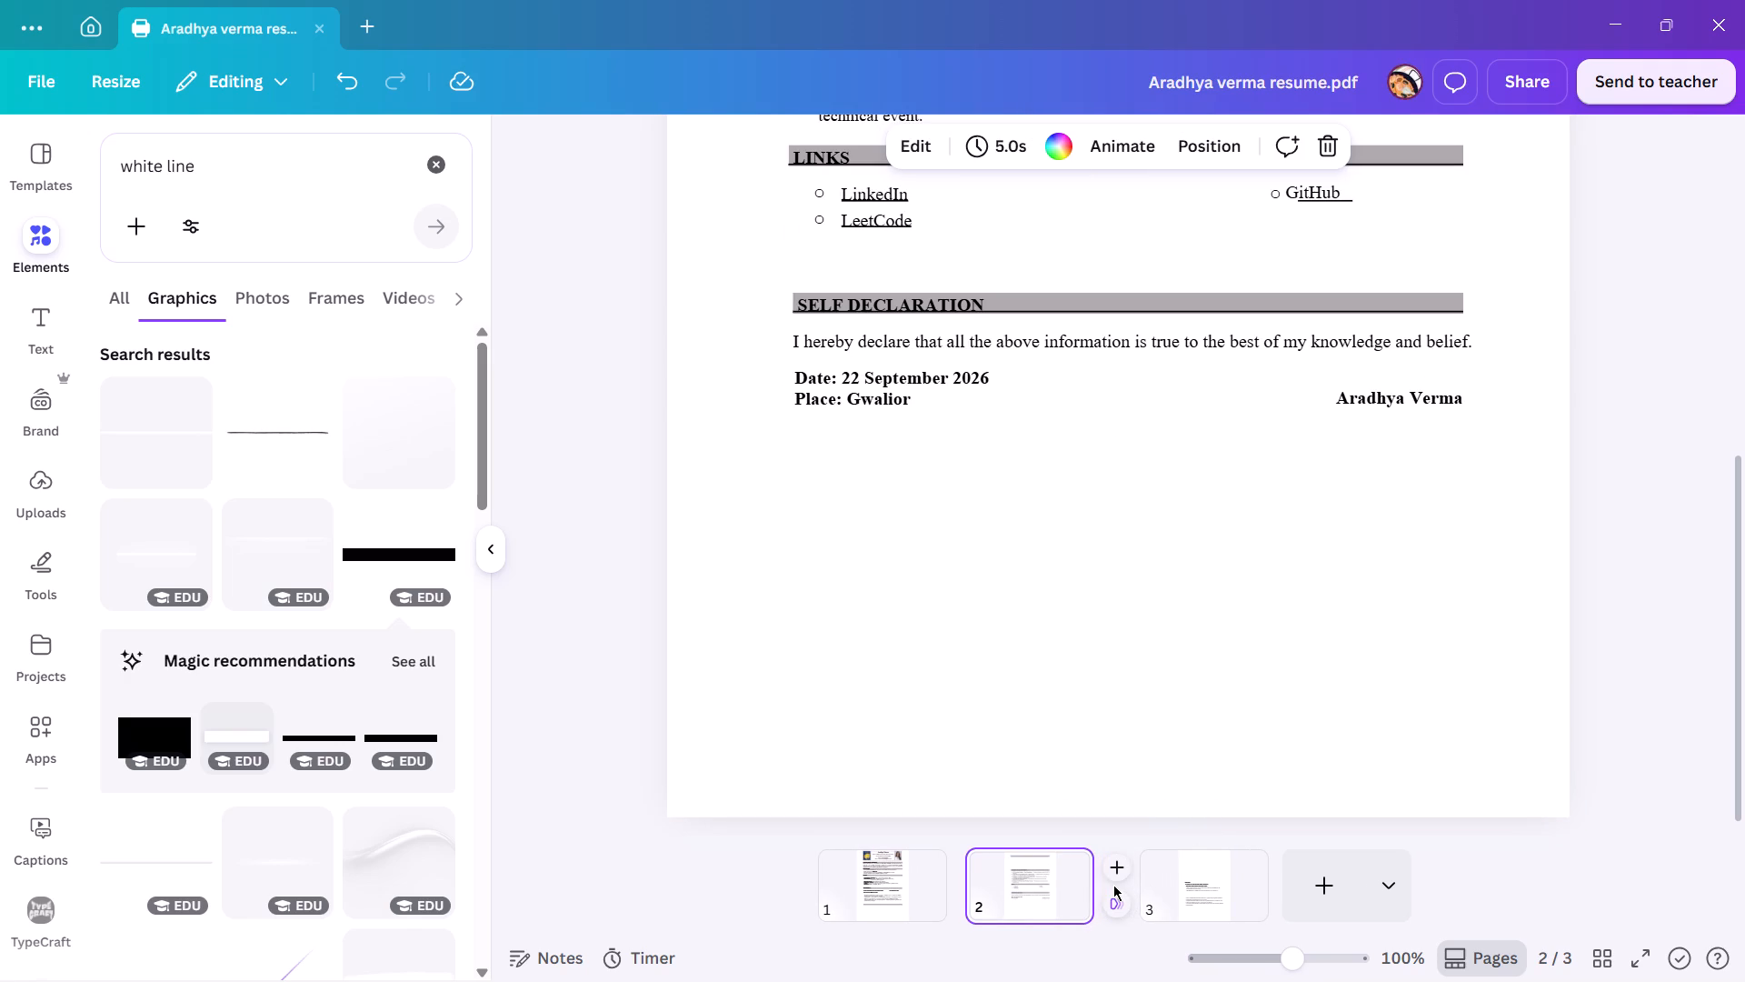
{"action": "left_click", "coordinate": [1243, 880]}
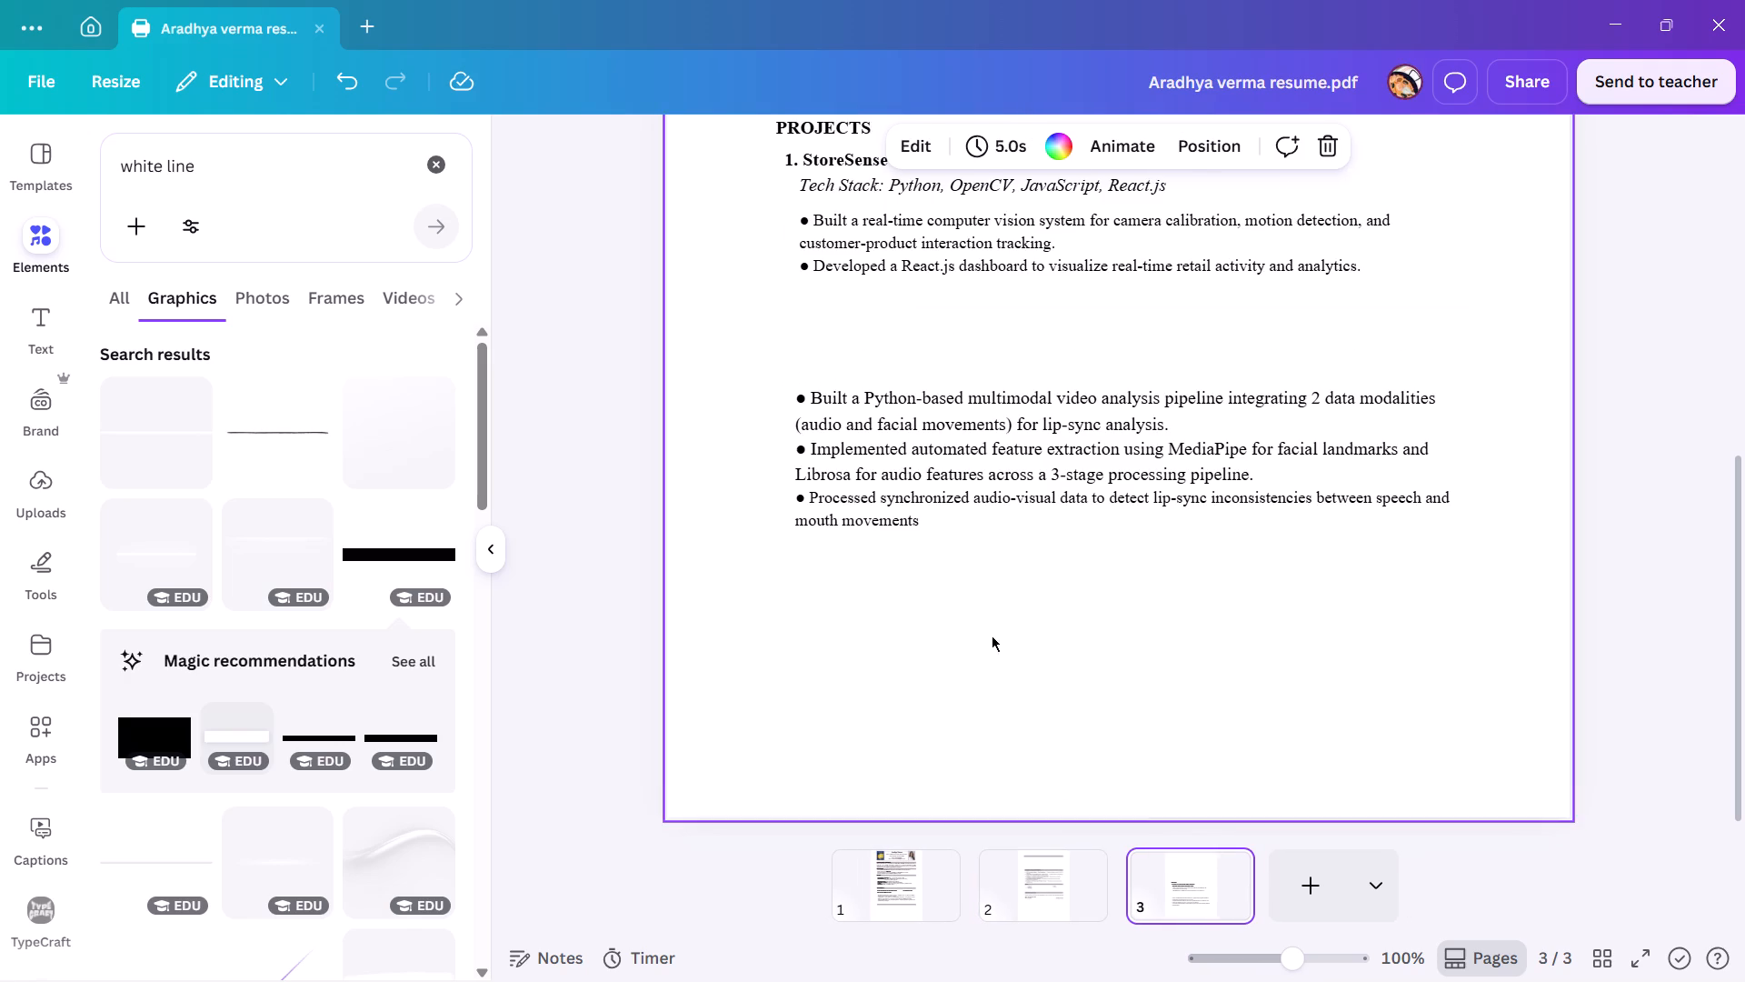
{"action": "scroll", "coordinate": [938, 476], "scroll_direction": "up", "scroll_amount": 3}
{"action": "scroll", "coordinate": [927, 516], "scroll_direction": "down", "scroll_amount": 1}
{"action": "scroll", "coordinate": [753, 584], "scroll_direction": "down", "scroll_amount": 3}
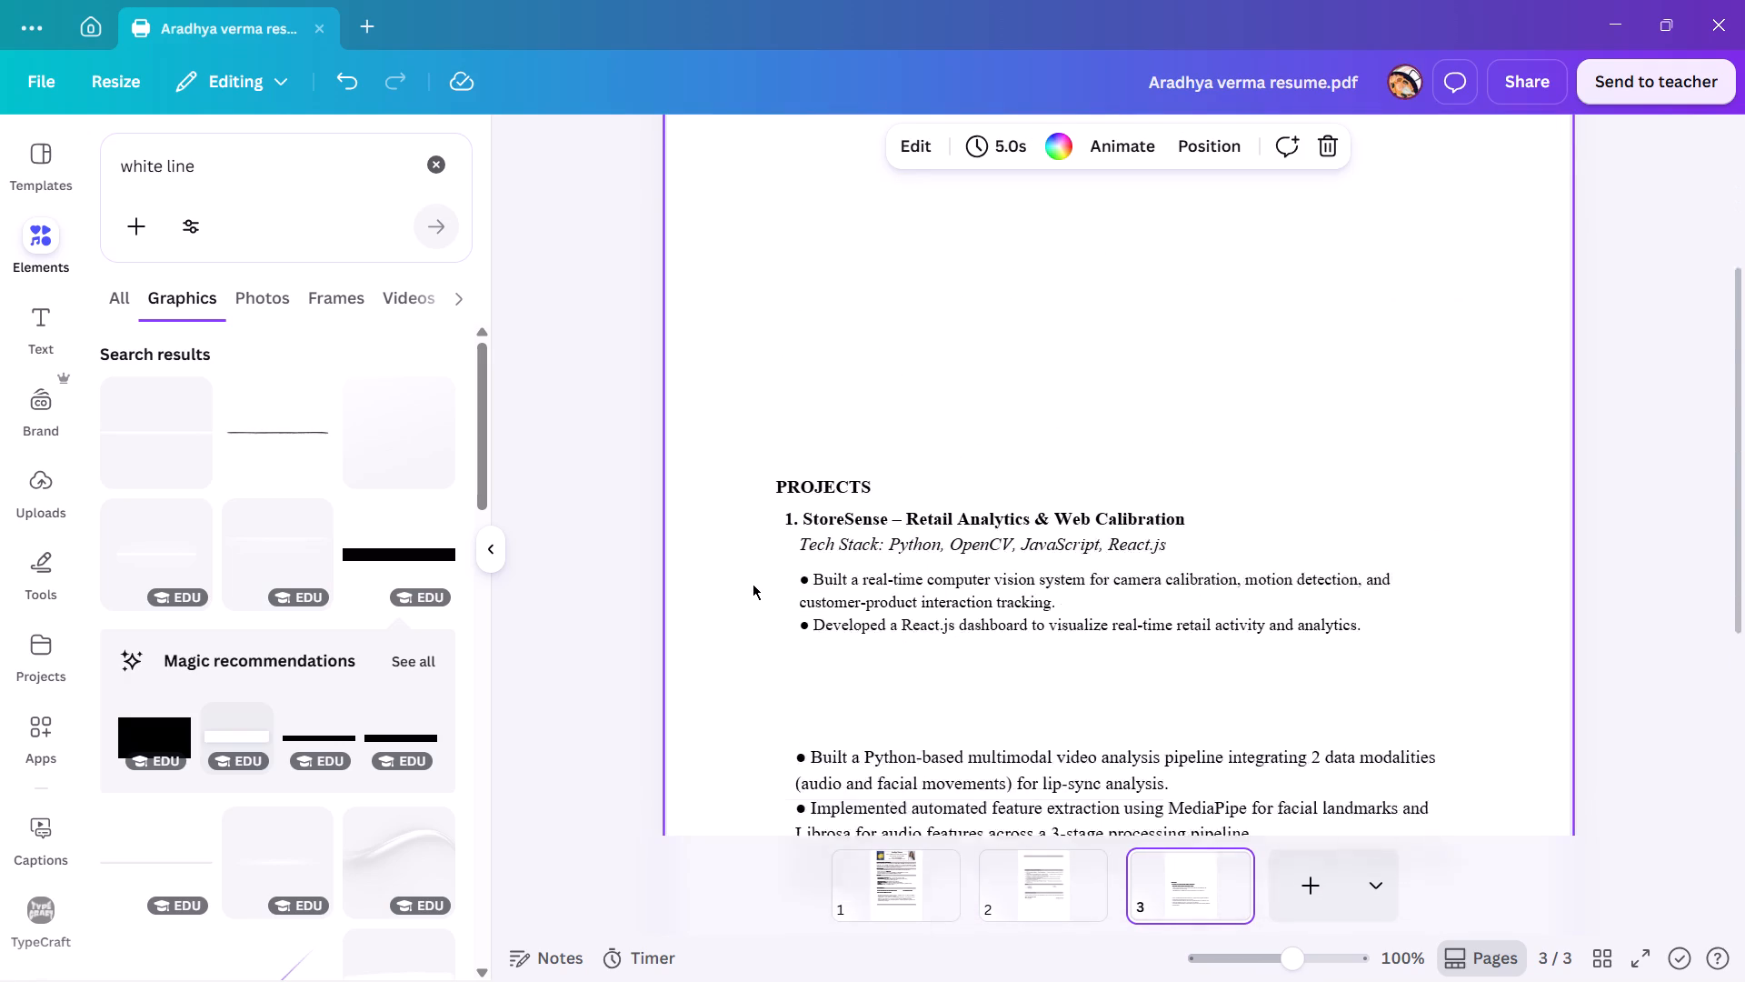
{"action": "scroll", "coordinate": [753, 586], "scroll_direction": "down", "scroll_amount": 3}
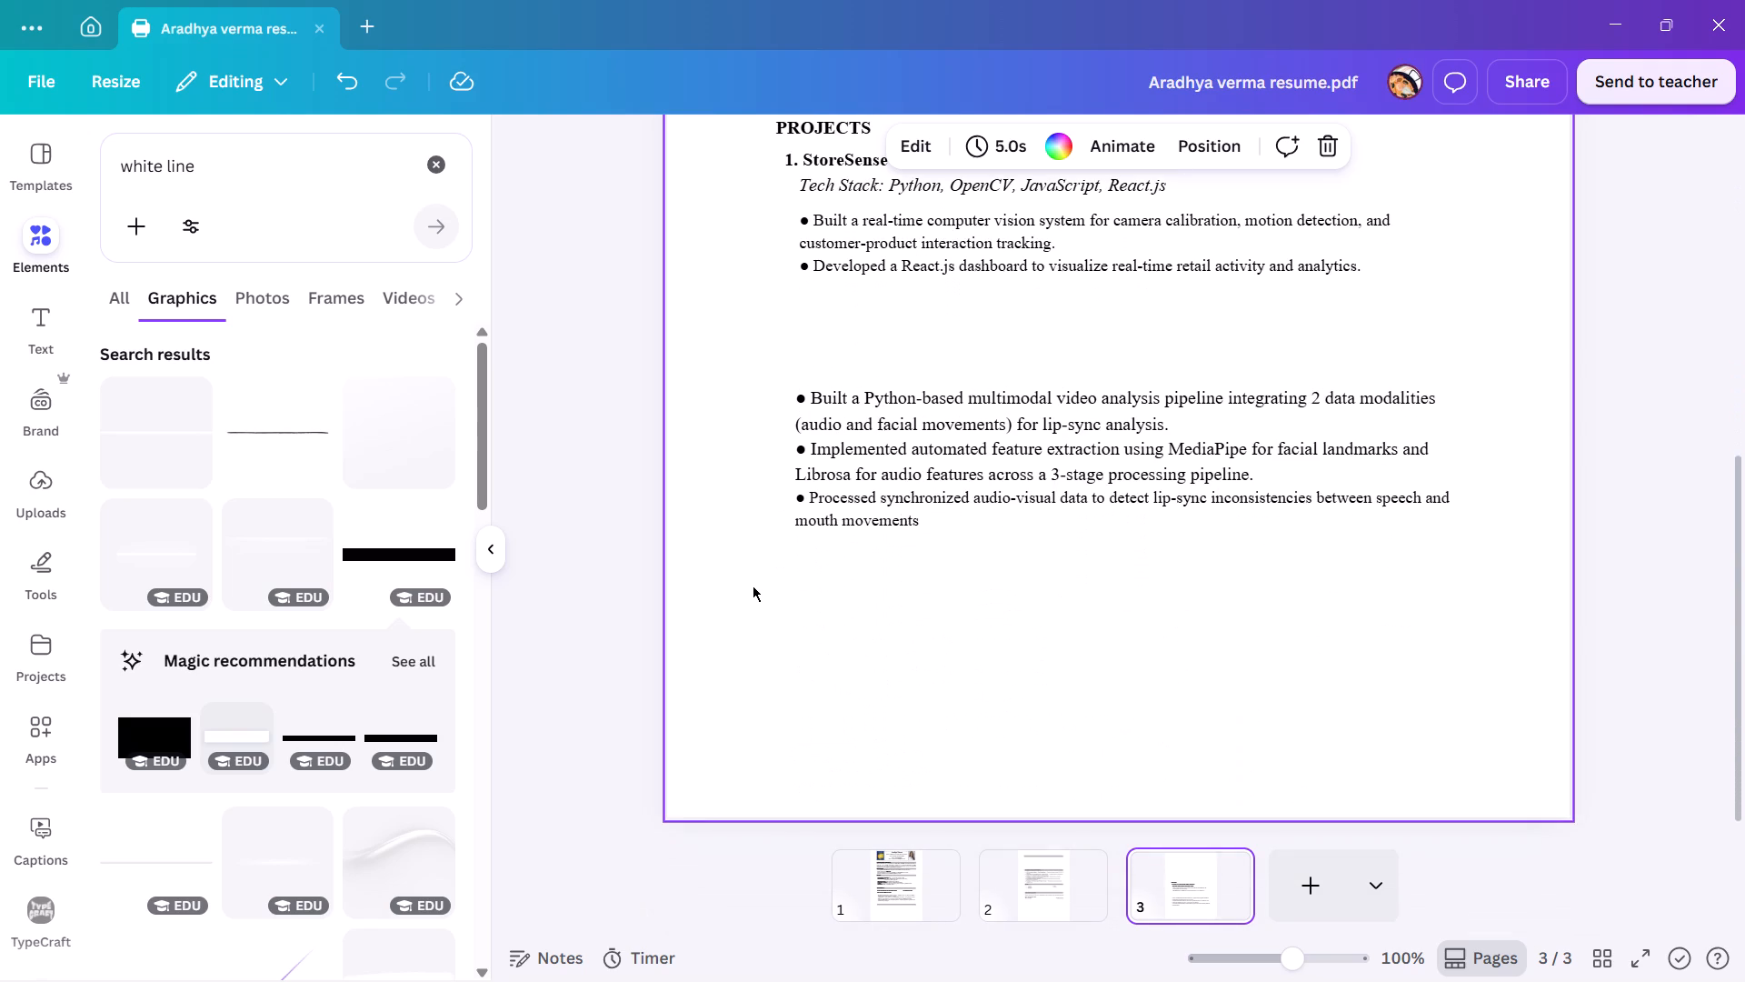
{"action": "scroll", "coordinate": [753, 586], "scroll_direction": "up", "scroll_amount": 10}
{"action": "scroll", "coordinate": [753, 586], "scroll_direction": "down", "scroll_amount": 3}
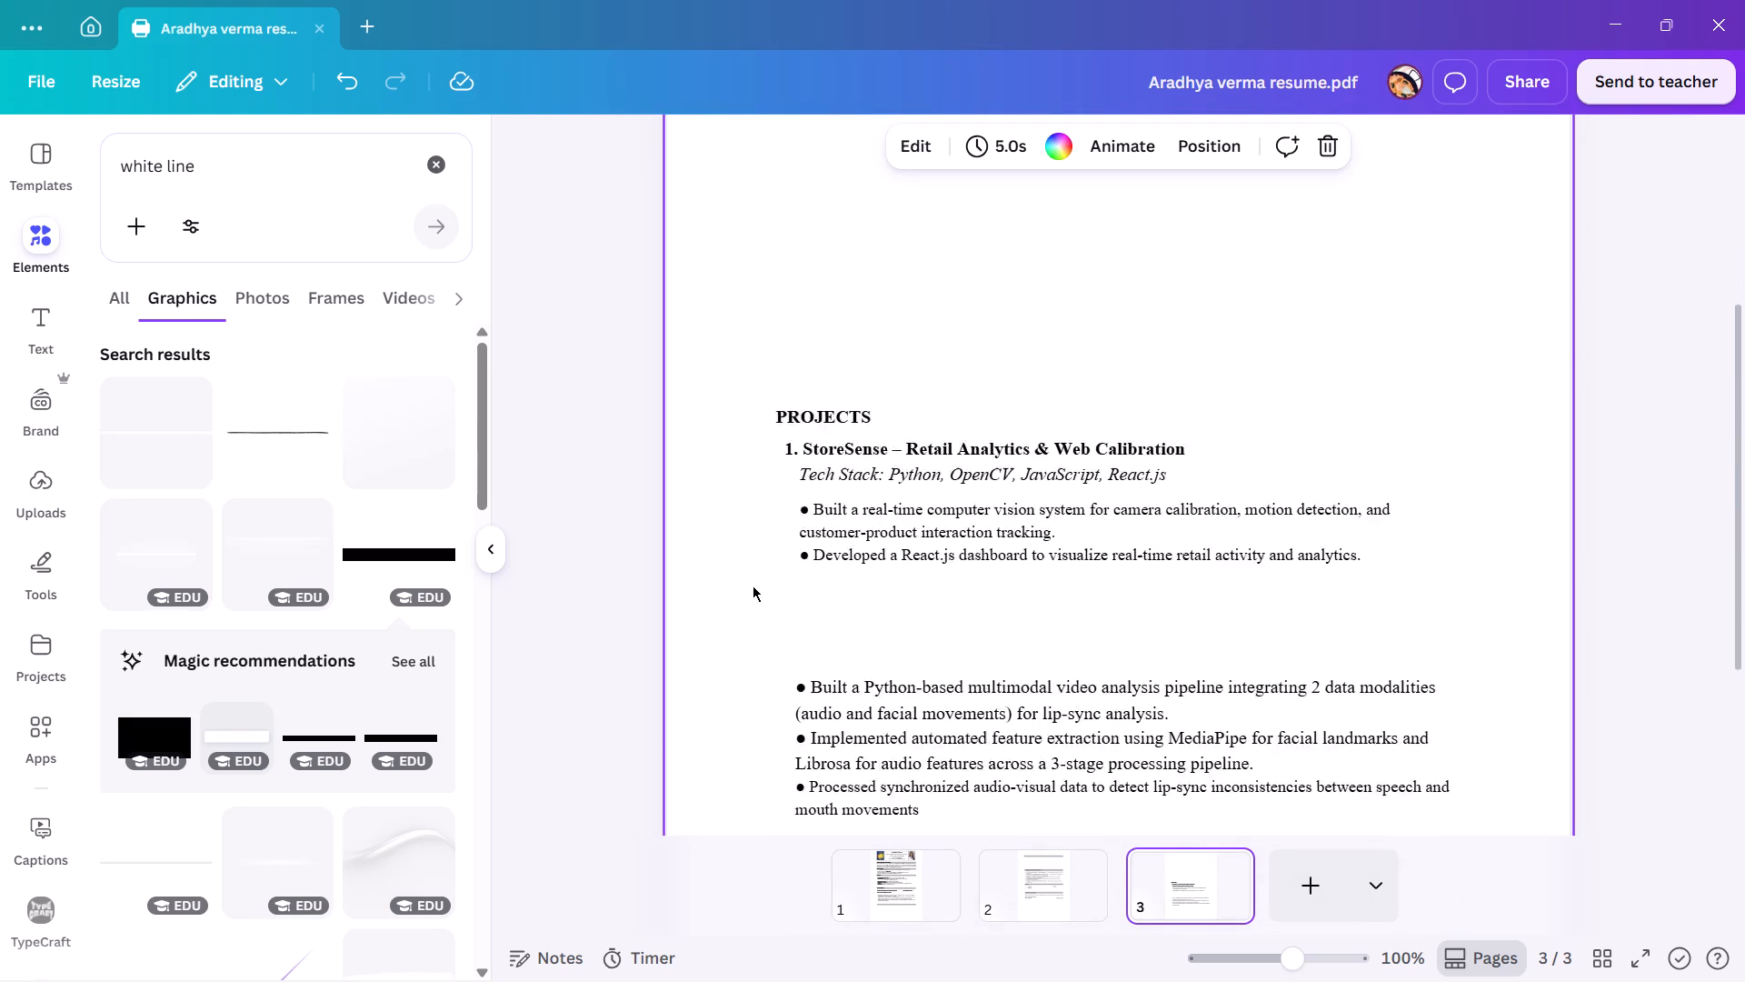
{"action": "scroll", "coordinate": [753, 586], "scroll_direction": "down", "scroll_amount": 3}
{"action": "scroll", "coordinate": [753, 586], "scroll_direction": "up", "scroll_amount": 1}
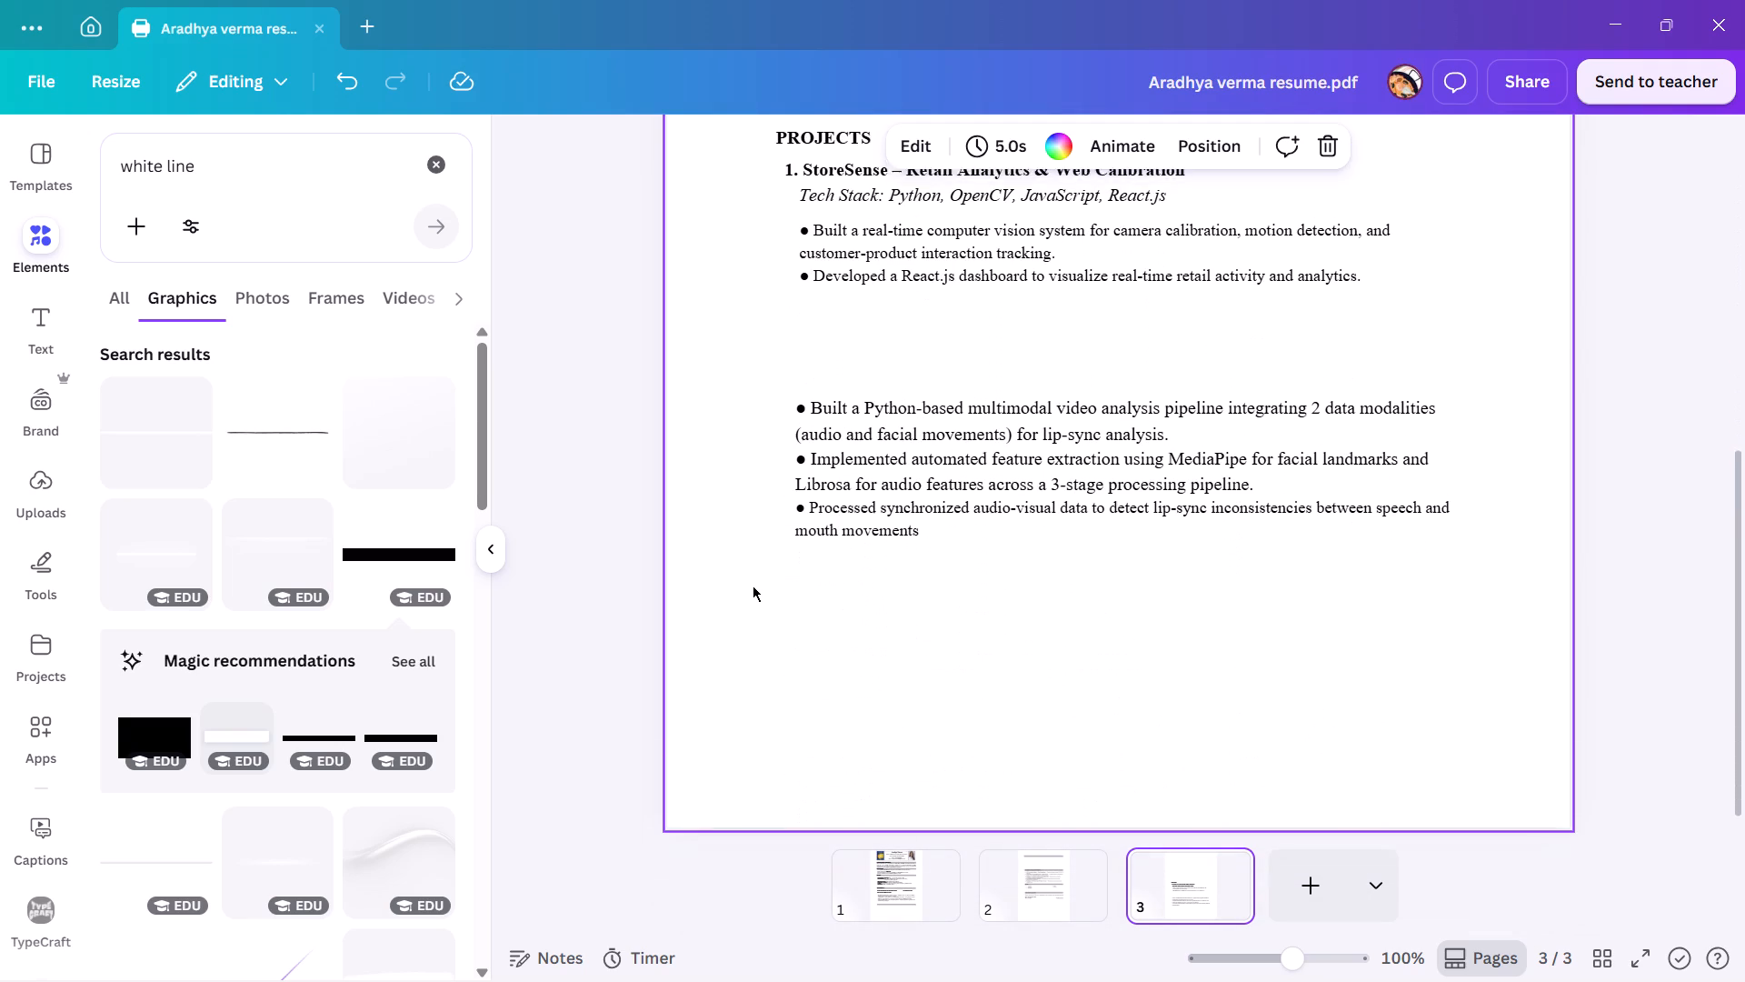
{"action": "scroll", "coordinate": [753, 586], "scroll_direction": "up", "scroll_amount": 1}
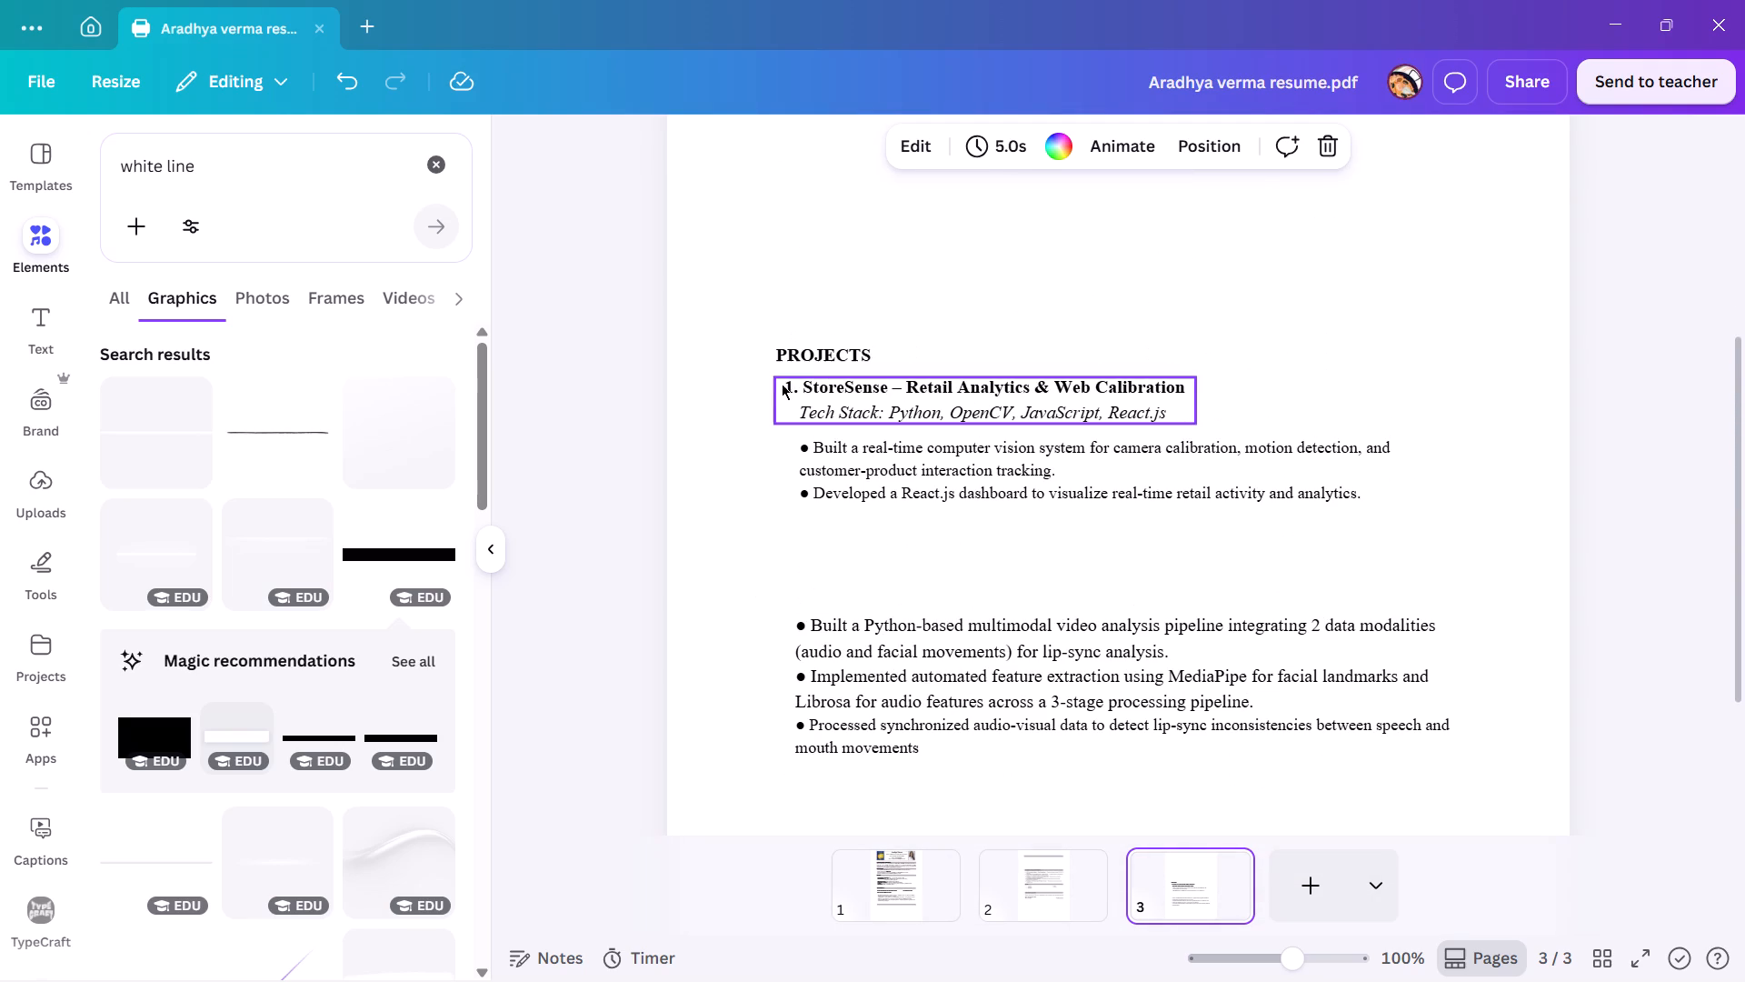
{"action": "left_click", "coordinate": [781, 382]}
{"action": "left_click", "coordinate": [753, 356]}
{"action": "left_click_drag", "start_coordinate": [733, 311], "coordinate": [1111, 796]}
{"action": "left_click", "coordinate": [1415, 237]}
Select the PROJECTS heading and all project text on page 3 and shift them slightly down together.
{"action": "scroll", "coordinate": [1081, 521], "scroll_direction": "down", "scroll_amount": 3, "text": "ctrl"}
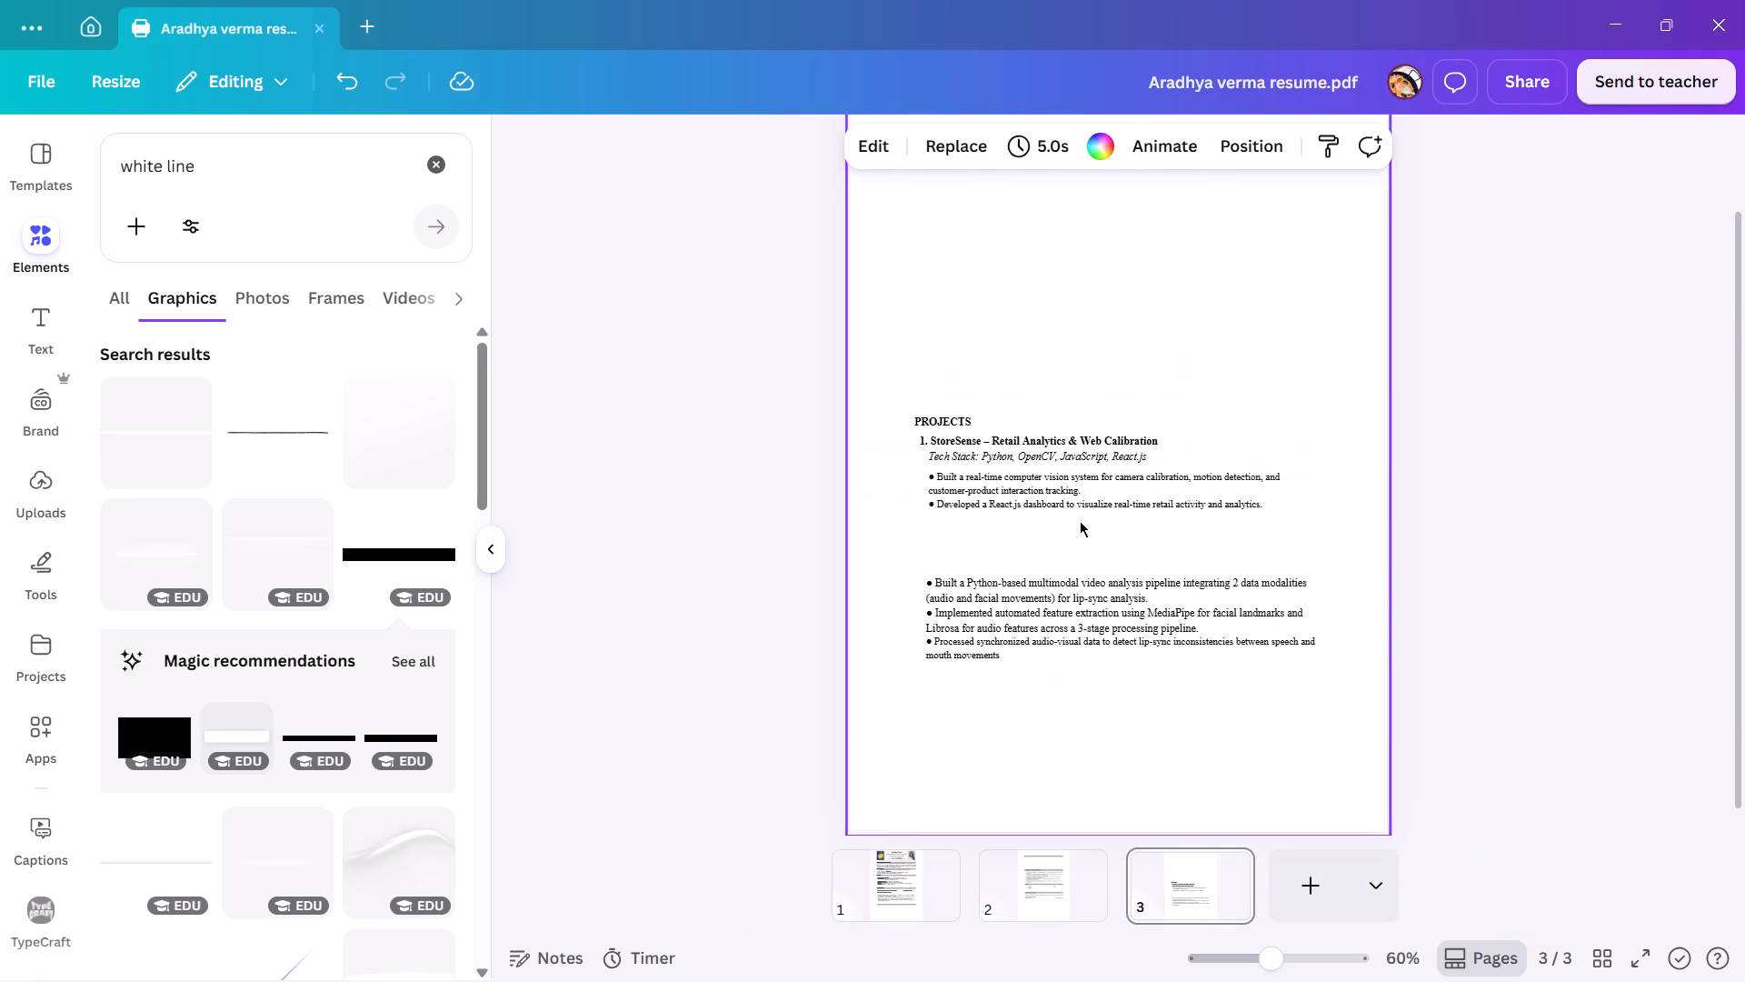
{"action": "scroll", "coordinate": [1080, 521], "scroll_direction": "down", "scroll_amount": 1, "text": "ctrl"}
{"action": "left_click_drag", "start_coordinate": [923, 436], "coordinate": [1122, 721]}
{"action": "left_click_drag", "start_coordinate": [1086, 584], "coordinate": [1086, 602]}
{"action": "left_click", "coordinate": [1130, 350]}
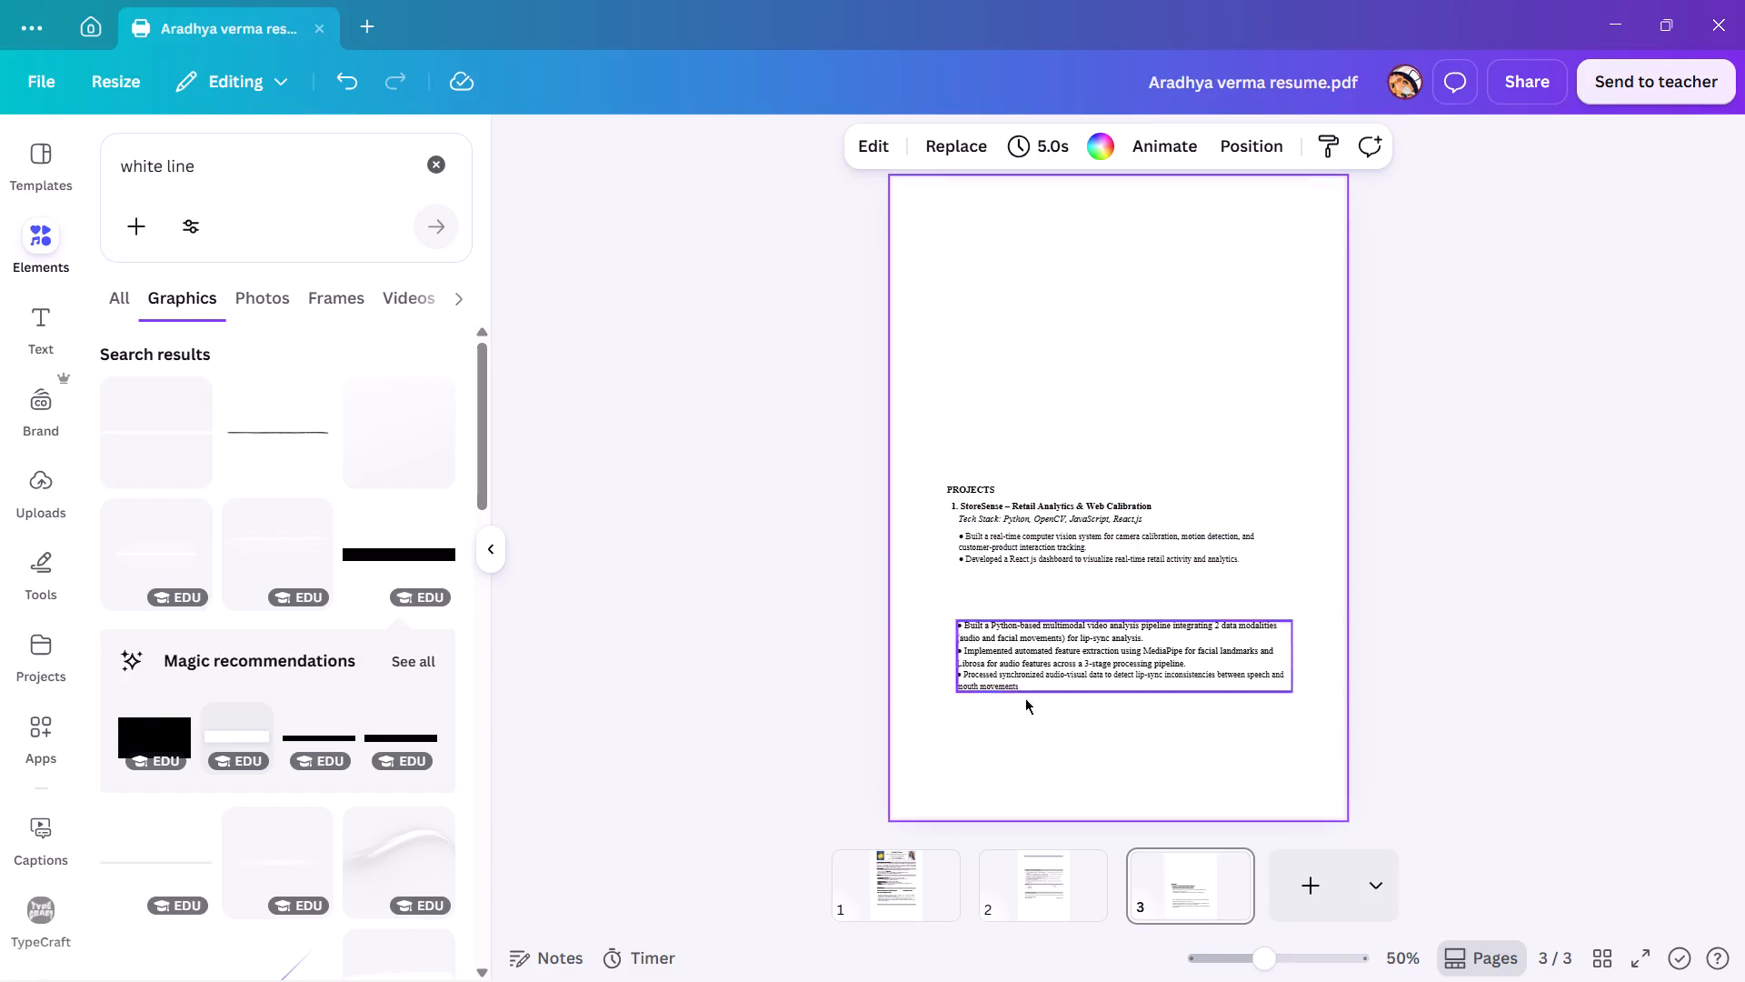
Undo the recent layout edits, starting with the downward shift of the PROJECTS content on page 3.
{"action": "left_click", "coordinate": [906, 903]}
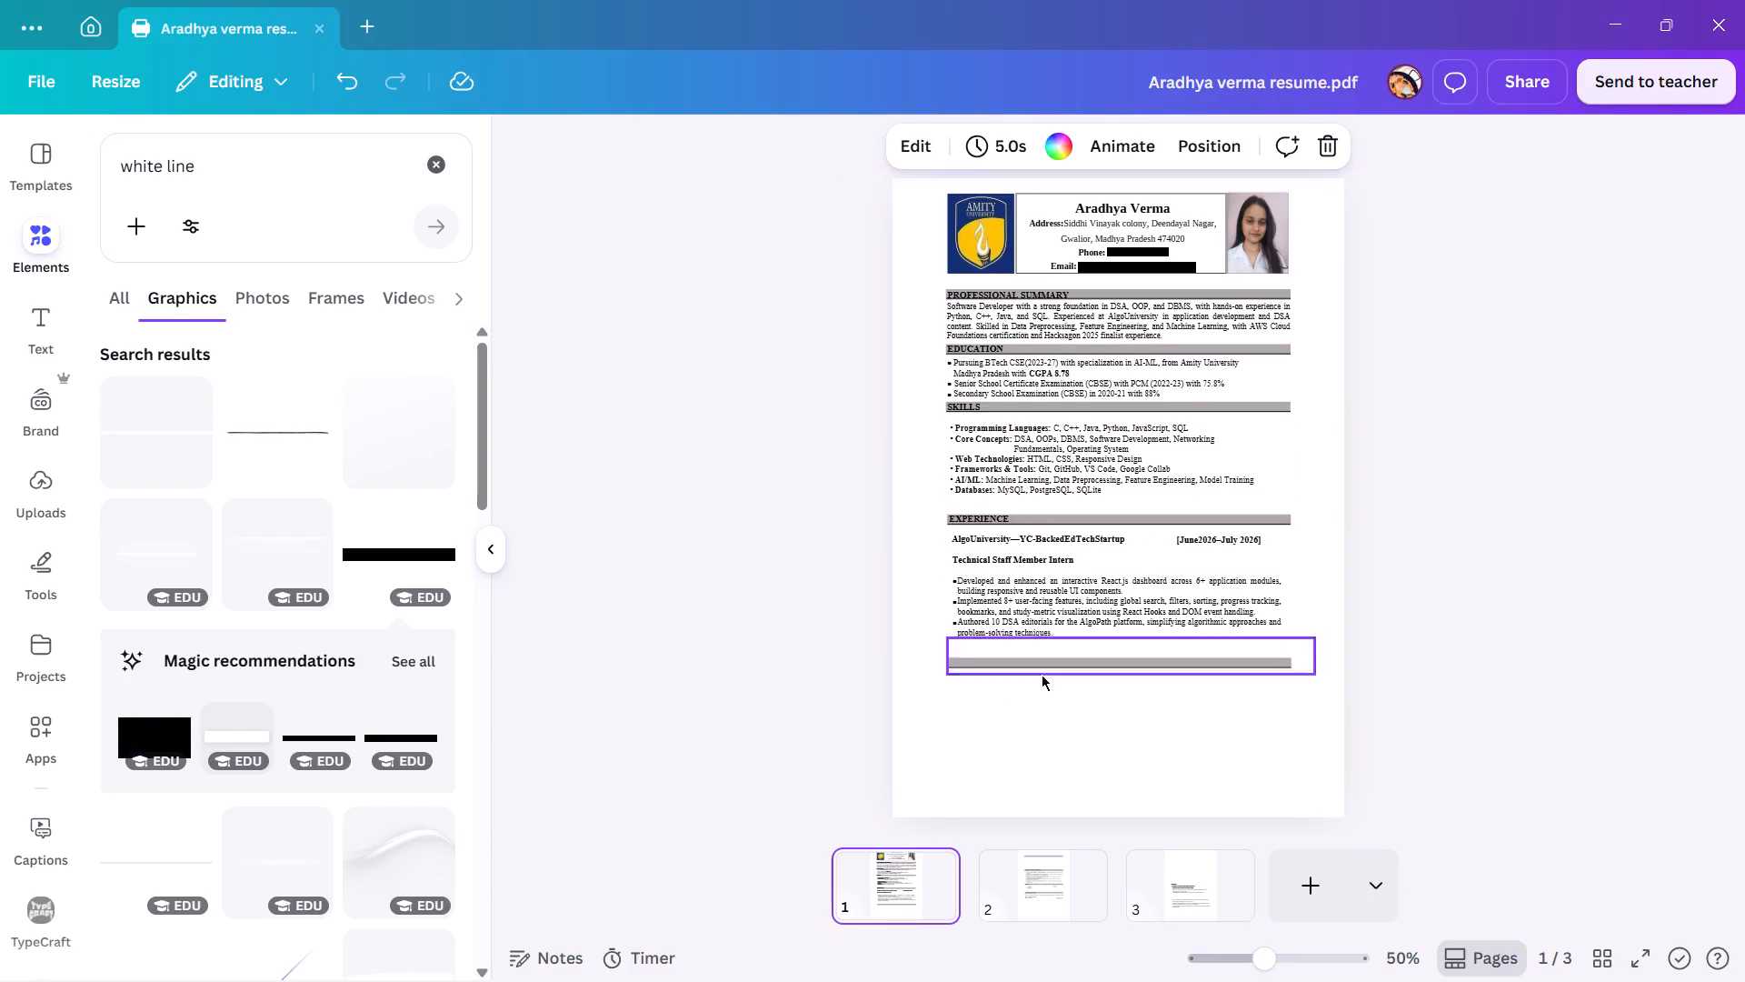
{"action": "left_click", "coordinate": [1045, 877]}
{"action": "scroll", "coordinate": [1038, 660], "scroll_direction": "up", "scroll_amount": 1}
{"action": "left_click", "coordinate": [1182, 898]}
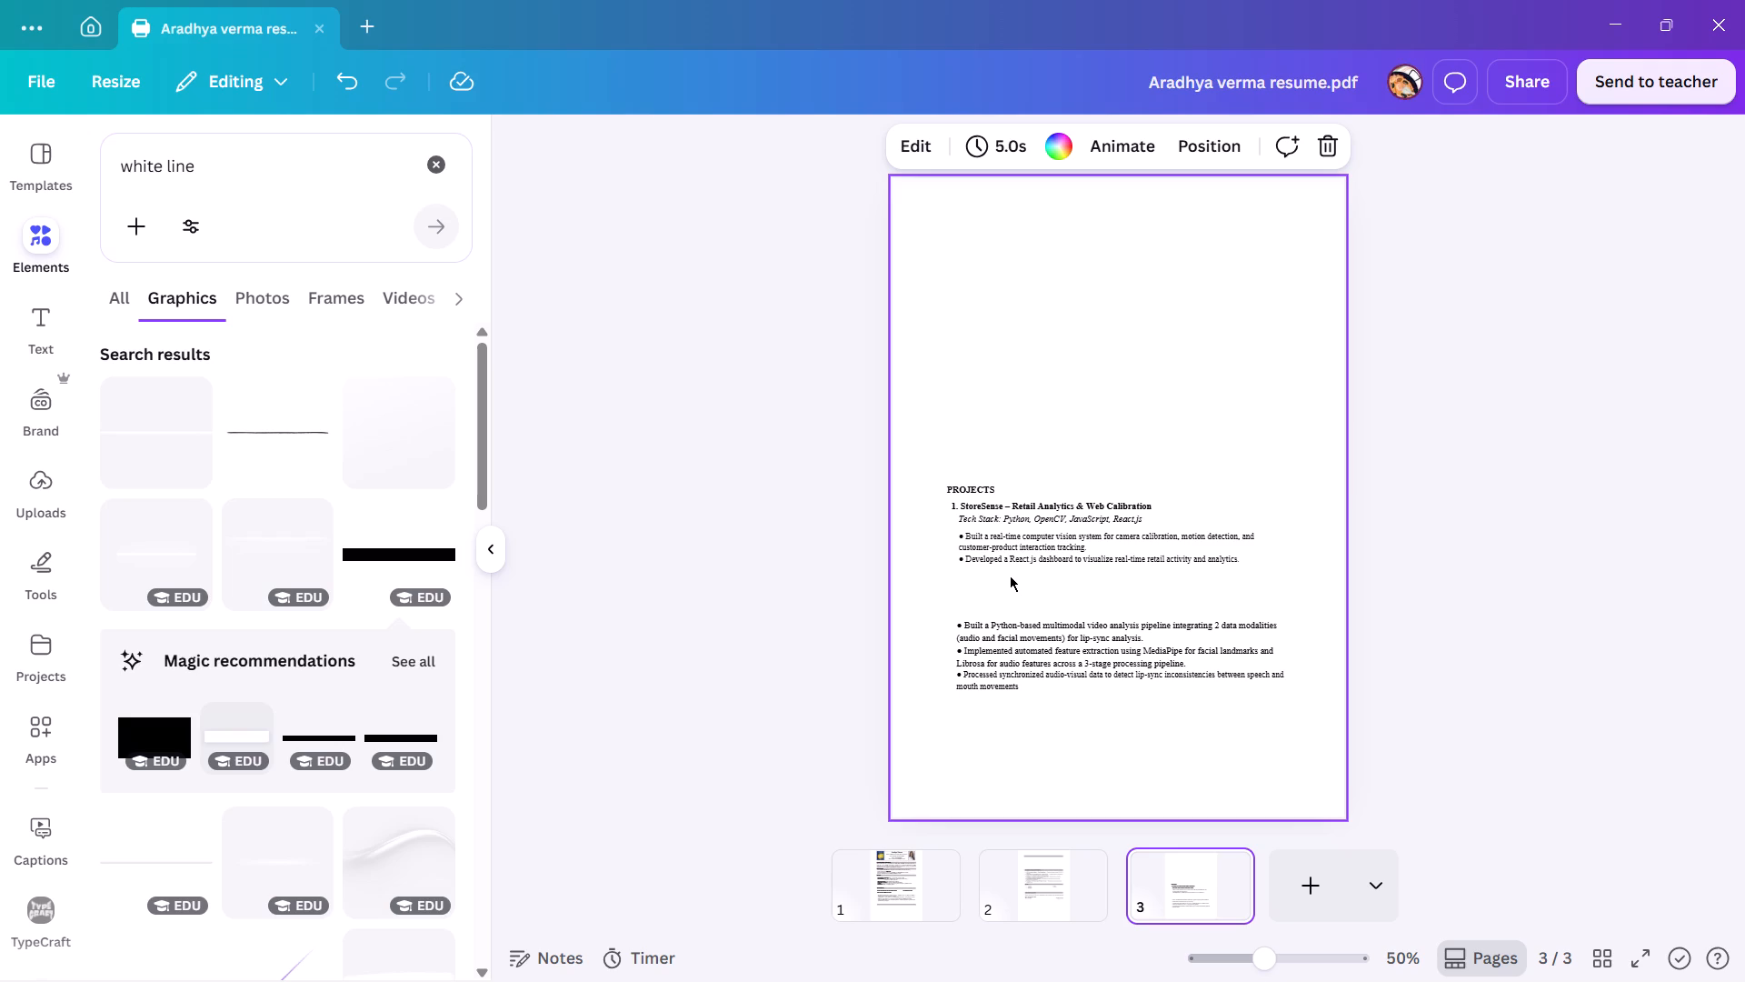
{"action": "key", "text": "ctrl+z"}
{"action": "key", "text": "ctrl+z"}
{"action": "key", "text": "ctrl+z"}
{"action": "key", "text": "ctrl+z"}
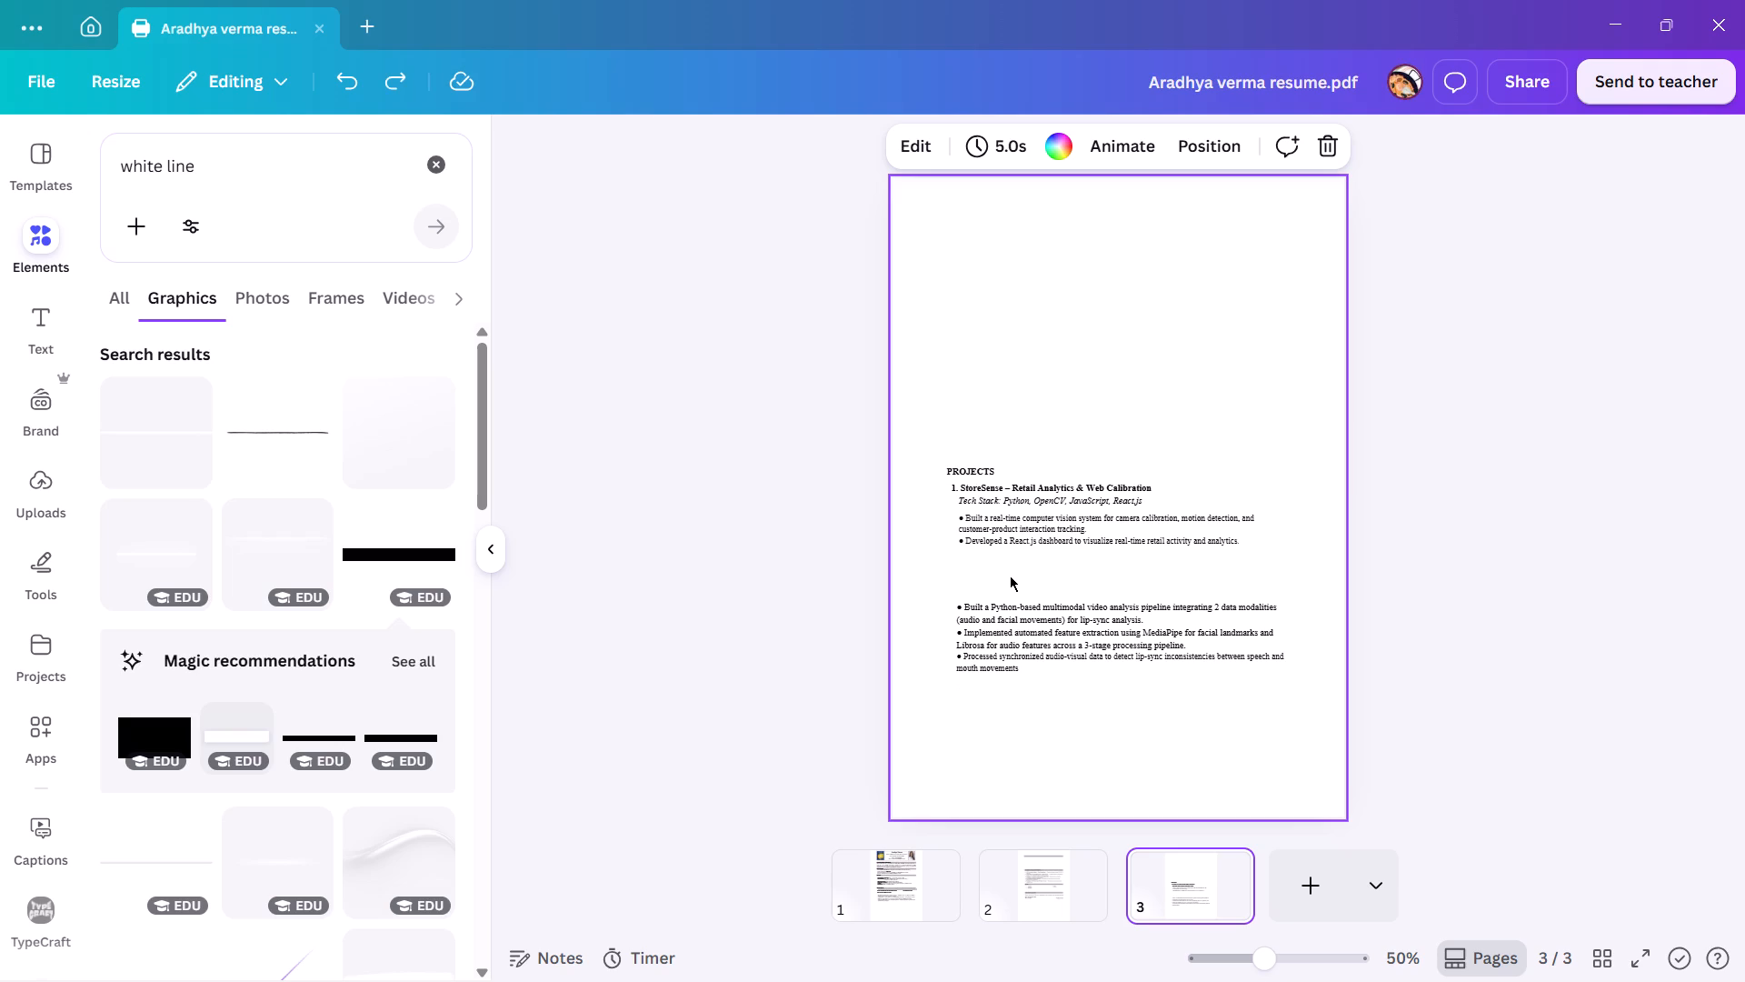
{"action": "key", "text": "ctrl+z"}
{"action": "key", "text": "ctrl+z"}
{"action": "key", "text": "ctrl+z"}
{"action": "key", "text": "ctrl+z"}
{"action": "key", "text": "ctrl+z"}
{"action": "key", "text": "ctrl+z"}
{"action": "key", "text": "ctrl+z"}
{"action": "key", "text": "ctrl+z"}
{"action": "key", "text": "ctrl+z"}
{"action": "key", "text": "ctrl+z"}
{"action": "key", "text": "ctrl+z"}
{"action": "key", "text": "ctrl+z"}
{"action": "key", "text": "ctrl+z"}
{"action": "key", "text": "ctrl+z"}
{"action": "key", "text": "ctrl+z"}
{"action": "key", "text": "ctrl+z"}
{"action": "key", "text": "ctrl+z"}
{"action": "key", "text": "ctrl+z"}
{"action": "key", "text": "ctrl+z"}
{"action": "key", "text": "ctrl+z"}
{"action": "key", "text": "ctrl+z"}
{"action": "key", "text": "ctrl+z"}
{"action": "key", "text": "ctrl+z"}
{"action": "key", "text": "ctrl+z"}
{"action": "key", "text": "ctrl+z"}
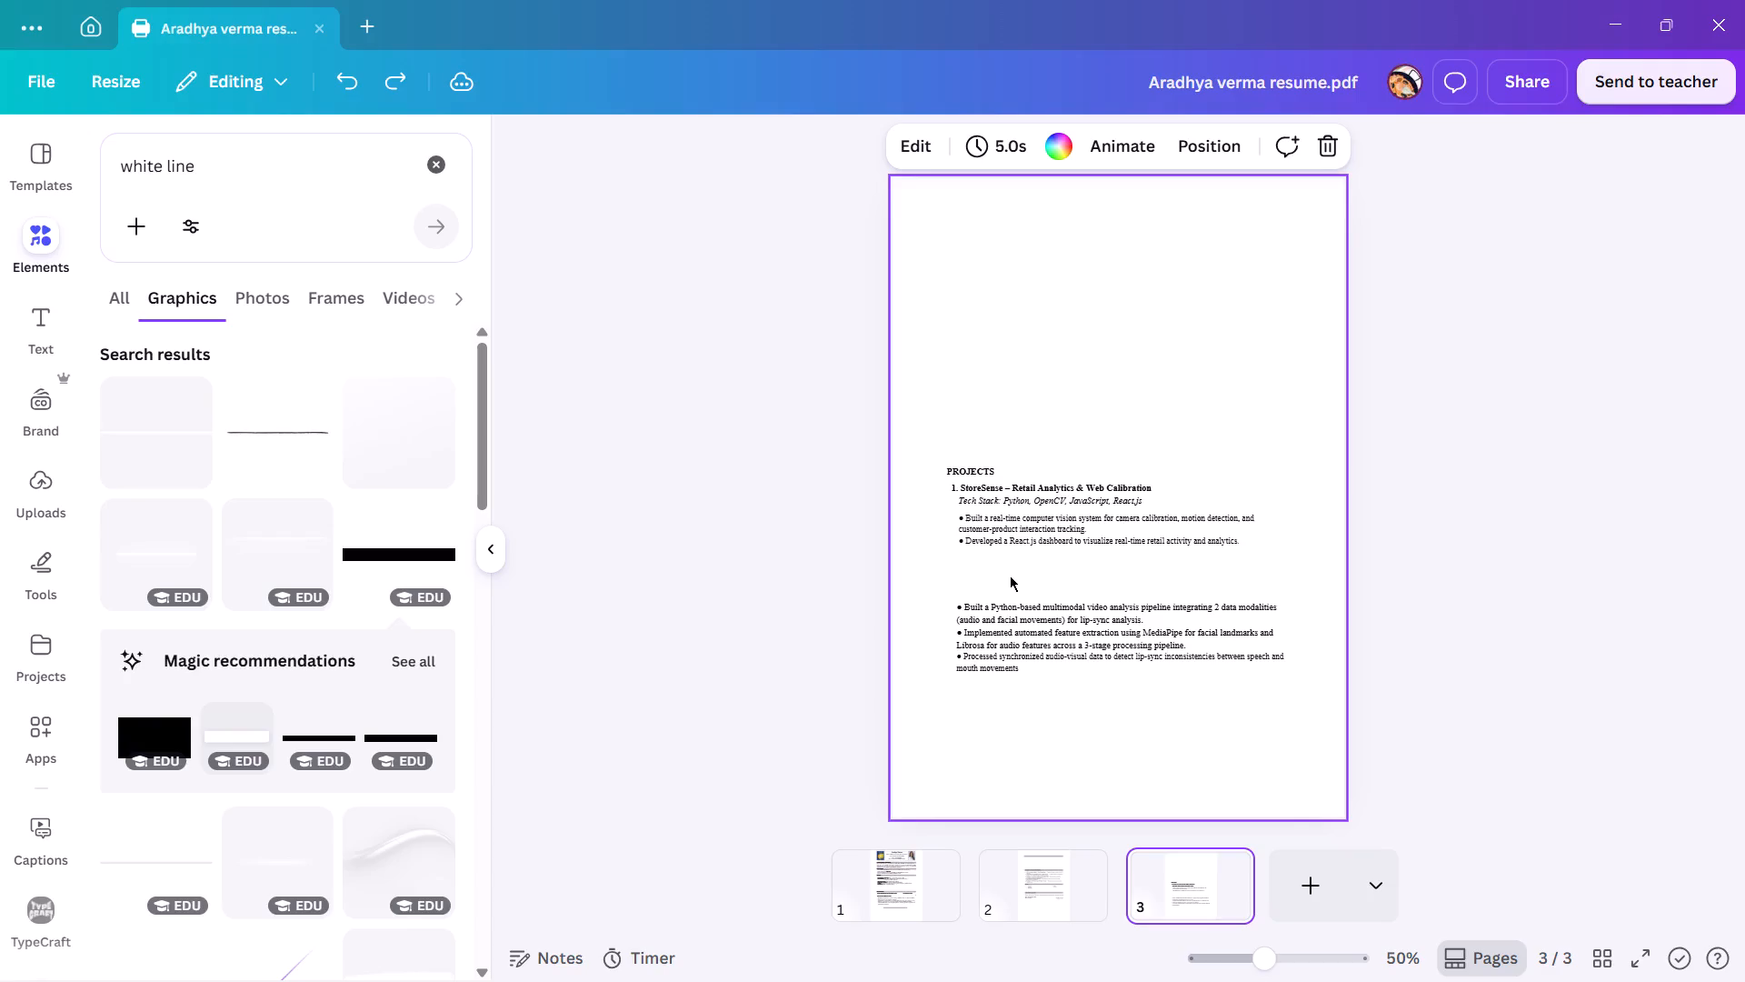
{"action": "key", "text": "ctrl+z"}
{"action": "key", "text": "ctrl+z"}
{"action": "key", "text": "ctrl+z"}
{"action": "key", "text": "ctrl+z"}
{"action": "key", "text": "ctrl+z"}
{"action": "key", "text": "ctrl+z"}
{"action": "key", "text": "ctrl+z"}
{"action": "key", "text": "ctrl+z"}
{"action": "key", "text": "ctrl+z"}
{"action": "key", "text": "ctrl+z"}
{"action": "key", "text": "ctrl+z"}
{"action": "key", "text": "ctrl+z"}
Undo the page 1 edits back to the point where the PROJECTS section sits under its grey bar below Skills.
{"action": "left_click", "coordinate": [892, 880]}
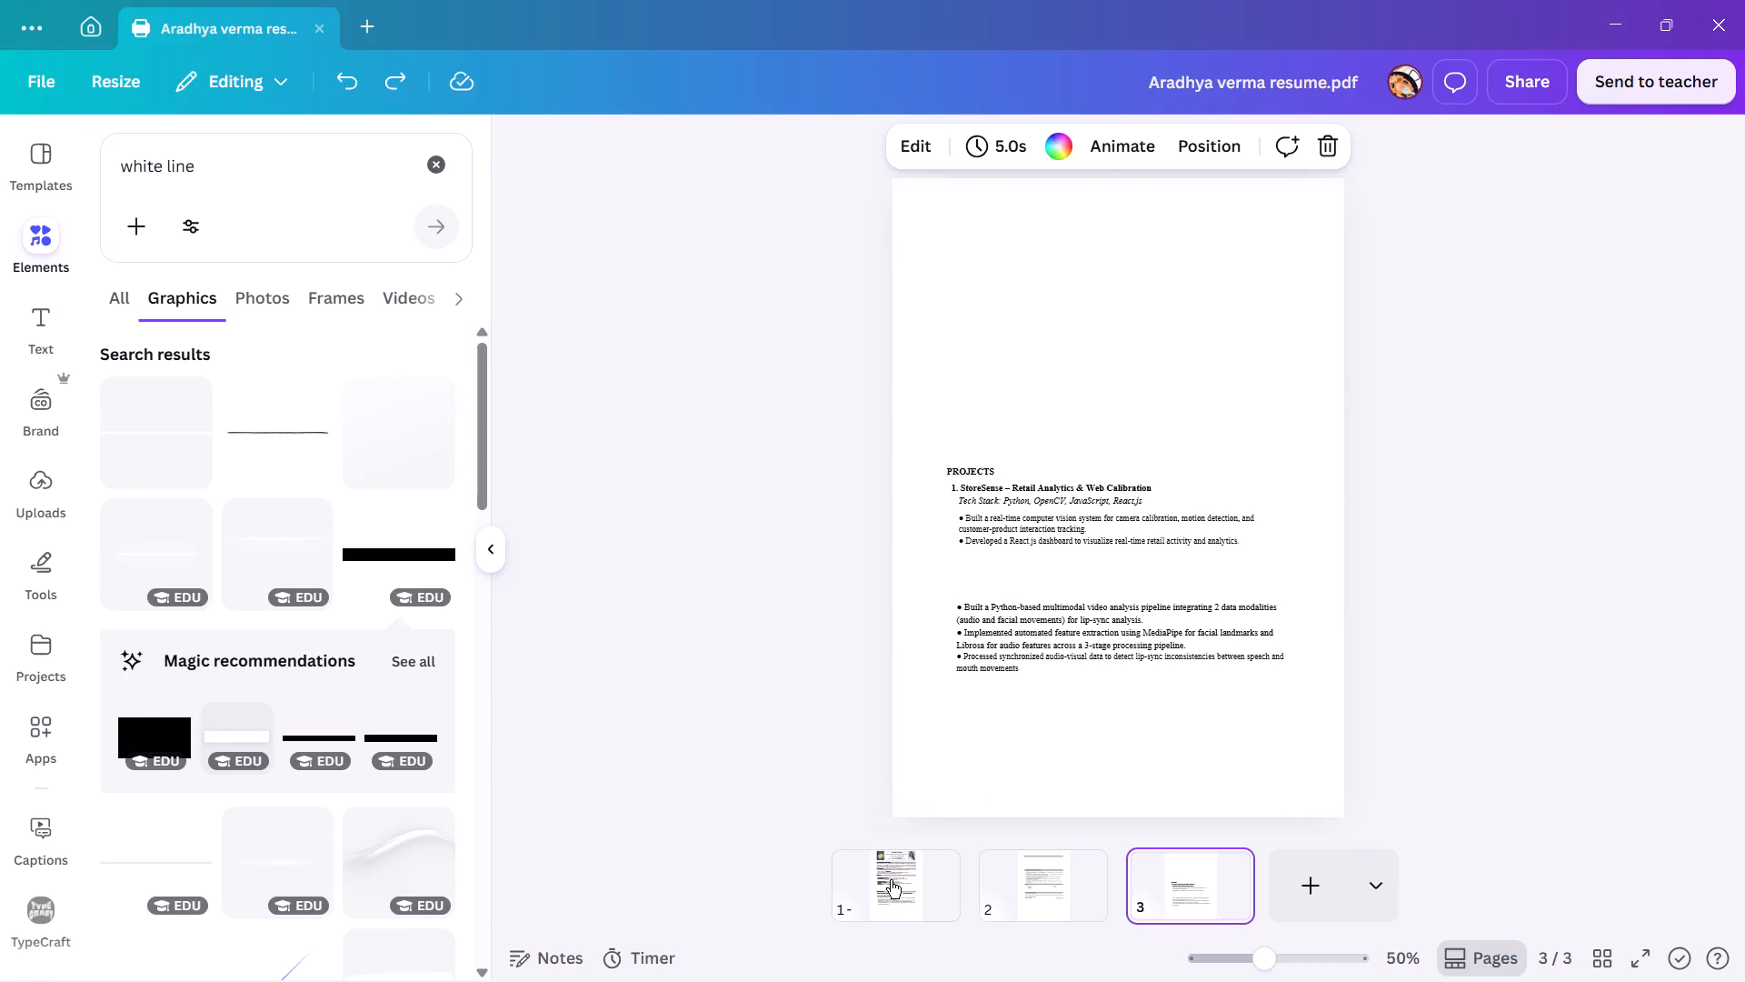
{"action": "key", "text": "ctrl+z"}
{"action": "key", "text": "ctrl+z"}
{"action": "key", "text": "ctrl+z"}
{"action": "key", "text": "ctrl+z"}
{"action": "key", "text": "ctrl+z"}
{"action": "key", "text": "ctrl+z"}
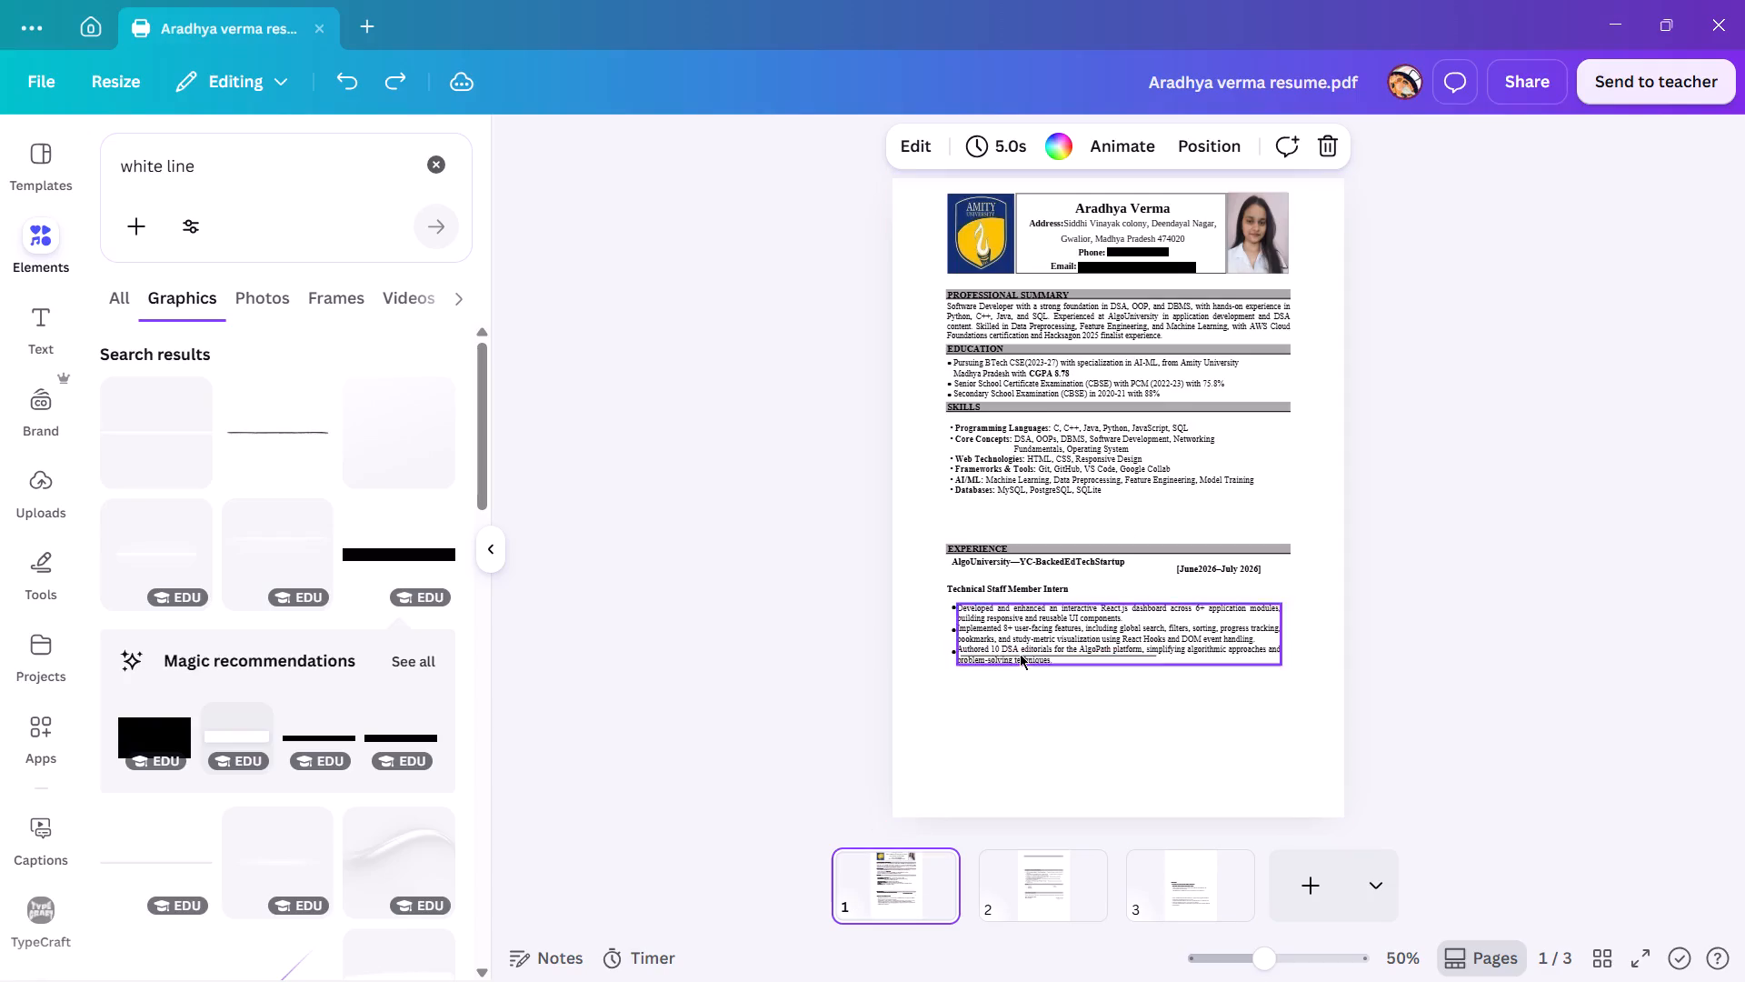
{"action": "key", "text": "ctrl+z"}
{"action": "key", "text": "ctrl+z"}
{"action": "key", "text": "ctrl+z"}
{"action": "key", "text": "ctrl+z"}
{"action": "key", "text": "ctrl+z"}
{"action": "key", "text": "ctrl+z"}
{"action": "key", "text": "ctrl+z"}
{"action": "key", "text": "ctrl+z"}
{"action": "key", "text": "ctrl+z"}
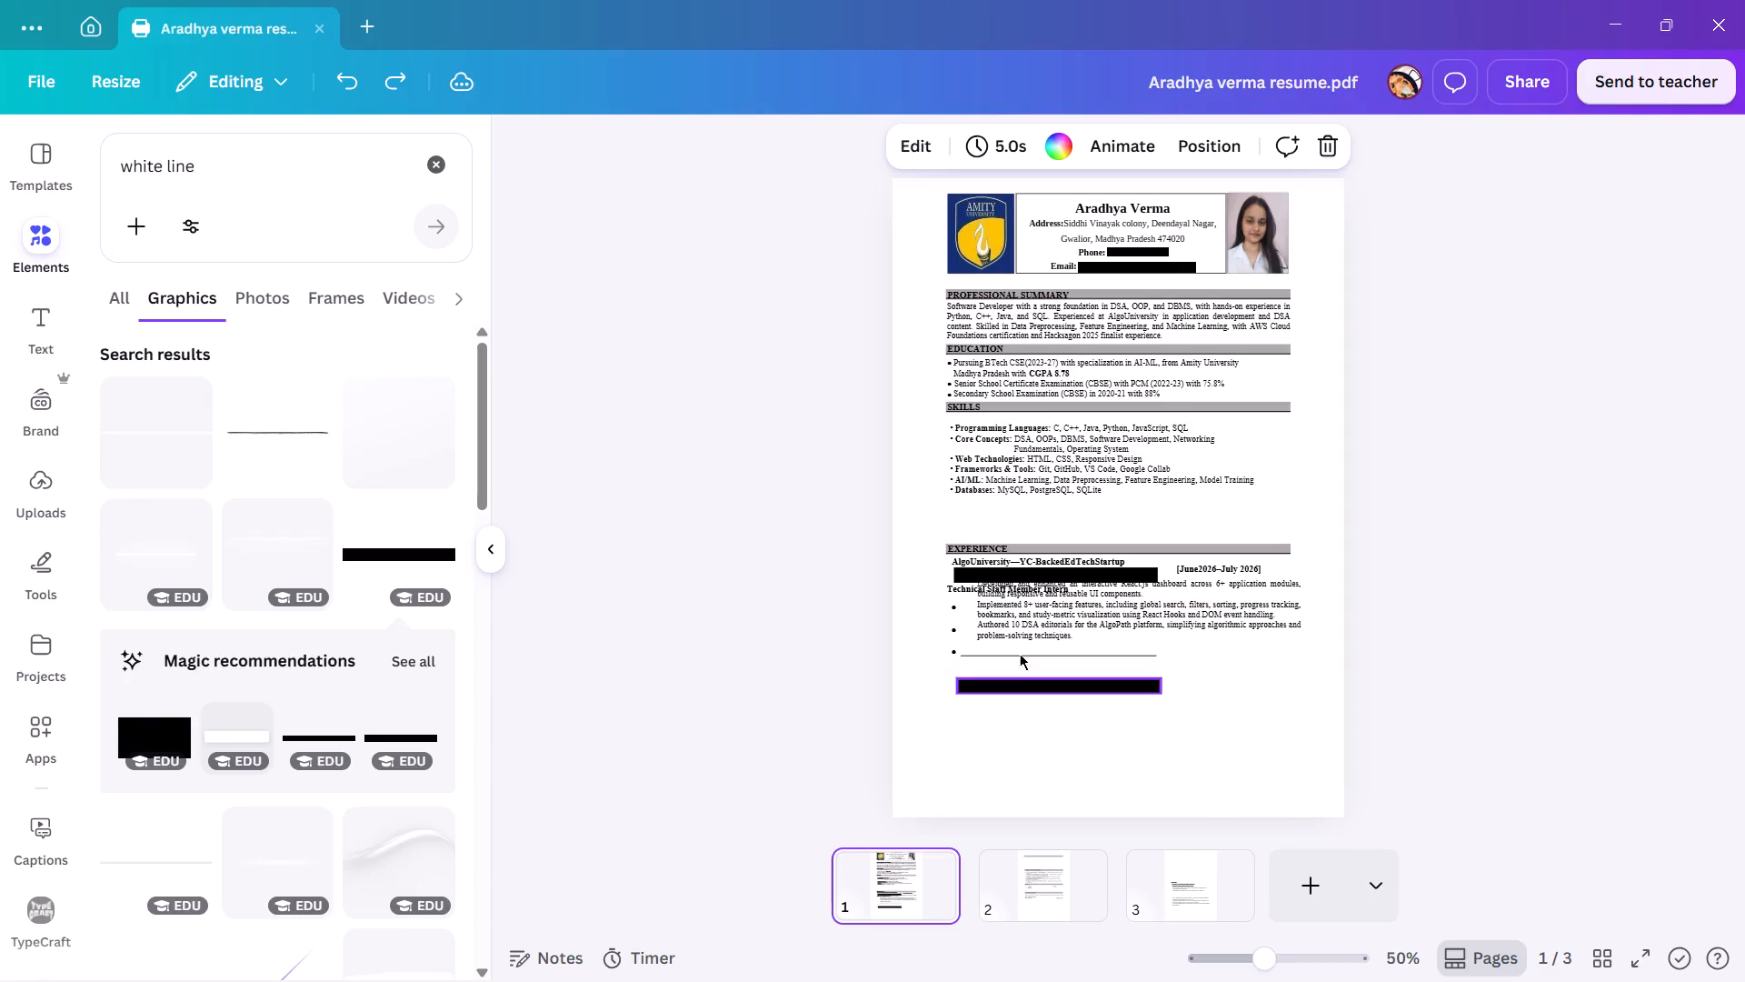
{"action": "key", "text": "ctrl+z"}
{"action": "key", "text": "ctrl+z"}
{"action": "key", "text": "ctrl+z"}
{"action": "key", "text": "ctrl+z"}
{"action": "key", "text": "ctrl+z"}
{"action": "key", "text": "ctrl+z"}
{"action": "key", "text": "ctrl+z"}
{"action": "key", "text": "ctrl+z"}
{"action": "key", "text": "ctrl+z"}
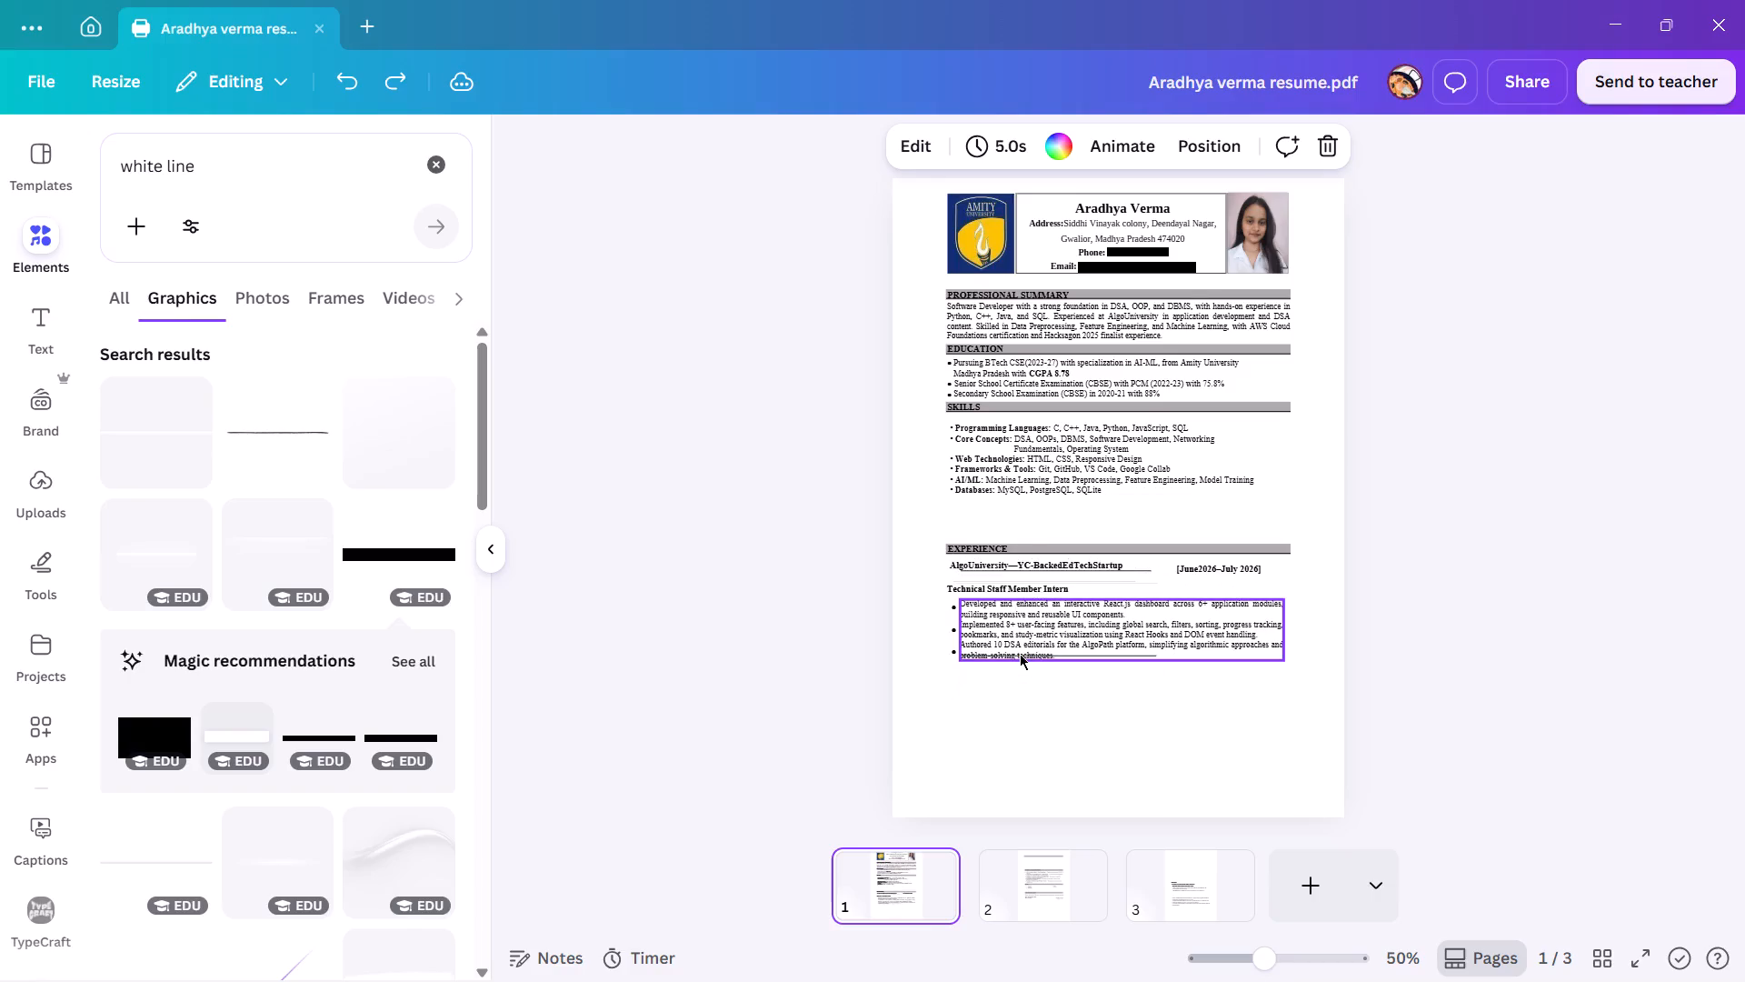
{"action": "key", "text": "ctrl+z"}
{"action": "key", "text": "ctrl+z"}
{"action": "key", "text": "ctrl+z"}
{"action": "key", "text": "ctrl+z"}
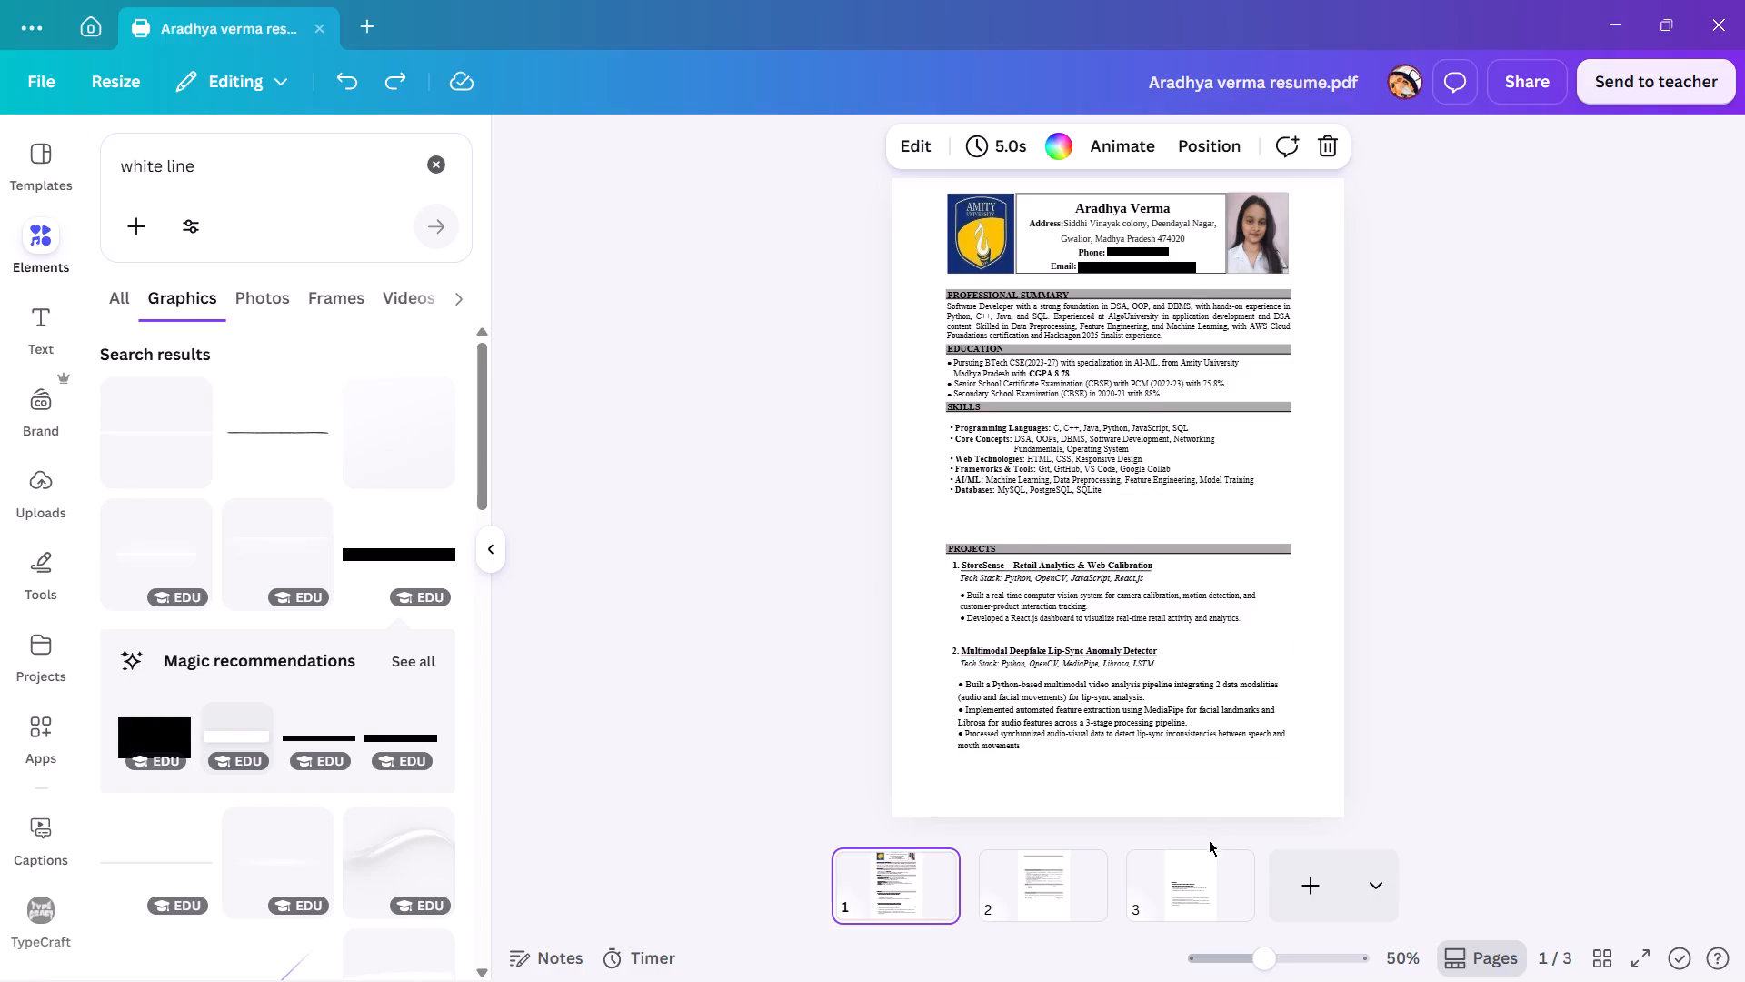
Undo further edits until page 3 holds only the EXPERIENCE section in the middle of the page.
{"action": "left_click", "coordinate": [1209, 877]}
{"action": "key", "text": "ctrl+z"}
{"action": "key", "text": "ctrl+z"}
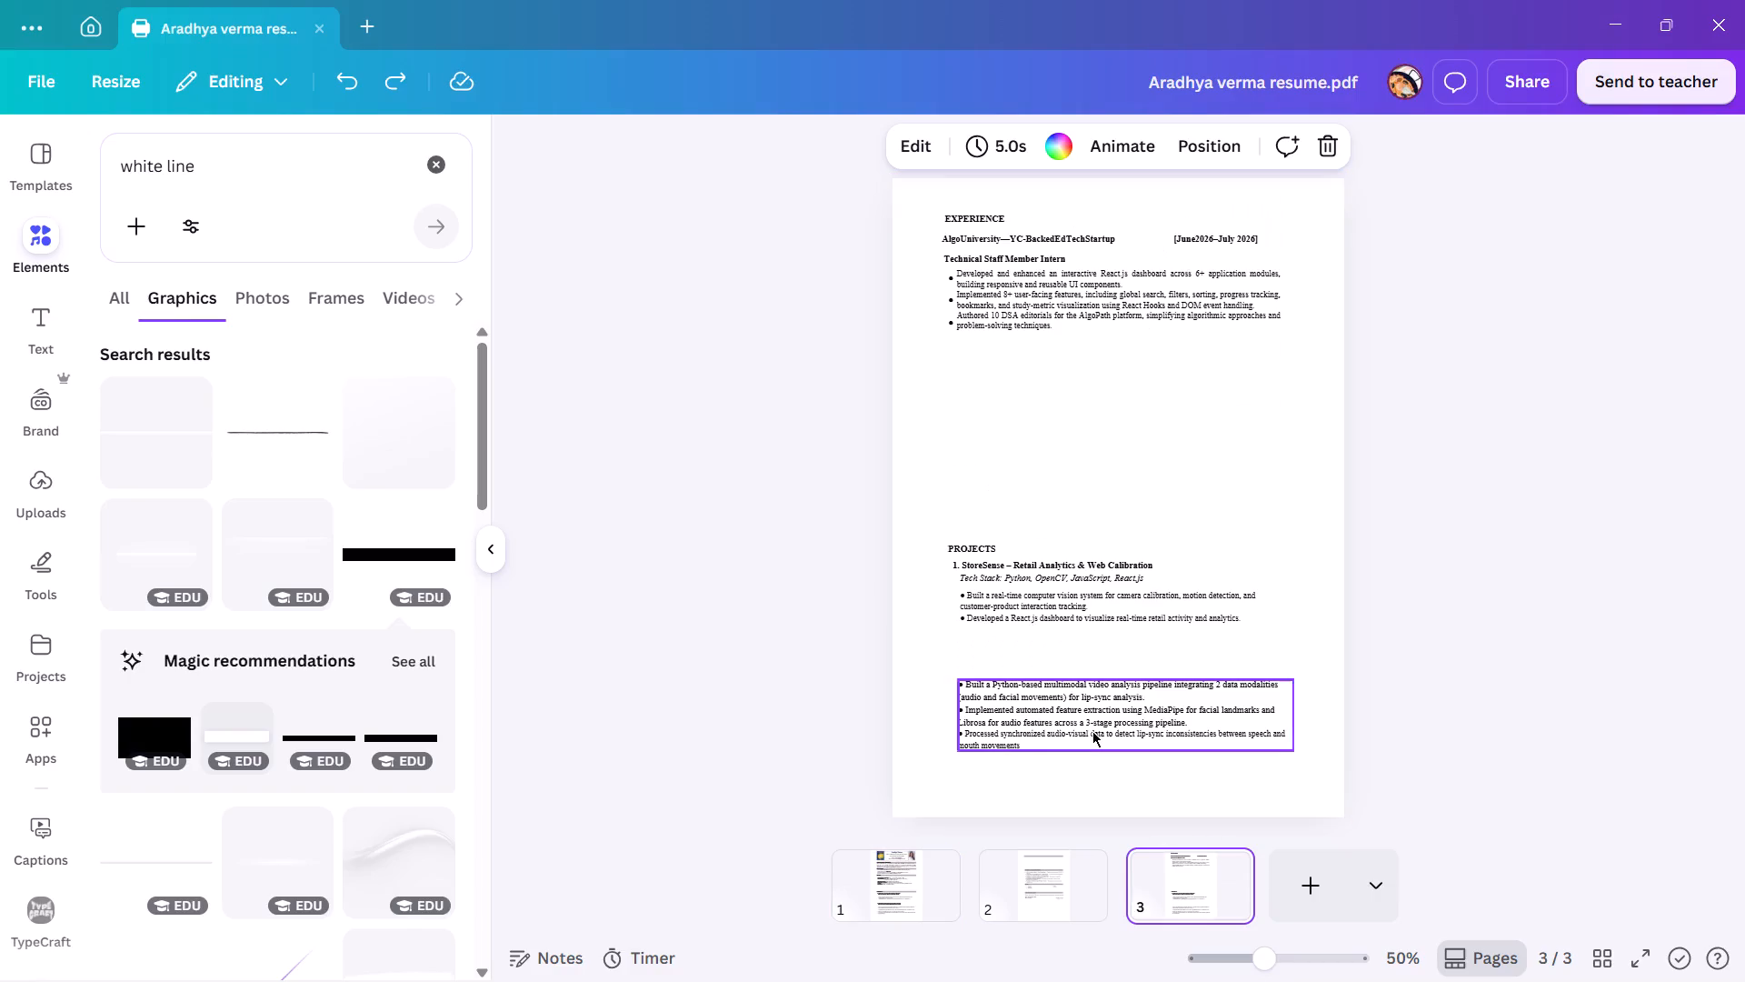
{"action": "key", "text": "ctrl+z"}
{"action": "key", "text": "ctrl+z"}
{"action": "key", "text": "ctrl+z"}
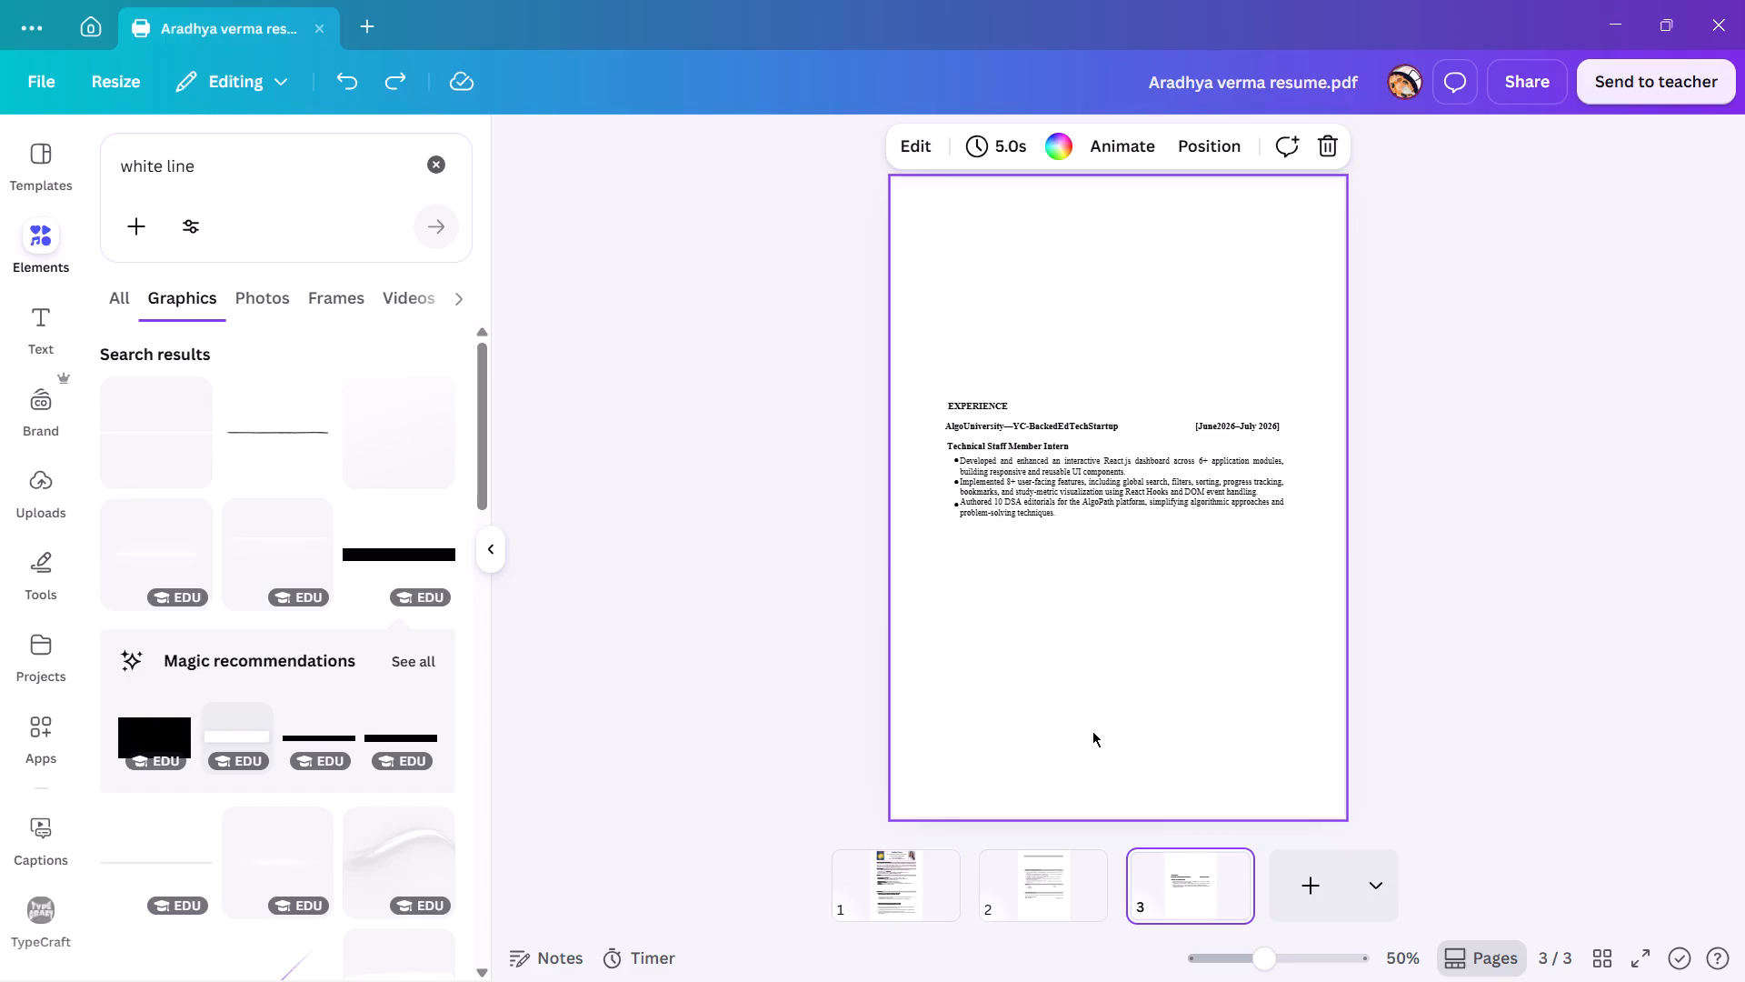
{"action": "key", "text": "ctrl+z"}
{"action": "key", "text": "ctrl+z"}
{"action": "key", "text": "ctrl+z"}
{"action": "key", "text": "ctrl+z"}
{"action": "key", "text": "ctrl+z"}
{"action": "key", "text": "ctrl+z"}
{"action": "key", "text": "ctrl+z"}
{"action": "key", "text": "ctrl+z"}
{"action": "key", "text": "ctrl+z"}
{"action": "key", "text": "ctrl+z"}
{"action": "key", "text": "ctrl+z"}
Unlock the PROJECTS heading and the title, tech stack and bullet text boxes of both projects on page 1.
{"action": "left_click", "coordinate": [887, 885], "text": "ctrl"}
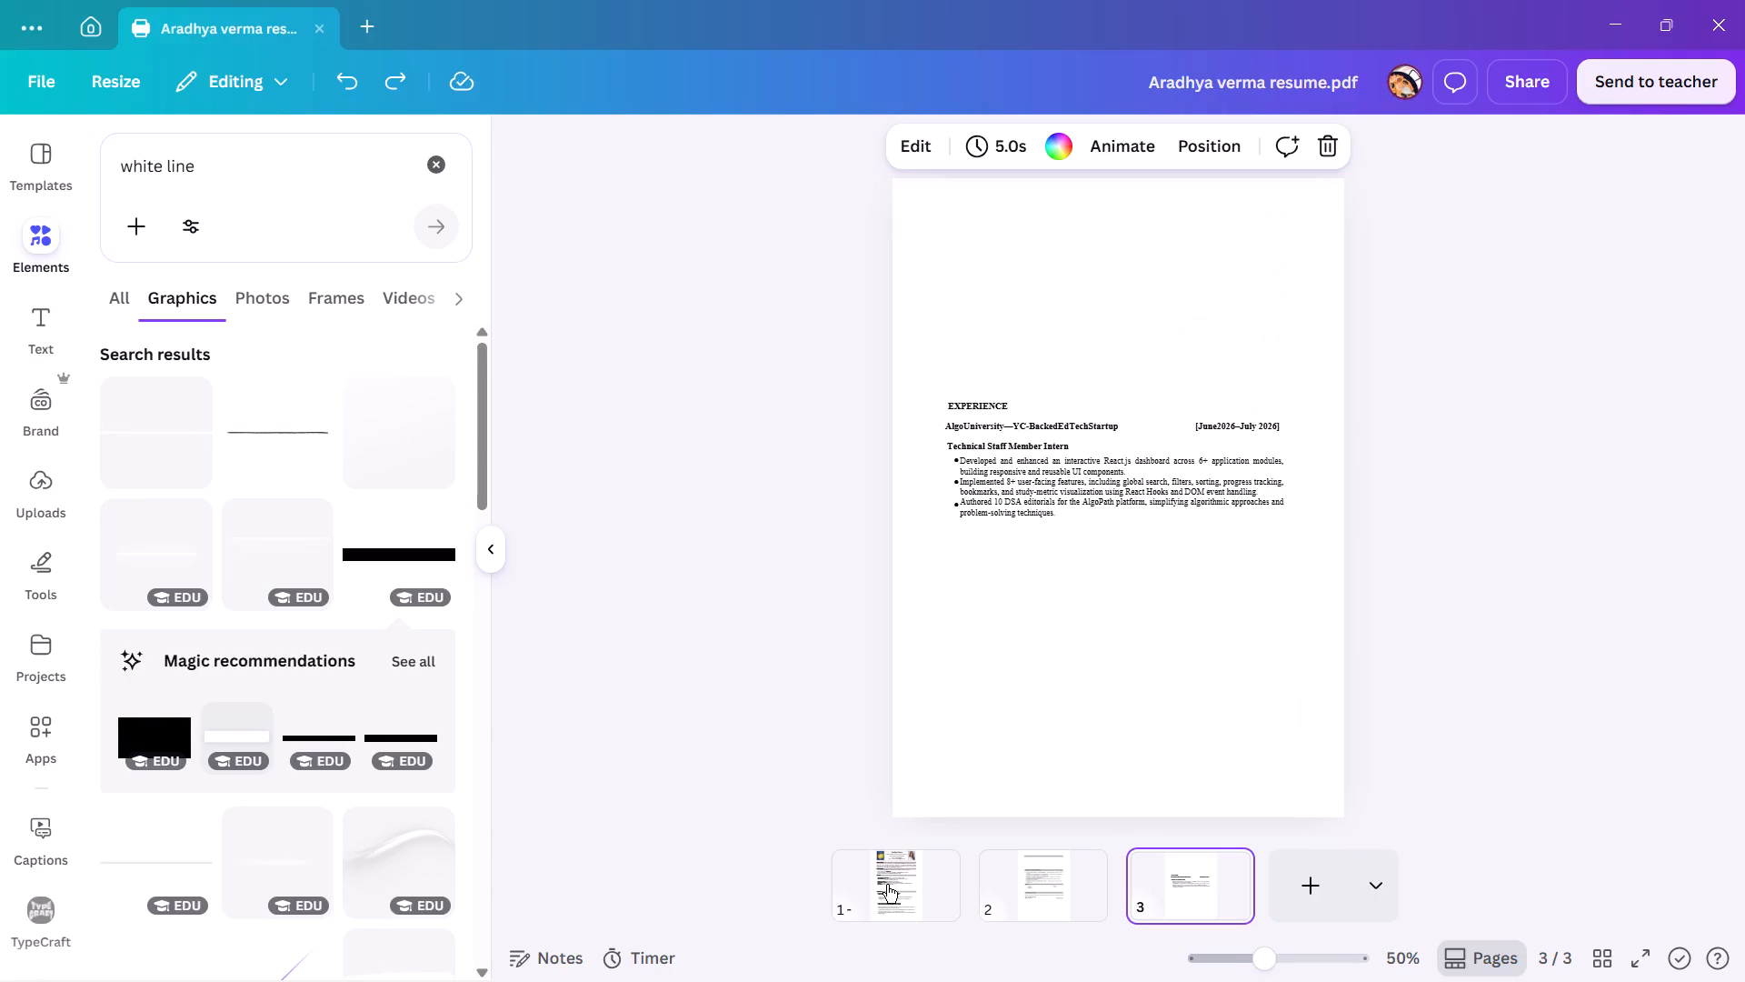
{"action": "left_click", "coordinate": [887, 885]}
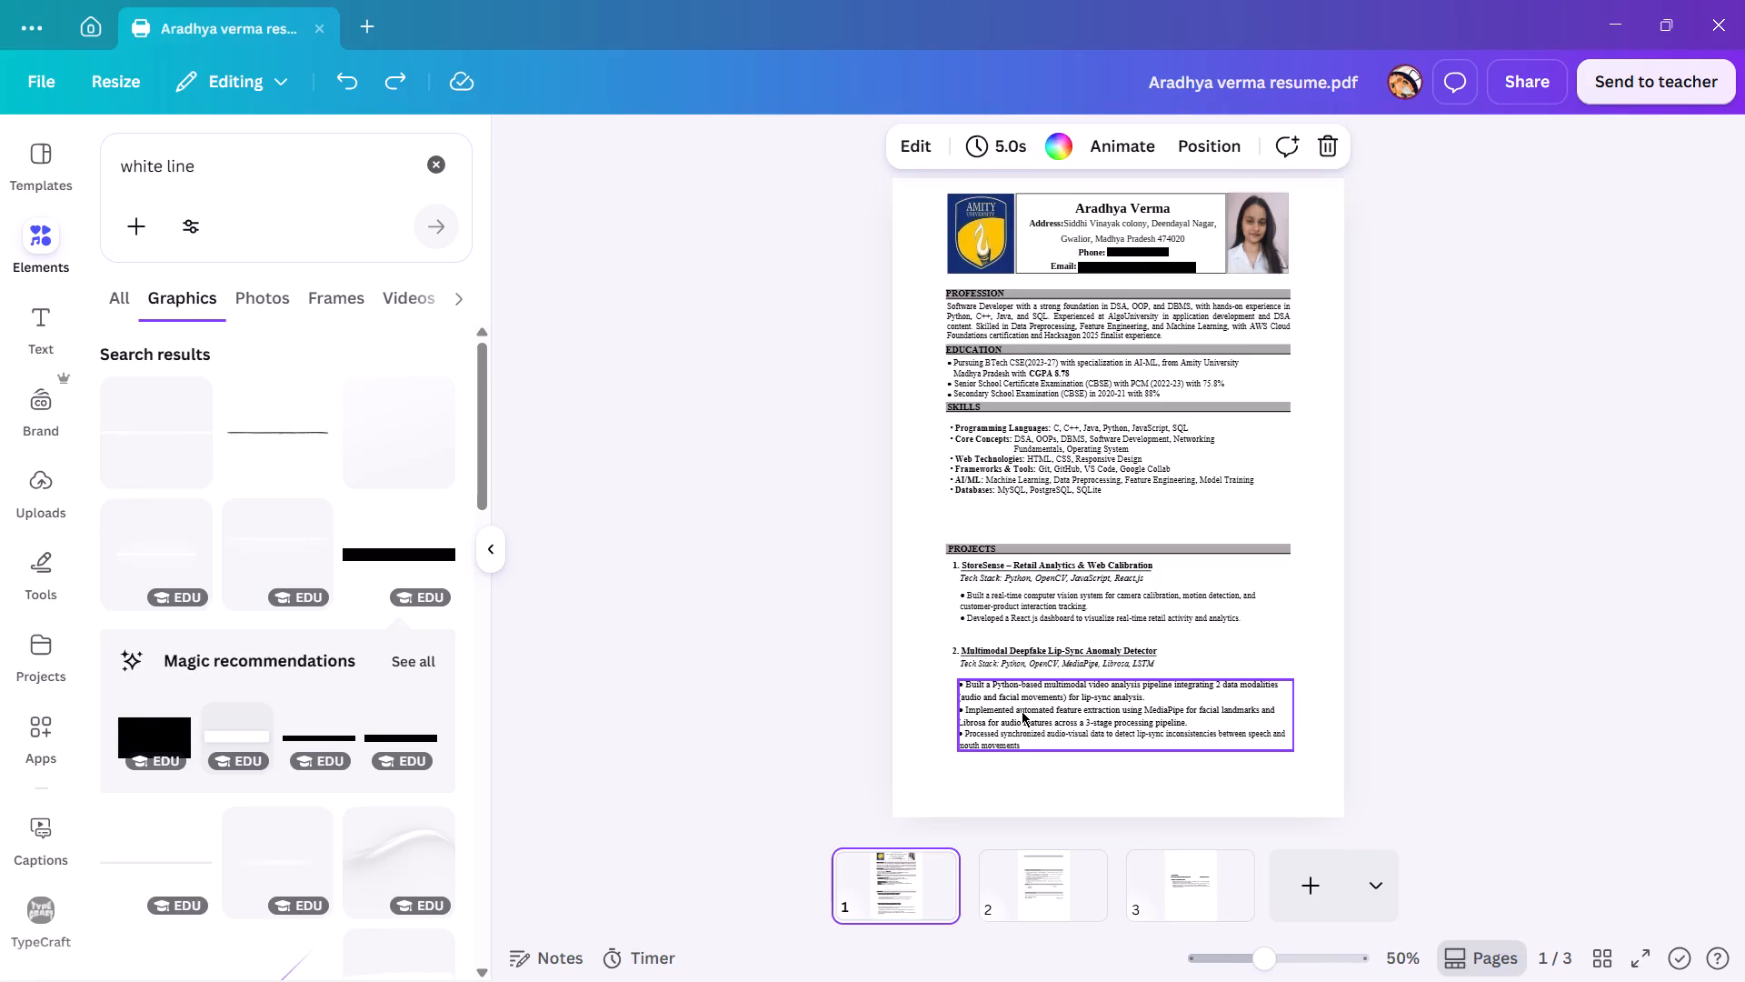
{"action": "scroll", "coordinate": [1022, 704], "scroll_direction": "up", "scroll_amount": 4, "text": "ctrl"}
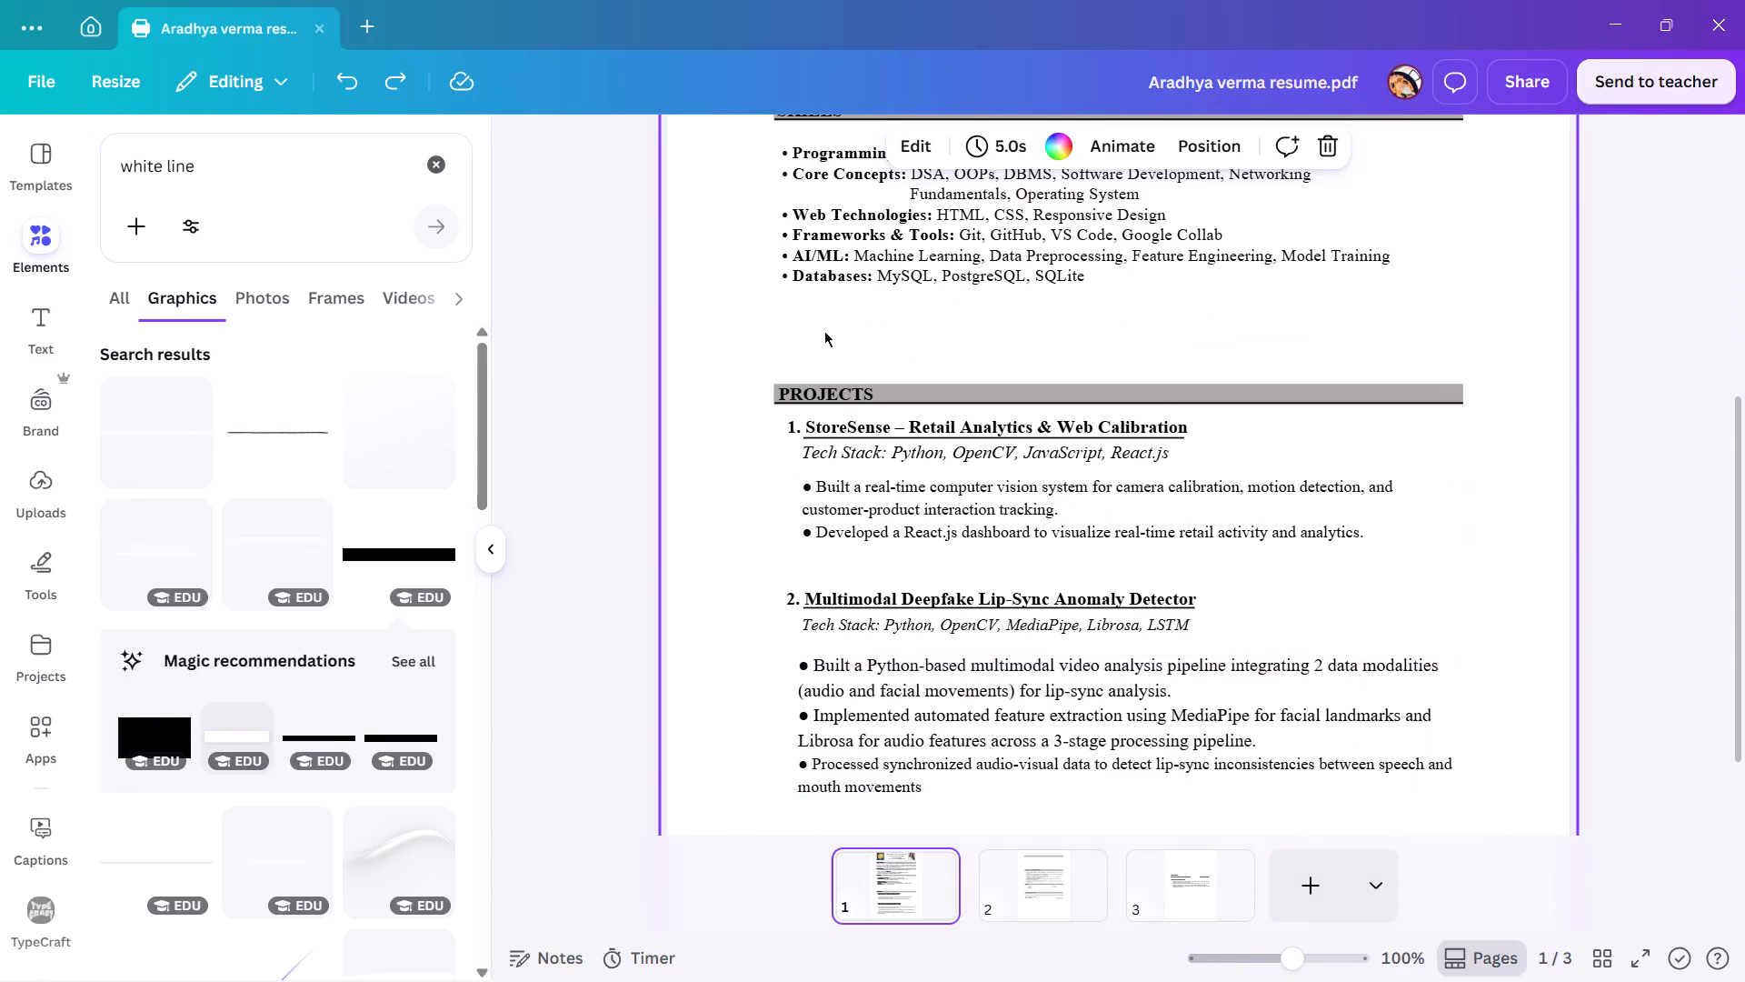
{"action": "left_click_drag", "start_coordinate": [755, 357], "coordinate": [1185, 824]}
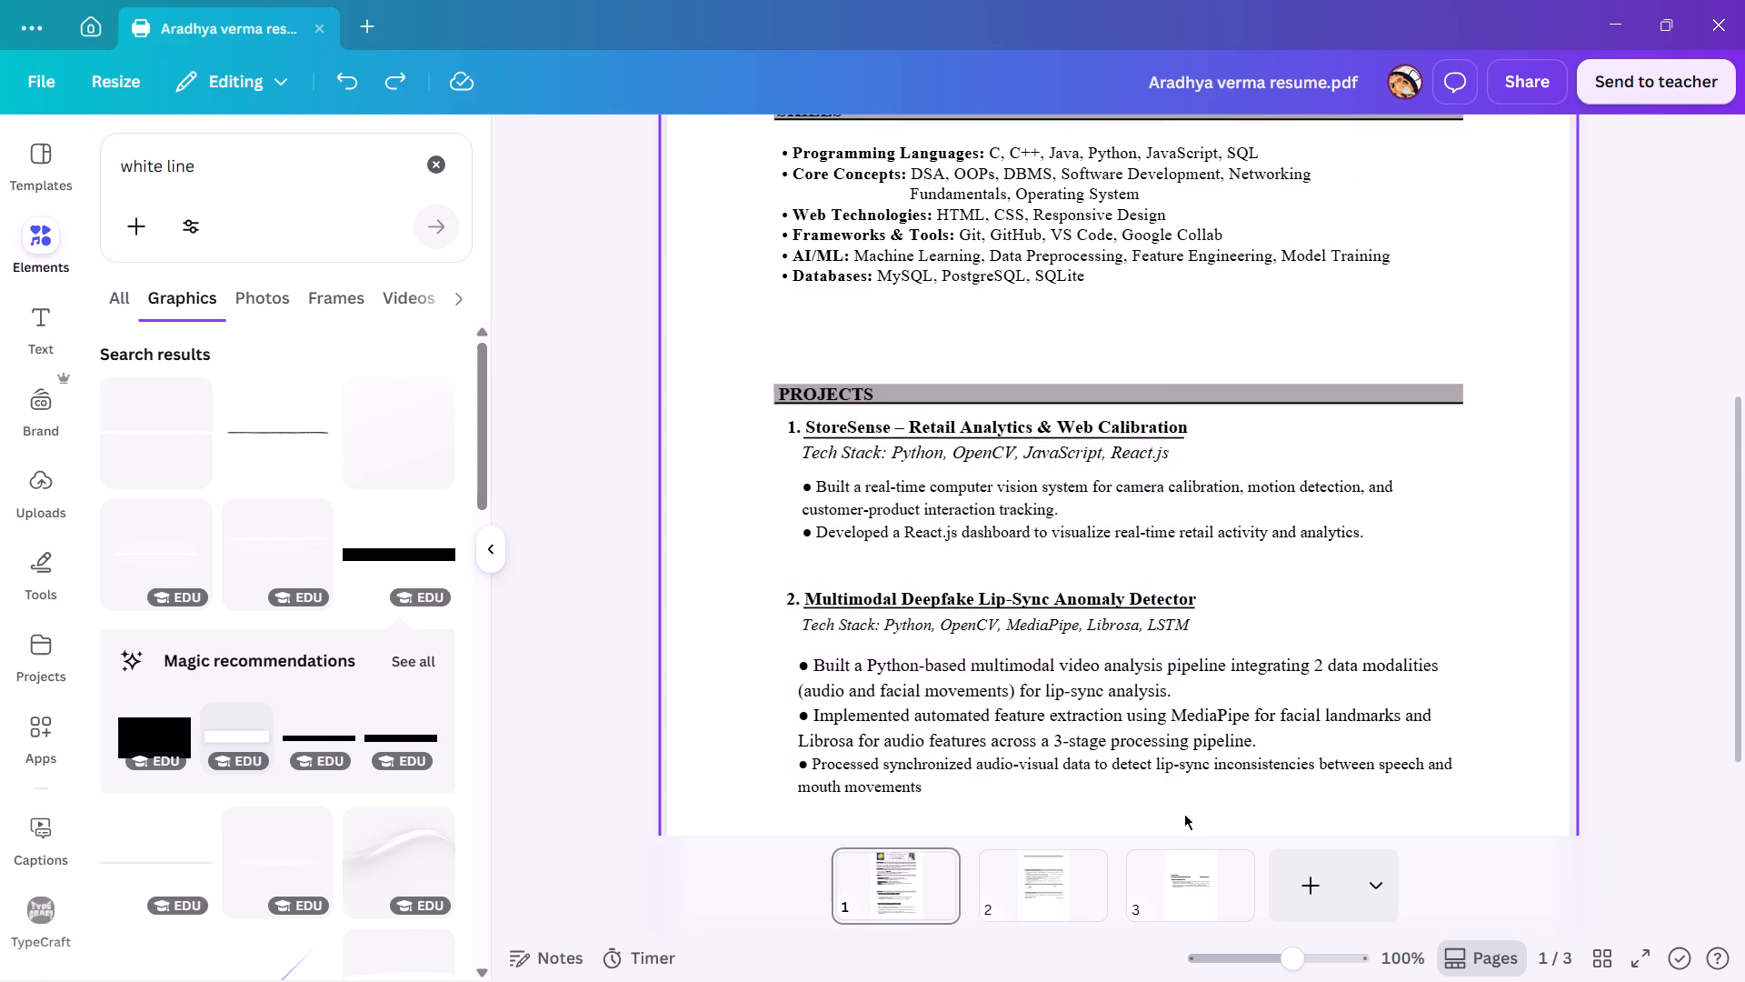
{"action": "scroll", "coordinate": [1065, 632], "scroll_direction": "down", "scroll_amount": 1}
{"action": "left_click", "coordinate": [863, 279]}
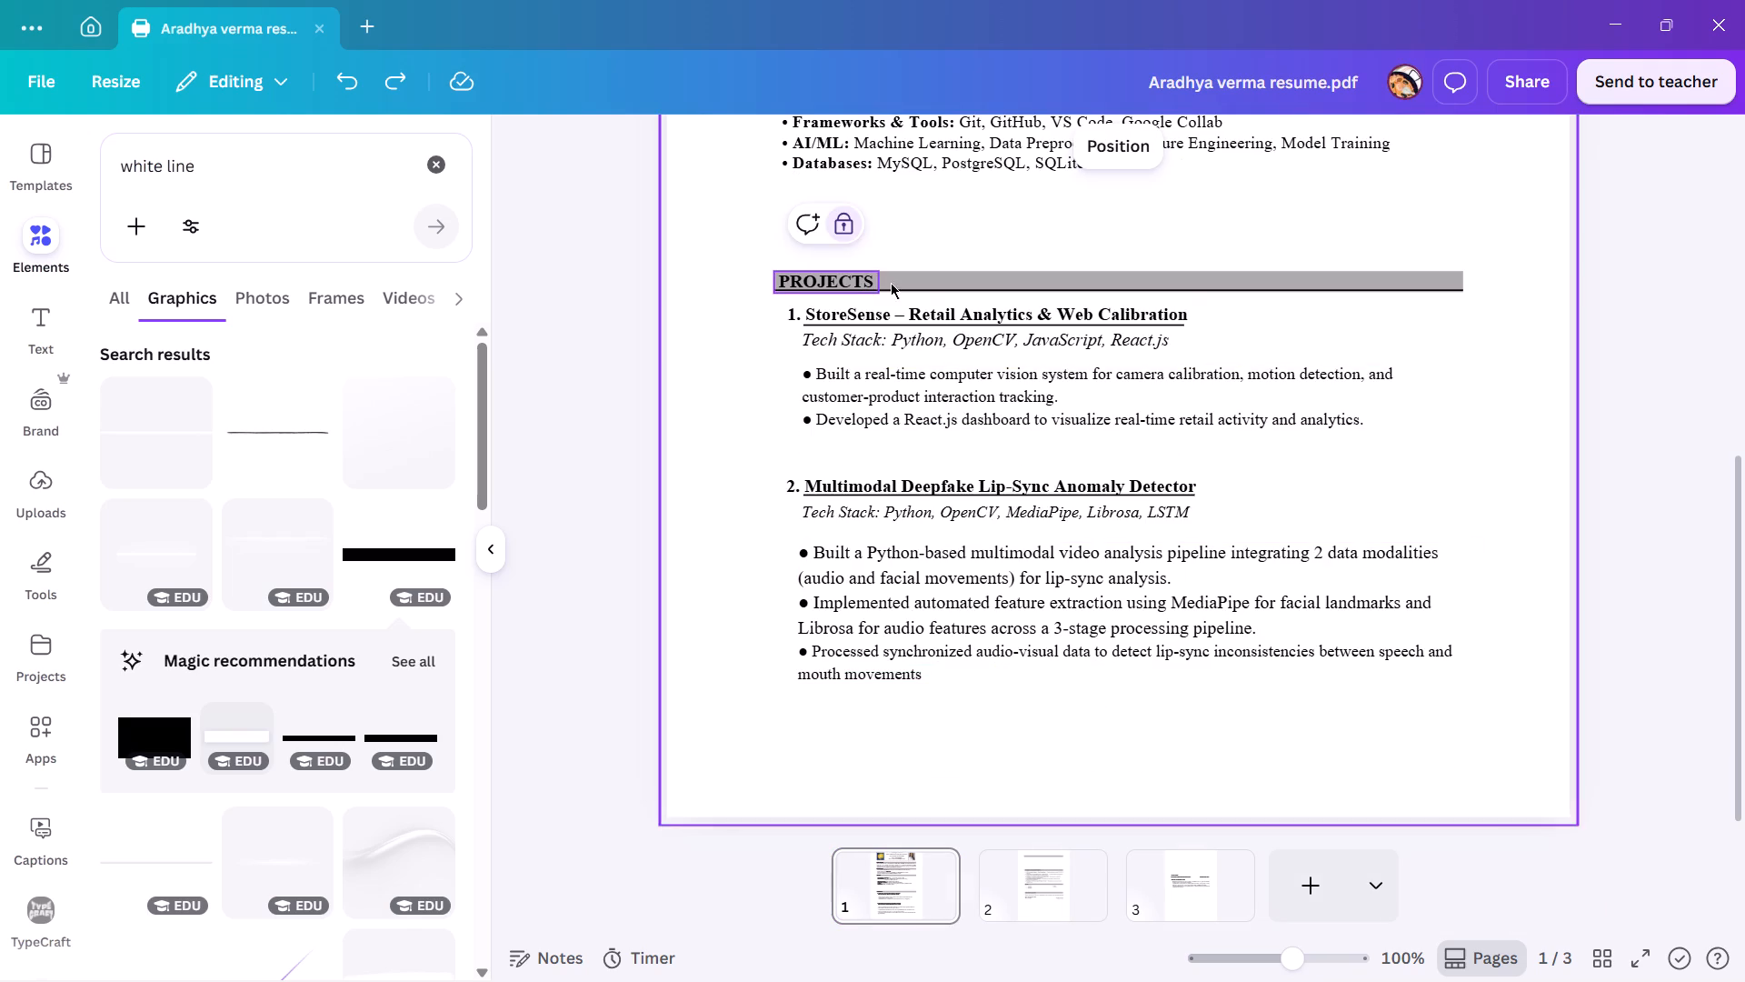
{"action": "left_click", "coordinate": [836, 232]}
{"action": "left_click", "coordinate": [875, 340]}
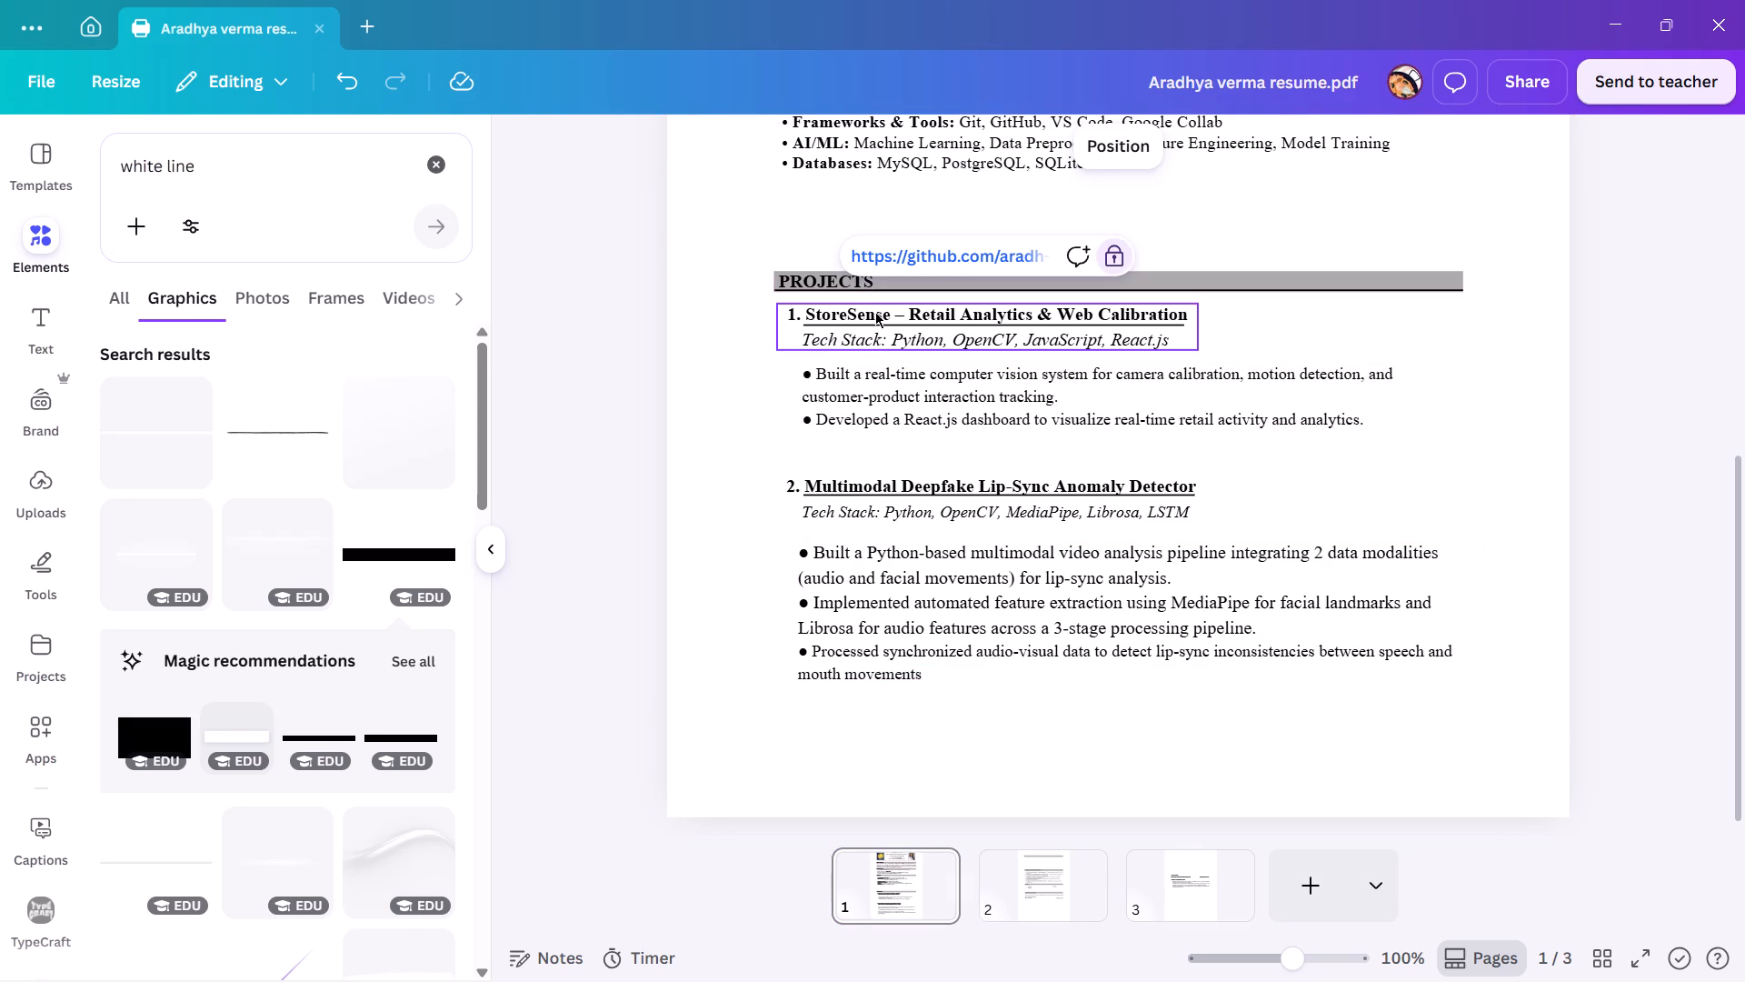
{"action": "left_click", "coordinate": [1112, 259]}
{"action": "left_click", "coordinate": [1028, 381]}
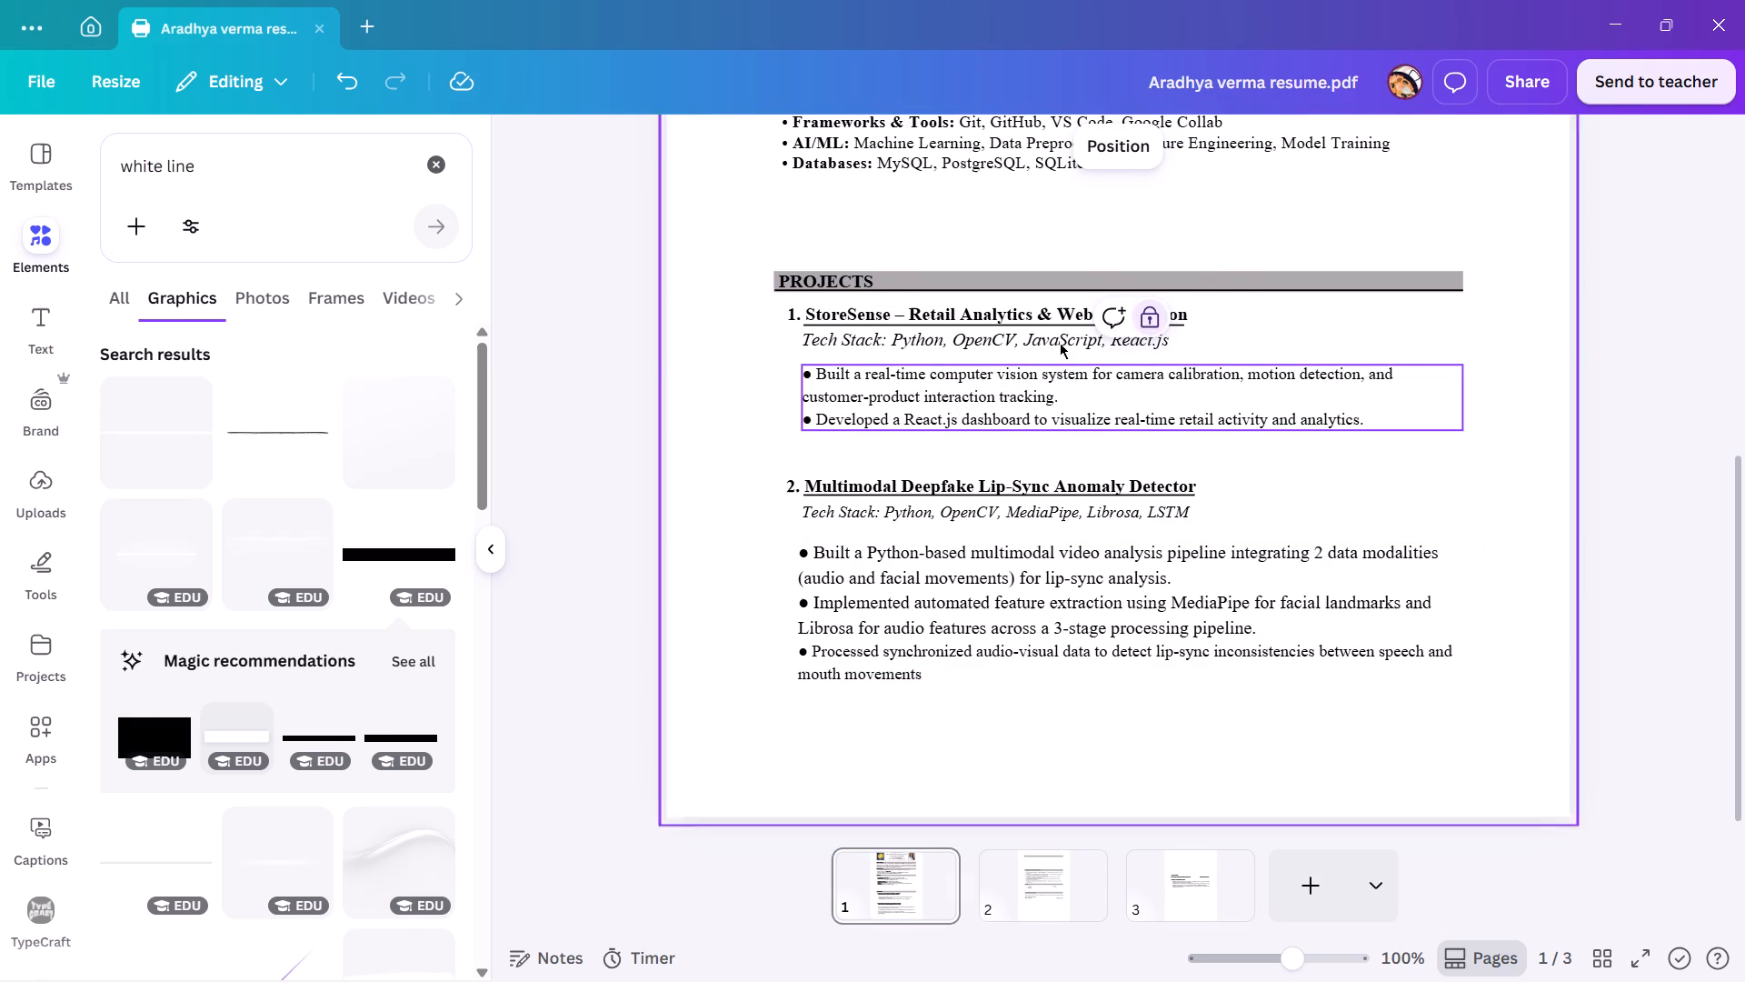
{"action": "left_click", "coordinate": [1154, 326]}
{"action": "left_click", "coordinate": [997, 486]}
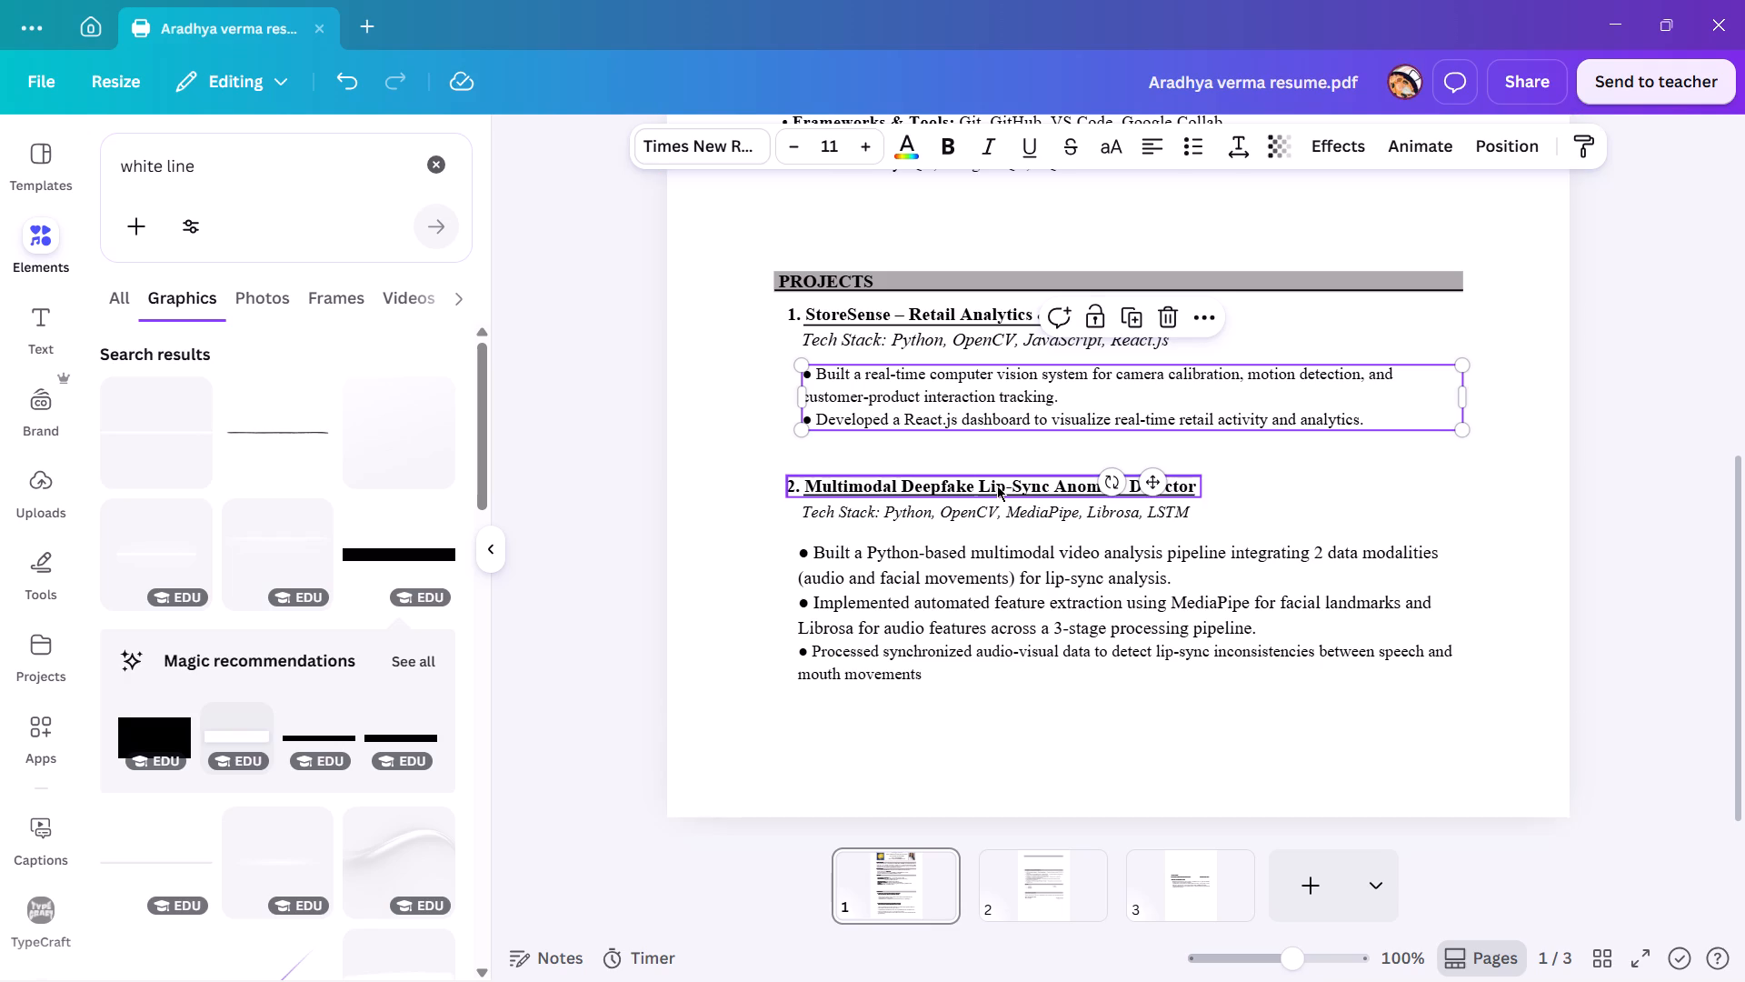
{"action": "left_click", "coordinate": [1132, 430]}
{"action": "left_click", "coordinate": [1034, 510]}
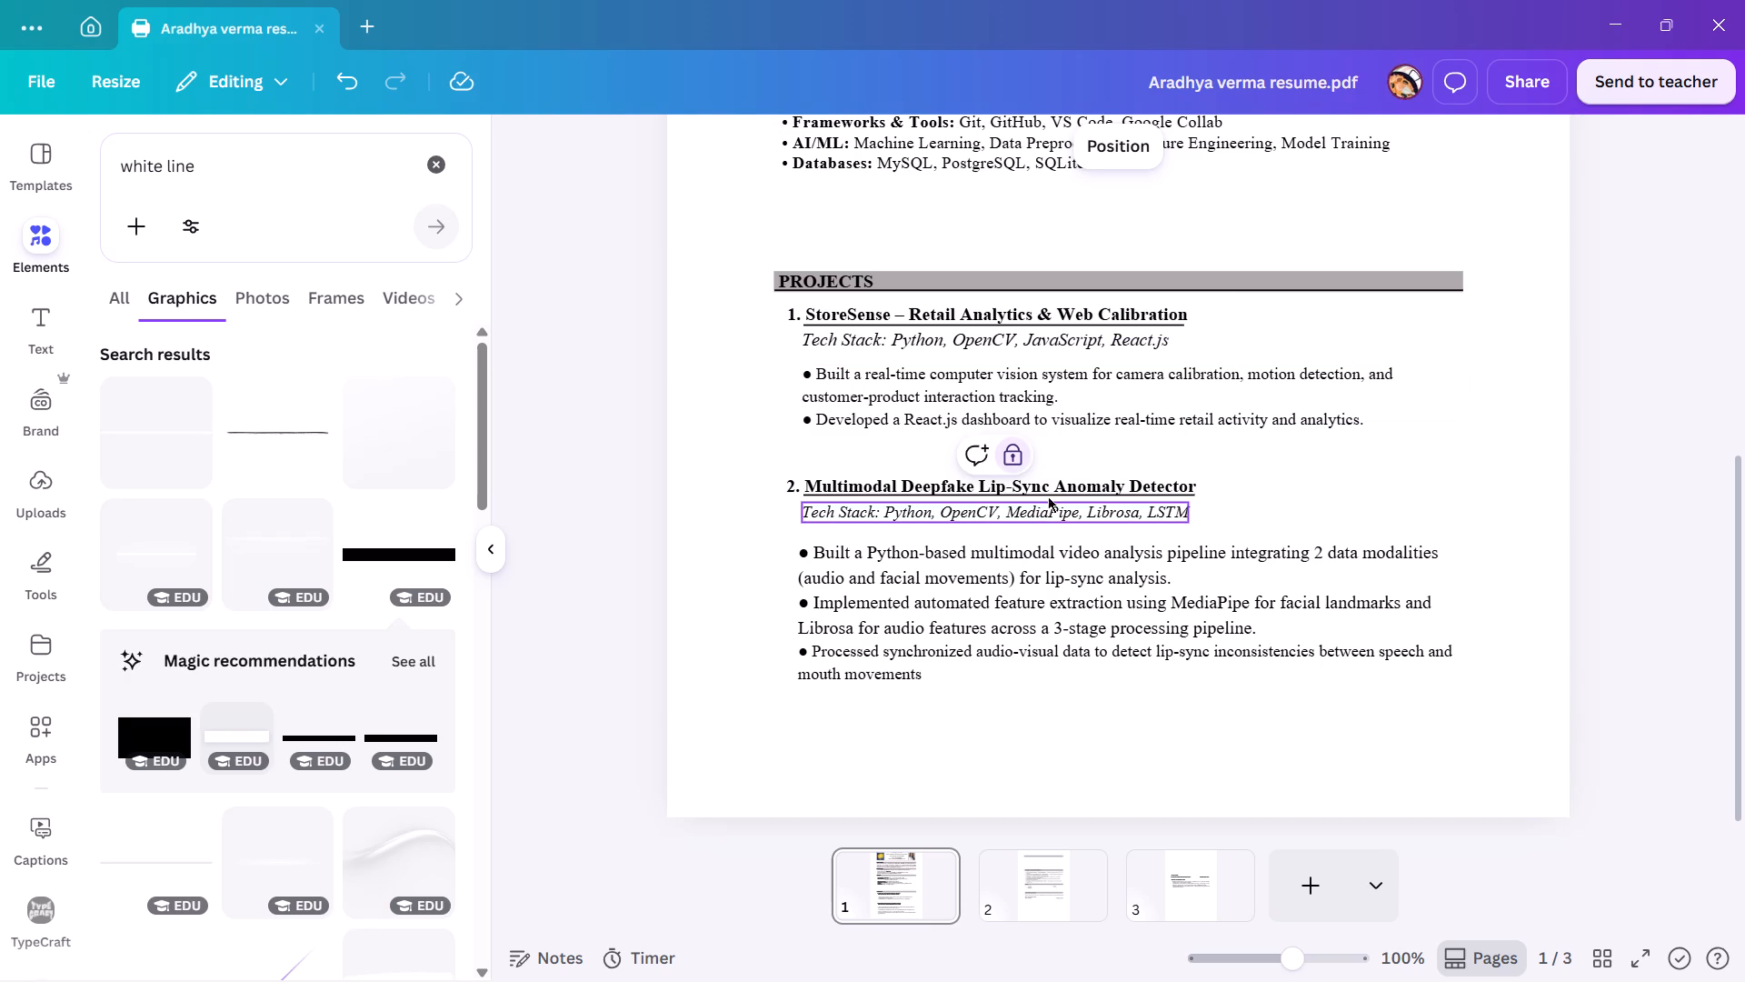
{"action": "left_click", "coordinate": [1013, 457]}
{"action": "left_click", "coordinate": [951, 567]}
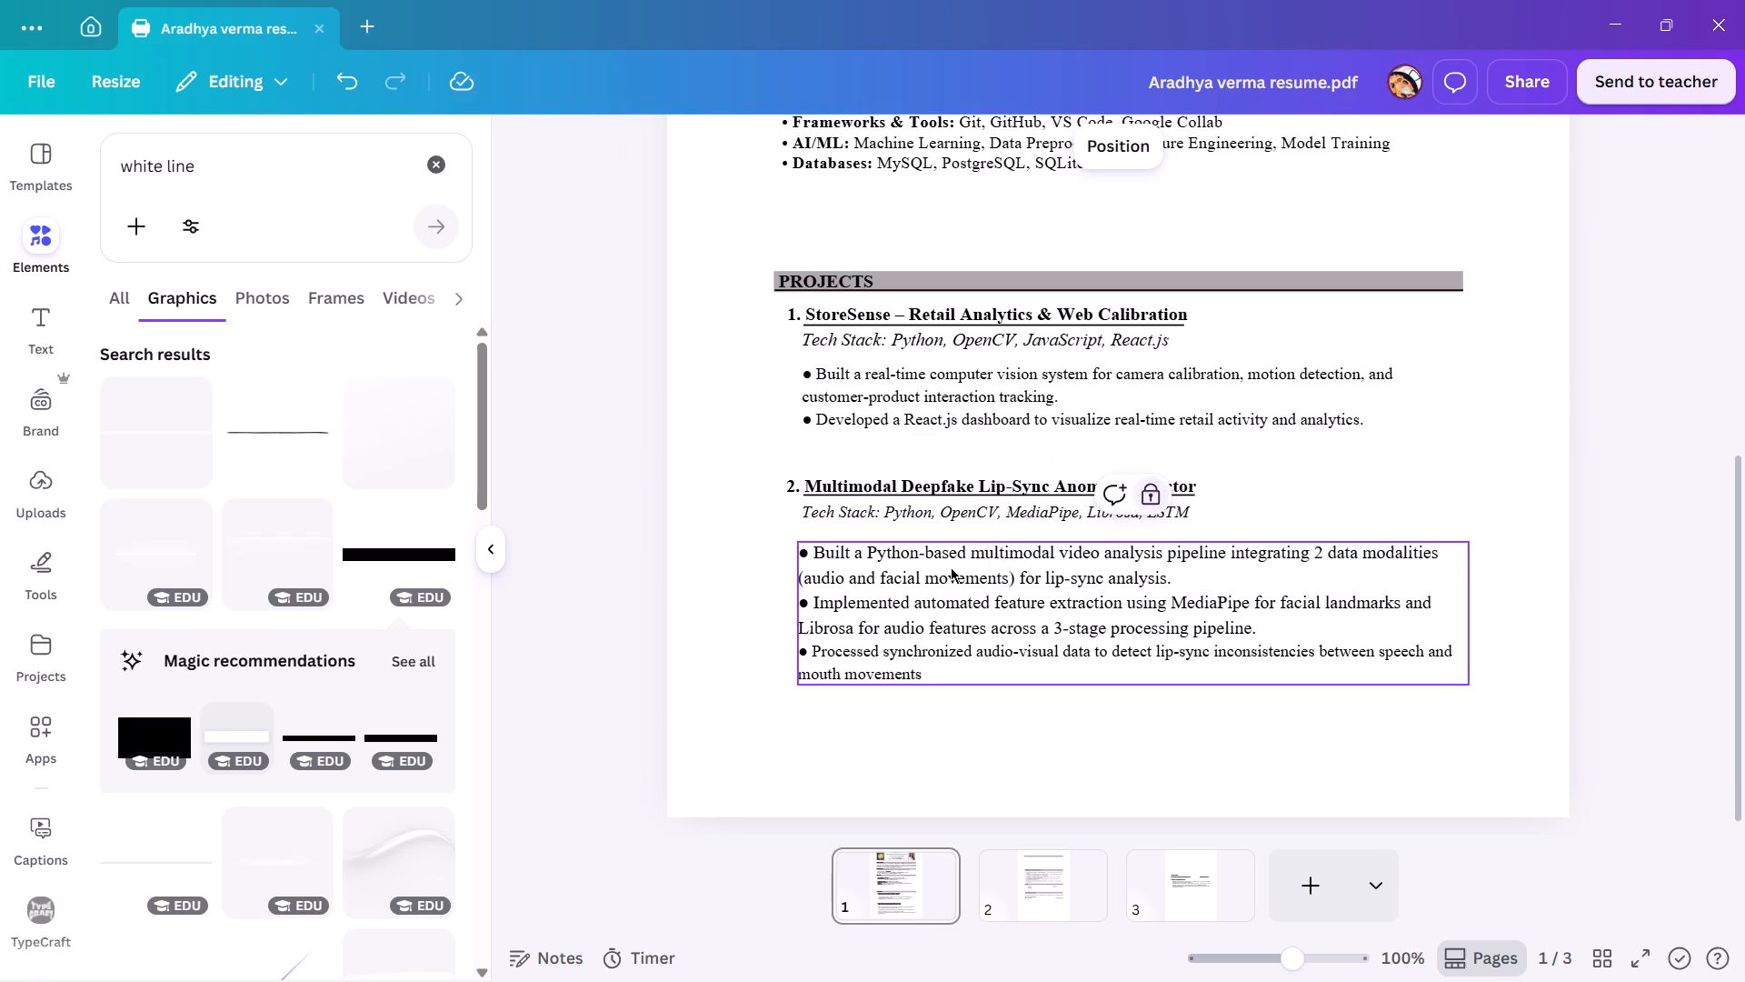
{"action": "left_click", "coordinate": [1155, 504]}
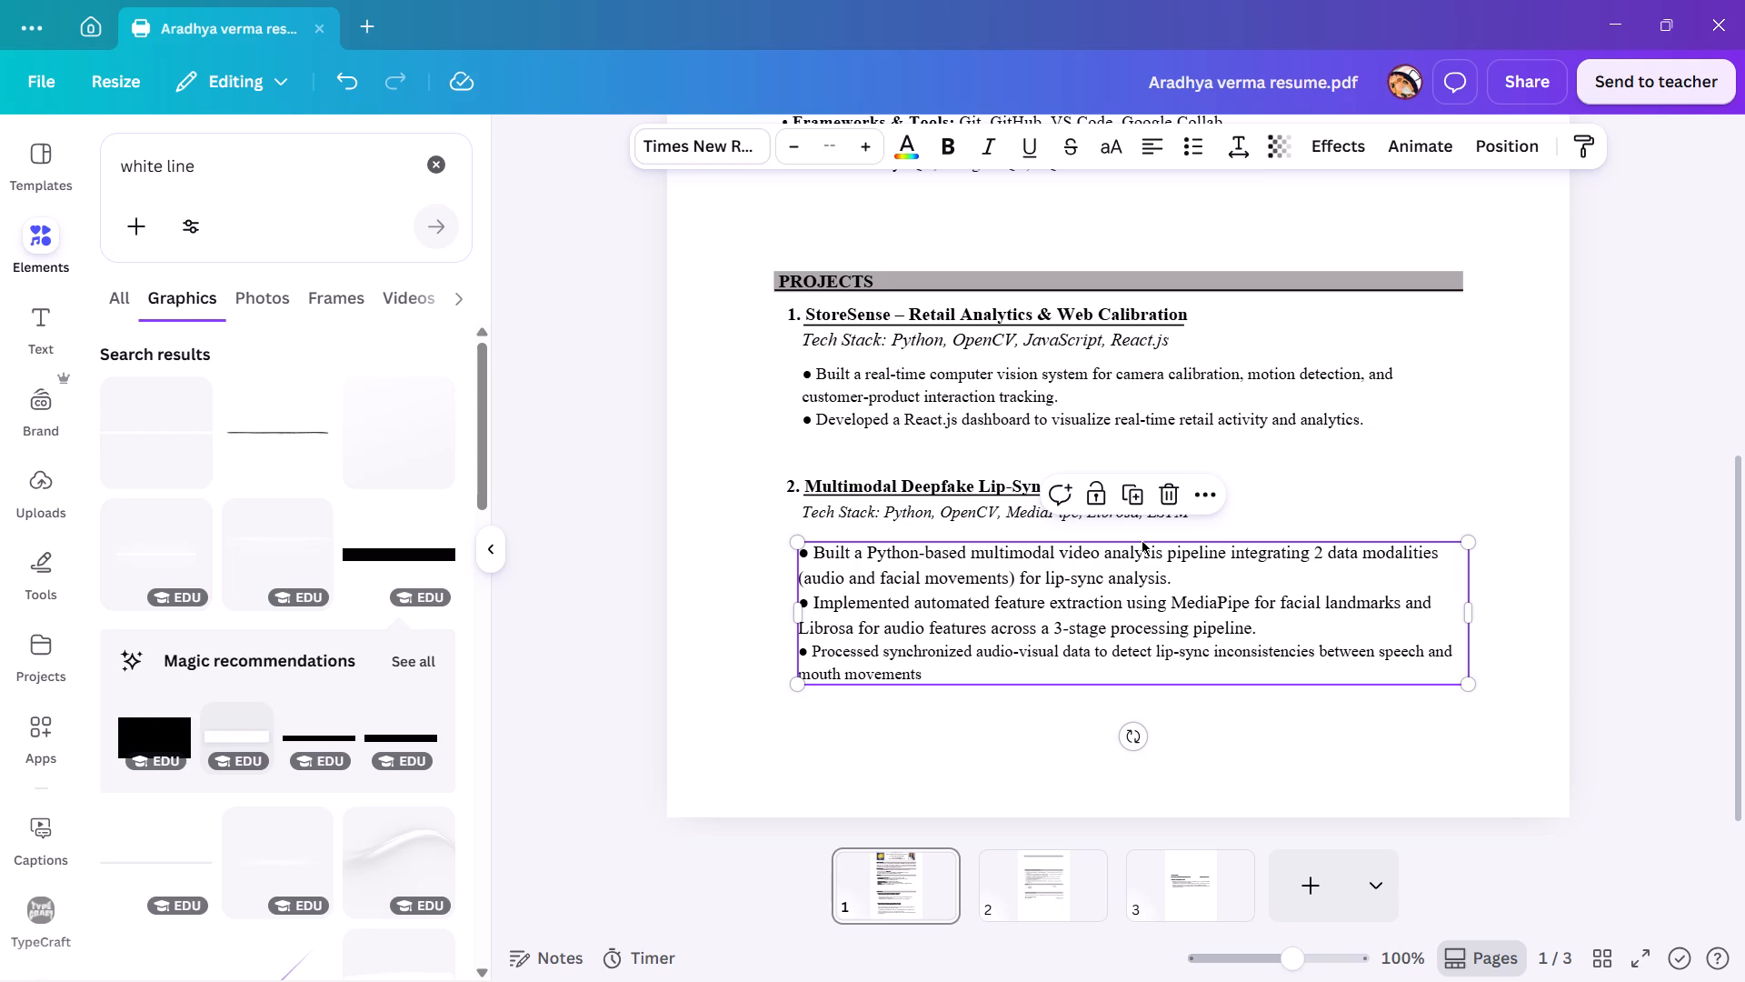
Cut the PROJECTS heading and all text of both projects from page 1 and paste it onto page 3.
{"action": "left_click_drag", "start_coordinate": [767, 235], "coordinate": [1121, 698]}
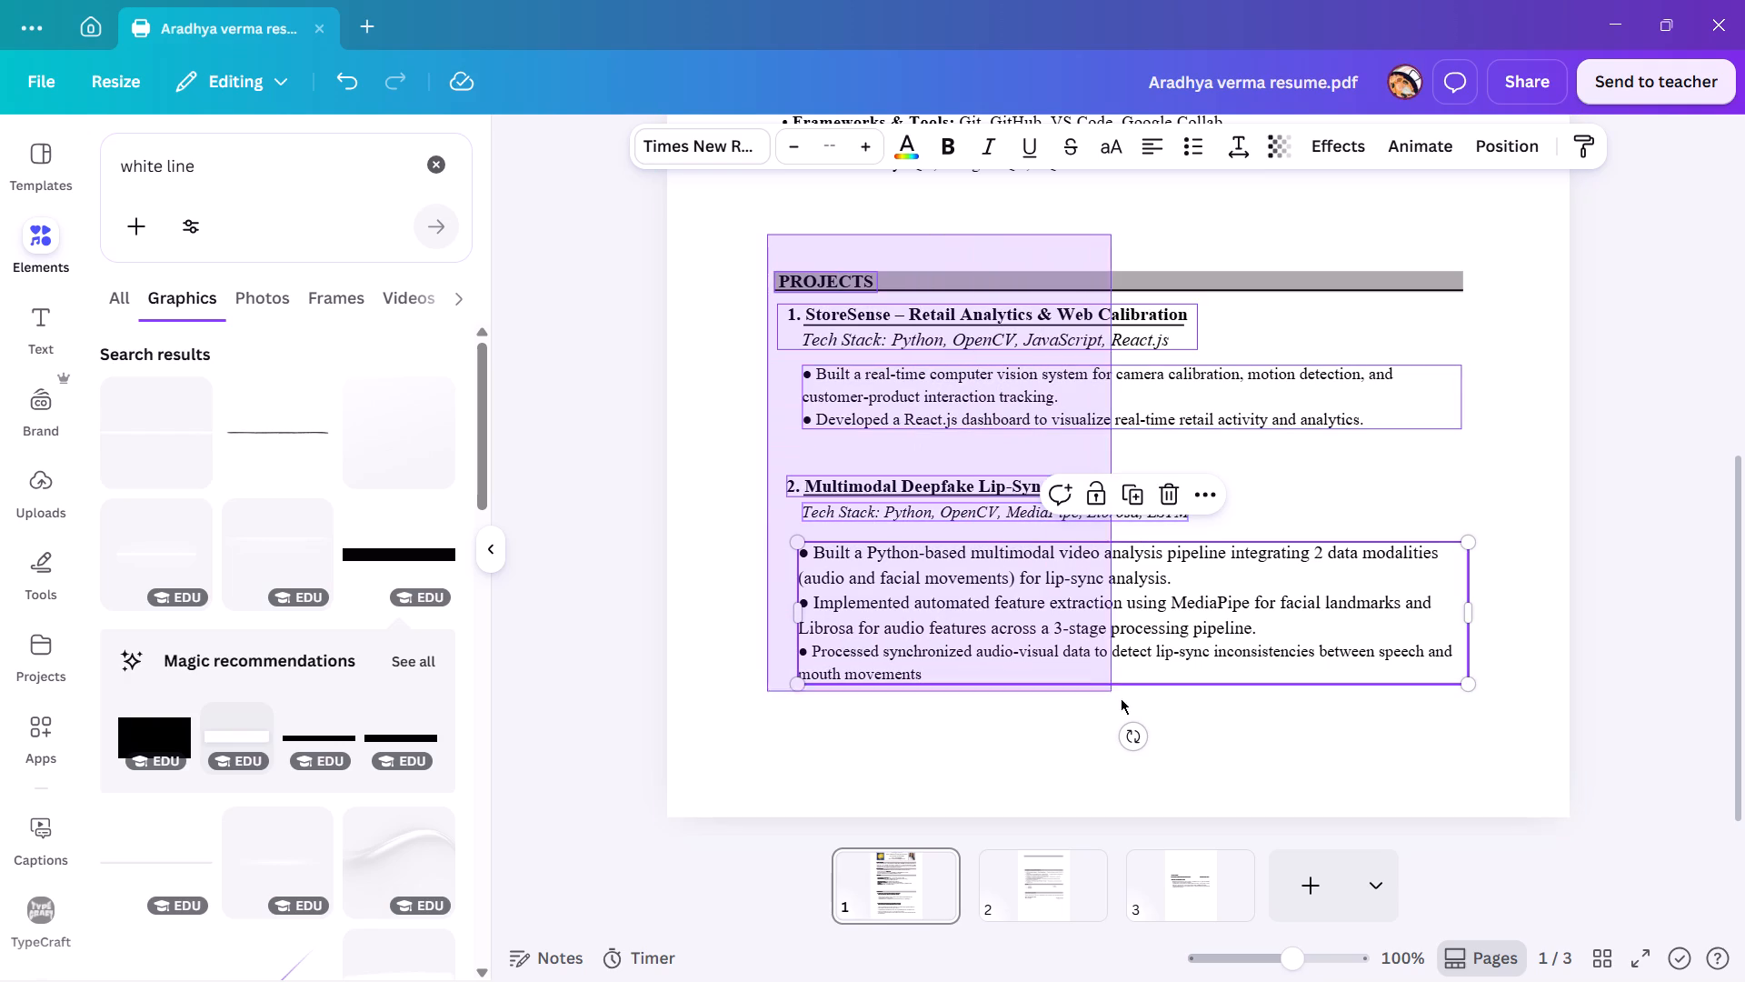
{"action": "left_click_drag", "start_coordinate": [1121, 698], "coordinate": [1214, 716]}
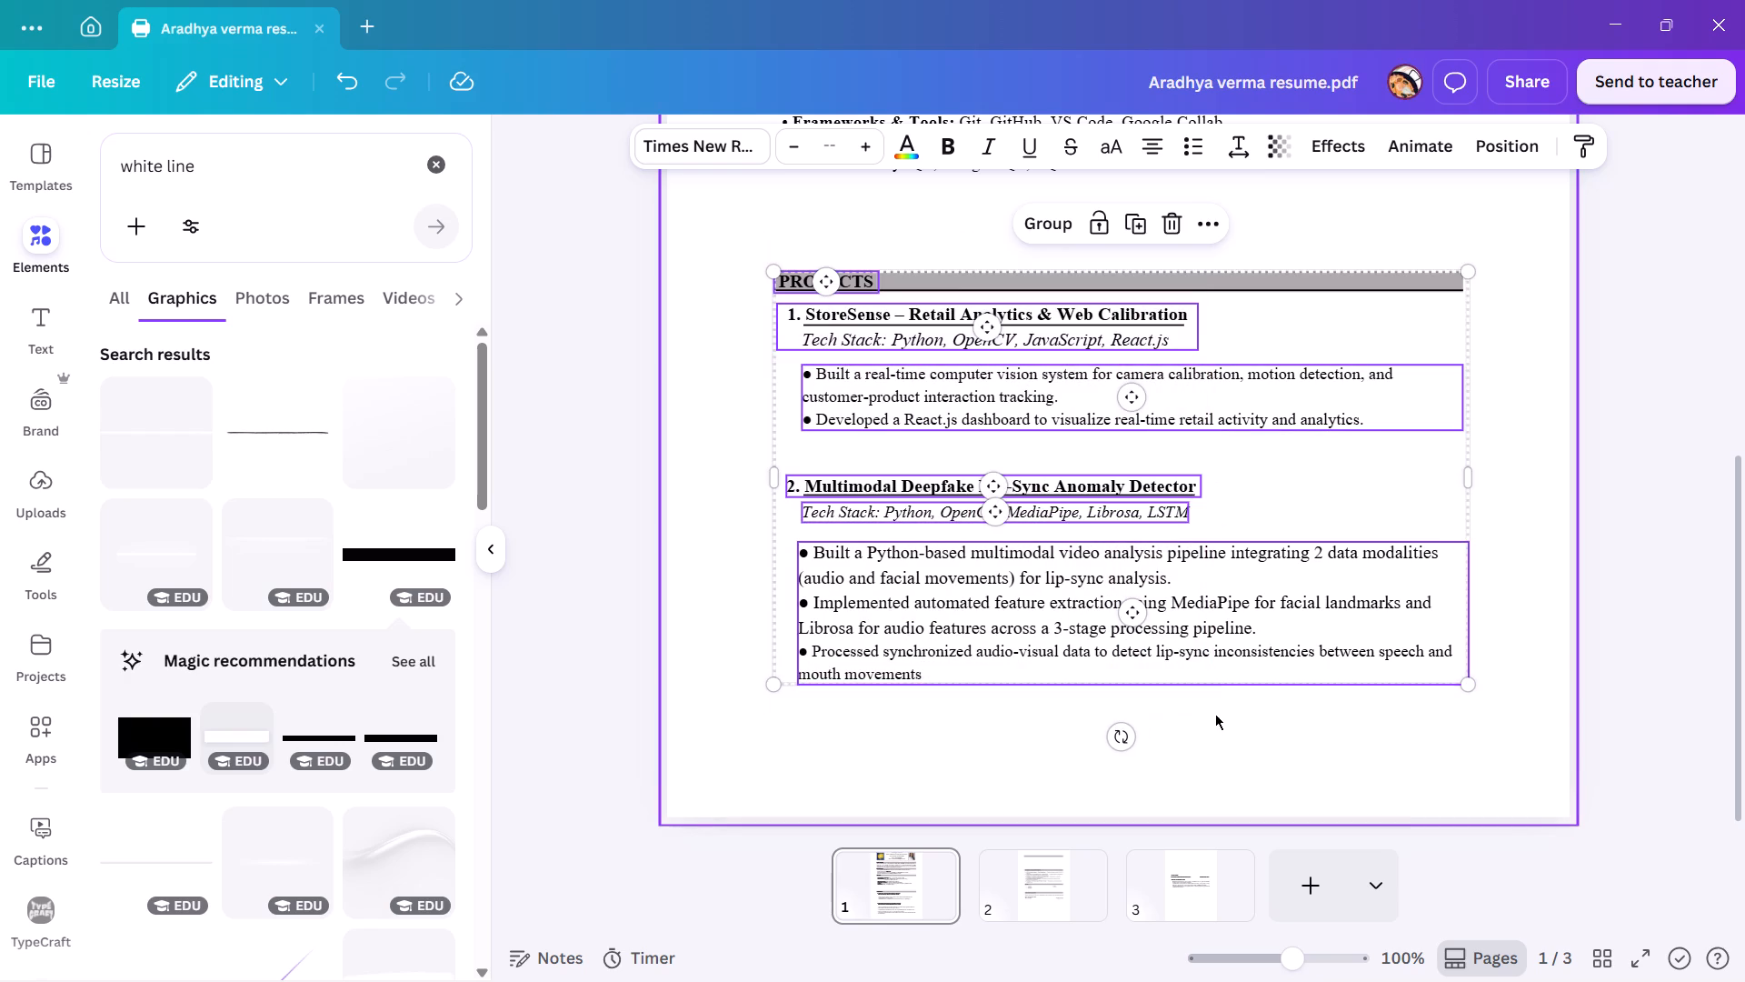
{"action": "key", "text": "ctrl+x"}
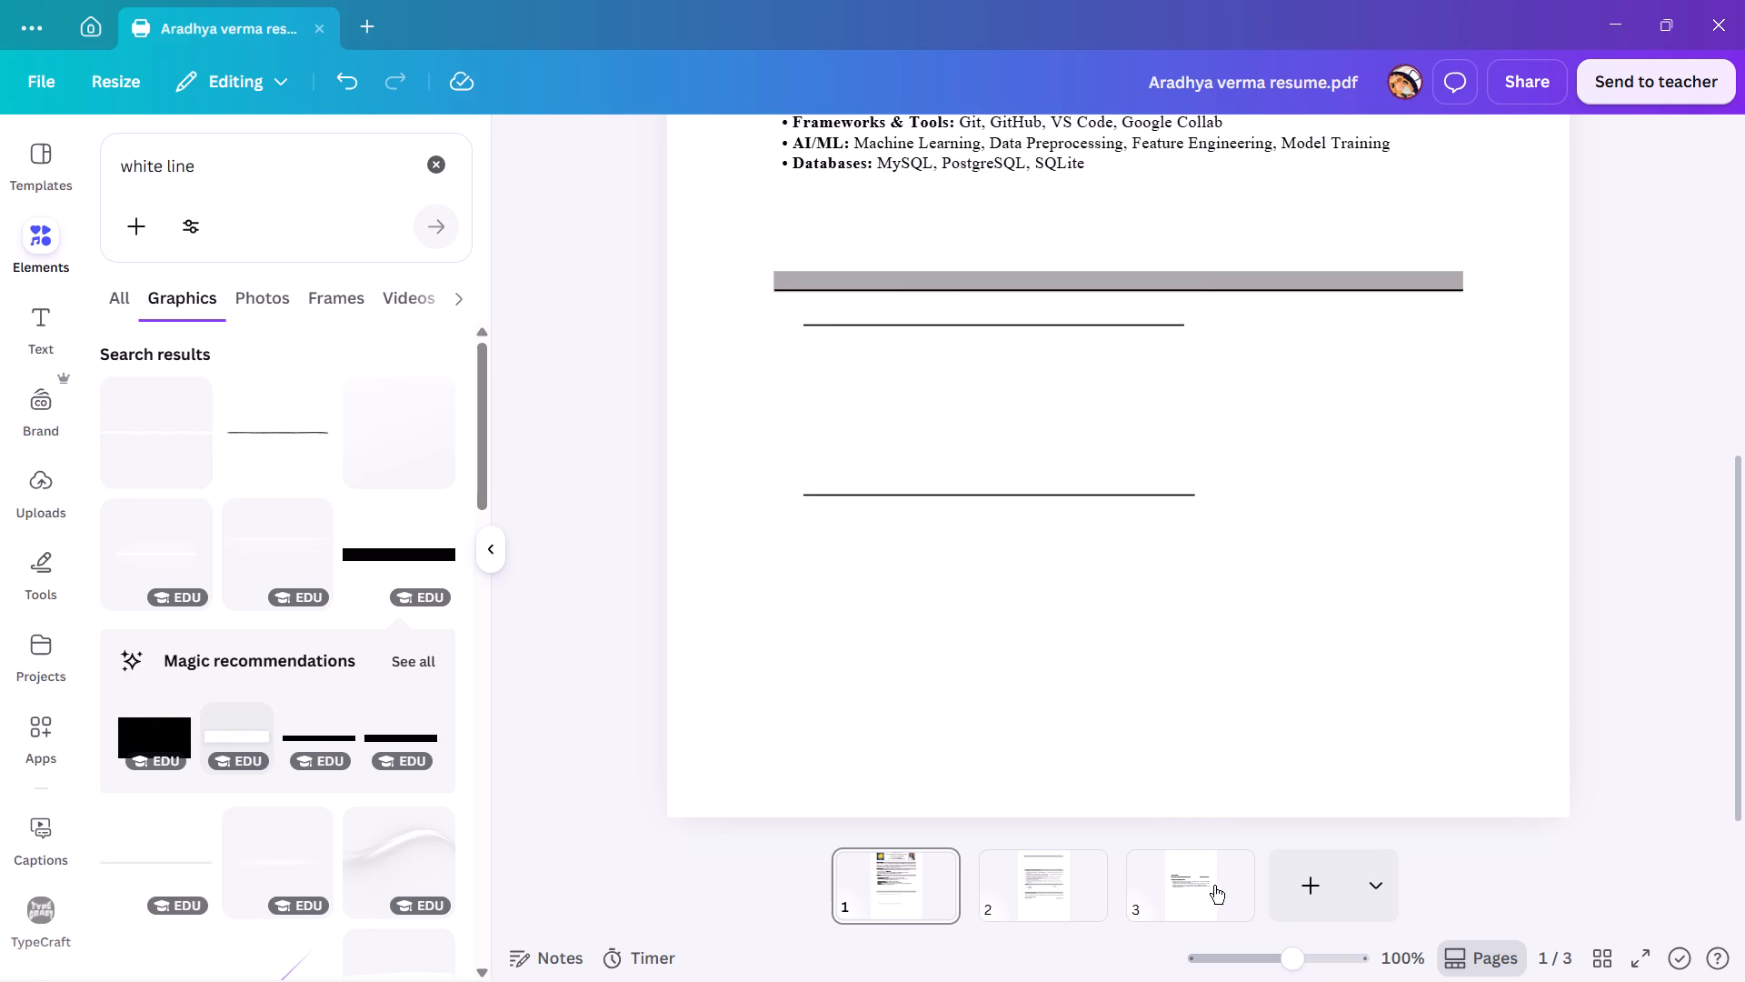
{"action": "left_click", "coordinate": [1210, 893]}
{"action": "scroll", "coordinate": [1034, 566], "scroll_direction": "up", "scroll_amount": 3}
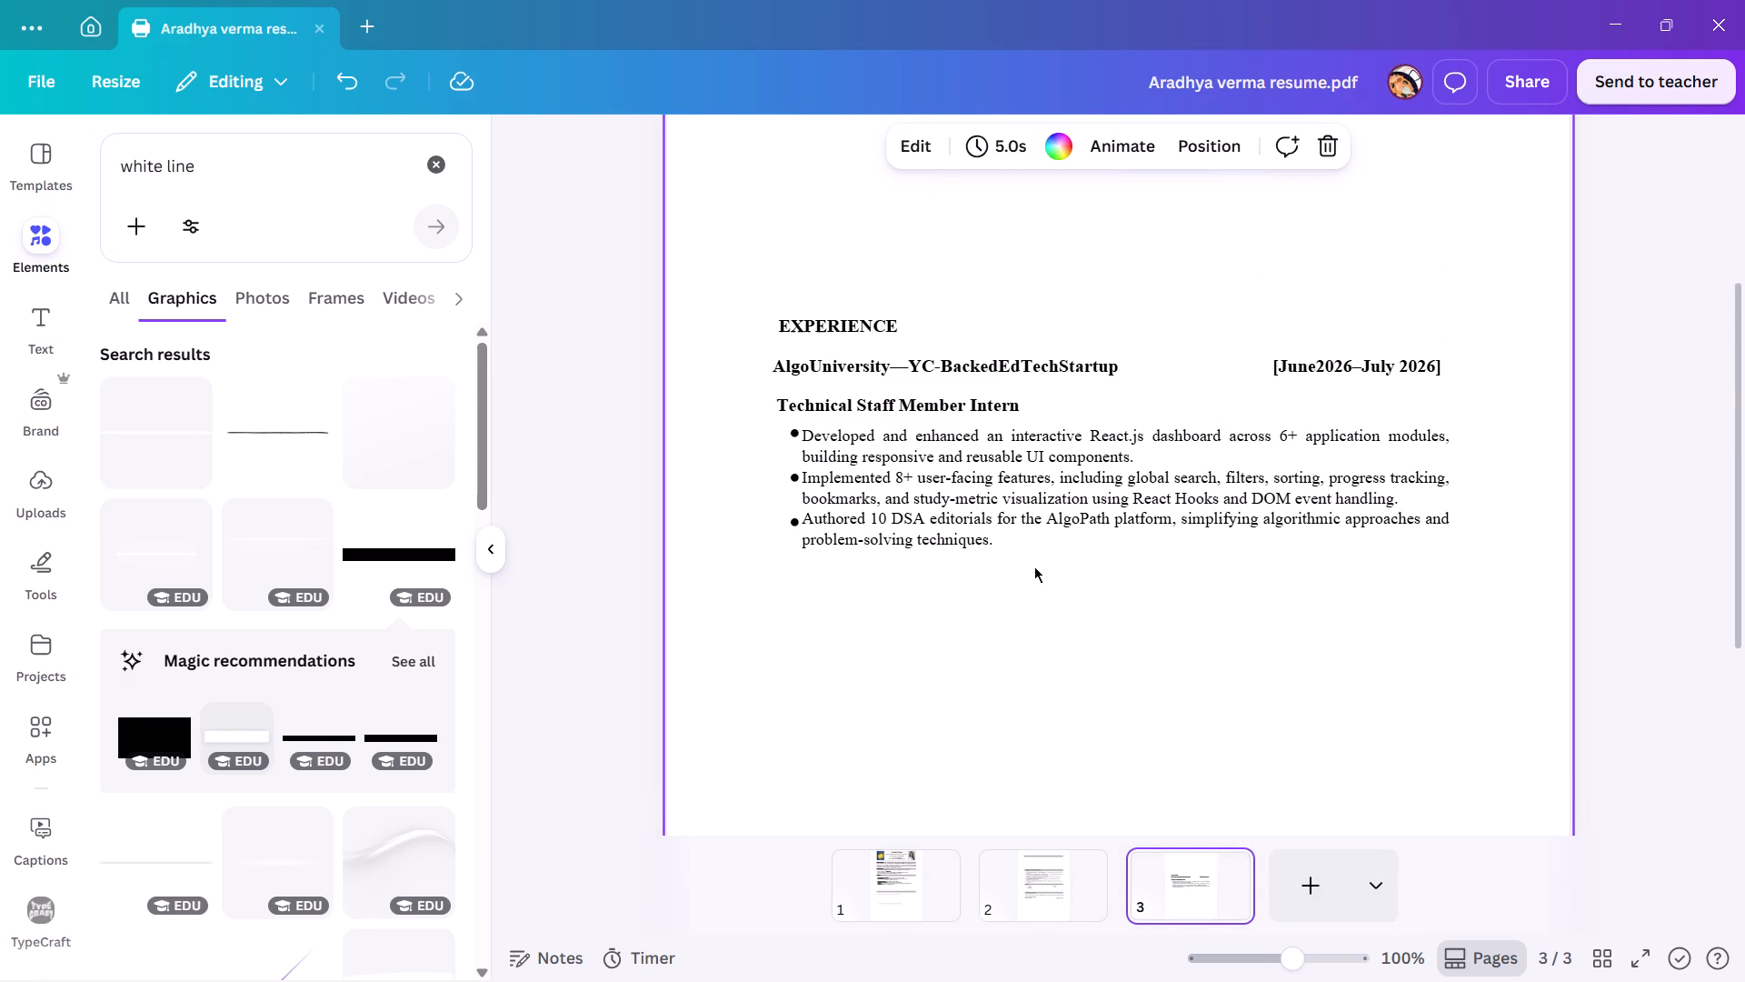
{"action": "scroll", "coordinate": [1034, 566], "scroll_direction": "down", "scroll_amount": 4, "text": "ctrl"}
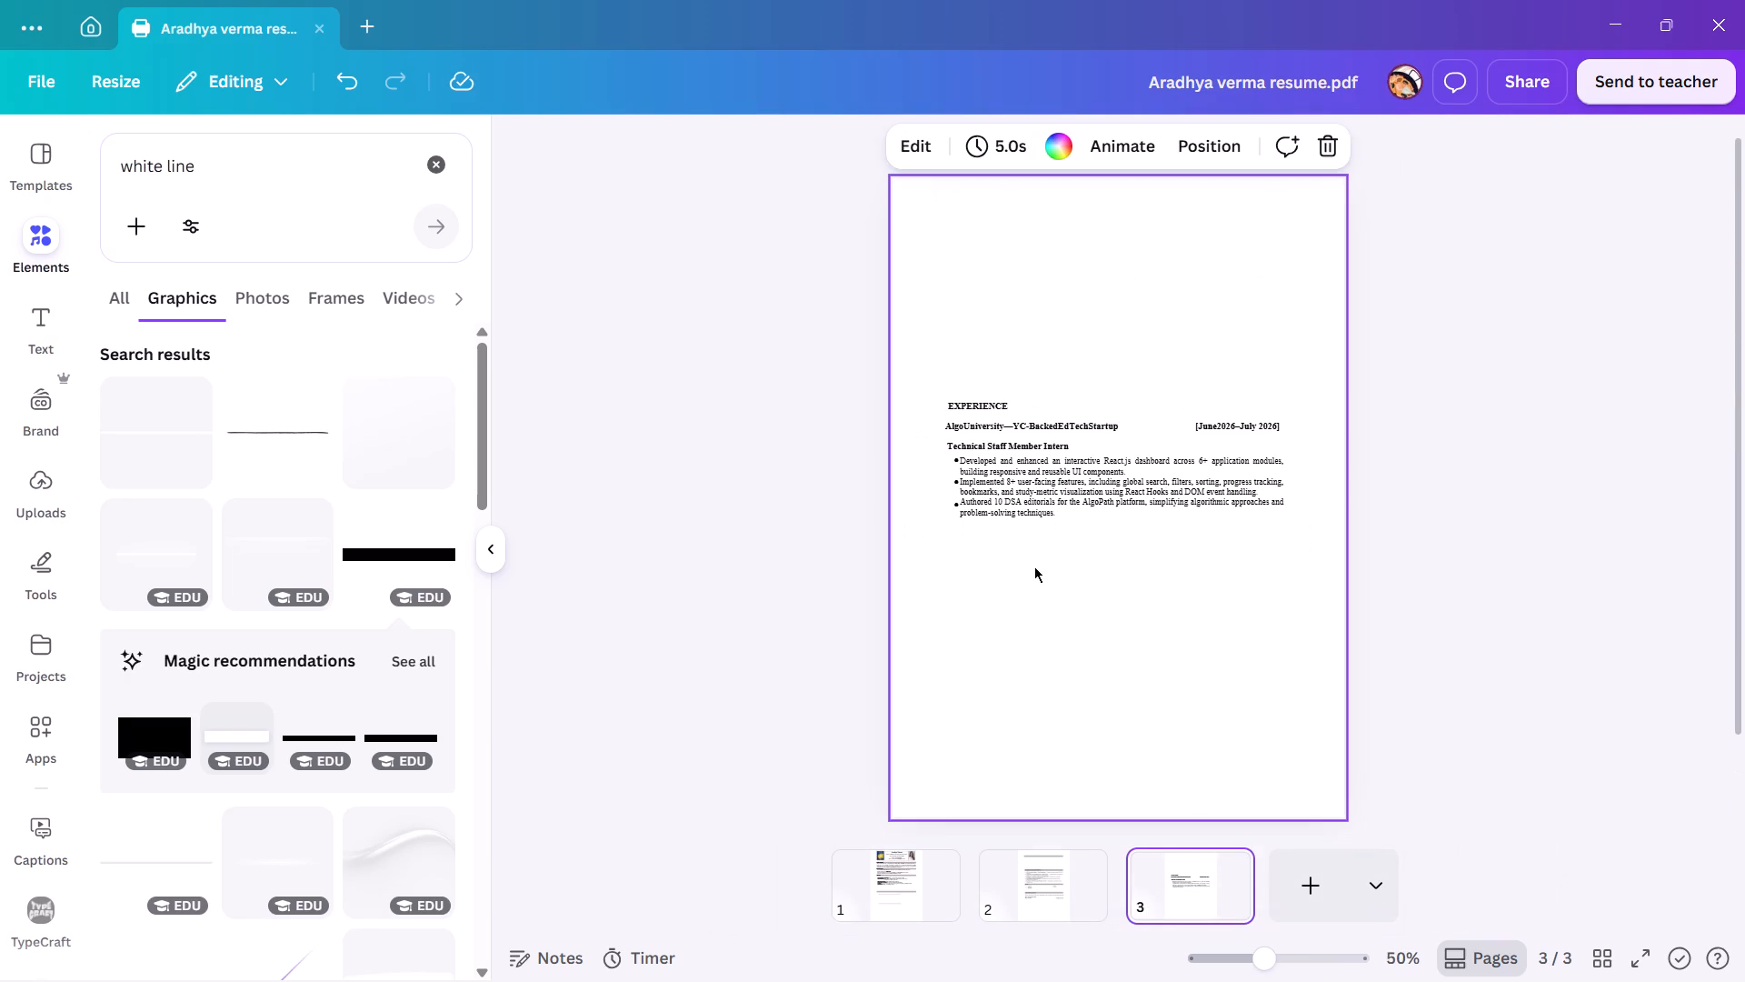
{"action": "left_click", "coordinate": [1034, 566]}
{"action": "key", "text": "ctrl+v"}
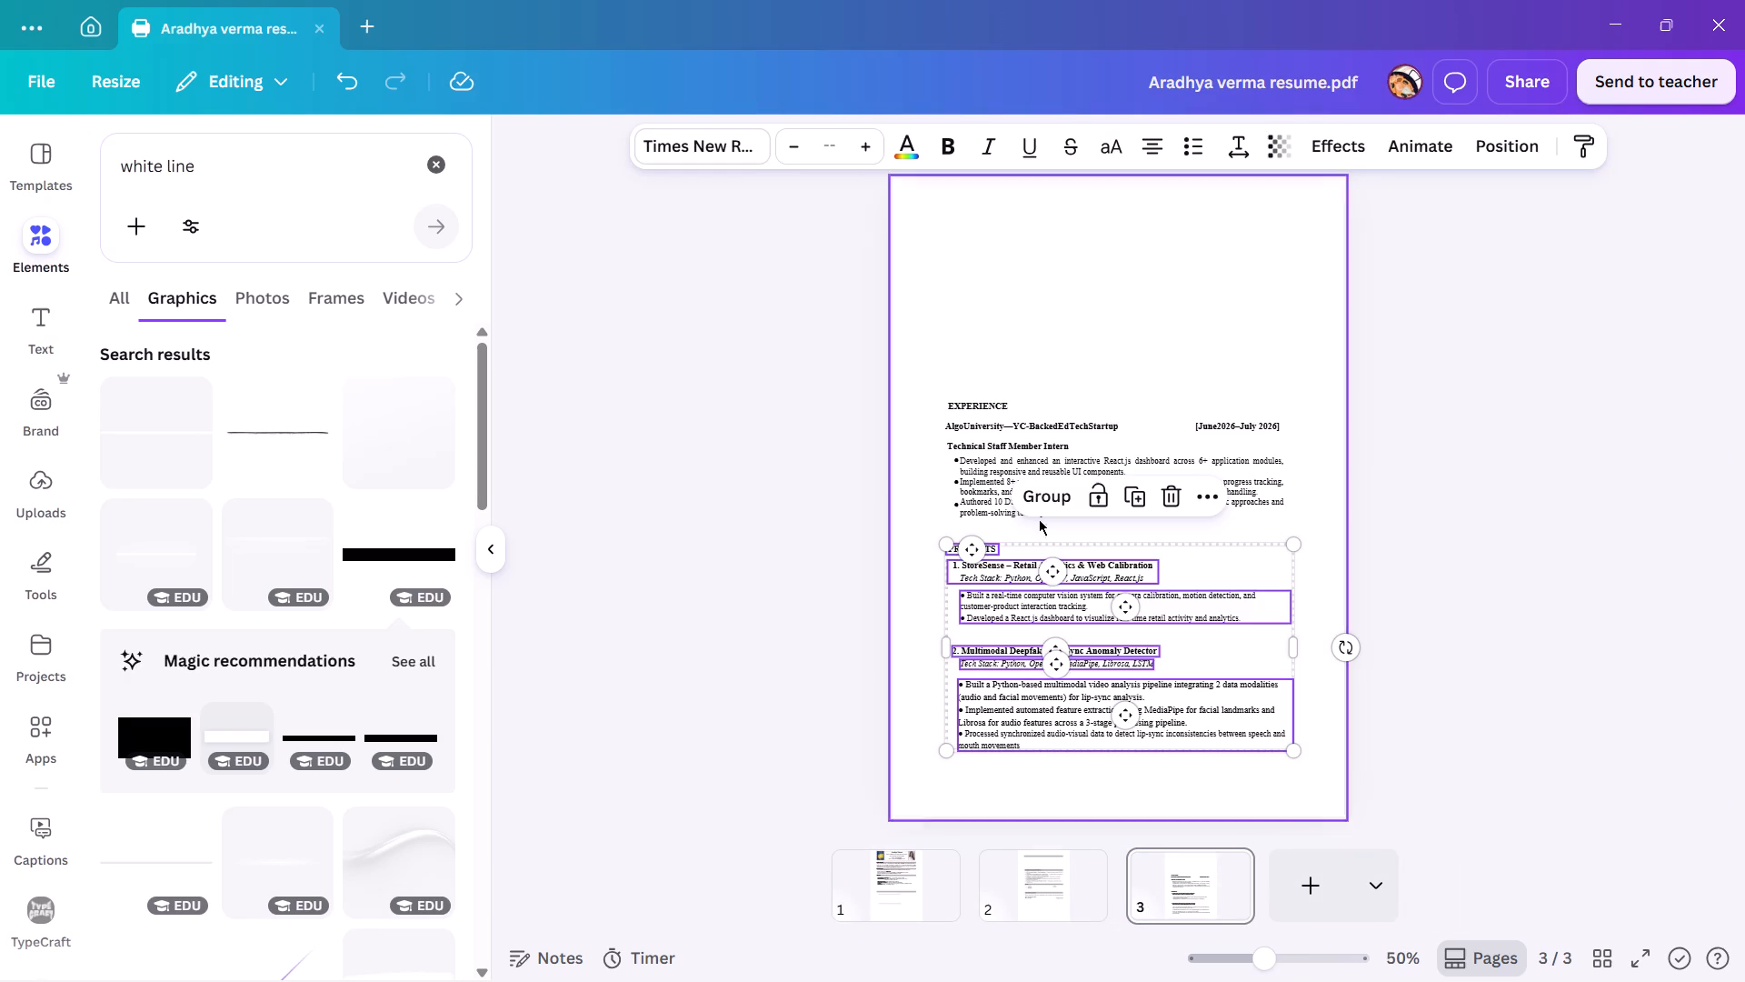
Select the whole EXPERIENCE section on page 3, including its date and bullets, and move it up, well above the PROJECTS text.
{"action": "left_click_drag", "start_coordinate": [977, 357], "coordinate": [1245, 505]}
{"action": "left_click", "coordinate": [1163, 440]}
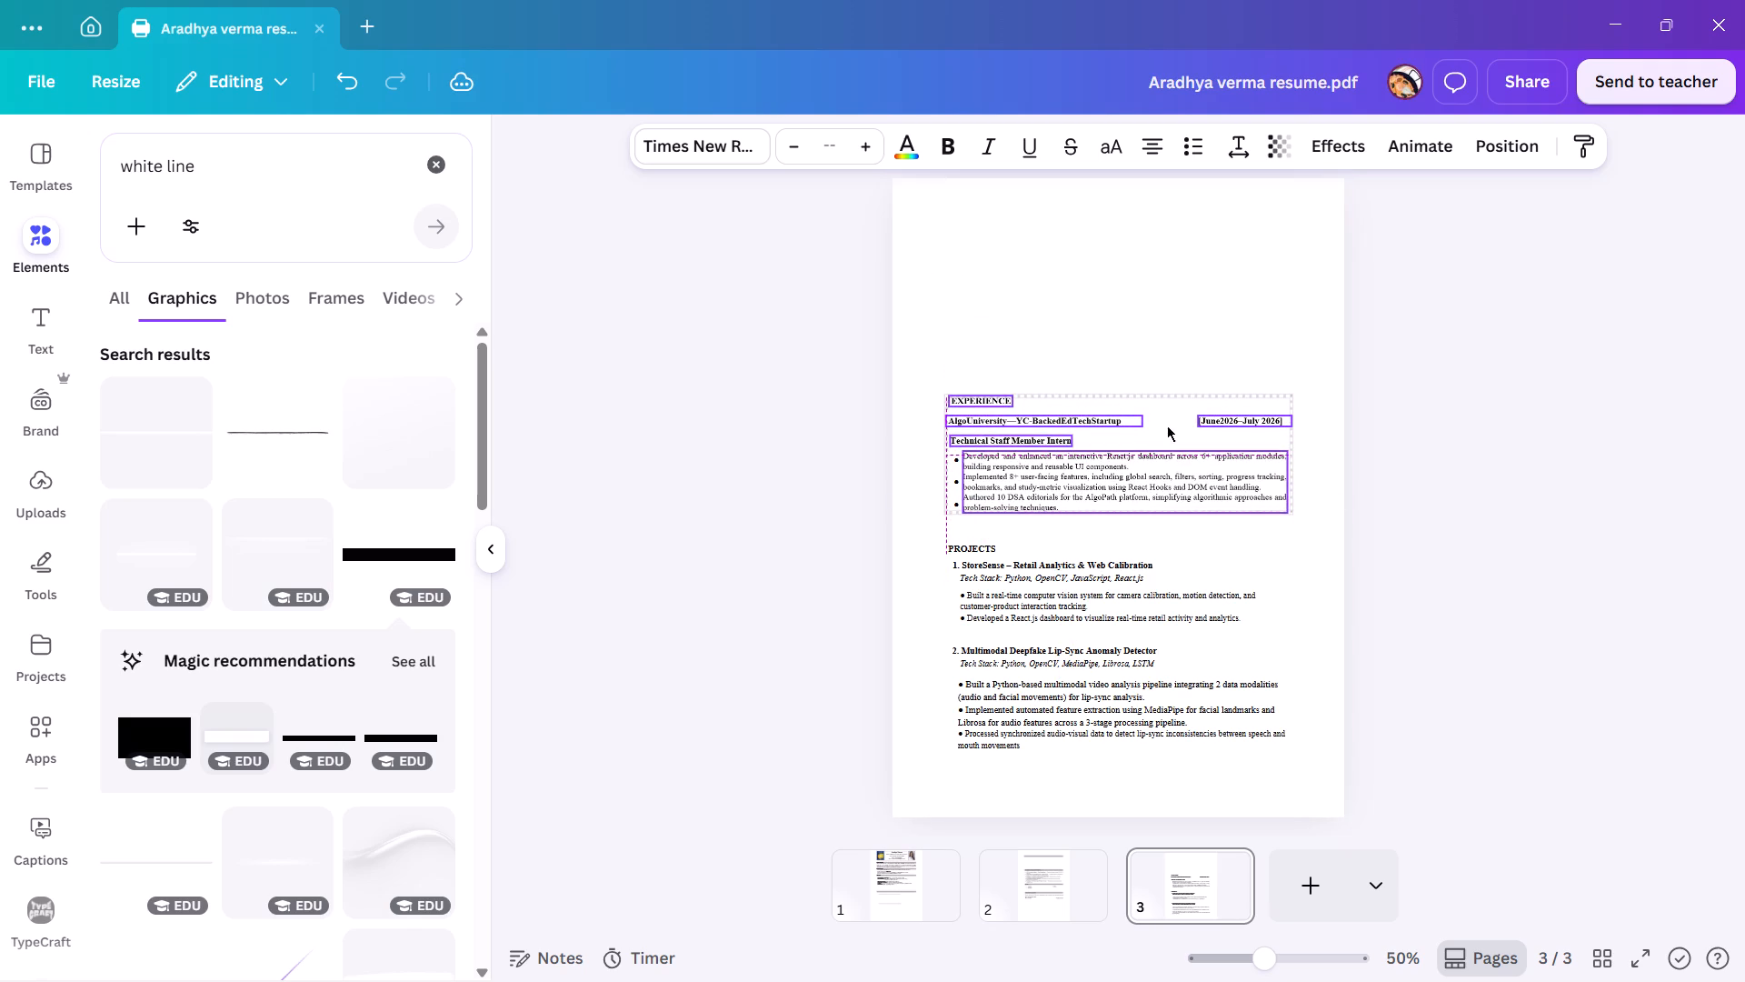
{"action": "left_click", "coordinate": [1166, 287]}
{"action": "left_click_drag", "start_coordinate": [927, 378], "coordinate": [1108, 500]}
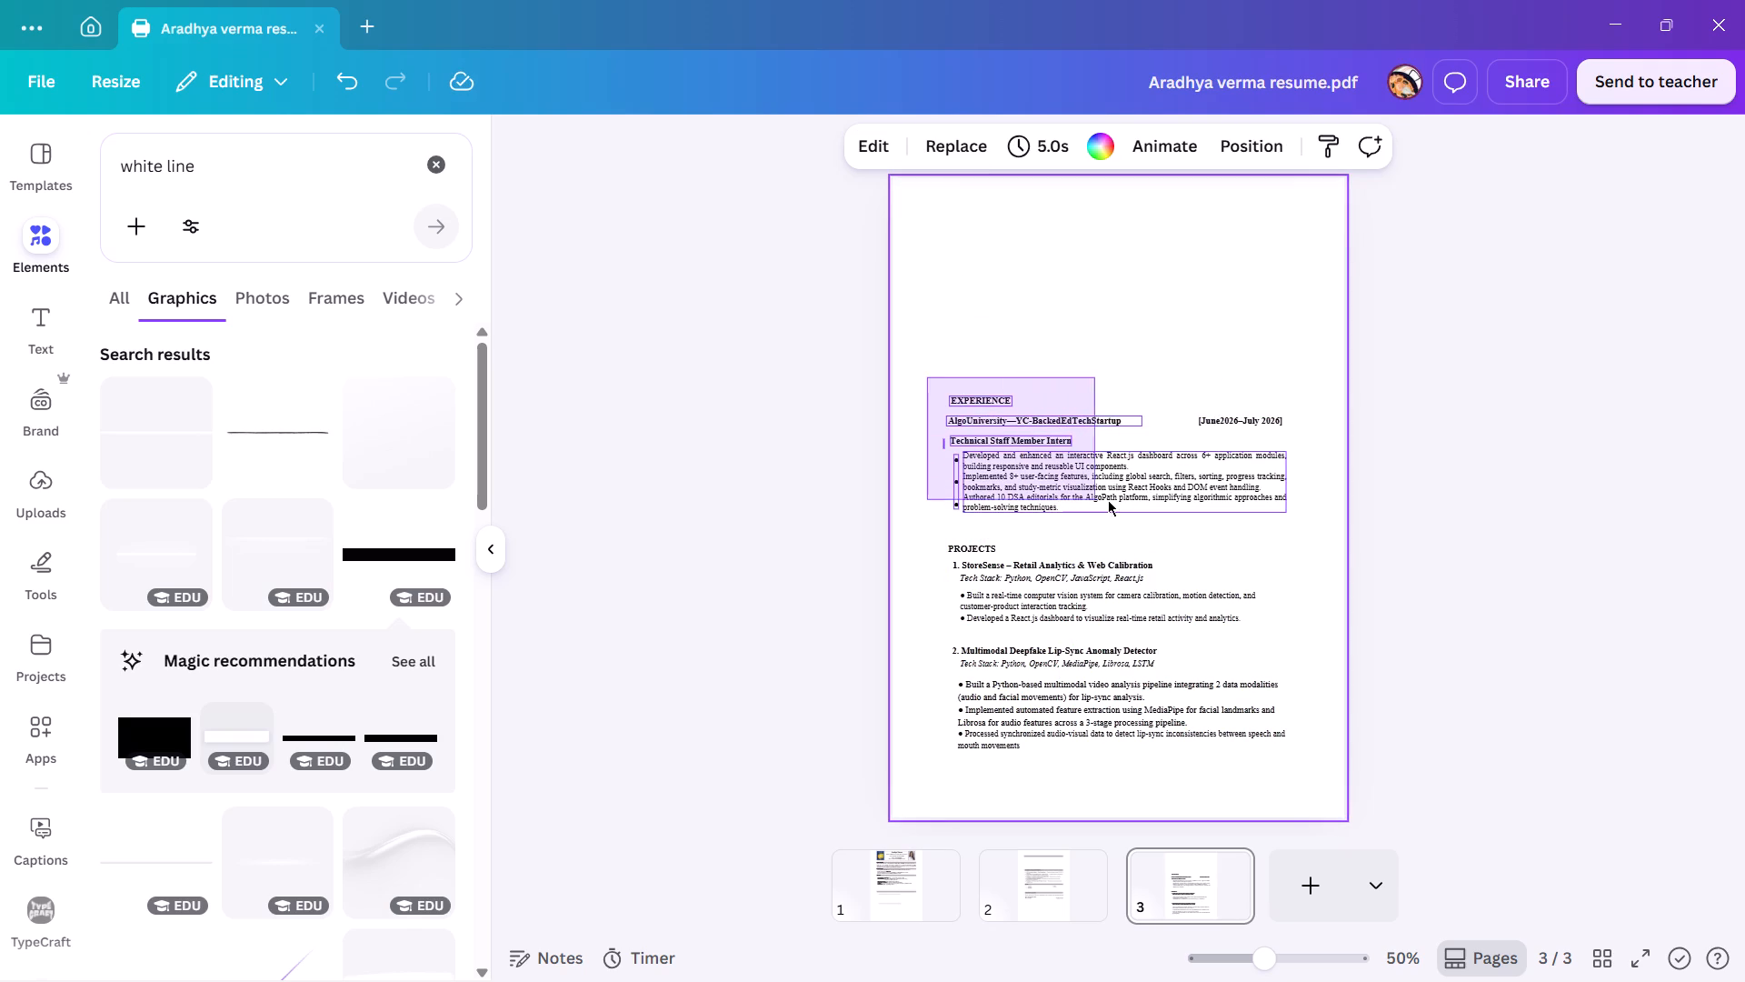
{"action": "left_click_drag", "start_coordinate": [1108, 500], "coordinate": [1225, 517]}
{"action": "left_click_drag", "start_coordinate": [1166, 420], "coordinate": [1165, 304]}
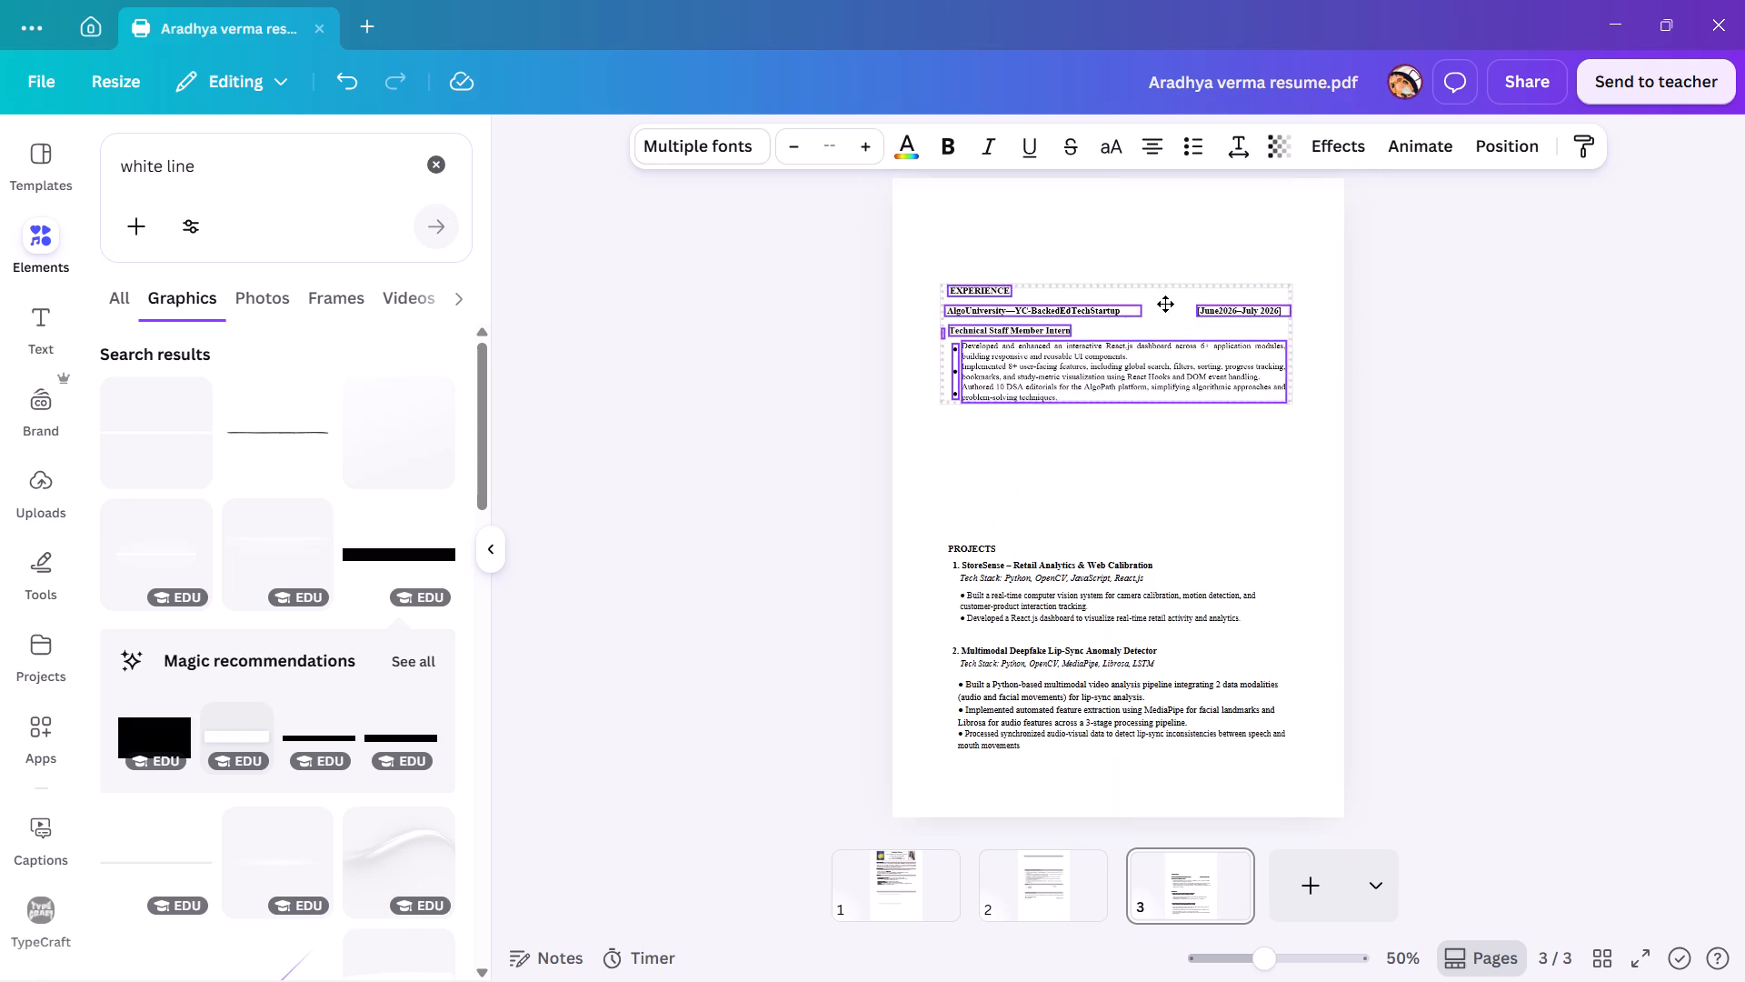
Nudge the EXPERIENCE section on page 3 slightly higher and move all the PROJECTS text up closer beneath it.
{"action": "left_click_drag", "start_coordinate": [1165, 304], "coordinate": [1165, 291]}
{"action": "left_click_drag", "start_coordinate": [943, 511], "coordinate": [1185, 757]}
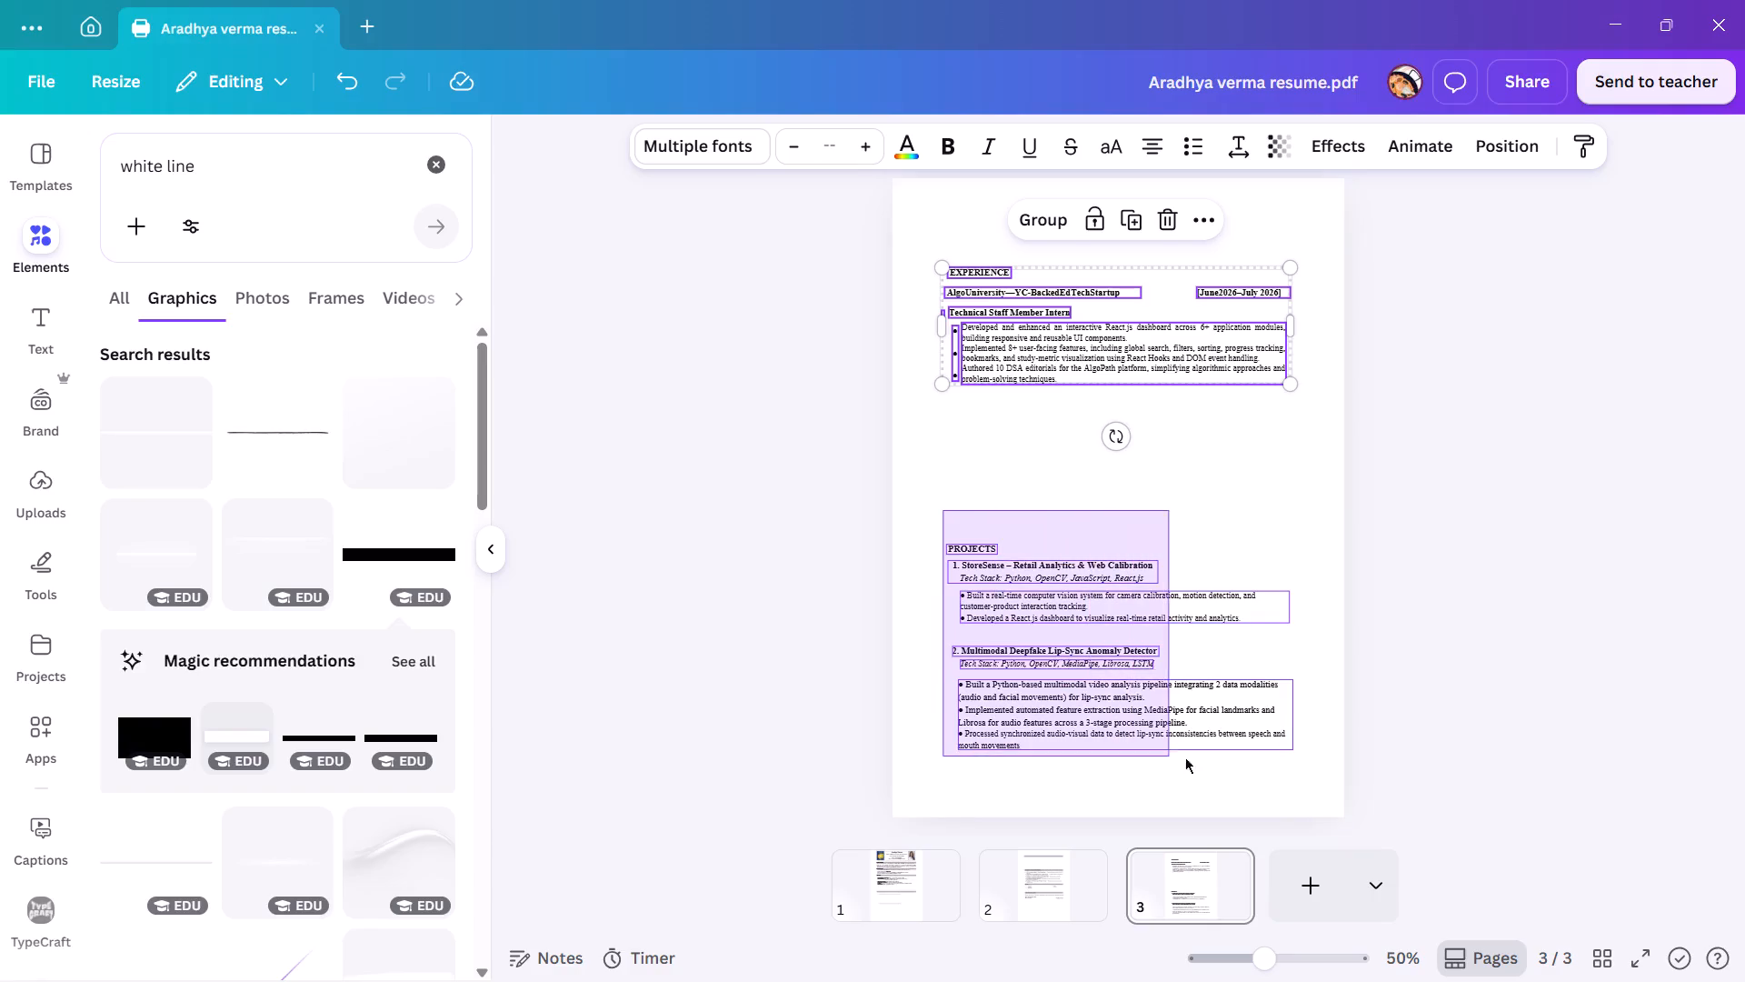
{"action": "left_click_drag", "start_coordinate": [1185, 757], "coordinate": [1241, 766]}
{"action": "left_click_drag", "start_coordinate": [1200, 646], "coordinate": [1202, 568]}
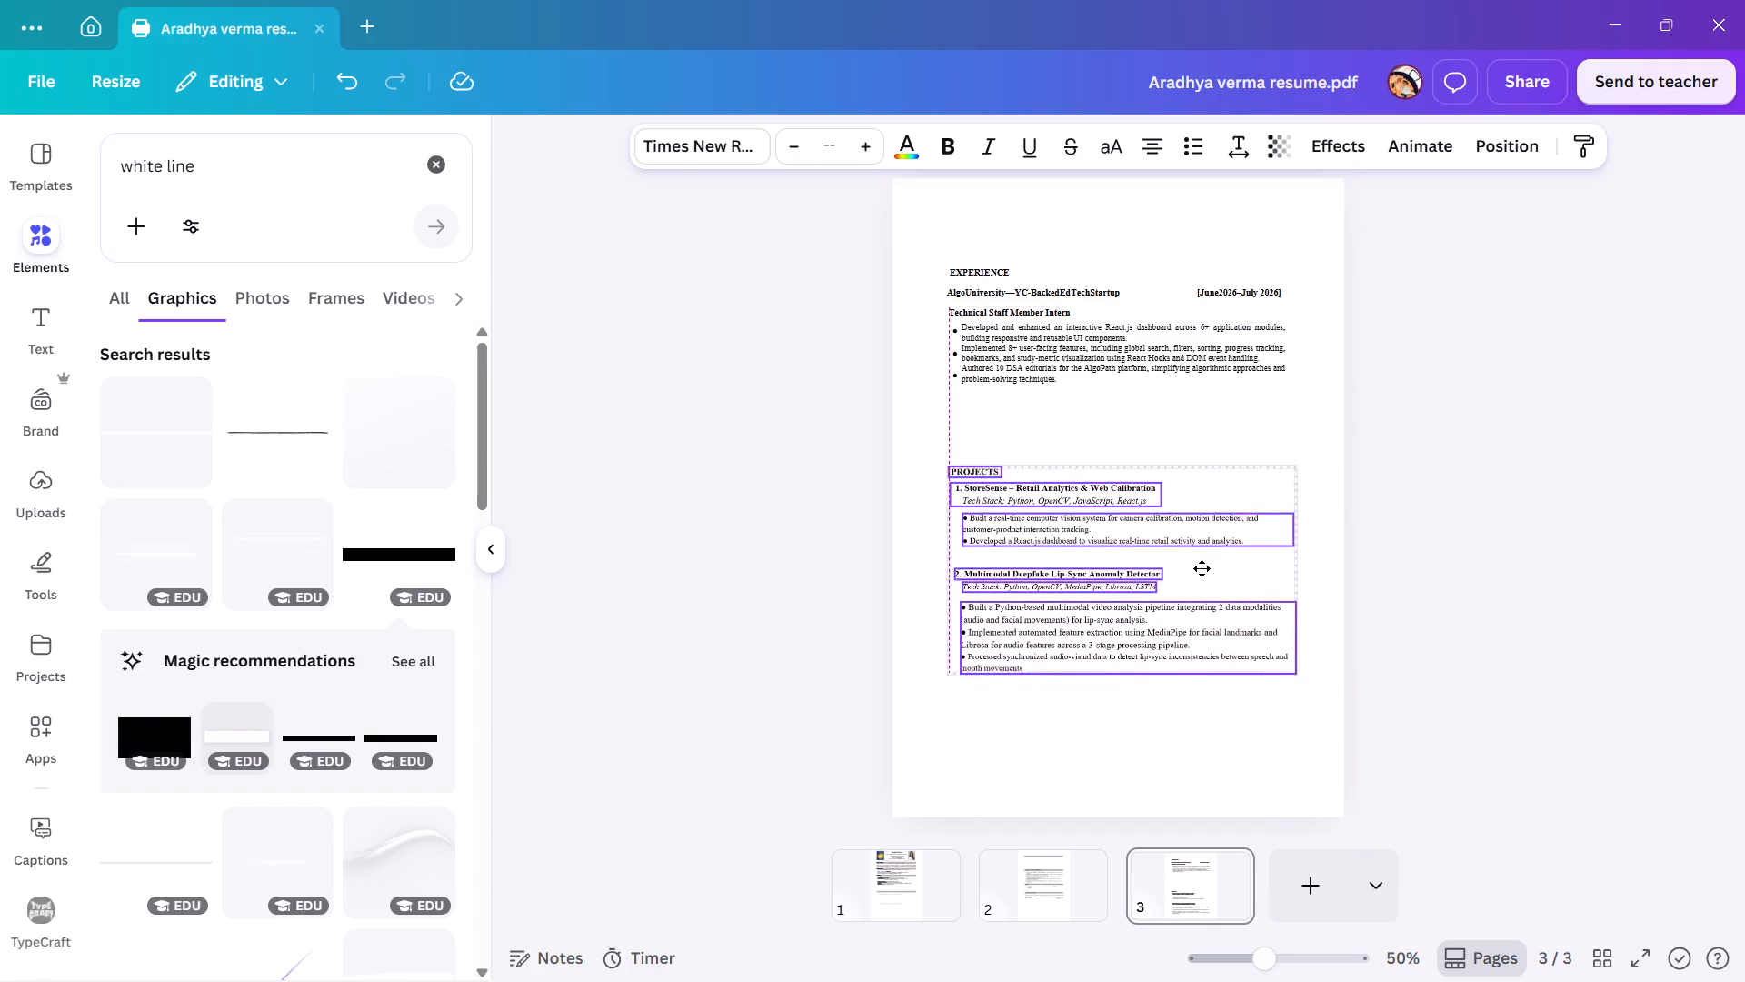
{"action": "left_click_drag", "start_coordinate": [1202, 568], "coordinate": [1202, 566]}
{"action": "left_click", "coordinate": [1186, 736]}
Add a black rectangle graphic to page 1, enlarged over the empty grey bar and upper underline, and duplicate it over the lower underline.
{"action": "left_click", "coordinate": [1052, 887]}
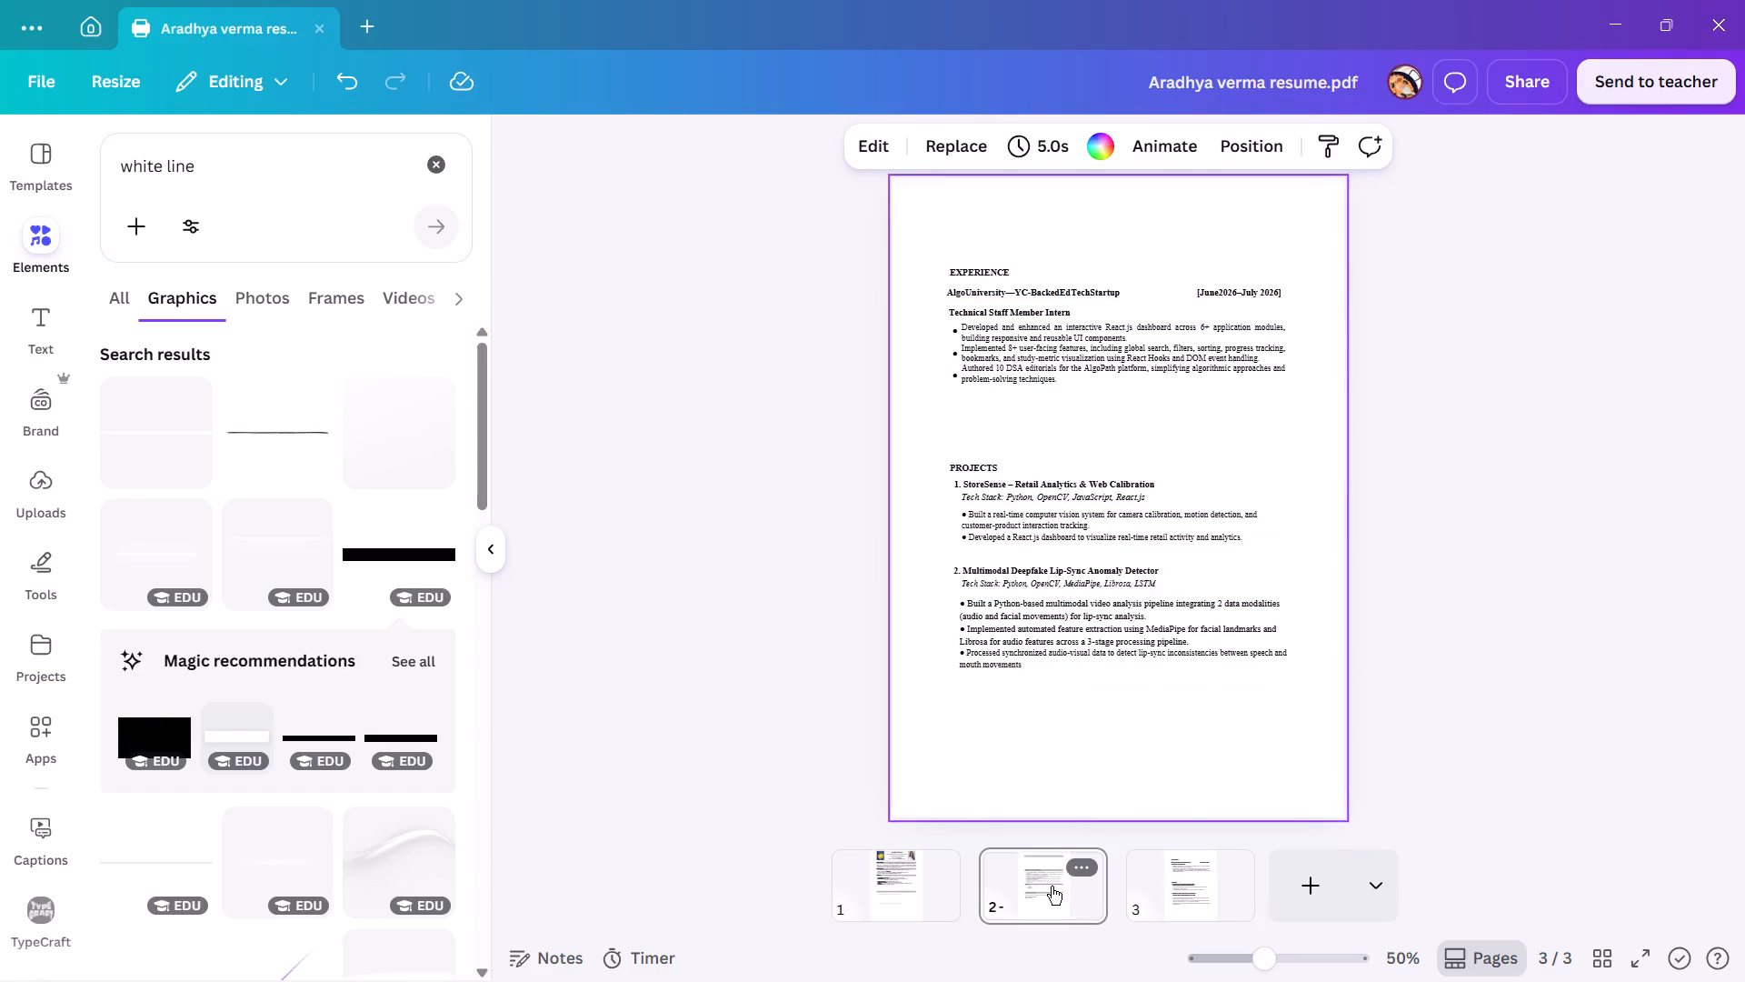
{"action": "left_click", "coordinate": [904, 886]}
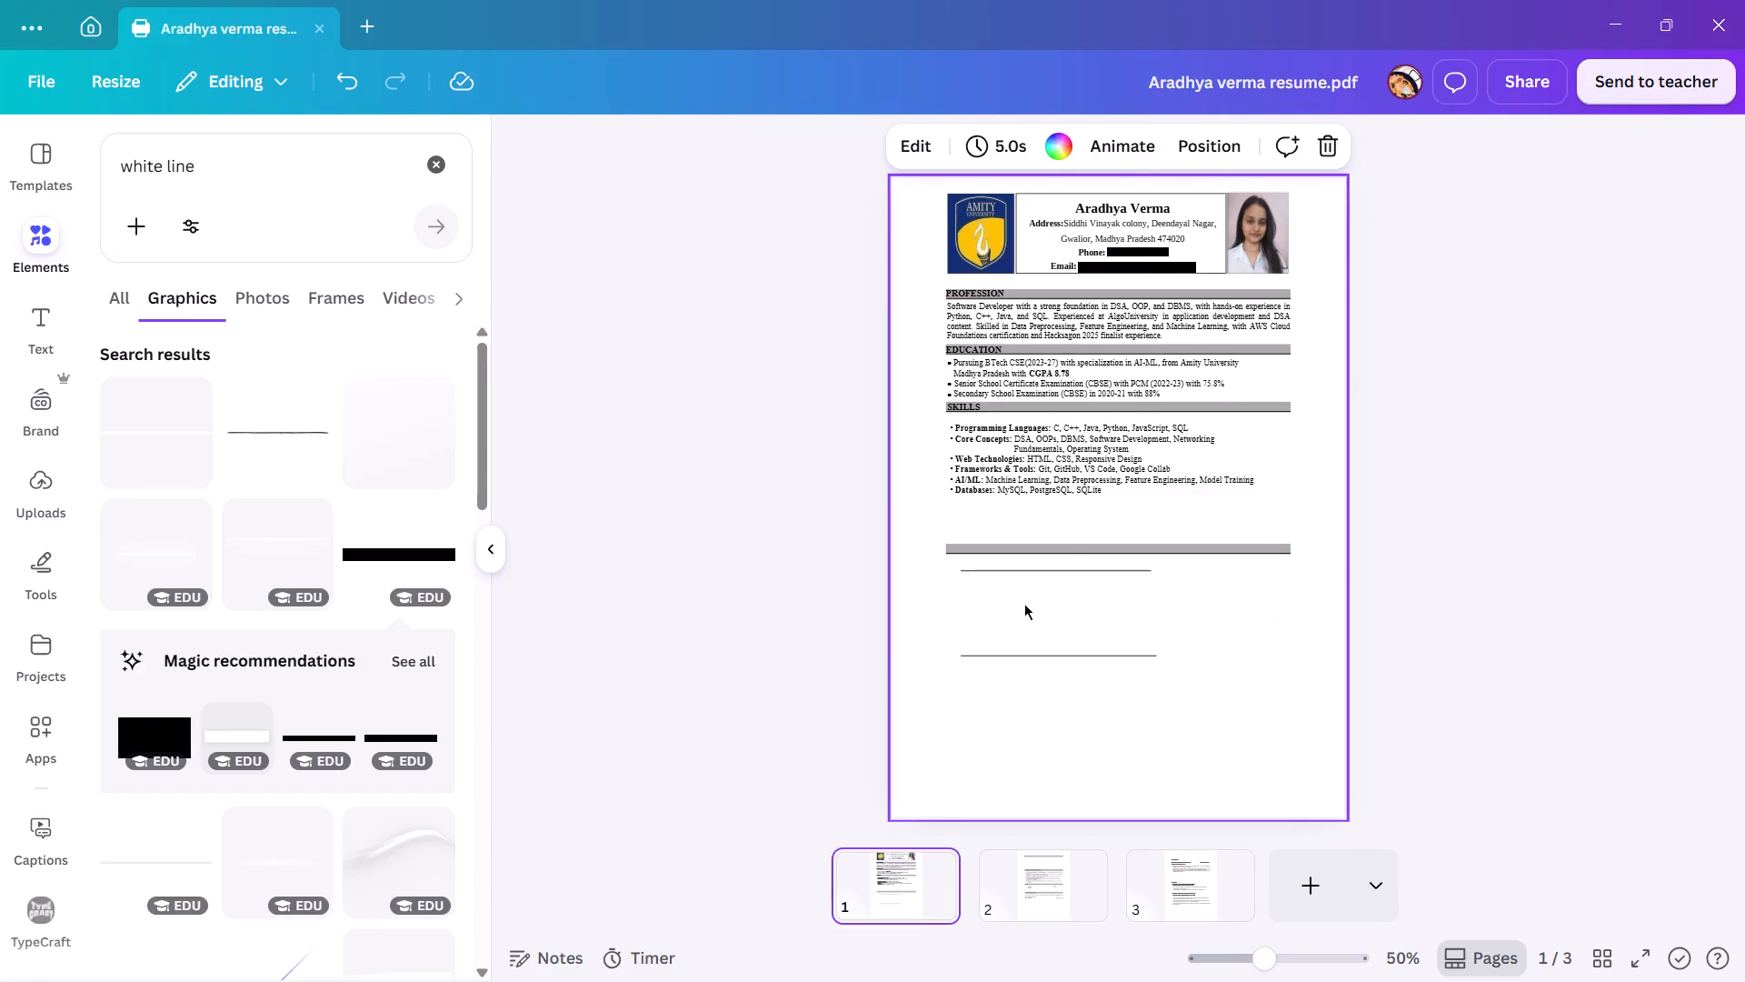
{"action": "scroll", "coordinate": [1024, 604], "scroll_direction": "up", "scroll_amount": 3, "text": "ctrl"}
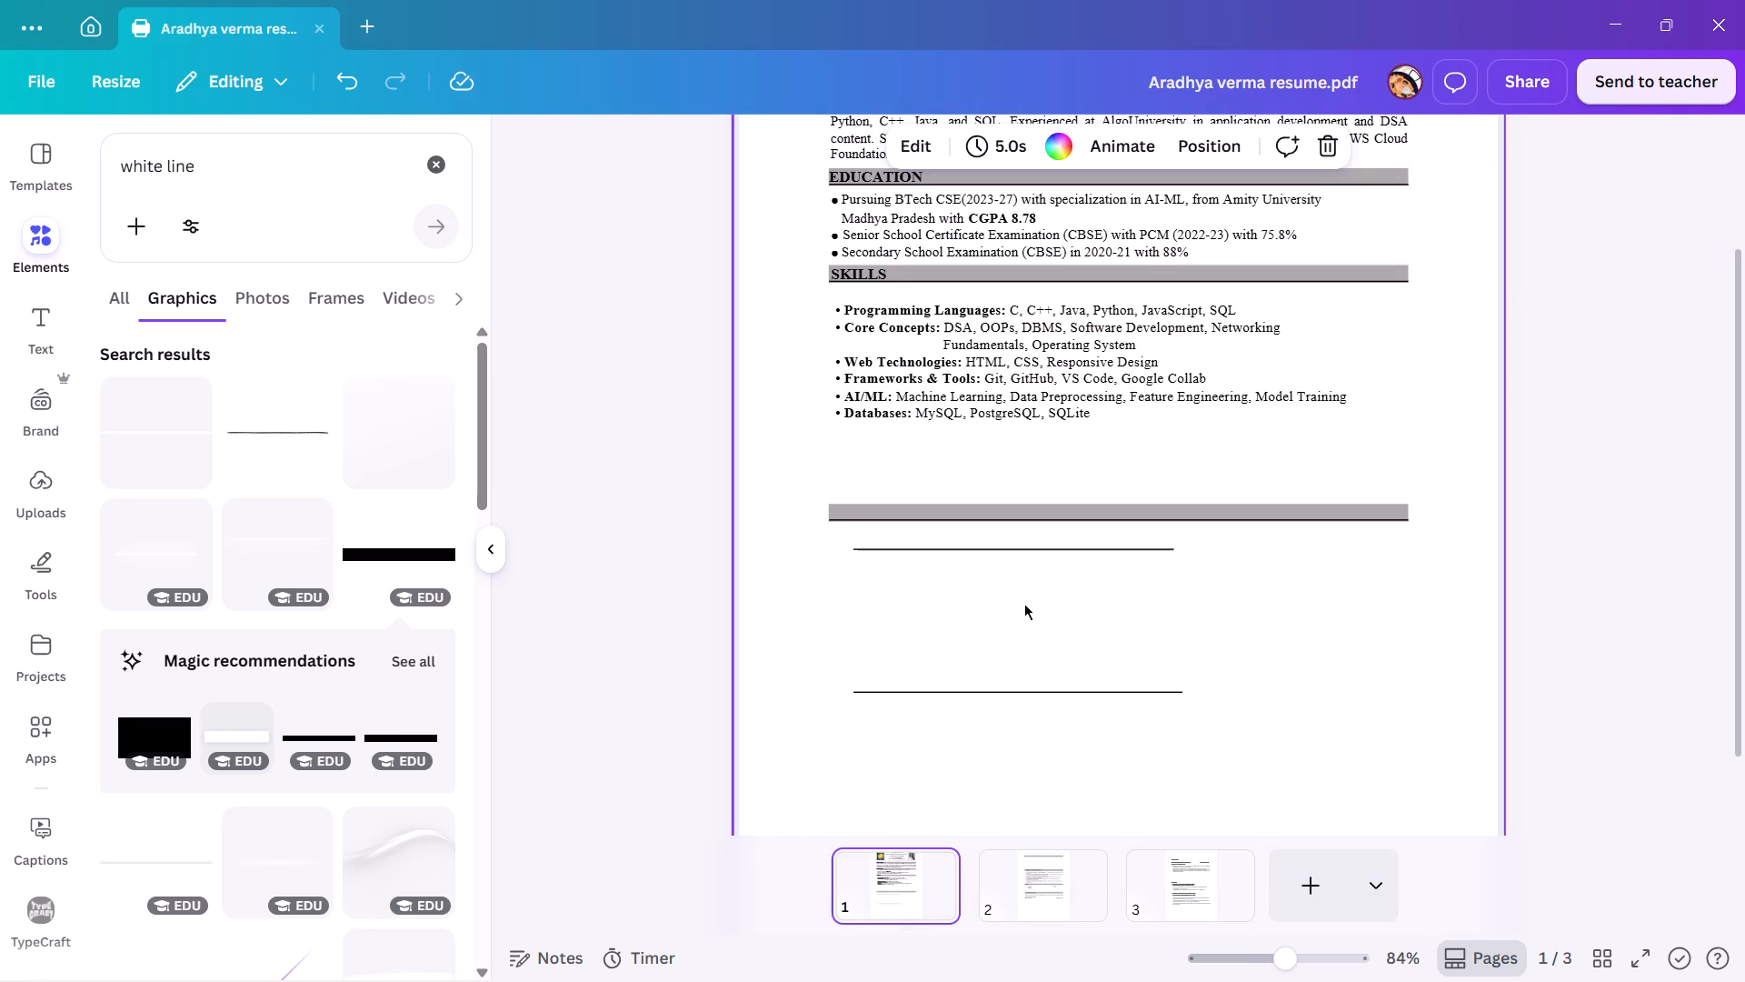
{"action": "scroll", "coordinate": [1024, 604], "scroll_direction": "up", "scroll_amount": 1, "text": "ctrl"}
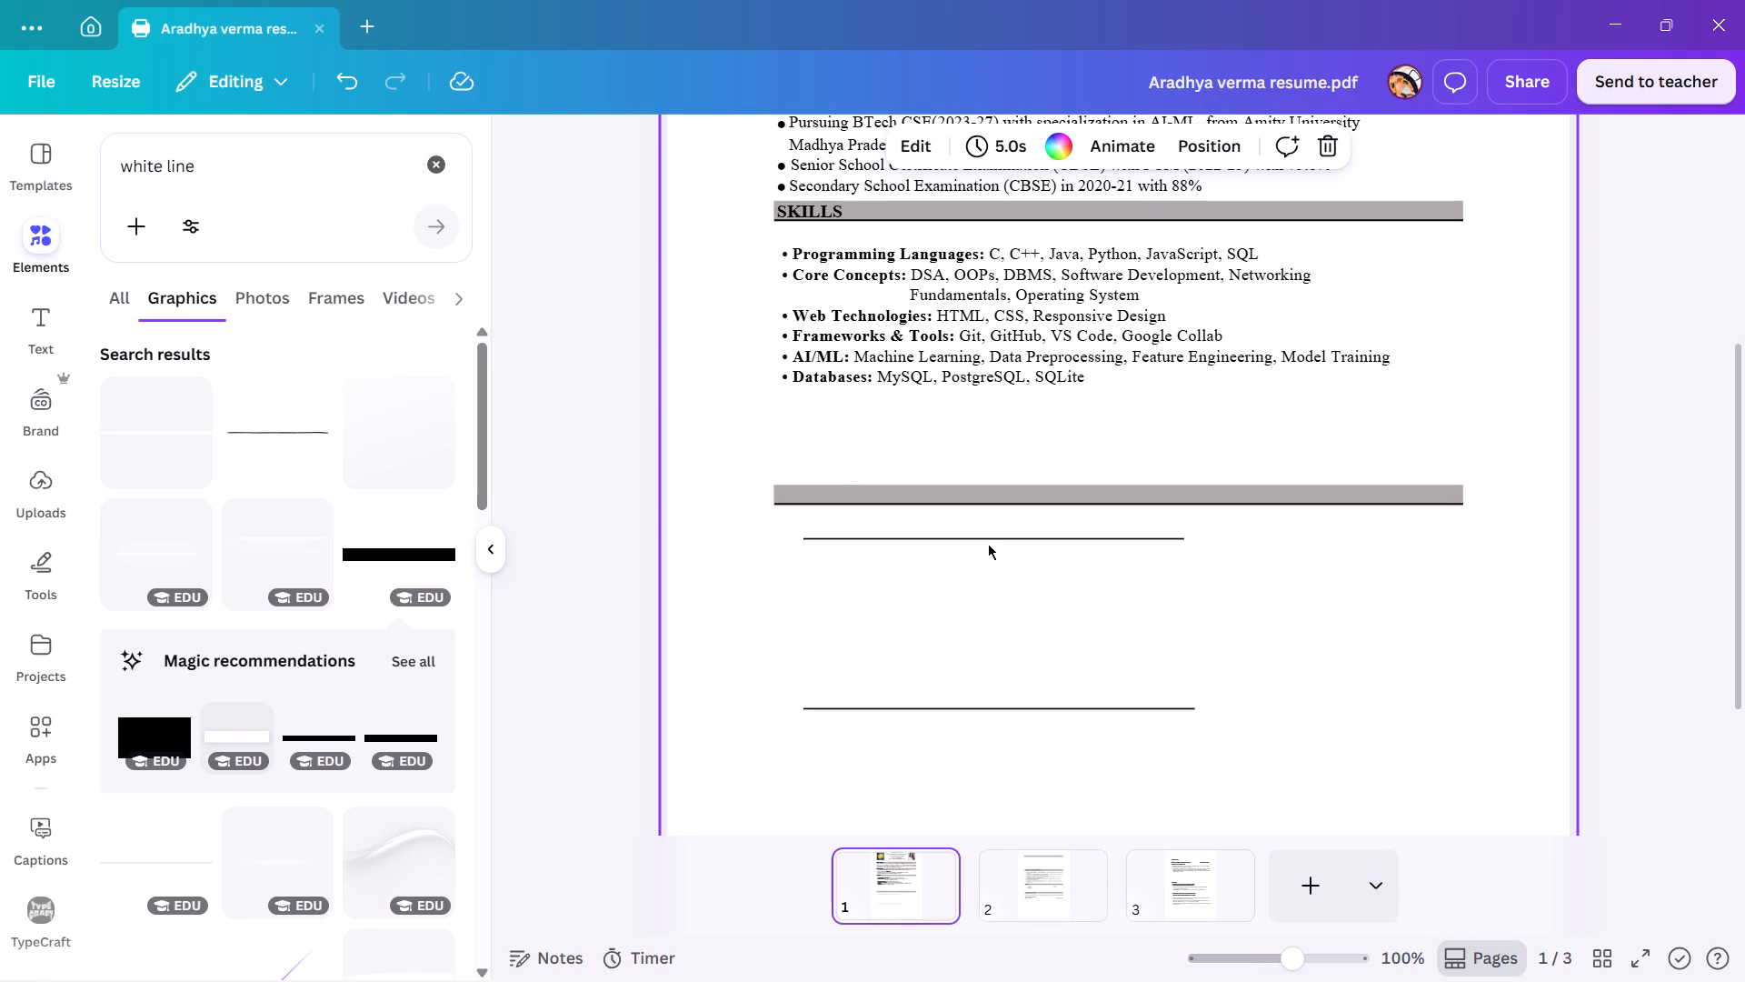
{"action": "left_click", "coordinate": [367, 525]}
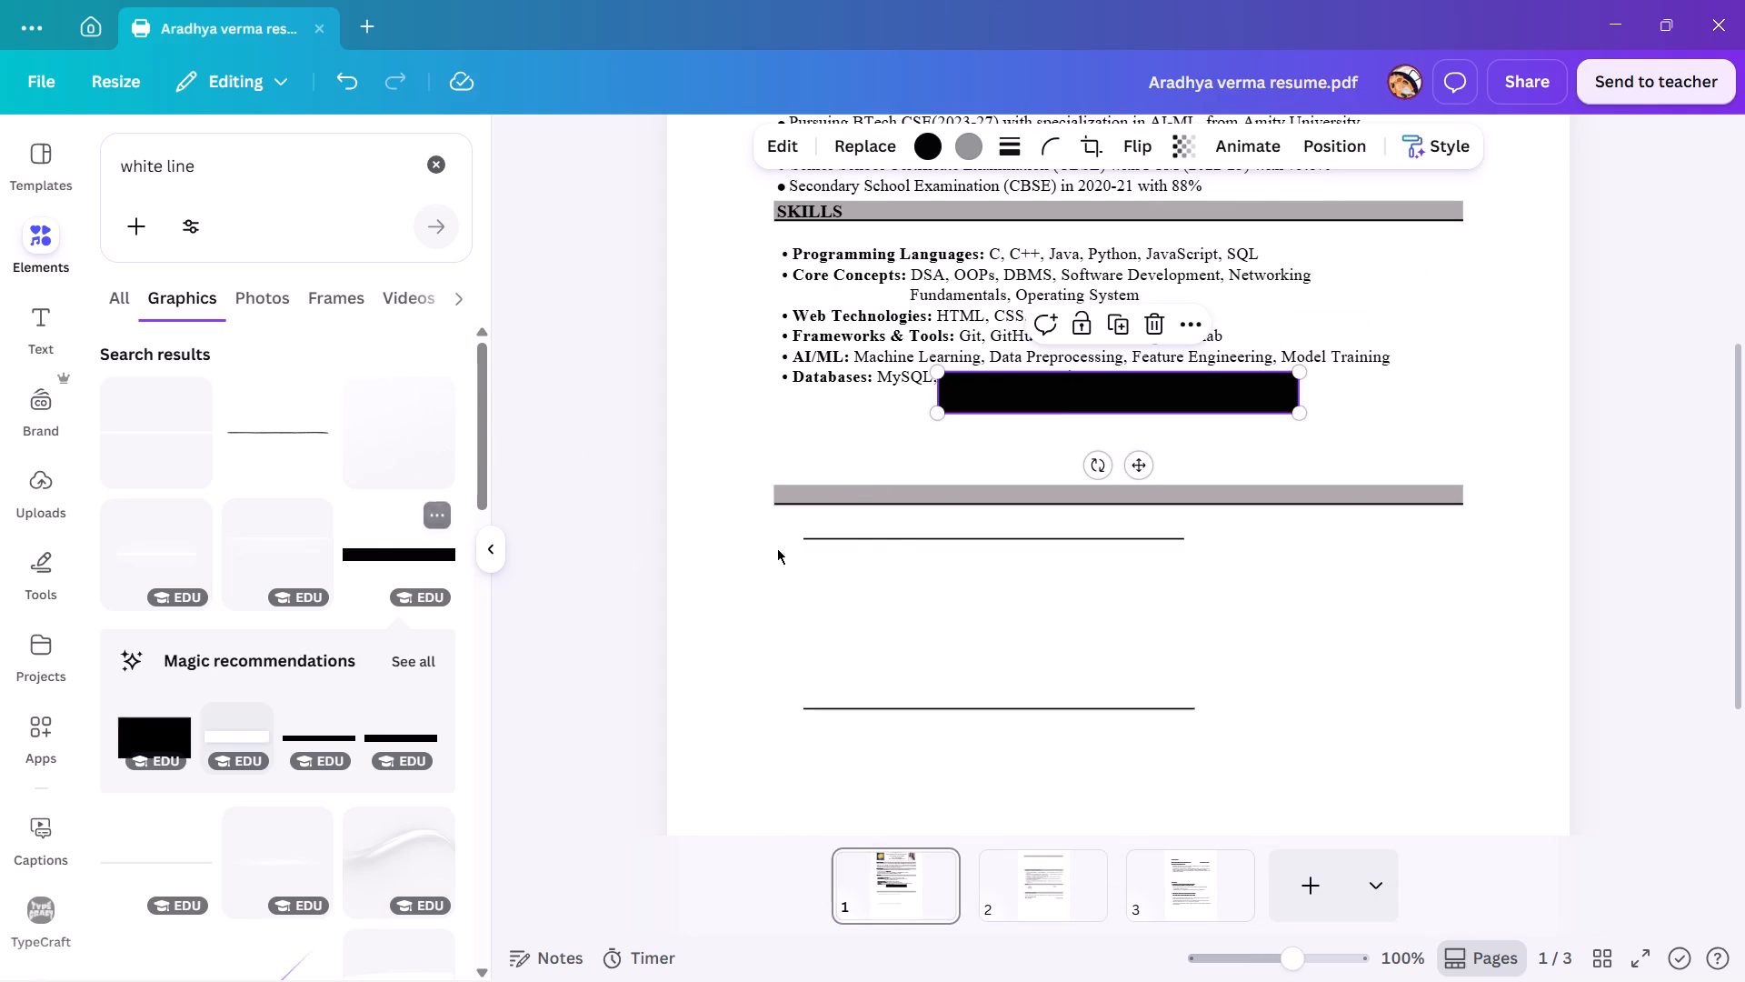
{"action": "left_click_drag", "start_coordinate": [1304, 409], "coordinate": [1484, 580]}
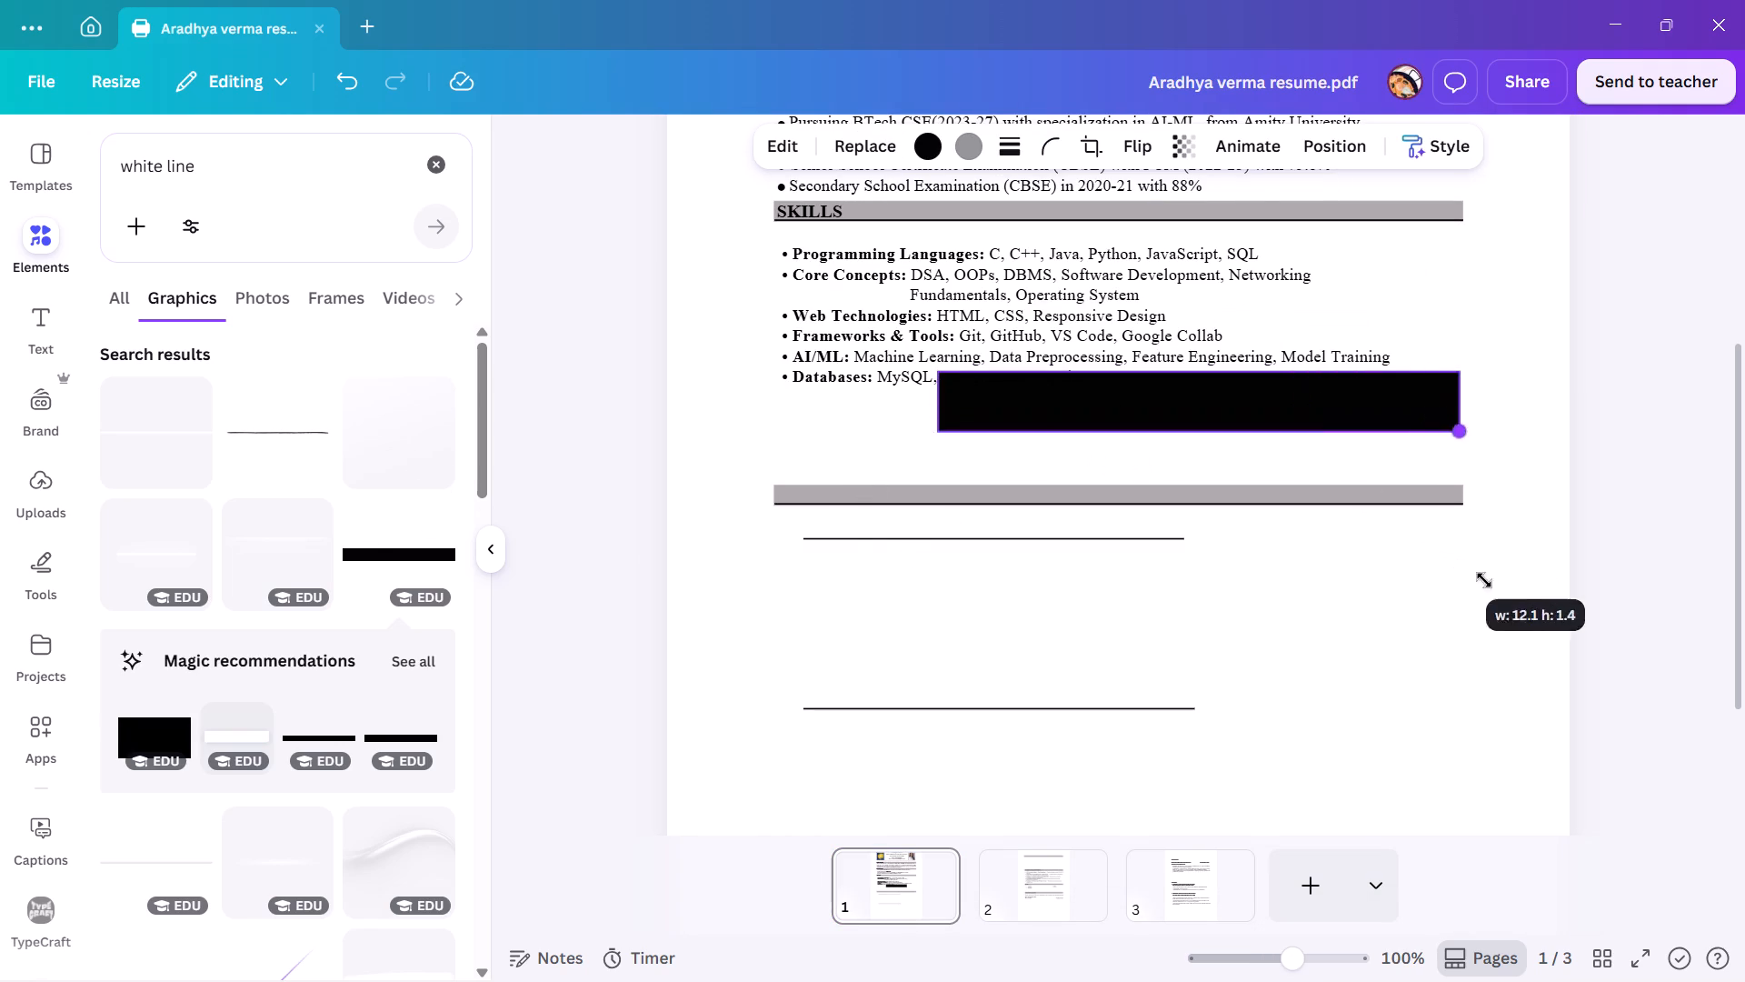
{"action": "left_click_drag", "start_coordinate": [1484, 580], "coordinate": [1528, 606]}
{"action": "left_click_drag", "start_coordinate": [1285, 398], "coordinate": [1091, 499]}
{"action": "left_click_drag", "start_coordinate": [1351, 544], "coordinate": [1484, 553]}
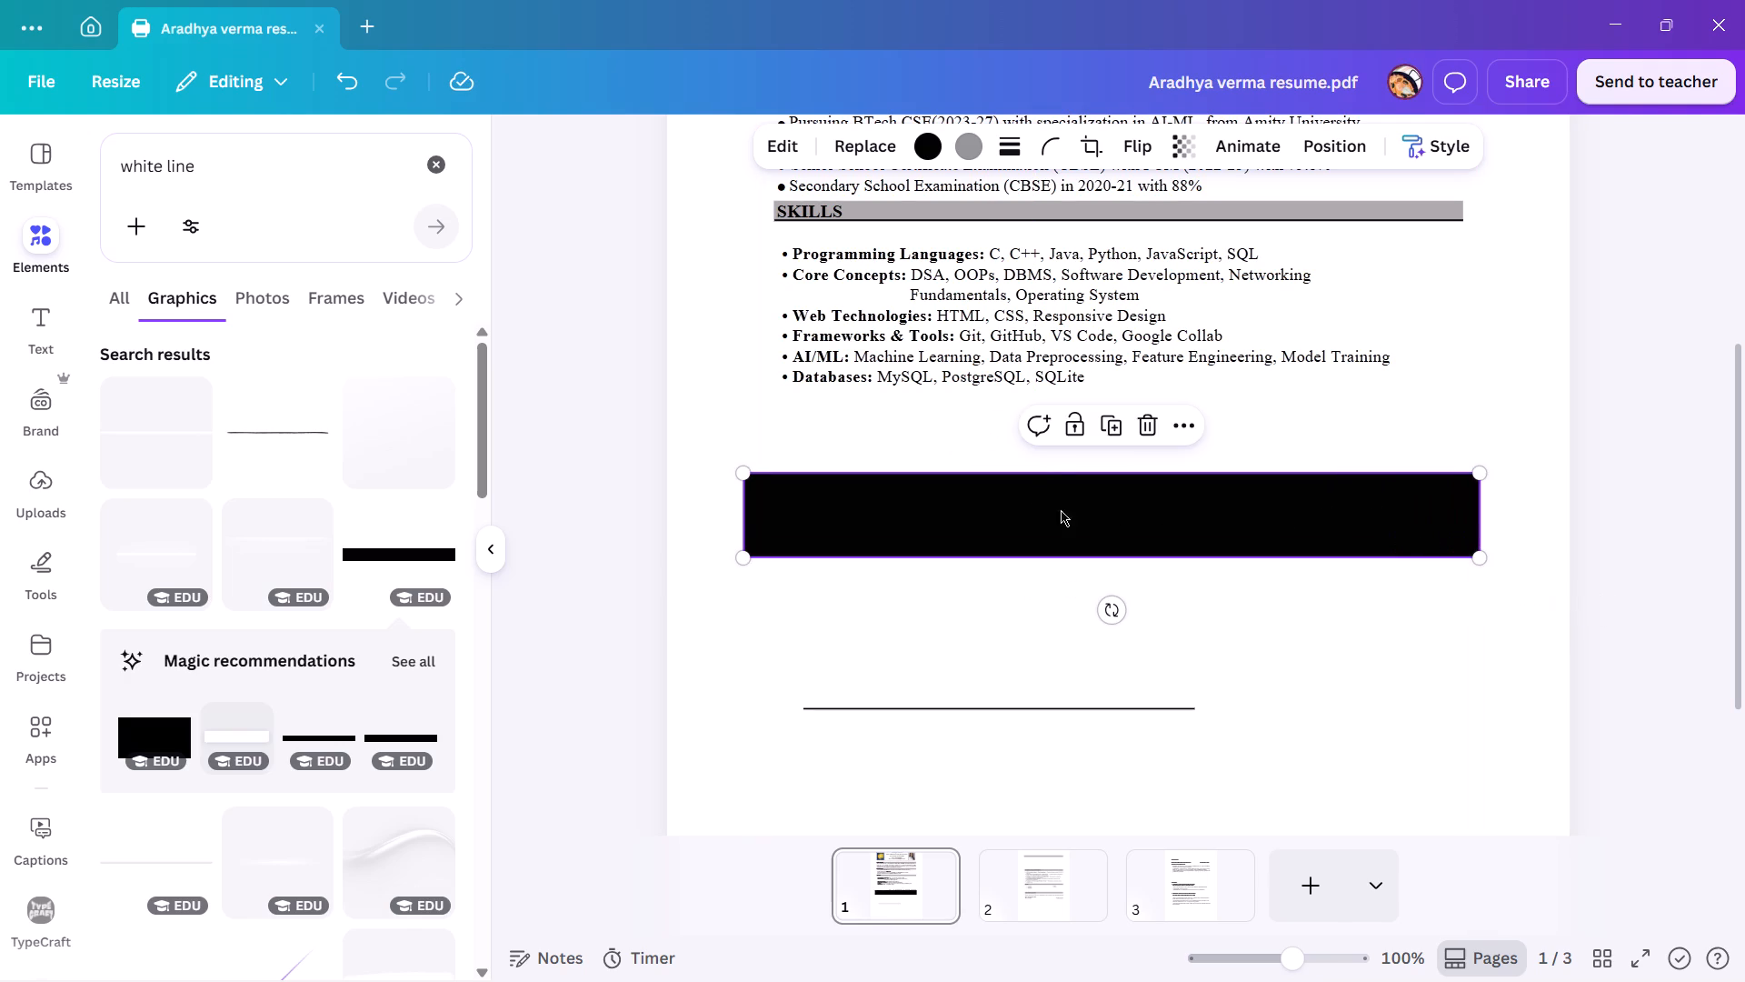
{"action": "left_click", "coordinate": [1105, 428]}
{"action": "left_click_drag", "start_coordinate": [1068, 534], "coordinate": [1060, 704]}
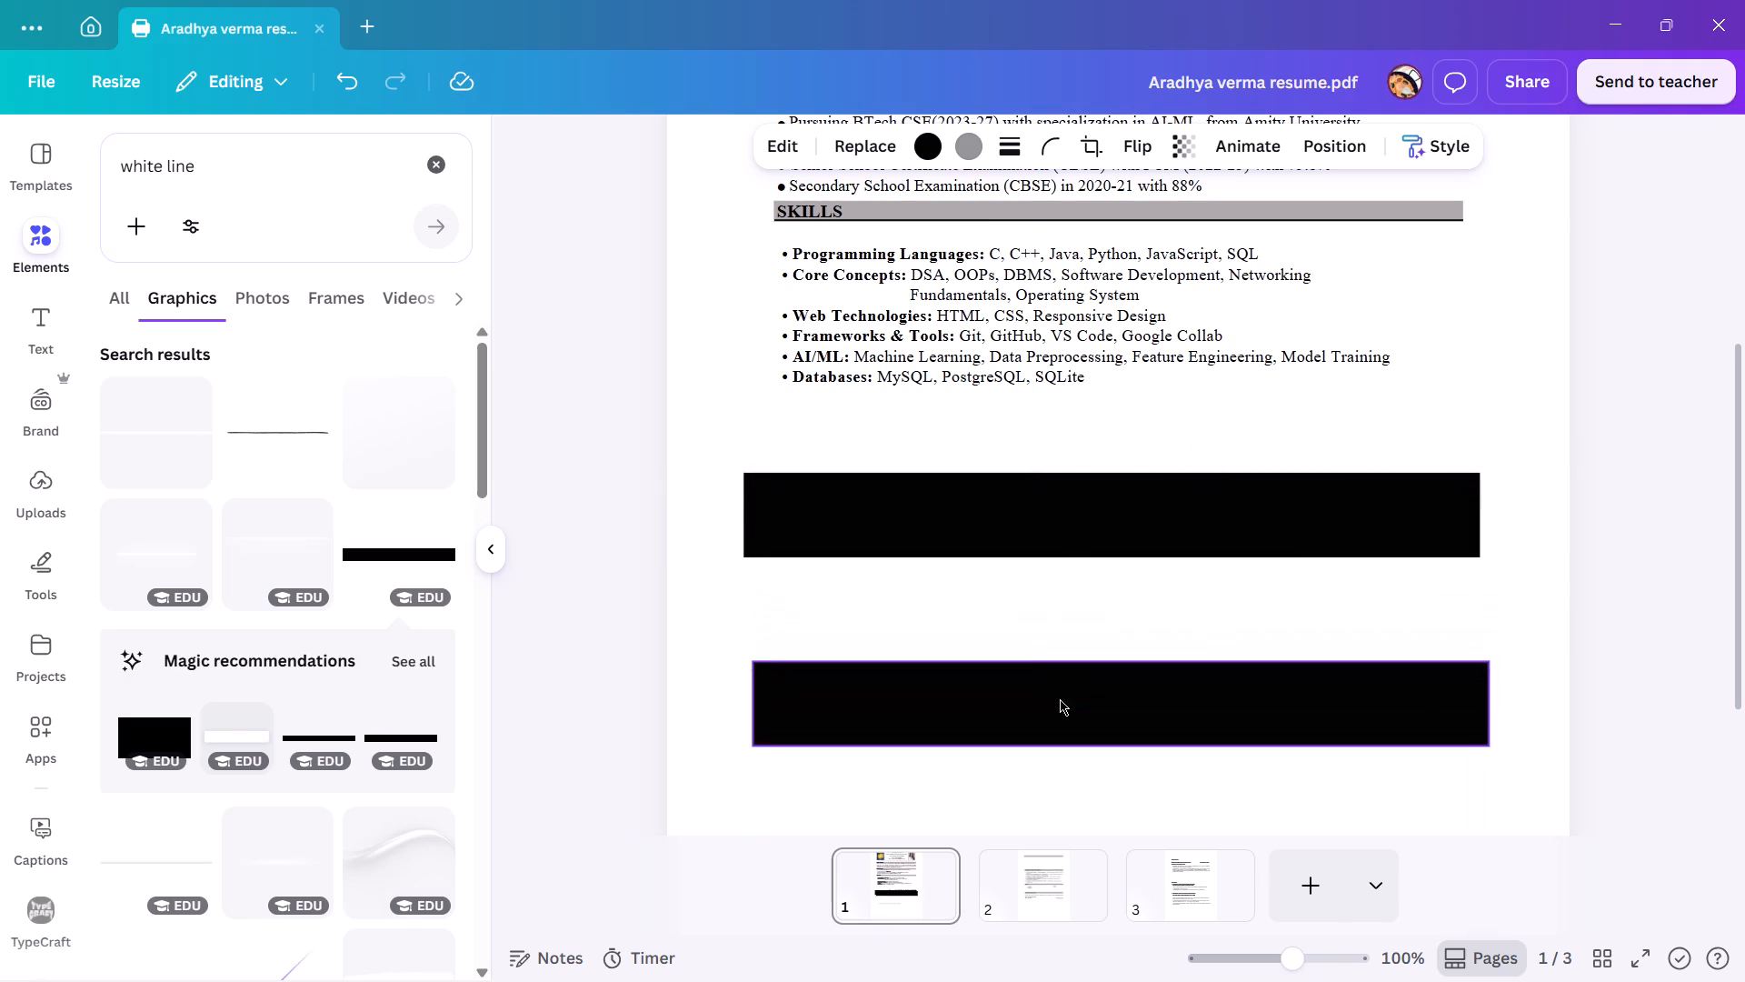
Recolor both covering rectangles on page 1 white and lock them in place.
{"action": "left_click", "coordinate": [929, 137]}
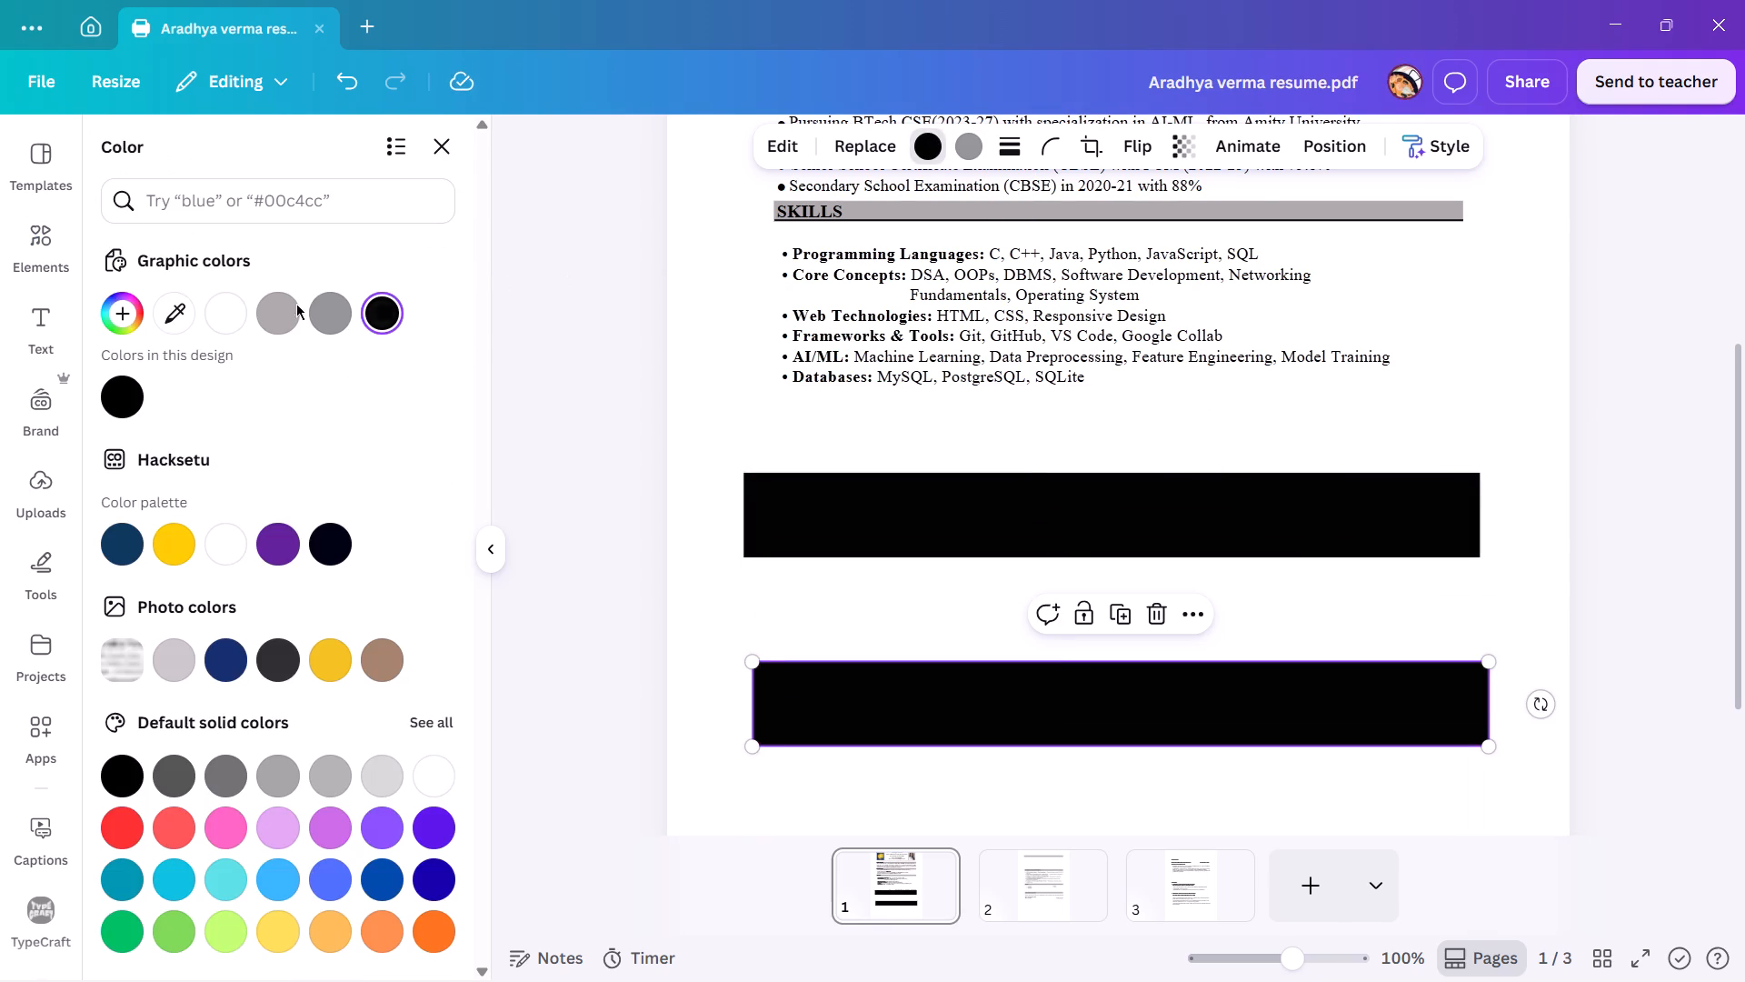
{"action": "left_click", "coordinate": [214, 306]}
{"action": "left_click", "coordinate": [827, 550]}
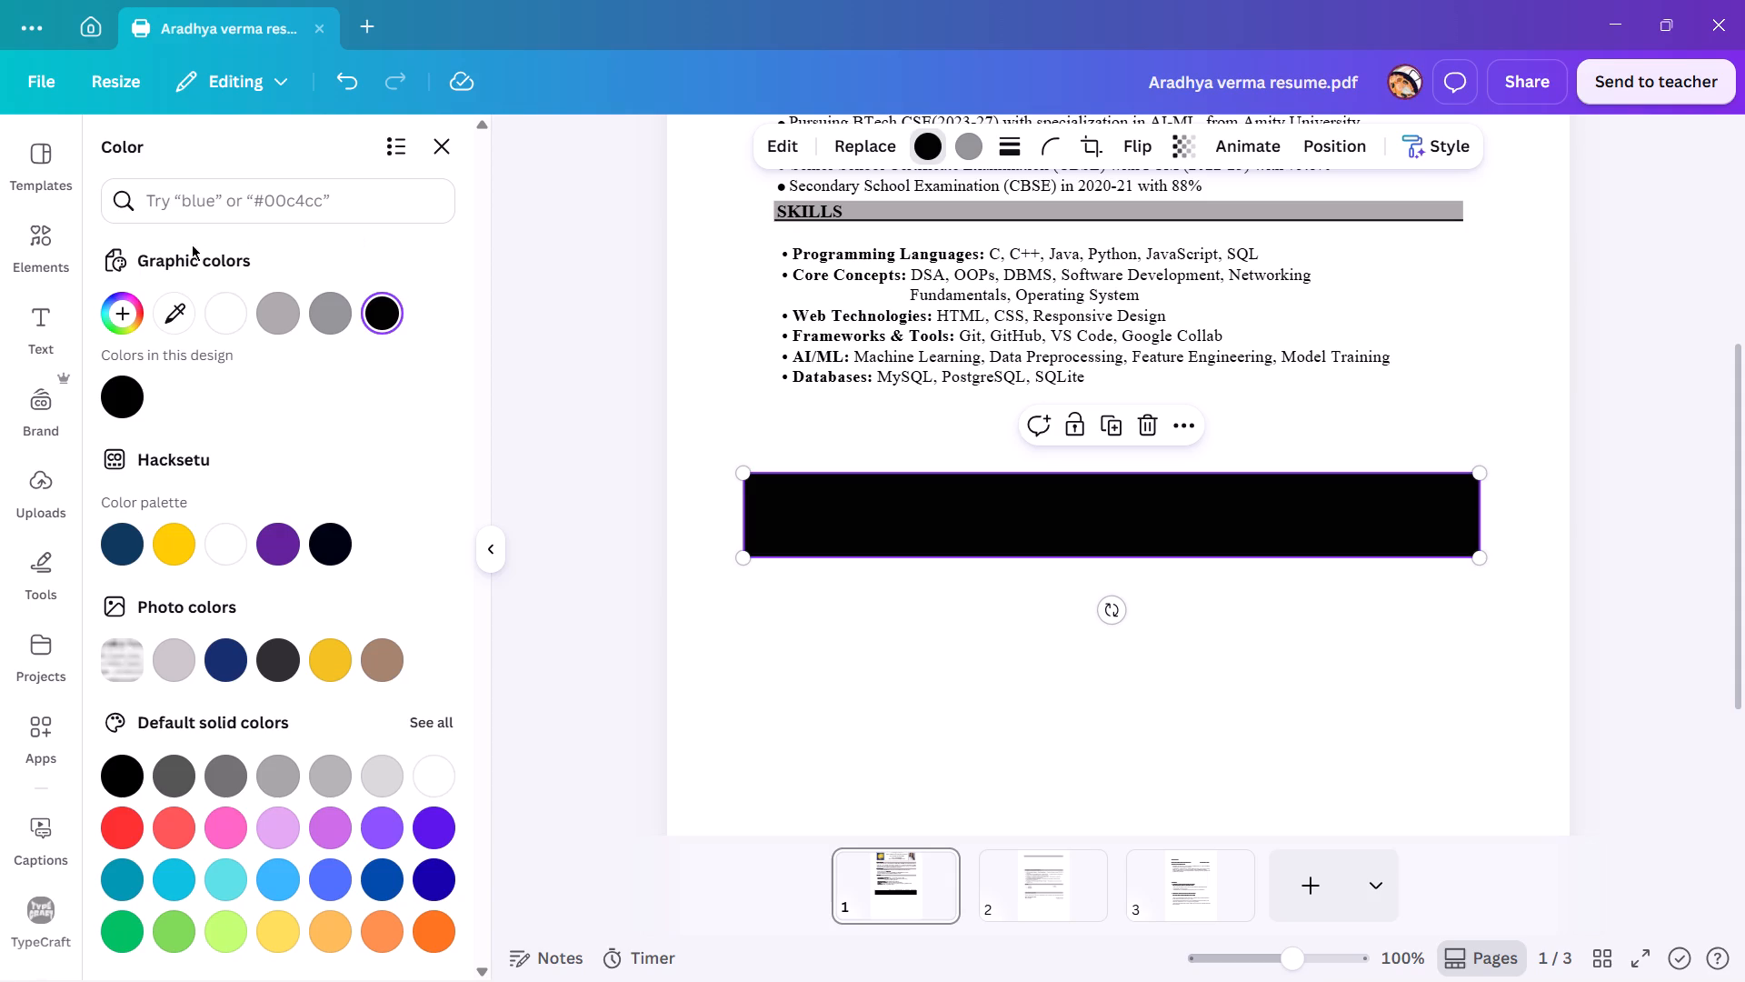
{"action": "left_click", "coordinate": [215, 307]}
{"action": "left_click", "coordinate": [1071, 429]}
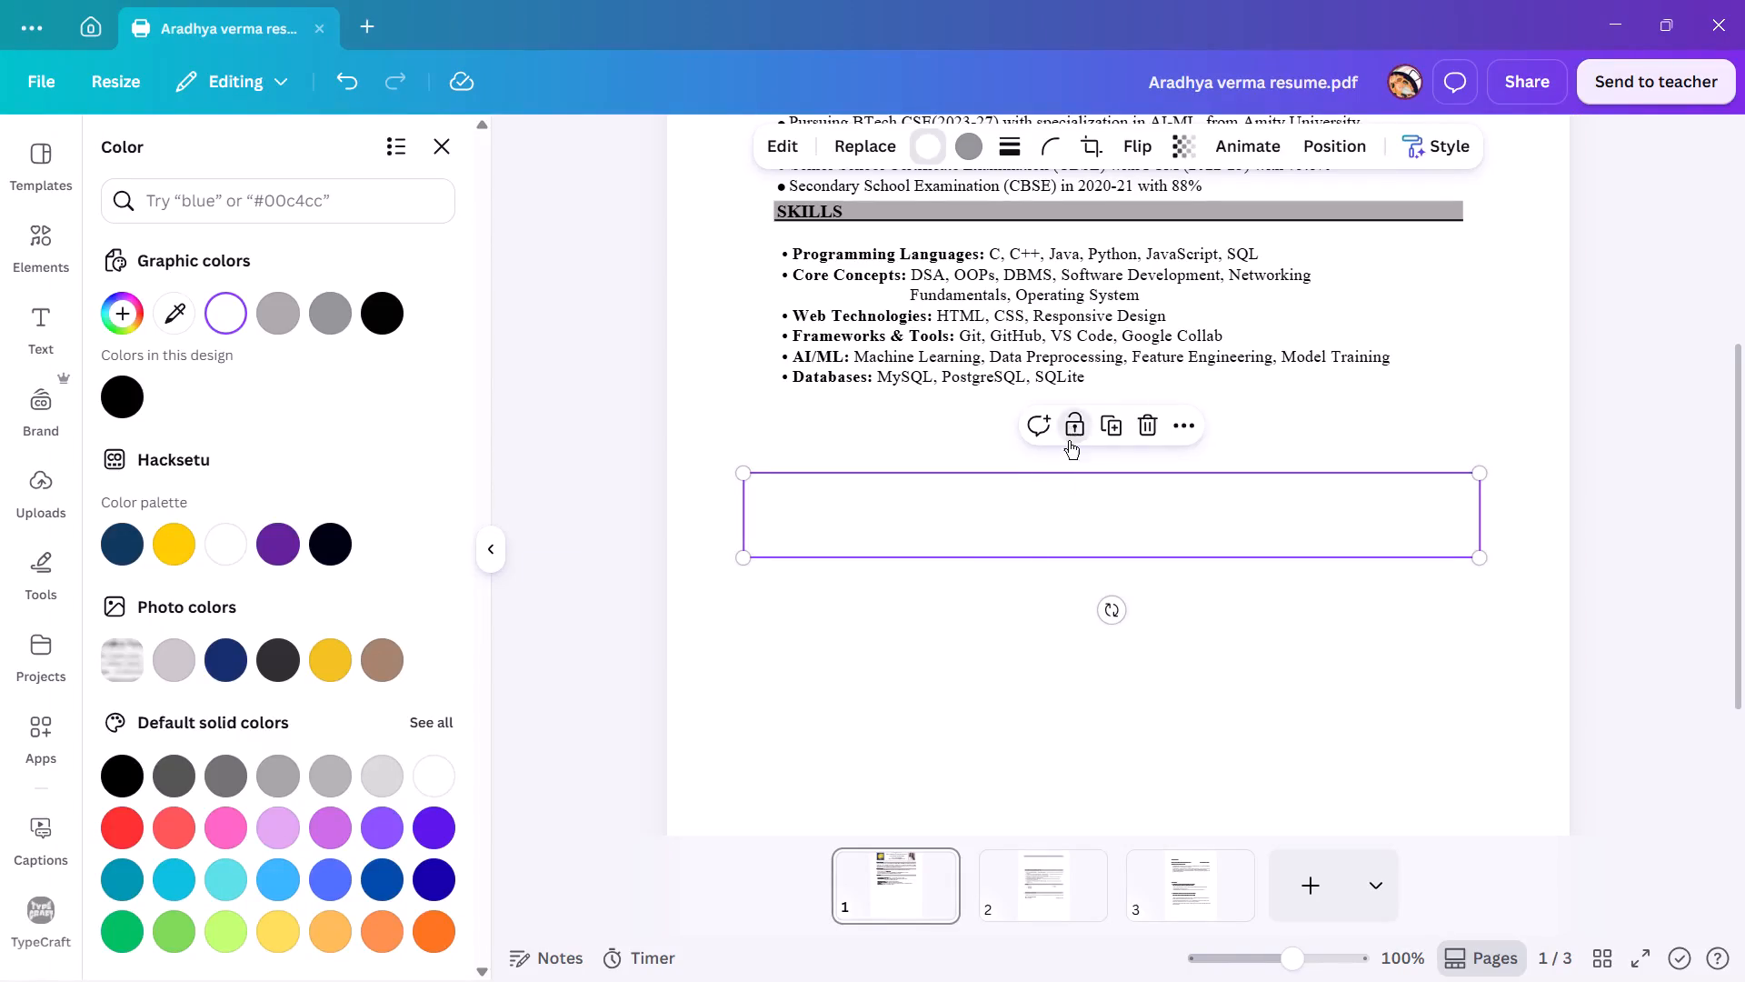
{"action": "left_click", "coordinate": [1002, 706]}
{"action": "left_click", "coordinate": [1082, 609]}
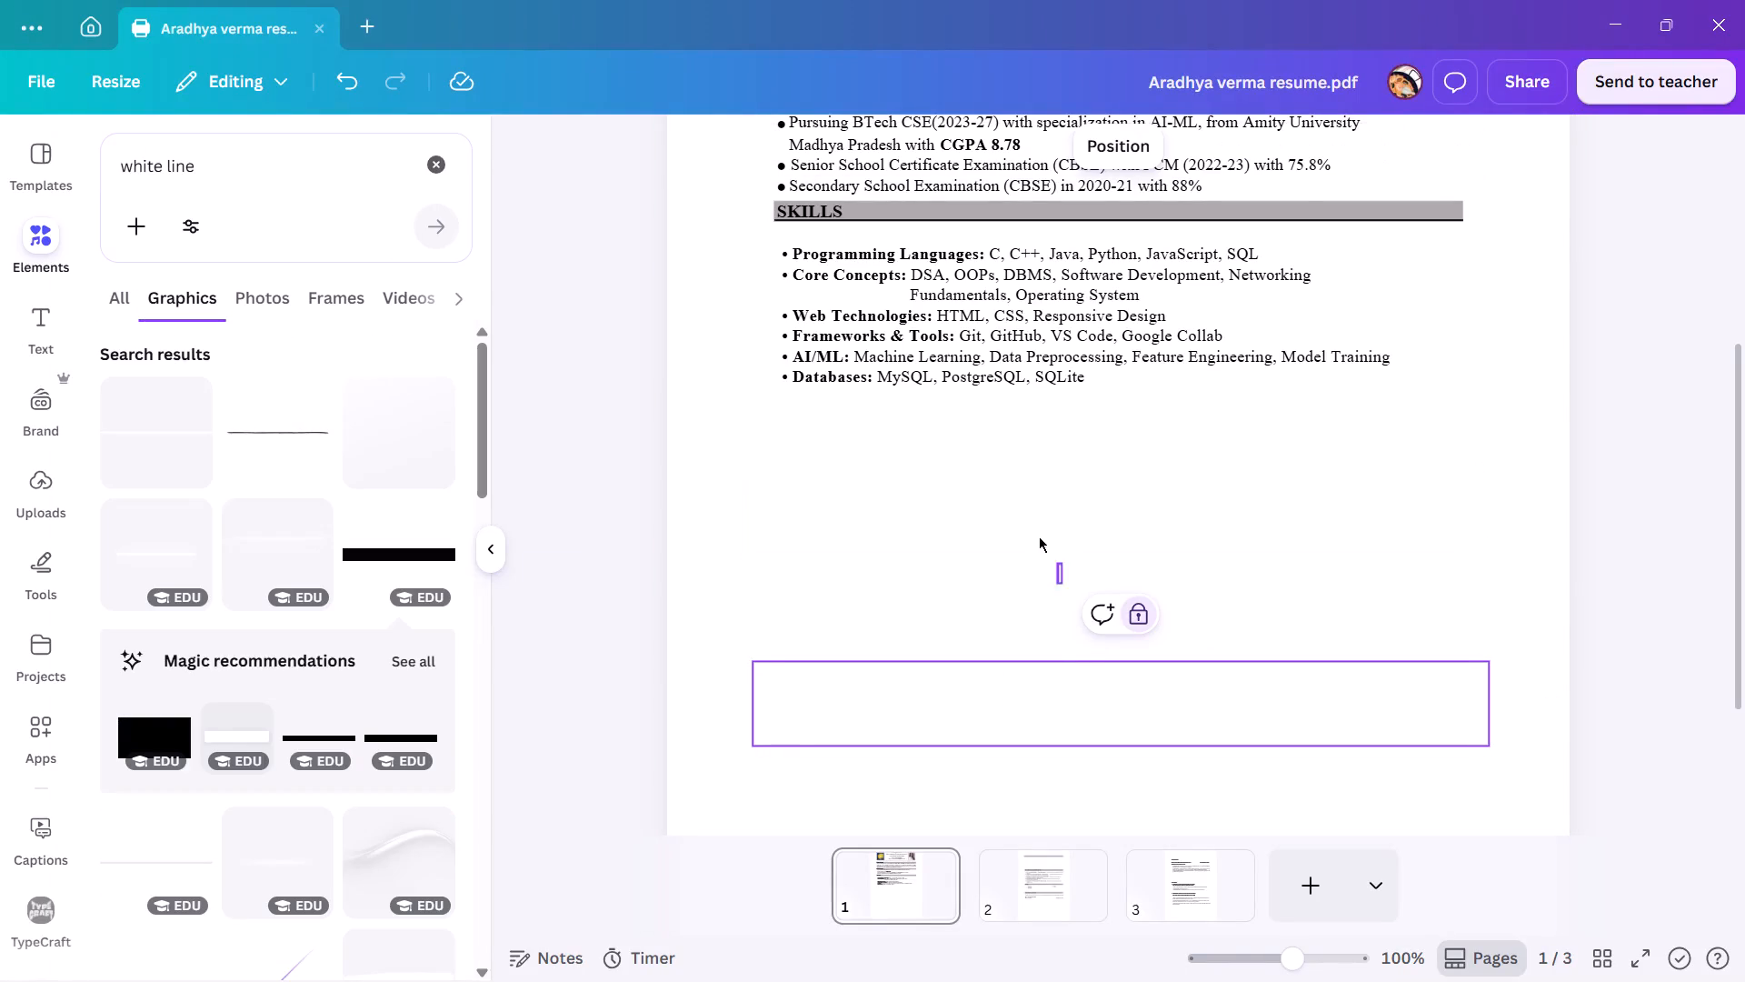
{"action": "left_click", "coordinate": [734, 555]}
{"action": "scroll", "coordinate": [939, 581], "scroll_direction": "up", "scroll_amount": 2}
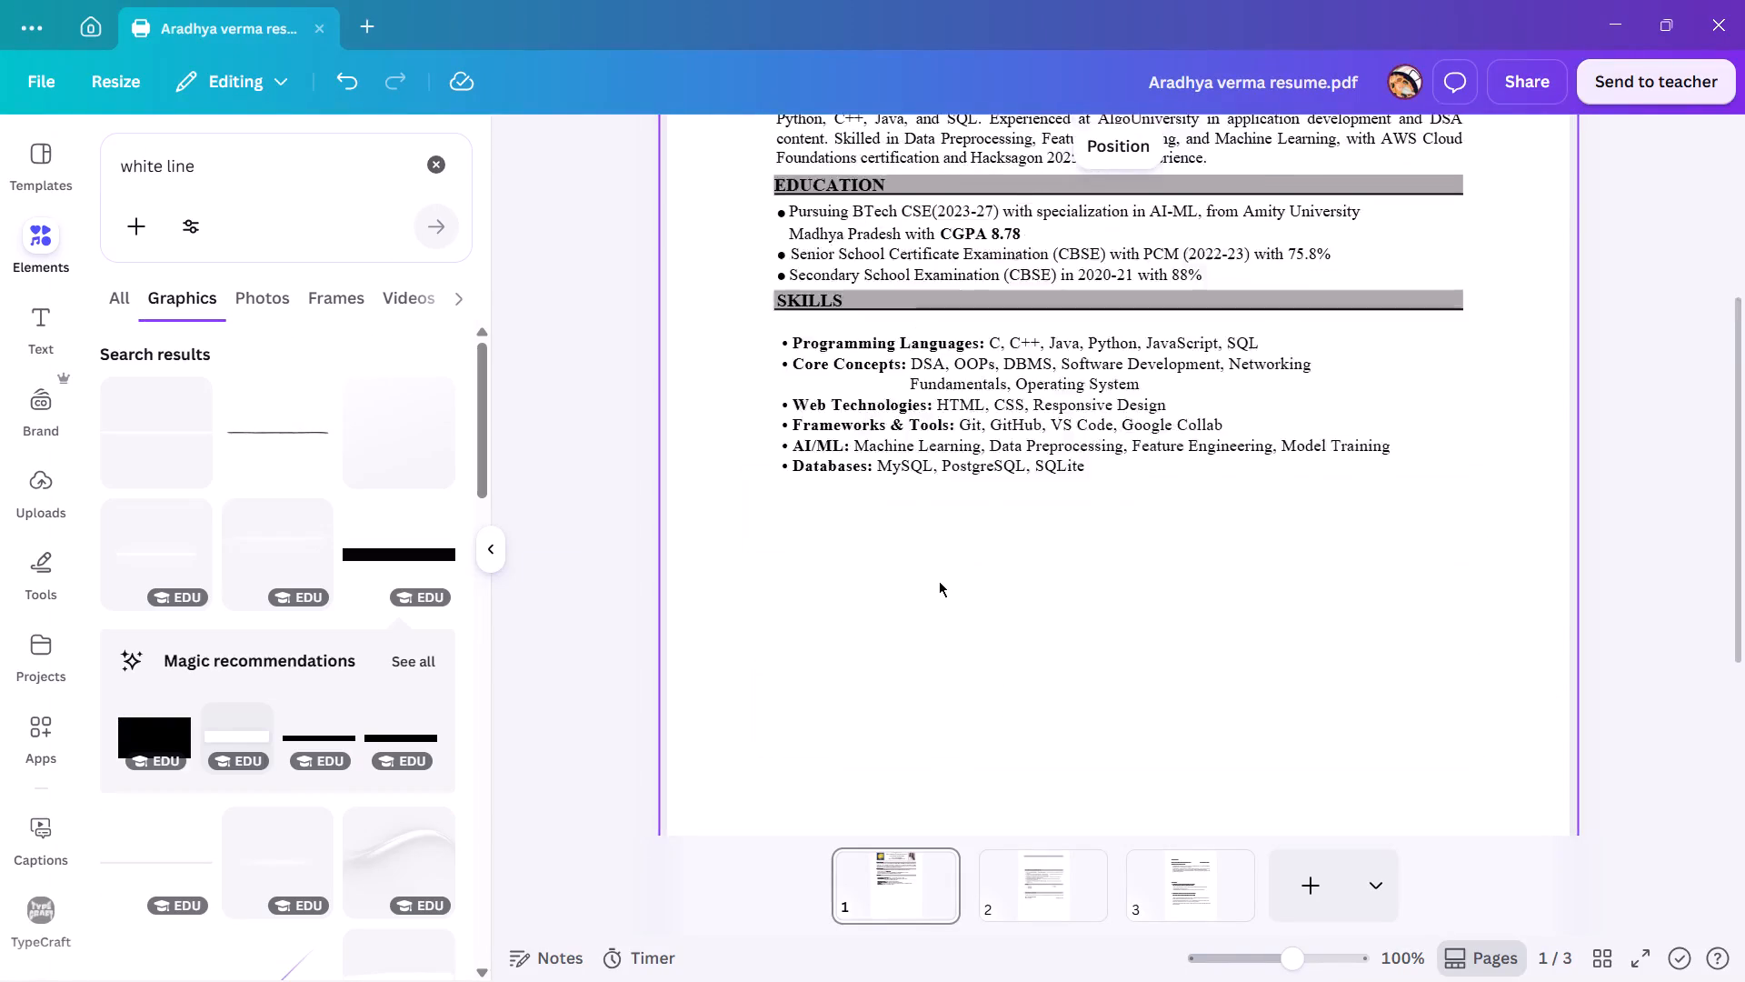
{"action": "scroll", "coordinate": [913, 641], "scroll_direction": "down", "scroll_amount": 1}
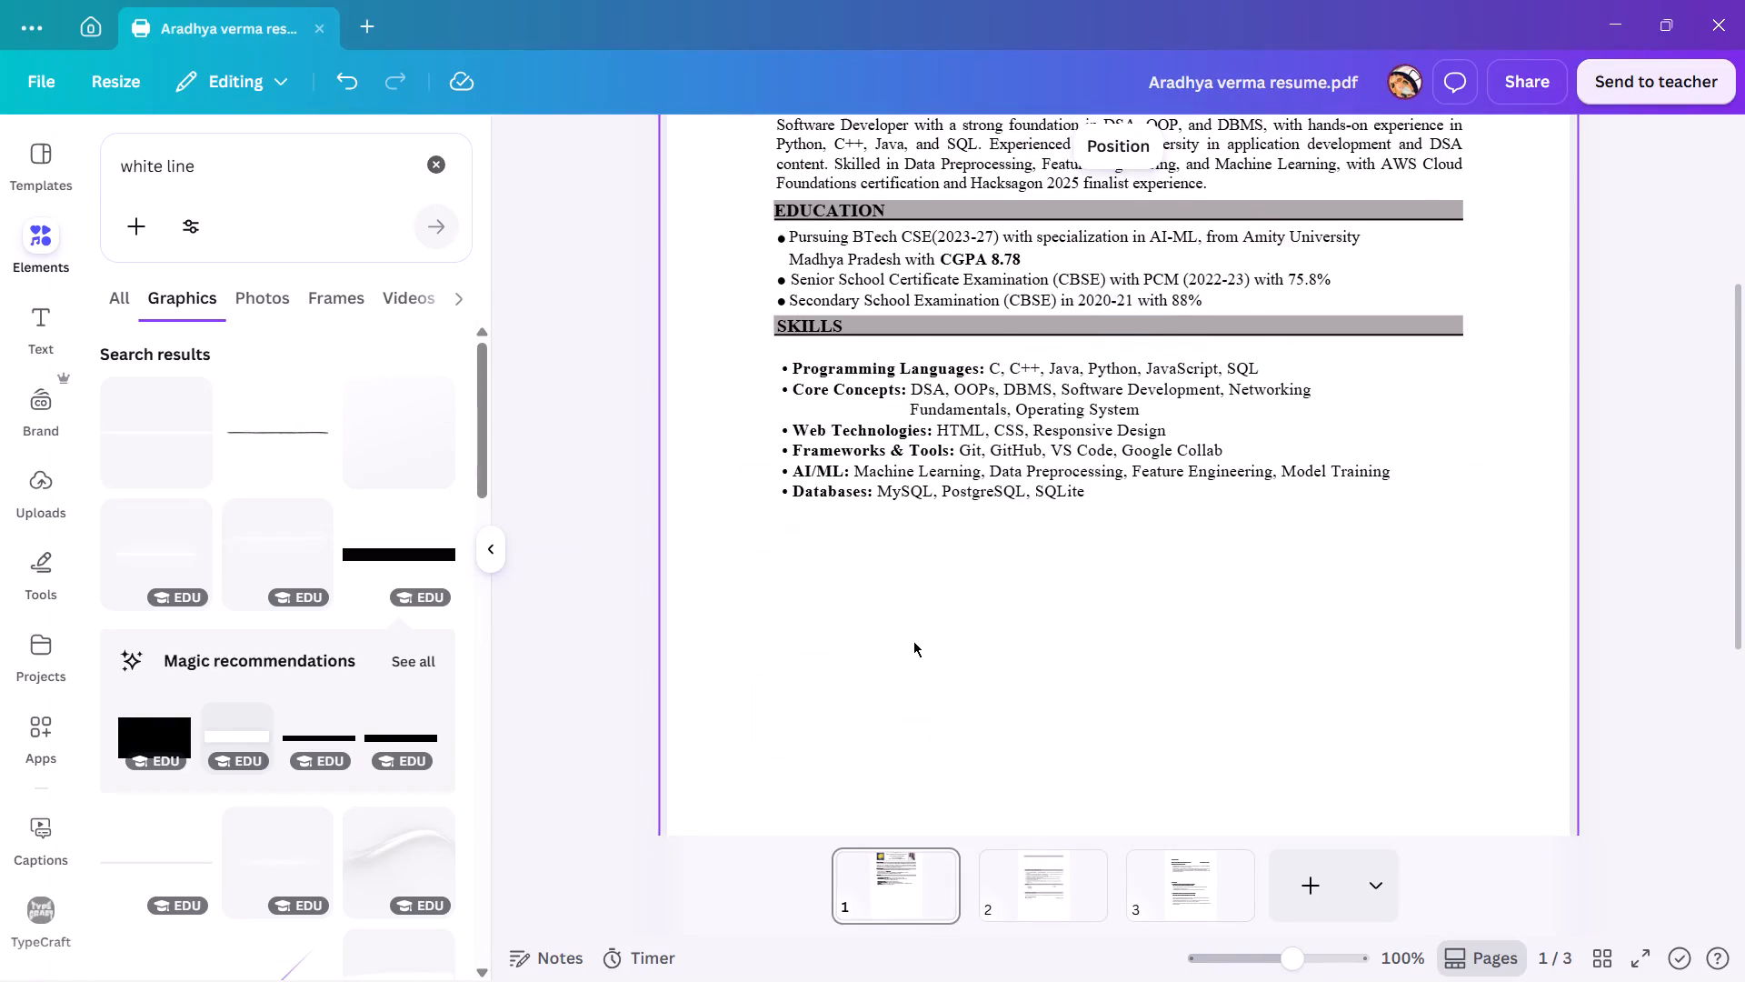
Insert the uploaded image of grey bars and thin lines on page 1 and move it down the page.
{"action": "left_click", "coordinate": [29, 498]}
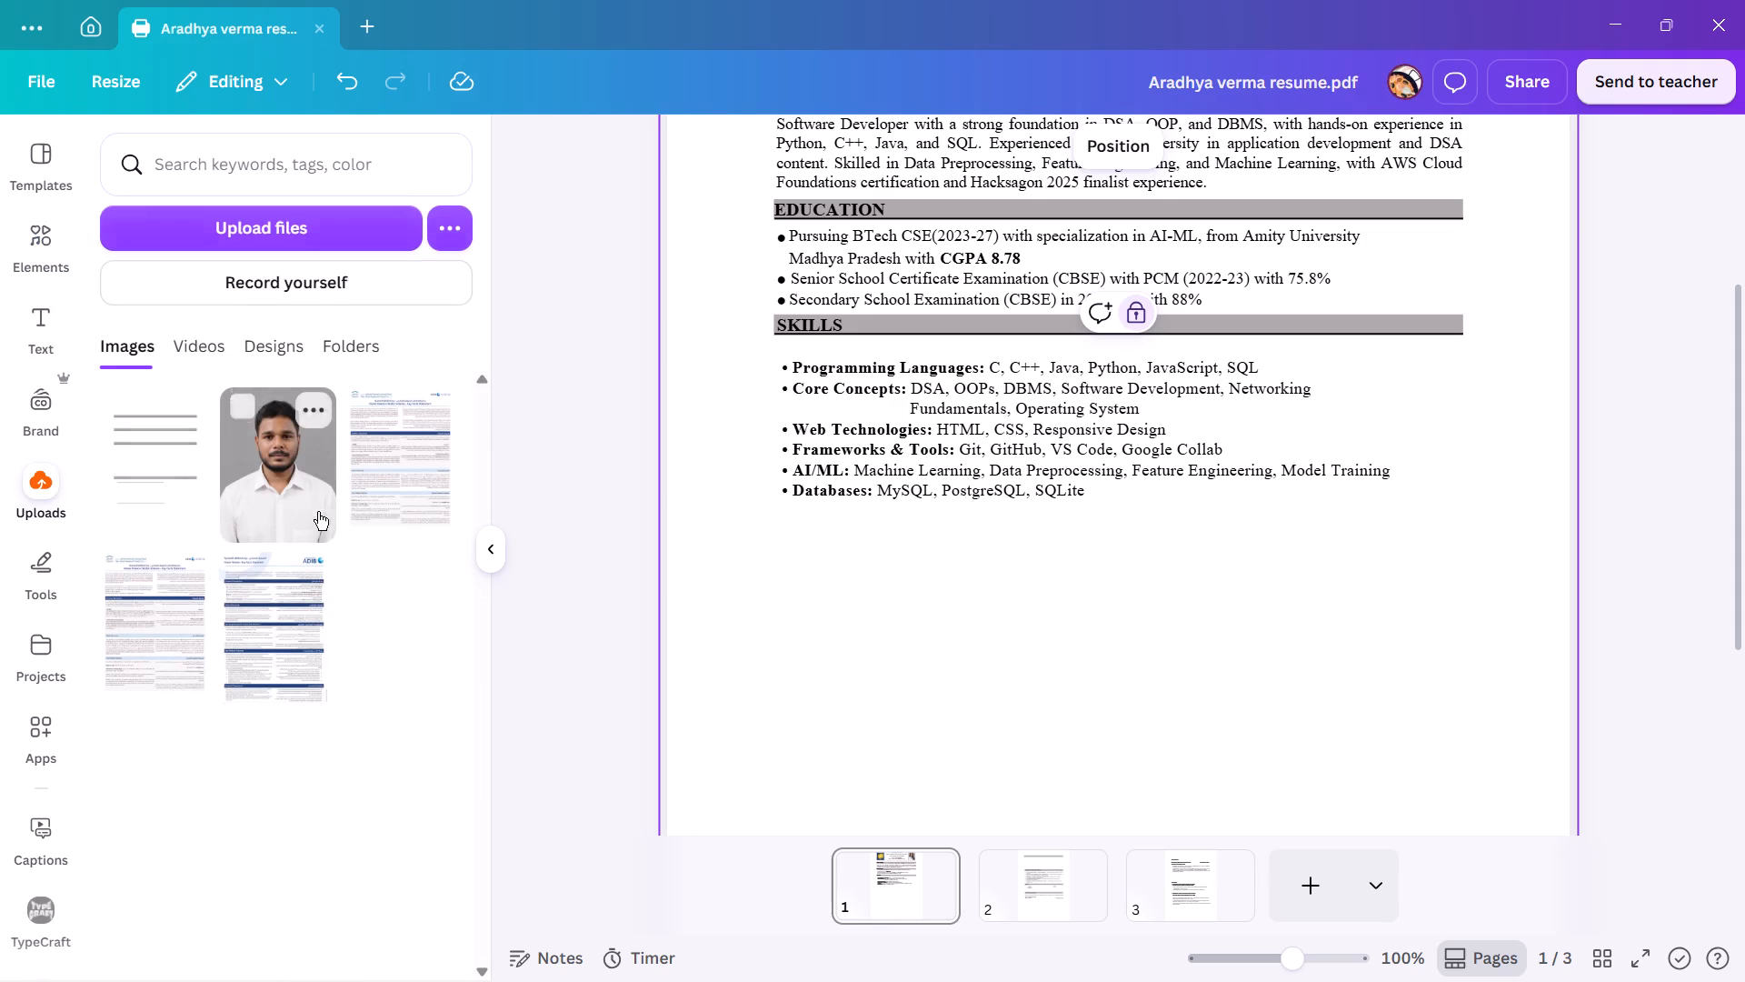
{"action": "left_click", "coordinate": [173, 474]}
{"action": "left_click_drag", "start_coordinate": [1088, 511], "coordinate": [1060, 645]}
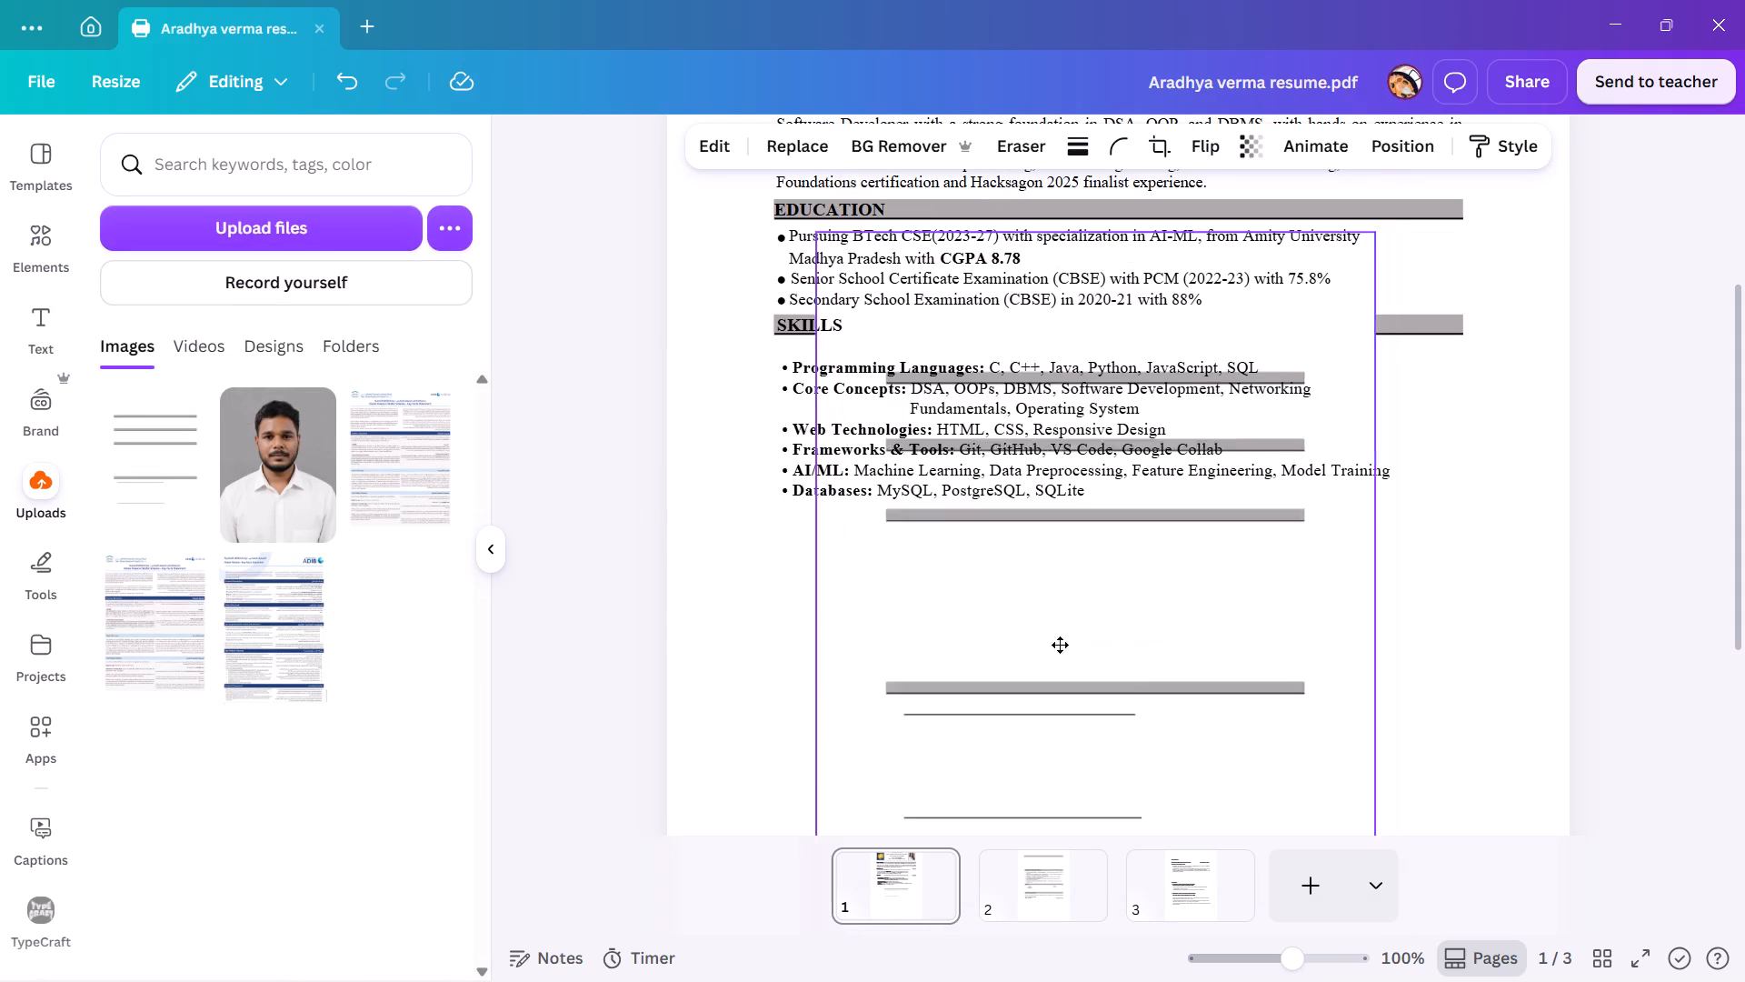
{"action": "left_click_drag", "start_coordinate": [1060, 645], "coordinate": [917, 731]}
Crop the inserted image from above and below until one grey bar remains, positioned beneath the SKILLS list.
{"action": "left_click_drag", "start_coordinate": [947, 336], "coordinate": [953, 520]}
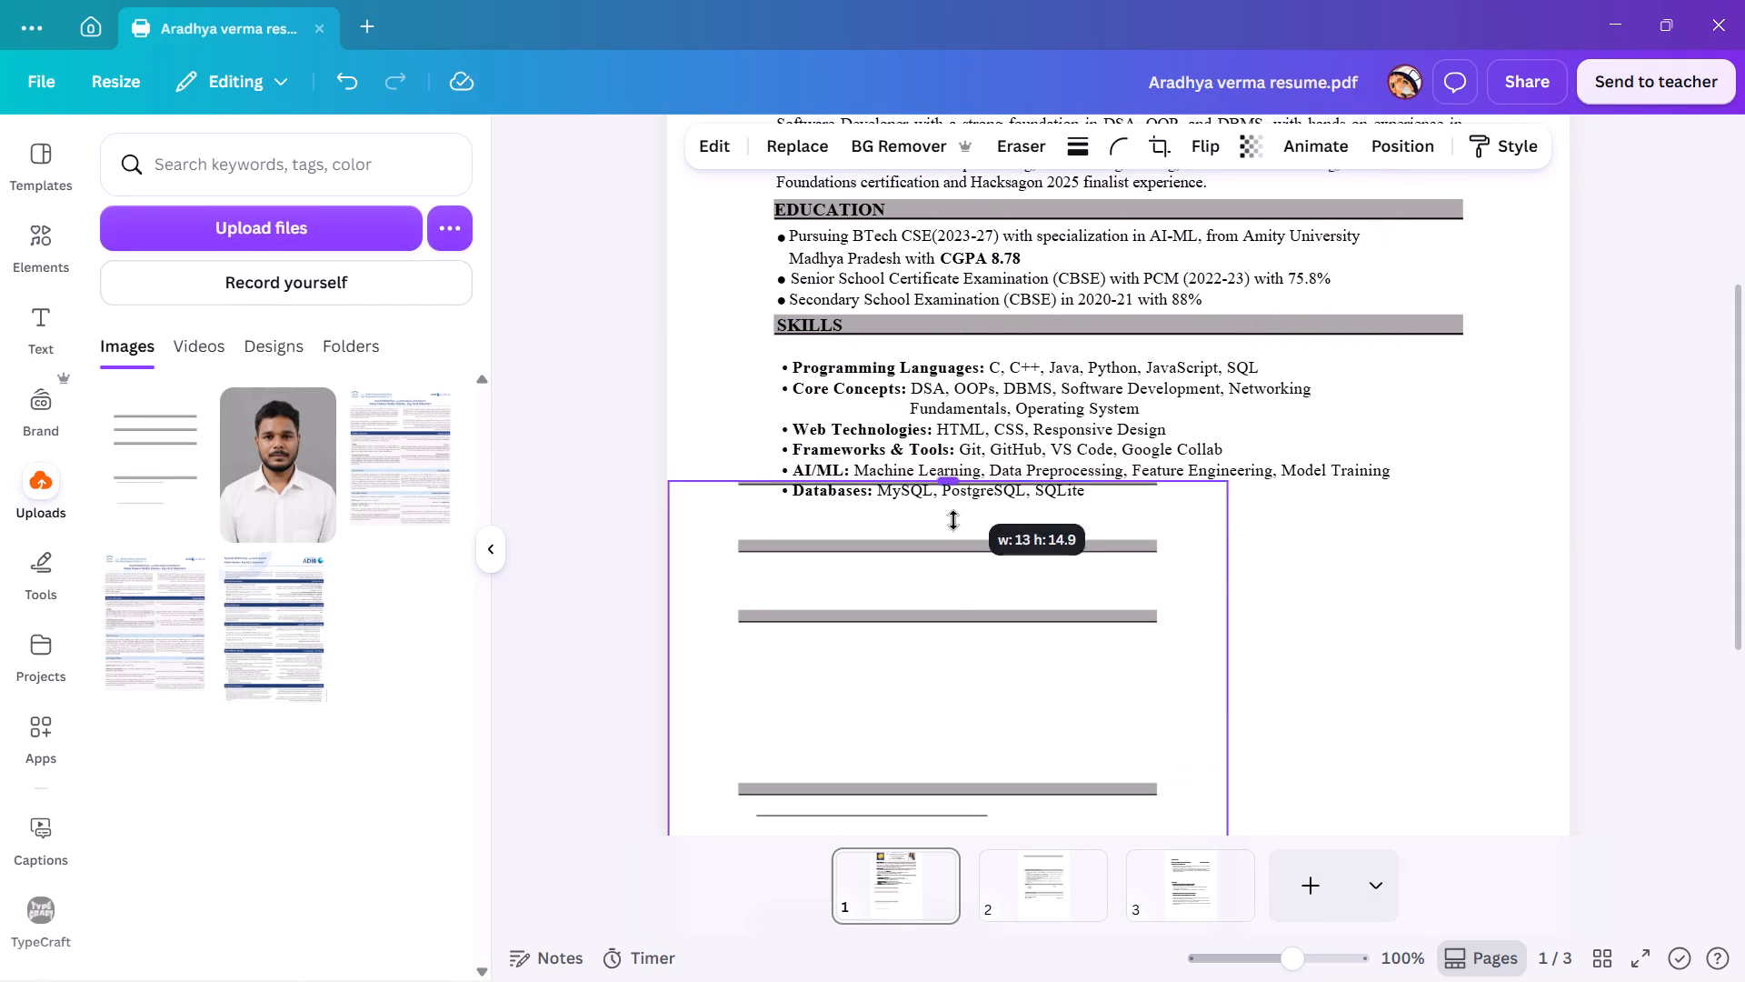
{"action": "left_click_drag", "start_coordinate": [953, 520], "coordinate": [954, 592]}
{"action": "left_click_drag", "start_coordinate": [949, 665], "coordinate": [1022, 387]}
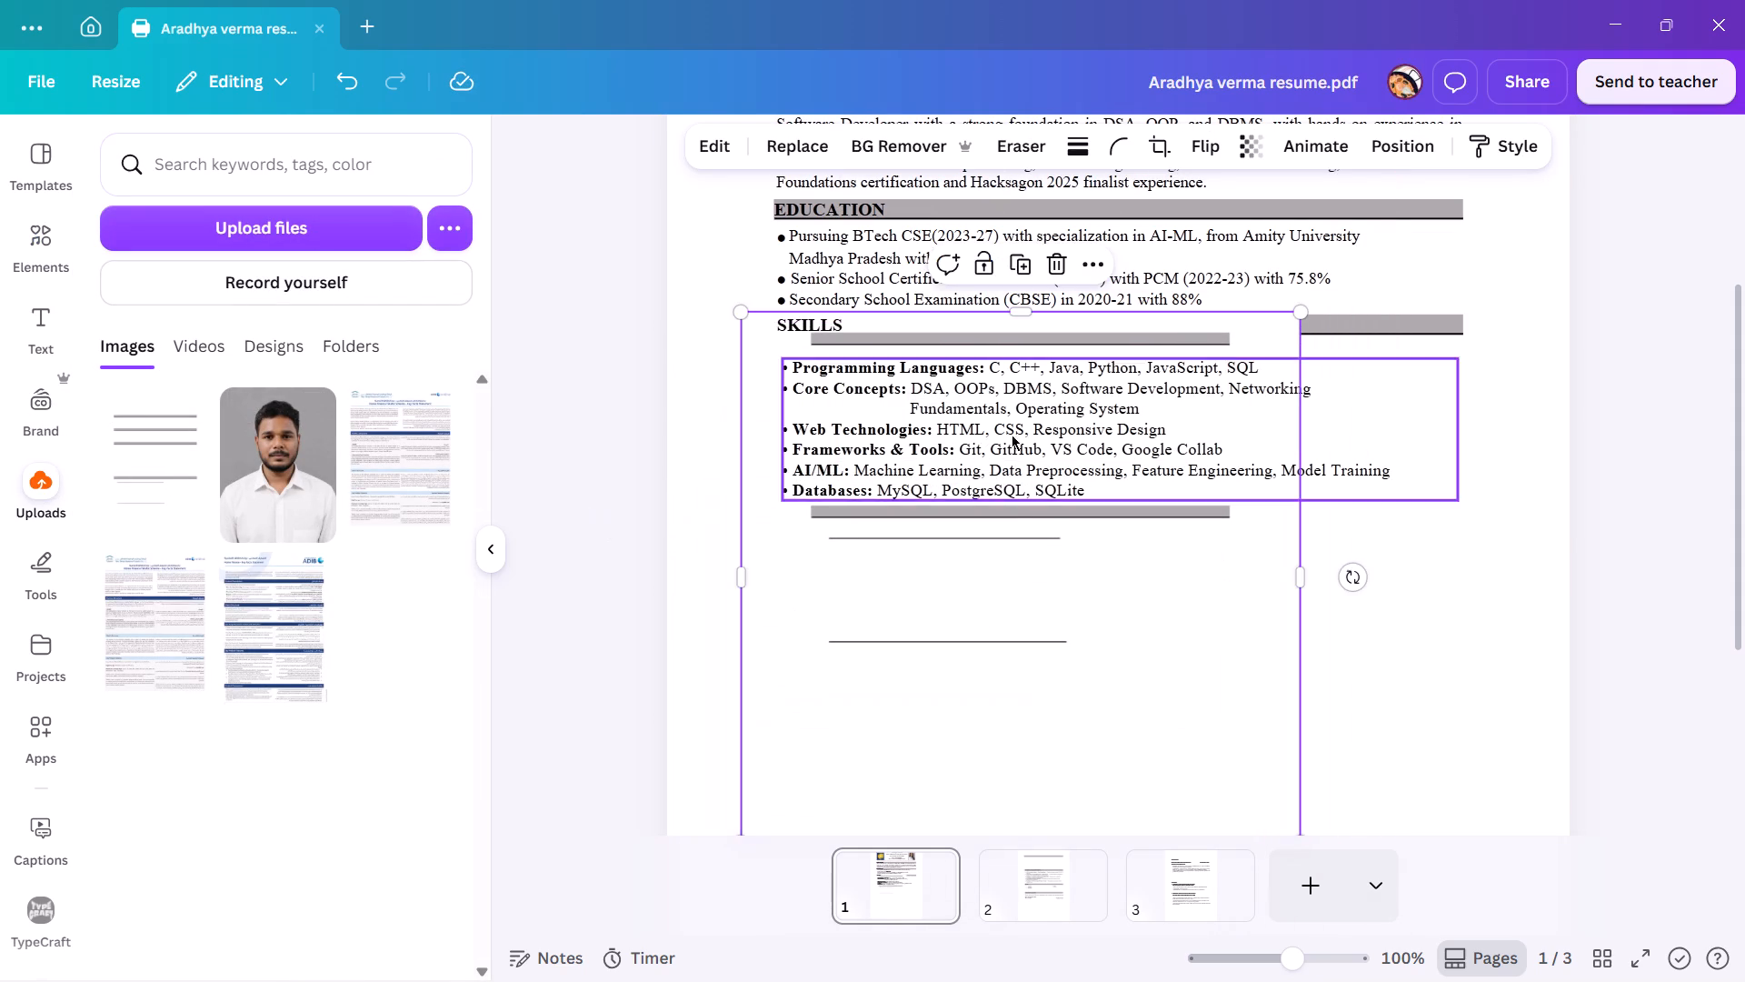
{"action": "left_click_drag", "start_coordinate": [1005, 615], "coordinate": [1032, 383]}
{"action": "left_click_drag", "start_coordinate": [1045, 614], "coordinate": [1053, 418]}
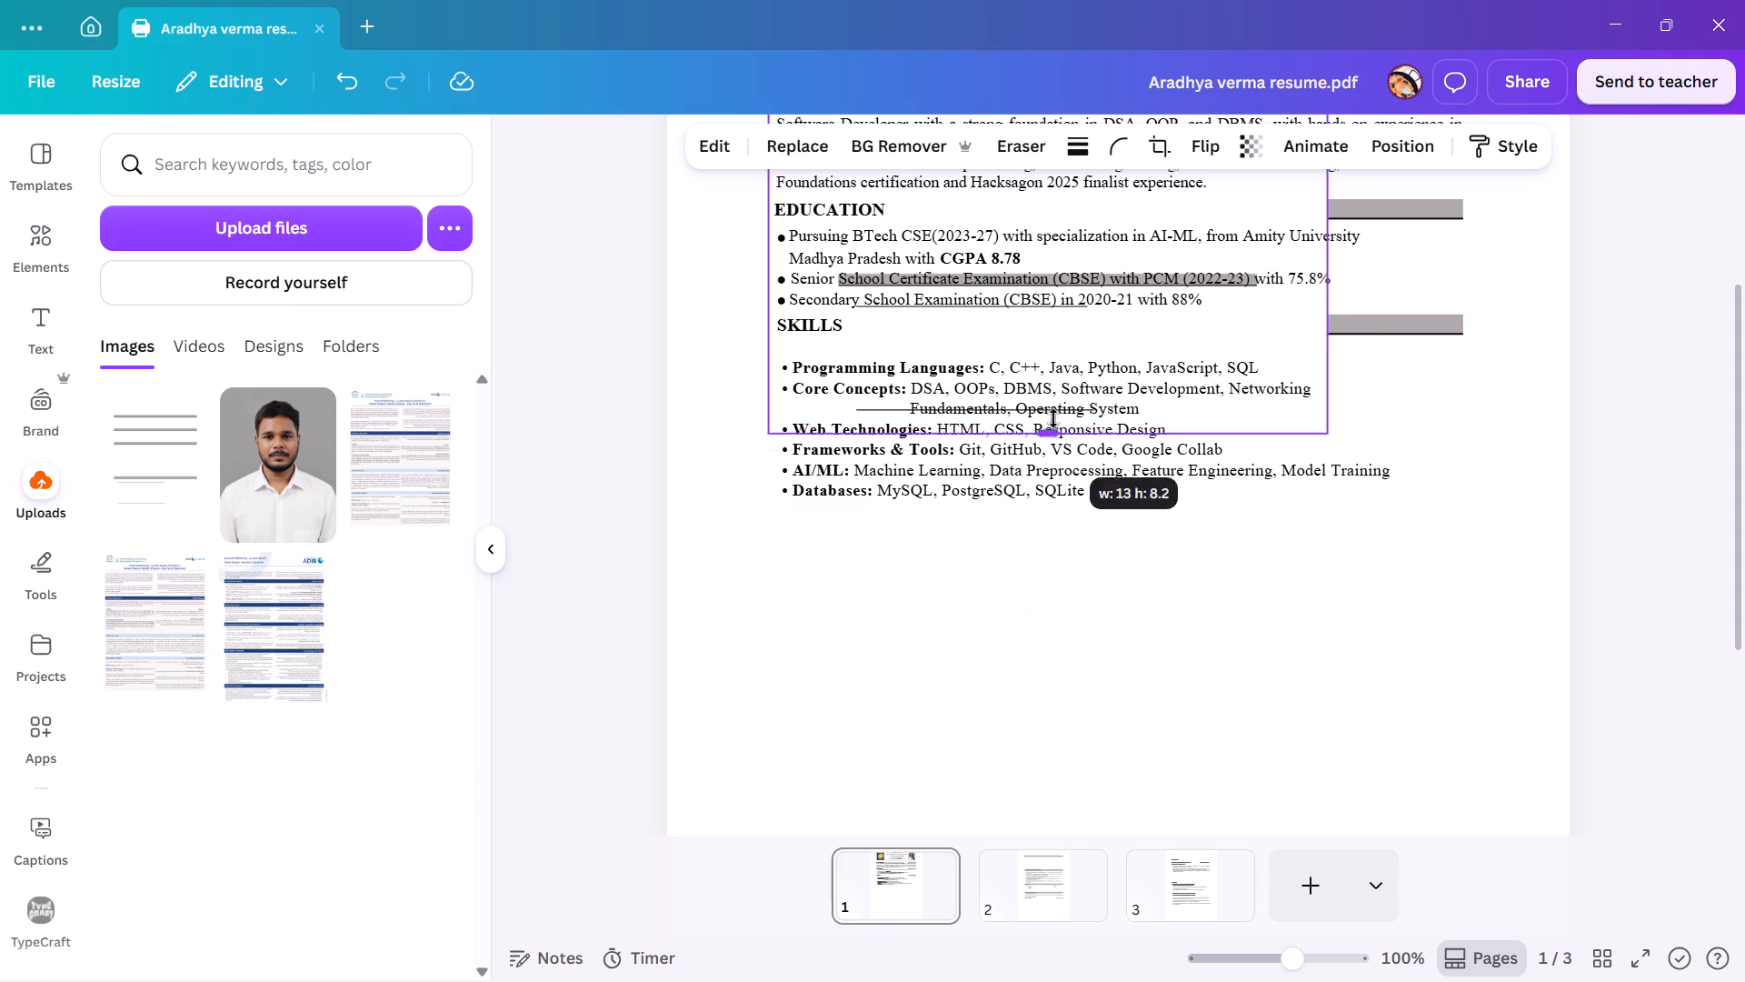
{"action": "left_click_drag", "start_coordinate": [1053, 418], "coordinate": [1053, 330]}
{"action": "left_click", "coordinate": [1065, 306]}
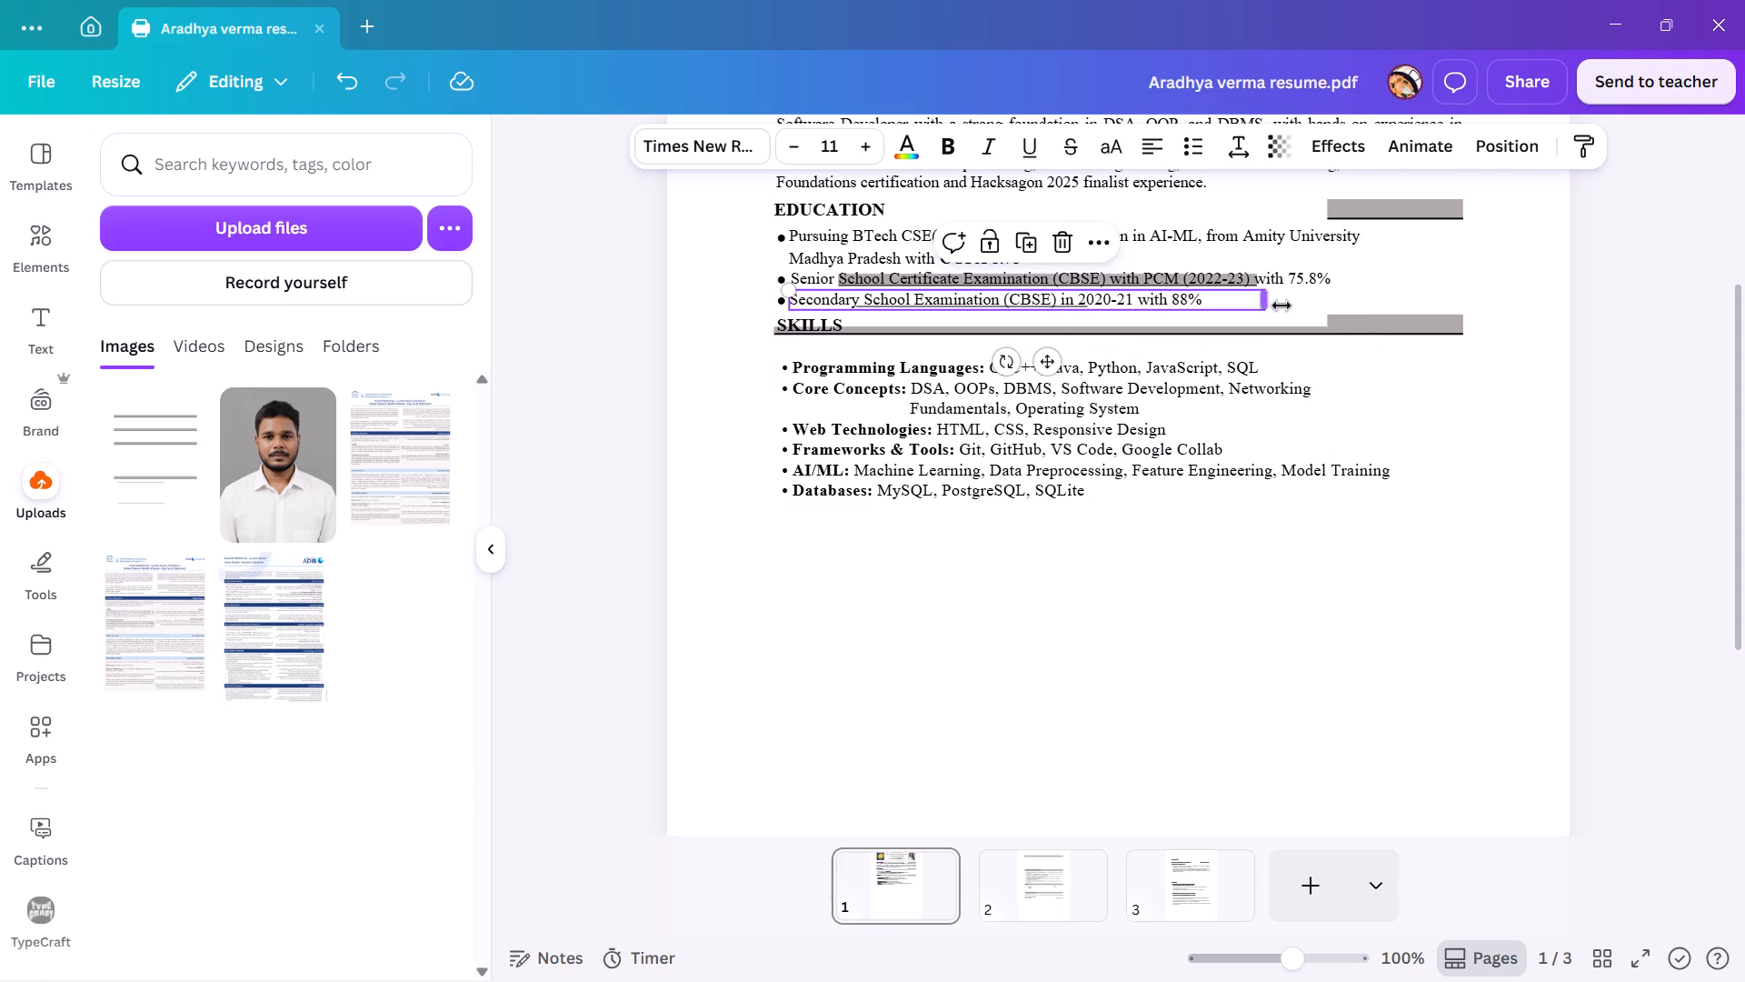
{"action": "left_click", "coordinate": [1257, 324]}
{"action": "left_click", "coordinate": [1258, 322]}
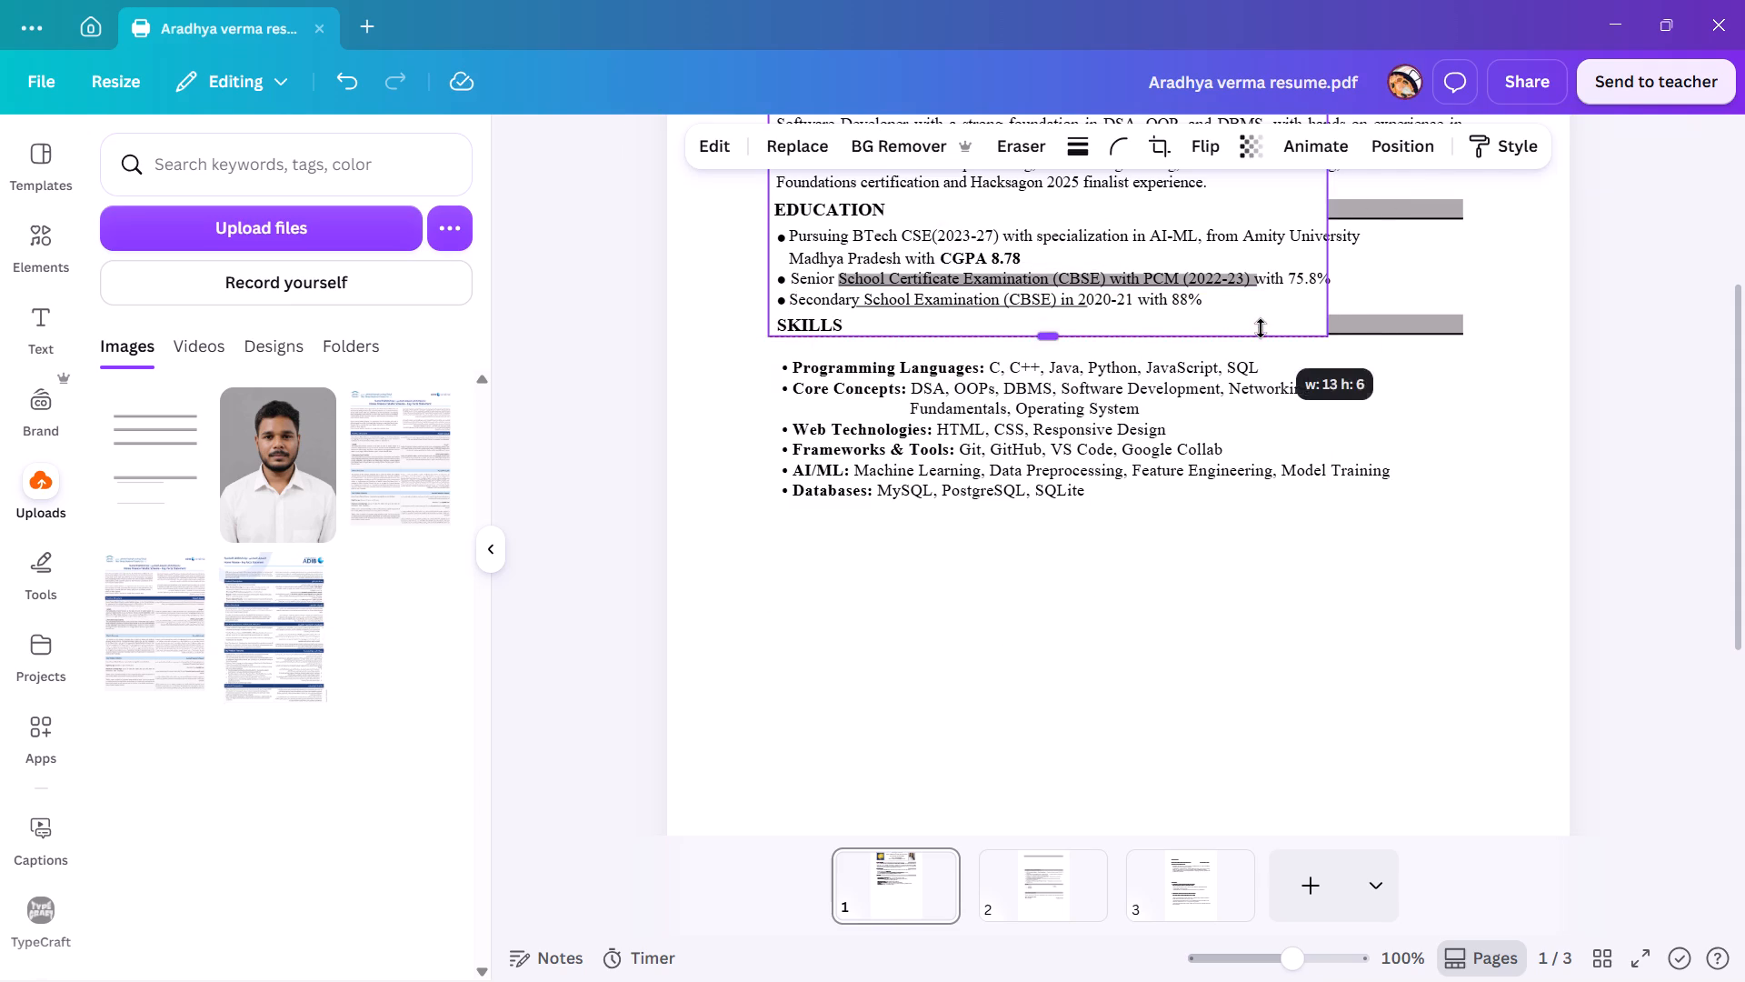
{"action": "left_click_drag", "start_coordinate": [1264, 316], "coordinate": [1251, 762]}
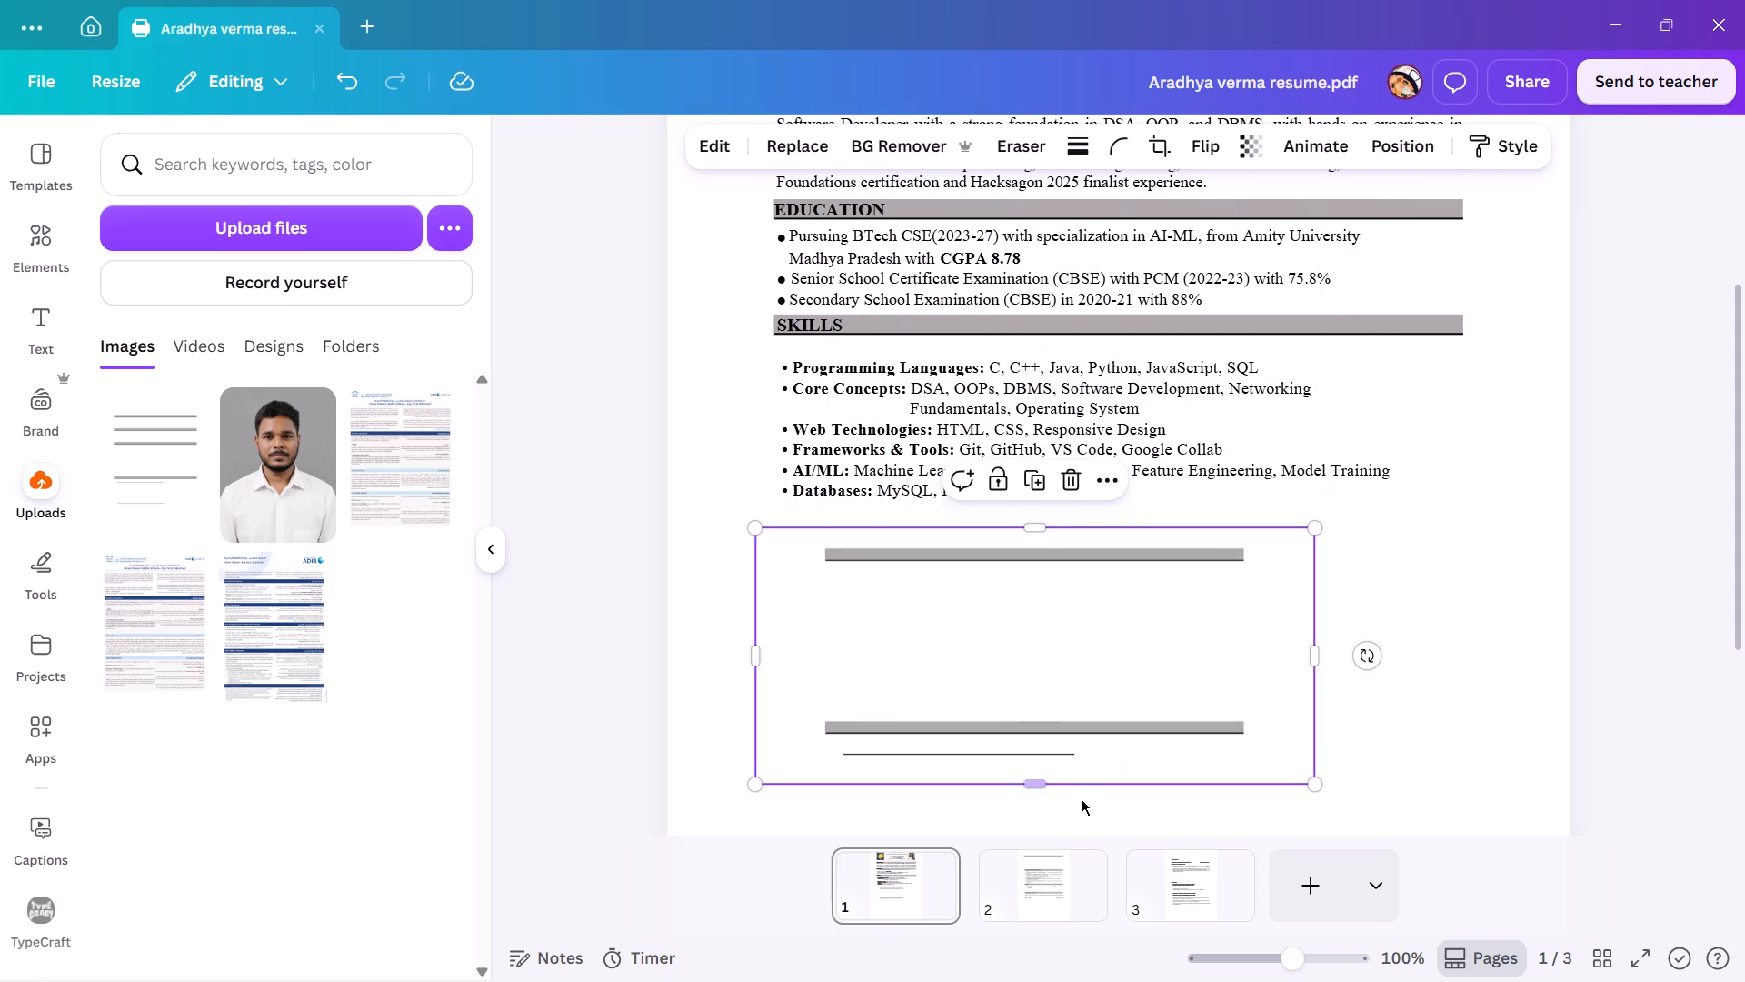
{"action": "left_click_drag", "start_coordinate": [1027, 784], "coordinate": [1034, 580]}
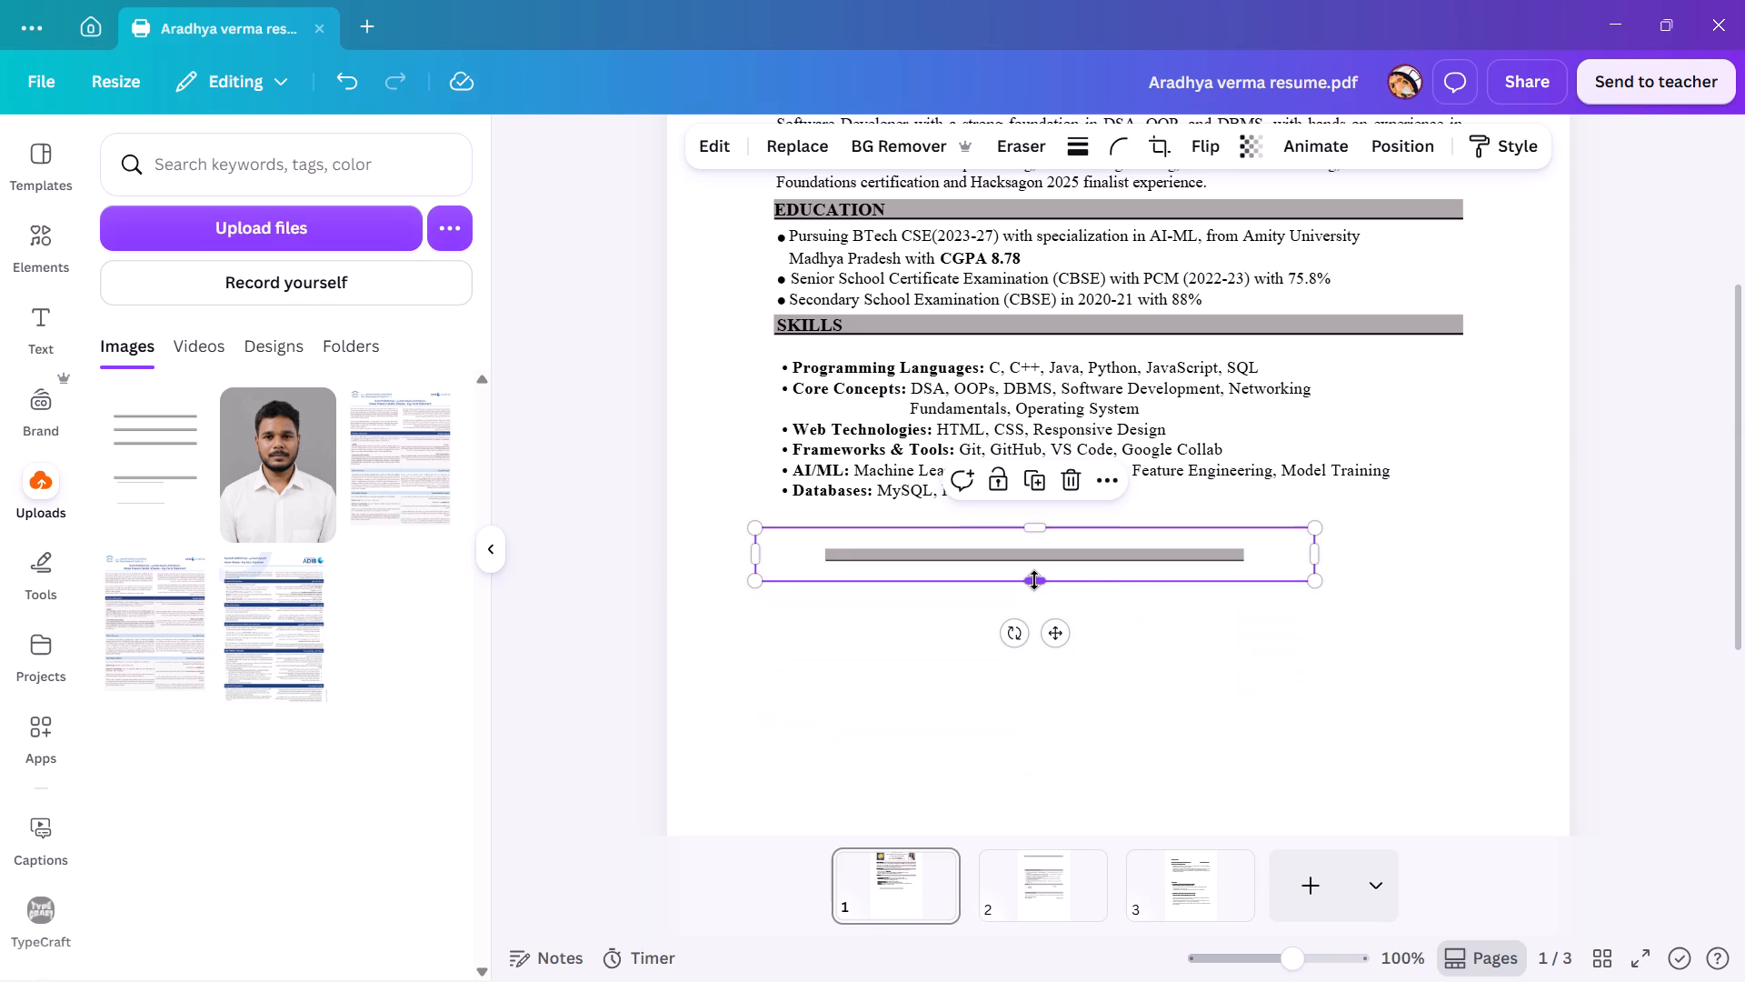
Crop the white margins off all four sides of the image so it fits tightly around the grey bar.
{"action": "scroll", "coordinate": [1034, 580], "scroll_direction": "up", "scroll_amount": 5, "text": "ctrl"}
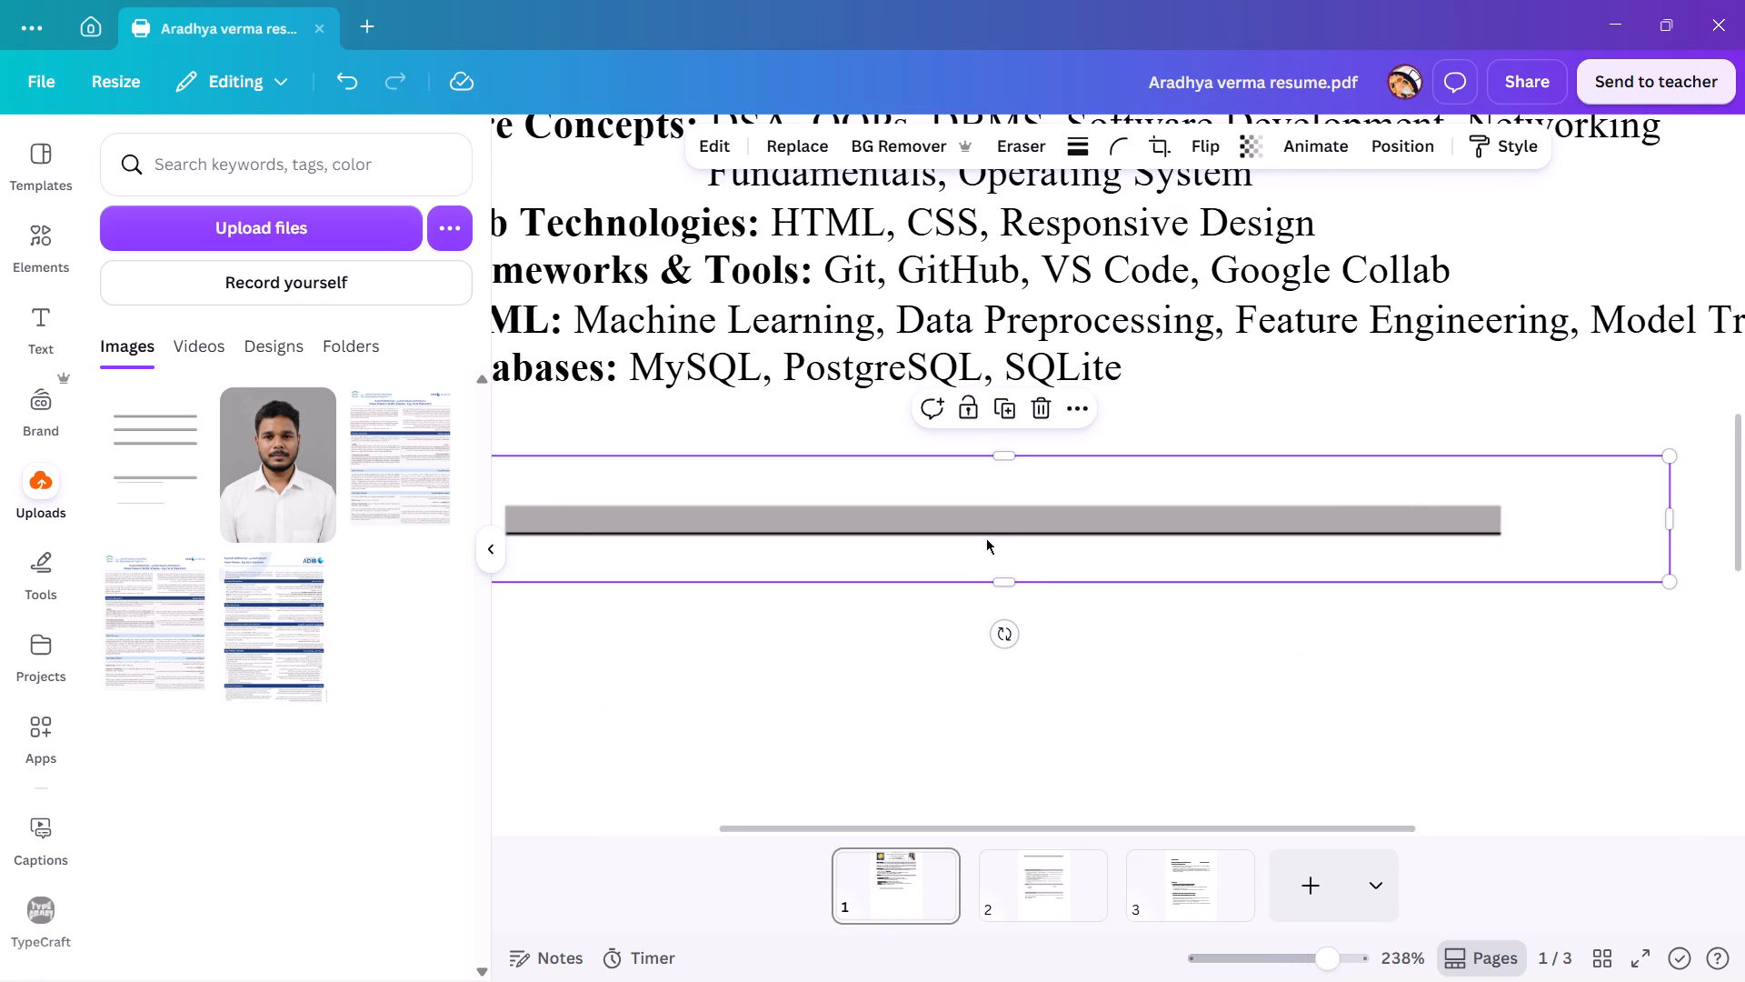
{"action": "scroll", "coordinate": [980, 528], "scroll_direction": "down", "scroll_amount": 1, "text": "ctrl"}
{"action": "left_click_drag", "start_coordinate": [920, 518], "coordinate": [1021, 546]}
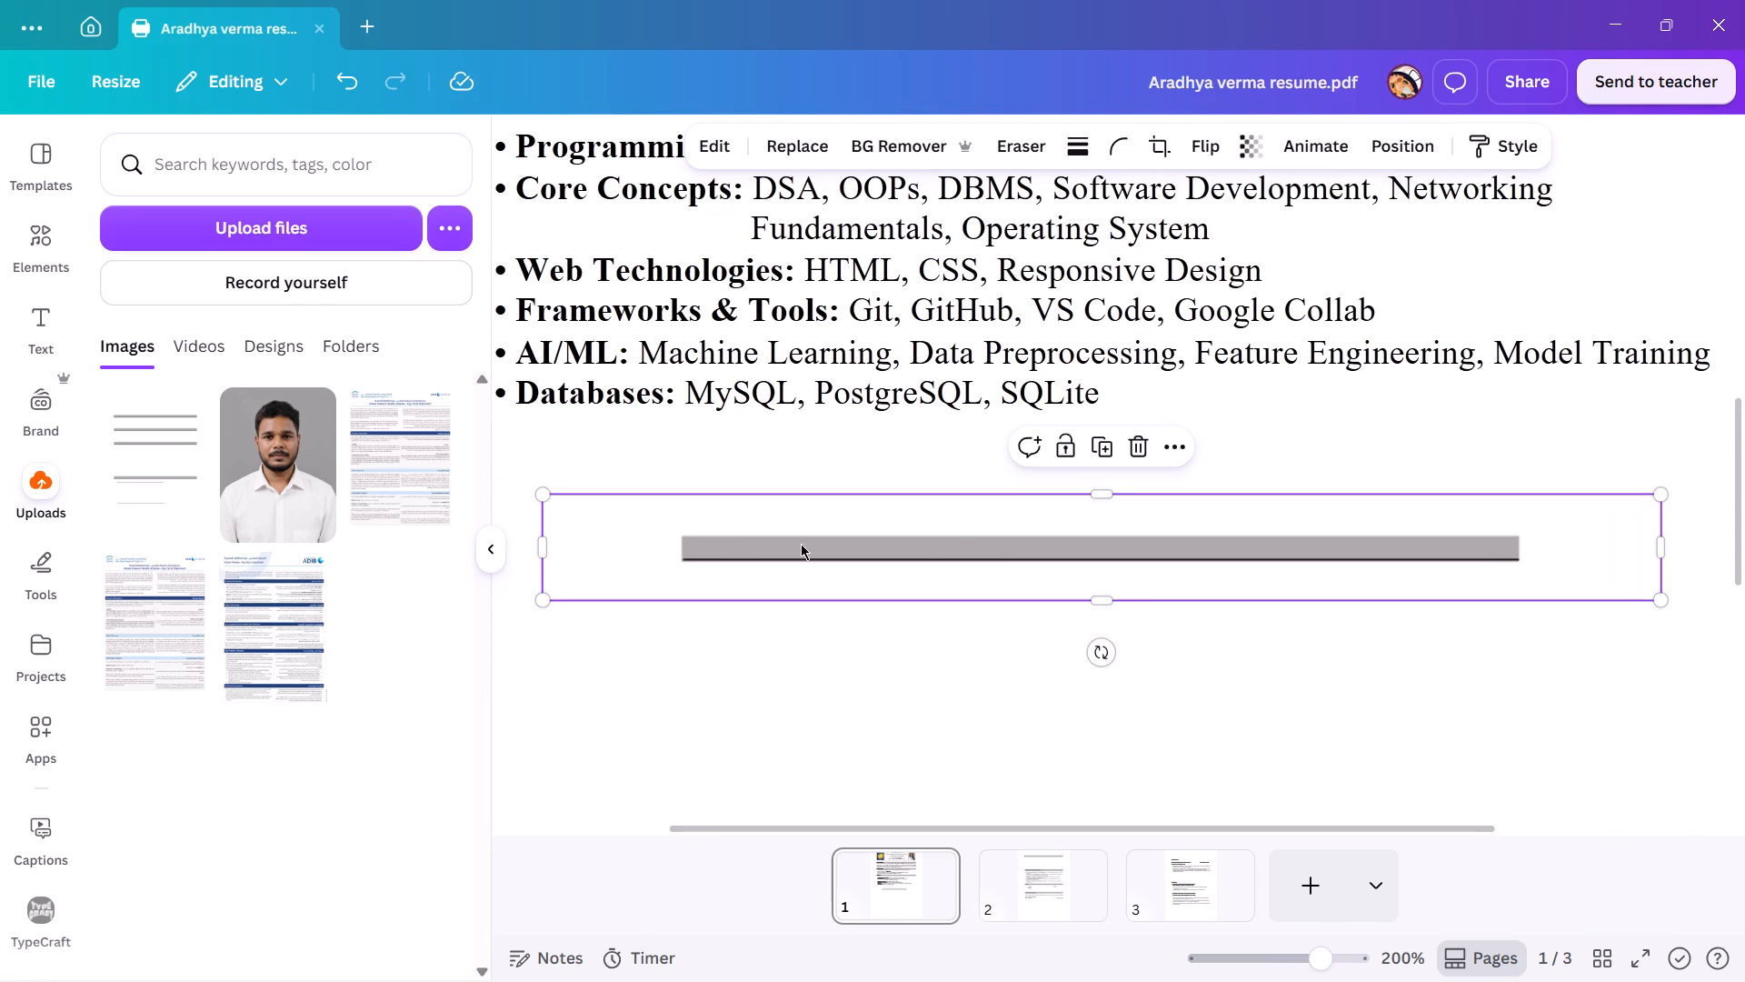
{"action": "left_click_drag", "start_coordinate": [543, 547], "coordinate": [680, 572]}
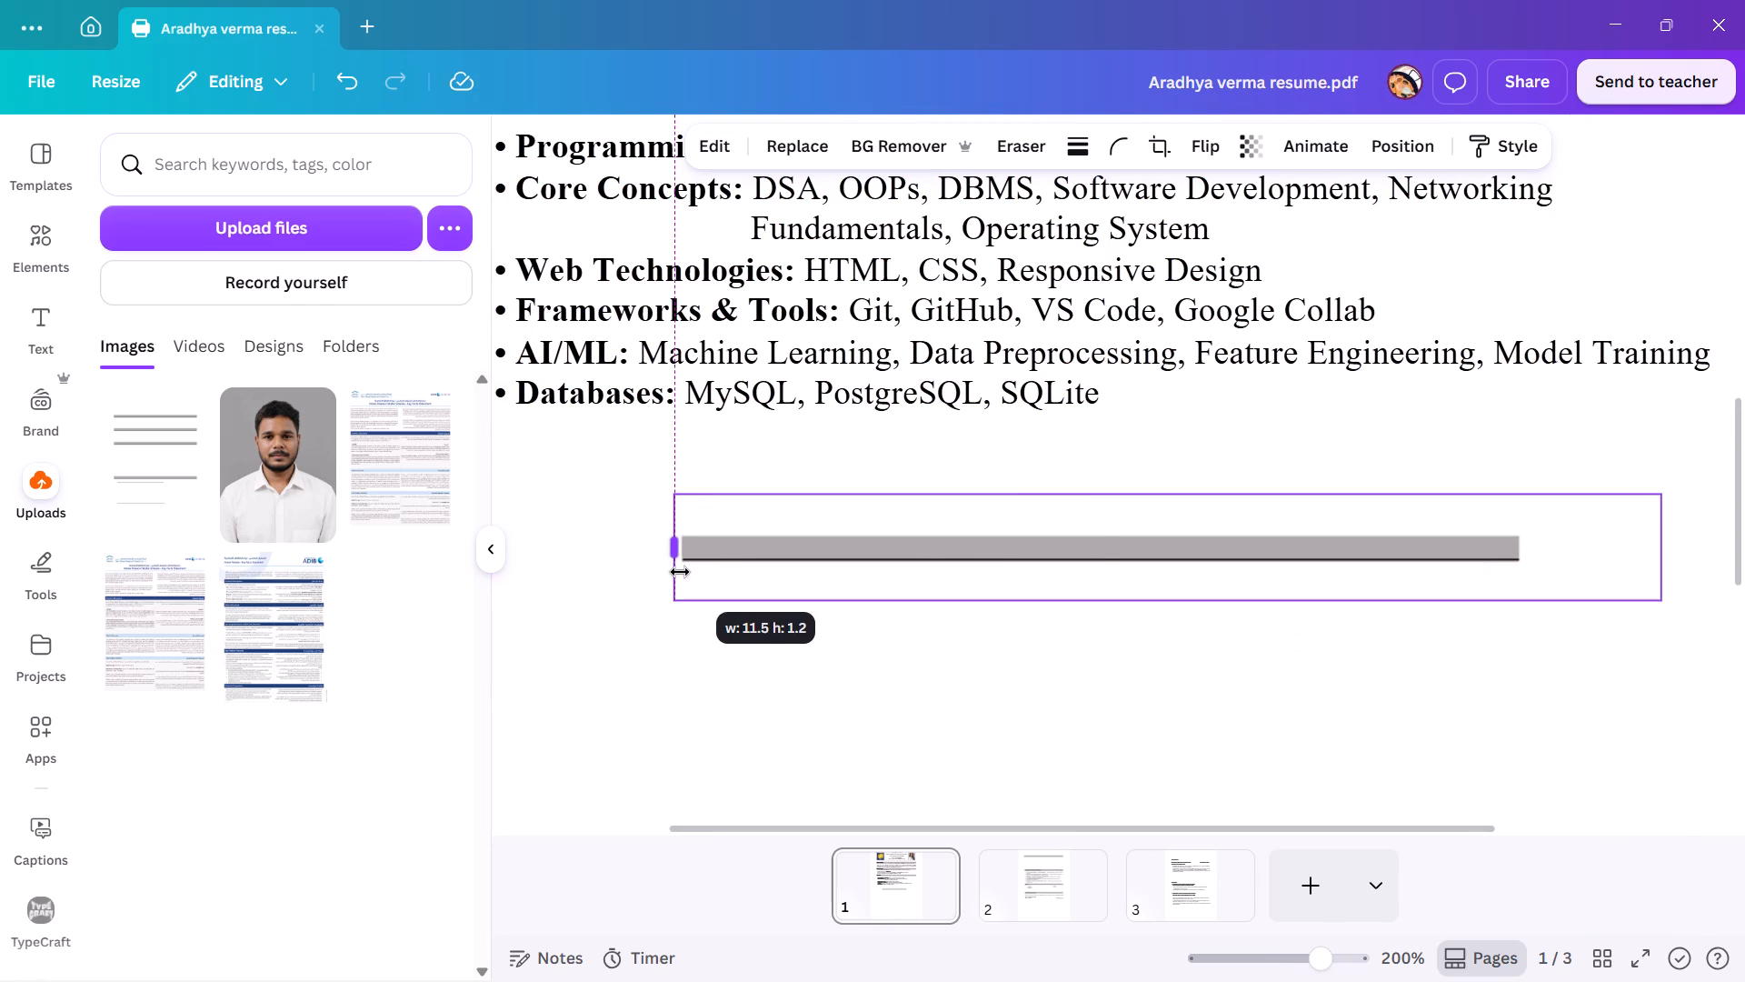
{"action": "left_click_drag", "start_coordinate": [680, 572], "coordinate": [684, 576]}
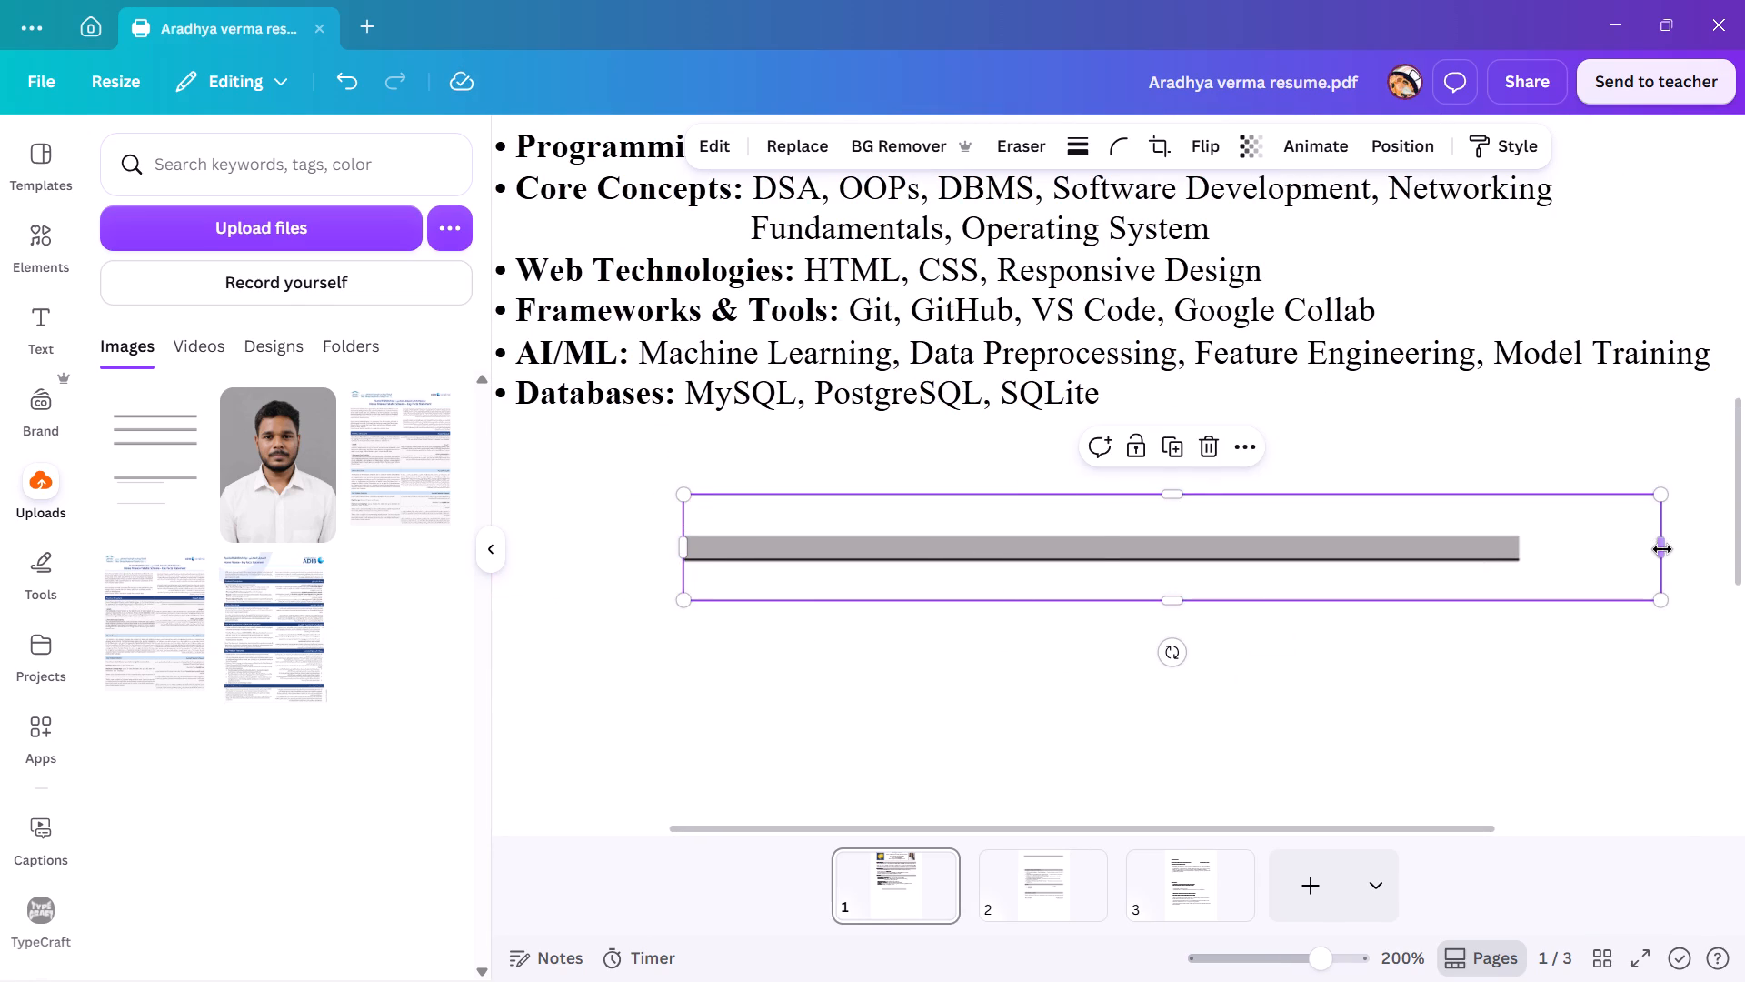
{"action": "left_click_drag", "start_coordinate": [1658, 546], "coordinate": [1519, 590]}
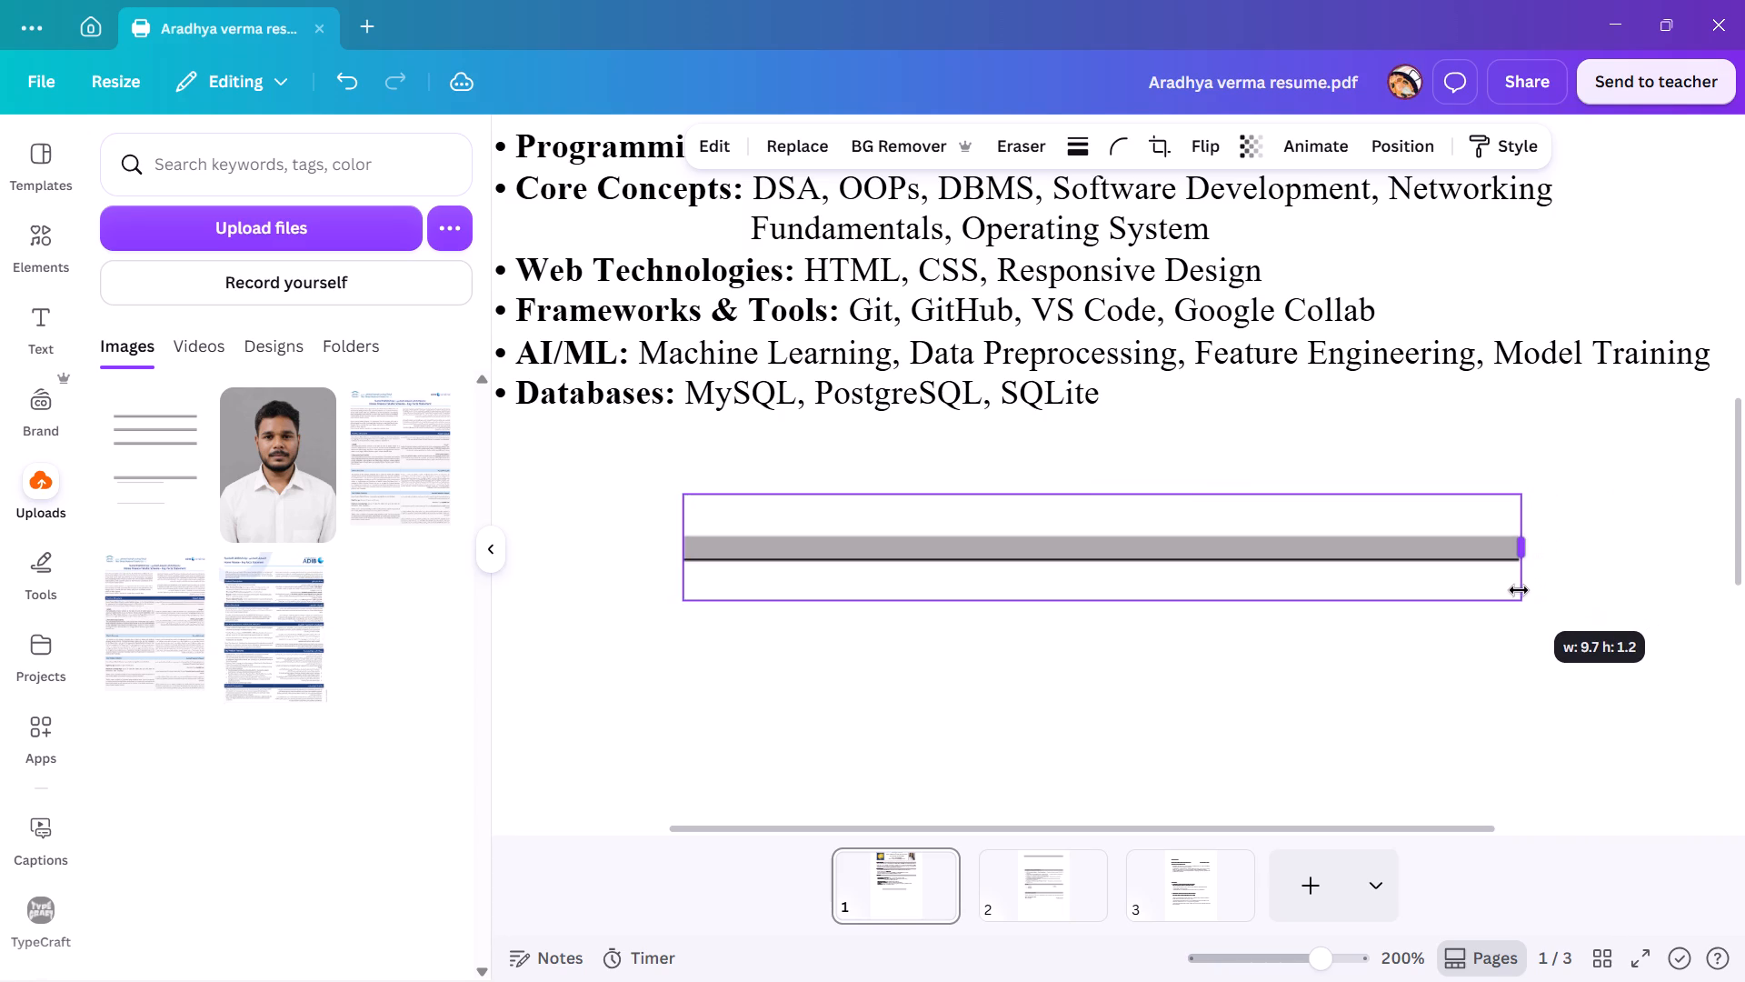
{"action": "left_click_drag", "start_coordinate": [1519, 590], "coordinate": [1517, 591]}
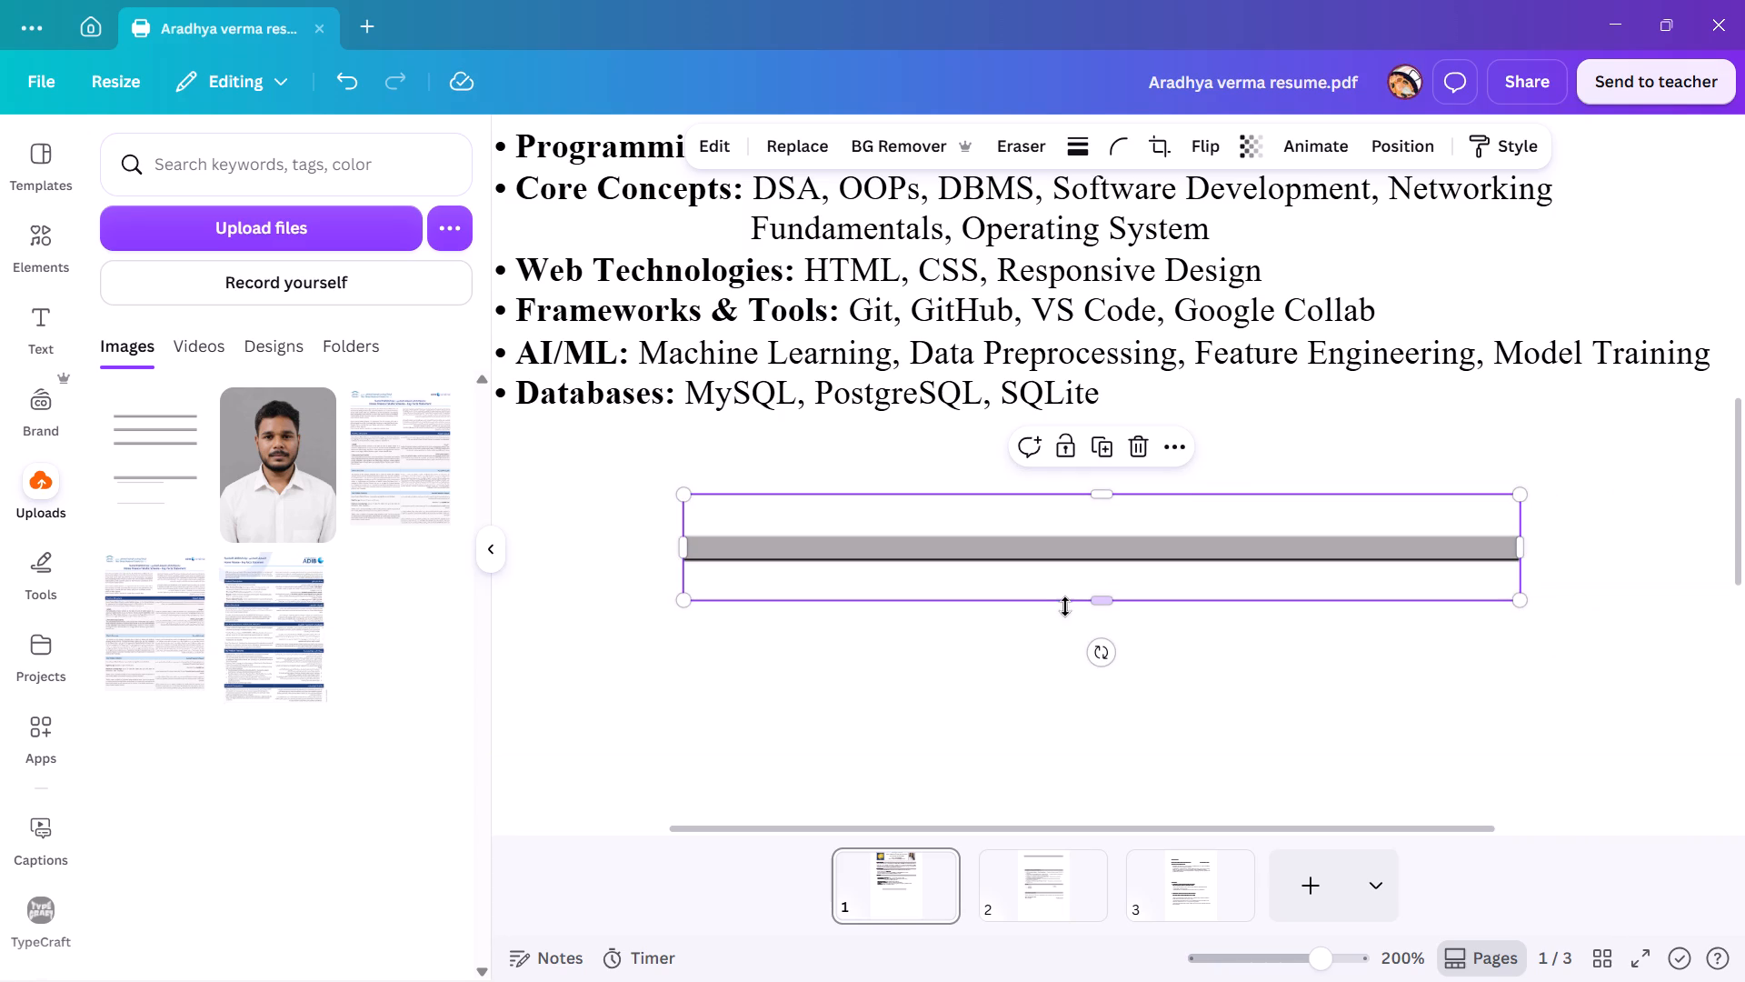
{"action": "left_click_drag", "start_coordinate": [1104, 606], "coordinate": [1106, 572]}
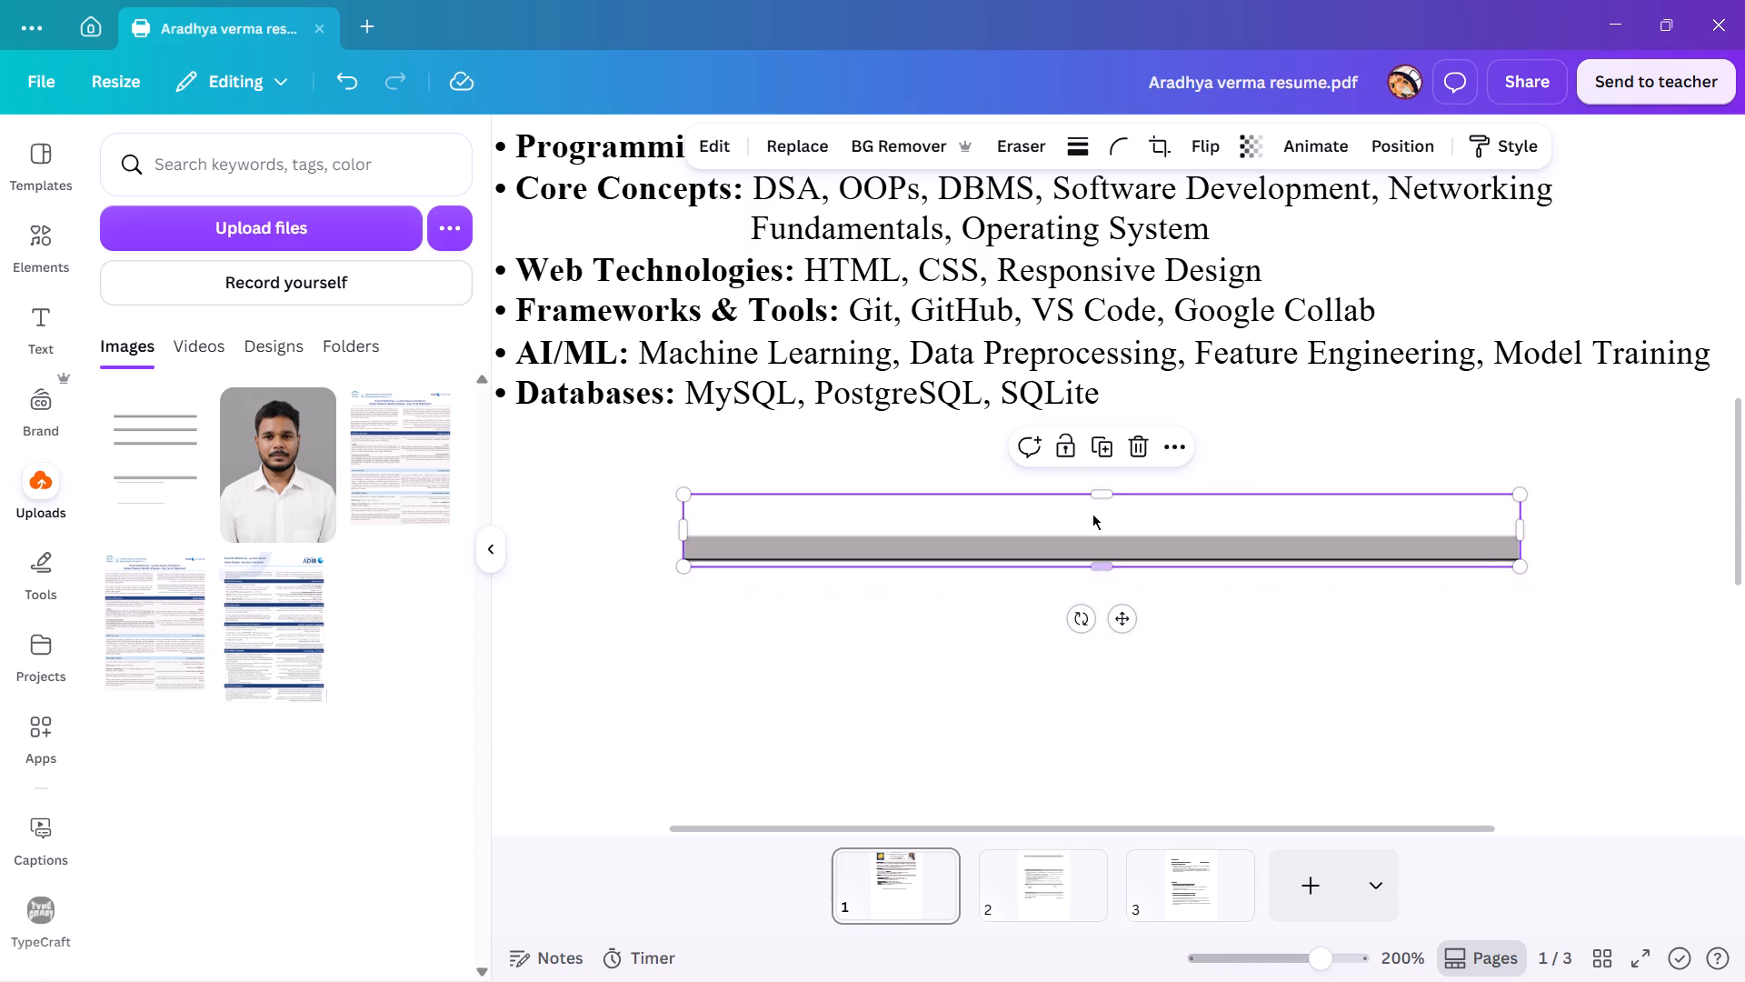
{"action": "left_click_drag", "start_coordinate": [1092, 489], "coordinate": [1095, 533]}
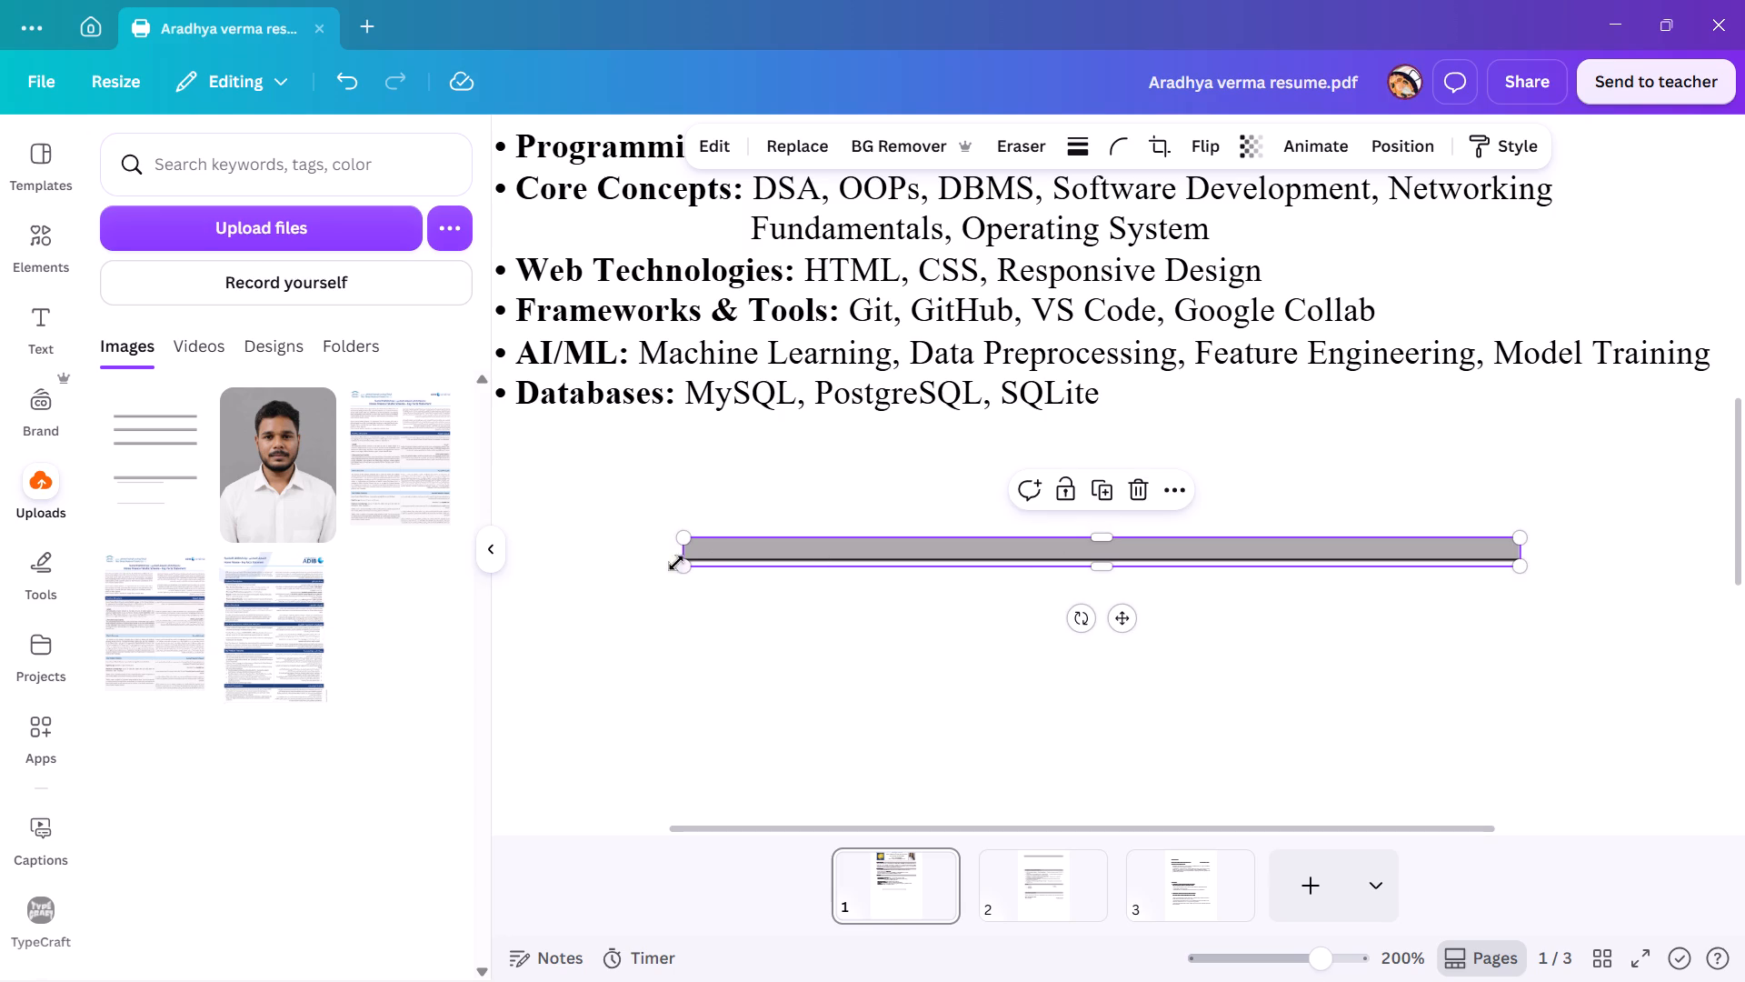
Enlarge the cropped grey bar beneath the SKILLS list to about 15.9 wide by 0.6 high, aligning both ends with the SKILLS heading bar.
{"action": "left_click_drag", "start_coordinate": [681, 563], "coordinate": [562, 626]}
{"action": "scroll", "coordinate": [659, 615], "scroll_direction": "down", "scroll_amount": 1, "text": "ctrl"}
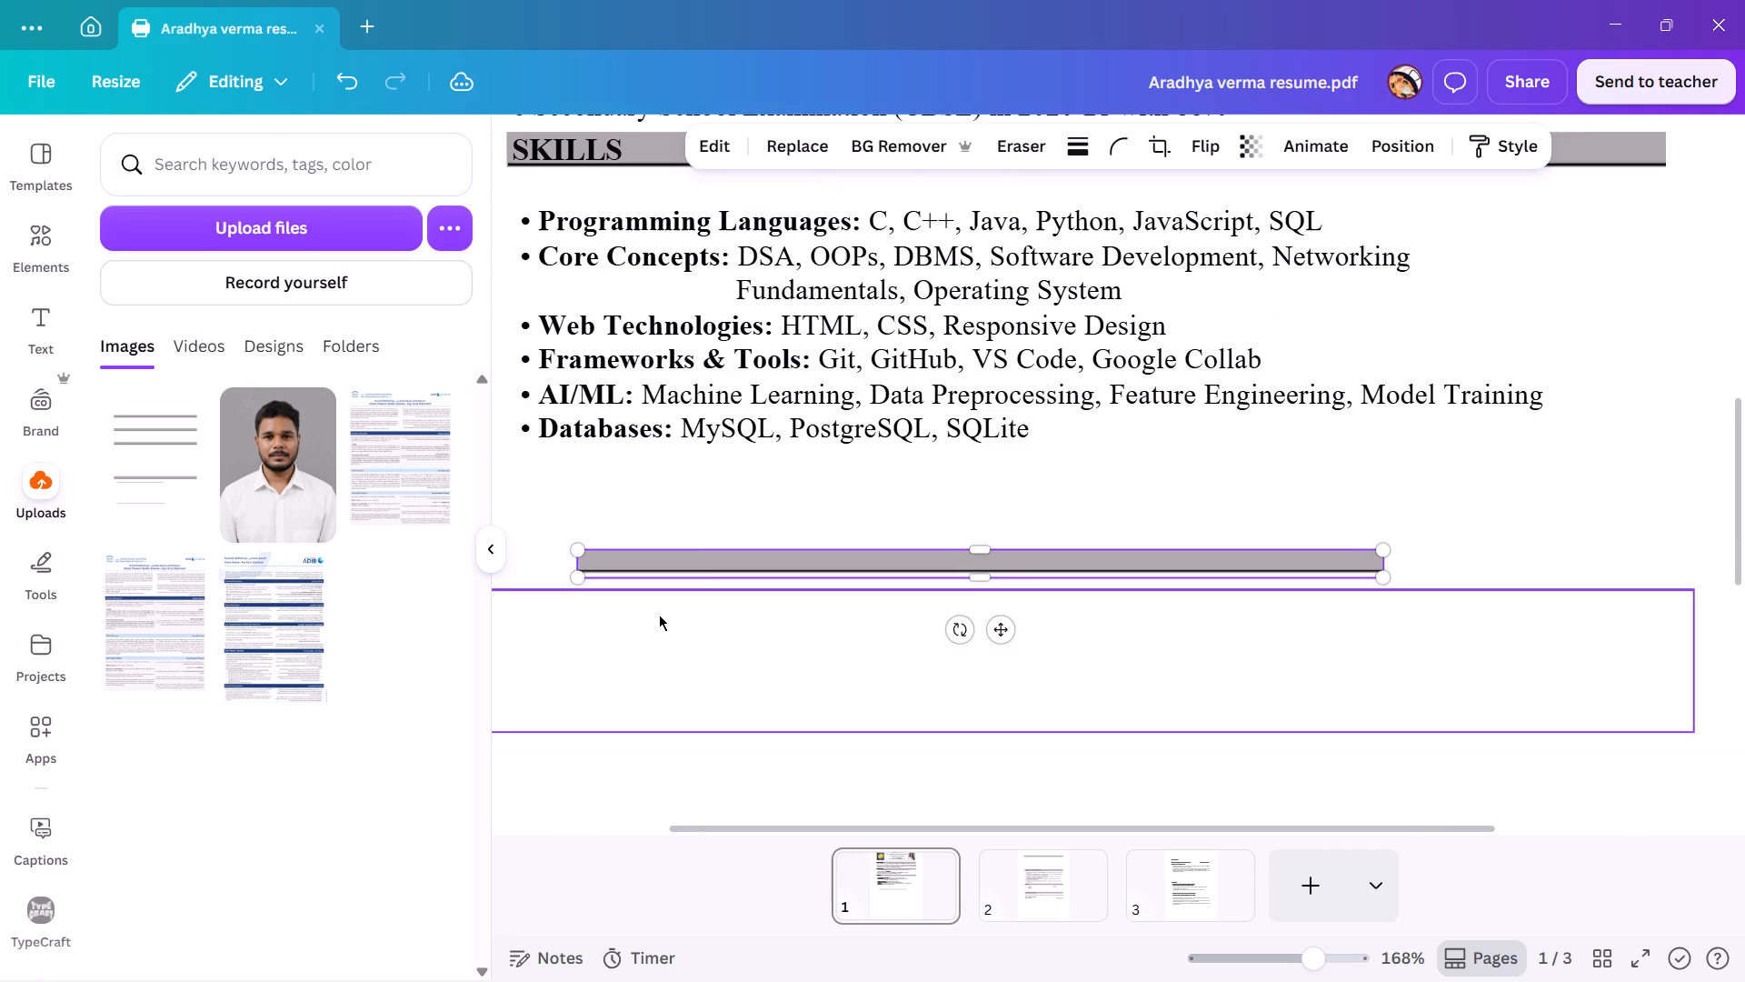
{"action": "scroll", "coordinate": [659, 615], "scroll_direction": "down", "scroll_amount": 2, "text": "ctrl"}
{"action": "left_click_drag", "start_coordinate": [835, 576], "coordinate": [913, 568]}
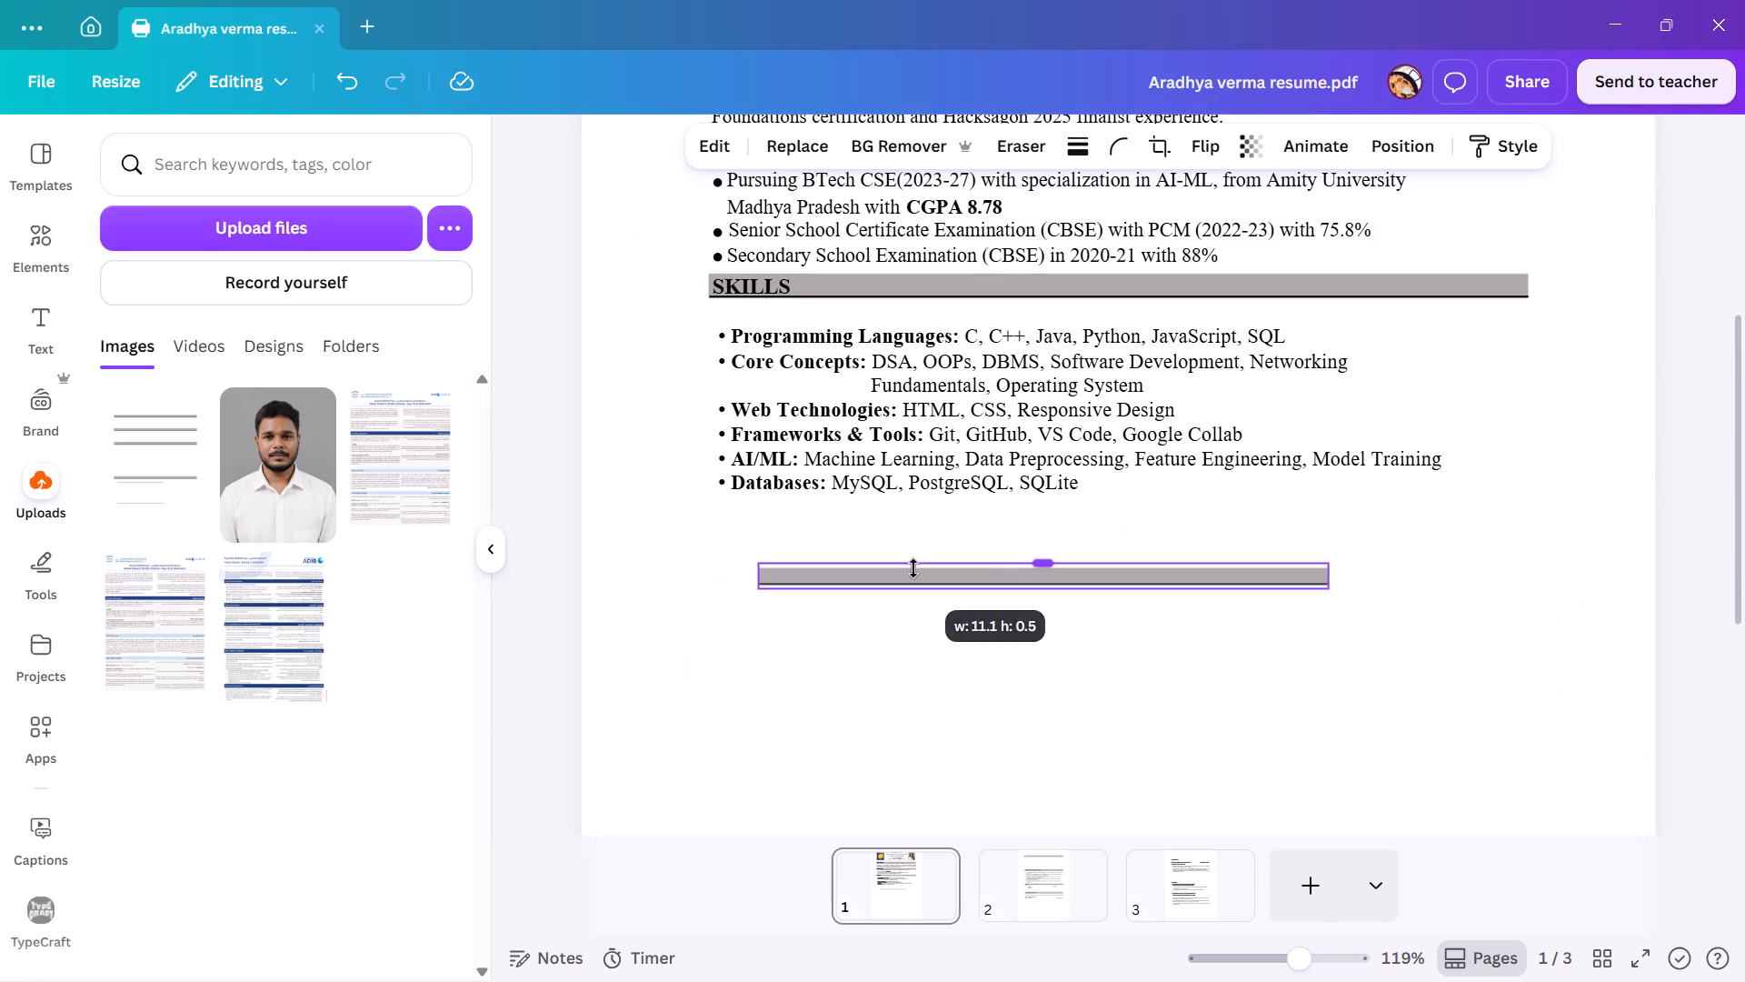
{"action": "left_click_drag", "start_coordinate": [913, 568], "coordinate": [923, 576]}
{"action": "left_click", "coordinate": [912, 583]}
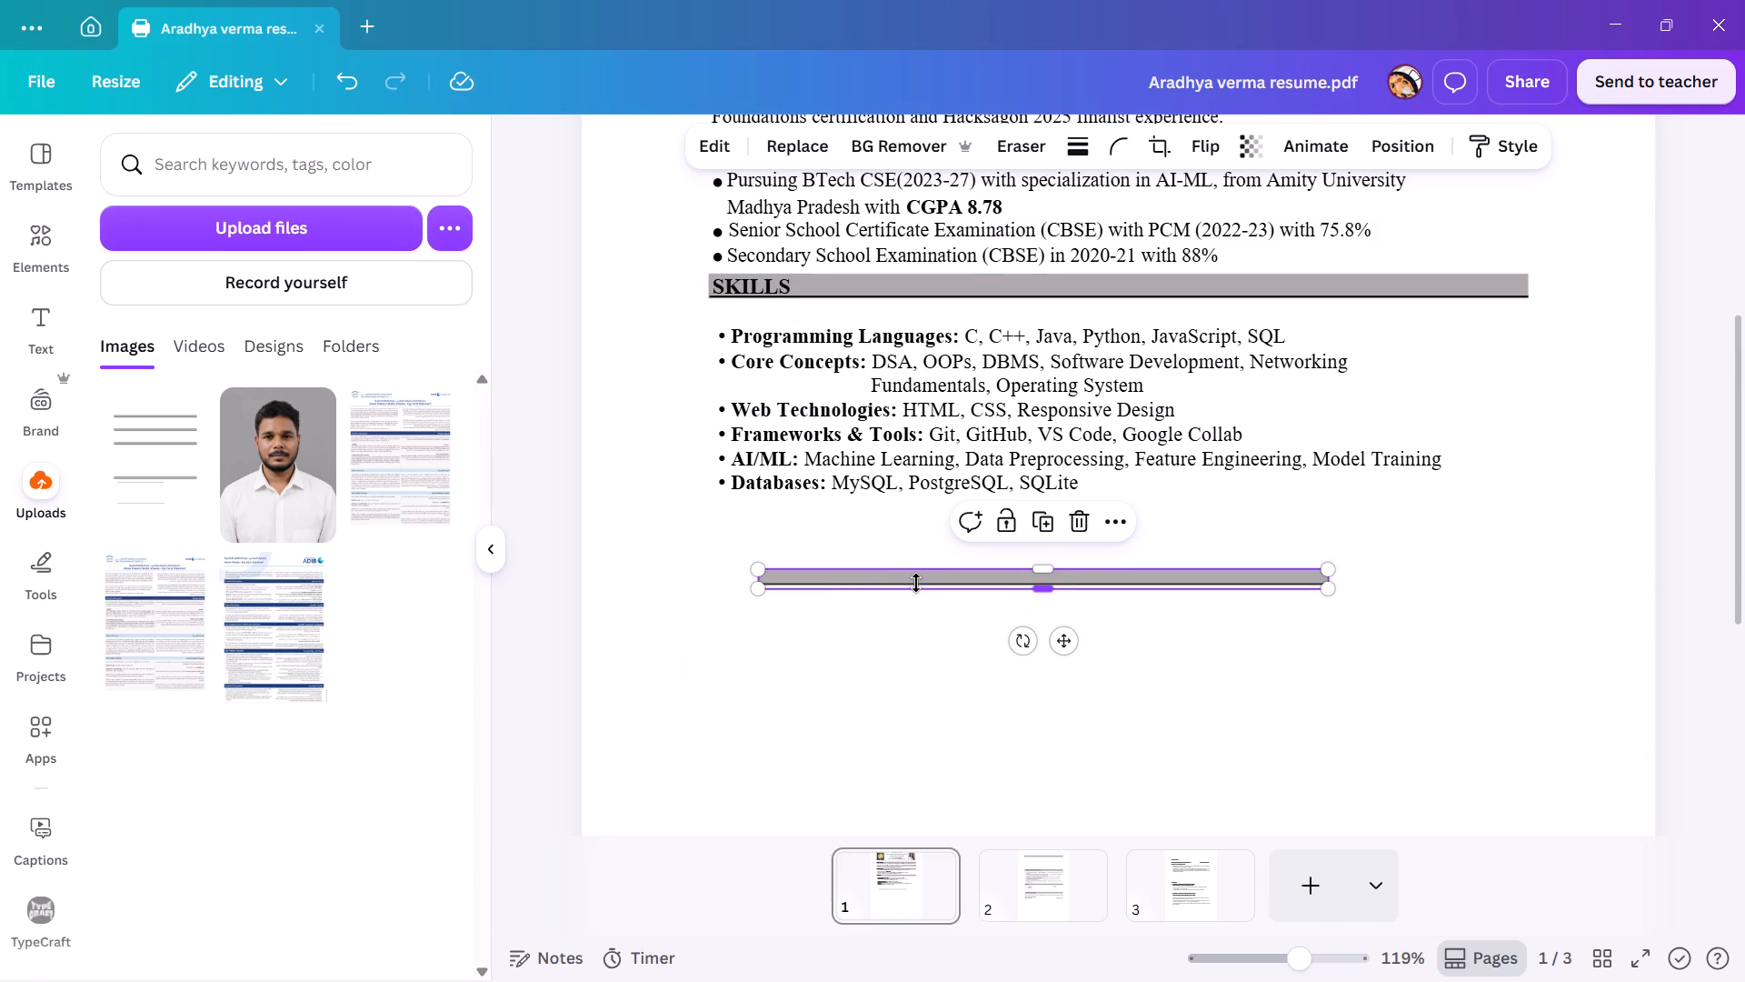
{"action": "left_click_drag", "start_coordinate": [1071, 646], "coordinate": [1224, 603]}
{"action": "left_click_drag", "start_coordinate": [914, 549], "coordinate": [761, 613]}
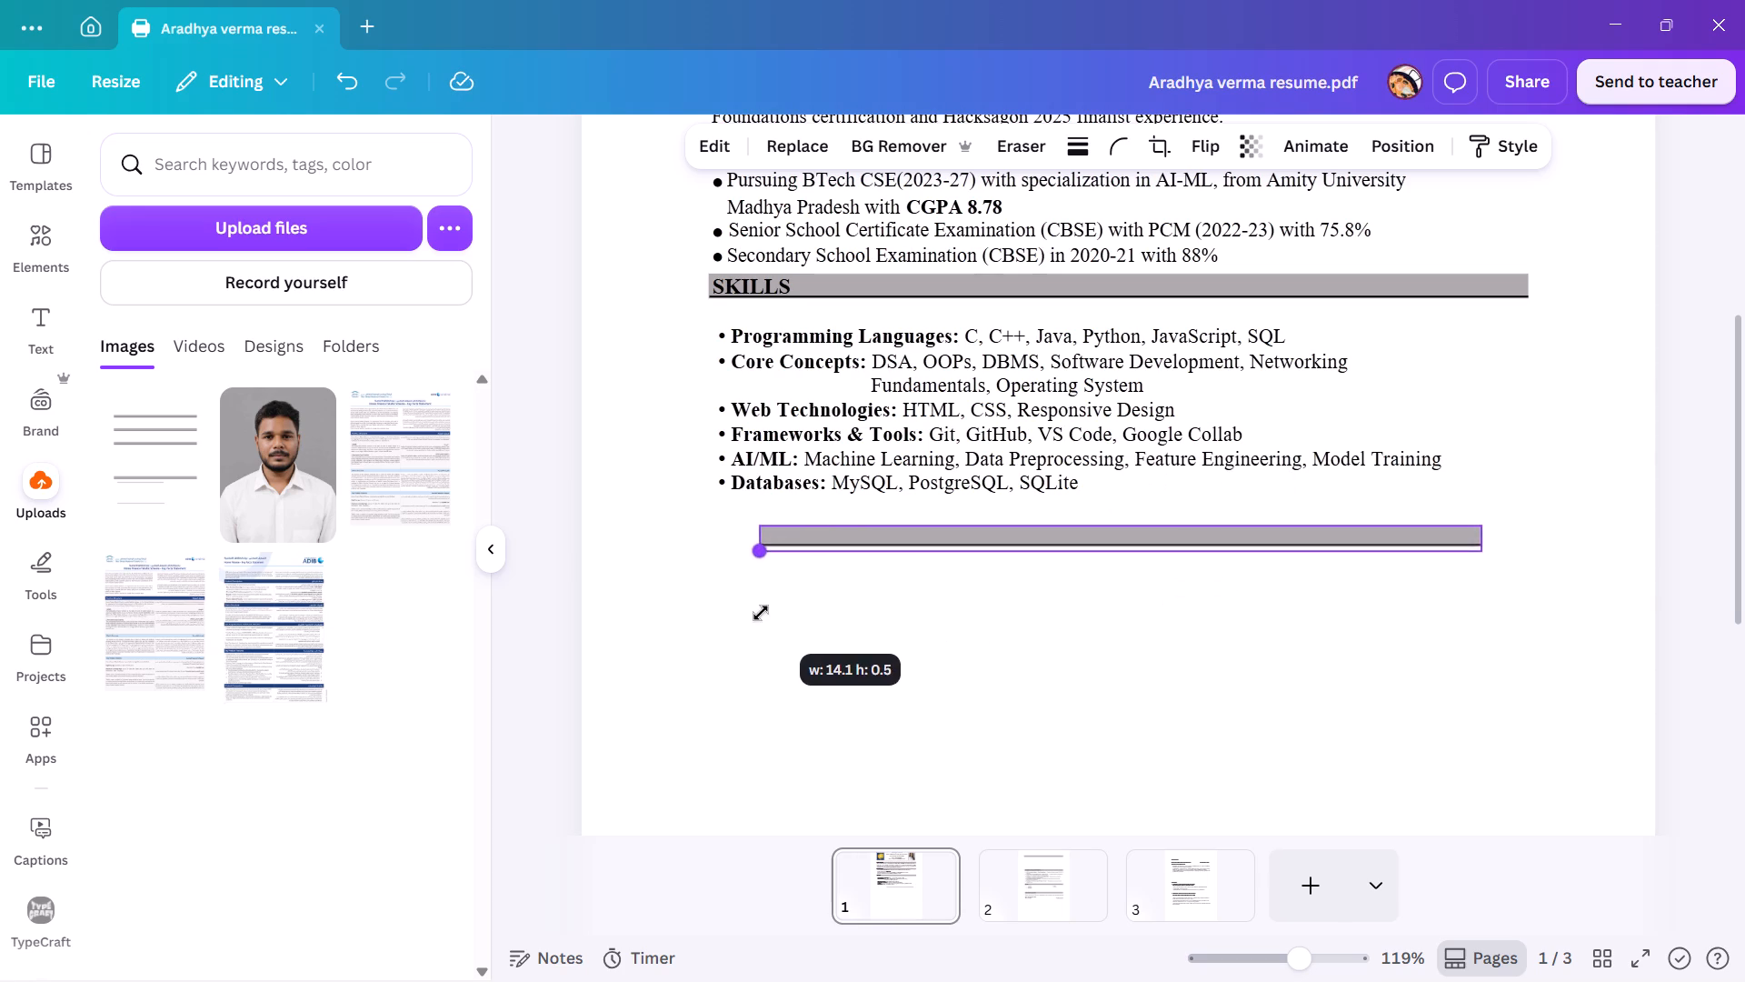
{"action": "left_click_drag", "start_coordinate": [761, 613], "coordinate": [714, 626]}
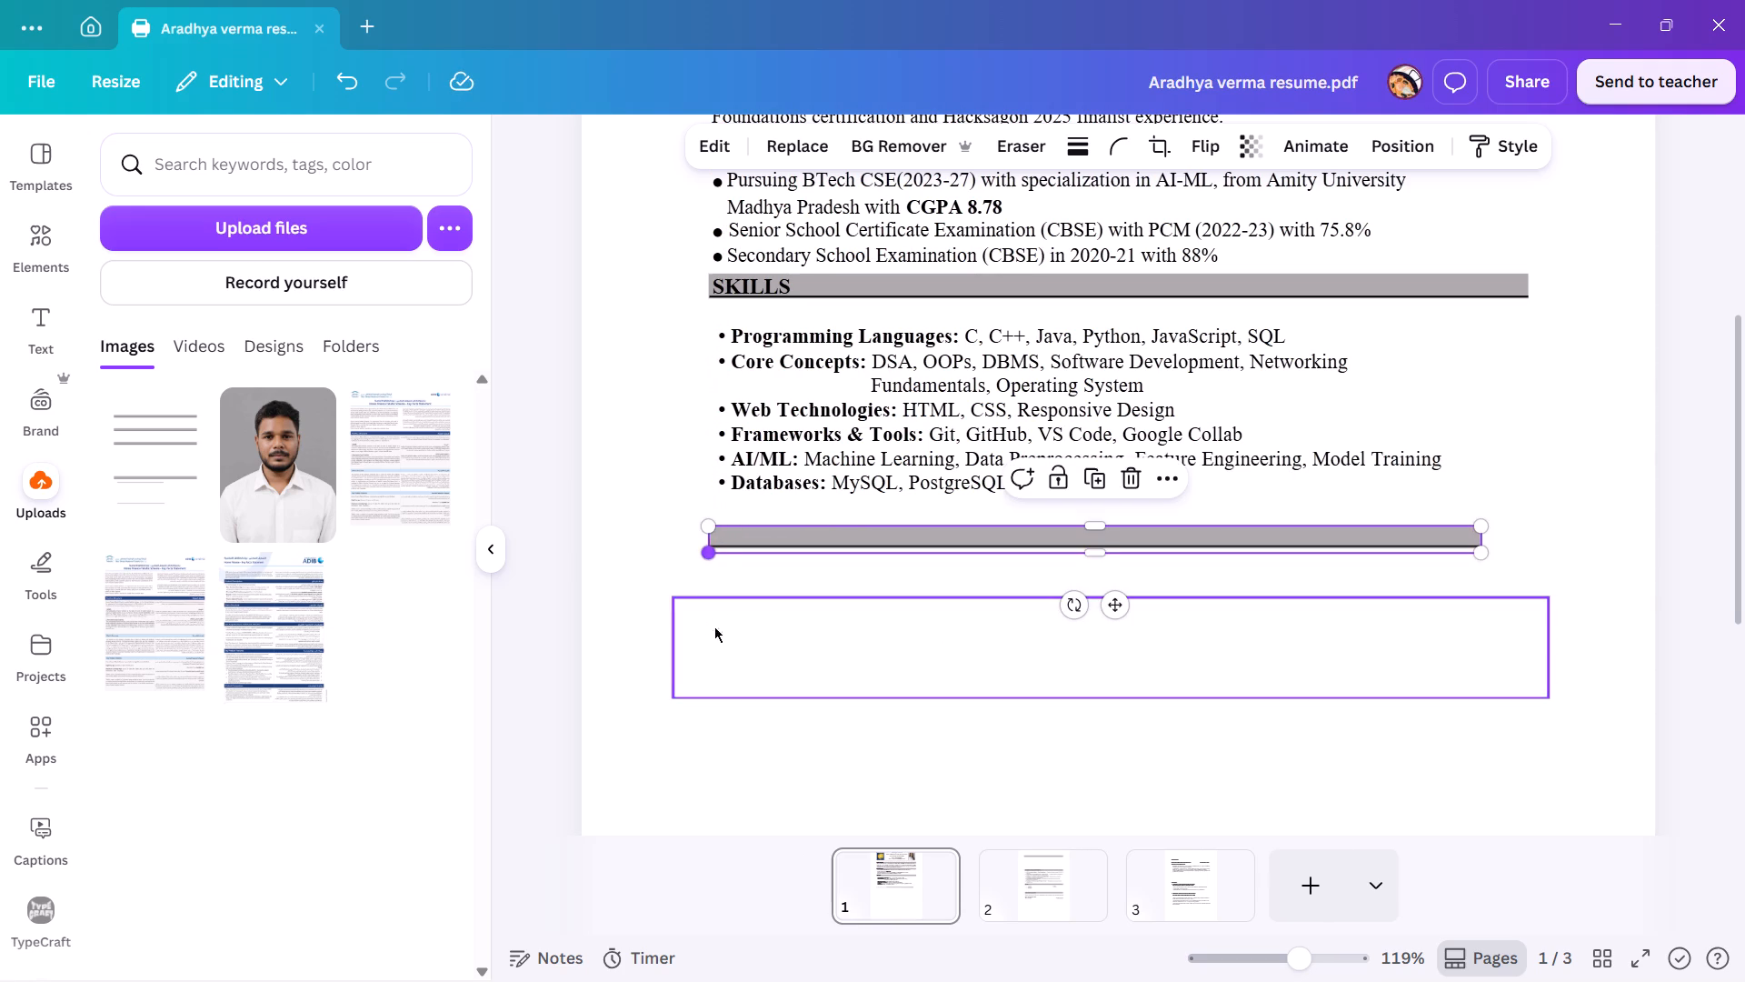
{"action": "left_click_drag", "start_coordinate": [1478, 555], "coordinate": [1520, 580]}
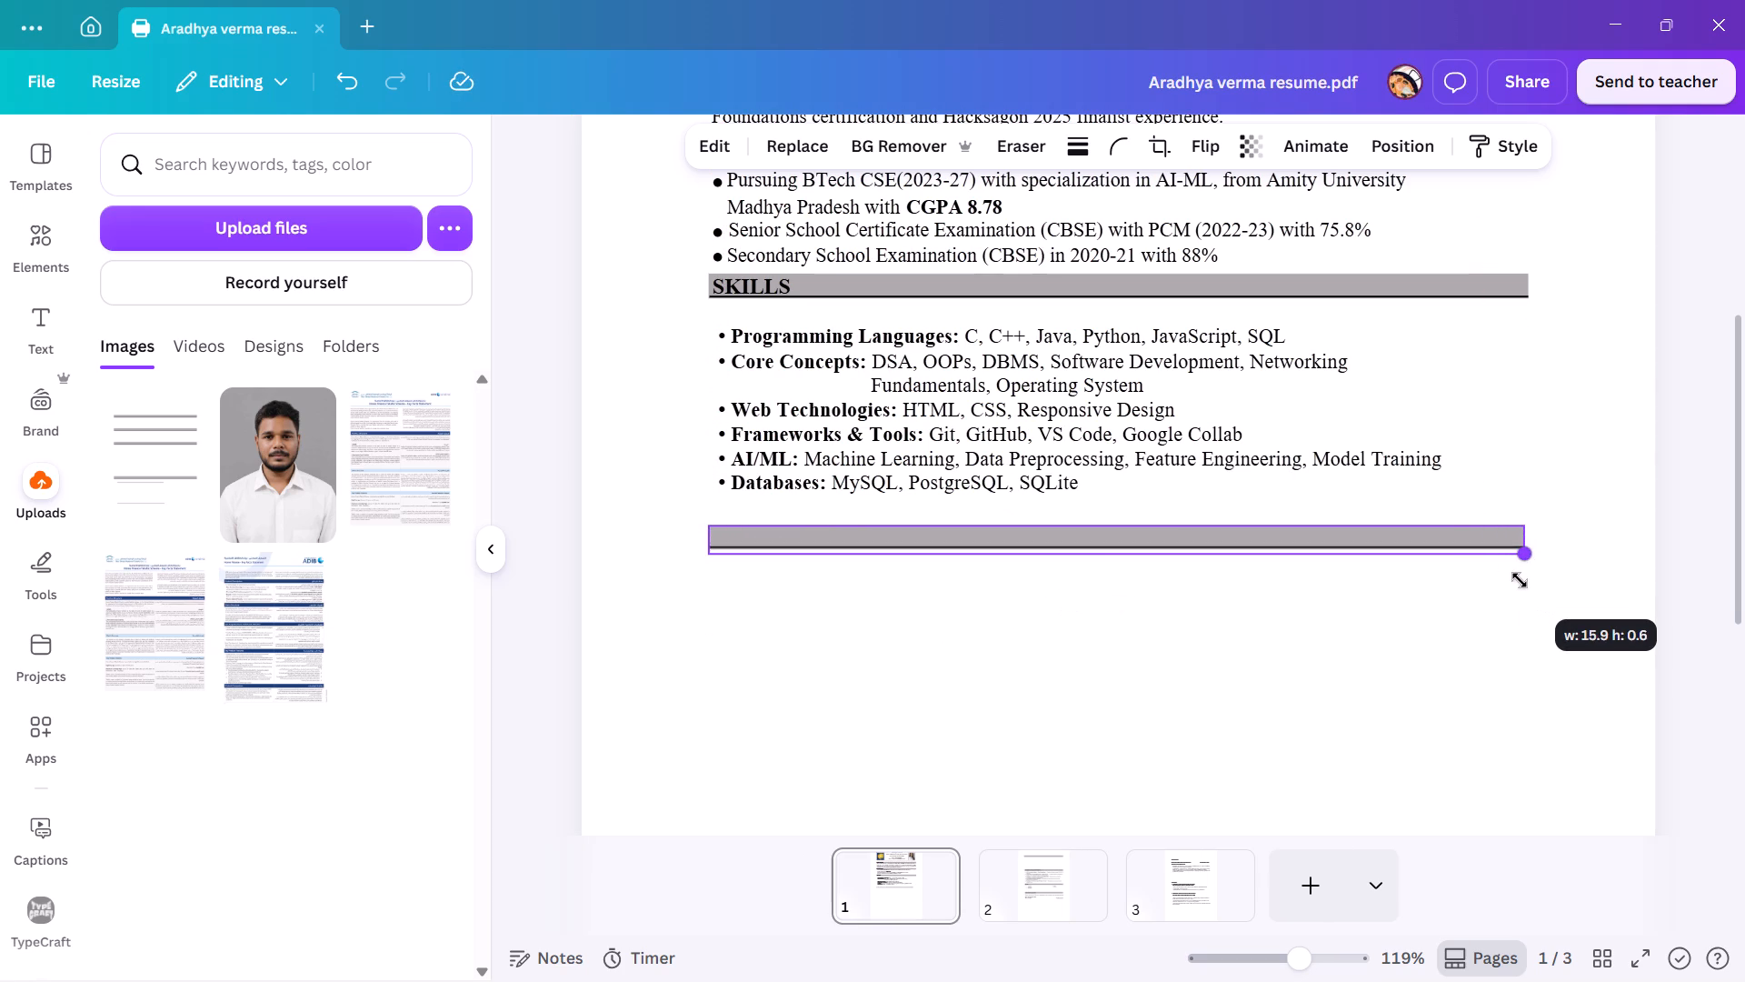
{"action": "left_click_drag", "start_coordinate": [1520, 580], "coordinate": [1521, 582]}
{"action": "left_click", "coordinate": [1583, 541]}
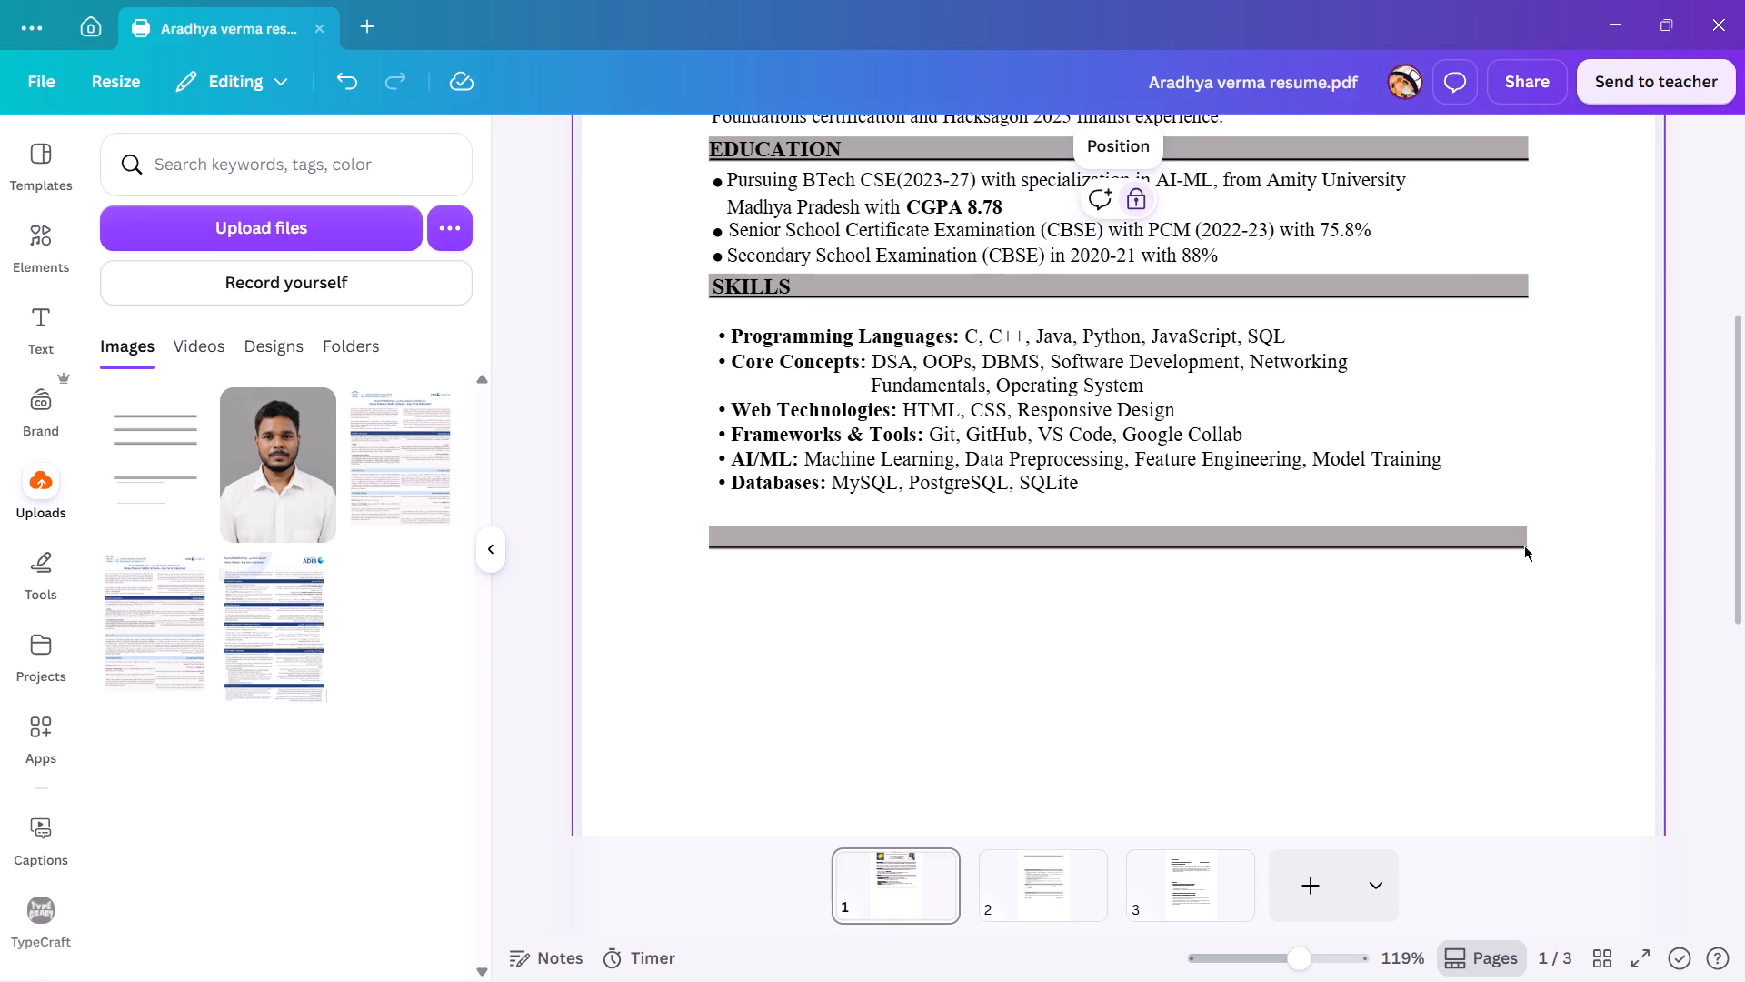
Move the grey bar slightly down to leave more space below the Databases line of the SKILLS list.
{"action": "left_click_drag", "start_coordinate": [1012, 535], "coordinate": [1012, 546]}
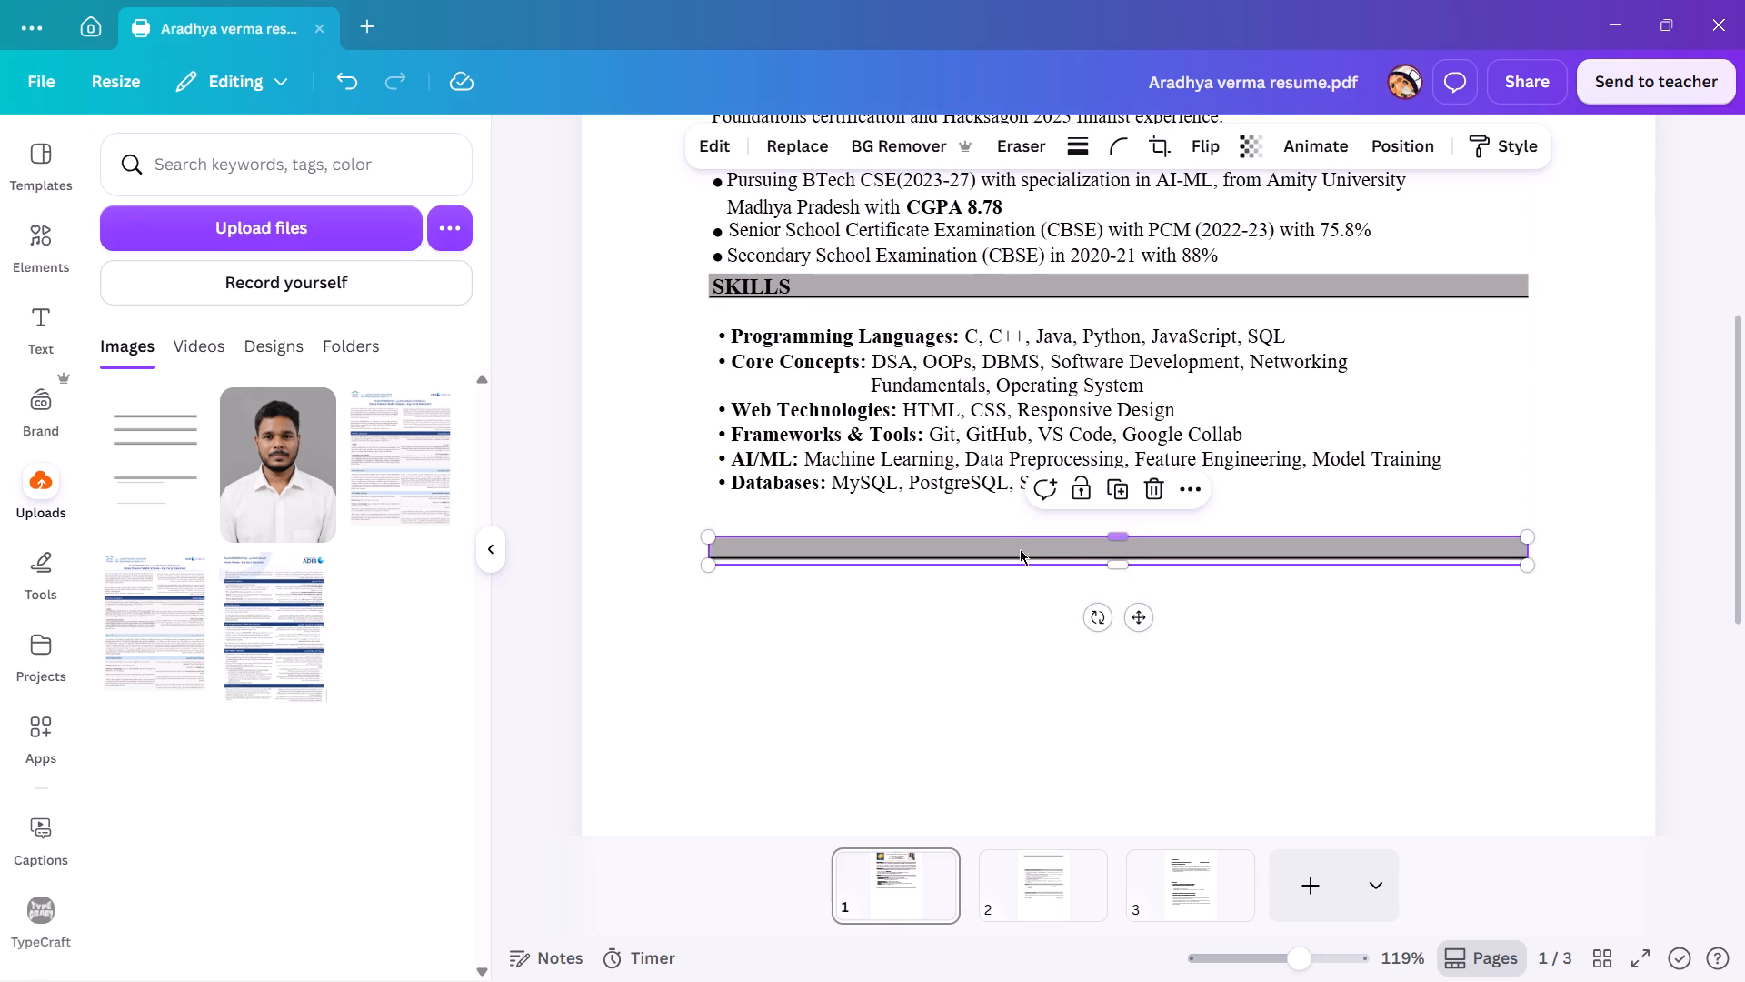
{"action": "left_click", "coordinate": [1120, 557]}
{"action": "left_click", "coordinate": [1317, 606]}
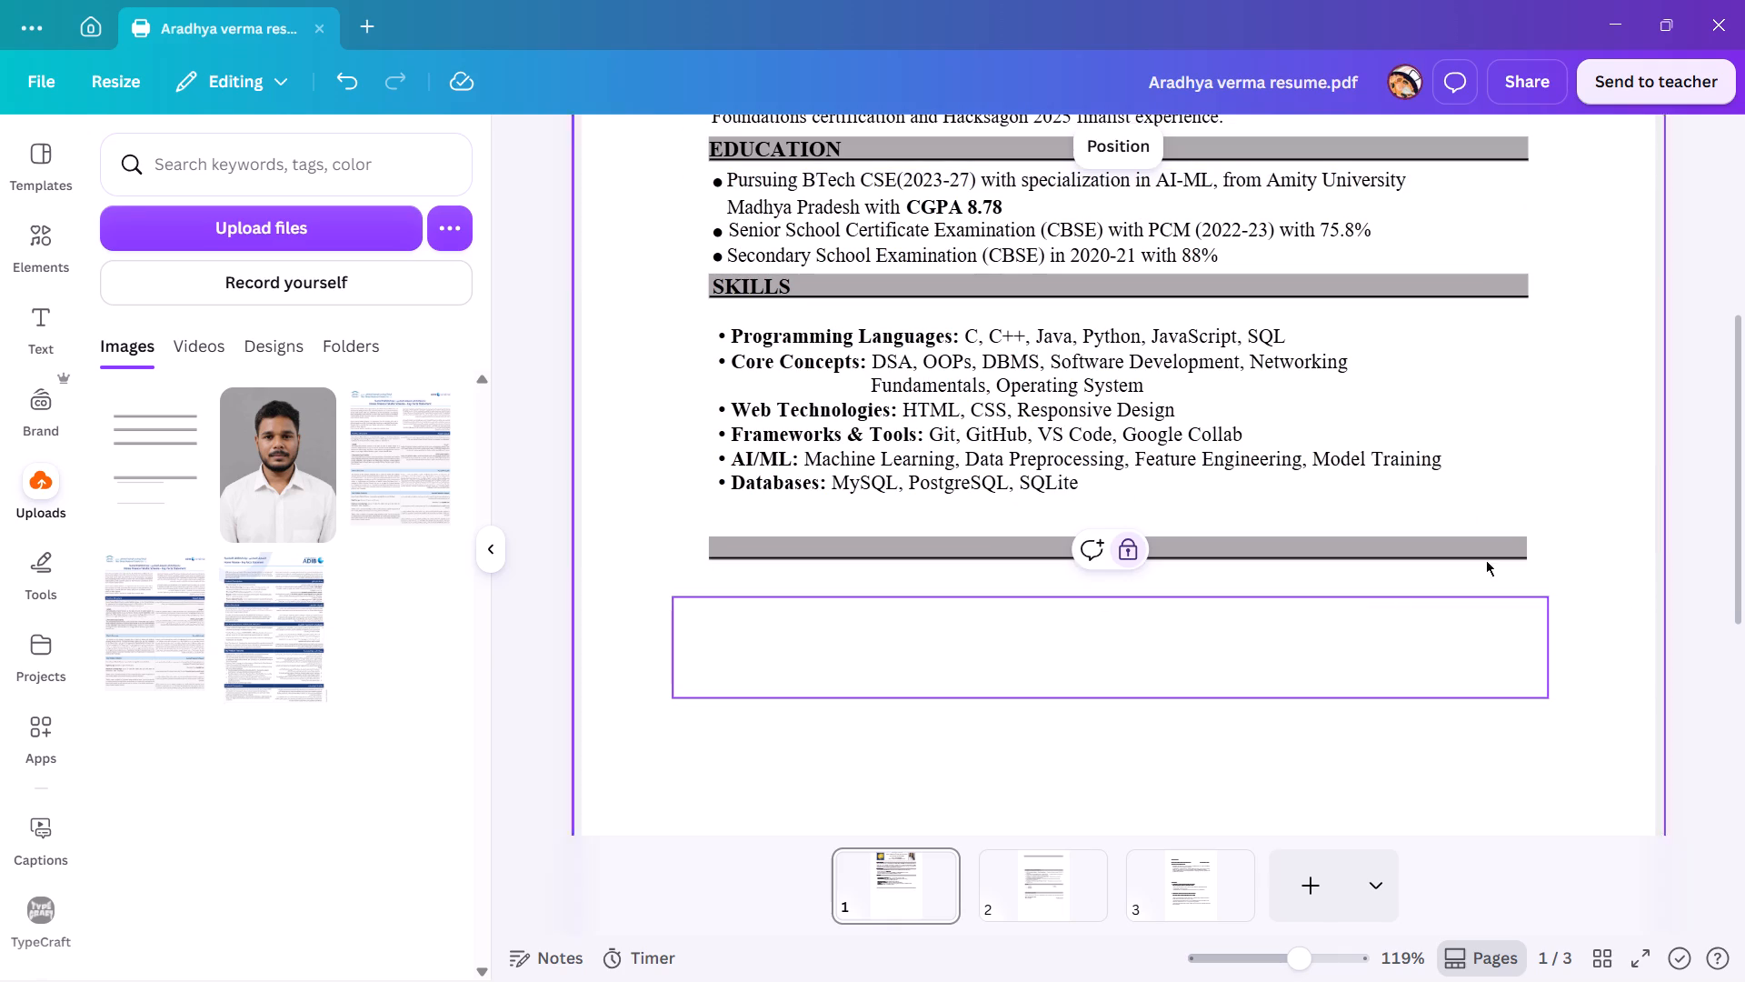
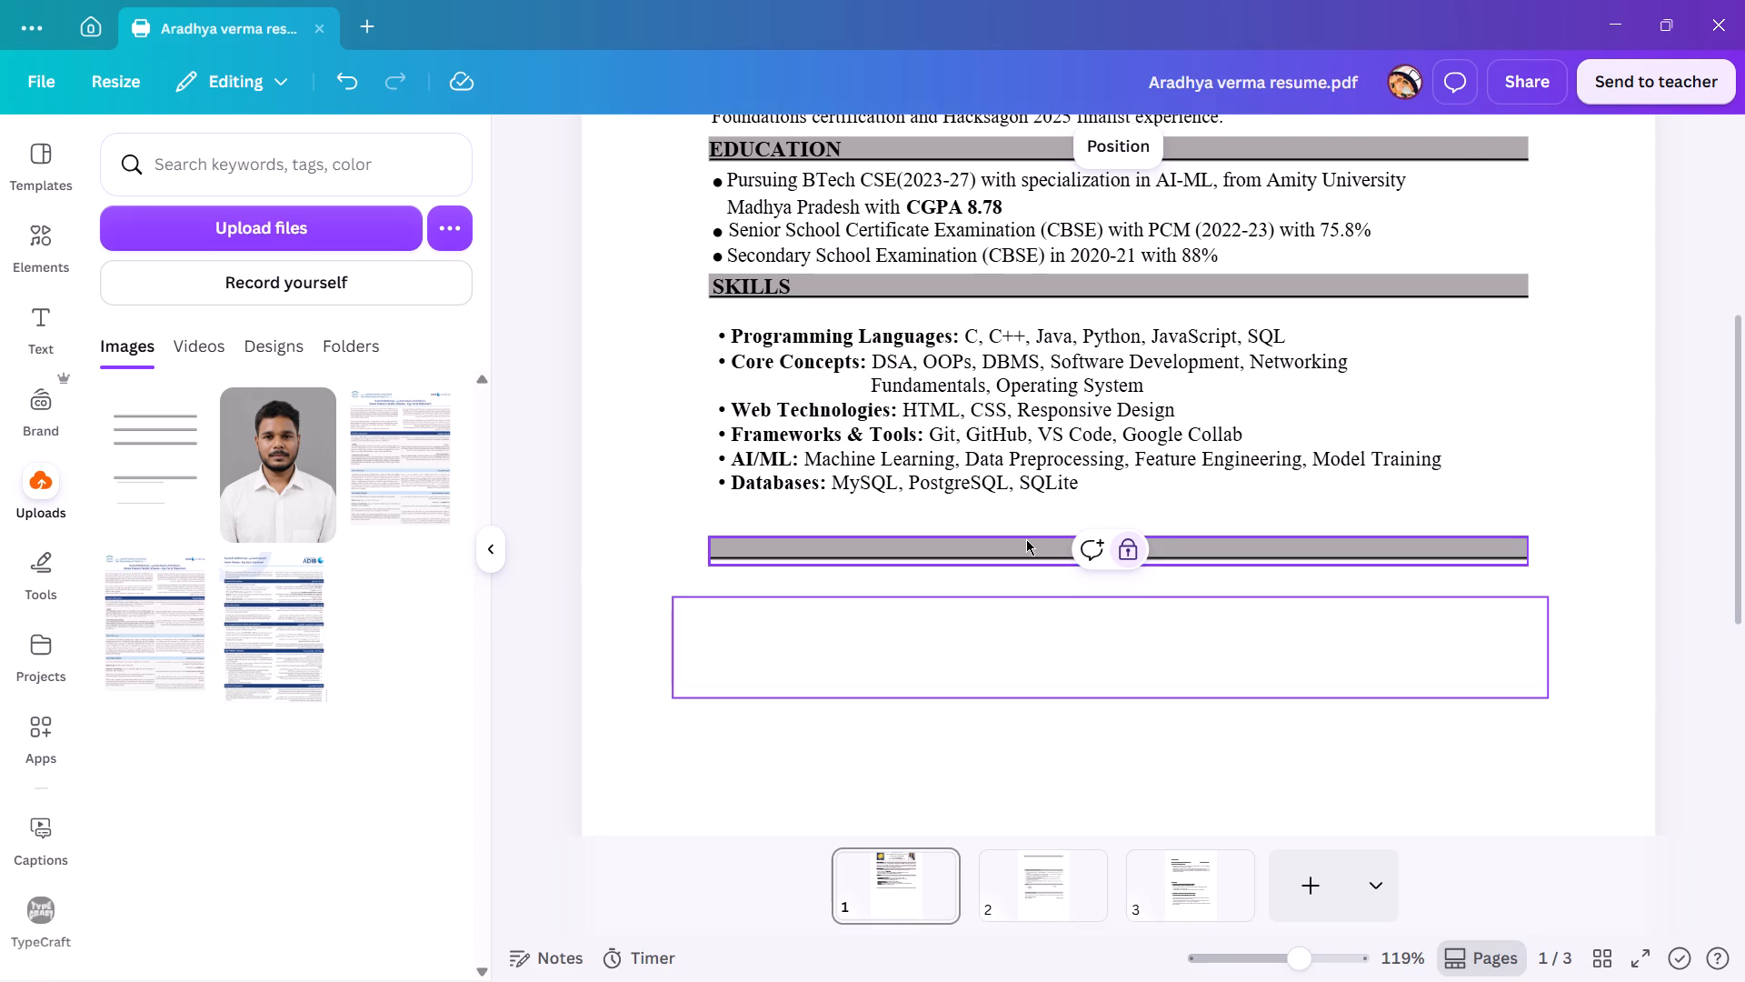
Duplicate the grey bar beneath SKILLS and place the copy further down page 1, aligned with the ends of the original bar.
{"action": "left_click", "coordinate": [1026, 539]}
{"action": "left_click", "coordinate": [1118, 486]}
{"action": "left_click_drag", "start_coordinate": [925, 575], "coordinate": [925, 580]}
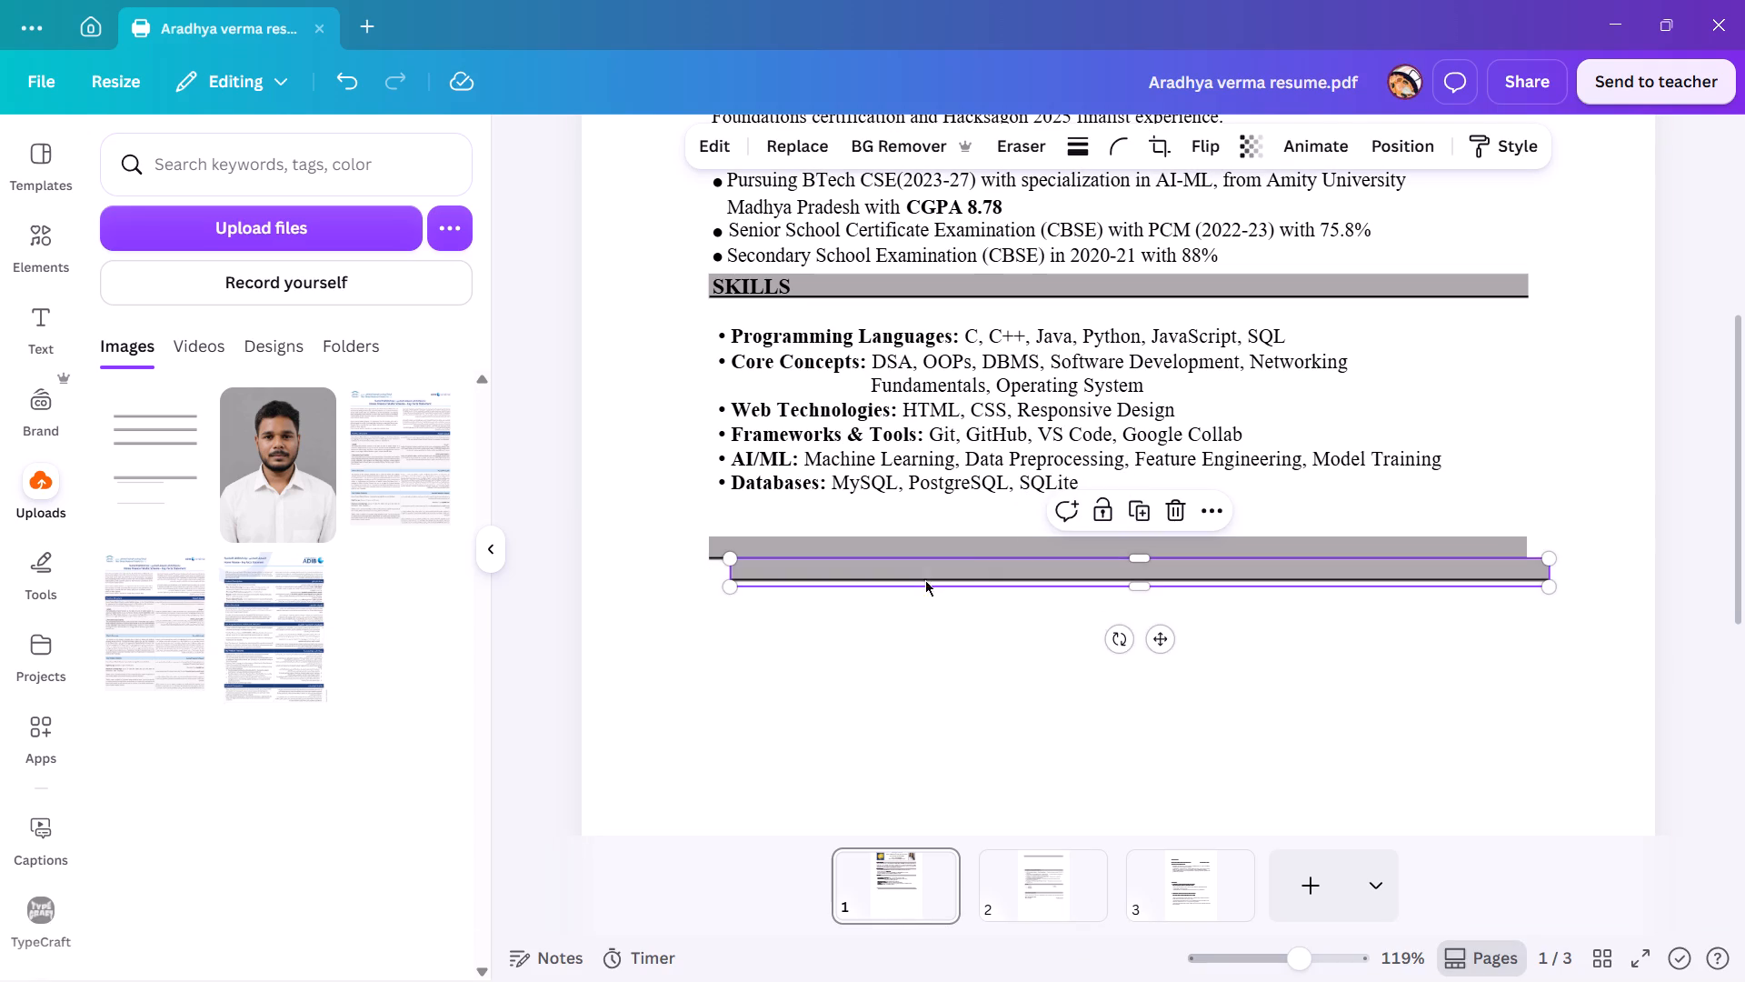
{"action": "left_click_drag", "start_coordinate": [925, 580], "coordinate": [879, 750]}
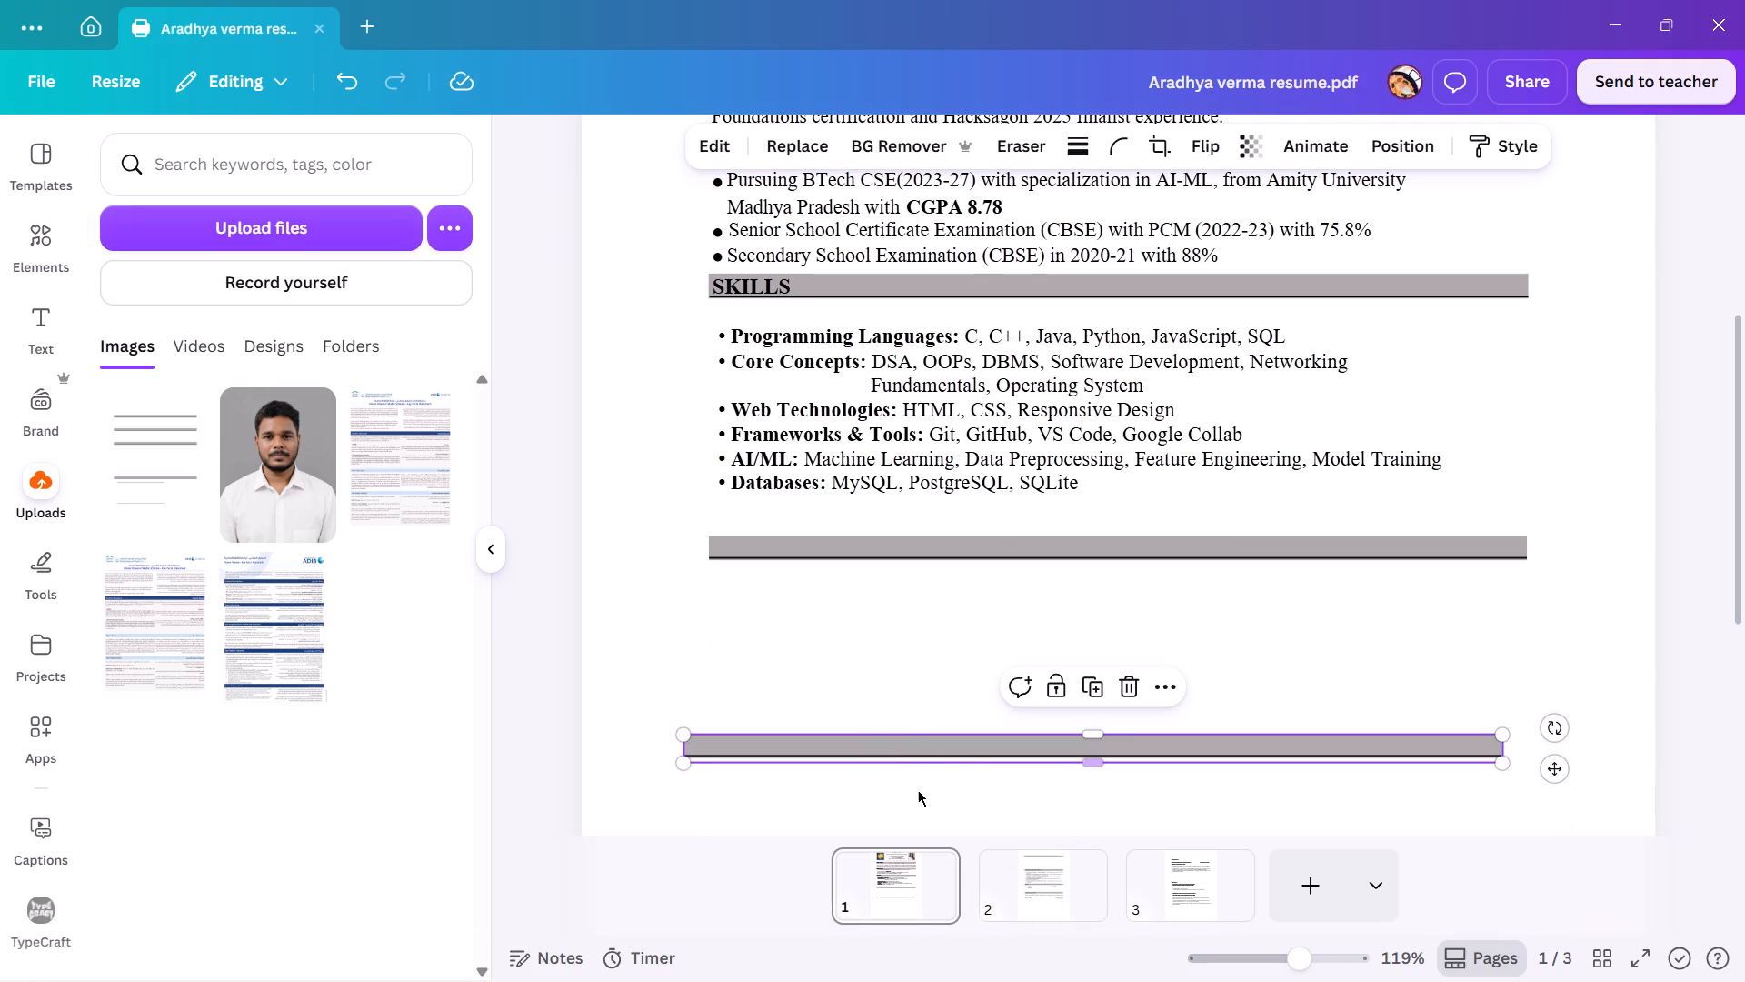
{"action": "scroll", "coordinate": [931, 550], "scroll_direction": "down", "scroll_amount": 2}
{"action": "scroll", "coordinate": [931, 550], "scroll_direction": "down", "scroll_amount": 2, "text": "ctrl"}
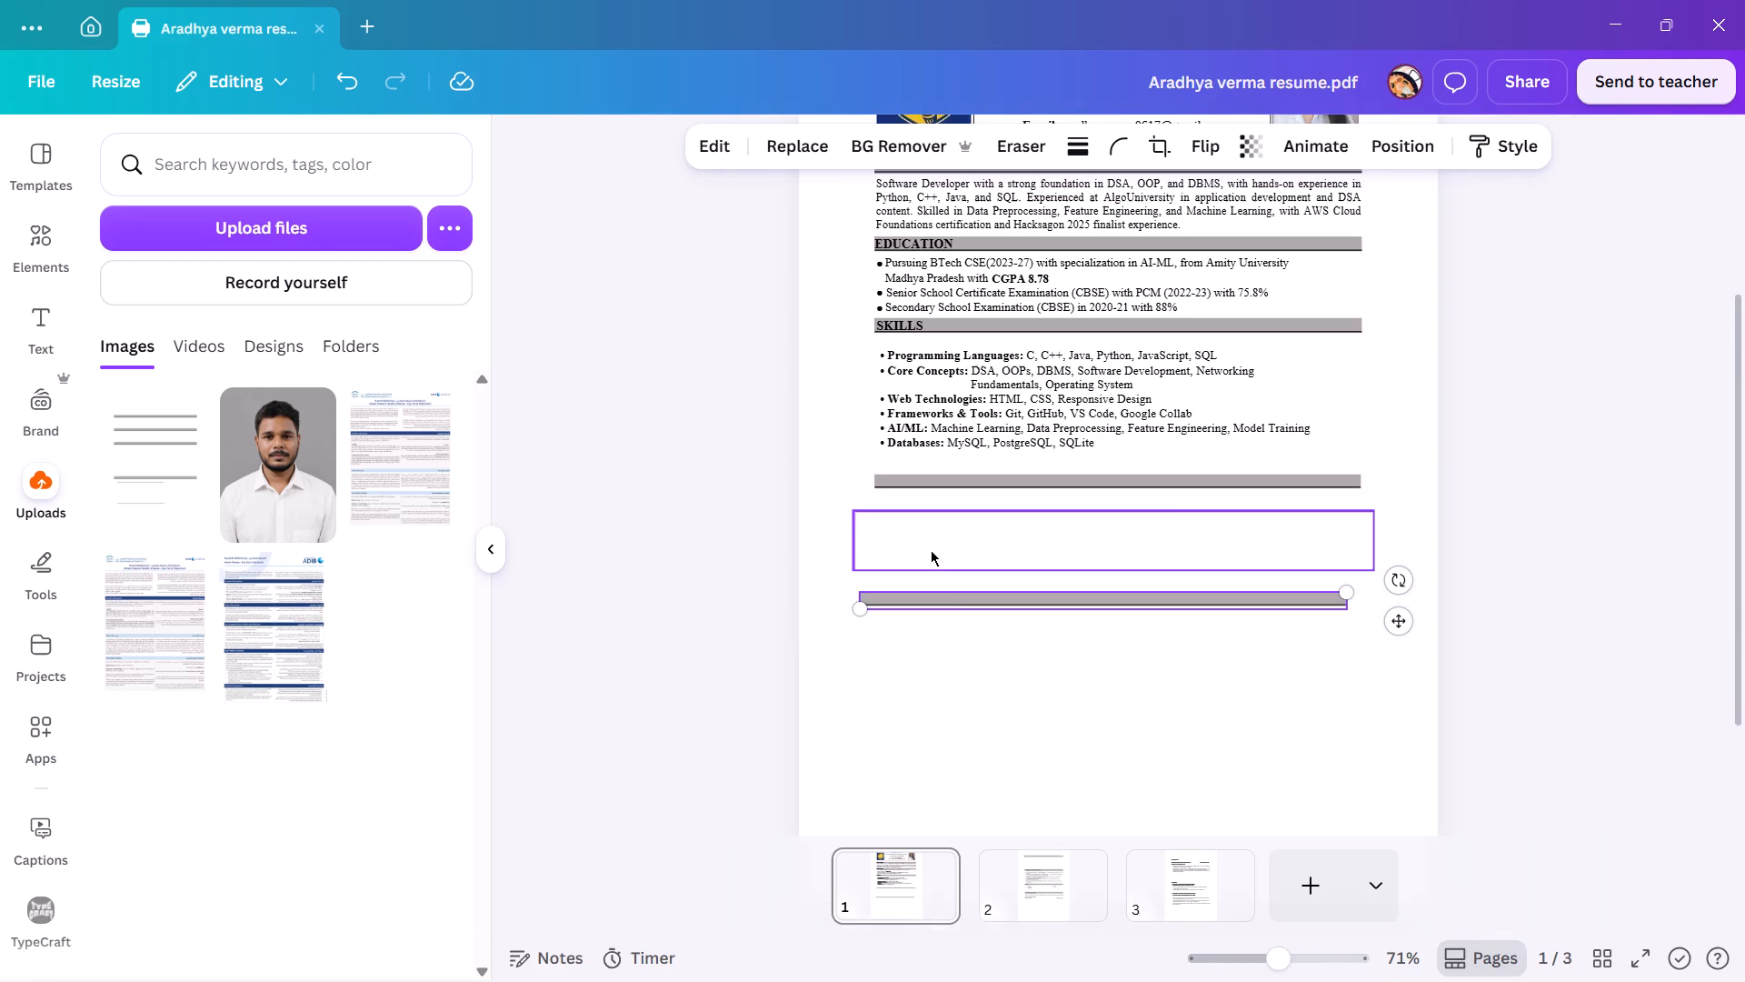
{"action": "left_click", "coordinate": [967, 604]}
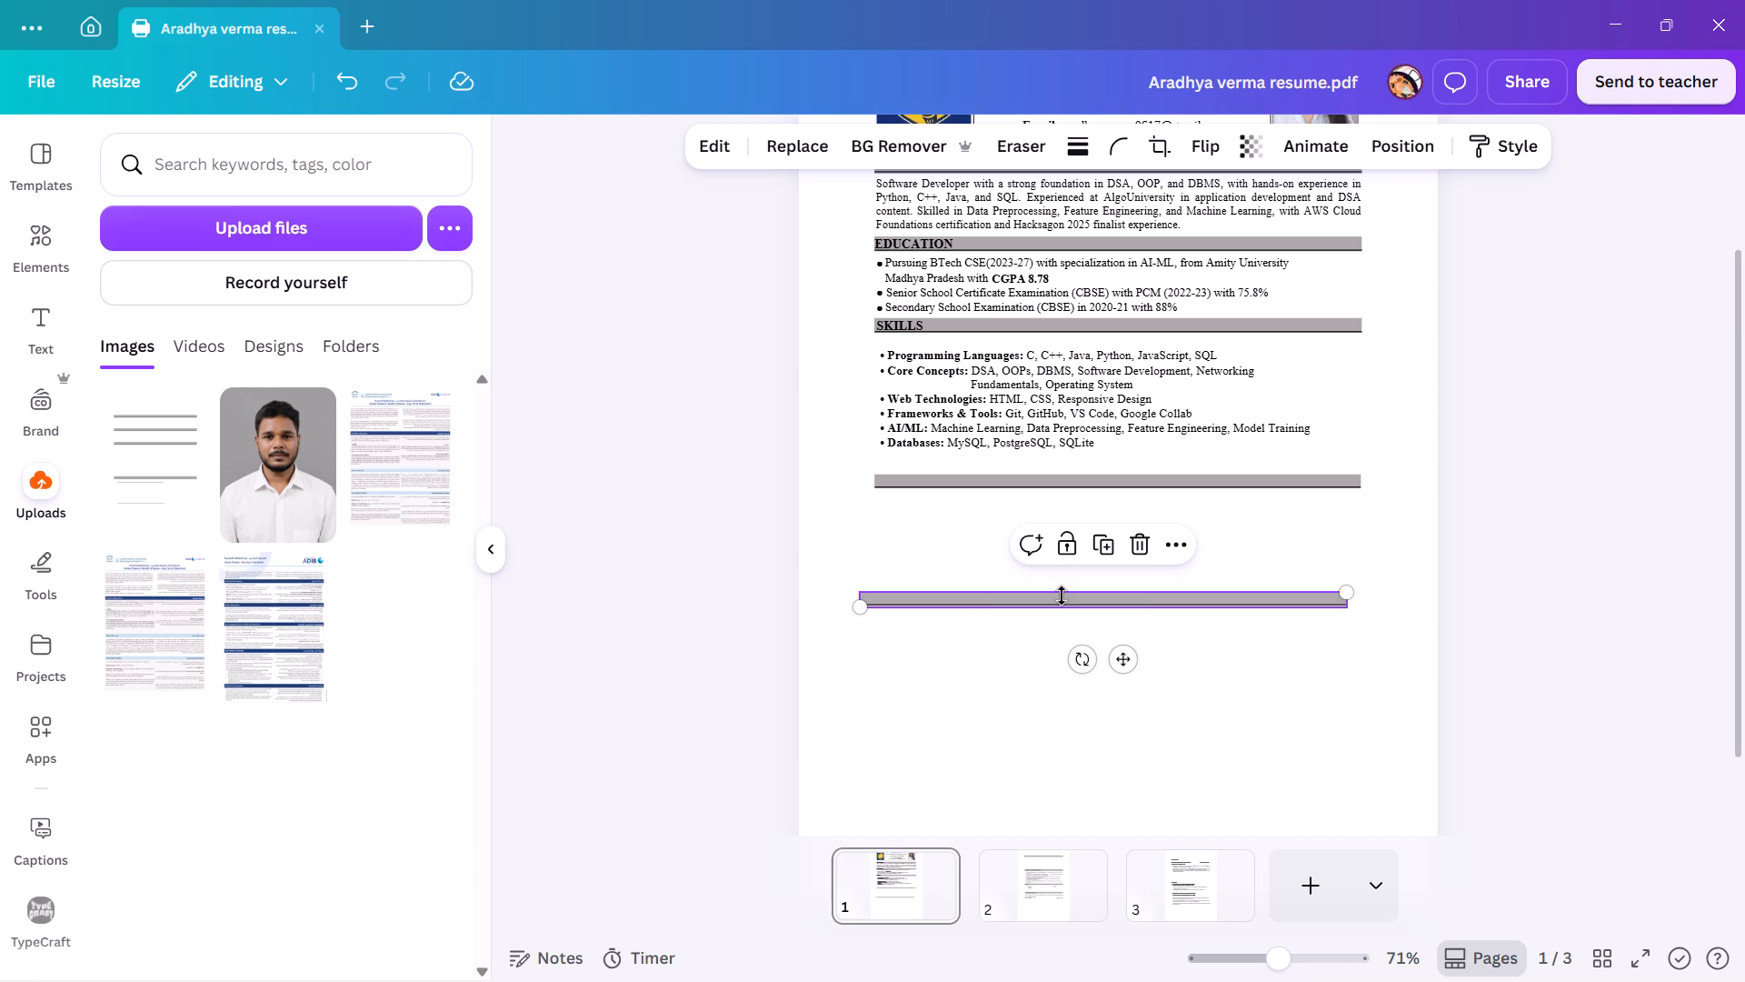
{"action": "left_click_drag", "start_coordinate": [1125, 659], "coordinate": [1141, 732]}
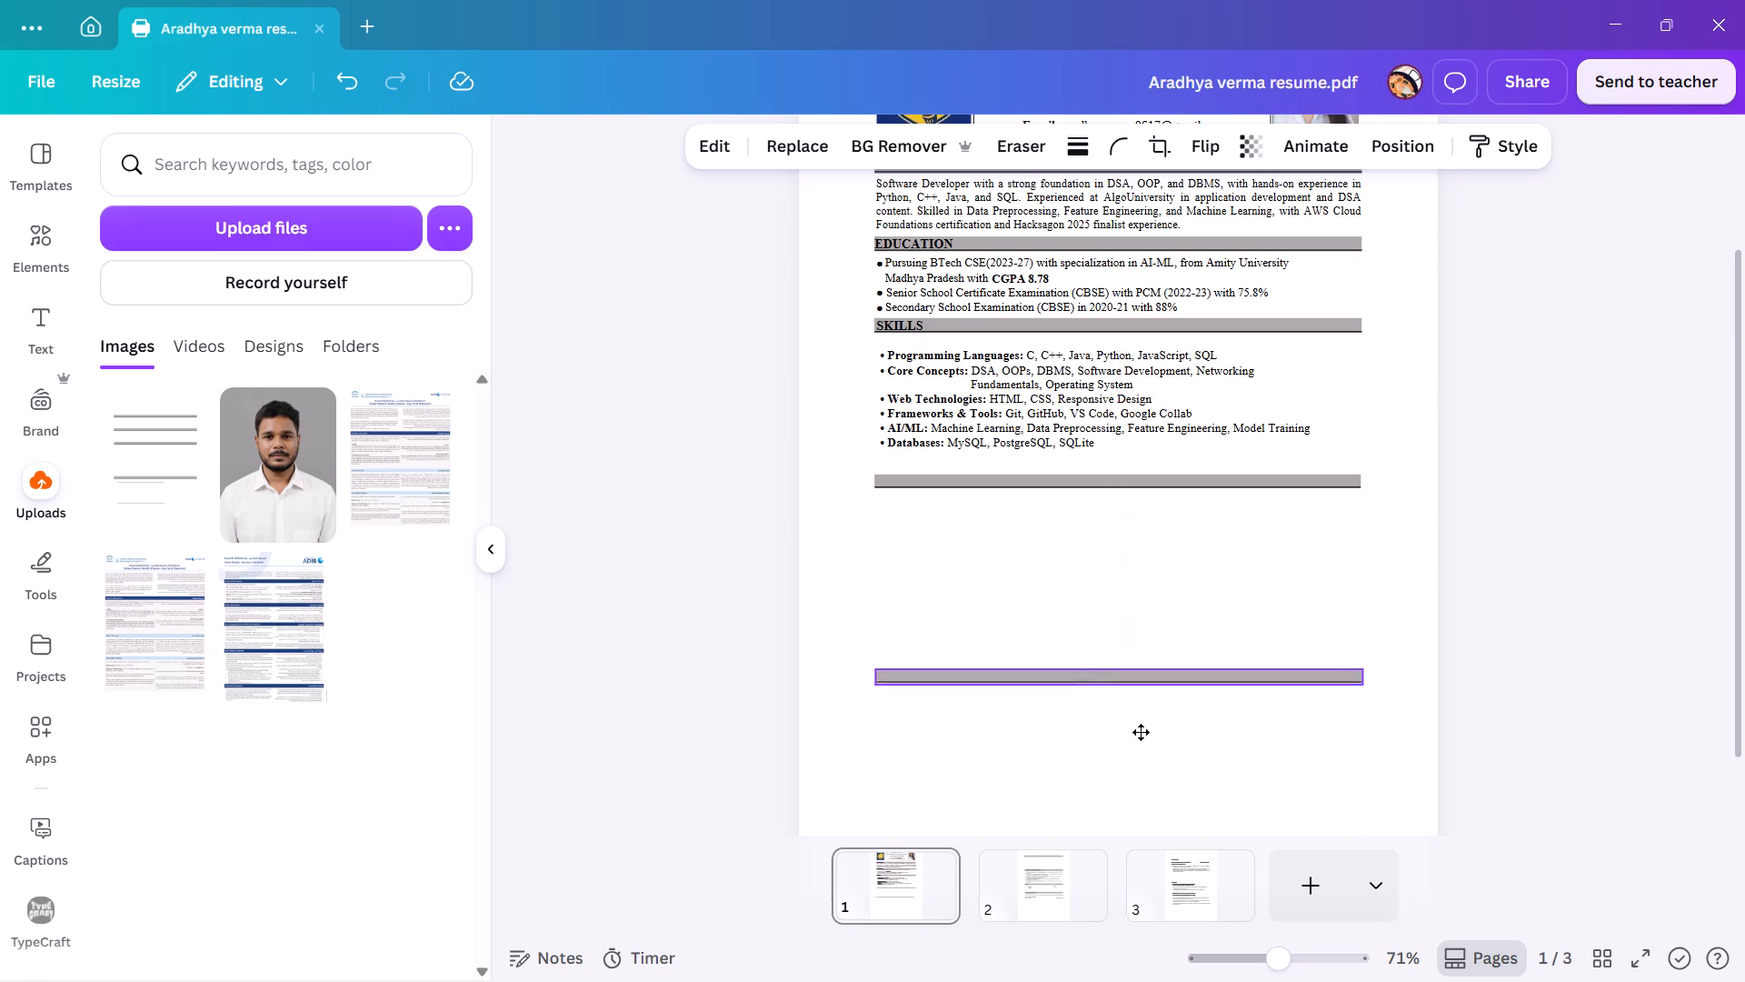
{"action": "left_click_drag", "start_coordinate": [1141, 732], "coordinate": [1141, 730]}
Cut the whole EXPERIENCE section, including the AlgoUniversity line, dates, role and bullets, from page 3 and return to page 1.
{"action": "scroll", "coordinate": [1108, 685], "scroll_direction": "down", "scroll_amount": 3}
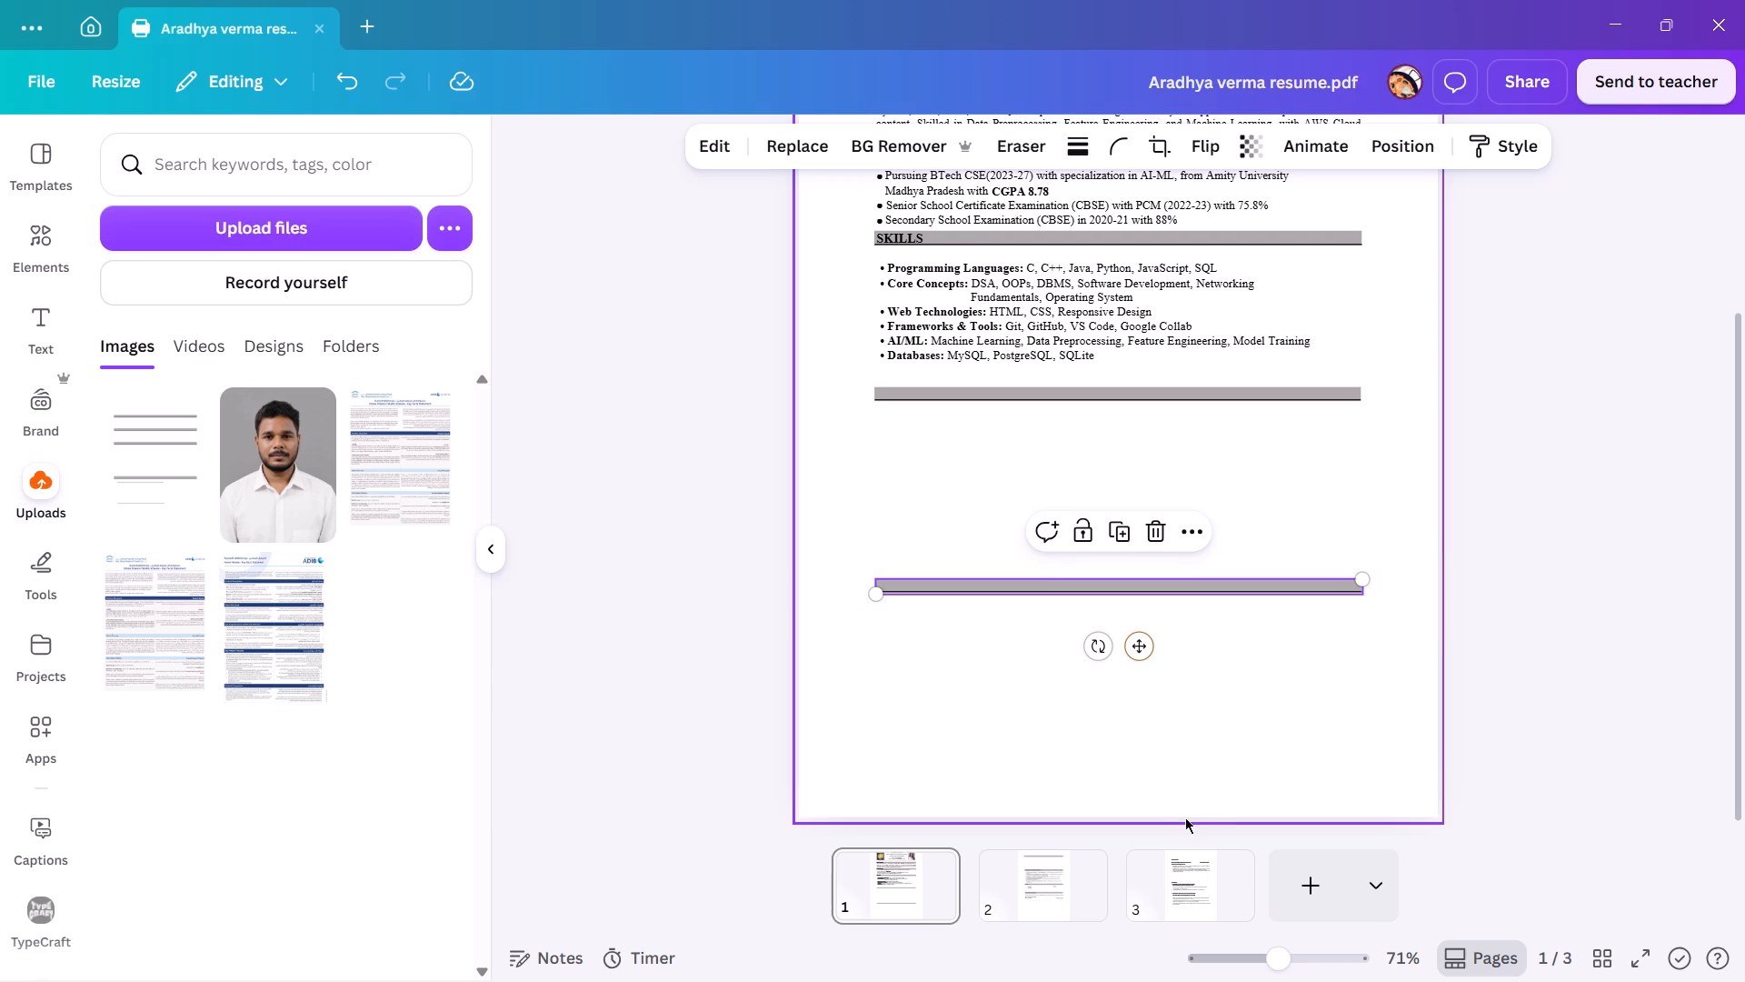
{"action": "left_click", "coordinate": [1185, 890]}
{"action": "scroll", "coordinate": [952, 278], "scroll_direction": "up", "scroll_amount": 2}
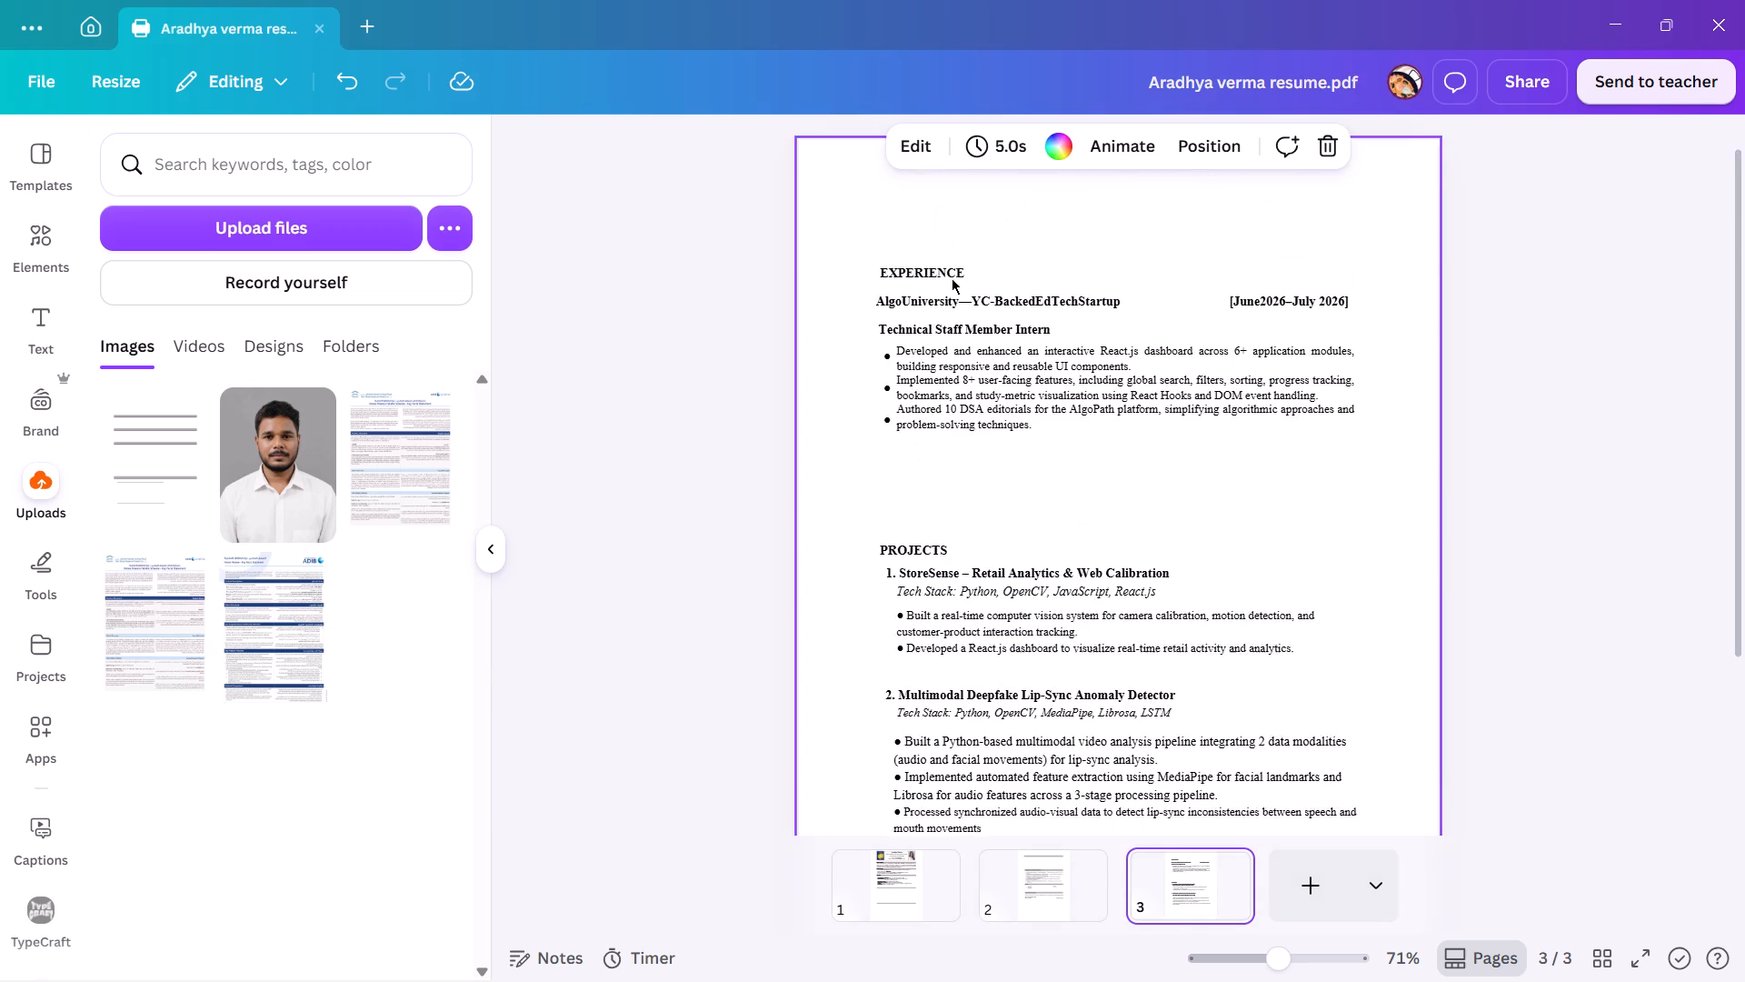
{"action": "scroll", "coordinate": [952, 279], "scroll_direction": "up", "scroll_amount": 1}
{"action": "left_click_drag", "start_coordinate": [872, 267], "coordinate": [1108, 476]}
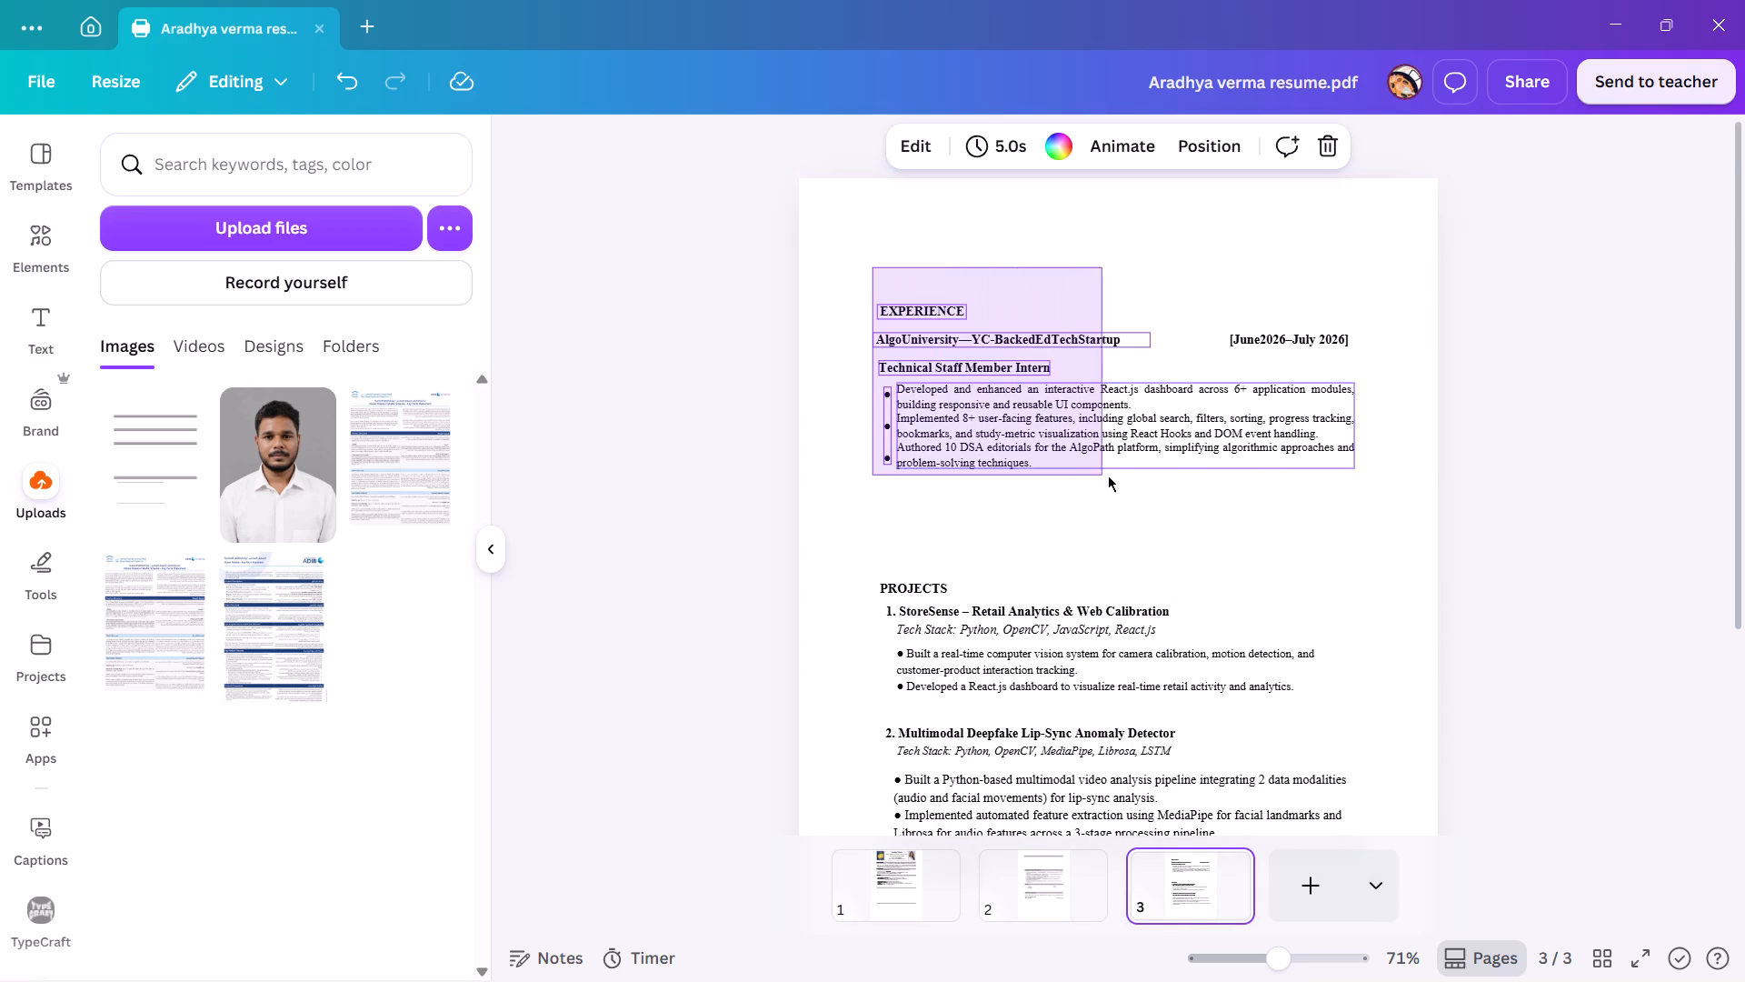
{"action": "left_click_drag", "start_coordinate": [1108, 476], "coordinate": [1270, 476]}
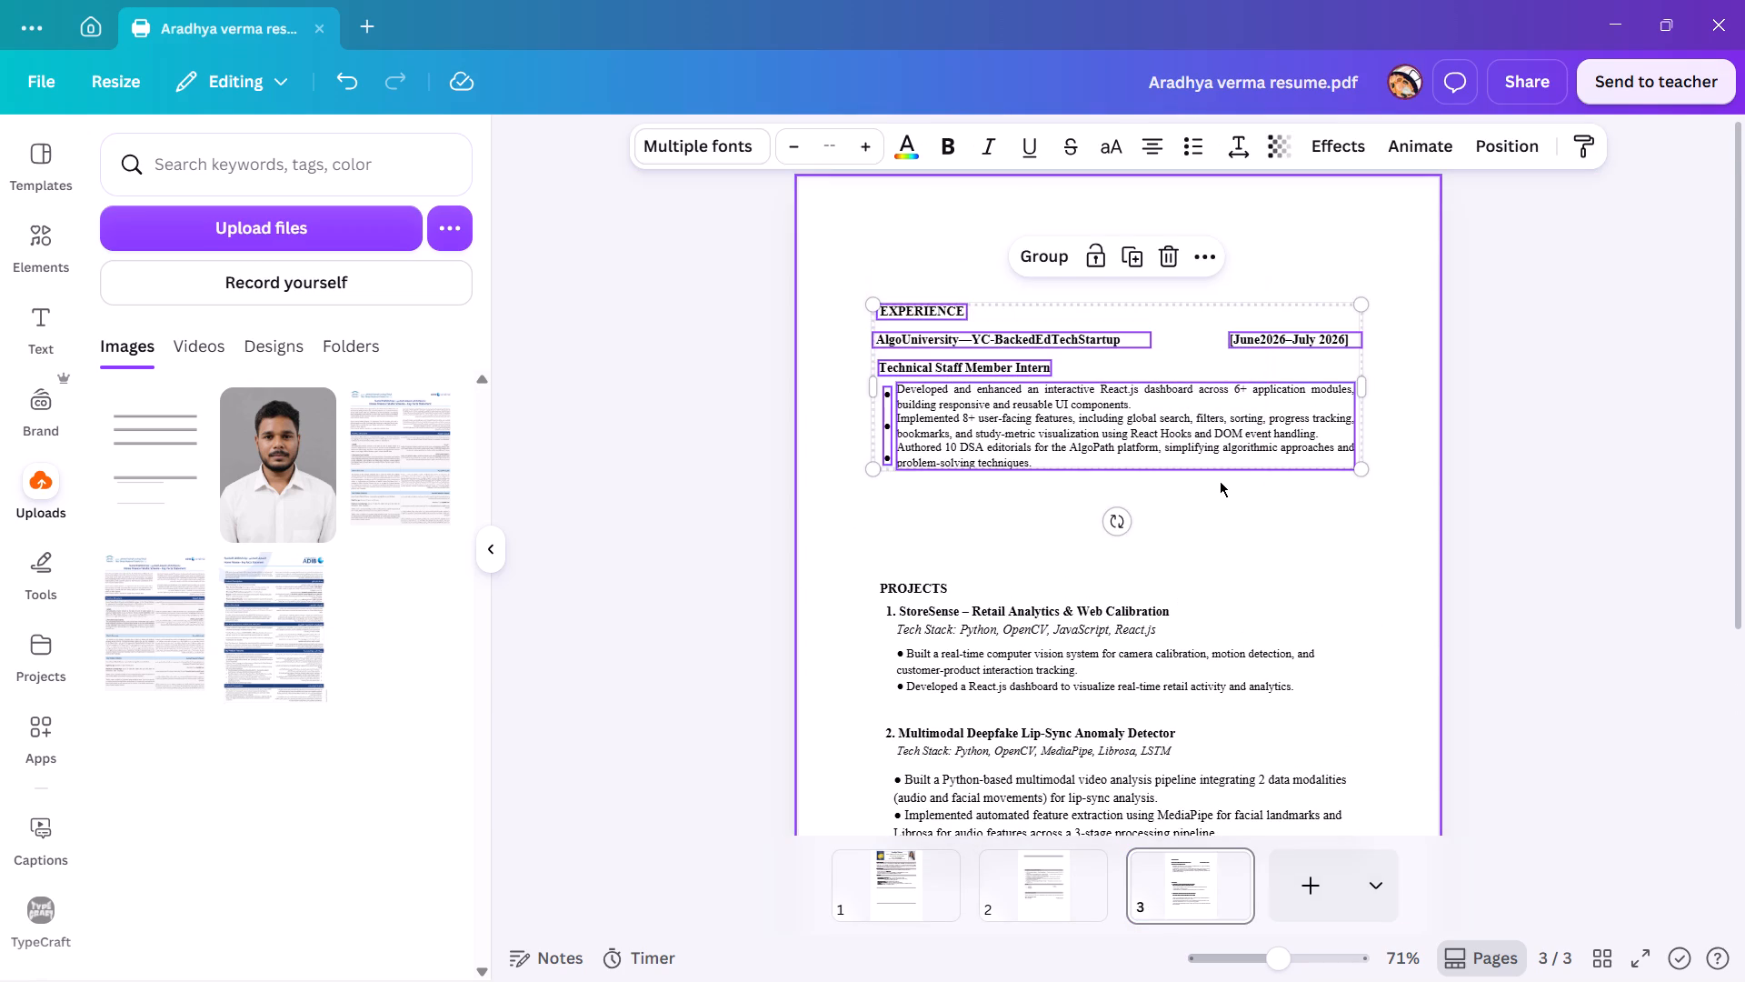
{"action": "key", "text": "ctrl+x"}
{"action": "left_click", "coordinate": [920, 891]}
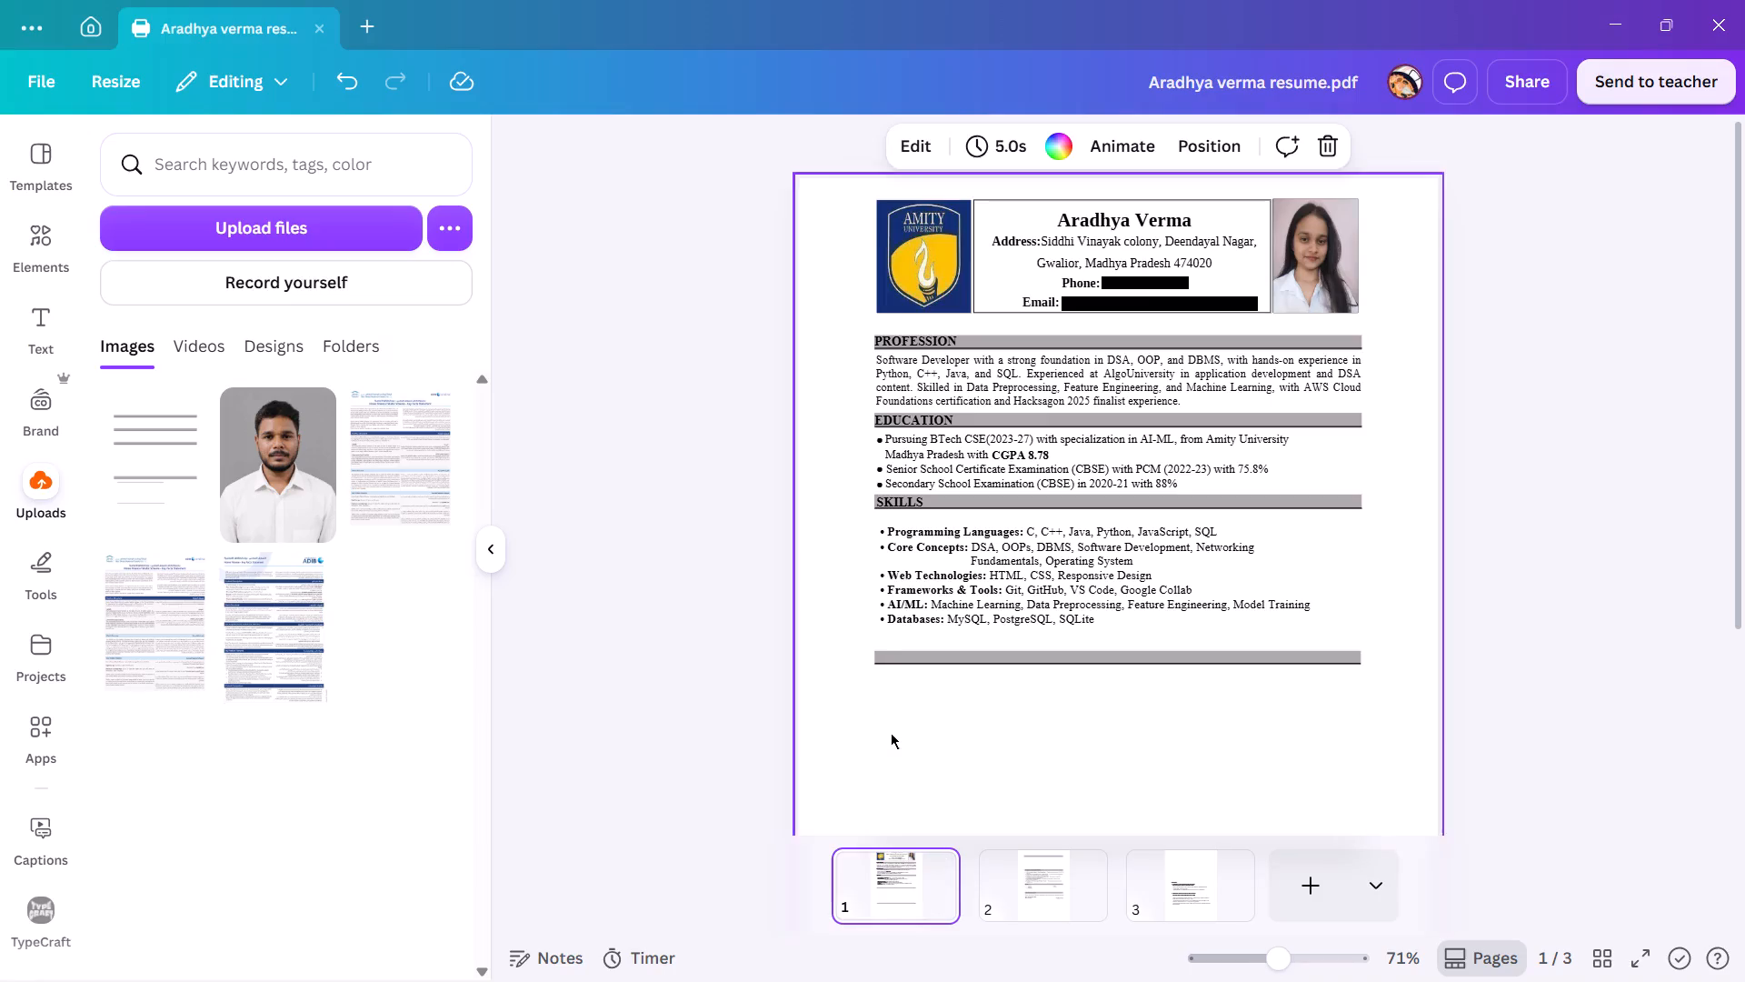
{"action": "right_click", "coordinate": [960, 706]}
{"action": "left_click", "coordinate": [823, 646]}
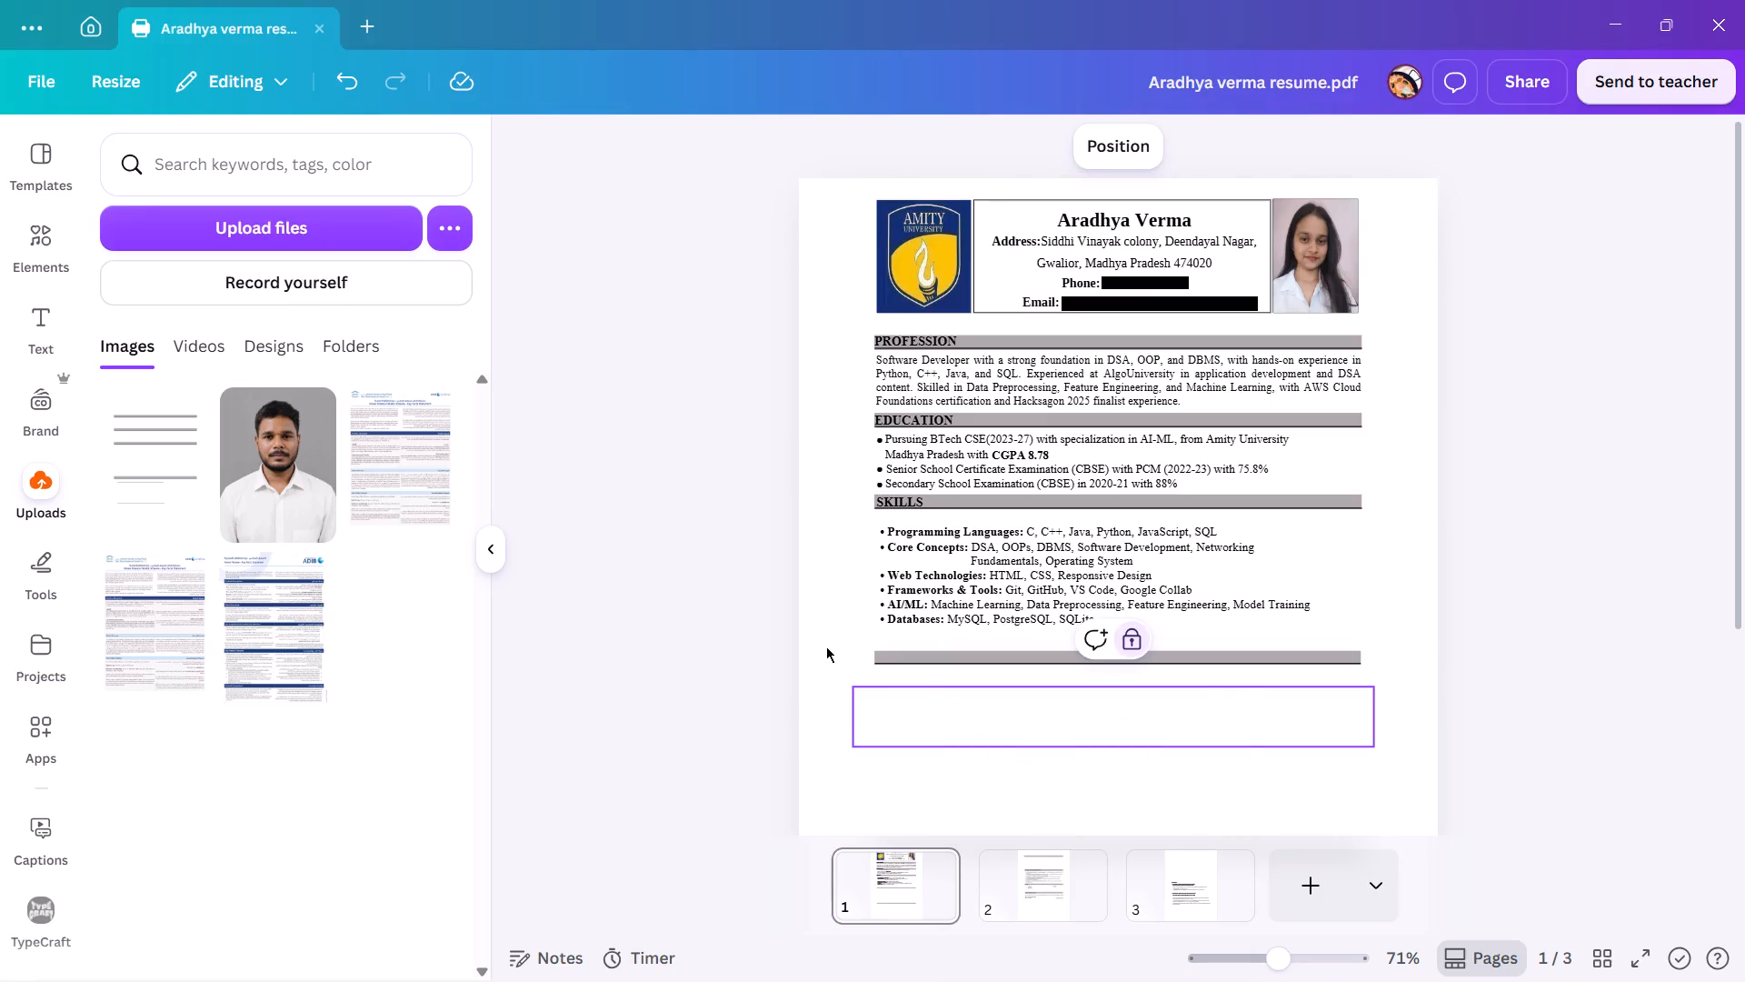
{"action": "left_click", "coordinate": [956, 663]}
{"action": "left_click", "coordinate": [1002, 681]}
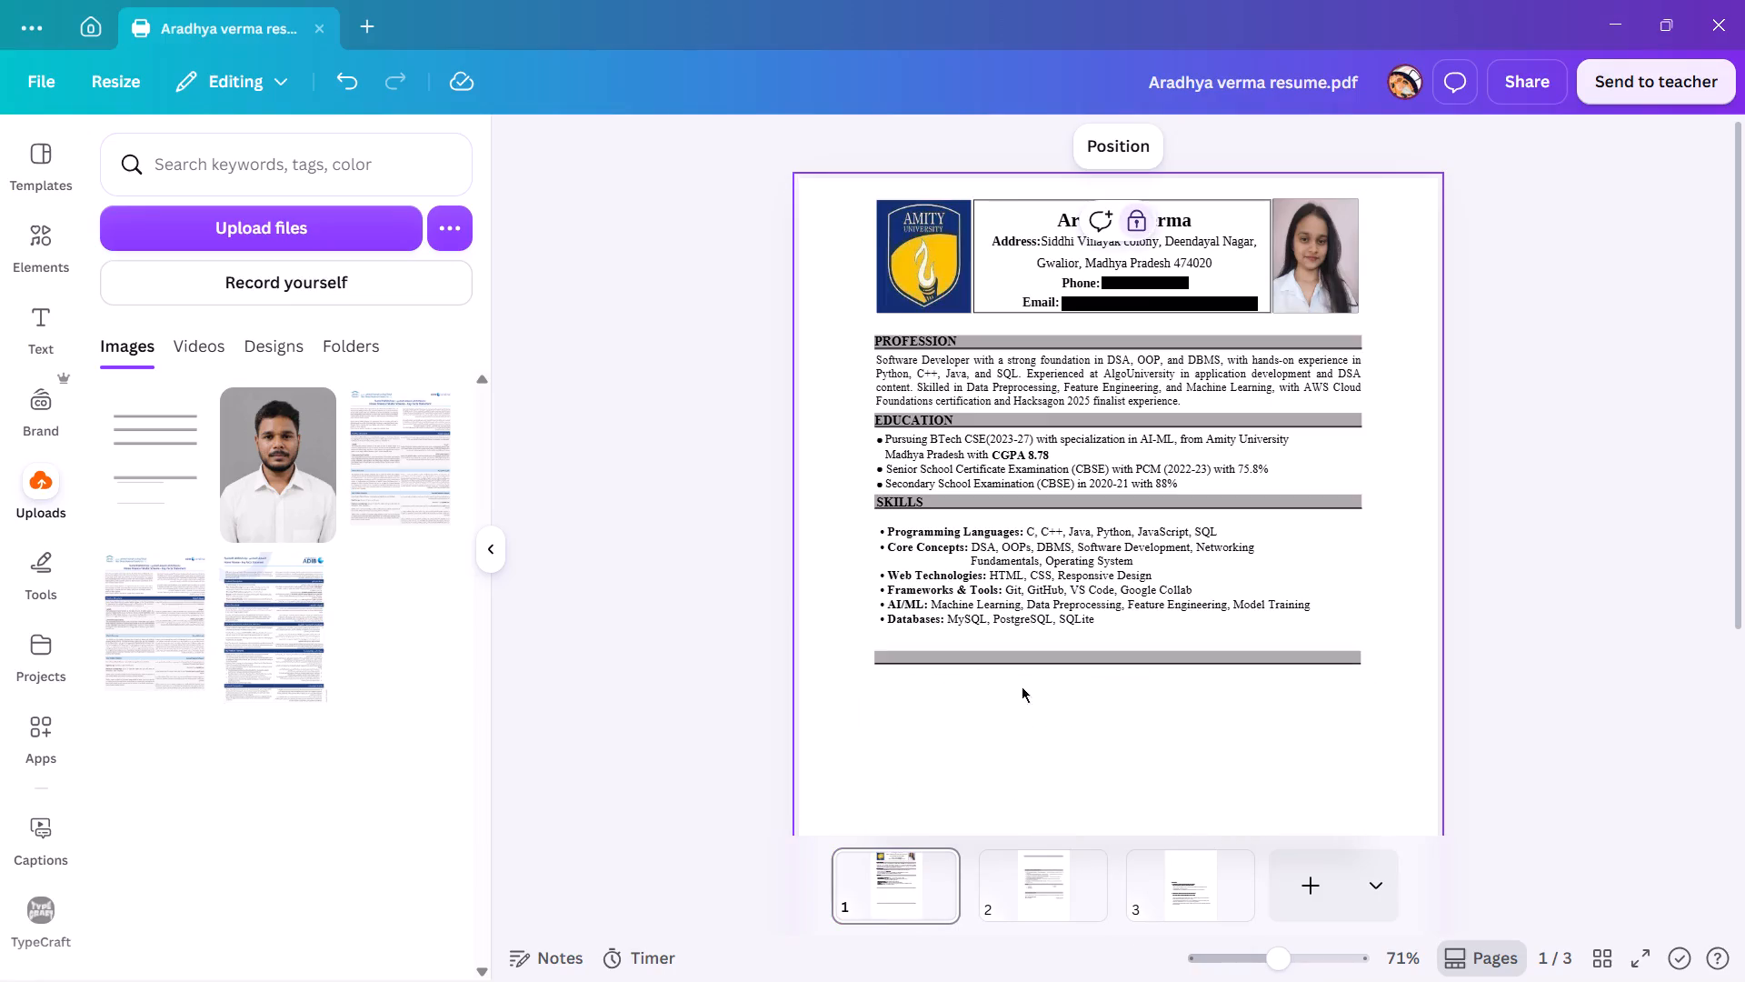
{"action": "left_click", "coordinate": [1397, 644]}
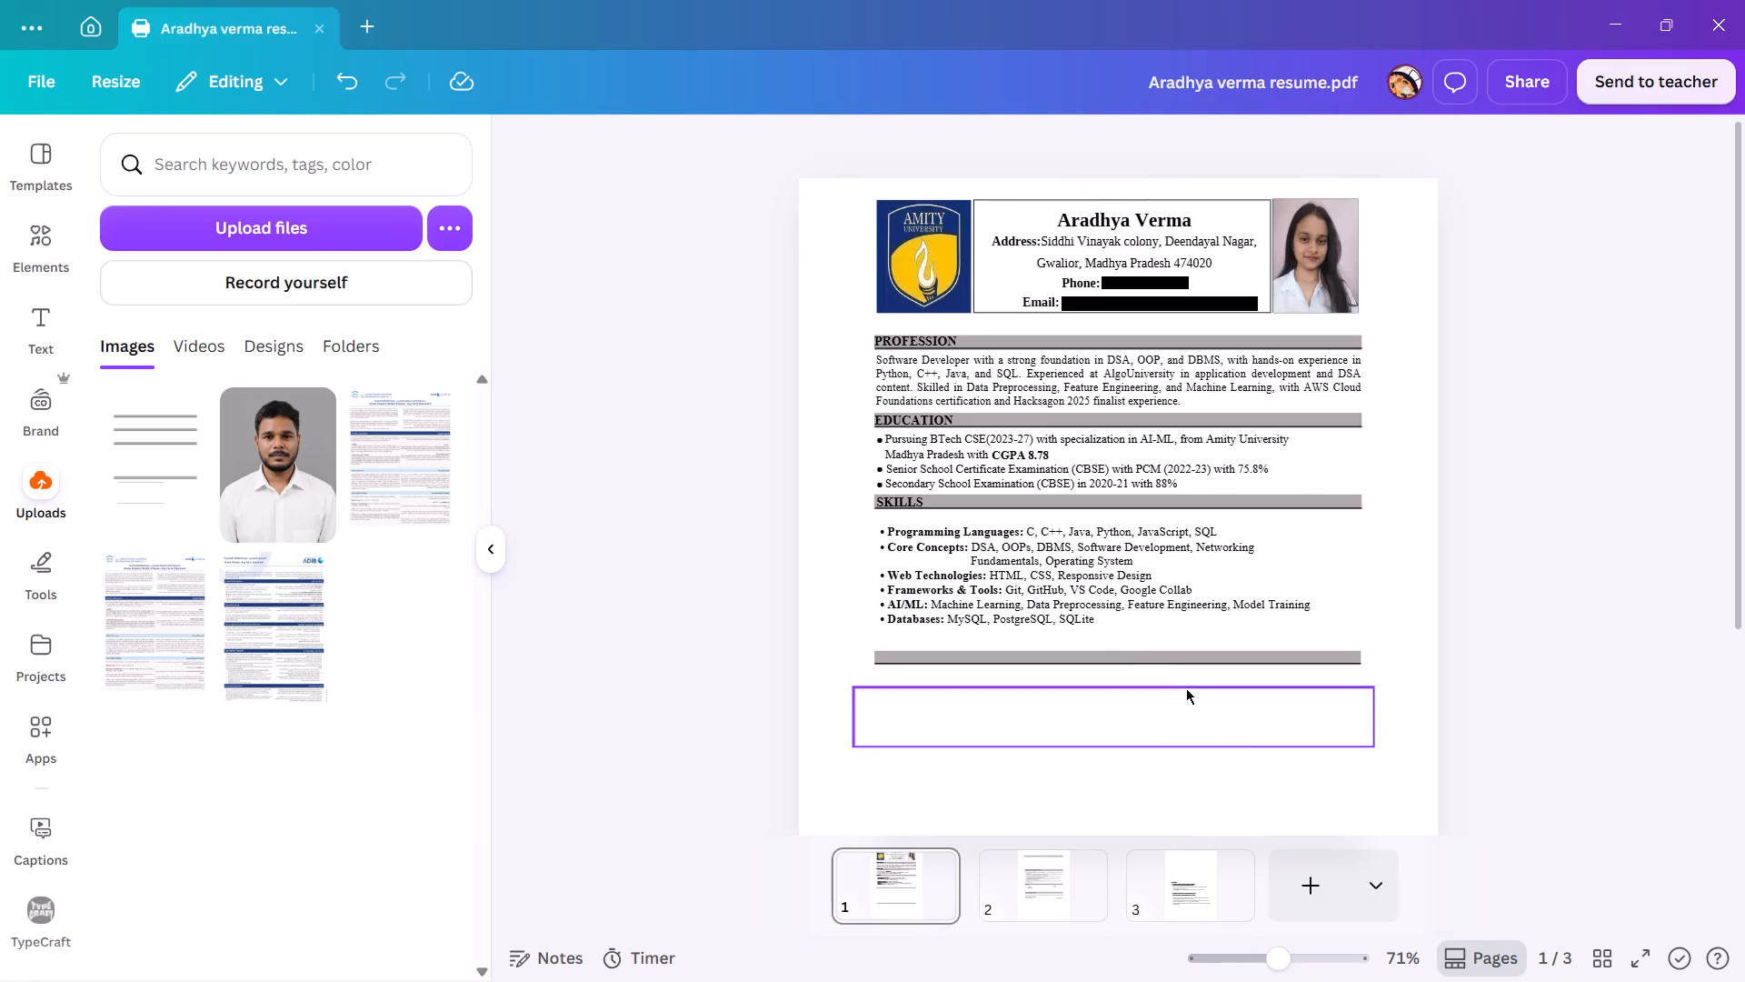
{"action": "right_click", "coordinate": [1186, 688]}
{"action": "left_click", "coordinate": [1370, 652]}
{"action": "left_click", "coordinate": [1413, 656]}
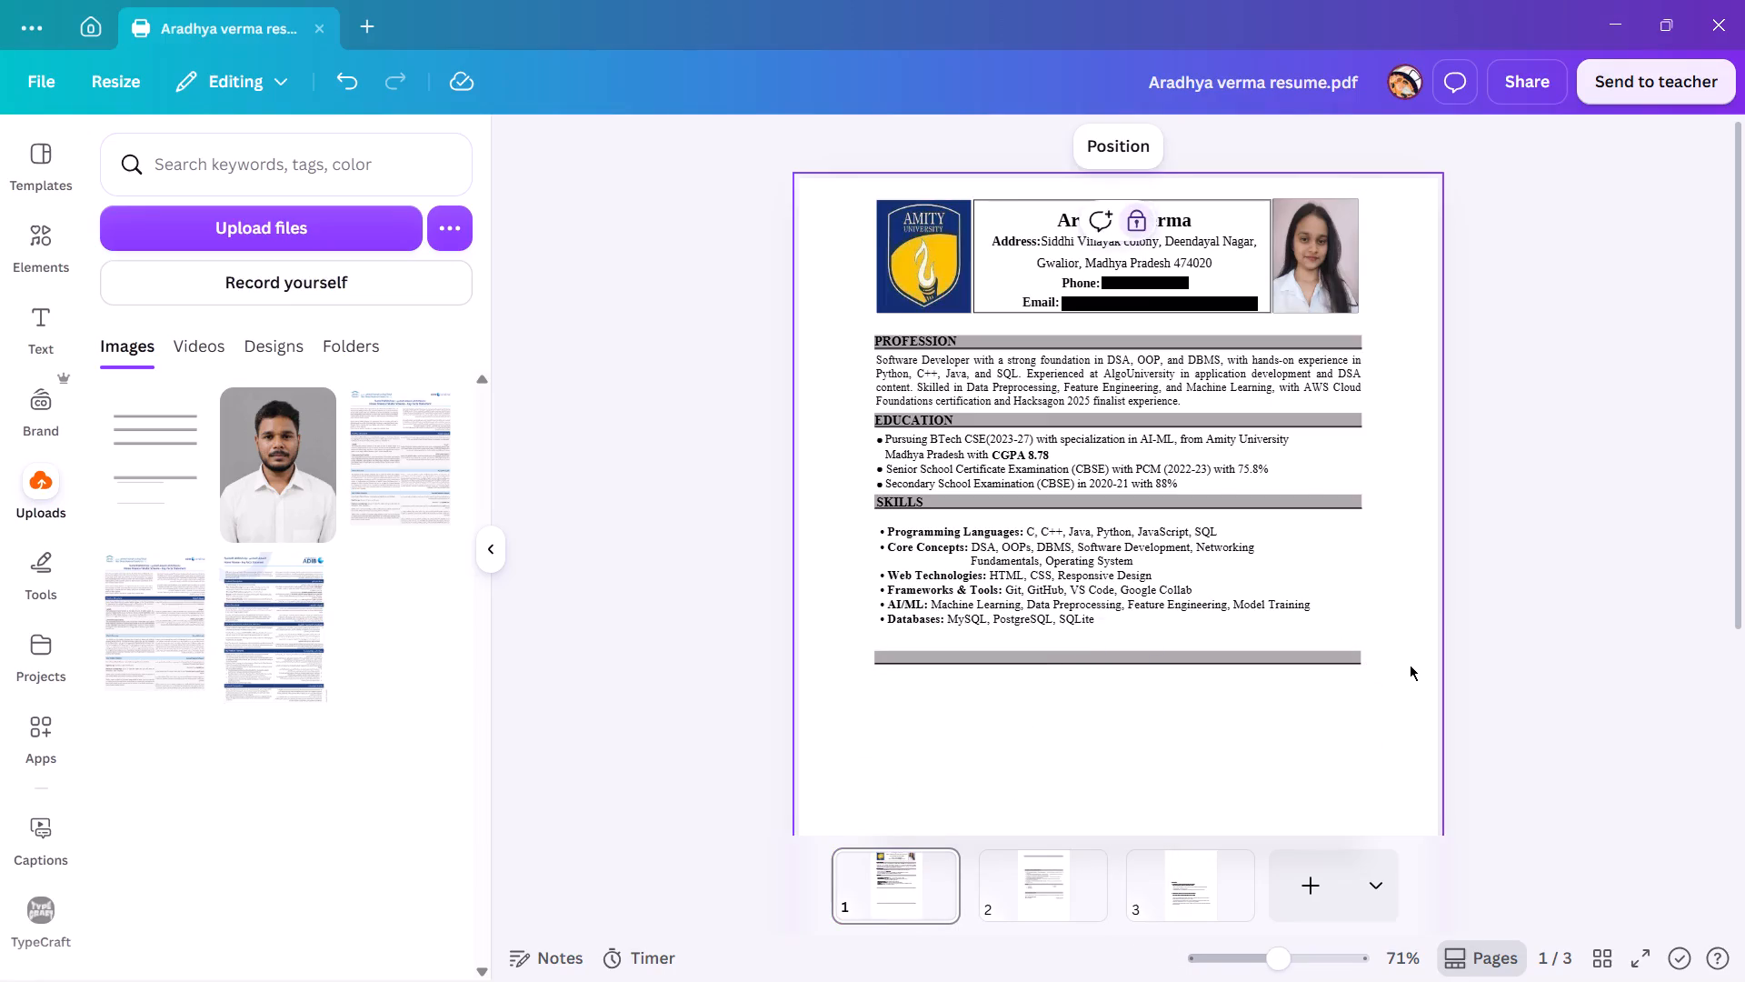
Paste the EXPERIENCE section onto page 1 and position it below SKILLS so its heading sits on the first empty grey bar.
{"action": "key", "text": "ctrl+v"}
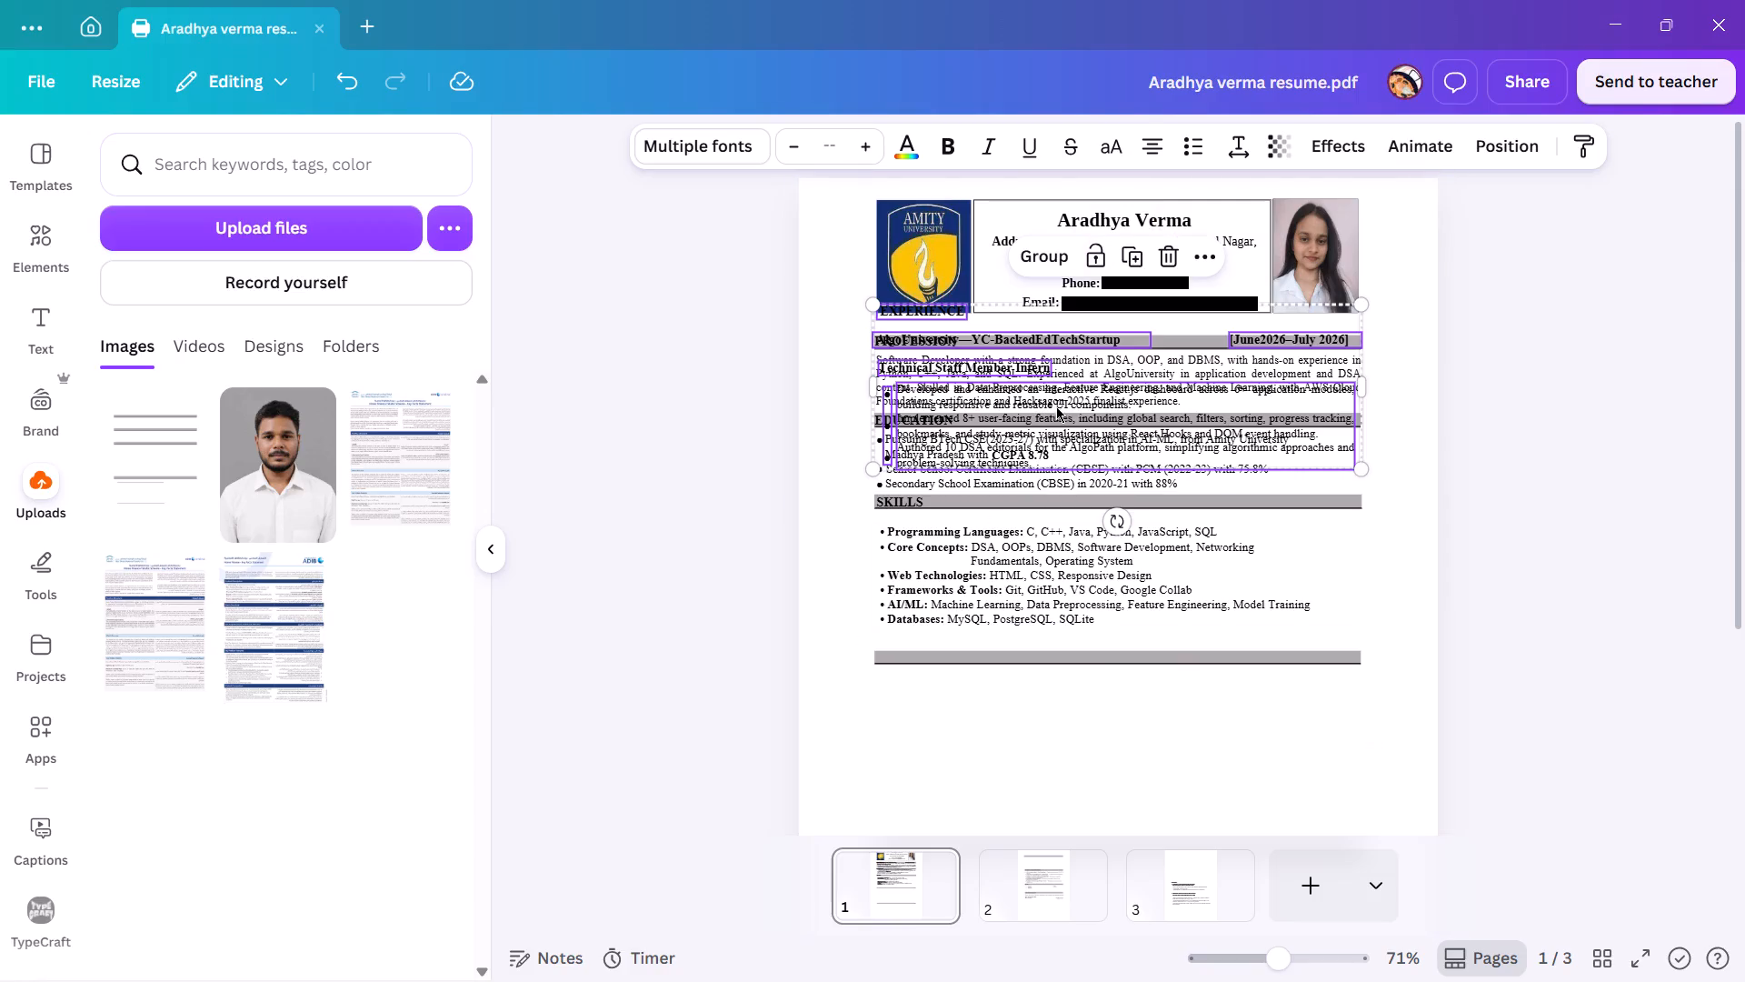
{"action": "left_click_drag", "start_coordinate": [1056, 405], "coordinate": [1061, 752]}
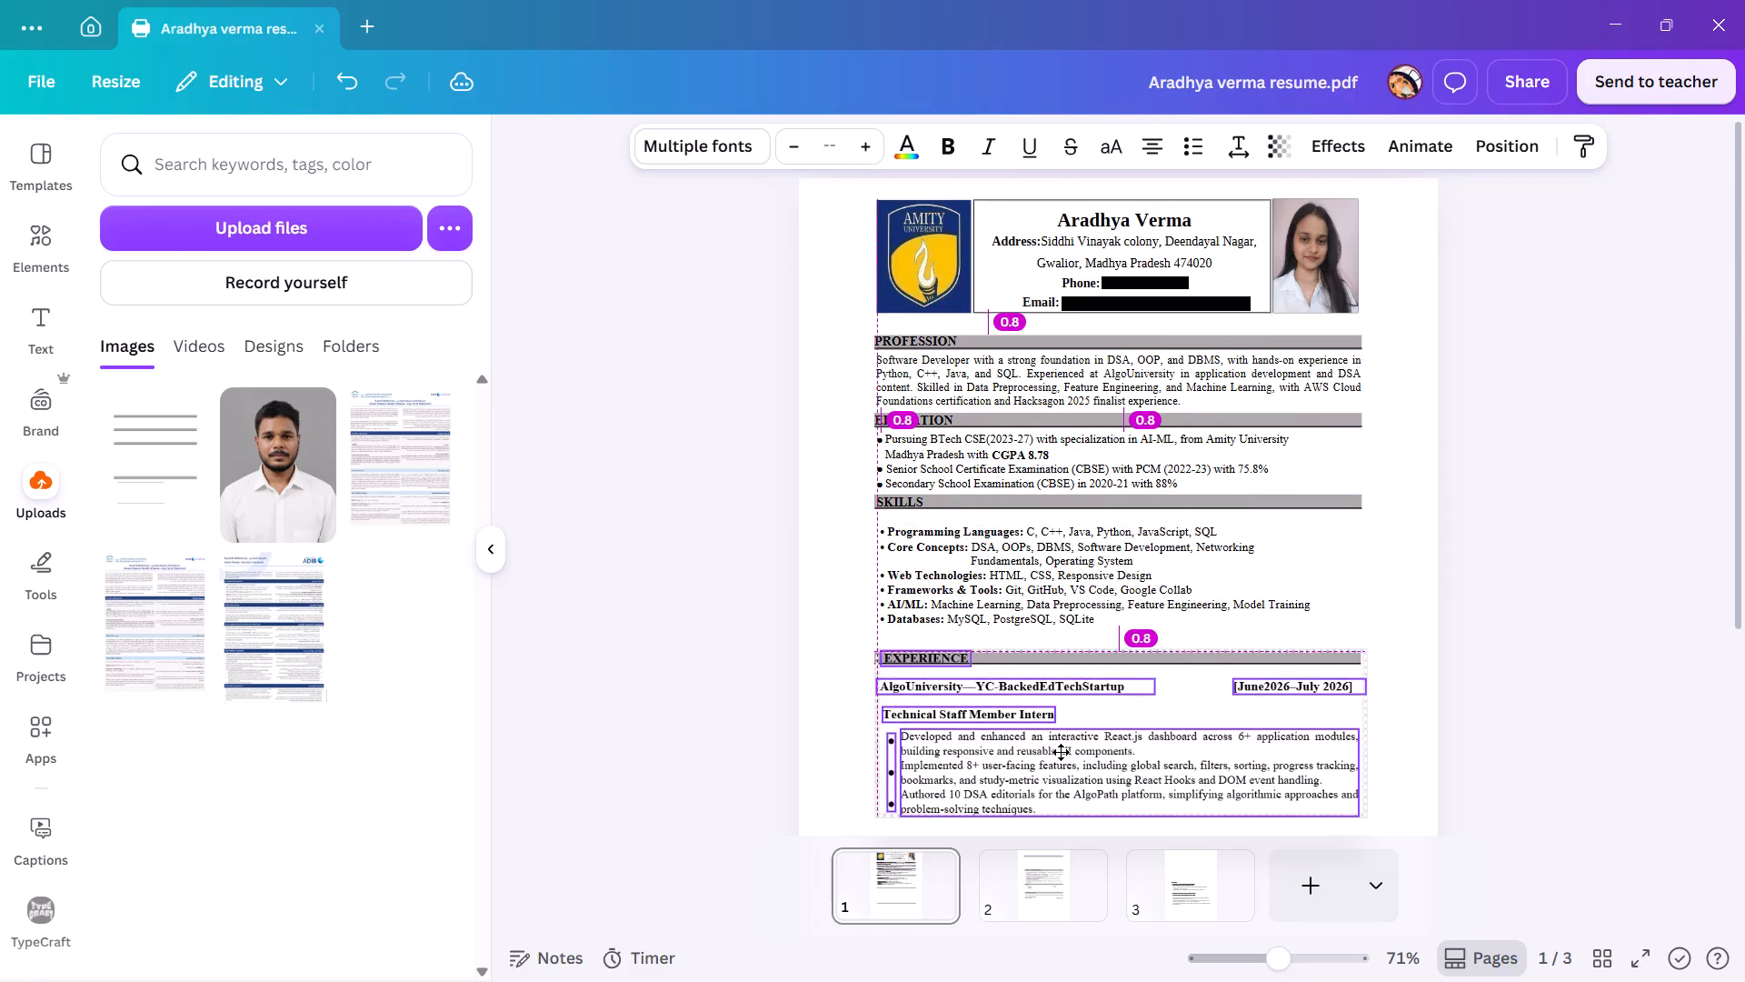
{"action": "left_click_drag", "start_coordinate": [1061, 752], "coordinate": [1055, 749]}
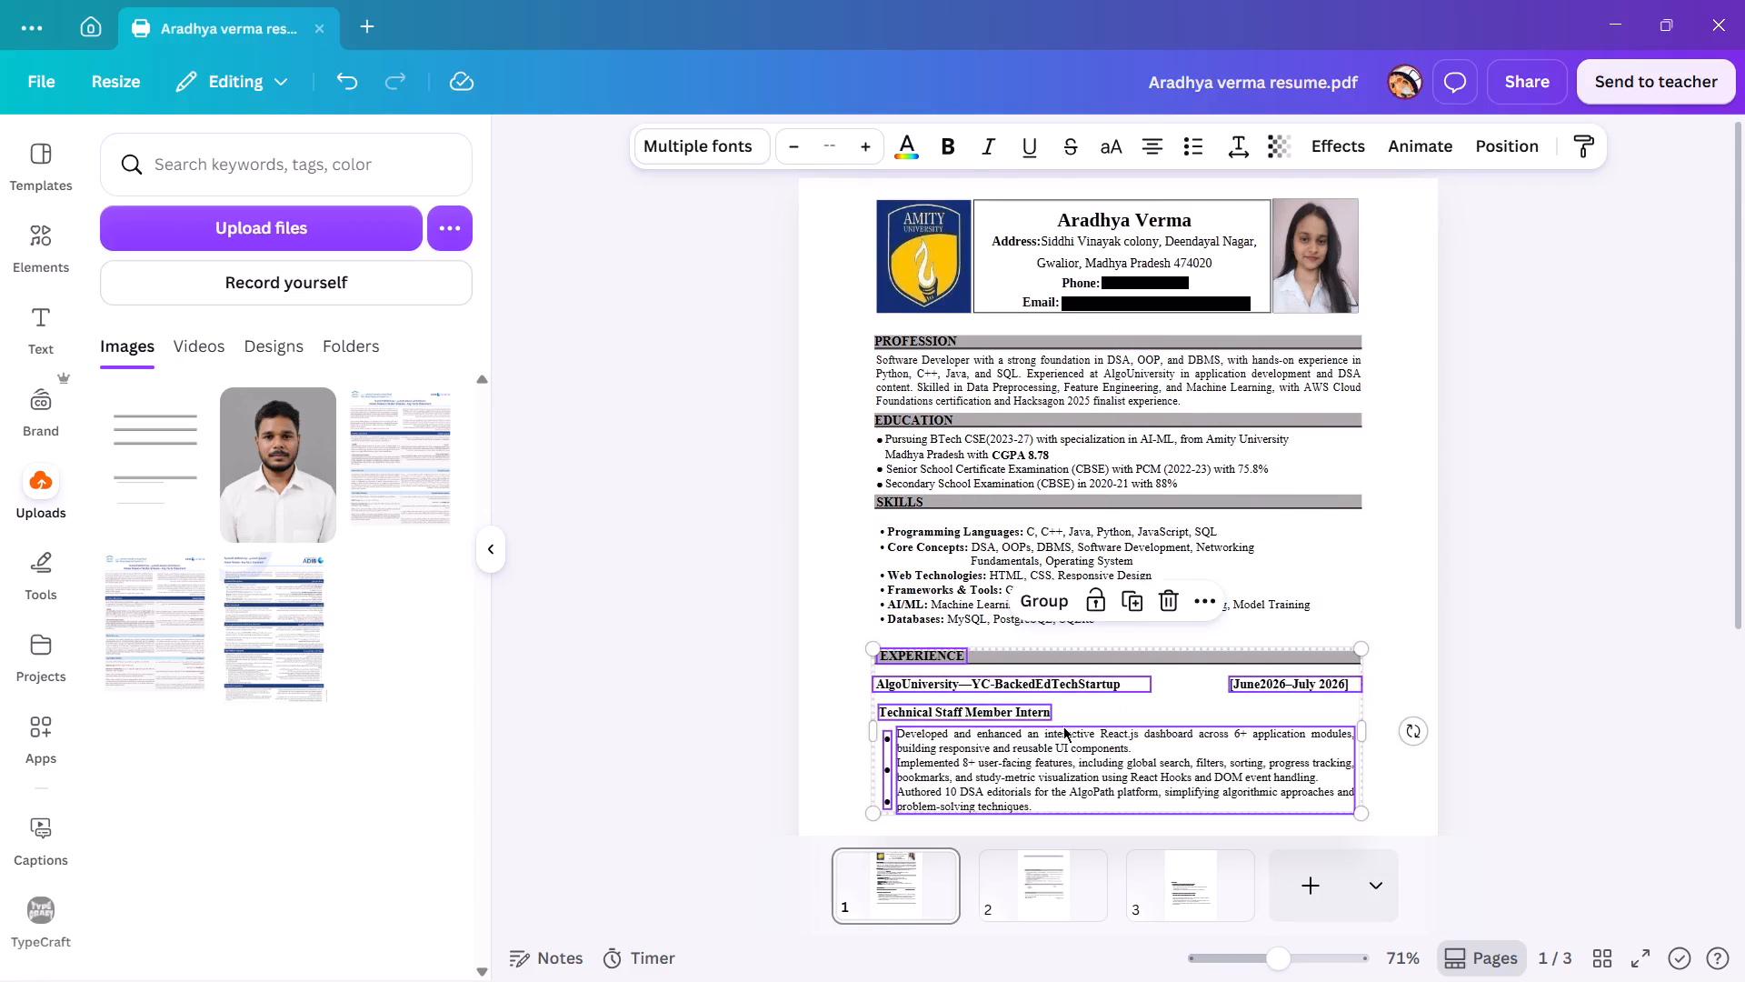
{"action": "scroll", "coordinate": [1063, 695], "scroll_direction": "down", "scroll_amount": 2}
{"action": "scroll", "coordinate": [1055, 656], "scroll_direction": "up", "scroll_amount": 1}
{"action": "scroll", "coordinate": [957, 568], "scroll_direction": "up", "scroll_amount": 4, "text": "ctrl"}
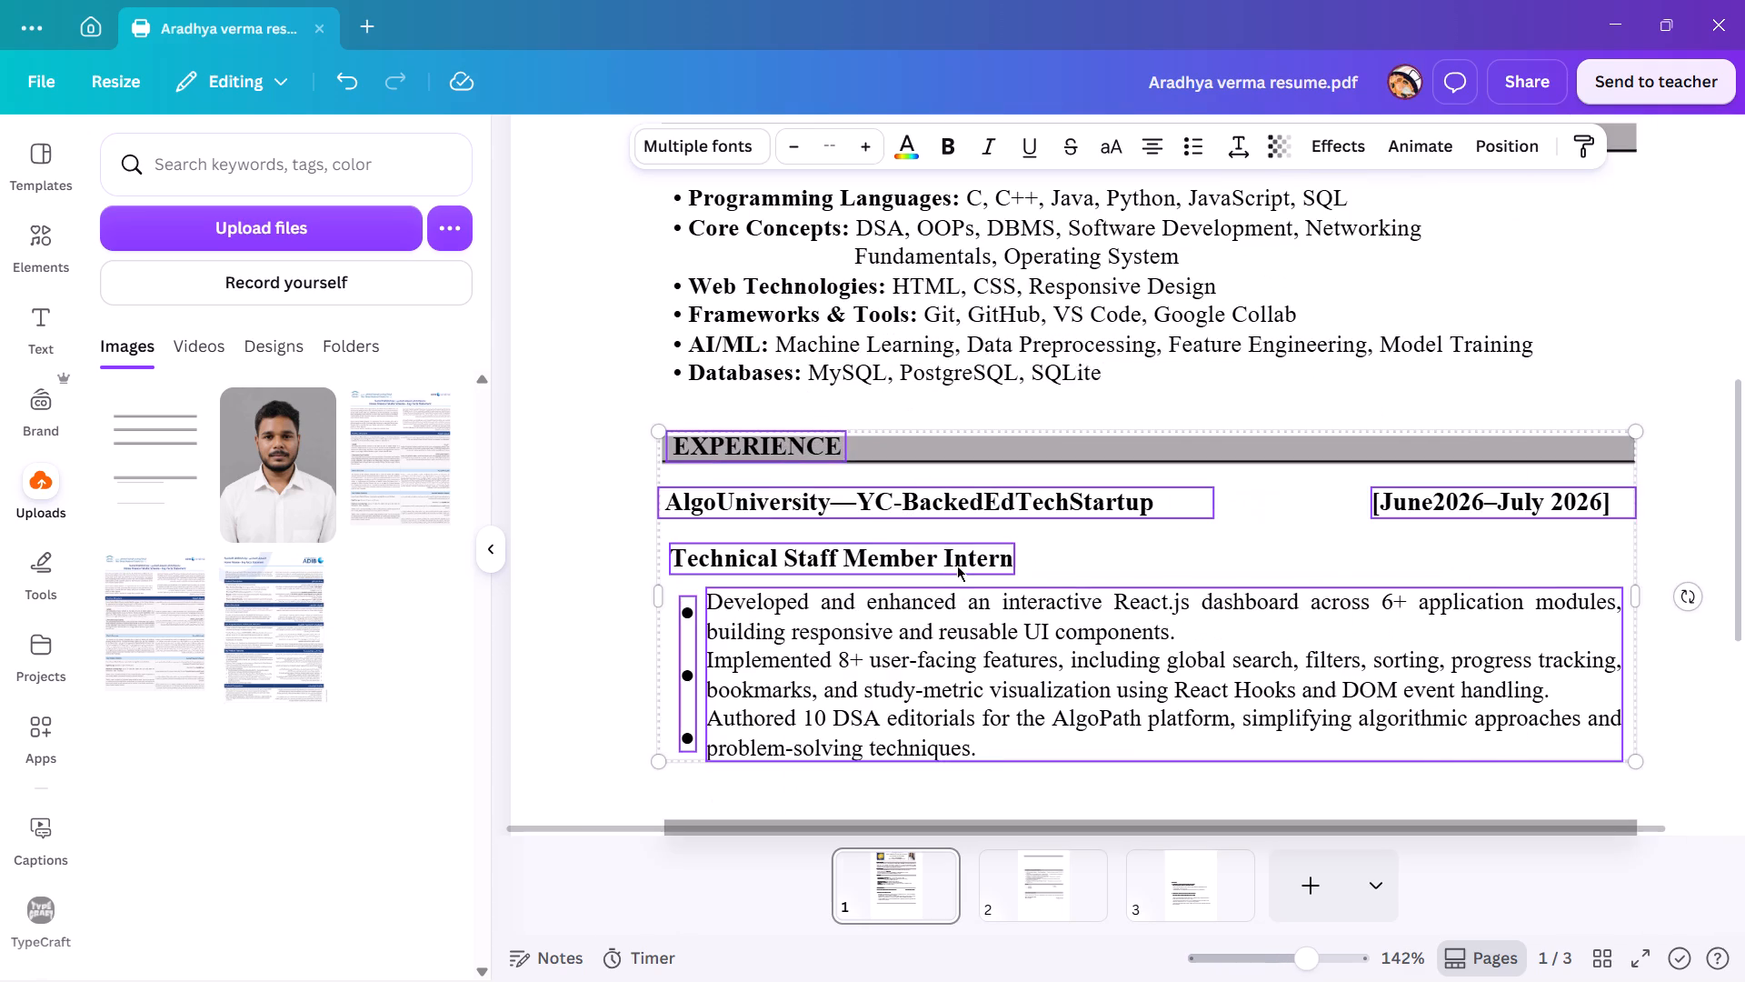
{"action": "scroll", "coordinate": [957, 565], "scroll_direction": "up", "scroll_amount": 3, "text": "ctrl"}
{"action": "scroll", "coordinate": [656, 442], "scroll_direction": "down", "scroll_amount": 1, "text": "ctrl"}
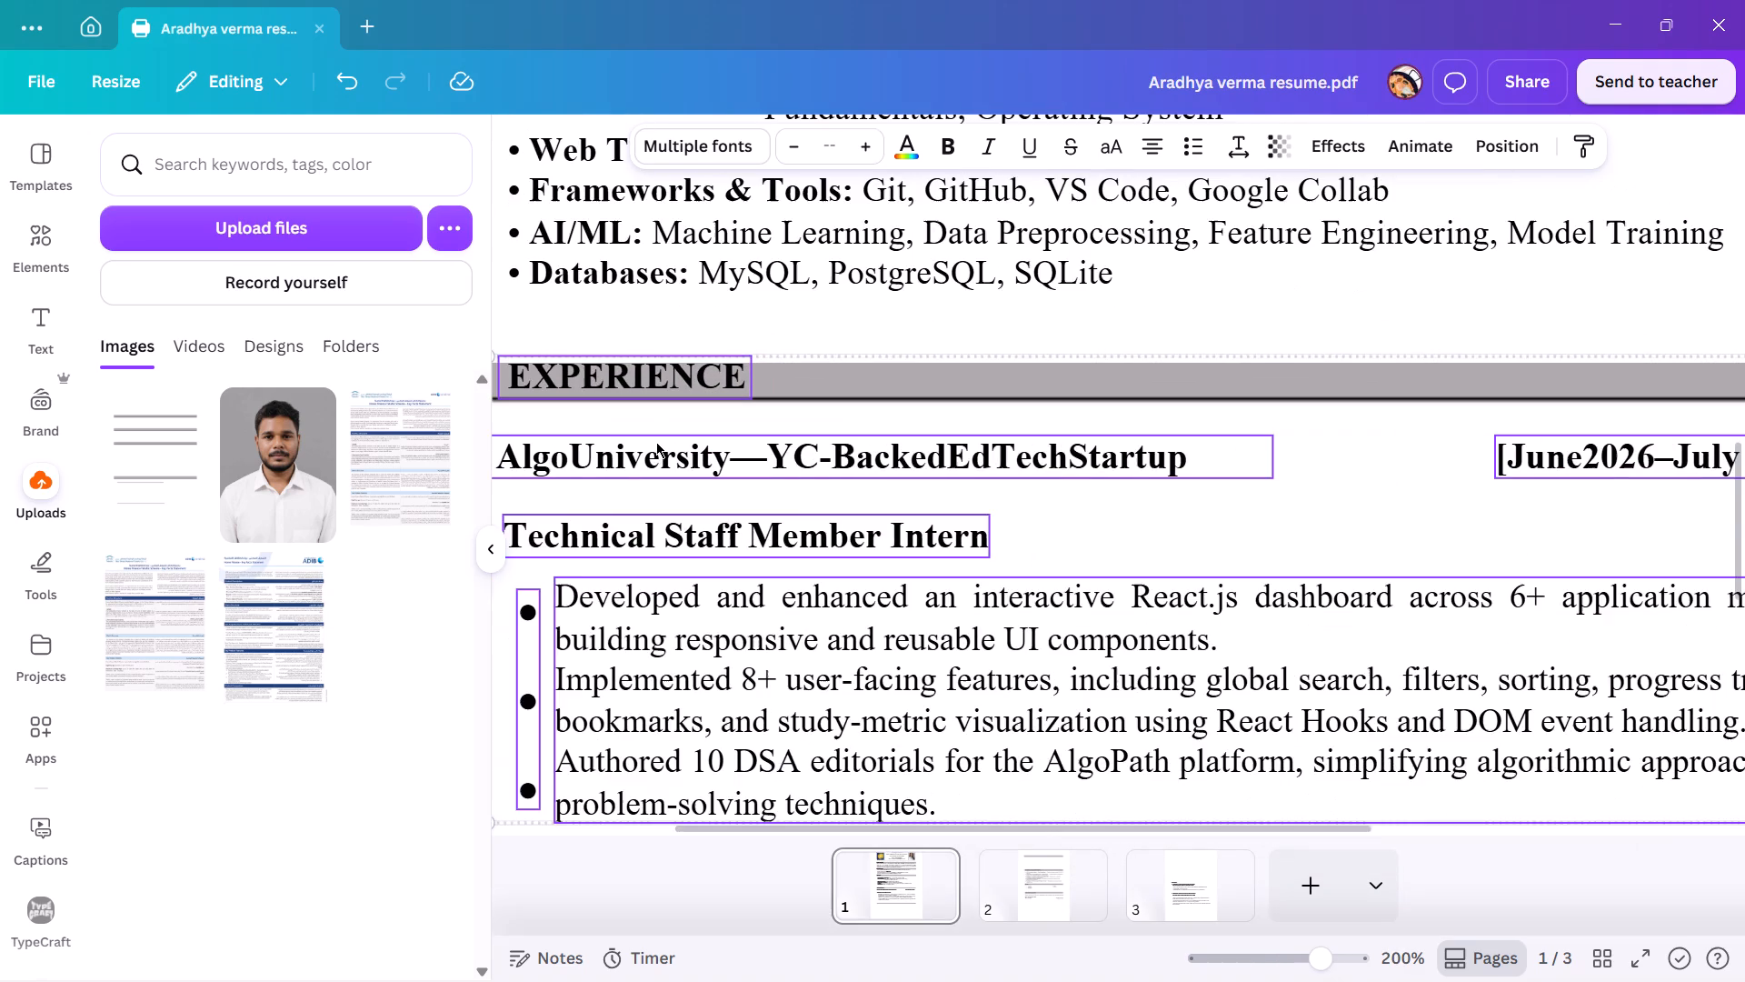
{"action": "scroll", "coordinate": [617, 436], "scroll_direction": "down", "scroll_amount": 1, "text": "ctrl"}
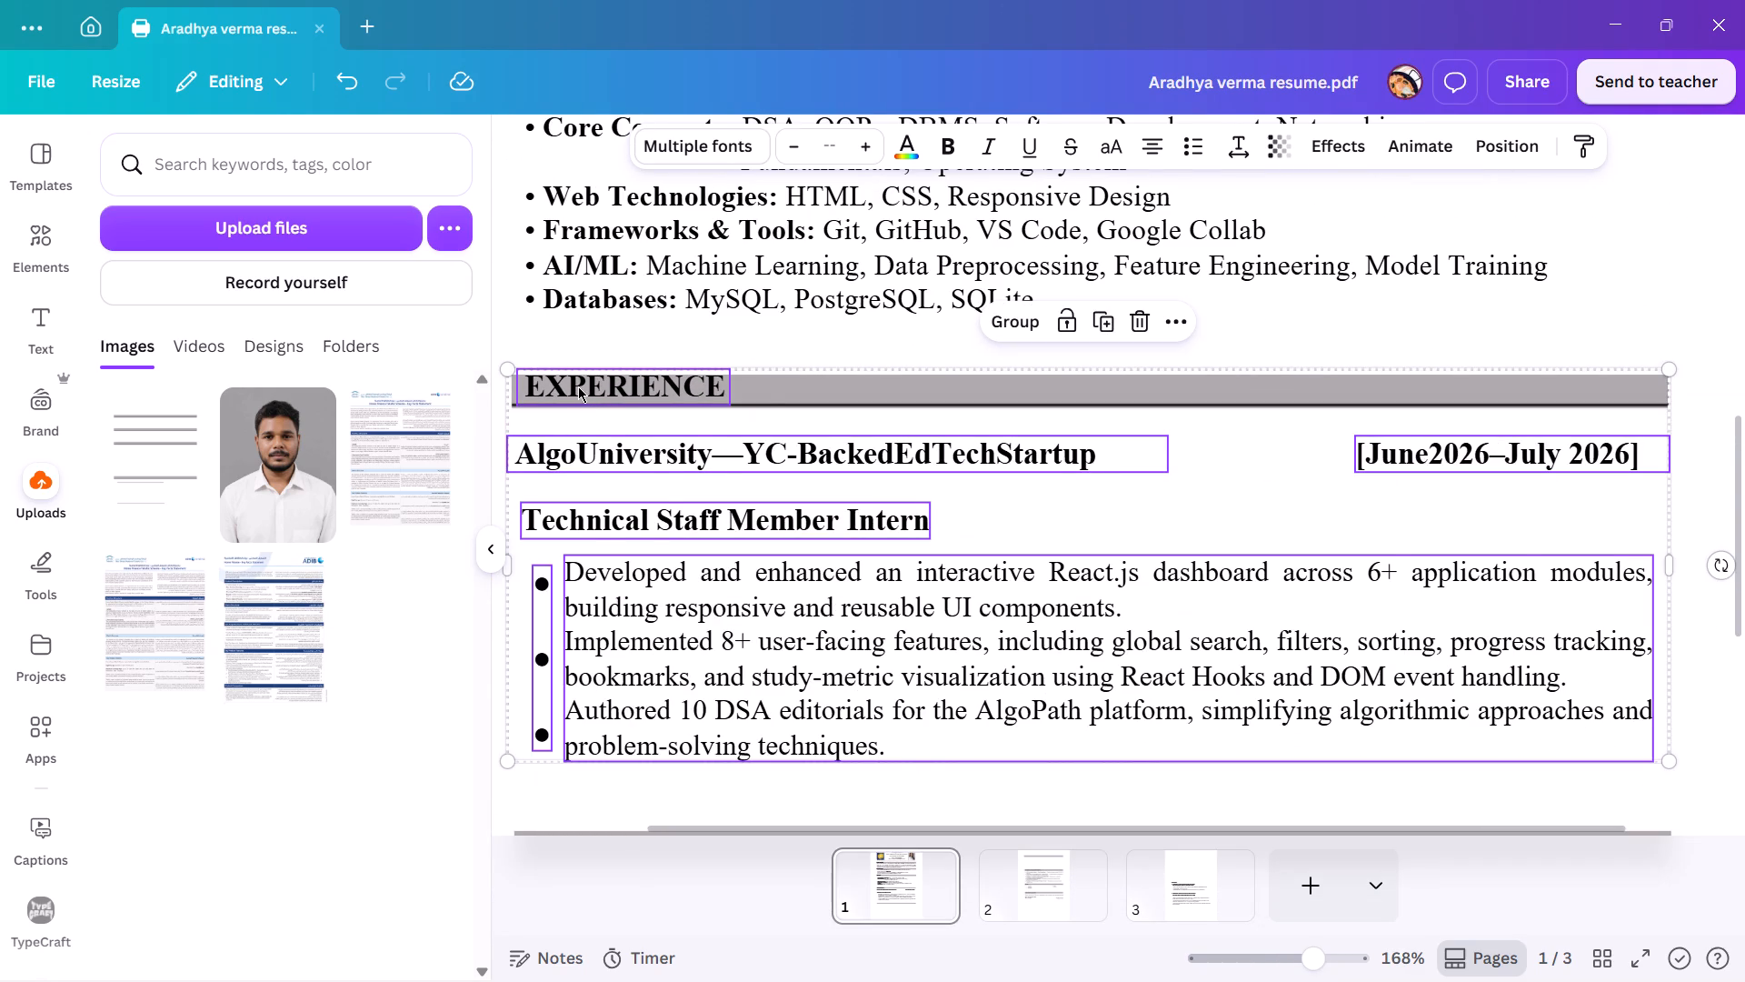
{"action": "scroll", "coordinate": [577, 386], "scroll_direction": "down", "scroll_amount": 1, "text": "ctrl"}
{"action": "left_click", "coordinate": [632, 386]}
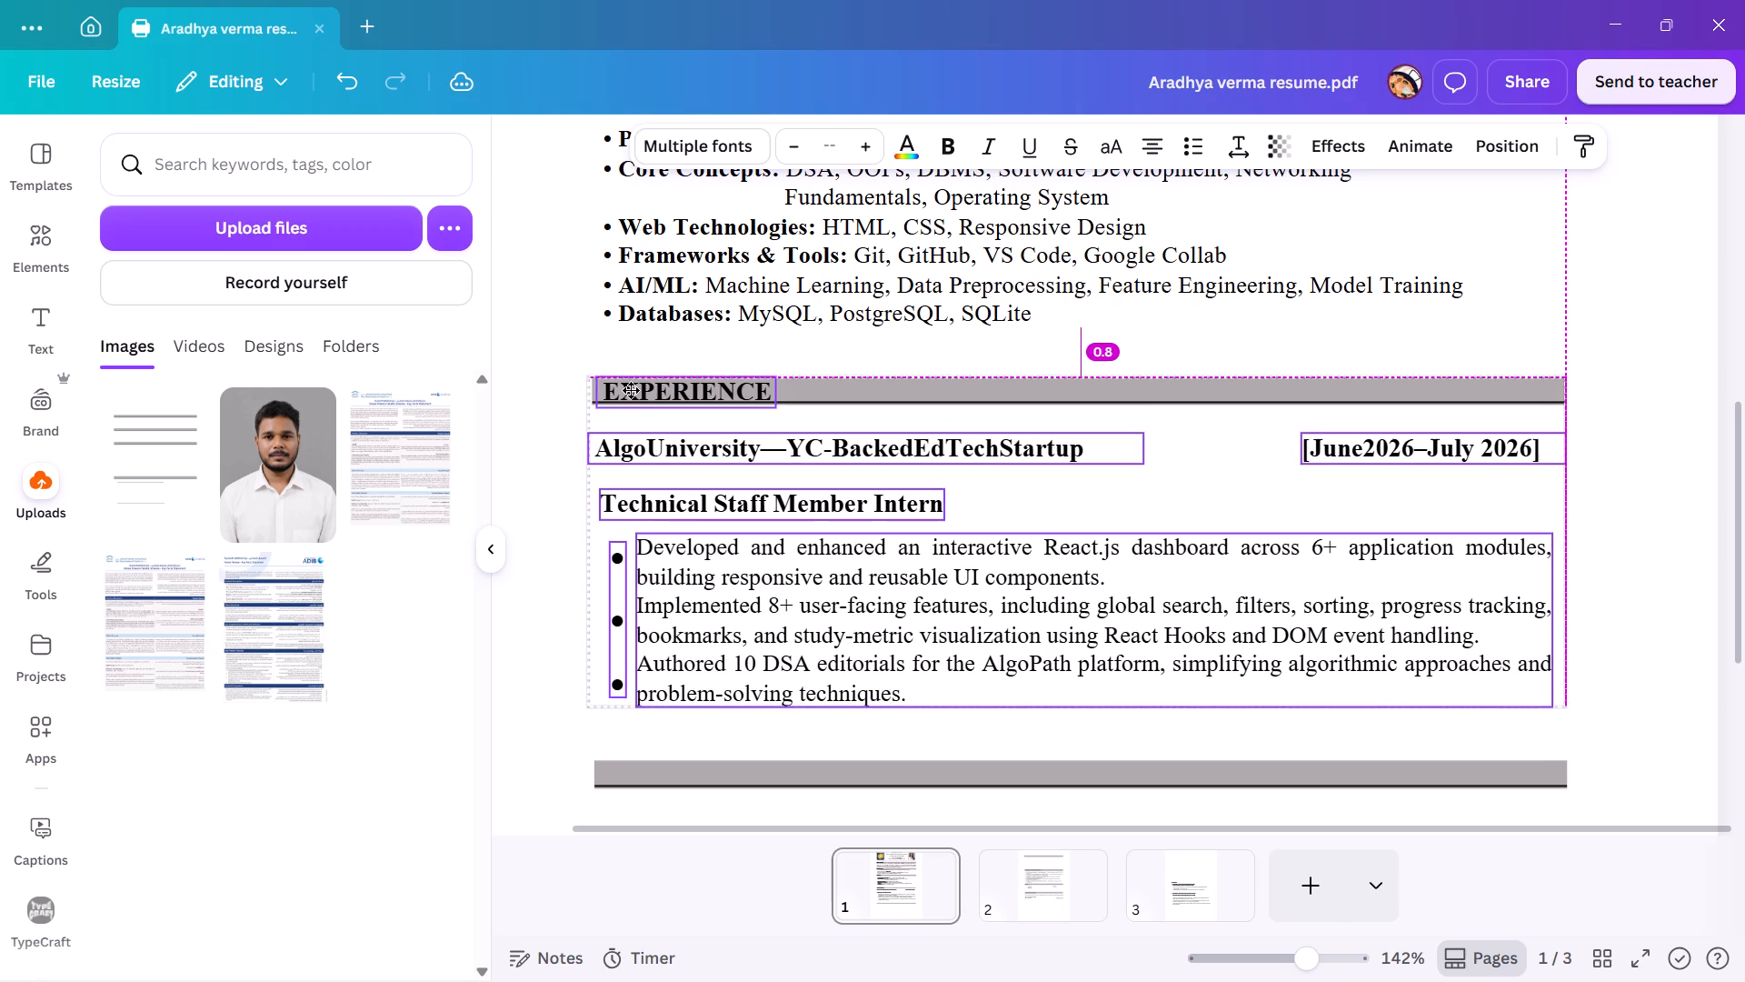
Shift only the EXPERIENCE heading slightly left on its grey bar to line up with the SKILLS heading.
{"action": "scroll", "coordinate": [631, 390], "scroll_direction": "up", "scroll_amount": 1, "text": "ctrl"}
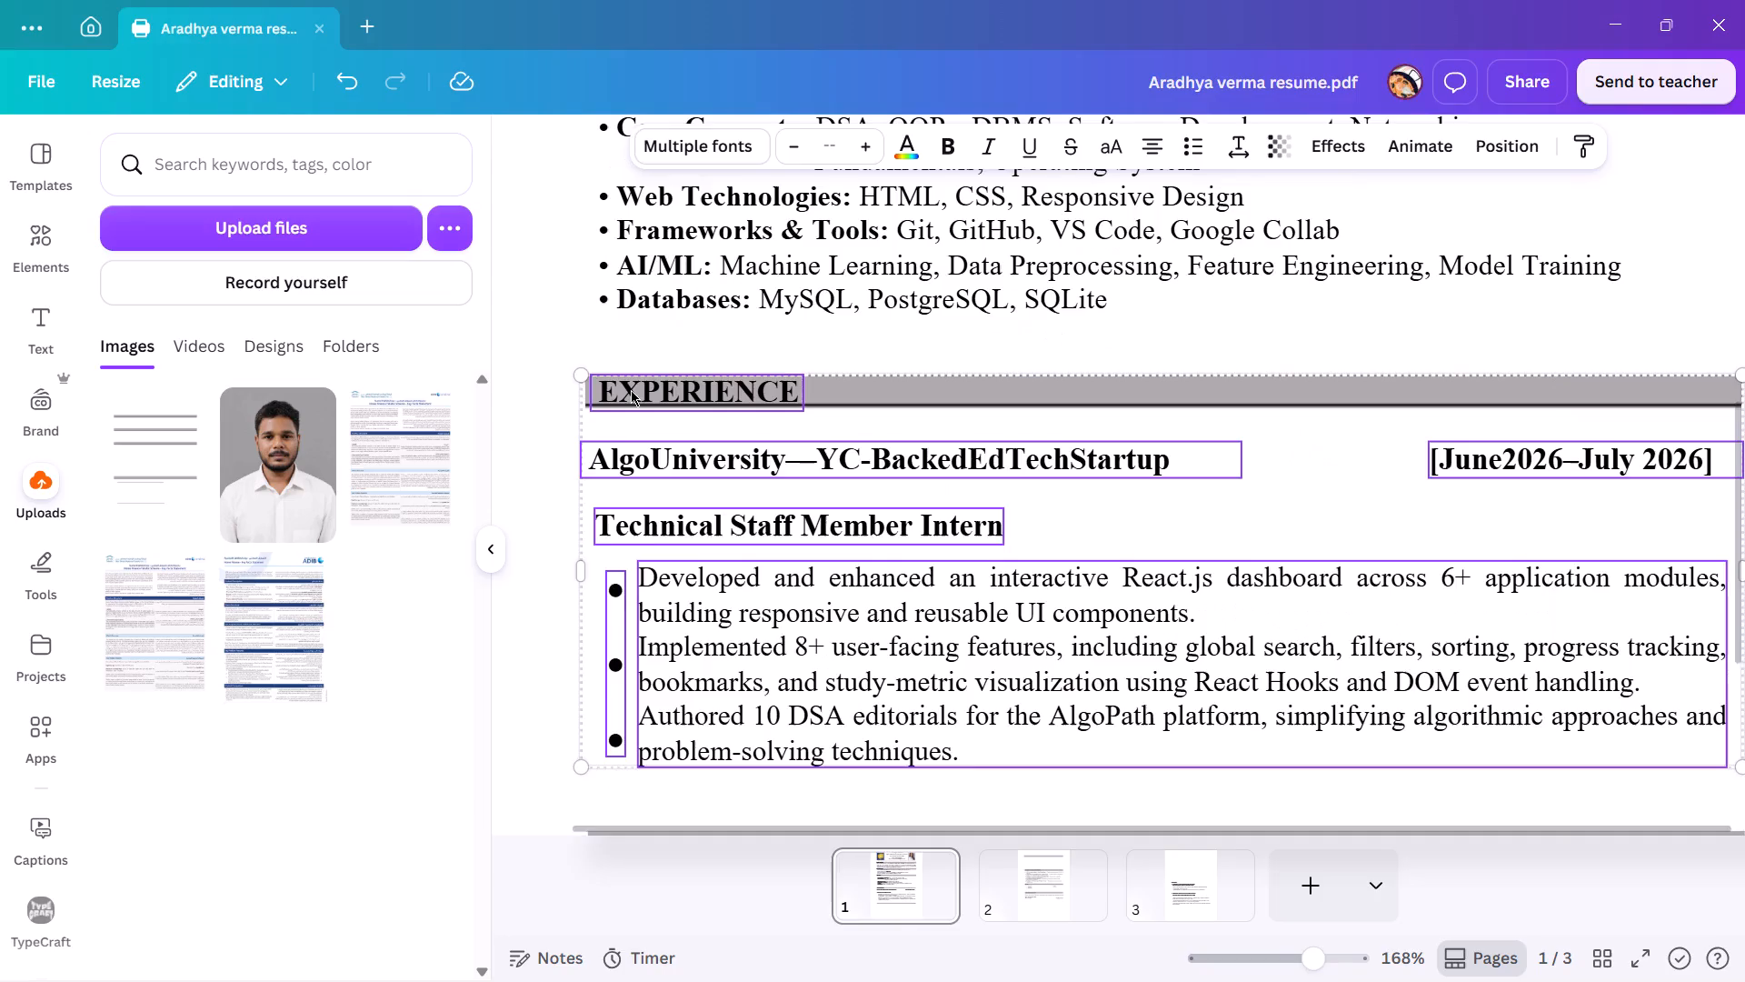
{"action": "scroll", "coordinate": [631, 390], "scroll_direction": "down", "scroll_amount": 2, "text": "ctrl"}
{"action": "scroll", "coordinate": [741, 396], "scroll_direction": "up", "scroll_amount": 2}
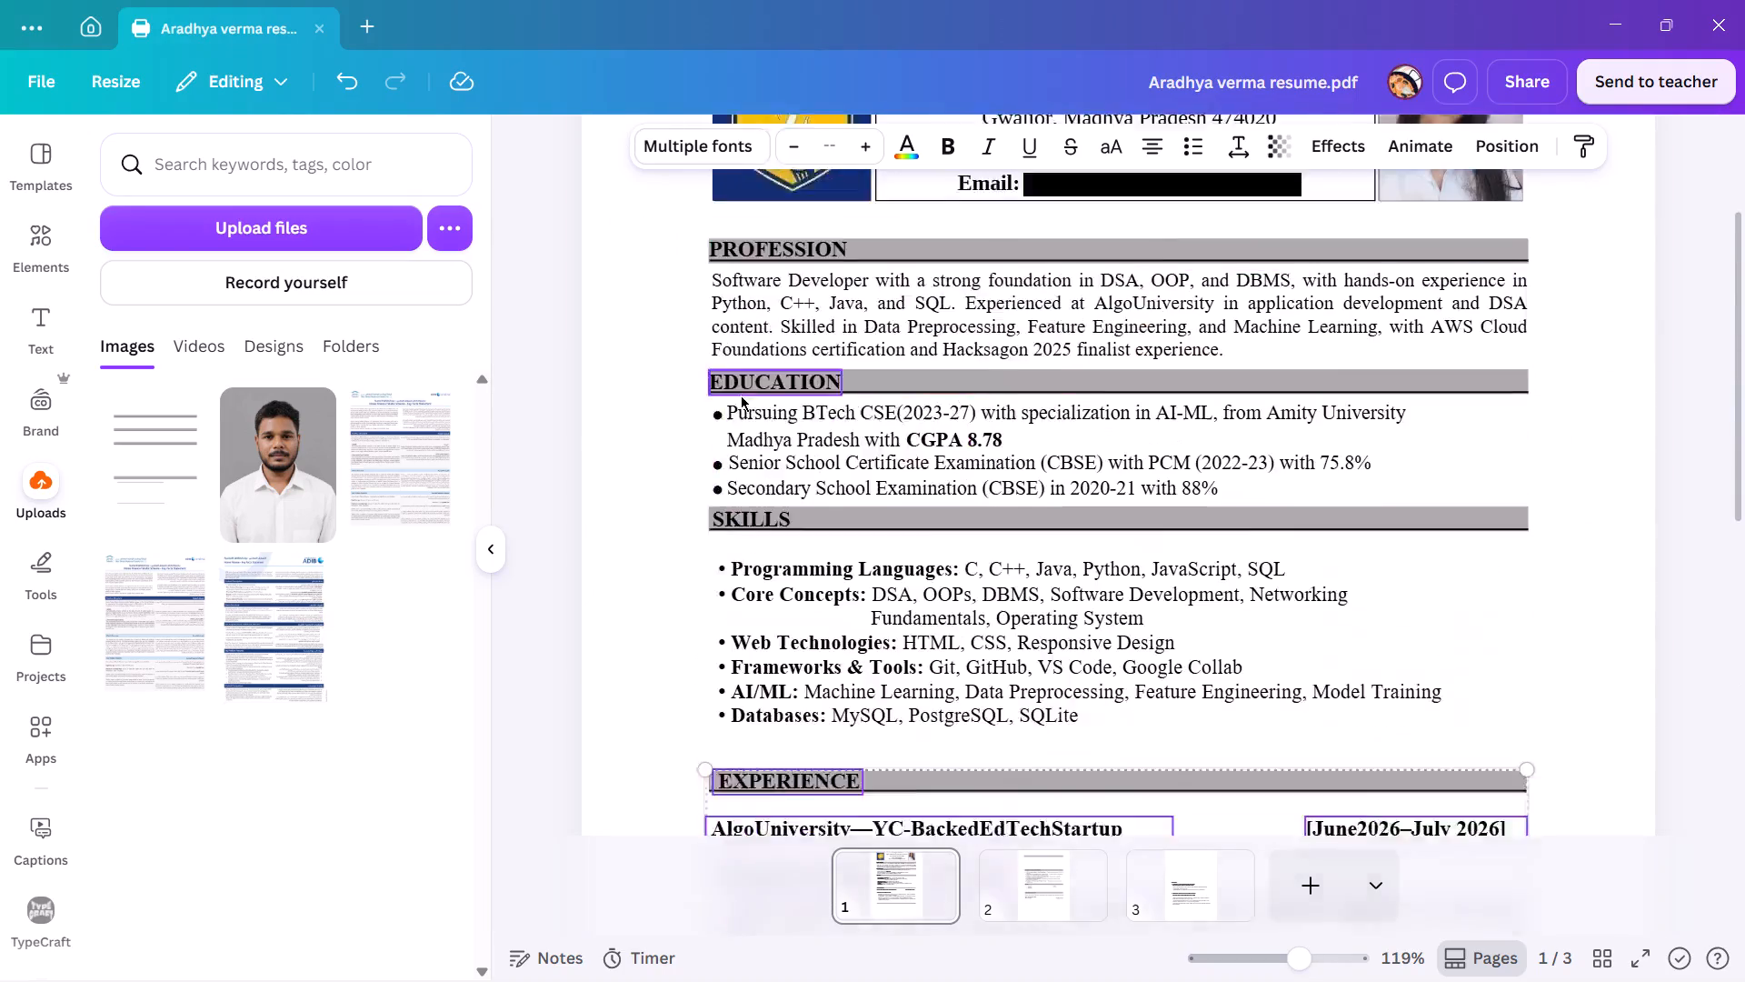
{"action": "scroll", "coordinate": [742, 396], "scroll_direction": "down", "scroll_amount": 2}
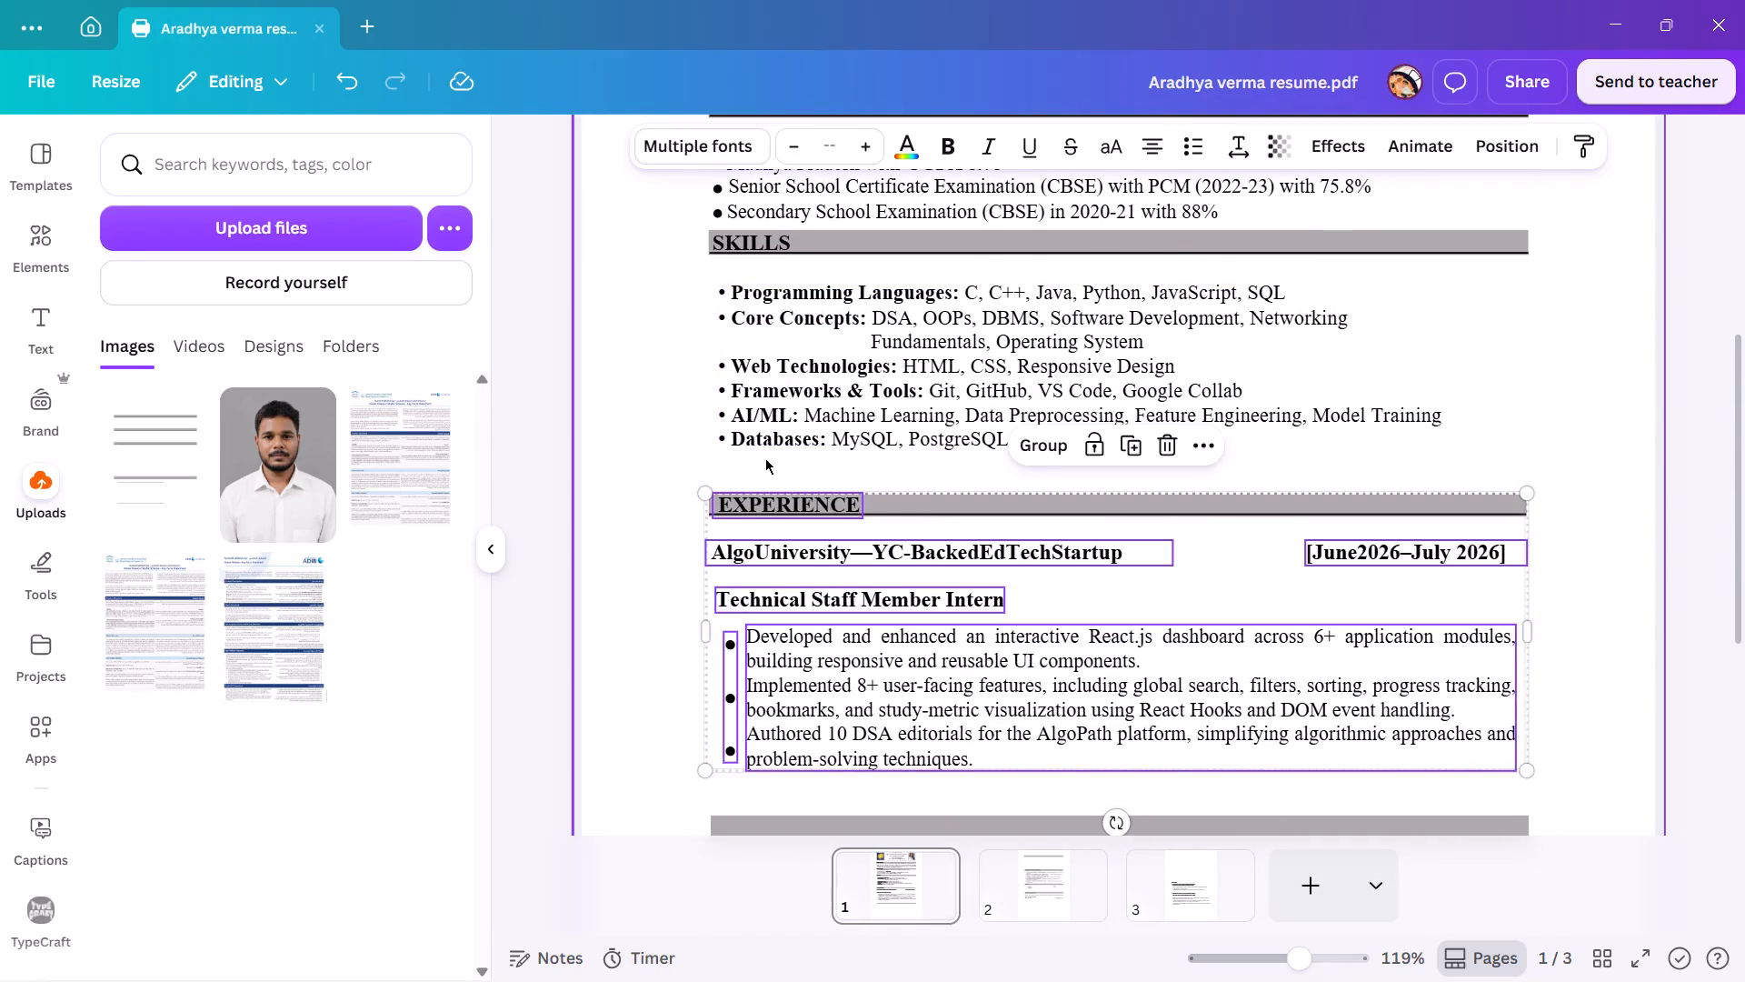
{"action": "left_click", "coordinate": [766, 457]}
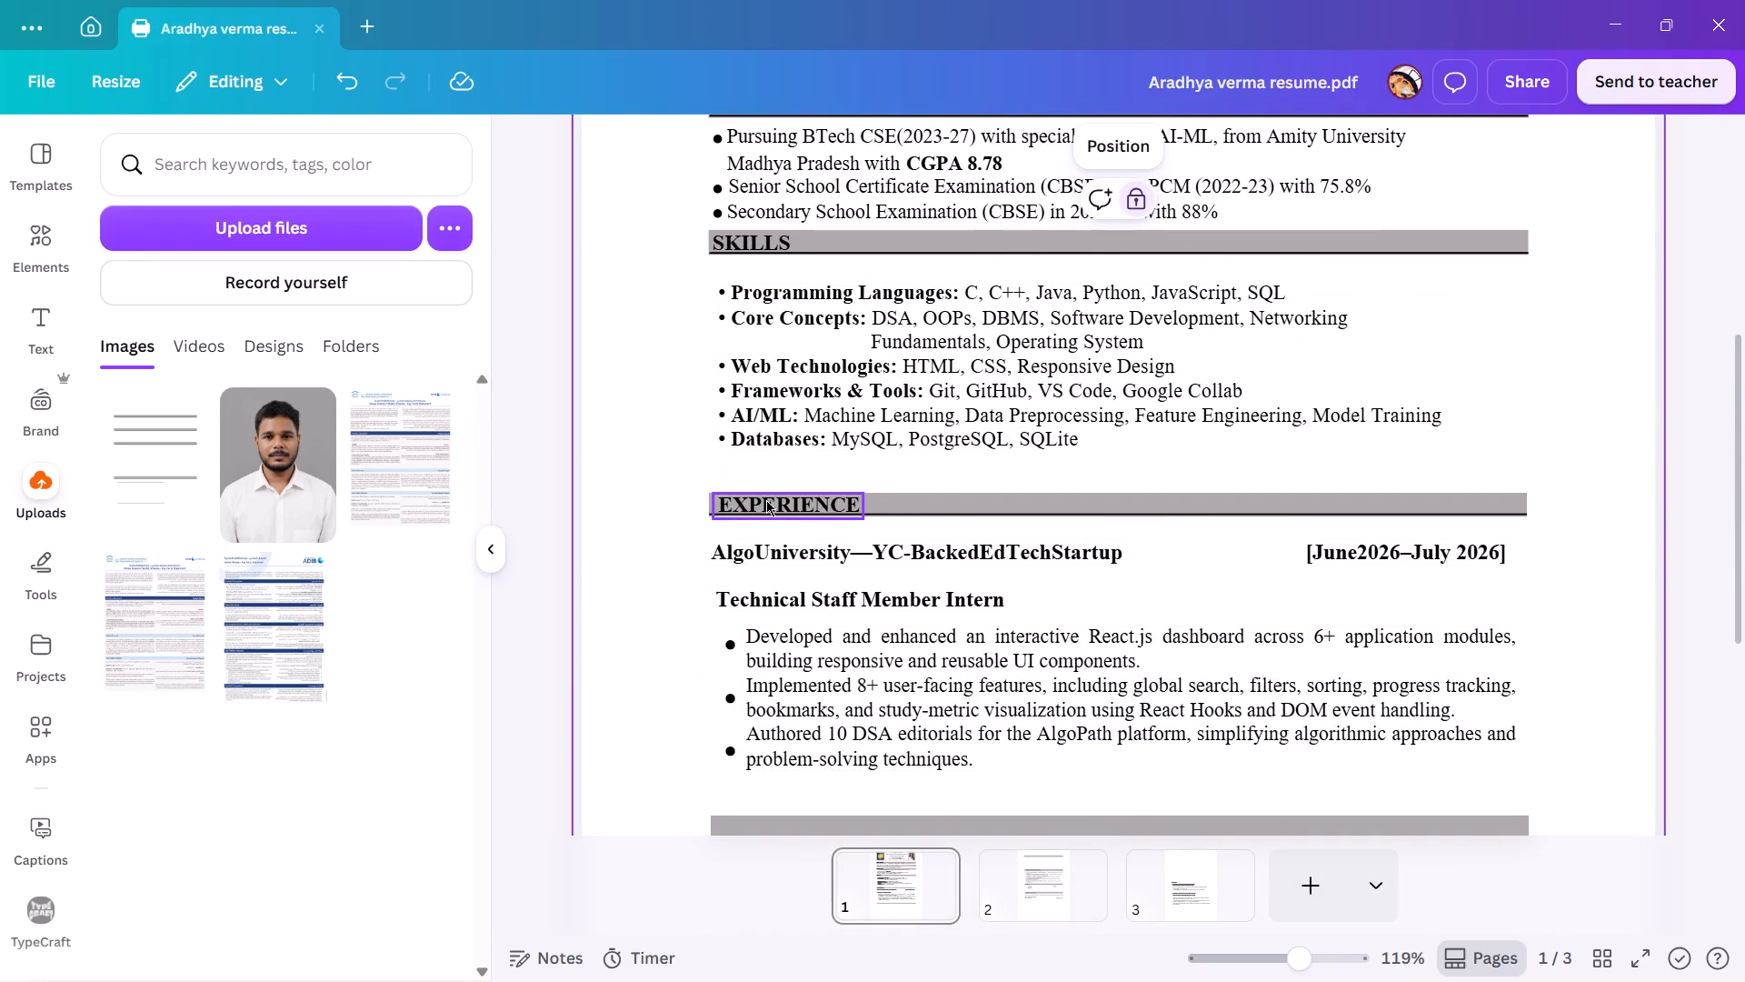
{"action": "left_click", "coordinate": [766, 500]}
{"action": "left_click", "coordinate": [766, 500]}
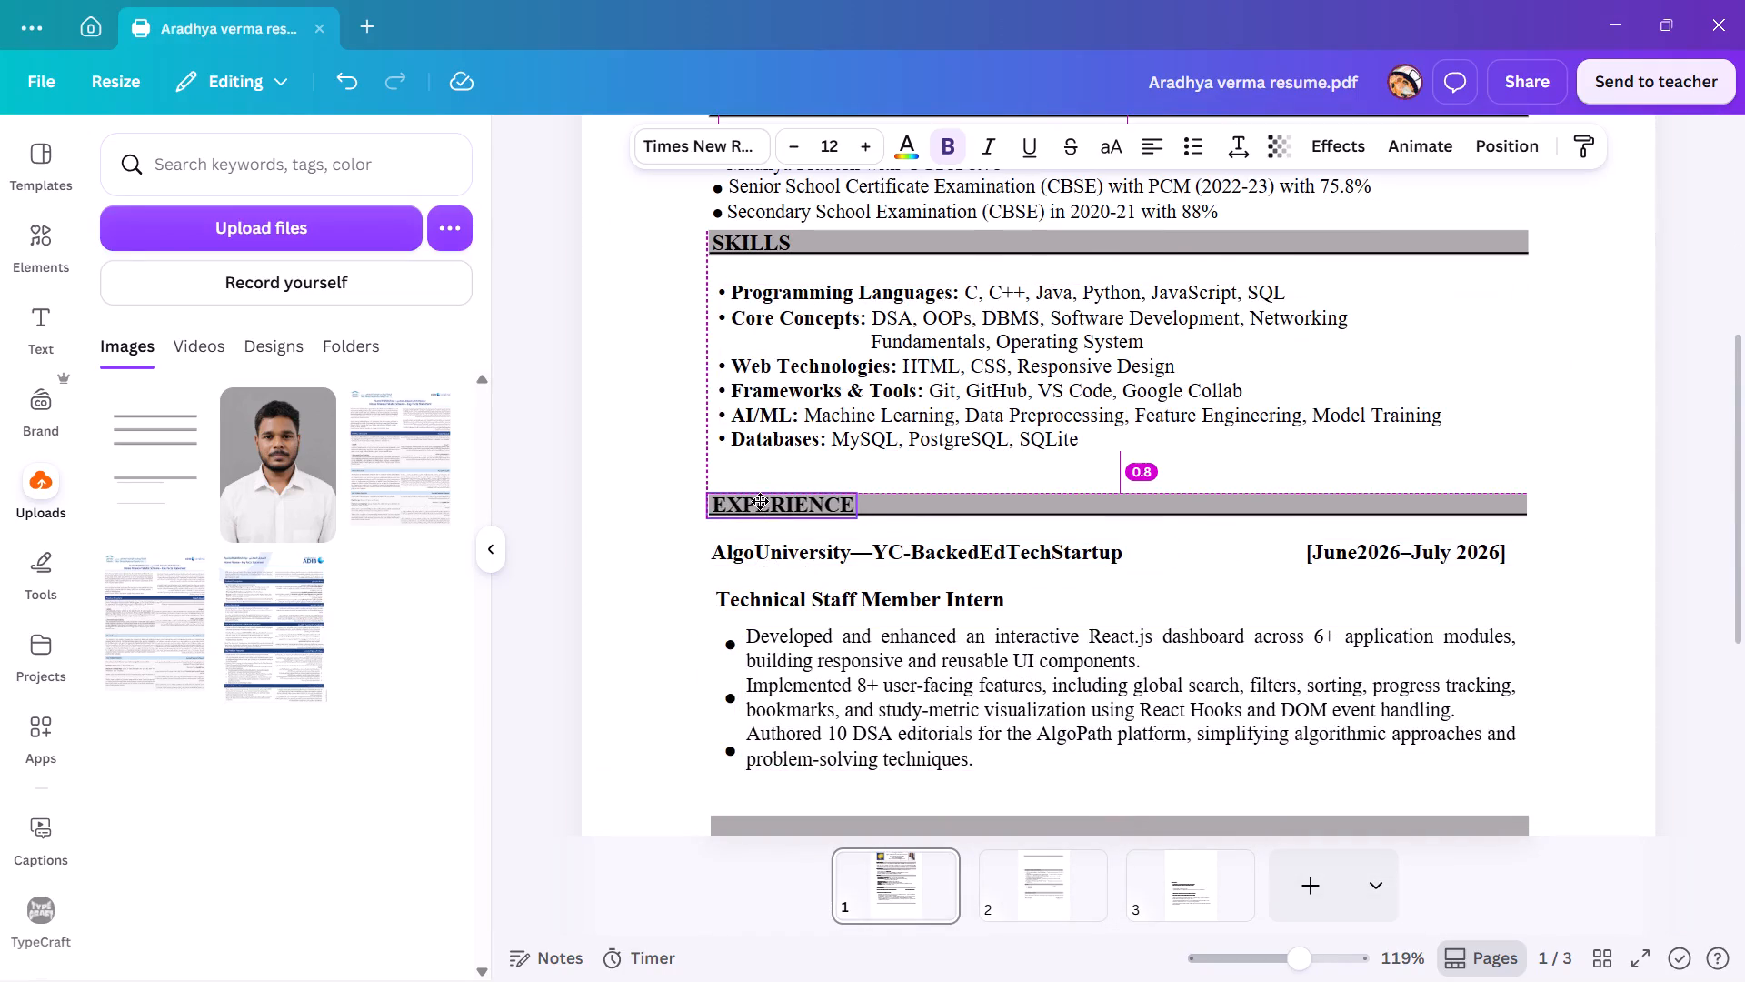
{"action": "left_click", "coordinate": [899, 483]}
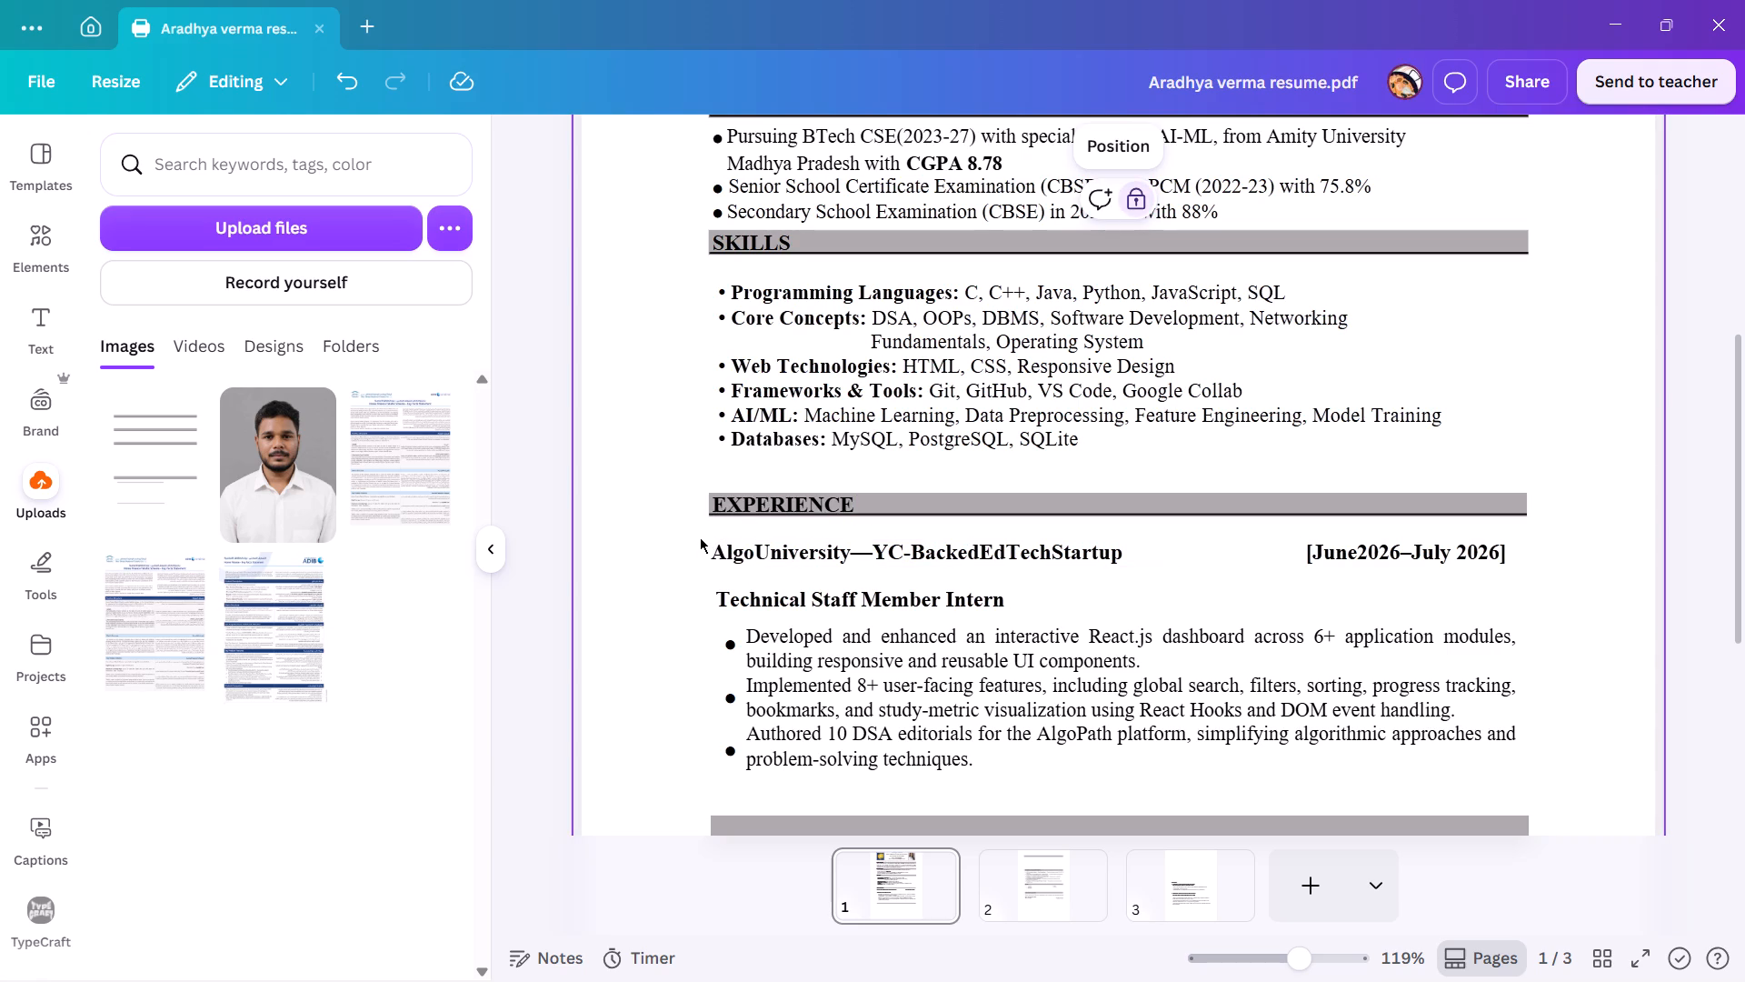
Nudge the internship description text block in the EXPERIENCE section slightly left, closer to its bullet markers.
{"action": "left_click_drag", "start_coordinate": [701, 537], "coordinate": [888, 774]}
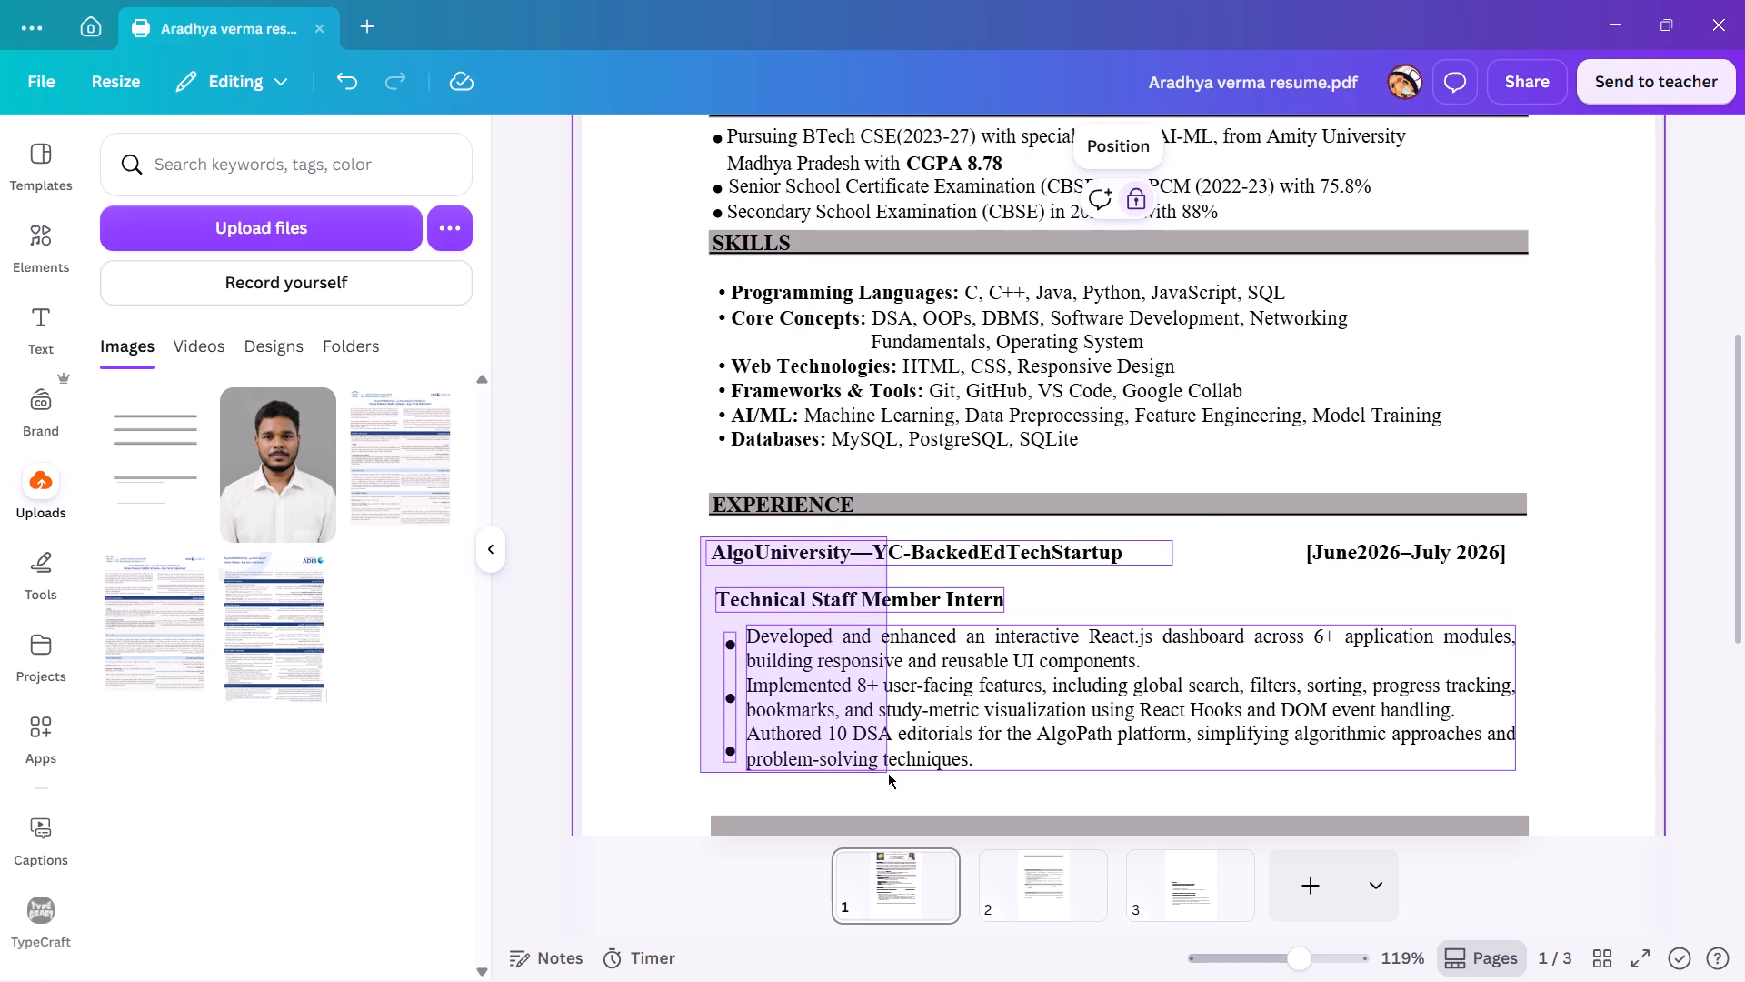
{"action": "left_click", "coordinate": [655, 707]}
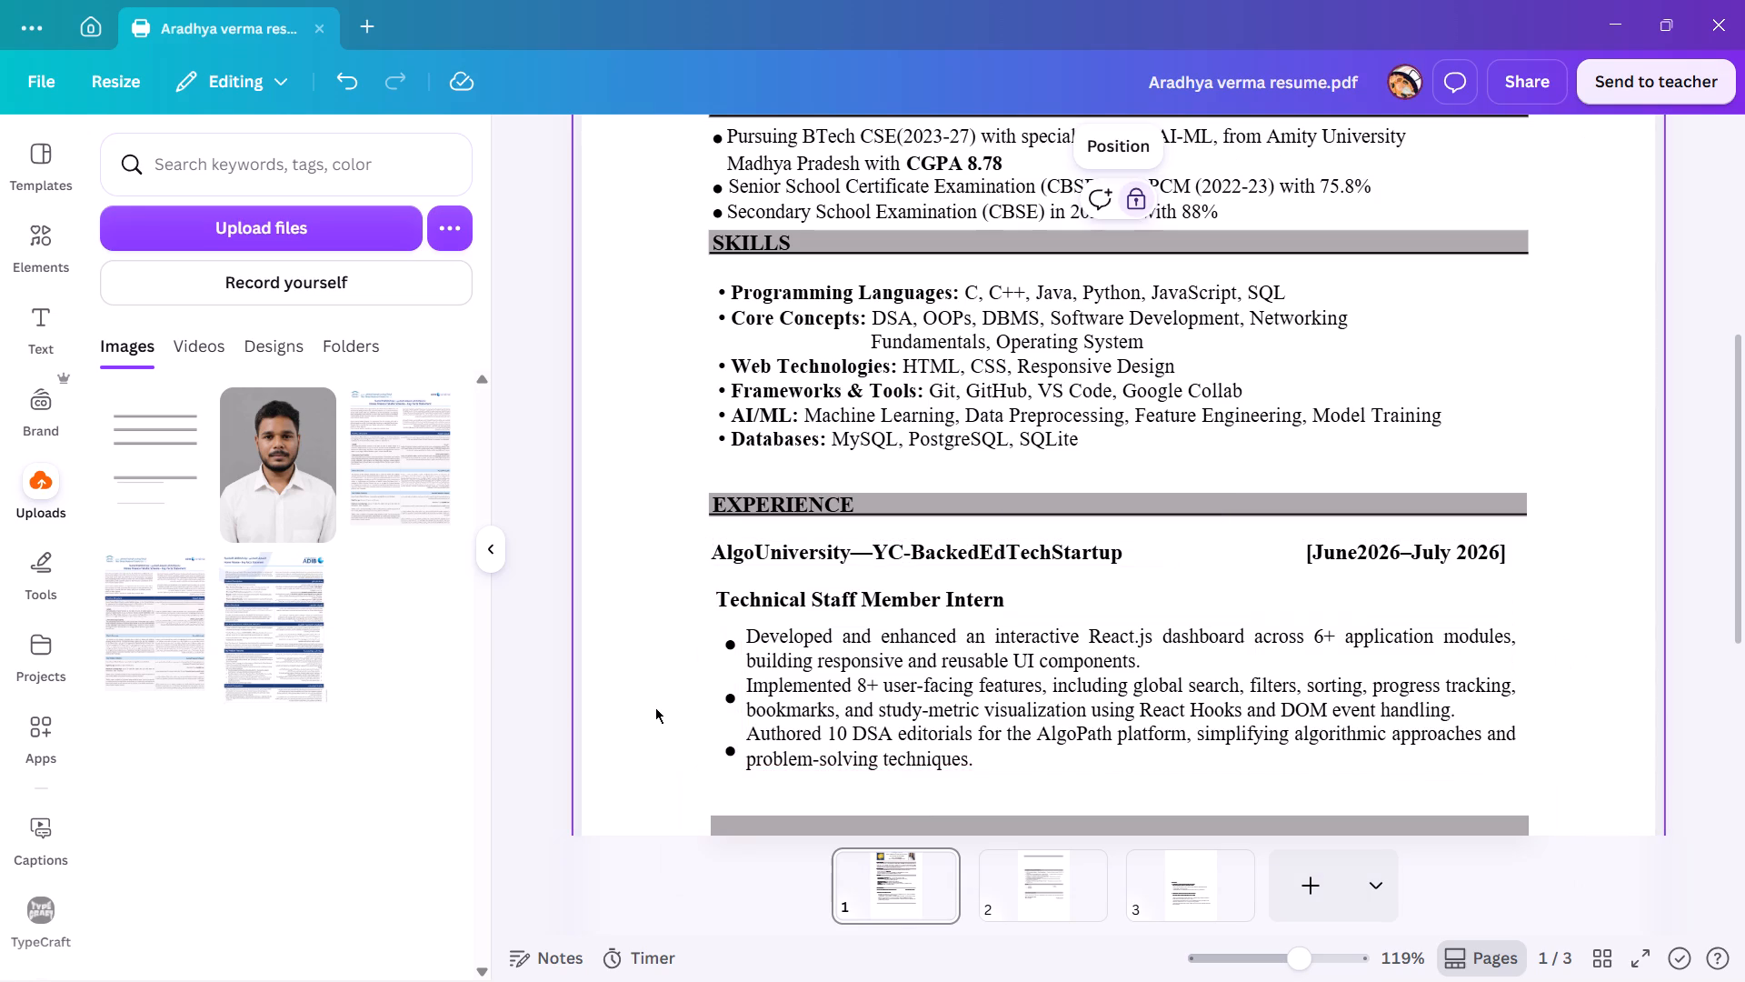
{"action": "scroll", "coordinate": [709, 677], "scroll_direction": "up", "scroll_amount": 2, "text": "ctrl"}
{"action": "scroll", "coordinate": [709, 677], "scroll_direction": "down", "scroll_amount": 2, "text": "ctrl"}
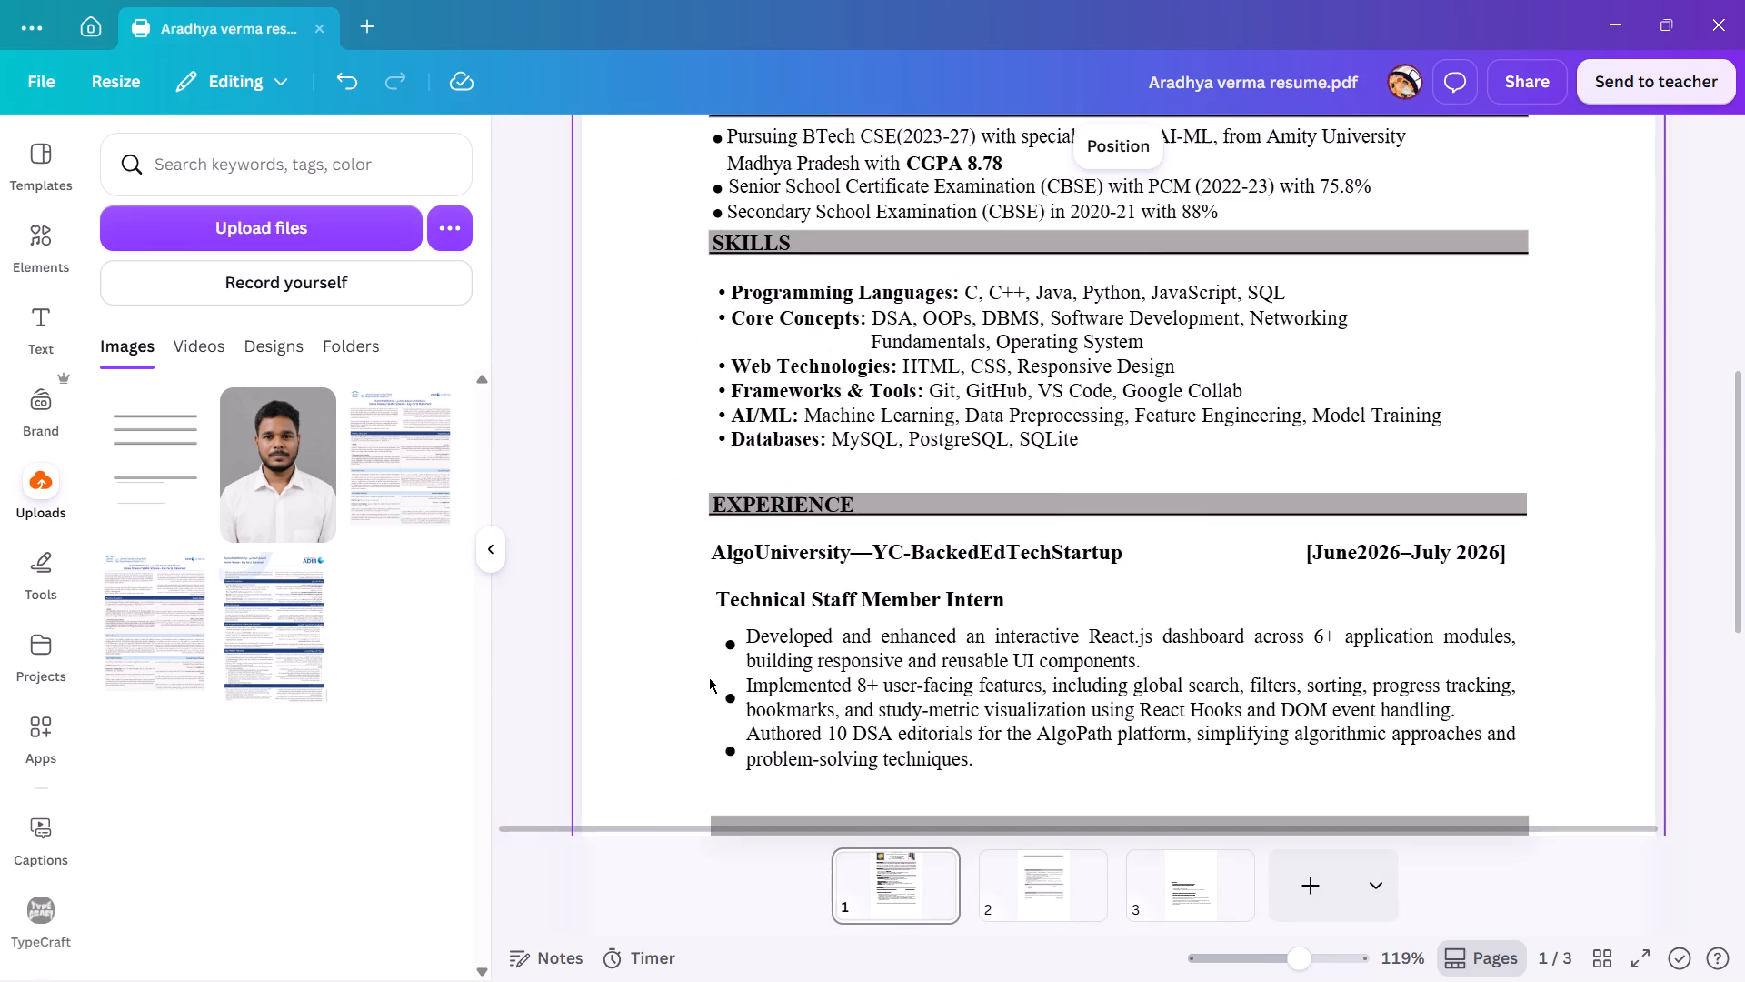
{"action": "scroll", "coordinate": [709, 677], "scroll_direction": "up", "scroll_amount": 1, "text": "ctrl"}
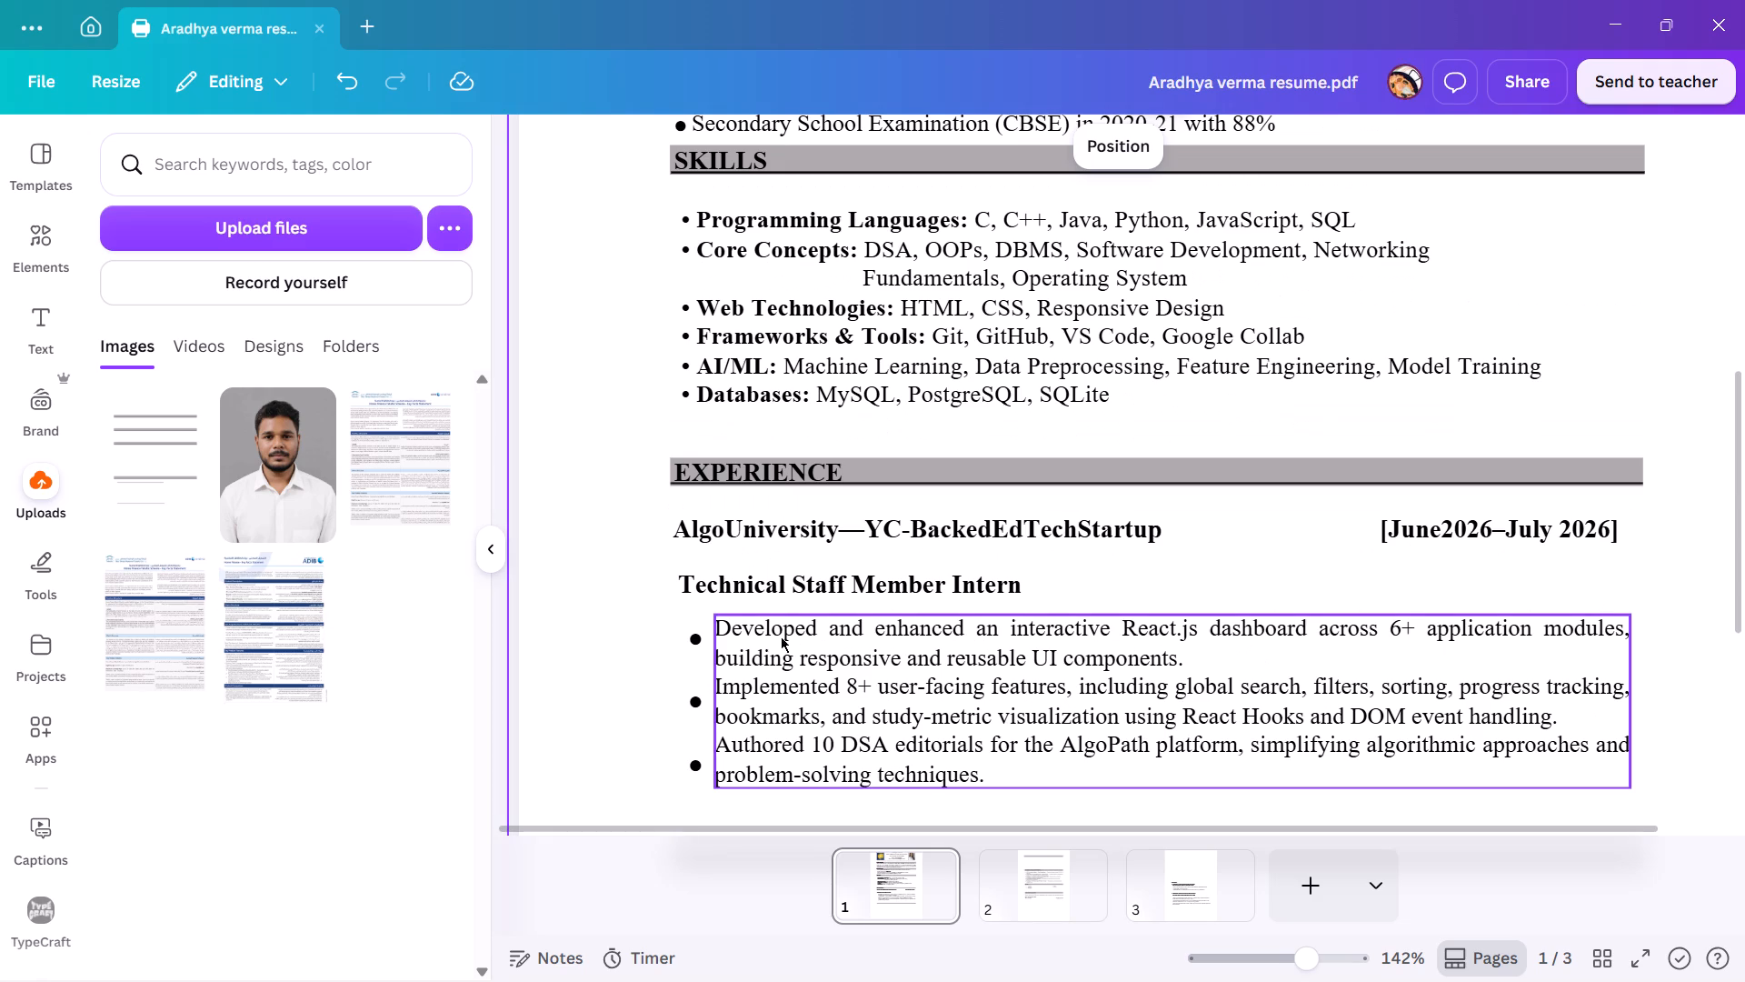
{"action": "left_click", "coordinate": [753, 631]}
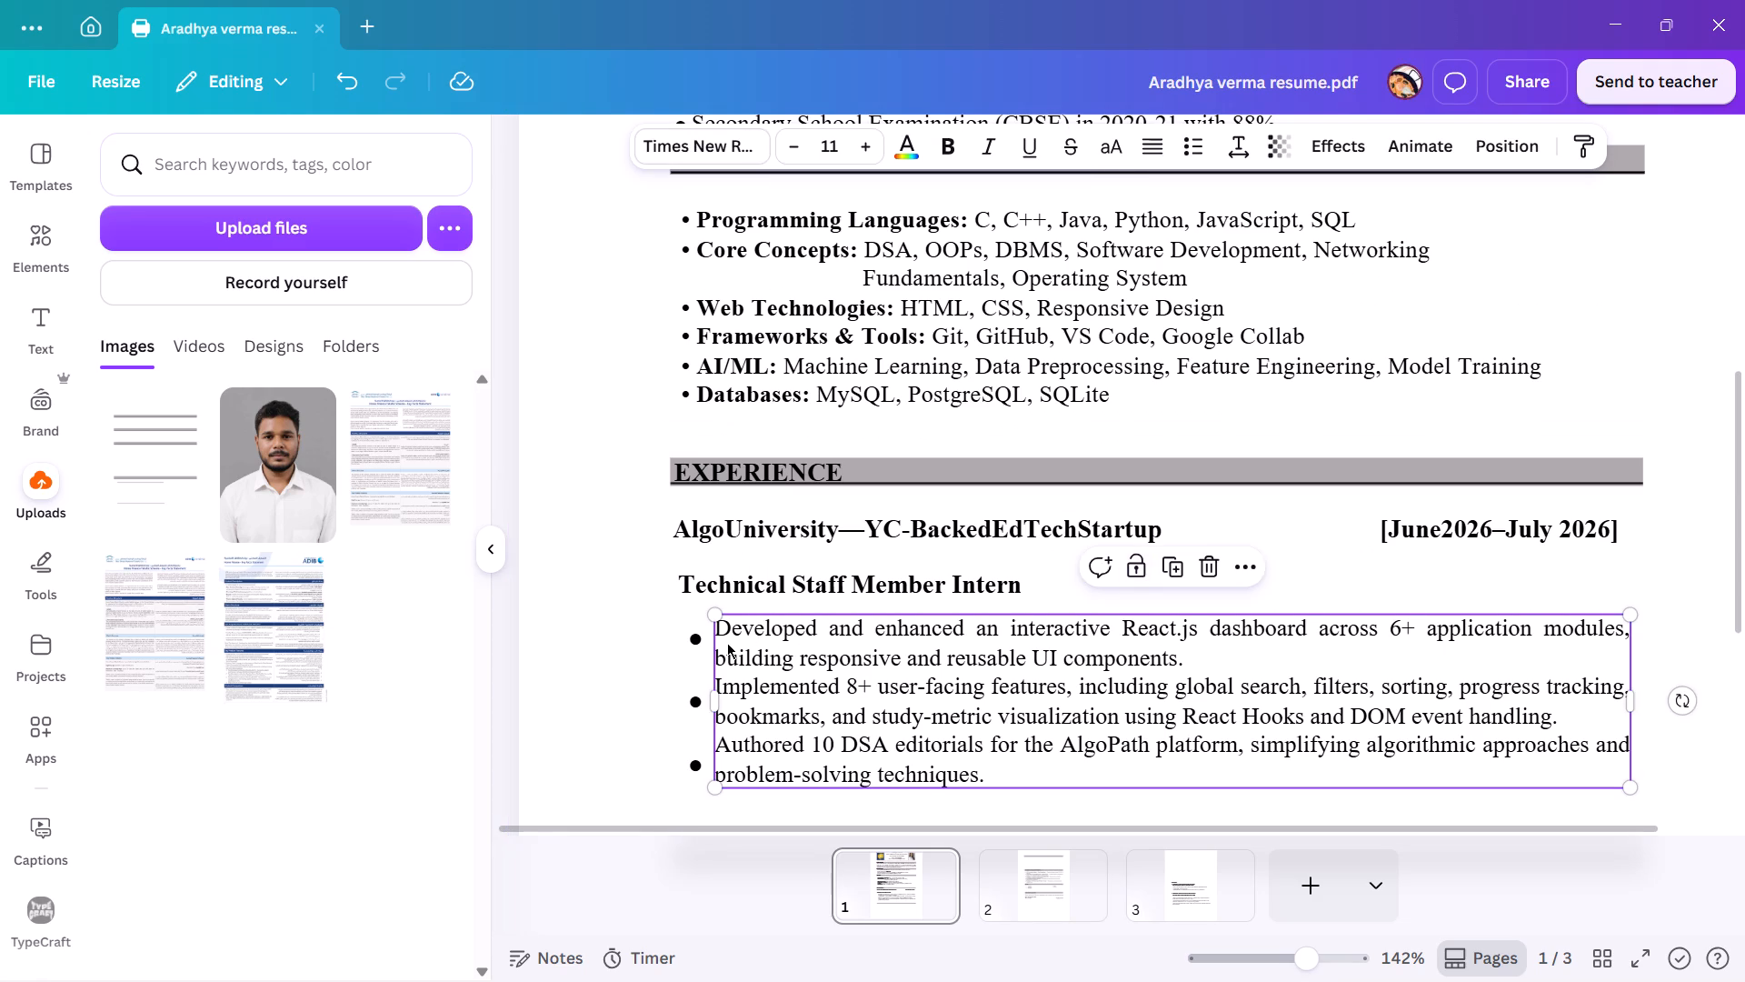
{"action": "left_click", "coordinate": [727, 643]}
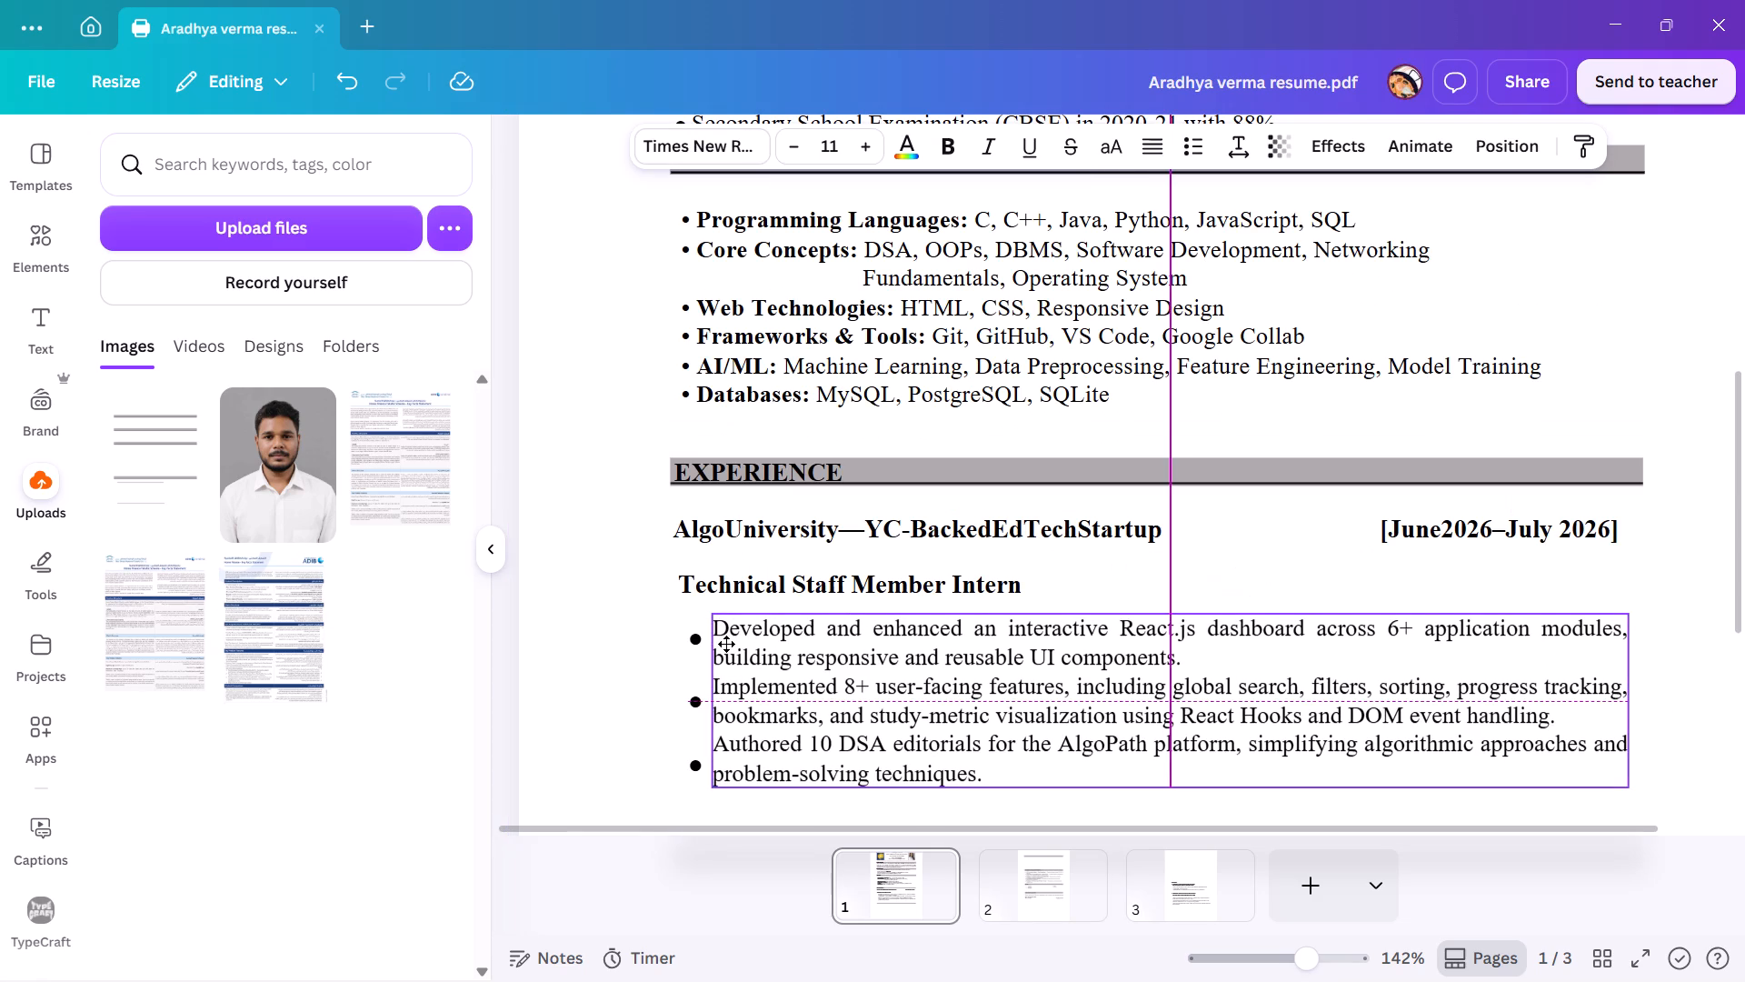
Shrink the column of bullet markers to size 11.1 and align each marker with its description's first line.
{"action": "left_click", "coordinate": [682, 624]}
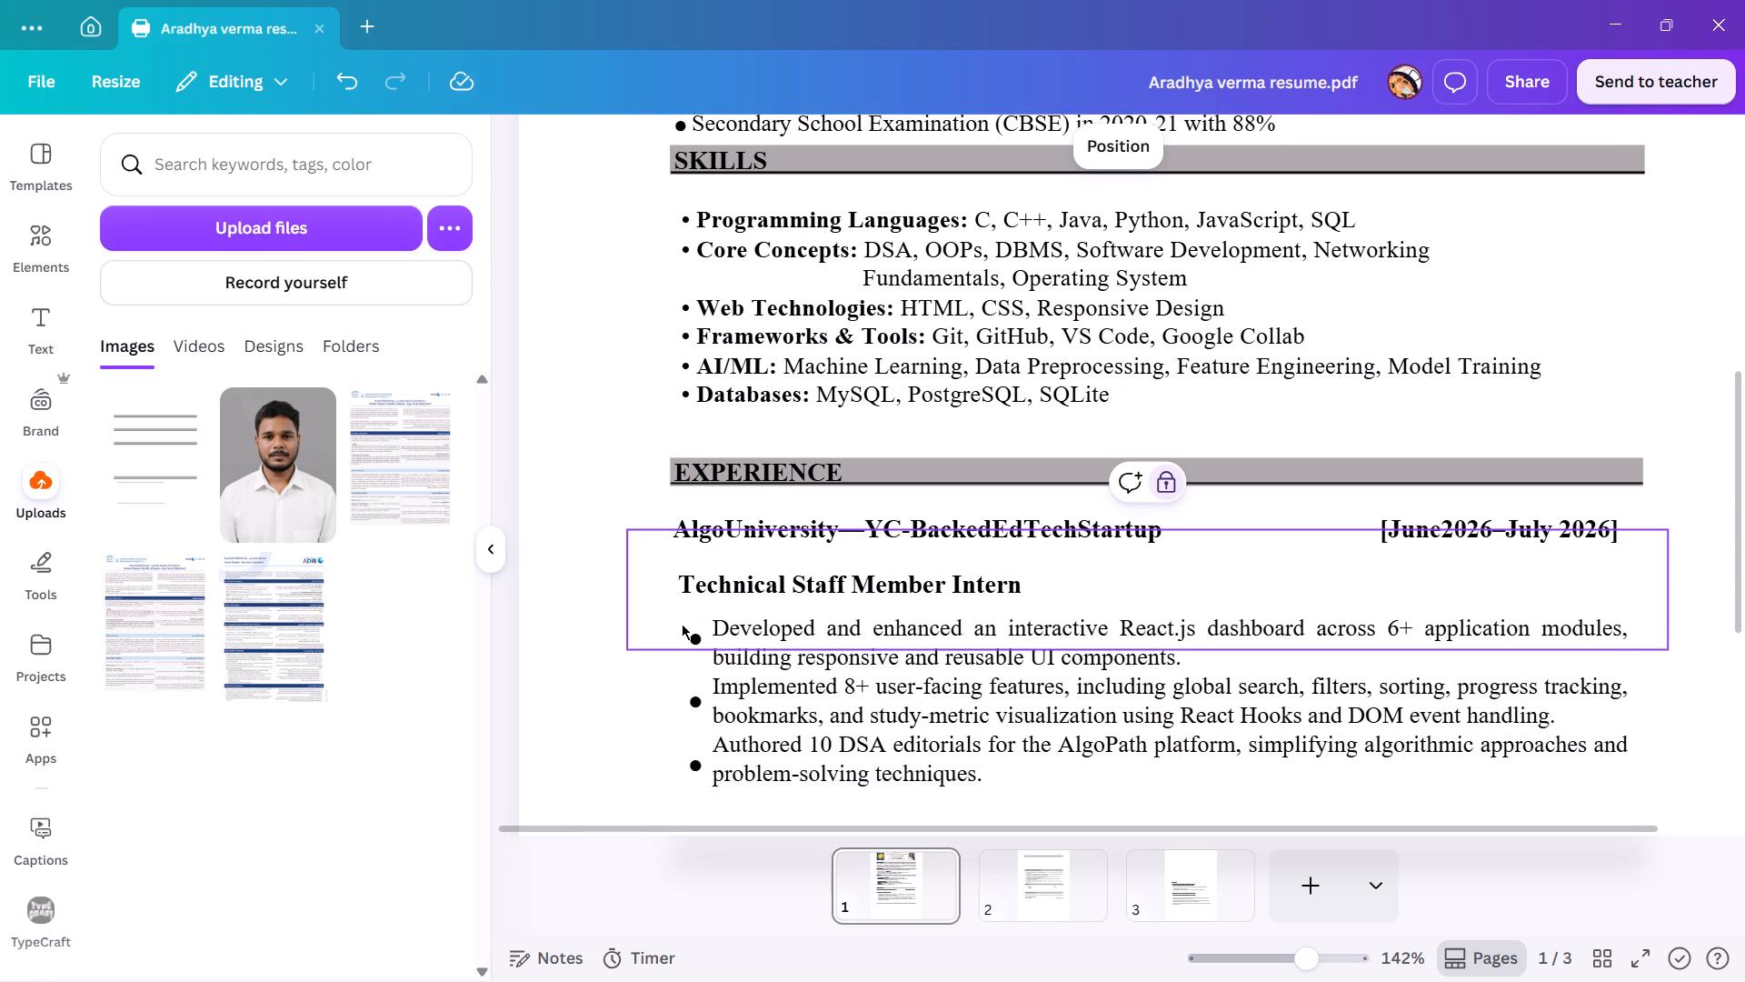
{"action": "left_click", "coordinate": [698, 646]}
{"action": "left_click", "coordinate": [695, 662]}
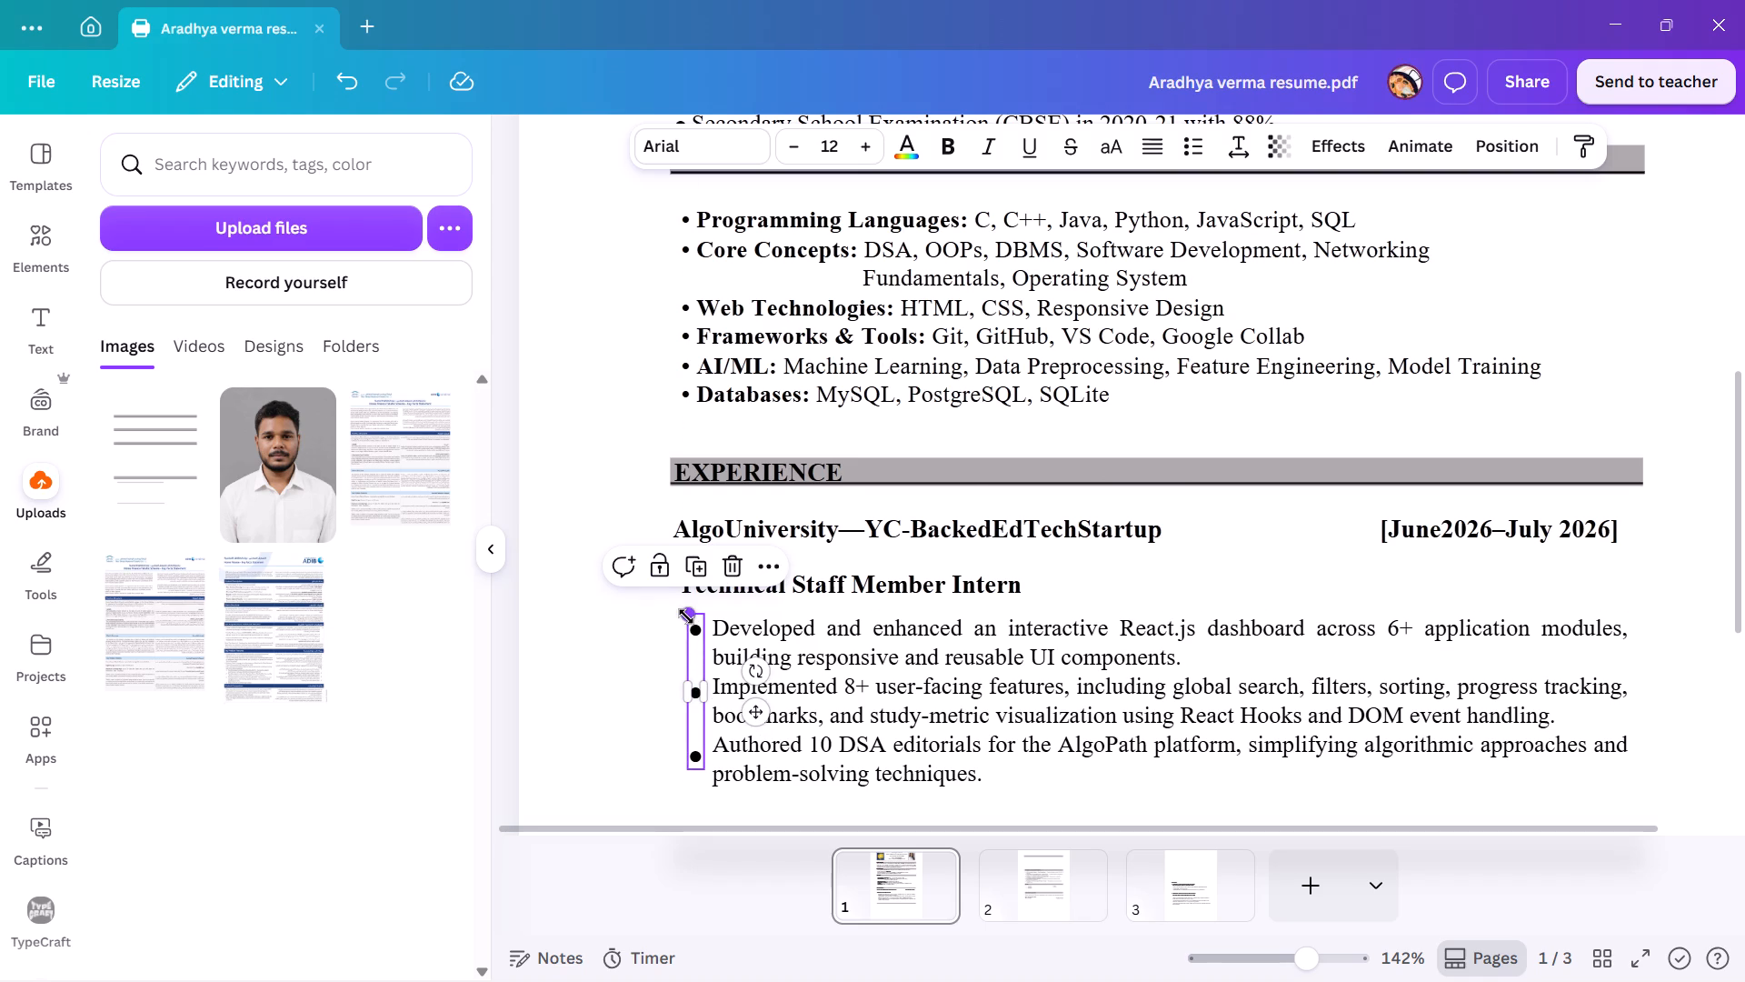
{"action": "left_click_drag", "start_coordinate": [686, 616], "coordinate": [689, 628]}
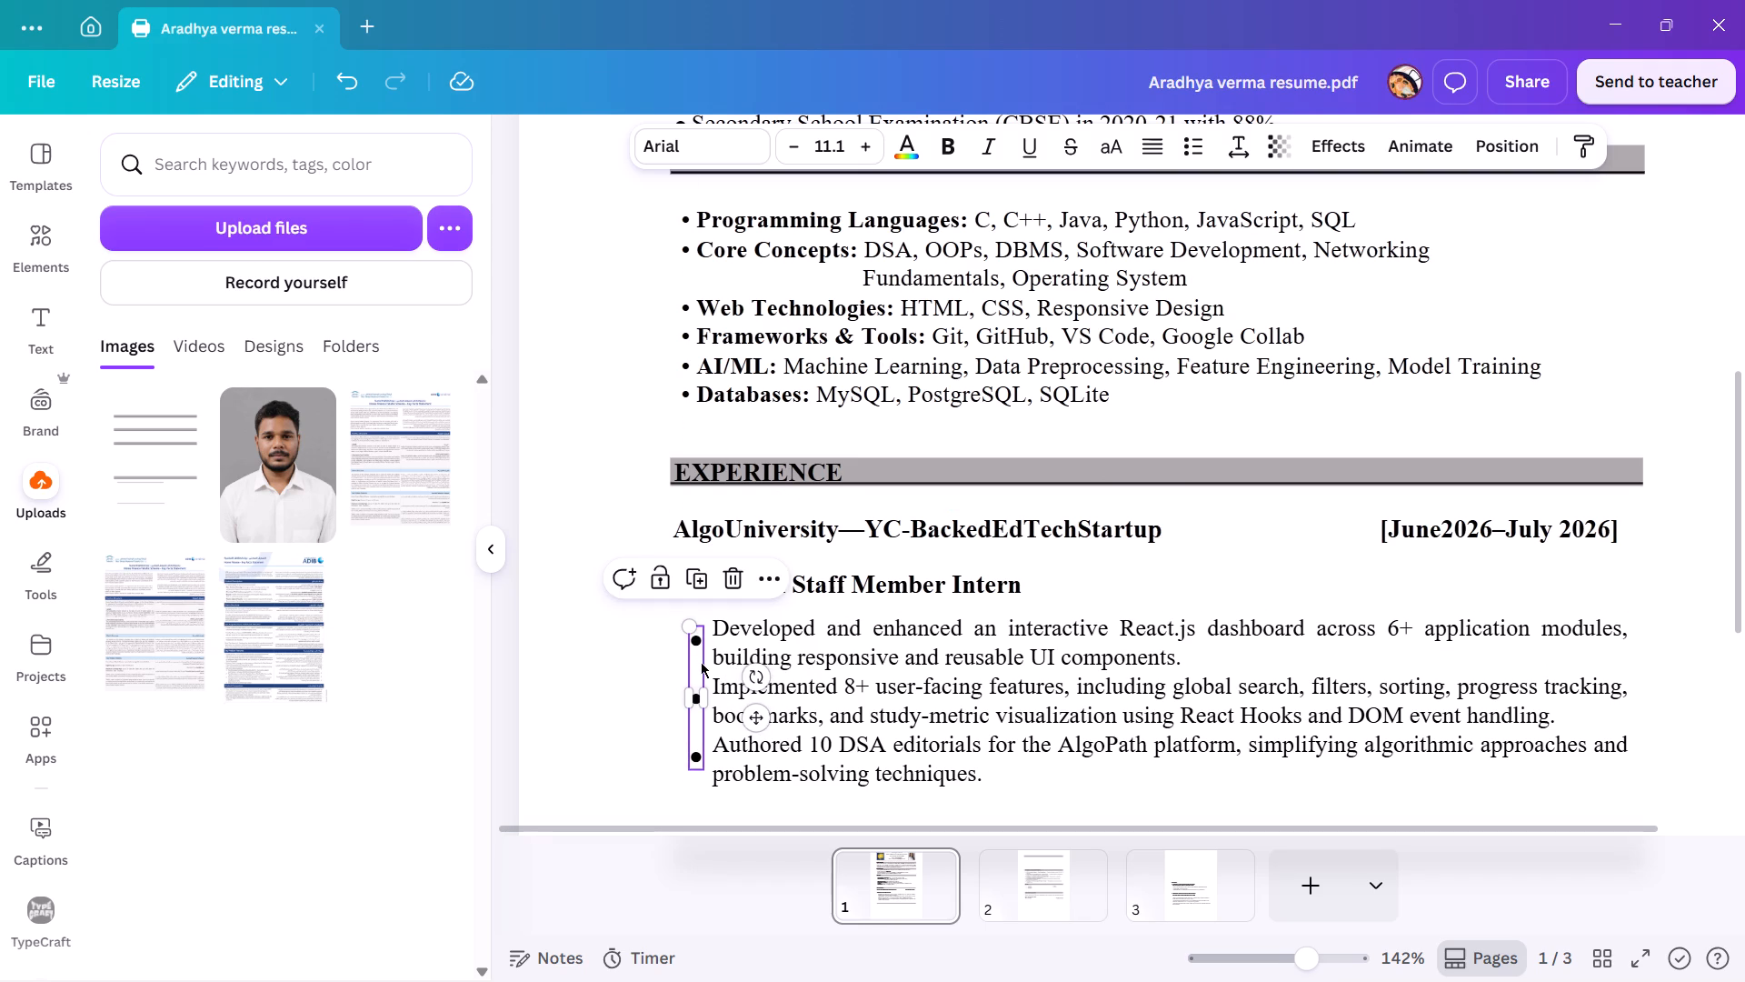
{"action": "left_click_drag", "start_coordinate": [696, 666], "coordinate": [695, 656]}
{"action": "left_click", "coordinate": [647, 642]}
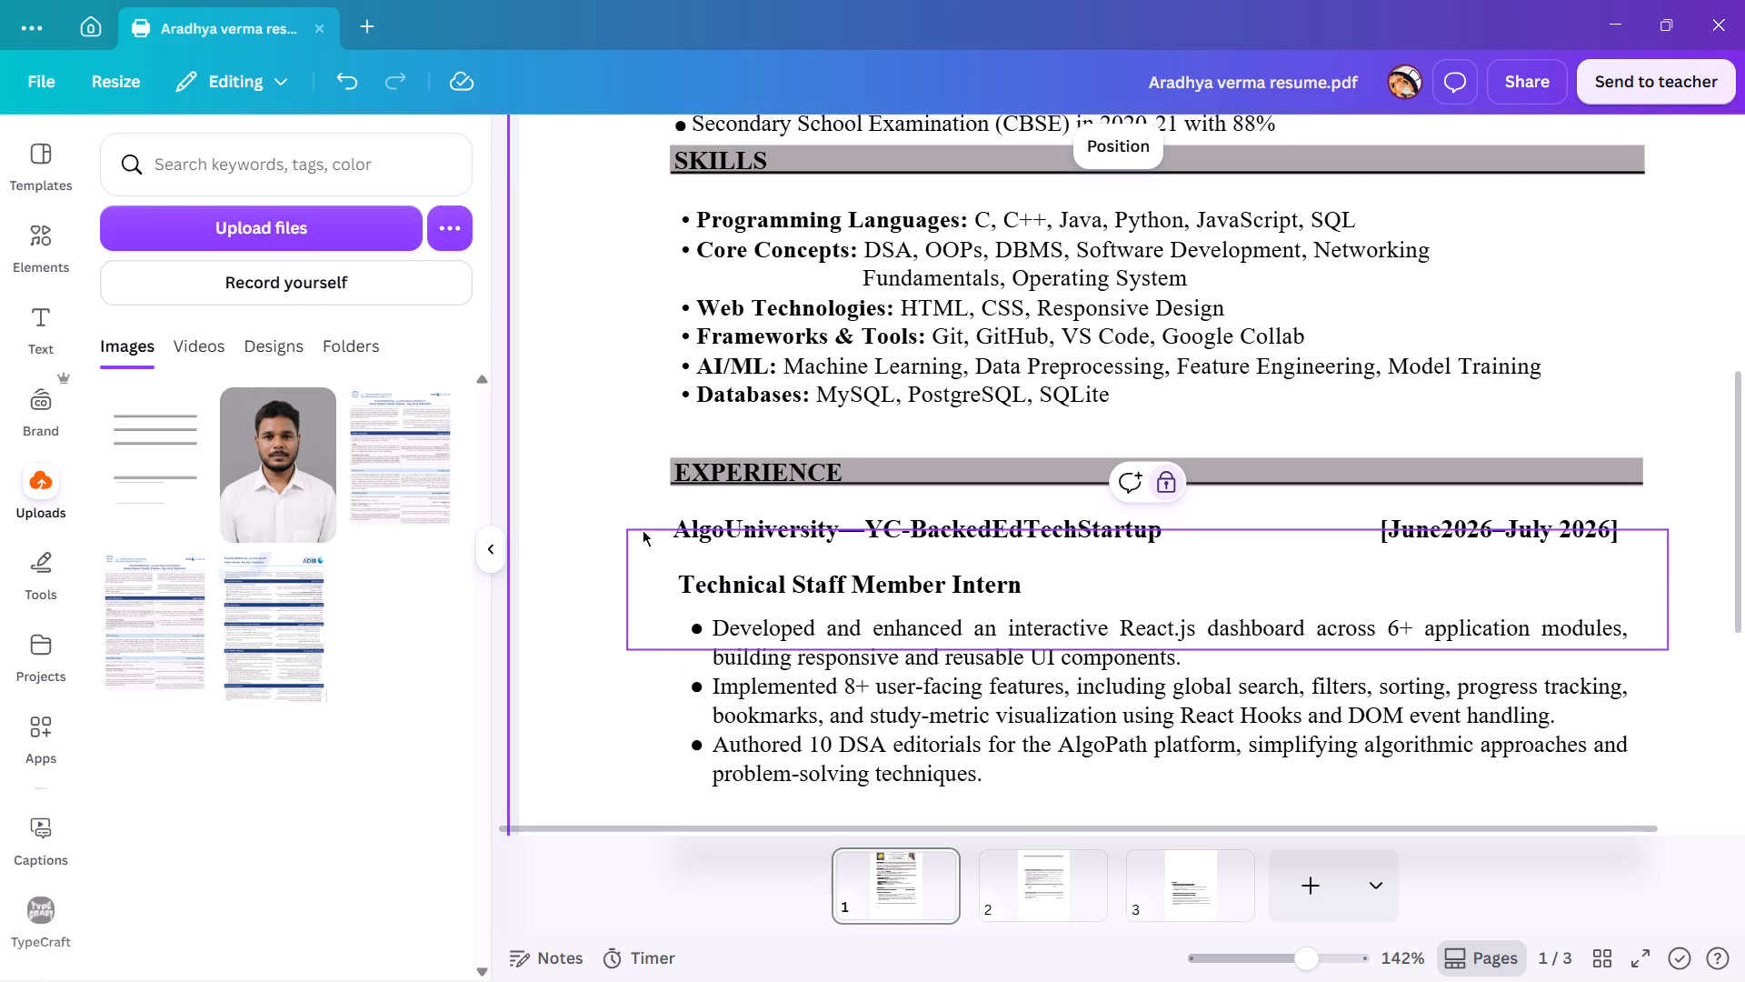
Check the EXPERIENCE section's layout and the free space around the empty grey bar at the end of page 1.
{"action": "left_click", "coordinate": [588, 607]}
{"action": "left_click_drag", "start_coordinate": [643, 519], "coordinate": [835, 713]}
{"action": "left_click", "coordinate": [1121, 466]}
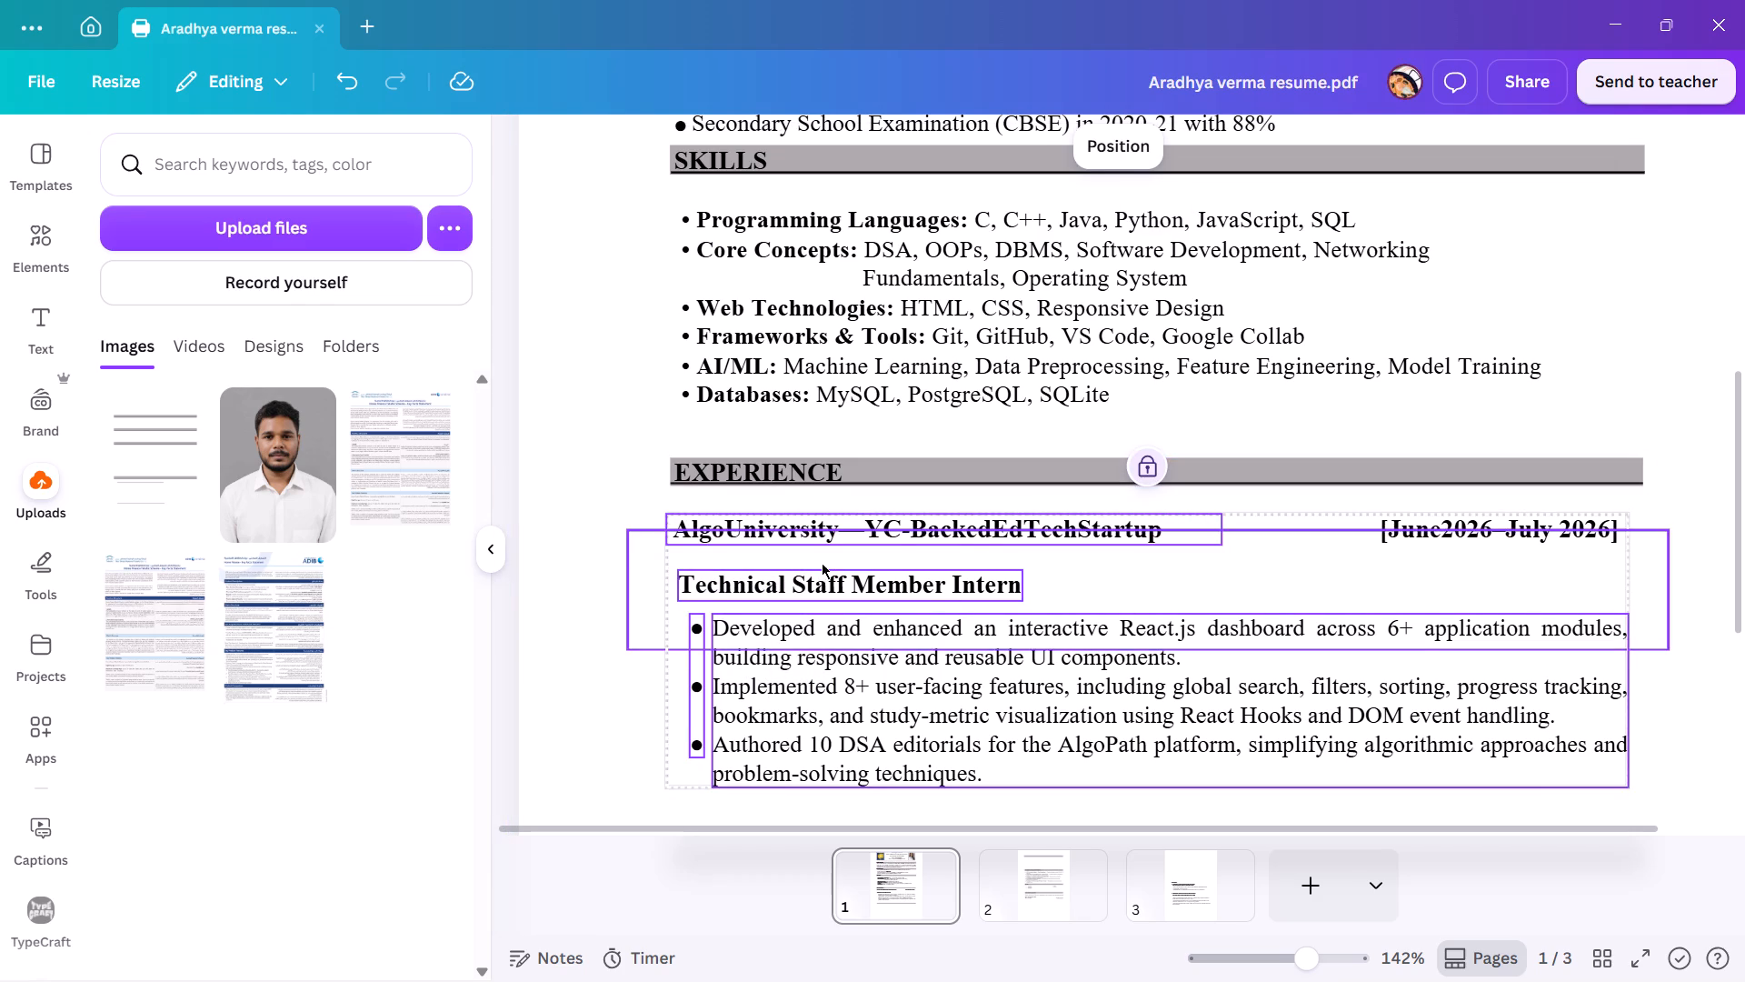
{"action": "left_click", "coordinate": [626, 556]}
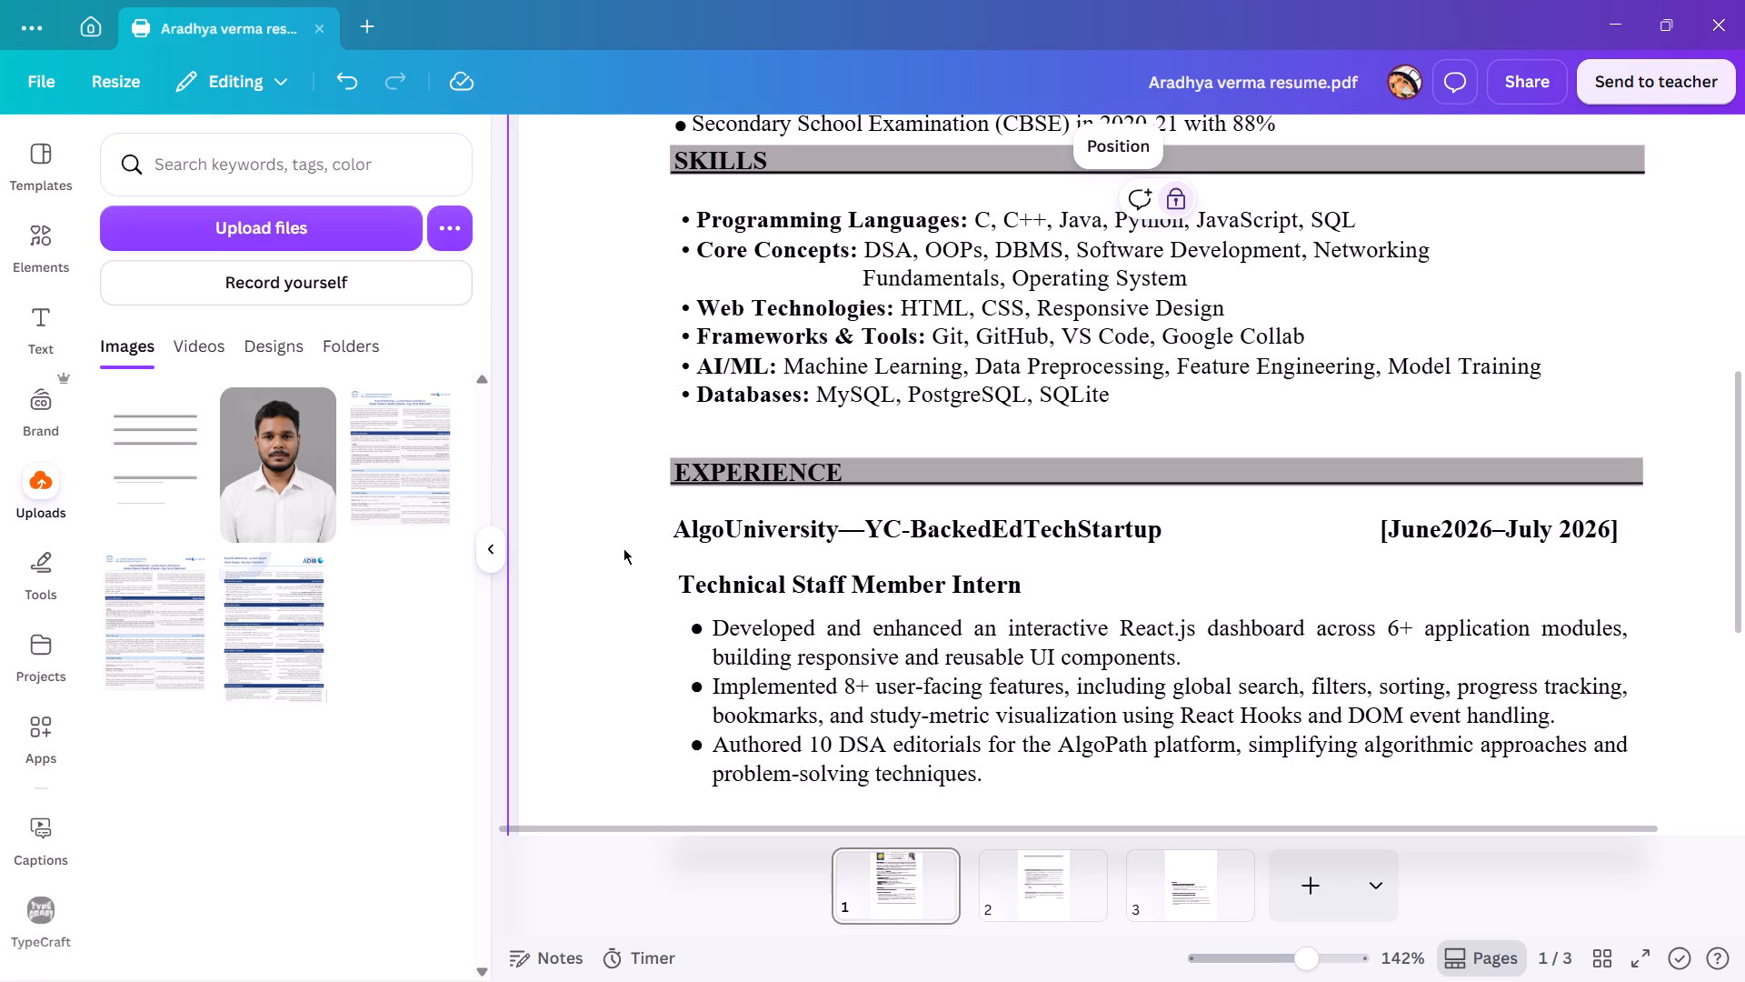
{"action": "scroll", "coordinate": [623, 548], "scroll_direction": "down", "scroll_amount": 2}
{"action": "scroll", "coordinate": [623, 548], "scroll_direction": "down", "scroll_amount": 2, "text": "ctrl"}
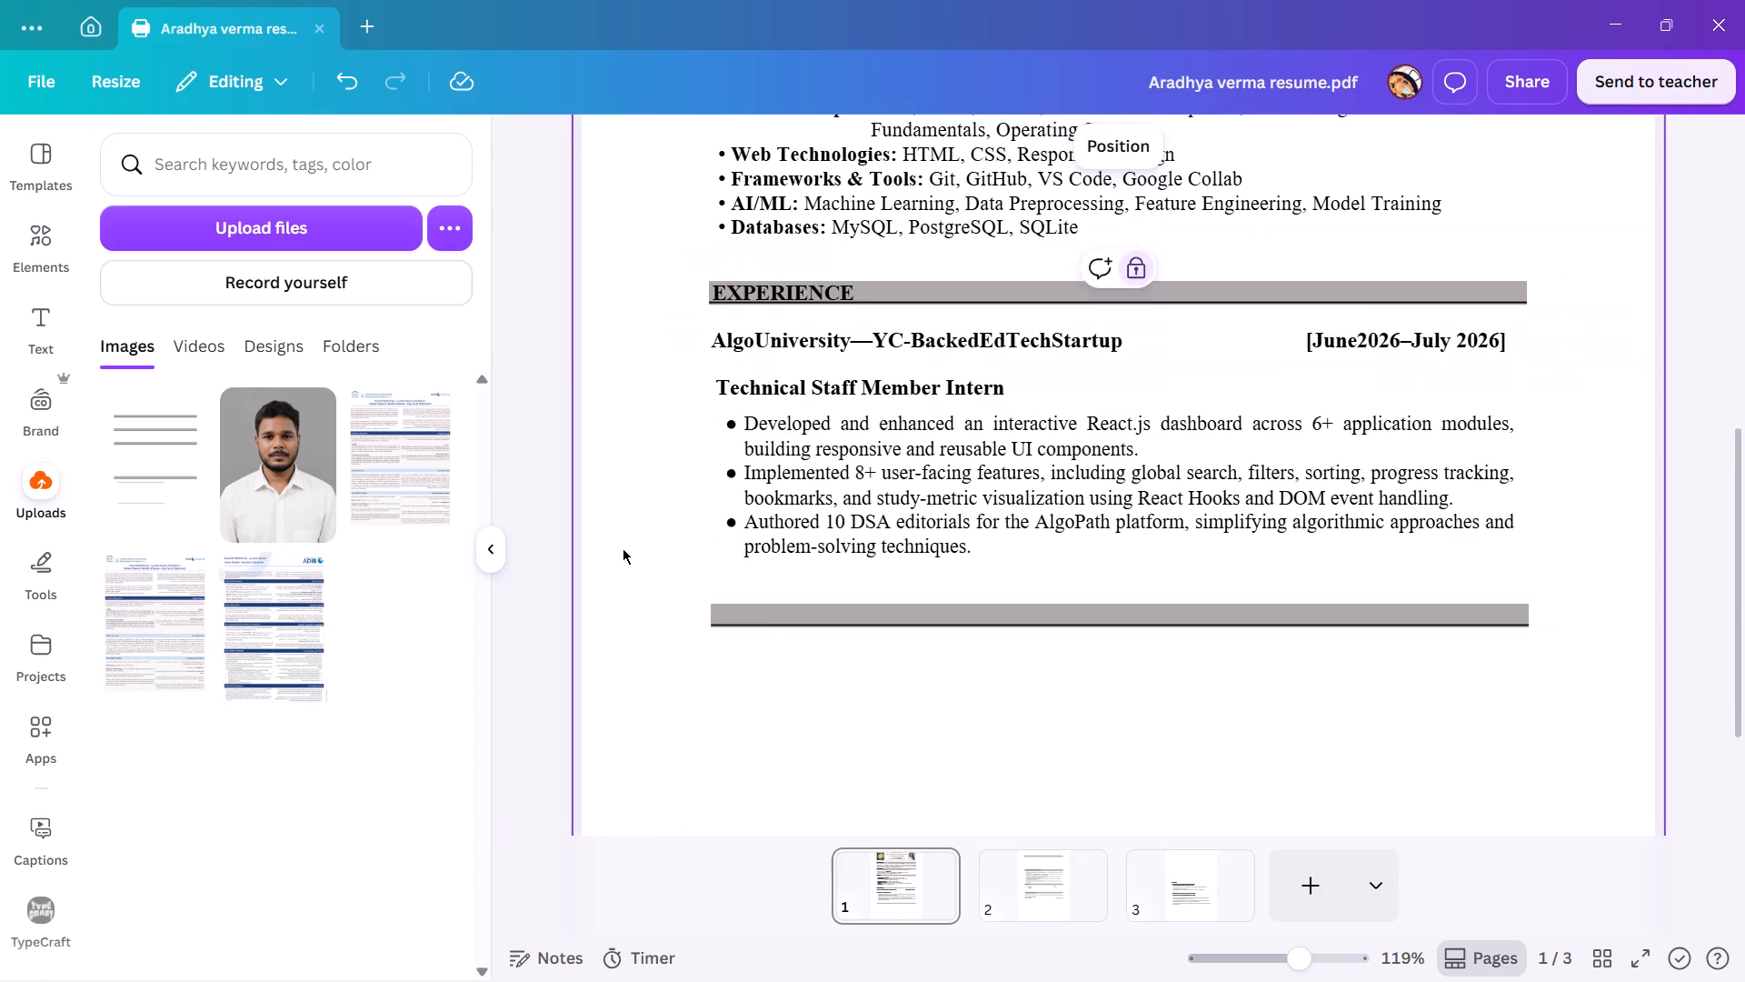
{"action": "scroll", "coordinate": [623, 548], "scroll_direction": "down", "scroll_amount": 1, "text": "ctrl"}
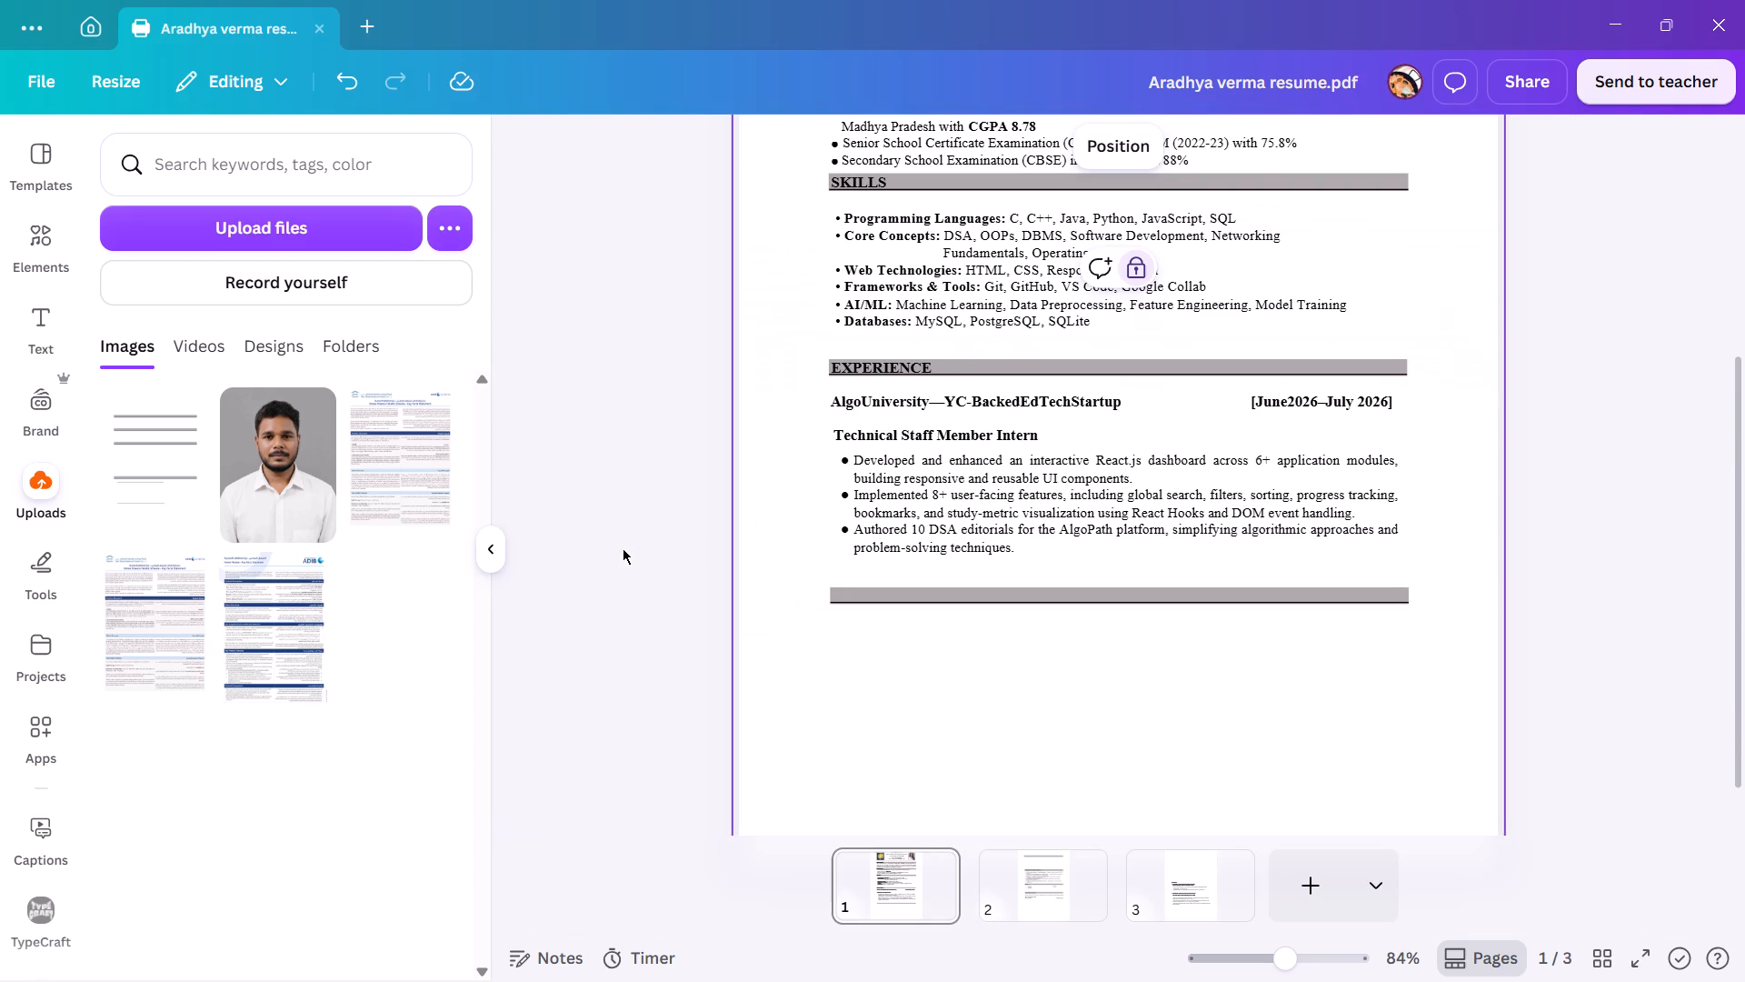
{"action": "scroll", "coordinate": [623, 548], "scroll_direction": "up", "scroll_amount": 1, "text": "ctrl"}
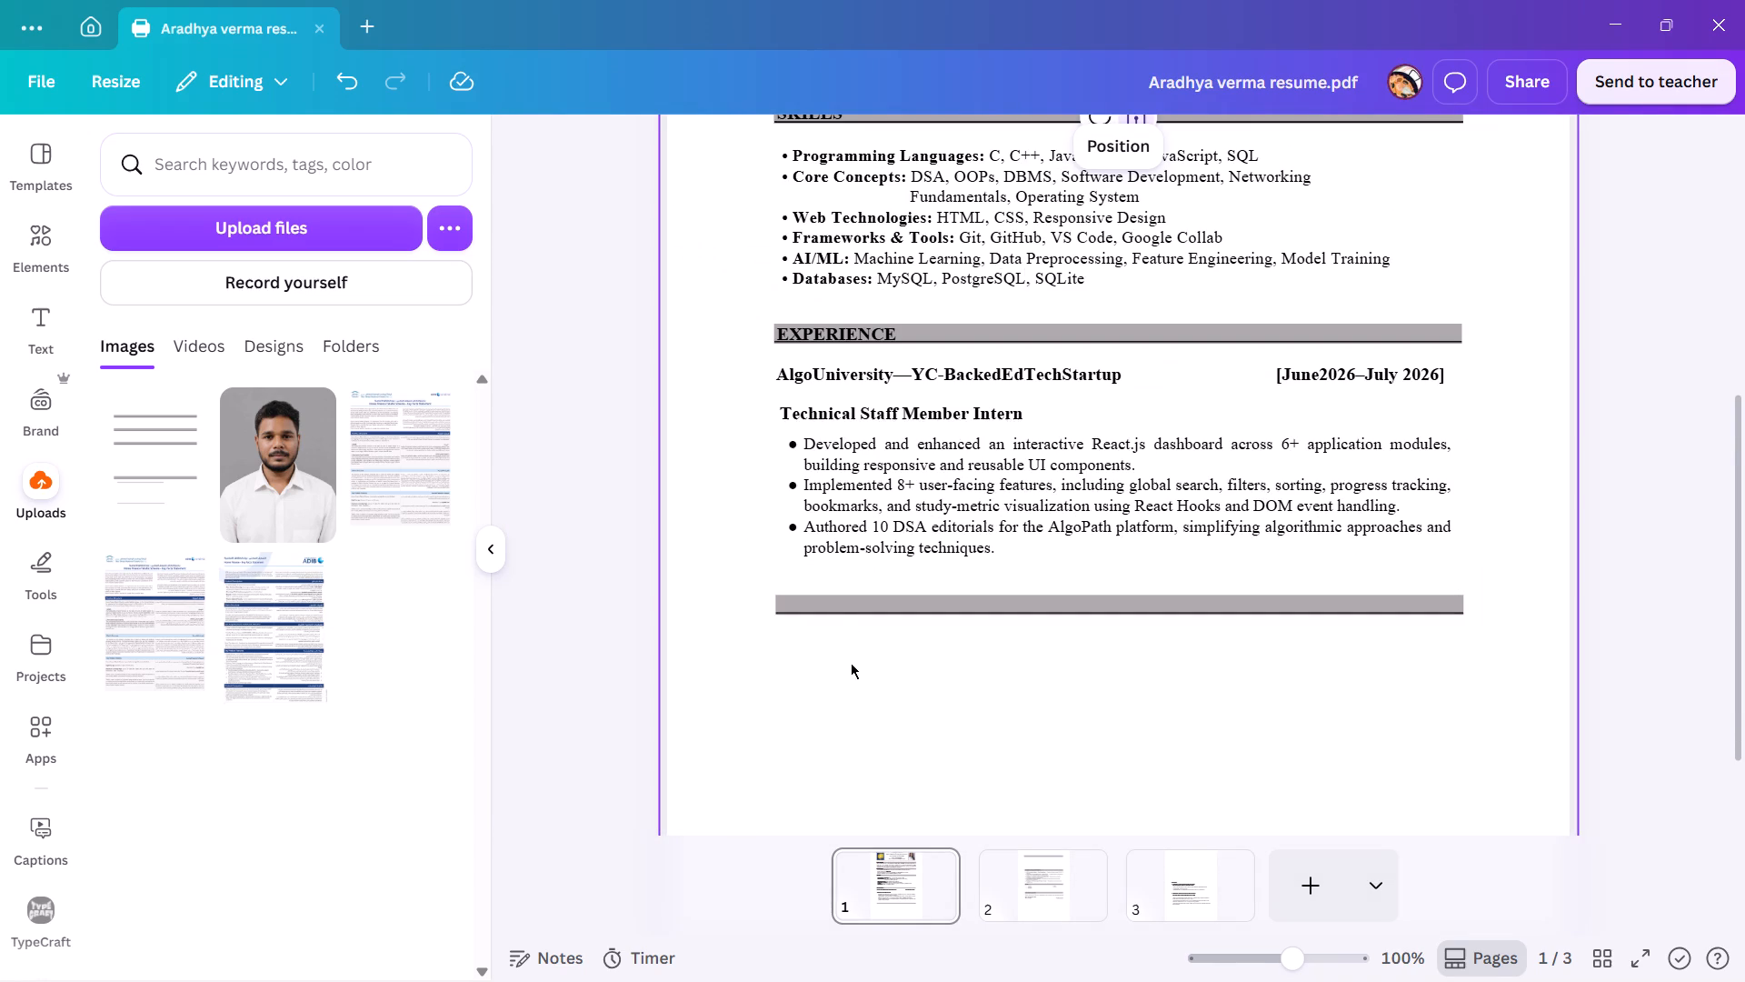
{"action": "scroll", "coordinate": [851, 663], "scroll_direction": "down", "scroll_amount": 3}
{"action": "scroll", "coordinate": [851, 663], "scroll_direction": "up", "scroll_amount": 1}
Cut the PROJECTS heading and the StoreSense project with its tech stack and bullets from page 3, and return to page 1.
{"action": "left_click", "coordinate": [1071, 897]}
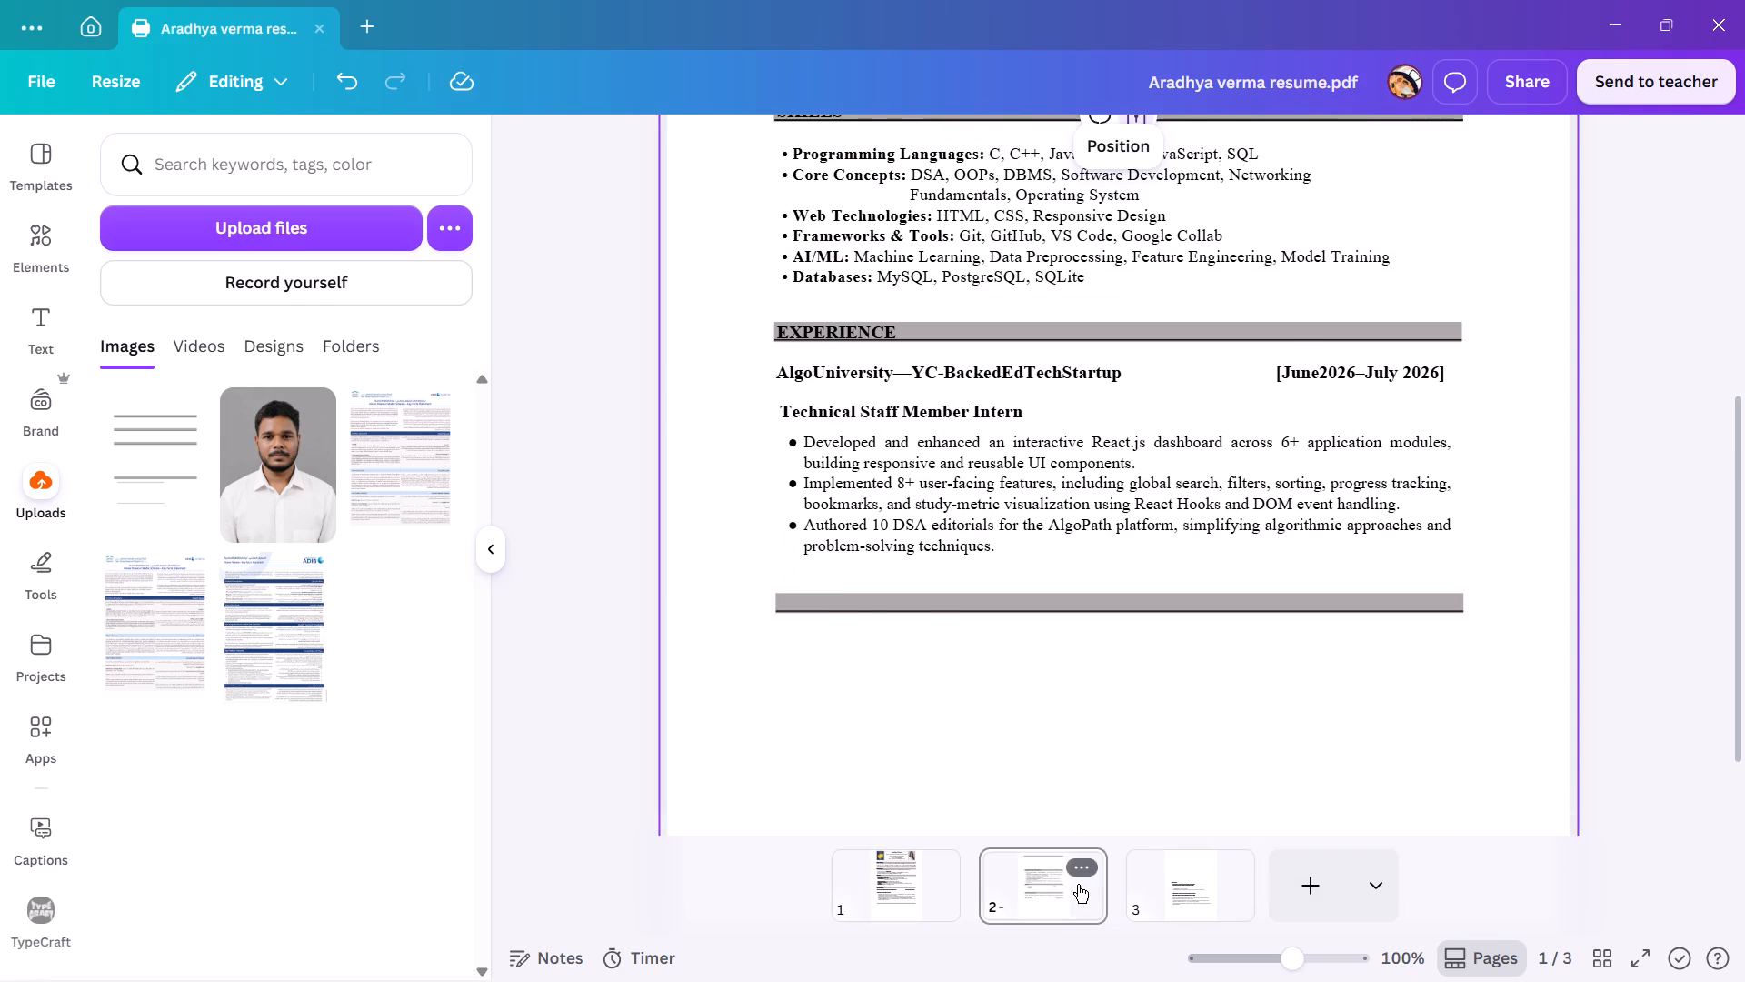
{"action": "left_click", "coordinate": [1232, 878]}
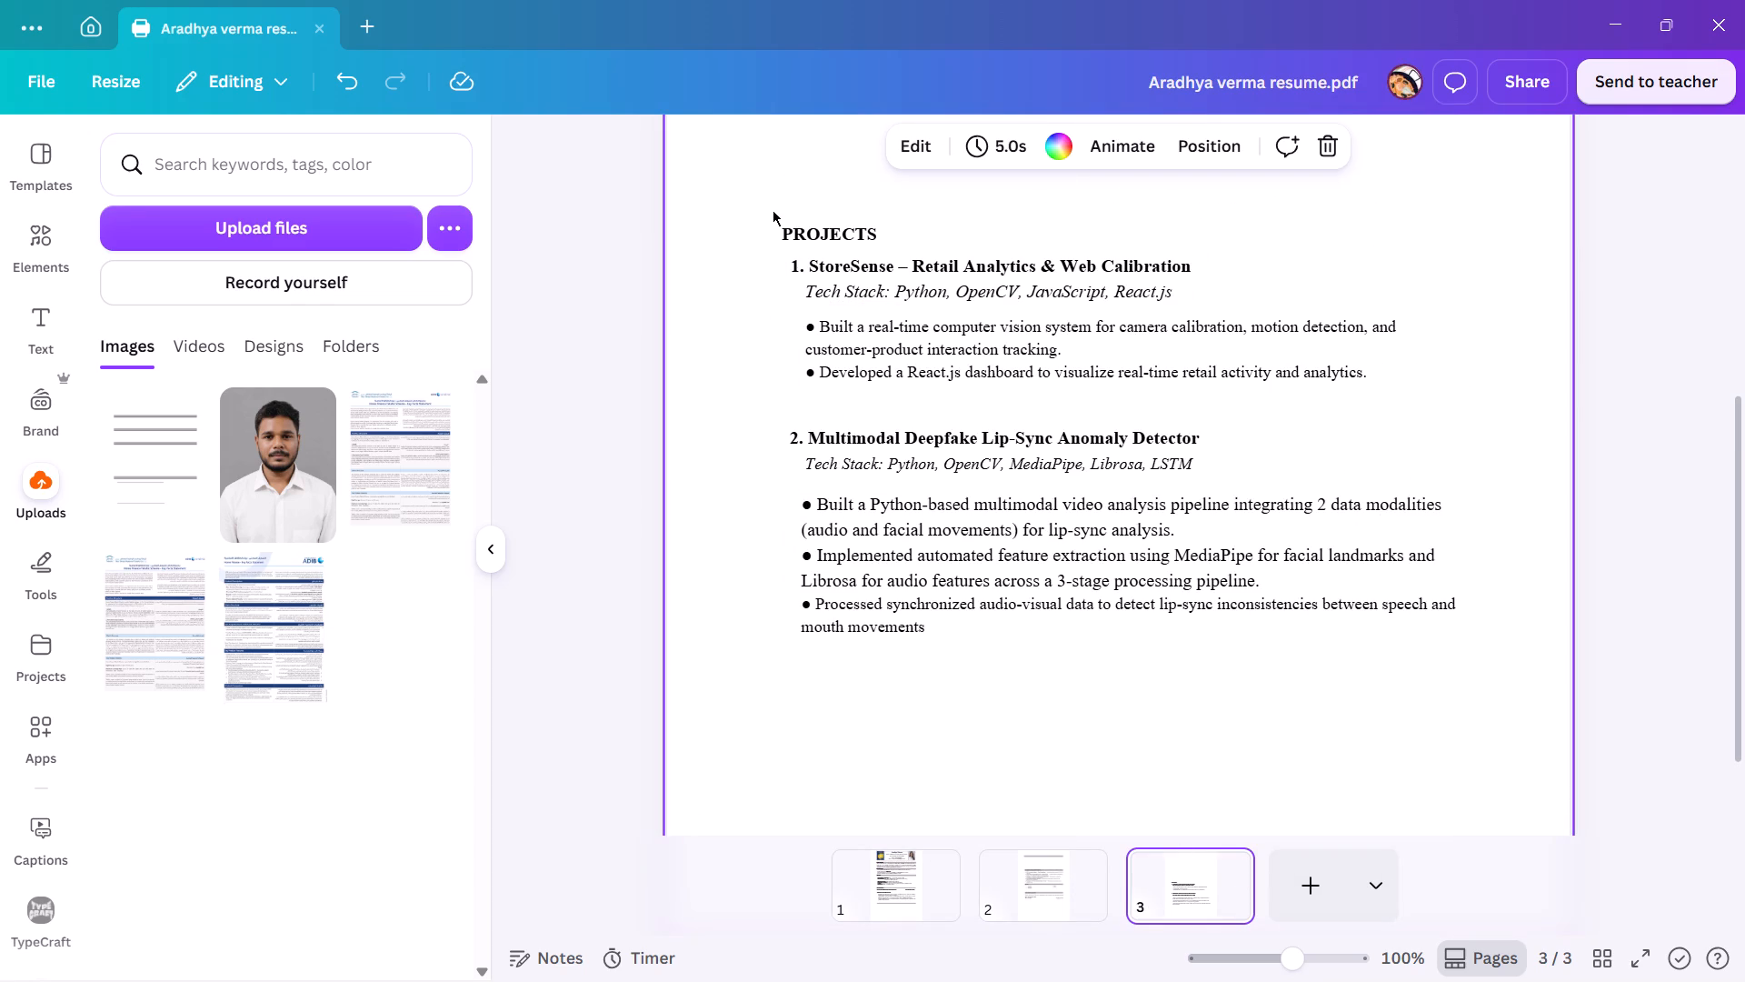
{"action": "left_click_drag", "start_coordinate": [772, 210], "coordinate": [1082, 401]}
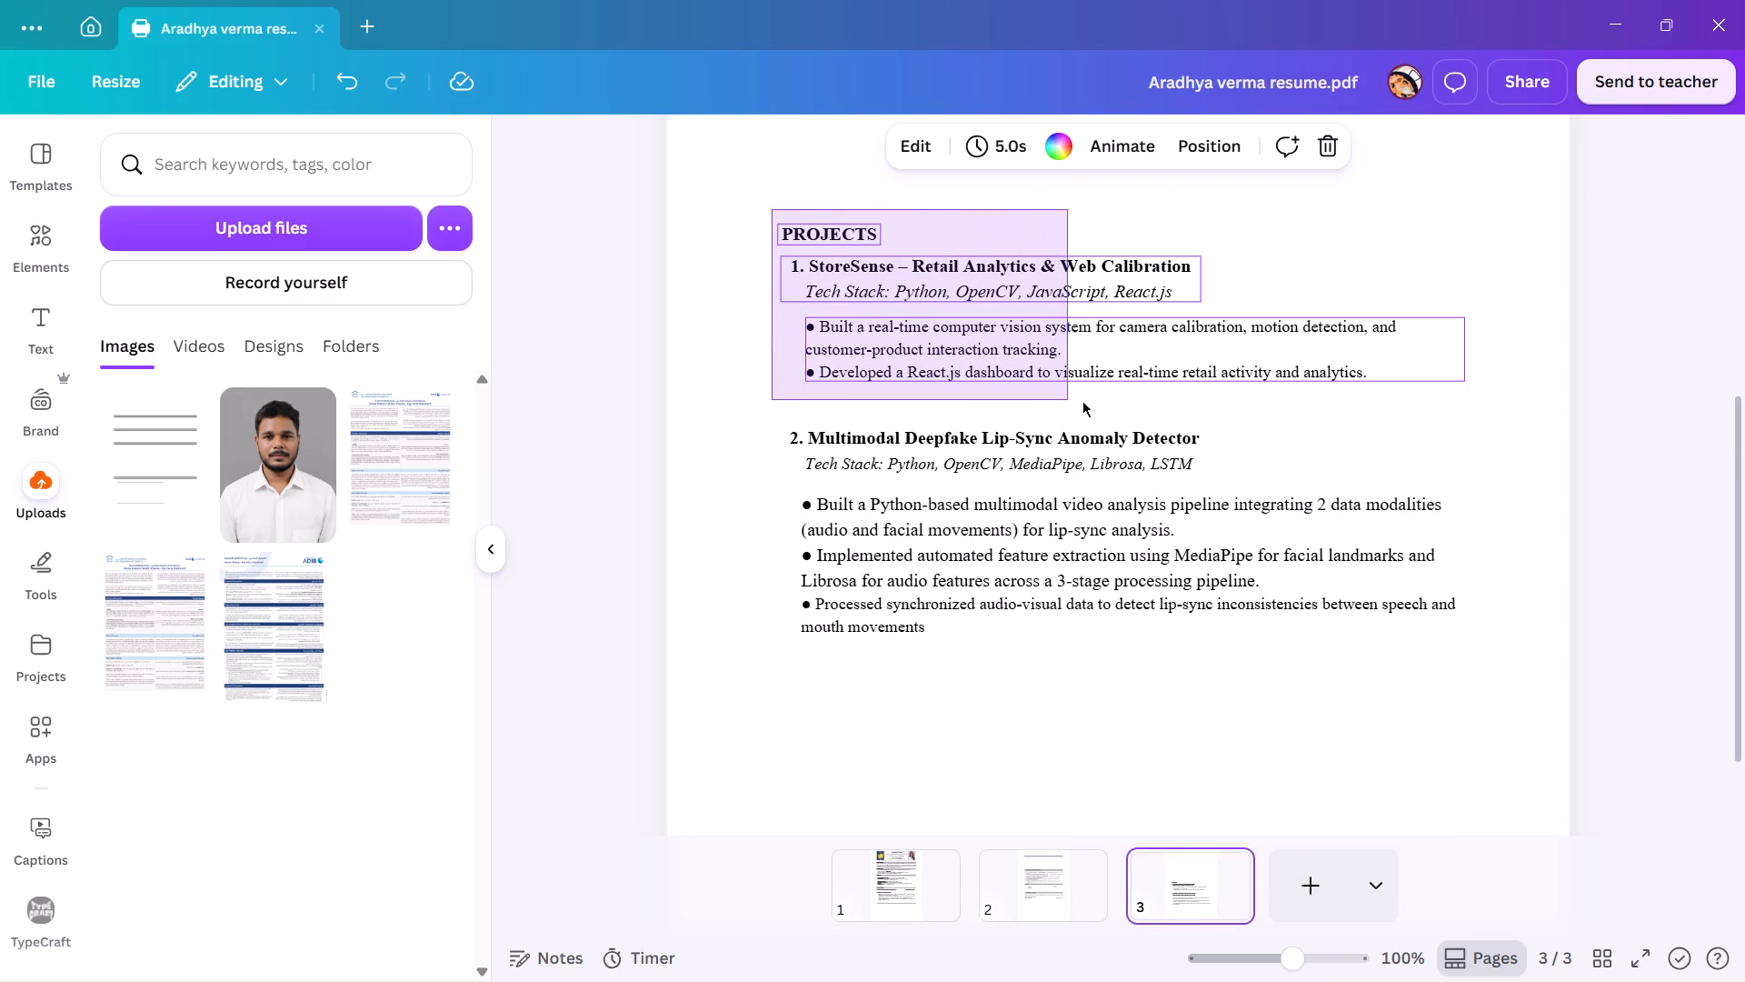
{"action": "left_click_drag", "start_coordinate": [1082, 401], "coordinate": [1178, 396]}
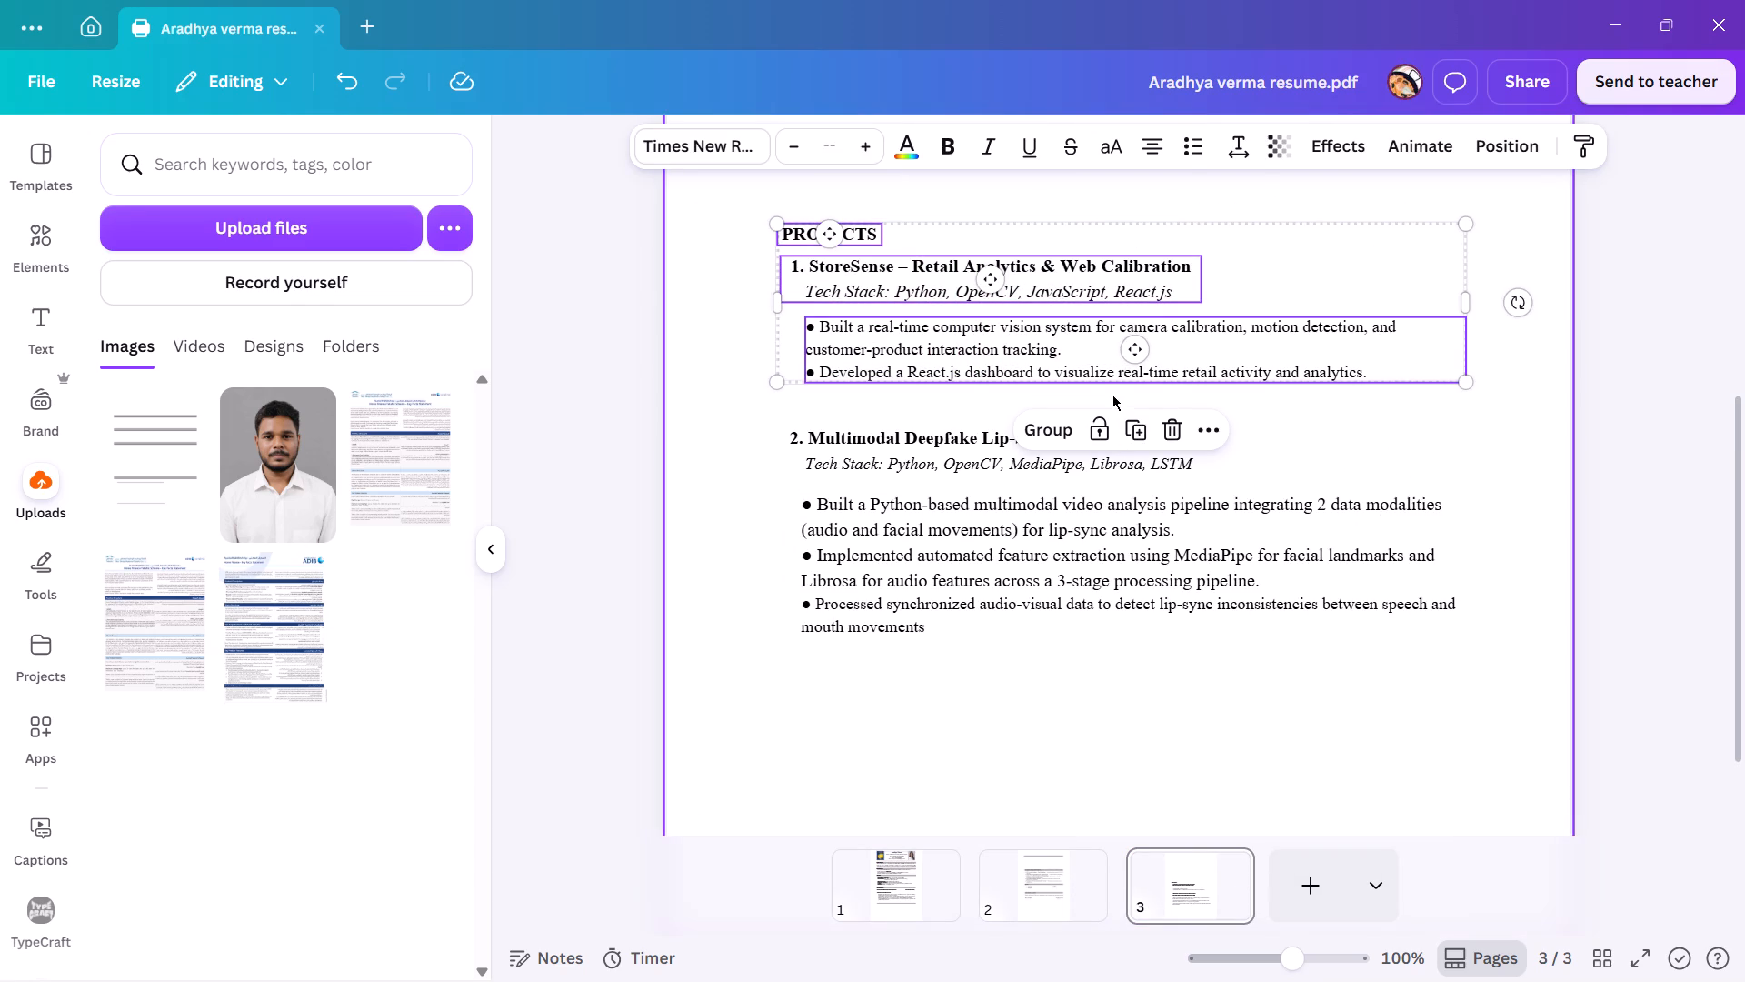
{"action": "key", "text": "ctrl+x"}
{"action": "left_click", "coordinate": [914, 888]}
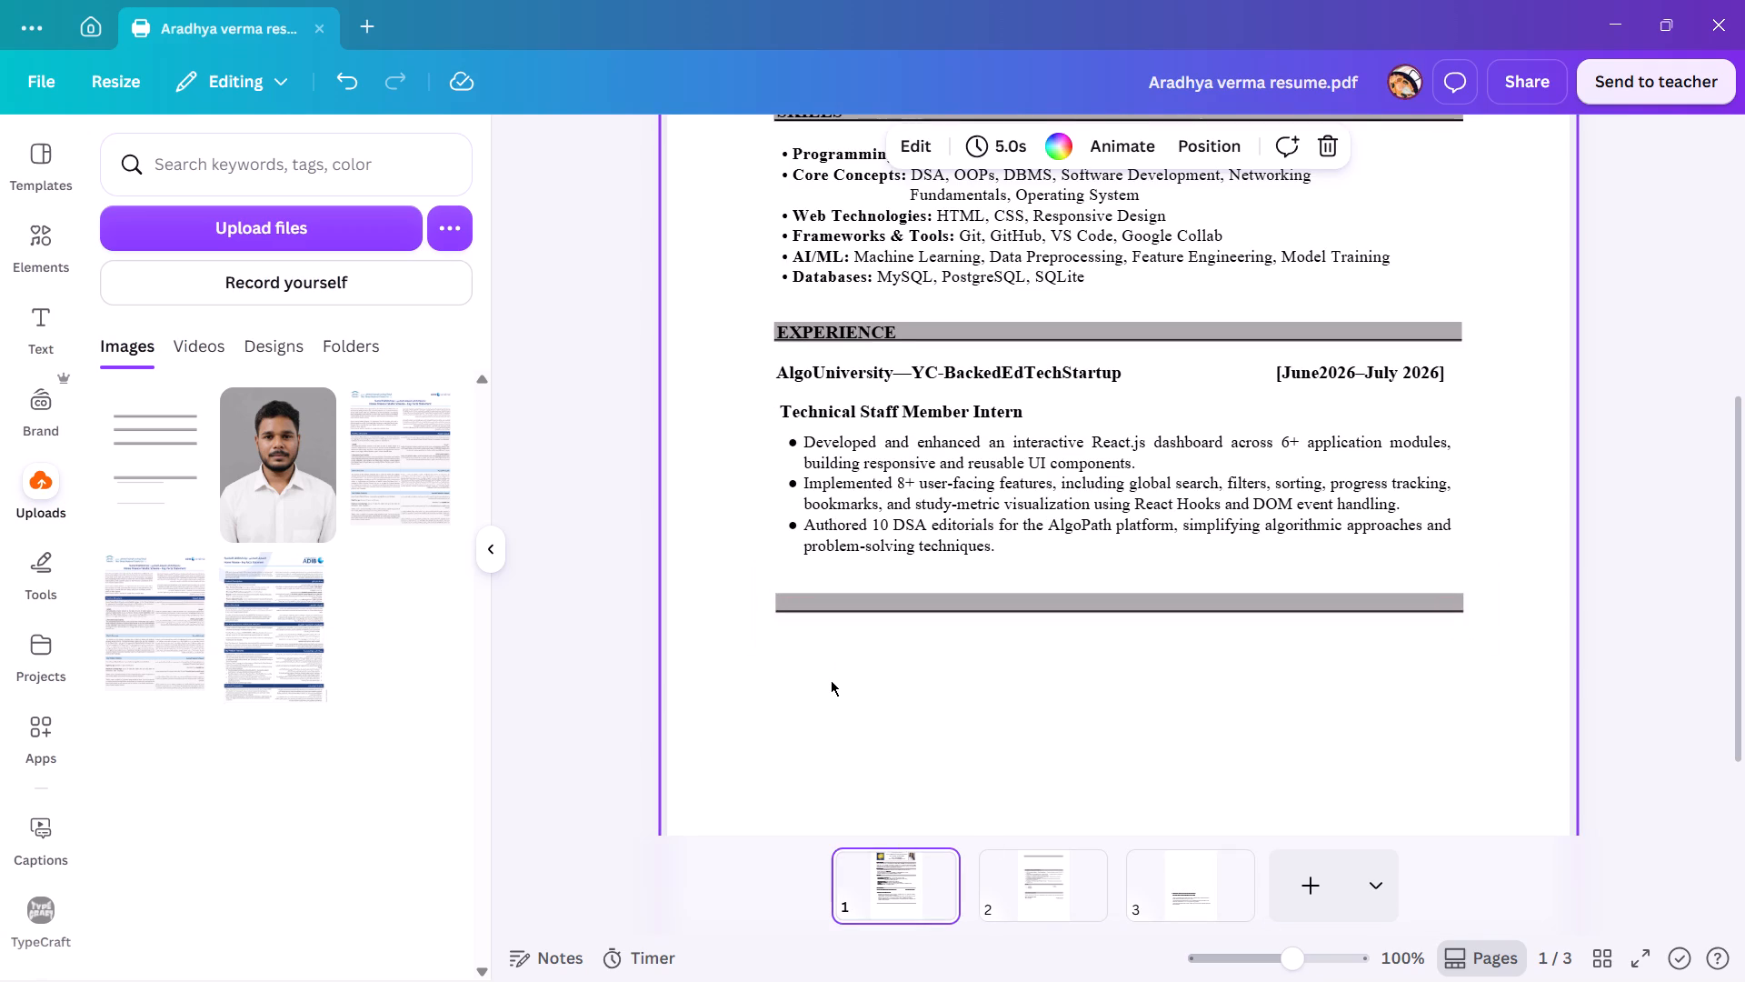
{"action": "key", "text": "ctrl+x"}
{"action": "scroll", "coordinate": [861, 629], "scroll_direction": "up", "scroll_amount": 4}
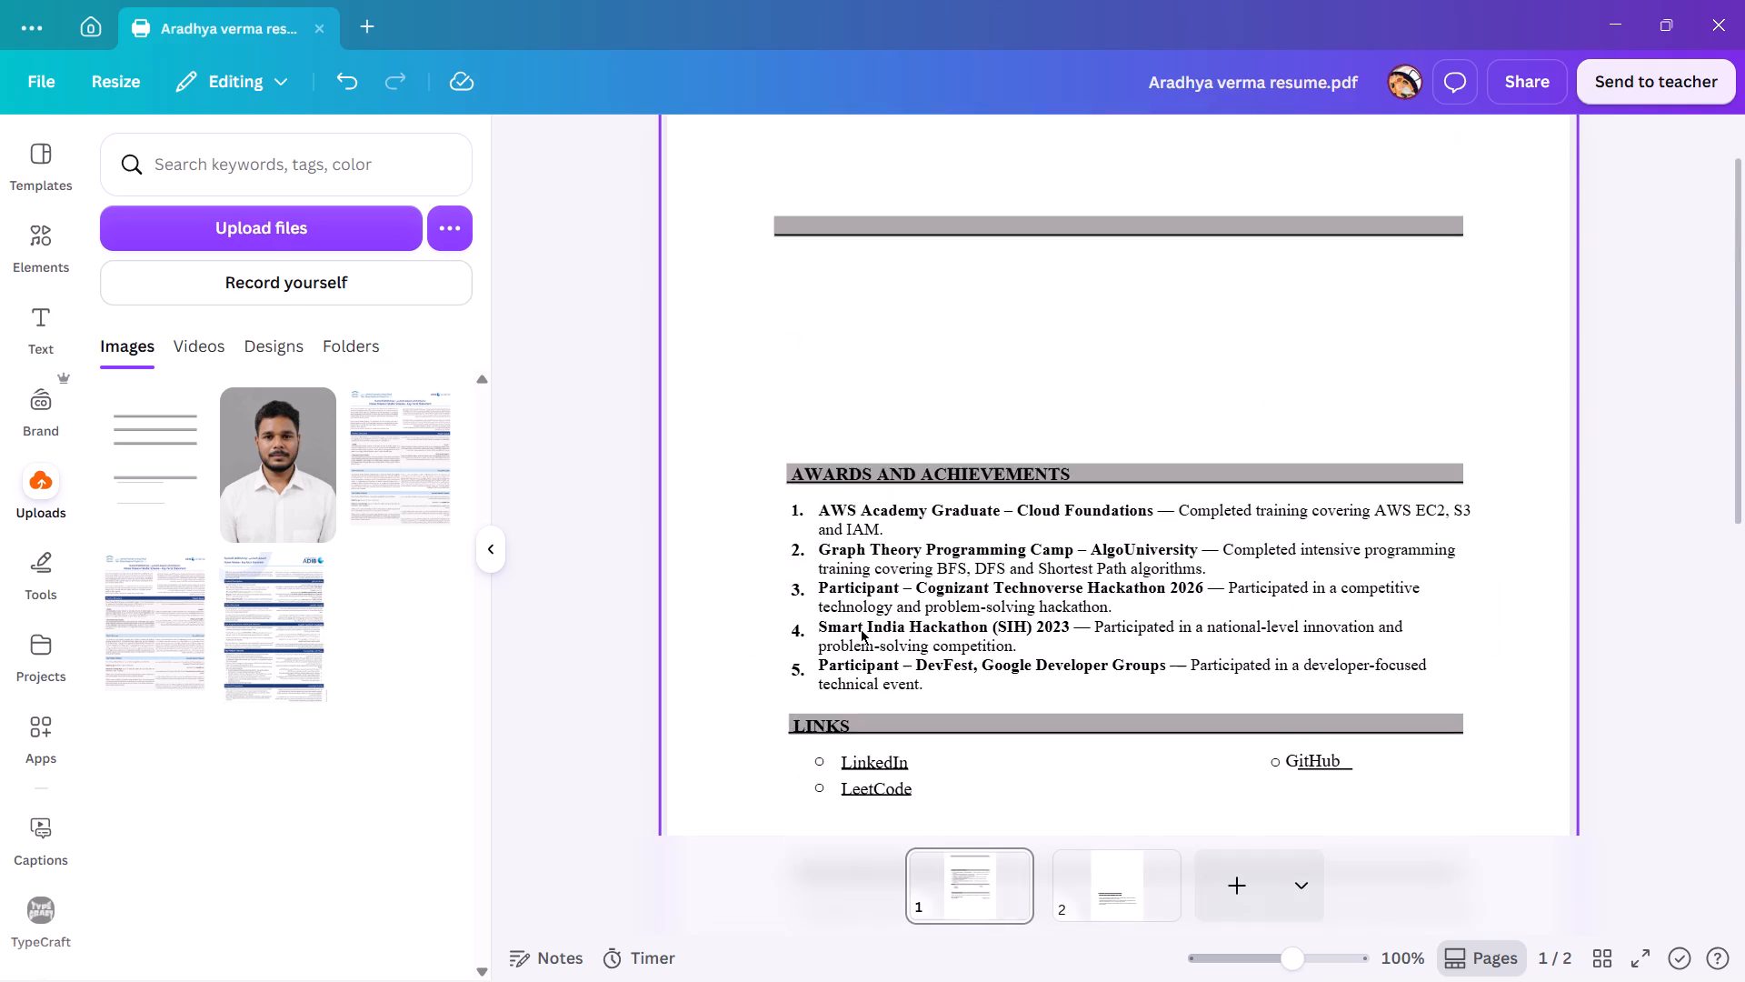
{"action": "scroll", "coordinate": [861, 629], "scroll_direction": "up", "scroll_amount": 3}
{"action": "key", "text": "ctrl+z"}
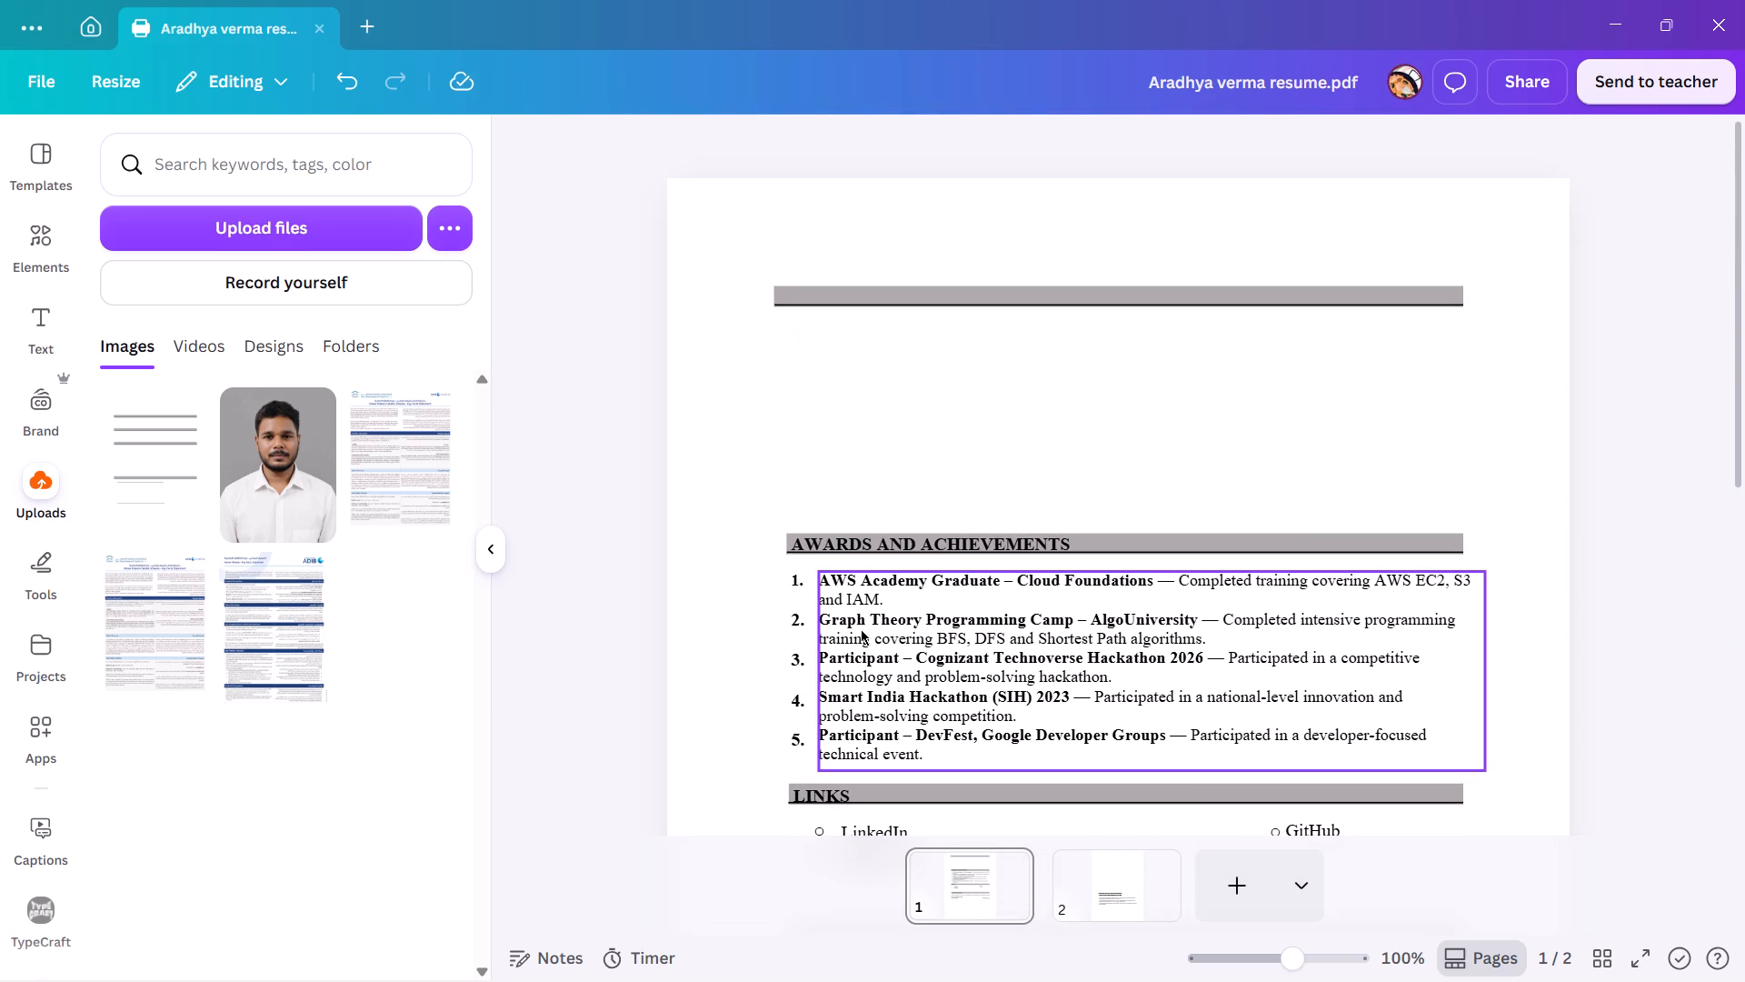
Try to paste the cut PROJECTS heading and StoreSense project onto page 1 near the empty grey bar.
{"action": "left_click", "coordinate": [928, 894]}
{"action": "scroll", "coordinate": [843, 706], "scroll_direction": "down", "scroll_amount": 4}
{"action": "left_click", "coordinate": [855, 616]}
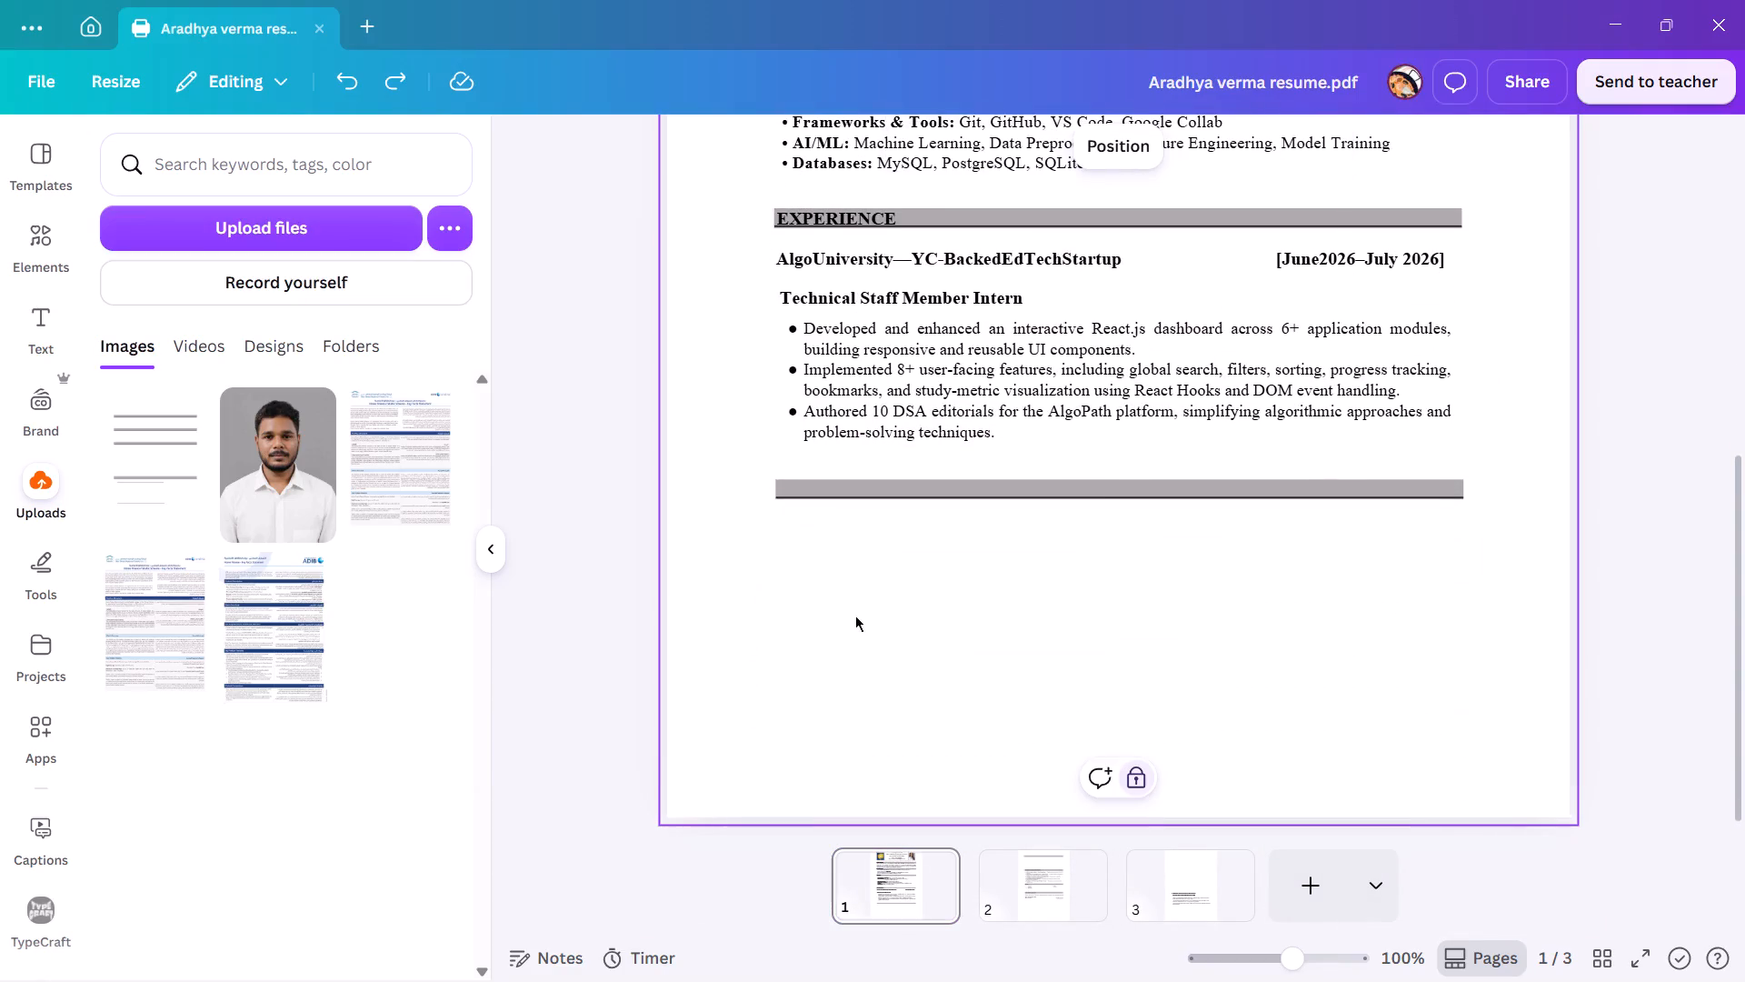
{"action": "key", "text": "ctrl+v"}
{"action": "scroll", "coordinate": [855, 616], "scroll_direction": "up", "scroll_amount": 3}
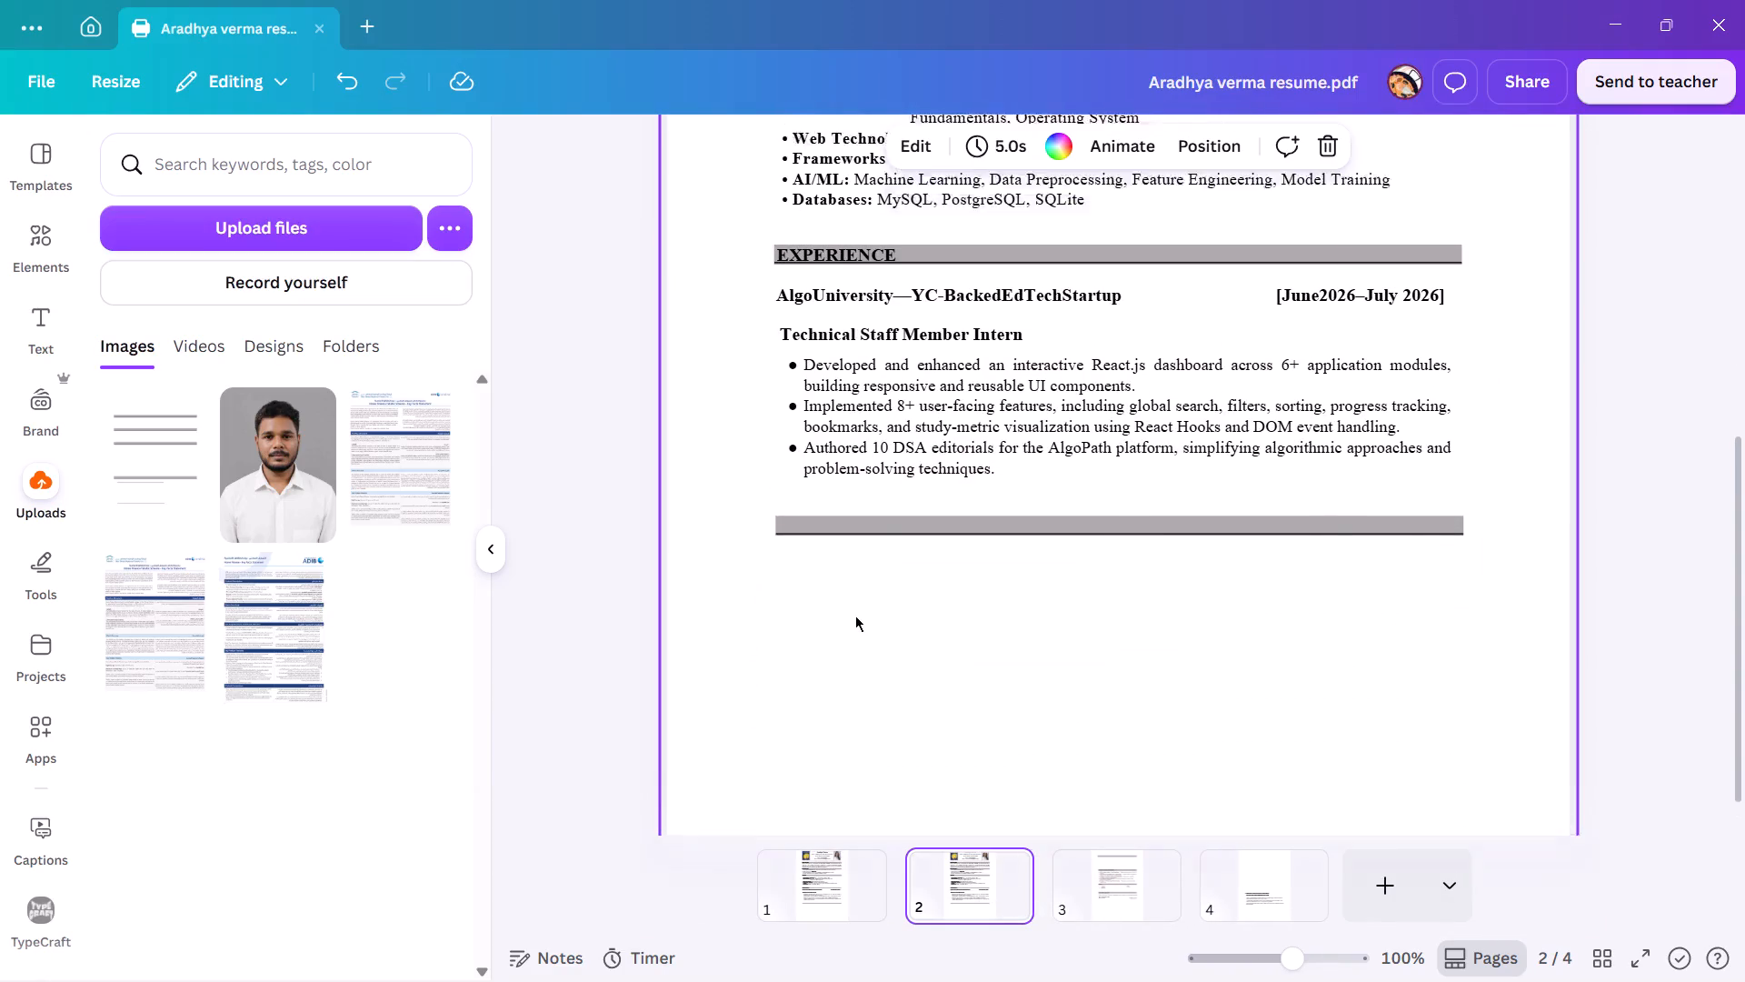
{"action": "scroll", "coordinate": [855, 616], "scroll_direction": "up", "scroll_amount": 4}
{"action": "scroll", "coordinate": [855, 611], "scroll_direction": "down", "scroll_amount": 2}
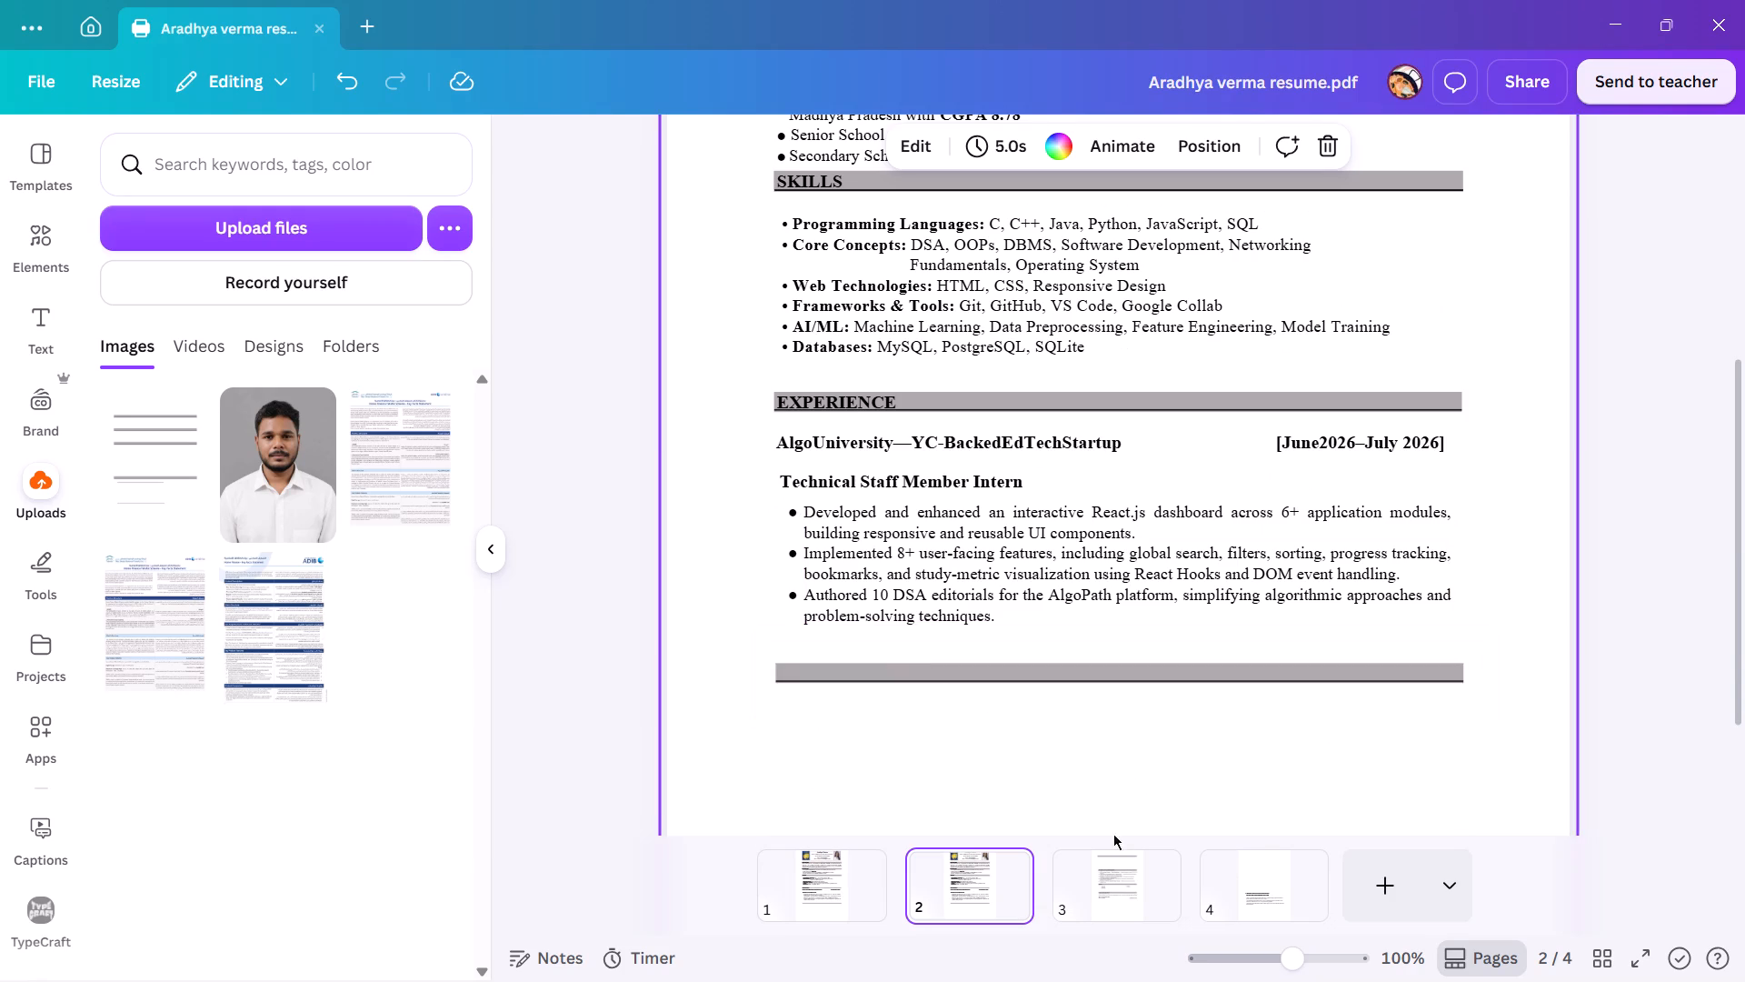
Look through all the pages for the cut PROJECTS content and compare the first two pages.
{"action": "left_click", "coordinate": [1123, 872]}
{"action": "left_click", "coordinate": [1252, 886]}
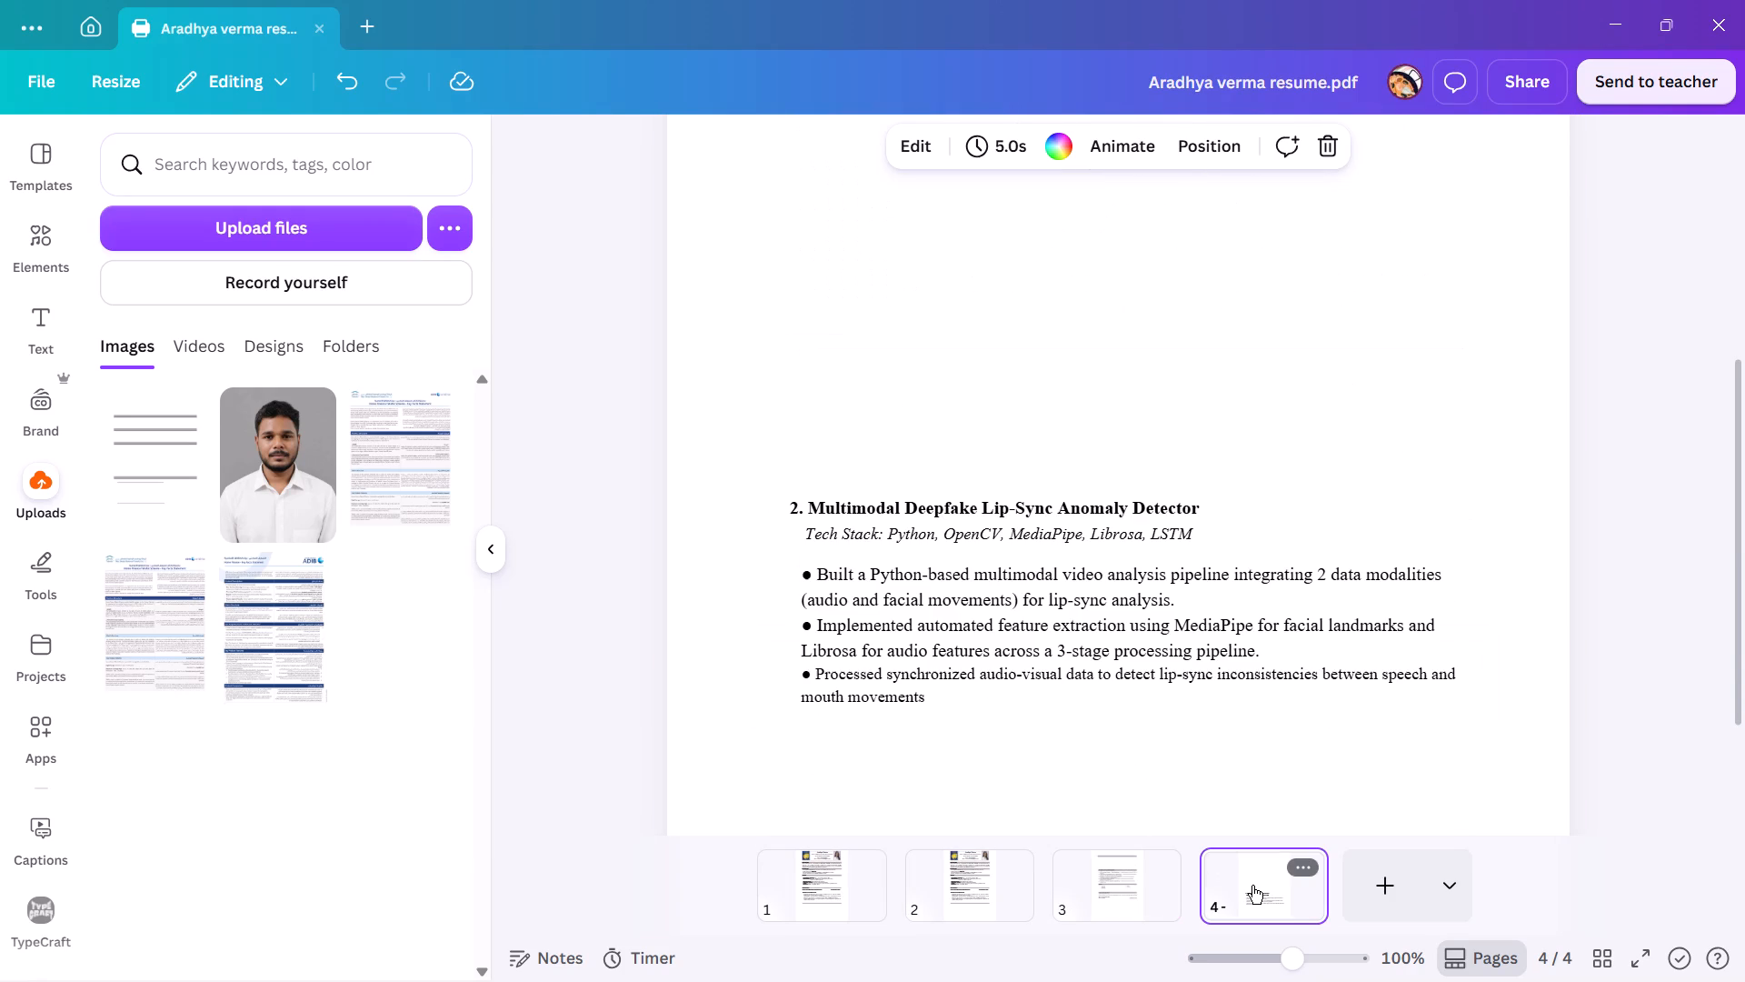
{"action": "left_click", "coordinate": [967, 882]}
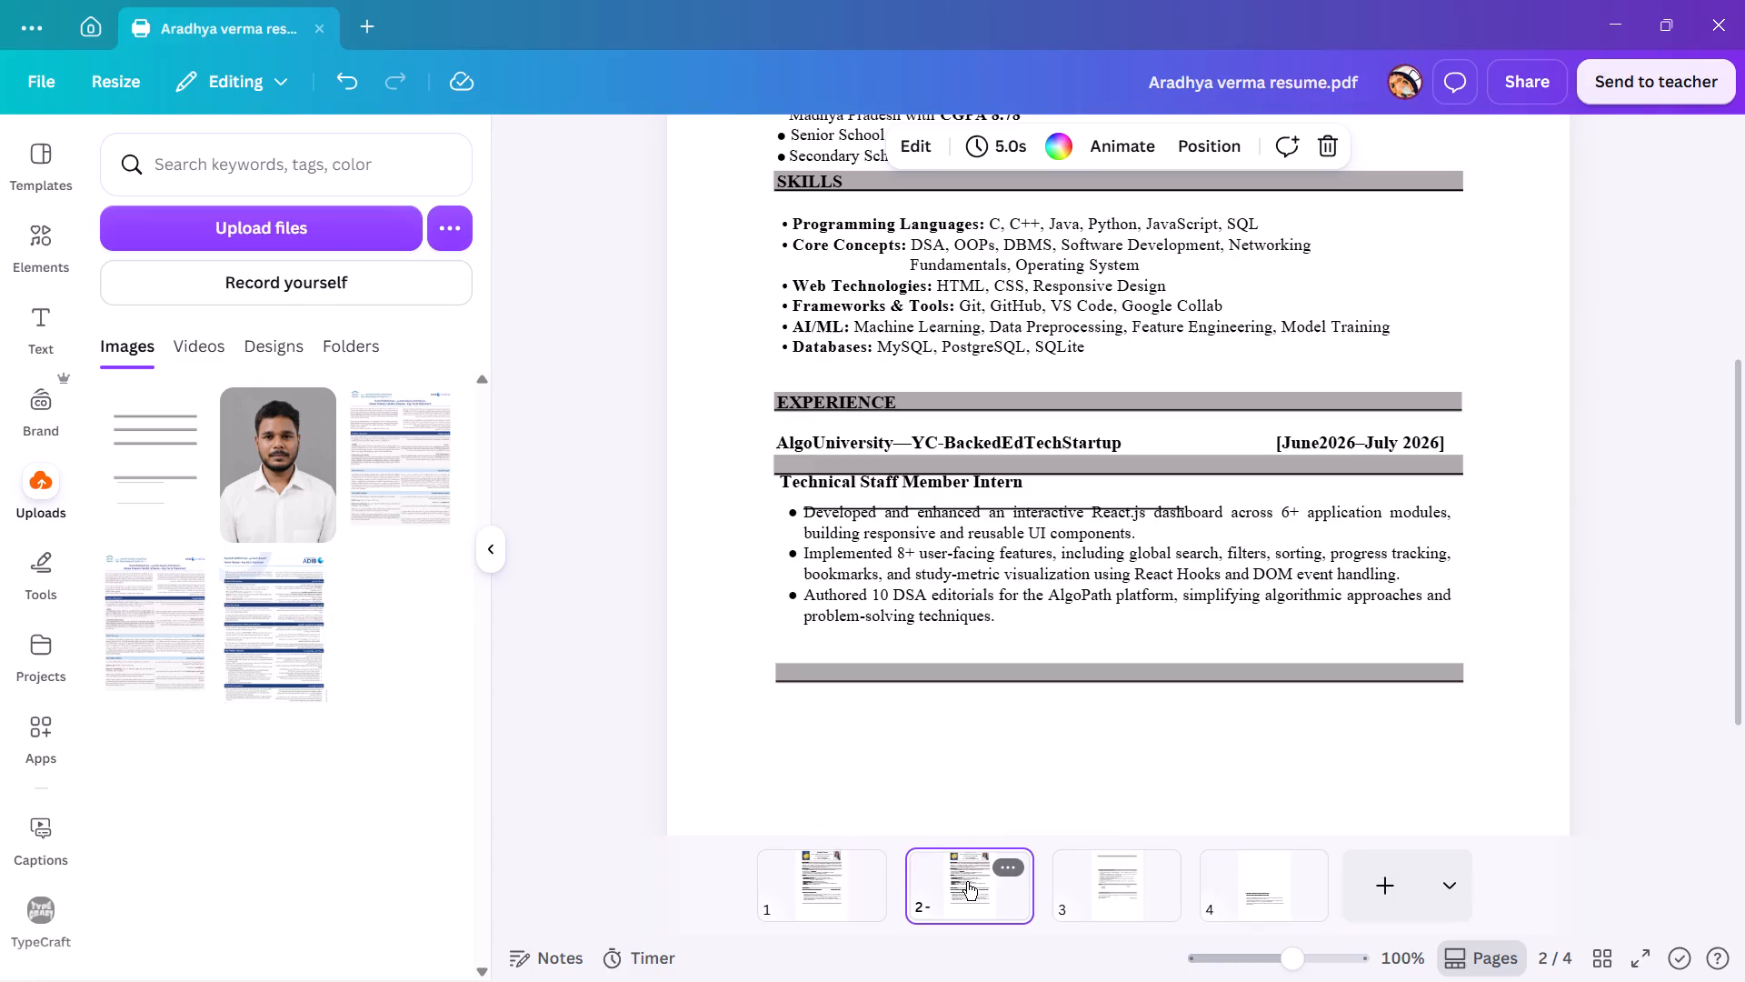
{"action": "left_click", "coordinate": [842, 873]}
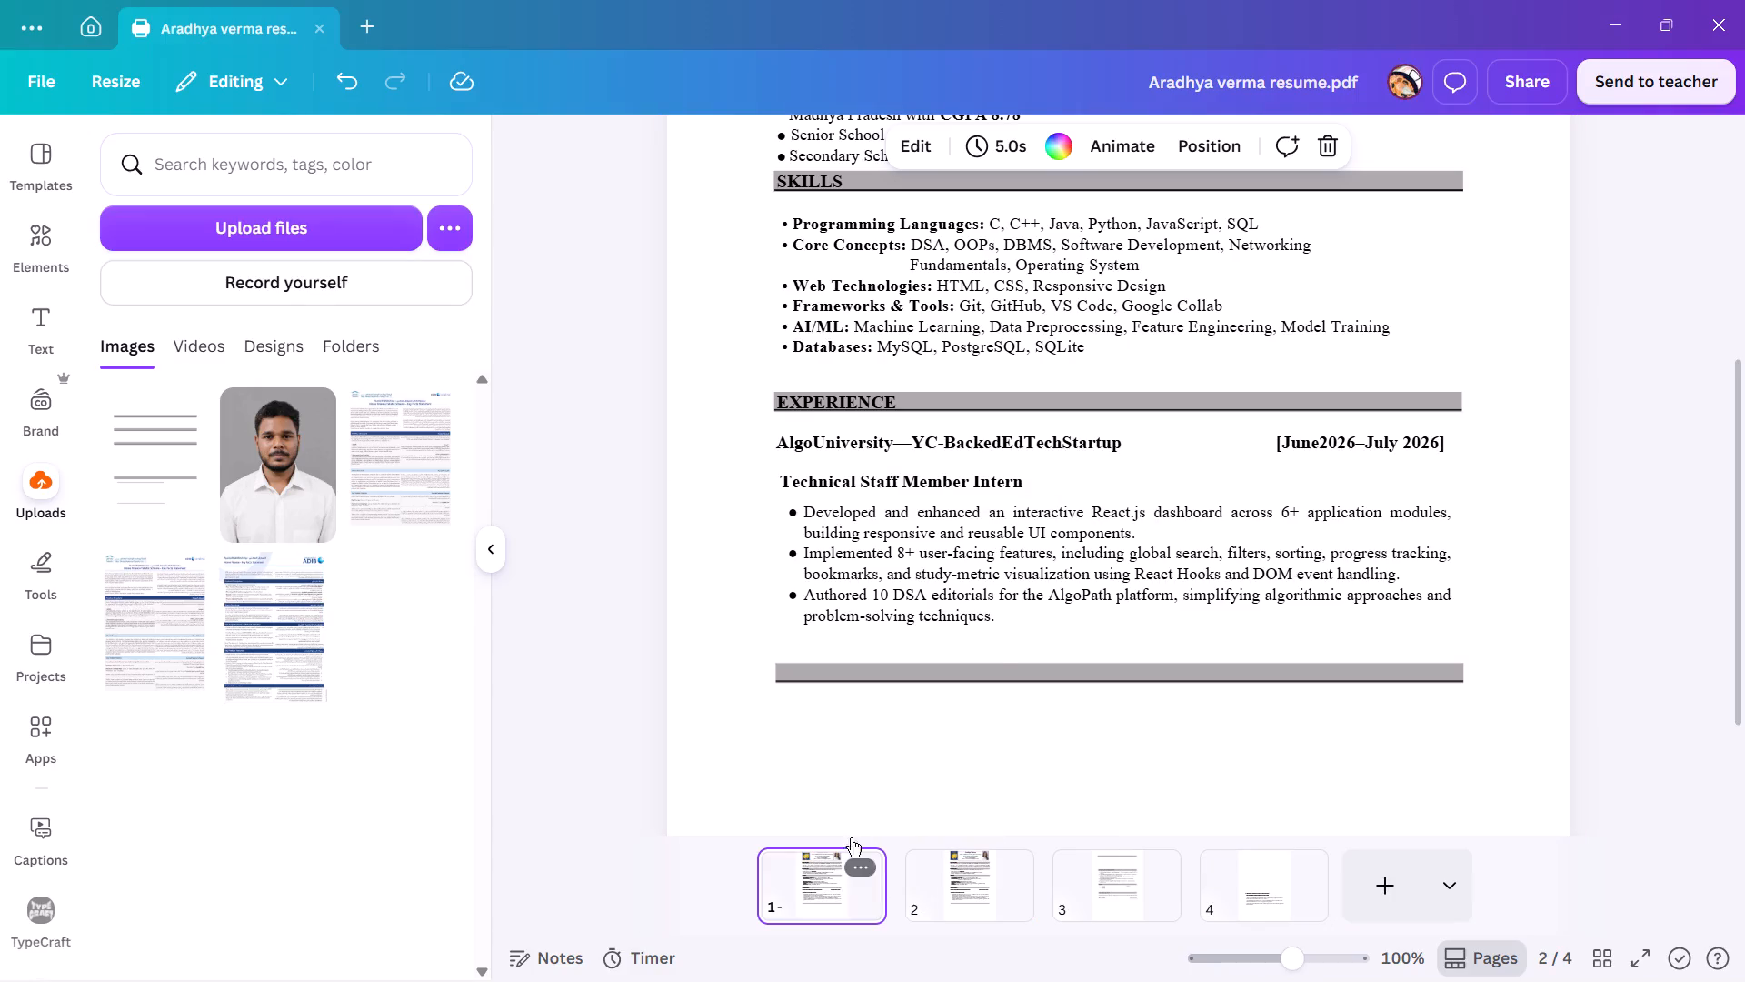
{"action": "scroll", "coordinate": [996, 652], "scroll_direction": "down", "scroll_amount": 4, "text": "ctrl"}
{"action": "scroll", "coordinate": [996, 652], "scroll_direction": "up", "scroll_amount": 1, "text": "ctrl"}
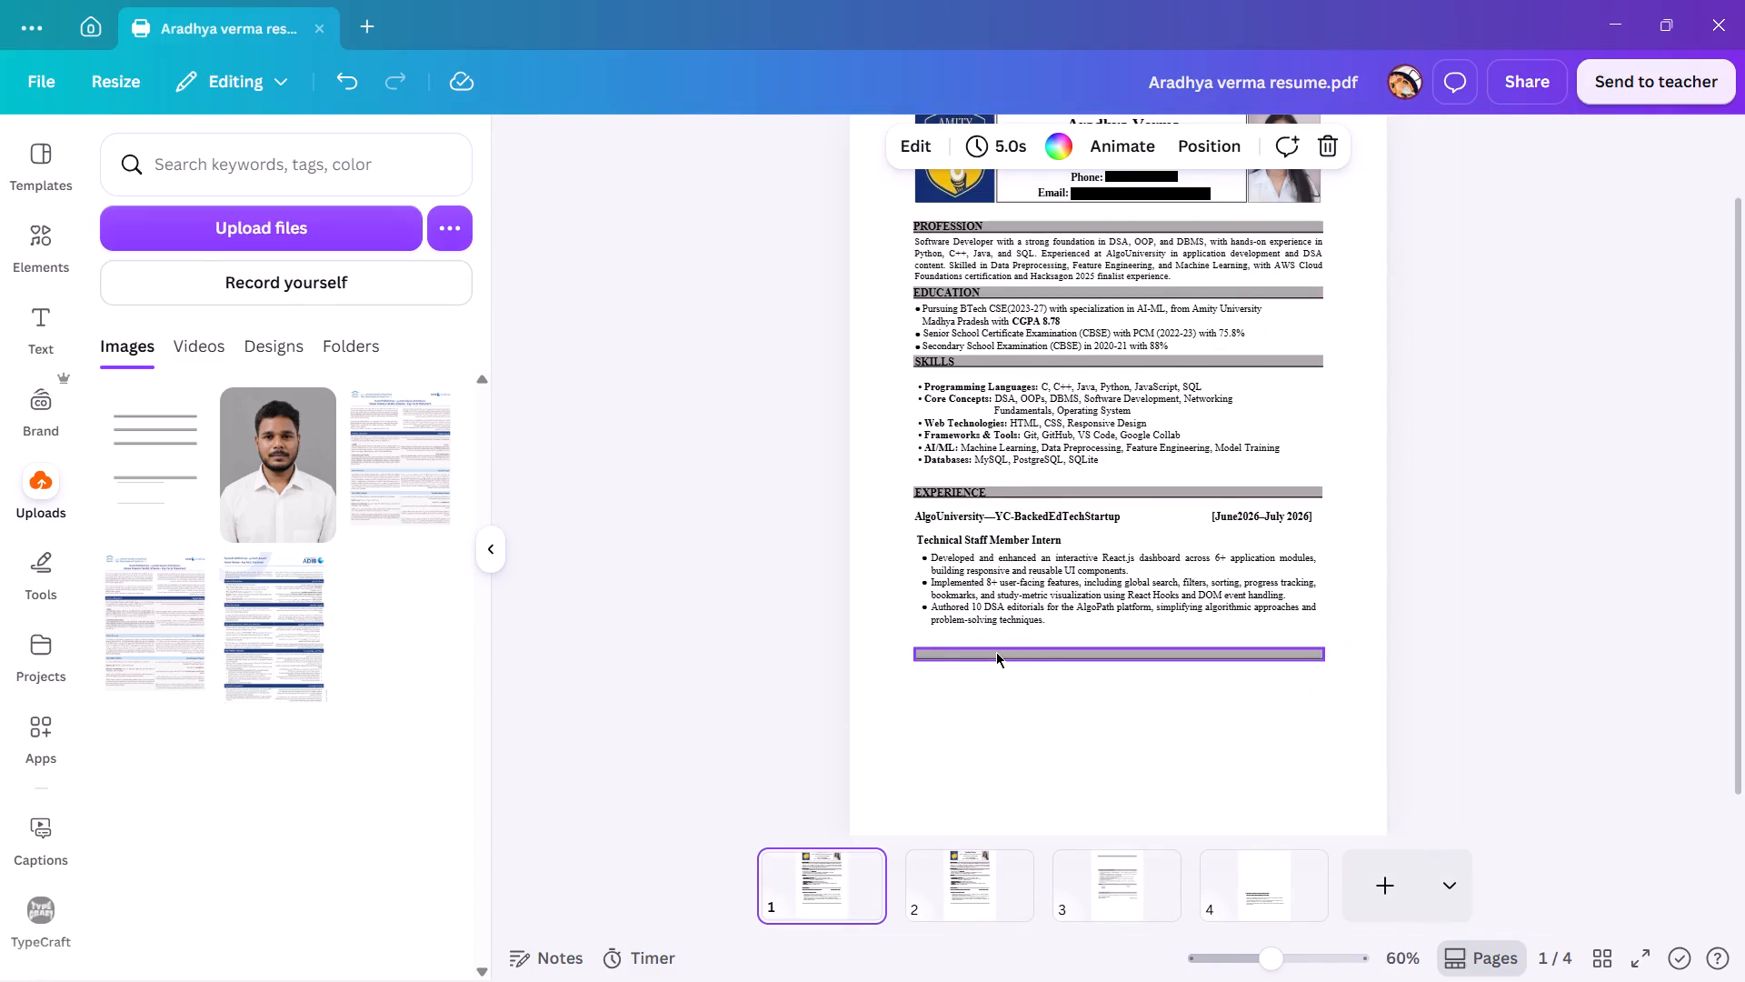
{"action": "scroll", "coordinate": [996, 652], "scroll_direction": "down", "scroll_amount": 1, "text": "ctrl"}
{"action": "left_click", "coordinate": [996, 893]}
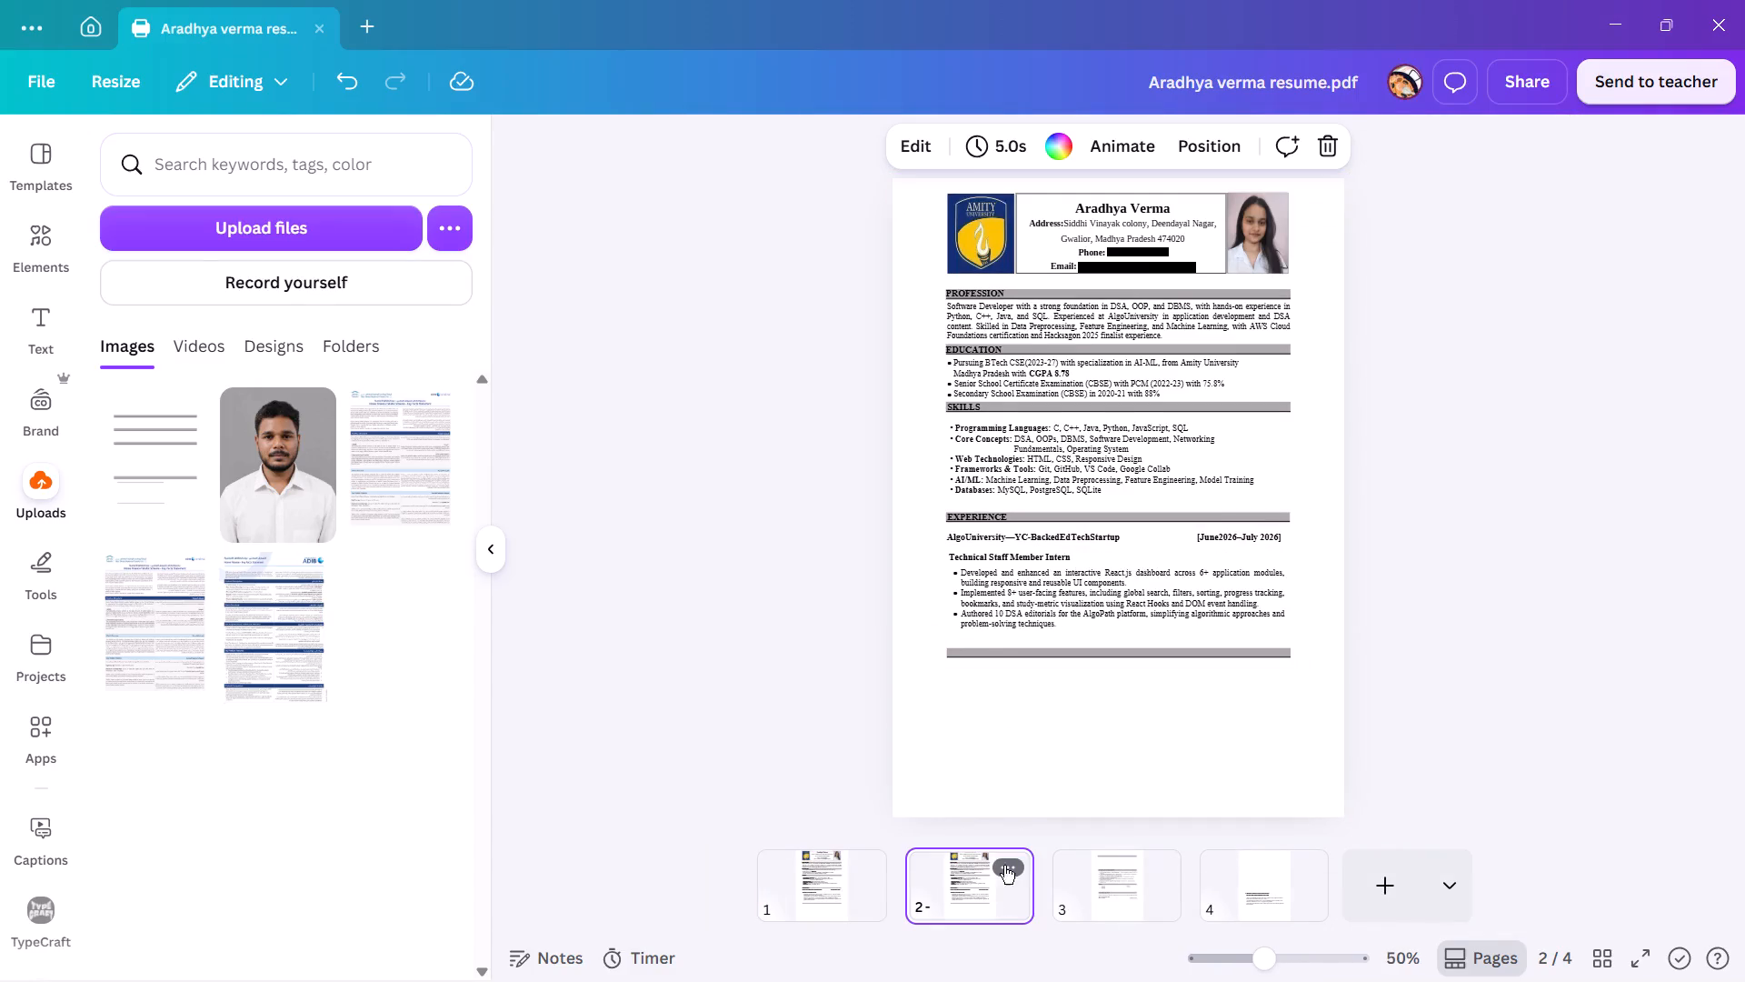
{"action": "left_click", "coordinate": [1120, 903]}
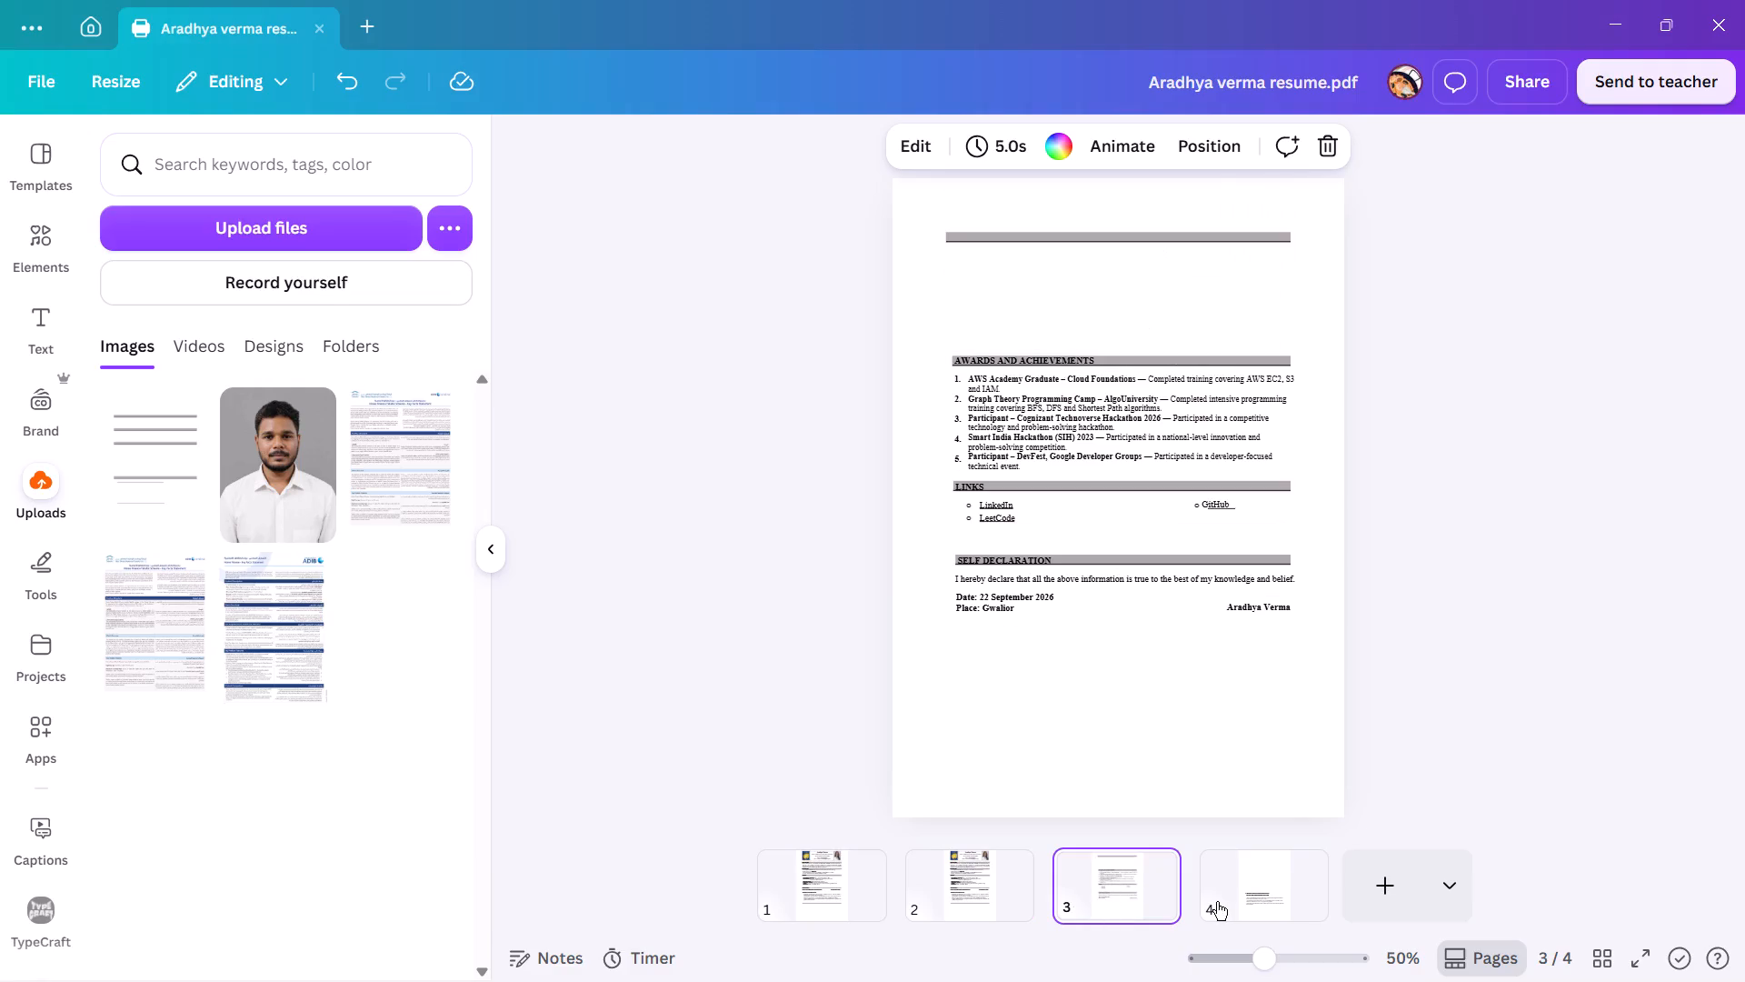
{"action": "left_click", "coordinate": [1220, 902]}
{"action": "left_click", "coordinate": [1107, 884]}
{"action": "left_click", "coordinate": [990, 877]}
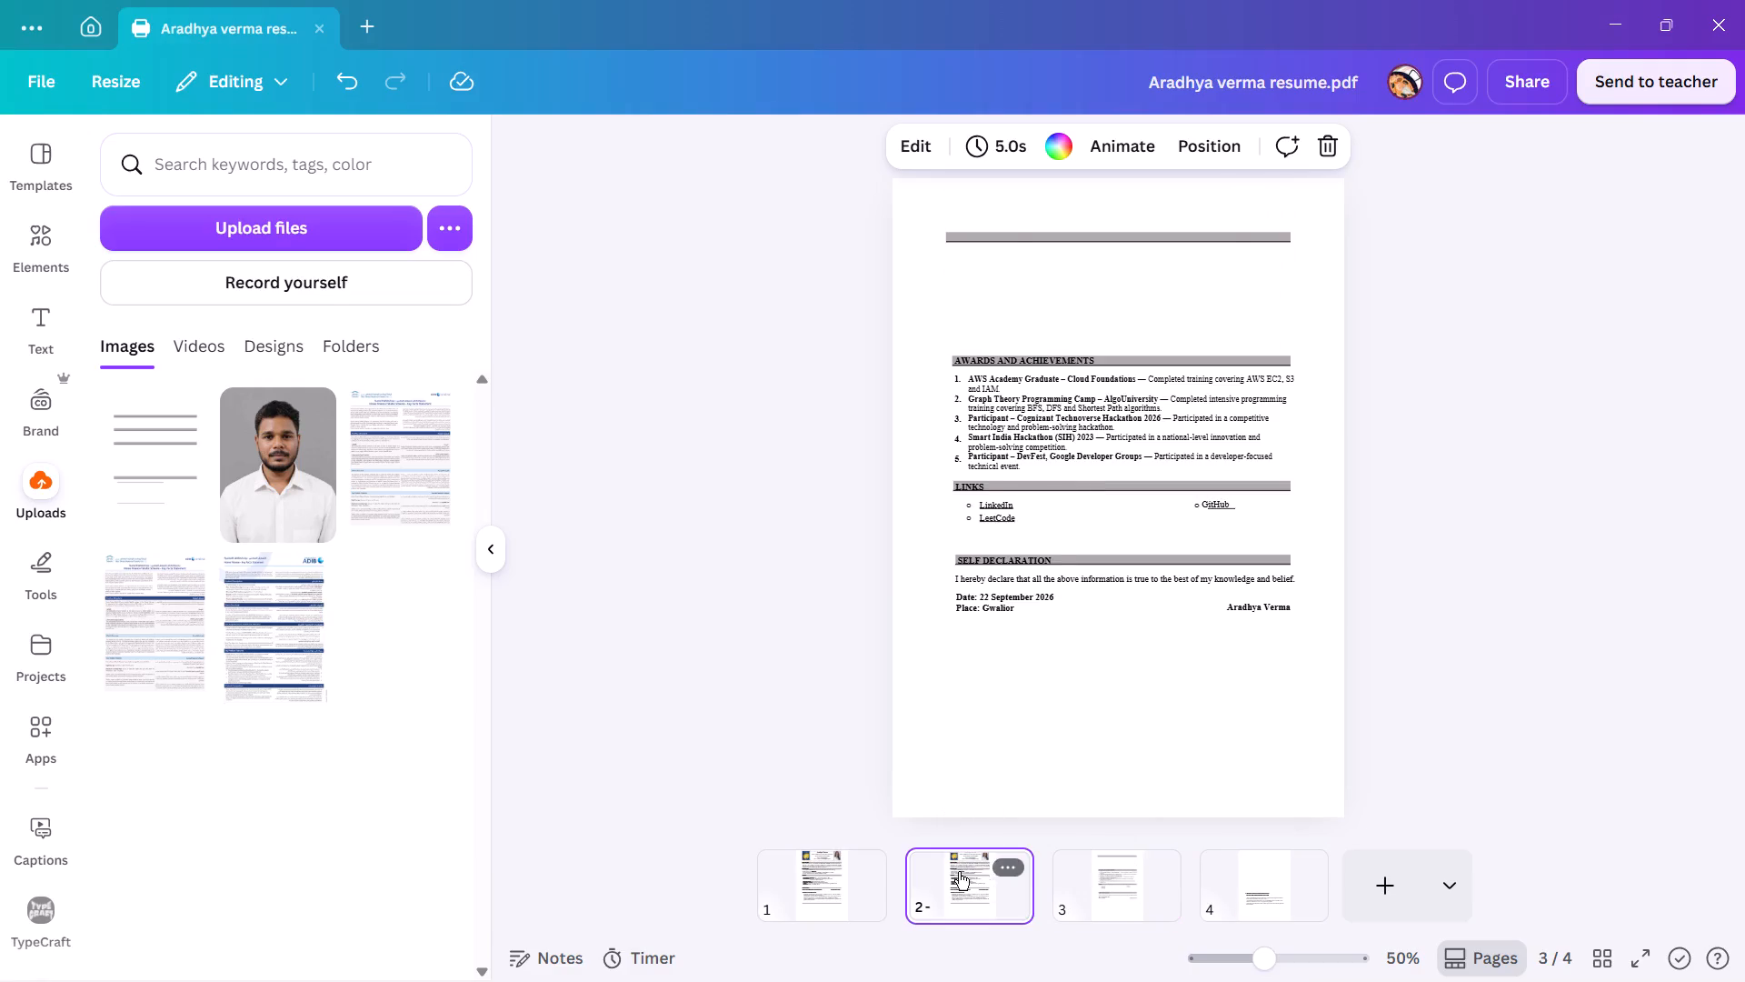
{"action": "left_click", "coordinate": [832, 872]}
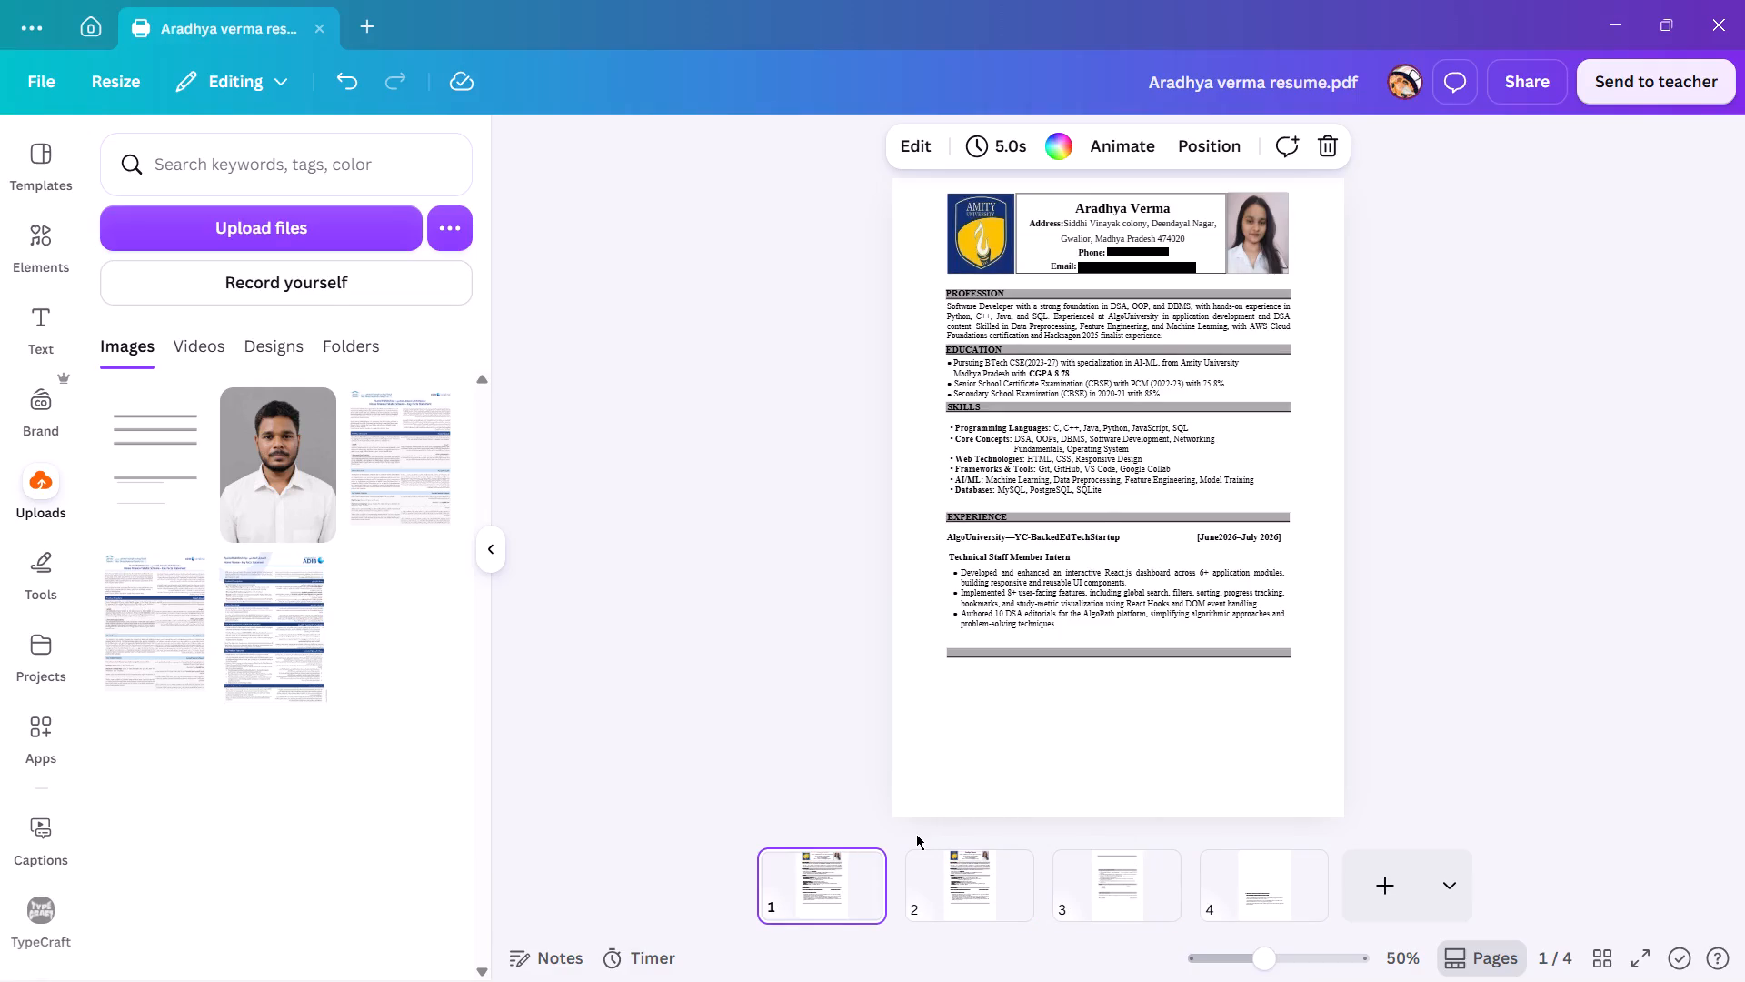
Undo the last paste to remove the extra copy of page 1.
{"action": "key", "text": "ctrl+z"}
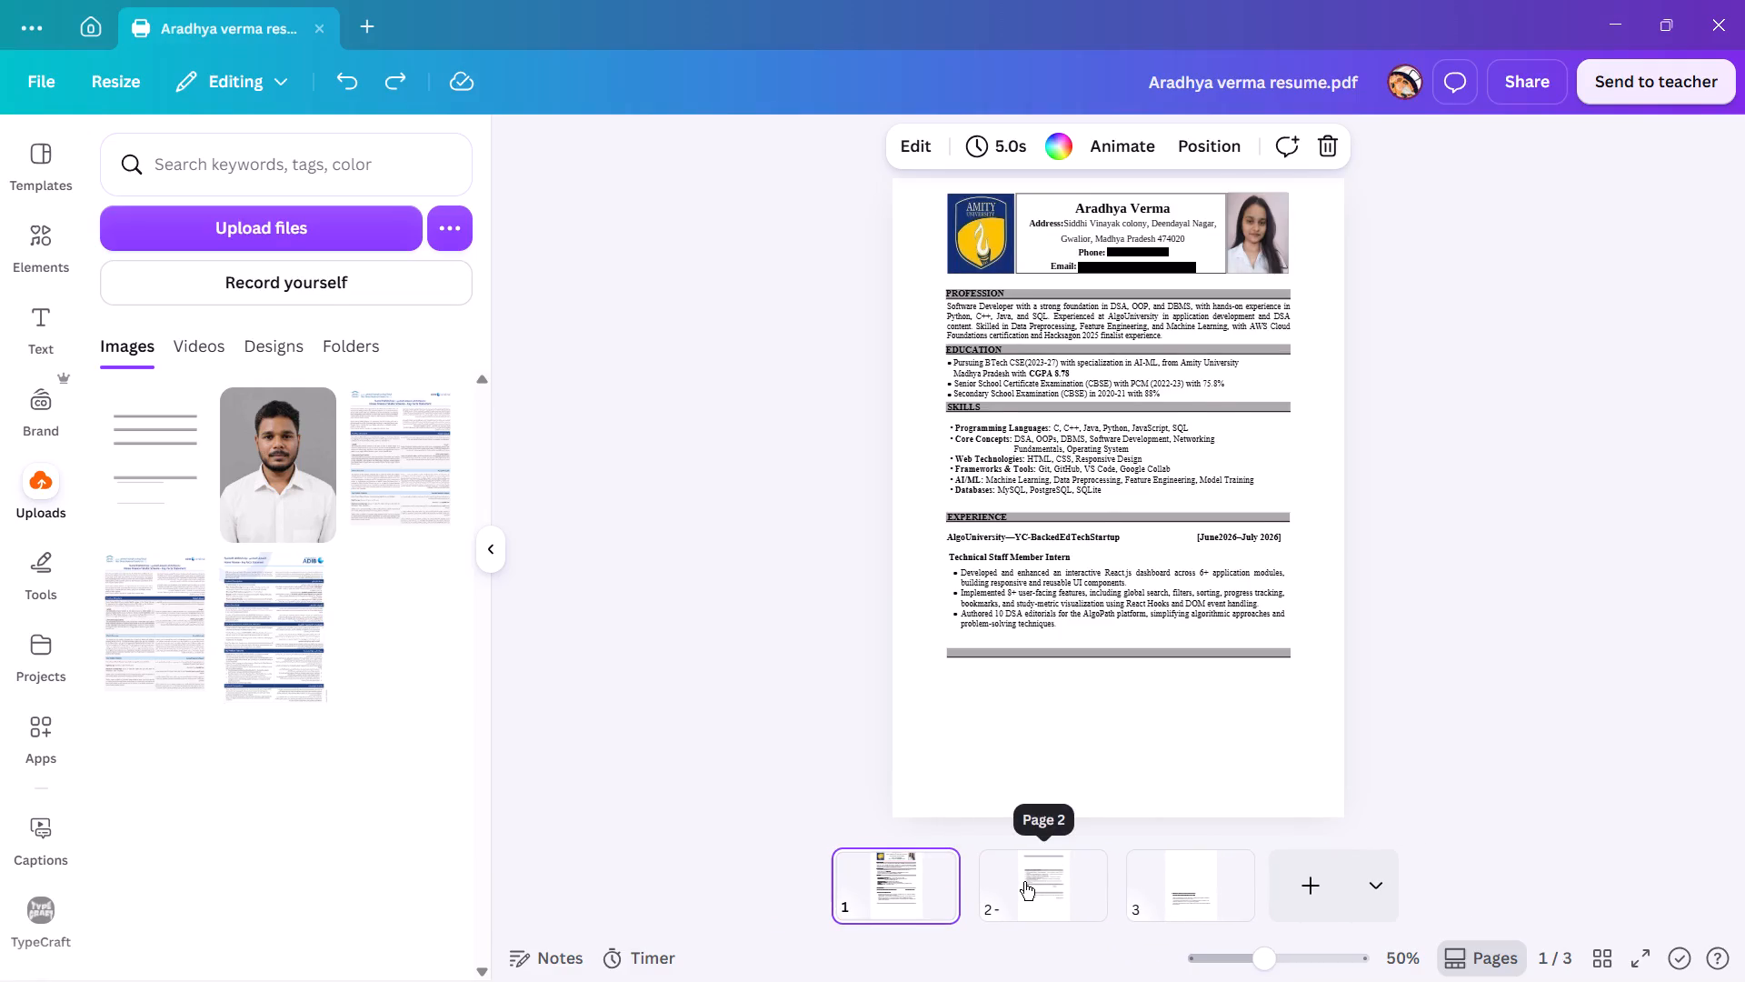
Check pages 2 and 3 for the PROJECTS content, then undo its cut from page 3.
{"action": "left_click", "coordinate": [1024, 882]}
{"action": "left_click", "coordinate": [1166, 901]}
{"action": "left_click", "coordinate": [898, 885]}
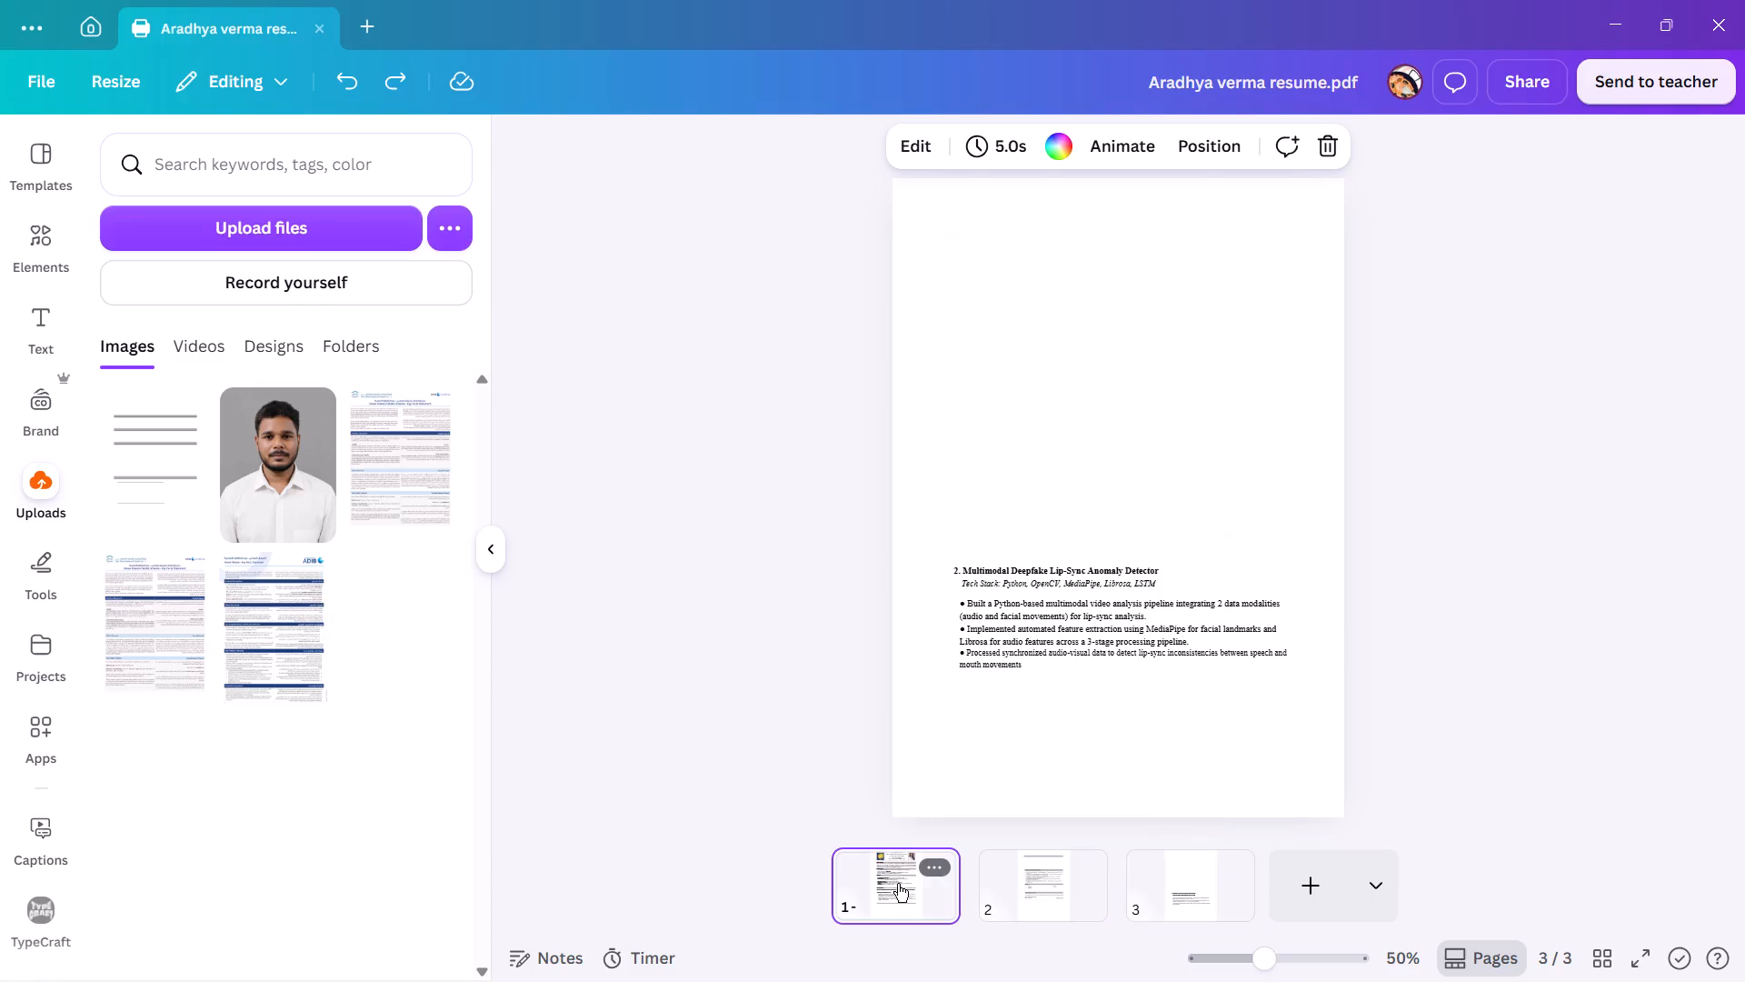
{"action": "key", "text": "ctrl+z"}
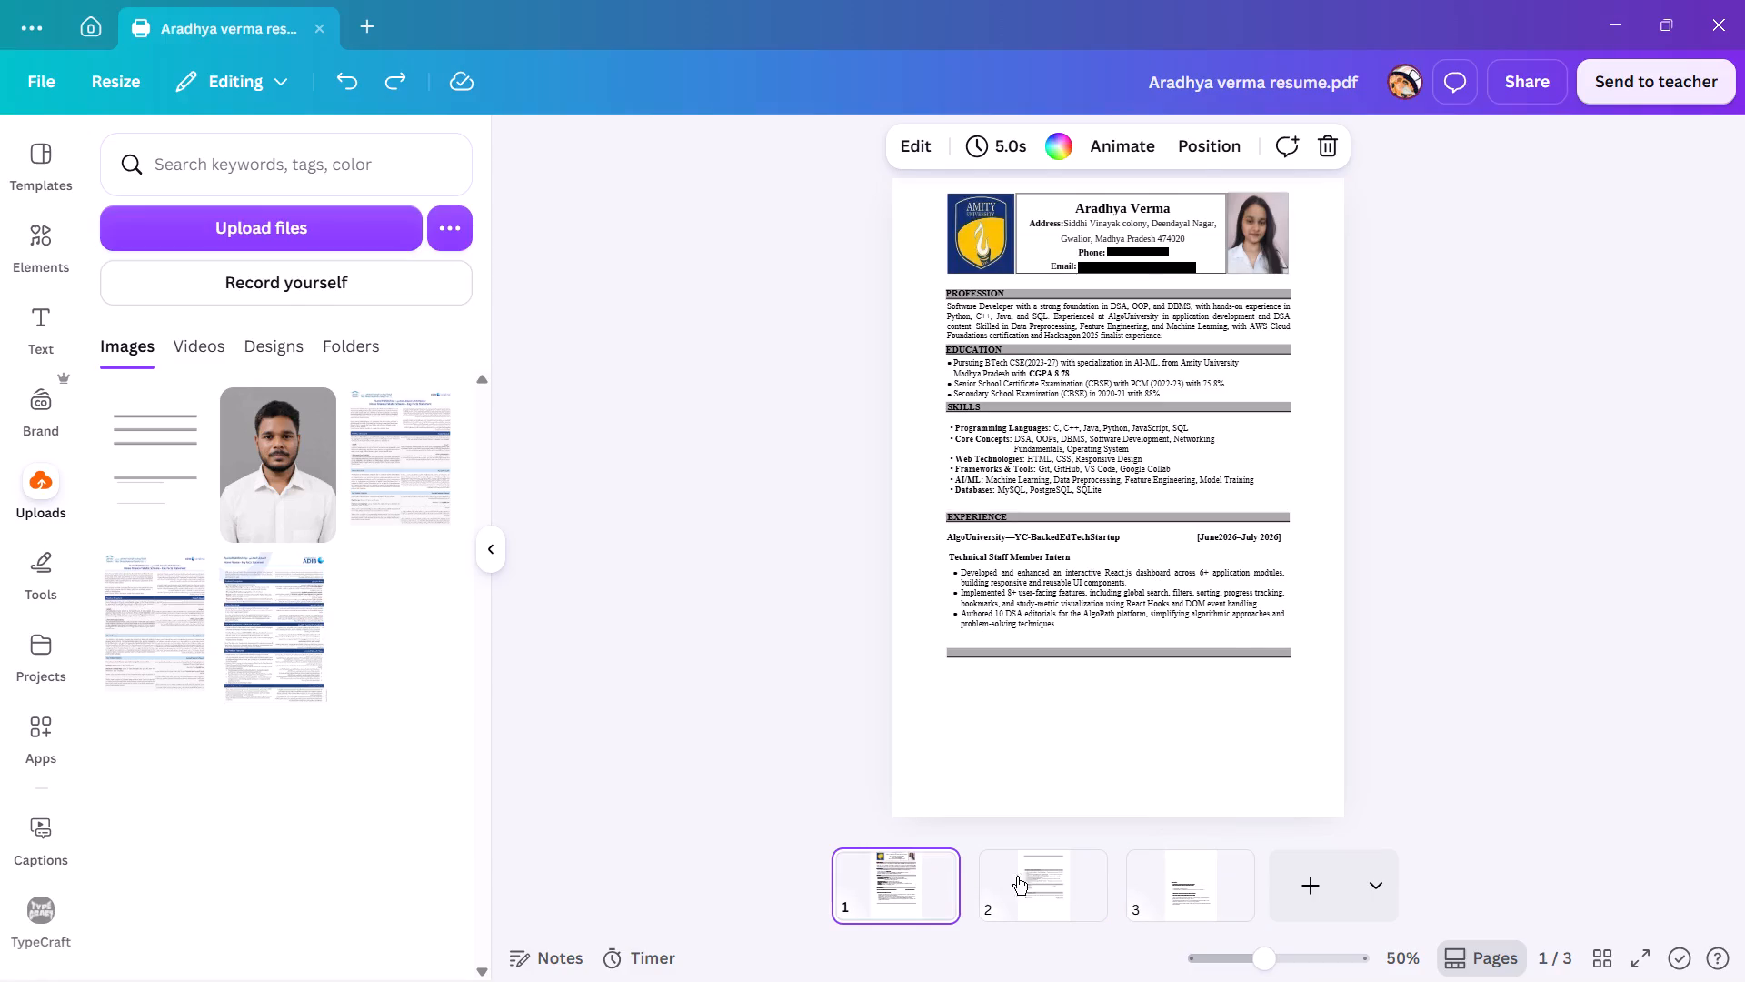
Cut the PROJECTS heading and the StoreSense project with its tech stack and bullets from page 3.
{"action": "left_click", "coordinate": [1152, 868]}
{"action": "left_click", "coordinate": [987, 406]}
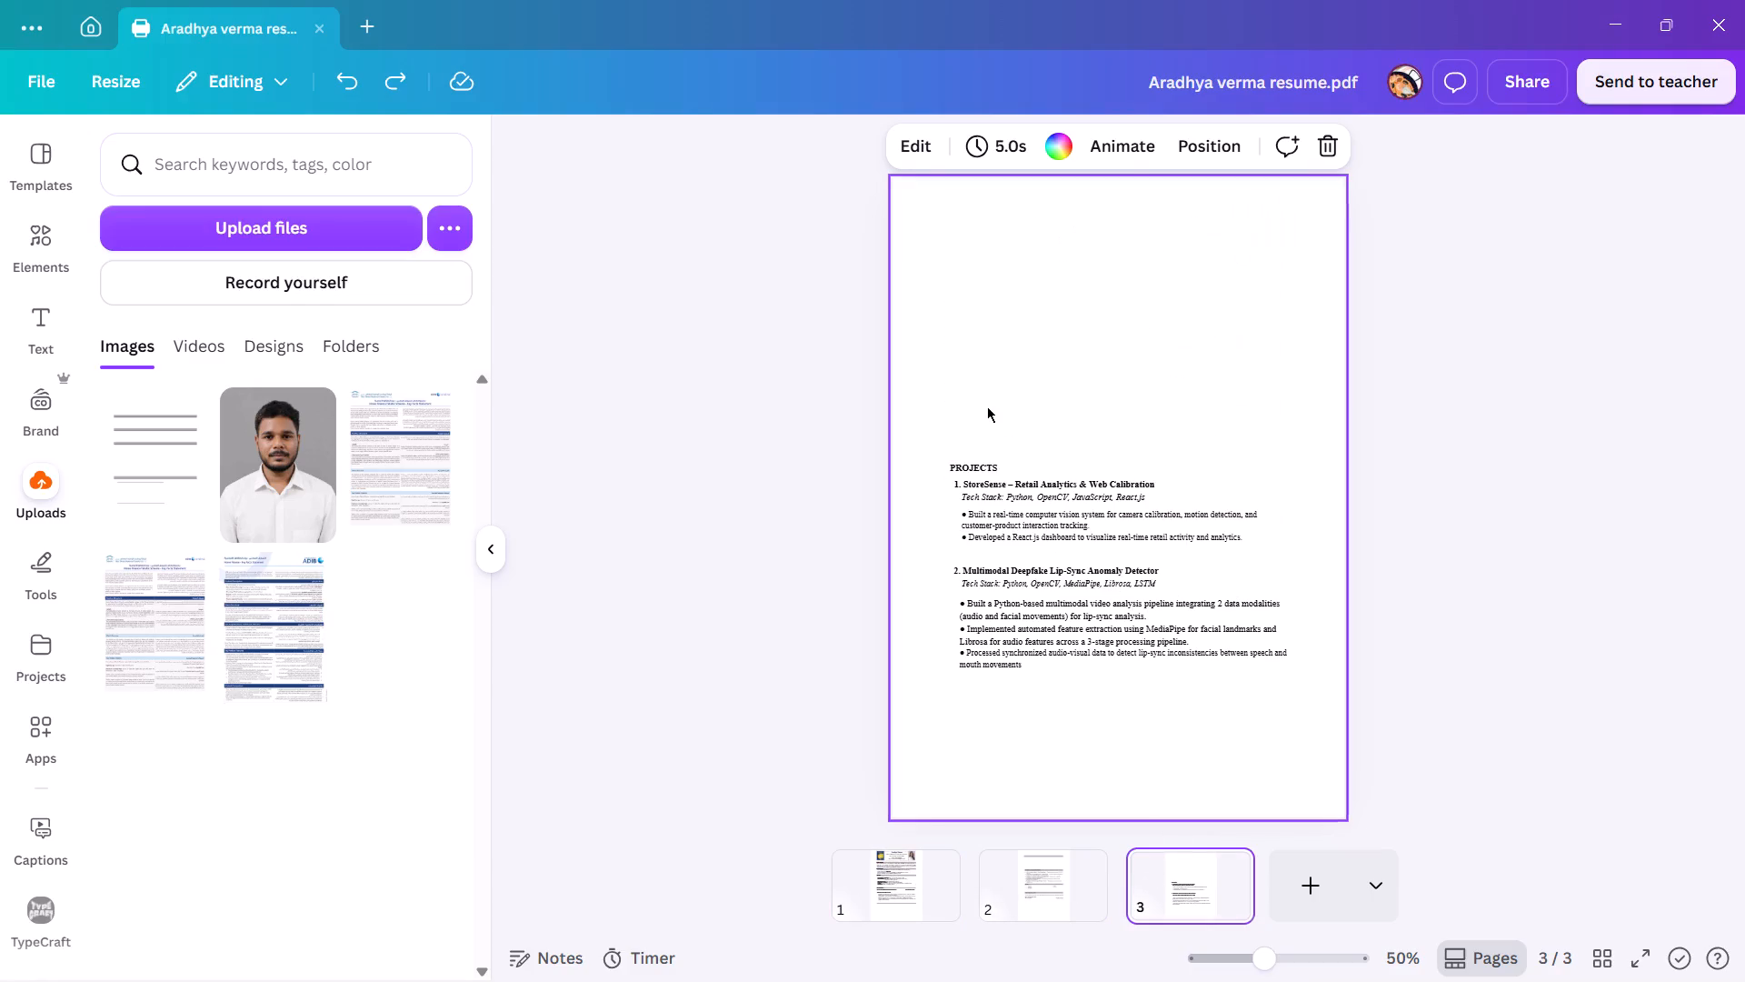
{"action": "left_click_drag", "start_coordinate": [929, 434], "coordinate": [1082, 553]}
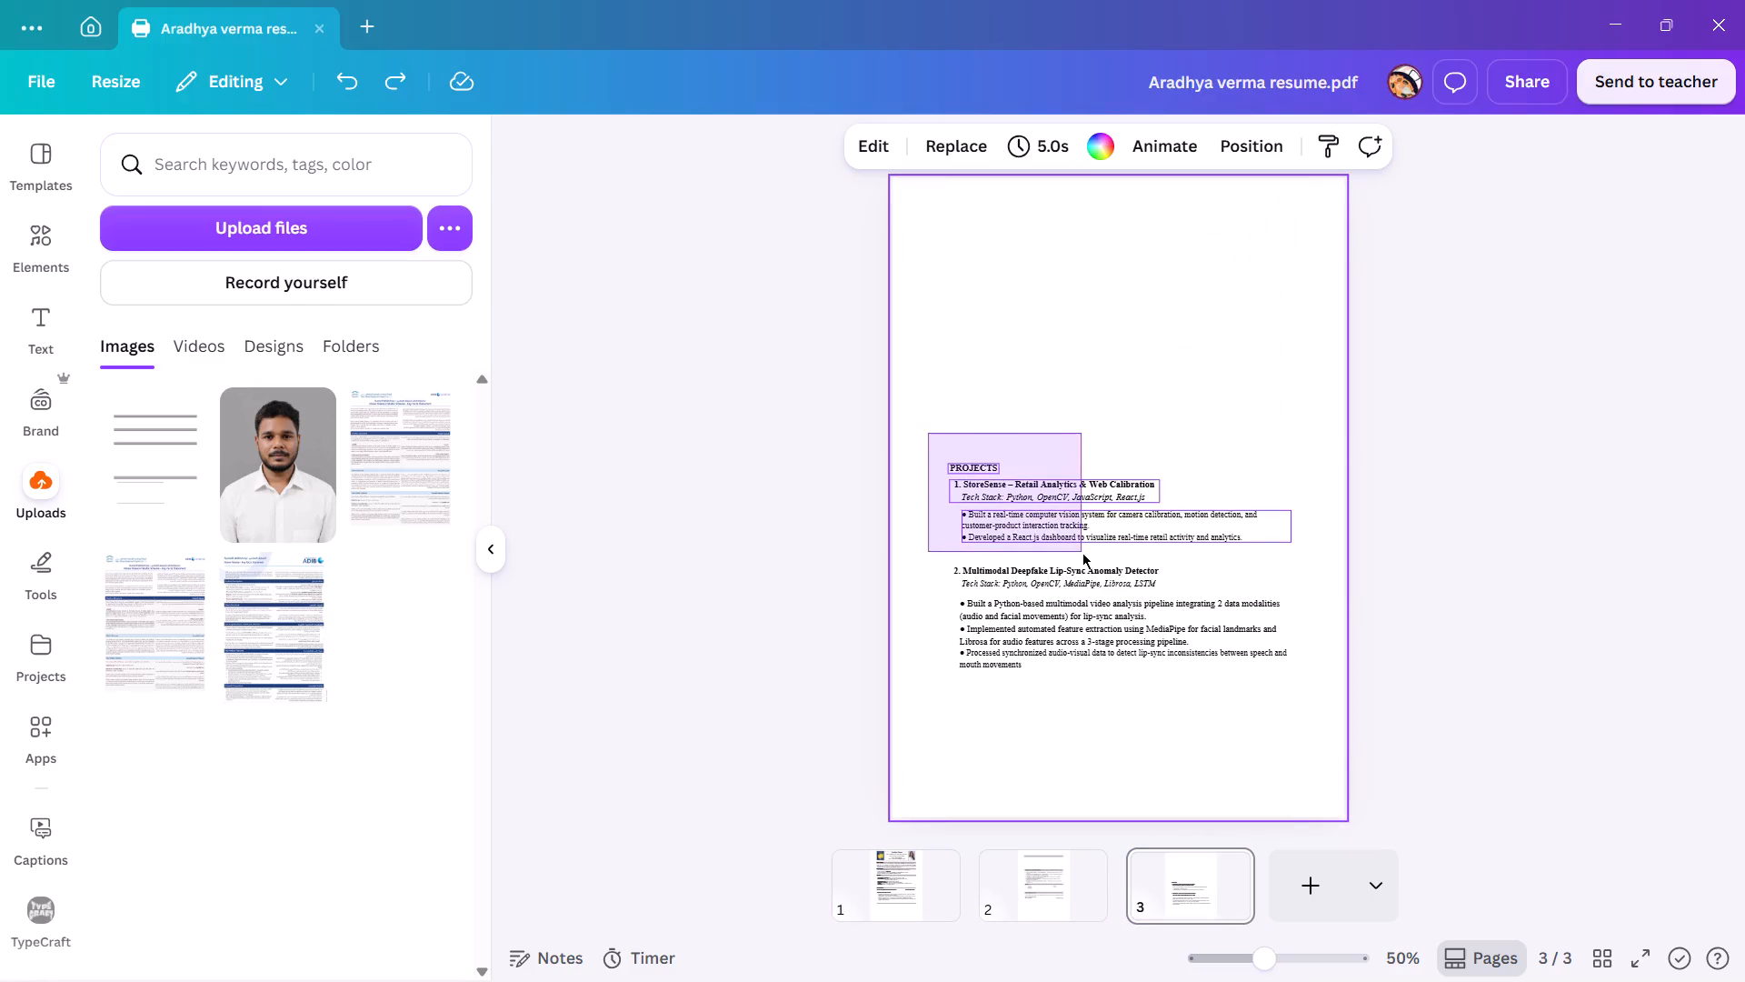
{"action": "left_click_drag", "start_coordinate": [1082, 553], "coordinate": [1121, 548]}
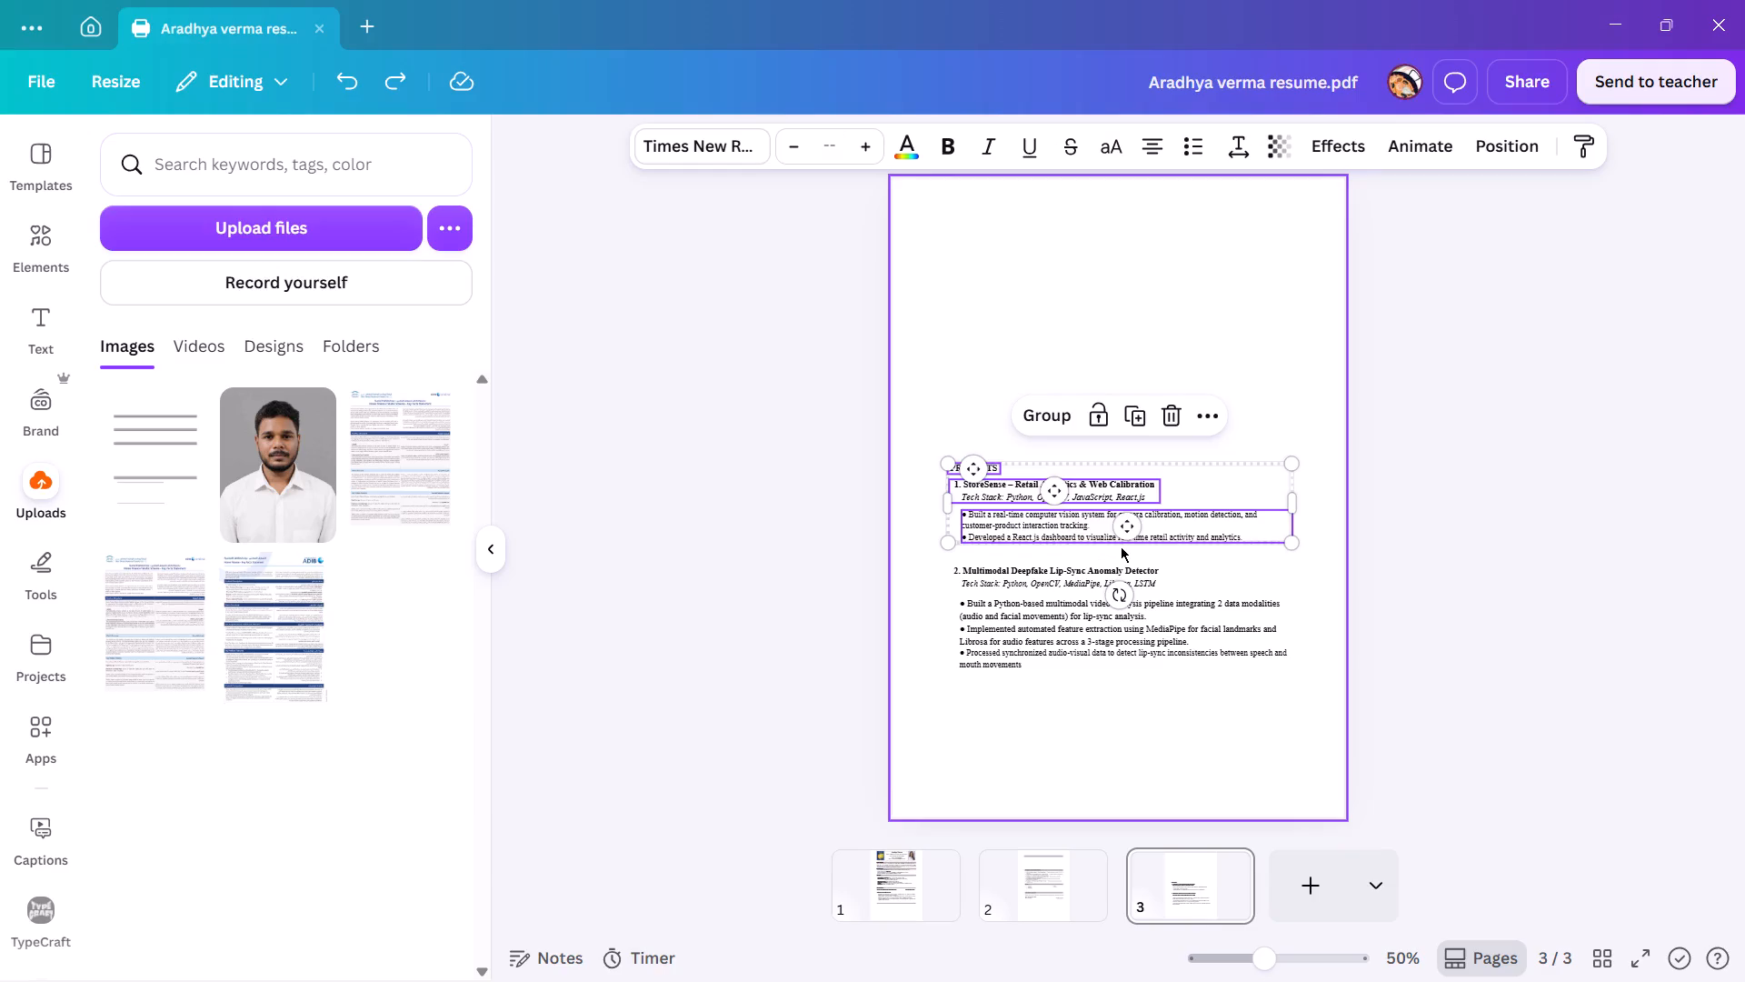
{"action": "key", "text": "ctrl+c"}
{"action": "key", "text": "ctrl+x"}
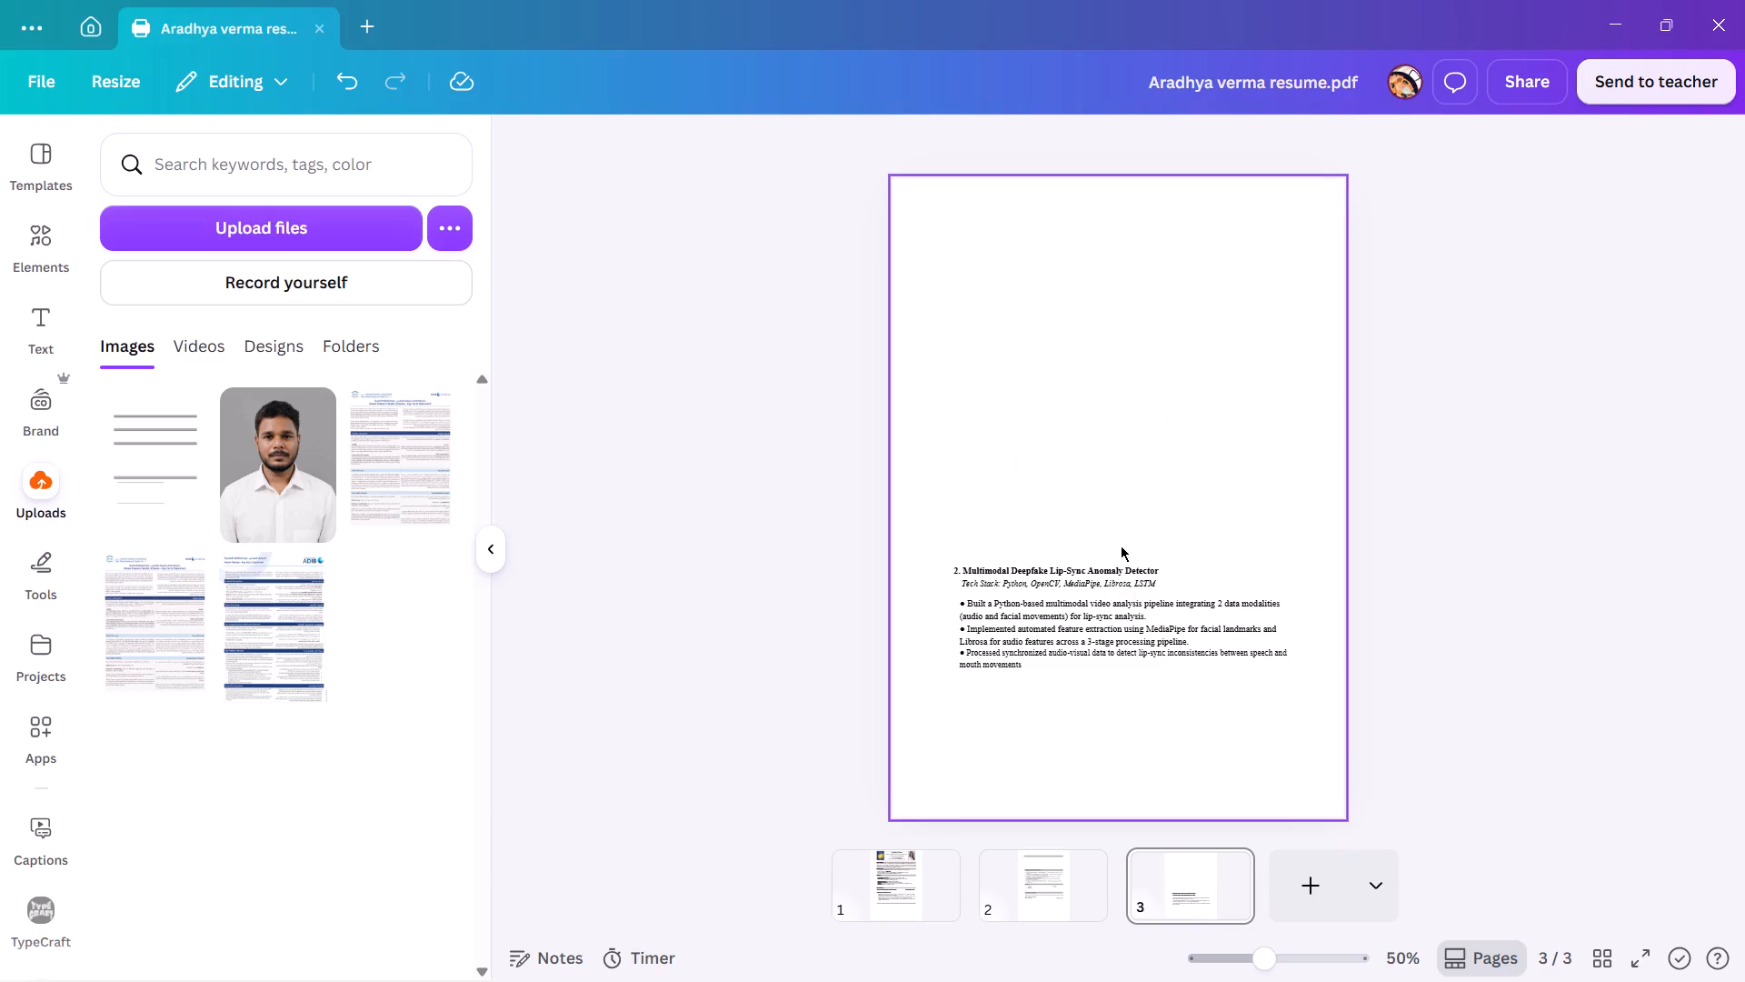
Paste the cut PROJECTS content onto page 1 and move it down so the heading sits on the empty grey bar.
{"action": "left_click", "coordinate": [917, 893]}
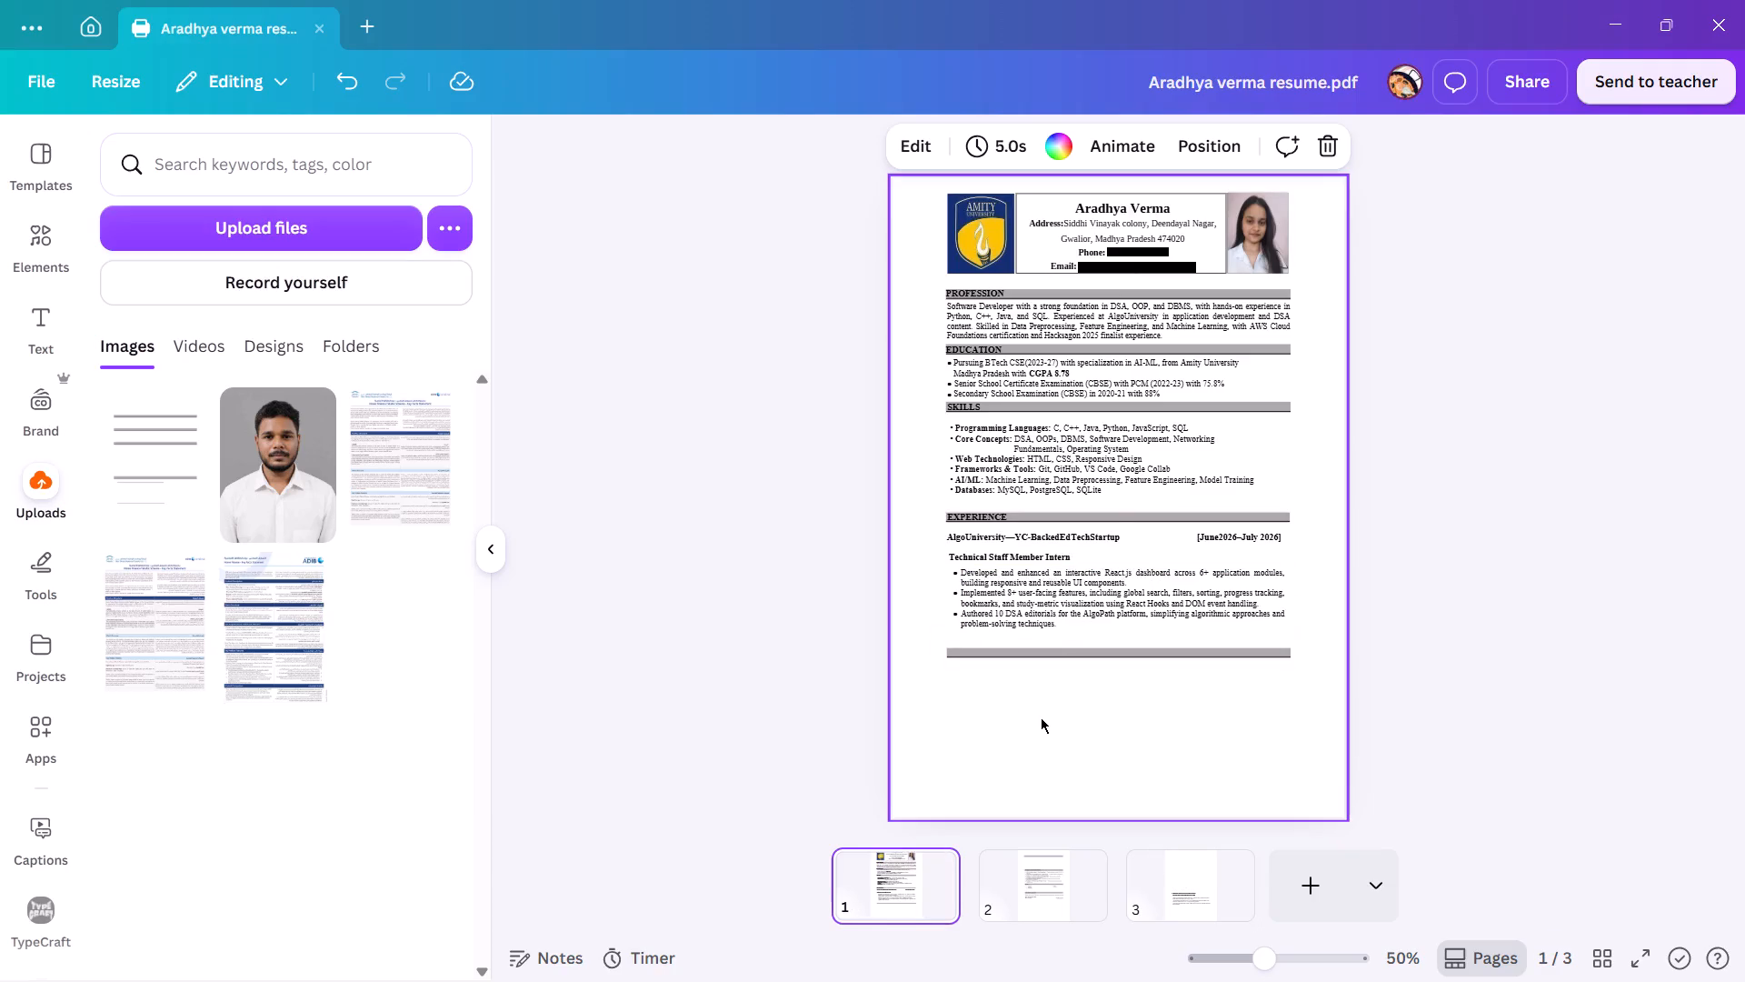
{"action": "scroll", "coordinate": [1039, 718], "scroll_direction": "up", "scroll_amount": 1}
{"action": "scroll", "coordinate": [1039, 718], "scroll_direction": "up", "scroll_amount": 3, "text": "ctrl"}
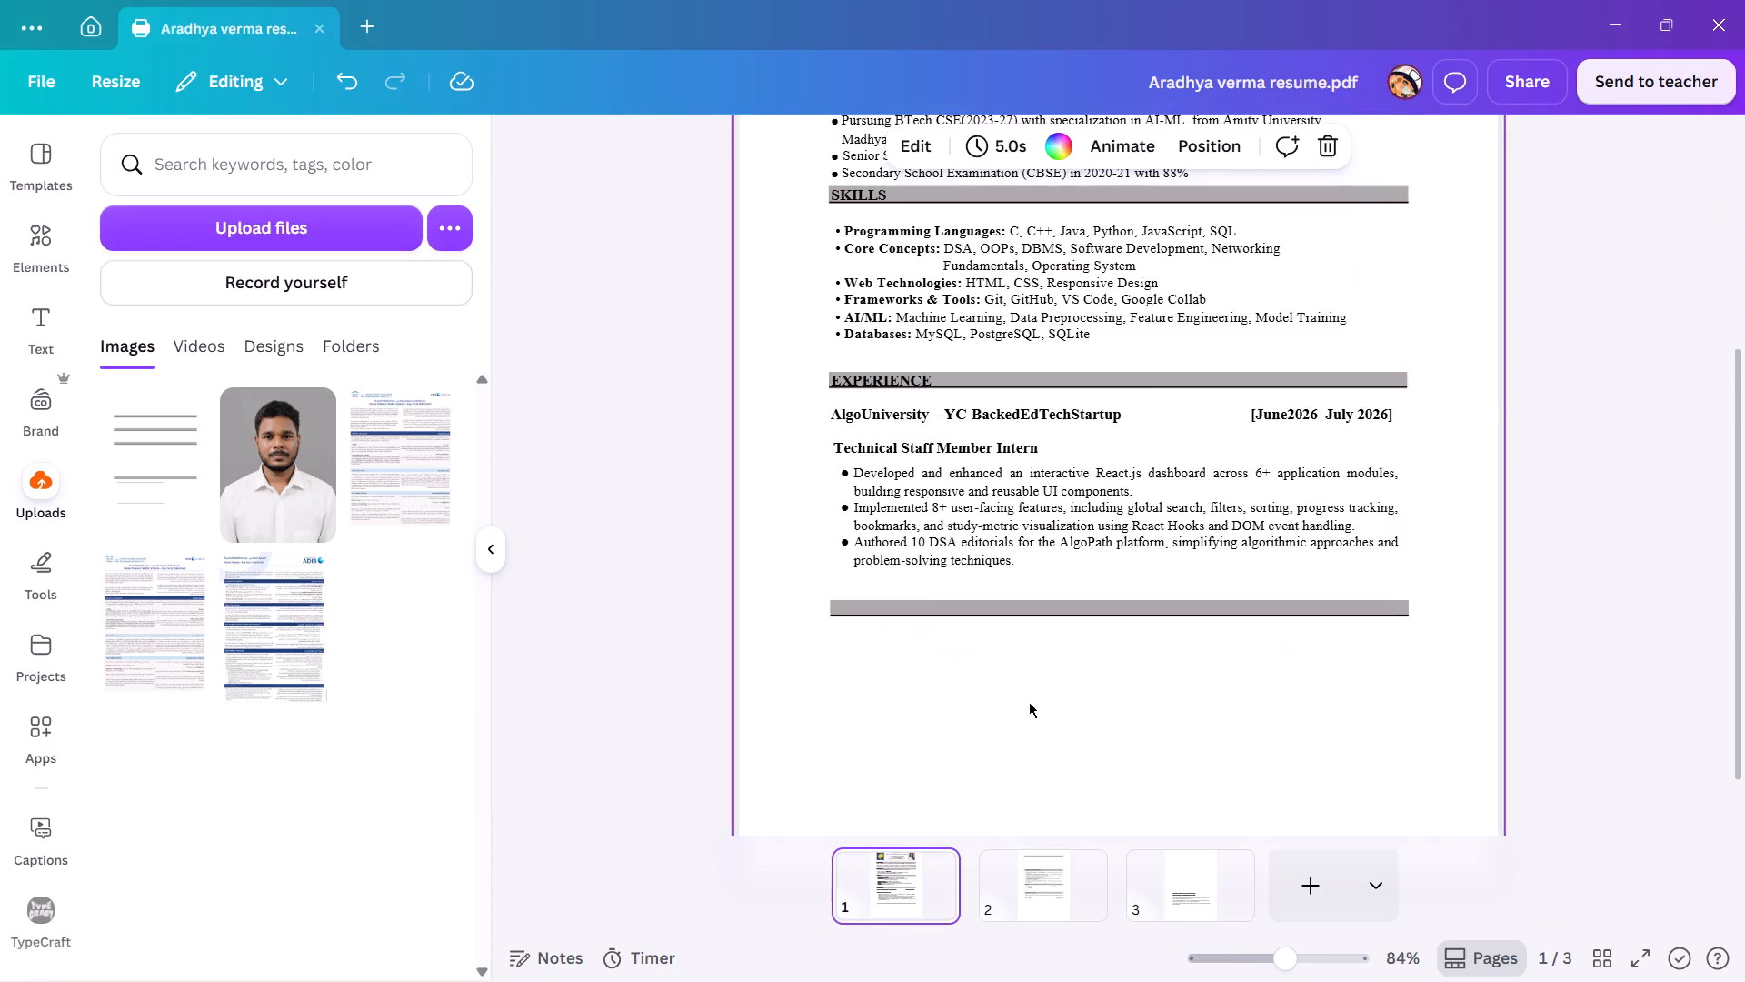
{"action": "scroll", "coordinate": [1022, 695], "scroll_direction": "down", "scroll_amount": 3, "text": "ctrl"}
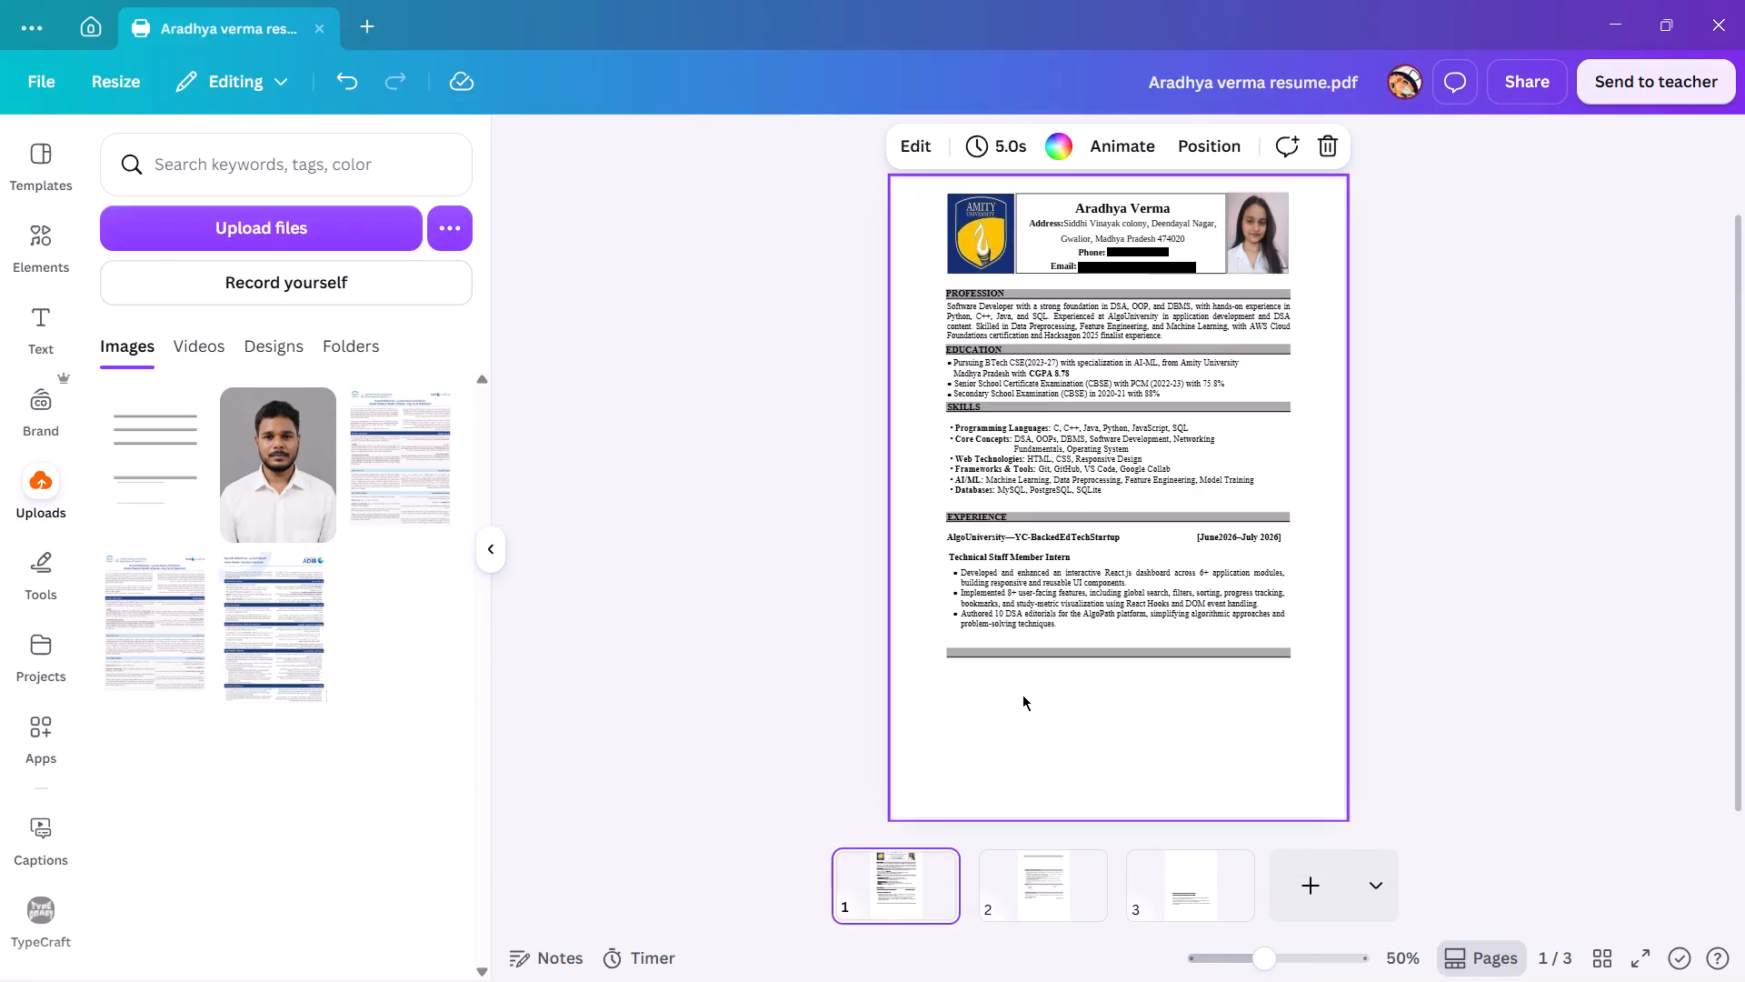
{"action": "key", "text": "ctrl+v"}
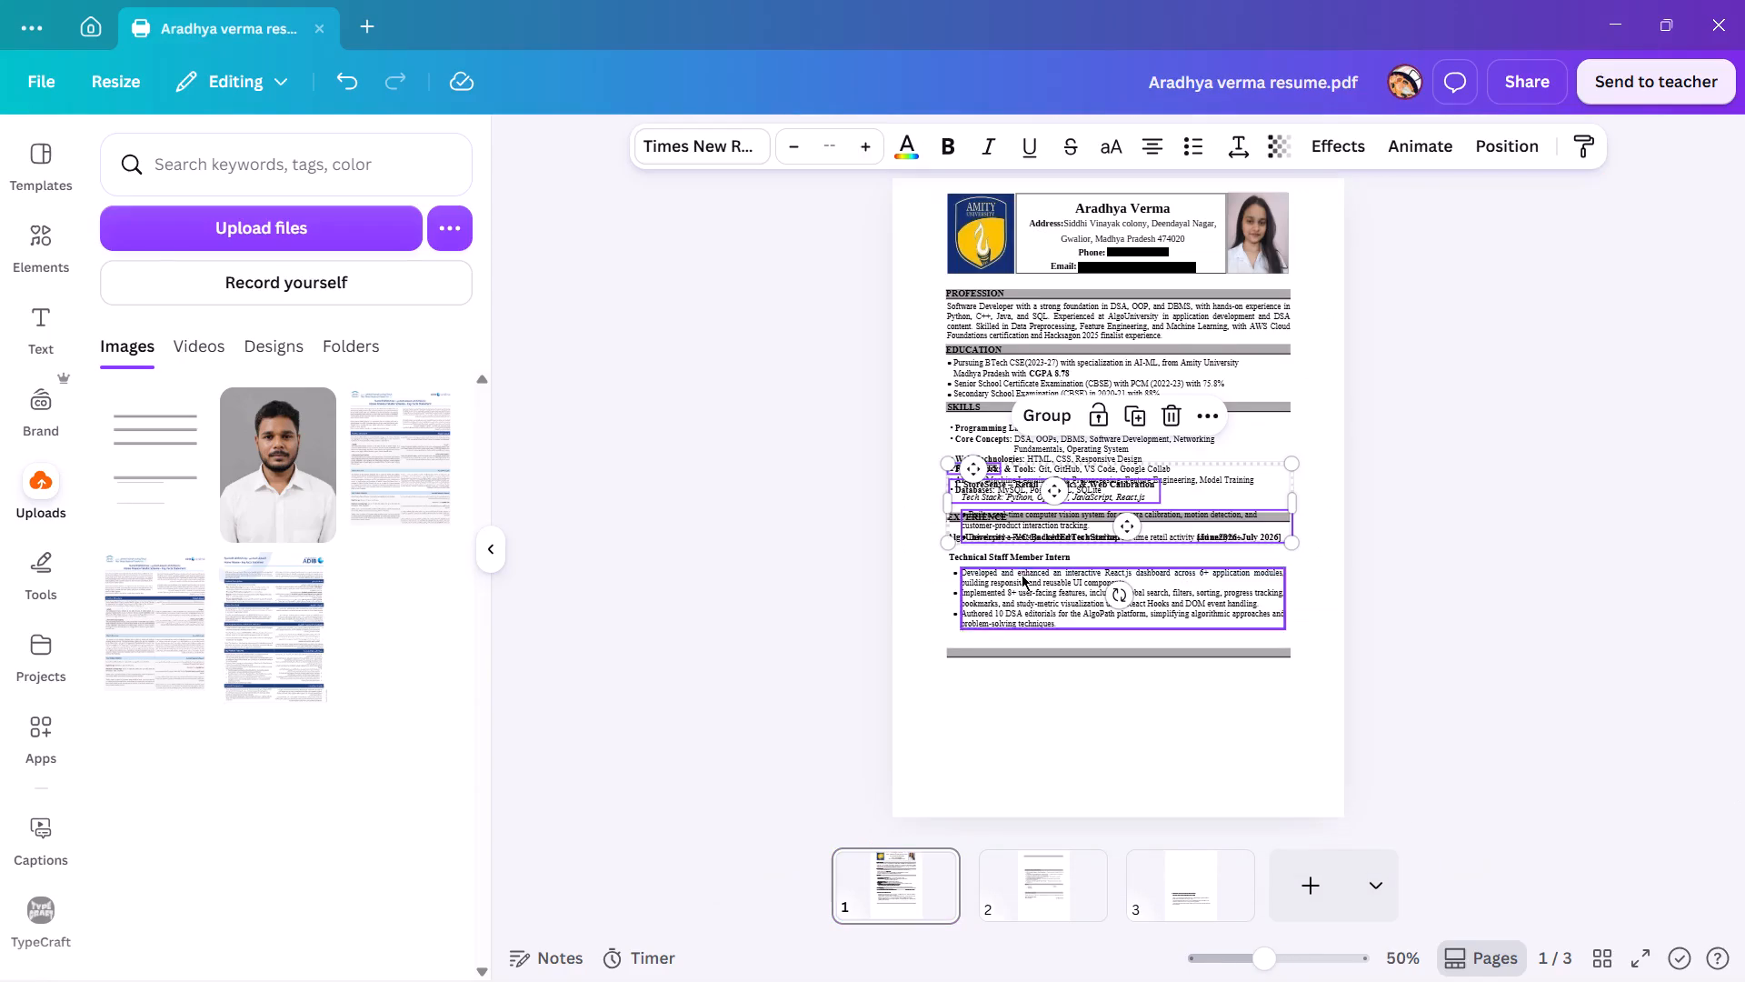
{"action": "left_click_drag", "start_coordinate": [1095, 501], "coordinate": [1095, 632]}
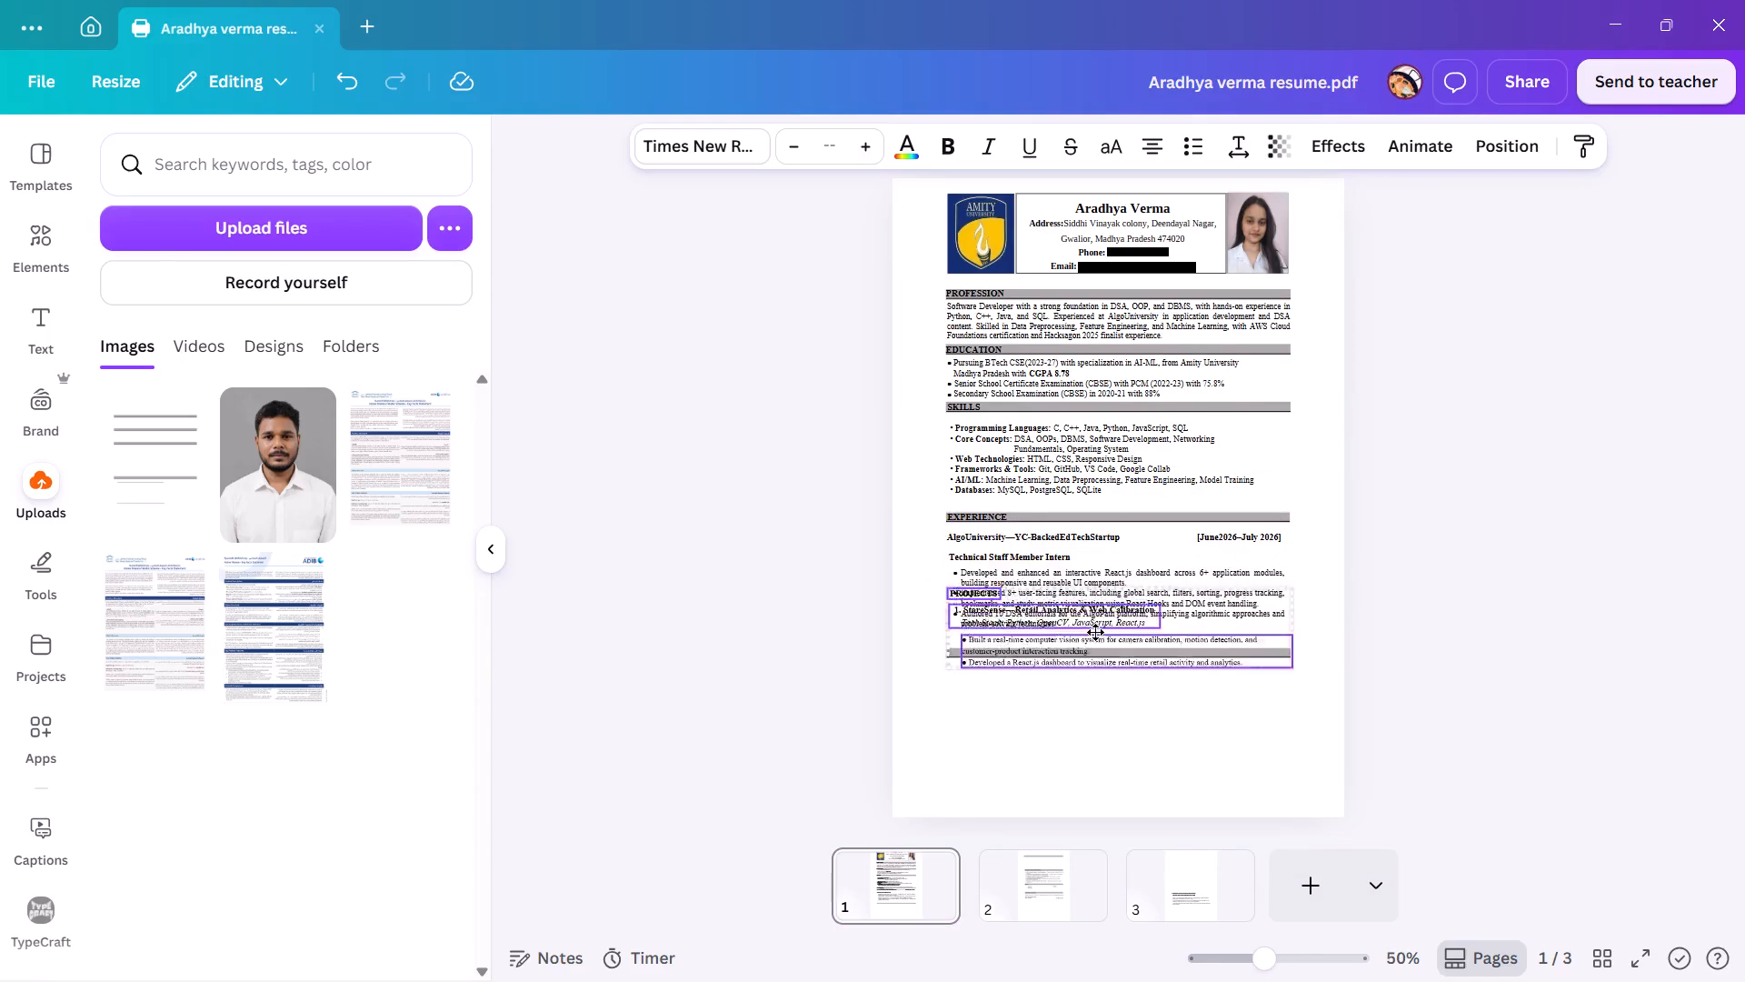
{"action": "left_click_drag", "start_coordinate": [1095, 632], "coordinate": [1095, 686]}
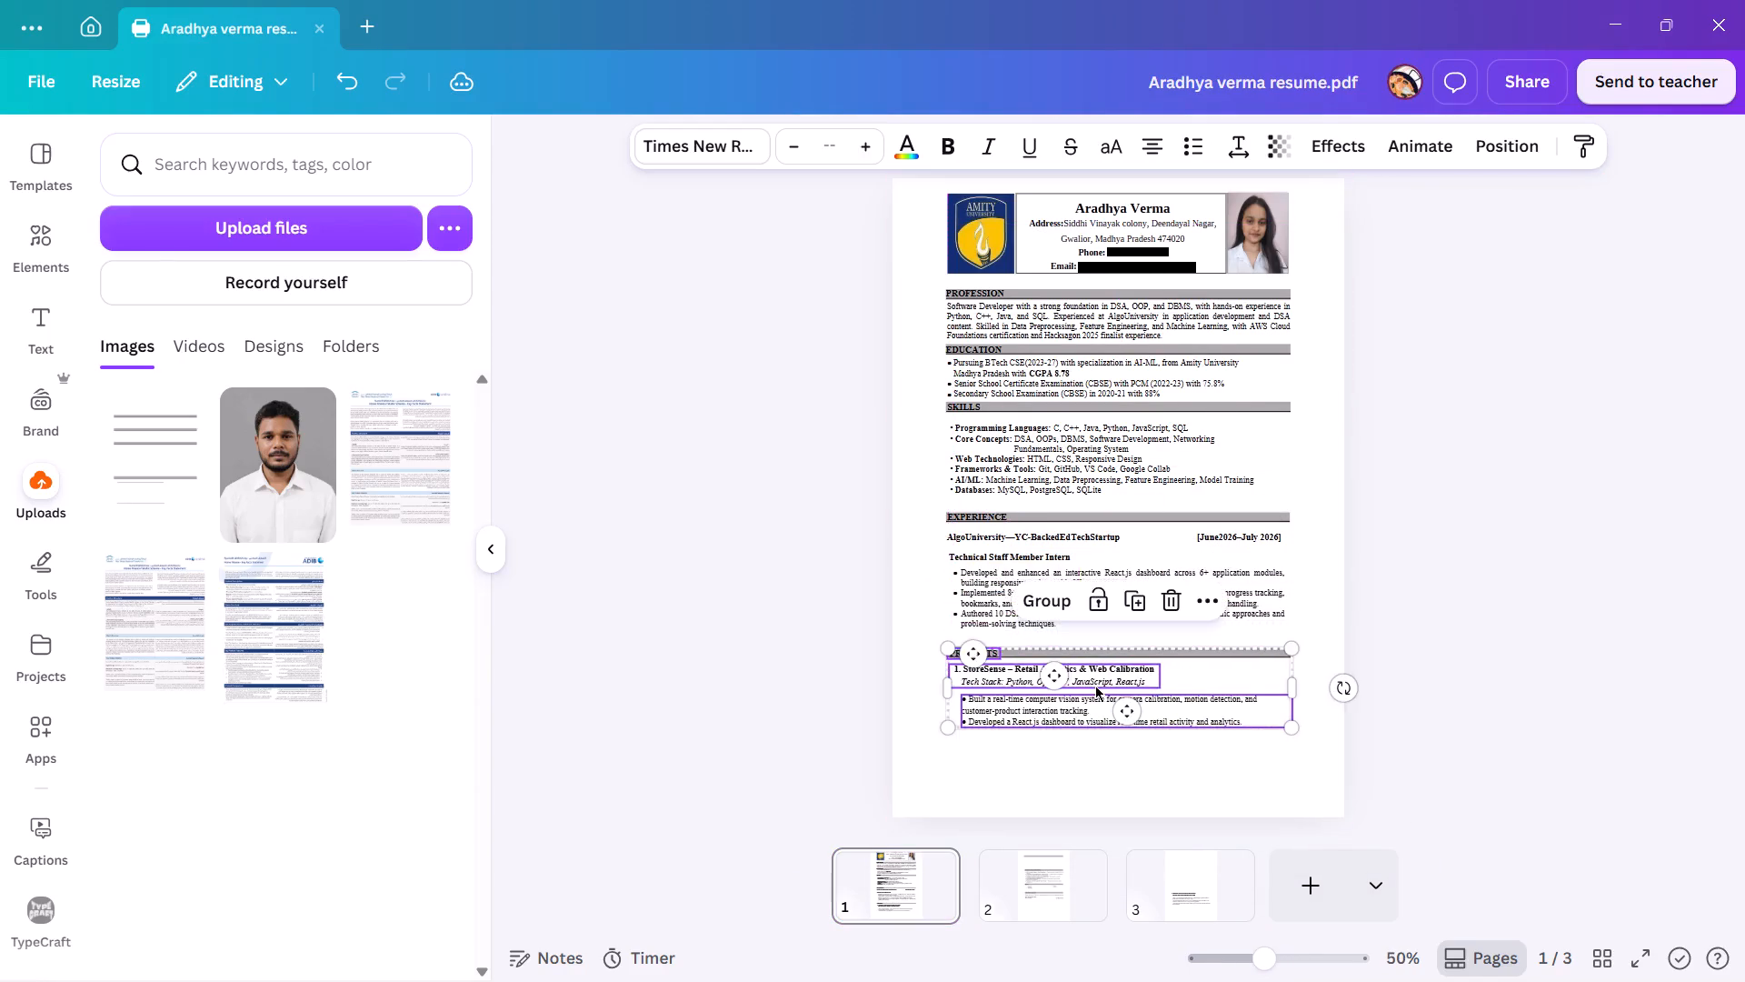
Fine-tune the pasted PROJECTS block's horizontal position so its heading lines up with the start of the grey bar on page 1.
{"action": "scroll", "coordinate": [1087, 698], "scroll_direction": "up", "scroll_amount": 5, "text": "ctrl"}
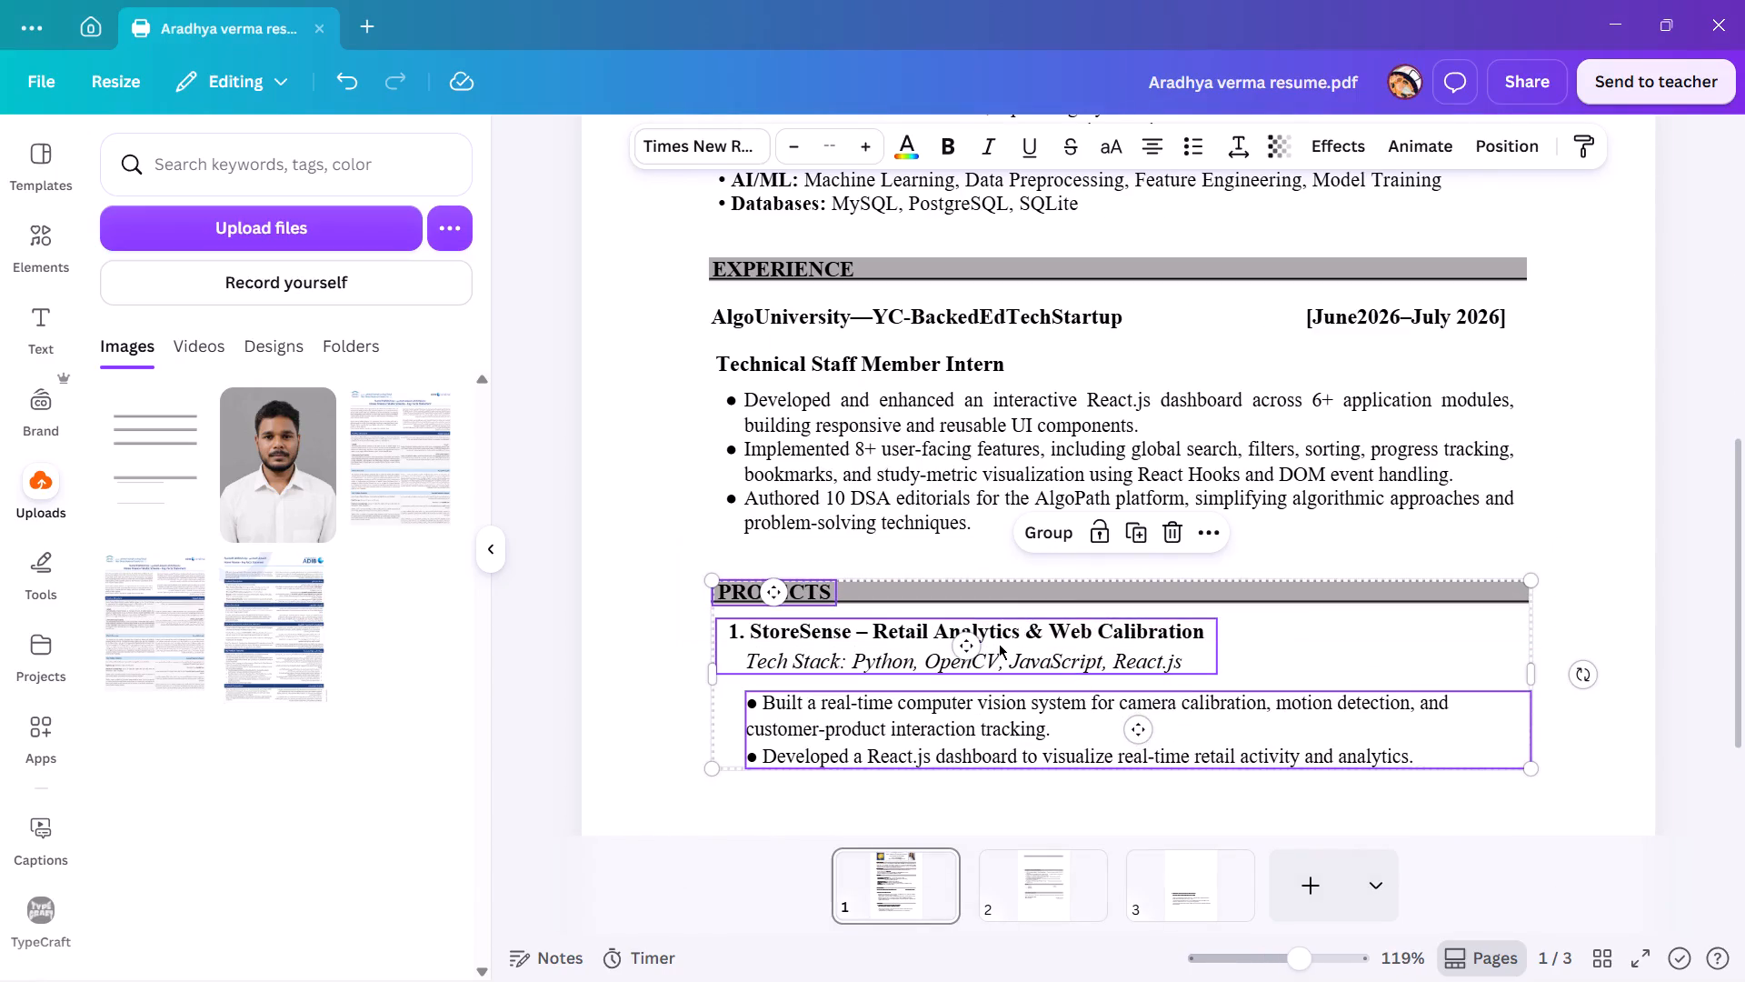
{"action": "left_click", "coordinate": [999, 646]}
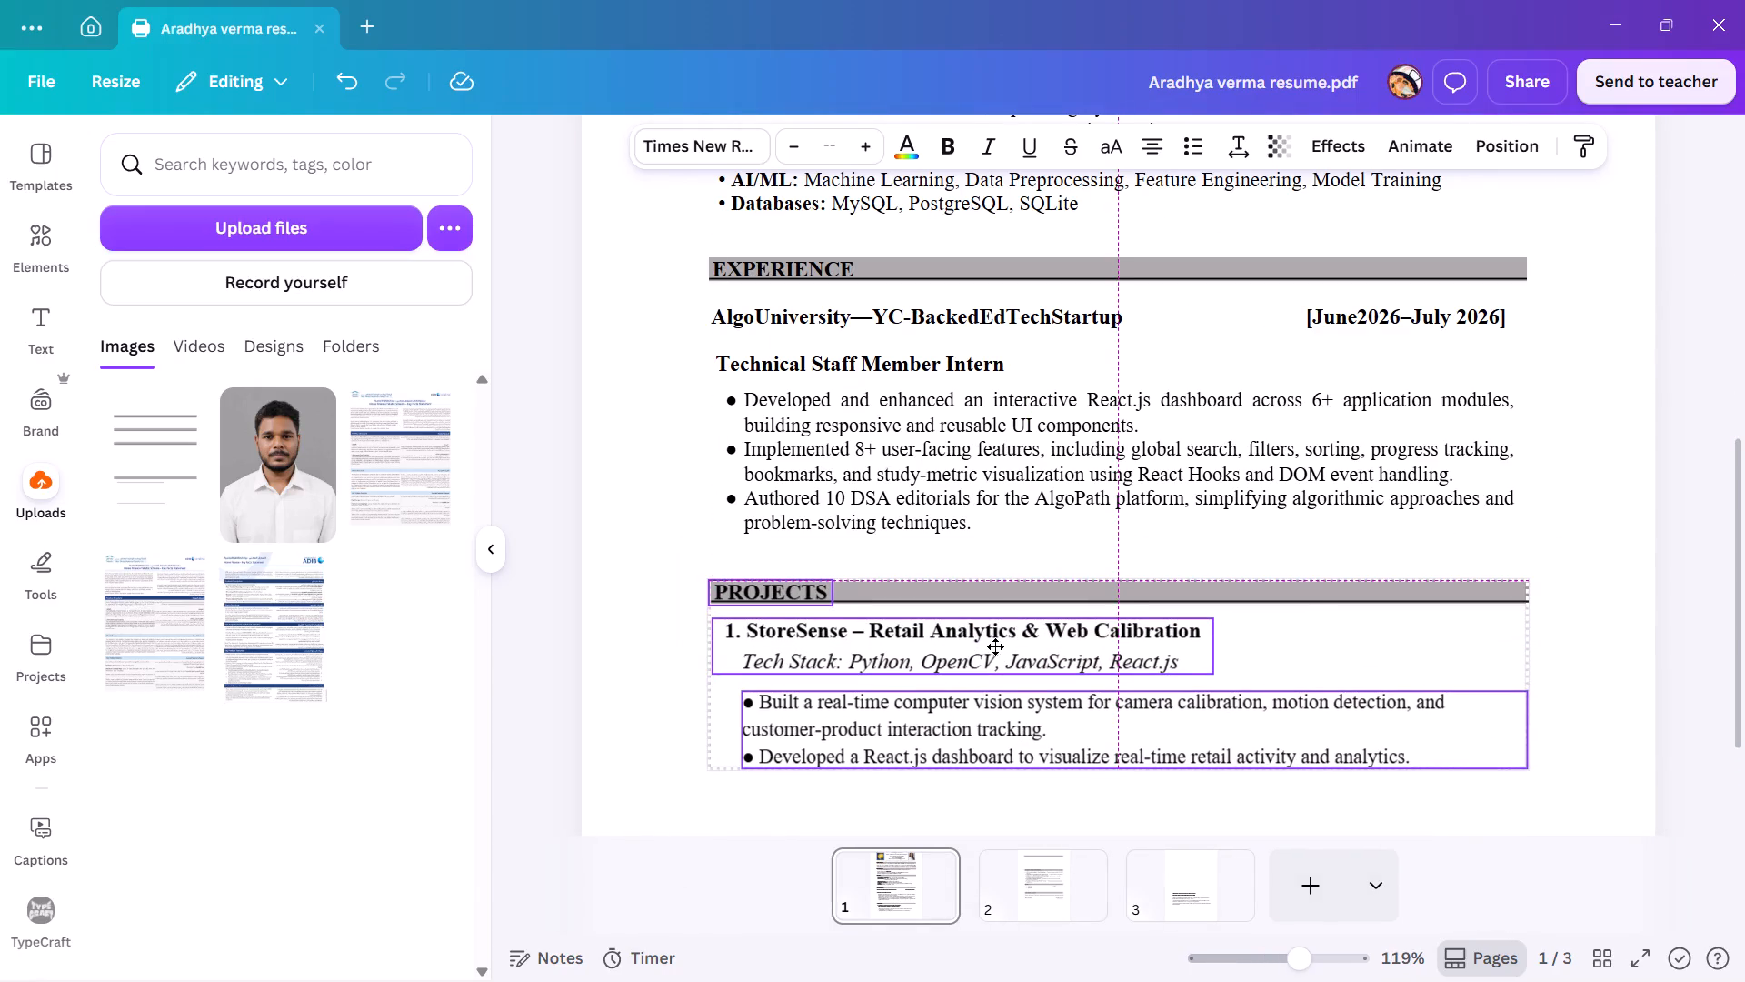
{"action": "scroll", "coordinate": [812, 605], "scroll_direction": "up", "scroll_amount": 3, "text": "ctrl"}
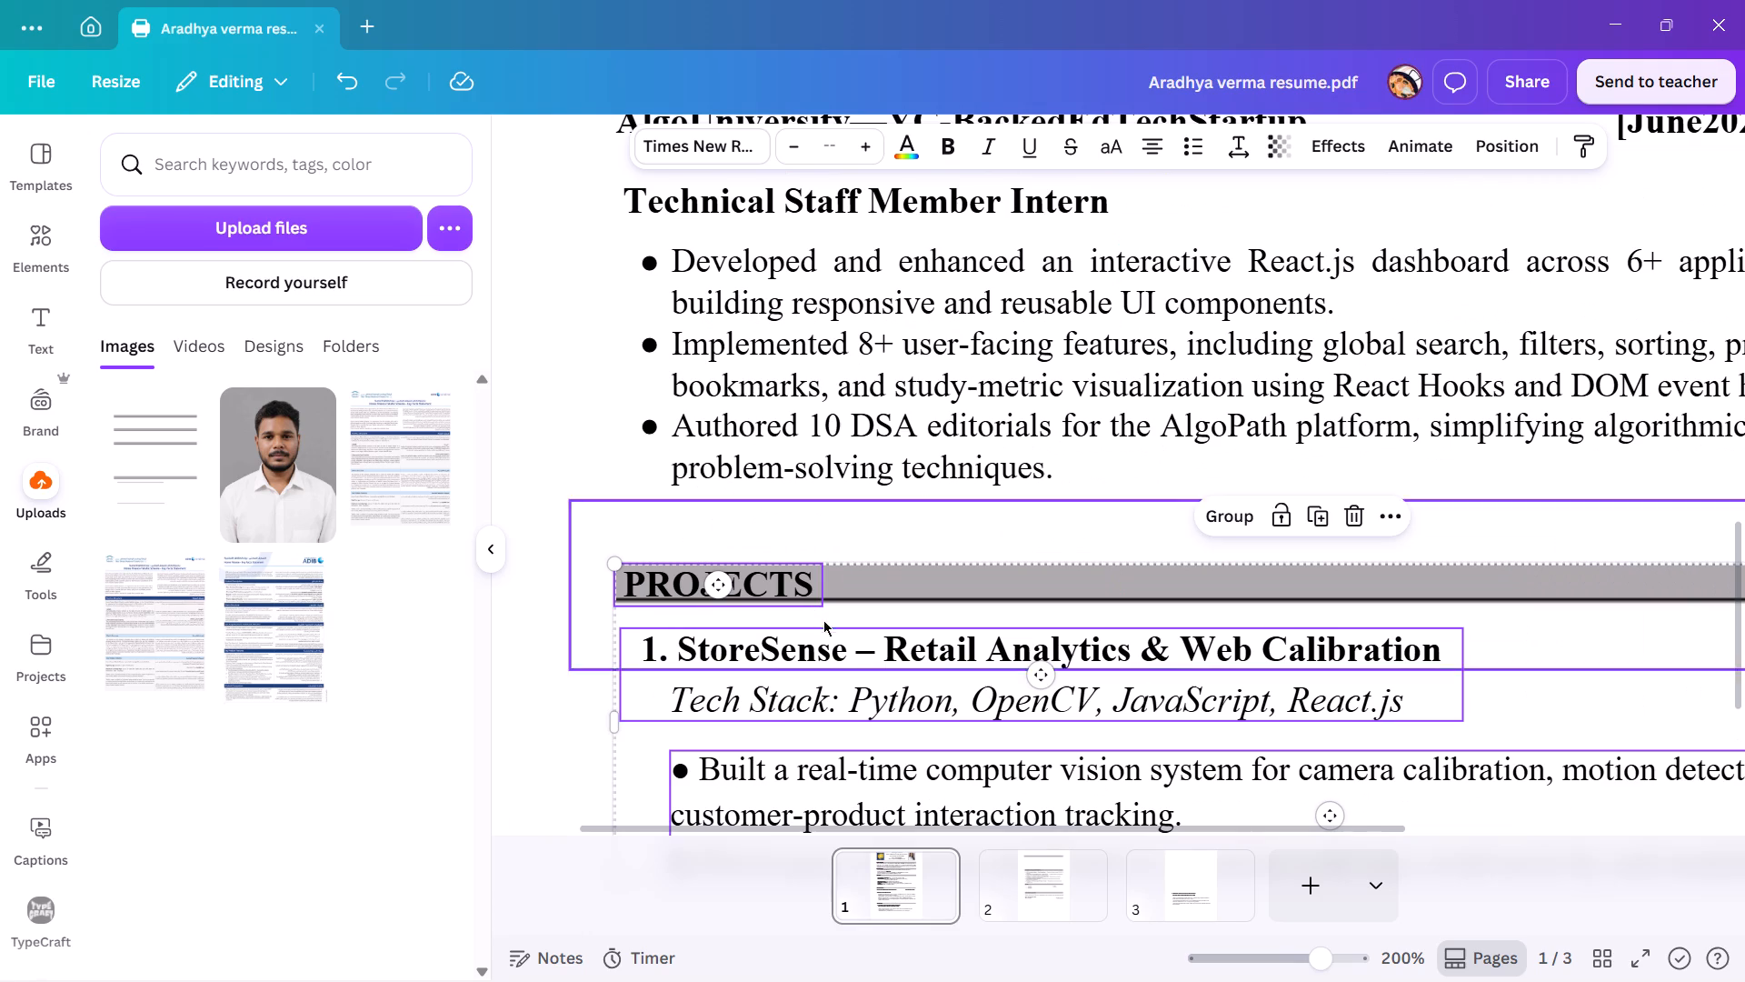
{"action": "left_click", "coordinate": [833, 638]}
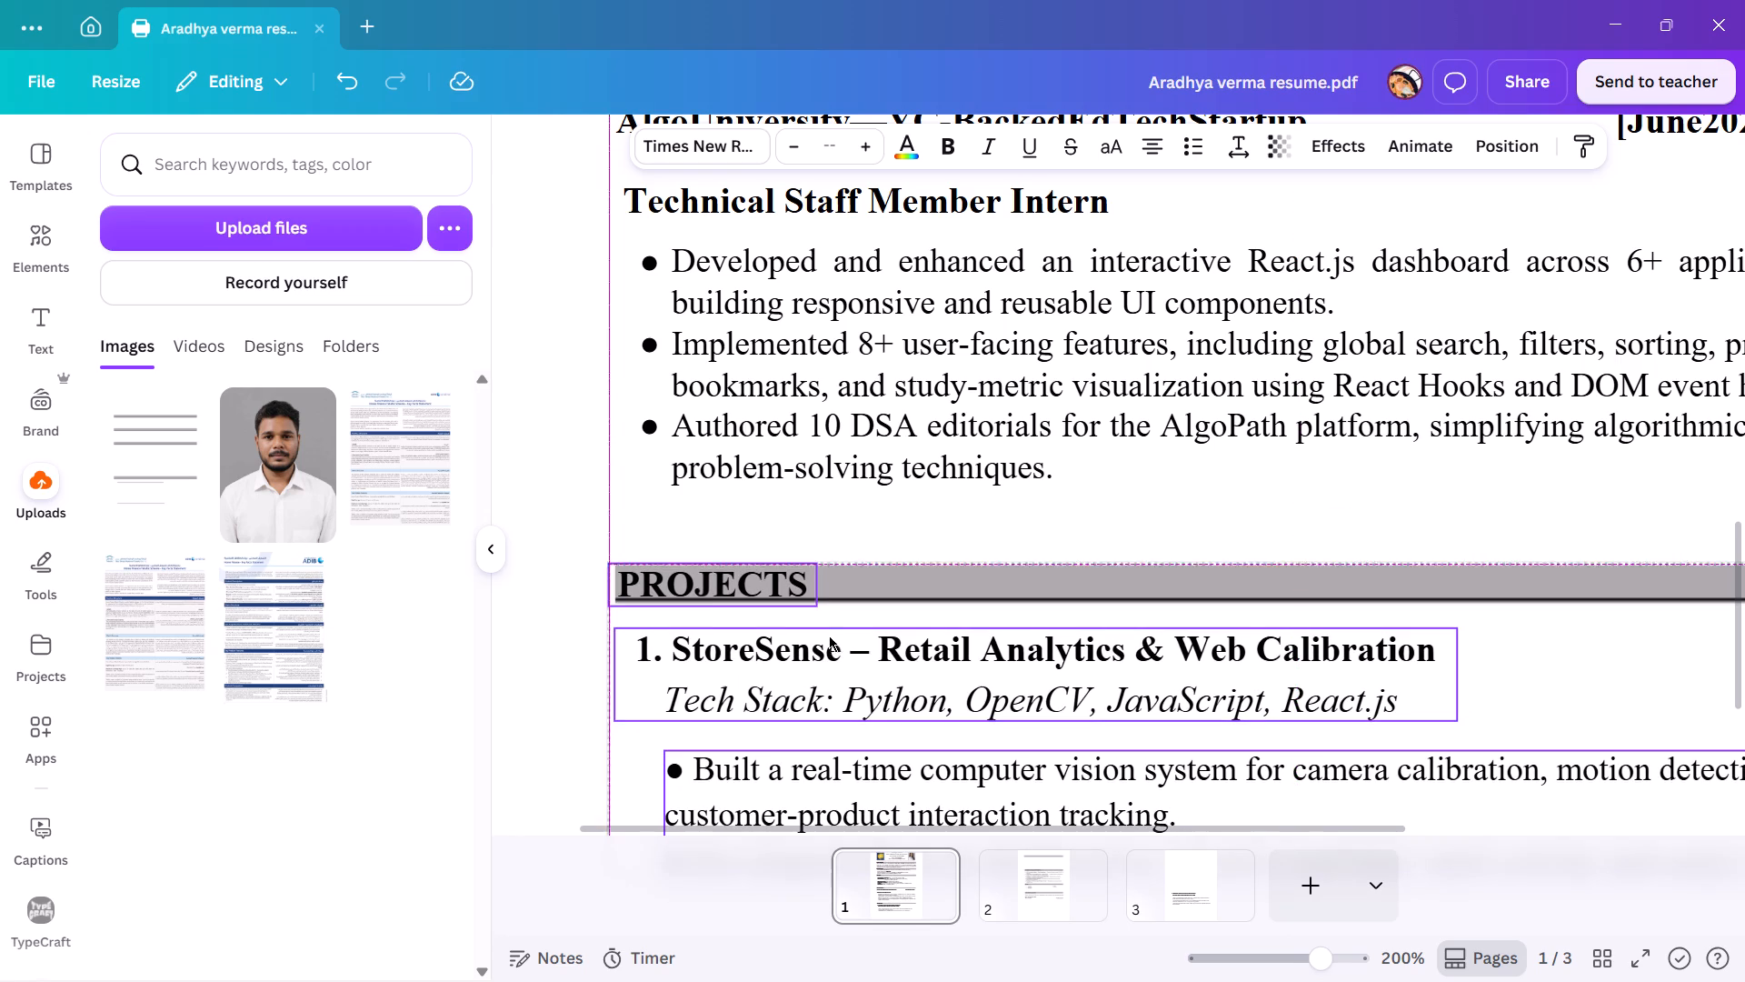
{"action": "left_click", "coordinate": [956, 522]}
{"action": "left_click", "coordinate": [555, 424]}
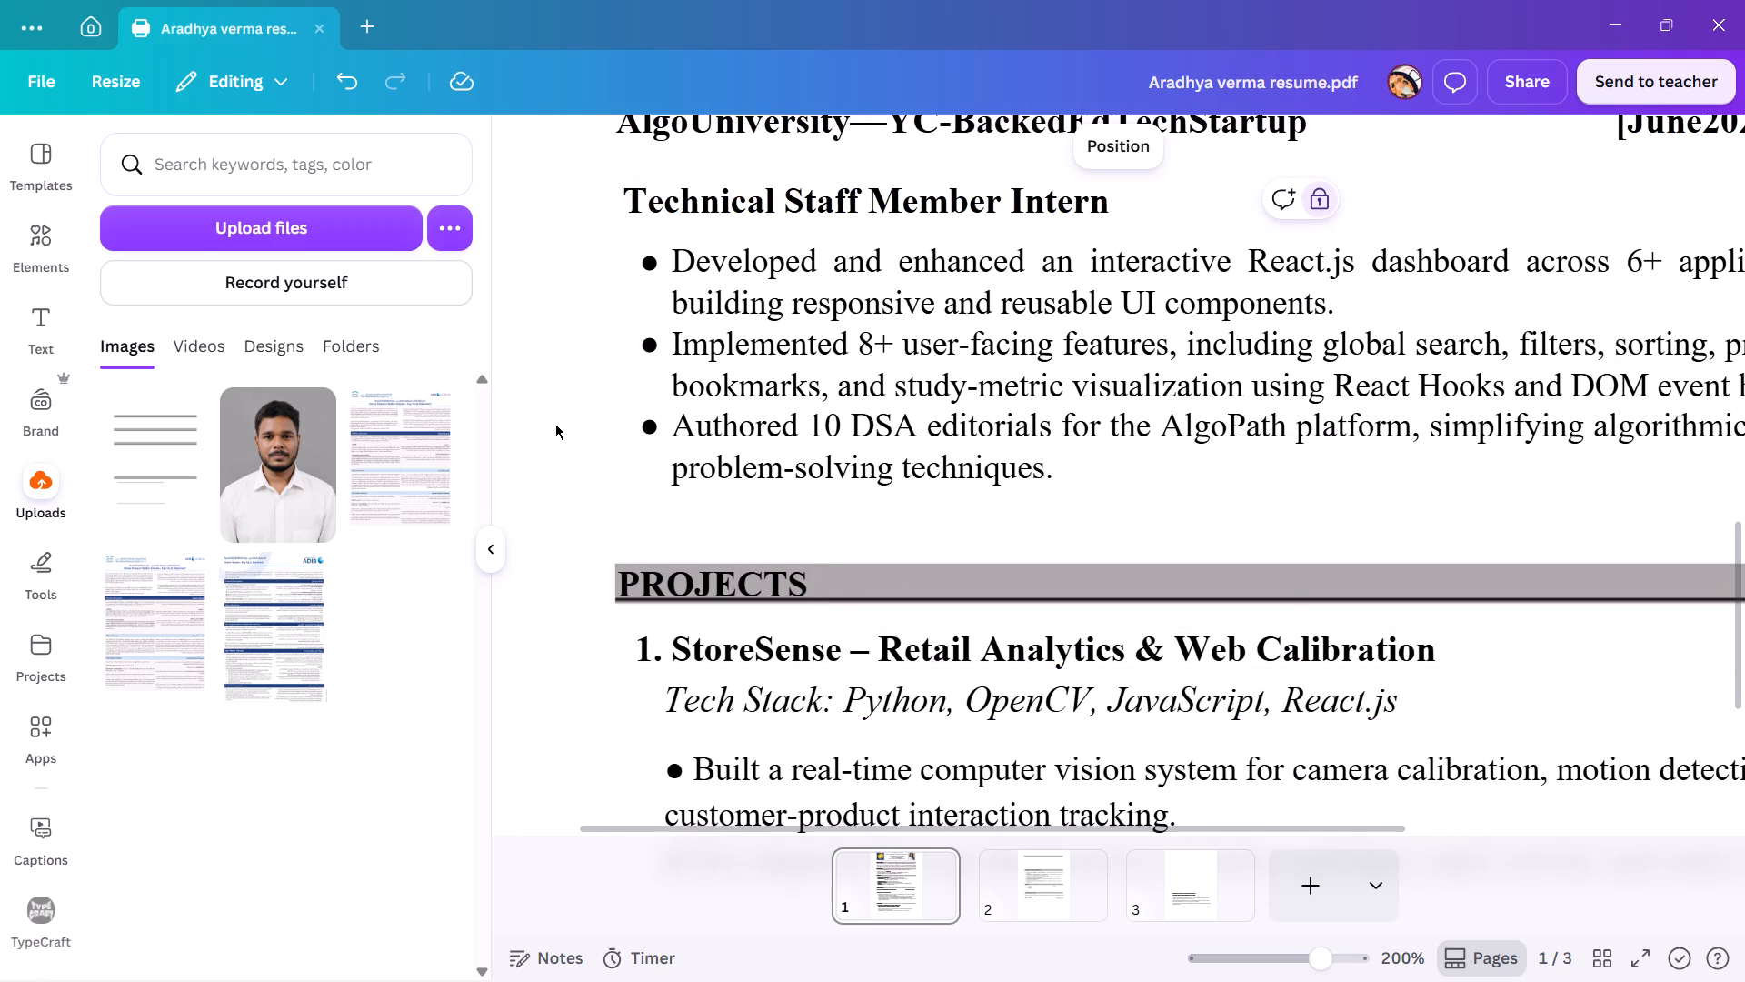
Review page 1's layout from the header down to the PROJECTS section.
{"action": "scroll", "coordinate": [772, 568], "scroll_direction": "down", "scroll_amount": 5, "text": "ctrl"}
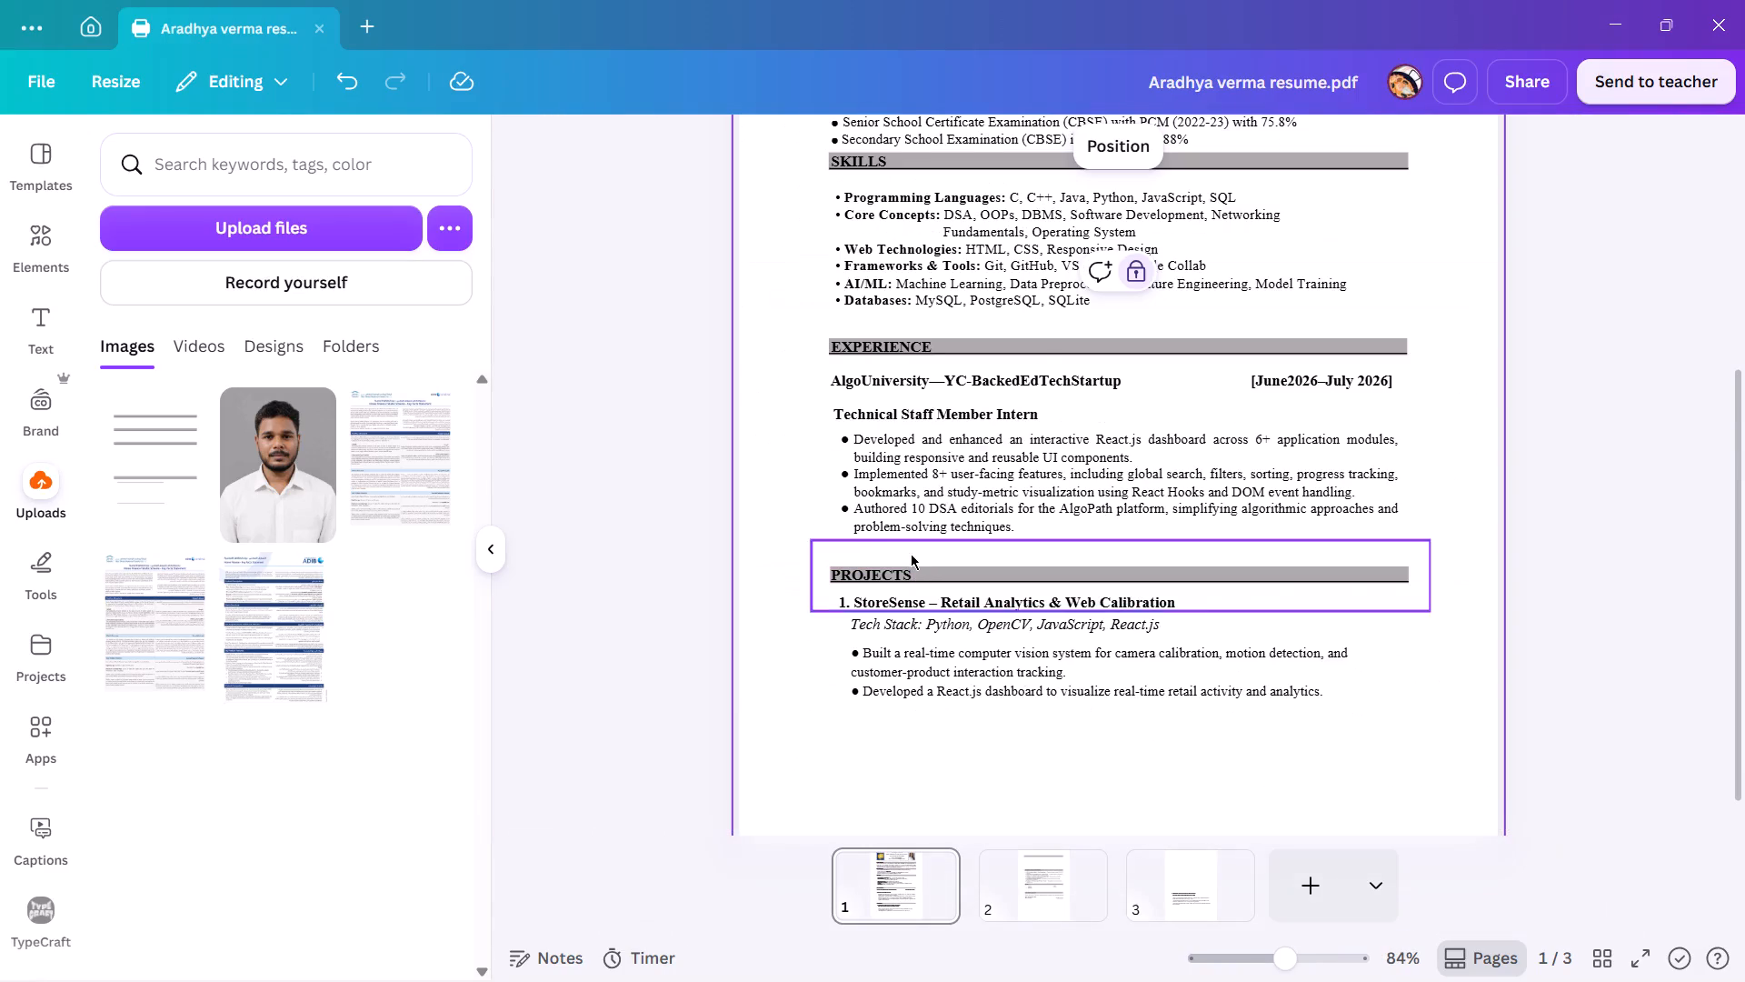
{"action": "scroll", "coordinate": [911, 554], "scroll_direction": "up", "scroll_amount": 2}
{"action": "scroll", "coordinate": [911, 554], "scroll_direction": "down", "scroll_amount": 3}
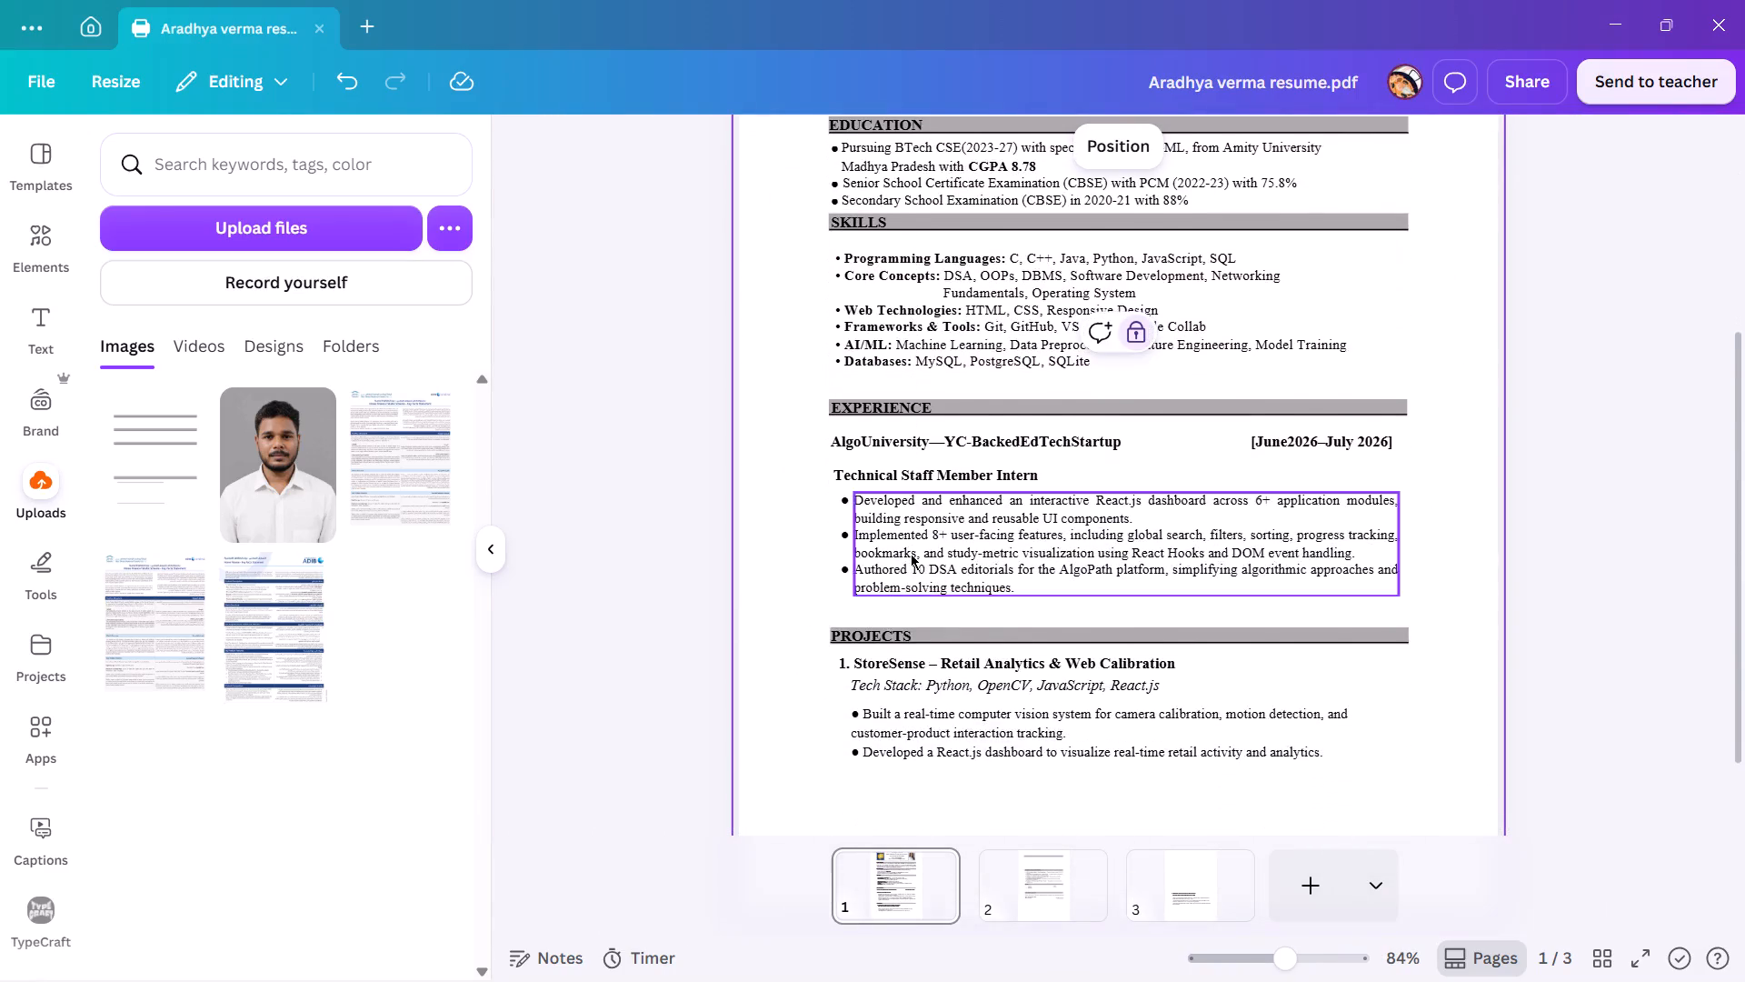
{"action": "scroll", "coordinate": [911, 554], "scroll_direction": "up", "scroll_amount": 2}
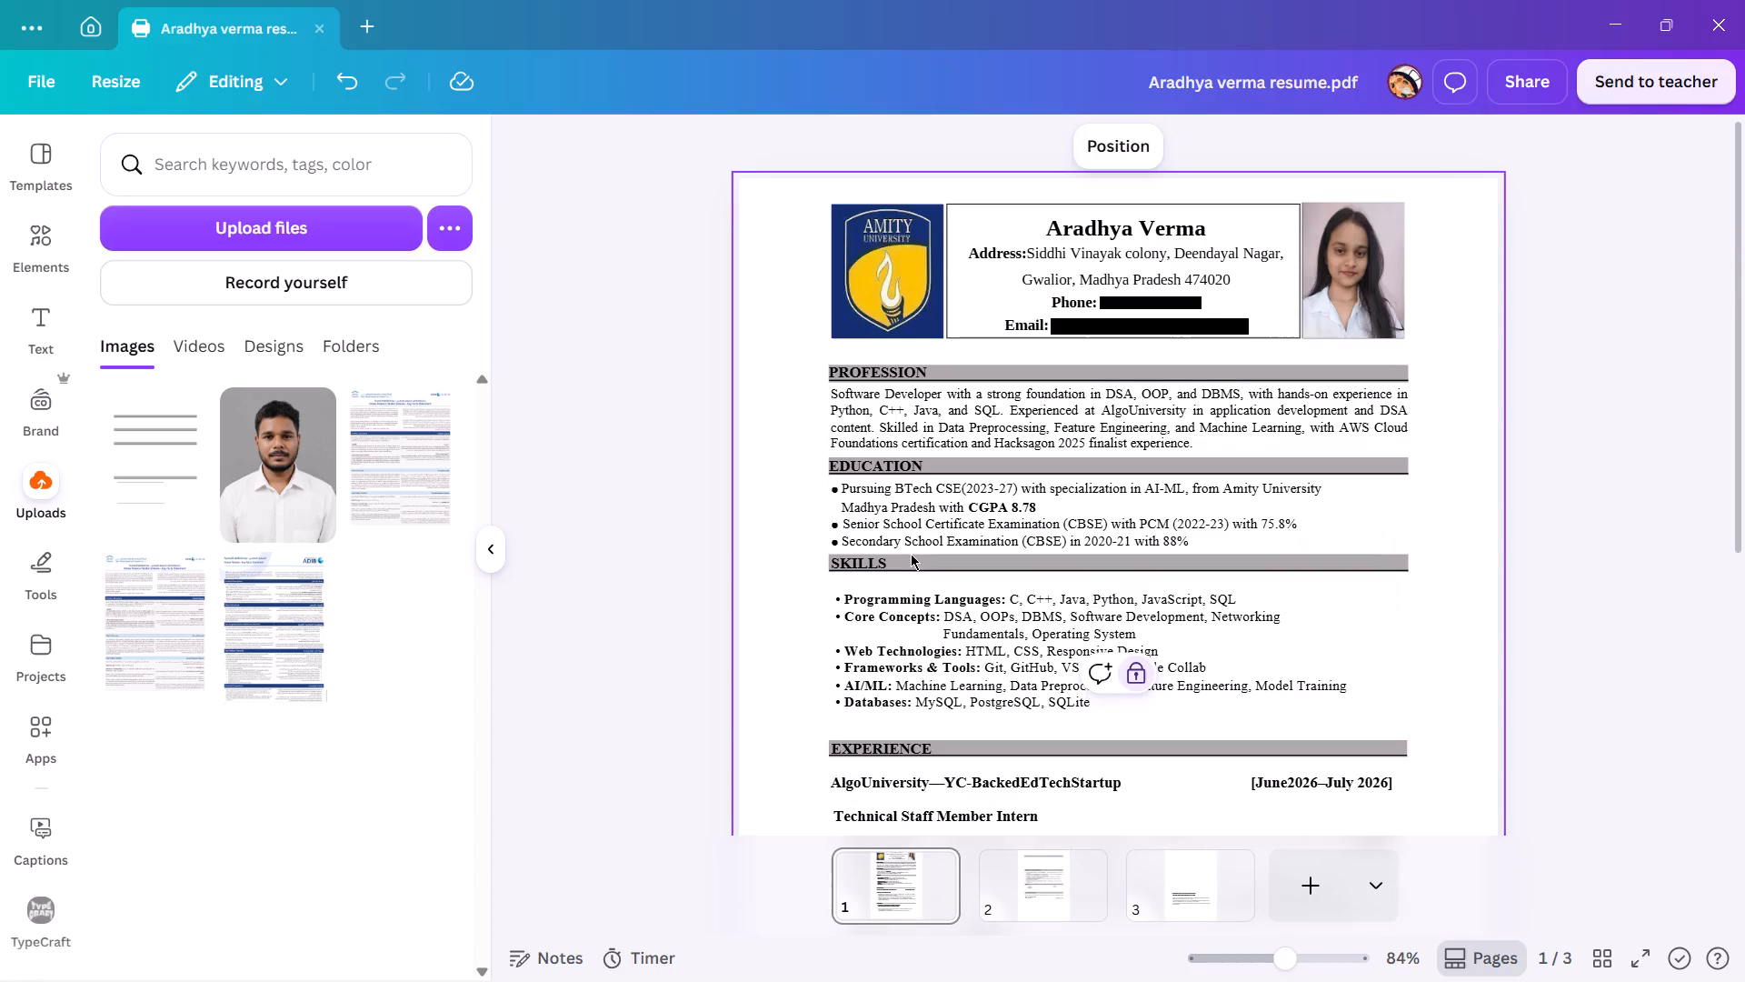
{"action": "scroll", "coordinate": [912, 554], "scroll_direction": "down", "scroll_amount": 4}
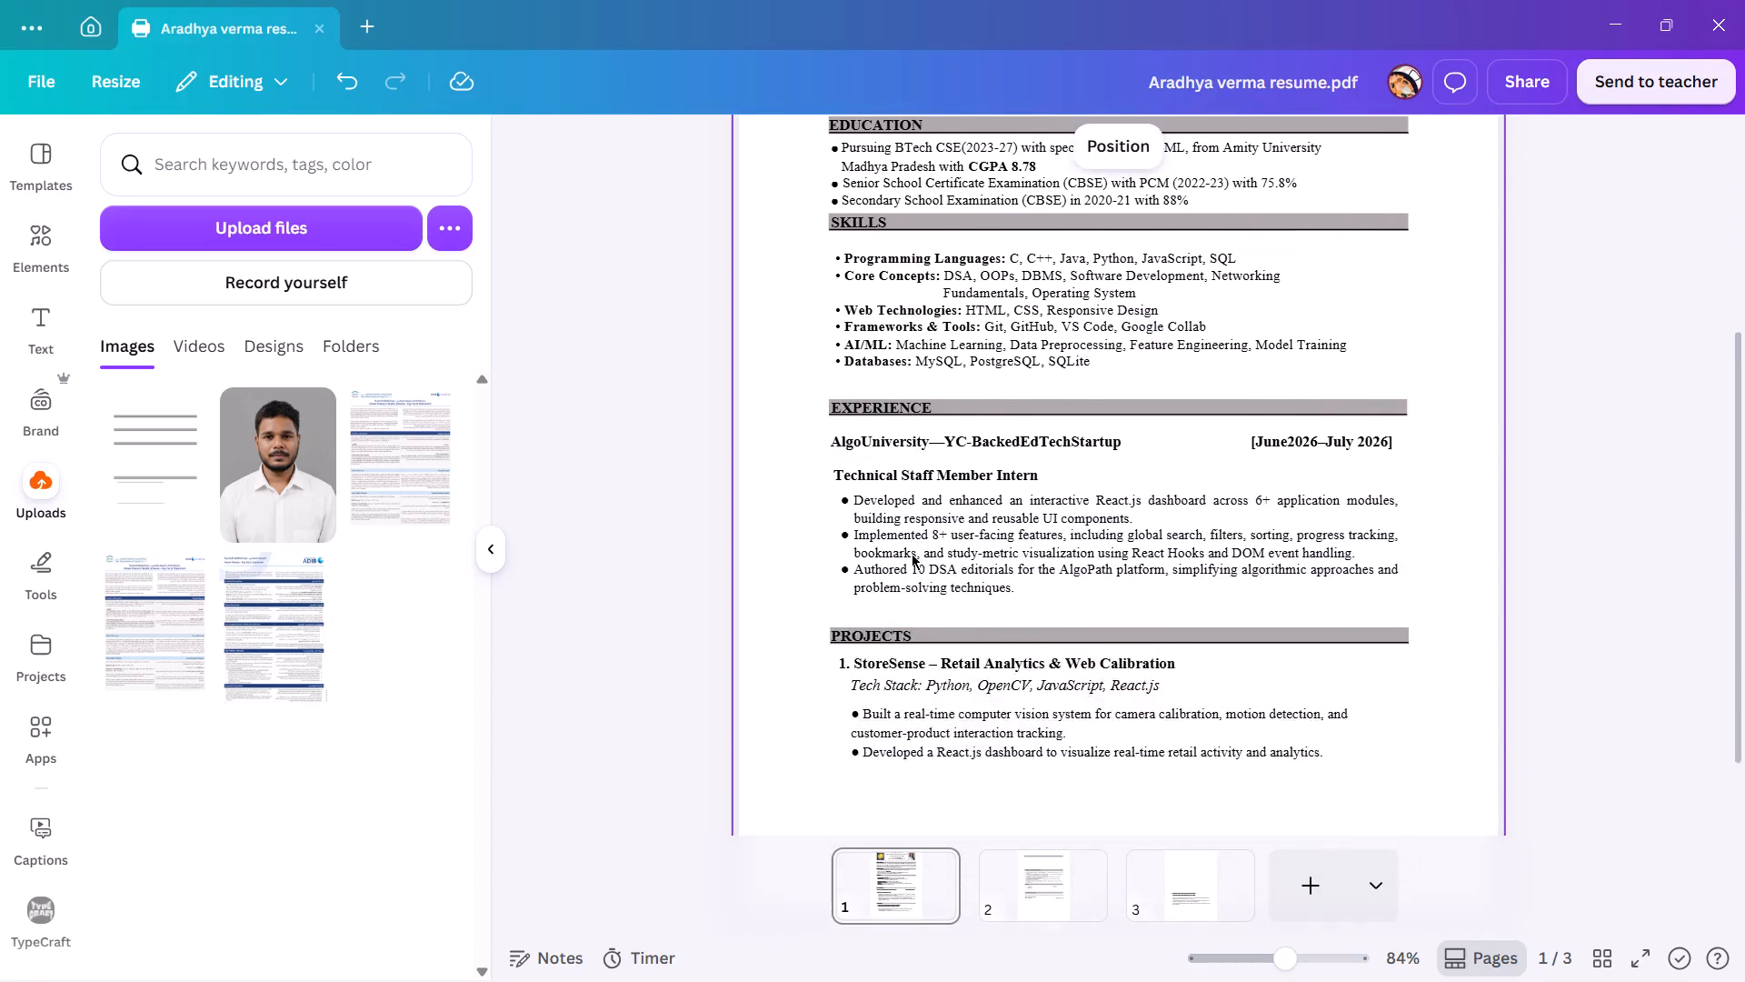
{"action": "scroll", "coordinate": [912, 554], "scroll_direction": "down", "scroll_amount": 2}
Cover the empty grey bar near the top of page 2 with a solid bar graphic recoloured white.
{"action": "left_click", "coordinate": [1024, 911]}
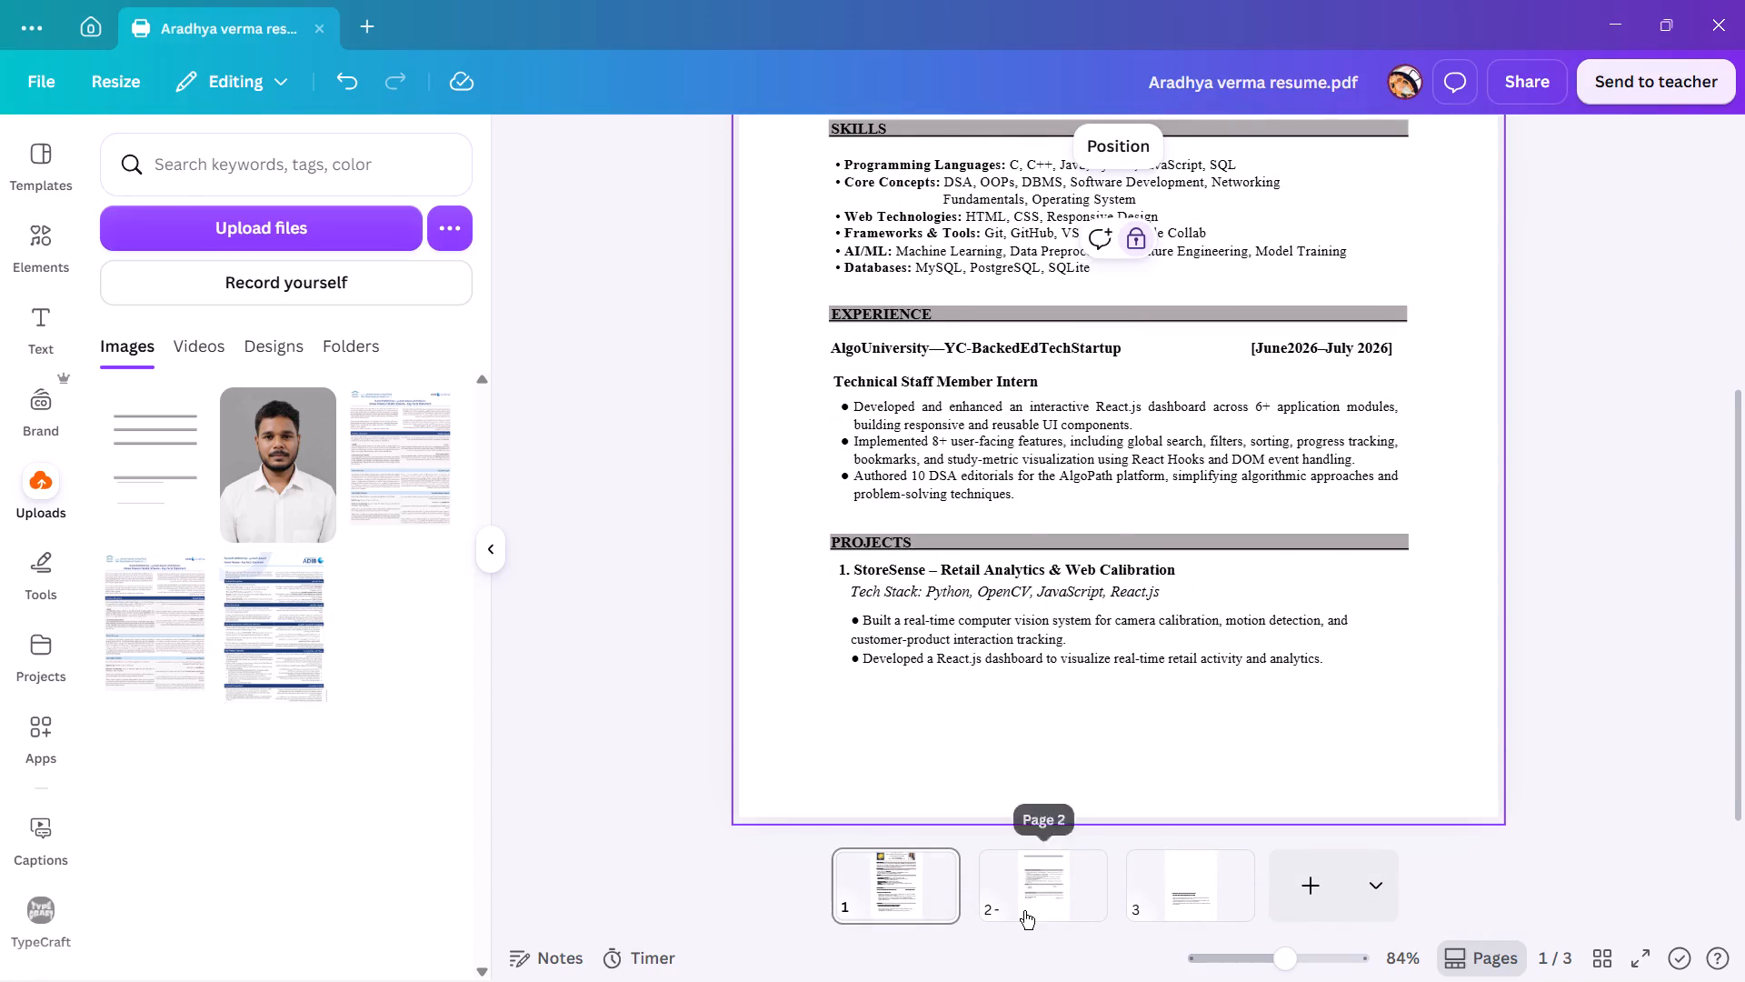
{"action": "scroll", "coordinate": [994, 514], "scroll_direction": "up", "scroll_amount": 5}
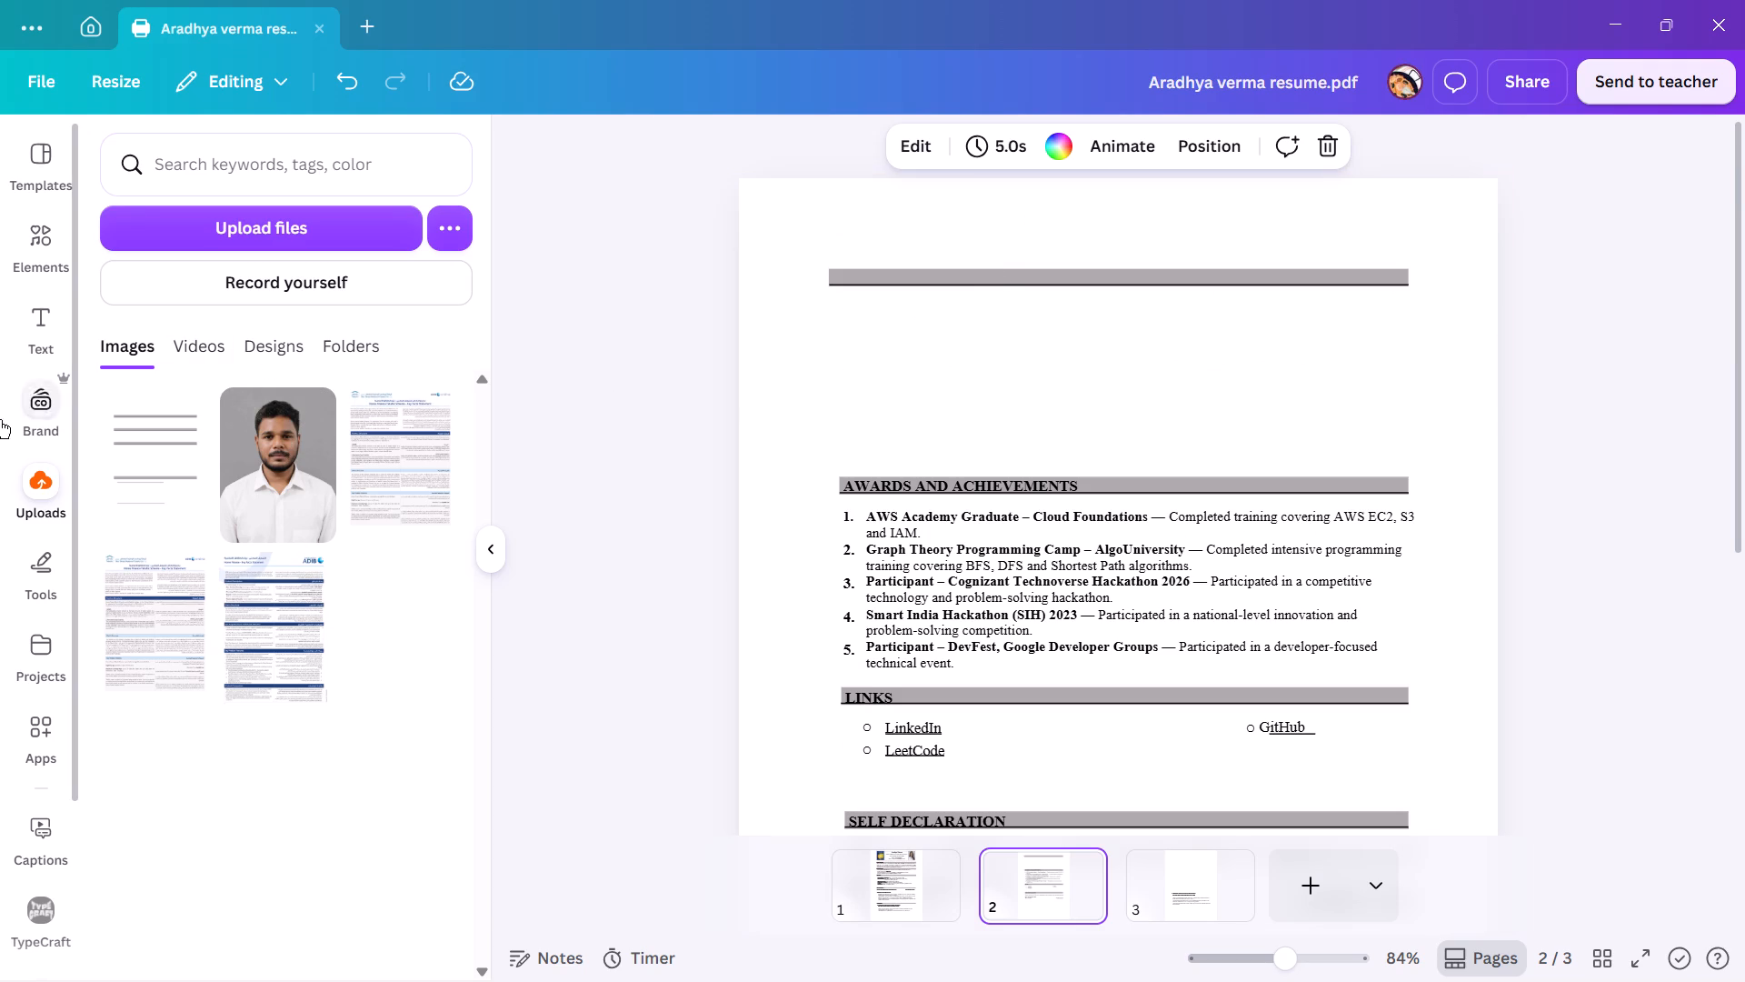
{"action": "left_click", "coordinate": [45, 253]}
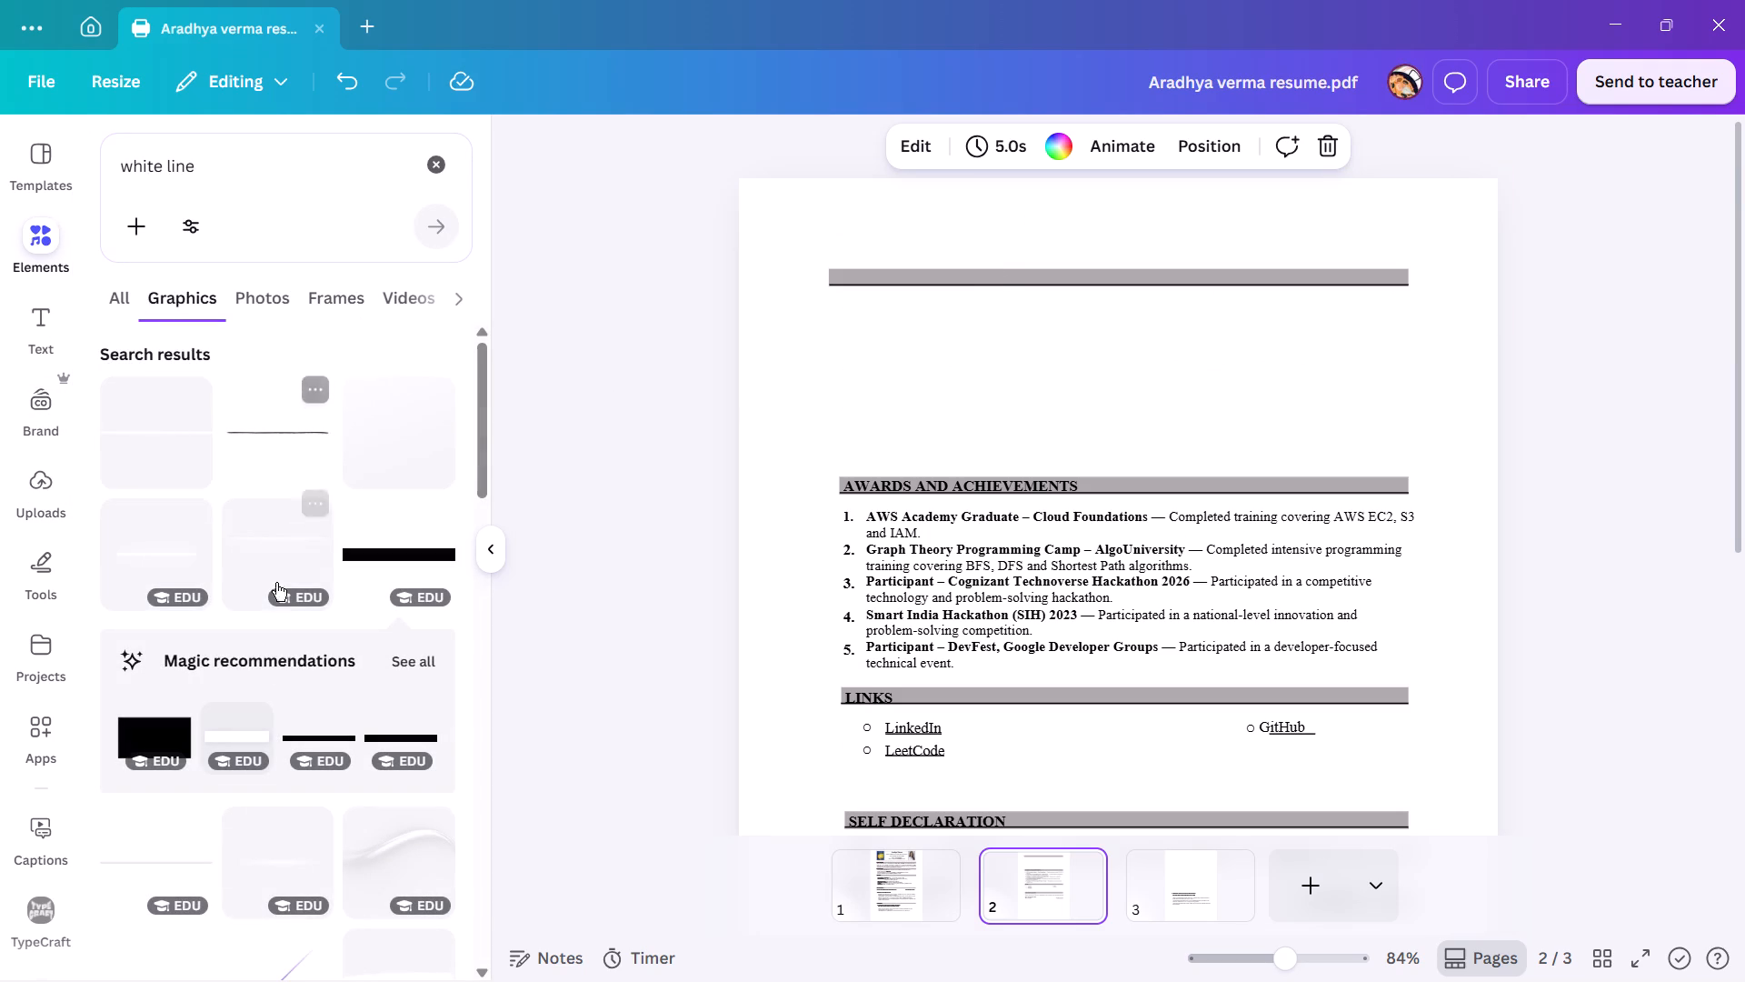
{"action": "left_click", "coordinate": [376, 555]}
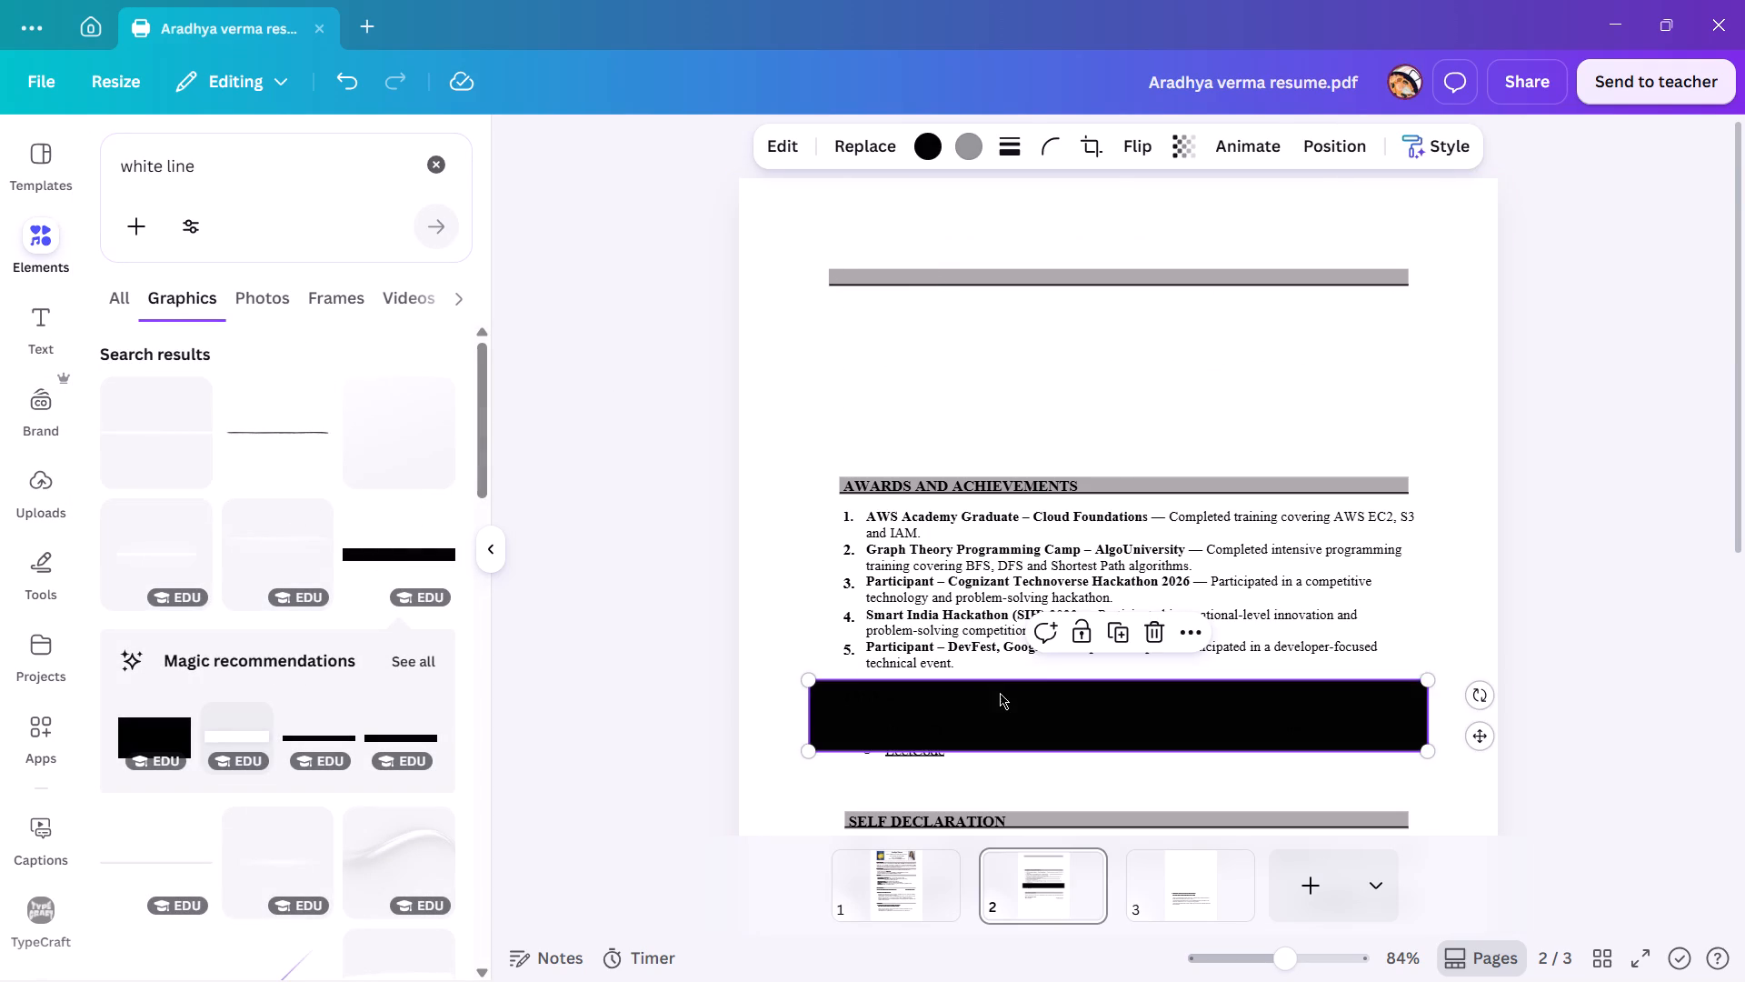
{"action": "left_click_drag", "start_coordinate": [1002, 706], "coordinate": [1012, 282]}
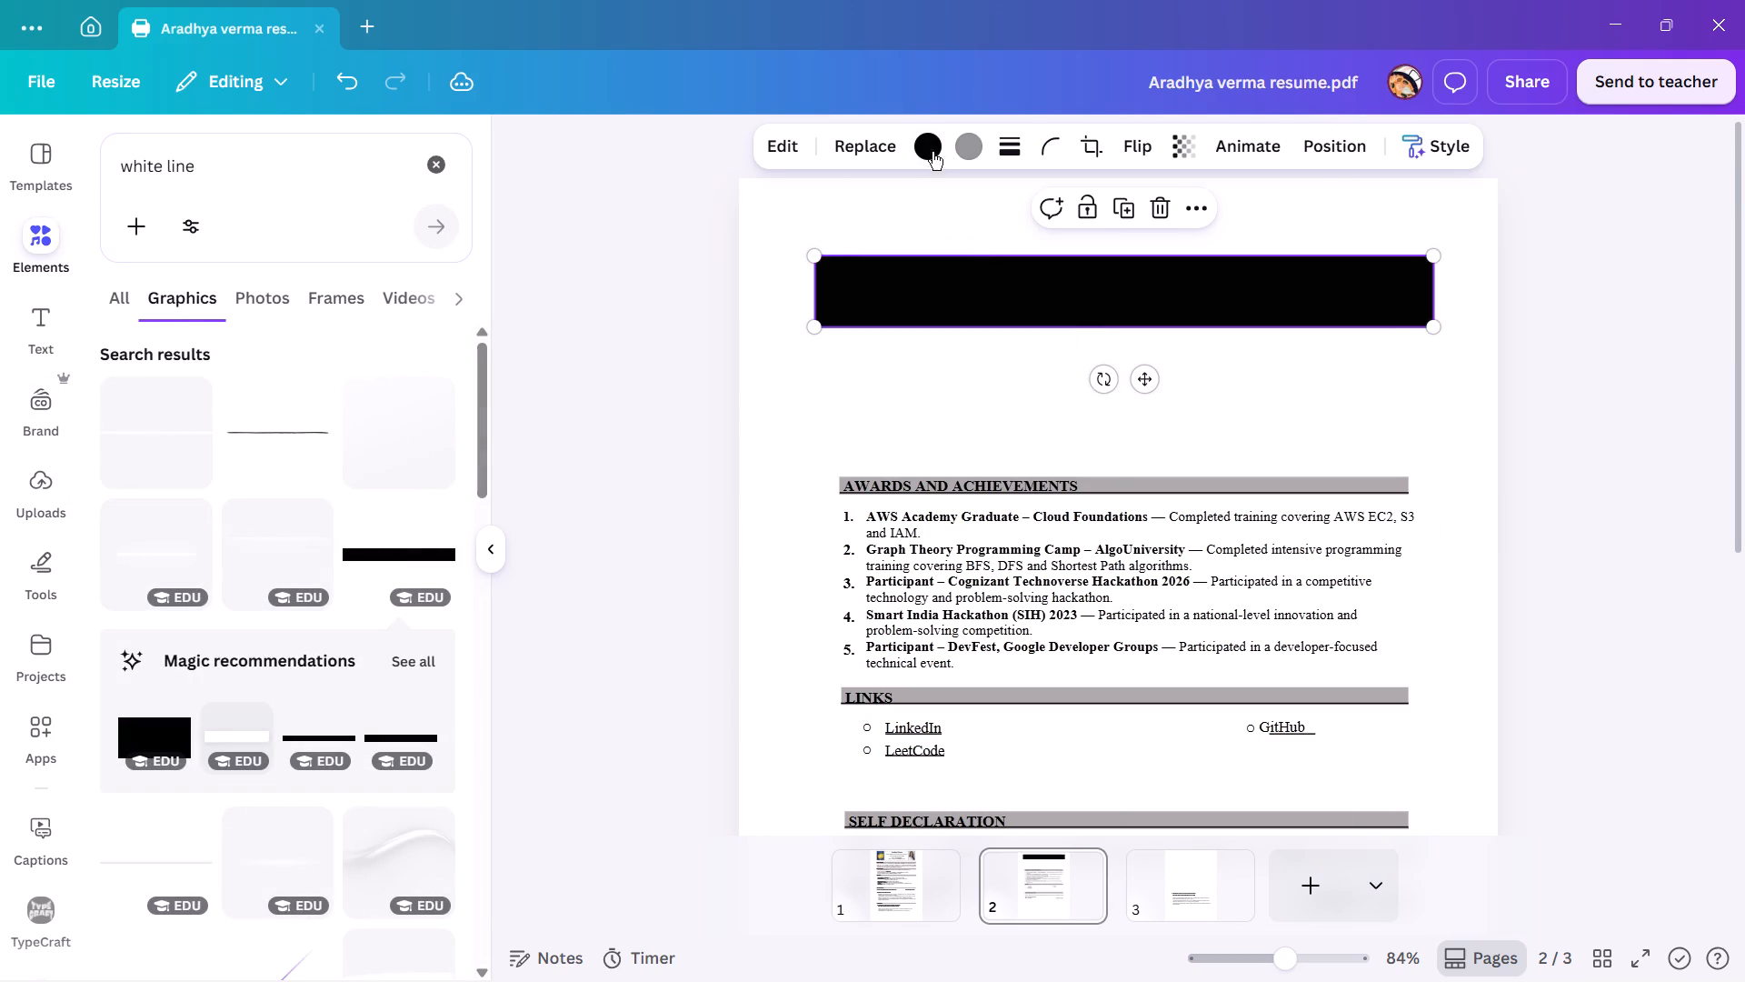
{"action": "left_click", "coordinate": [926, 134]}
{"action": "left_click", "coordinate": [234, 313]}
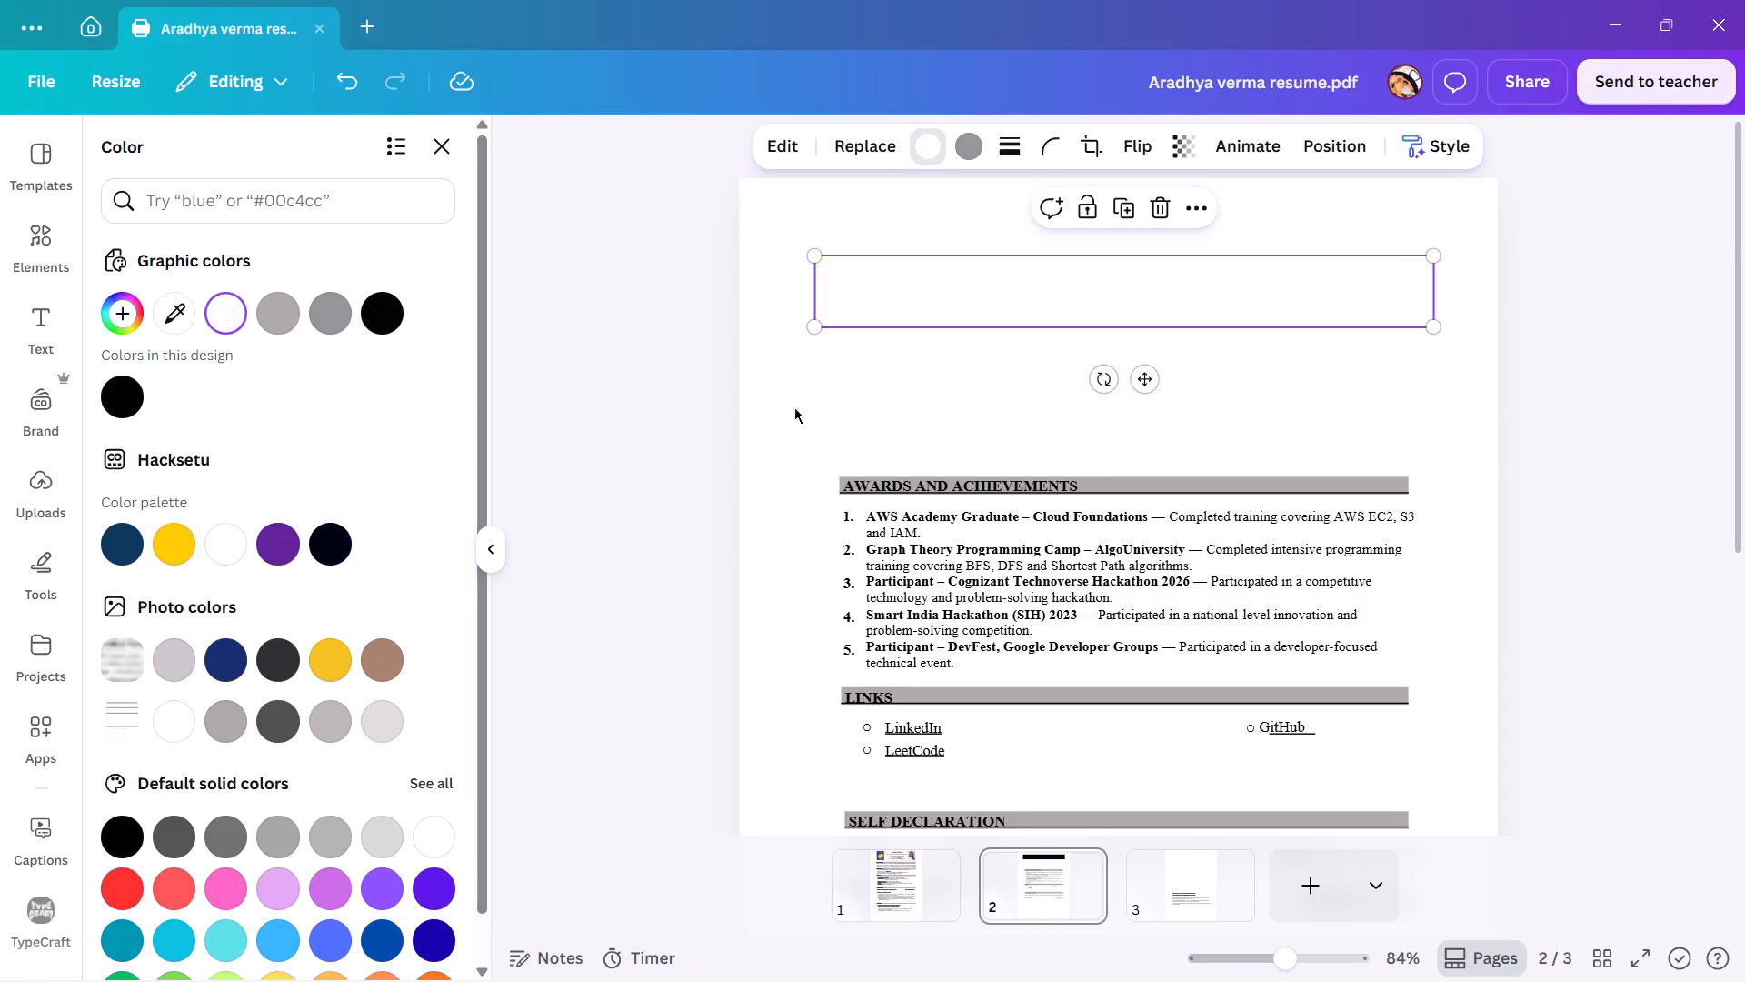
{"action": "left_click", "coordinate": [949, 426]}
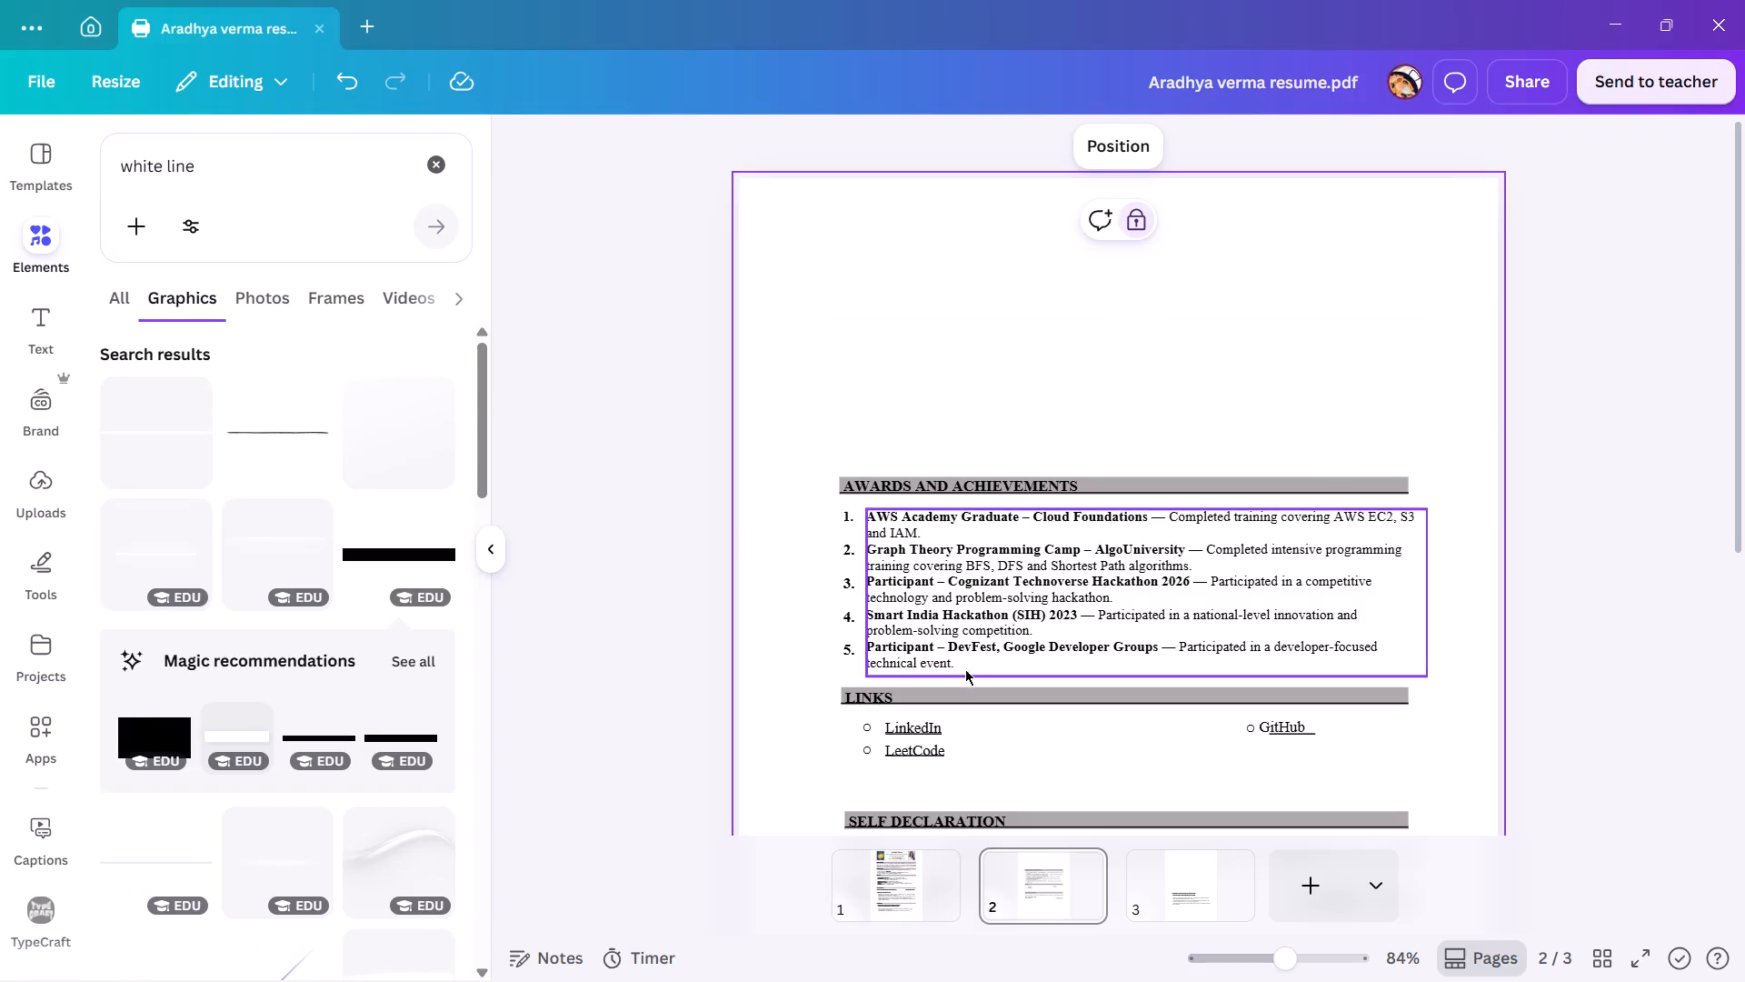
{"action": "scroll", "coordinate": [1018, 519], "scroll_direction": "up", "scroll_amount": 3}
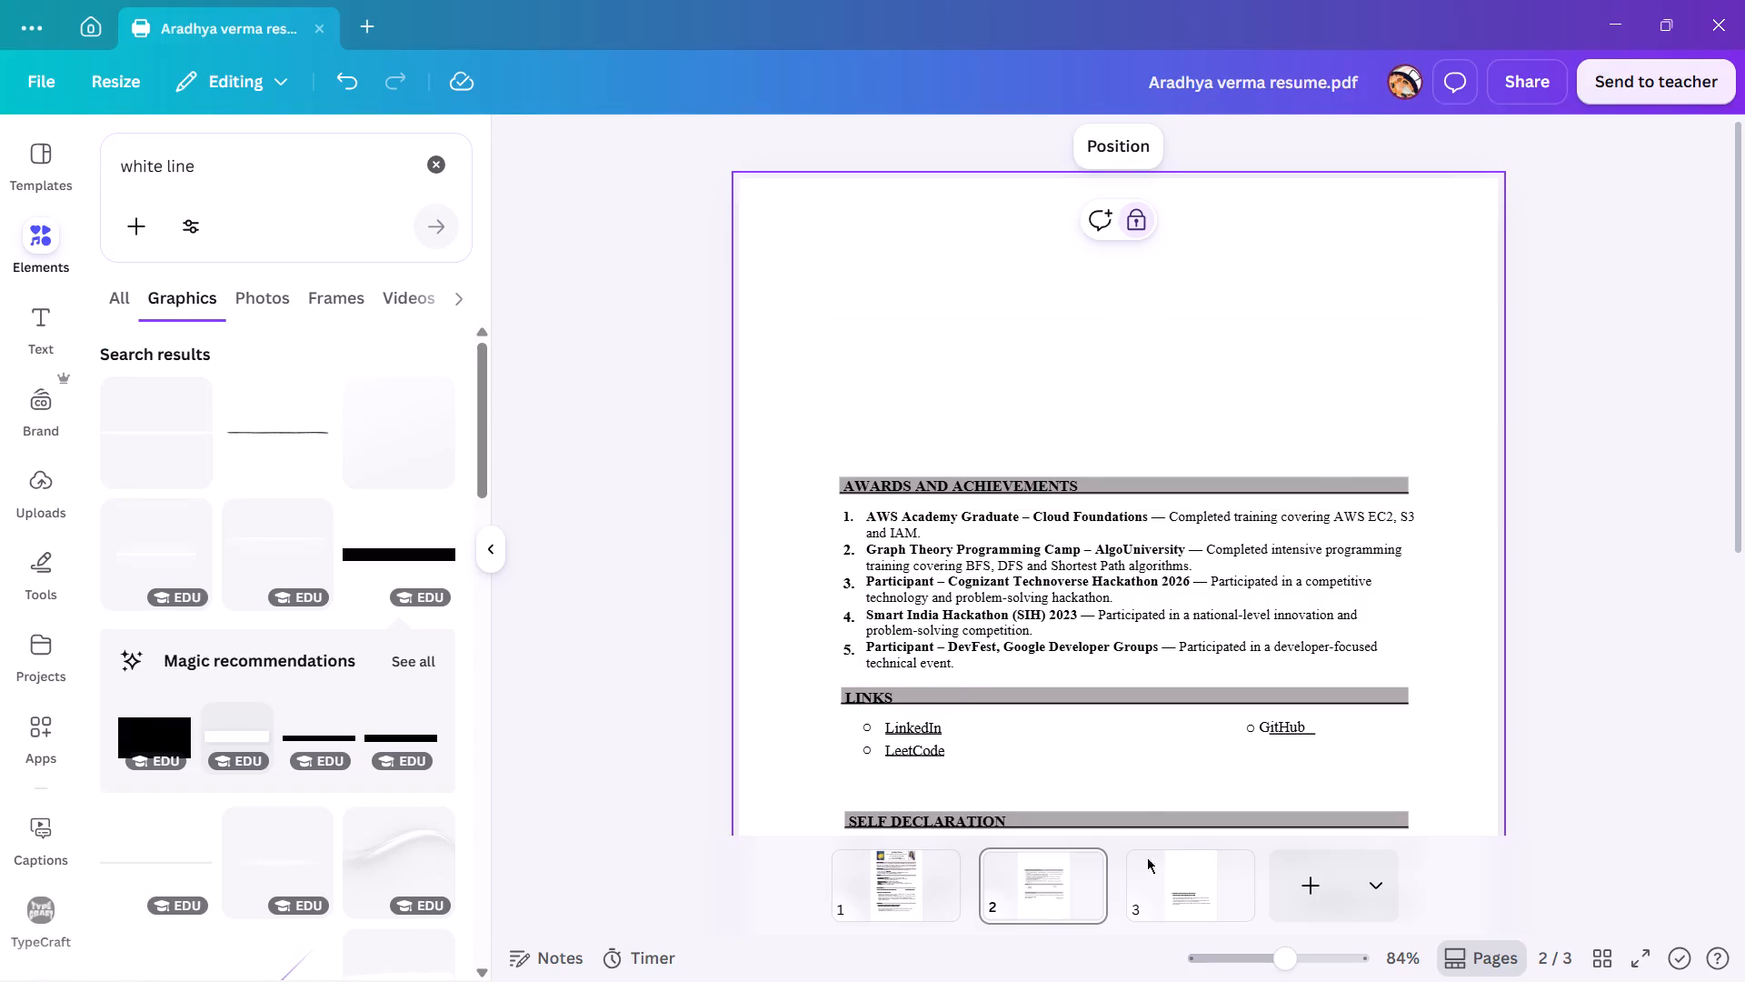
Duplicate the grey bar behind the PROJECTS heading on page 1, move the copy clear of the text and cut it.
{"action": "left_click", "coordinate": [935, 876]}
{"action": "scroll", "coordinate": [941, 636], "scroll_direction": "down", "scroll_amount": 2}
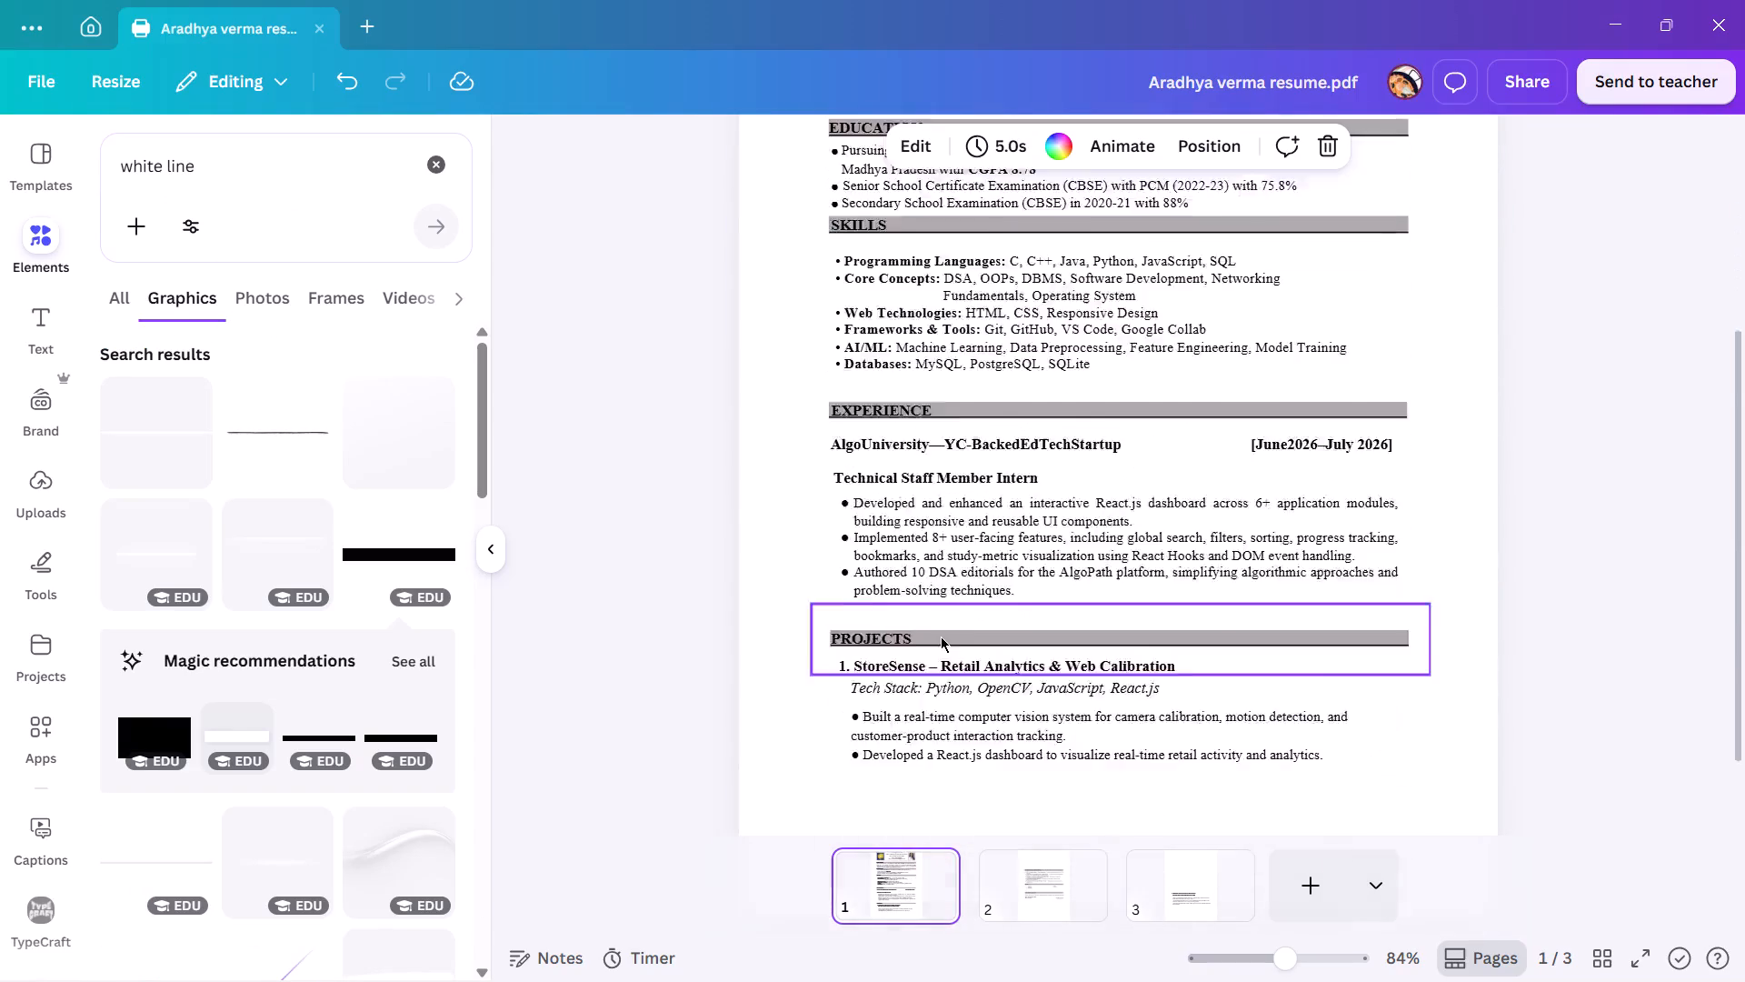
{"action": "scroll", "coordinate": [941, 636], "scroll_direction": "down", "scroll_amount": 1}
{"action": "left_click", "coordinate": [955, 542]}
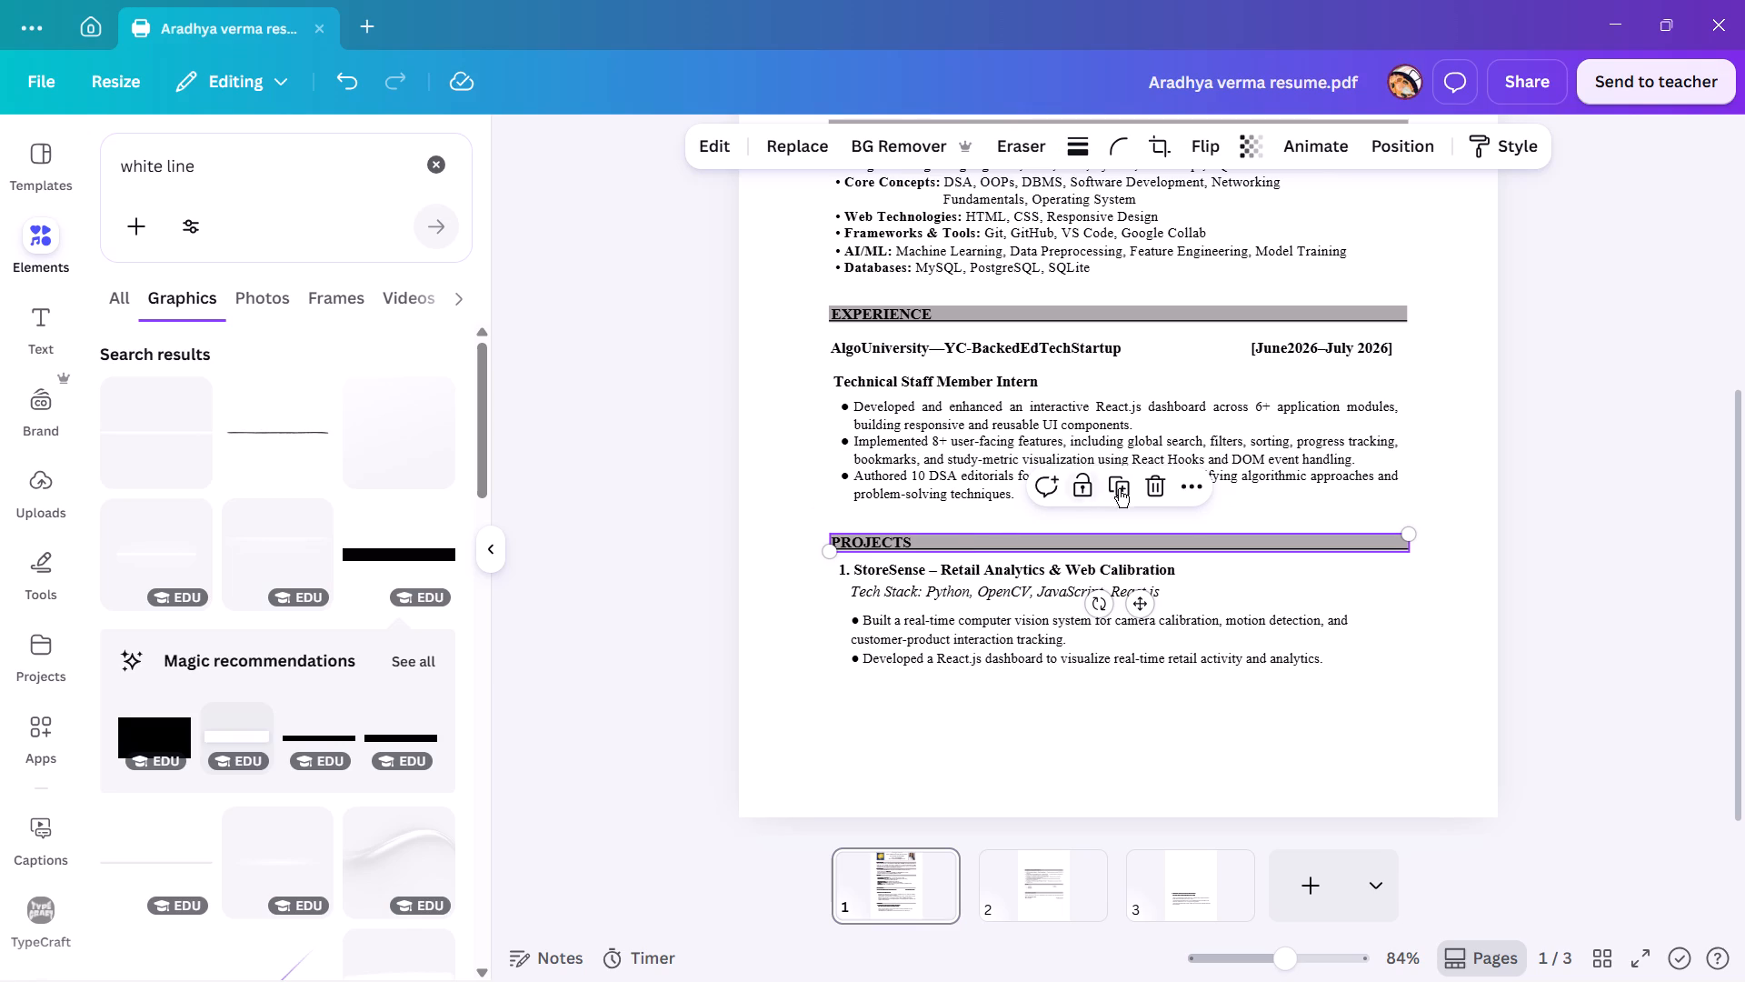
{"action": "left_click", "coordinate": [1123, 483]}
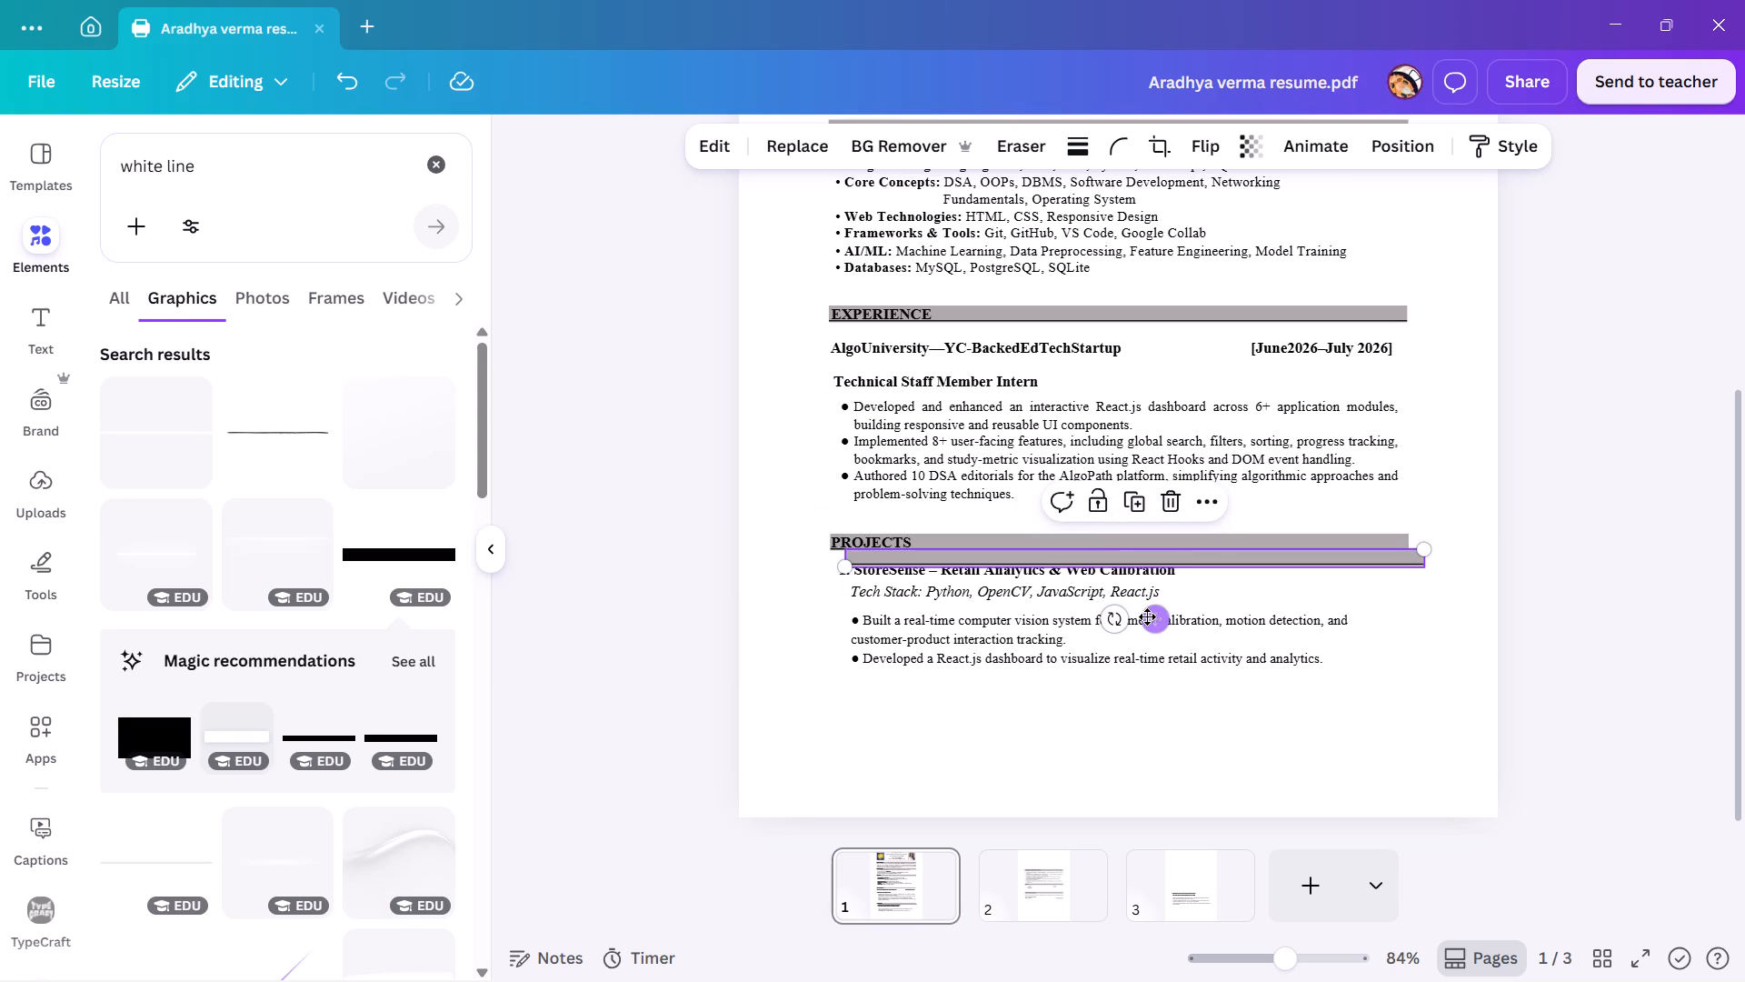
{"action": "left_click_drag", "start_coordinate": [1149, 616], "coordinate": [1154, 830]}
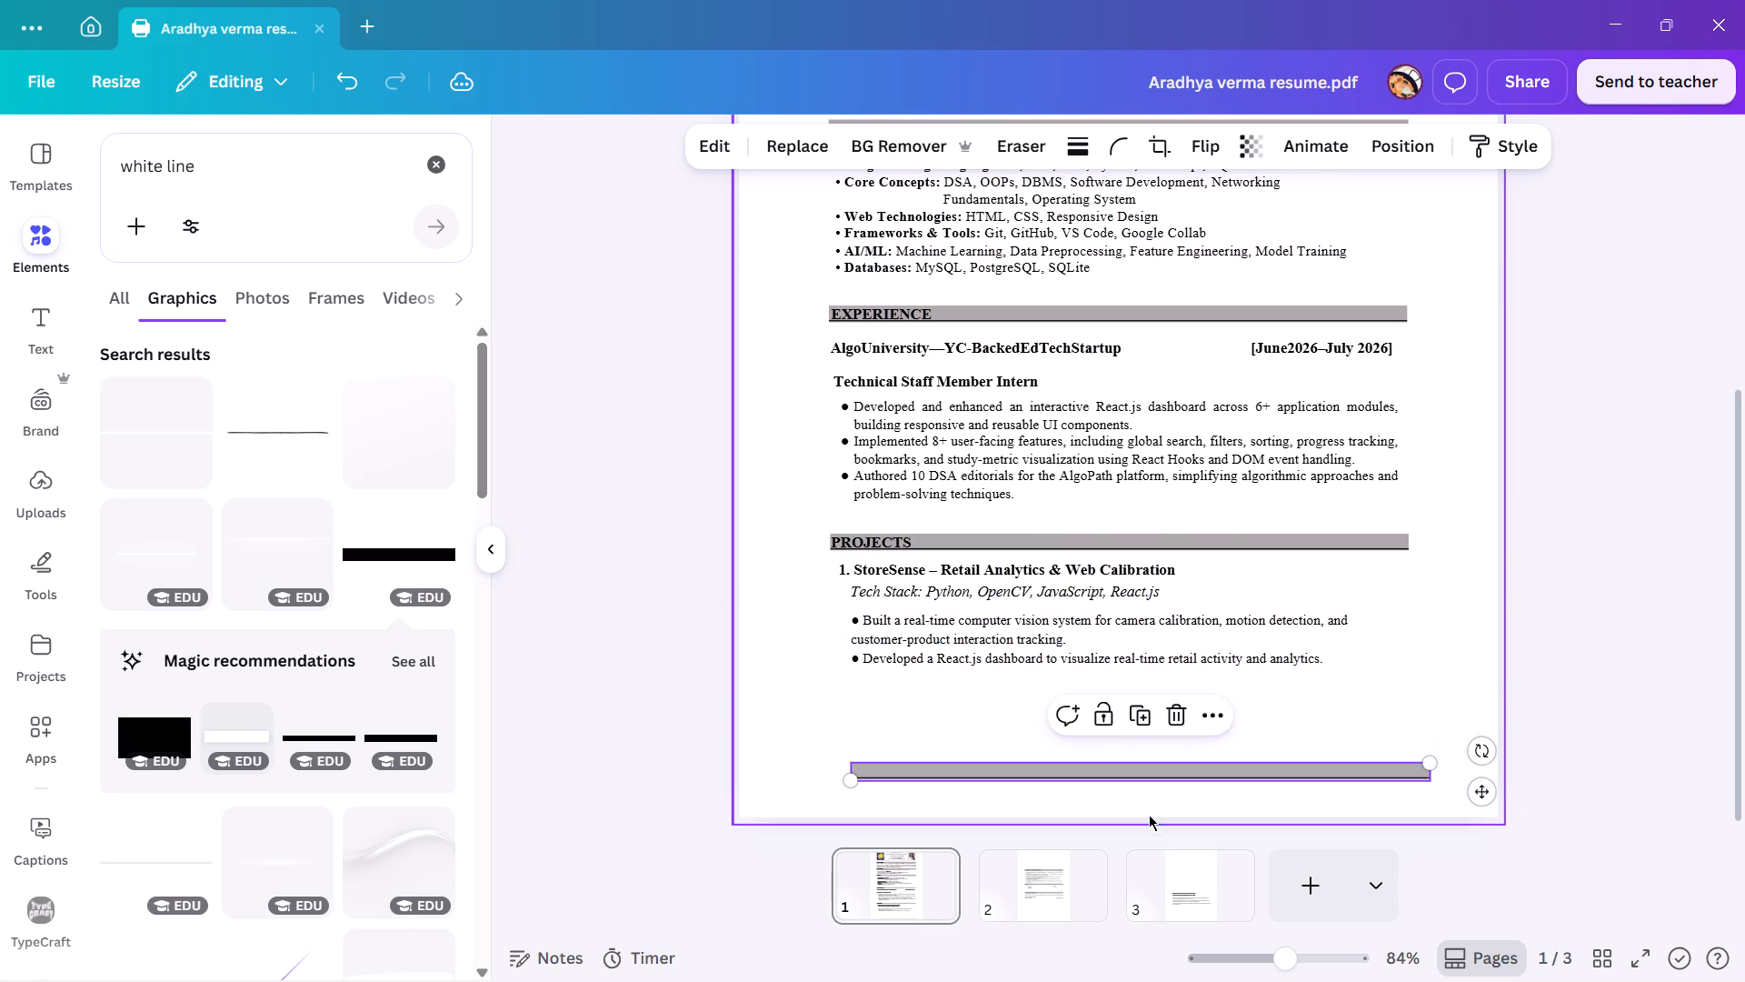
{"action": "key", "text": "ctrl+x"}
Paste the cut grey bar onto page 2 and position it just above the AWARDS AND ACHIEVEMENTS heading.
{"action": "left_click", "coordinate": [1077, 877]}
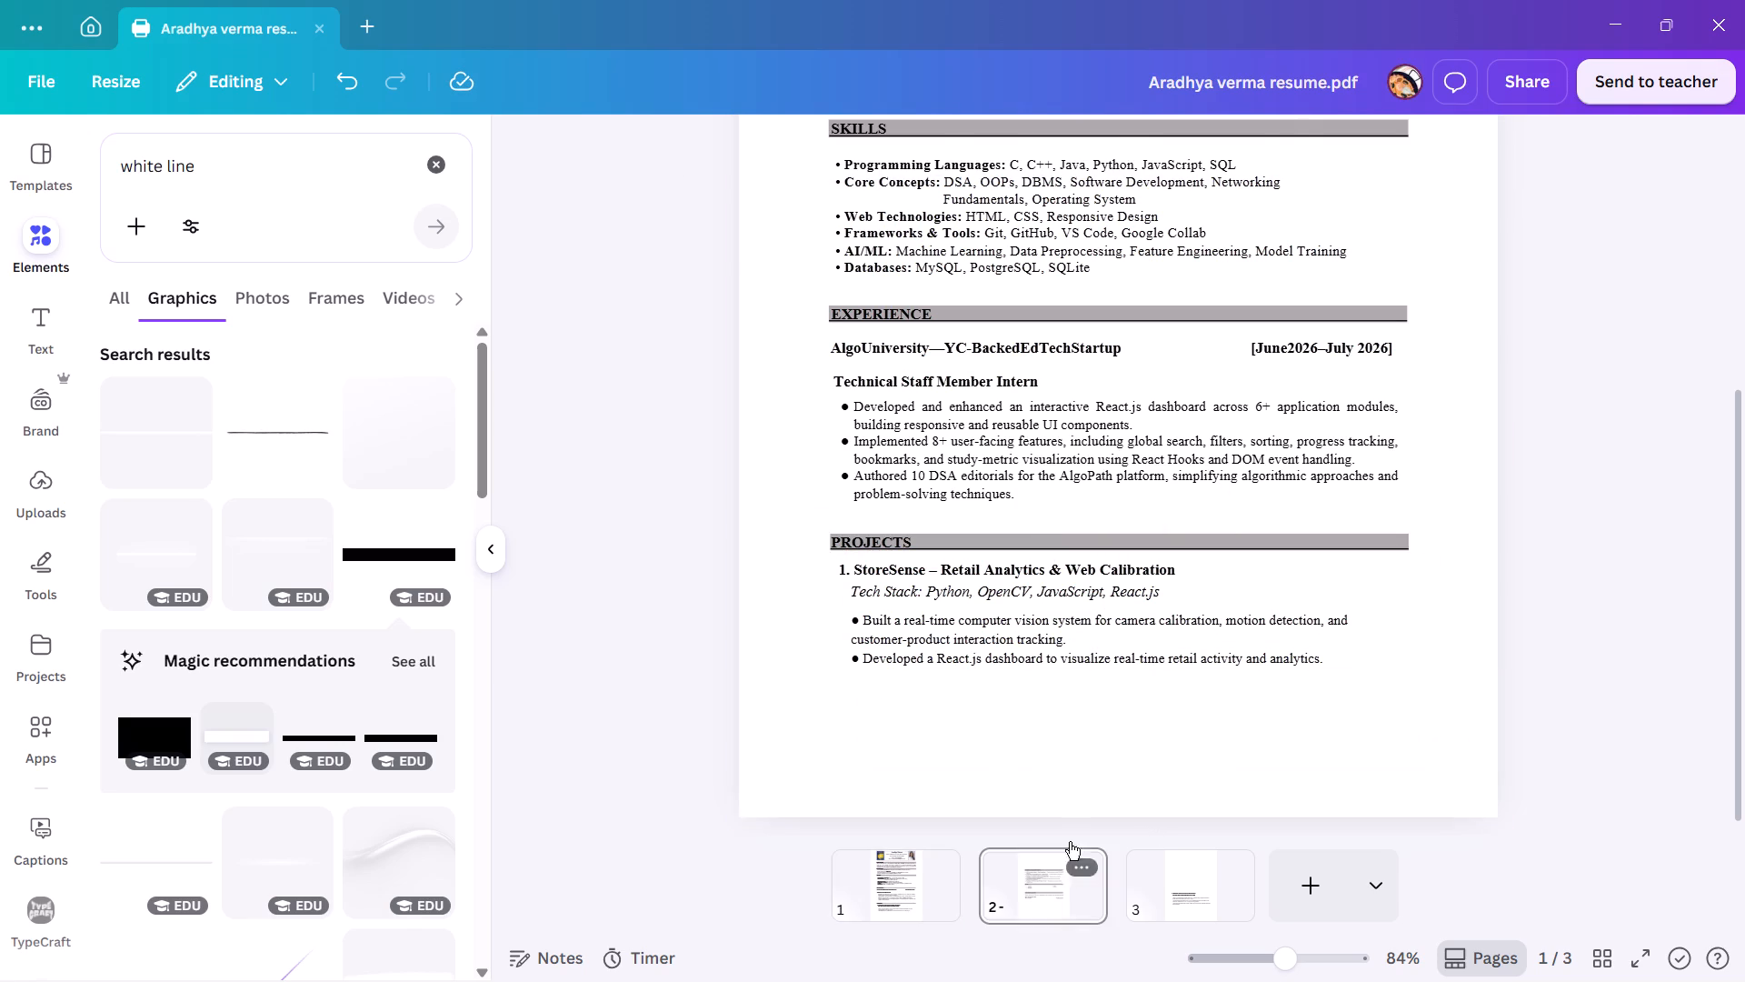
{"action": "scroll", "coordinate": [1019, 596], "scroll_direction": "up", "scroll_amount": 6}
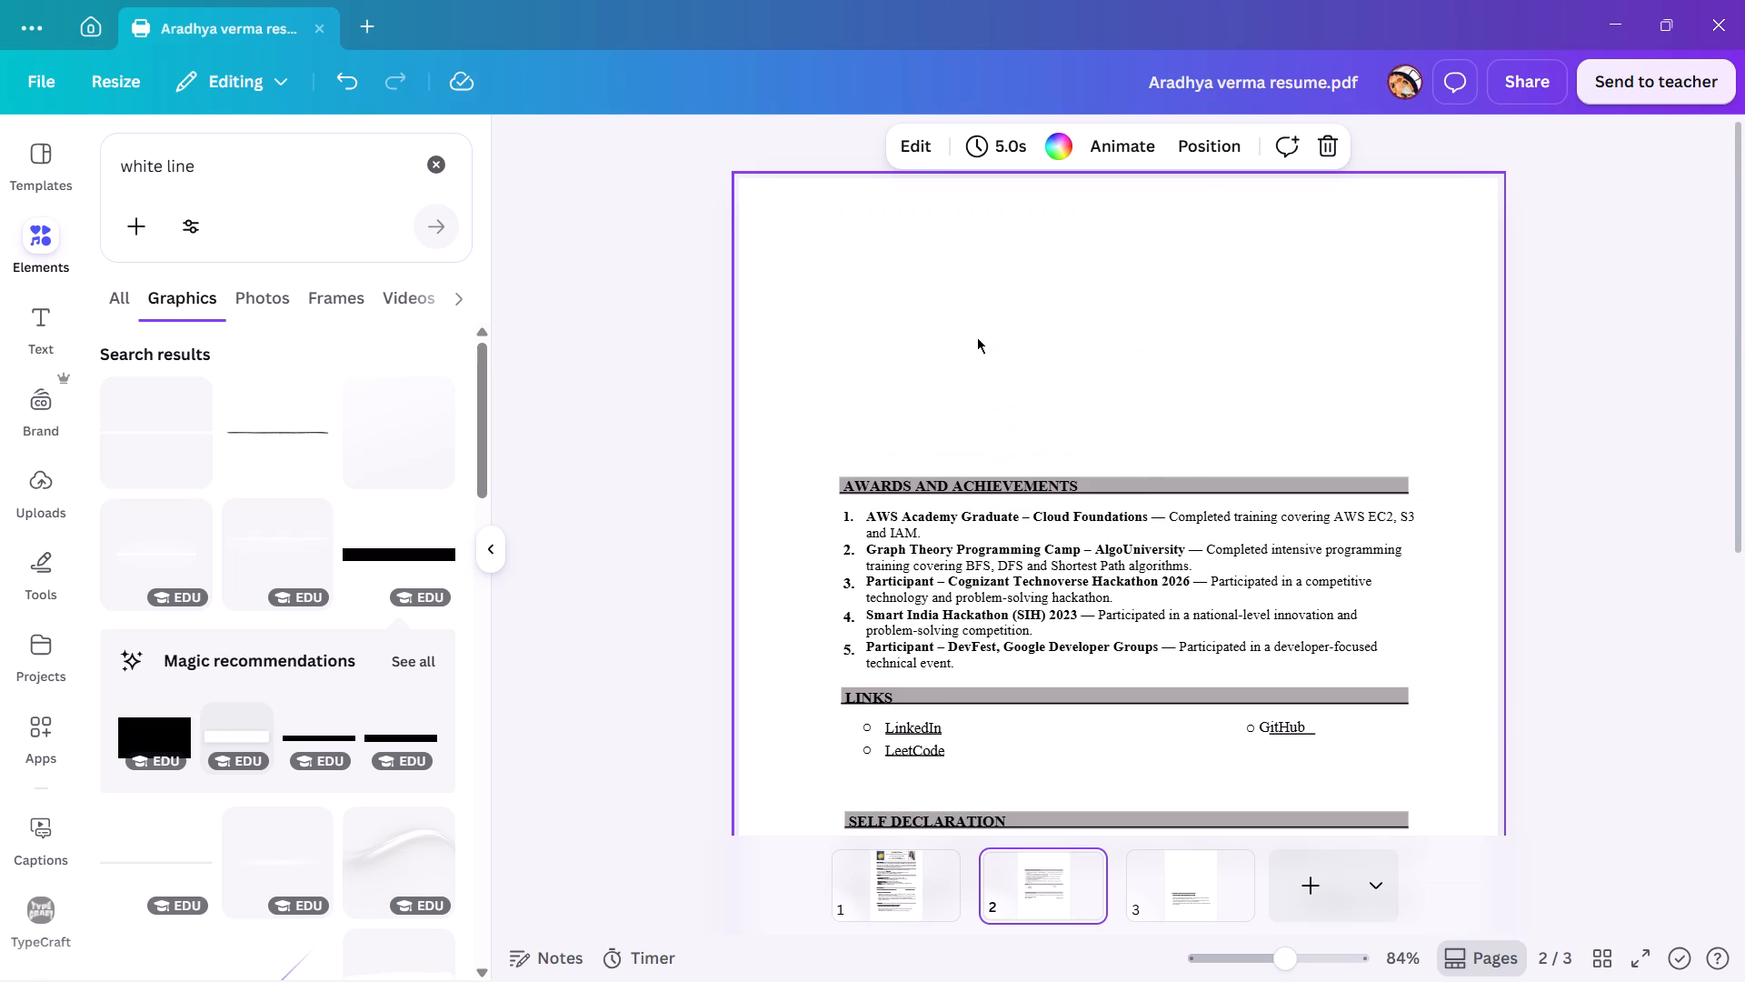
{"action": "key", "text": "ctrl+v"}
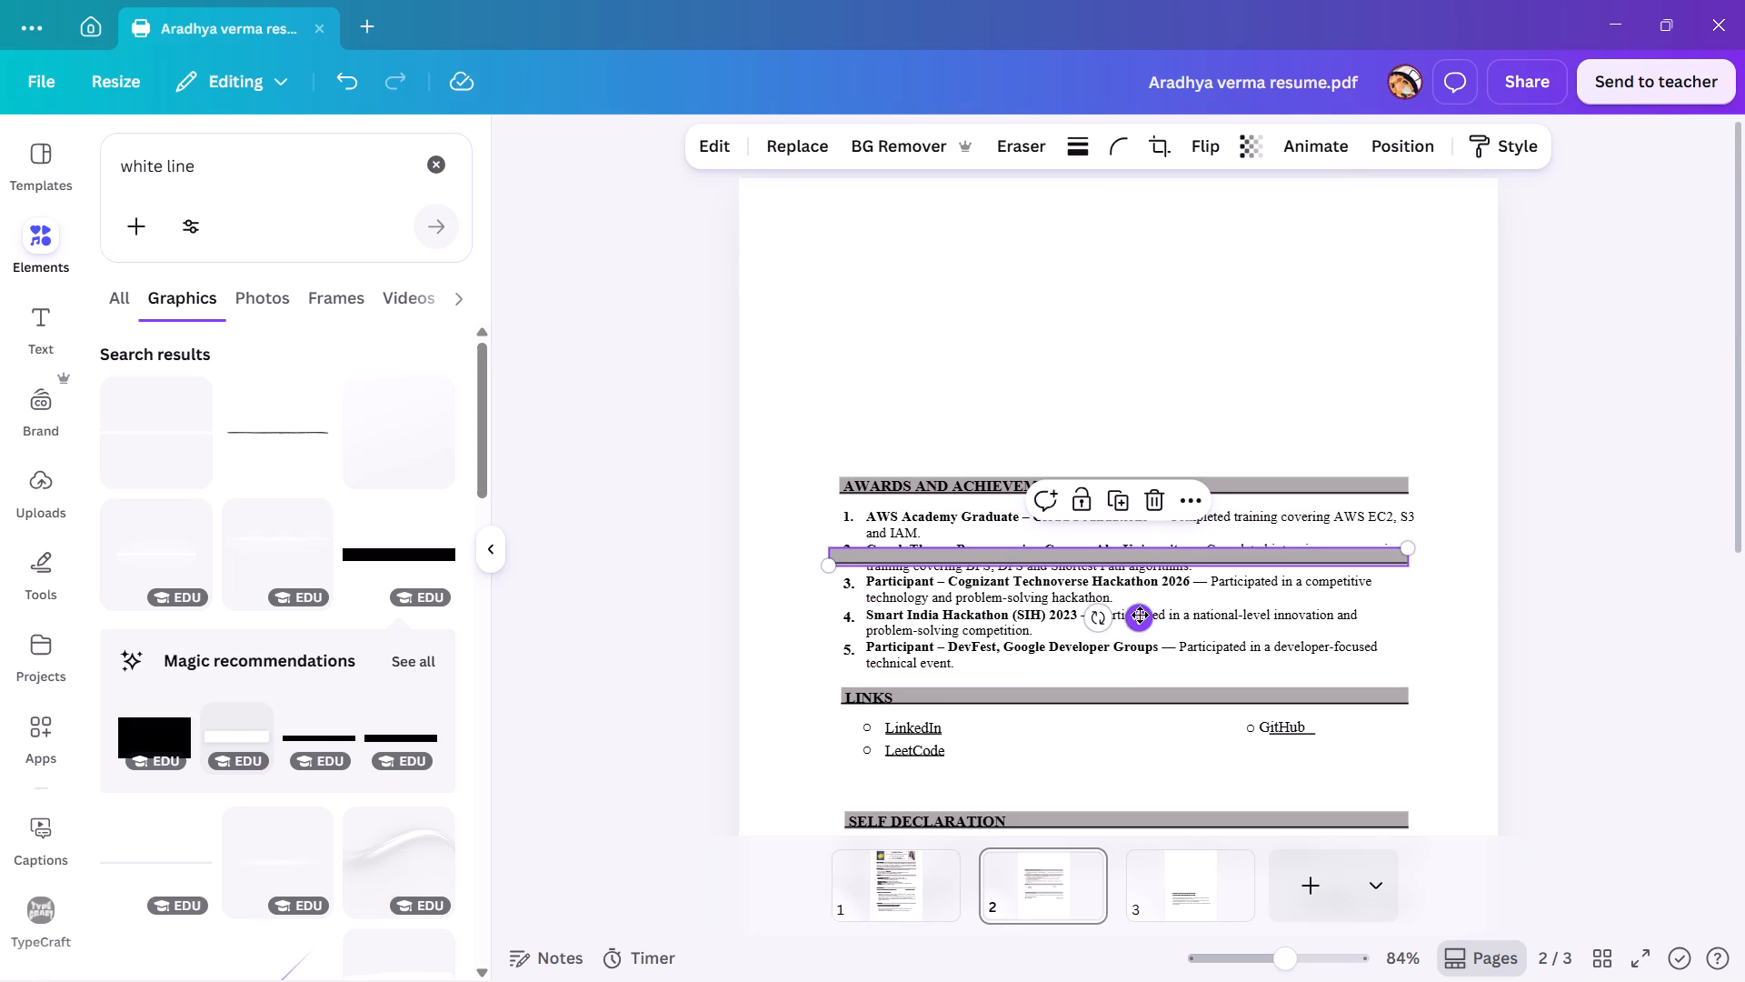
{"action": "left_click_drag", "start_coordinate": [1140, 615], "coordinate": [1140, 291]}
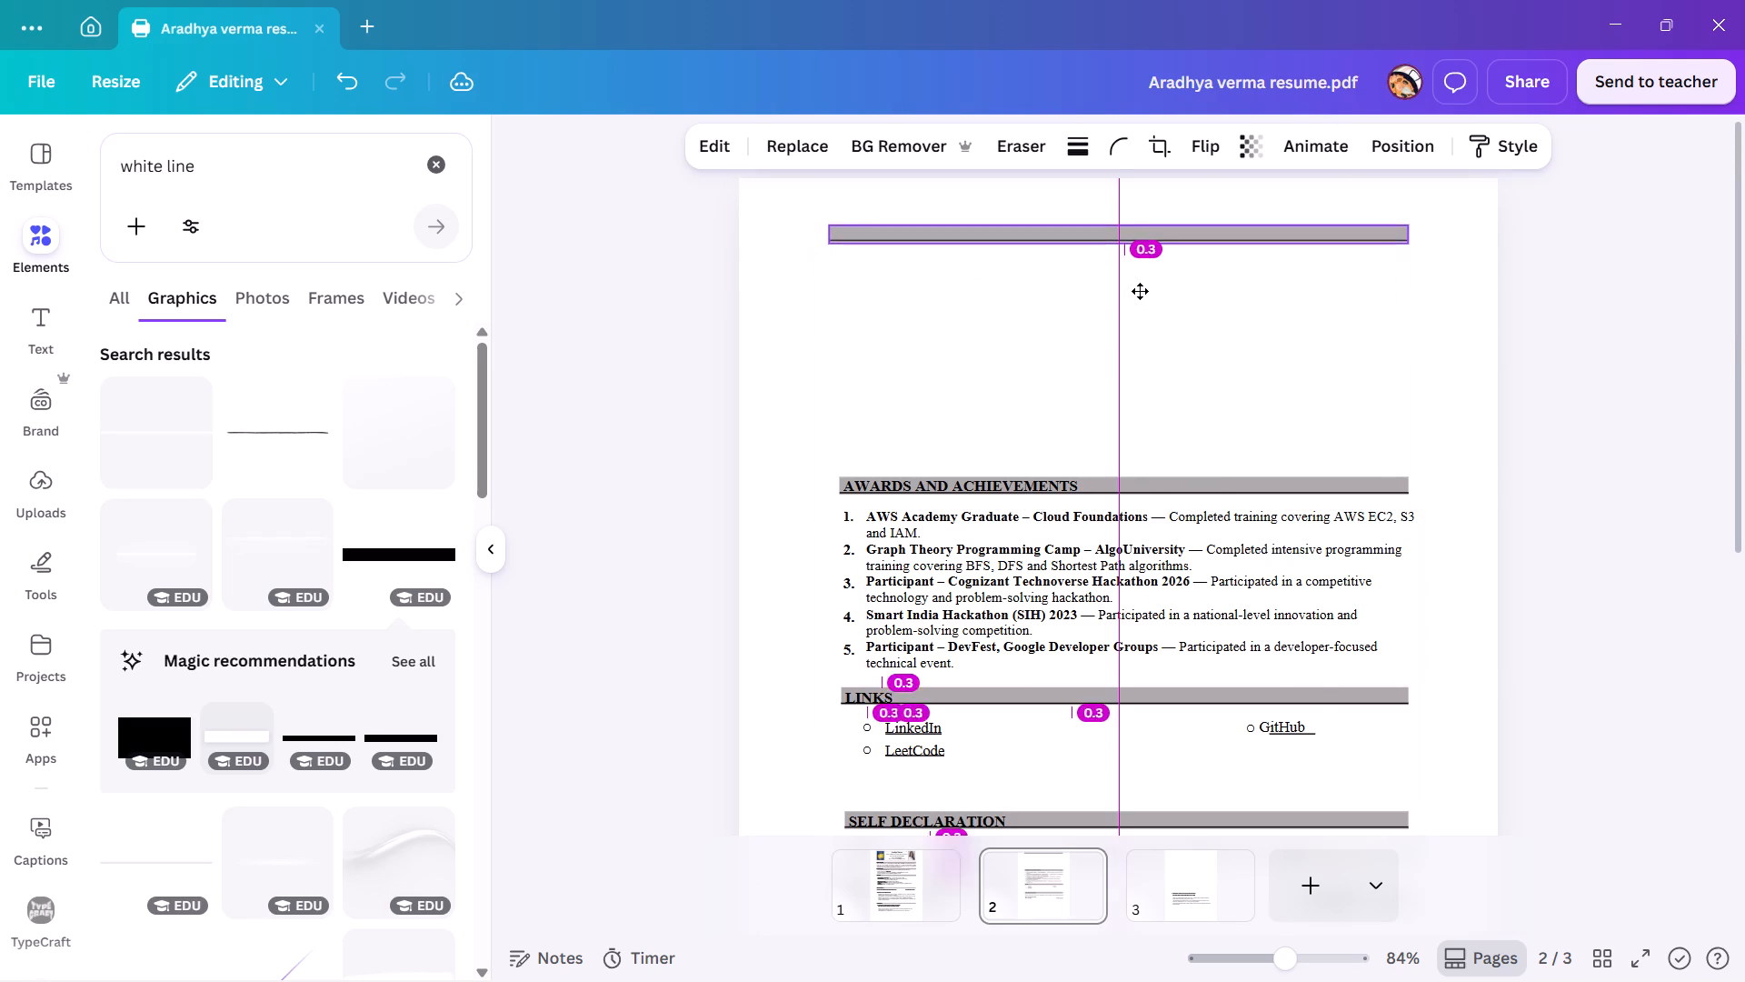
{"action": "left_click_drag", "start_coordinate": [1140, 291], "coordinate": [1147, 281]}
{"action": "scroll", "coordinate": [1110, 374], "scroll_direction": "up", "scroll_amount": 2}
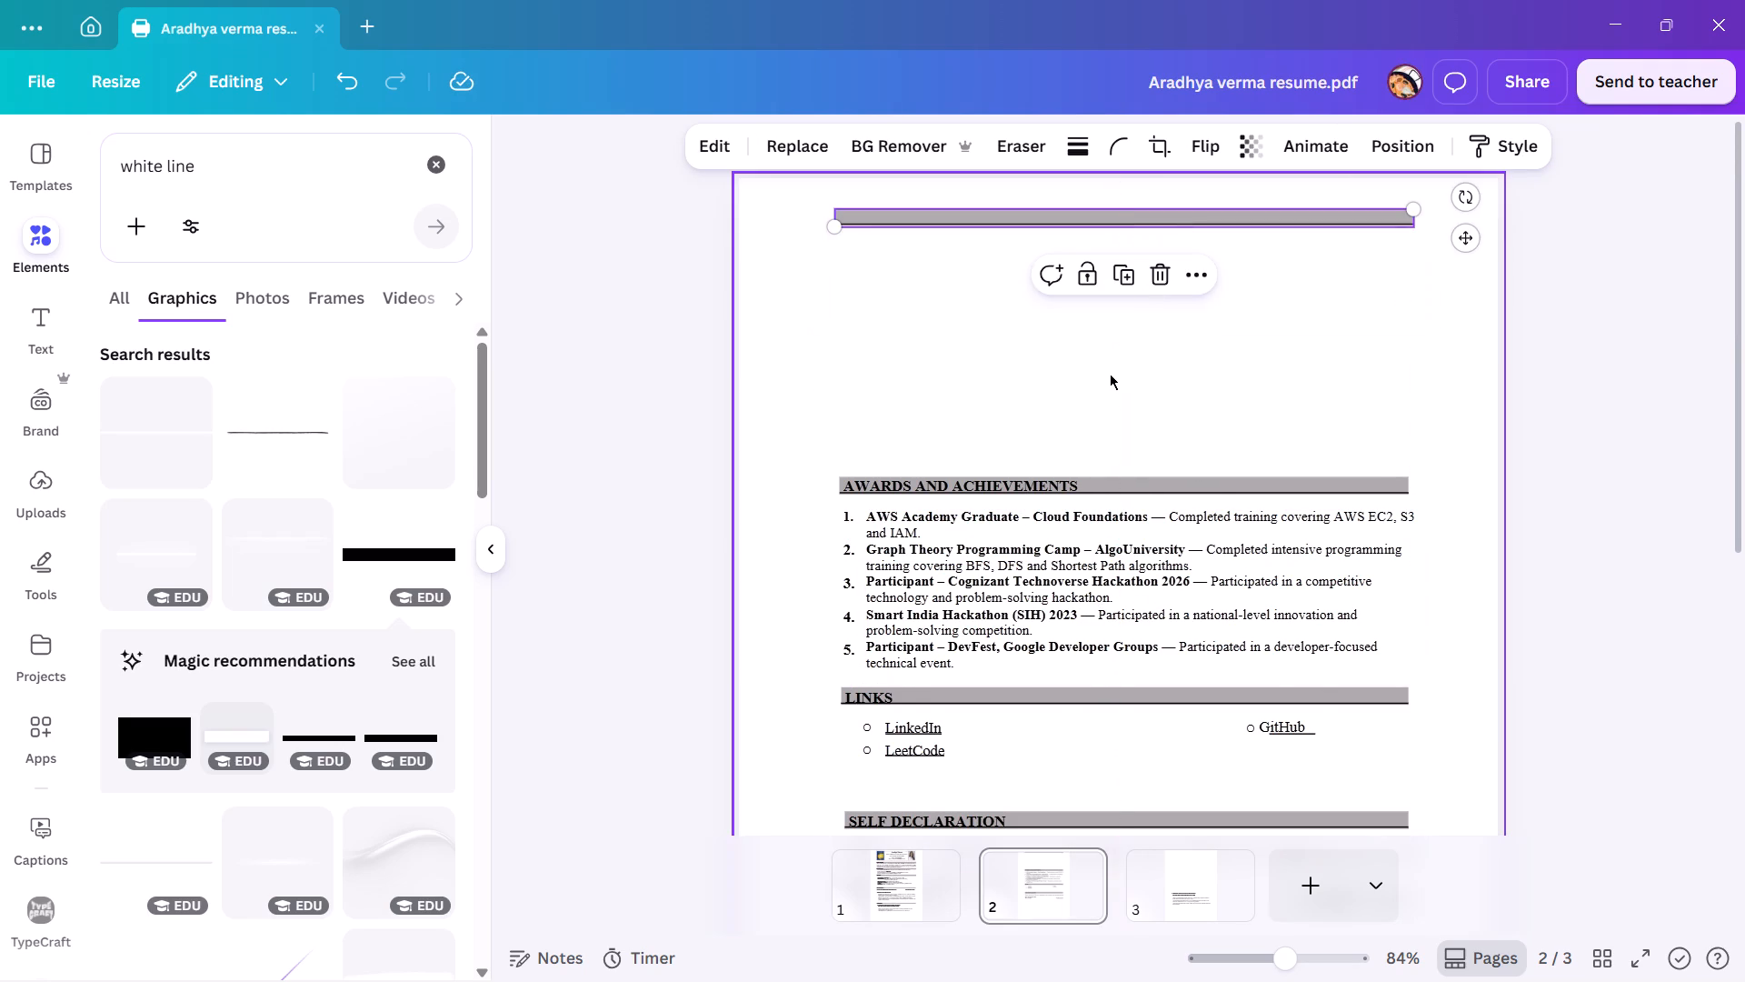
{"action": "scroll", "coordinate": [1110, 374], "scroll_direction": "up", "scroll_amount": 3}
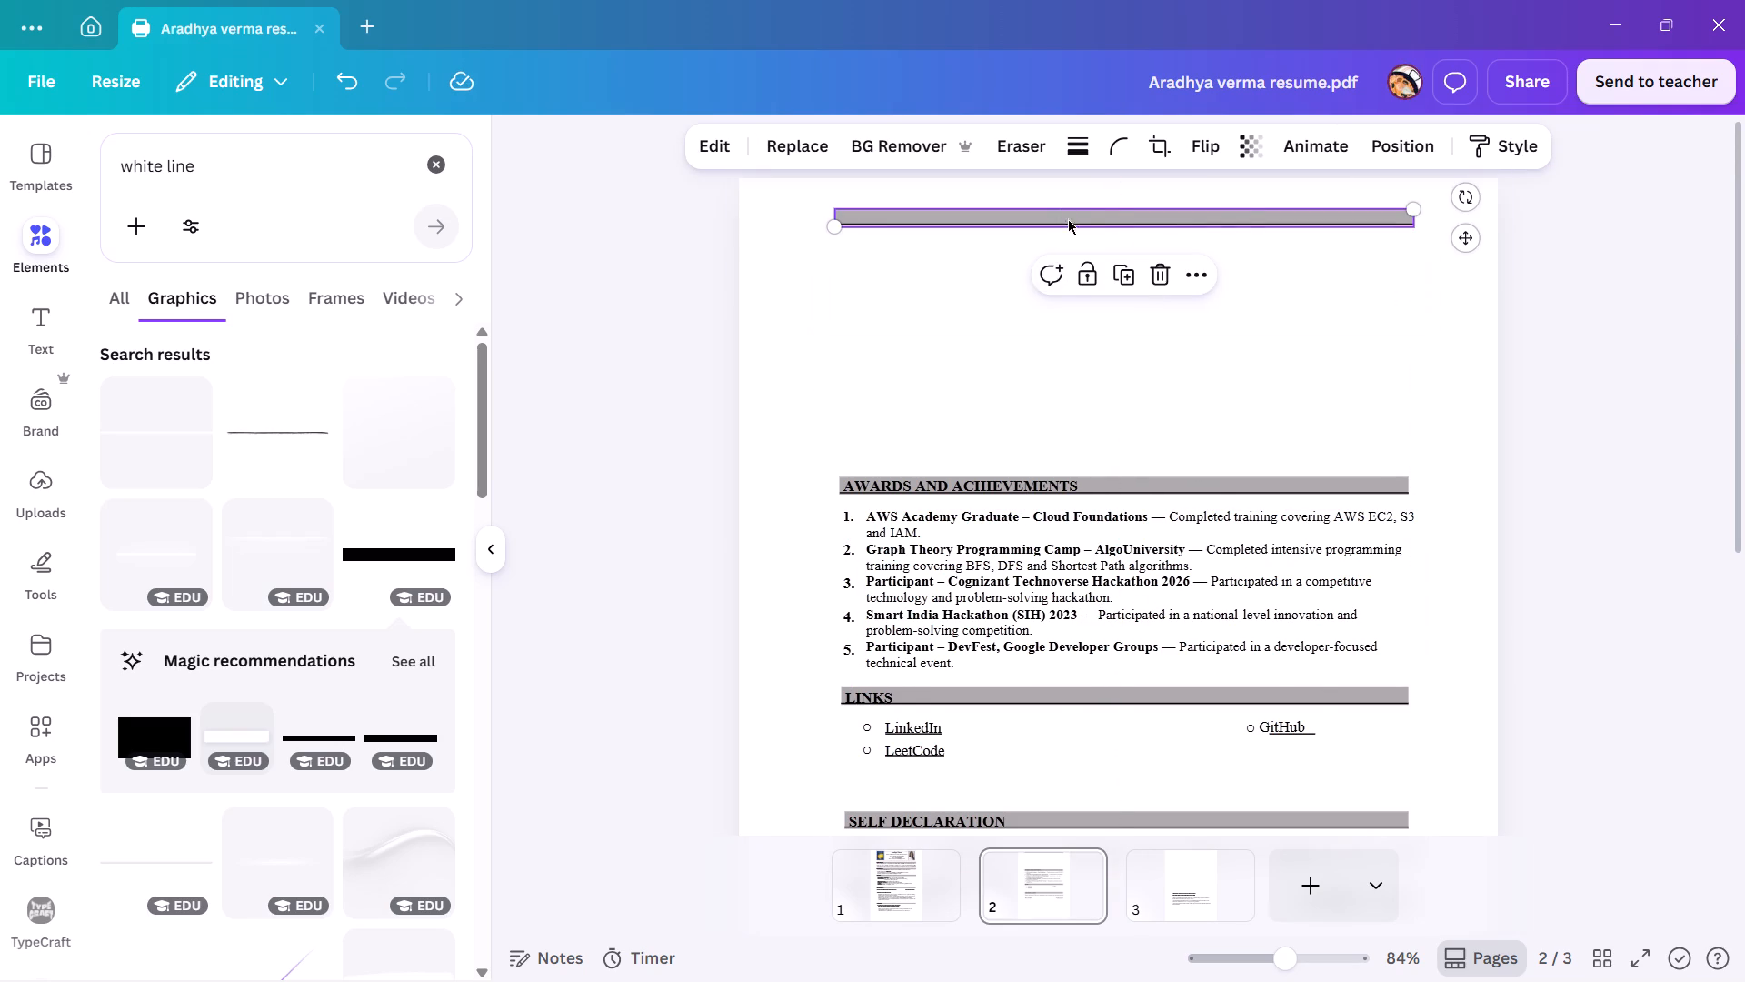
{"action": "left_click_drag", "start_coordinate": [1465, 232], "coordinate": [1463, 261]}
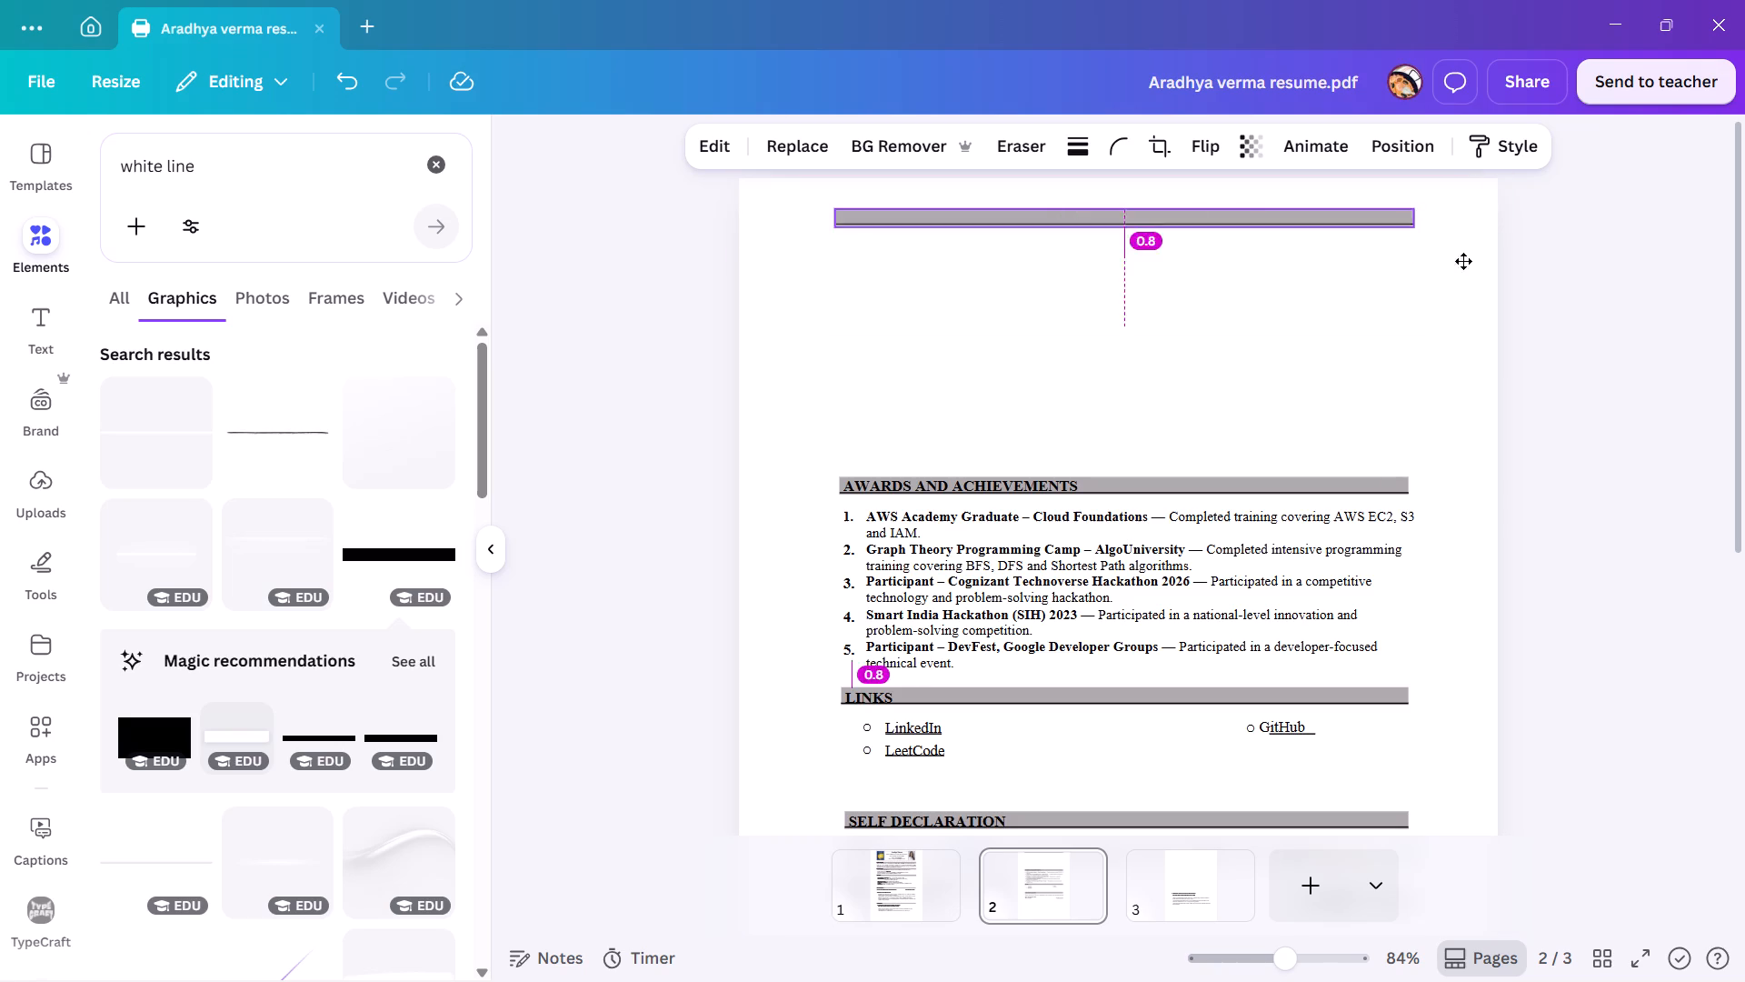
{"action": "left_click_drag", "start_coordinate": [1463, 261], "coordinate": [1468, 467]}
Cut the whole Multimodal Deepfake Lip-Sync Anomaly Detector project block, including its tech stack and bullets, from page 3.
{"action": "left_click", "coordinate": [1184, 894]}
{"action": "scroll", "coordinate": [1039, 412], "scroll_direction": "up", "scroll_amount": 2}
{"action": "scroll", "coordinate": [1039, 412], "scroll_direction": "down", "scroll_amount": 4}
{"action": "left_click_drag", "start_coordinate": [833, 340], "coordinate": [1099, 617]}
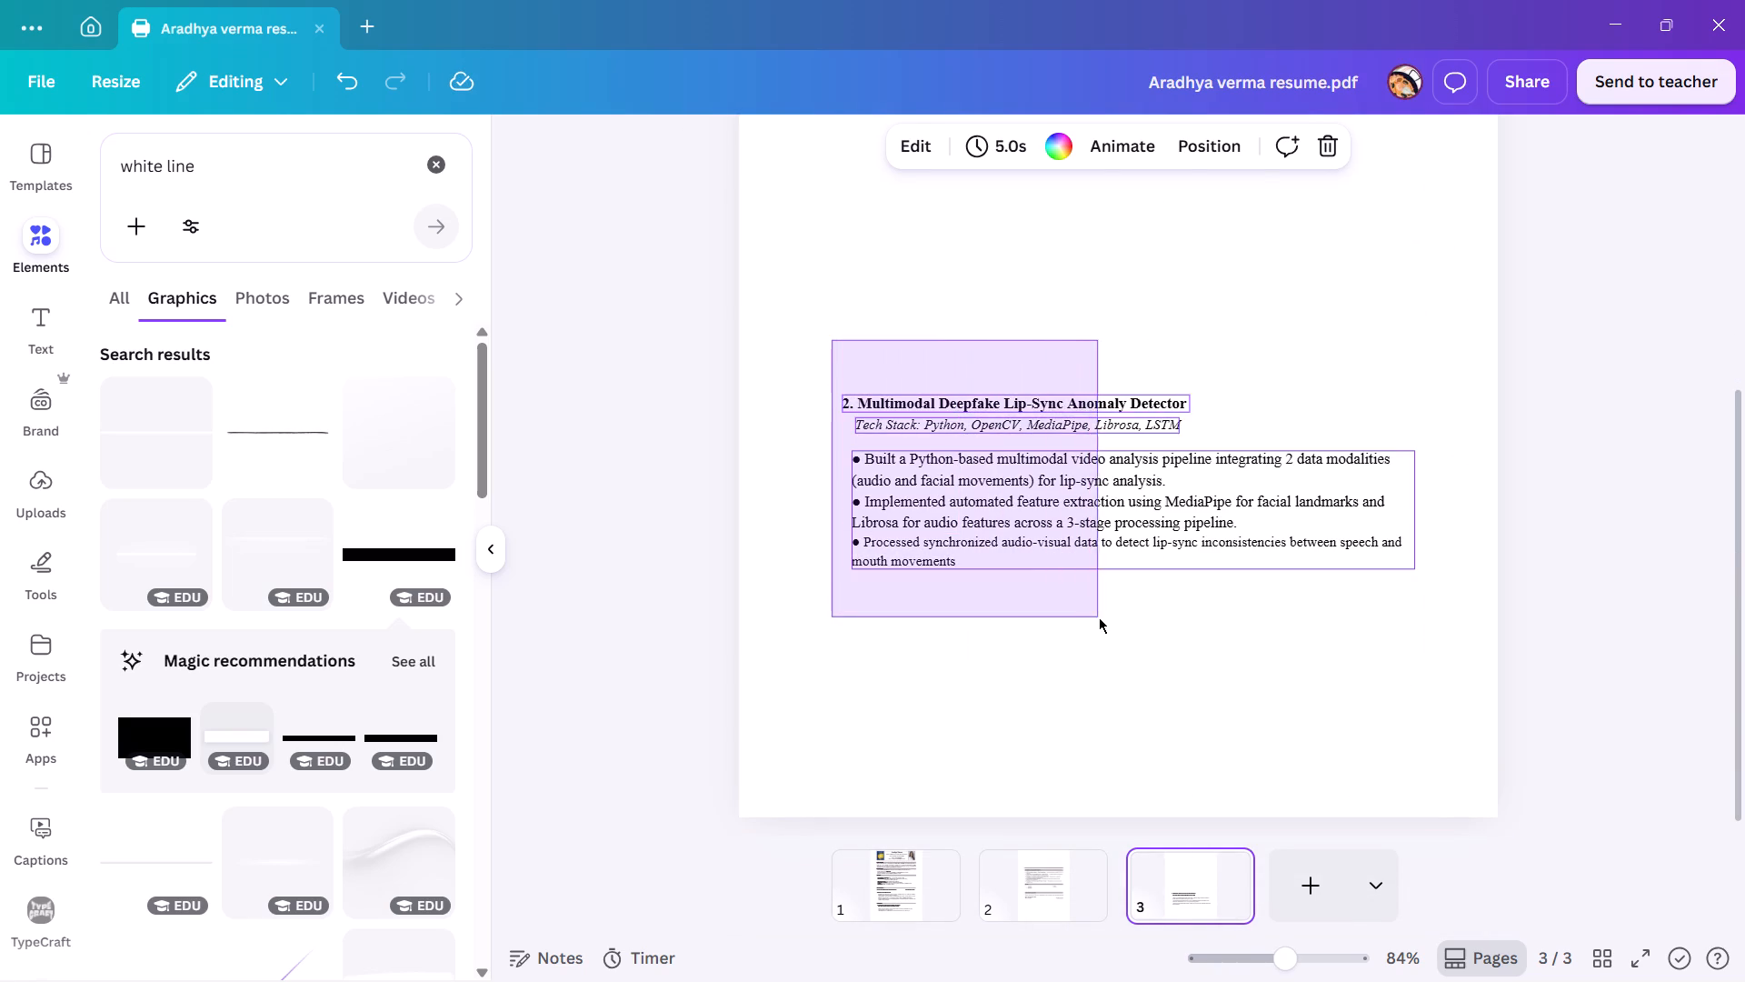
{"action": "left_click_drag", "start_coordinate": [1099, 617], "coordinate": [1100, 615]}
{"action": "key", "text": "ctrl+c"}
{"action": "key", "text": "ctrl+x"}
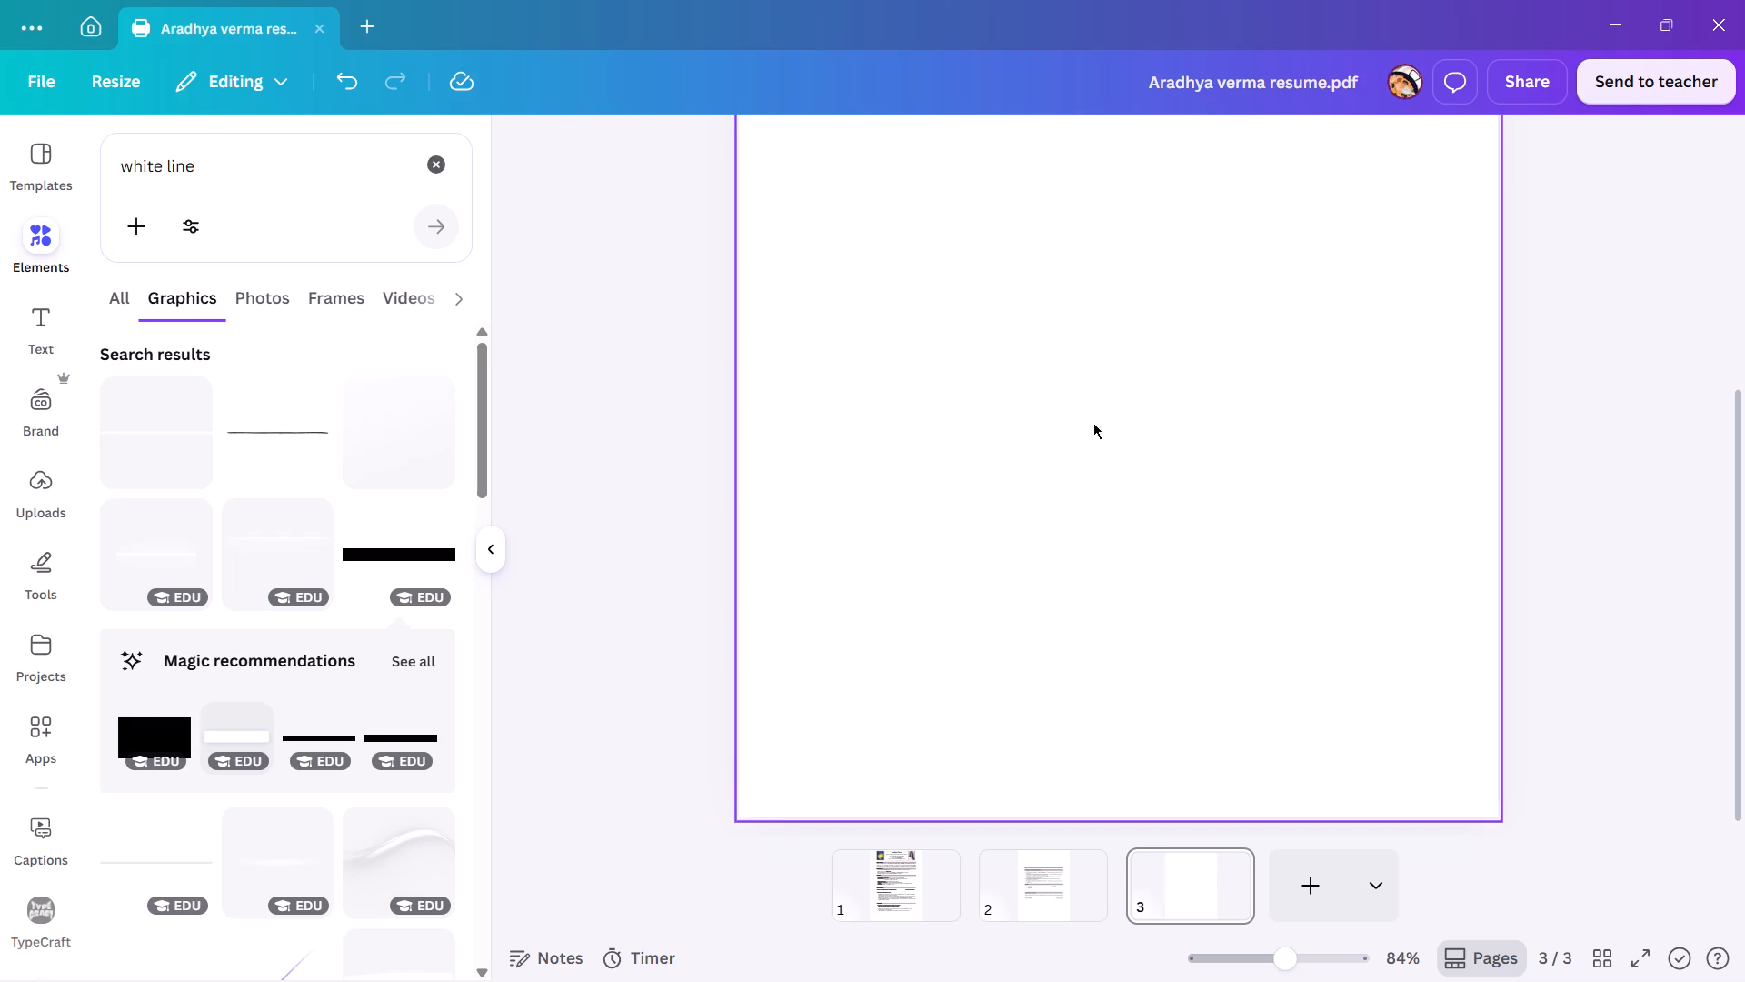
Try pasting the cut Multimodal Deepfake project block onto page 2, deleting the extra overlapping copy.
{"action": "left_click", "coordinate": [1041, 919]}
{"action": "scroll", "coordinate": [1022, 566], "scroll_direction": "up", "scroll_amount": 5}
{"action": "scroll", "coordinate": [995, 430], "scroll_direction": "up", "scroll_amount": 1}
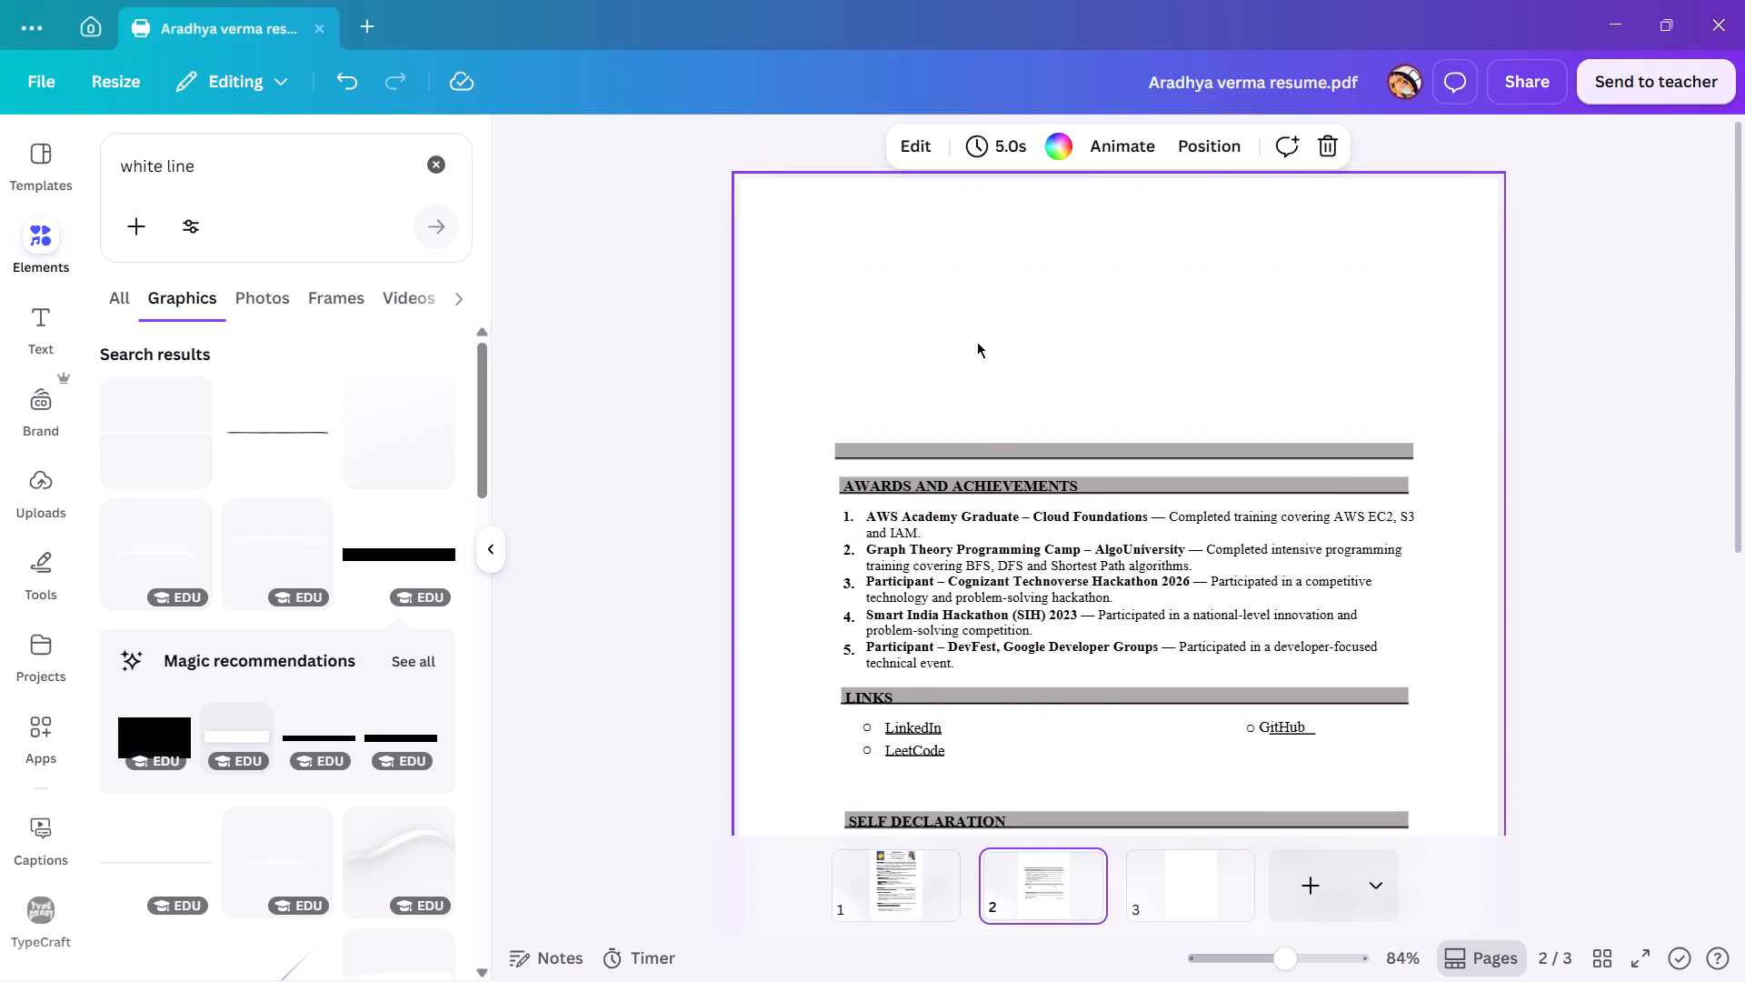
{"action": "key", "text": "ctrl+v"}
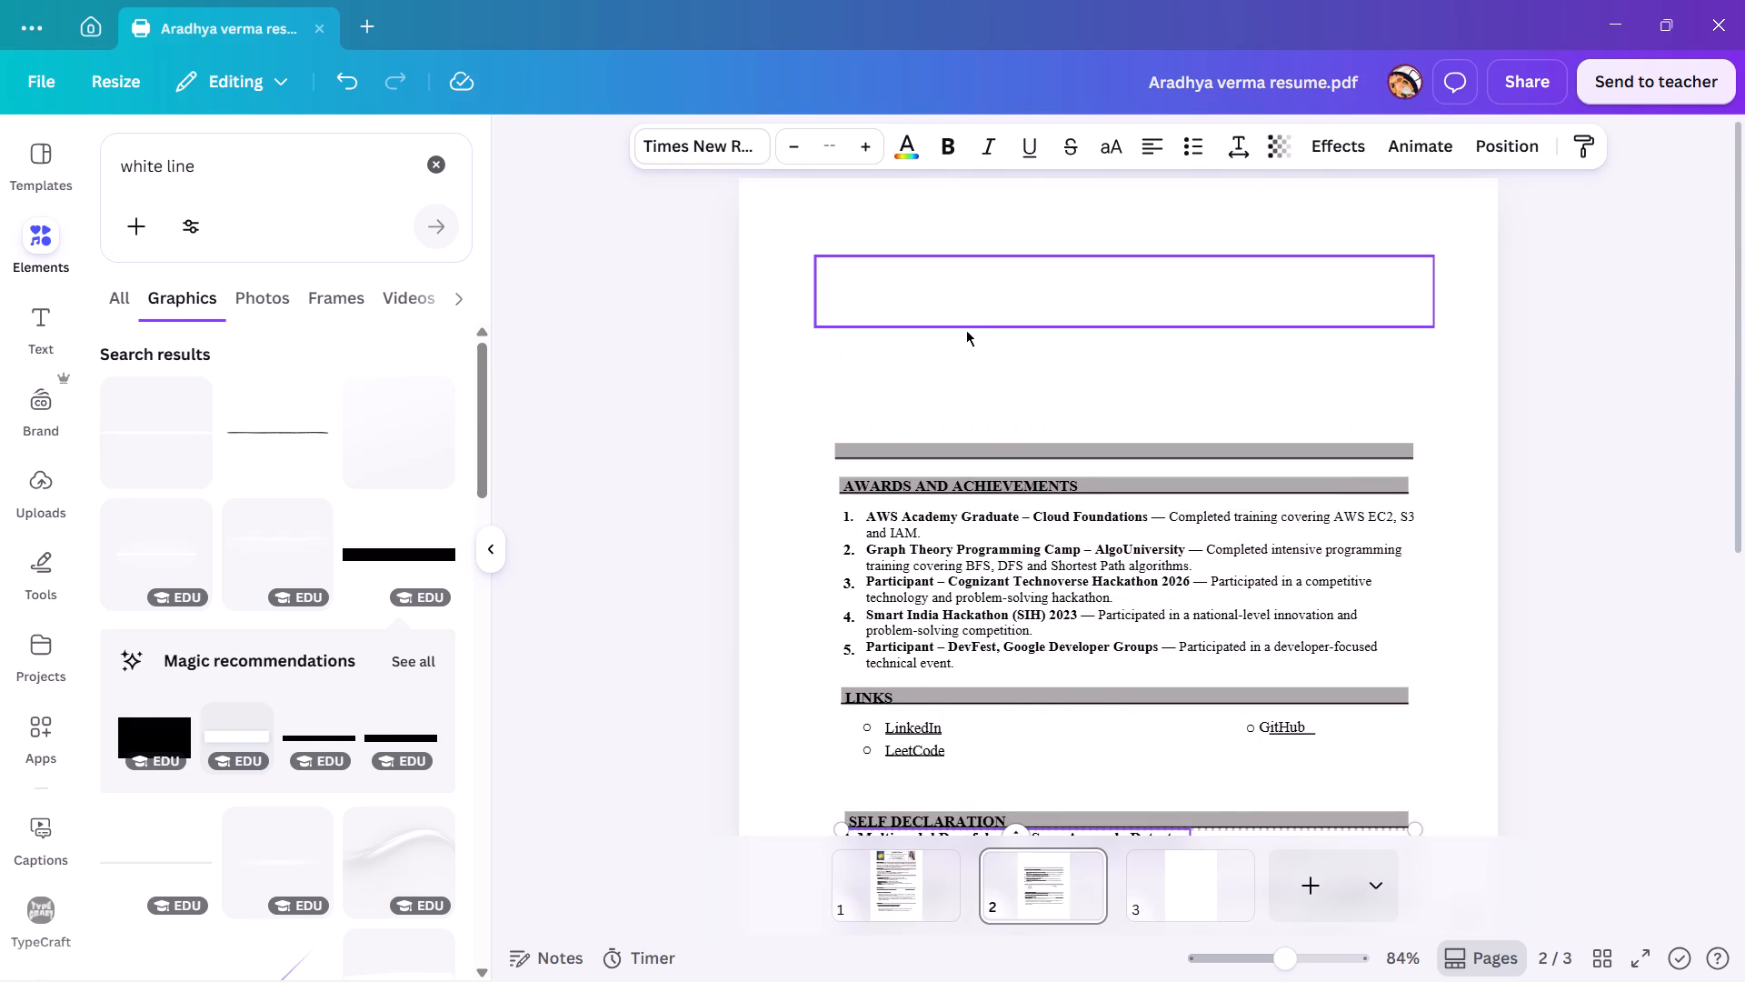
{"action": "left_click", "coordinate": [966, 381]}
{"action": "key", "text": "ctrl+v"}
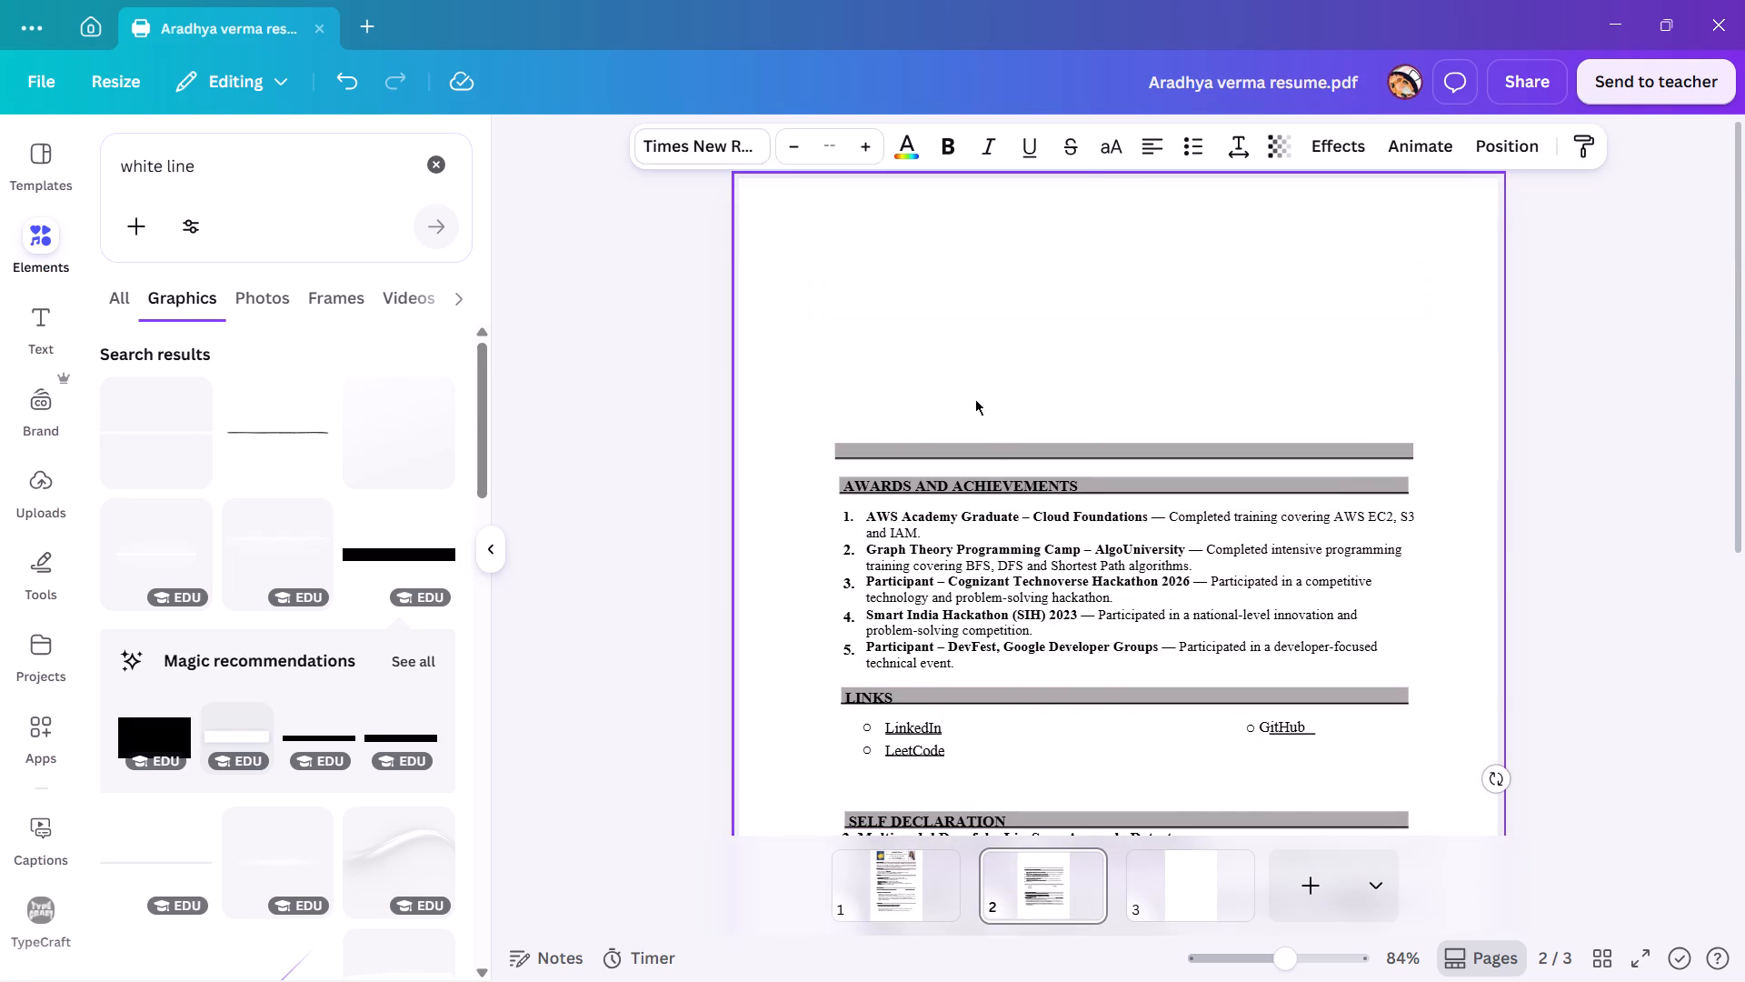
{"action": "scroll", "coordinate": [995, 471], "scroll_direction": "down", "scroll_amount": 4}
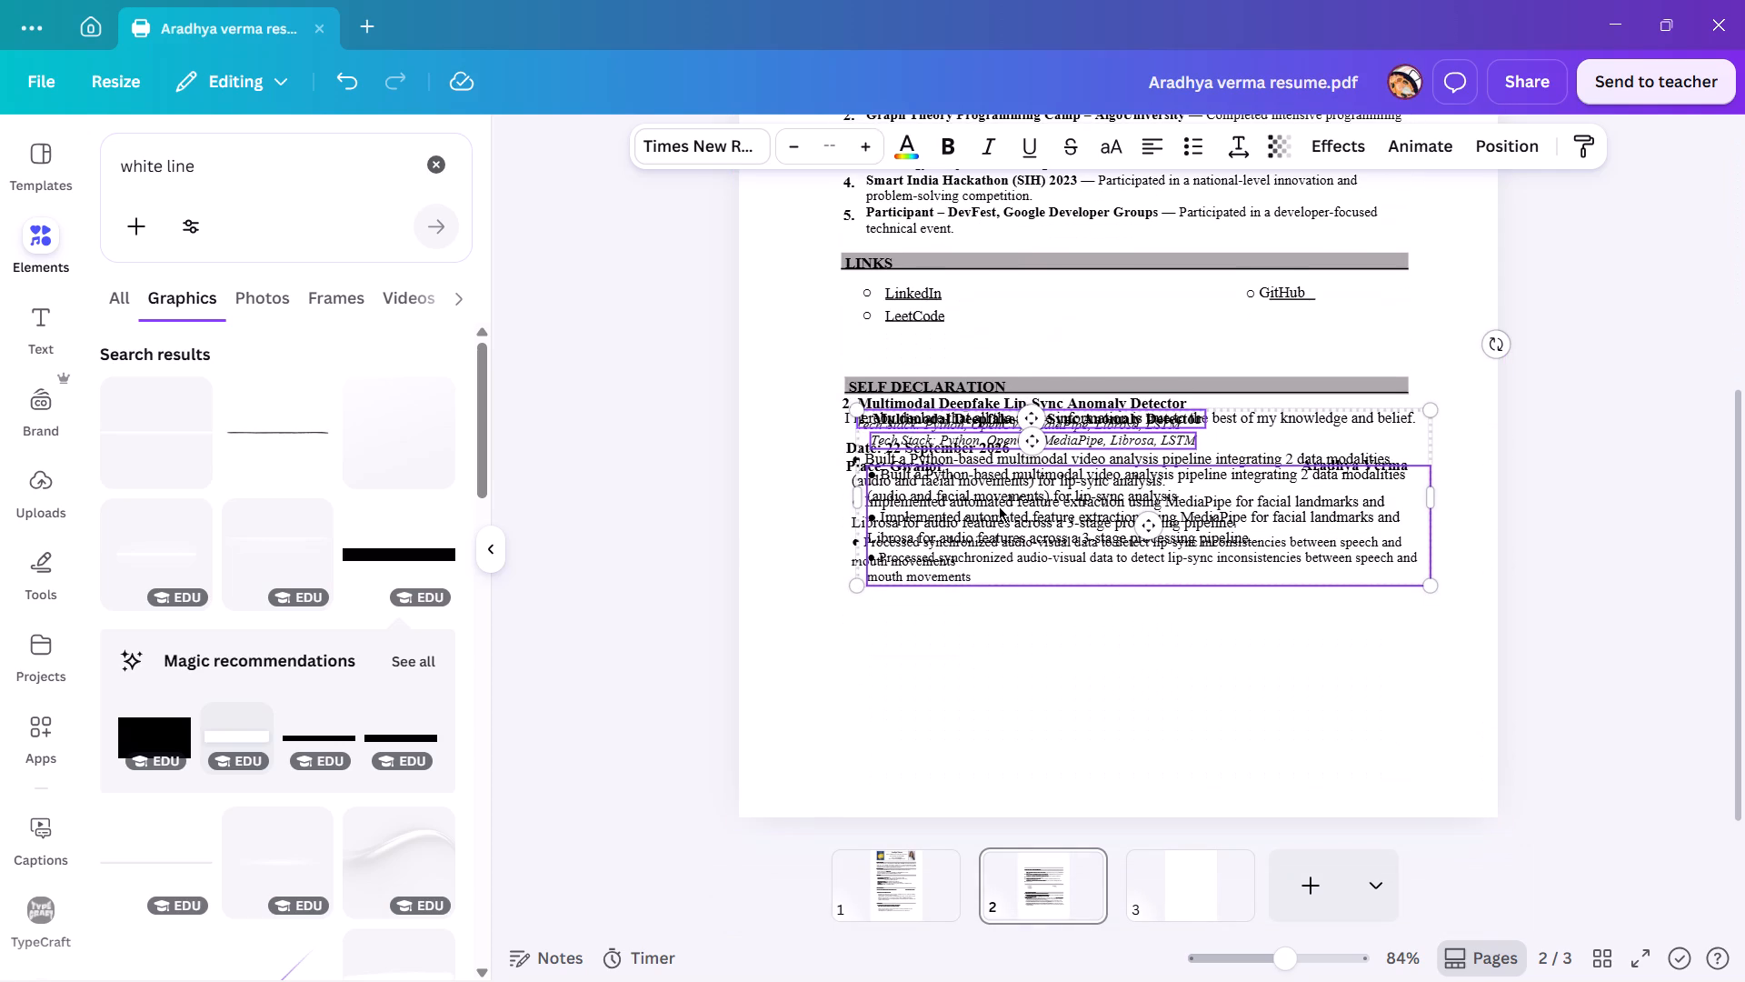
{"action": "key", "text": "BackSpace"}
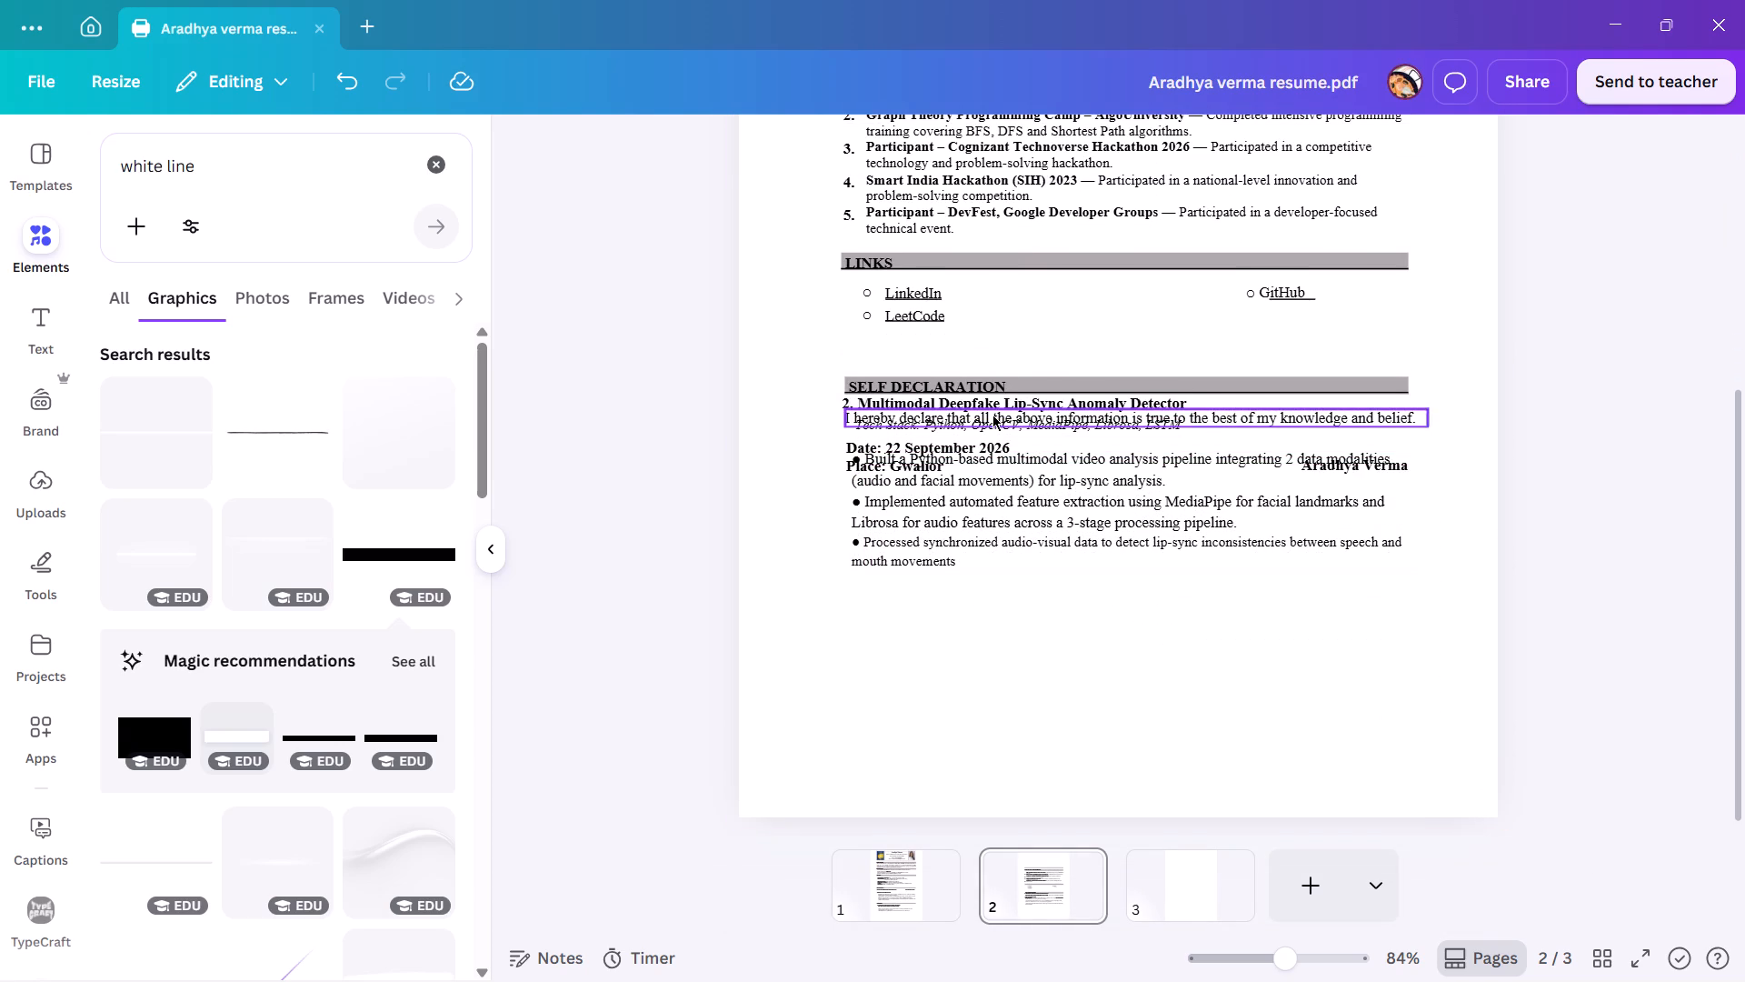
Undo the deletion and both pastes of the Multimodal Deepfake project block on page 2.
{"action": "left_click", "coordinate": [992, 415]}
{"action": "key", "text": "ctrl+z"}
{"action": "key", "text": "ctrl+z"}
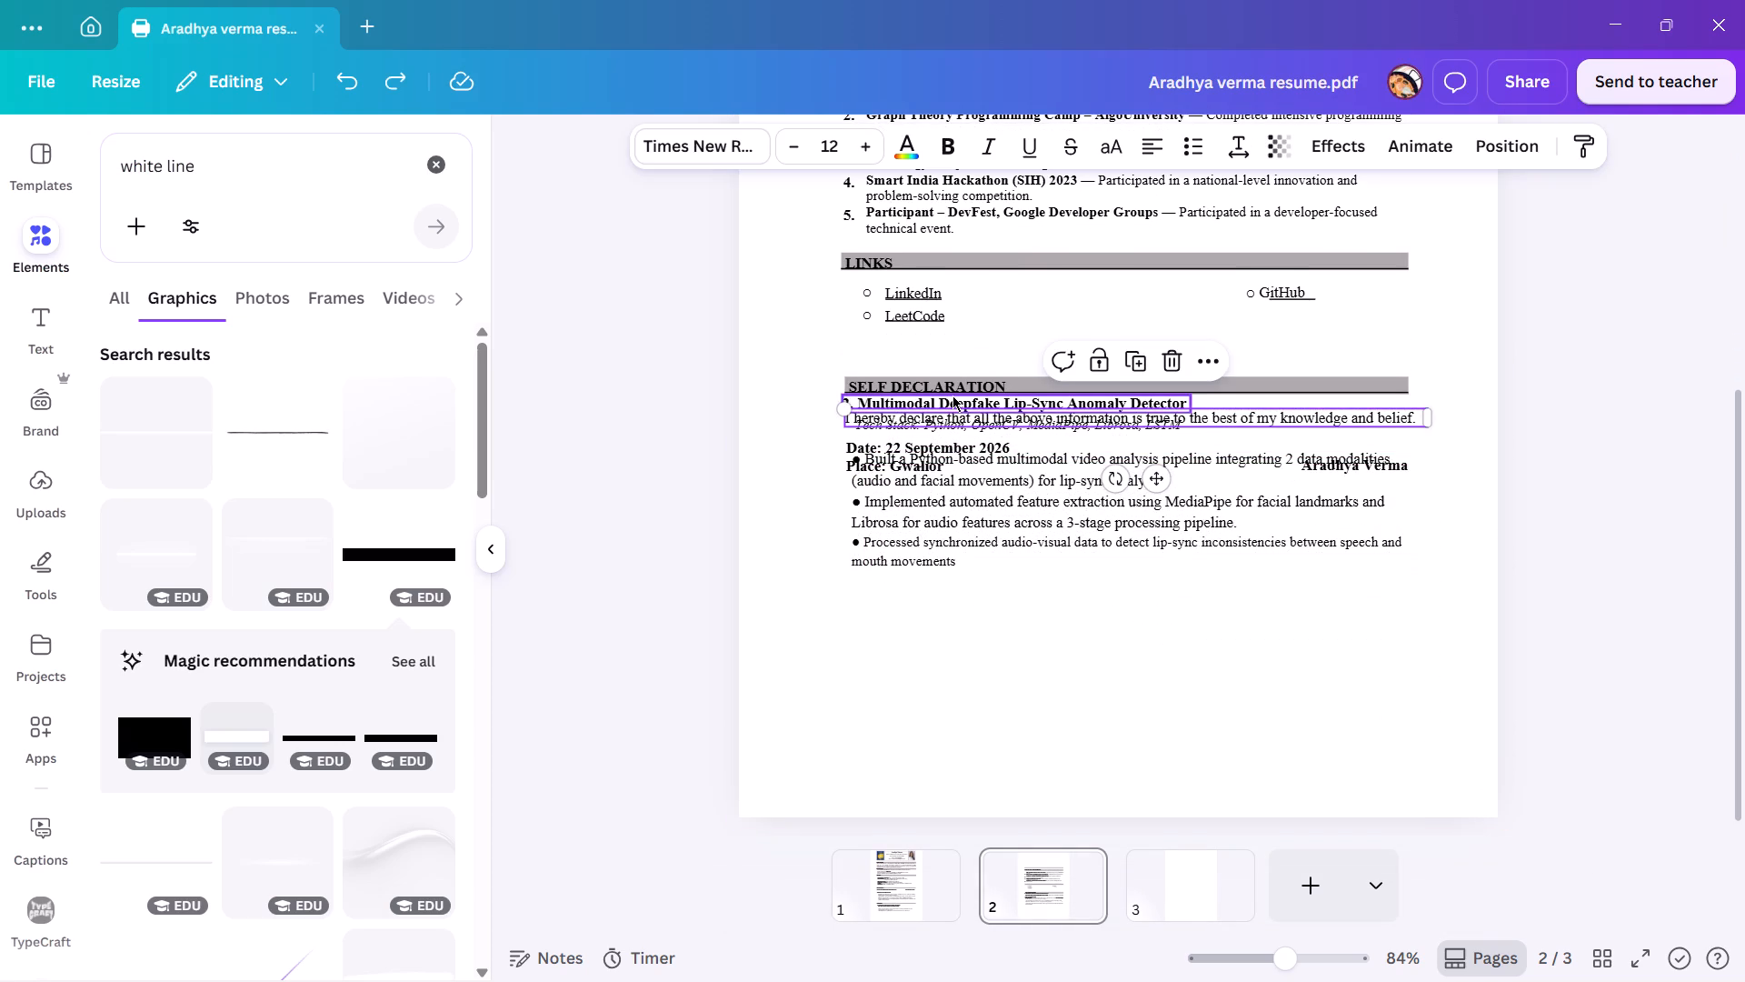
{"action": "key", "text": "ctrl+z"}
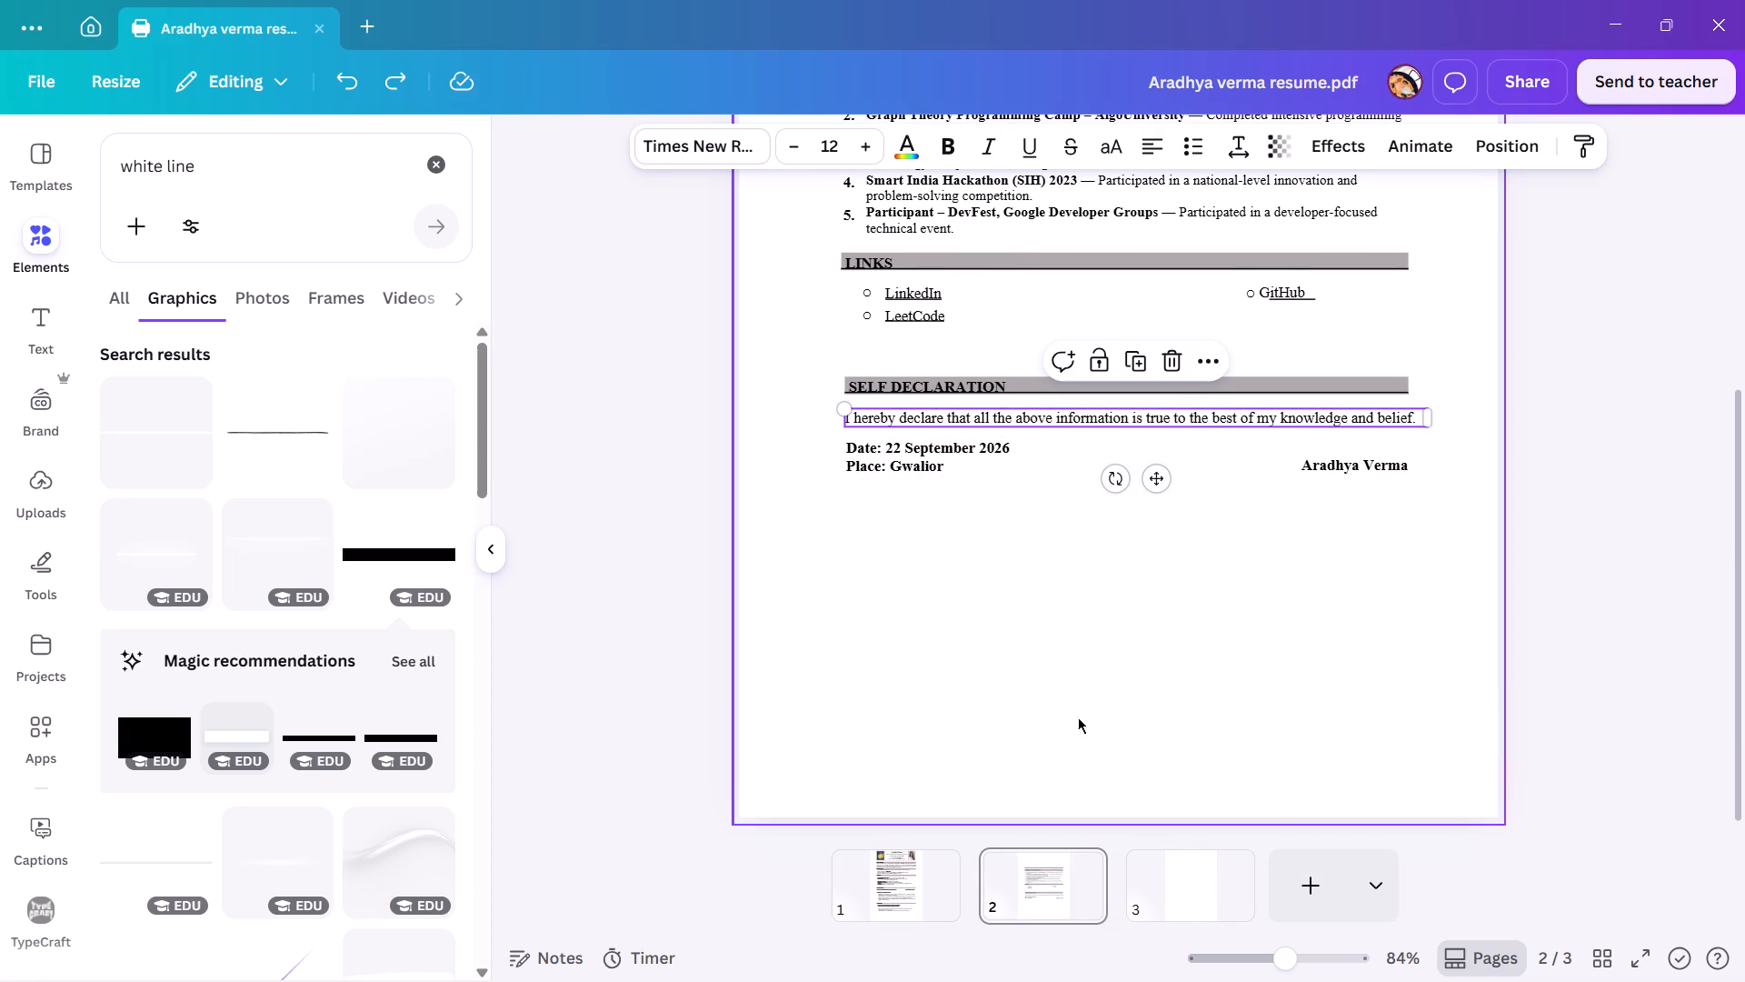
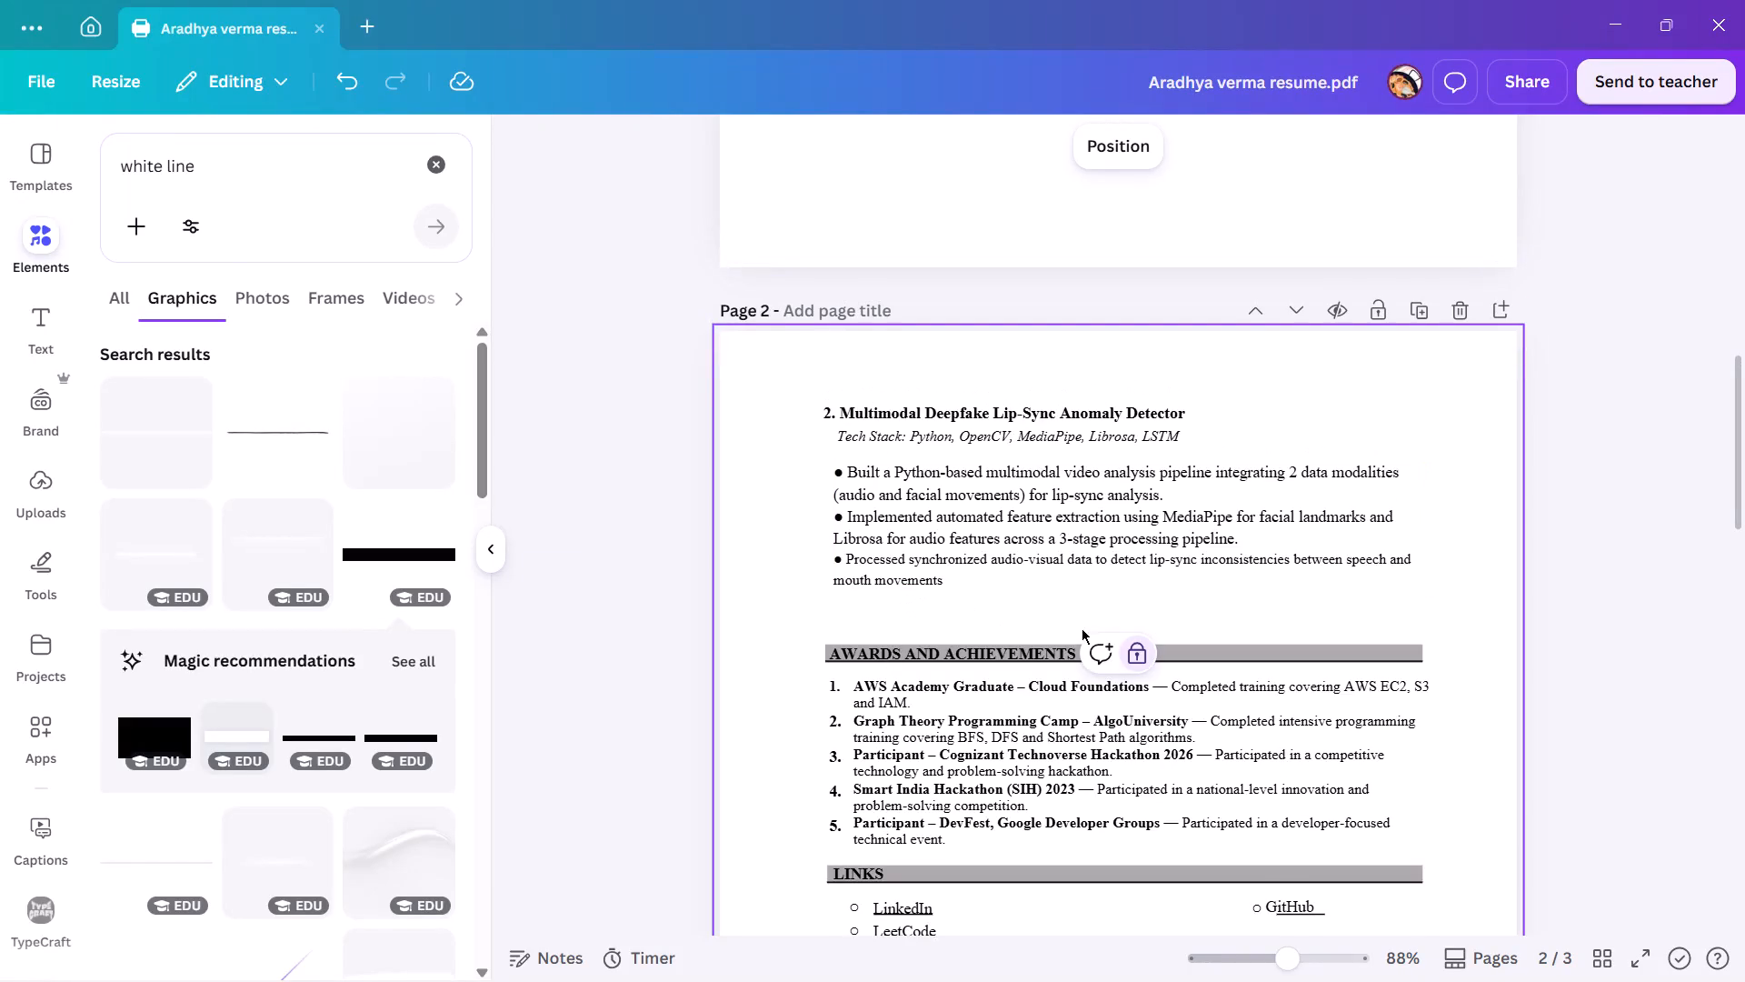
Replace the word AWARDS with HACKATHONS in the AWARDS AND ACHIEVEMENTS heading on page 2.
{"action": "key", "text": "alt+Tab"}
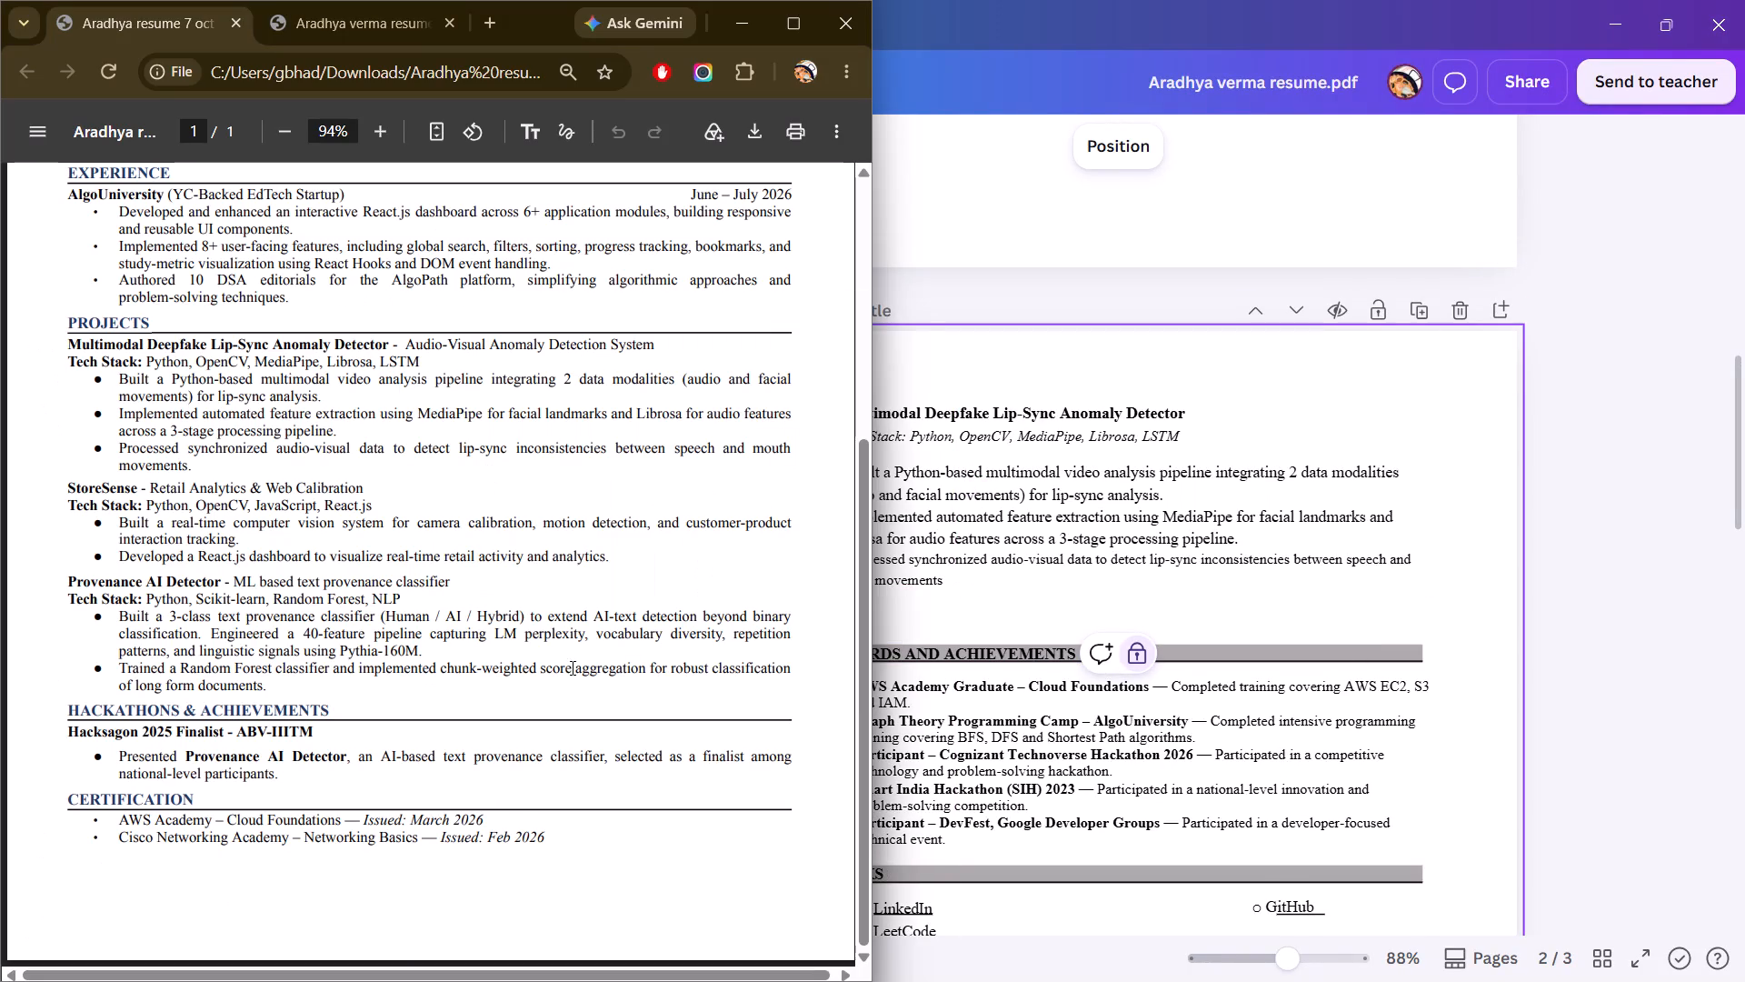
{"action": "key", "text": "alt+Tab"}
{"action": "double_click", "coordinate": [901, 651]}
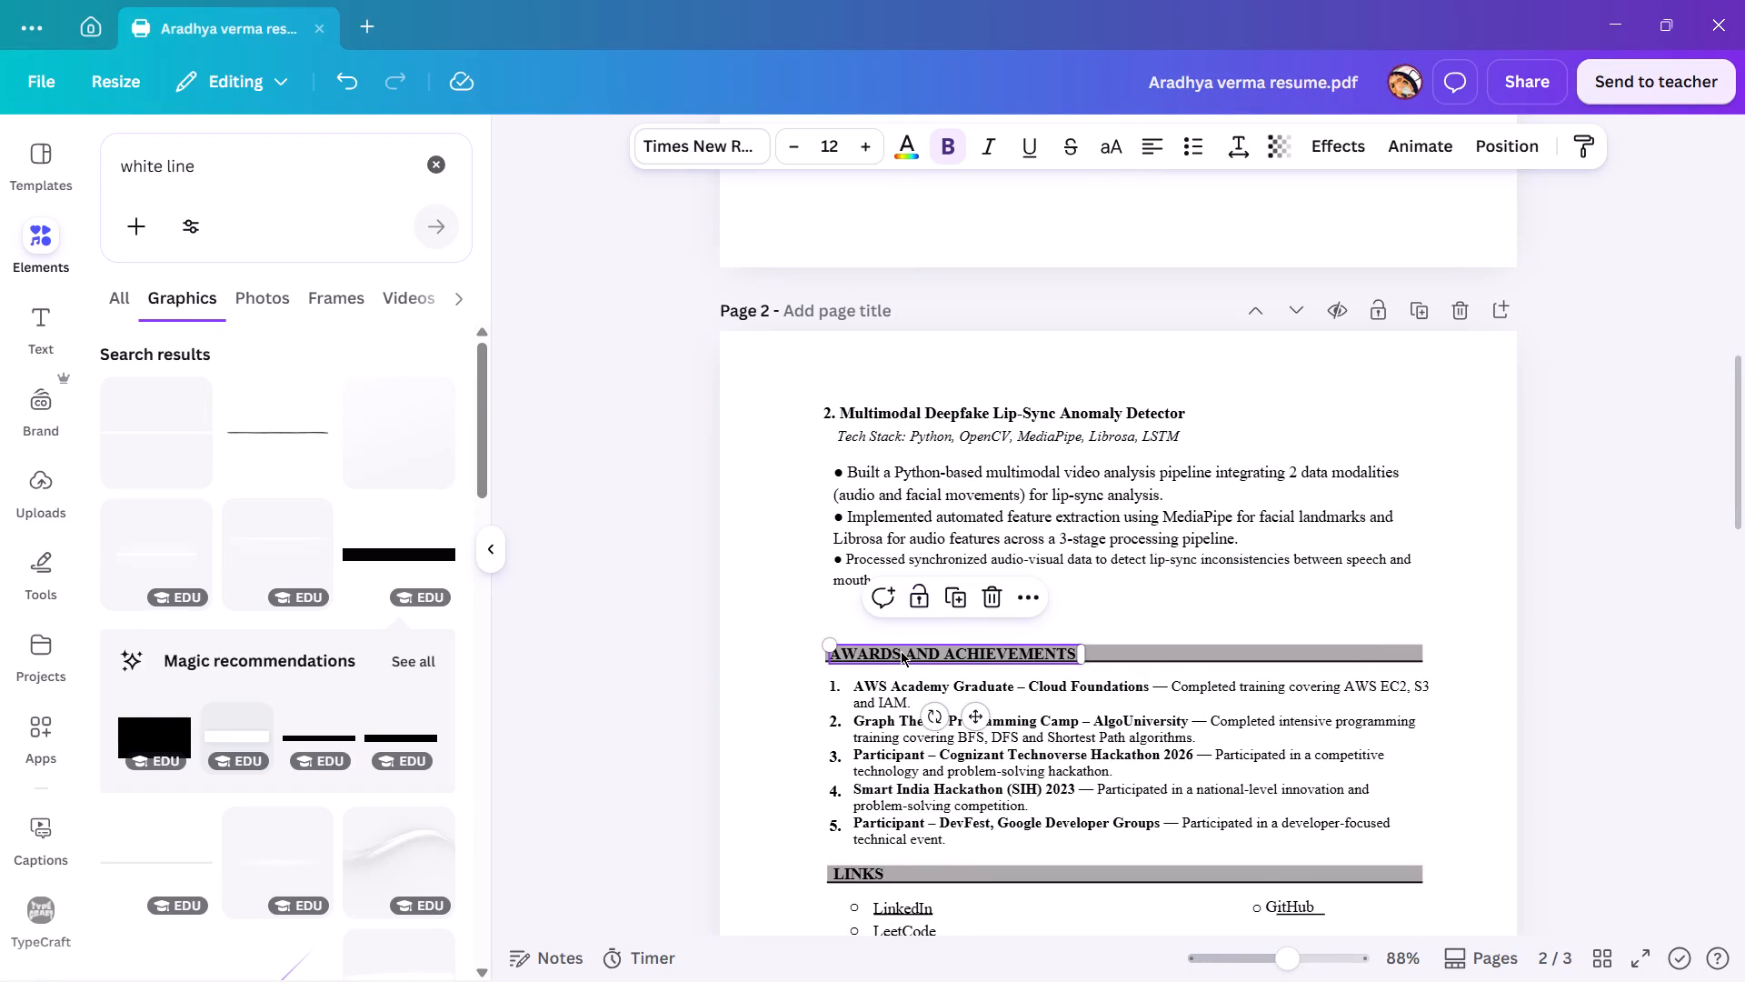
{"action": "left_click", "coordinate": [903, 652]}
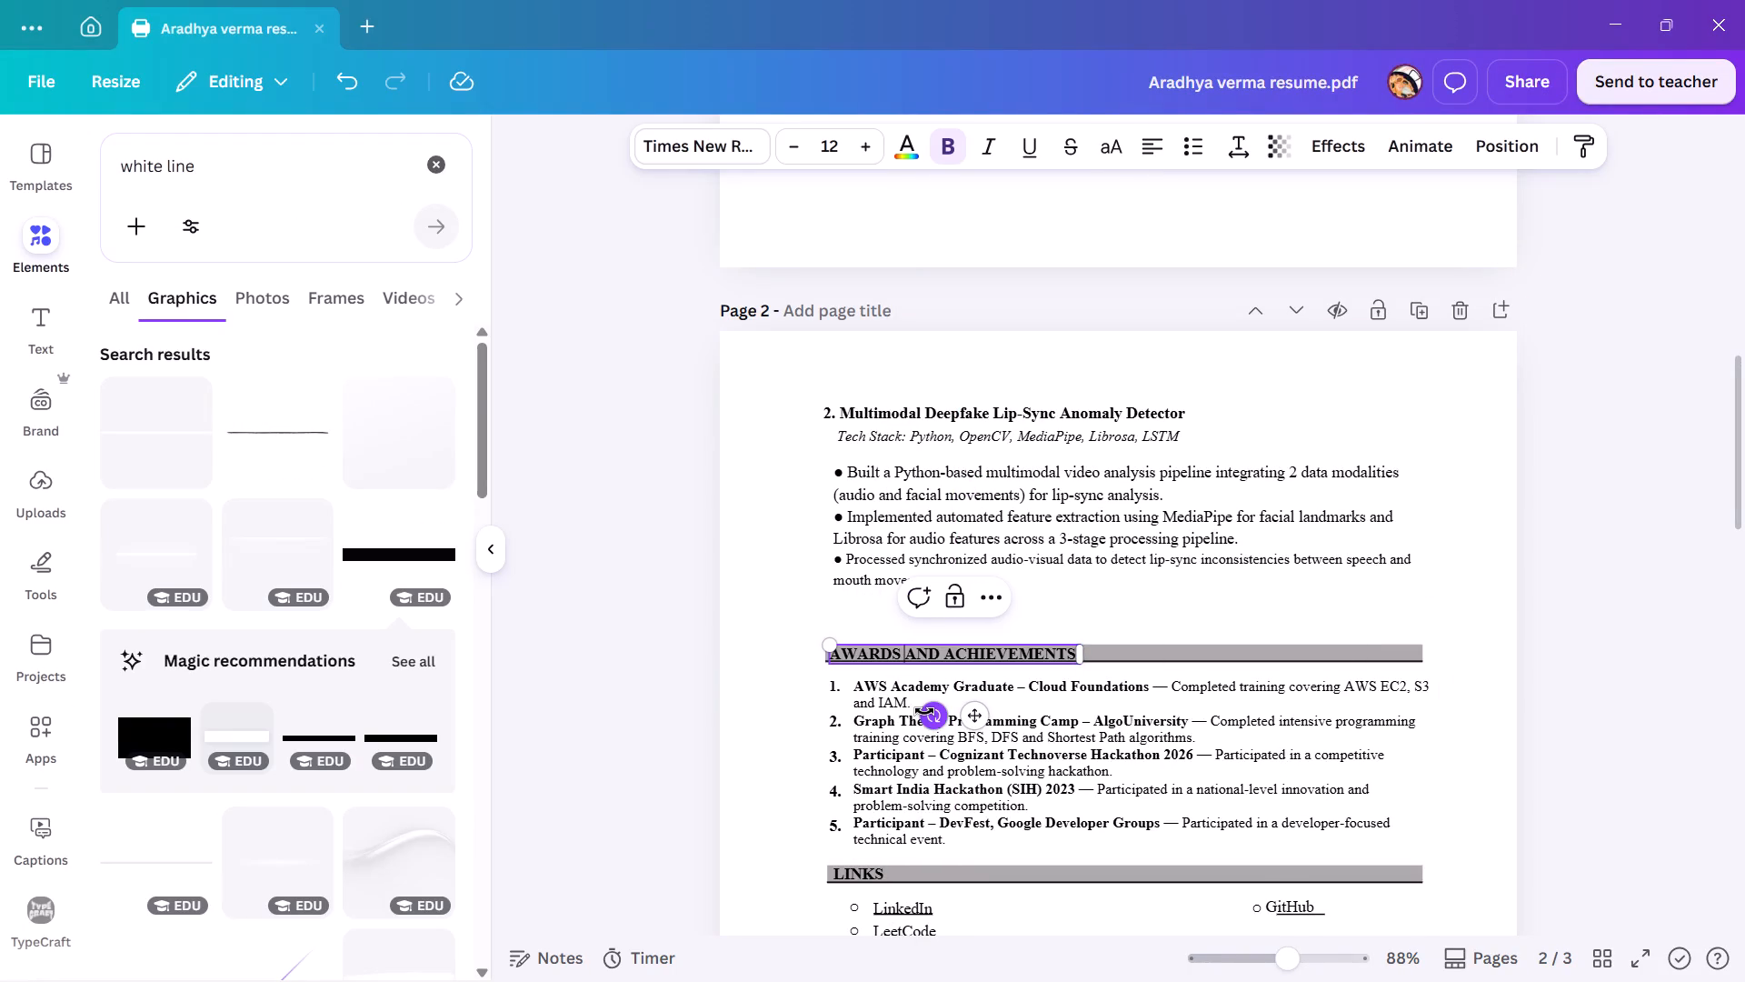
{"action": "key", "text": "Left"}
{"action": "key", "text": "BackSpace"}
{"action": "key", "text": "BackSpace"}
{"action": "key", "text": "Tab"}
{"action": "key", "text": "BackSpace"}
{"action": "key", "text": "BackSpace"}
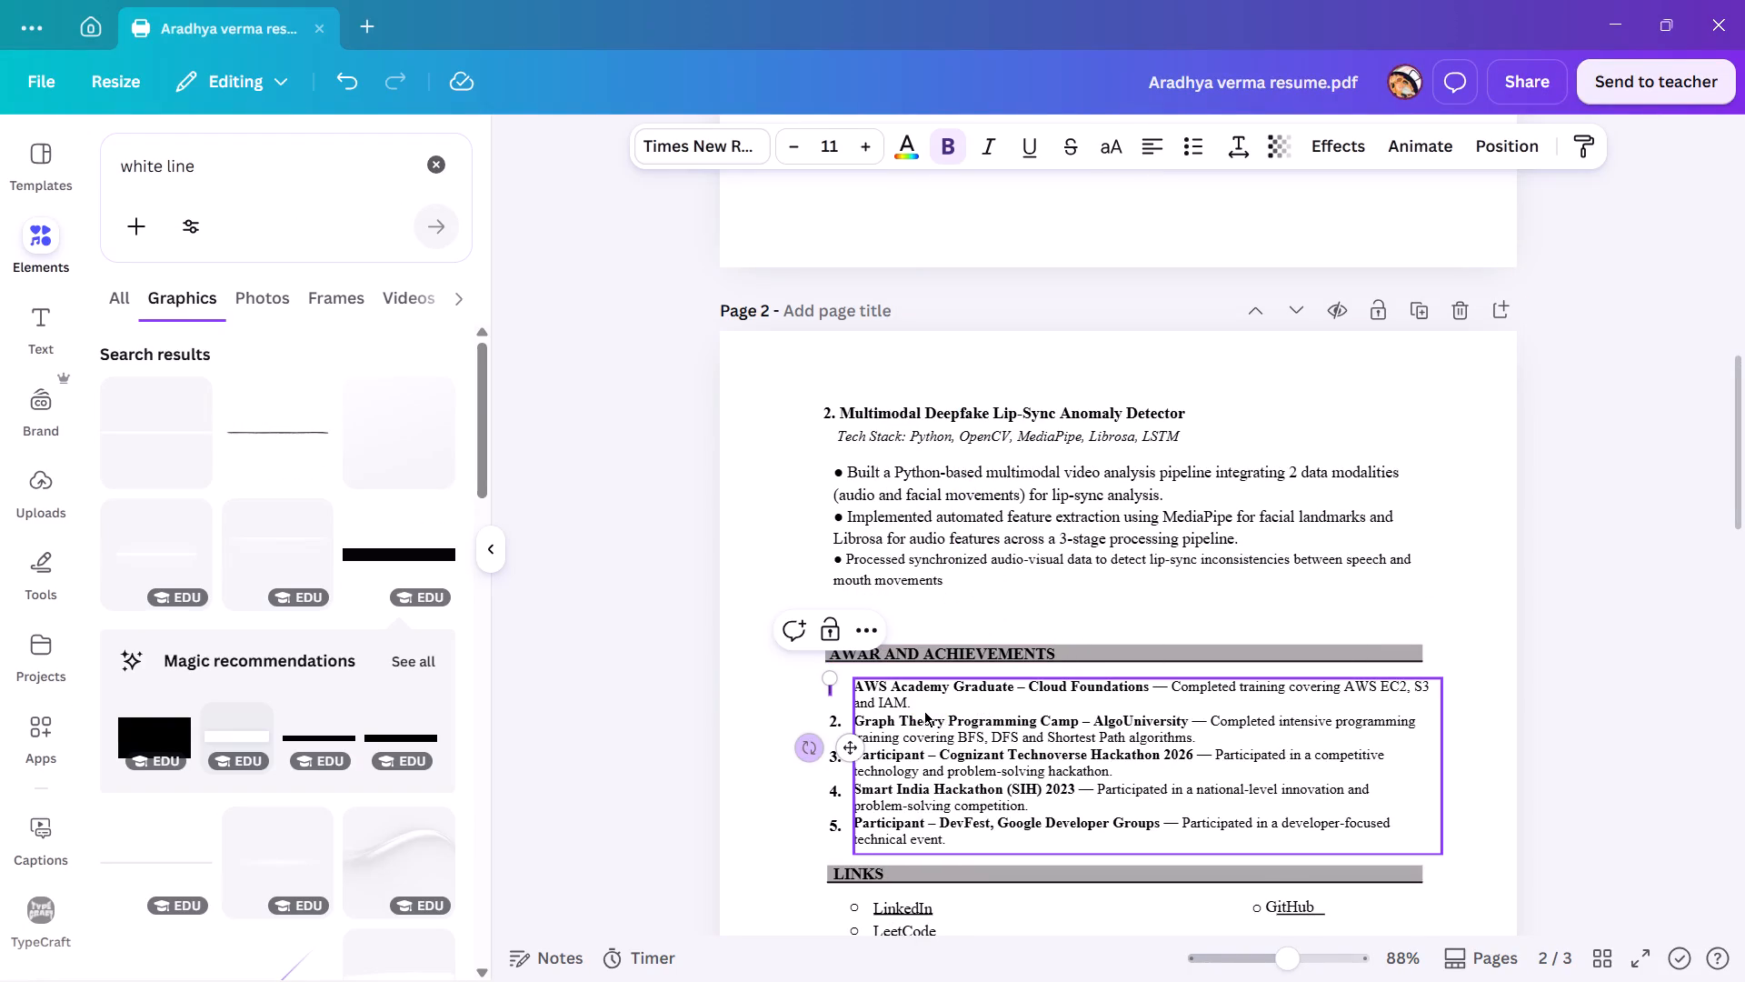
{"action": "left_click", "coordinate": [868, 659]}
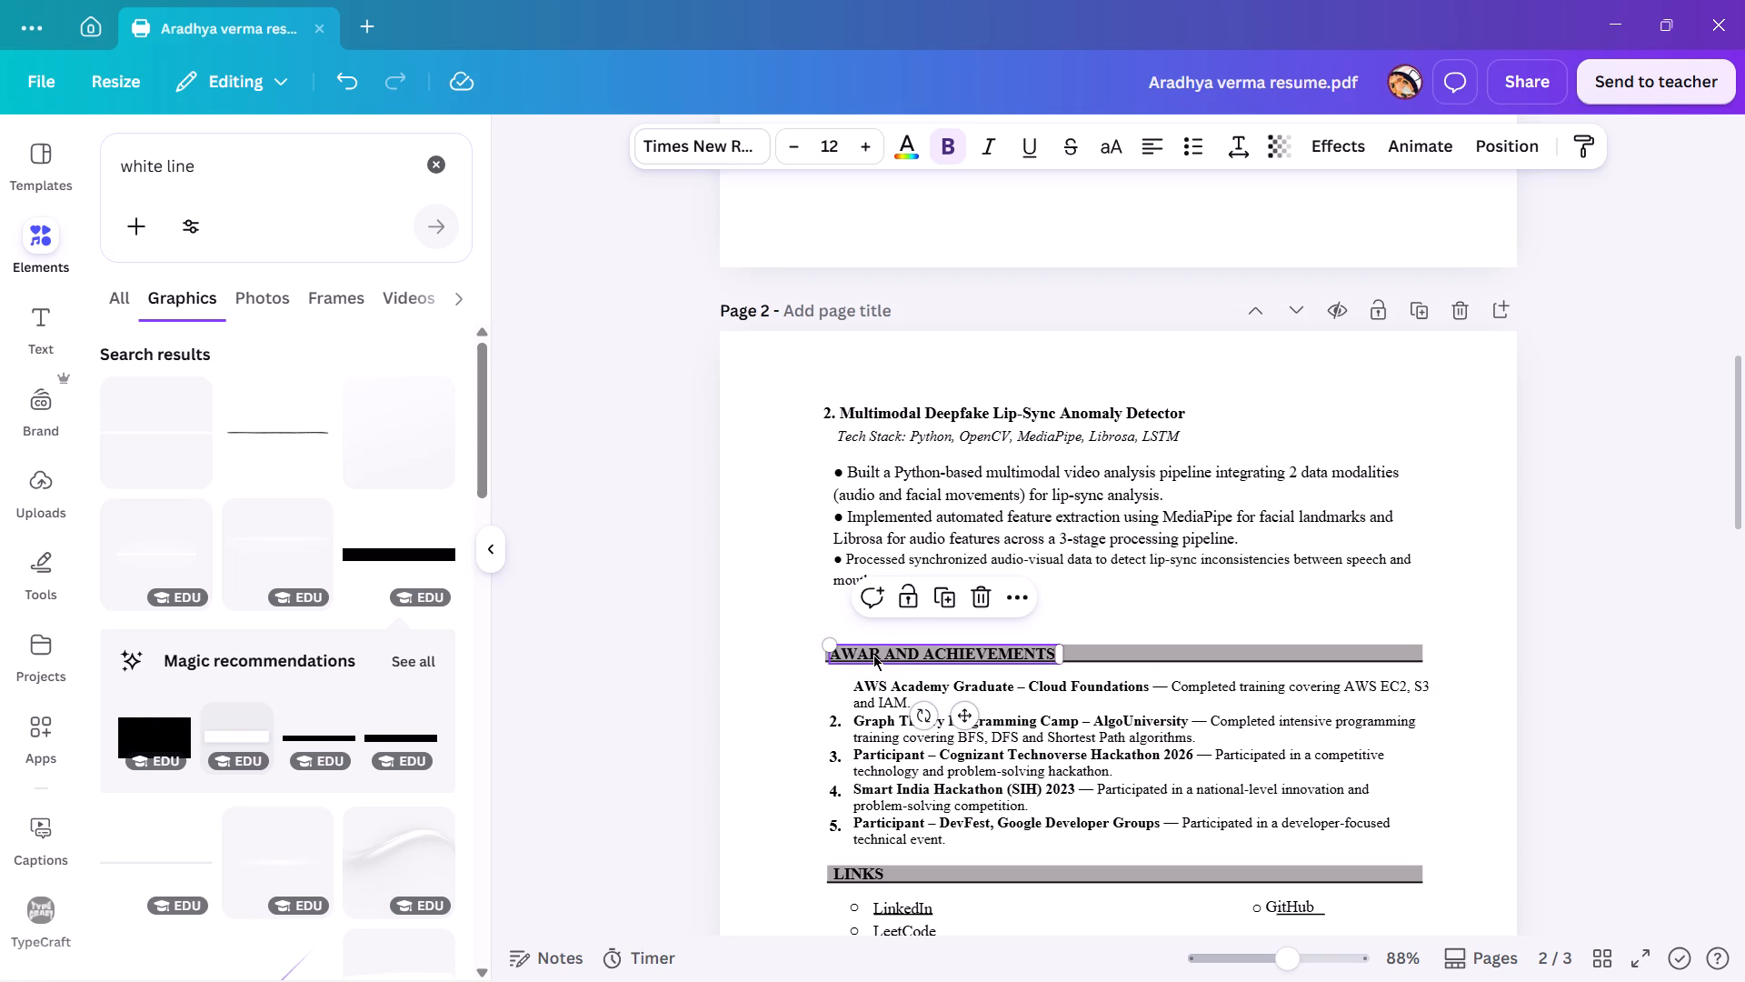
{"action": "double_click", "coordinate": [878, 654]}
{"action": "left_click", "coordinate": [878, 654]}
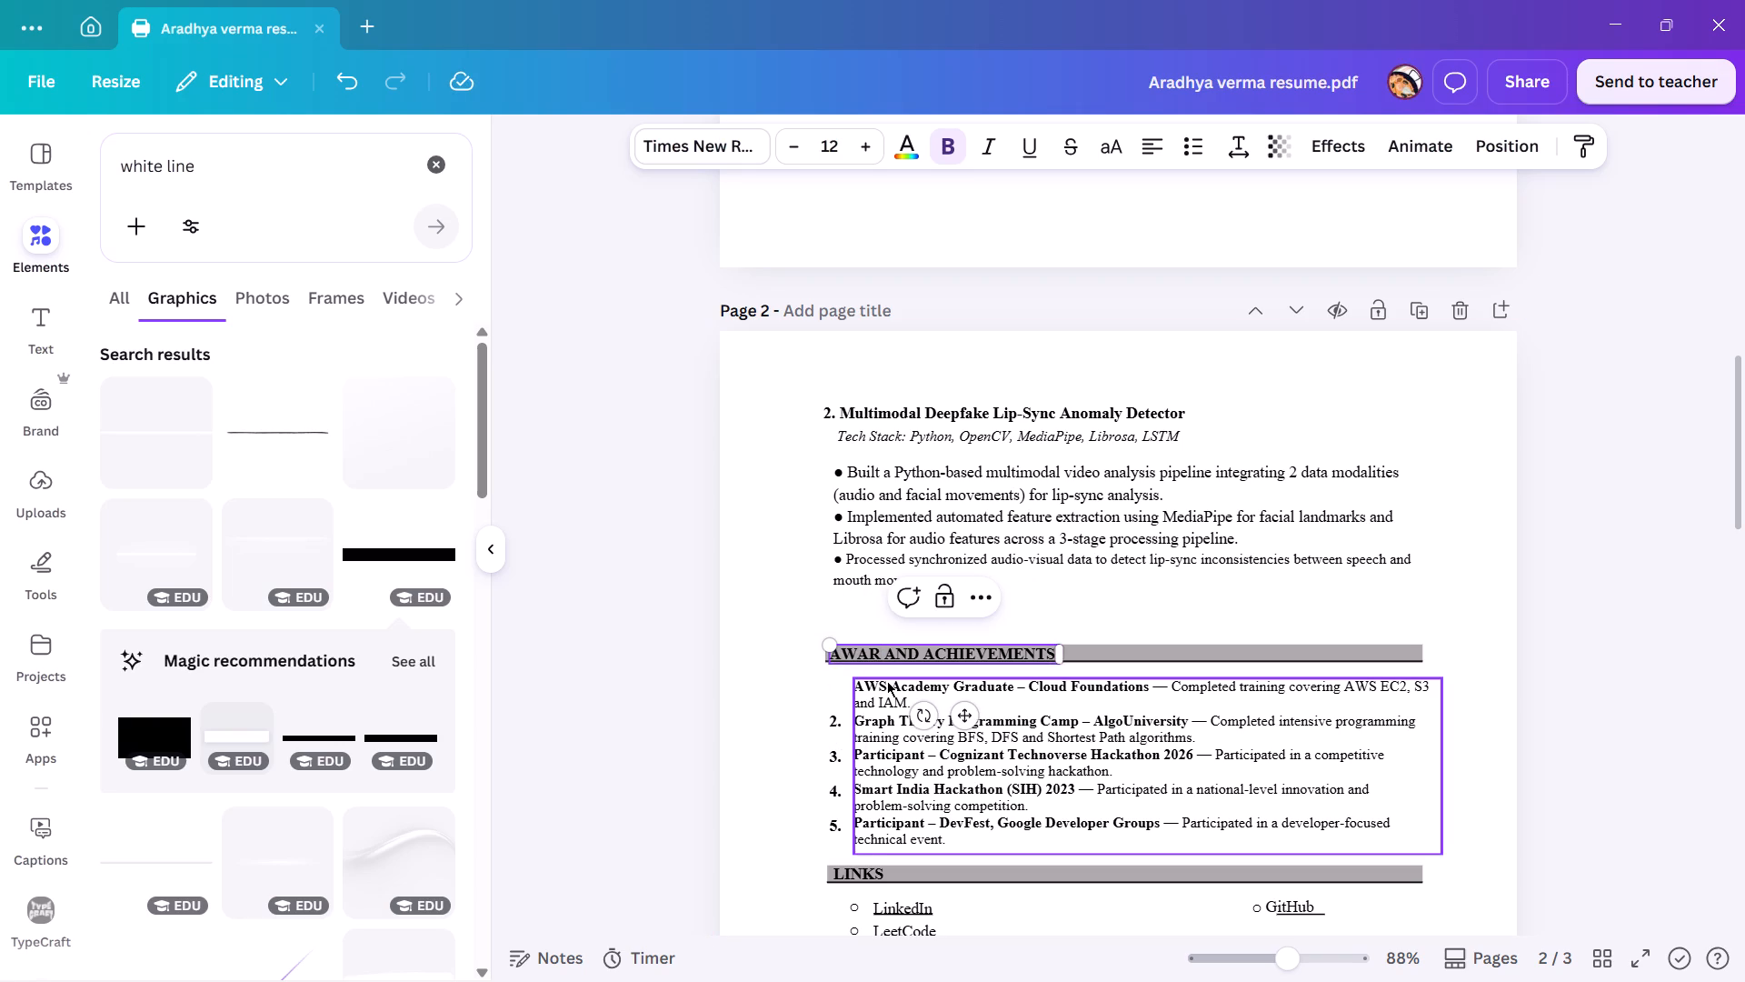
{"action": "key", "text": "BackSpace"}
{"action": "key", "text": "BackSpace"}
{"action": "key", "text": "BackSpace"}
{"action": "key", "text": "BackSpace"}
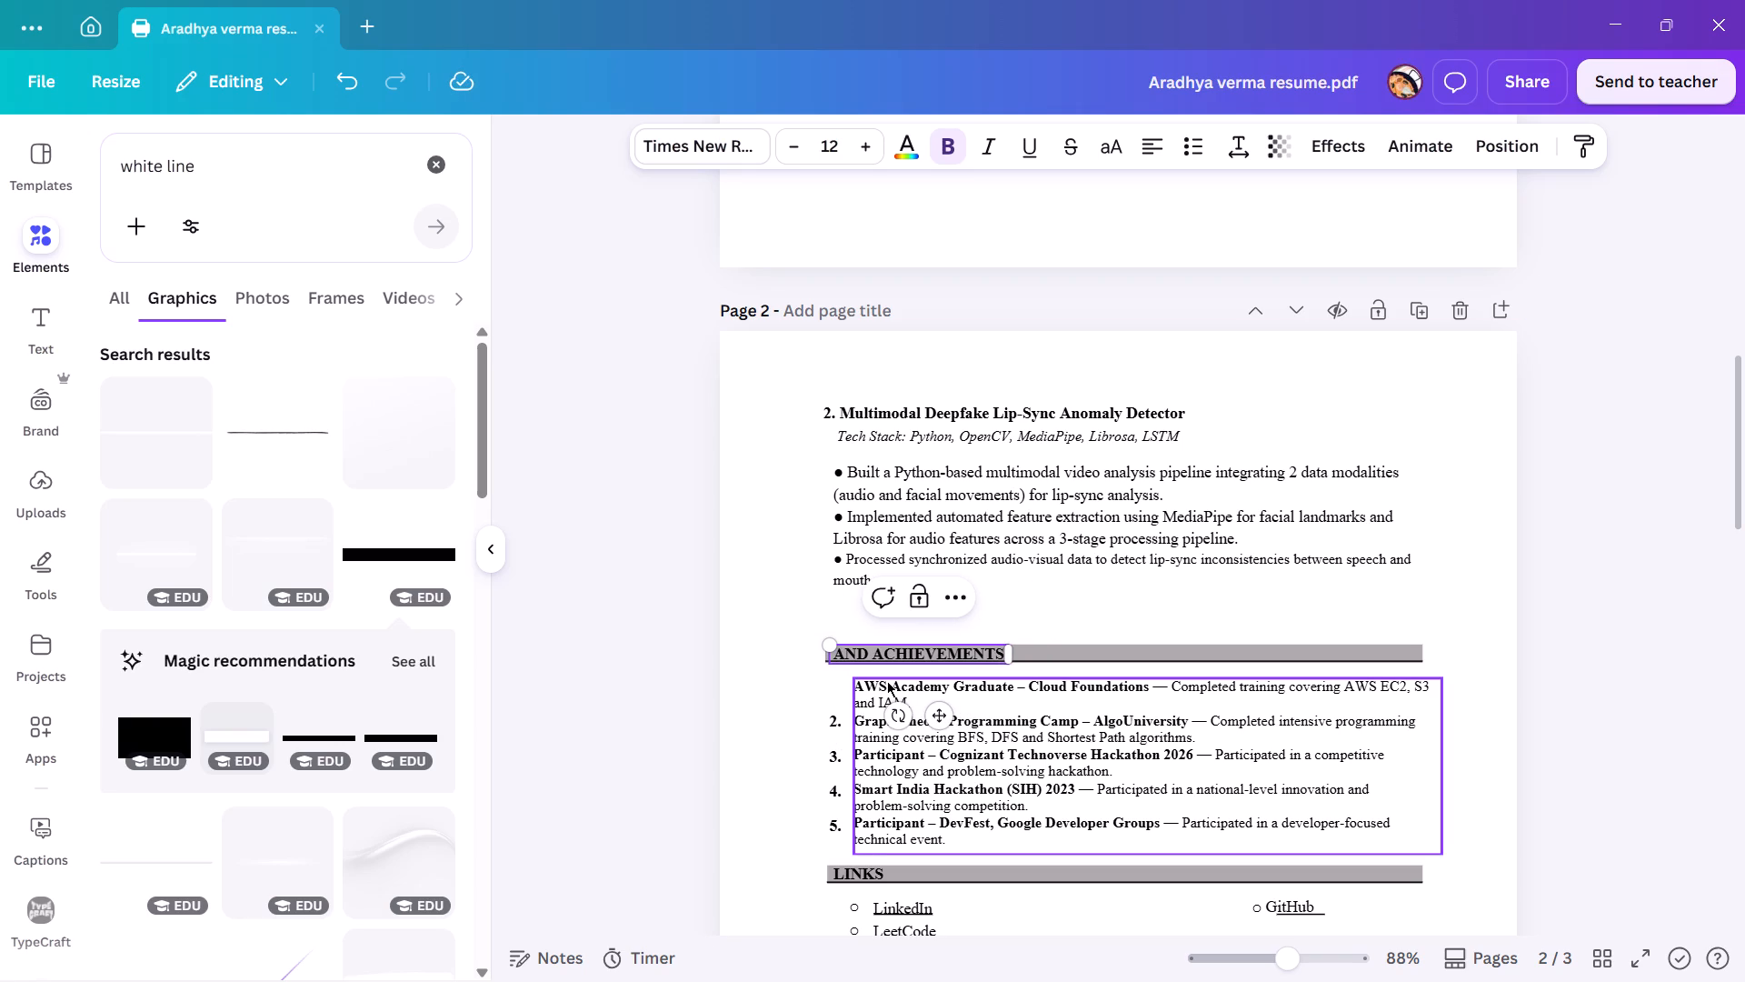
{"action": "type", "text": "HACKATHONS"}
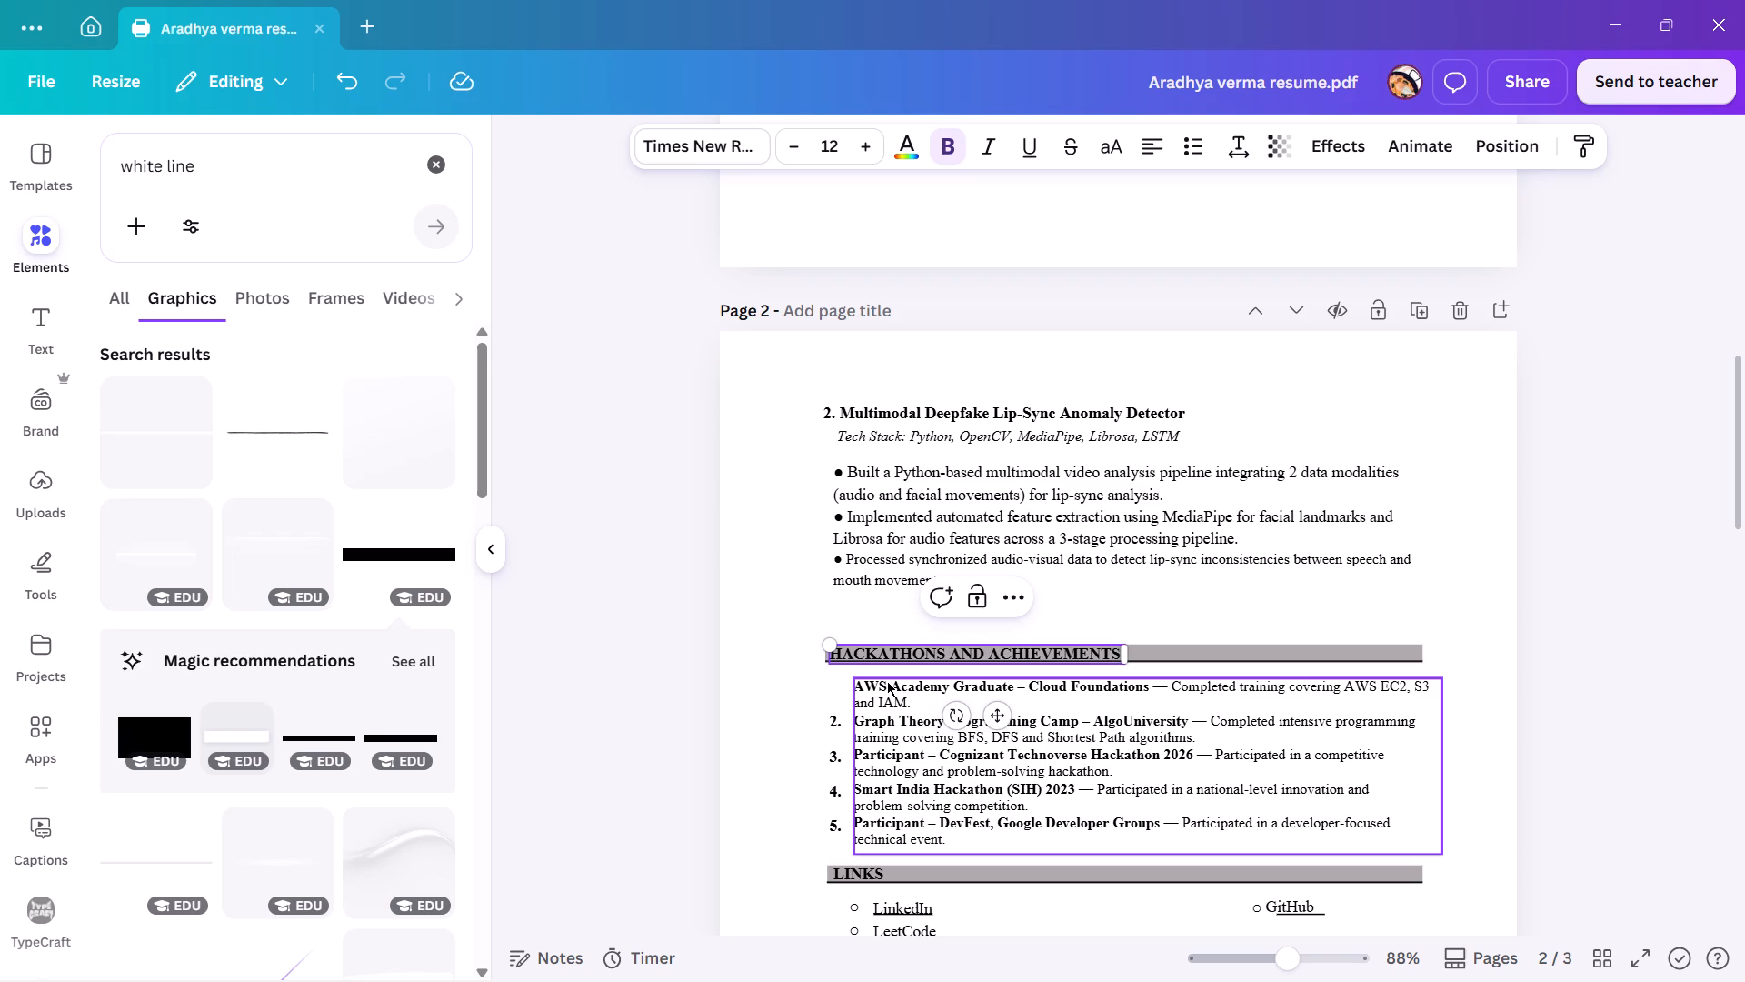
Replace AND with & in the page 2 heading so it reads HACKATHONS & ACHIEVEMENTS, matching the reference resume.
{"action": "key", "text": "alt+Tab"}
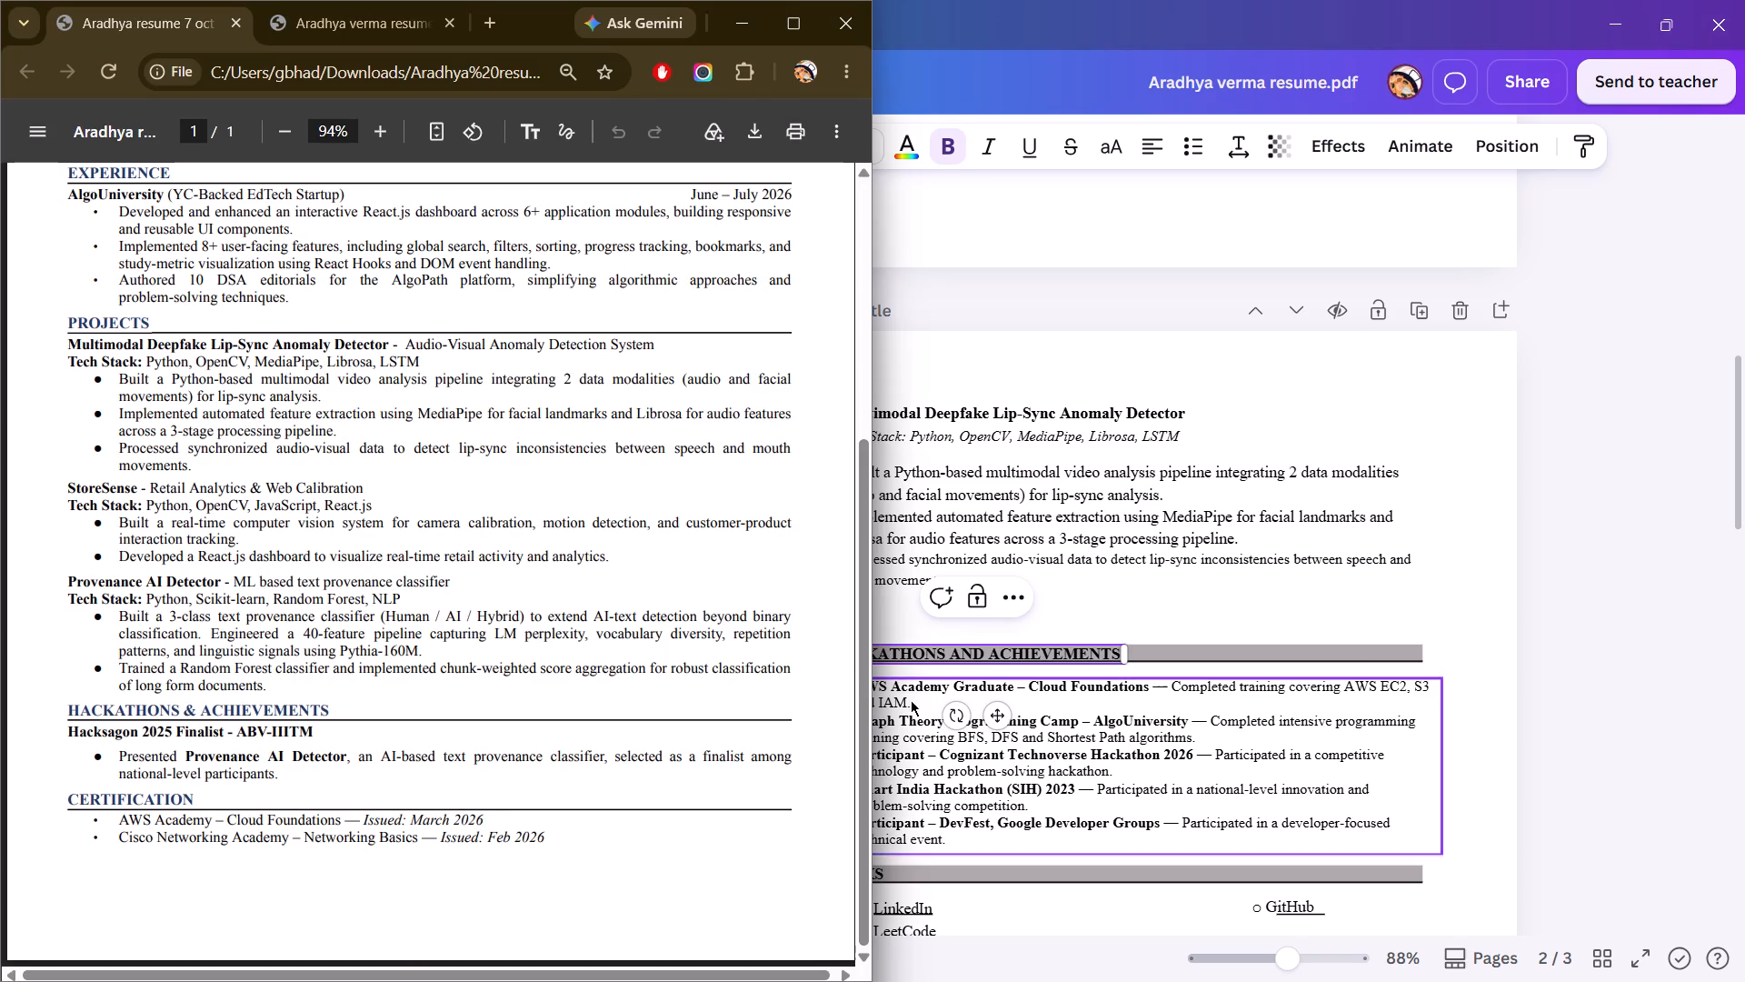
{"action": "left_click", "coordinate": [985, 656]}
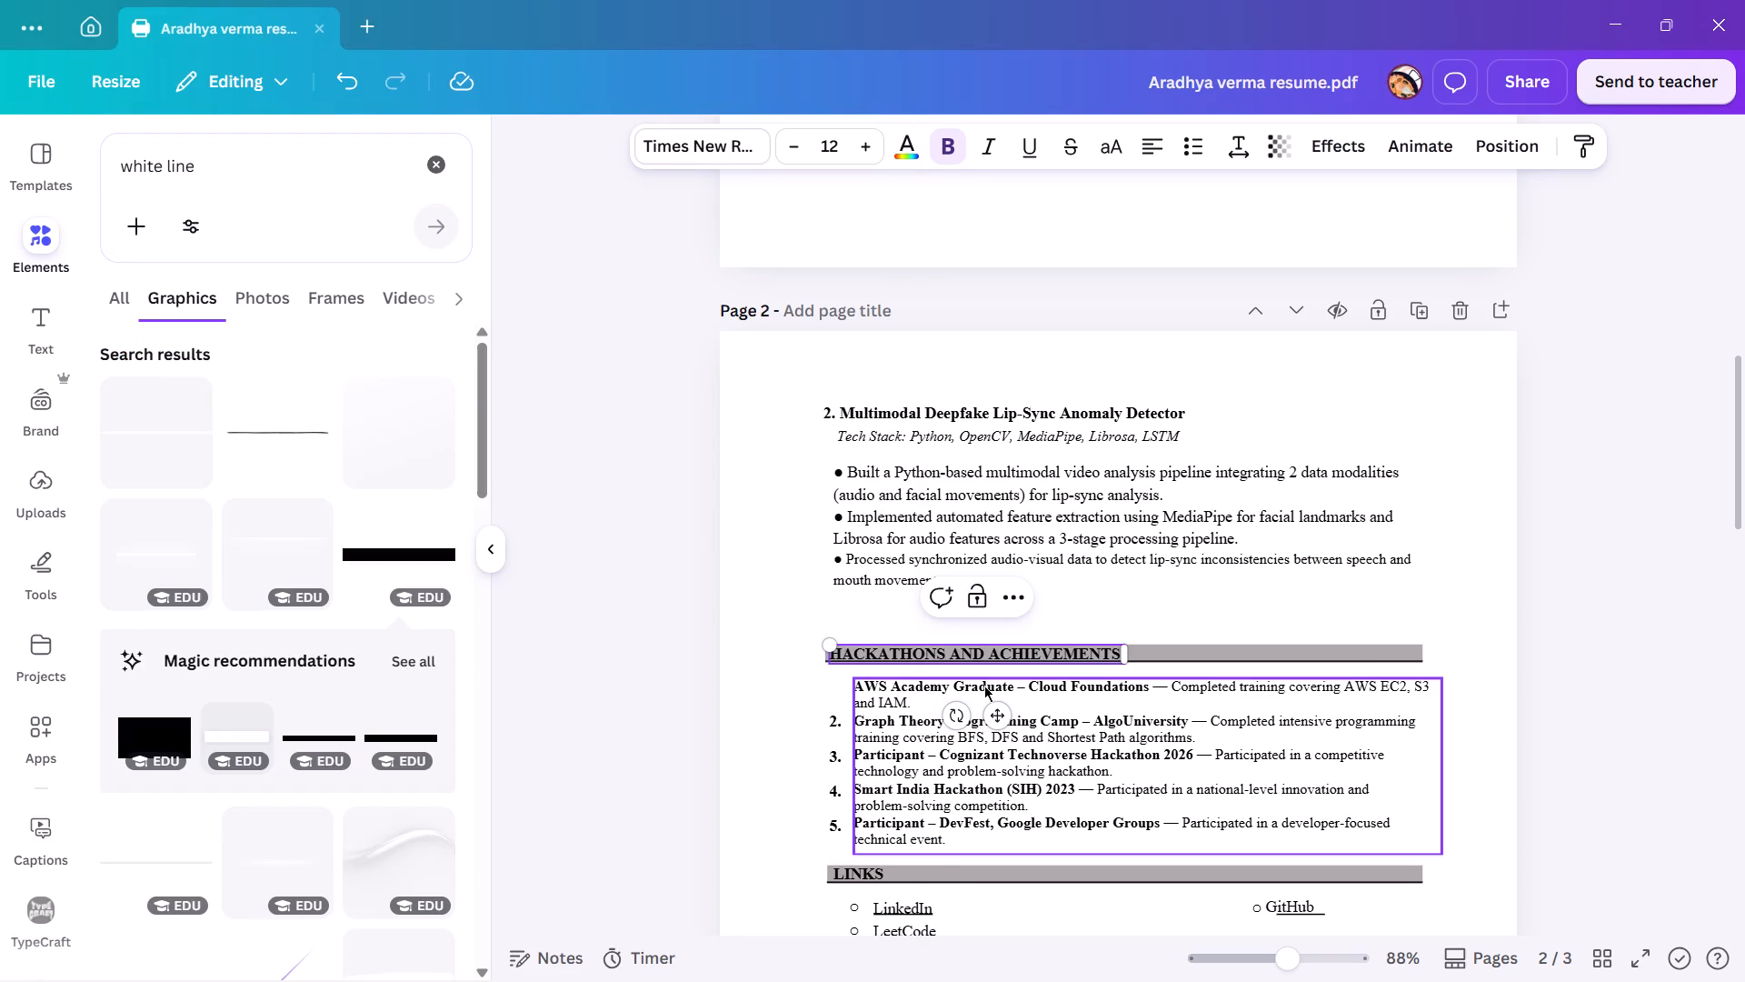
{"action": "key", "text": "BackSpace"}
{"action": "key", "text": "BackSpace"}
{"action": "key", "text": "BackSpace"}
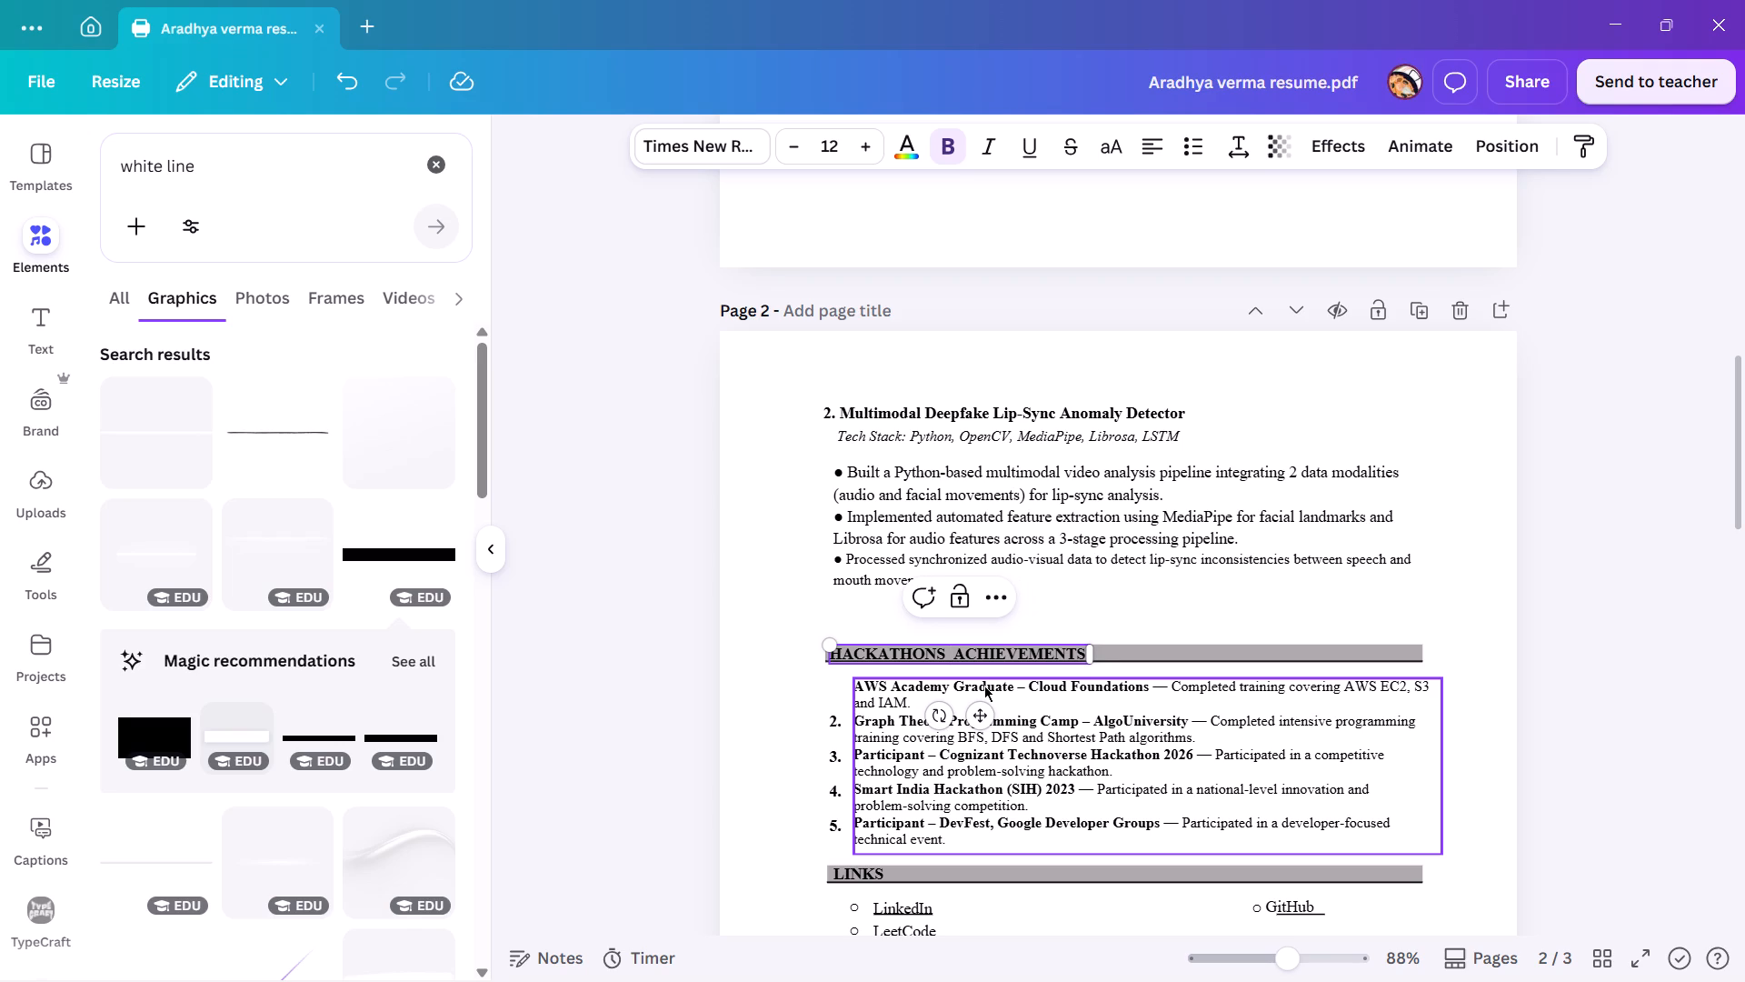
{"action": "key", "text": "shift+ampersand"}
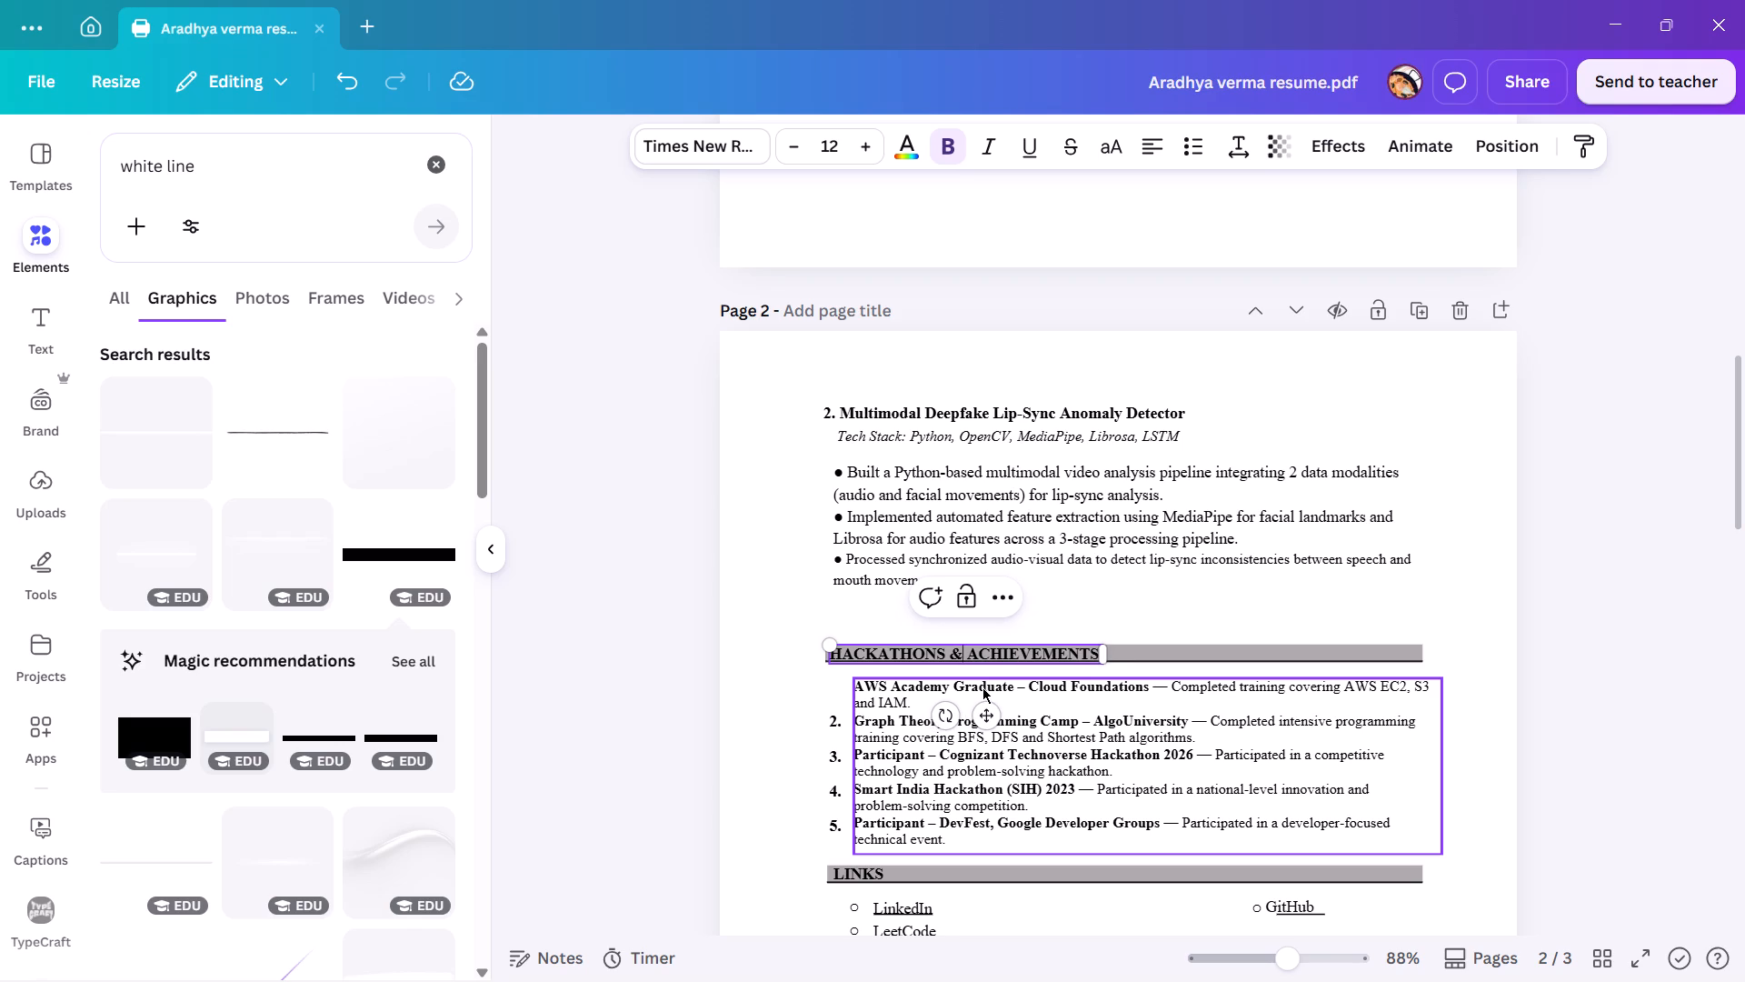
Compare the reference resume's hackathons and certification sections with the achievements list on page 2.
{"action": "key", "text": "alt+Tab"}
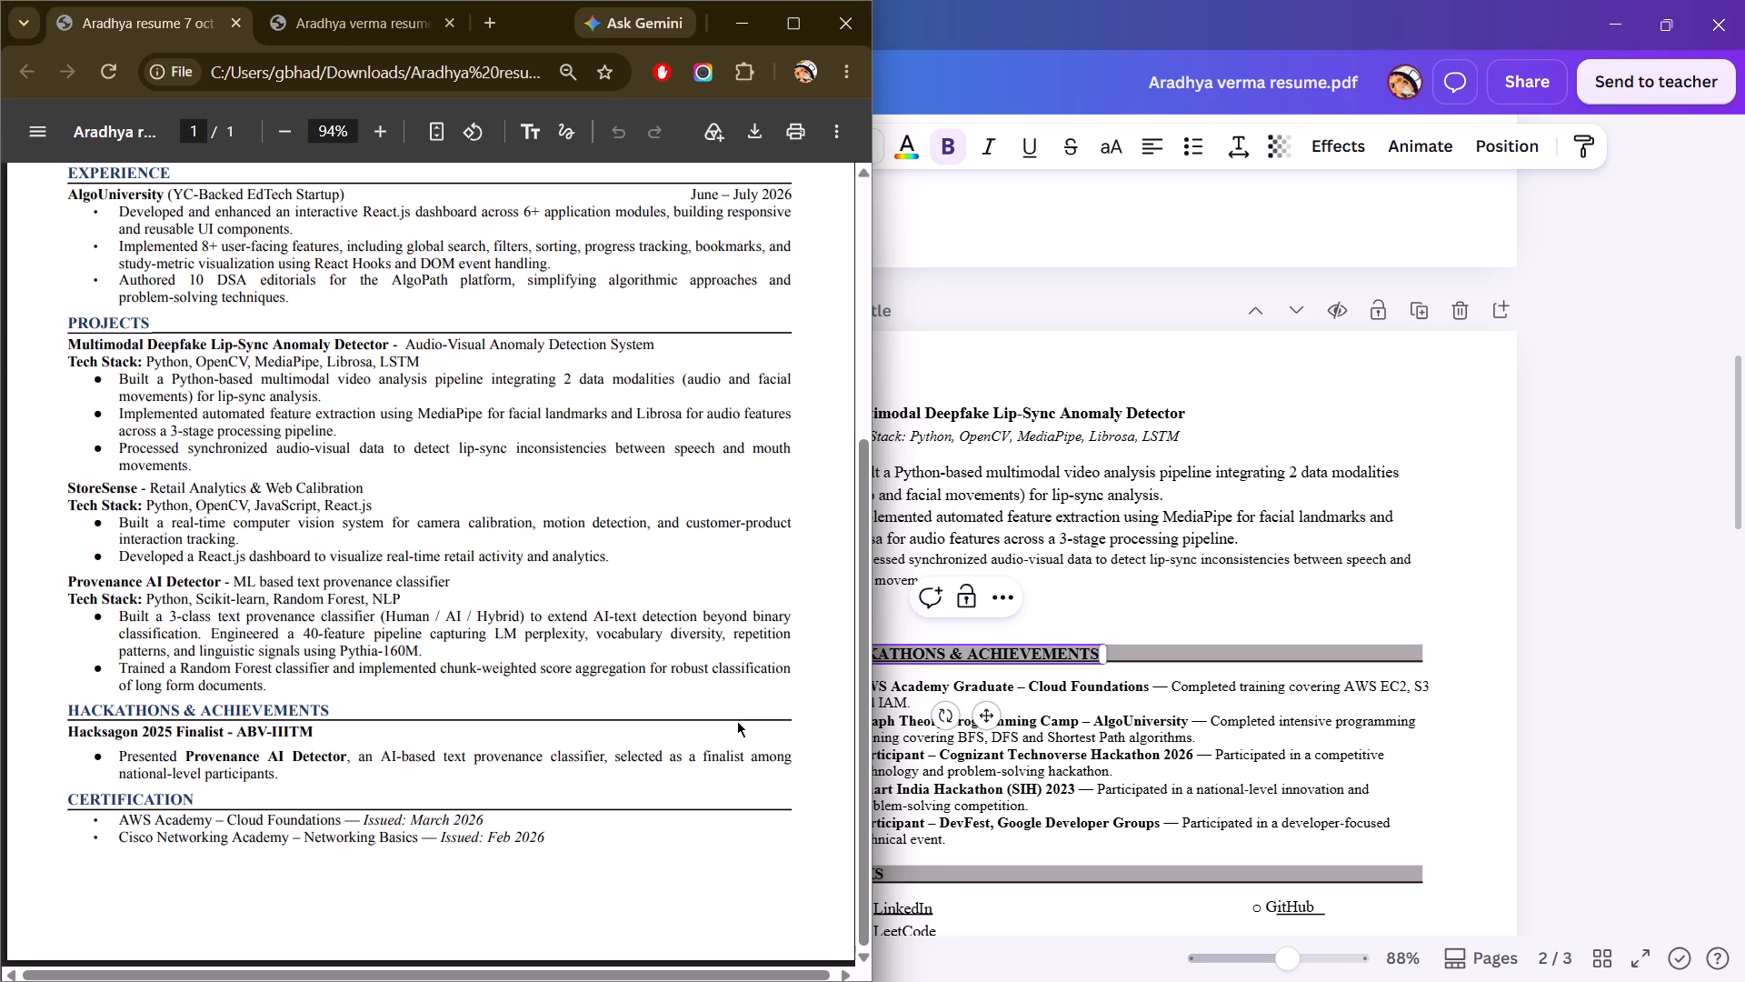
{"action": "key", "text": "alt+Tab"}
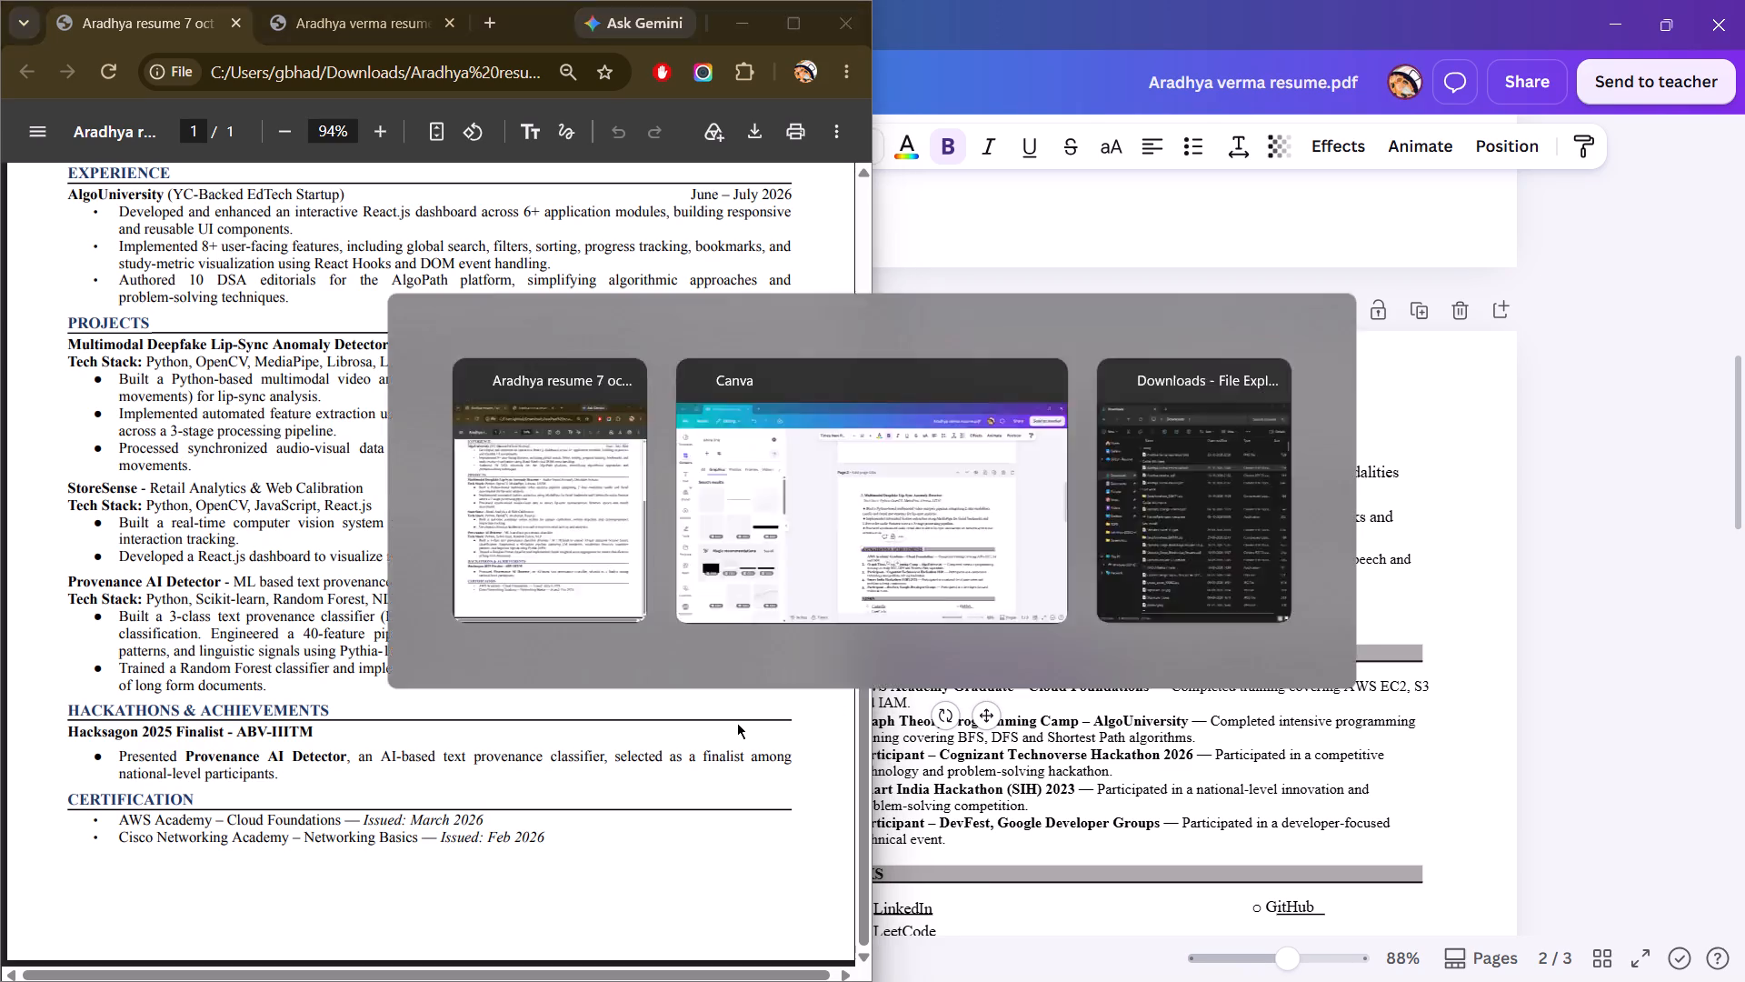
{"action": "key", "text": "alt+Tab"}
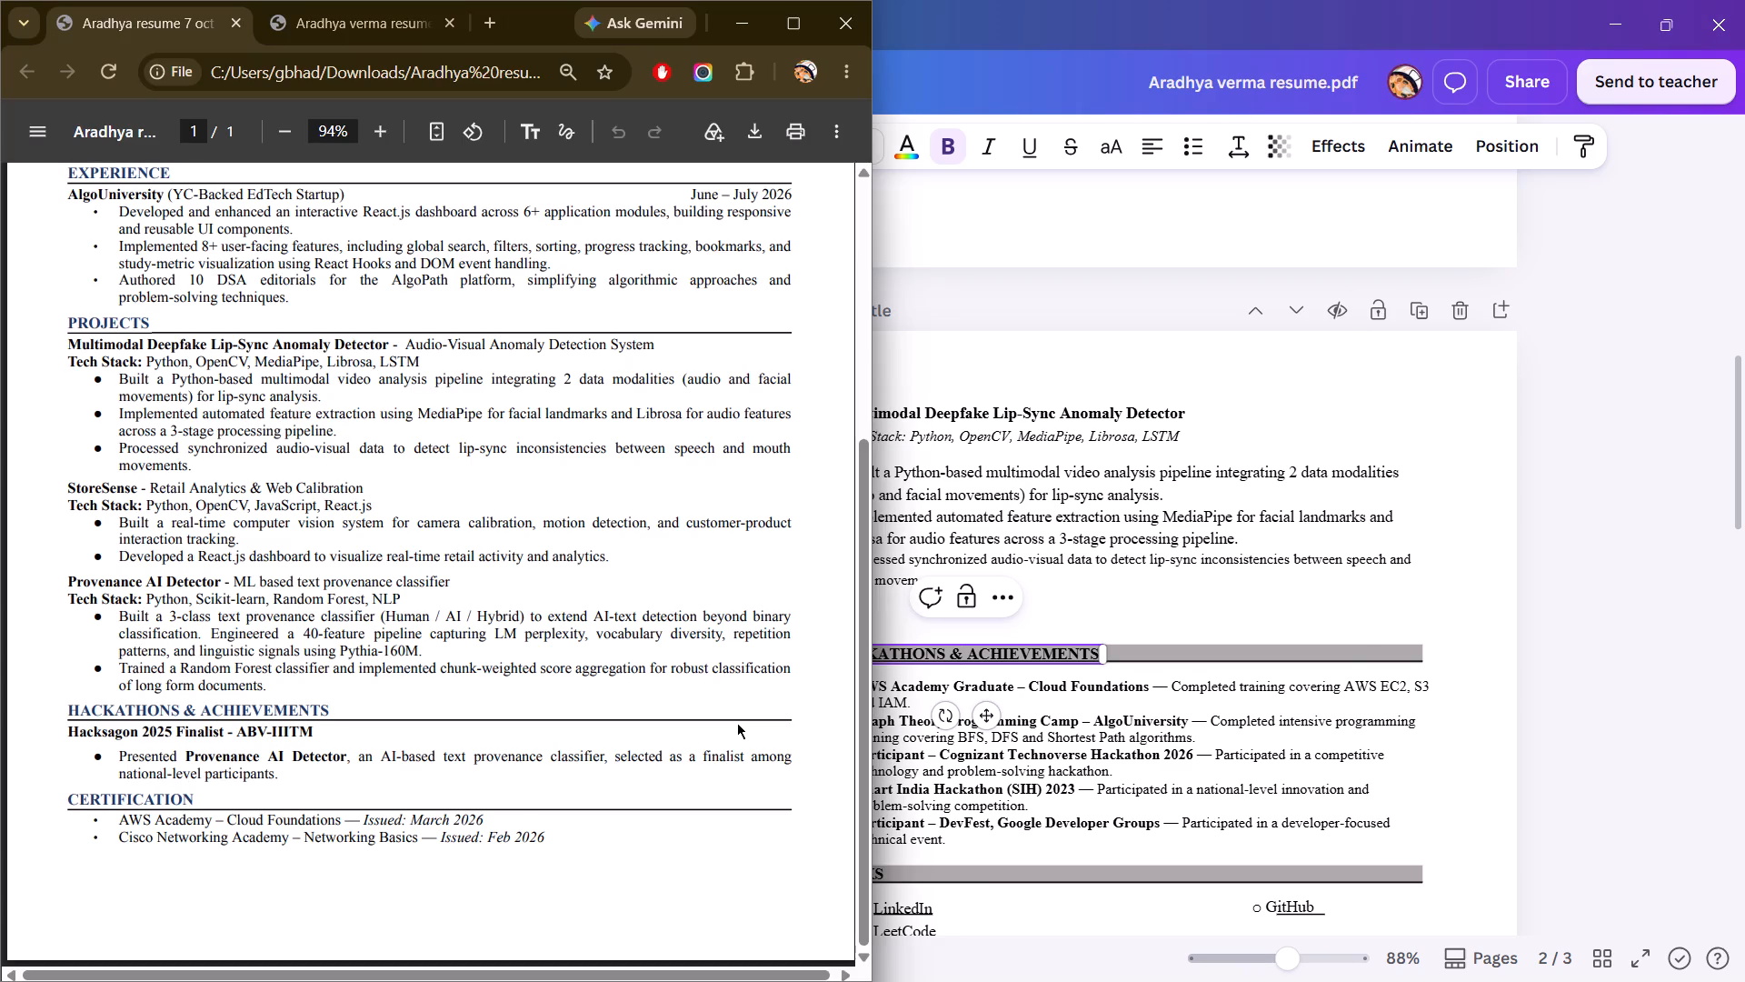
{"action": "key", "text": "alt+Tab"}
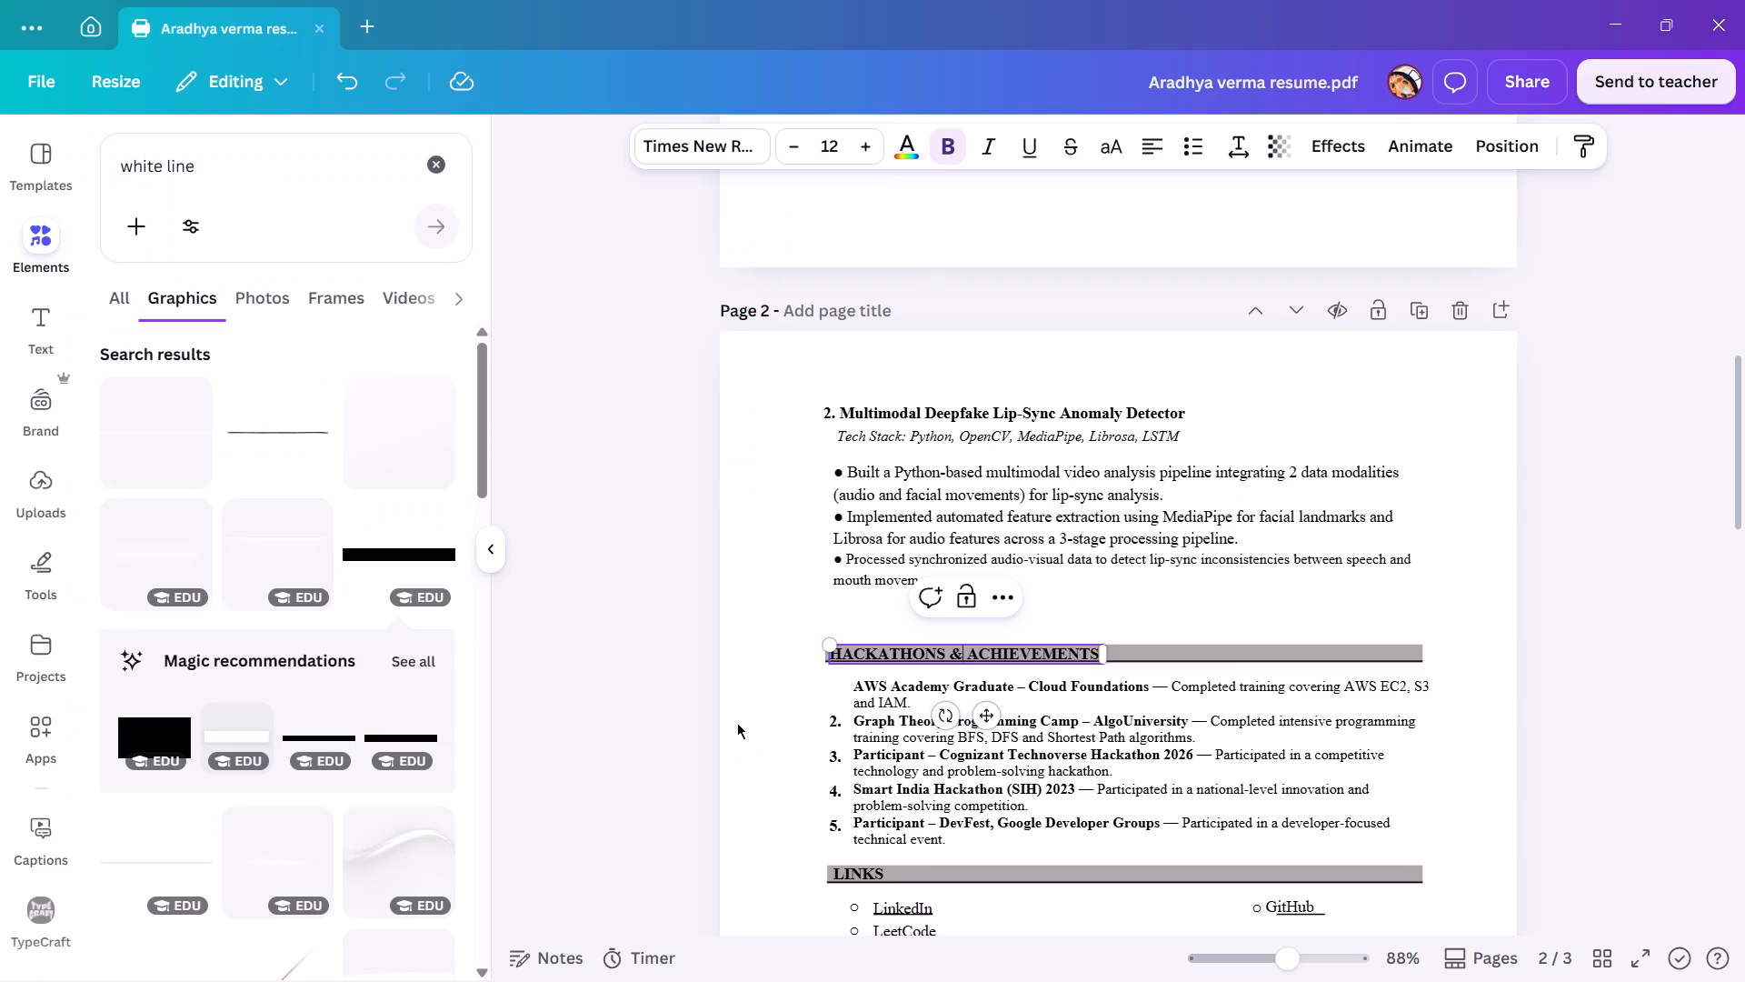
{"action": "key", "text": "alt+Tab"}
{"action": "key", "text": "alt+Tab"}
{"action": "key", "text": "alt+Tab"}
{"action": "key", "text": "alt+Tab"}
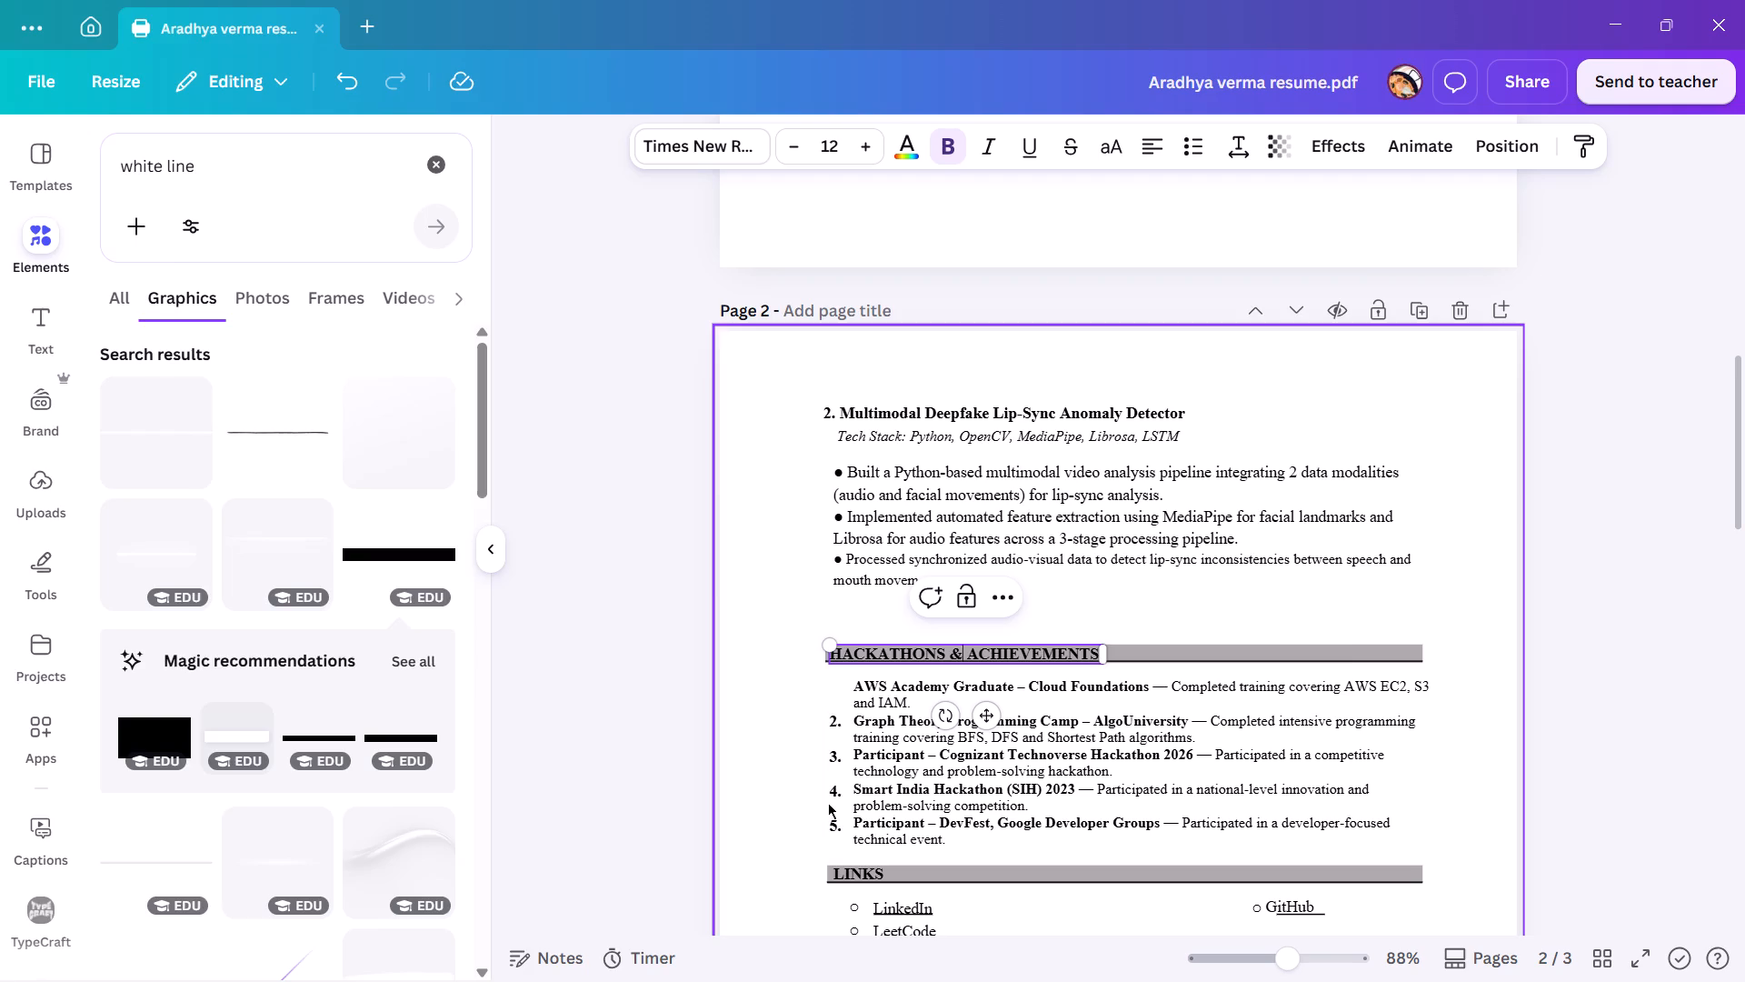
{"action": "key", "text": "alt+Tab"}
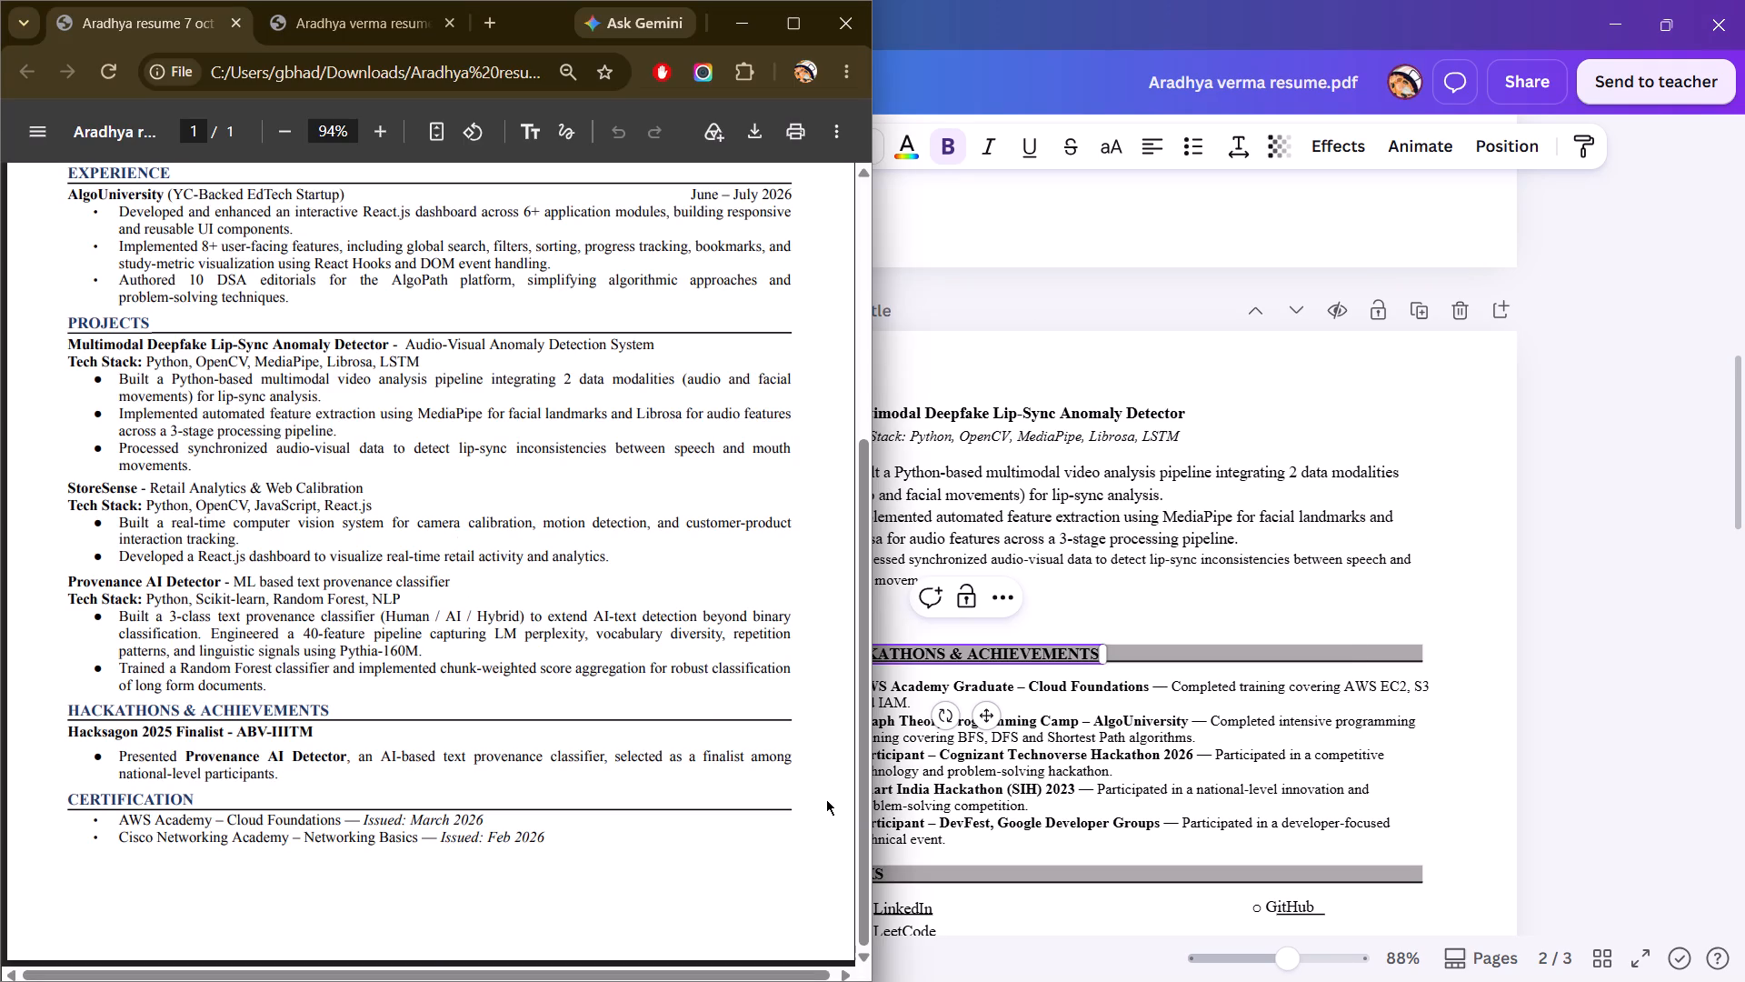
{"action": "key", "text": "alt+Tab"}
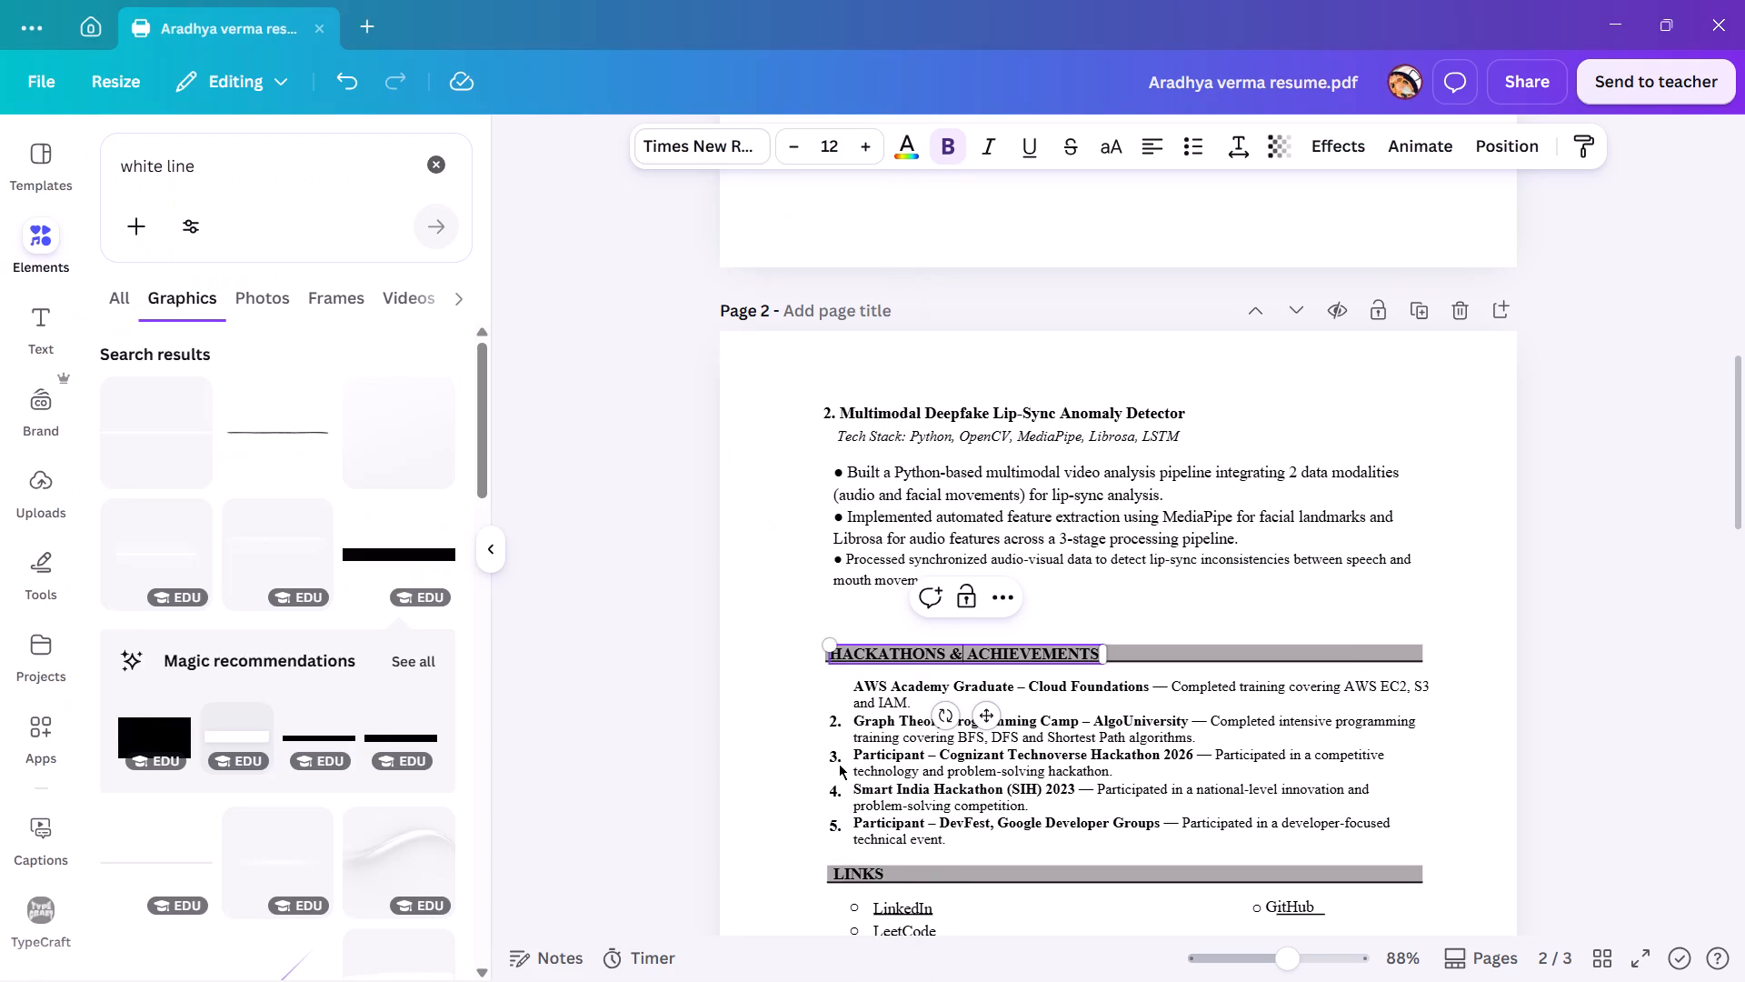
Delete the empty page 3 from the resume.
{"action": "scroll", "coordinate": [1046, 782], "scroll_direction": "down", "scroll_amount": 3}
{"action": "scroll", "coordinate": [1041, 781], "scroll_direction": "up", "scroll_amount": 1}
{"action": "scroll", "coordinate": [1041, 781], "scroll_direction": "down", "scroll_amount": 4}
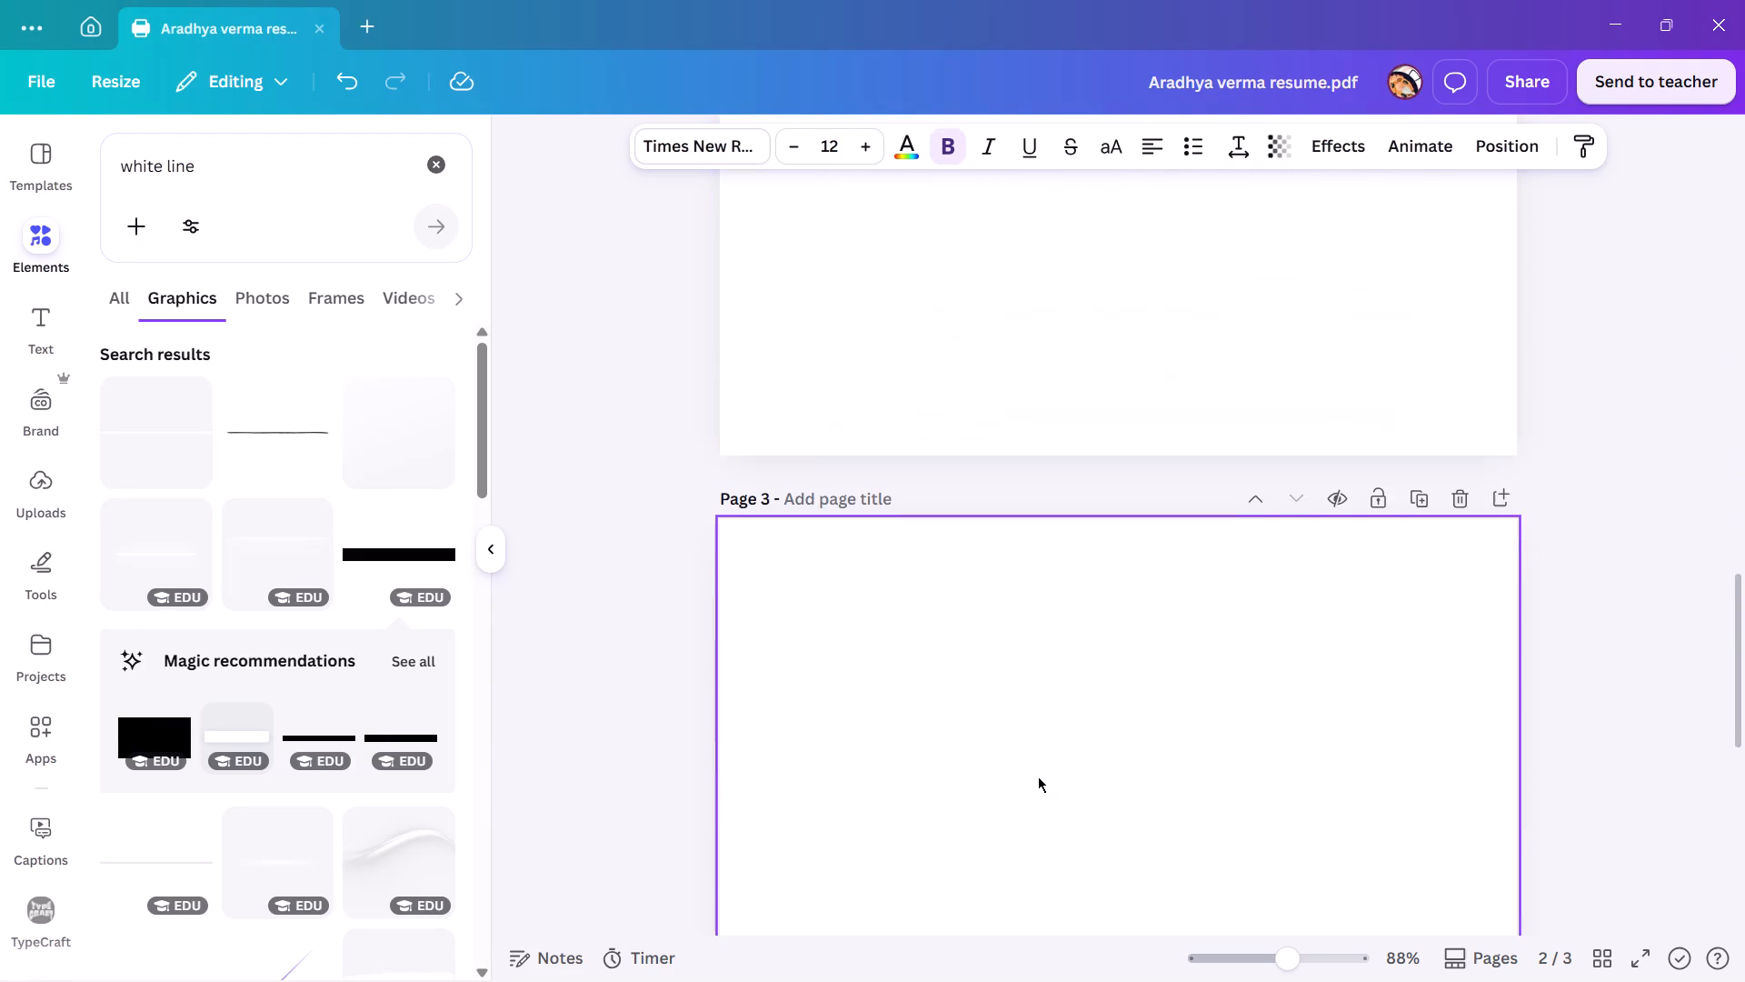
{"action": "left_click", "coordinate": [1464, 481]}
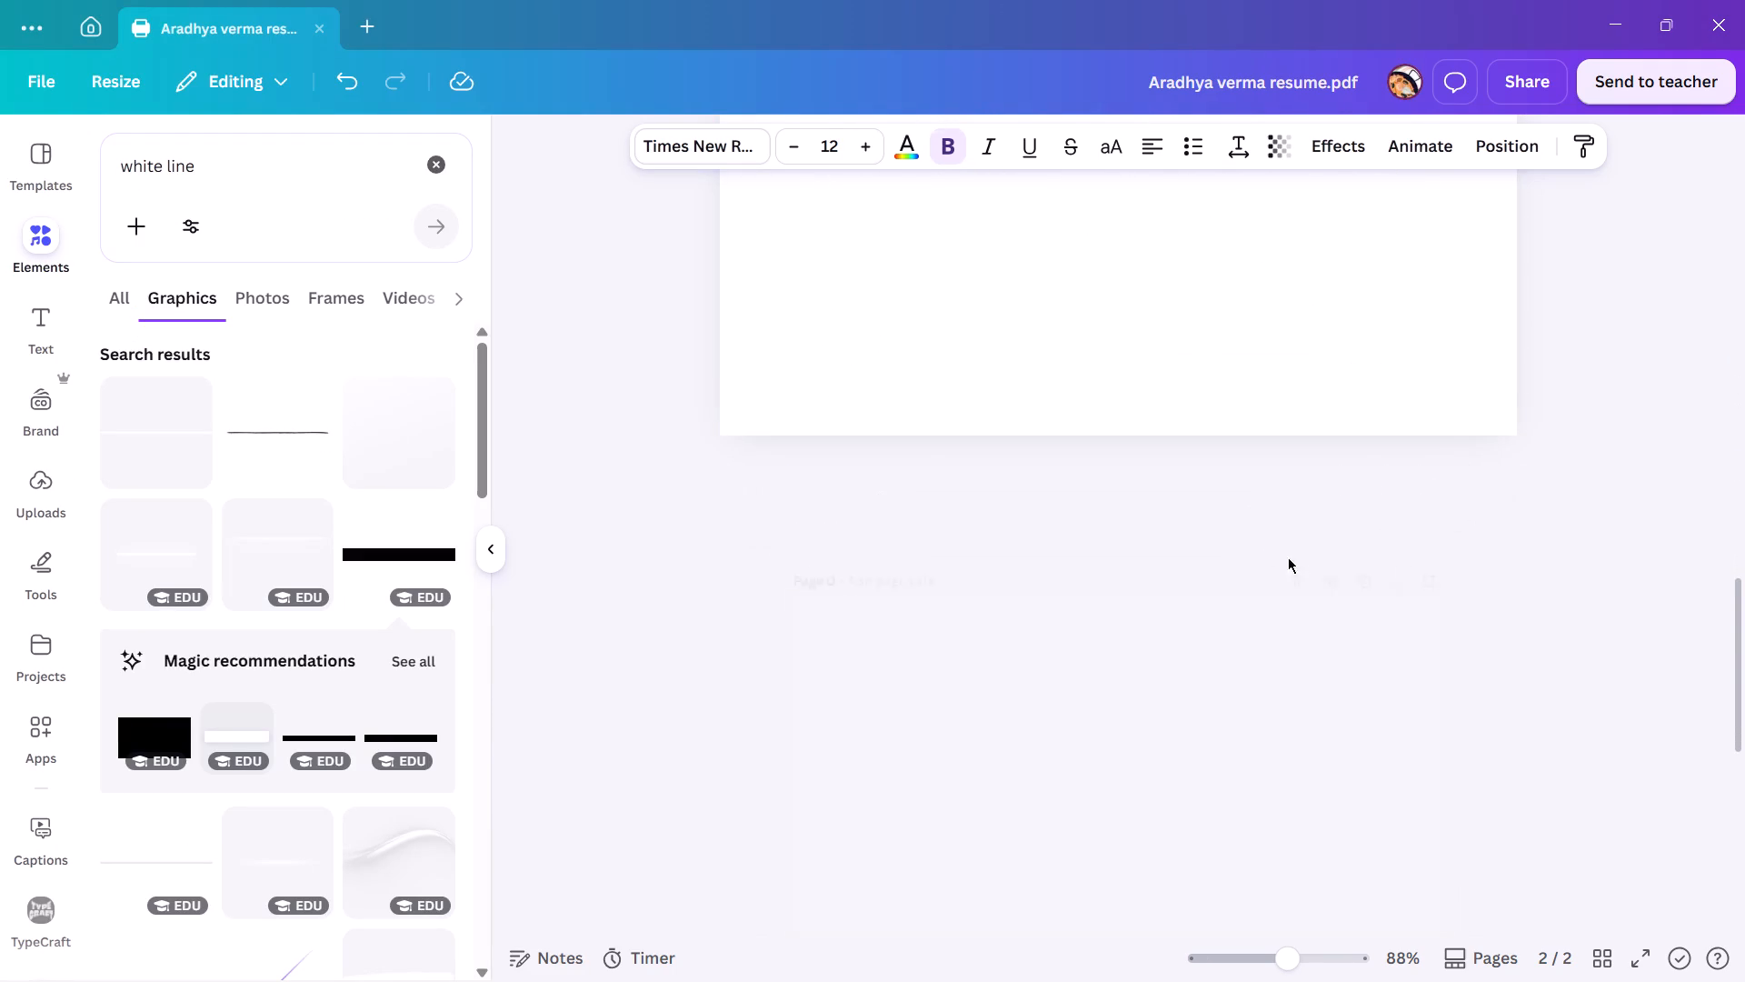
Review both resume pages from page 2 up to page 1's header, checking the content against the reference resume.
{"action": "scroll", "coordinate": [1096, 623], "scroll_direction": "up", "scroll_amount": 1}
{"action": "scroll", "coordinate": [1096, 623], "scroll_direction": "down", "scroll_amount": 2}
{"action": "scroll", "coordinate": [1091, 623], "scroll_direction": "up", "scroll_amount": 4}
{"action": "scroll", "coordinate": [1008, 700], "scroll_direction": "down", "scroll_amount": 1}
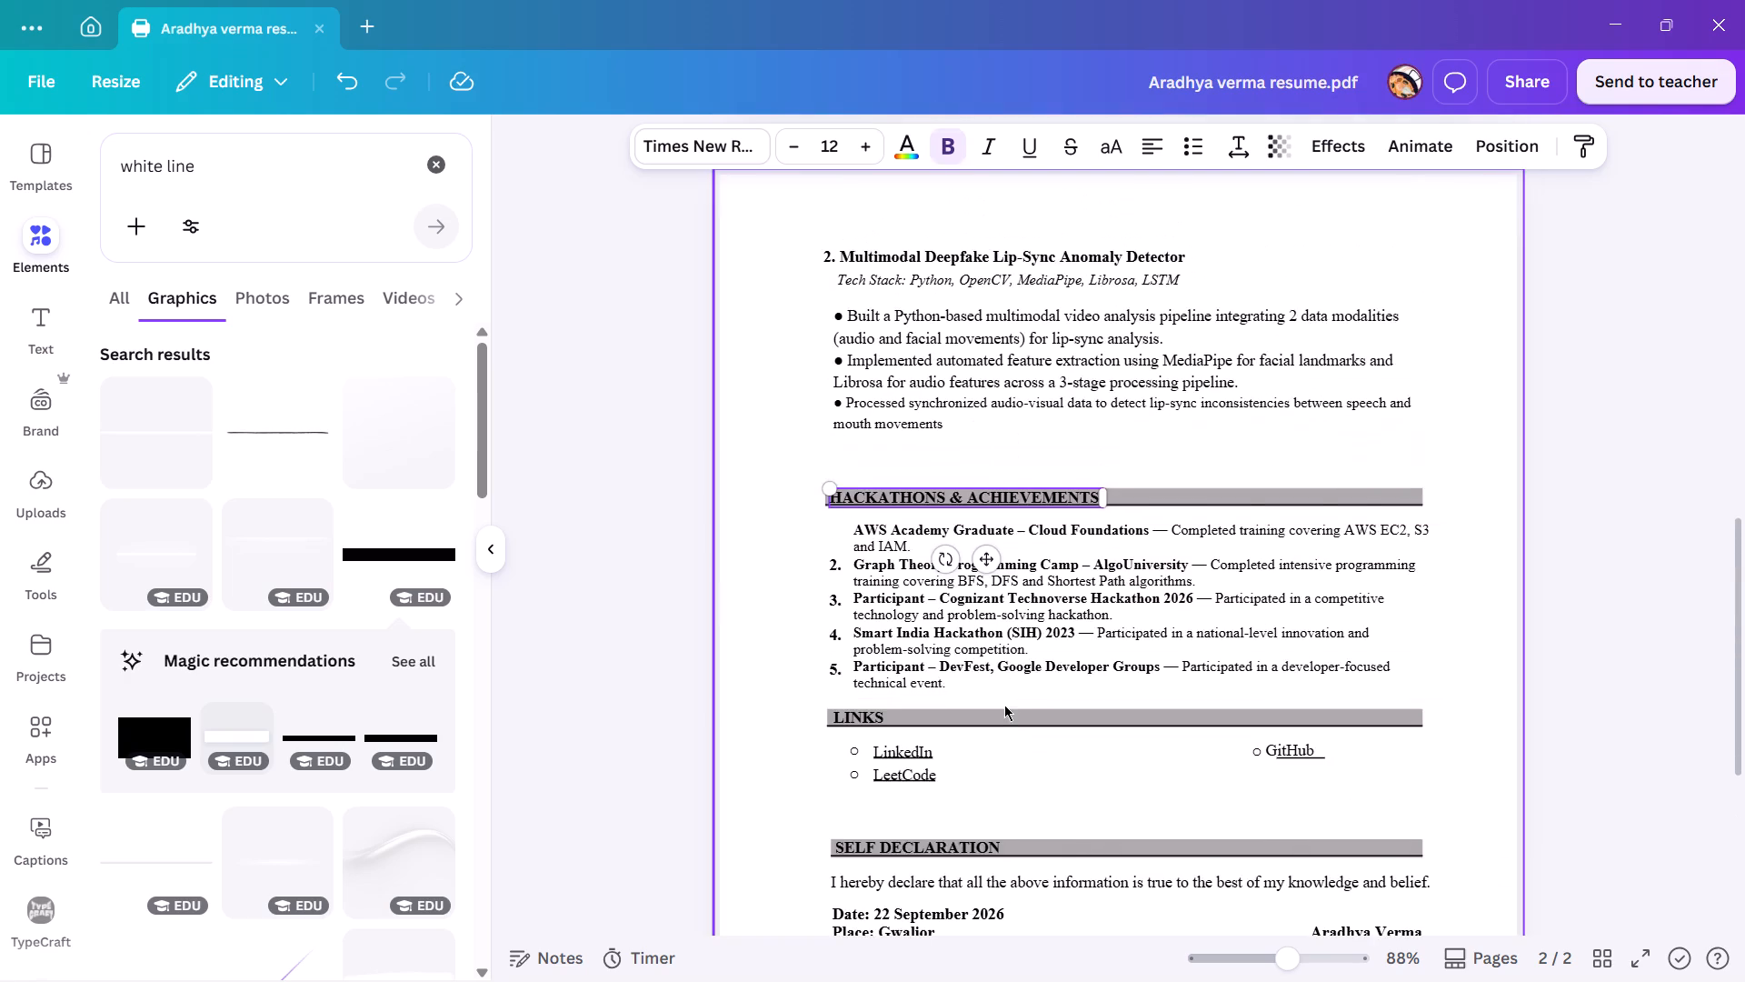
{"action": "scroll", "coordinate": [954, 666], "scroll_direction": "up", "scroll_amount": 3}
{"action": "key", "text": "alt+Tab"}
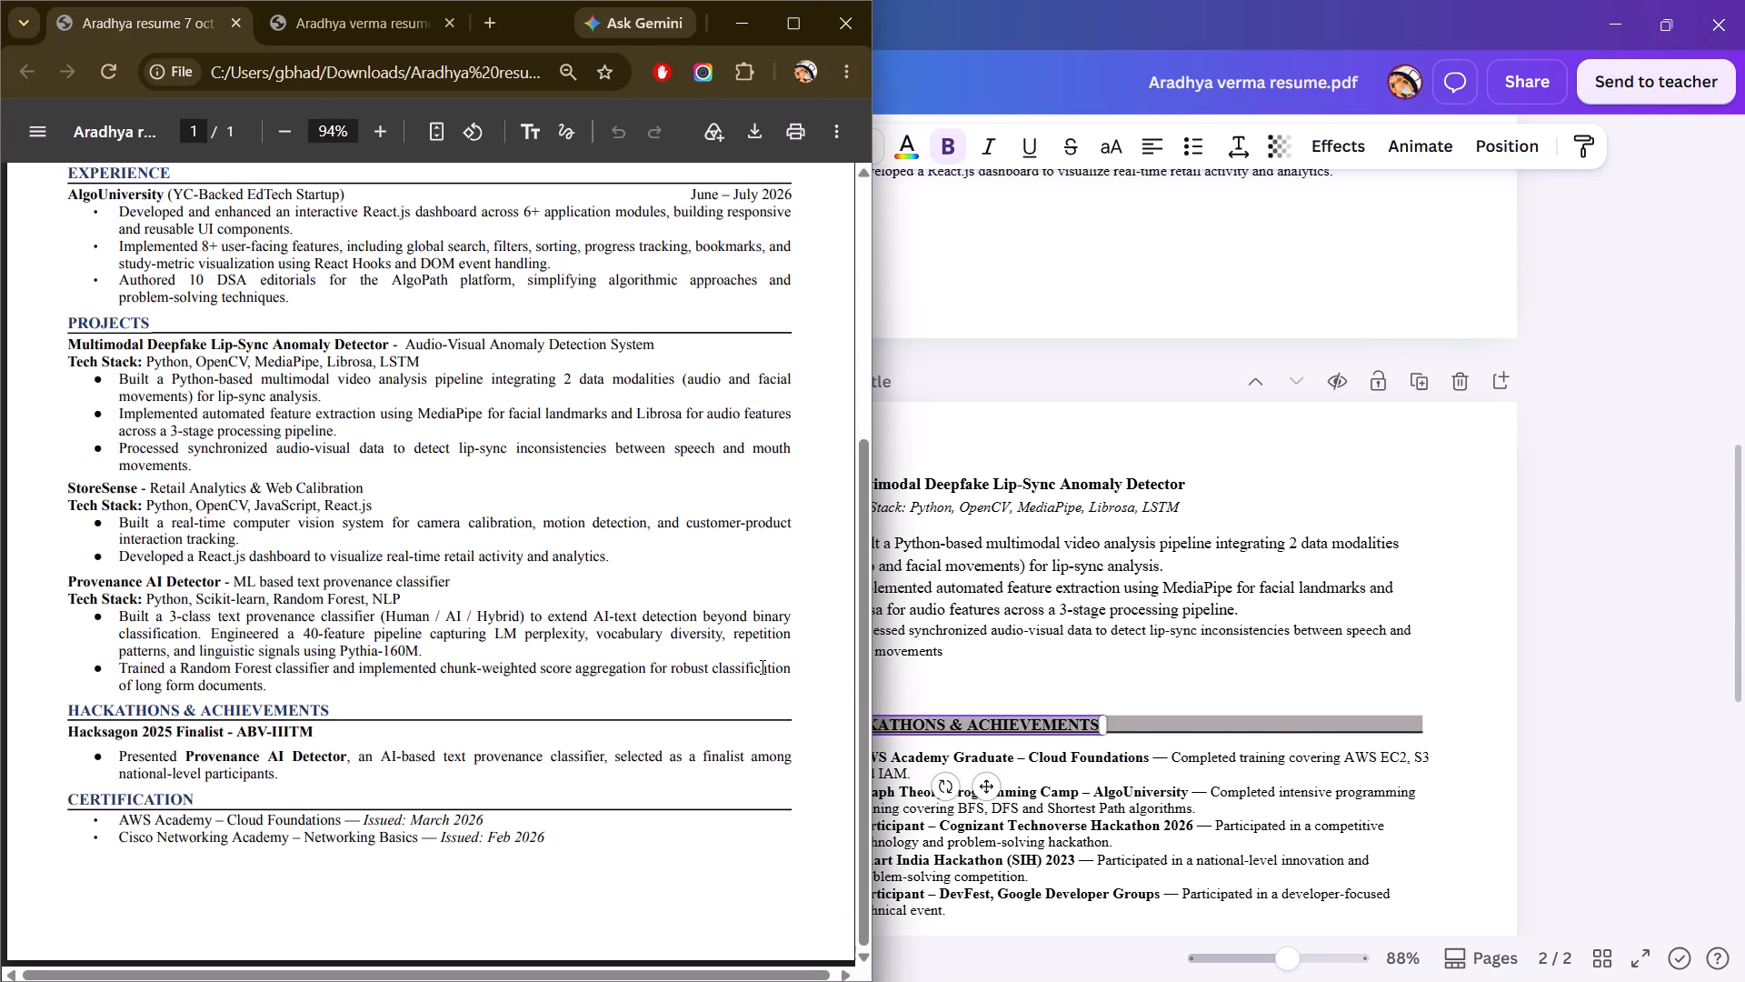
{"action": "key", "text": "alt+Tab"}
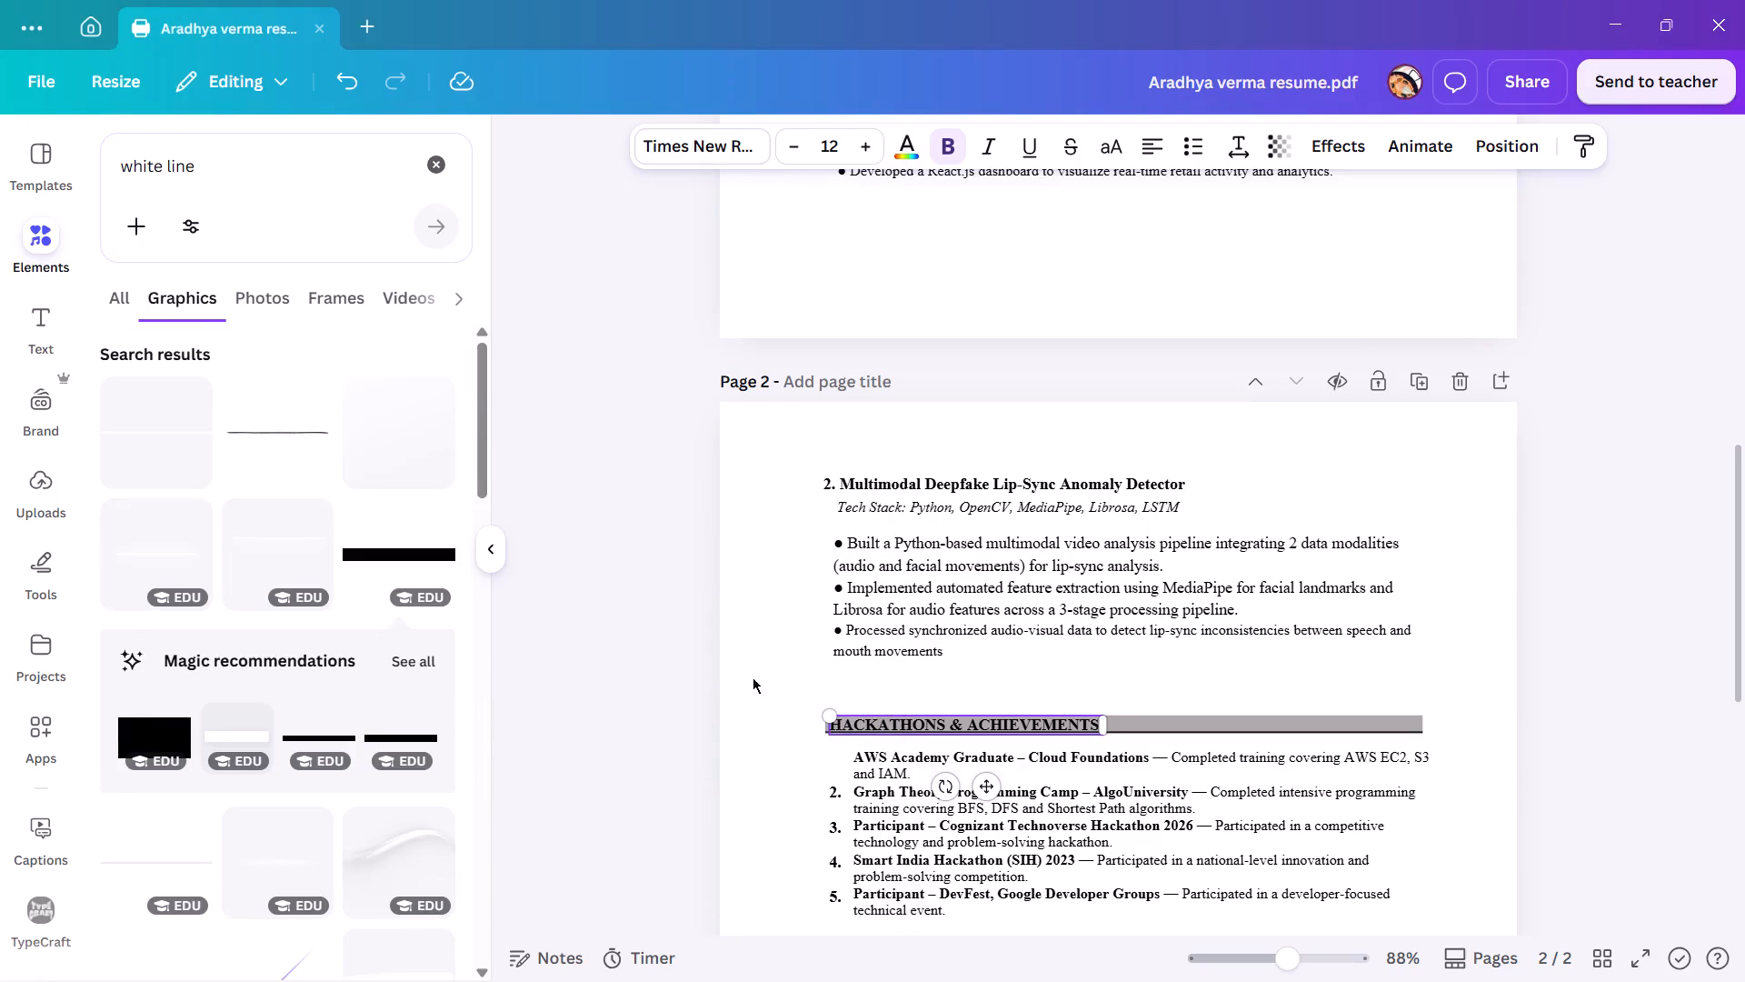
{"action": "scroll", "coordinate": [983, 650], "scroll_direction": "up", "scroll_amount": 6}
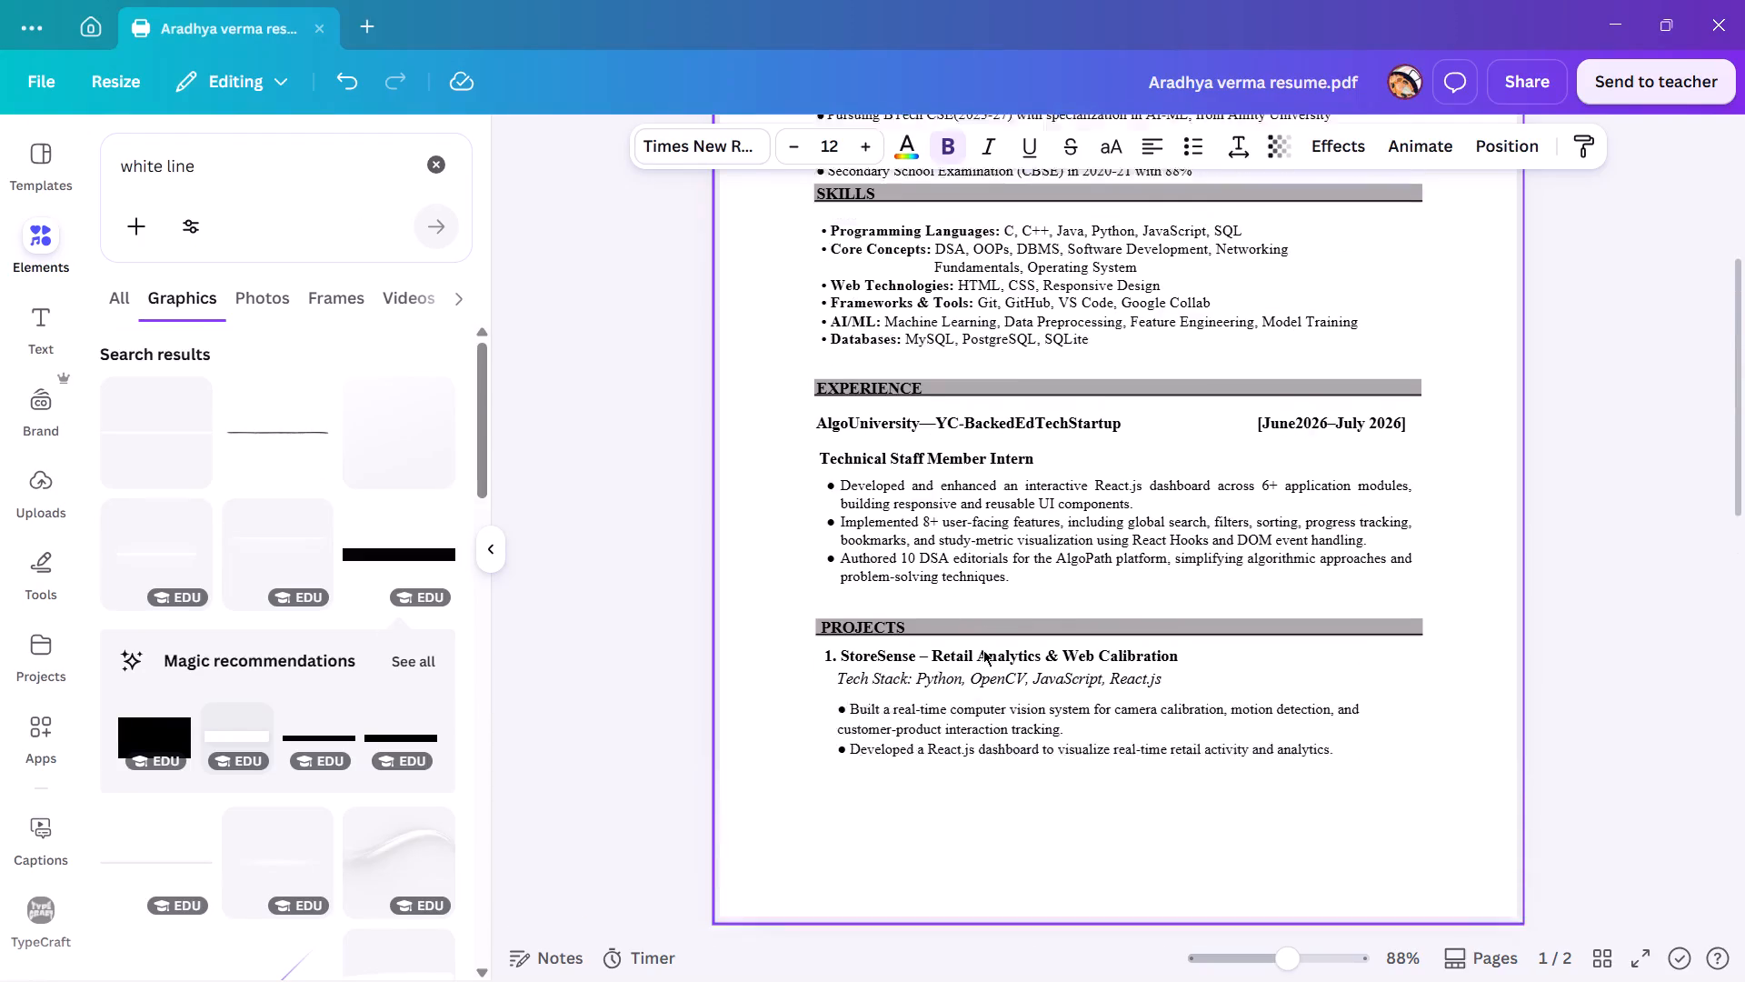
{"action": "scroll", "coordinate": [983, 650], "scroll_direction": "up", "scroll_amount": 5}
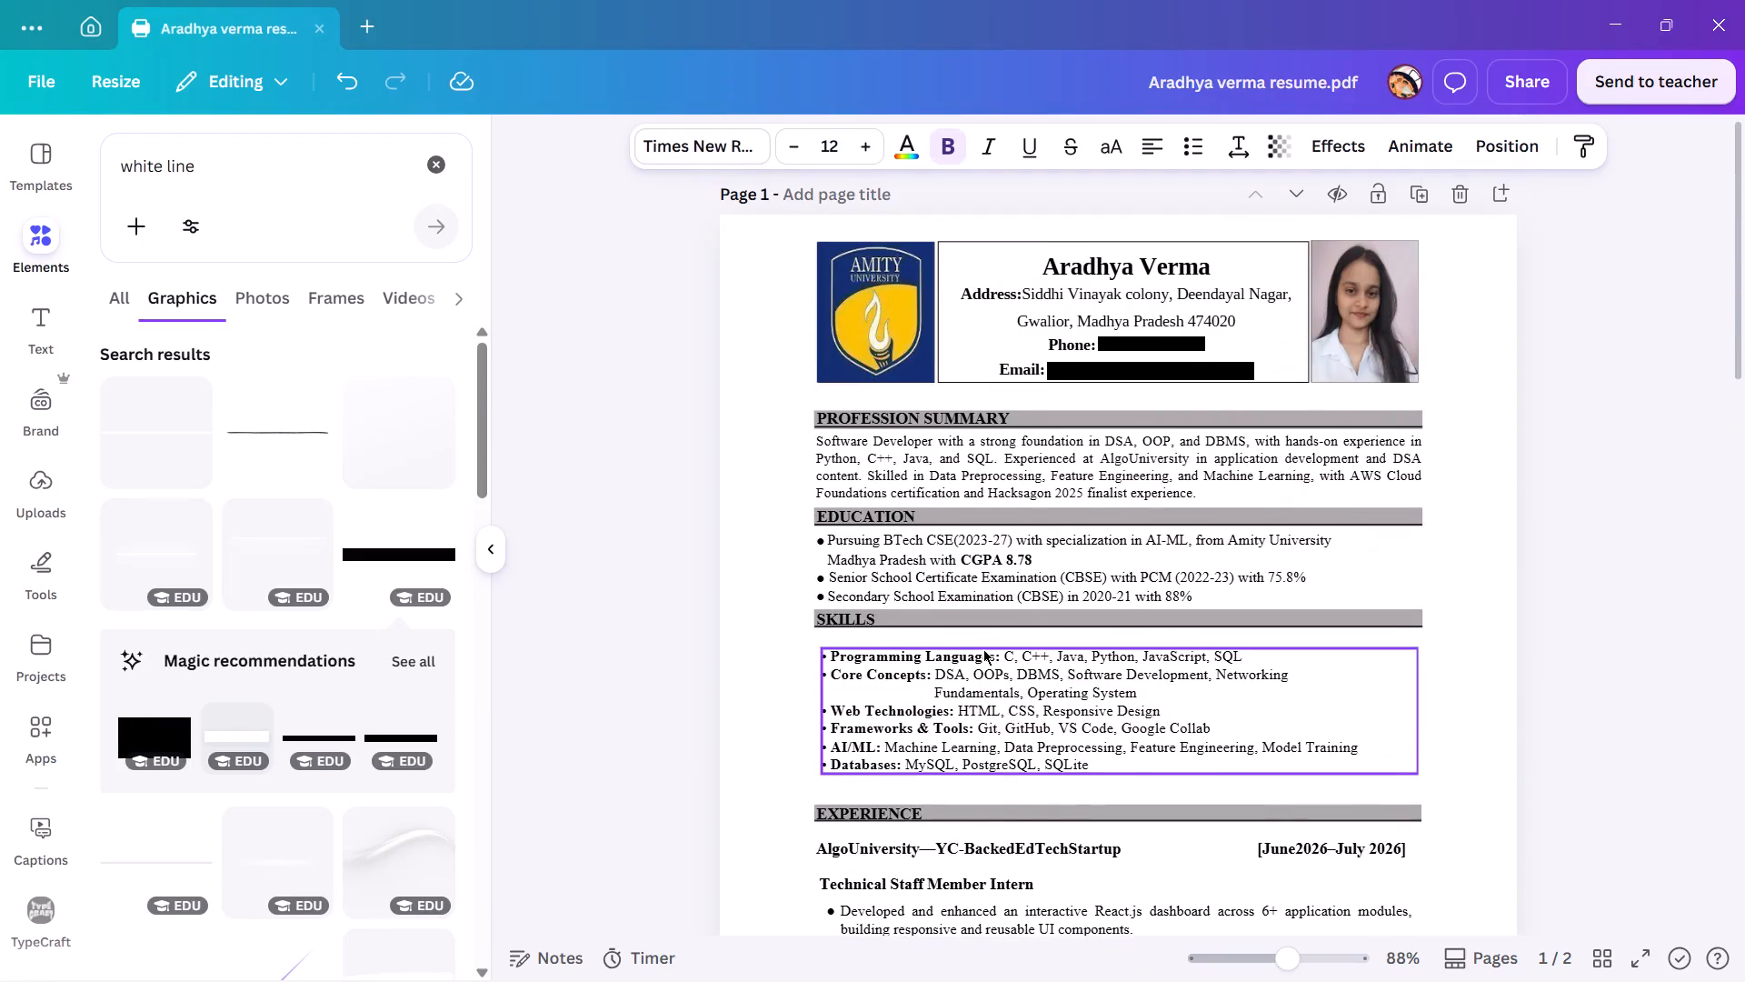
{"action": "scroll", "coordinate": [983, 649], "scroll_direction": "up", "scroll_amount": 2}
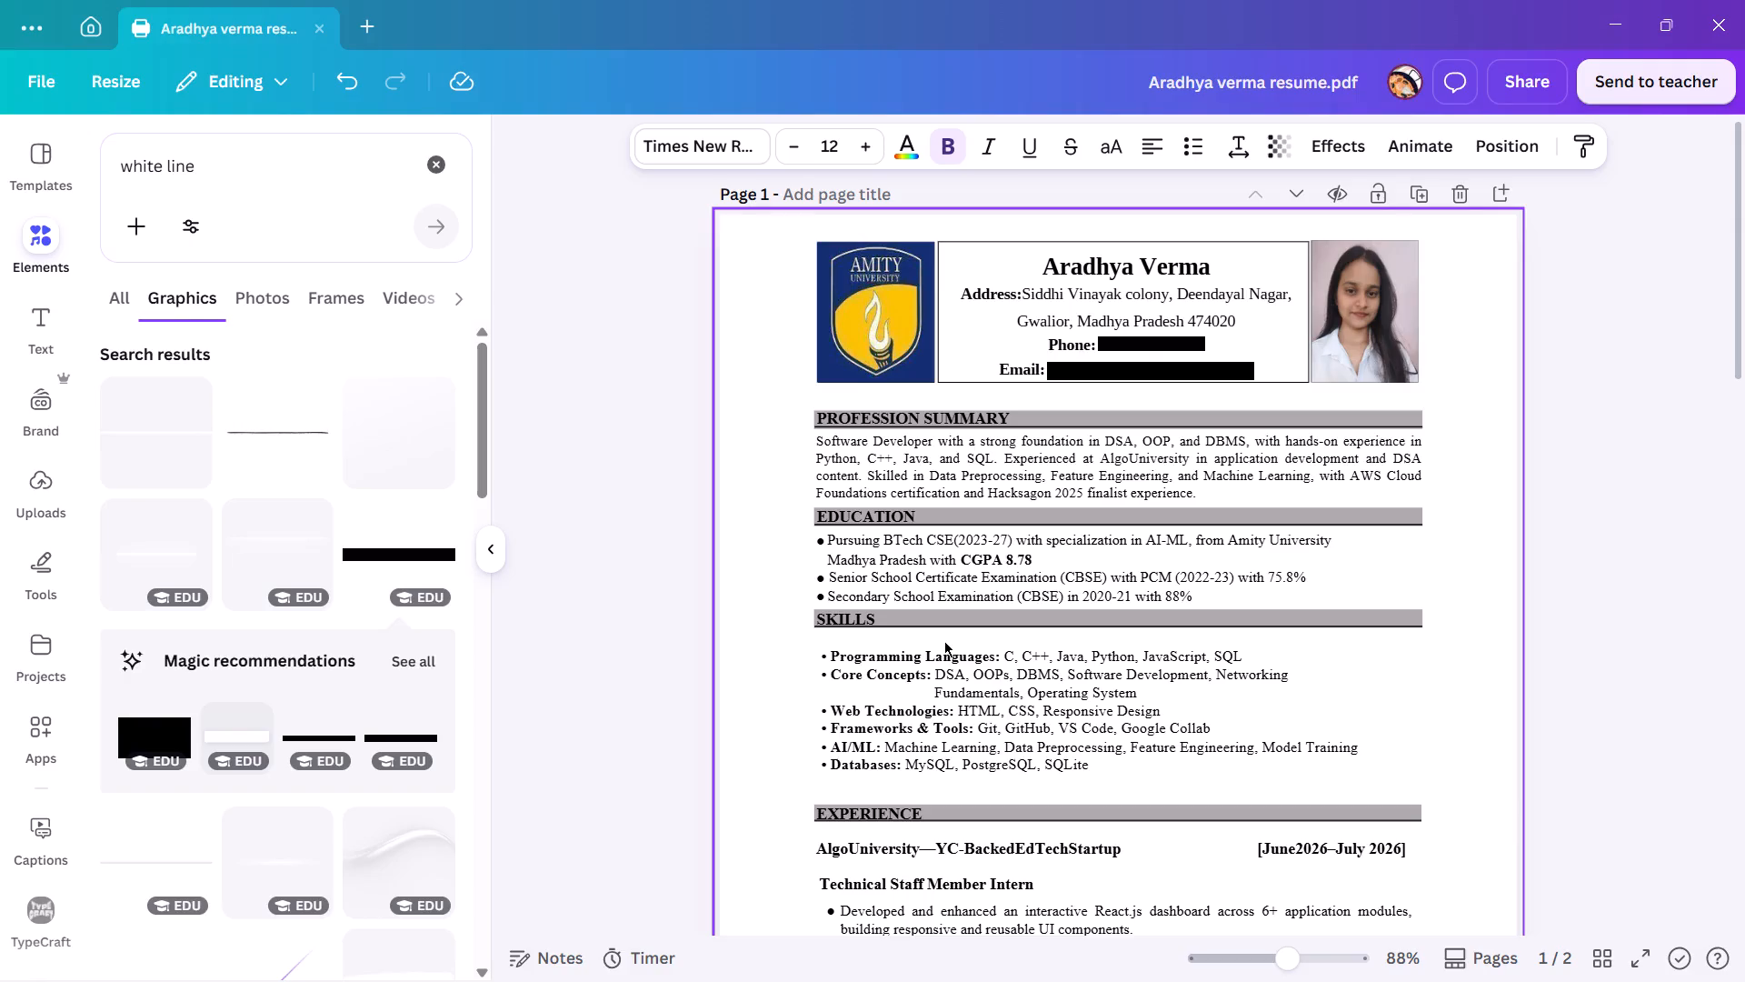
Move the EXPERIENCE heading text slightly upward within its grey bar on page 1.
{"action": "scroll", "coordinate": [922, 701], "scroll_direction": "down", "scroll_amount": 1}
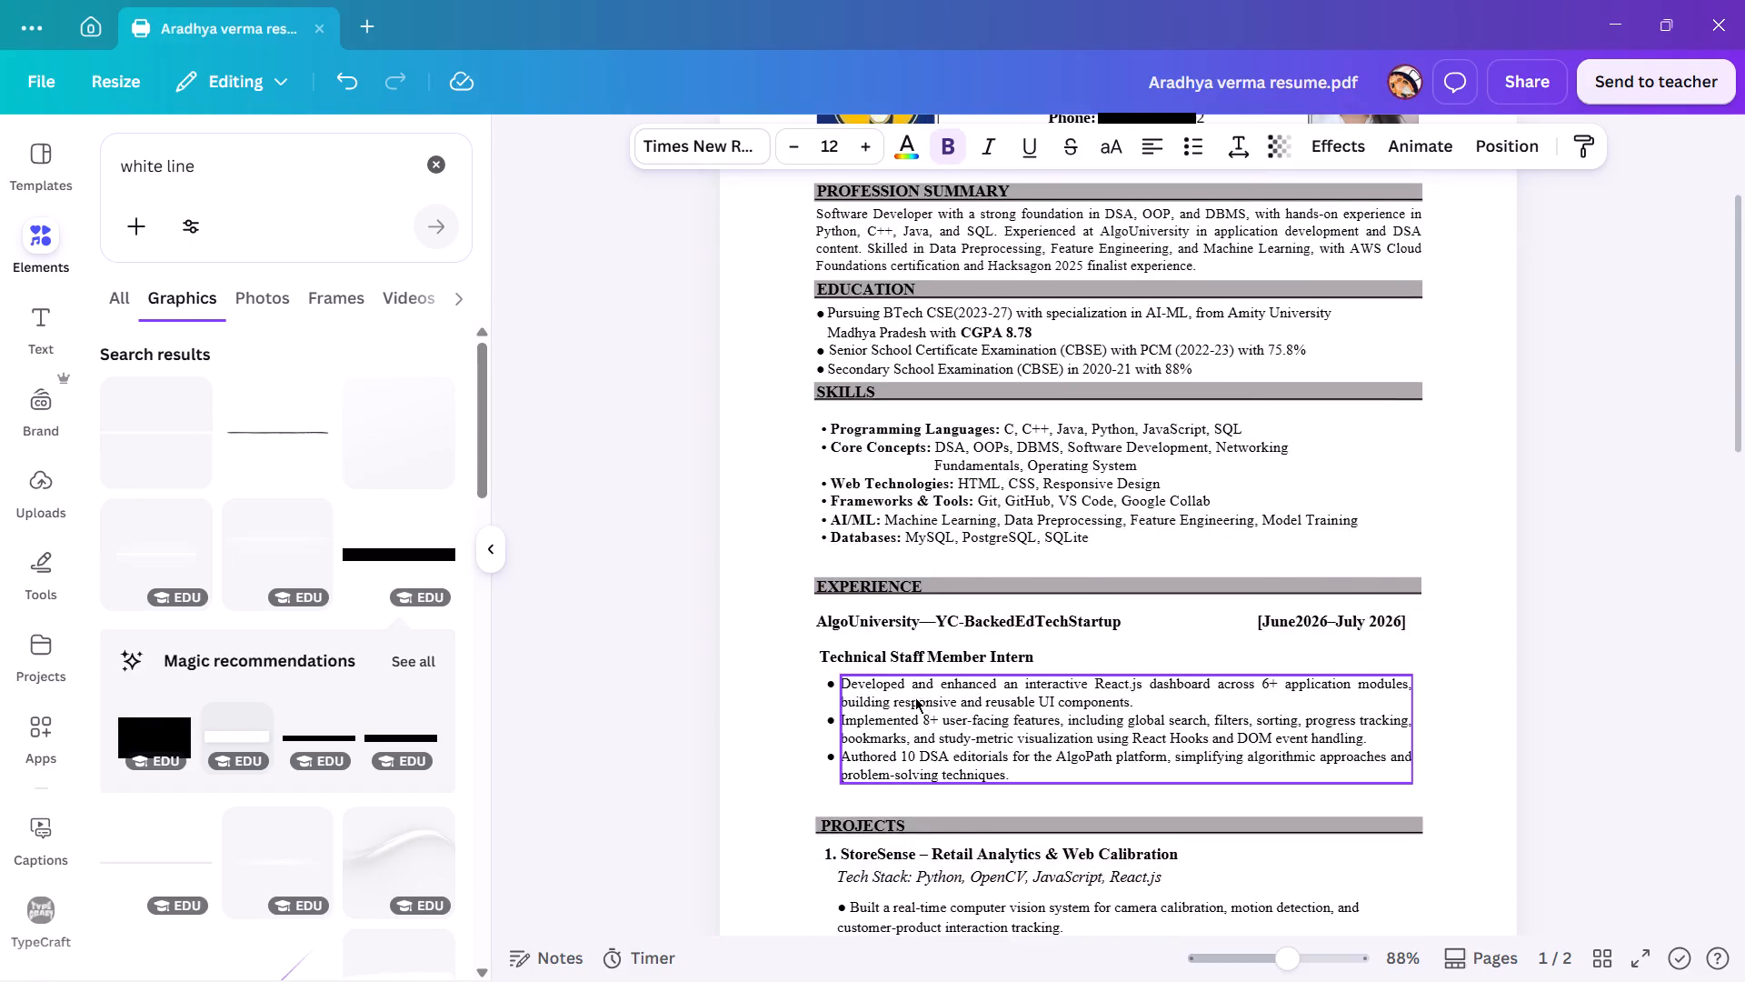
{"action": "scroll", "coordinate": [914, 697], "scroll_direction": "up", "scroll_amount": 1}
{"action": "scroll", "coordinate": [843, 801], "scroll_direction": "up", "scroll_amount": 5}
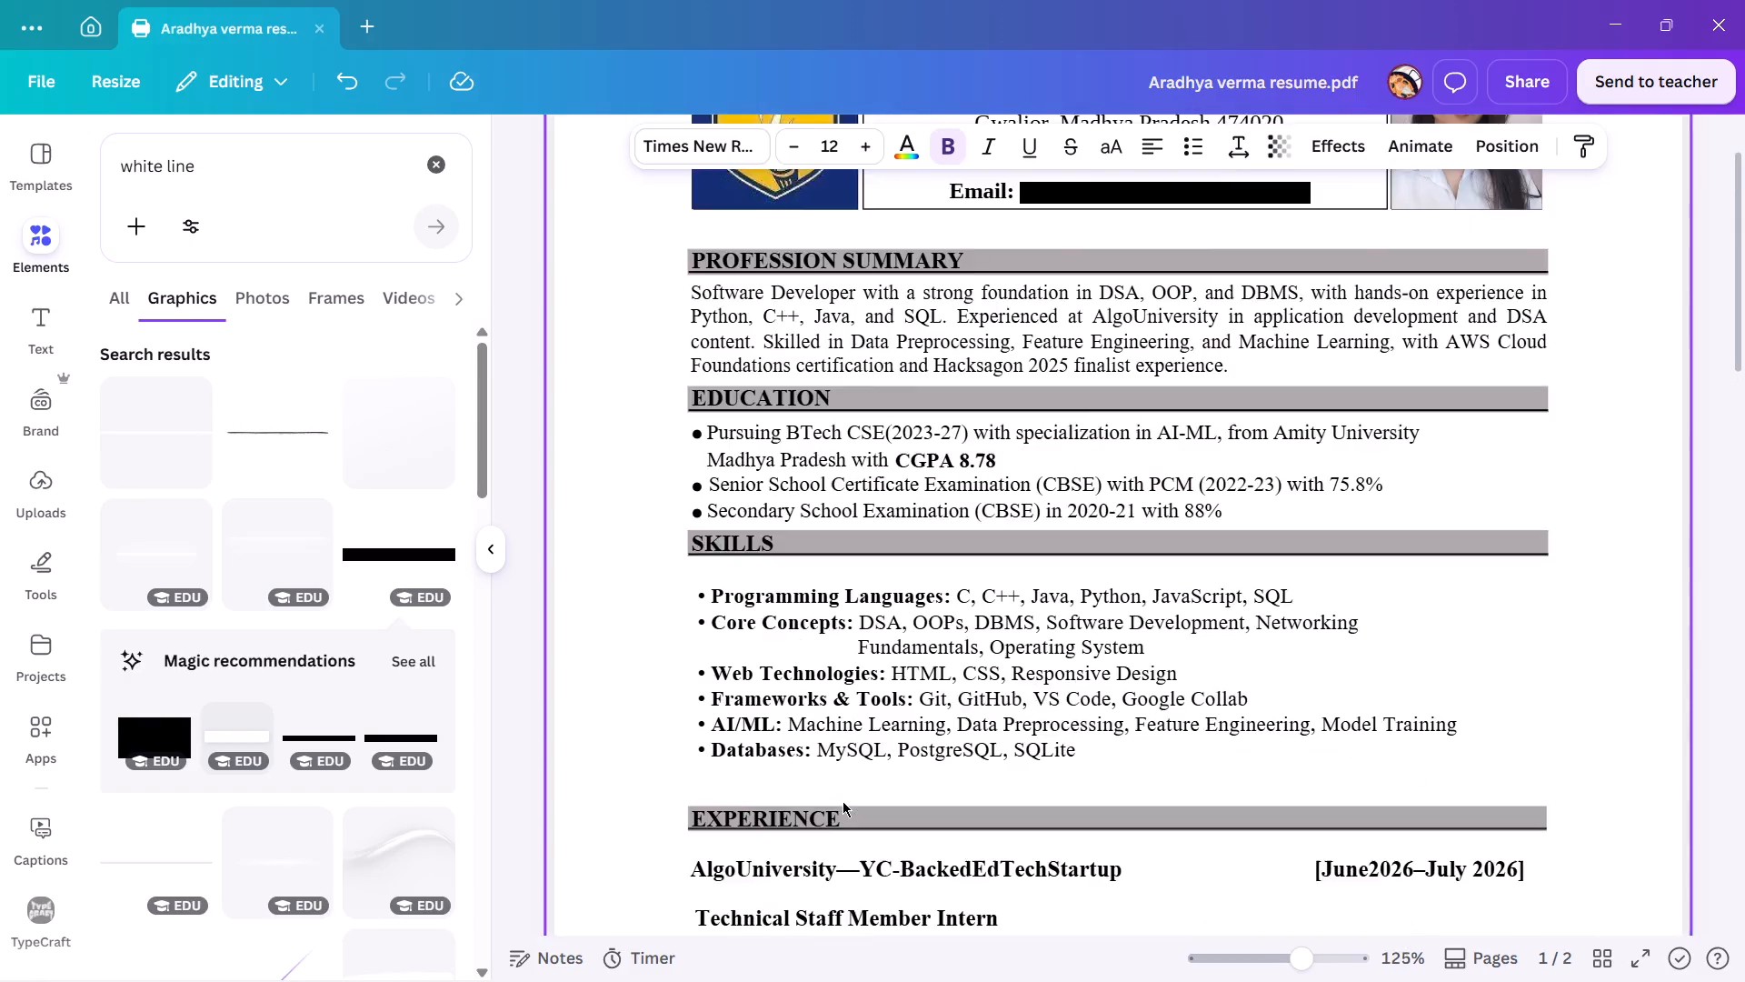
{"action": "scroll", "coordinate": [843, 801], "scroll_direction": "up", "scroll_amount": 5, "text": "ctrl"}
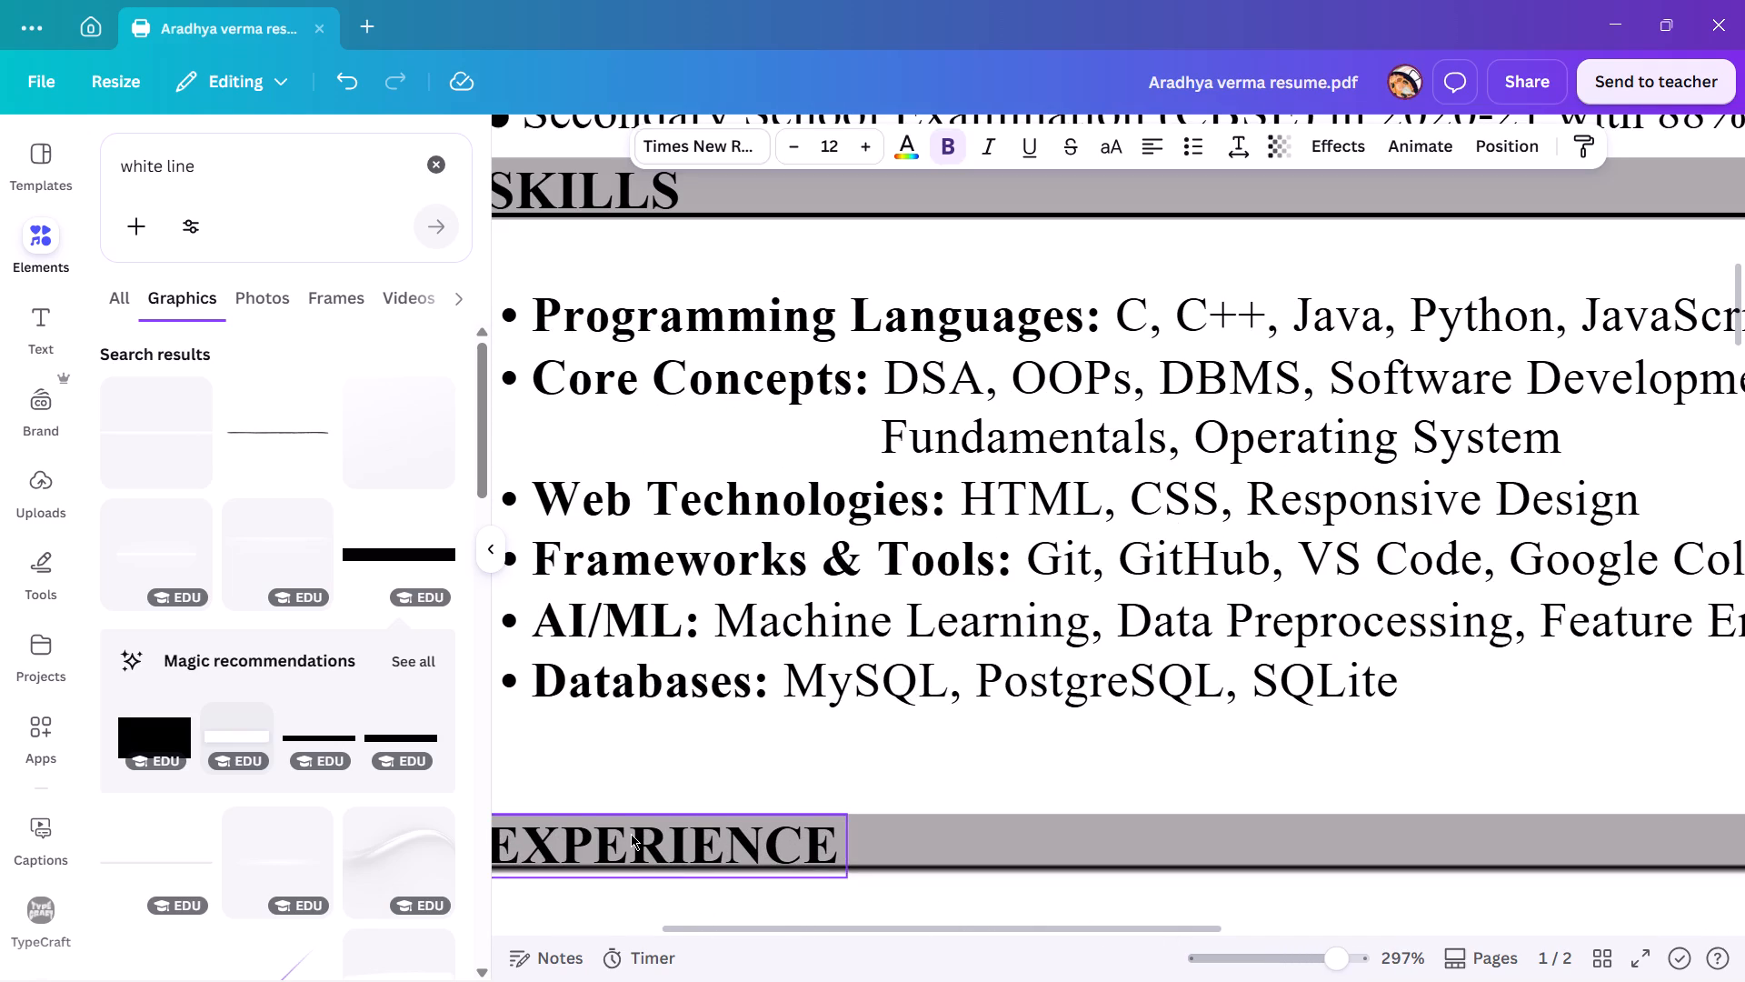
{"action": "left_click", "coordinate": [631, 834]}
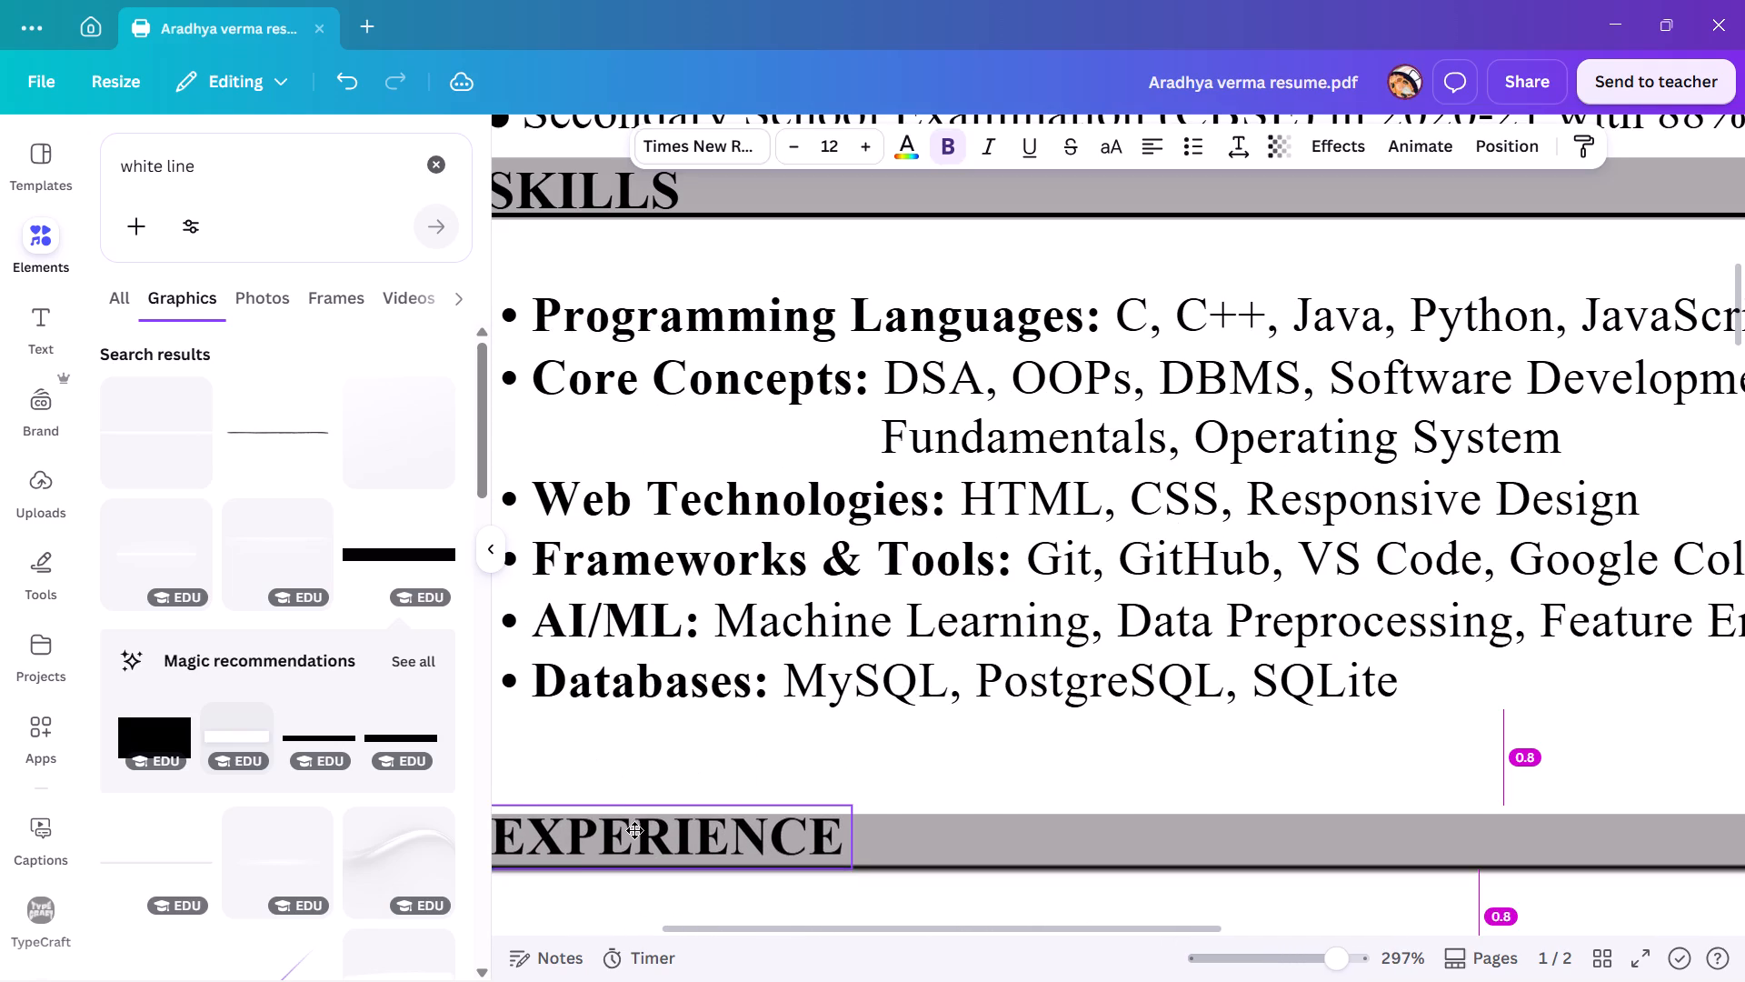
{"action": "left_click_drag", "start_coordinate": [871, 755], "coordinate": [930, 755]}
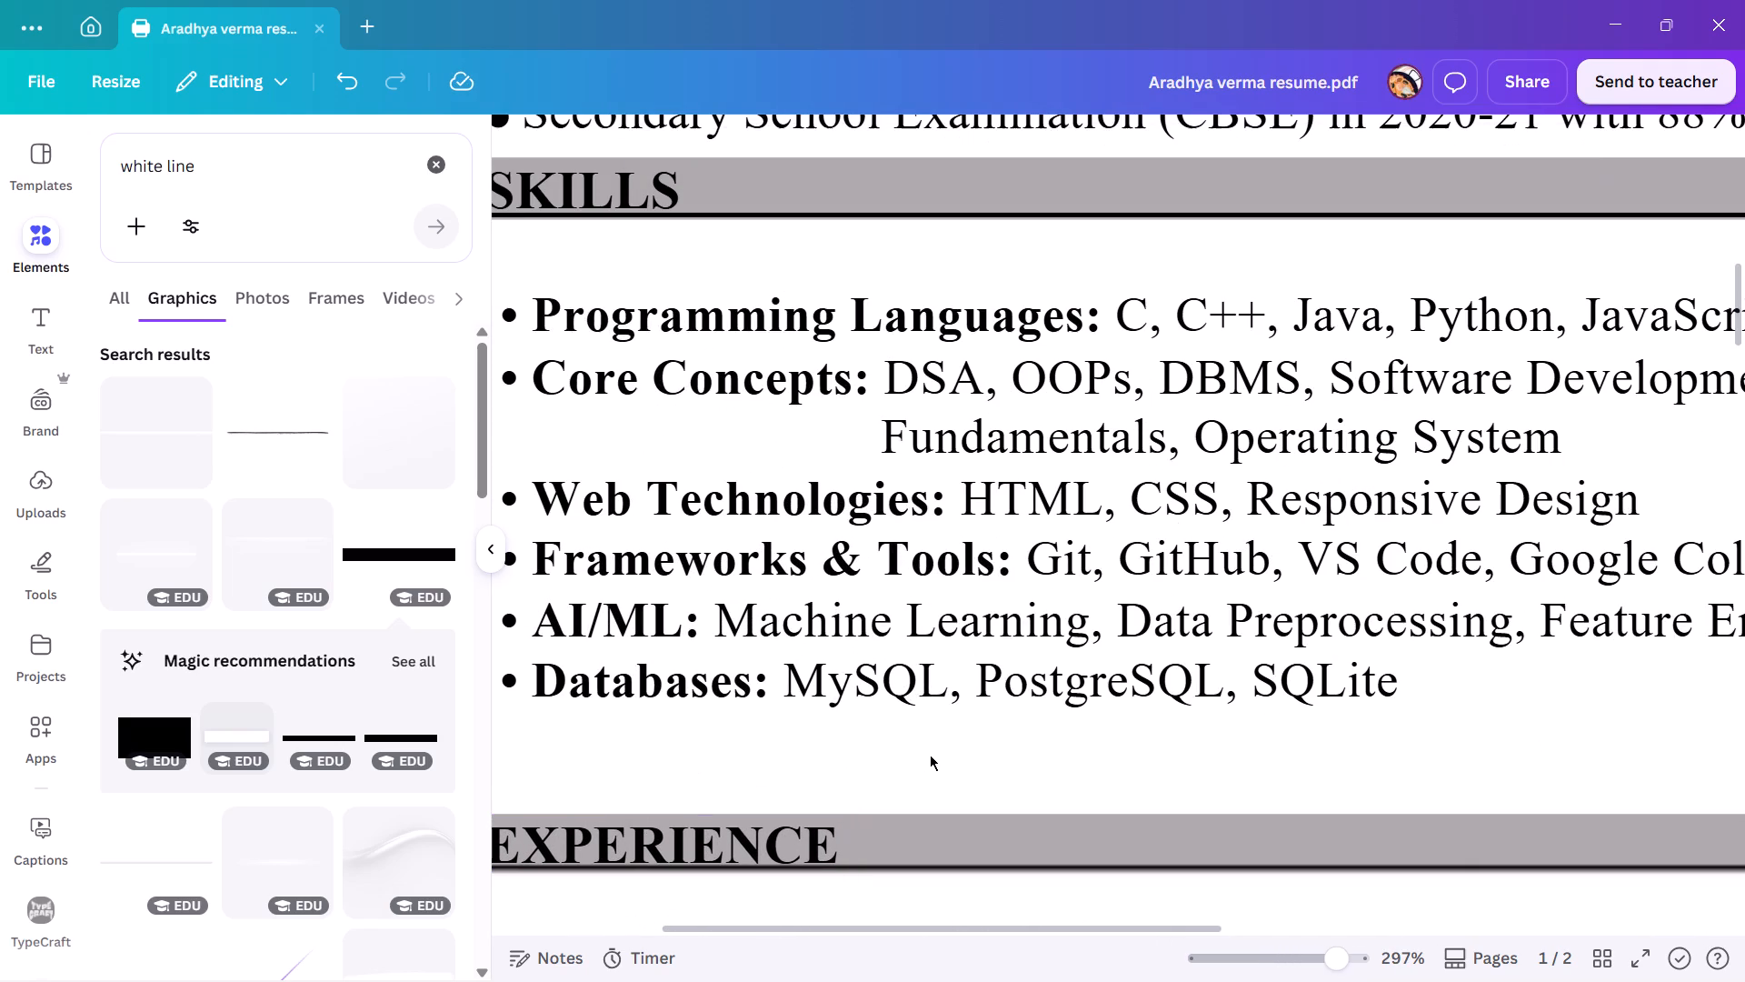
{"action": "left_click_drag", "start_coordinate": [830, 927], "coordinate": [750, 927]}
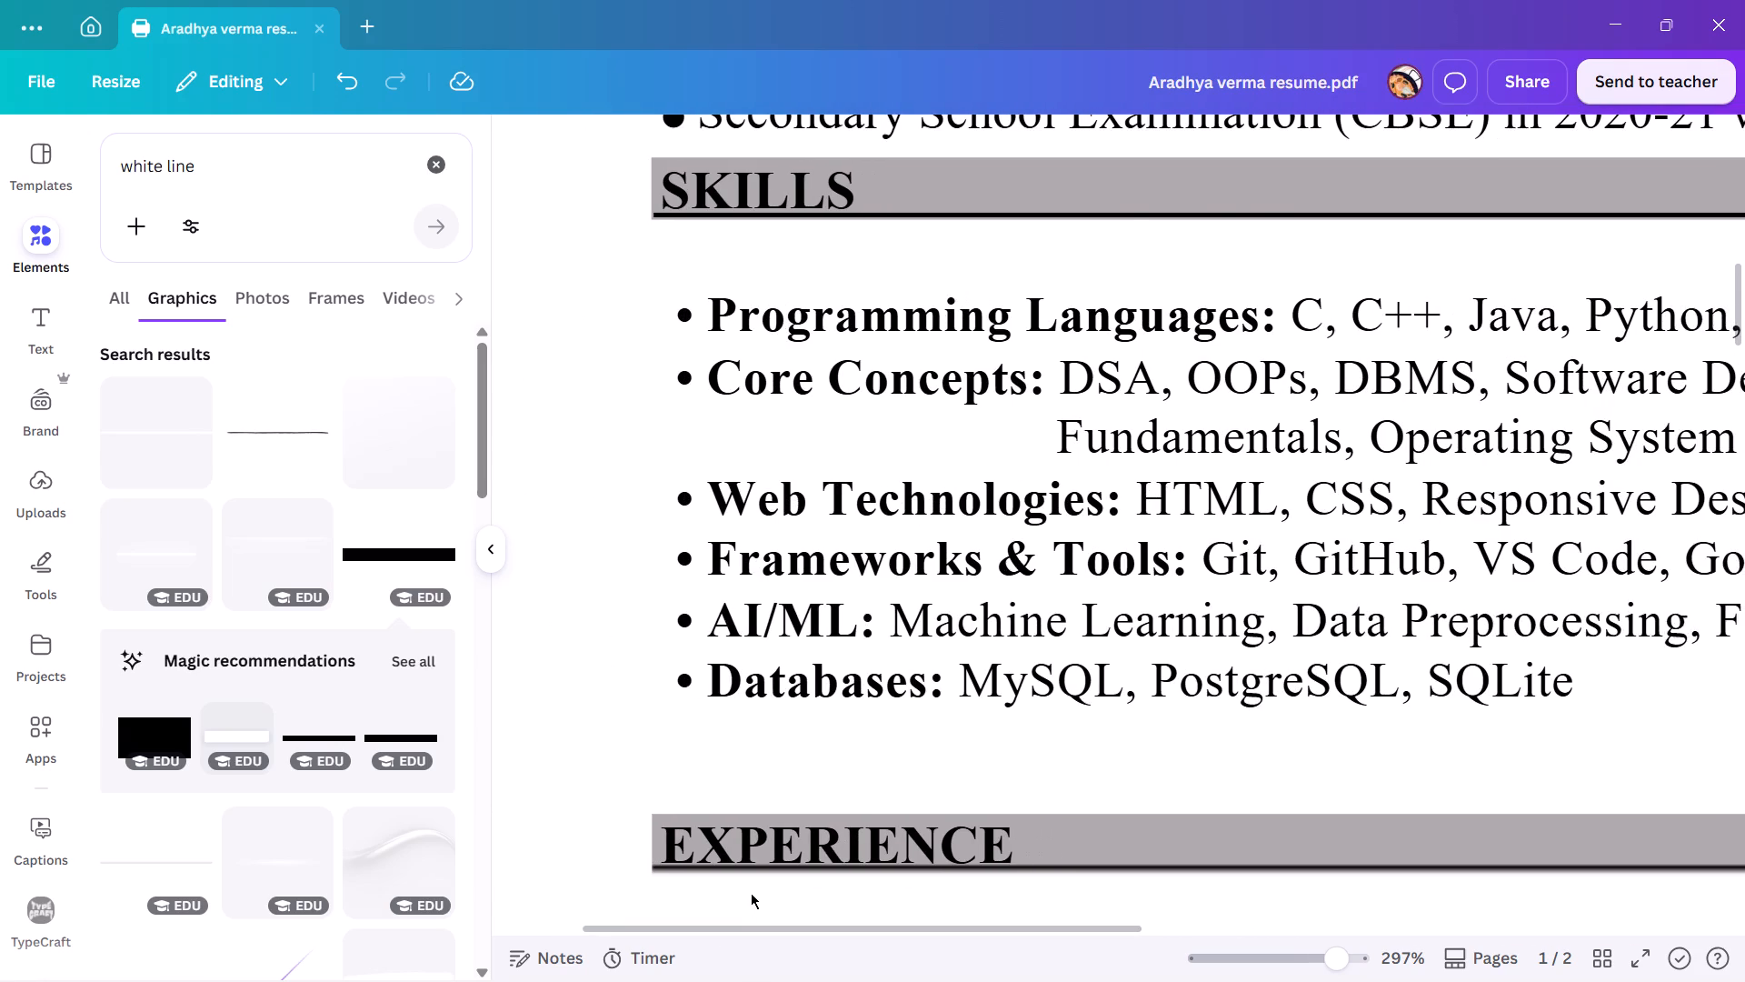
{"action": "scroll", "coordinate": [750, 882], "scroll_direction": "up", "scroll_amount": 4, "text": "ctrl"}
{"action": "left_click_drag", "start_coordinate": [743, 813], "coordinate": [750, 803]}
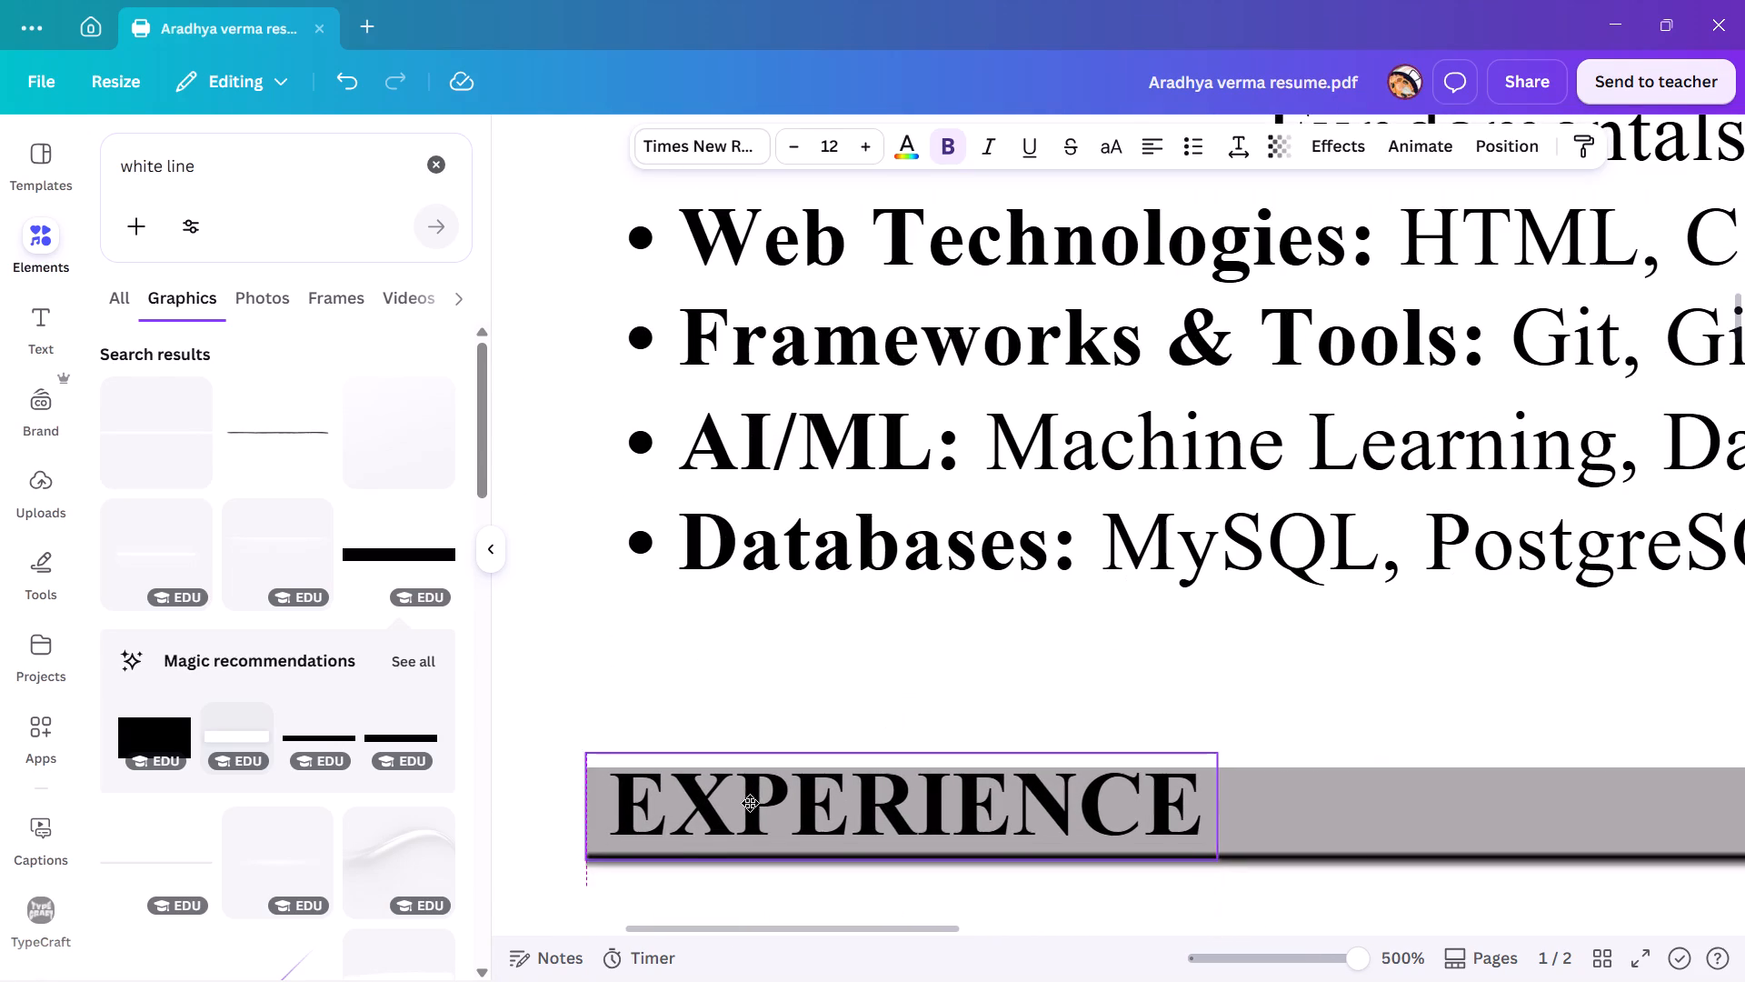
Fine-tune the EXPERIENCE heading text's position so it sits centred in height near the start of its grey bar on page 1.
{"action": "left_click_drag", "start_coordinate": [750, 803], "coordinate": [744, 807]}
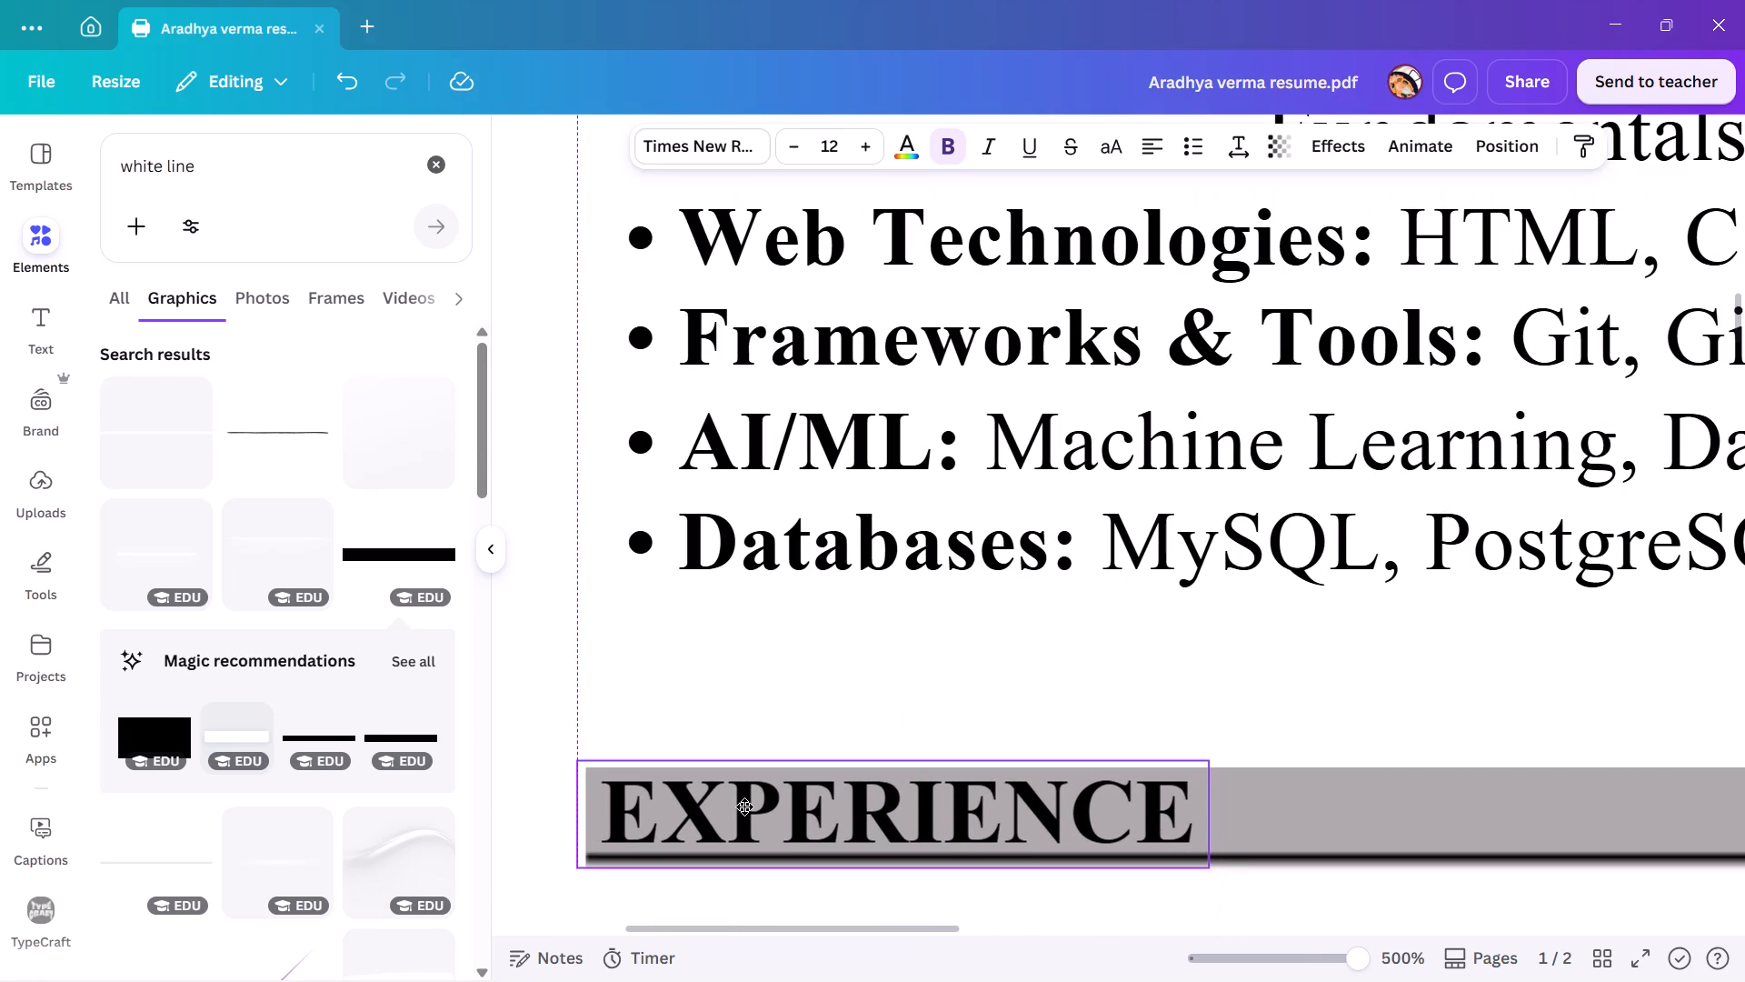
{"action": "left_click_drag", "start_coordinate": [744, 807], "coordinate": [751, 807]}
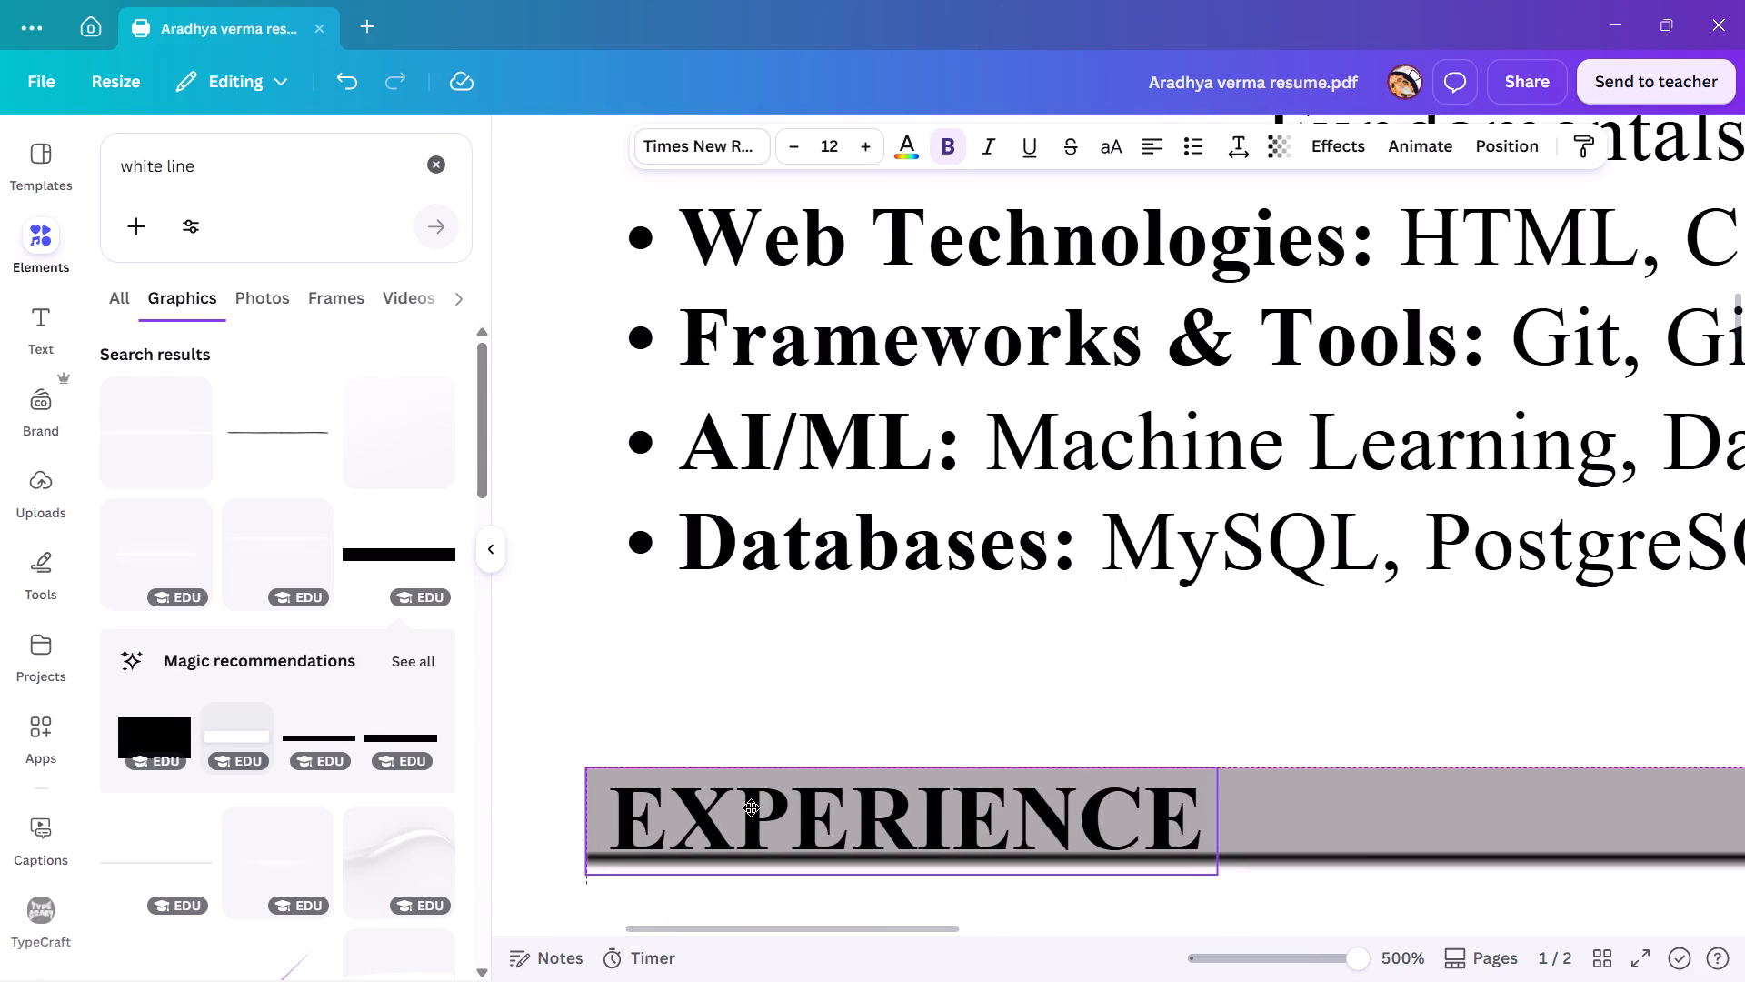
{"action": "left_click_drag", "start_coordinate": [751, 807], "coordinate": [754, 807]}
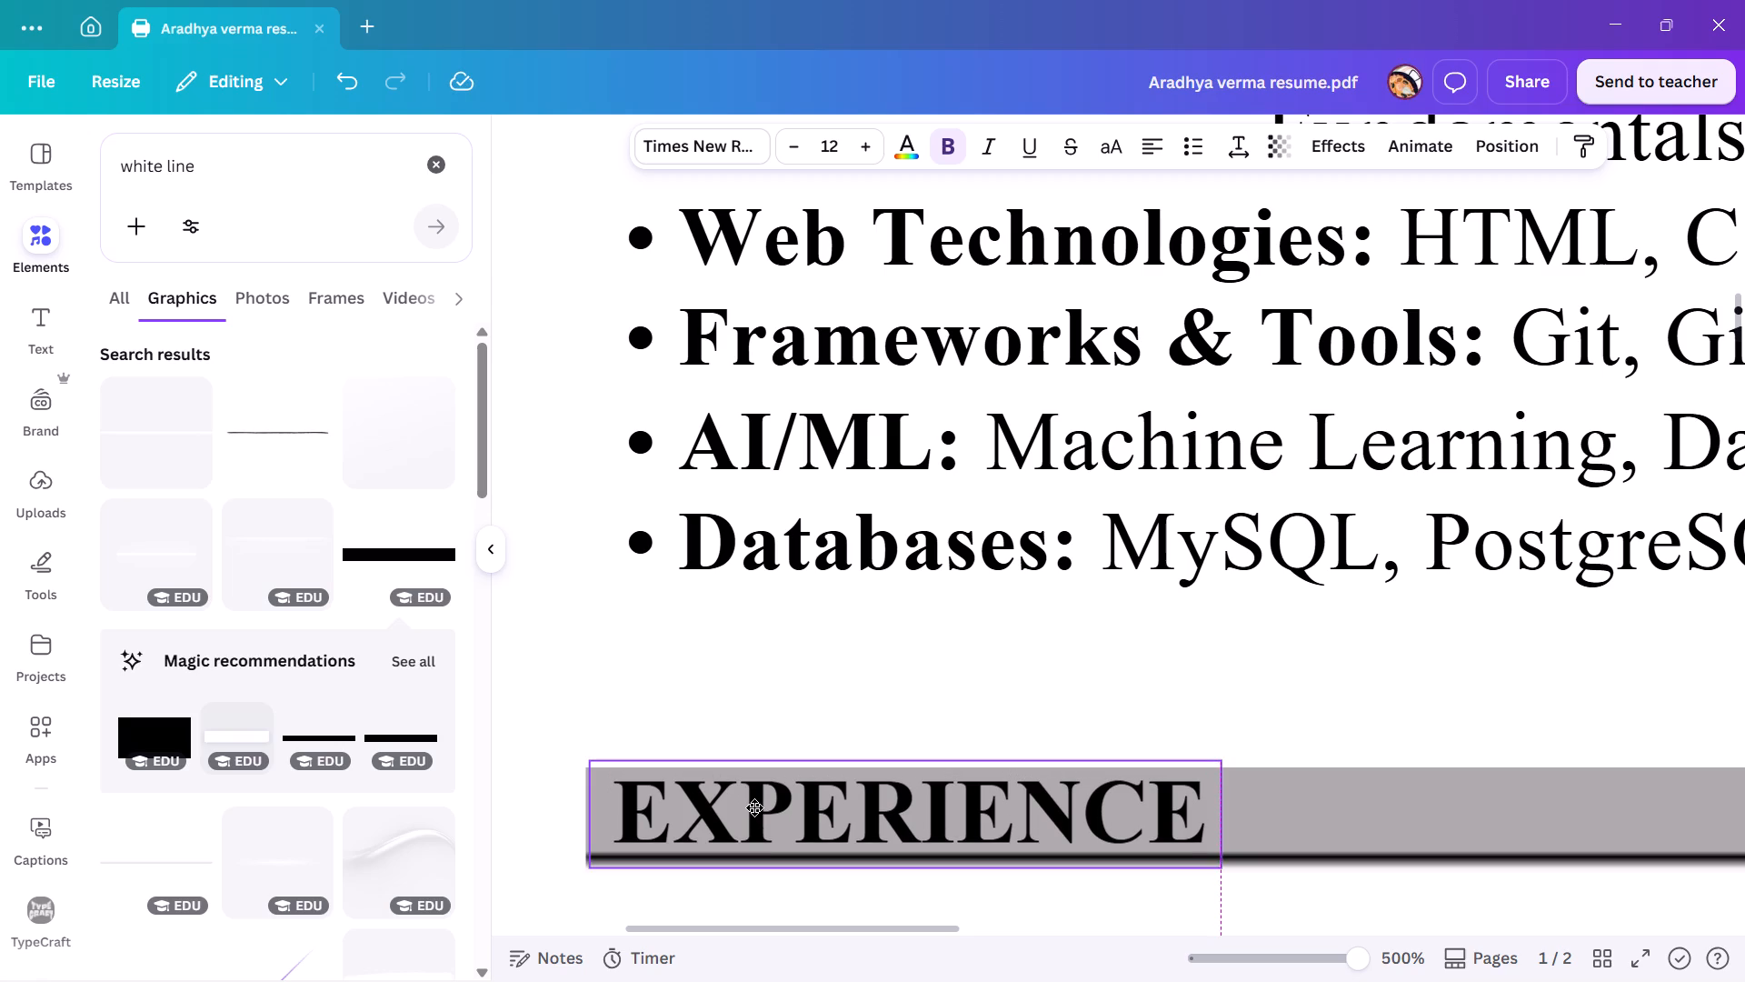
{"action": "left_click_drag", "start_coordinate": [754, 807], "coordinate": [754, 807]}
{"action": "left_click", "coordinate": [1060, 636]}
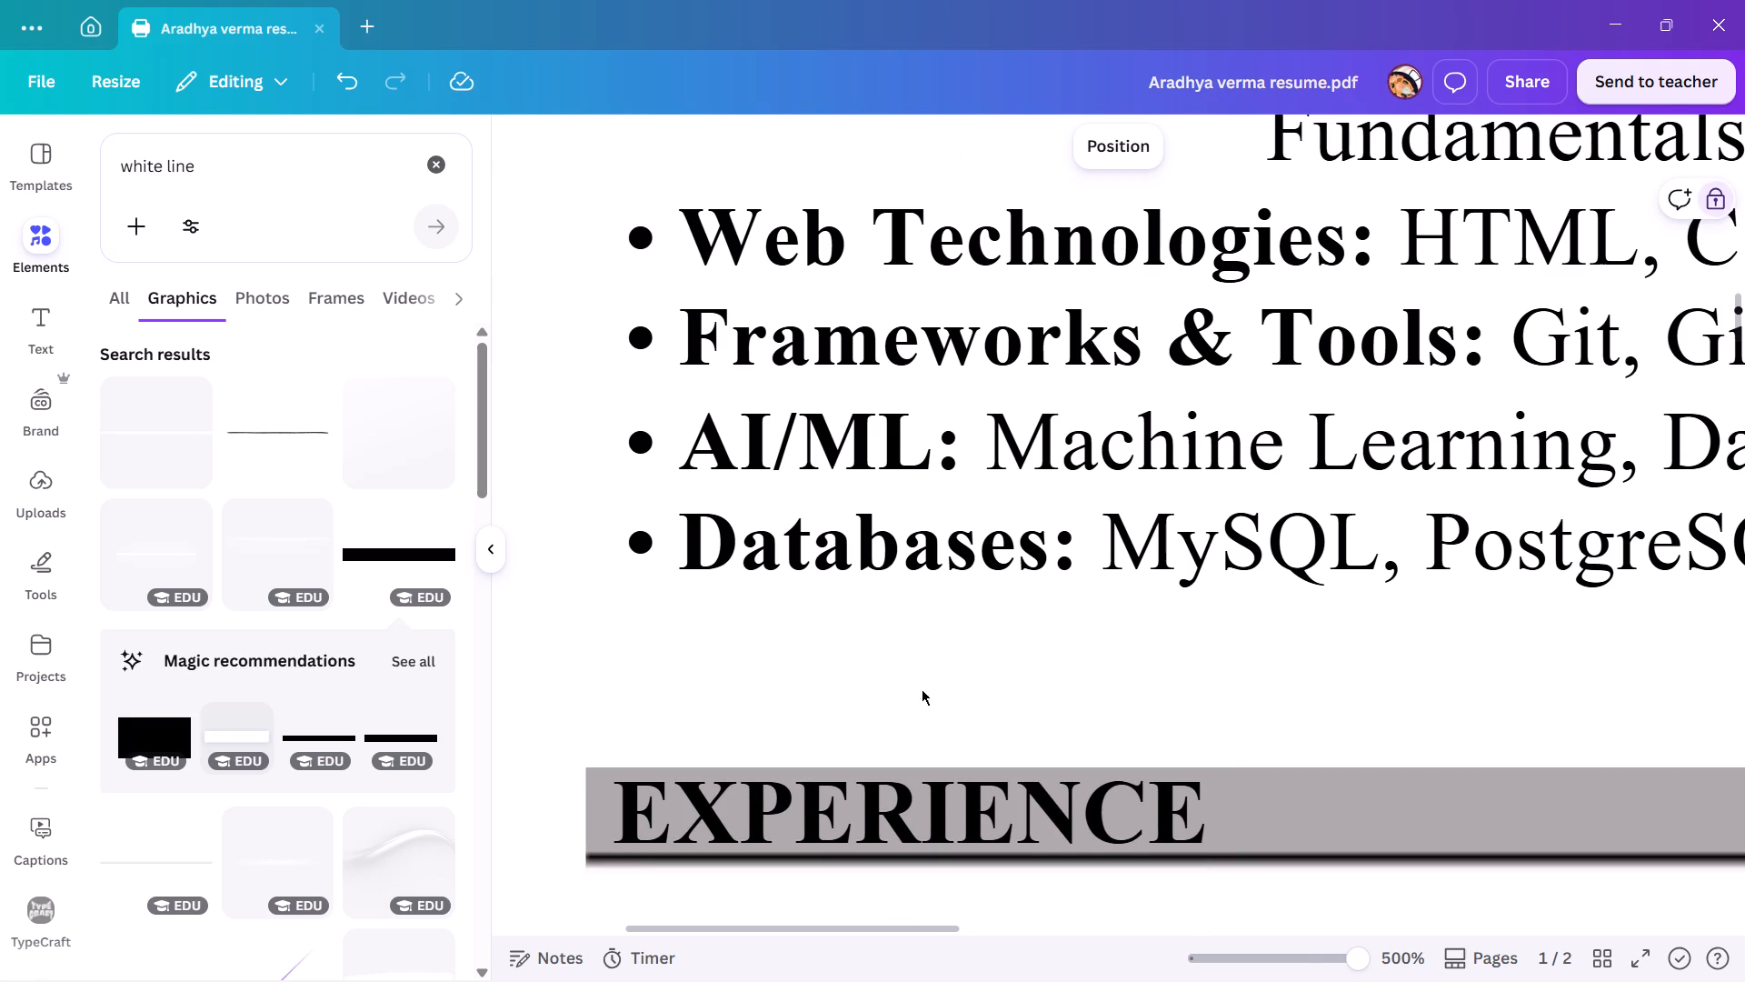
Review both resume pages from the page 1 header to the self declaration, glancing at the reference resume for comparison.
{"action": "scroll", "coordinate": [920, 690], "scroll_direction": "down", "scroll_amount": 6, "text": "ctrl"}
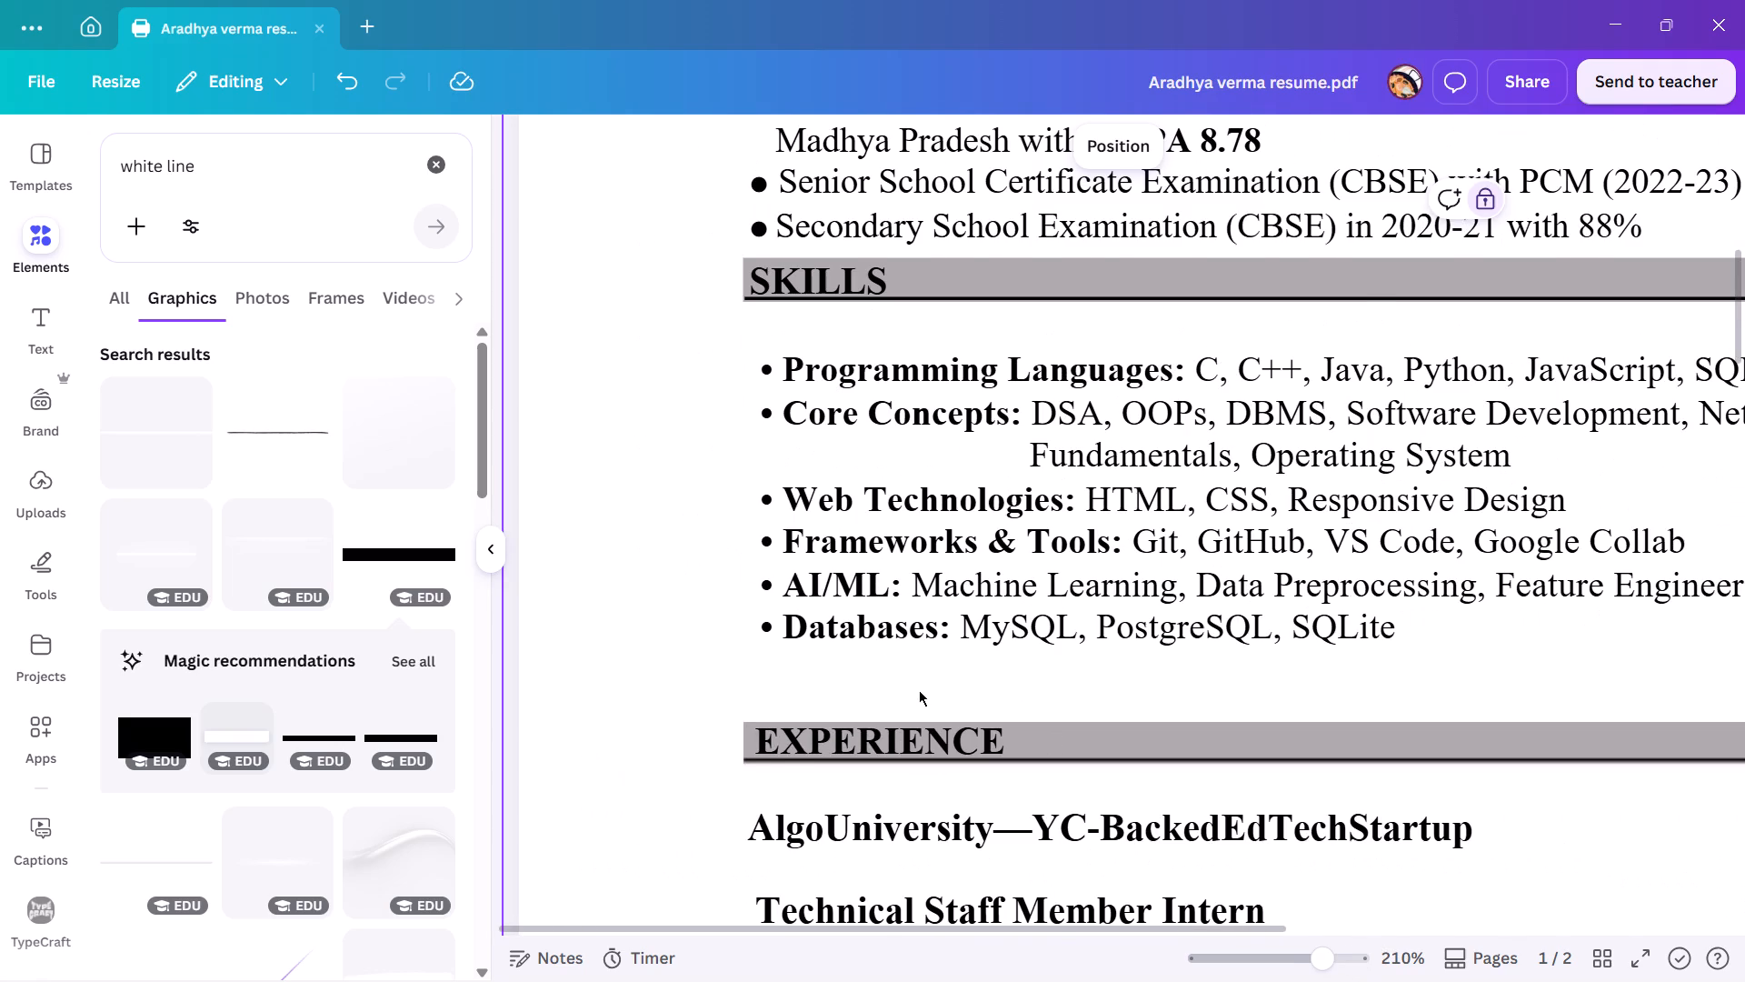
{"action": "scroll", "coordinate": [919, 690], "scroll_direction": "down", "scroll_amount": 3, "text": "ctrl"}
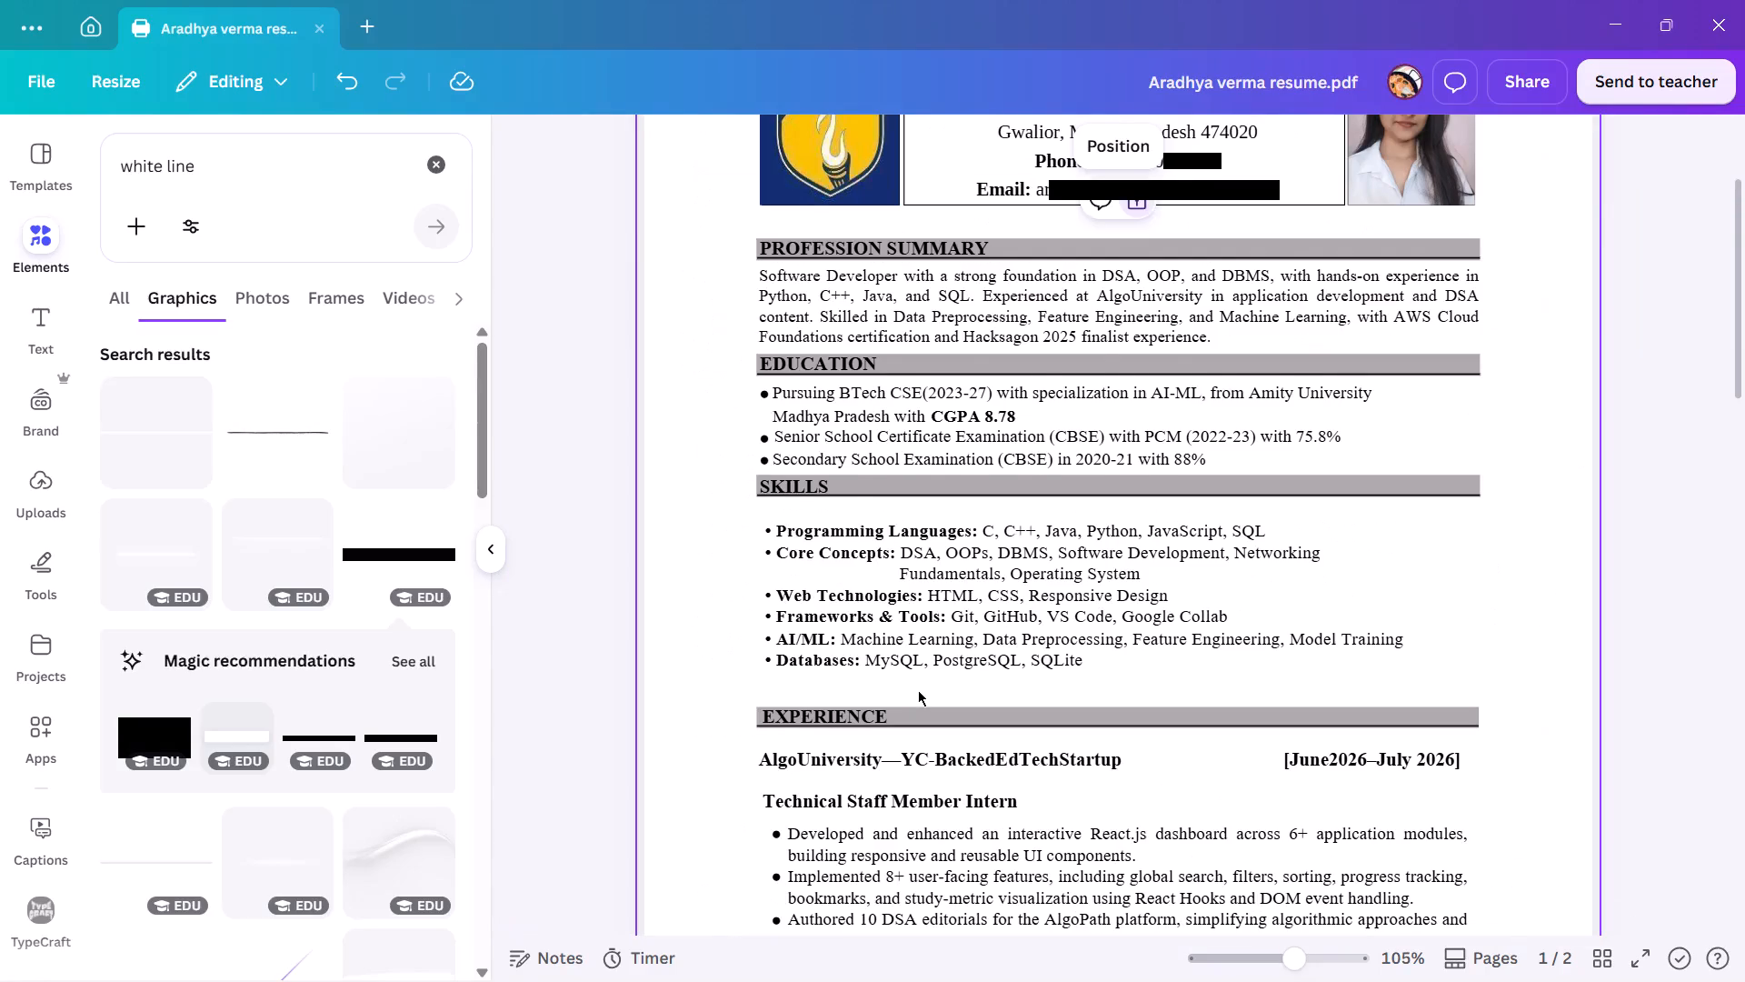
{"action": "scroll", "coordinate": [918, 690], "scroll_direction": "up", "scroll_amount": 4}
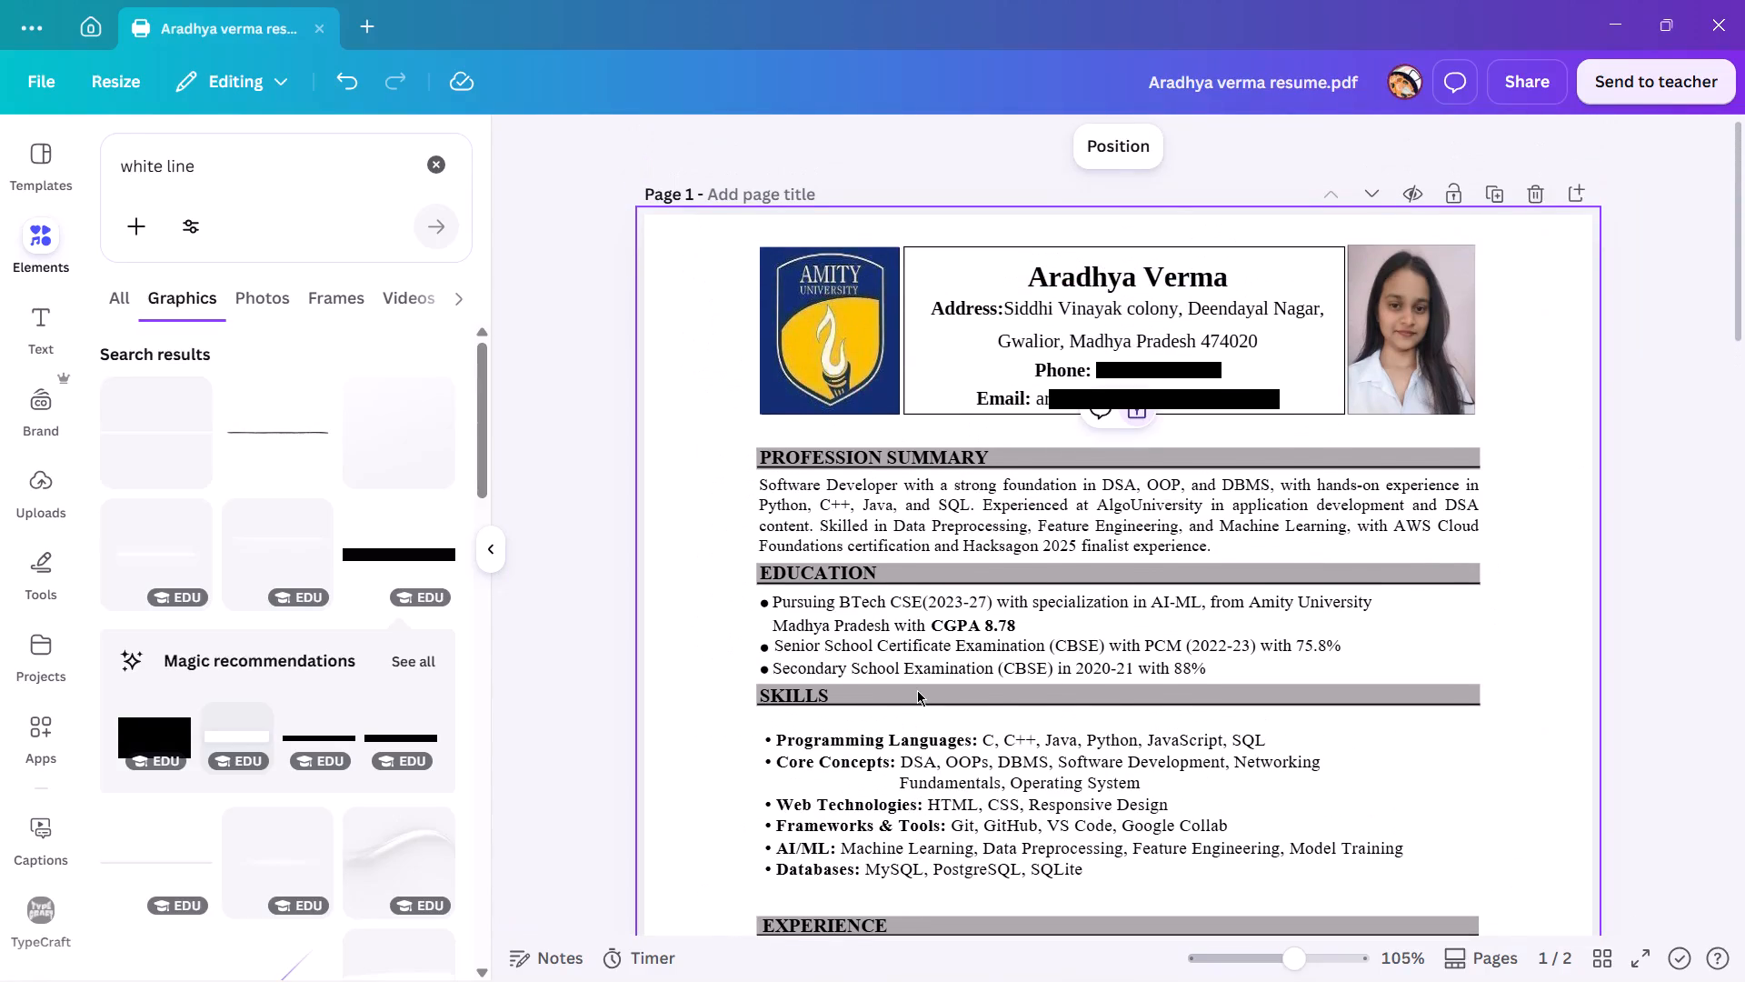
{"action": "scroll", "coordinate": [917, 690], "scroll_direction": "down", "scroll_amount": 4}
{"action": "key", "text": "alt+Tab"}
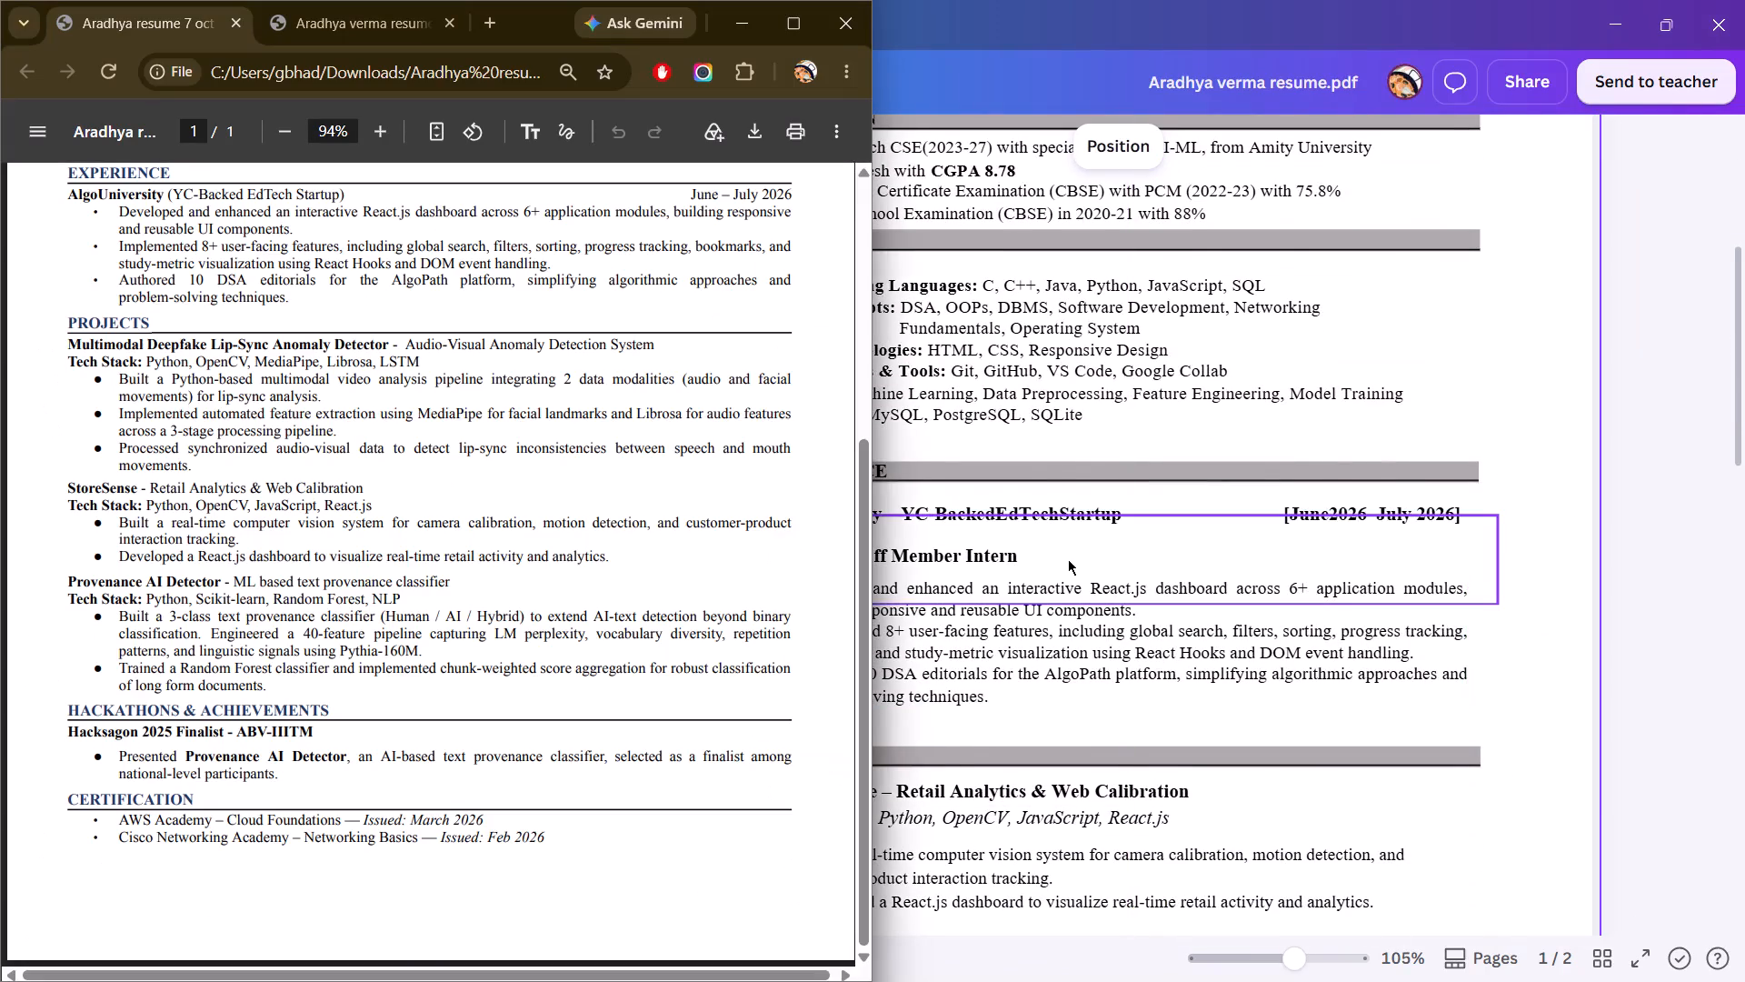
{"action": "key", "text": "alt+Tab"}
{"action": "scroll", "coordinate": [971, 567], "scroll_direction": "down", "scroll_amount": 2}
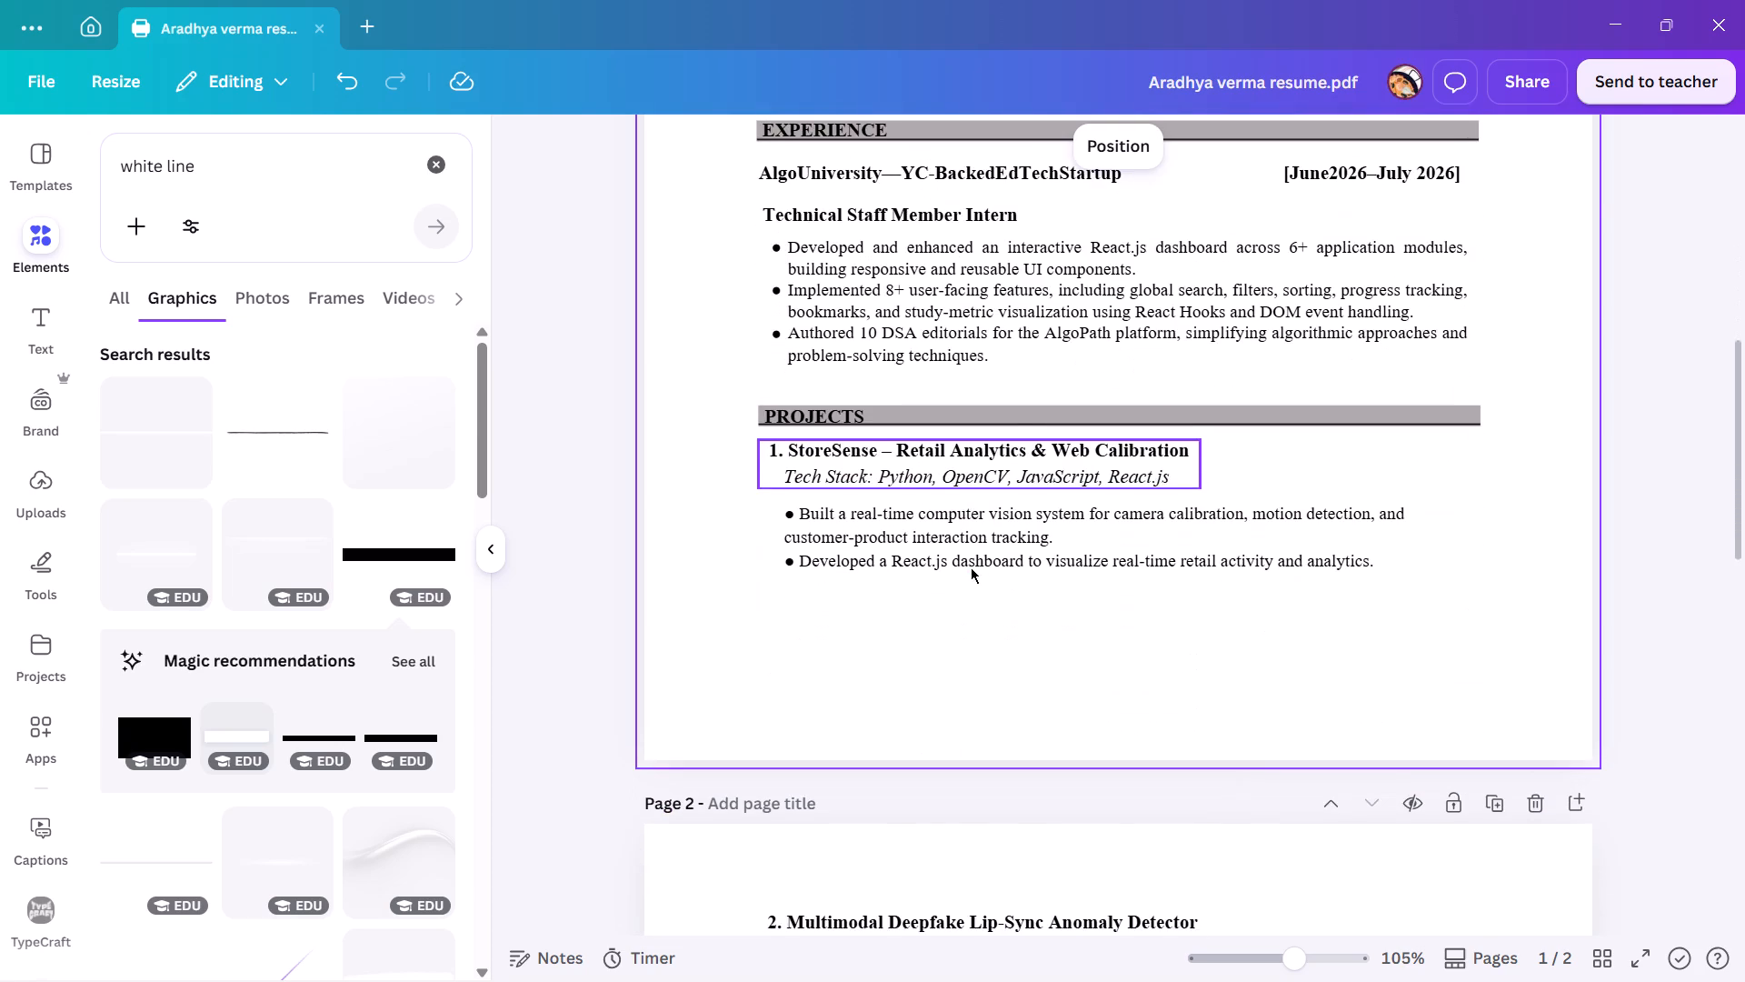
{"action": "scroll", "coordinate": [971, 567], "scroll_direction": "down", "scroll_amount": 2}
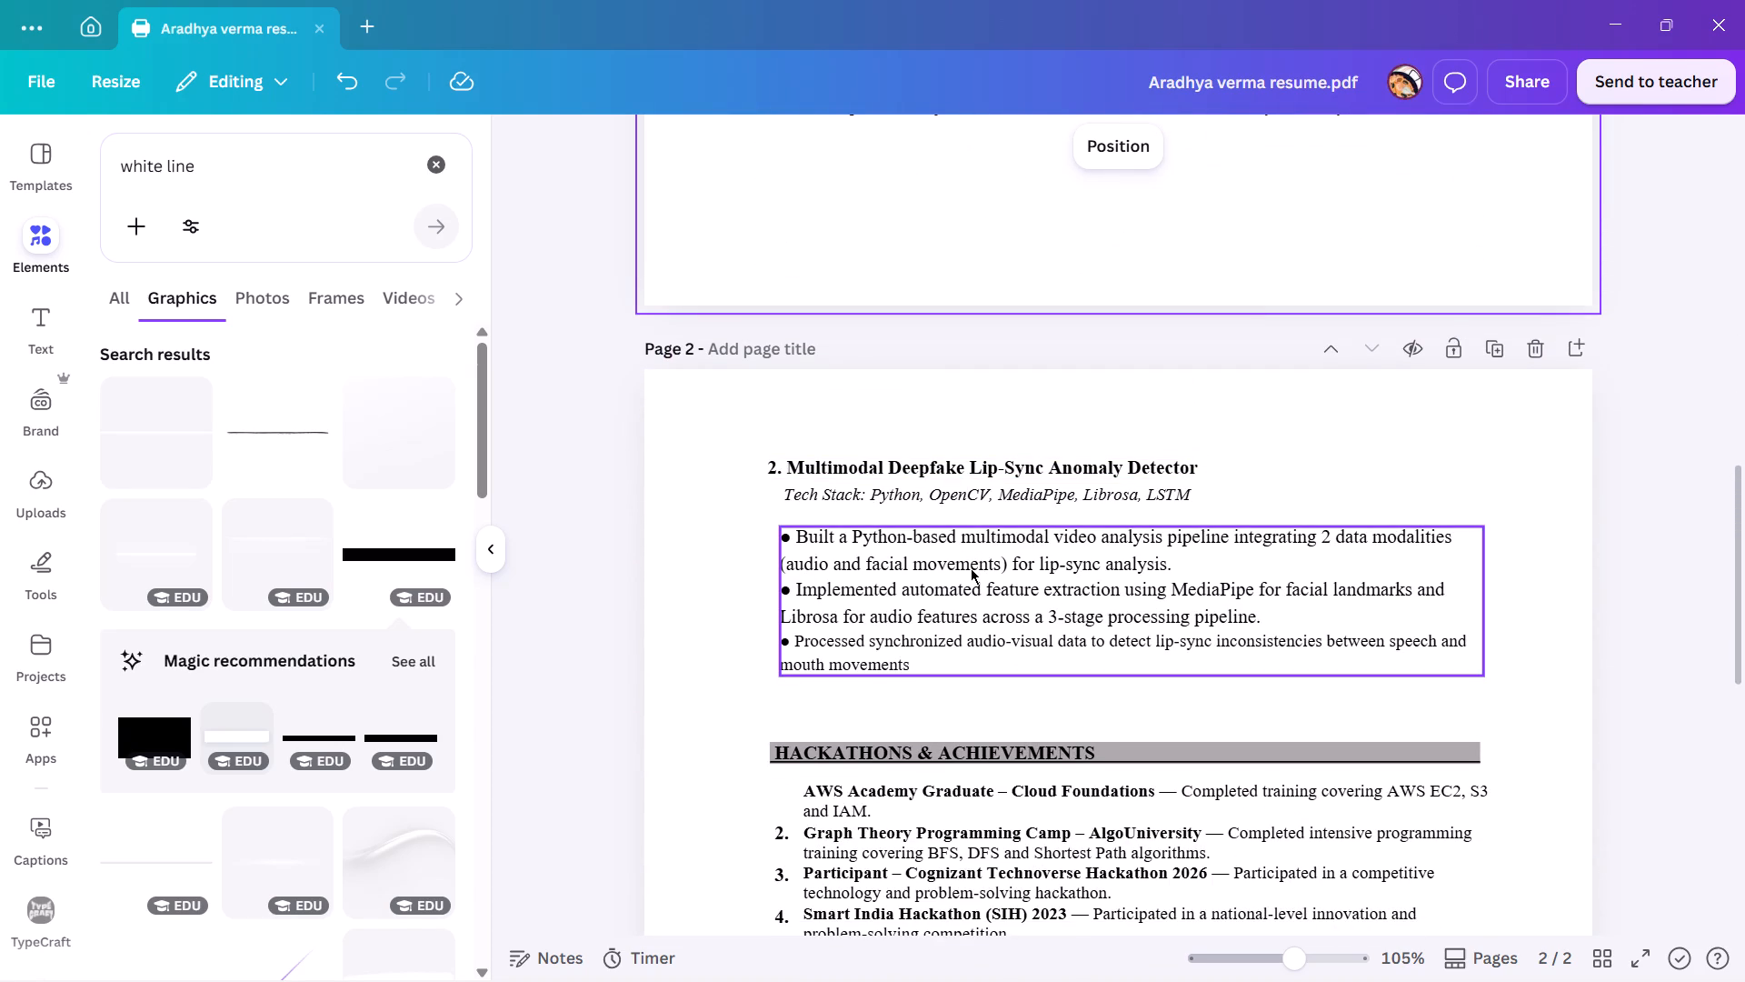
{"action": "scroll", "coordinate": [971, 568], "scroll_direction": "down", "scroll_amount": 2}
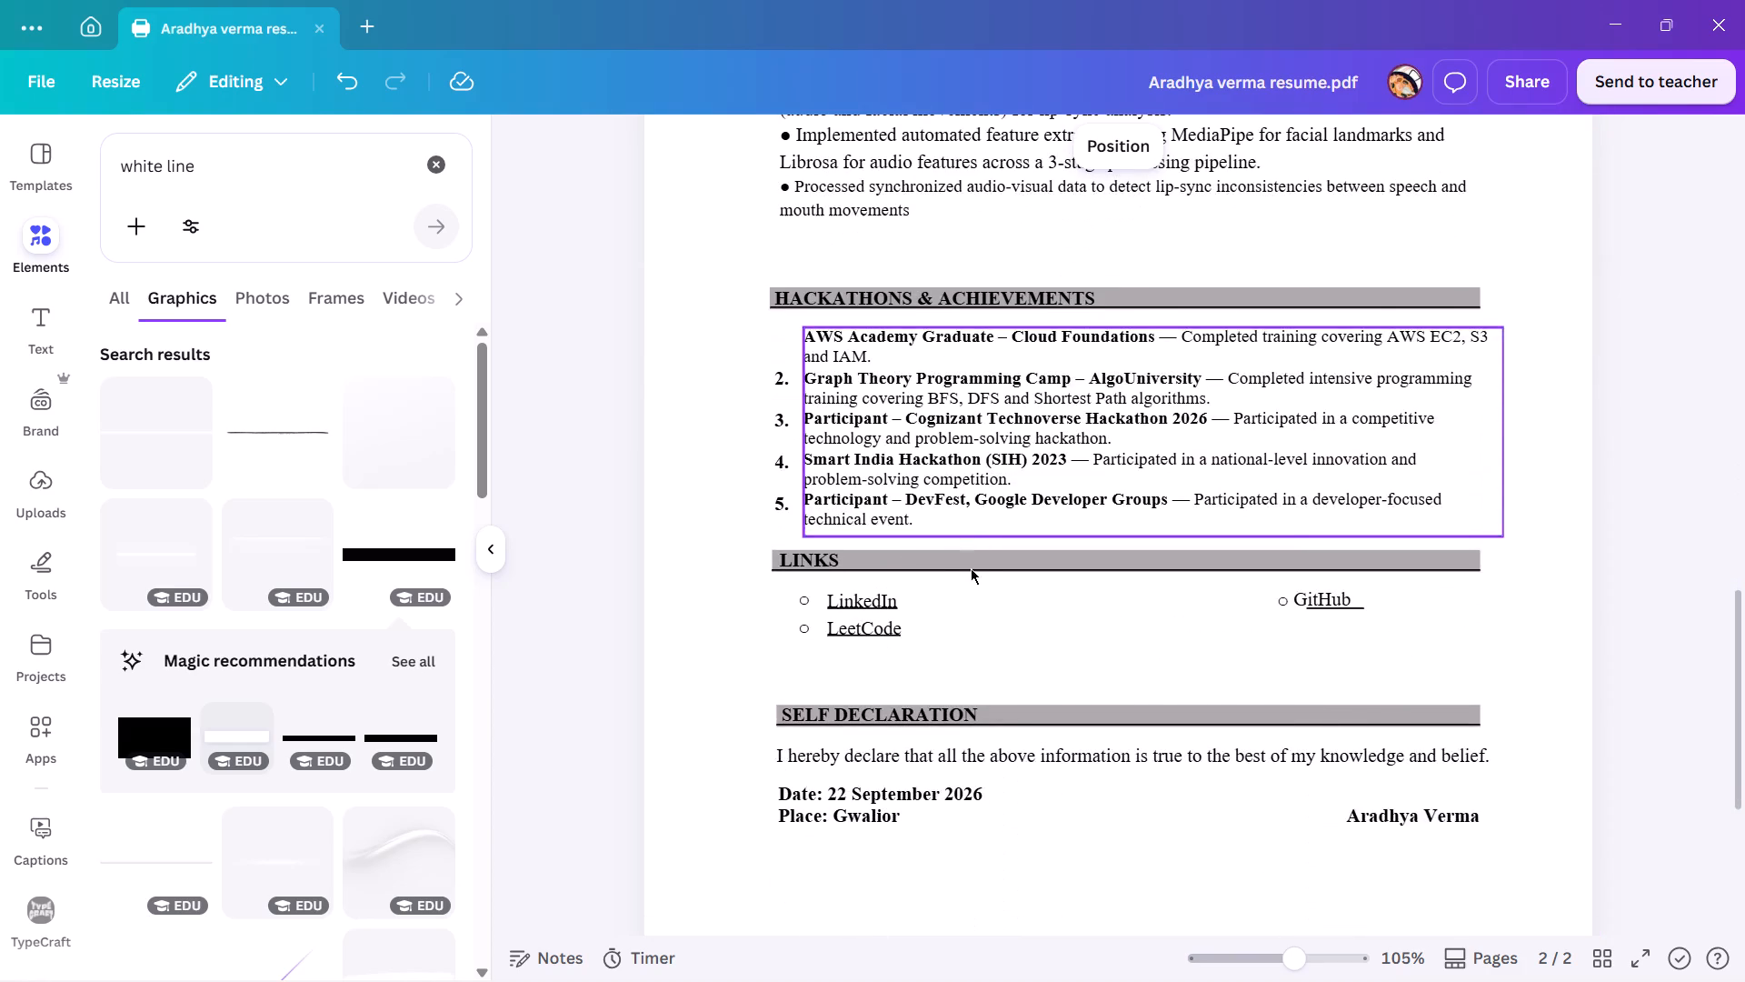
{"action": "scroll", "coordinate": [926, 558], "scroll_direction": "up", "scroll_amount": 2}
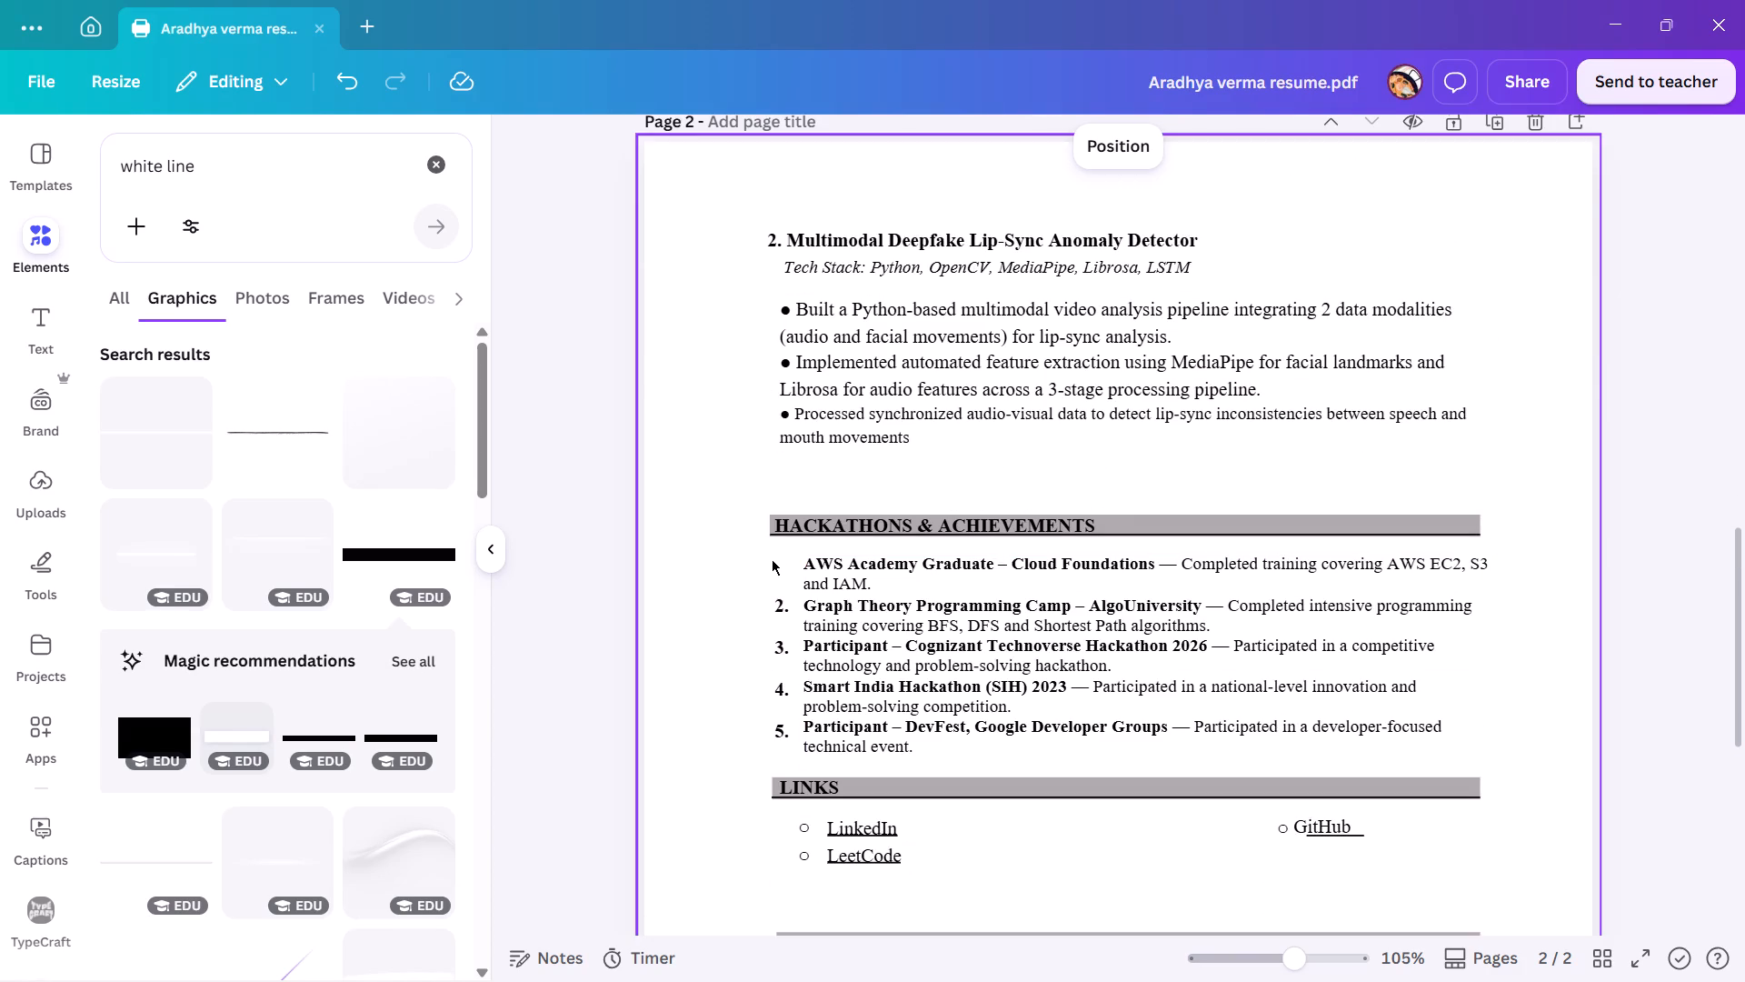
Duplicate the achievements text box on page 2, replace the copy's text with "1." and narrow the box to fit the number.
{"action": "left_click", "coordinate": [772, 559]}
{"action": "left_click", "coordinate": [799, 576]}
{"action": "left_click", "coordinate": [815, 576]}
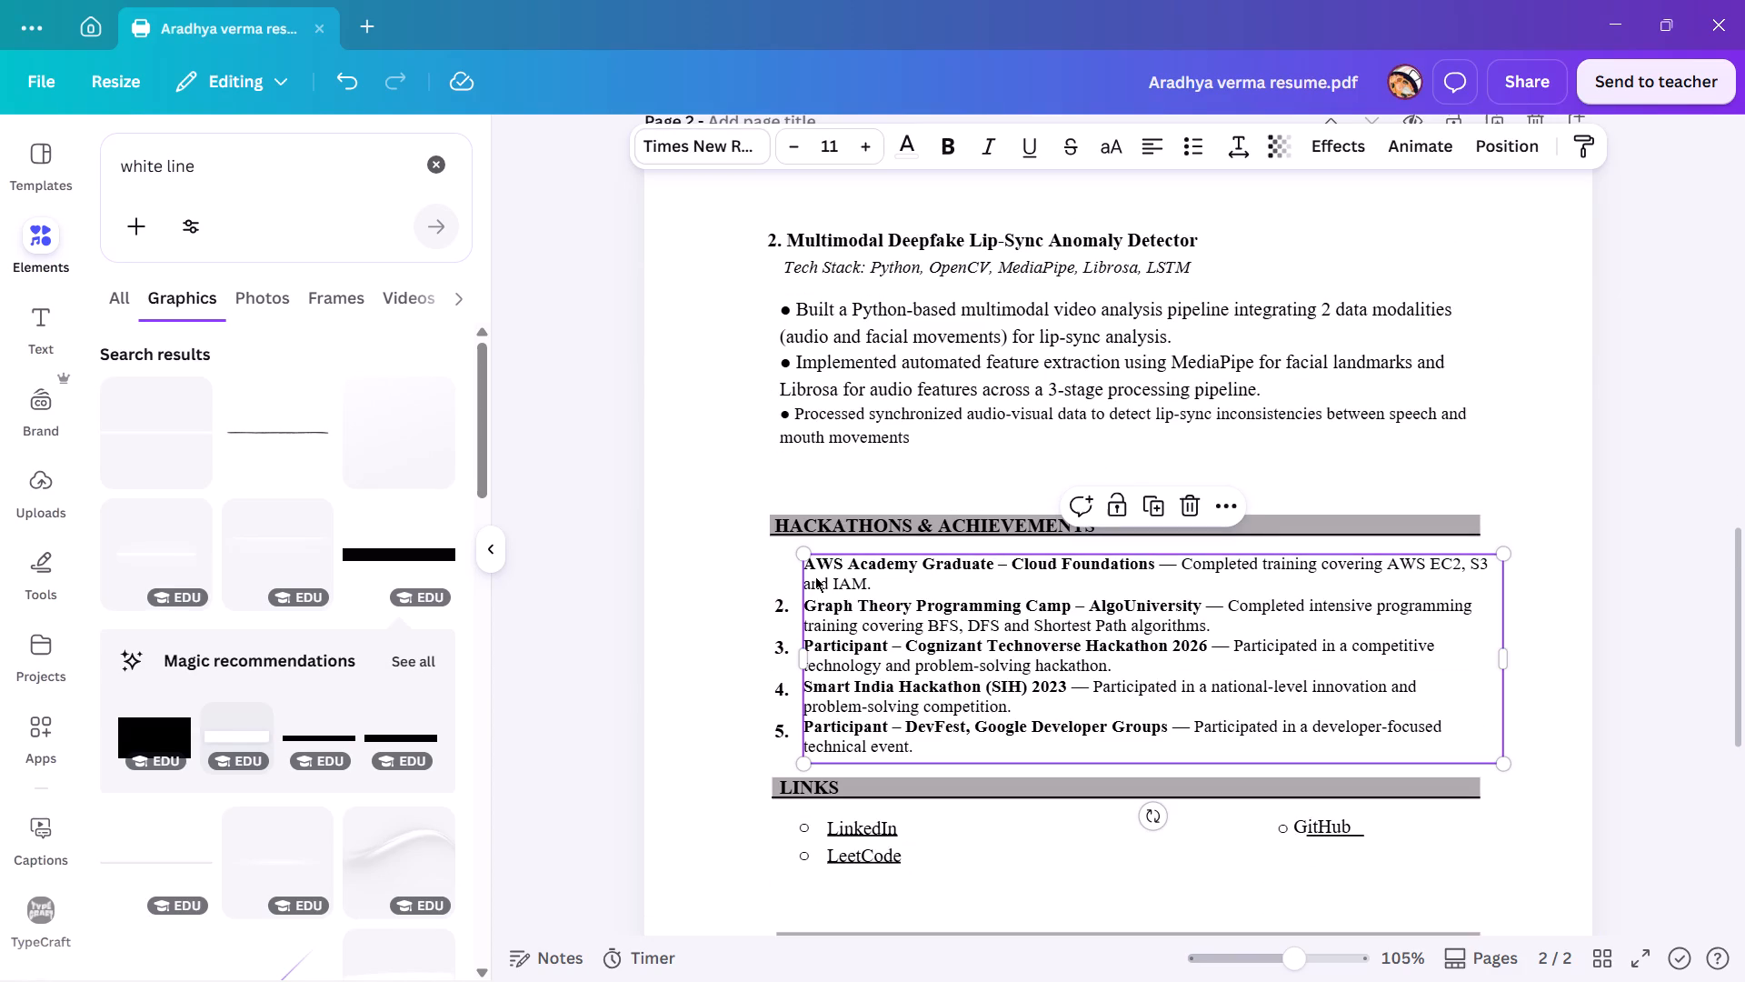
{"action": "left_click", "coordinate": [786, 574]}
{"action": "left_click", "coordinate": [754, 576]}
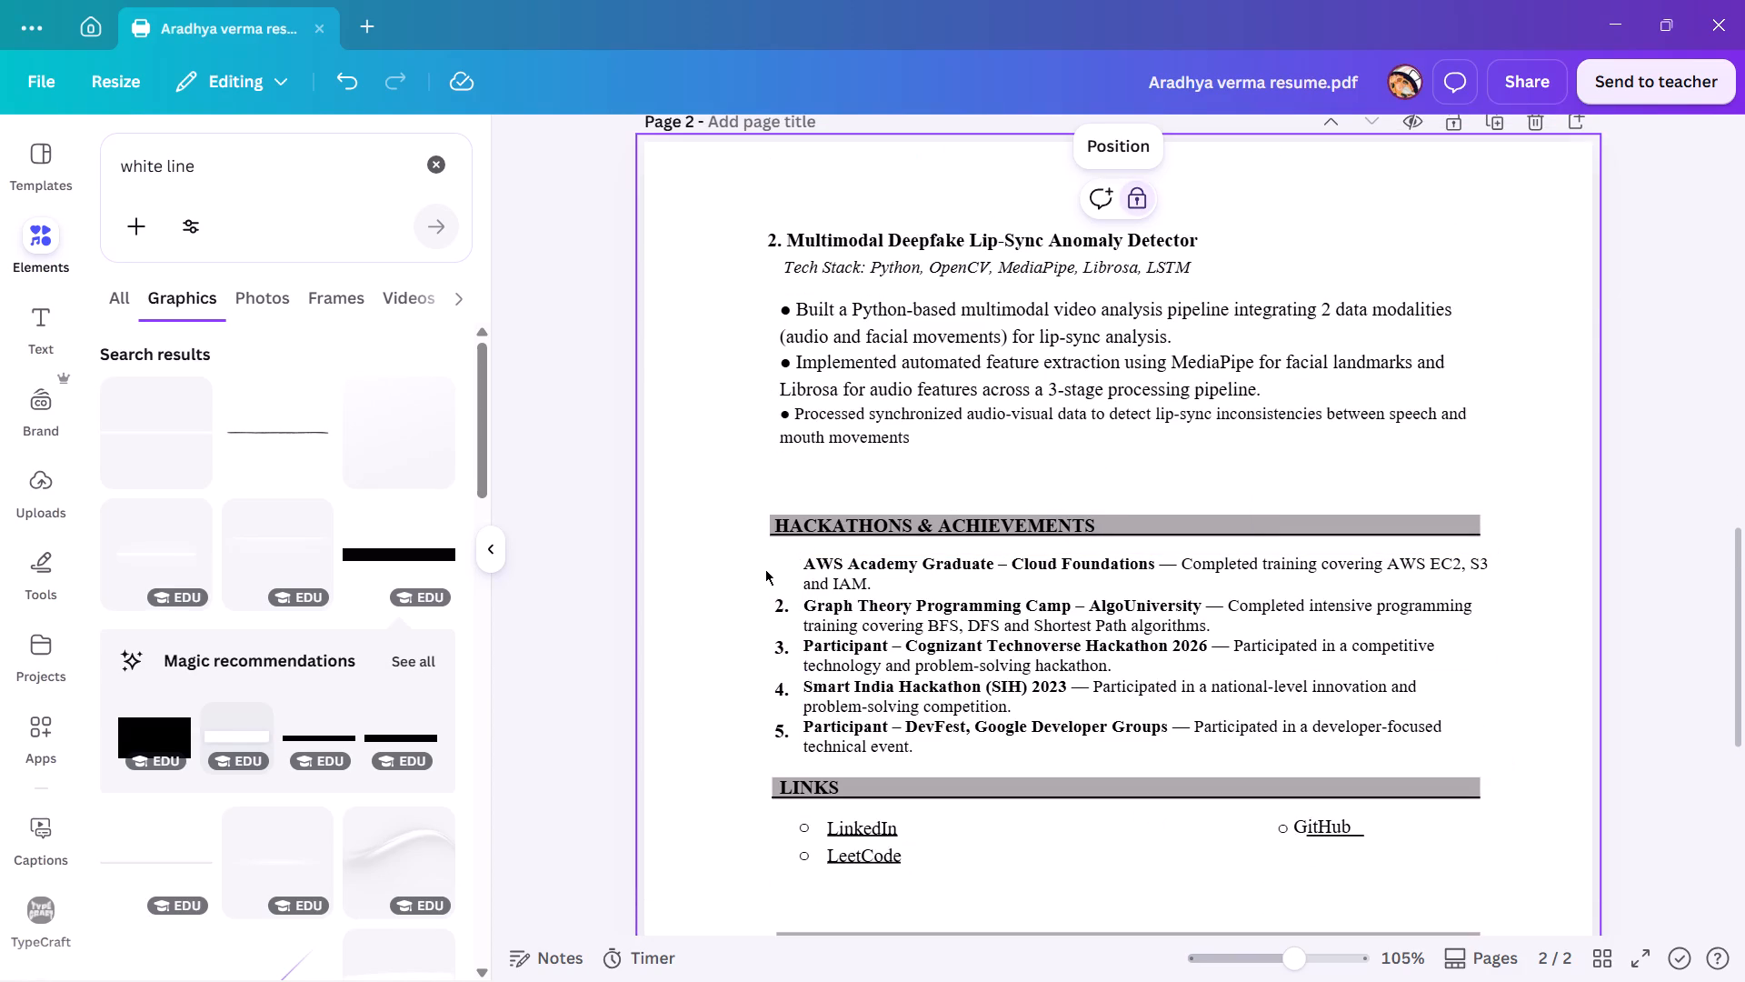
{"action": "left_click", "coordinate": [899, 597]}
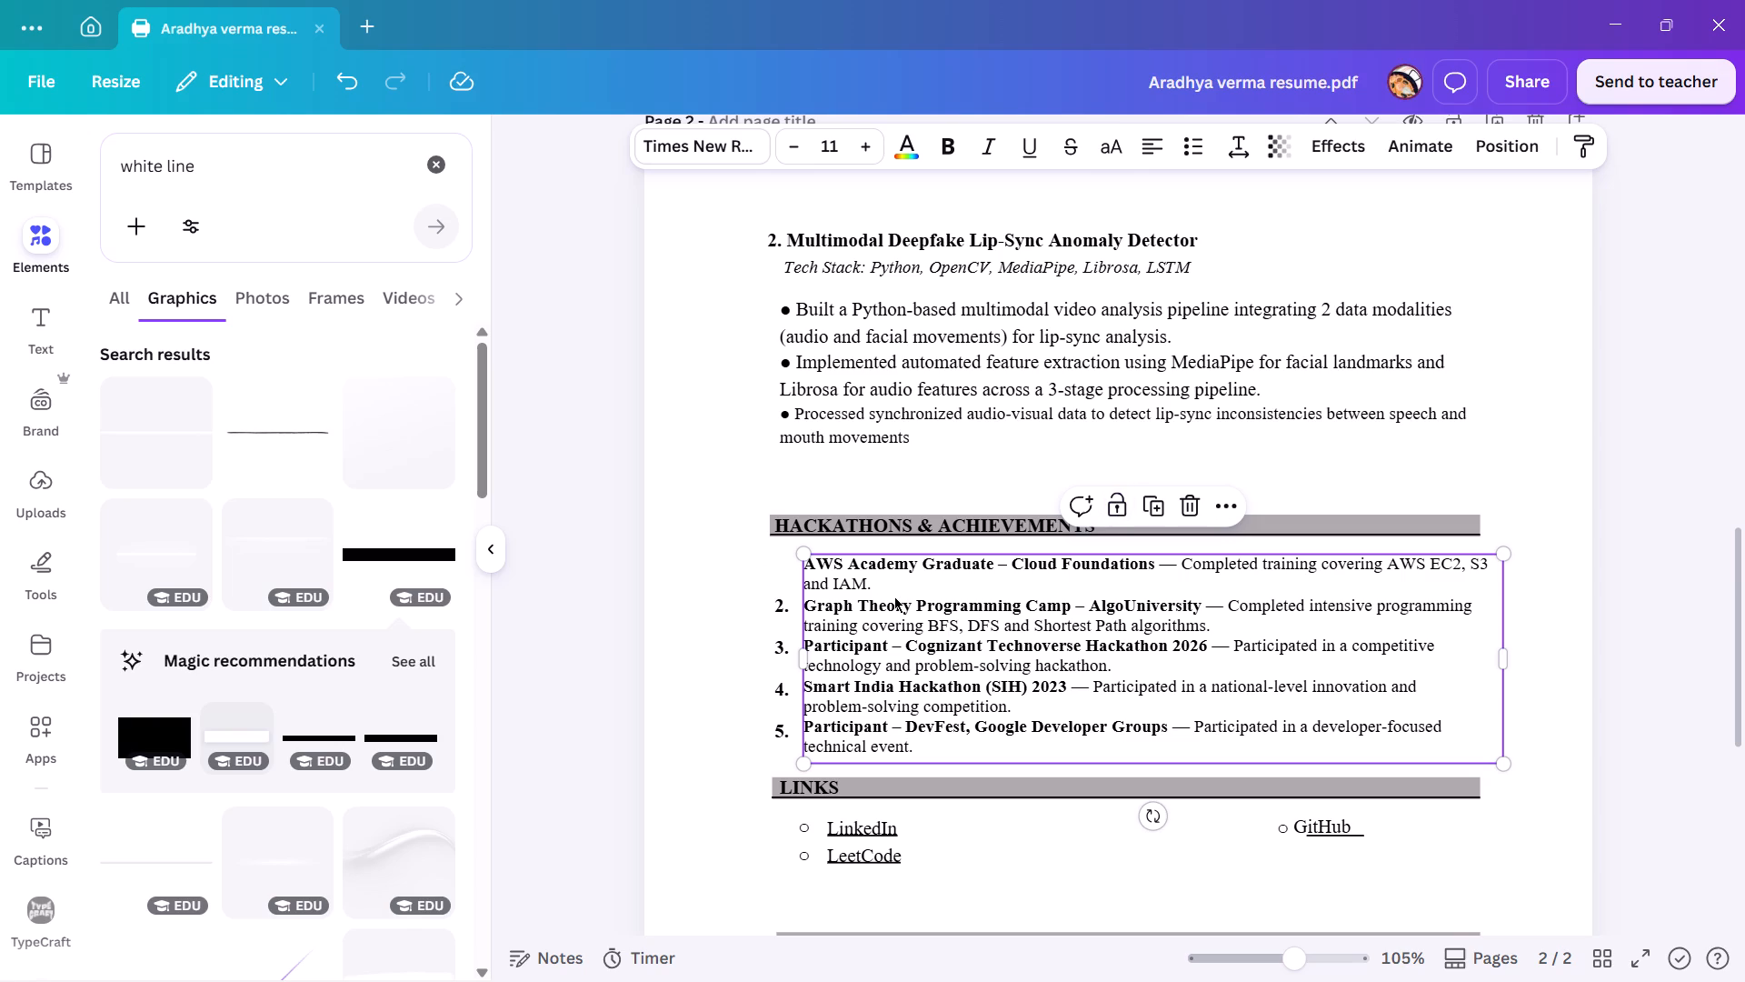
{"action": "key", "text": "ctrl+c"}
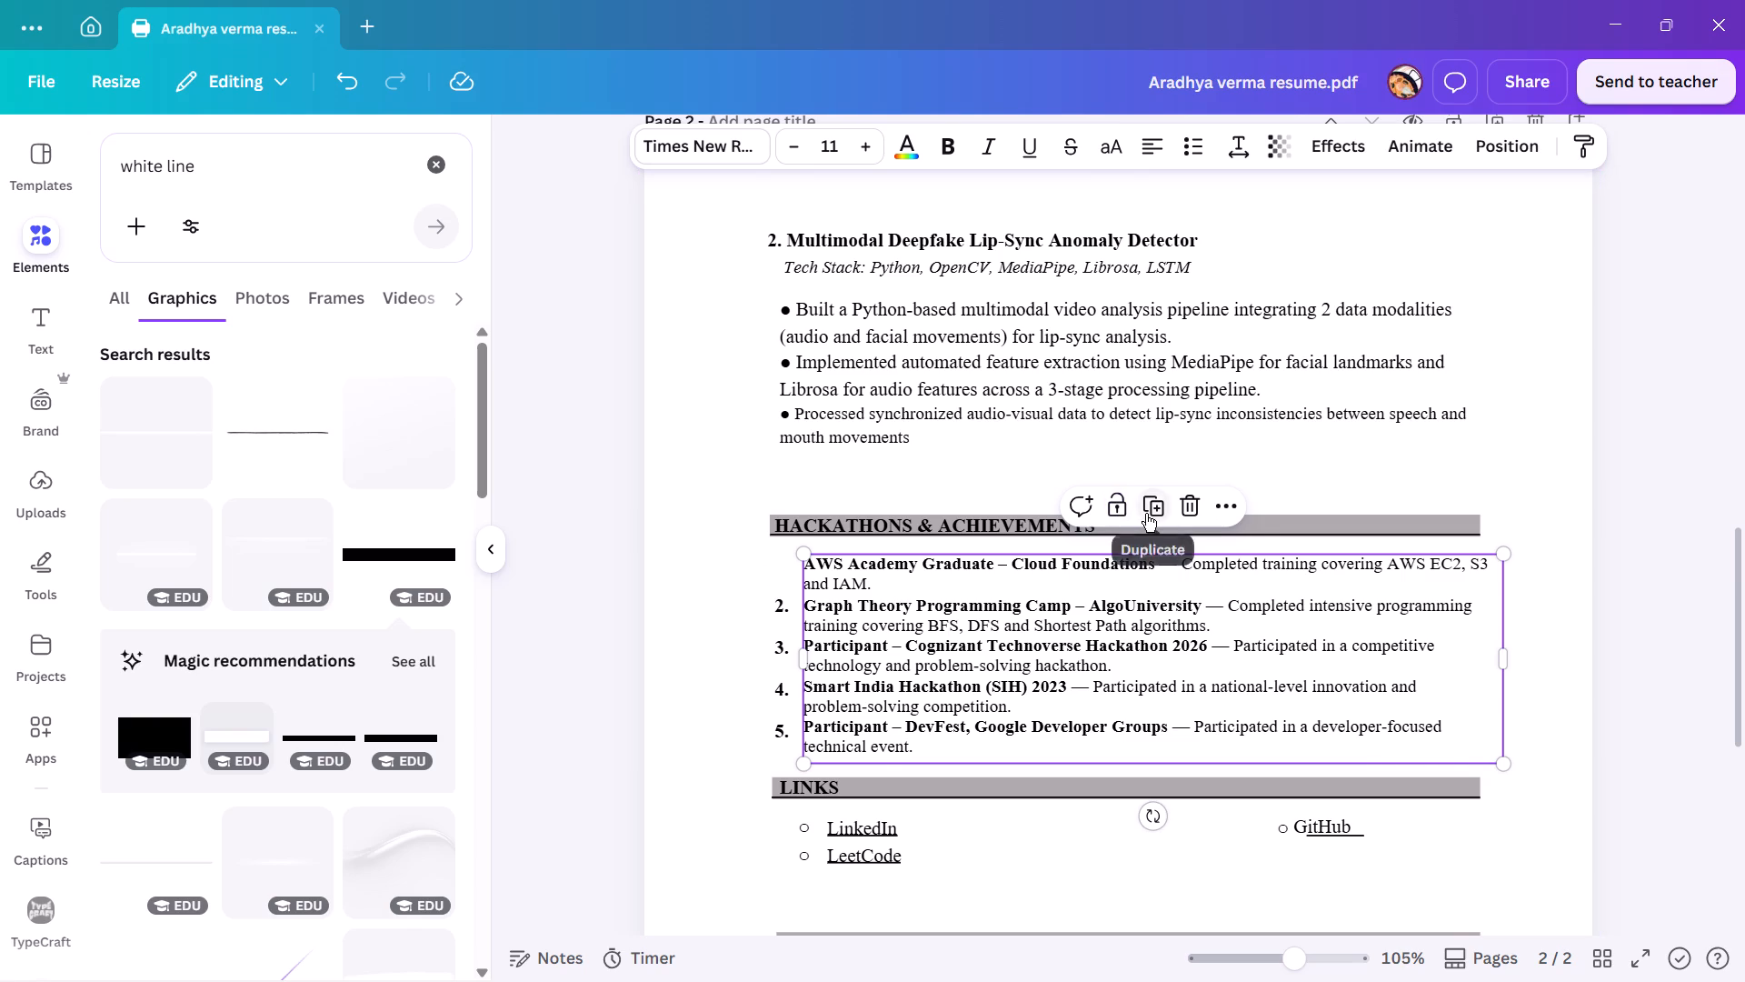
{"action": "left_click", "coordinate": [1146, 514]}
{"action": "left_click_drag", "start_coordinate": [1082, 606], "coordinate": [985, 409]}
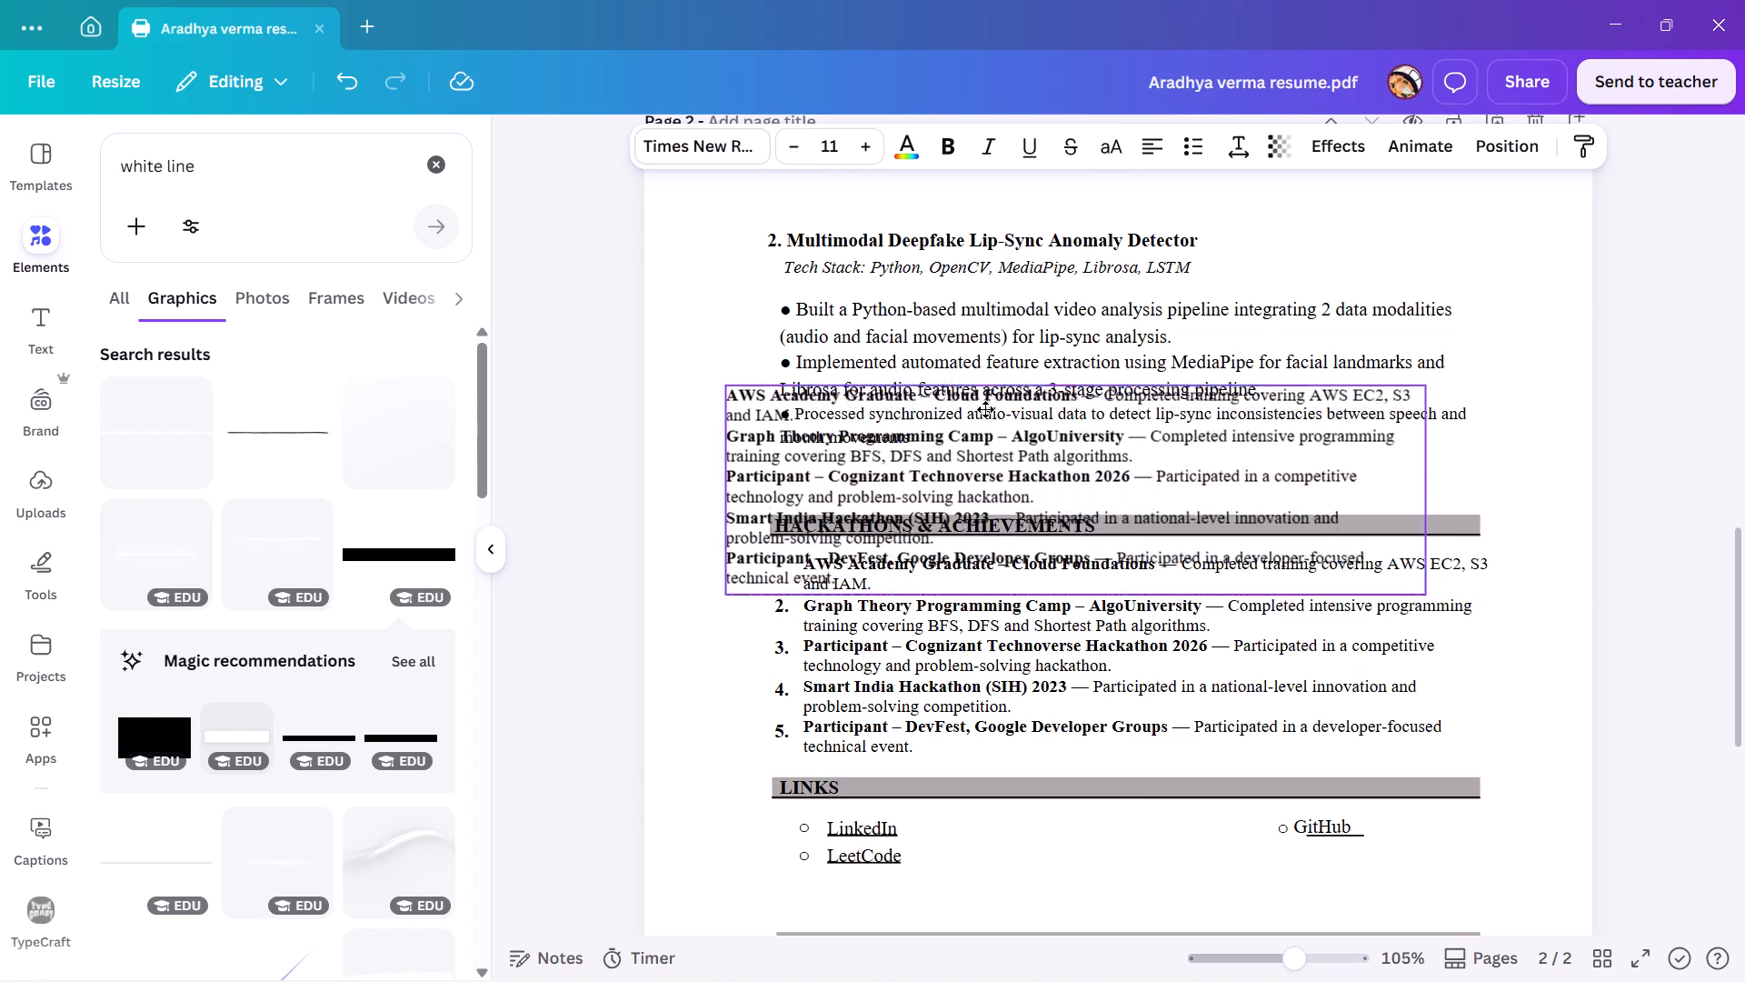
{"action": "left_click_drag", "start_coordinate": [985, 409], "coordinate": [985, 382]}
{"action": "left_click", "coordinate": [926, 444]}
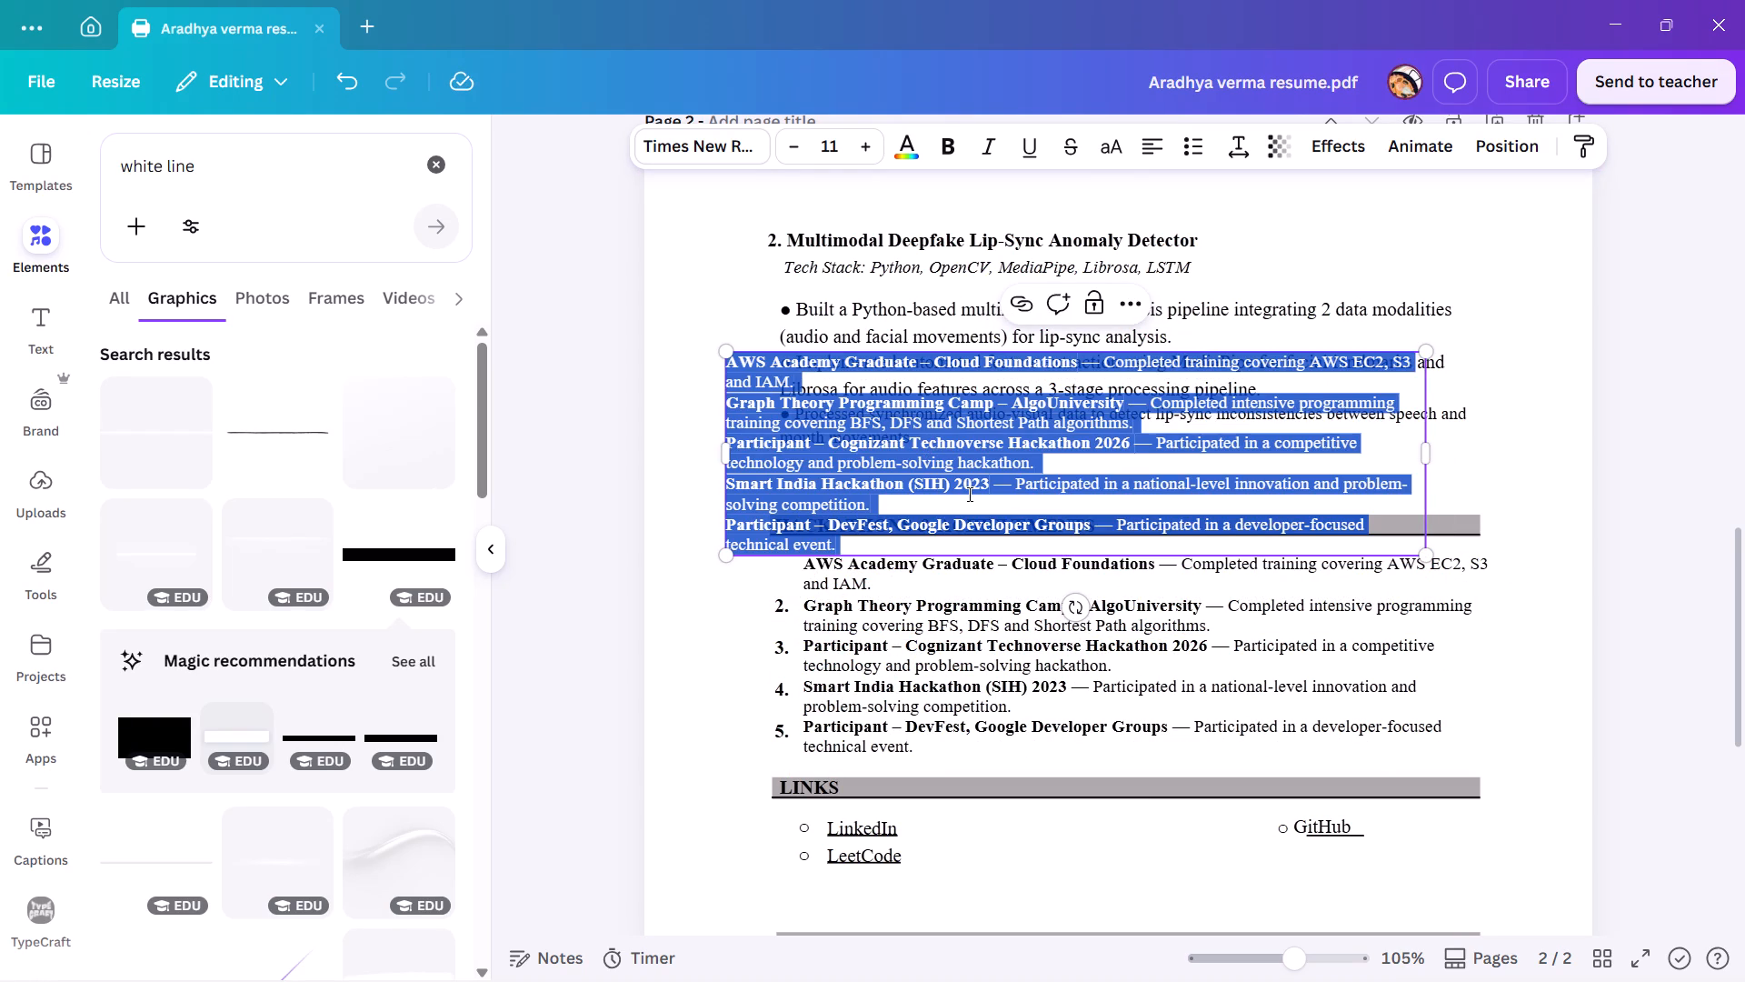
{"action": "key", "text": "1"}
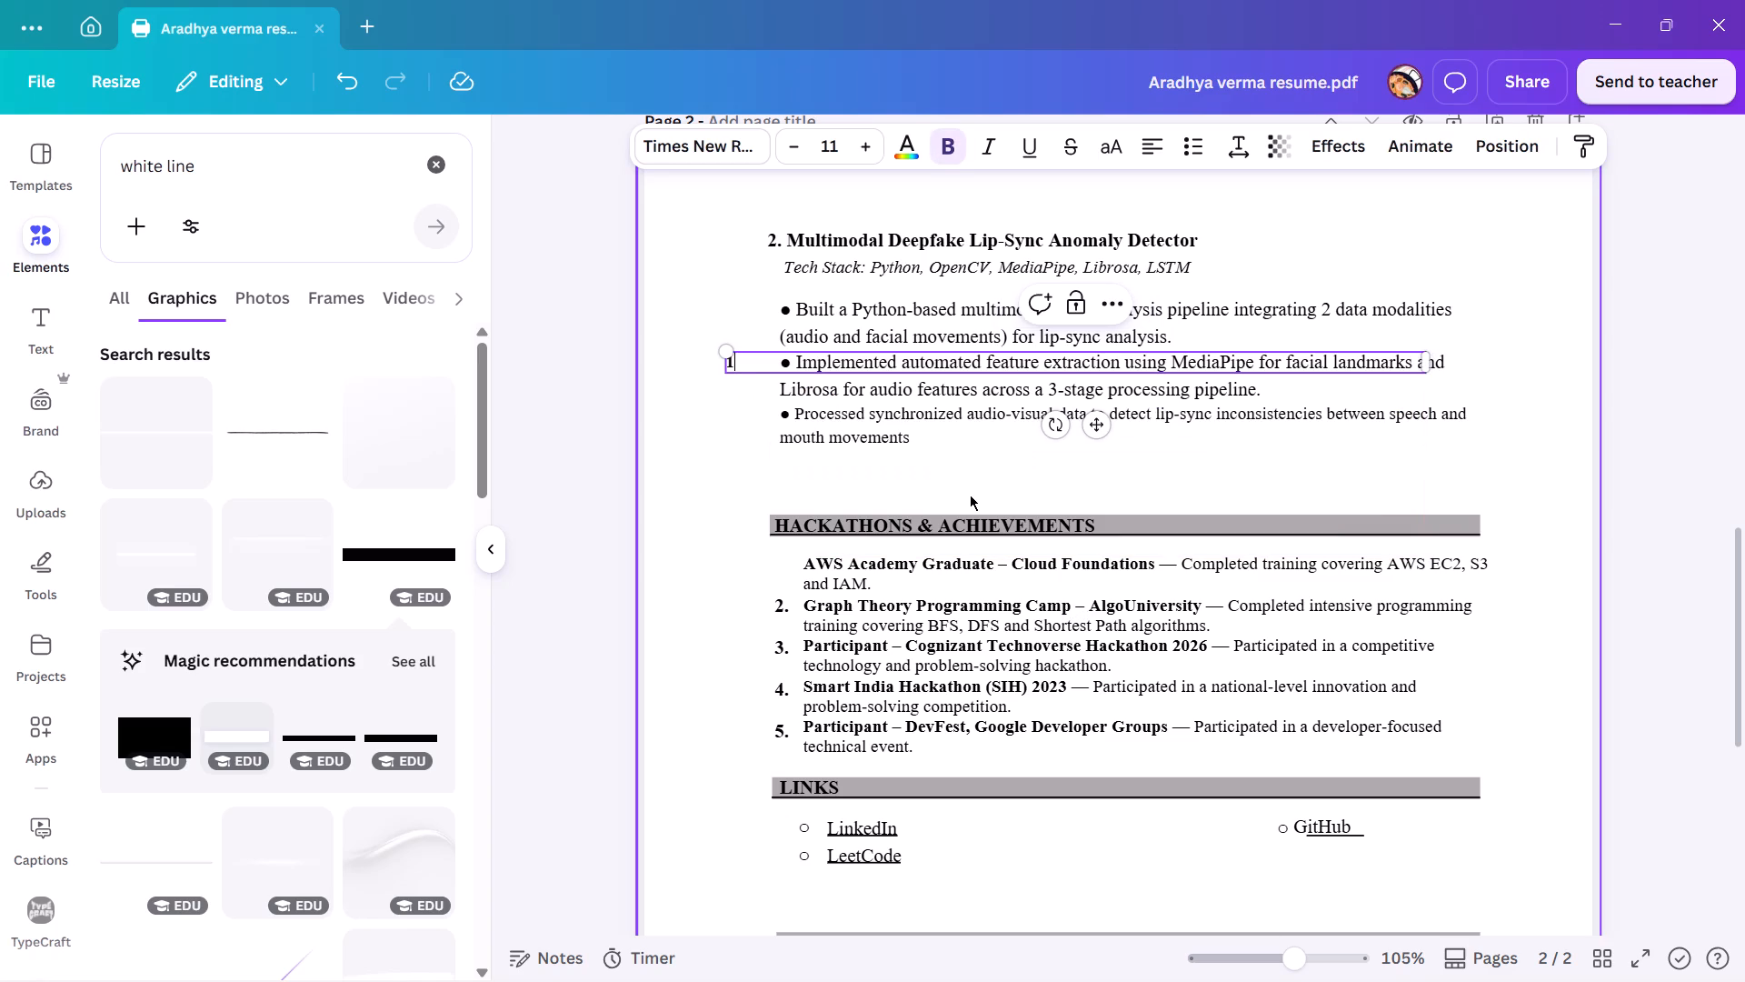
{"action": "key", "text": "period"}
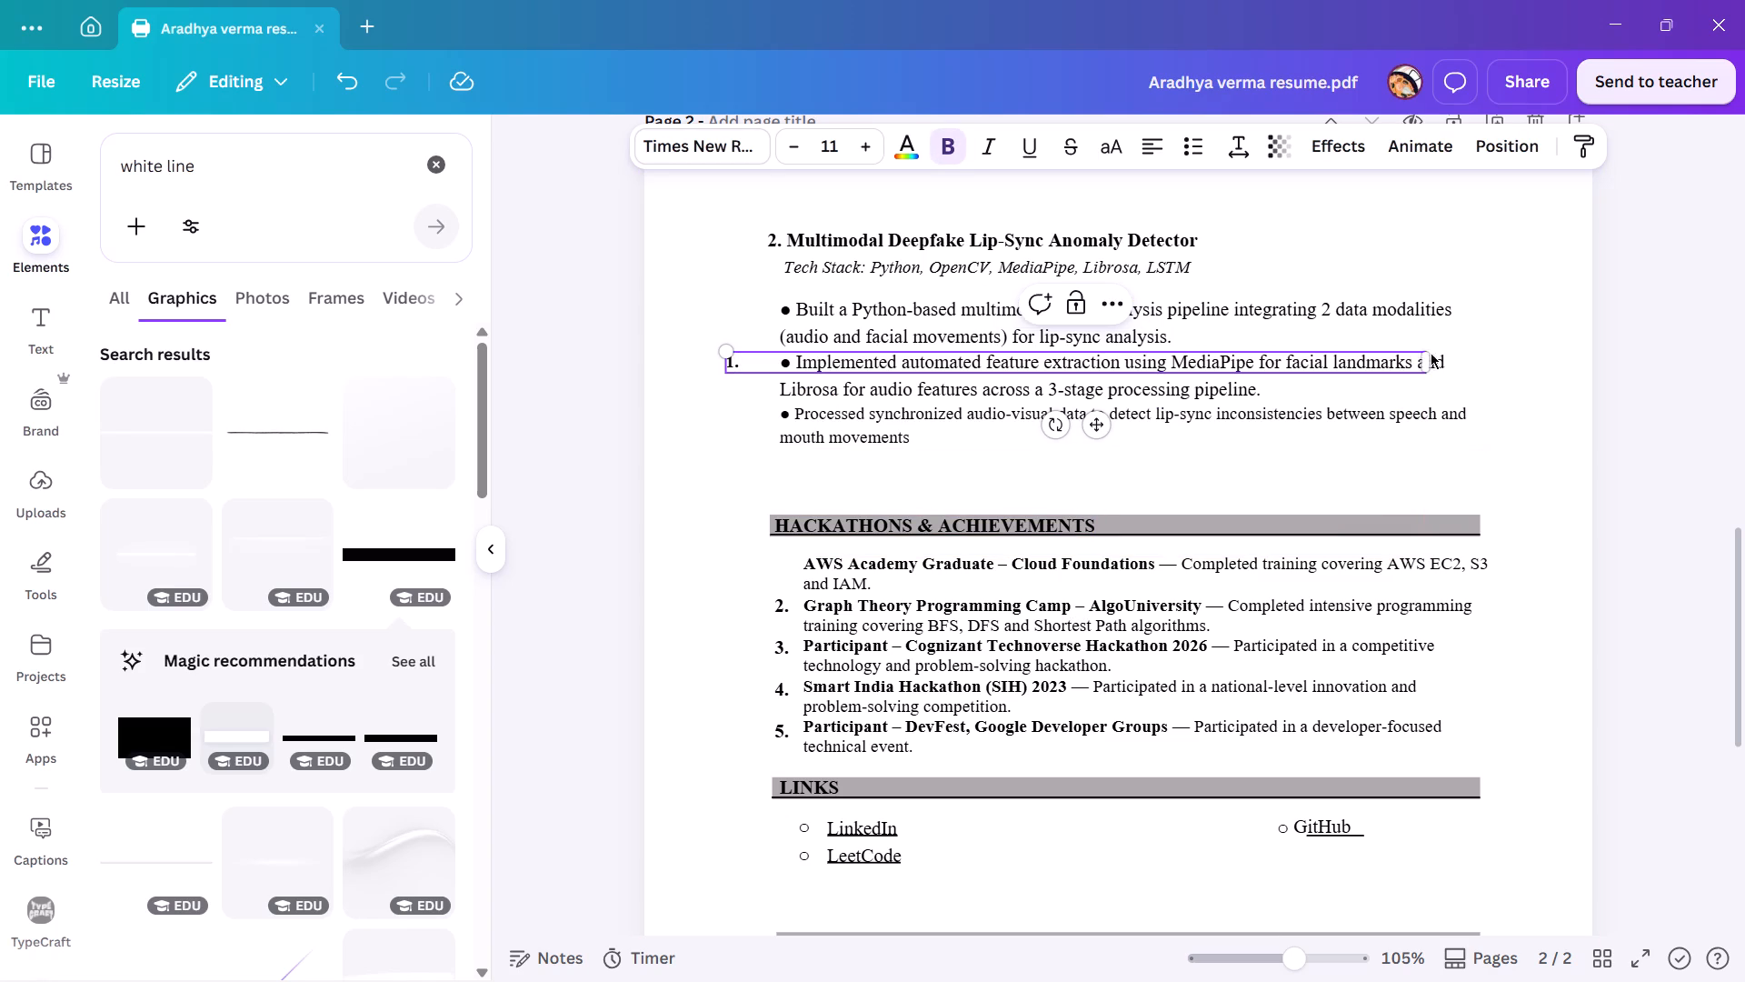
{"action": "left_click_drag", "start_coordinate": [1431, 359], "coordinate": [741, 400]}
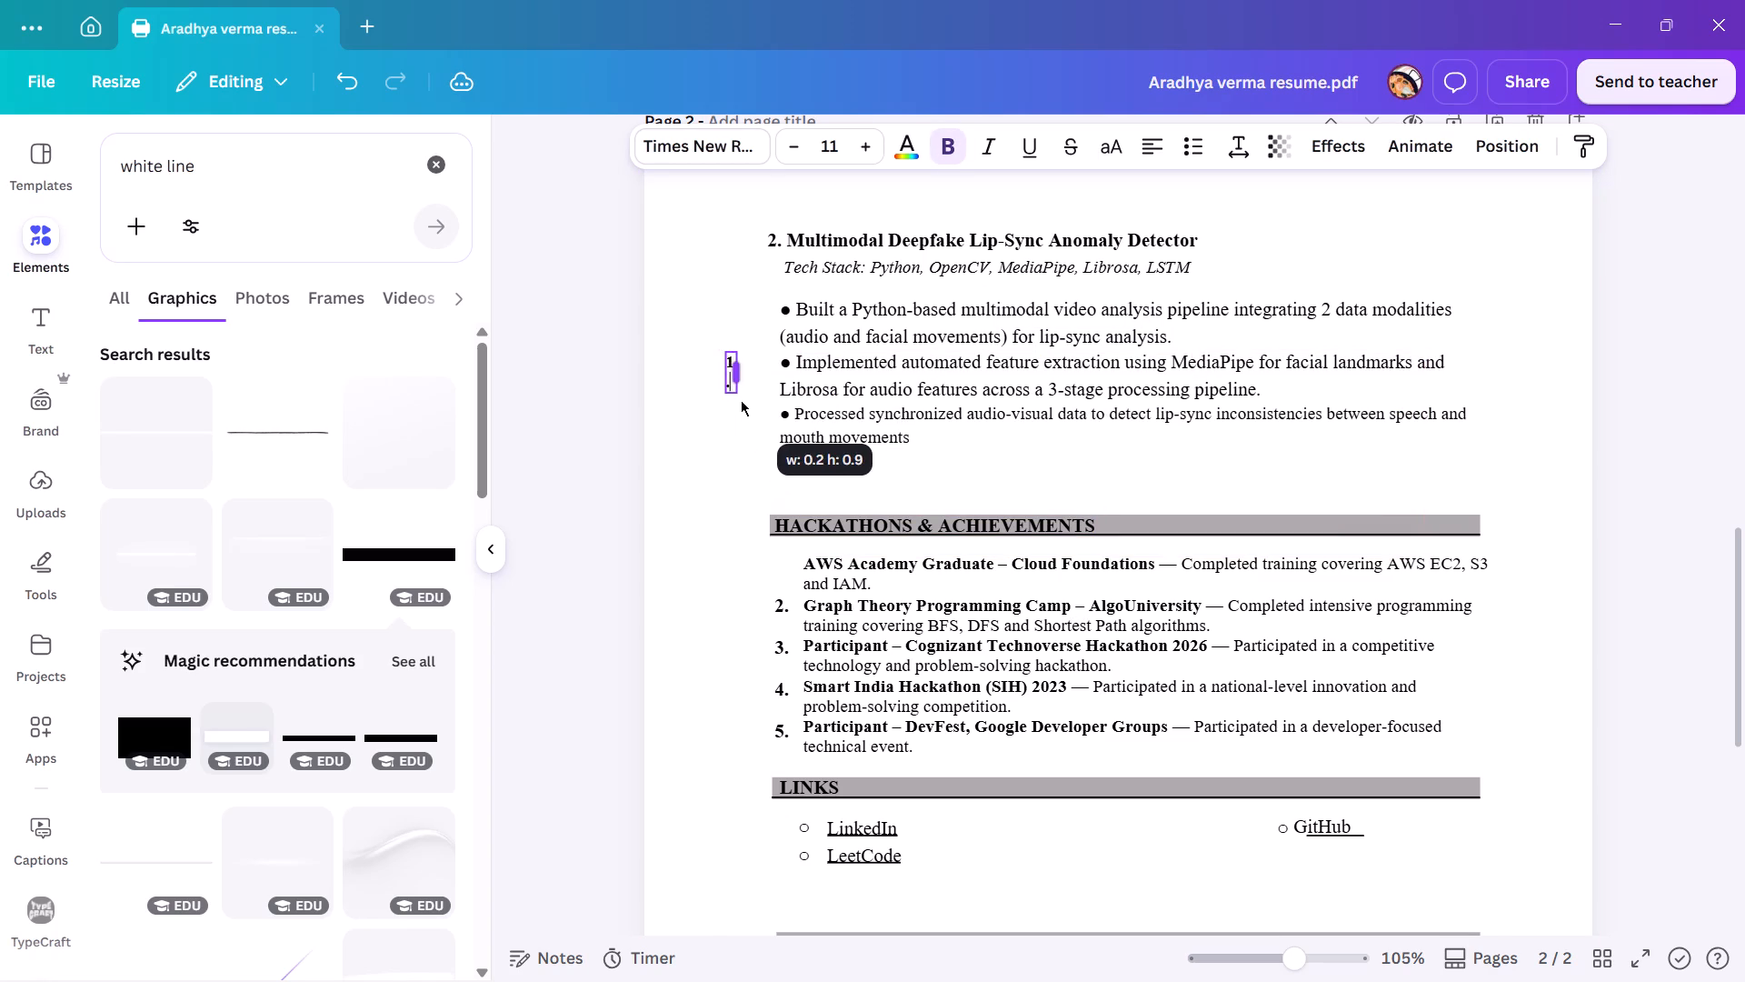
{"action": "left_click_drag", "start_coordinate": [741, 400], "coordinate": [745, 390]}
Place the "1." before the AWS Academy Graduate entry, aligned with the other list numbers and level with the entry's first line.
{"action": "left_click_drag", "start_coordinate": [751, 427], "coordinate": [795, 627]}
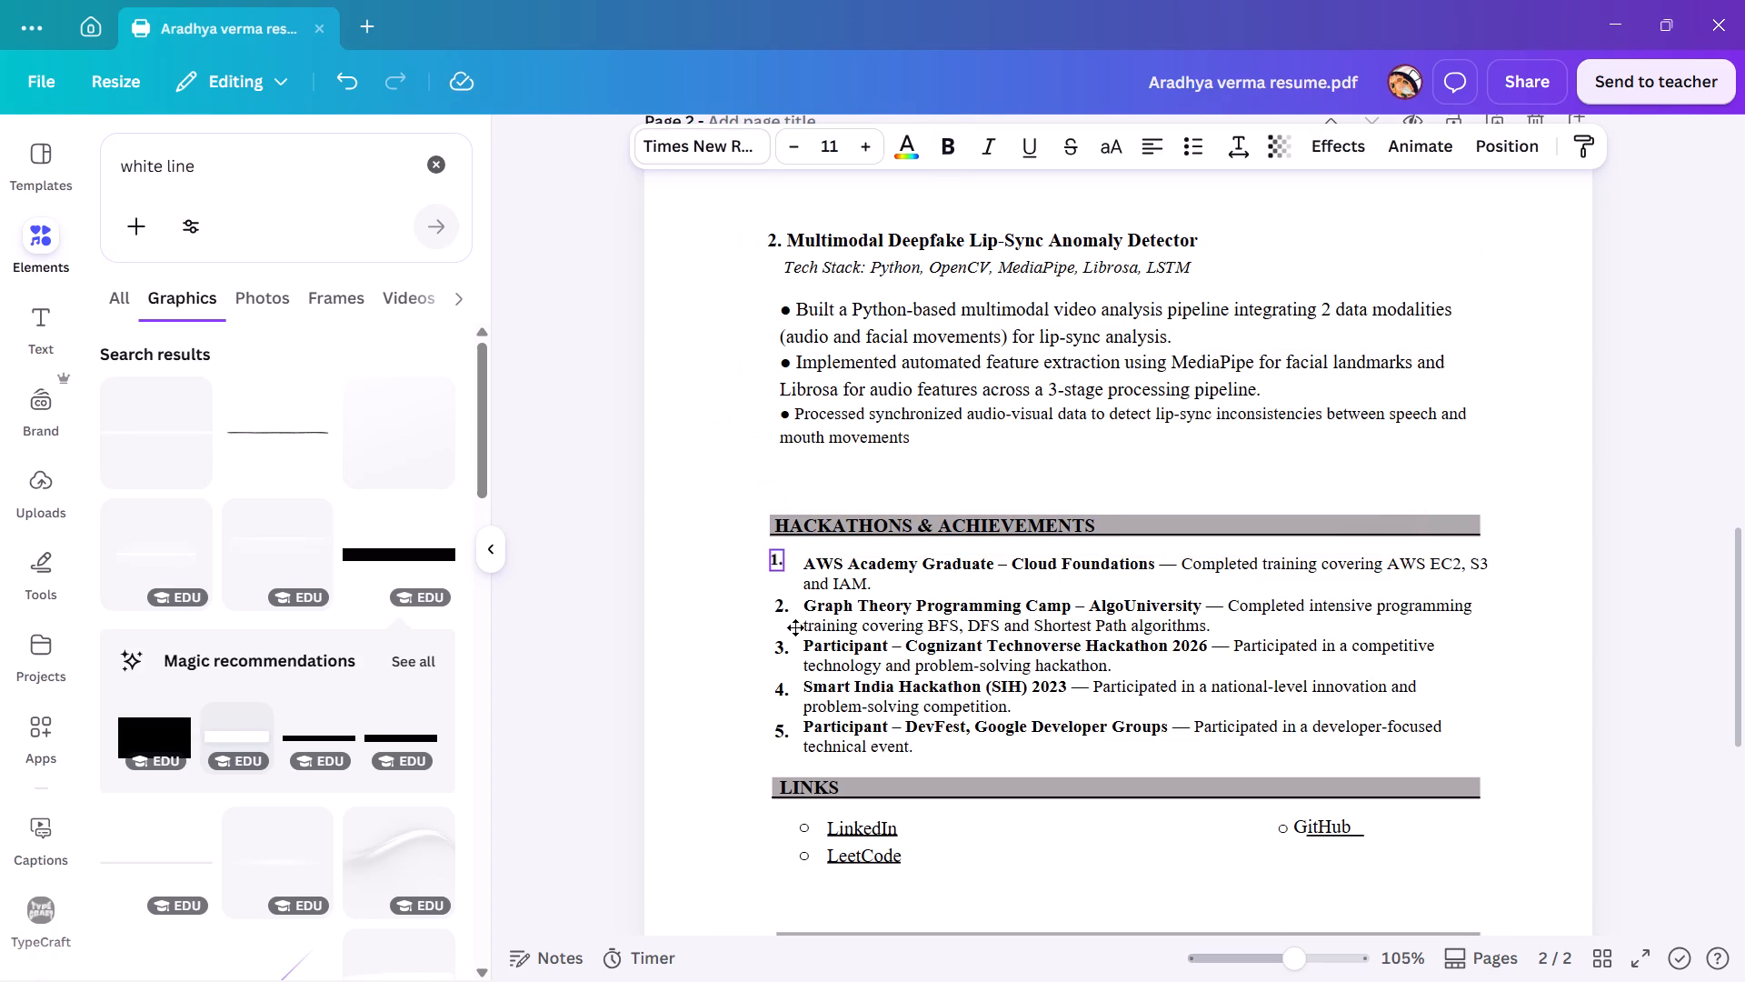
{"action": "left_click_drag", "start_coordinate": [795, 627], "coordinate": [801, 633]}
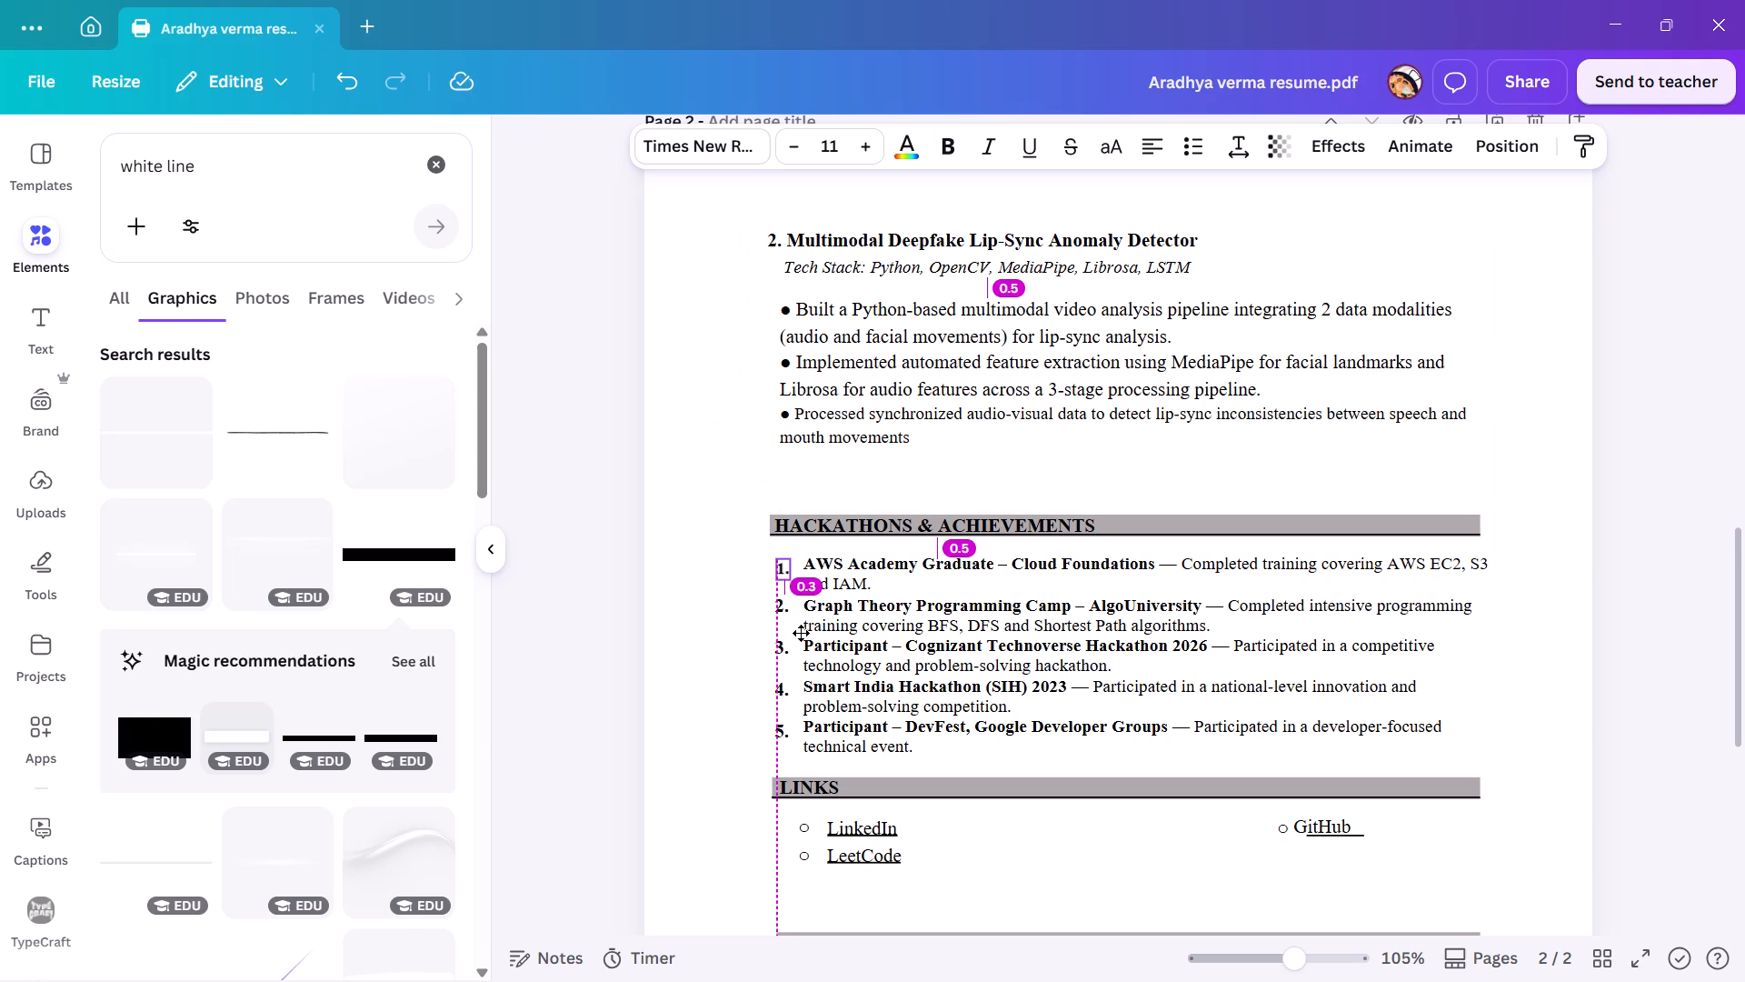
{"action": "left_click_drag", "start_coordinate": [801, 633], "coordinate": [799, 635]}
{"action": "left_click", "coordinate": [725, 555]}
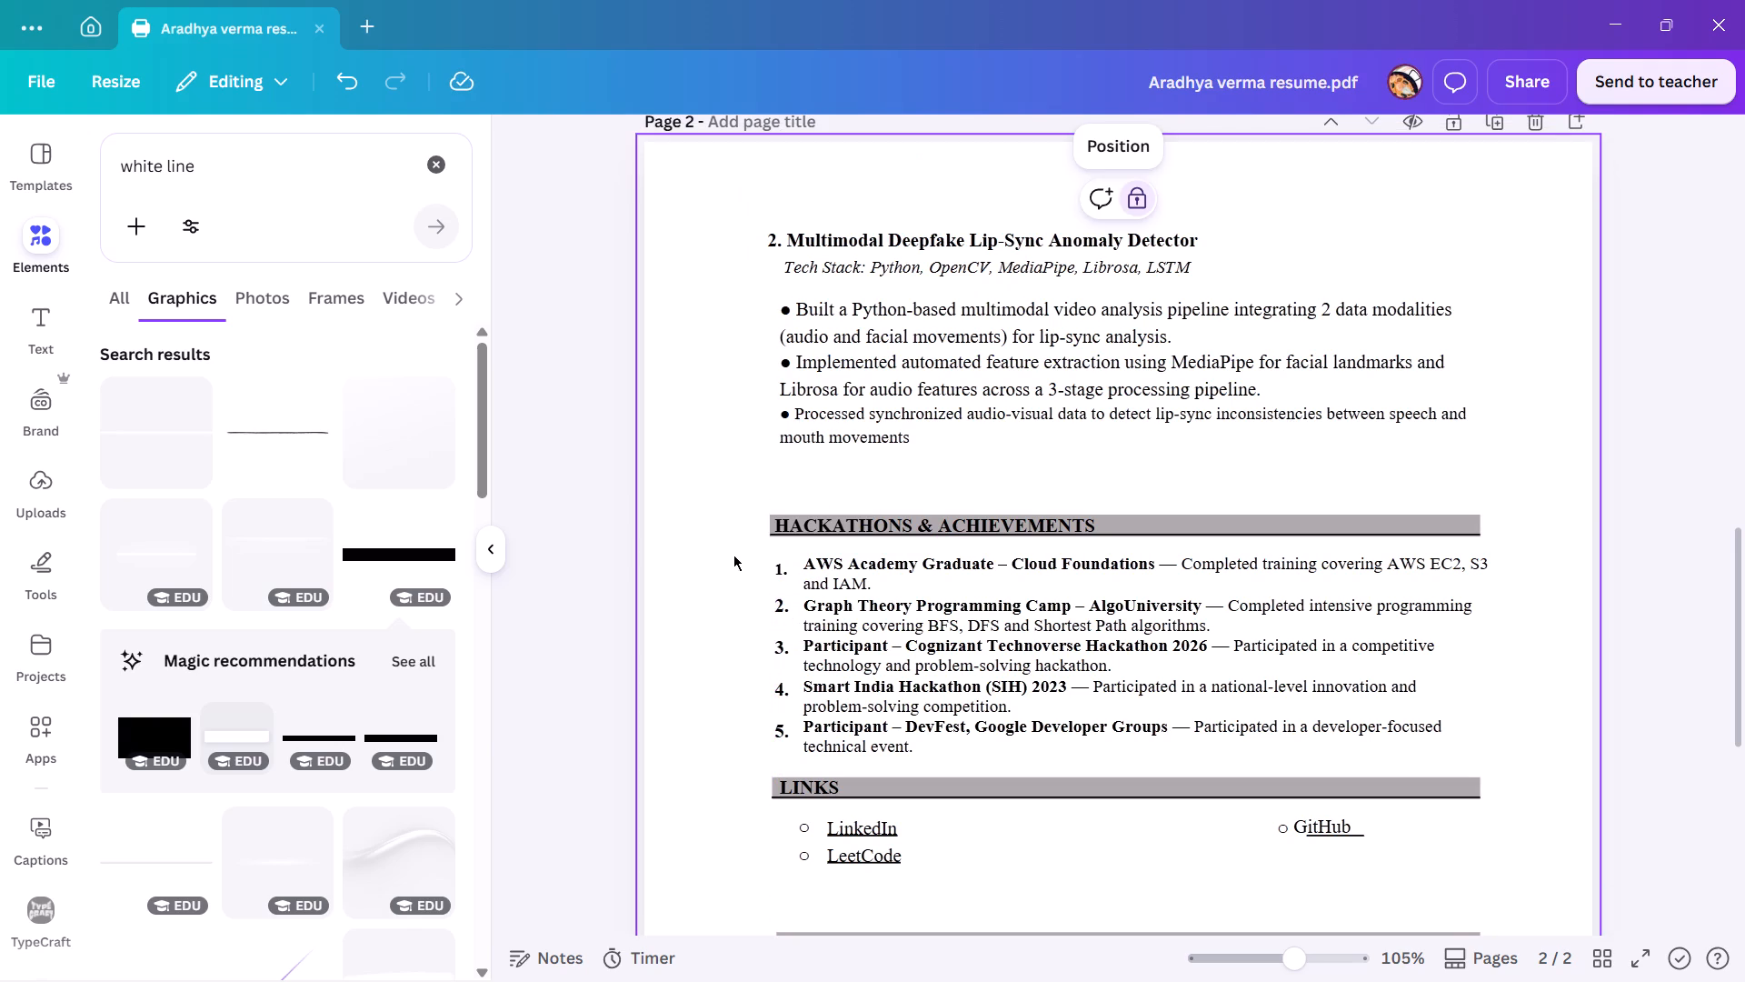
{"action": "scroll", "coordinate": [774, 590], "scroll_direction": "up", "scroll_amount": 5}
{"action": "scroll", "coordinate": [774, 590], "scroll_direction": "down", "scroll_amount": 1, "text": "ctrl"}
{"action": "scroll", "coordinate": [774, 590], "scroll_direction": "down", "scroll_amount": 4}
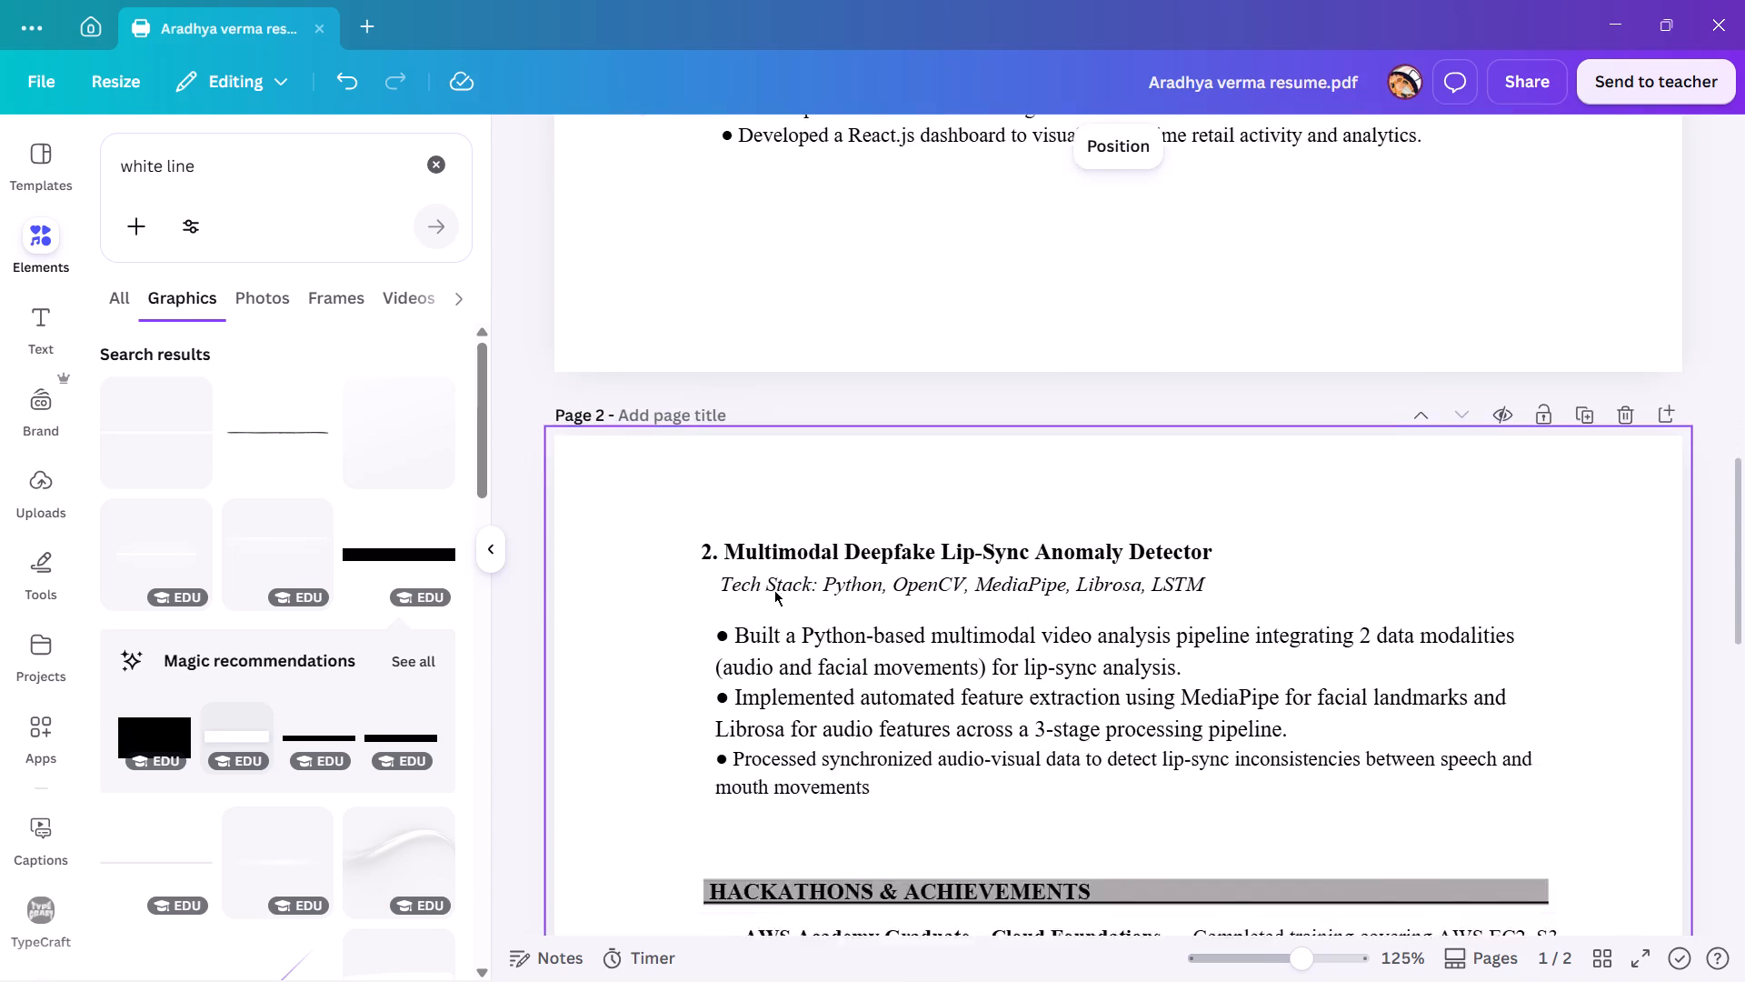
{"action": "scroll", "coordinate": [774, 590], "scroll_direction": "down", "scroll_amount": 1}
{"action": "scroll", "coordinate": [690, 604], "scroll_direction": "up", "scroll_amount": 5, "text": "ctrl"}
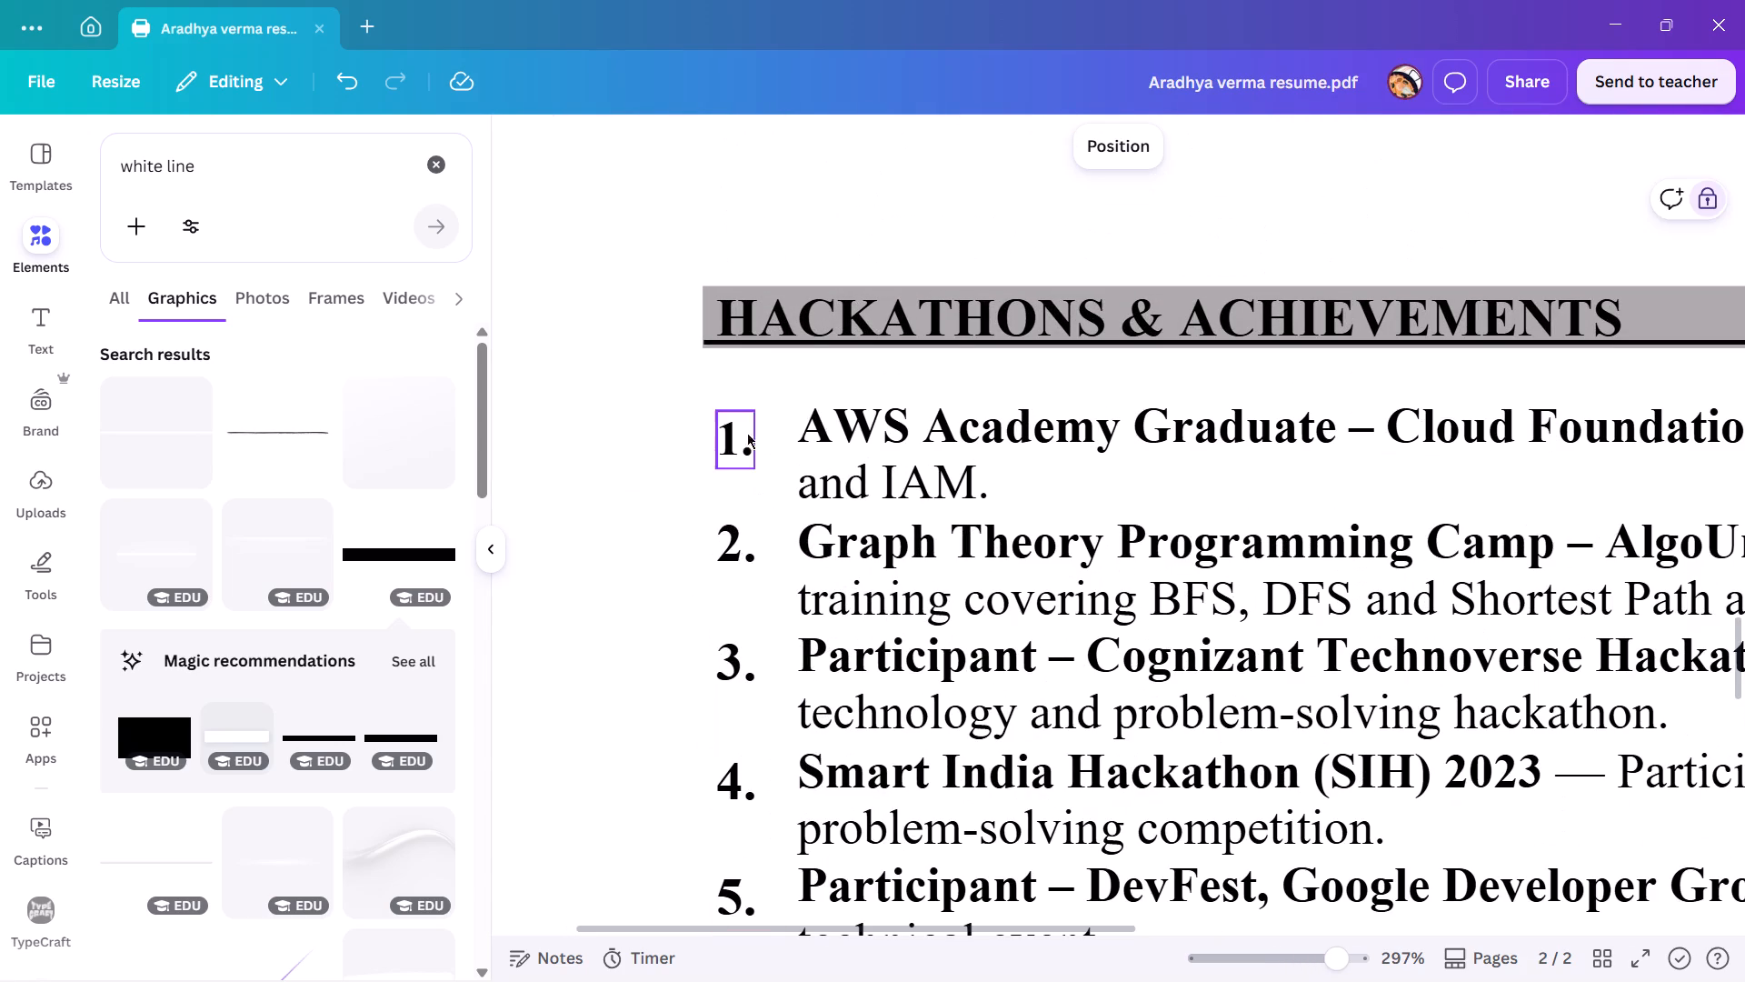
{"action": "left_click", "coordinate": [740, 433]}
{"action": "left_click_drag", "start_coordinate": [754, 518], "coordinate": [753, 511]}
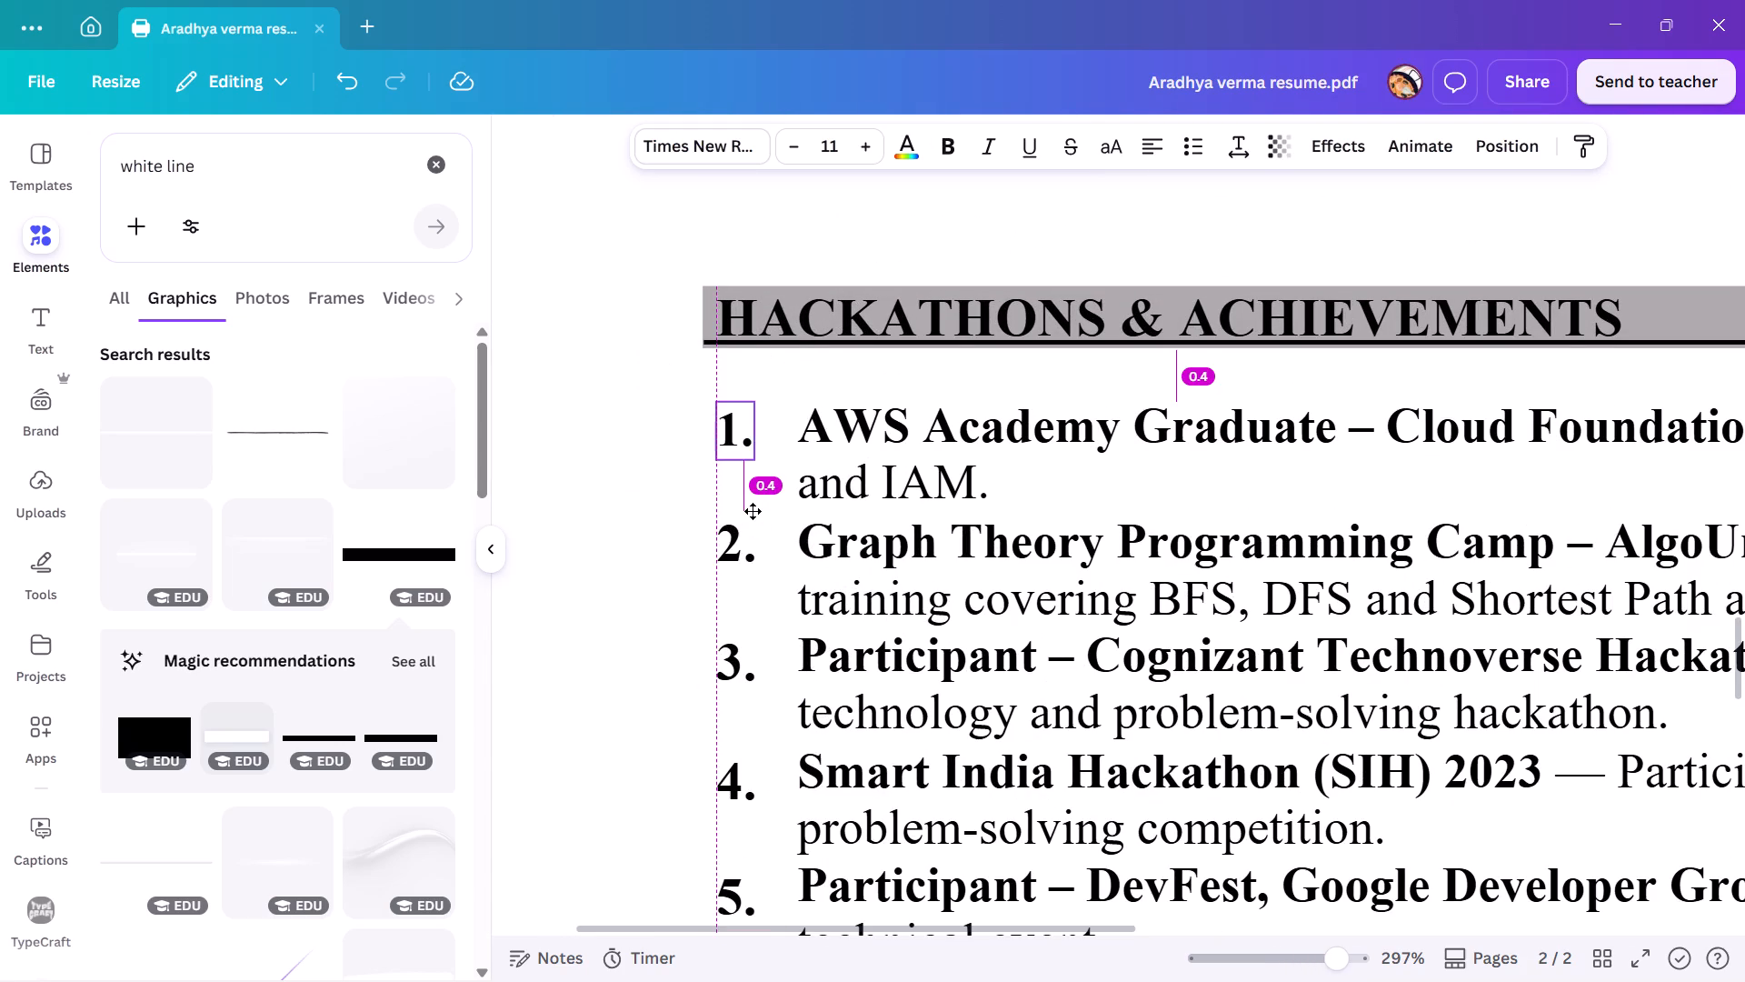
{"action": "left_click_drag", "start_coordinate": [753, 511], "coordinate": [753, 507]}
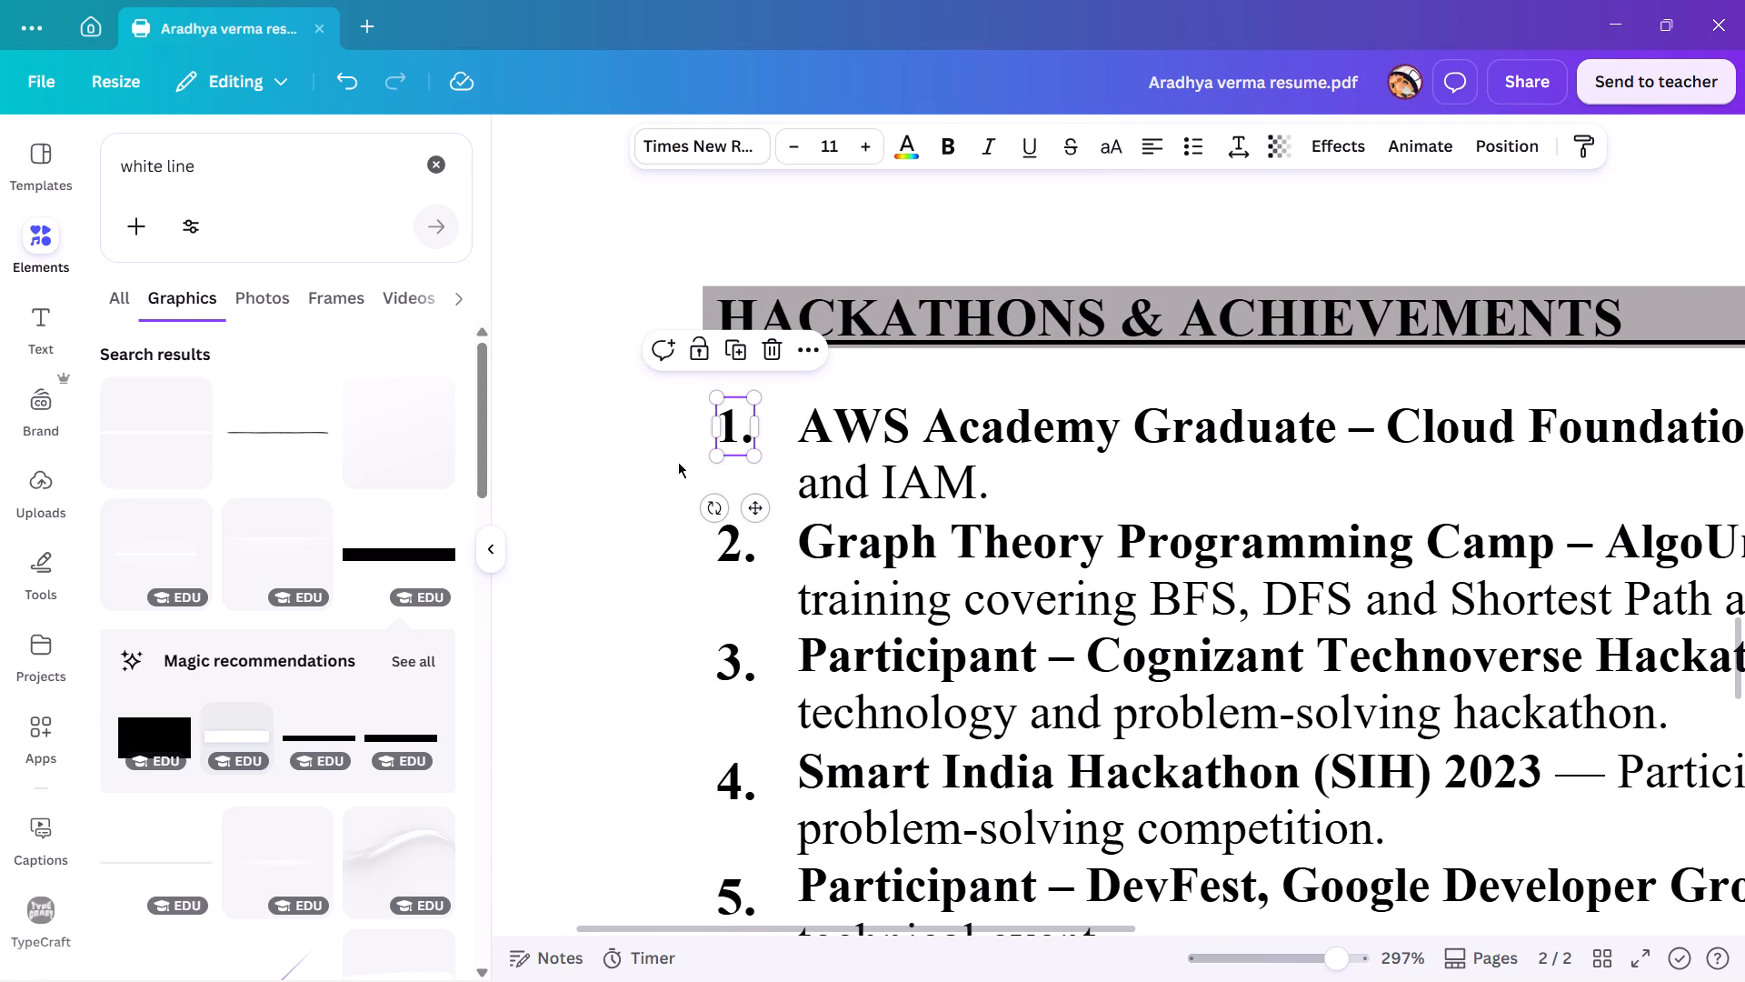
{"action": "left_click", "coordinate": [667, 455]}
Narrow the achievements text box on page 2 to a width of about 15.1 so it ends near the grey bar's end.
{"action": "scroll", "coordinate": [793, 610], "scroll_direction": "down", "scroll_amount": 3, "text": "ctrl"}
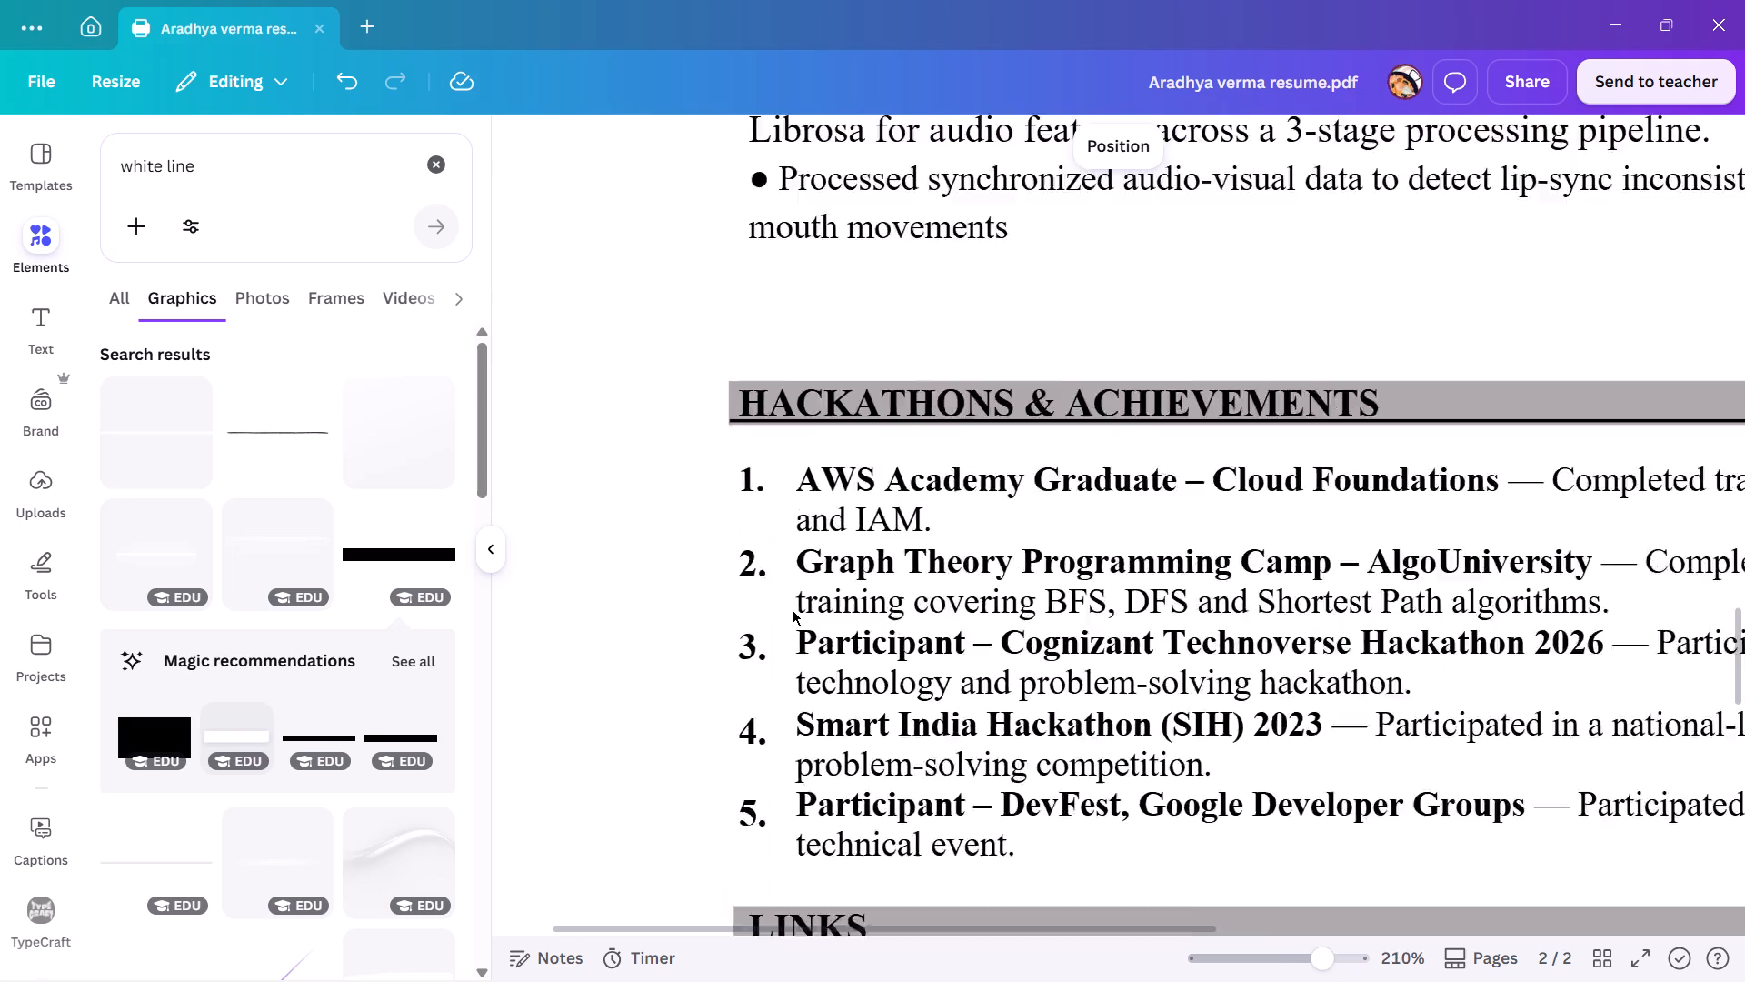
{"action": "scroll", "coordinate": [793, 610], "scroll_direction": "down", "scroll_amount": 4, "text": "ctrl"}
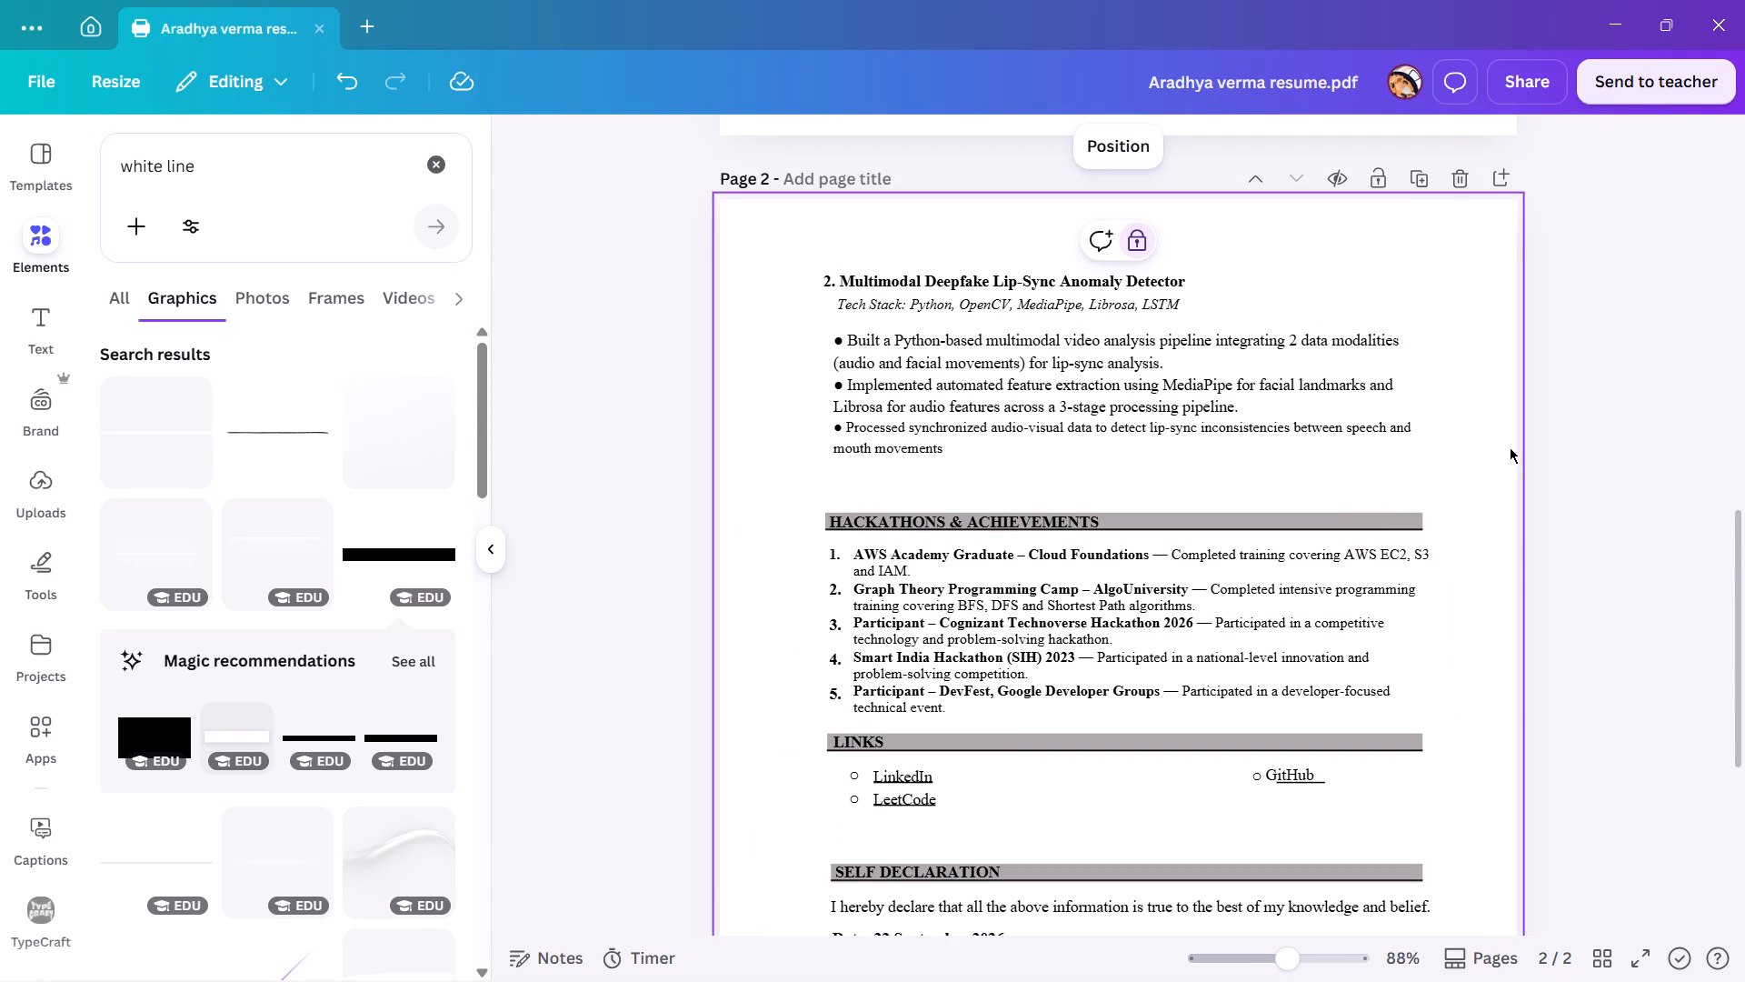
{"action": "left_click", "coordinate": [1474, 450]}
{"action": "left_click", "coordinate": [1388, 556]}
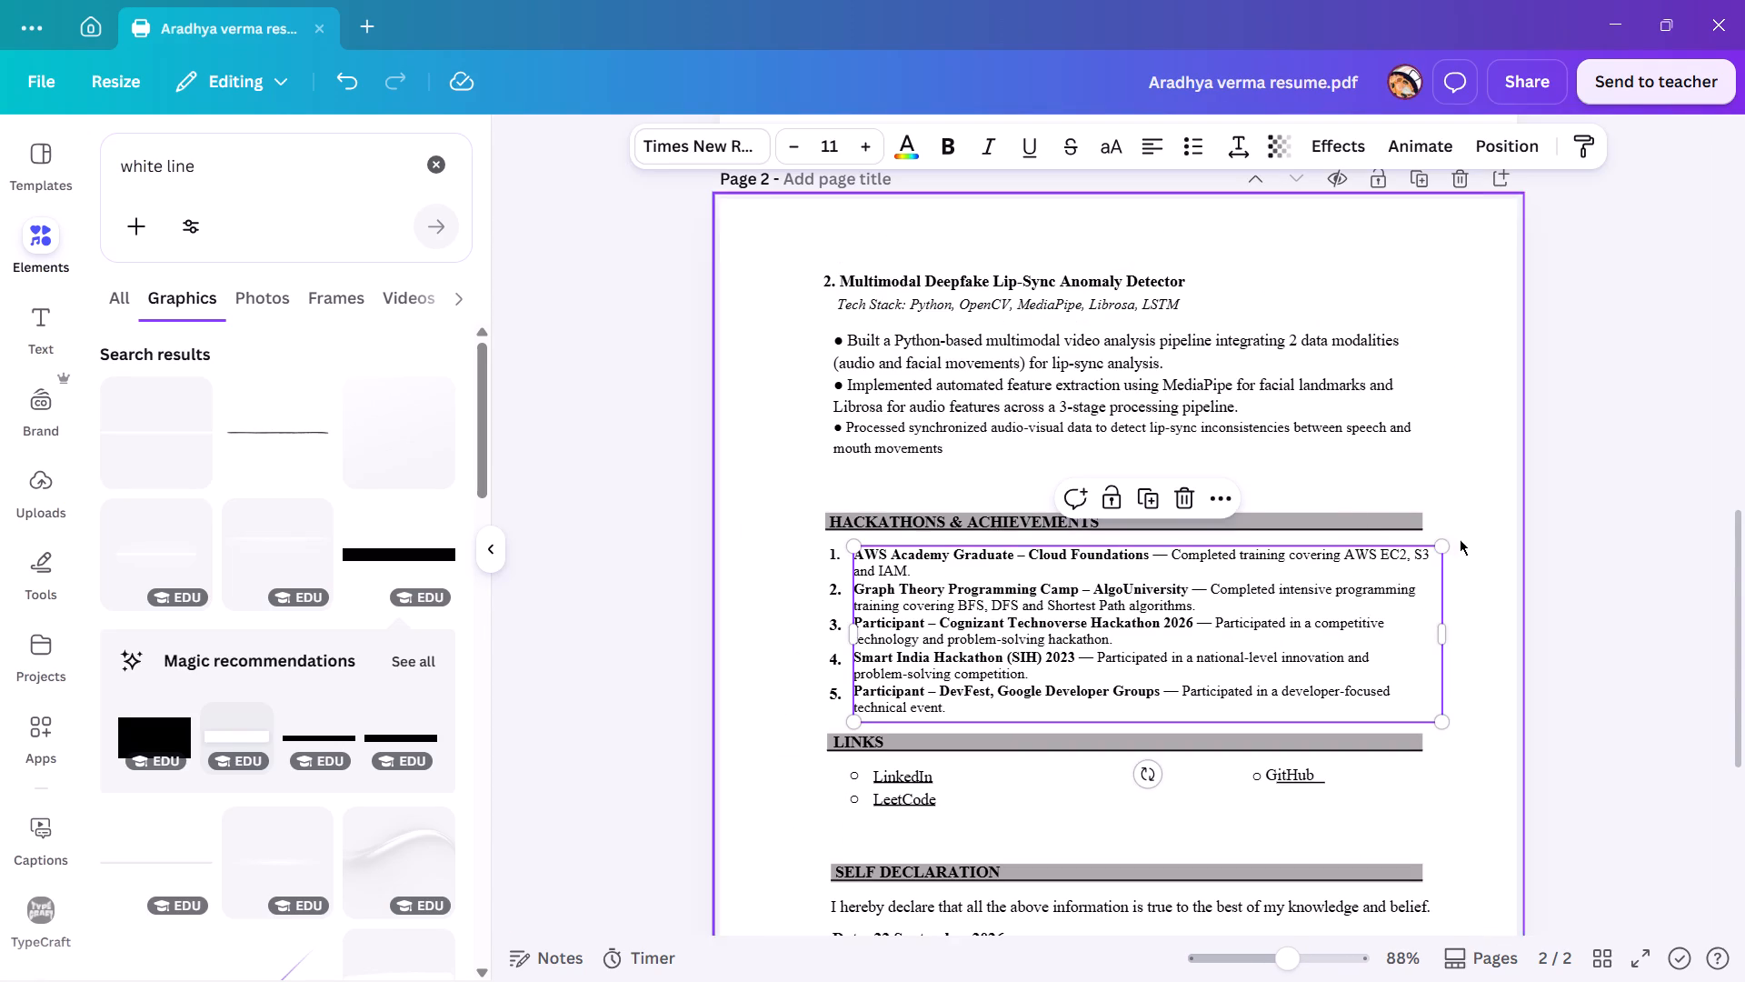
{"action": "left_click_drag", "start_coordinate": [1443, 629], "coordinate": [1431, 628]}
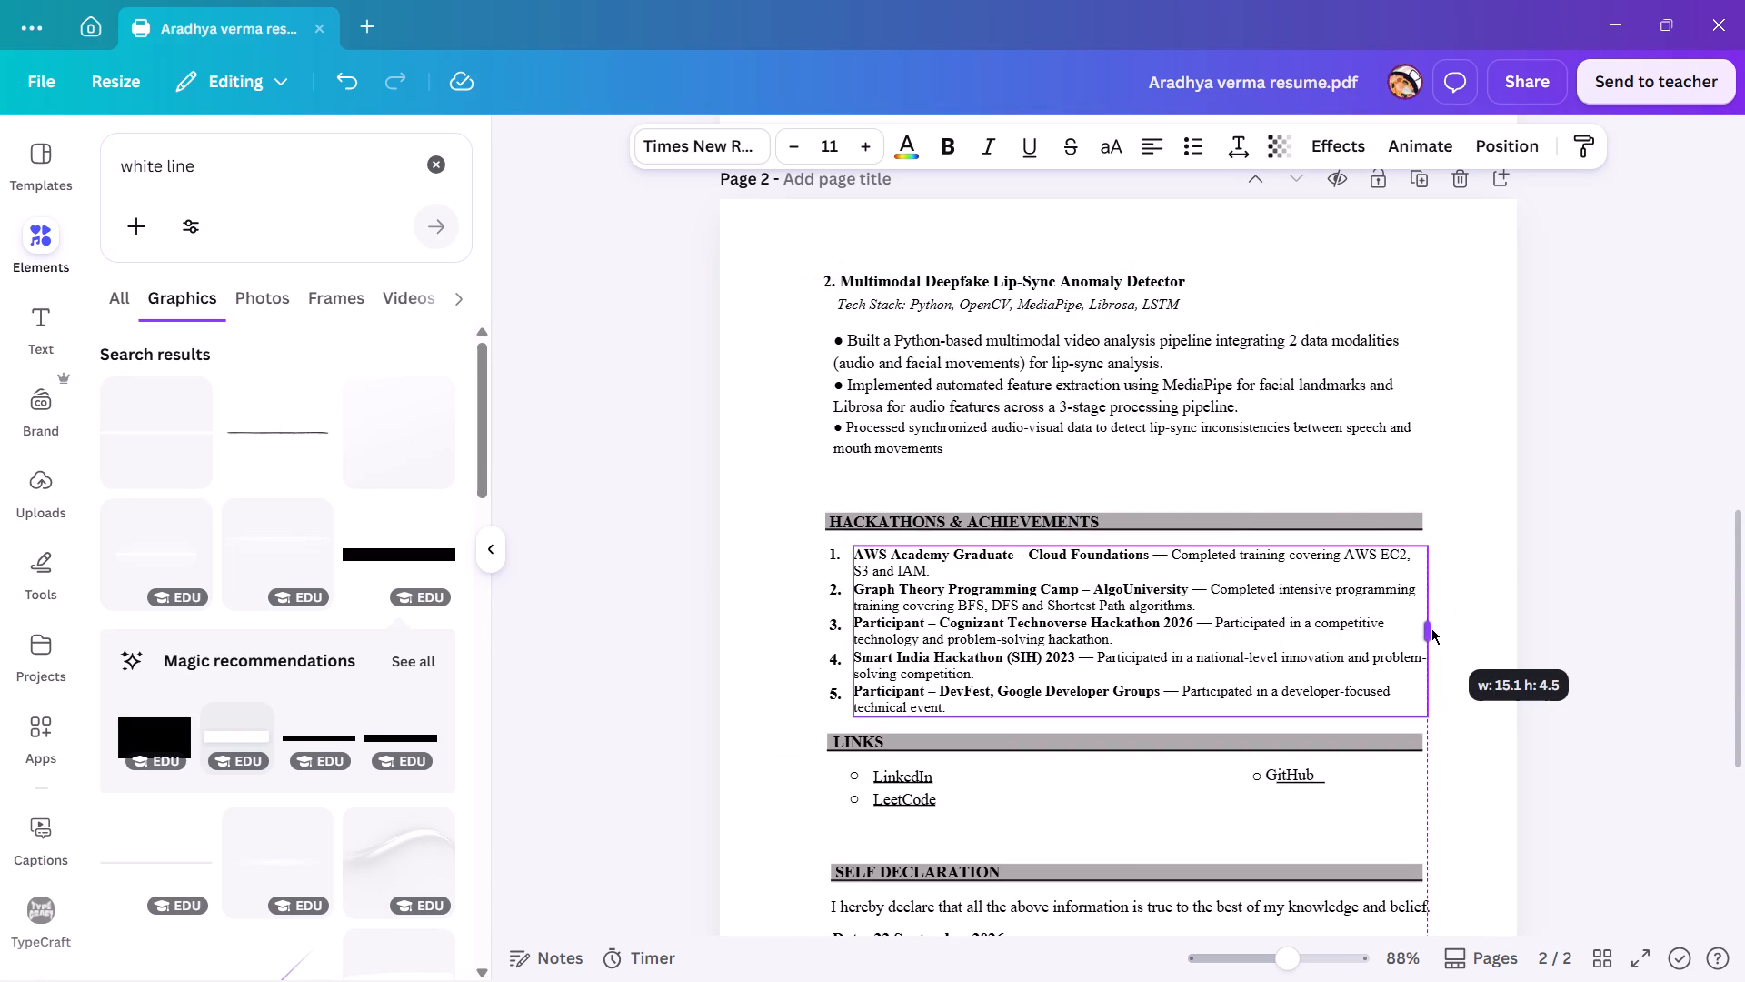
{"action": "left_click_drag", "start_coordinate": [1431, 628], "coordinate": [1431, 626]}
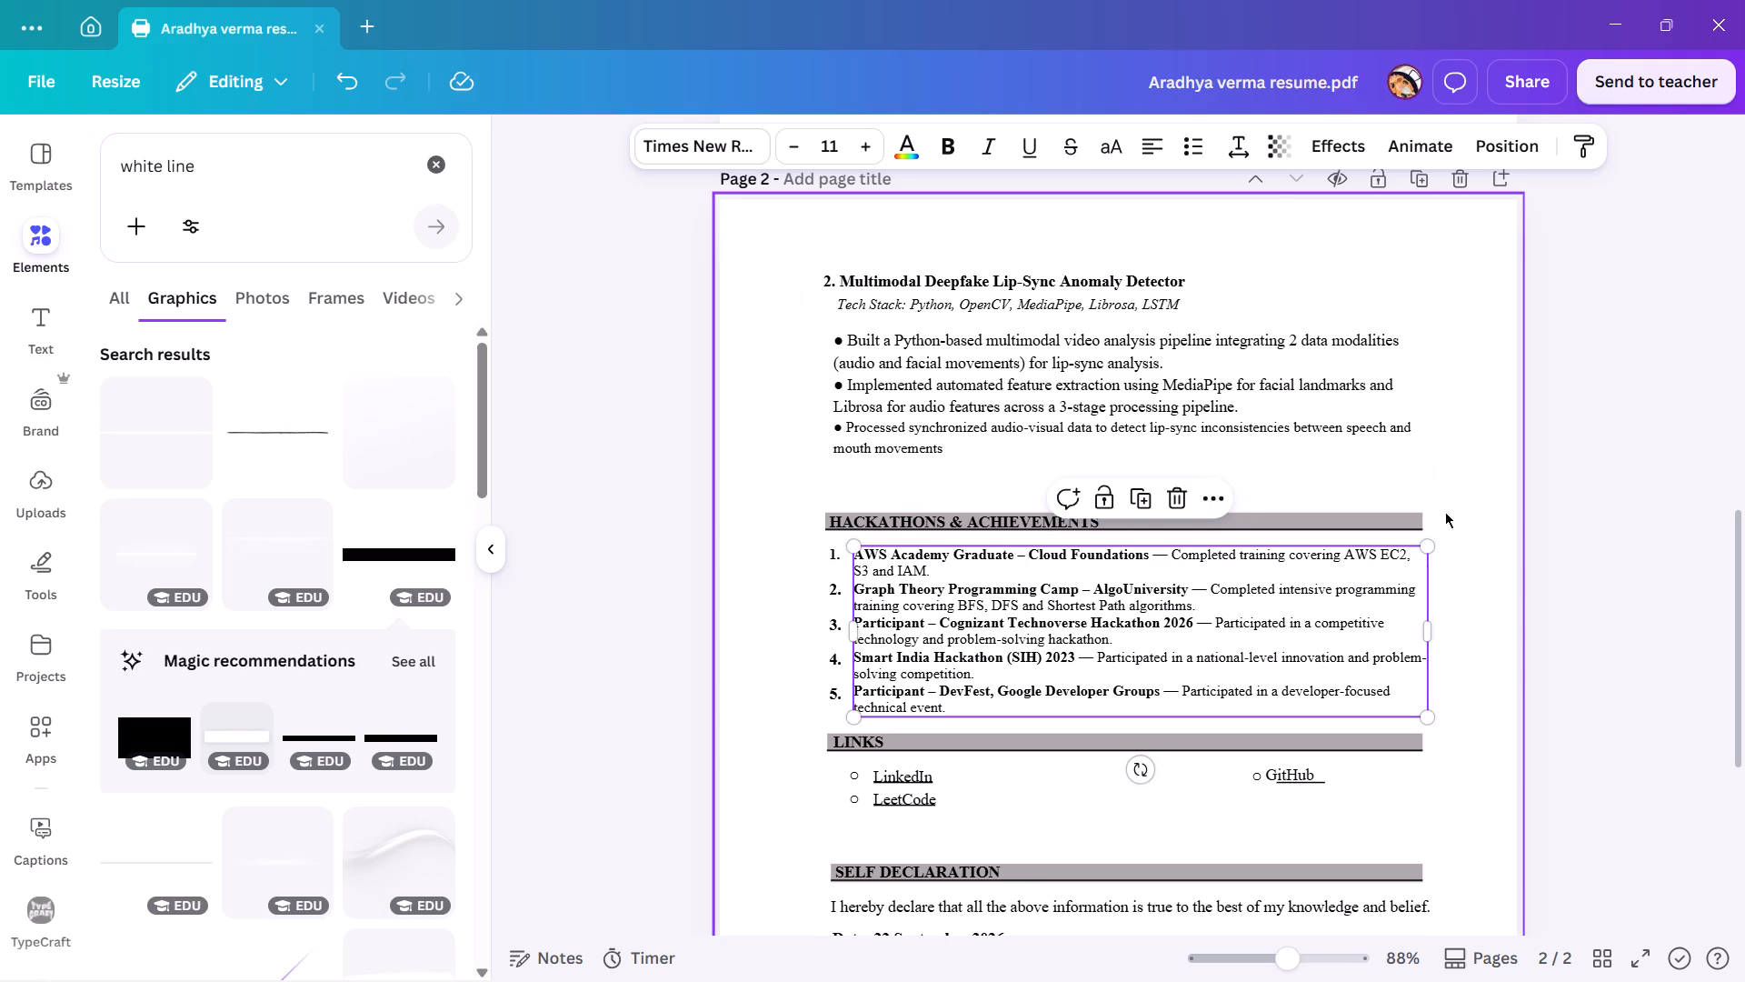
{"action": "left_click", "coordinate": [1445, 512]}
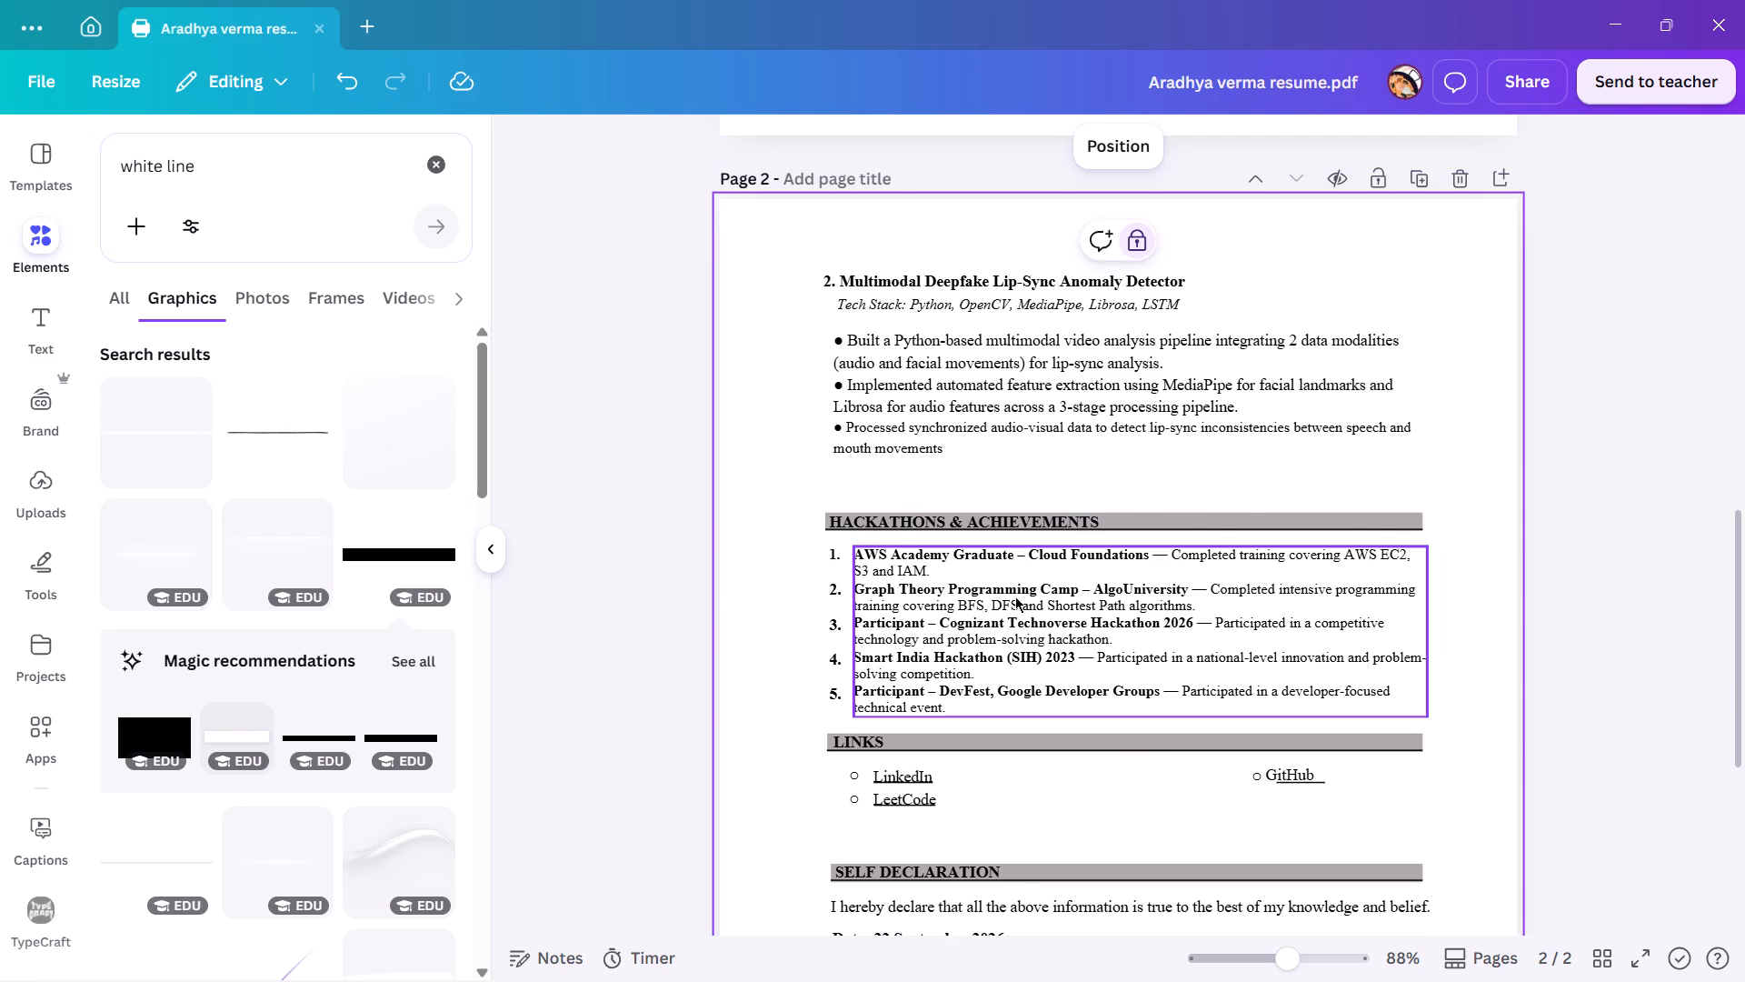
Review the layout from page 2 back up to page 1's summary, checking the headings and section spacing.
{"action": "scroll", "coordinate": [926, 621], "scroll_direction": "up", "scroll_amount": 3}
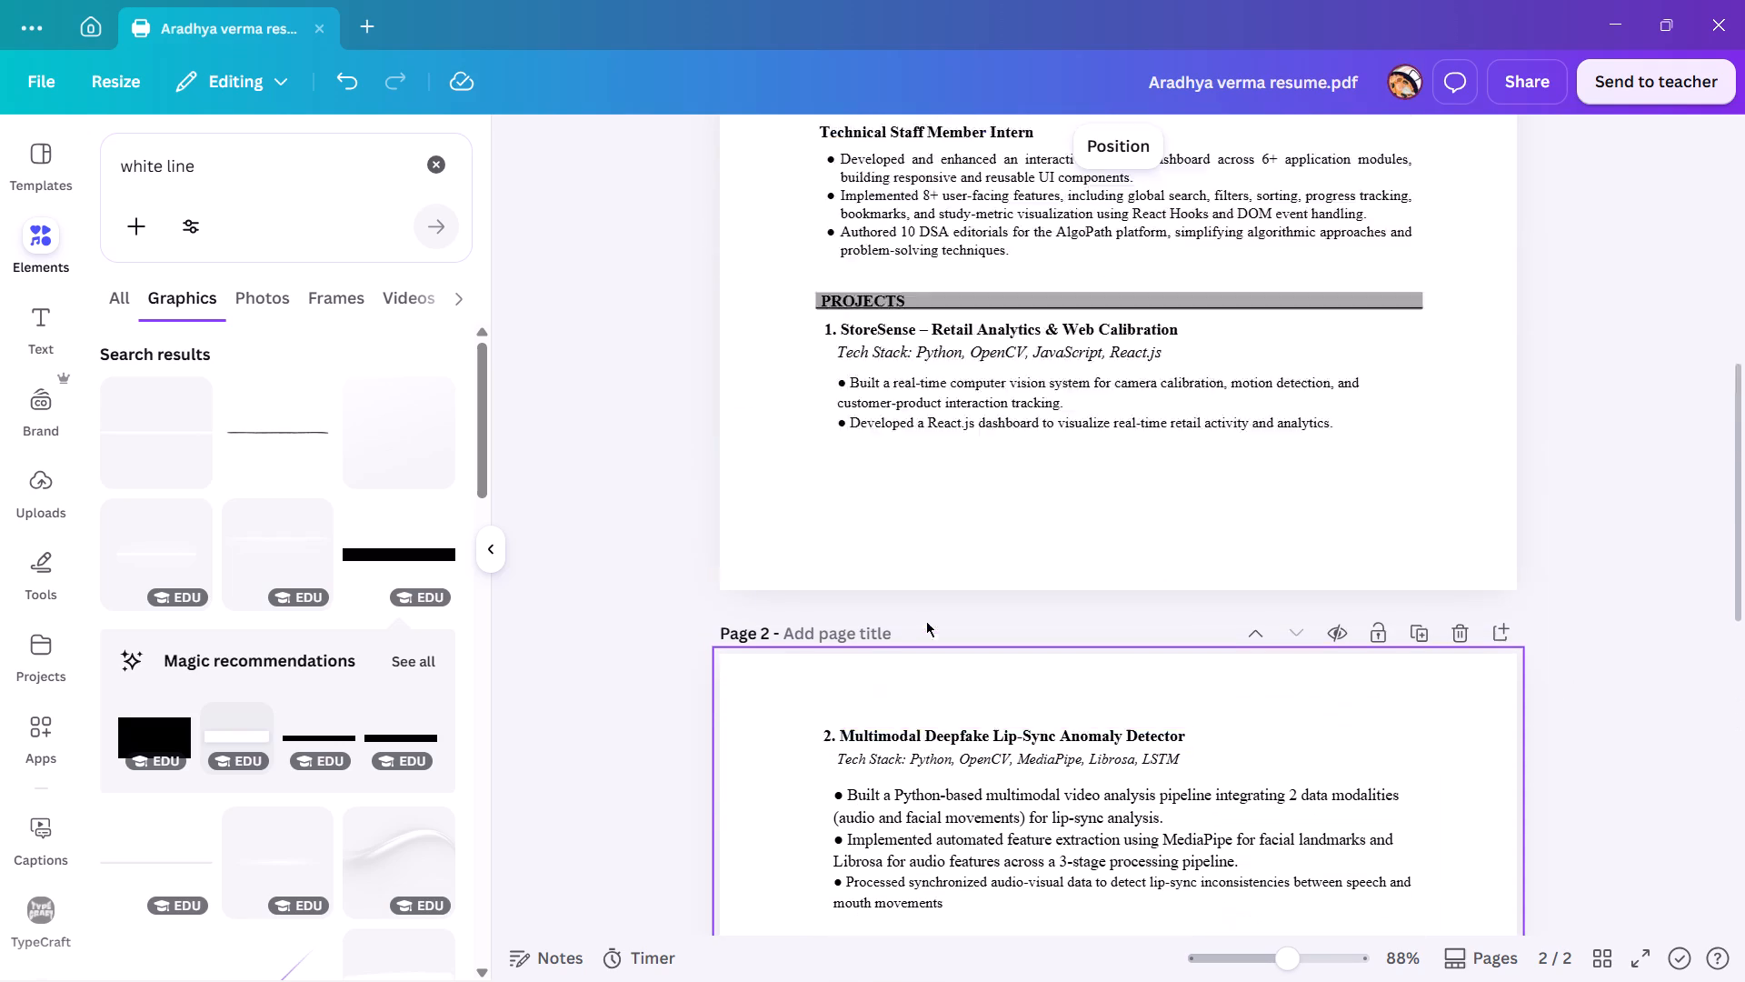
{"action": "scroll", "coordinate": [925, 621], "scroll_direction": "up", "scroll_amount": 2}
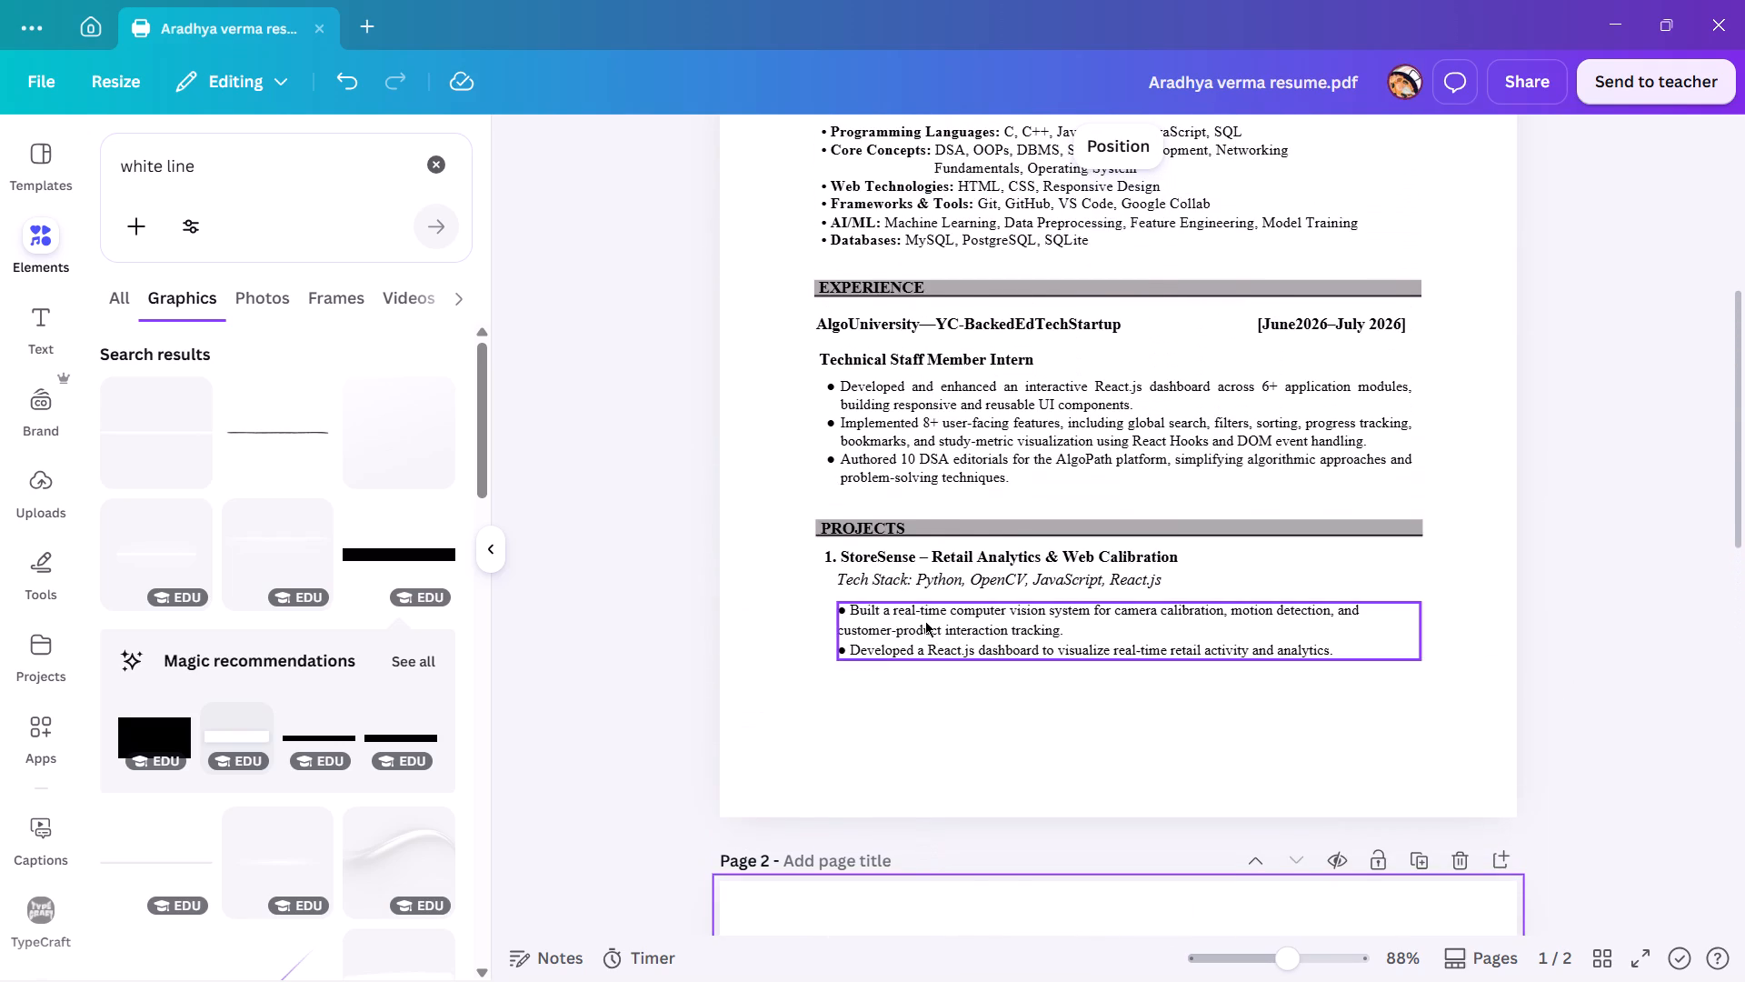
{"action": "scroll", "coordinate": [925, 621], "scroll_direction": "down", "scroll_amount": 4}
{"action": "scroll", "coordinate": [925, 621], "scroll_direction": "up", "scroll_amount": 5}
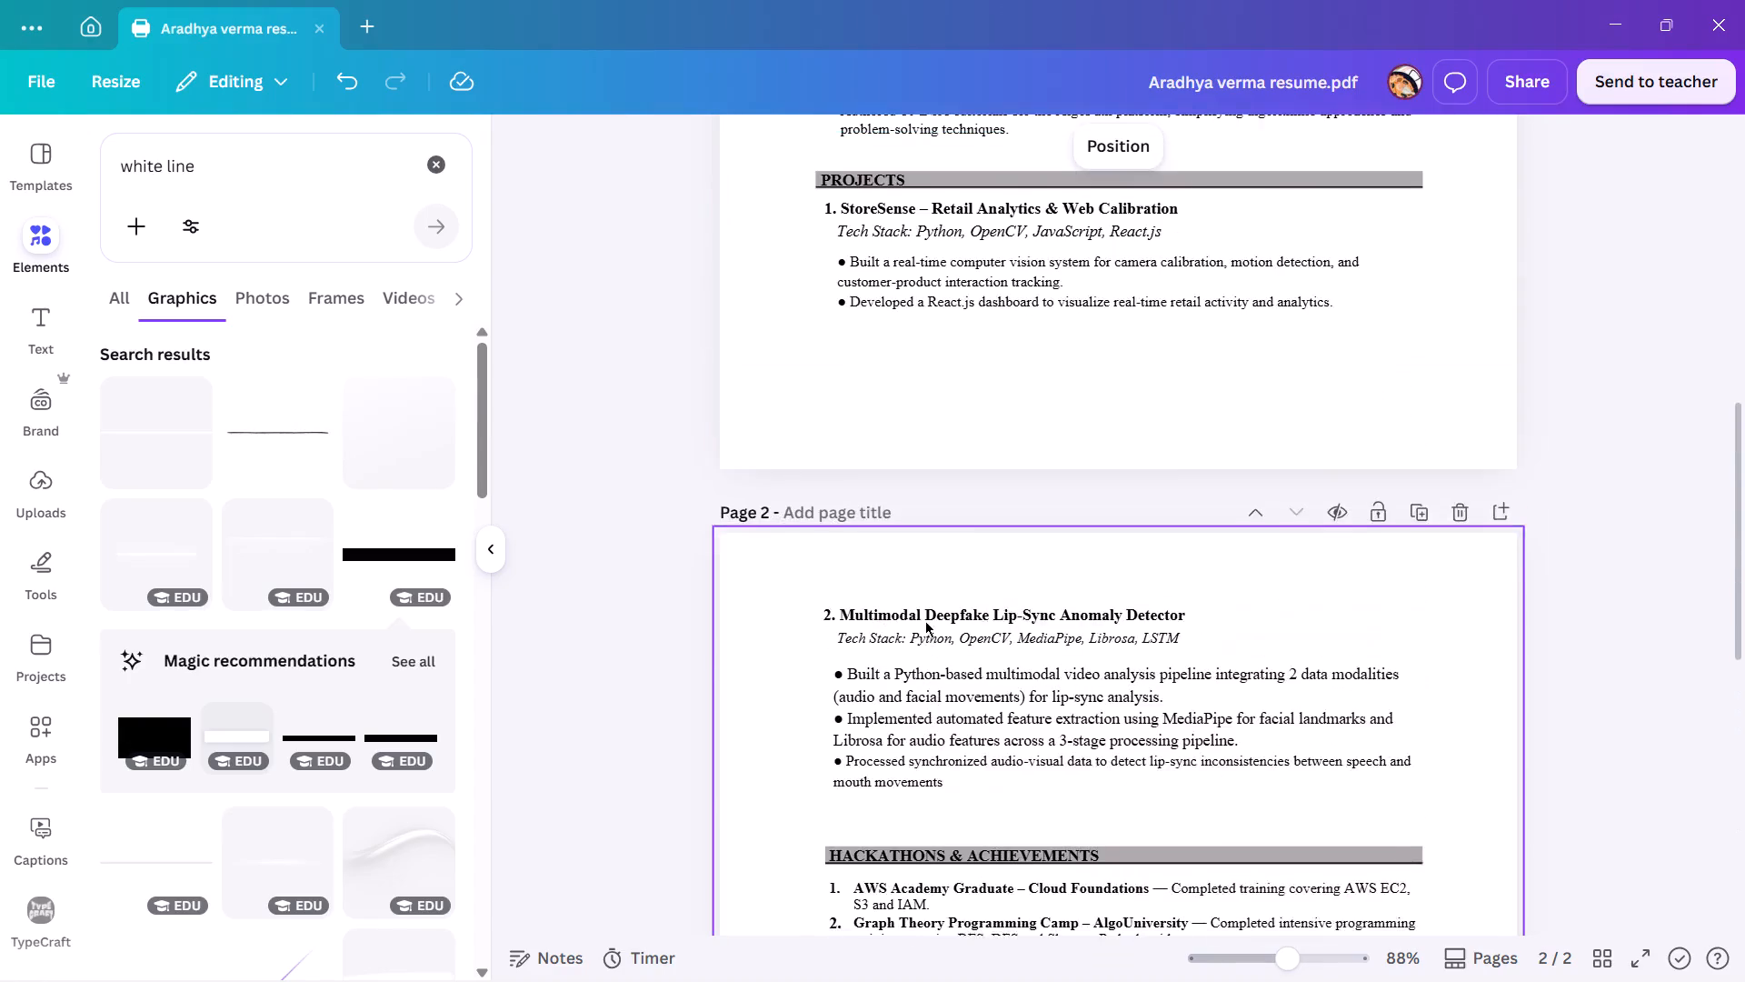
{"action": "scroll", "coordinate": [925, 621], "scroll_direction": "up", "scroll_amount": 3}
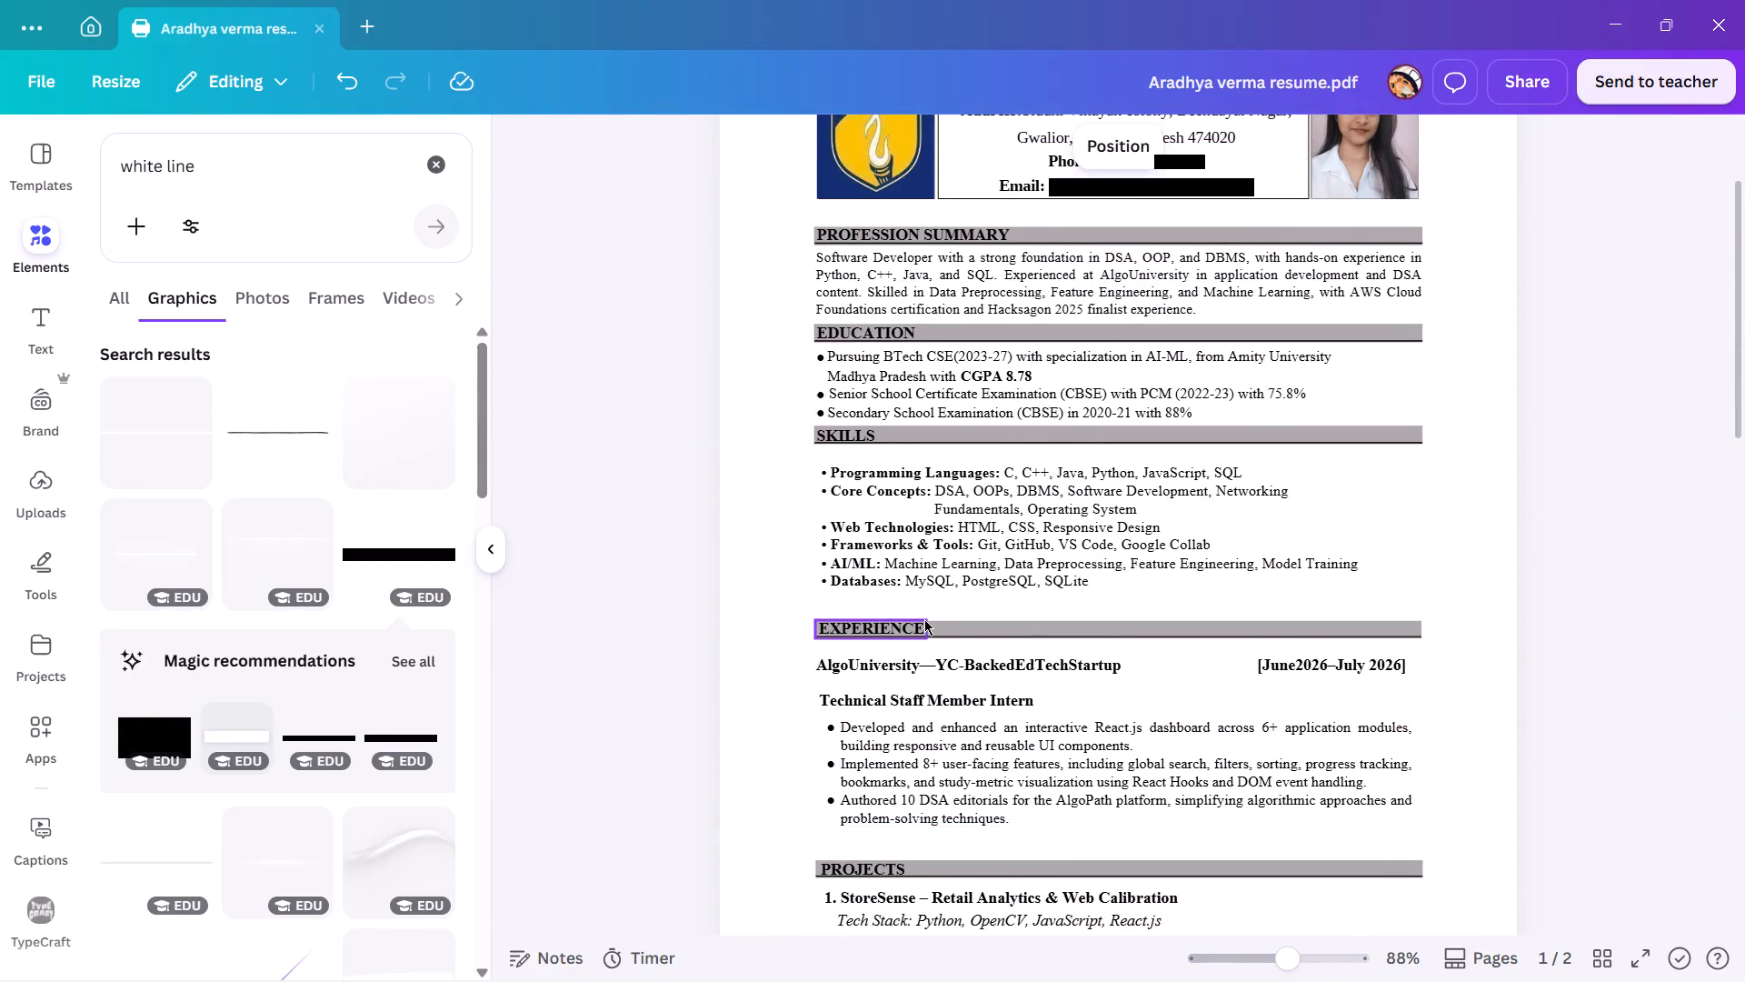
{"action": "scroll", "coordinate": [924, 619], "scroll_direction": "up", "scroll_amount": 2}
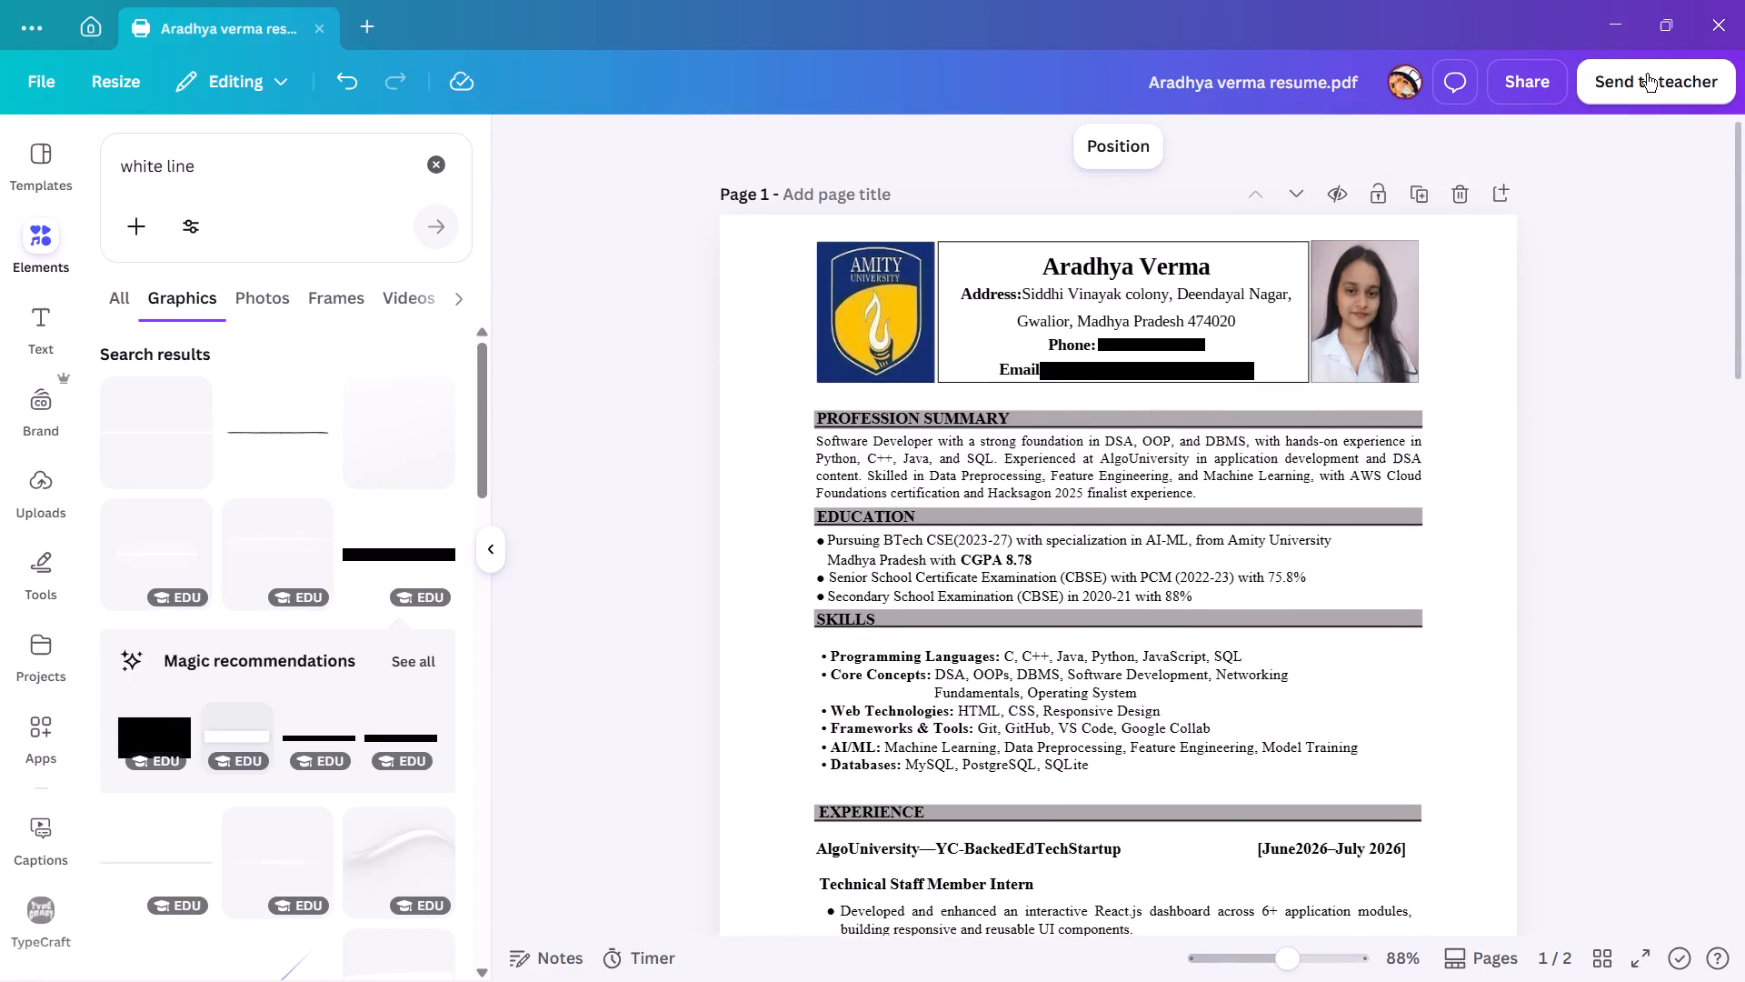
{"action": "left_click", "coordinate": [1528, 92]}
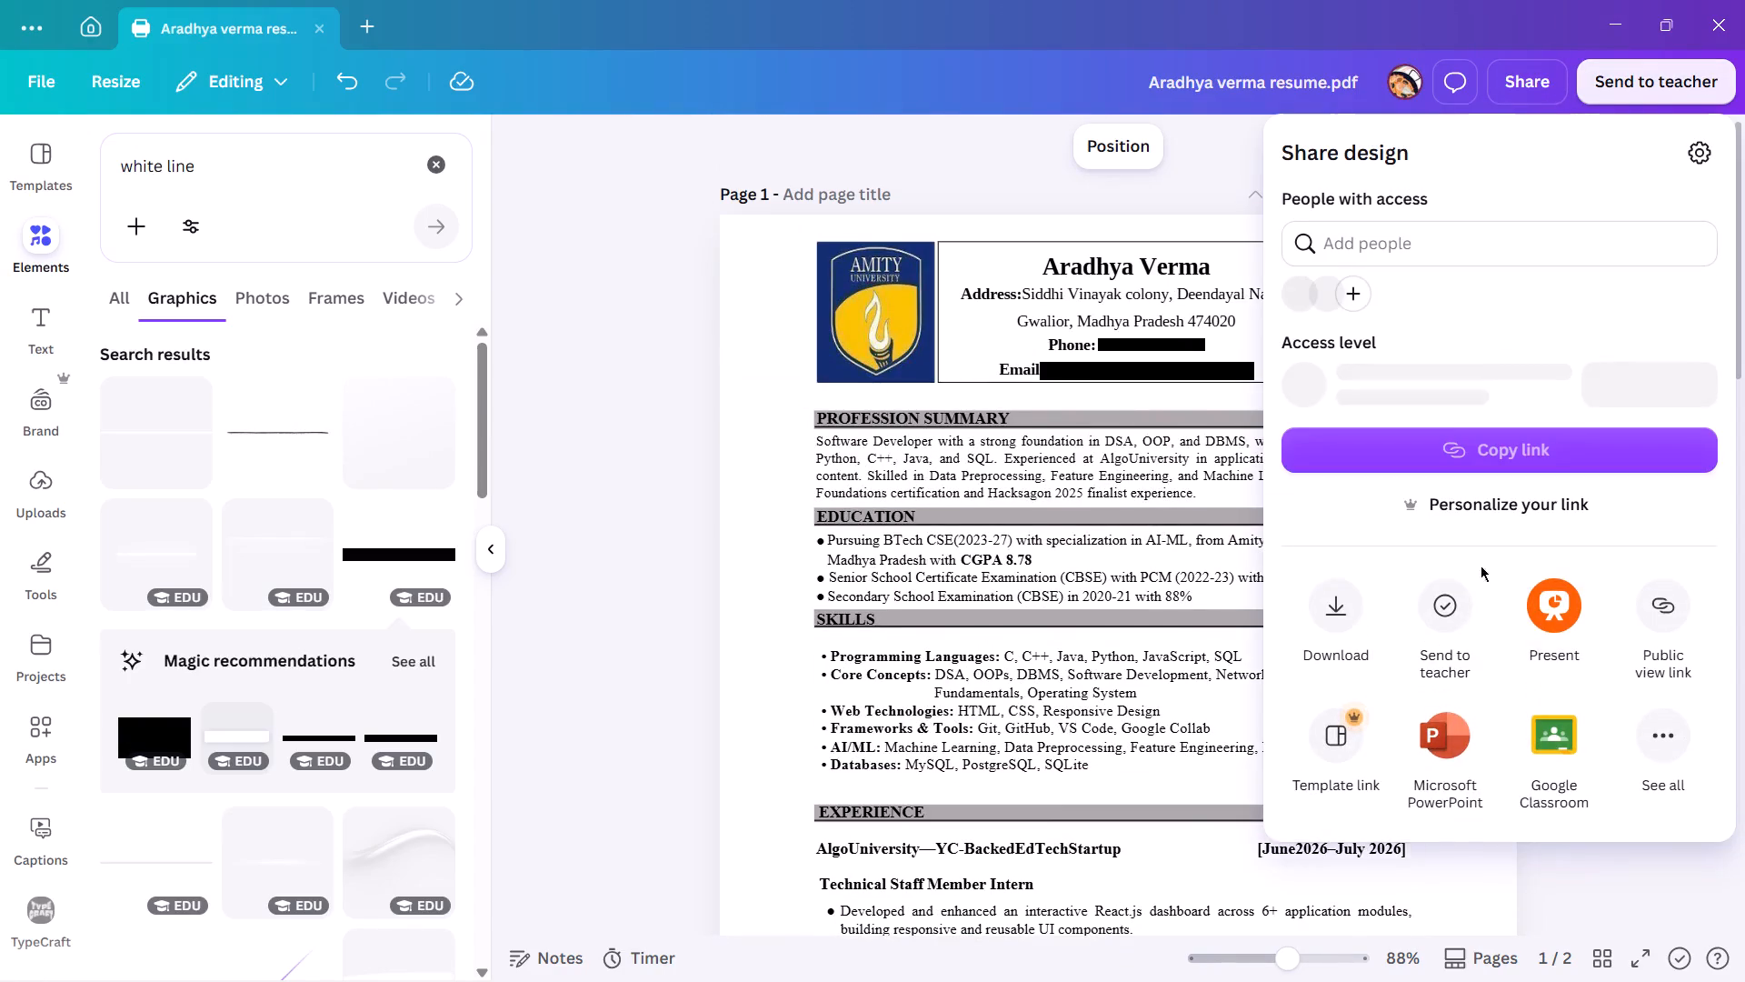
{"action": "left_click", "coordinate": [1324, 609]}
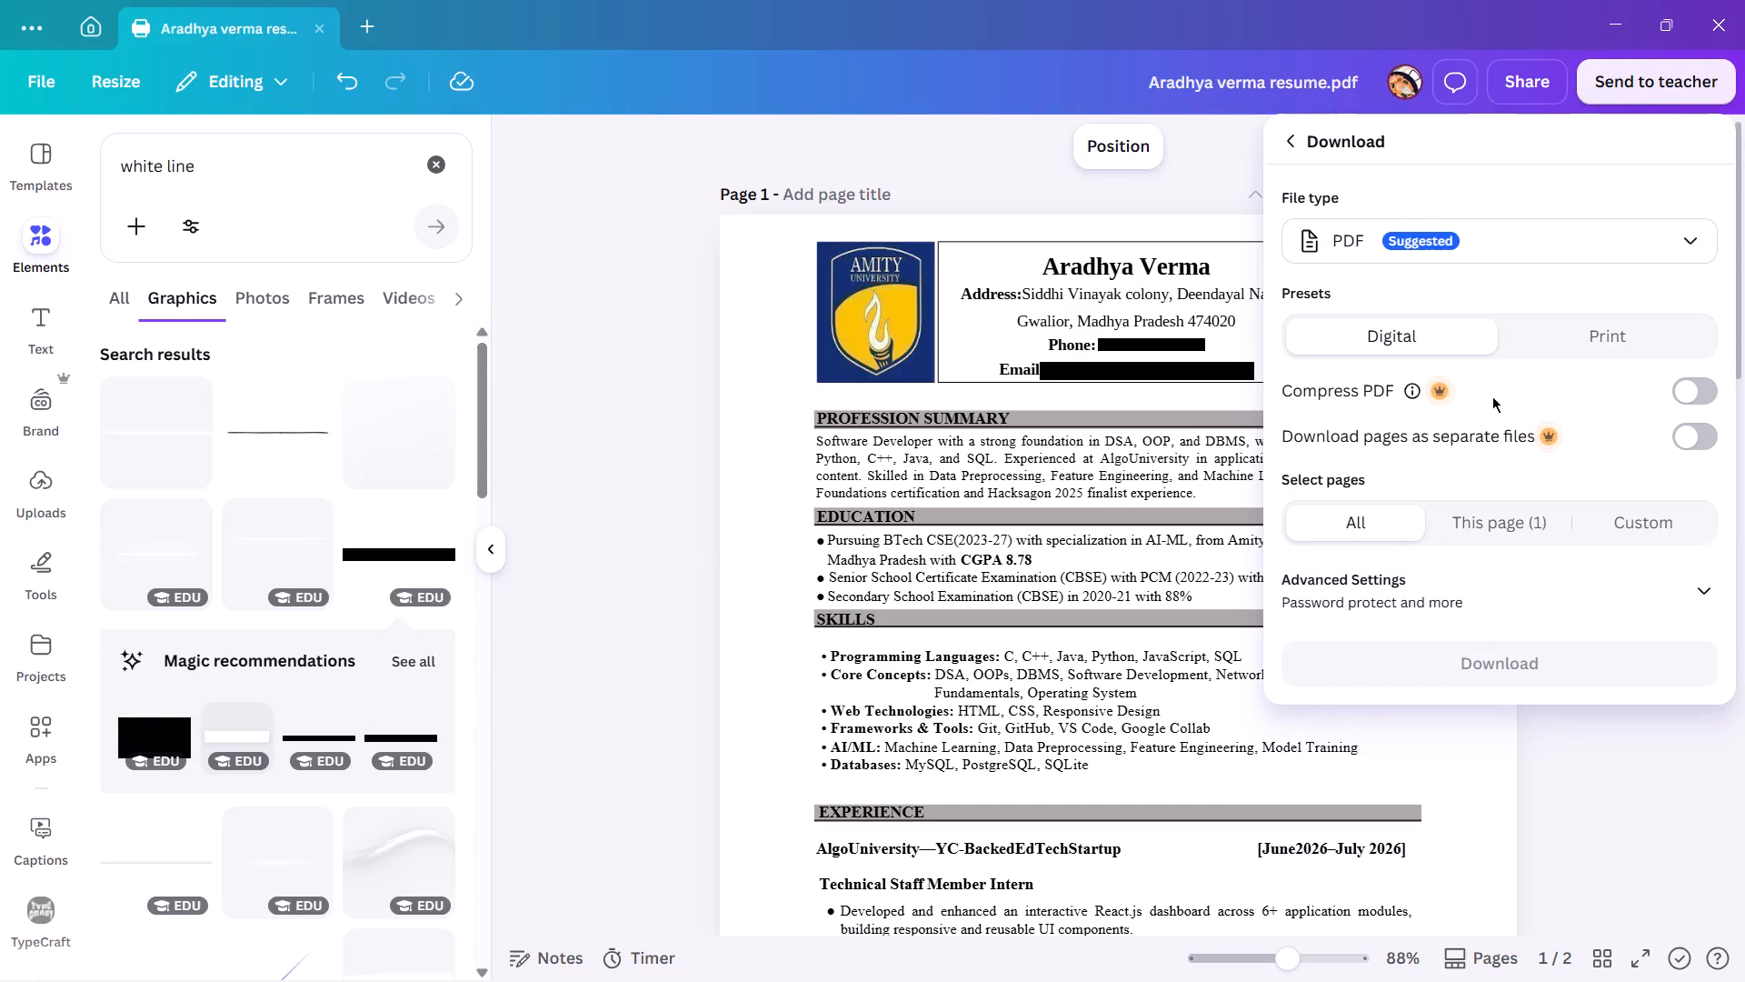
{"action": "left_click", "coordinate": [1487, 659]}
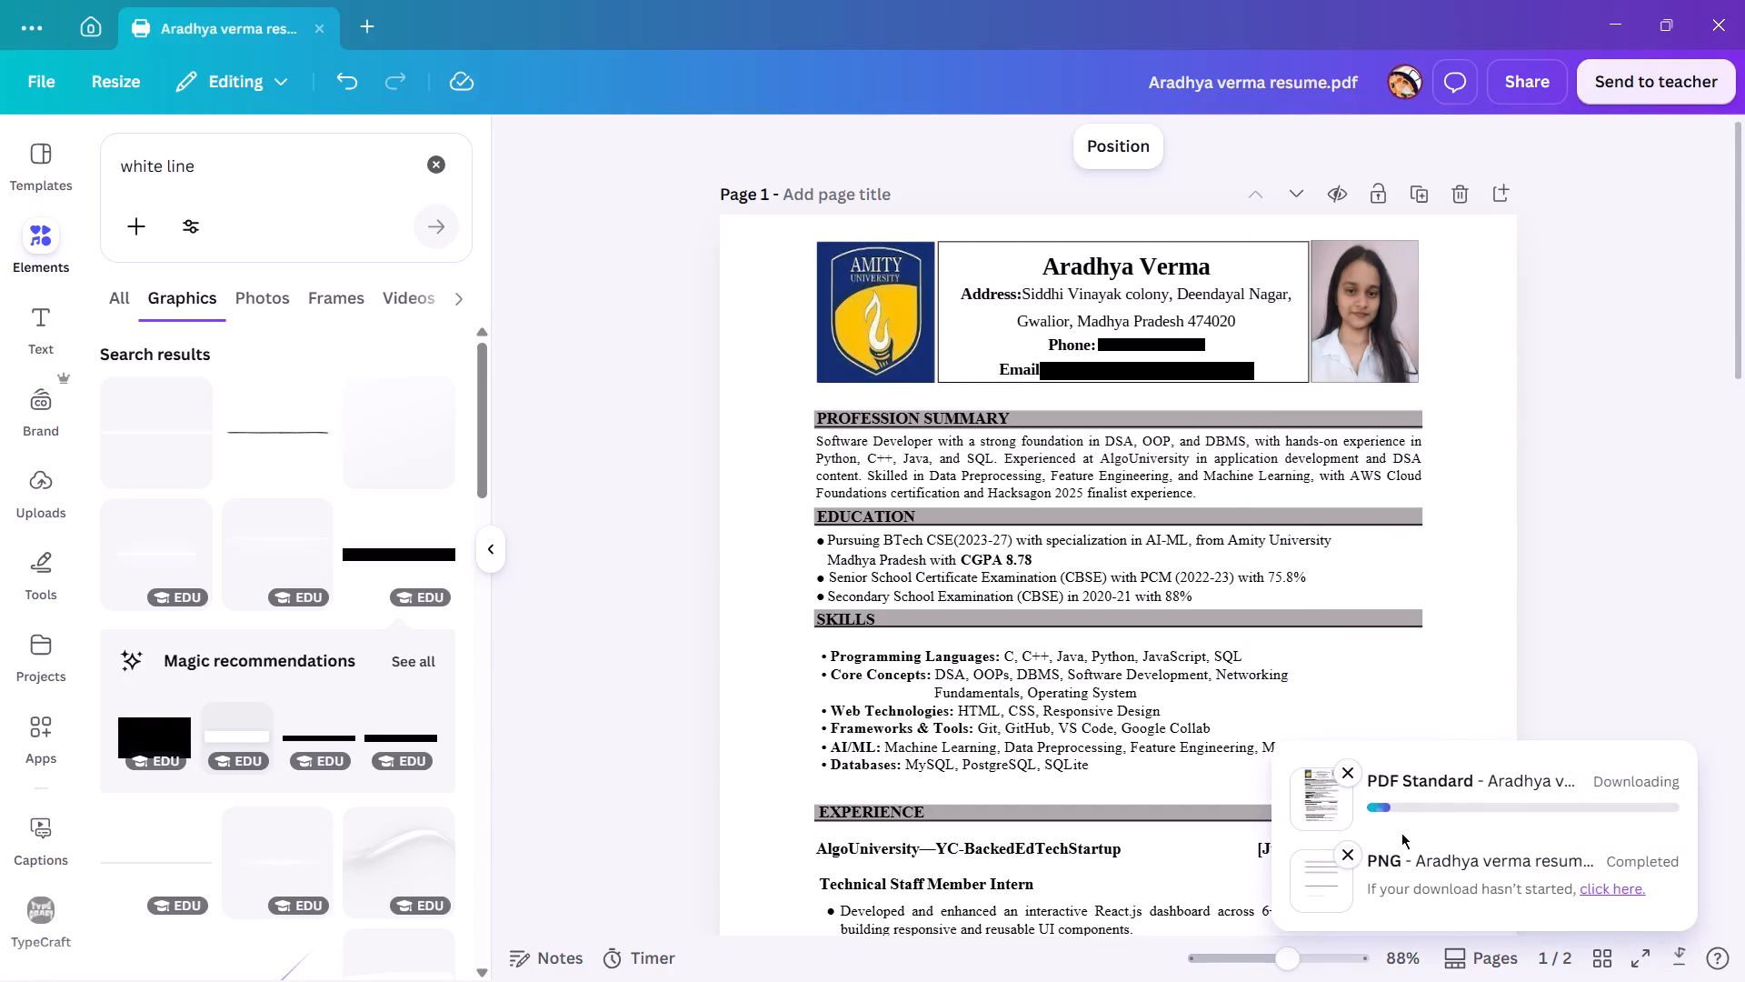